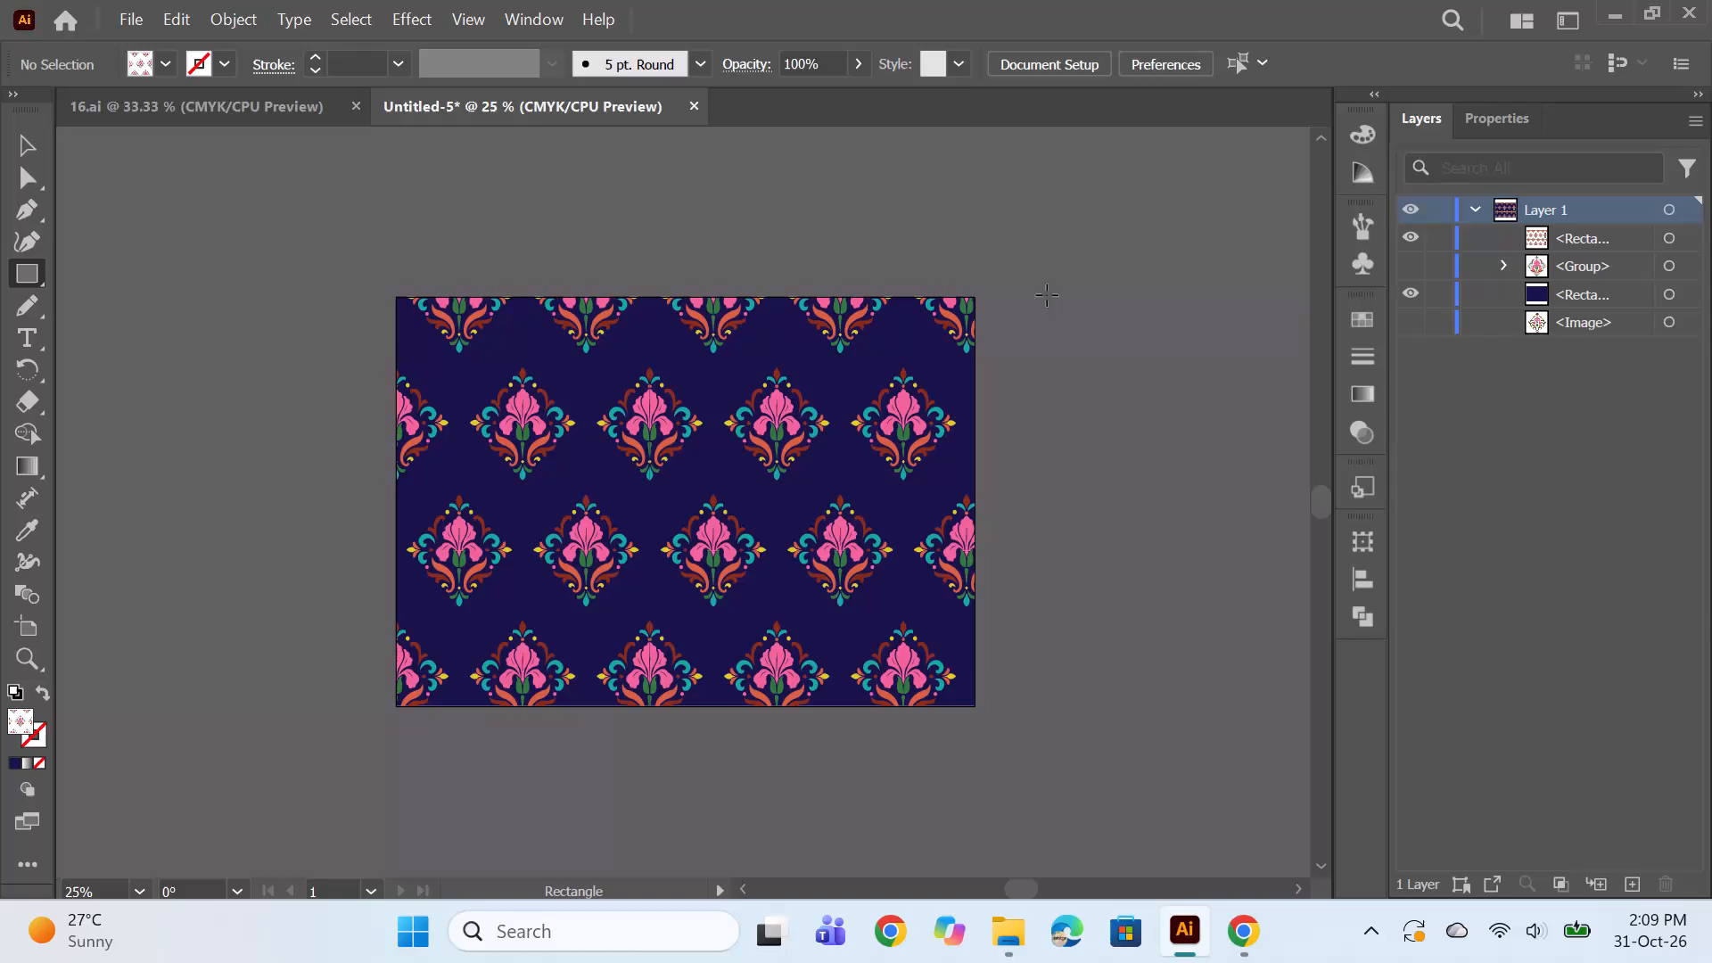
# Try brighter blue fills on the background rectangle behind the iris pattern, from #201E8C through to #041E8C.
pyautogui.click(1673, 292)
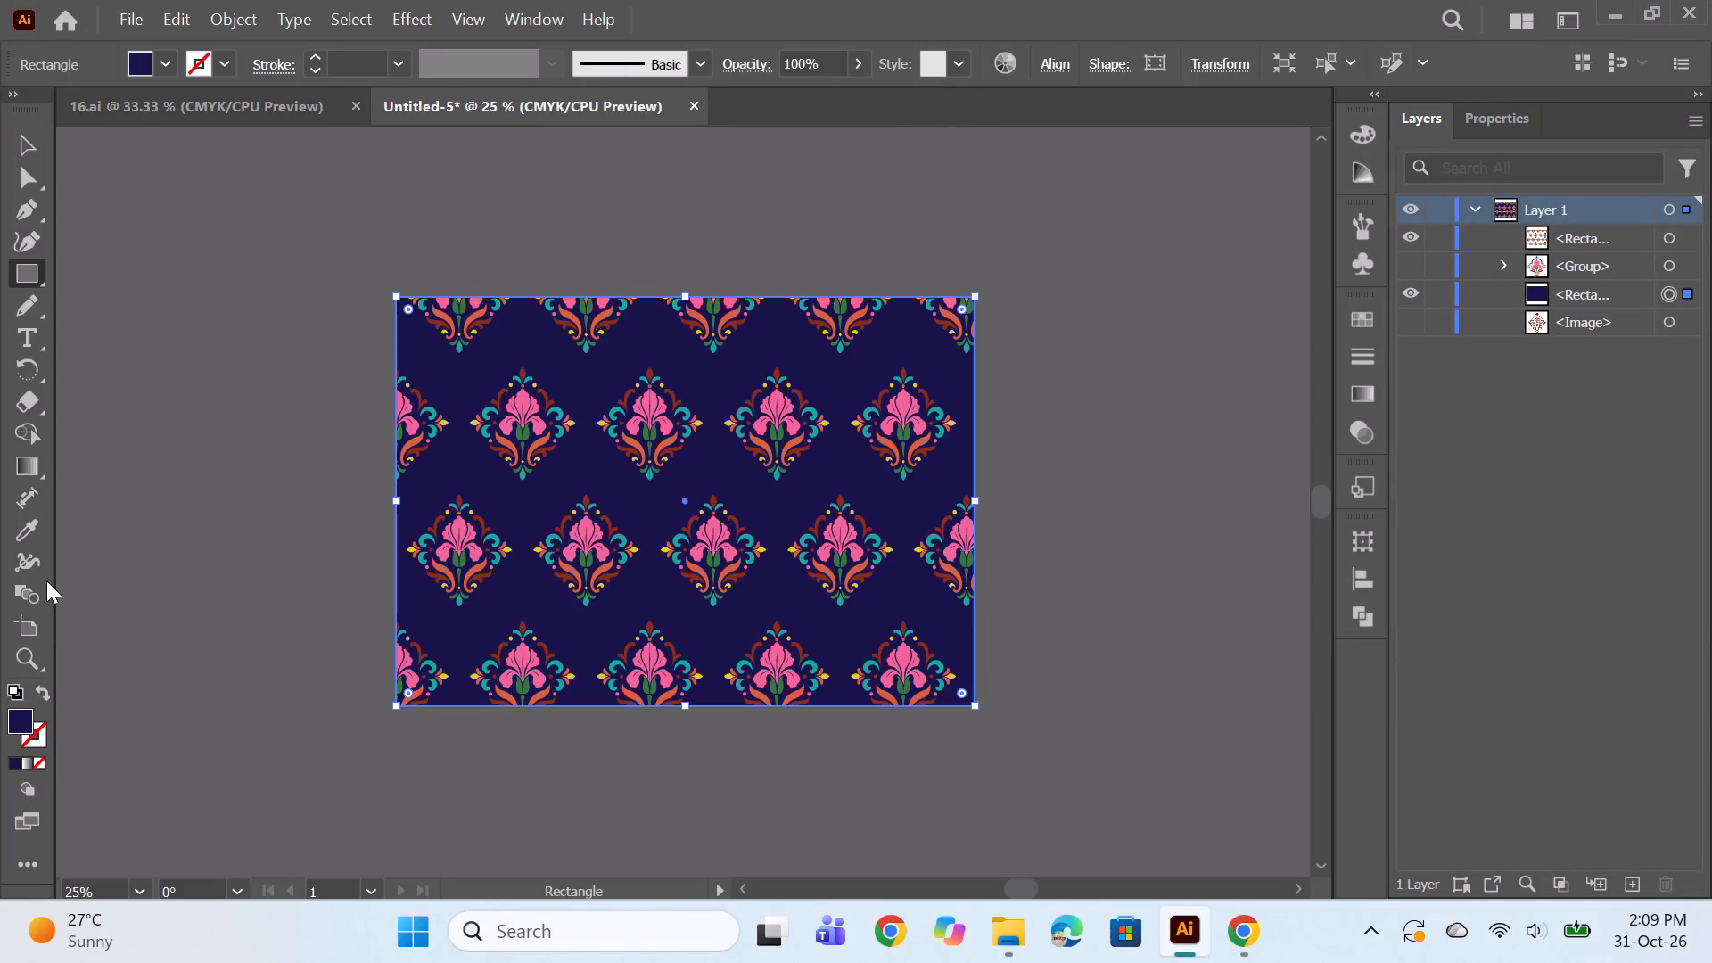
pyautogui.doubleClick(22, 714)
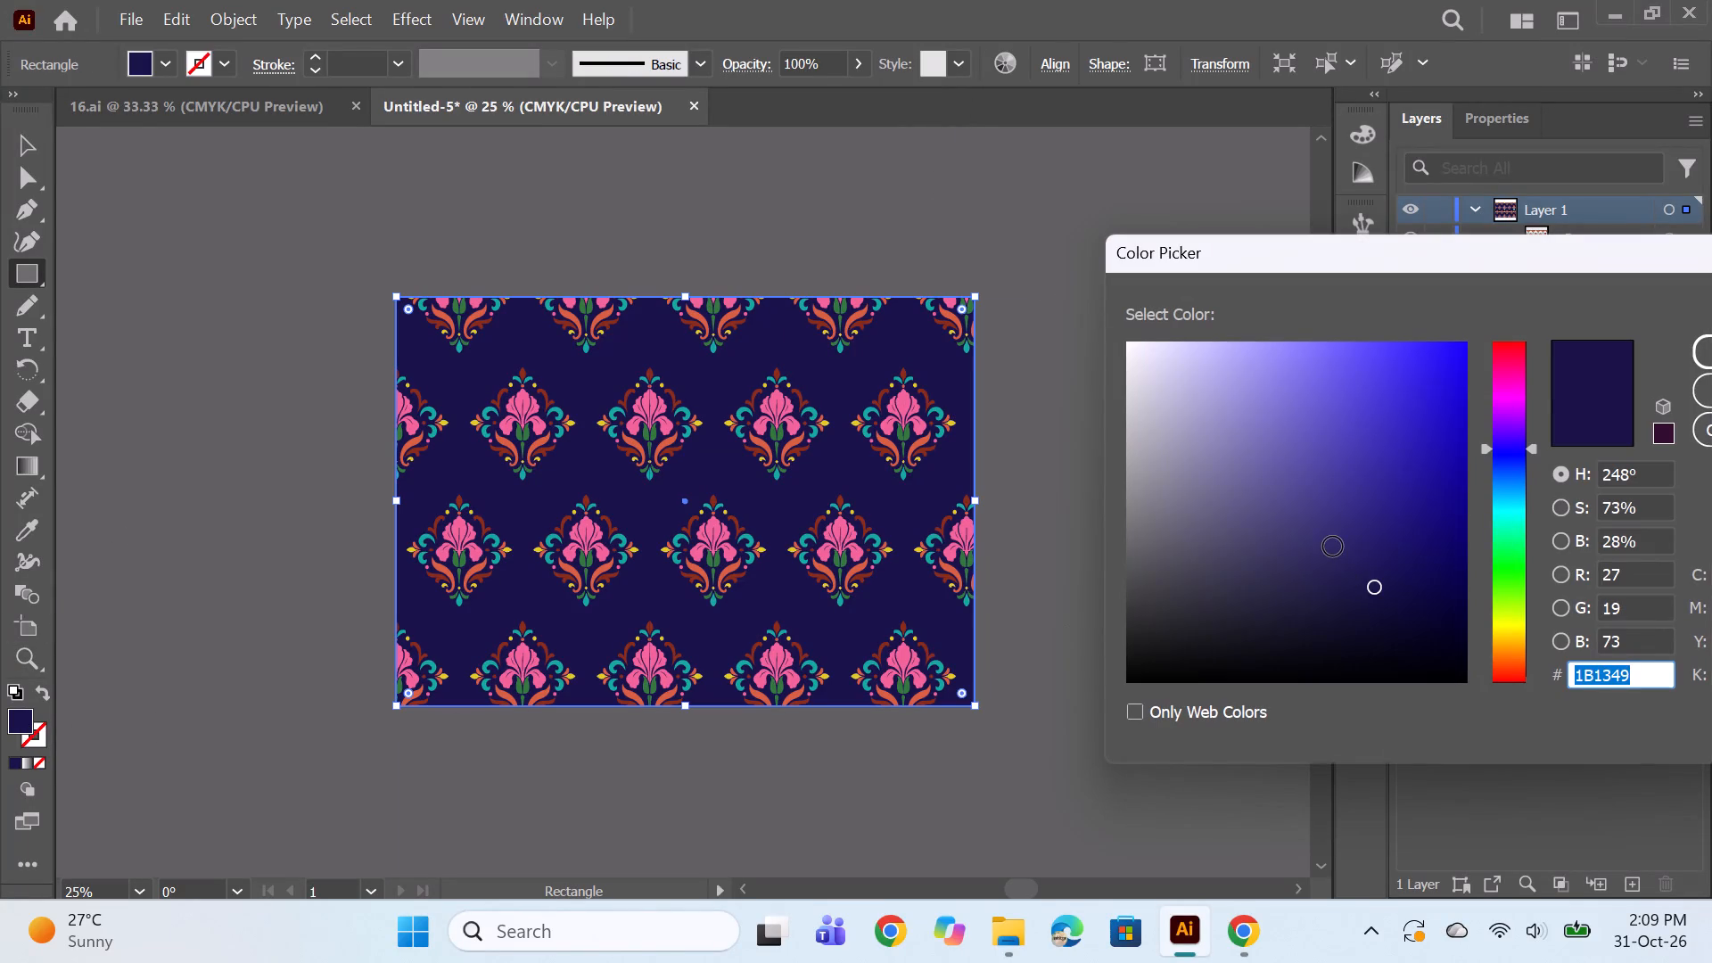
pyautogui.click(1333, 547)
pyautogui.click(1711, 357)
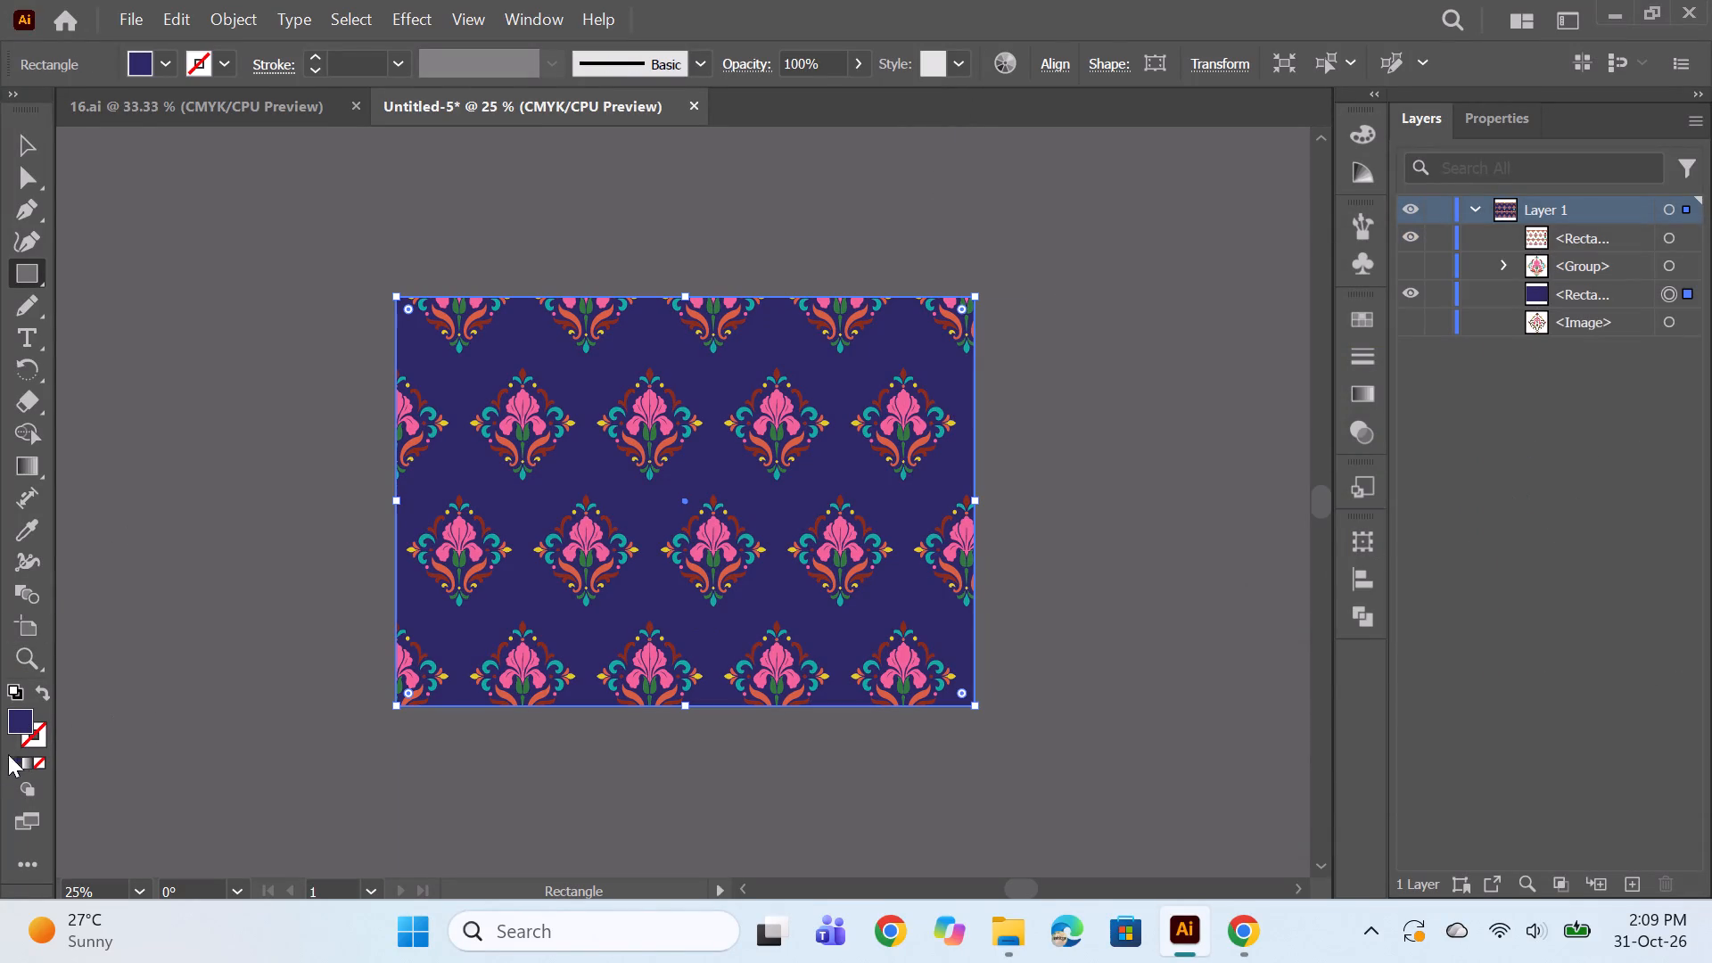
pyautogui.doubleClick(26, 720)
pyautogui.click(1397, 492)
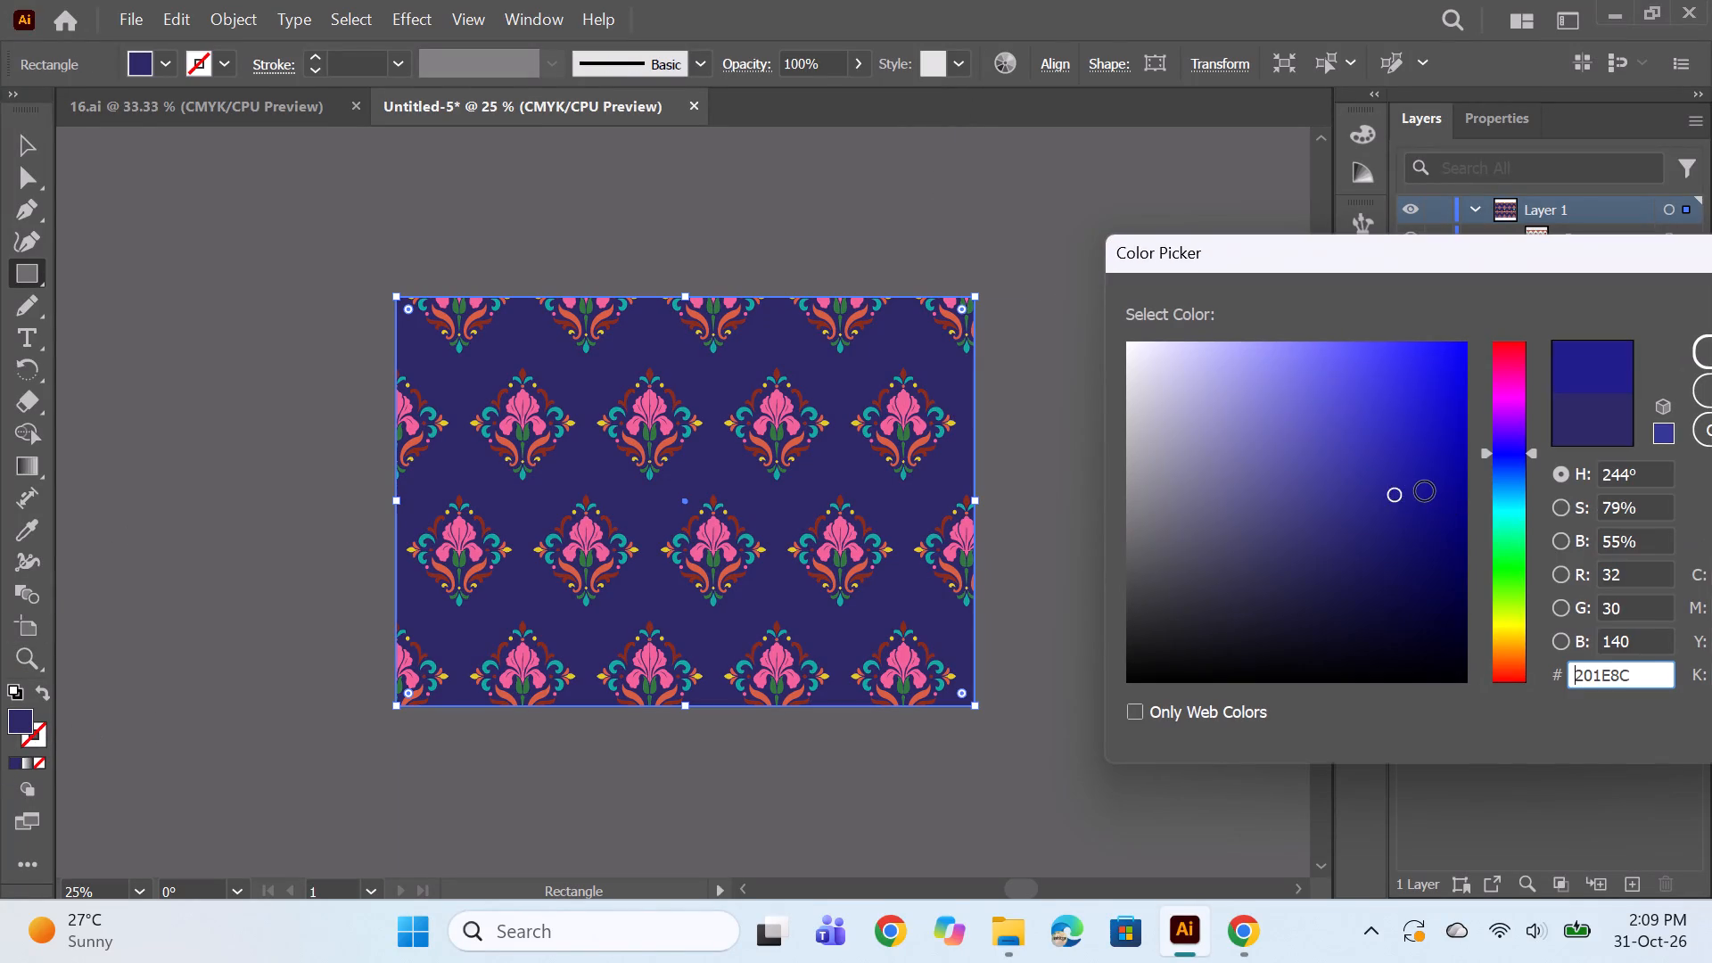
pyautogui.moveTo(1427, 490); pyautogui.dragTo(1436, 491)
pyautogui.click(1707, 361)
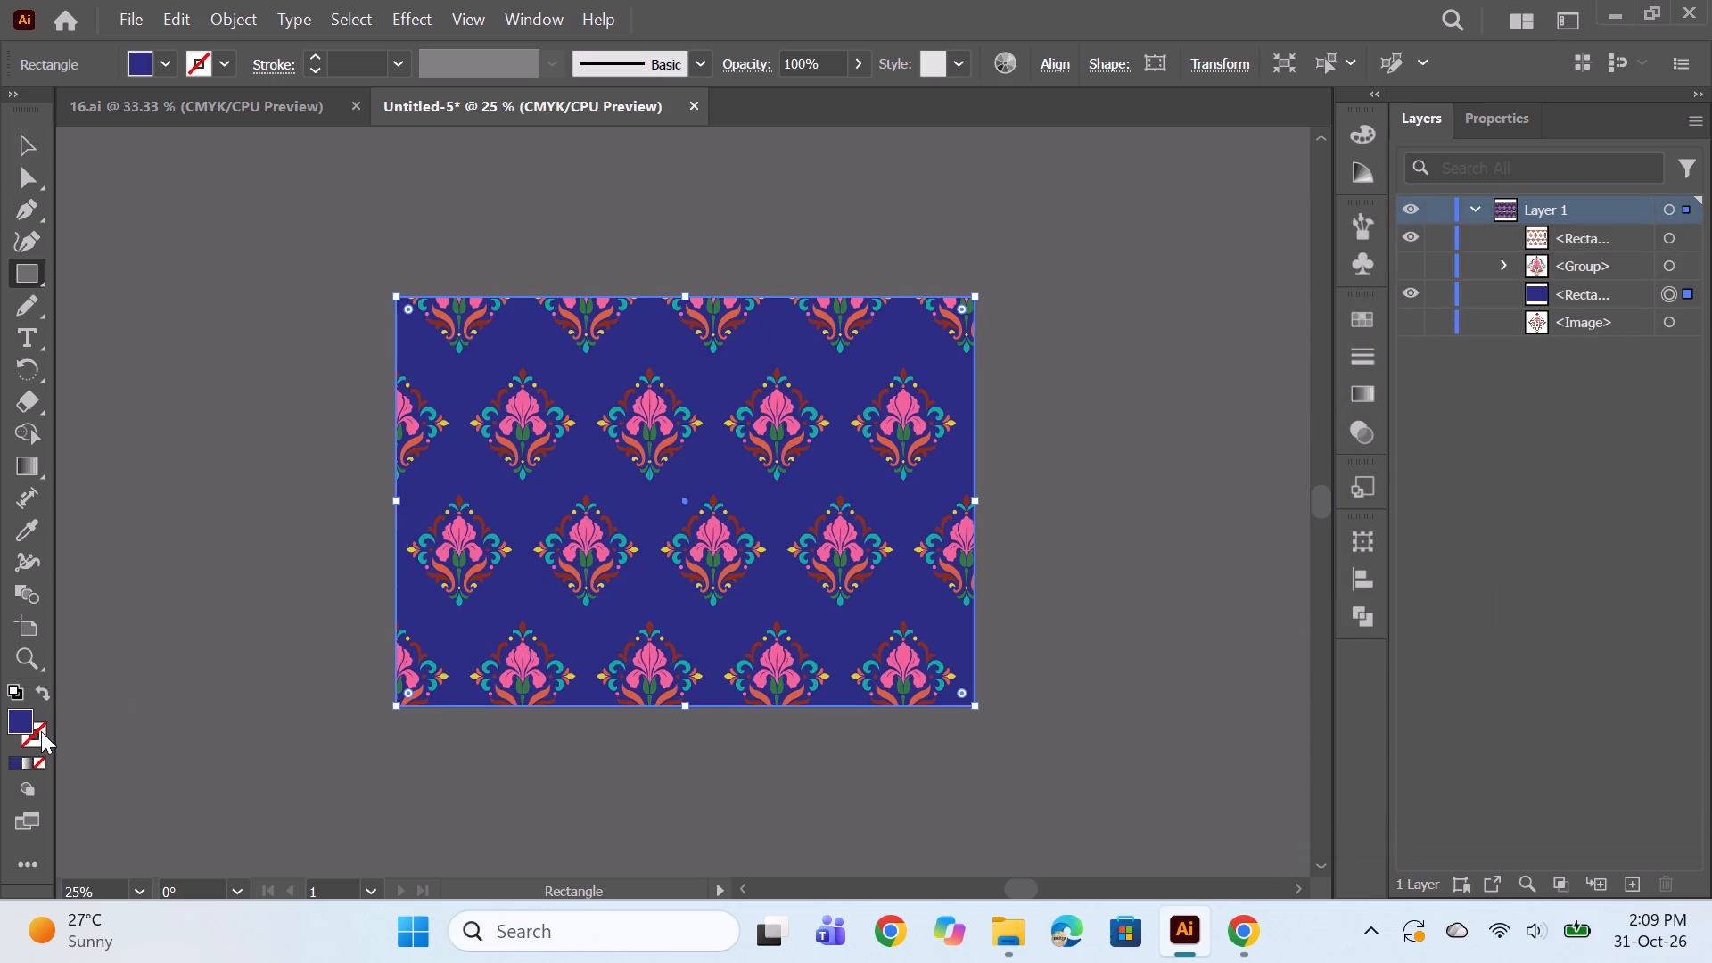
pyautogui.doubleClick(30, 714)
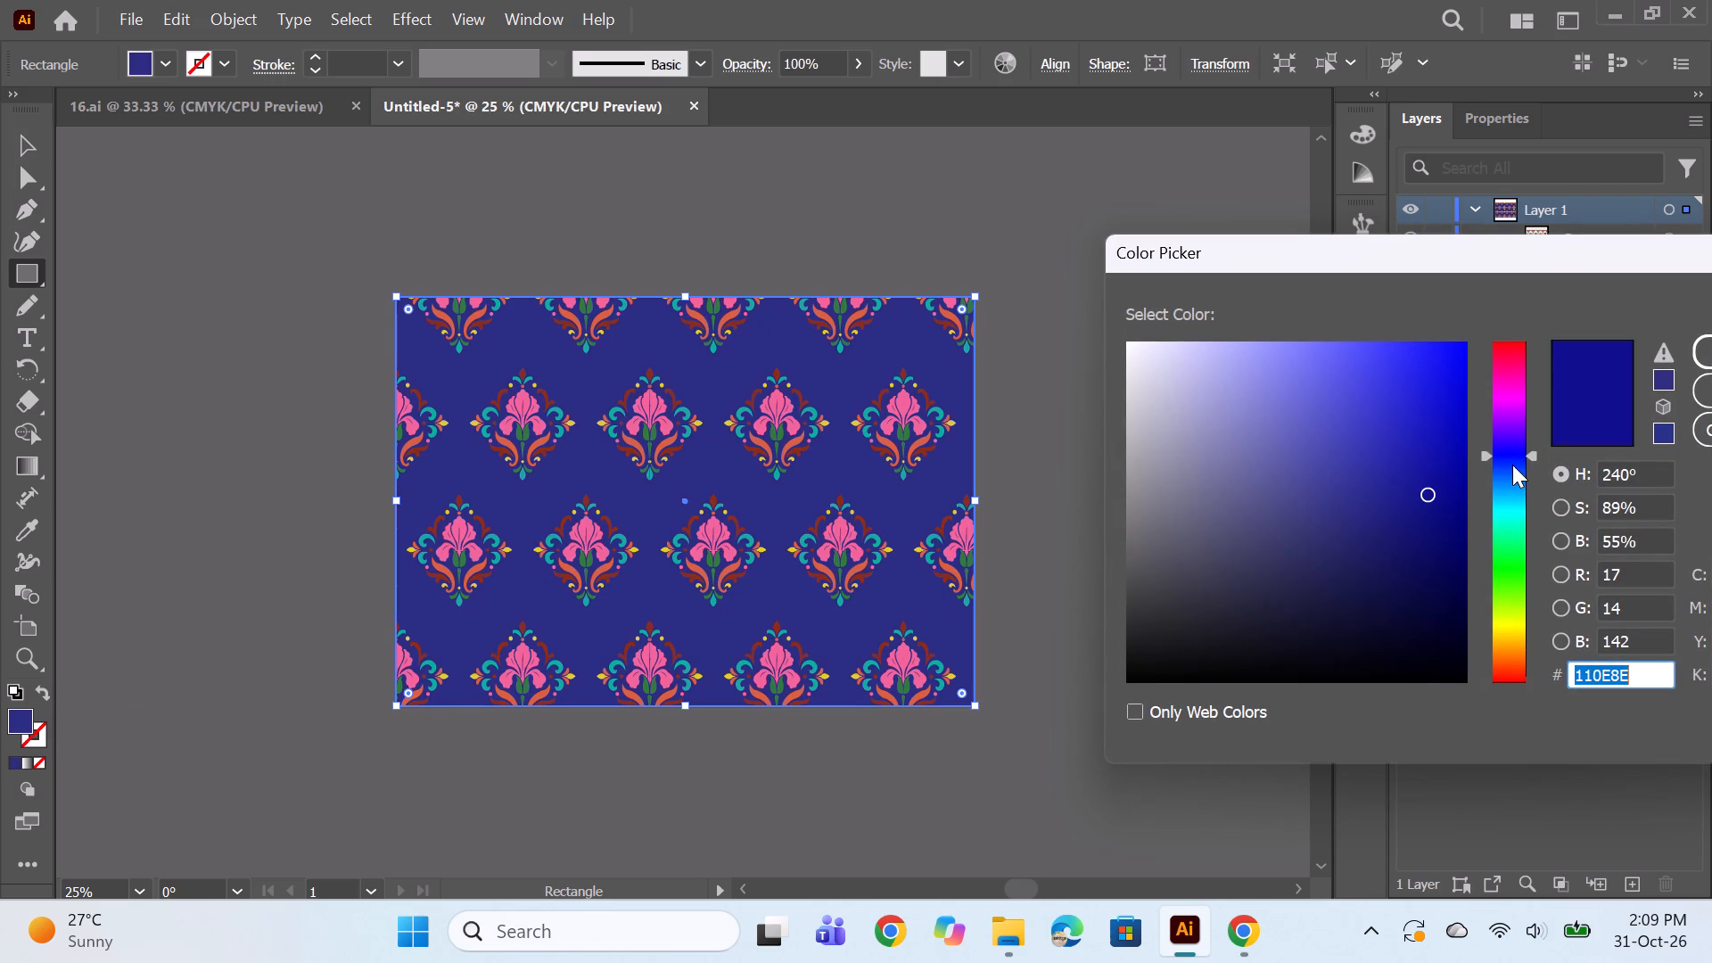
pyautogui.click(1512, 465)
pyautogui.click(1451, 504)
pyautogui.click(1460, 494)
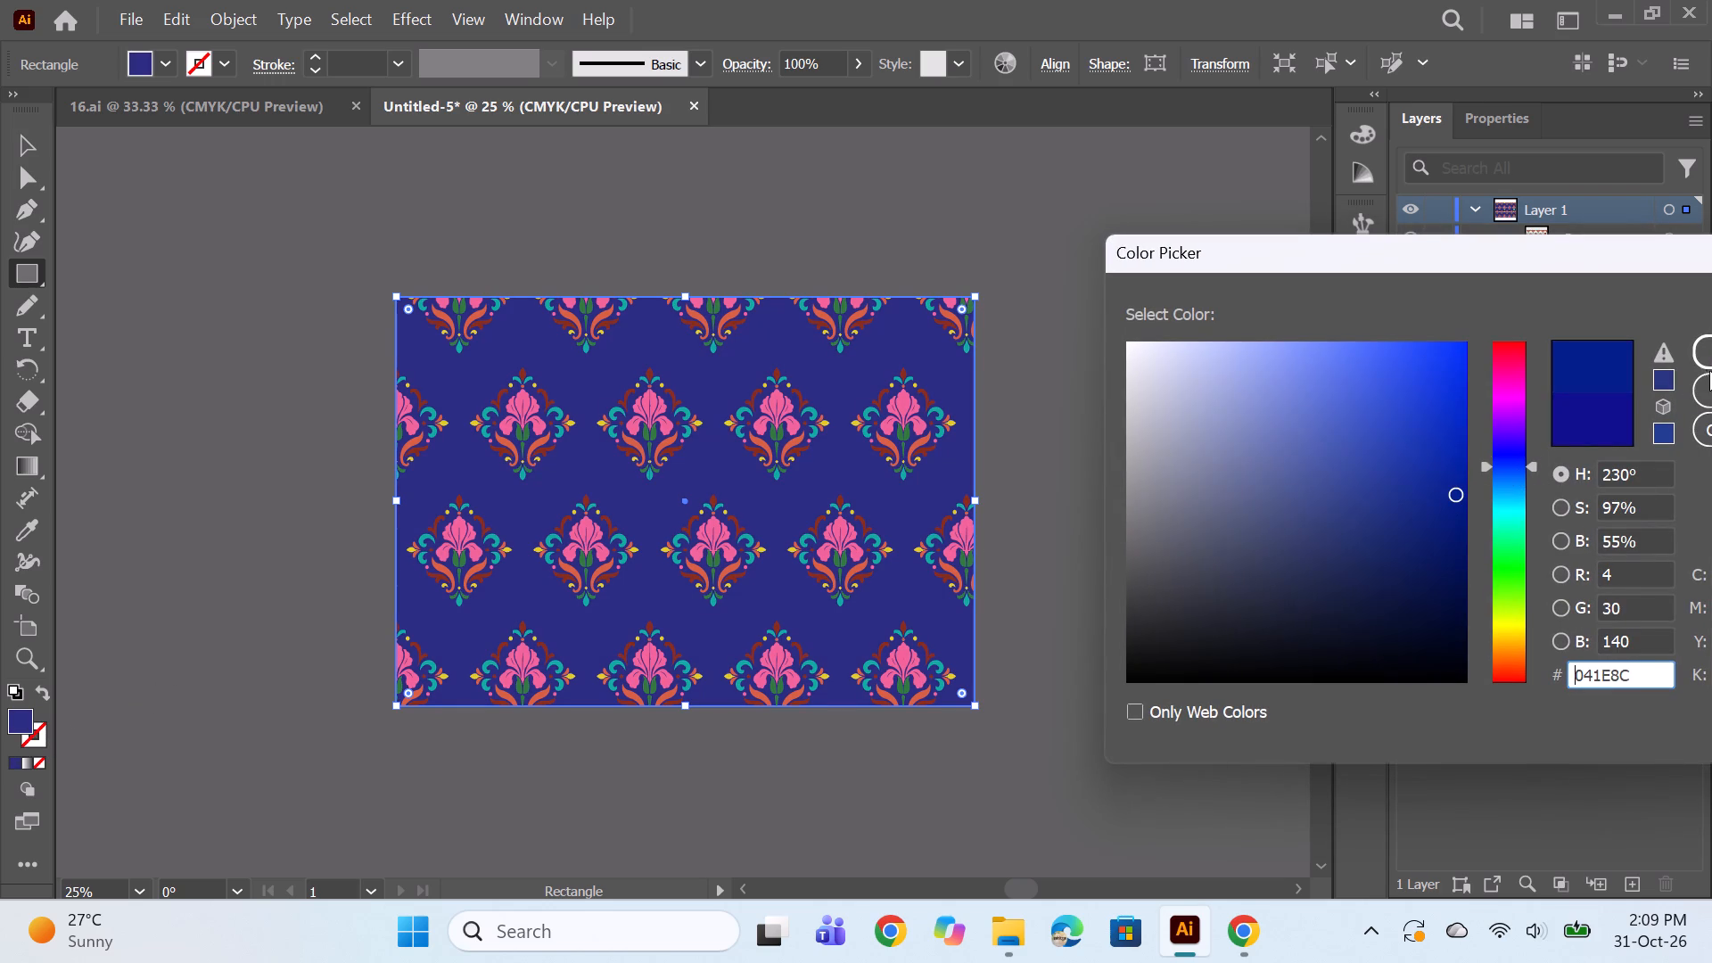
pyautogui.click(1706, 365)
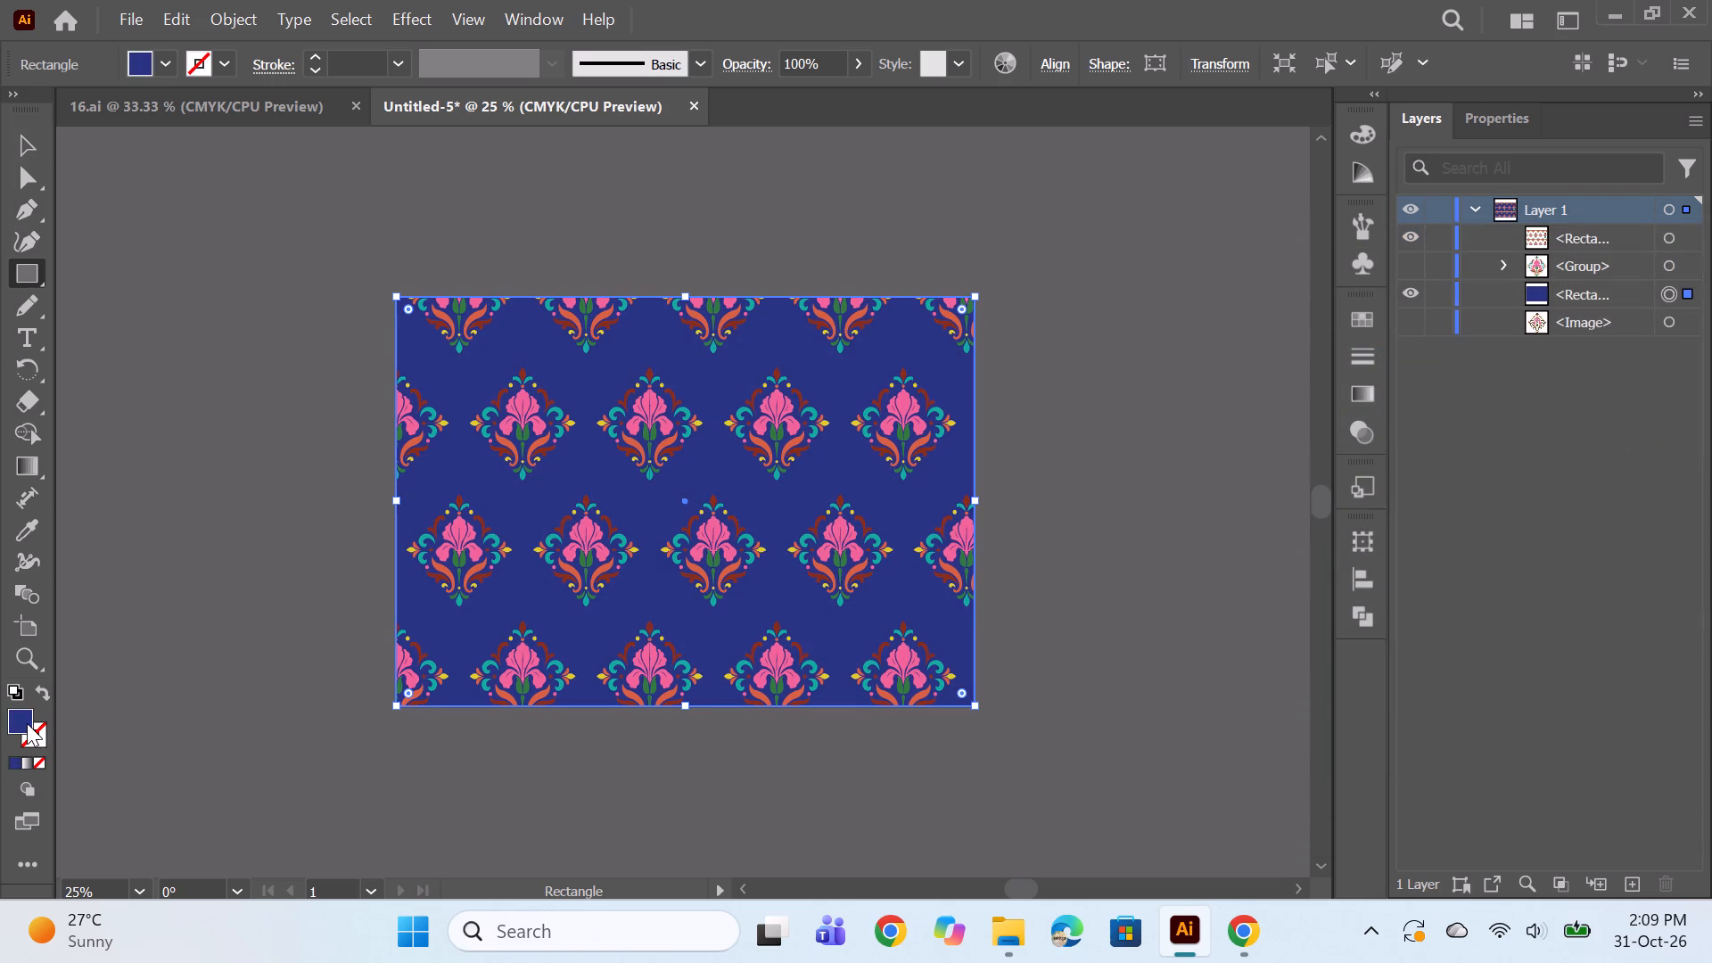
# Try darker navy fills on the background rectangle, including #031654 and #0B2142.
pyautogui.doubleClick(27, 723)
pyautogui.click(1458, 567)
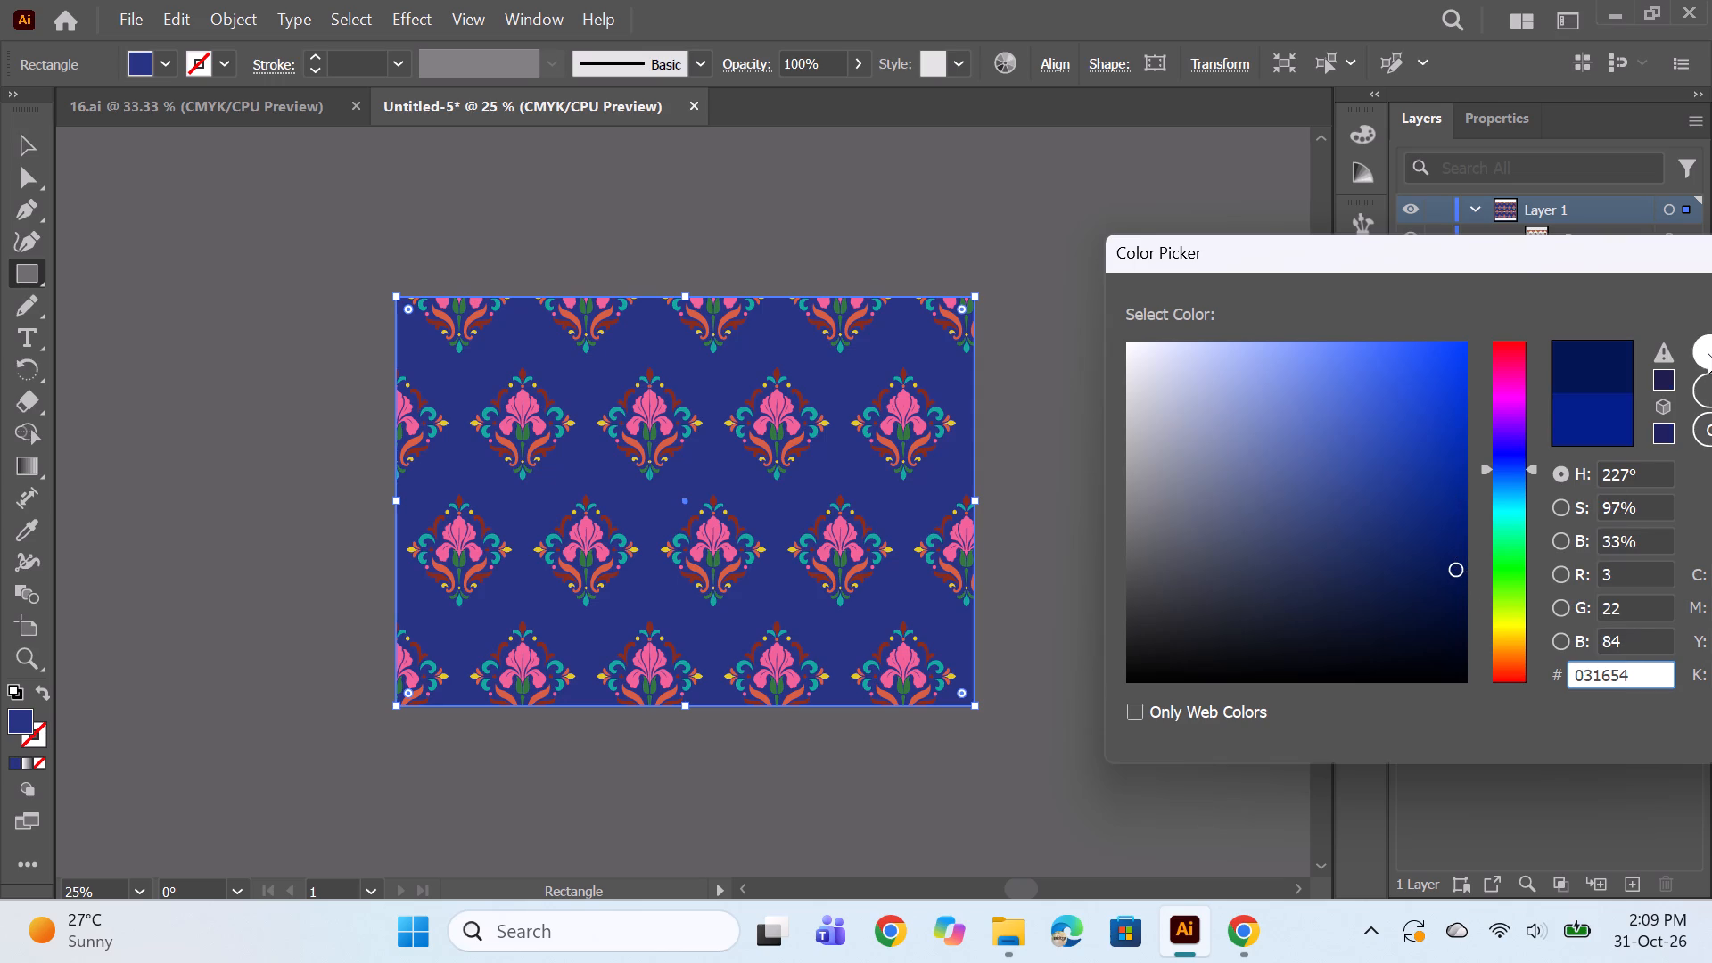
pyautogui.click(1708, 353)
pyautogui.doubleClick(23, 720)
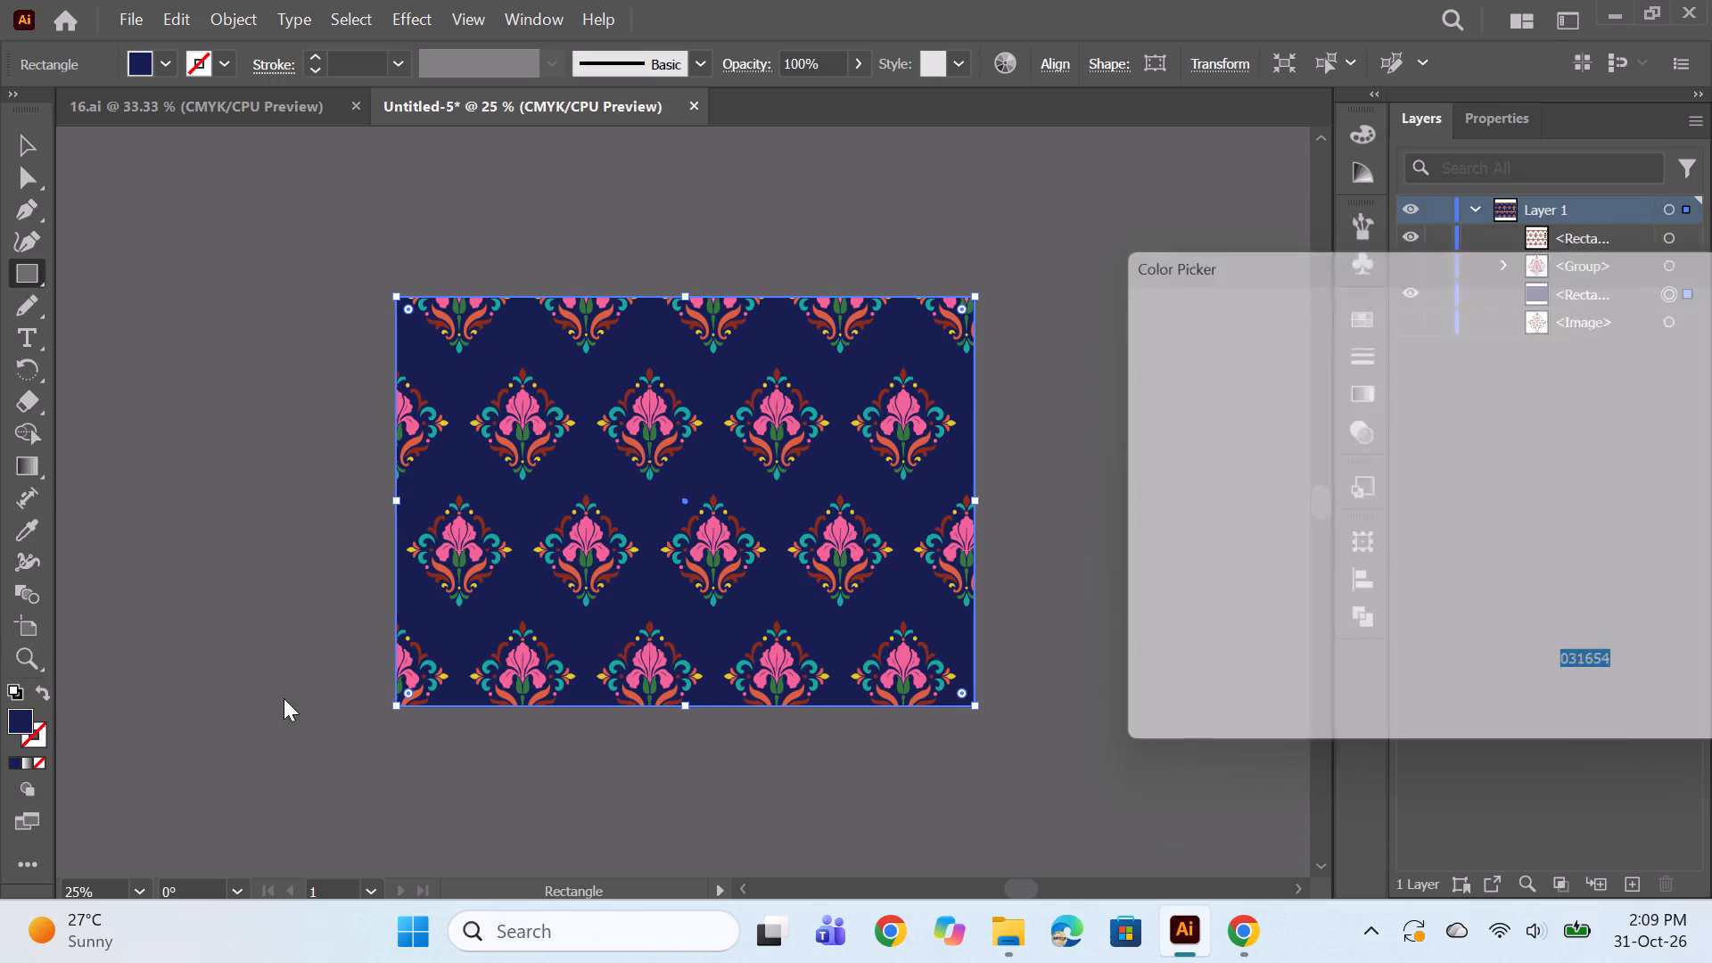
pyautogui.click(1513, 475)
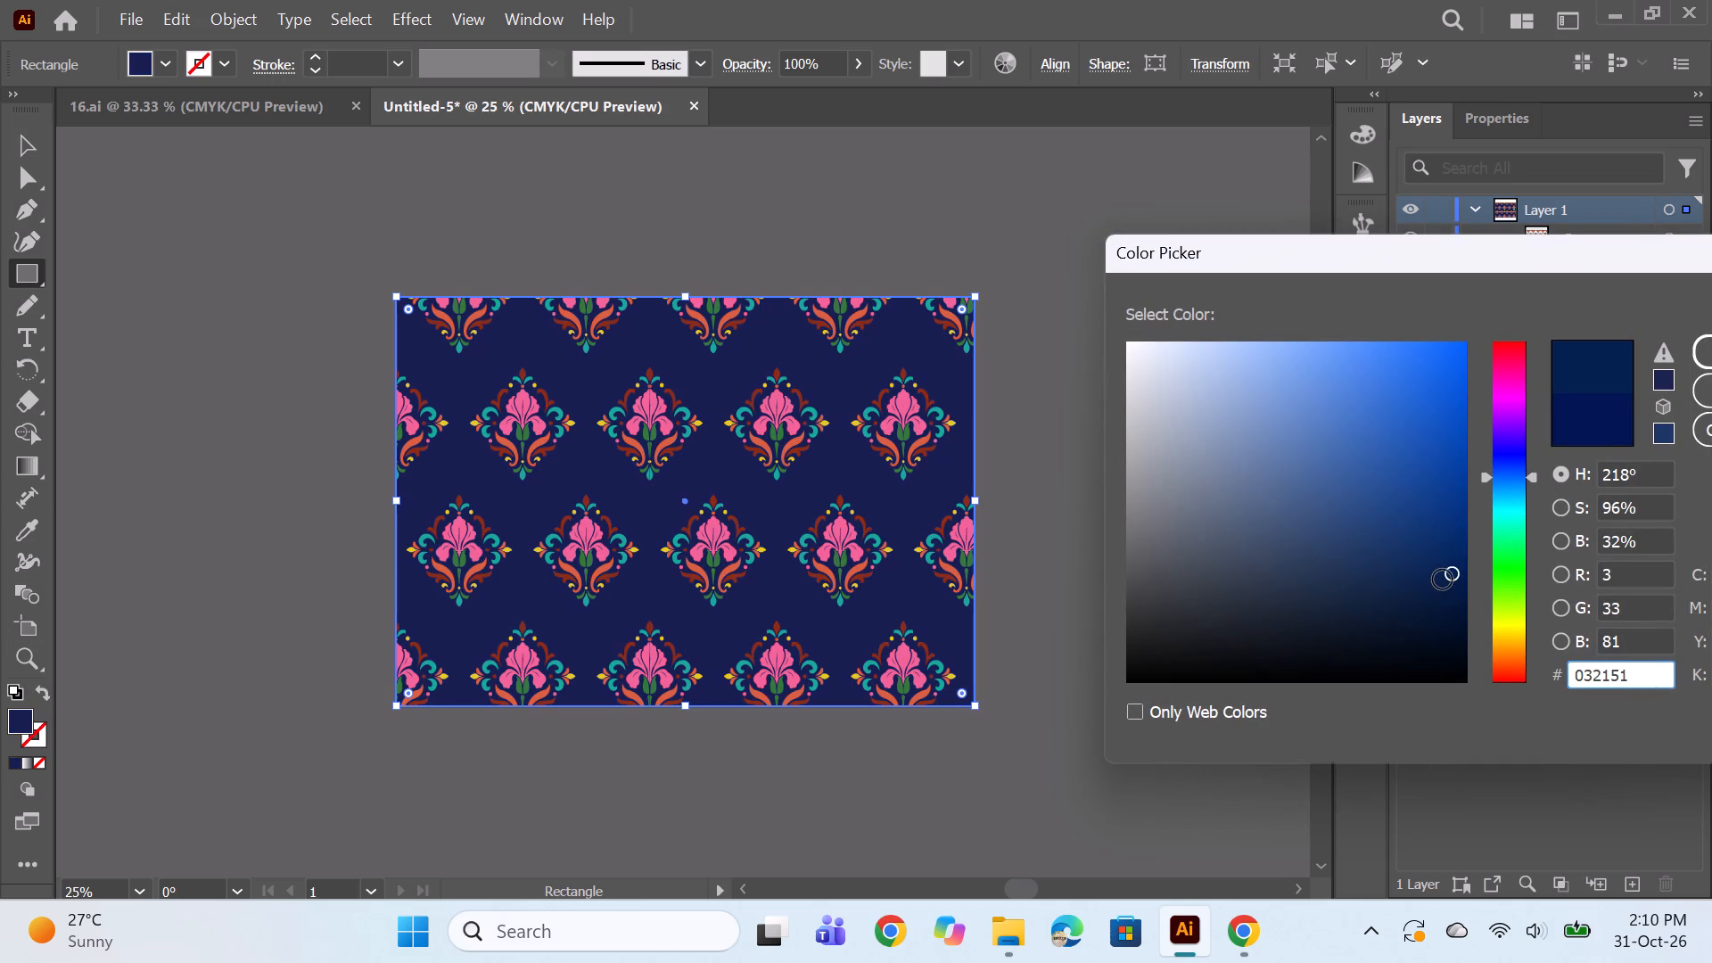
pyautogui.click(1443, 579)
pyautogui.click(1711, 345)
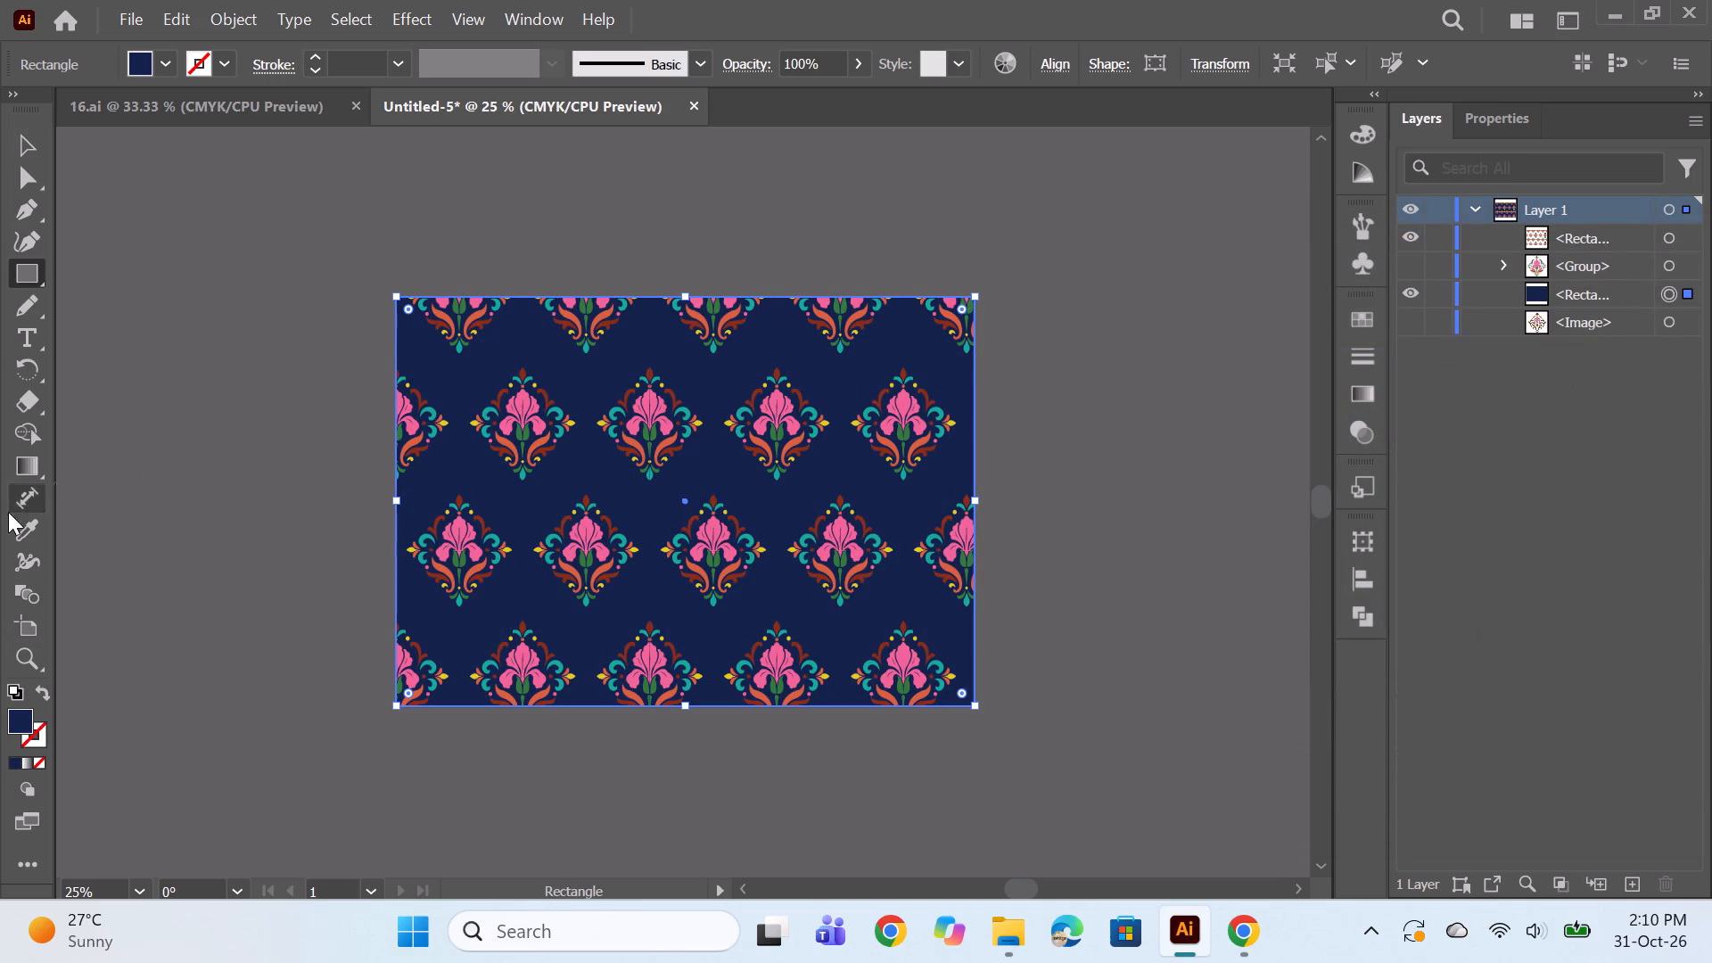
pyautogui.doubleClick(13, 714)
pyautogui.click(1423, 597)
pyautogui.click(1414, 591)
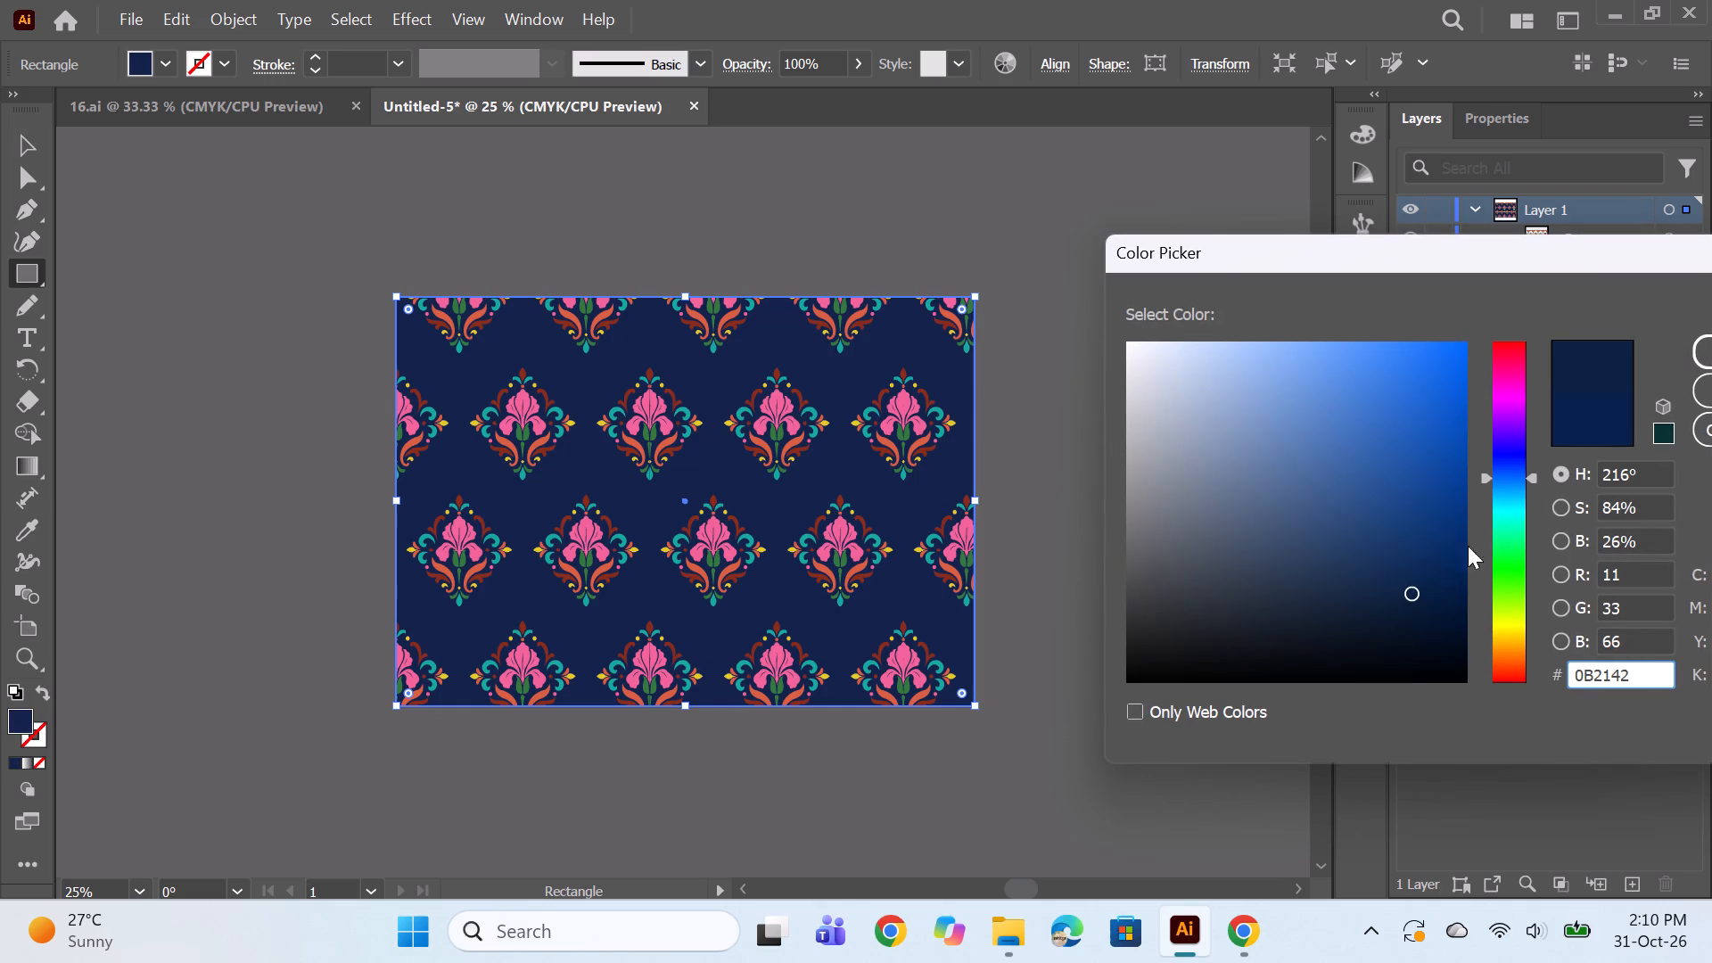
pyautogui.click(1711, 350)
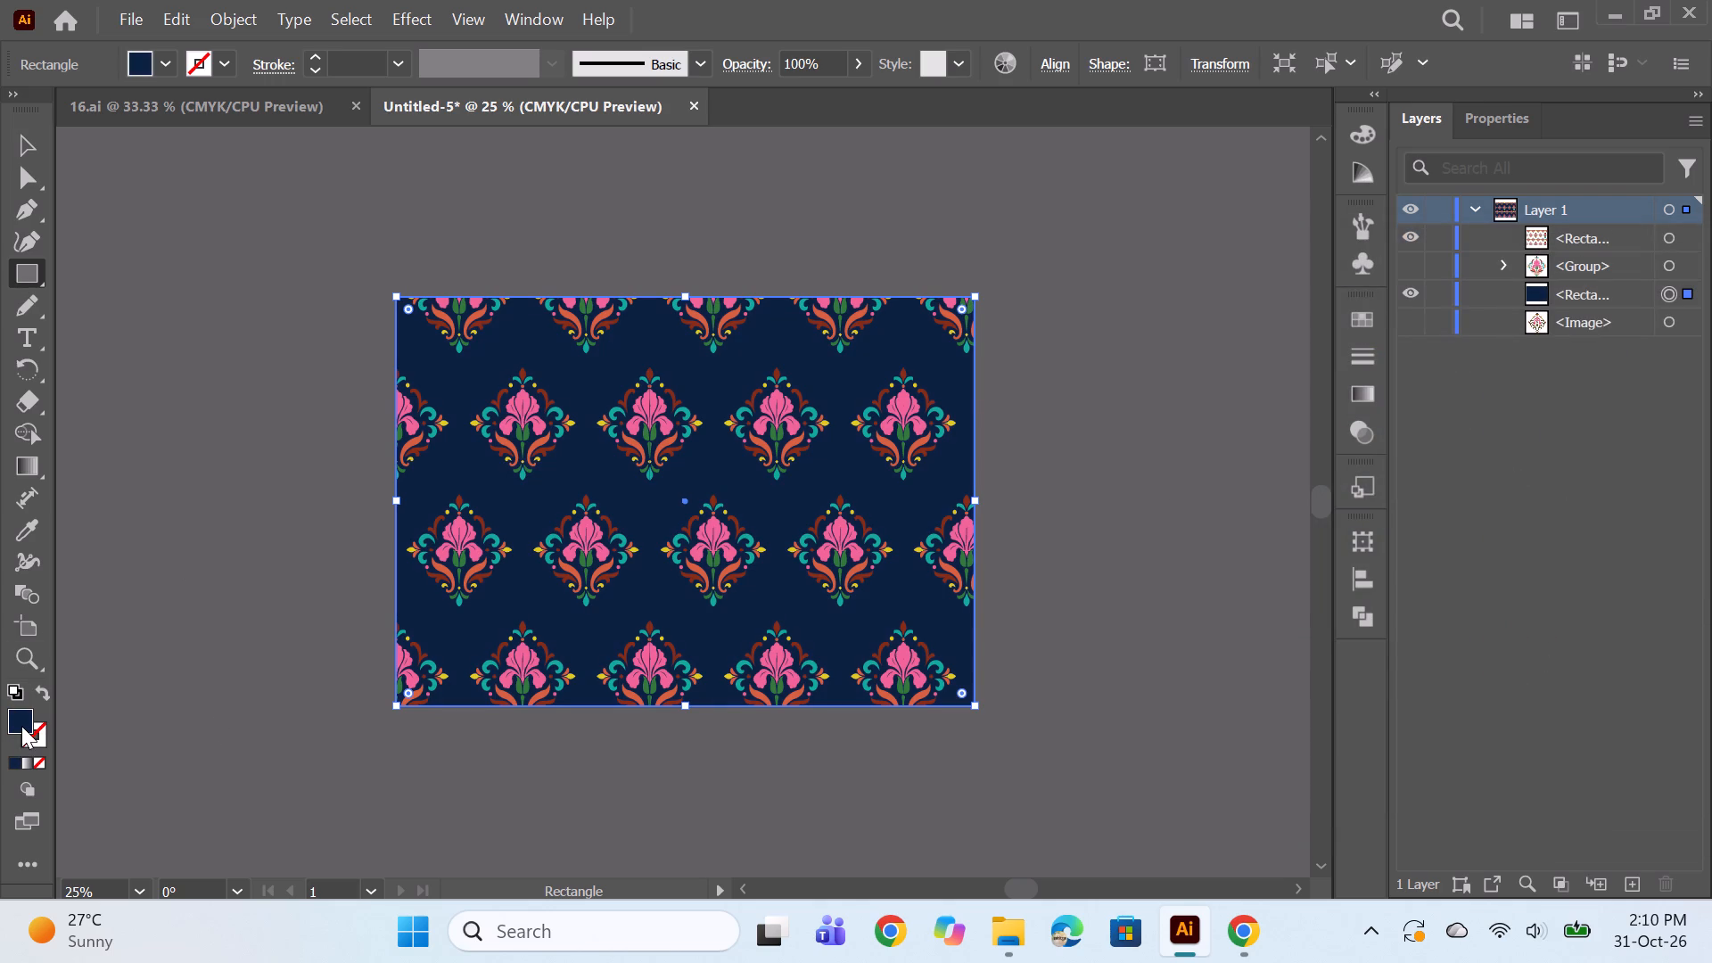
# Refine the background rectangle's fill to a medium navy blue, #052D5E, and deselect it.
pyautogui.doubleClick(21, 726)
pyautogui.click(1418, 583)
pyautogui.click(1442, 572)
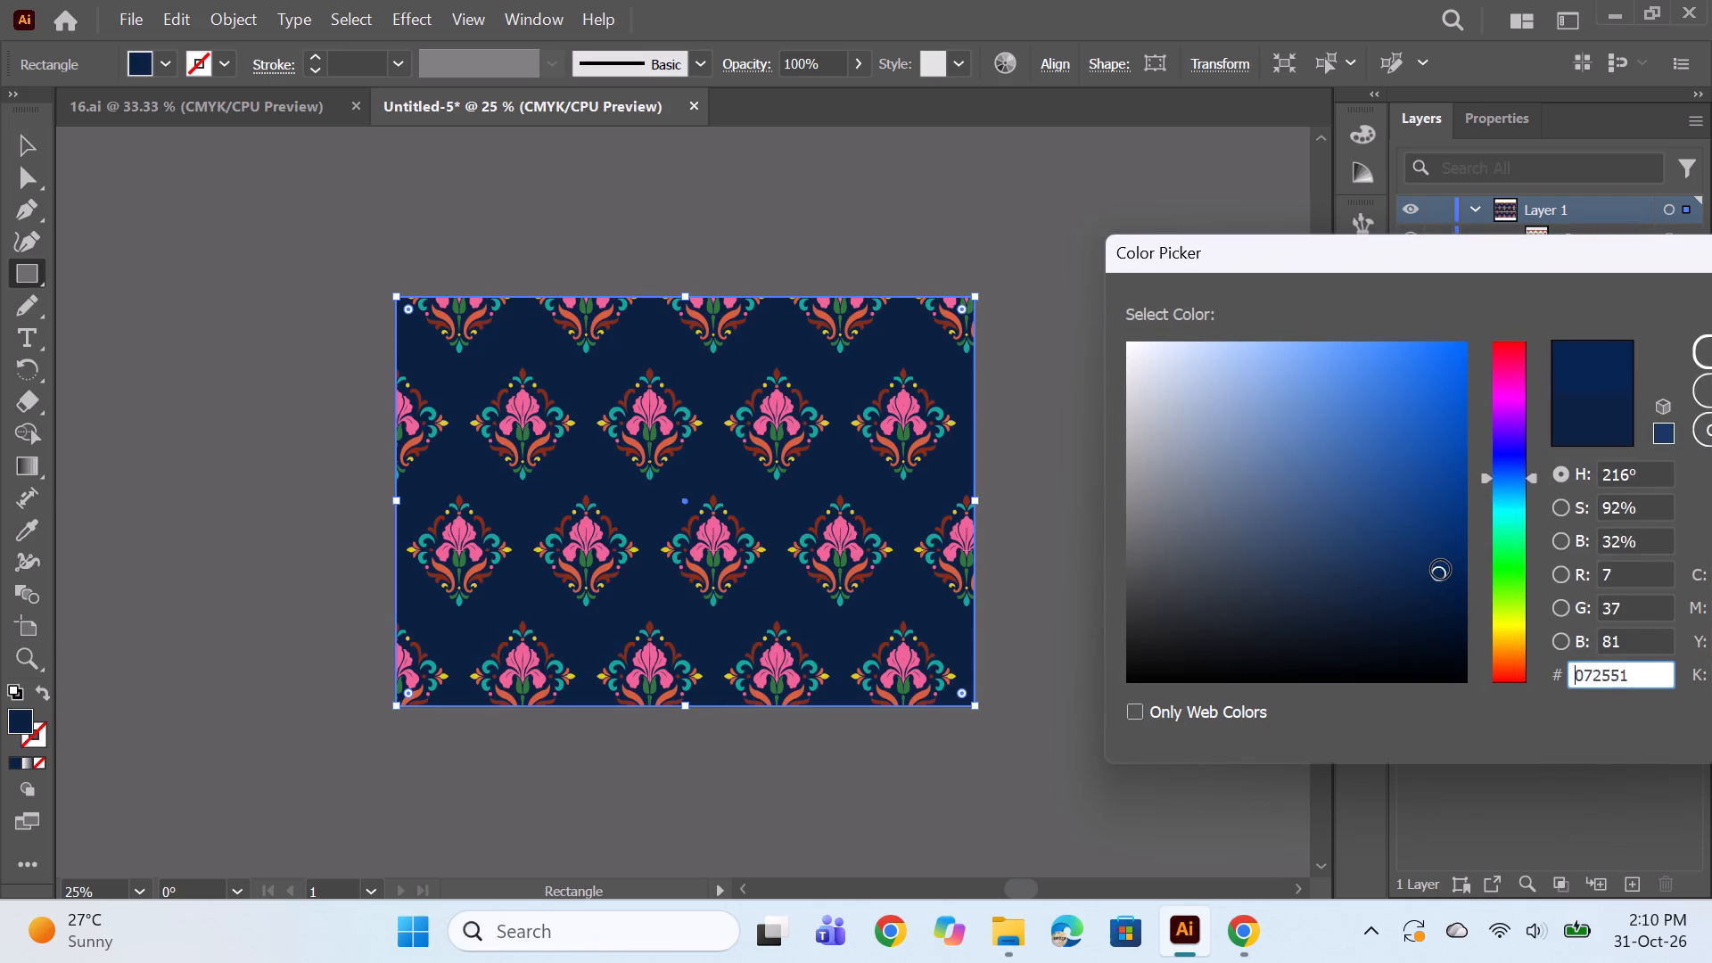
pyautogui.click(1447, 554)
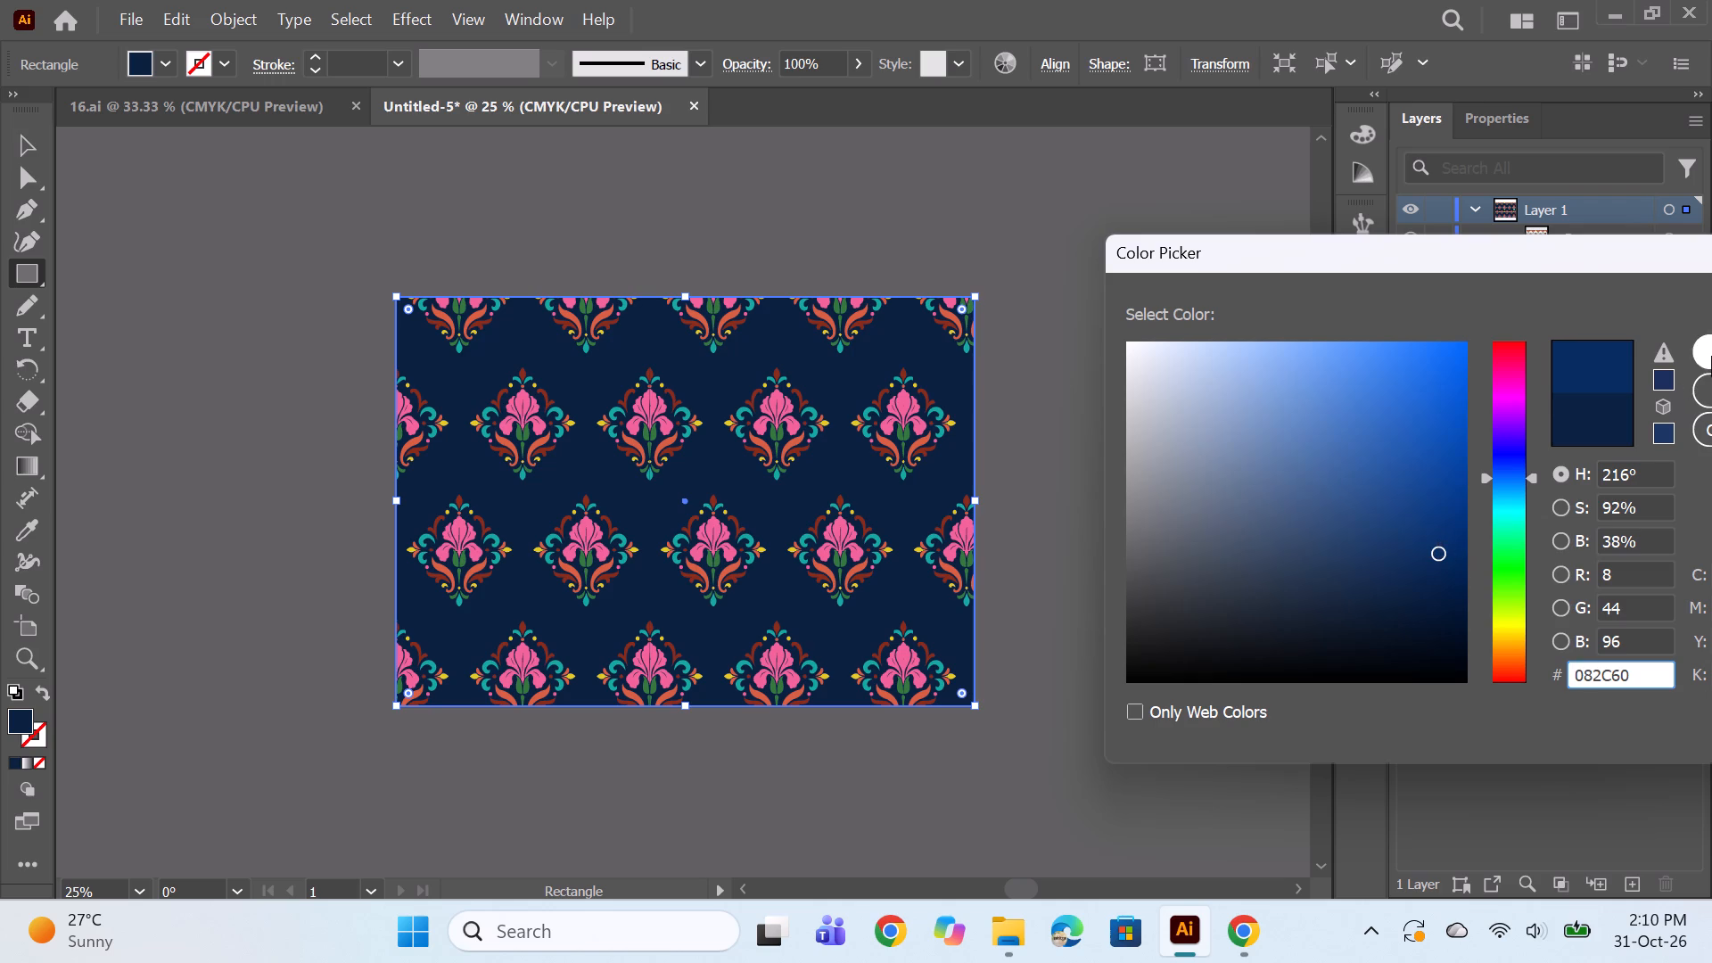
pyautogui.click(1711, 355)
pyautogui.doubleClick(14, 716)
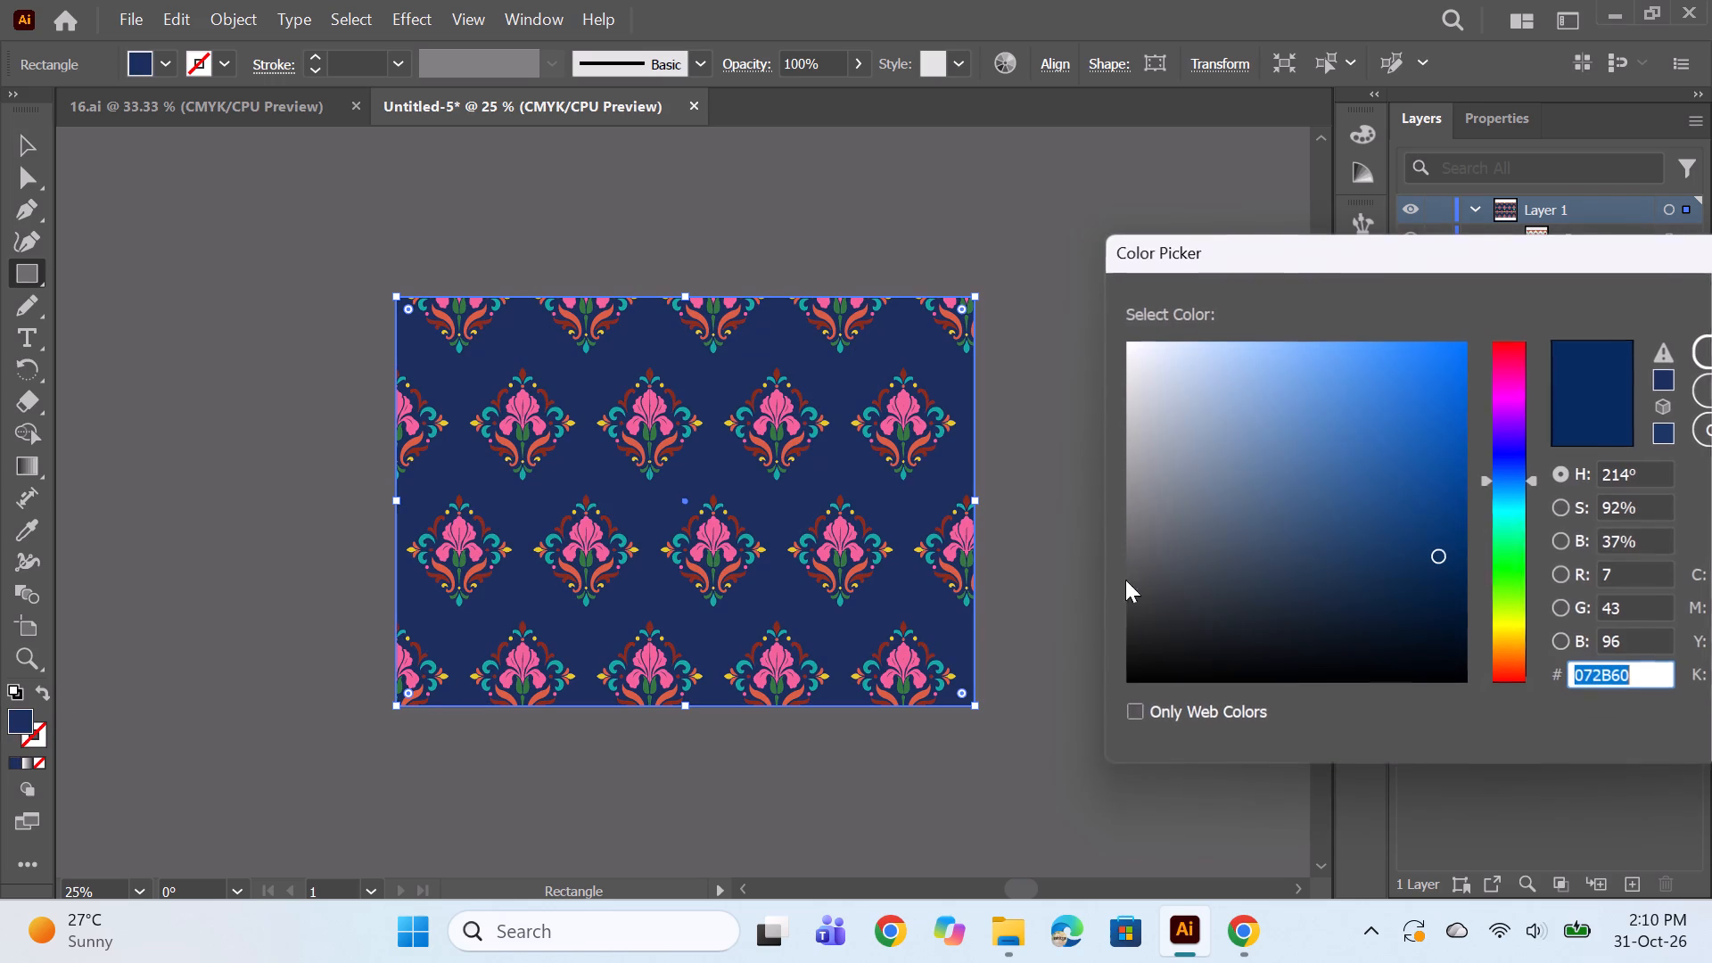
pyautogui.click(1452, 555)
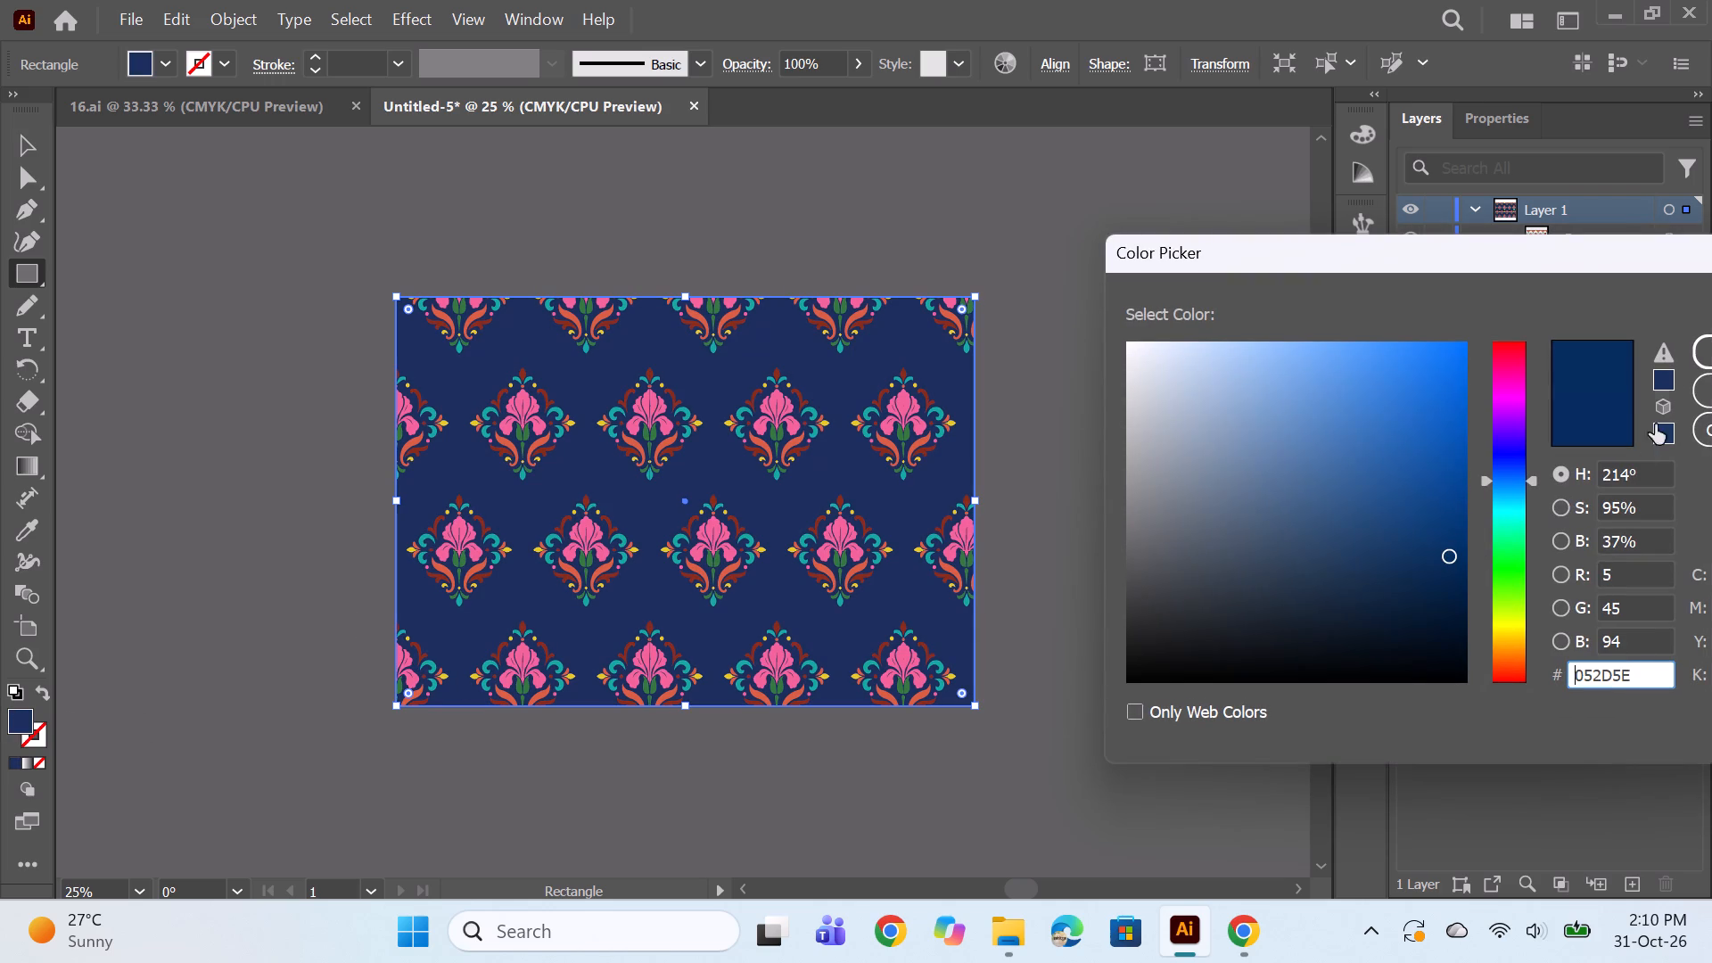
pyautogui.click(1711, 345)
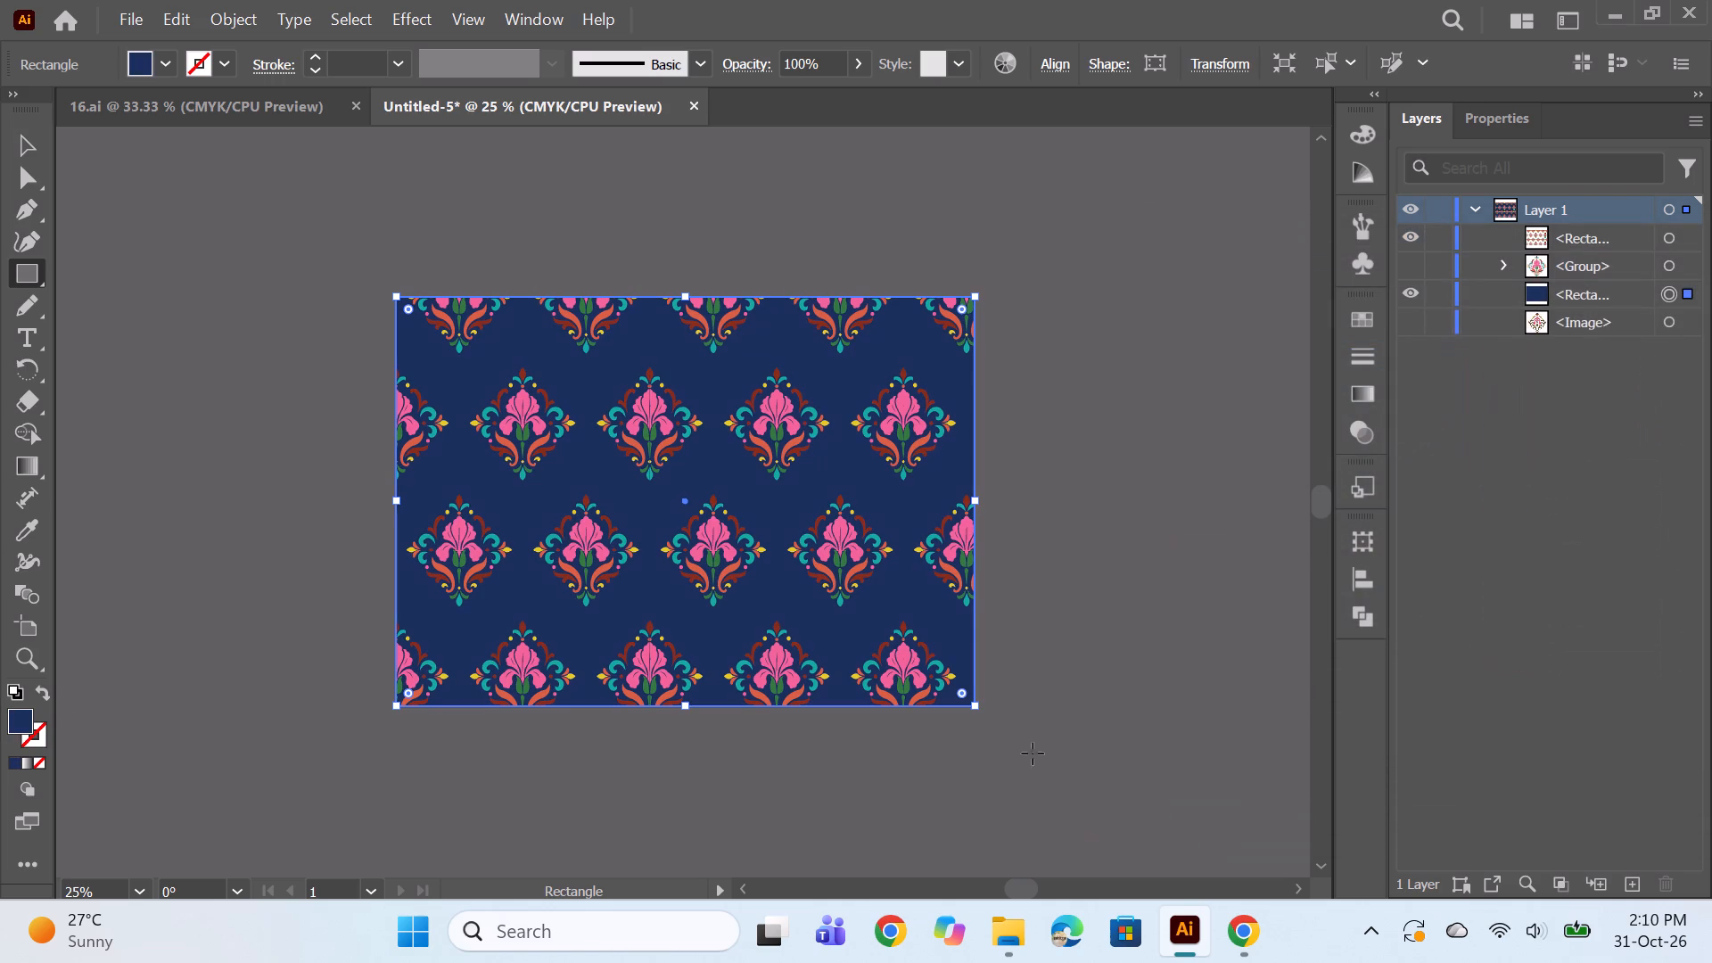
pyautogui.keyDown('ctrl'); pyautogui.click(1172, 605); pyautogui.keyUp('ctrl')
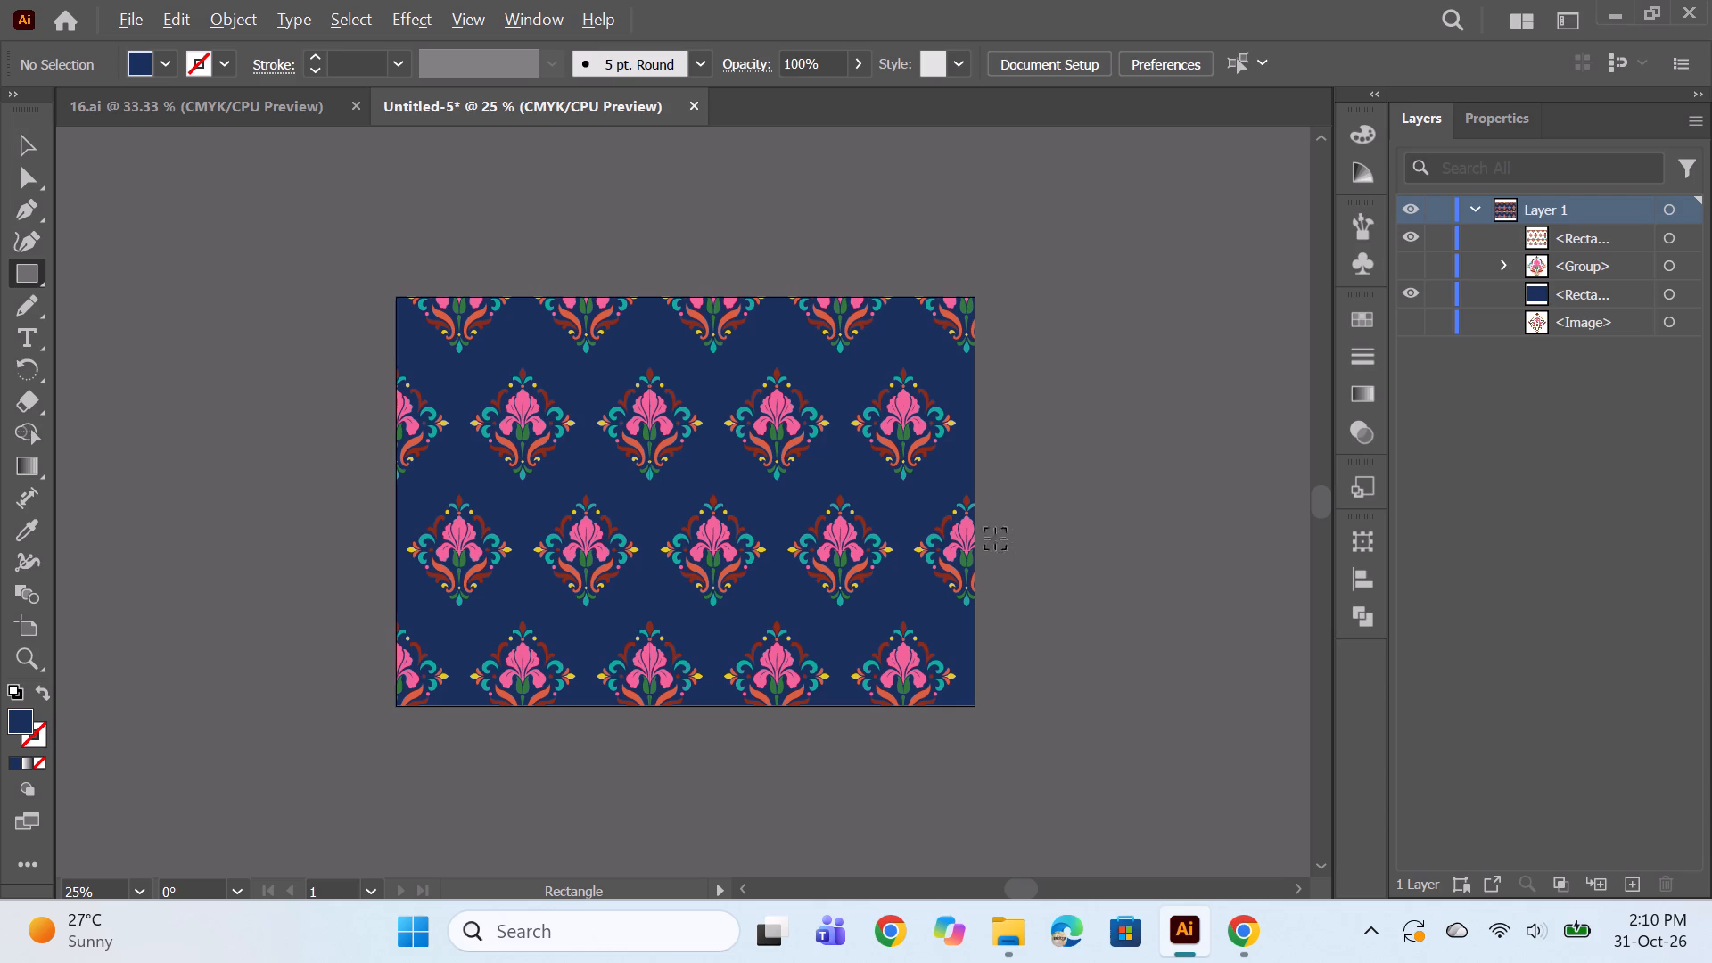
# Save the pattern document as an Adobe Illustrator file named 17 in the Plain prints folder.
pyautogui.hotkey('ctrl', 's')
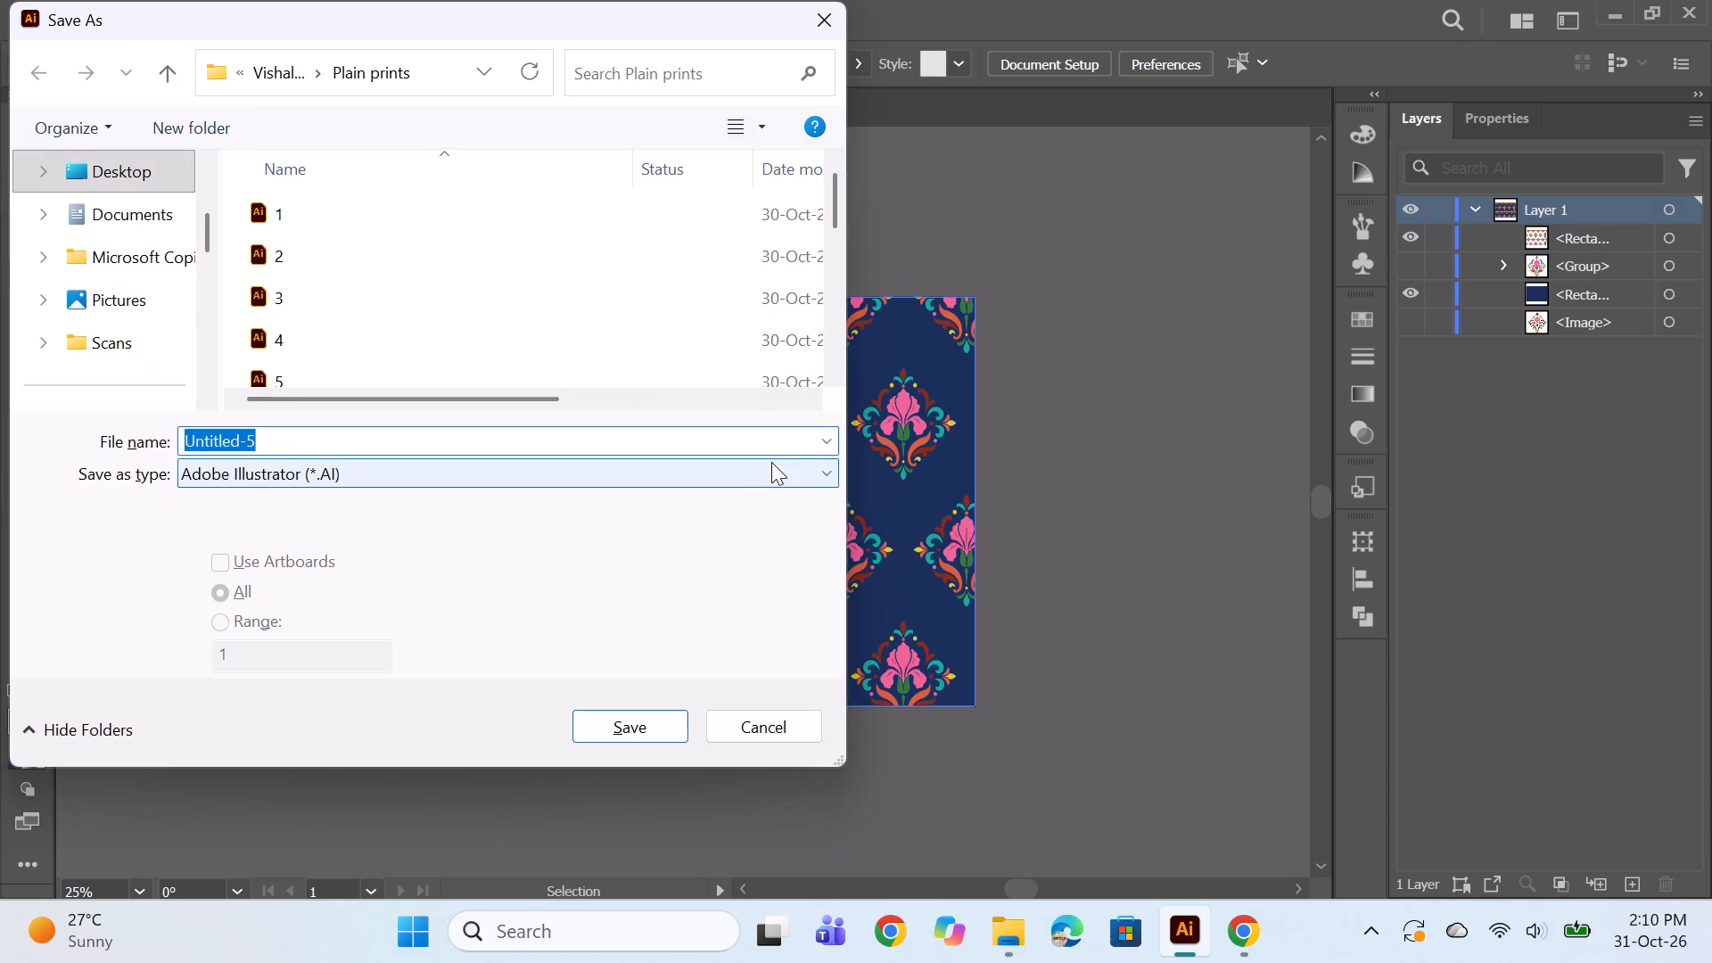
pyautogui.write('17')
pyautogui.press('Return')
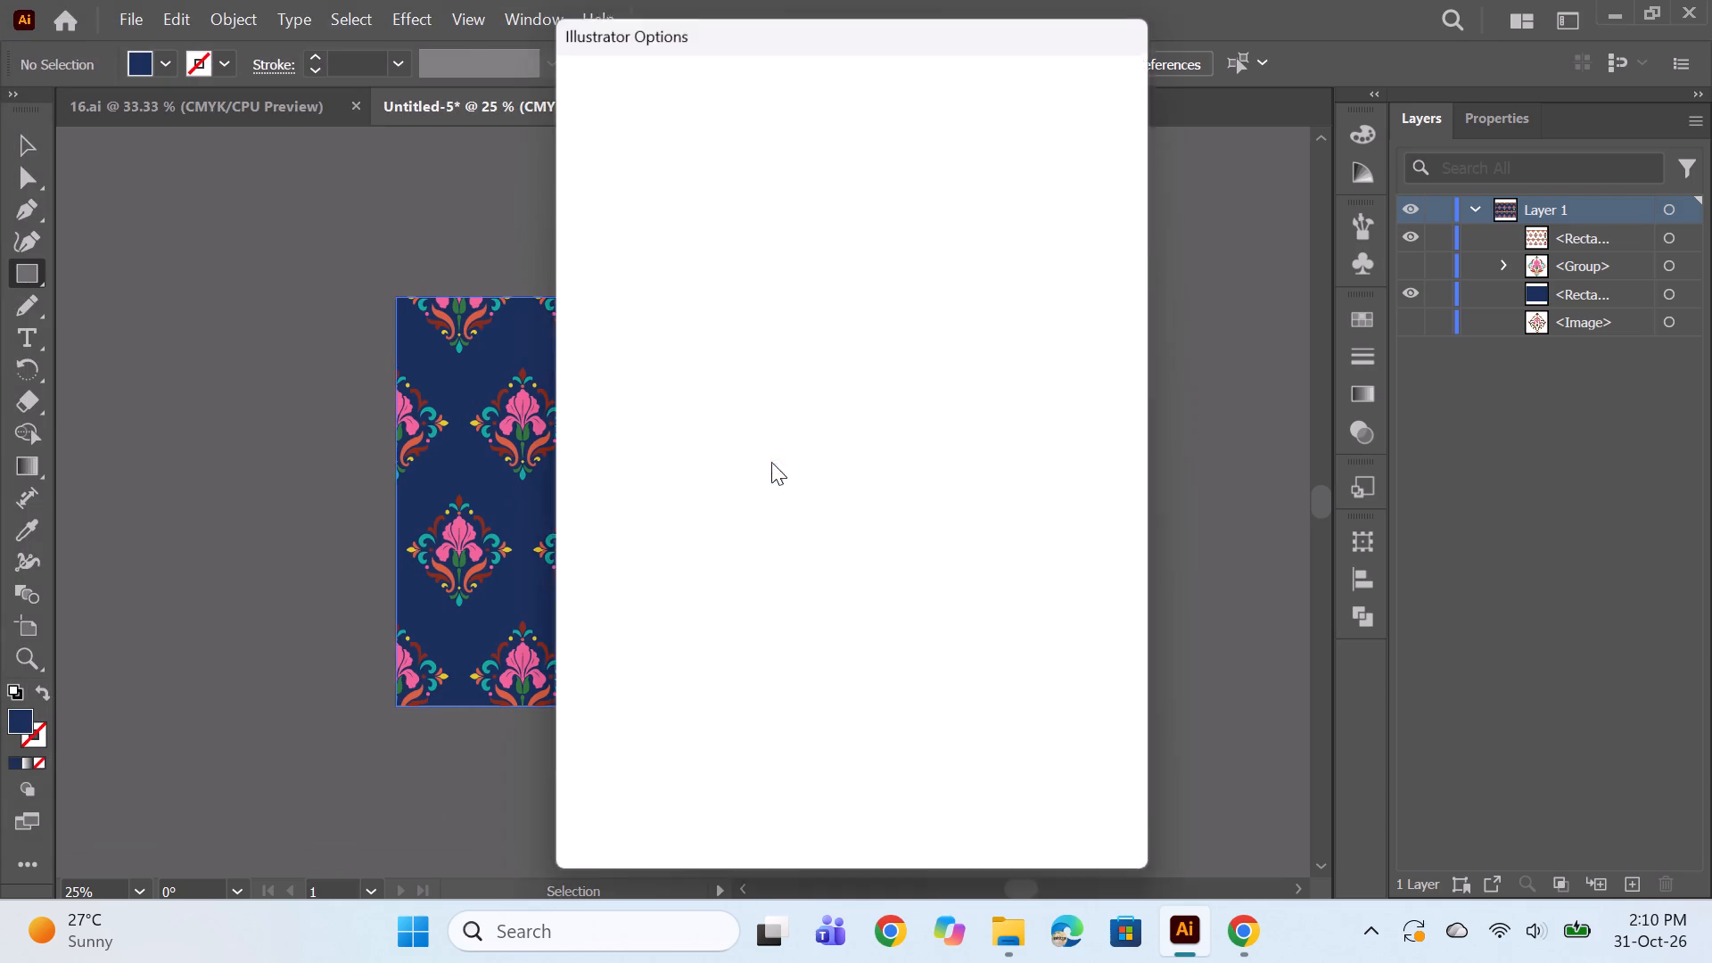
pyautogui.click(945, 835)
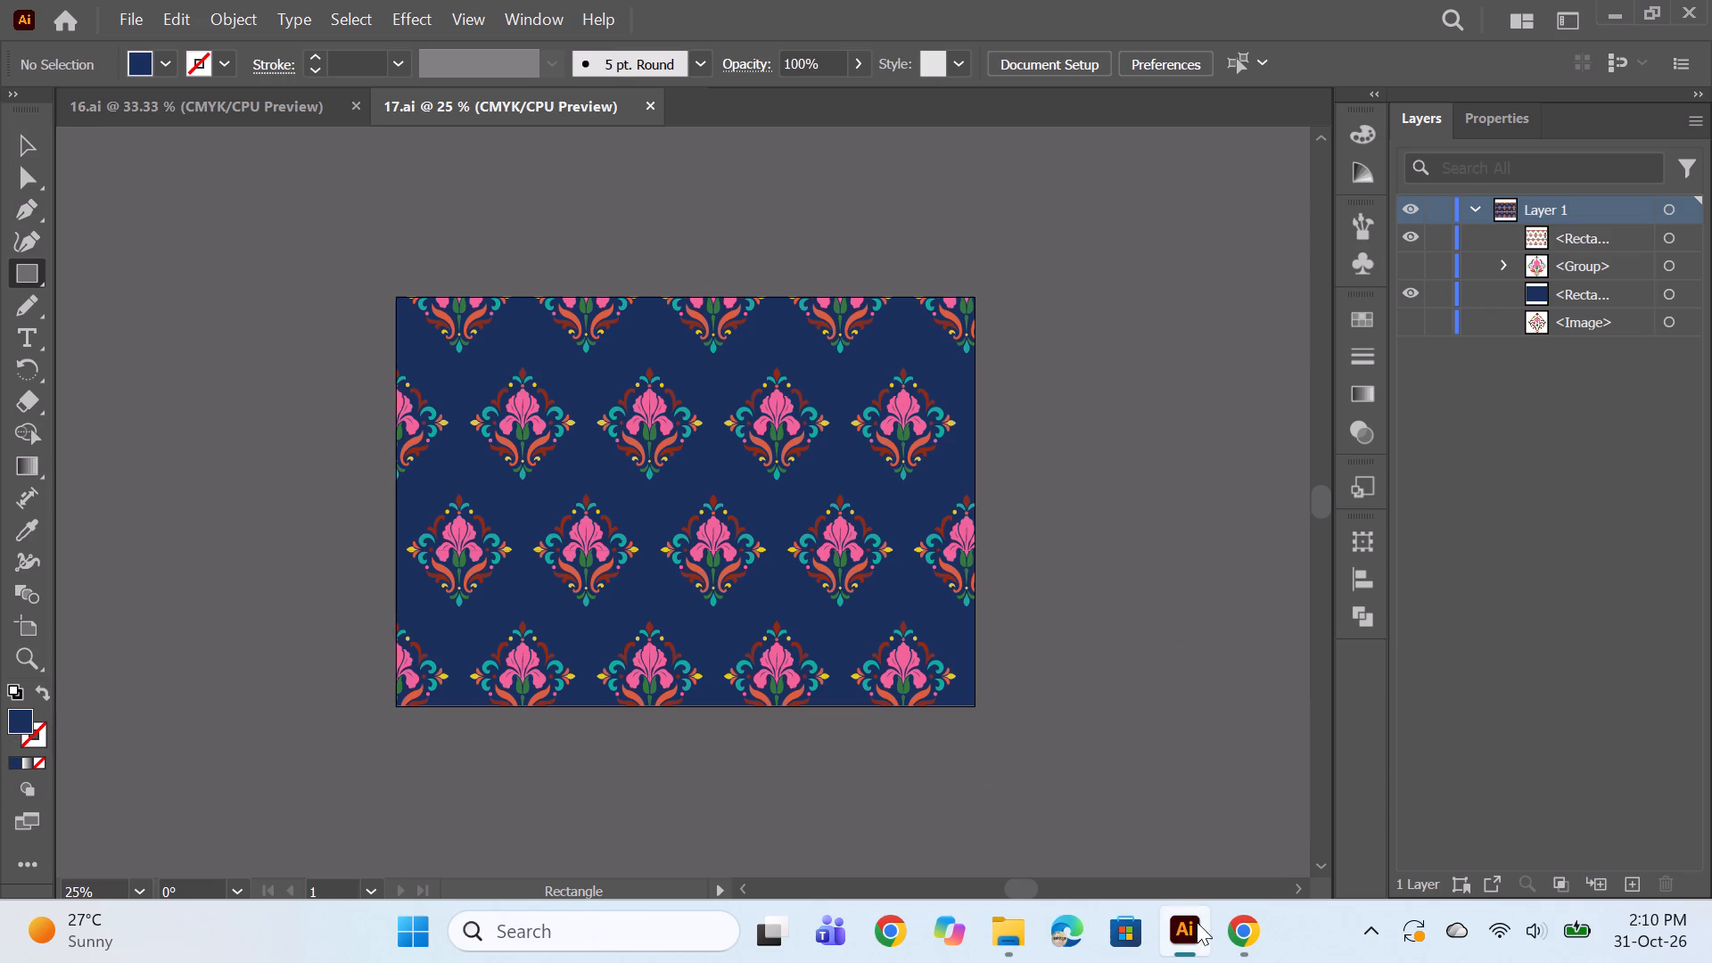
# Switch to Chrome and browse the Pinterest pins related to Iris tile and the previously opened pin for floral motif references.
pyautogui.click(1232, 936)
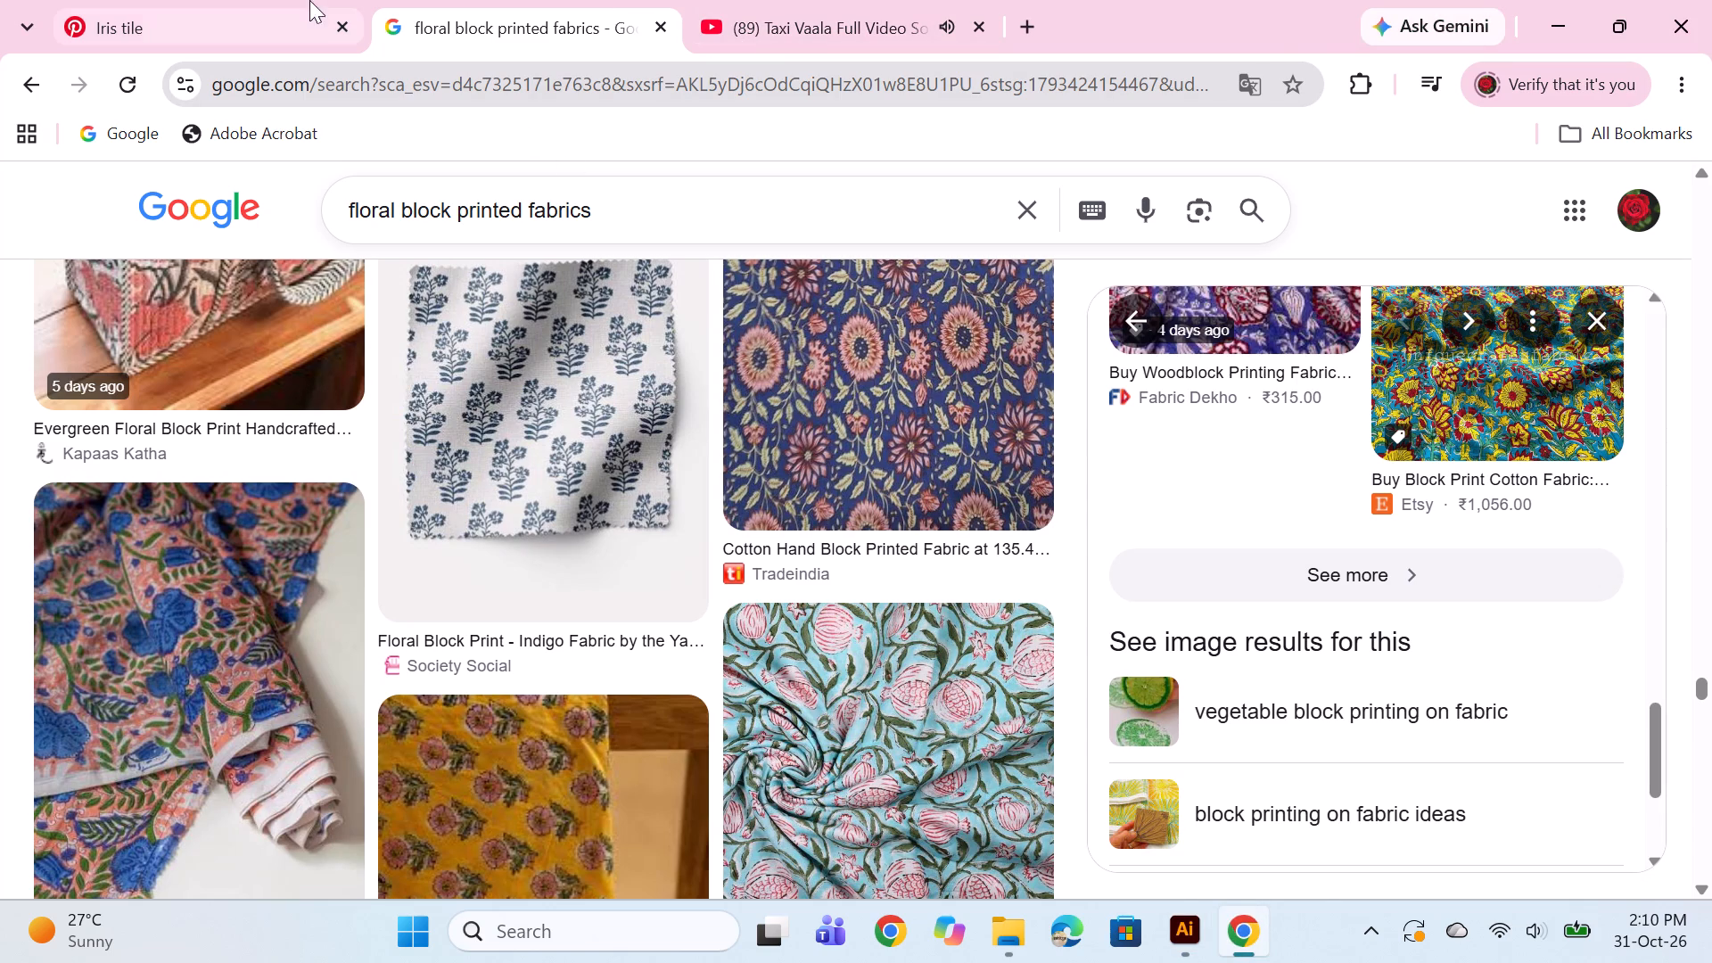
pyautogui.click(172, 0)
pyautogui.scroll(-2, 744, 474)
pyautogui.scroll(-1, 1265, 467)
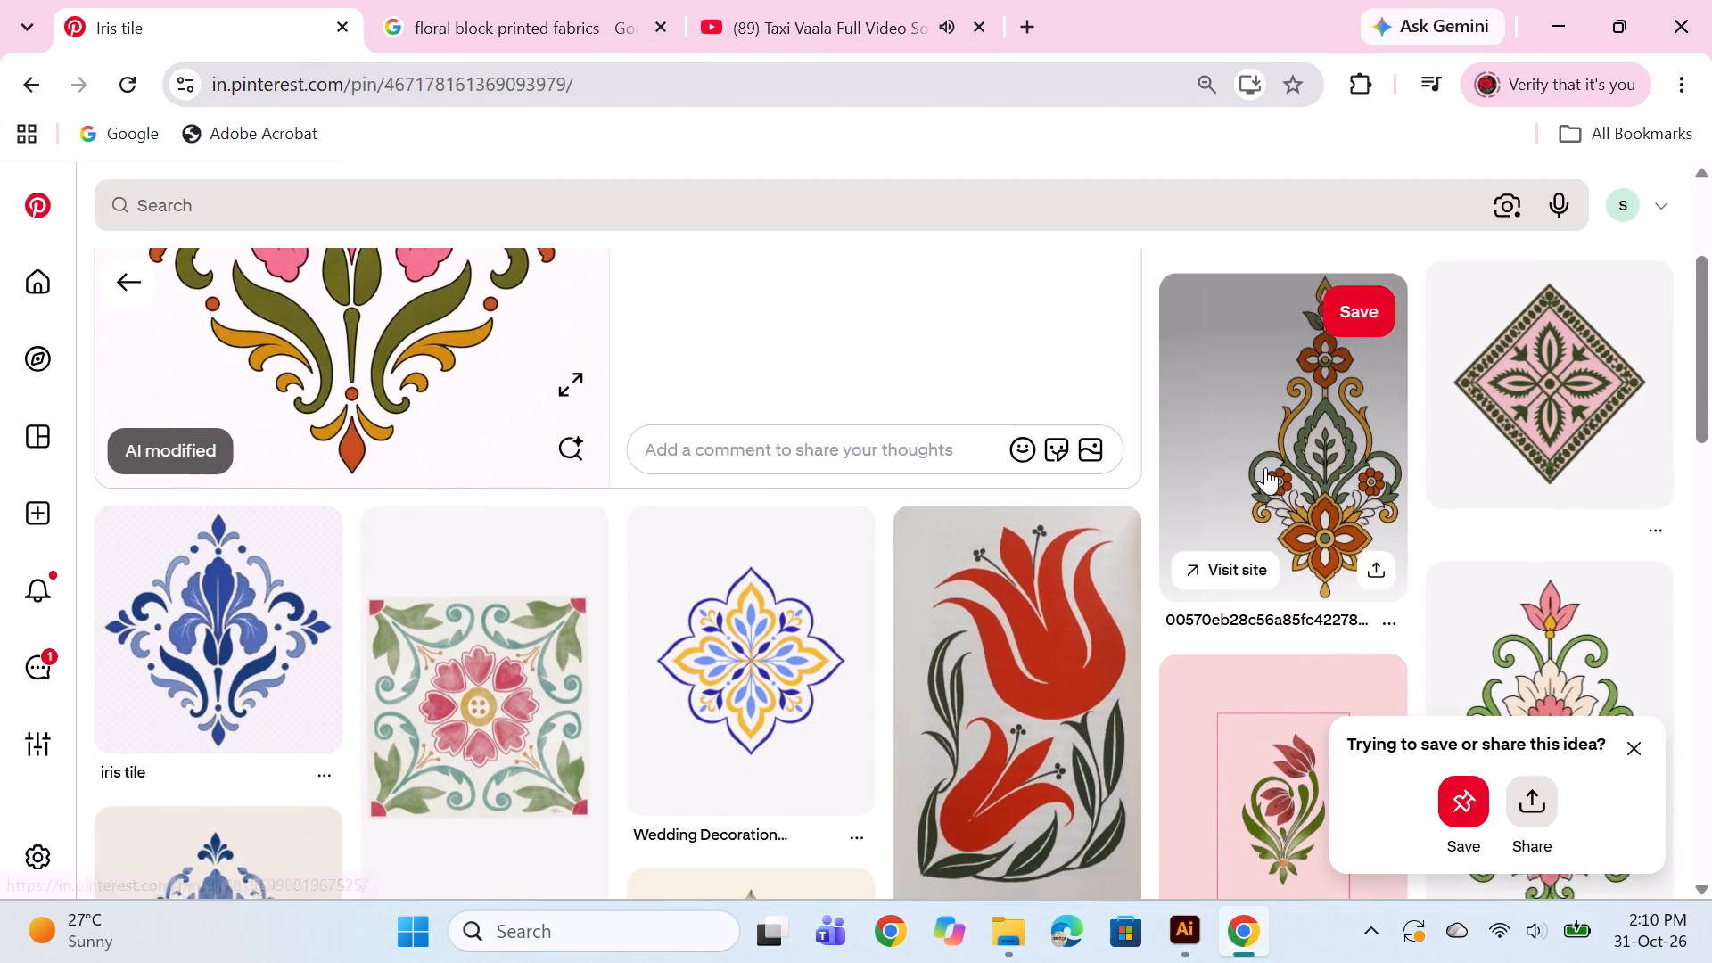
pyautogui.scroll(-2, 1230, 461)
pyautogui.scroll(-2, 492, 557)
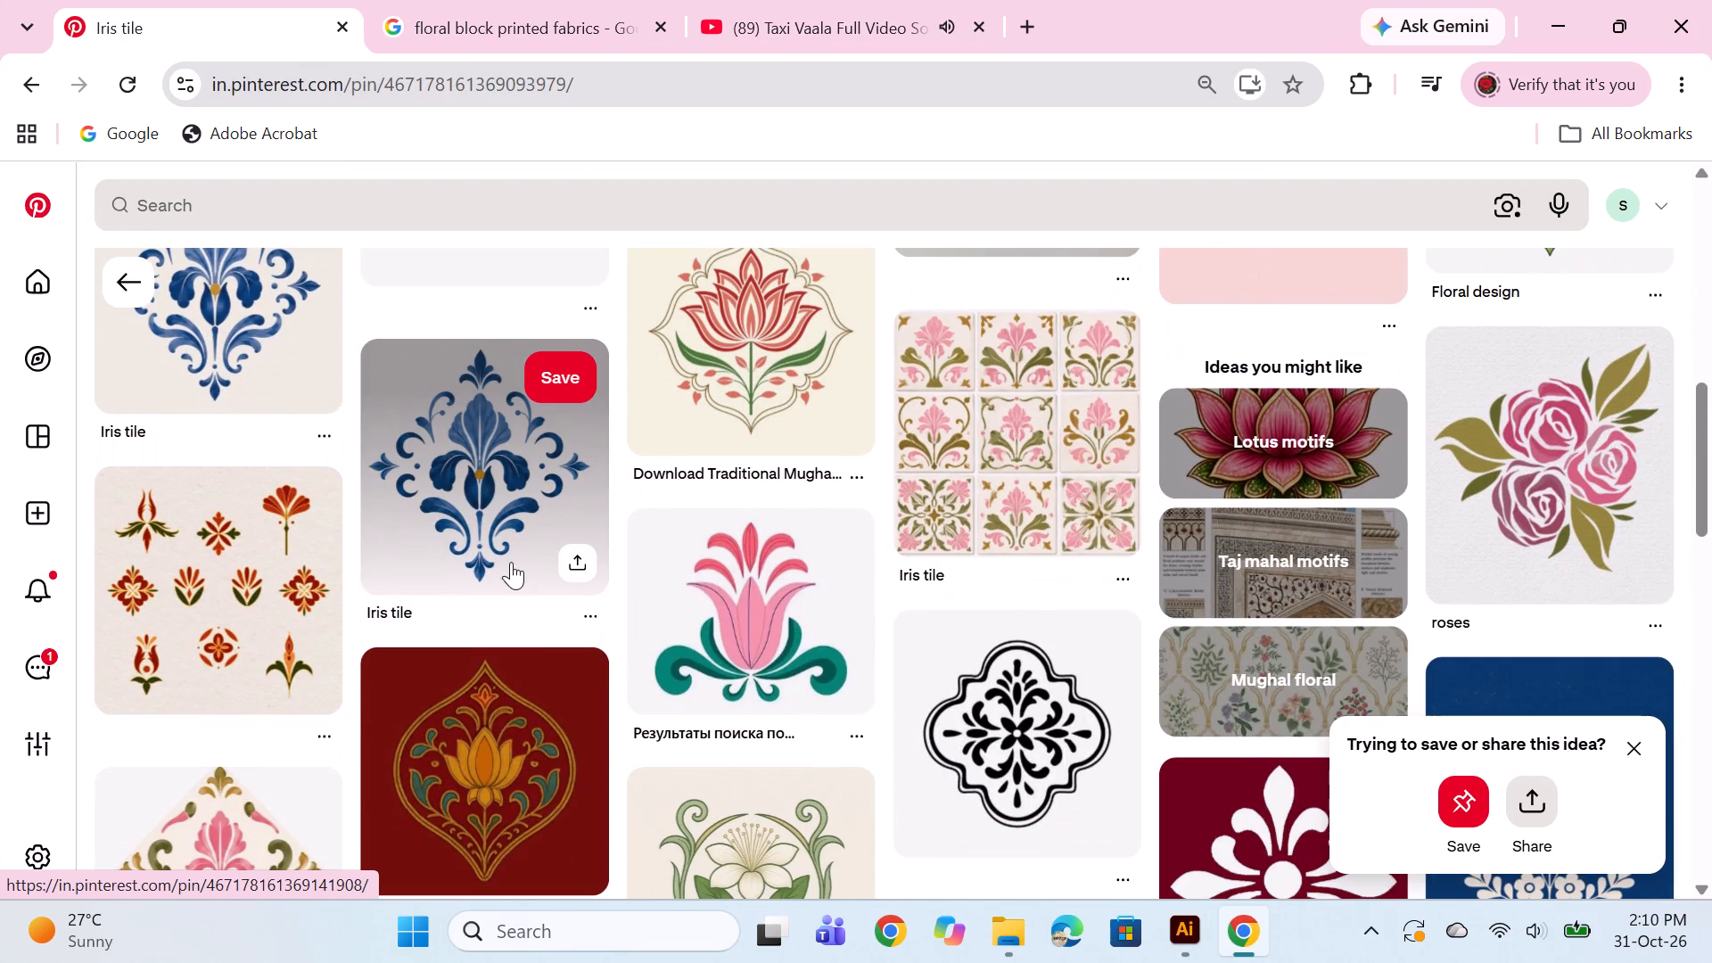
pyautogui.scroll(-2, 512, 563)
pyautogui.click(139, 276)
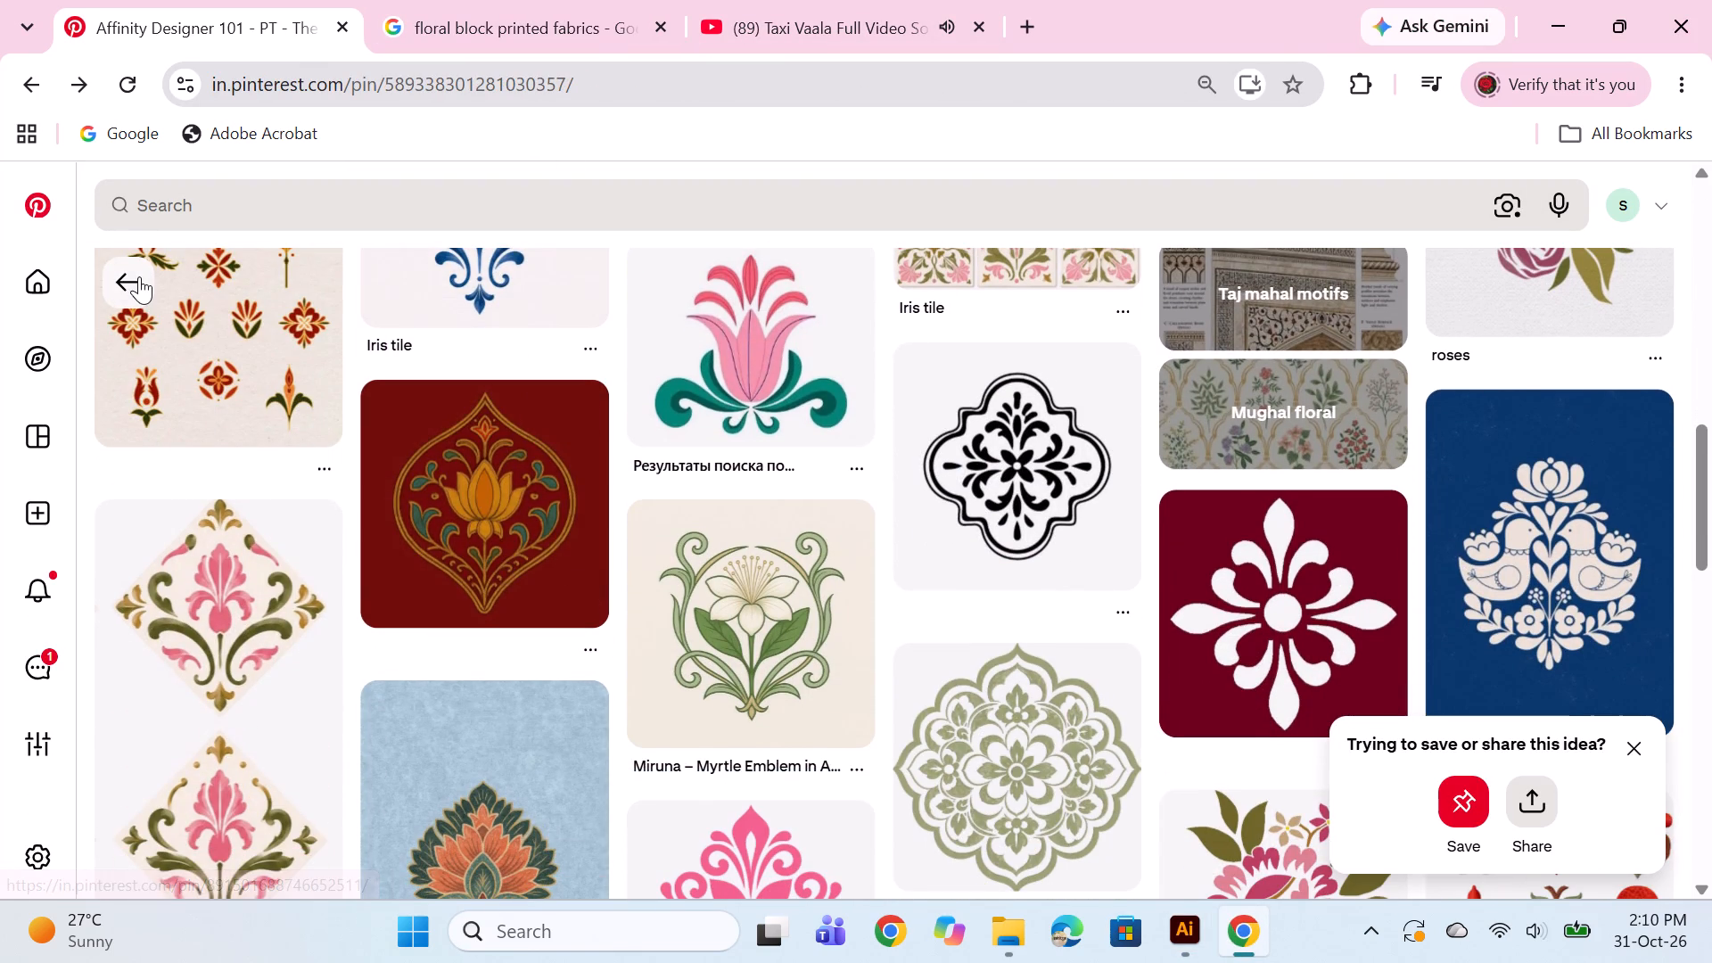
pyautogui.scroll(3, 457, 441)
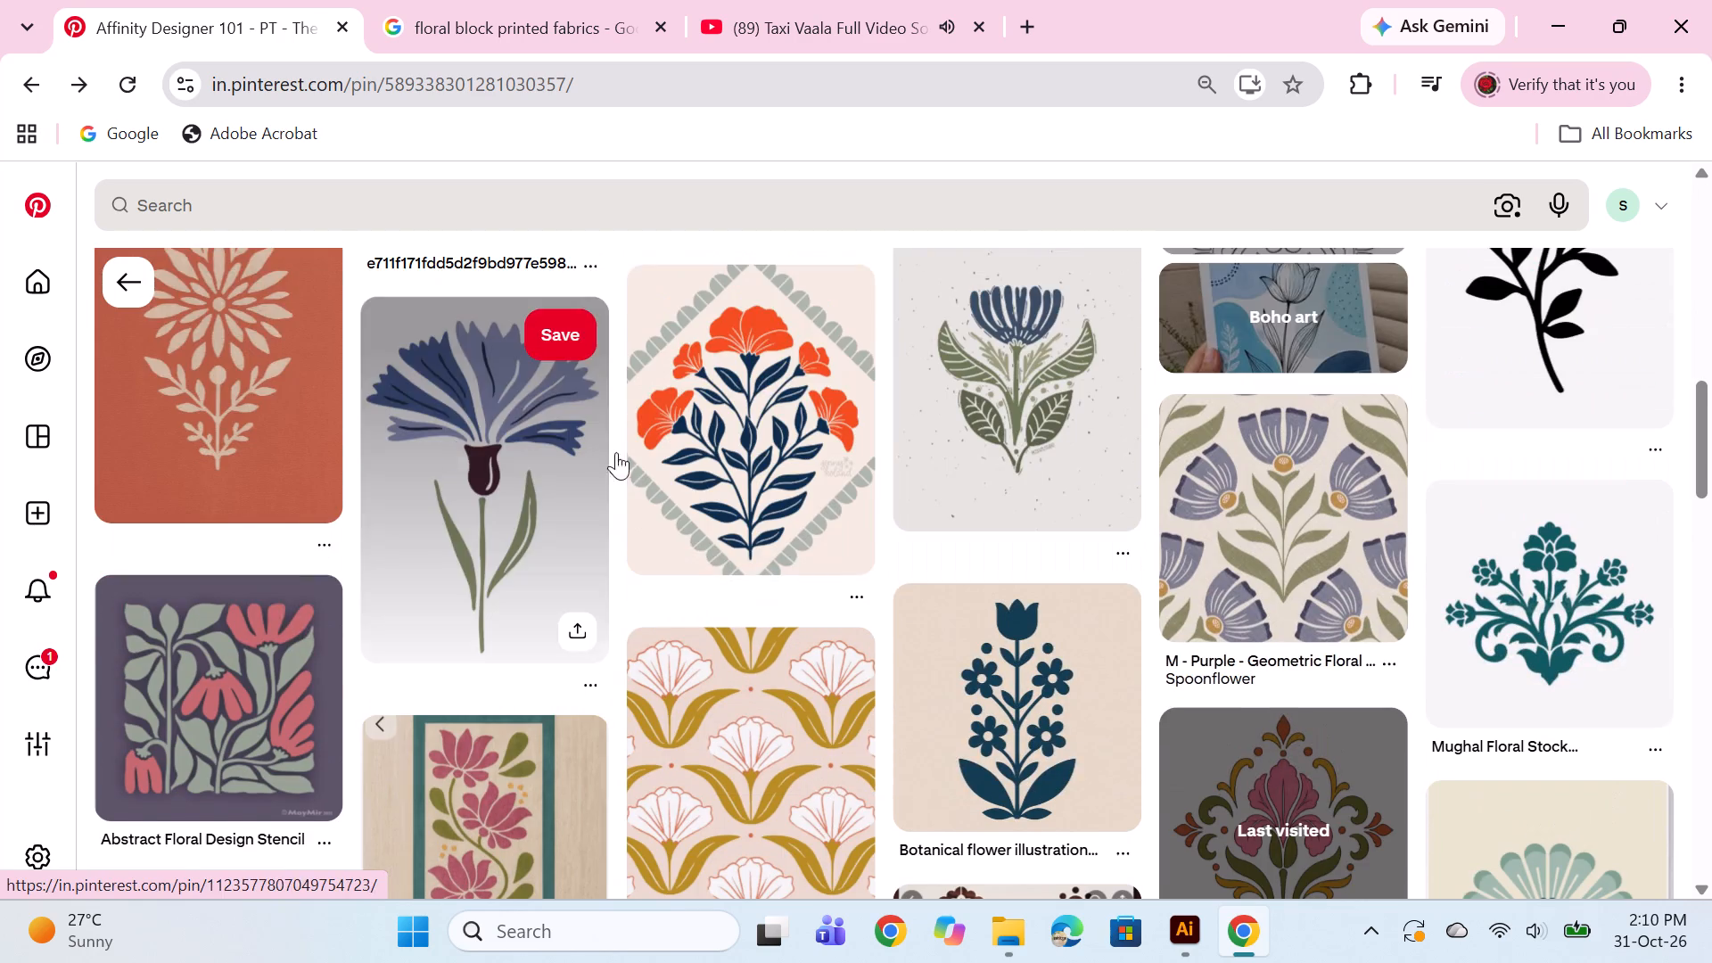
pyautogui.scroll(-3, 630, 452)
pyautogui.scroll(2, 641, 469)
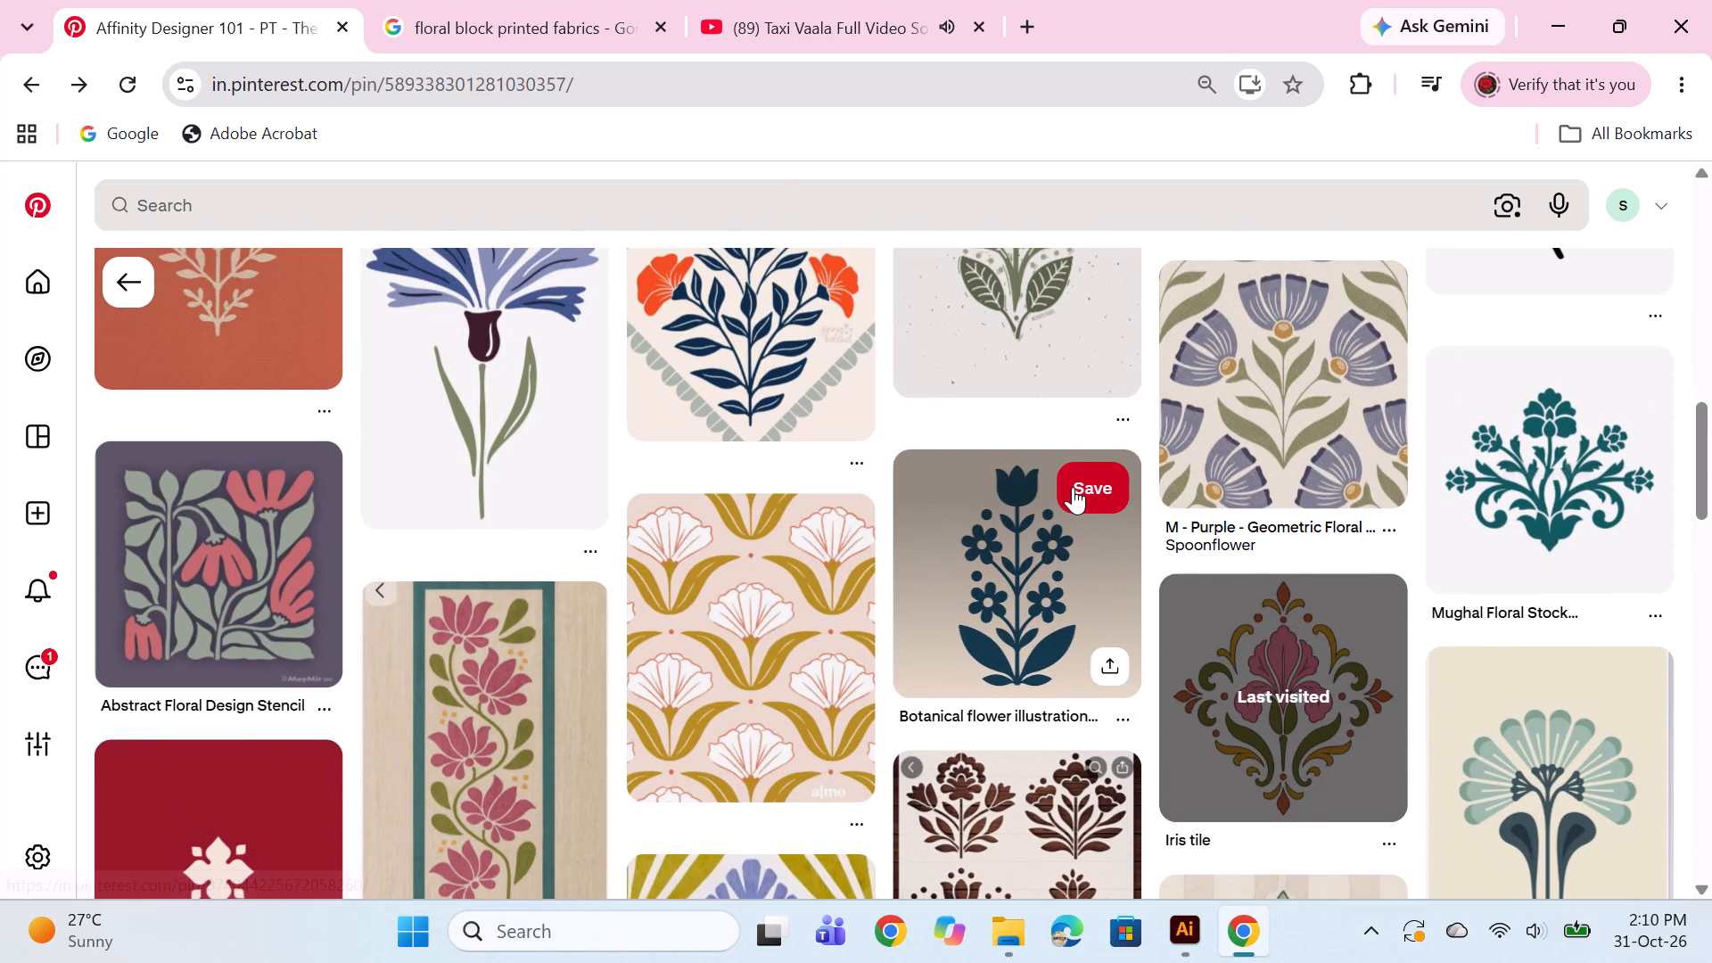
# Open the Abstract Floral Design Stencil pin, examine its related floral designs, and return to the previous pin's feed.
pyautogui.click(199, 572)
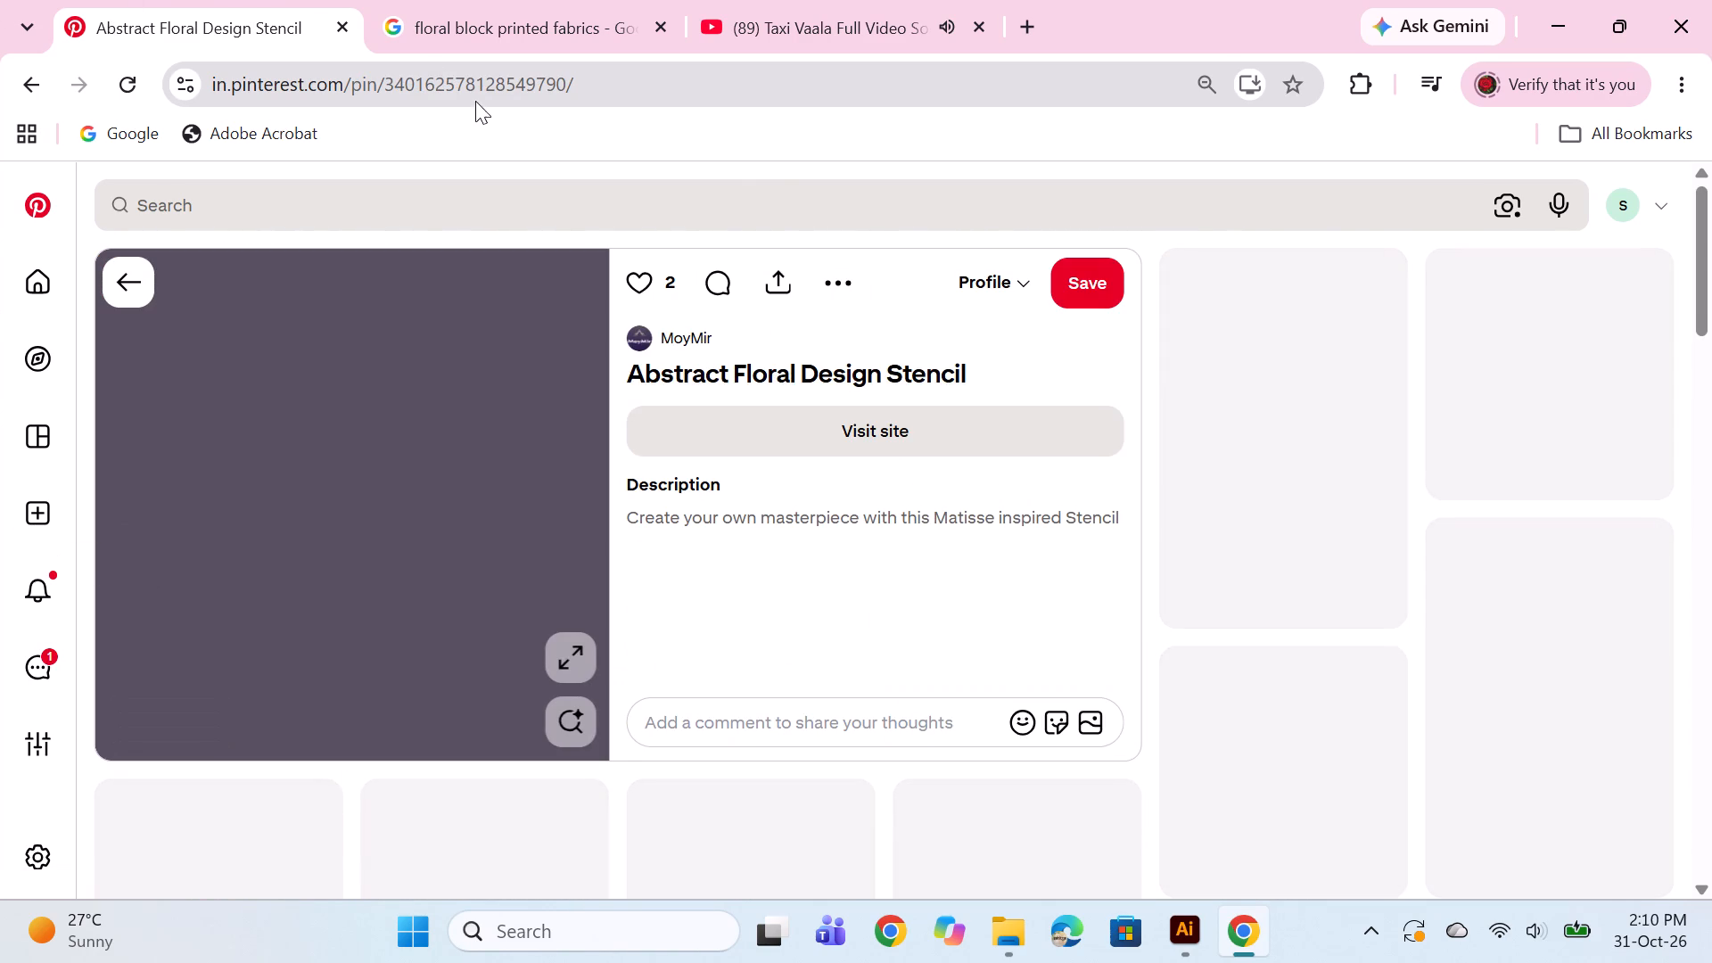
pyautogui.scroll(-1, 358, 439)
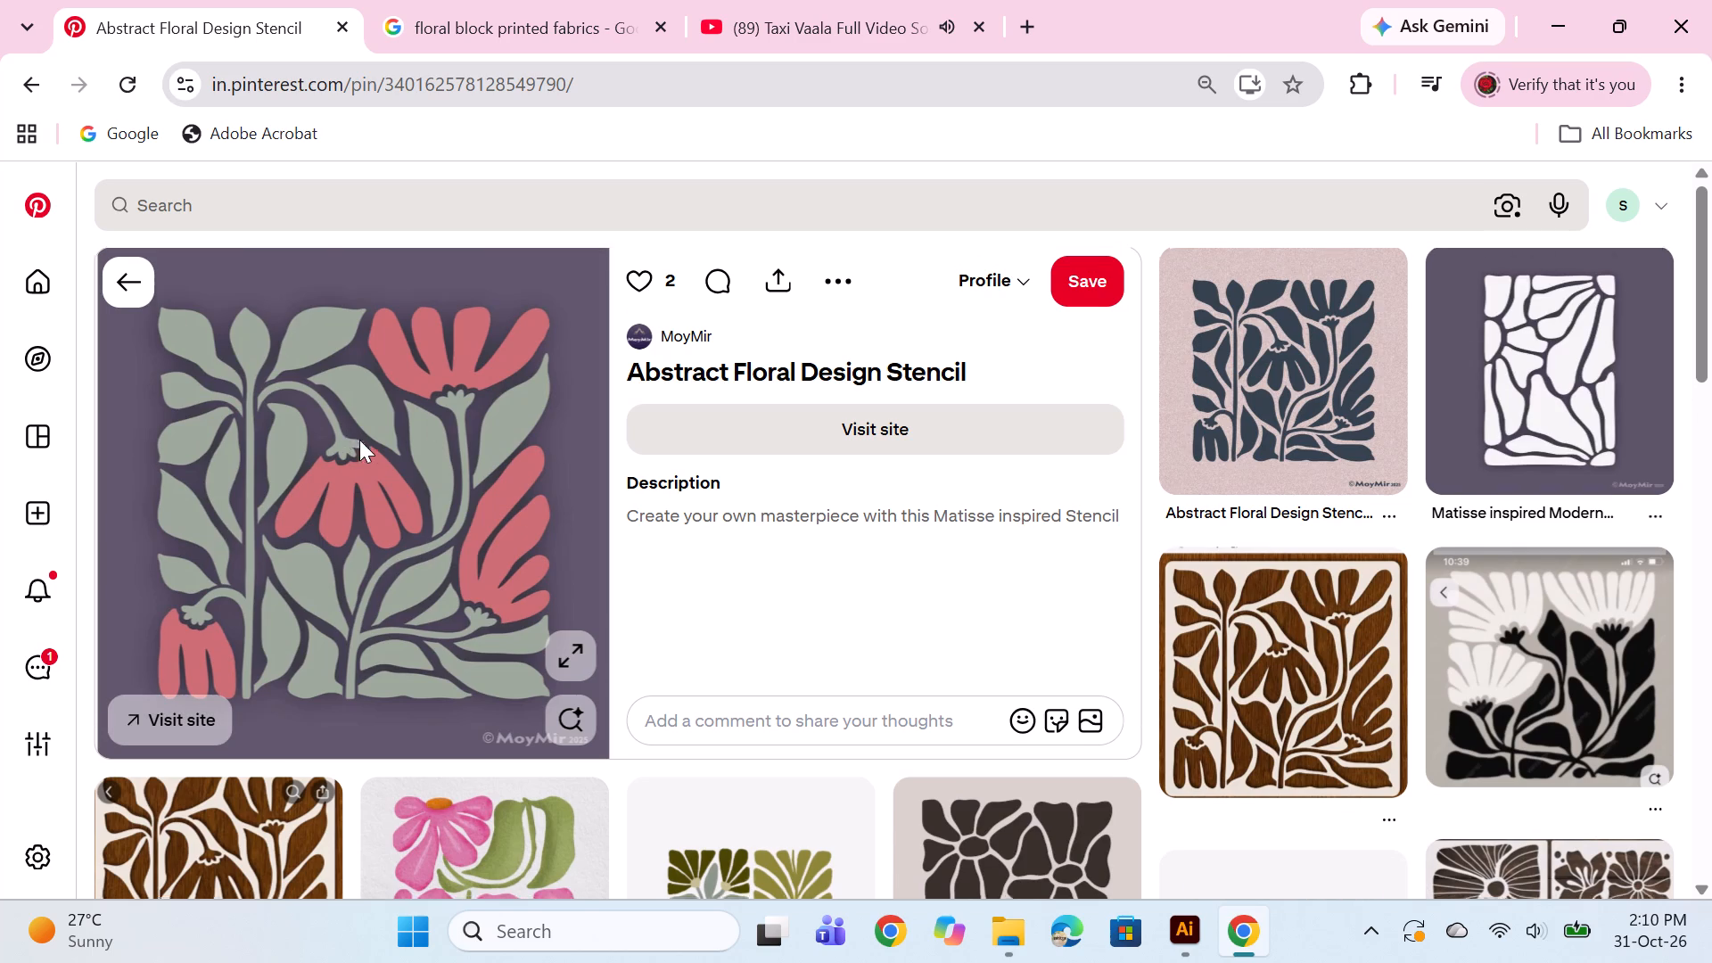
pyautogui.scroll(-3, 359, 440)
pyautogui.scroll(-6, 875, 535)
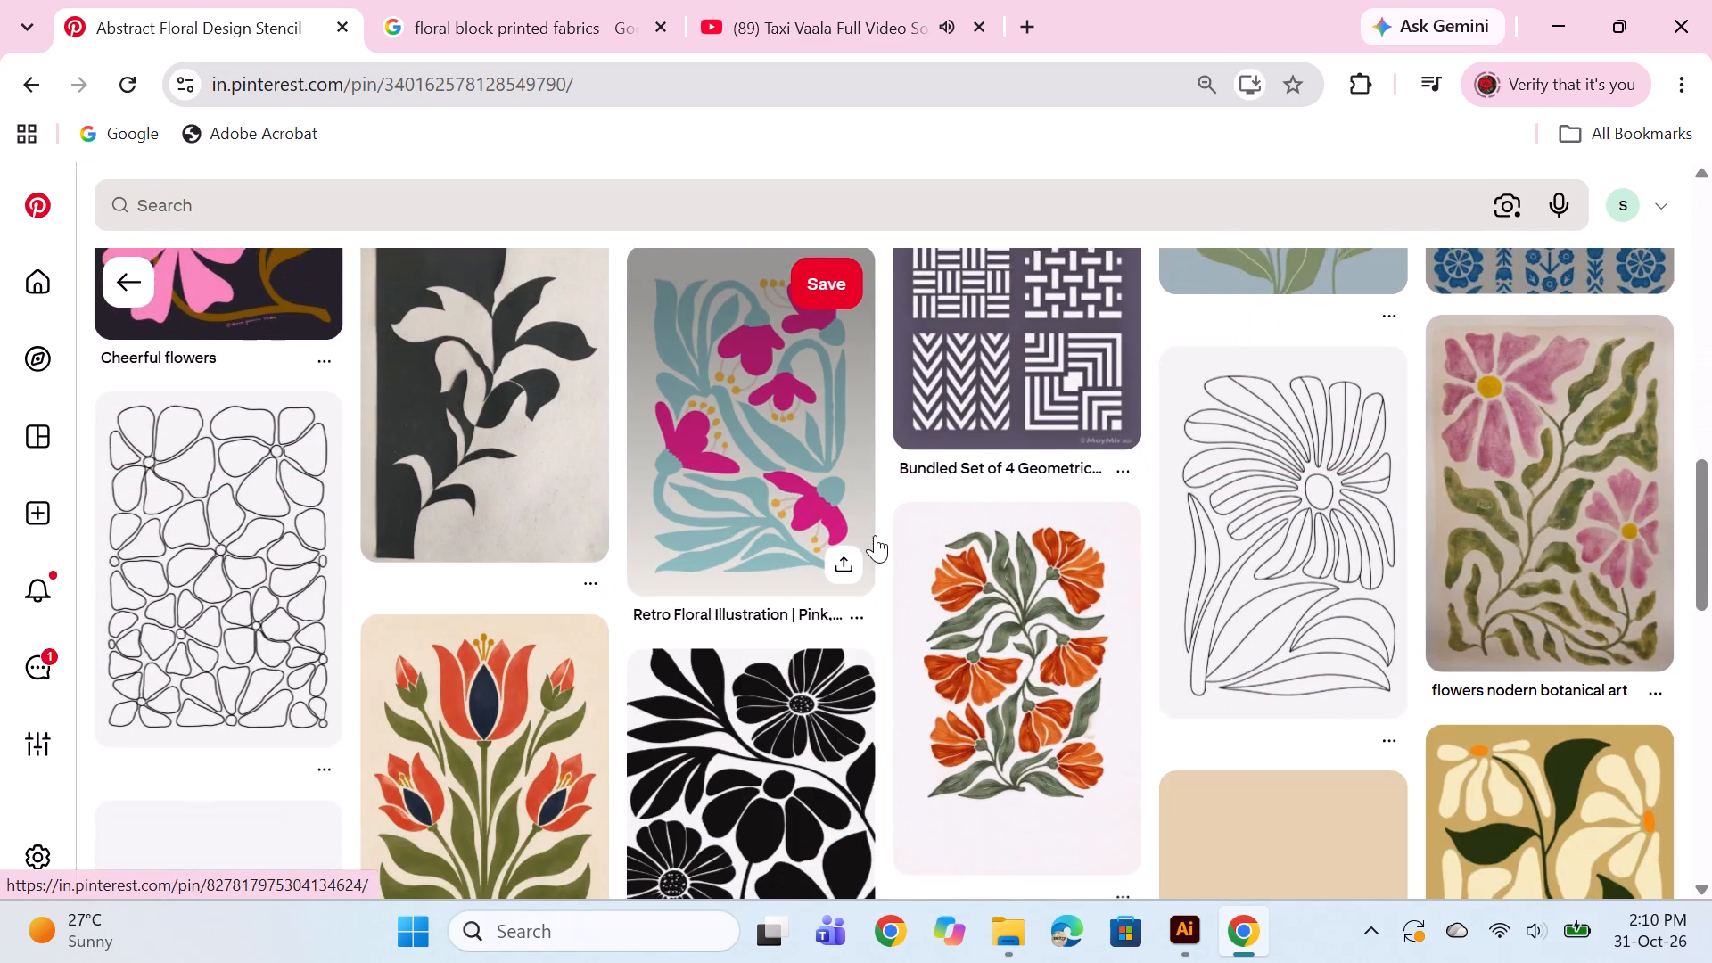
pyautogui.scroll(13, 875, 535)
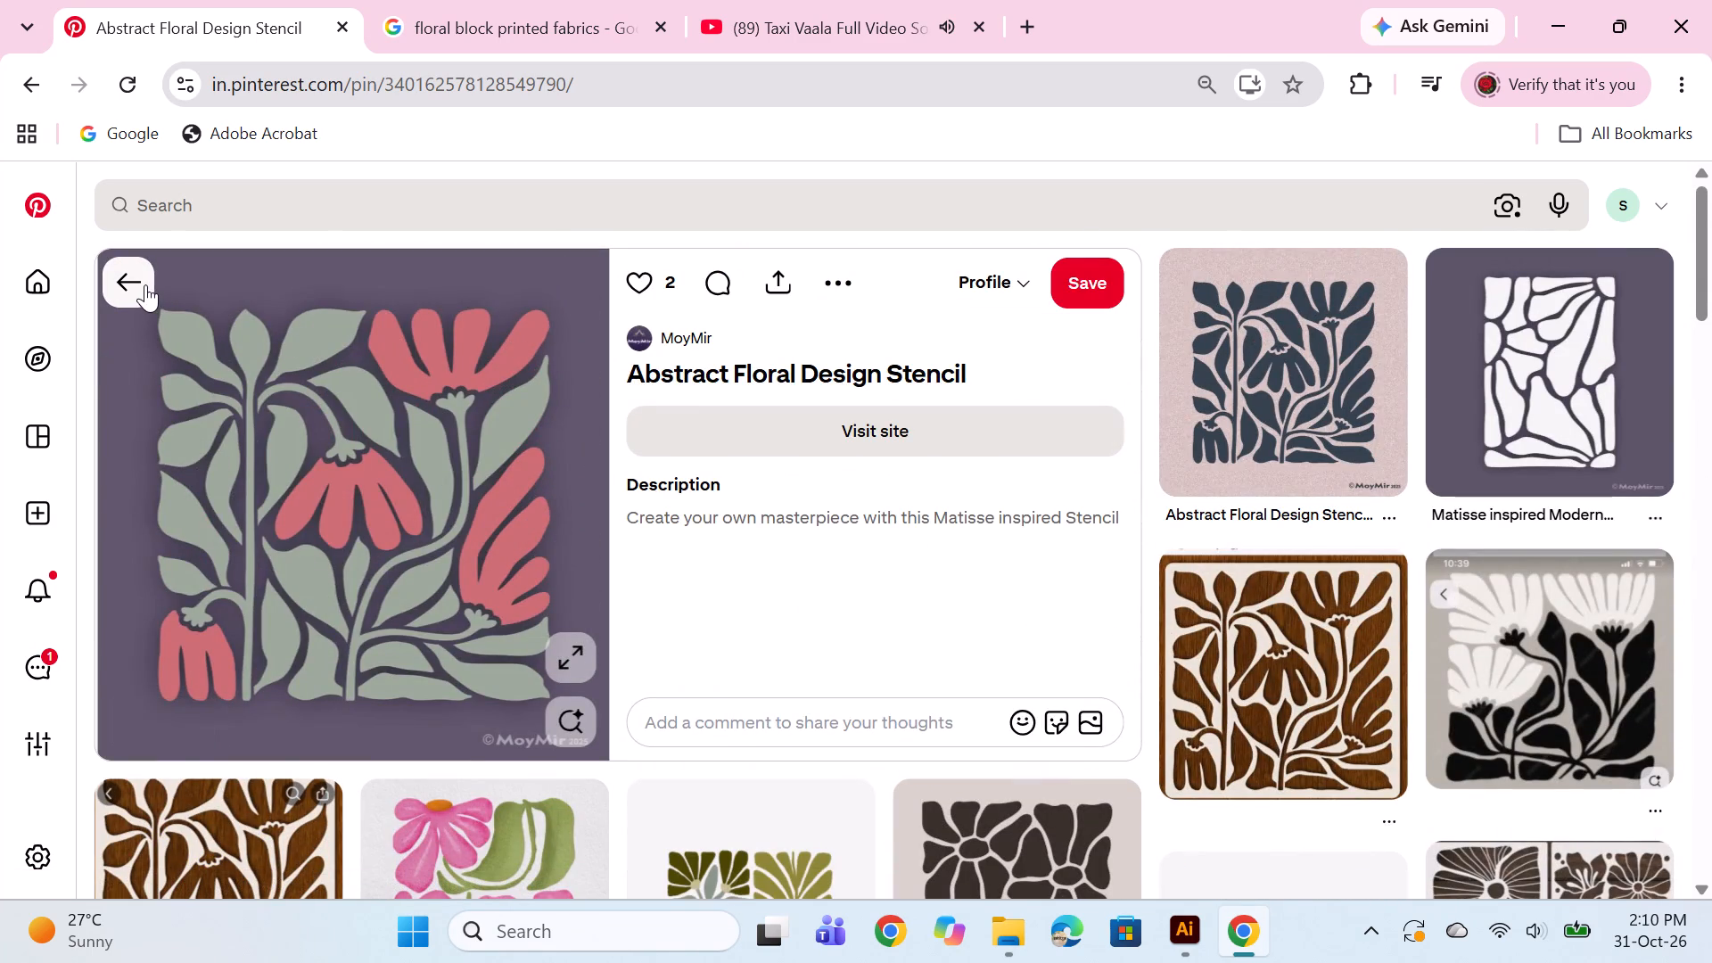
pyautogui.click(145, 284)
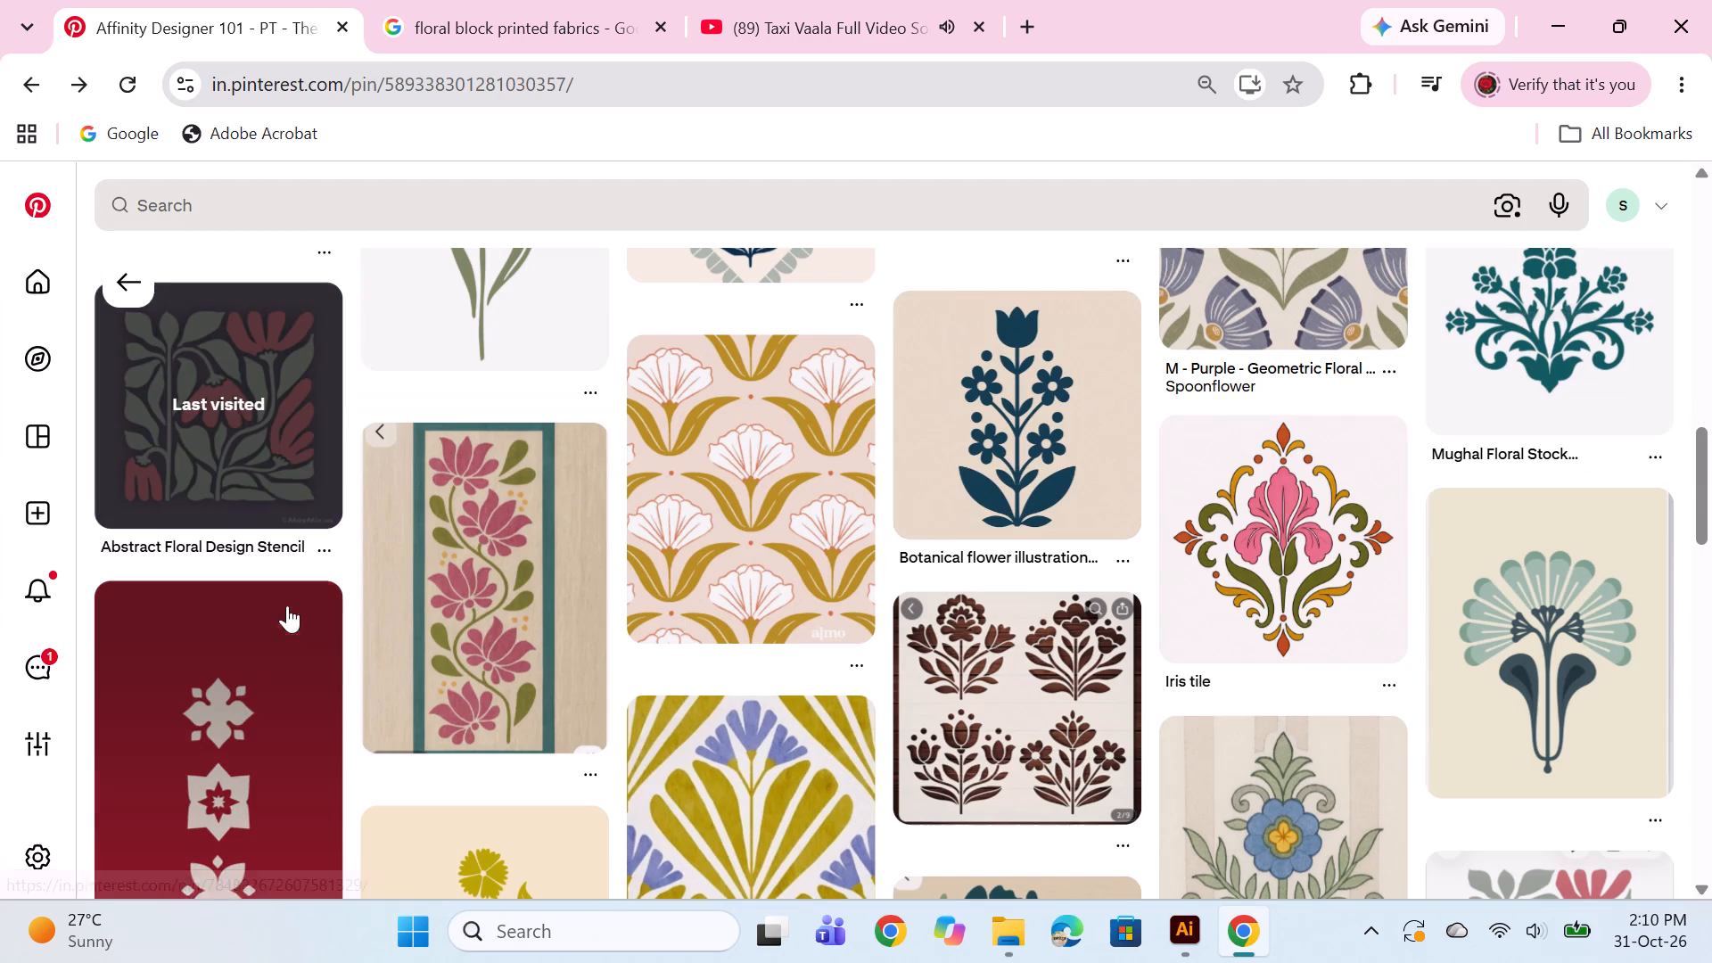
# Save the Abstract Floral Design Stencil pin to the profile and return to the previous pin's feed.
pyautogui.click(219, 365)
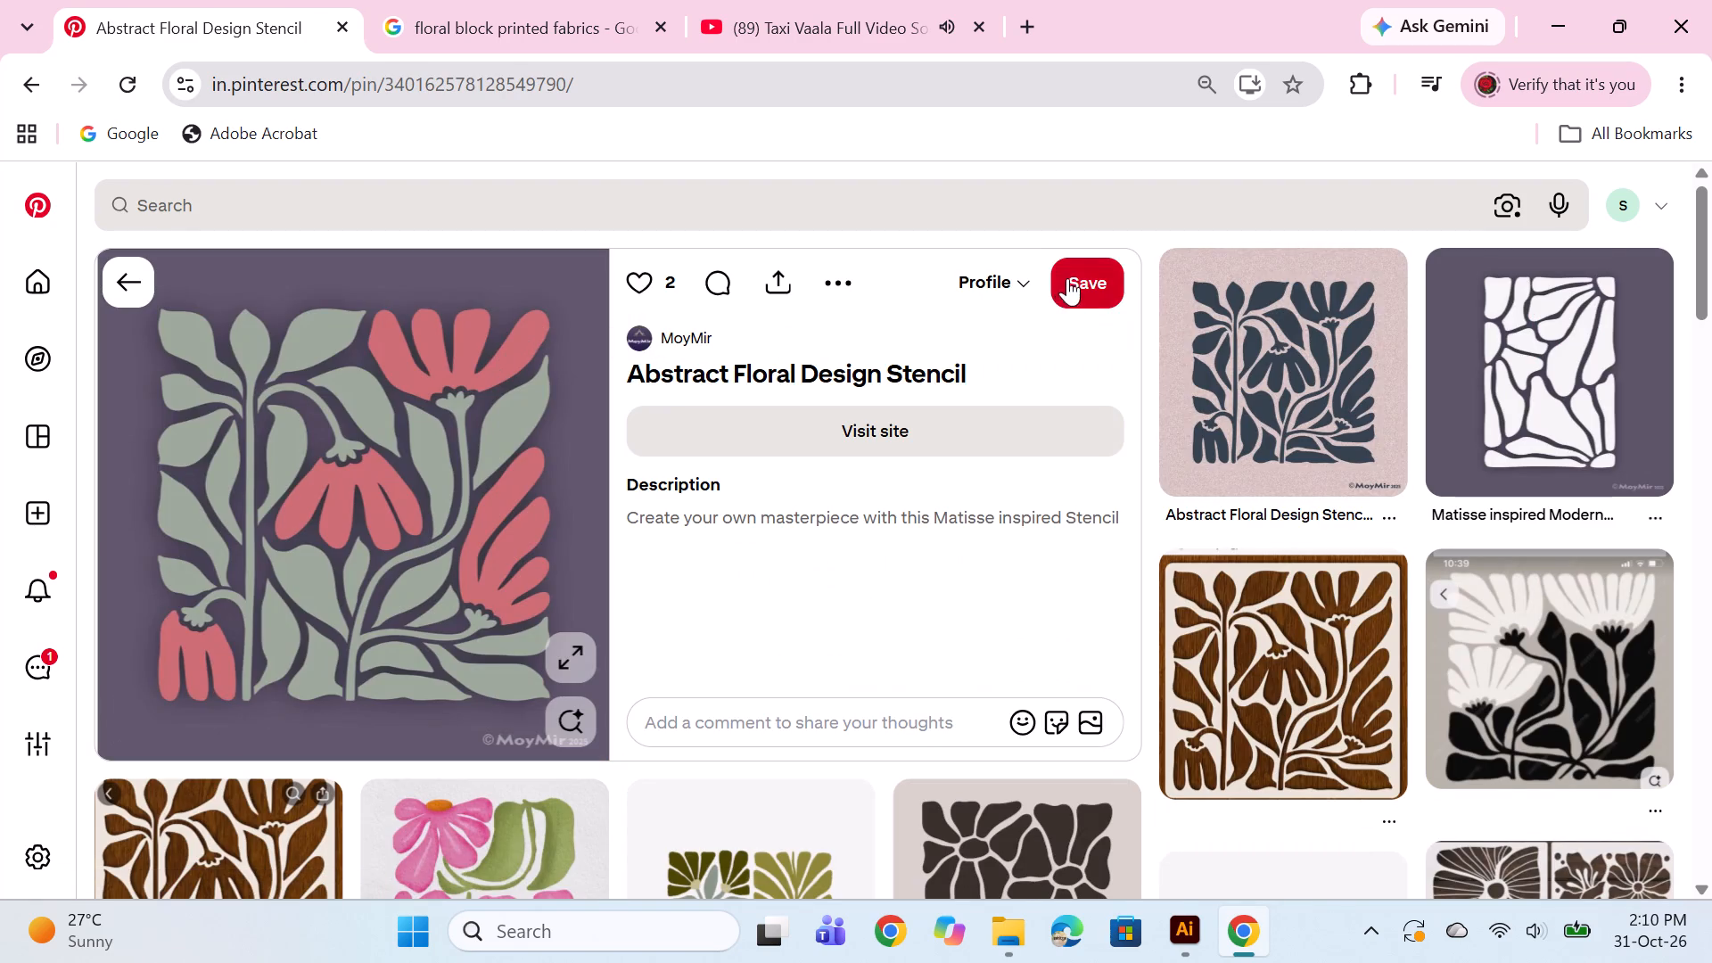
pyautogui.click(1070, 278)
pyautogui.scroll(-4, 1293, 452)
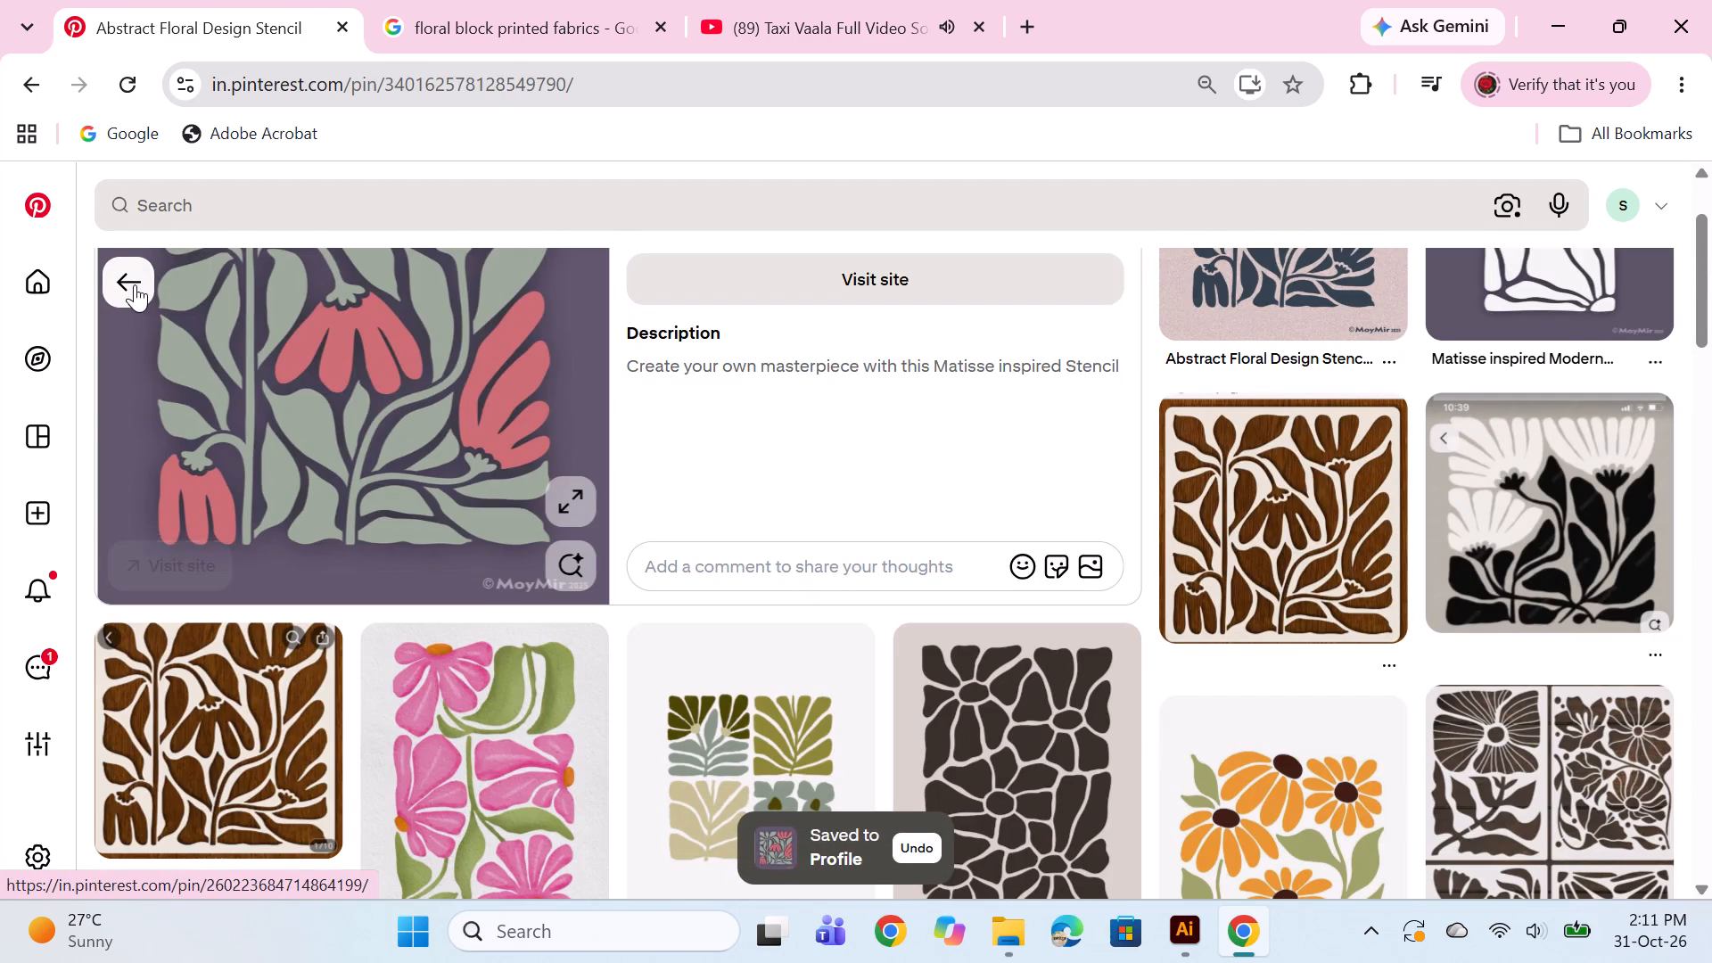
pyautogui.scroll(2, 290, 356)
pyautogui.click(120, 285)
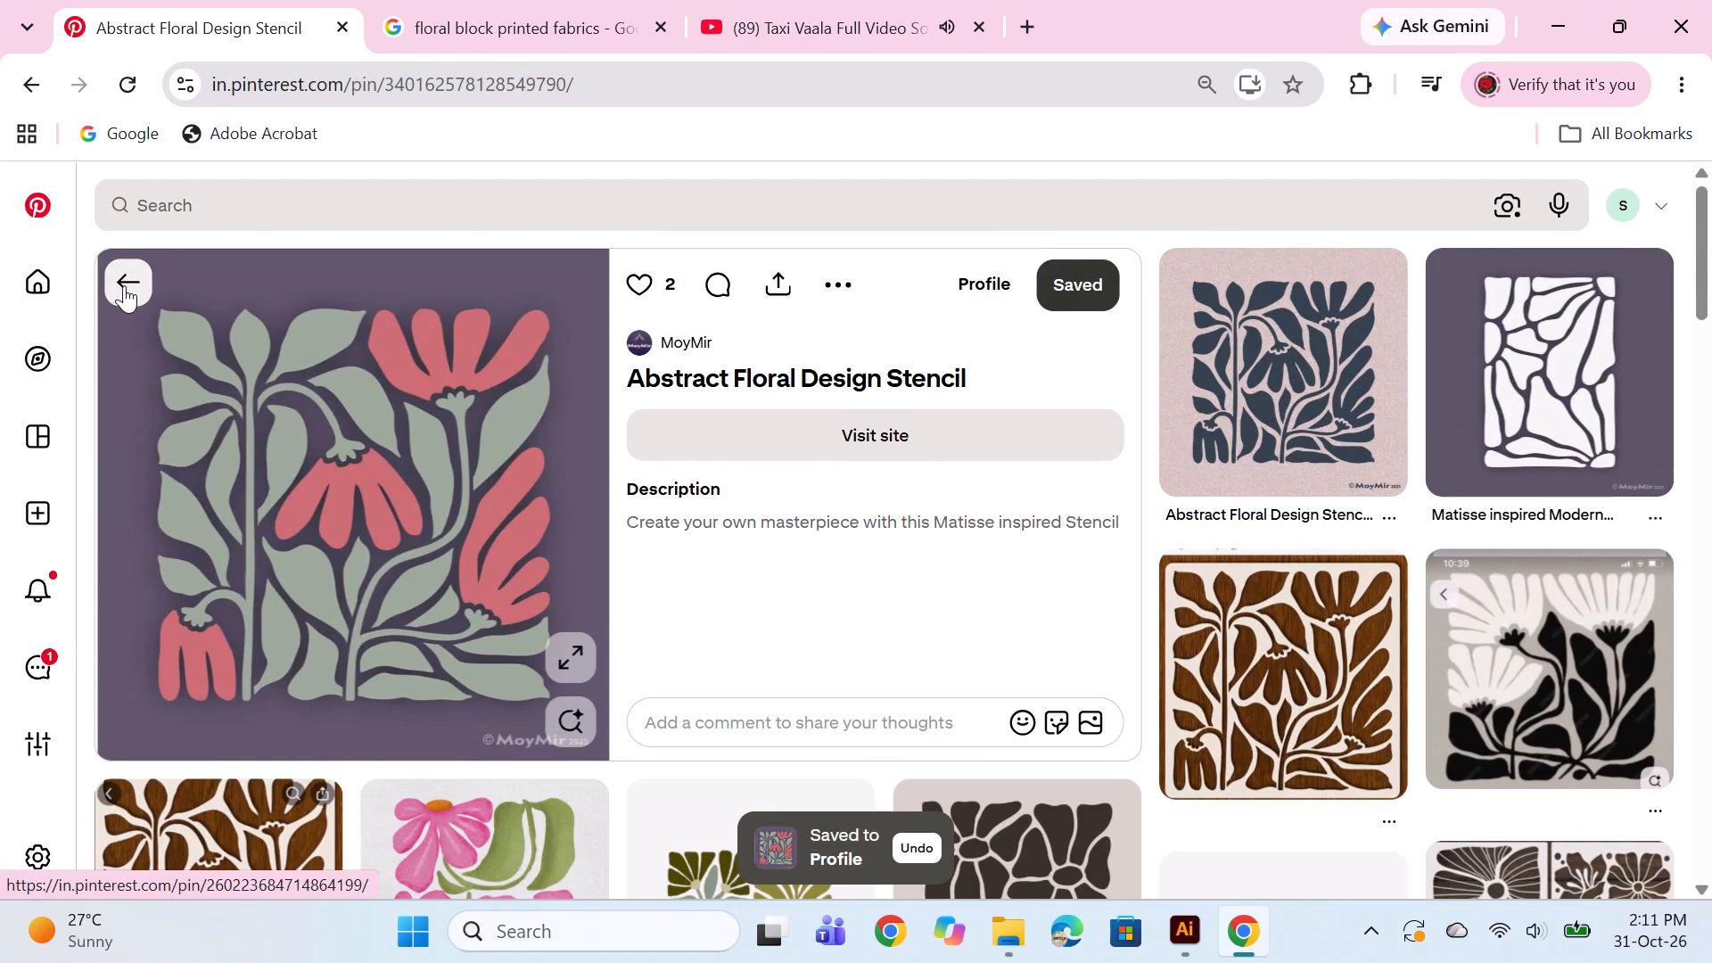
# Find the Spoonflower Corinne (blue and yellow) floral pin among the related pins and copy its image.
pyautogui.scroll(-2, 838, 611)
pyautogui.scroll(2, 939, 556)
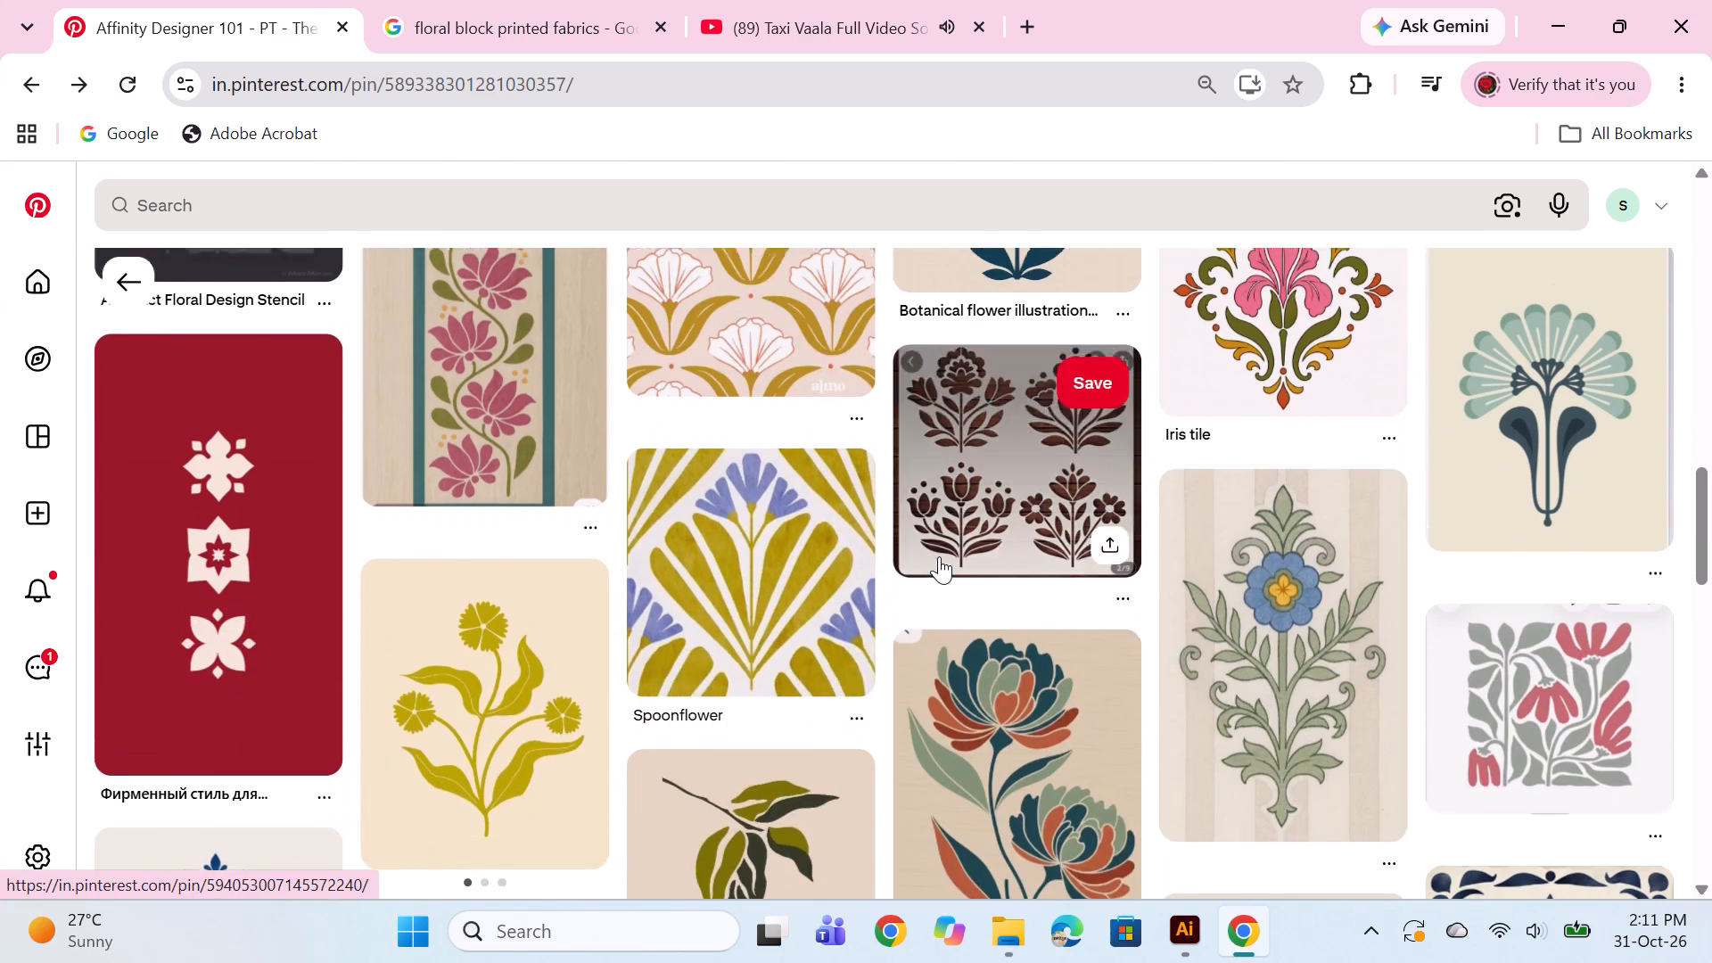
pyautogui.scroll(-4, 958, 565)
pyautogui.scroll(1, 948, 555)
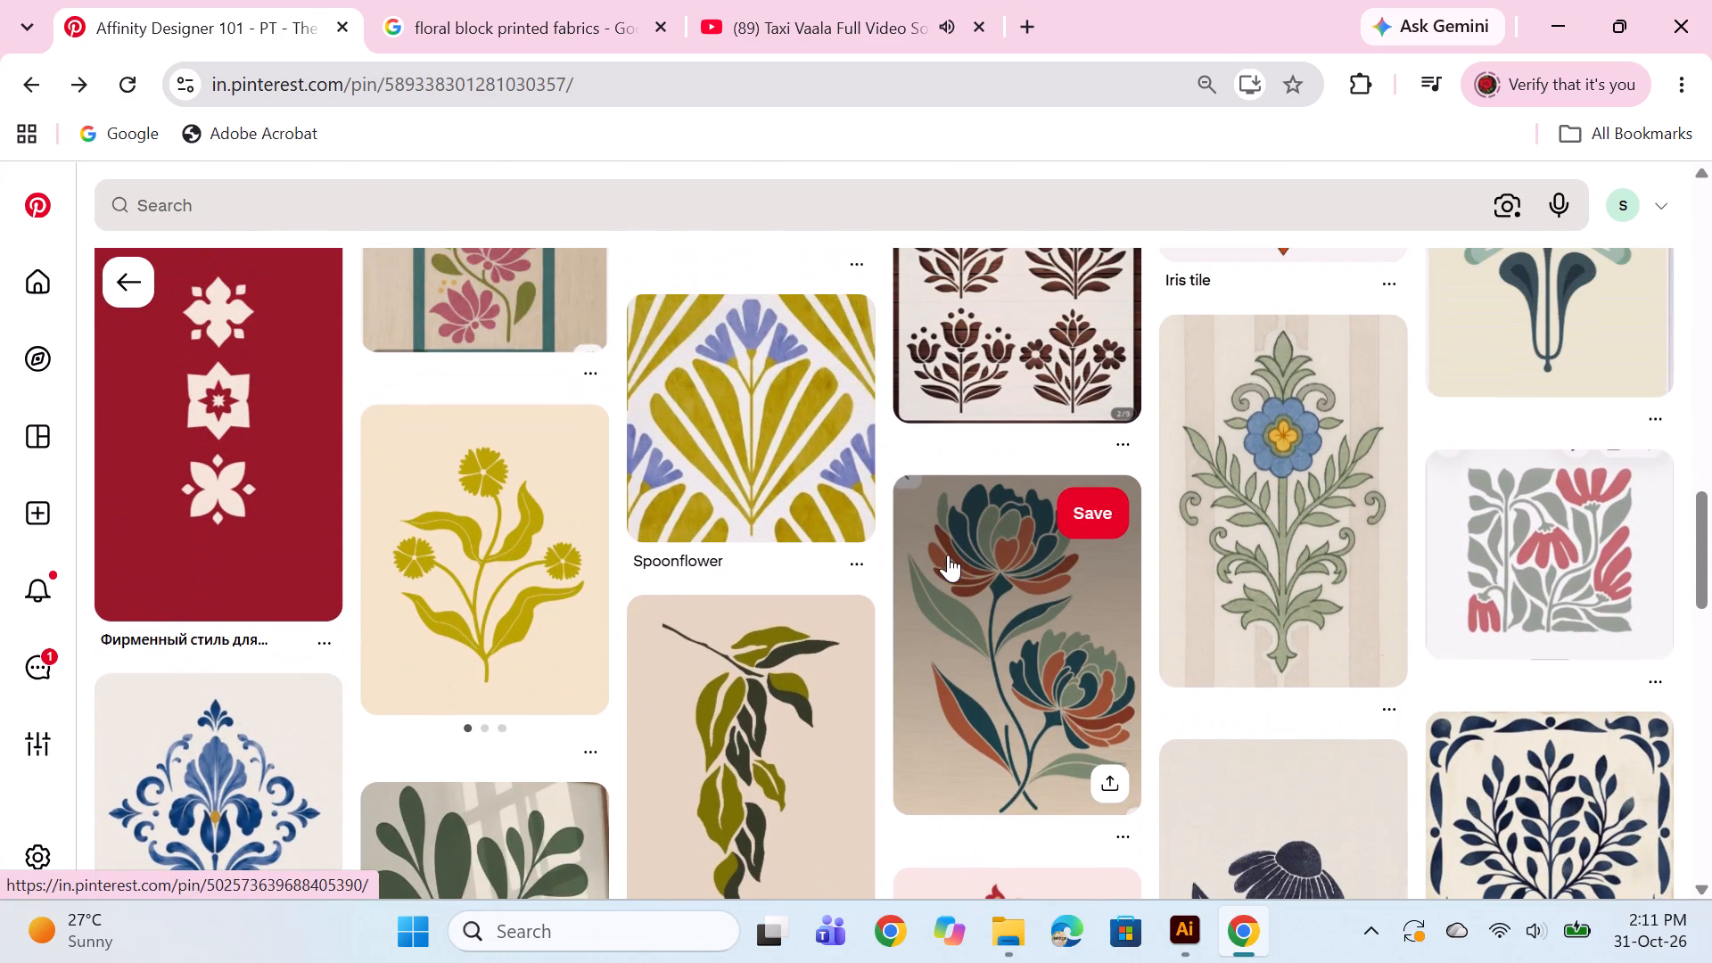
pyautogui.click(809, 428)
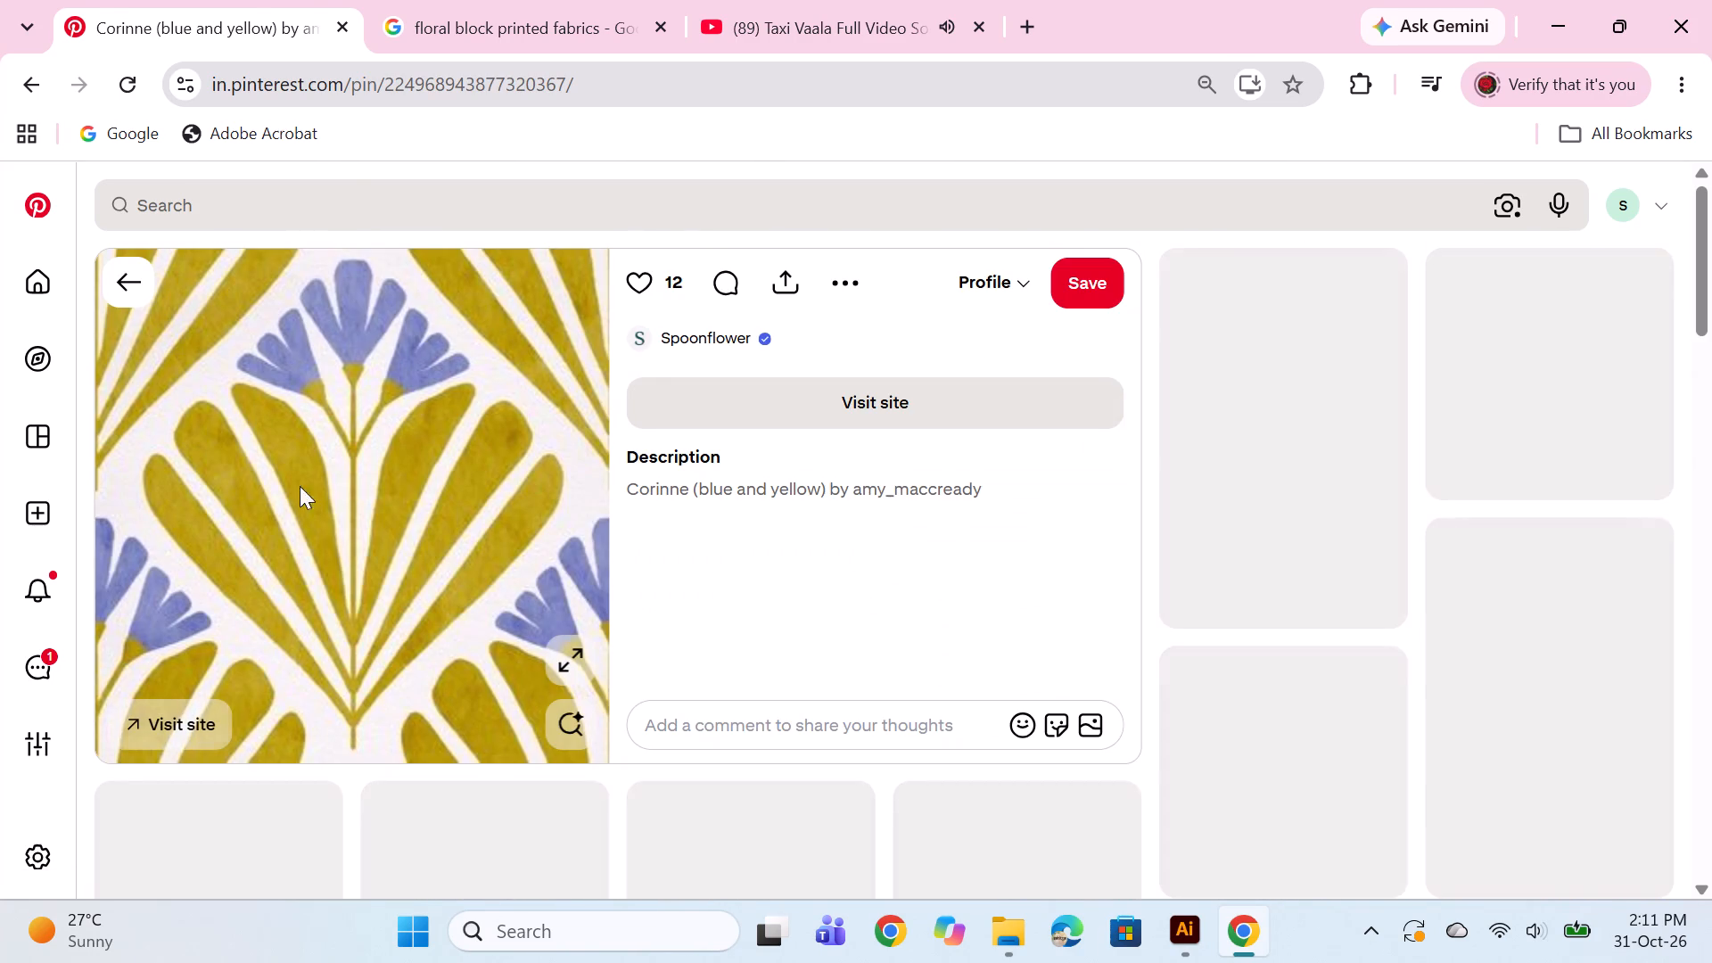
pyautogui.rightClick(321, 482)
pyautogui.moveTo(472, 590); pyautogui.dragTo(483, 600)
# Switch to Illustrator, paste the copied floral image into a new document with default settings, and ready the Pen tool.
pyautogui.click(1192, 926)
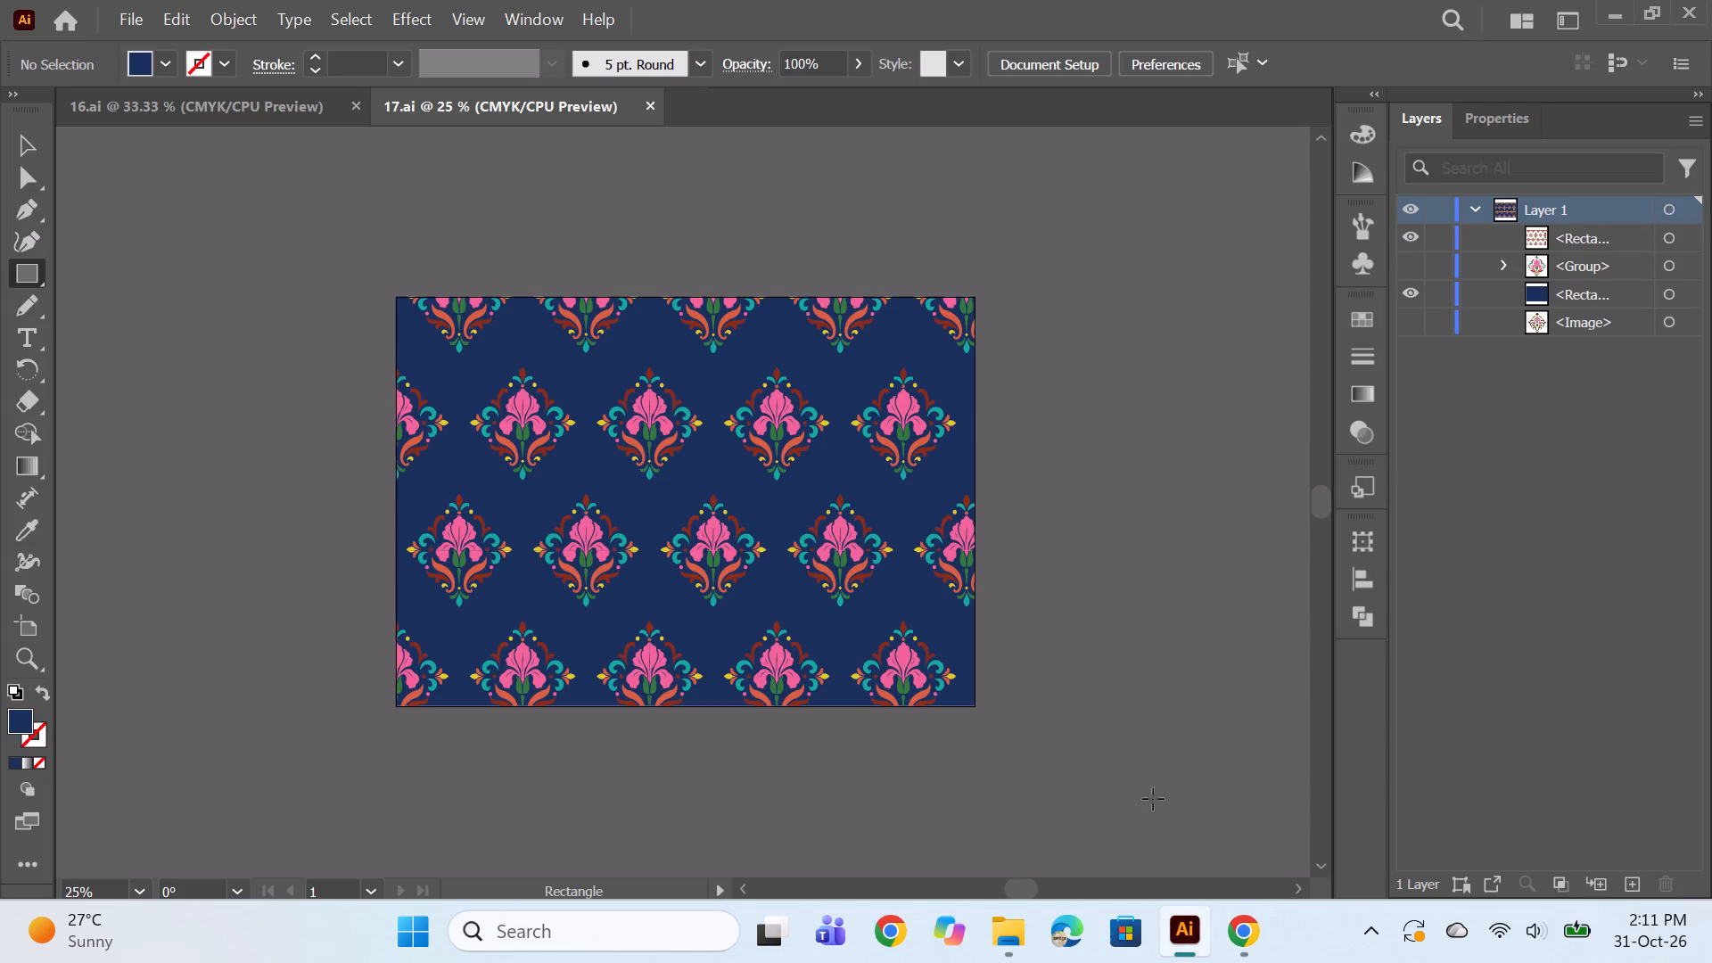
pyautogui.hotkey('ctrl', 'n')
pyautogui.press('Return')
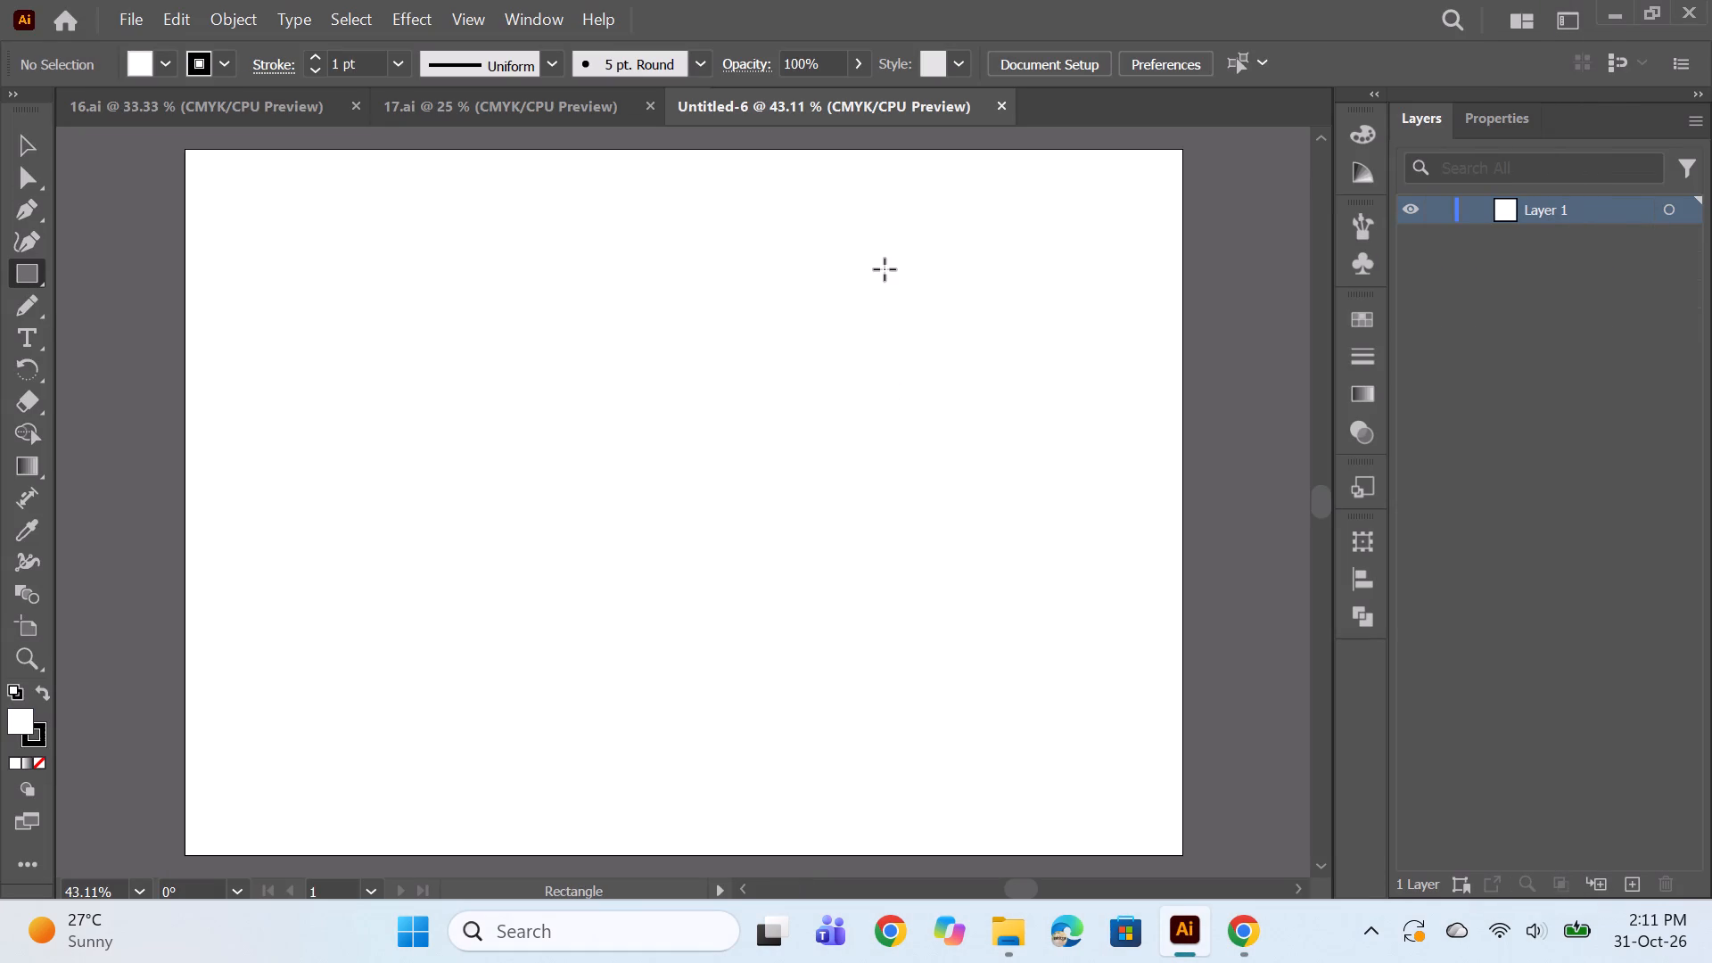
pyautogui.hotkey('ctrl', 'v')
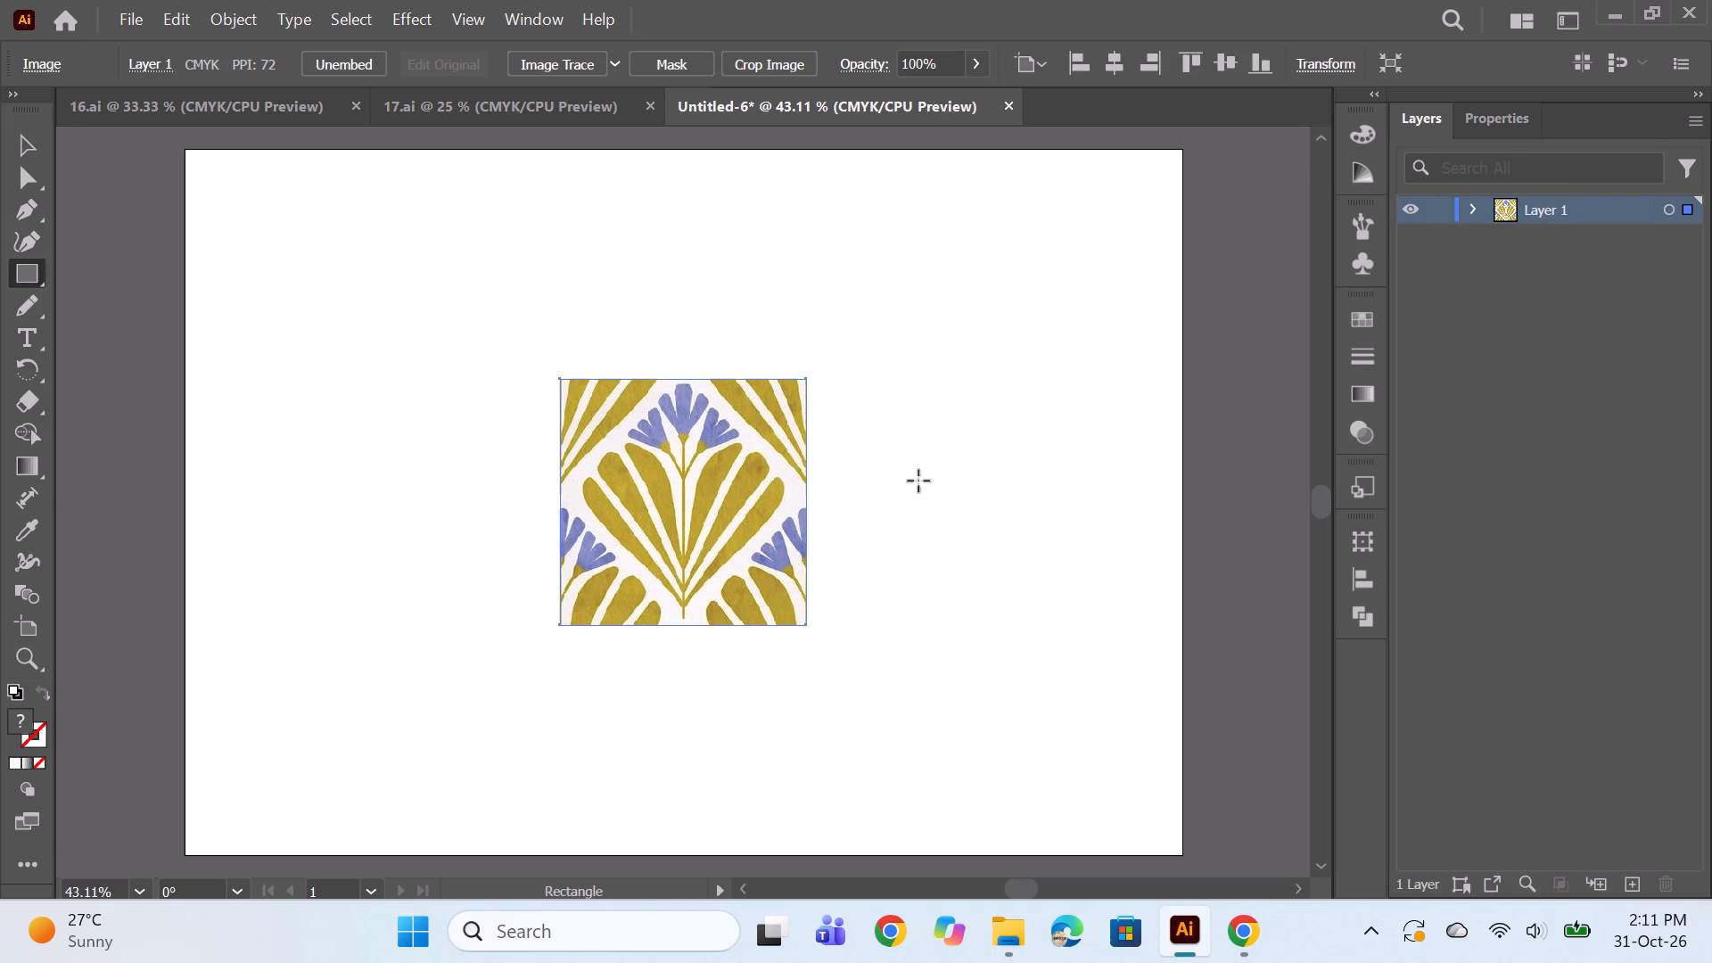
pyautogui.keyDown('ctrl'); pyautogui.click(959, 481); pyautogui.keyUp('ctrl')
pyautogui.click(31, 204)
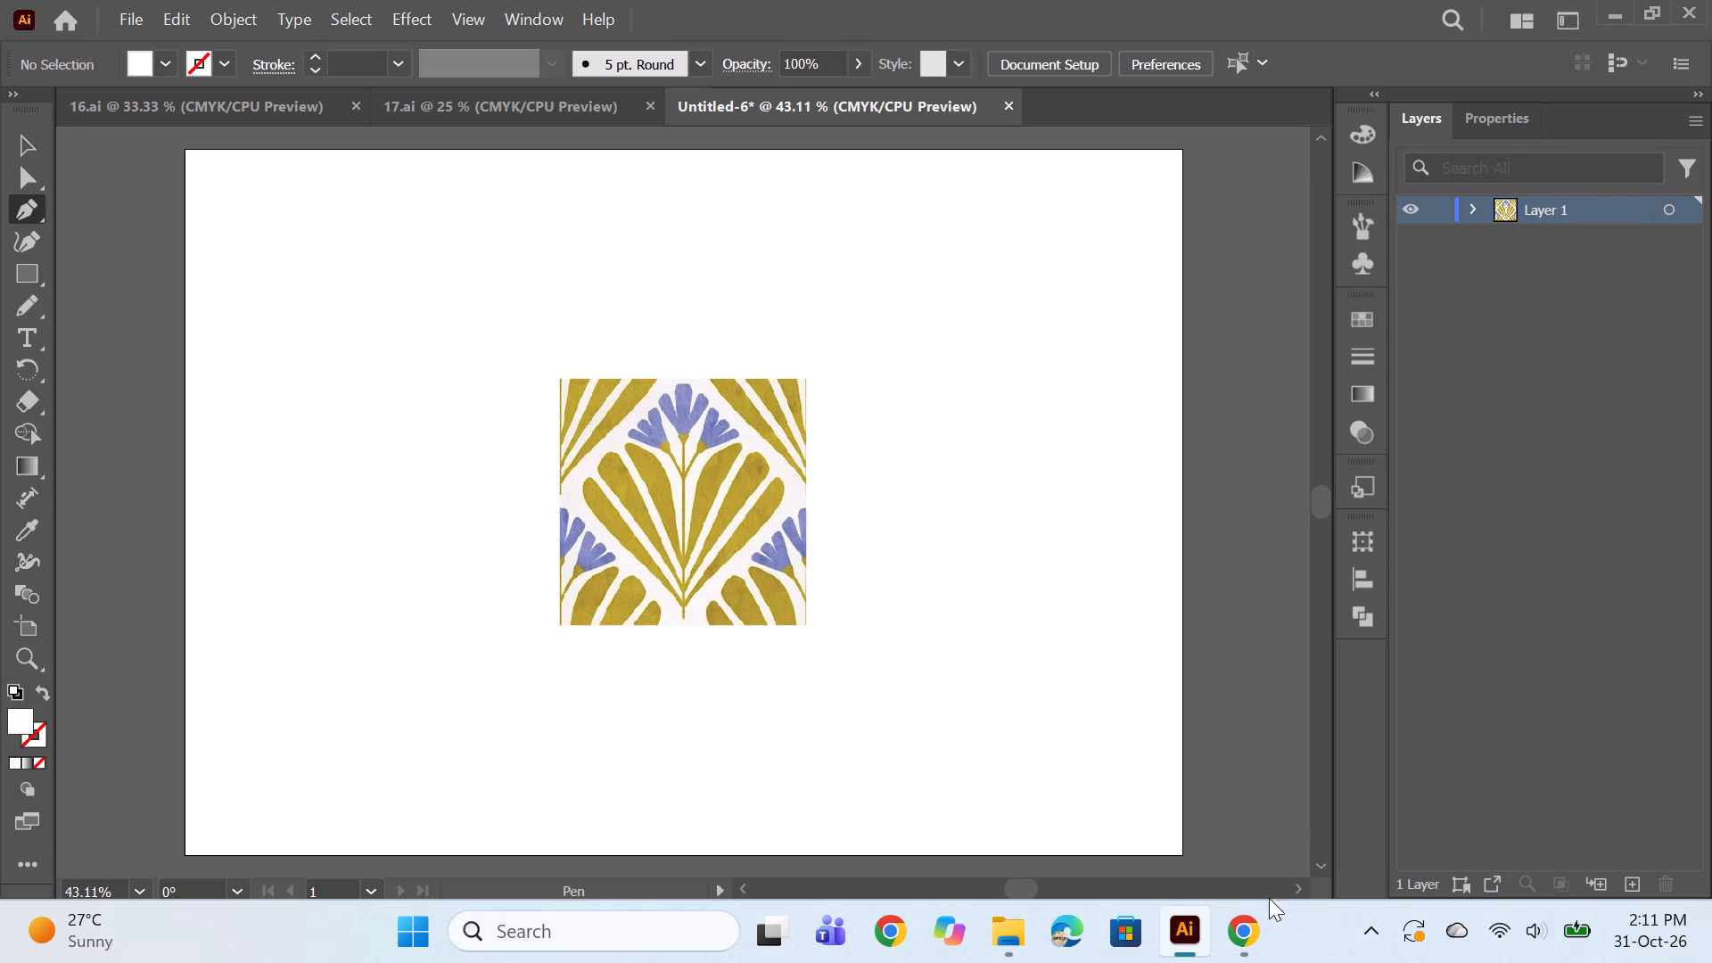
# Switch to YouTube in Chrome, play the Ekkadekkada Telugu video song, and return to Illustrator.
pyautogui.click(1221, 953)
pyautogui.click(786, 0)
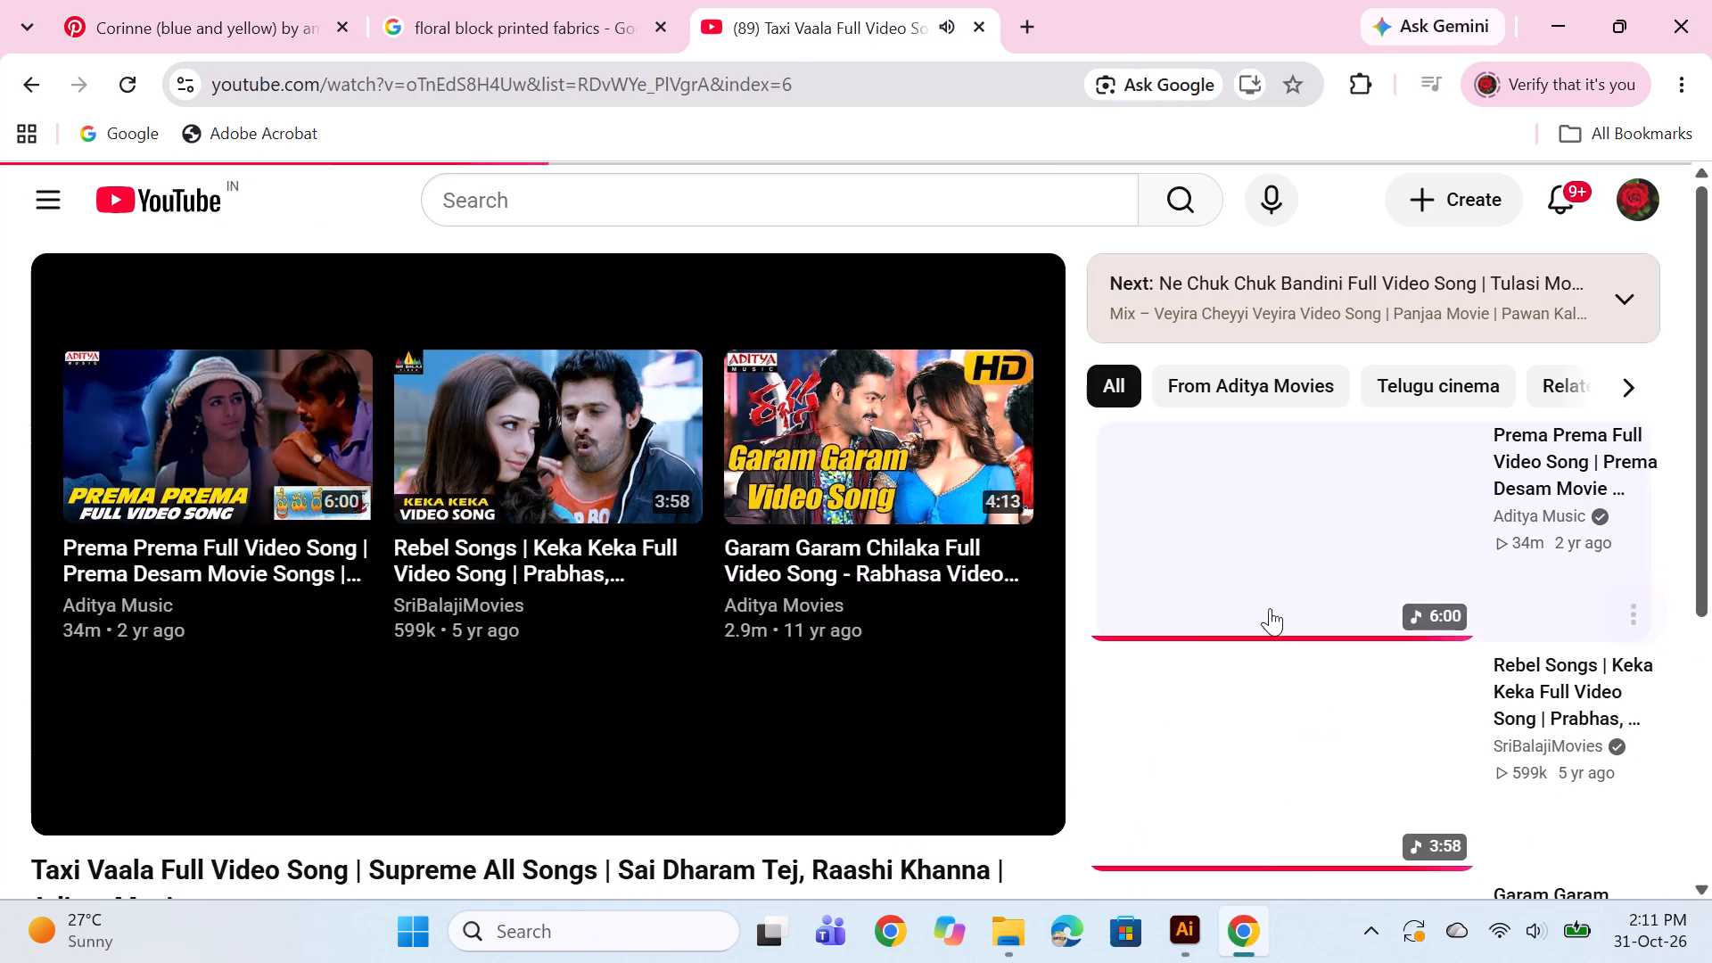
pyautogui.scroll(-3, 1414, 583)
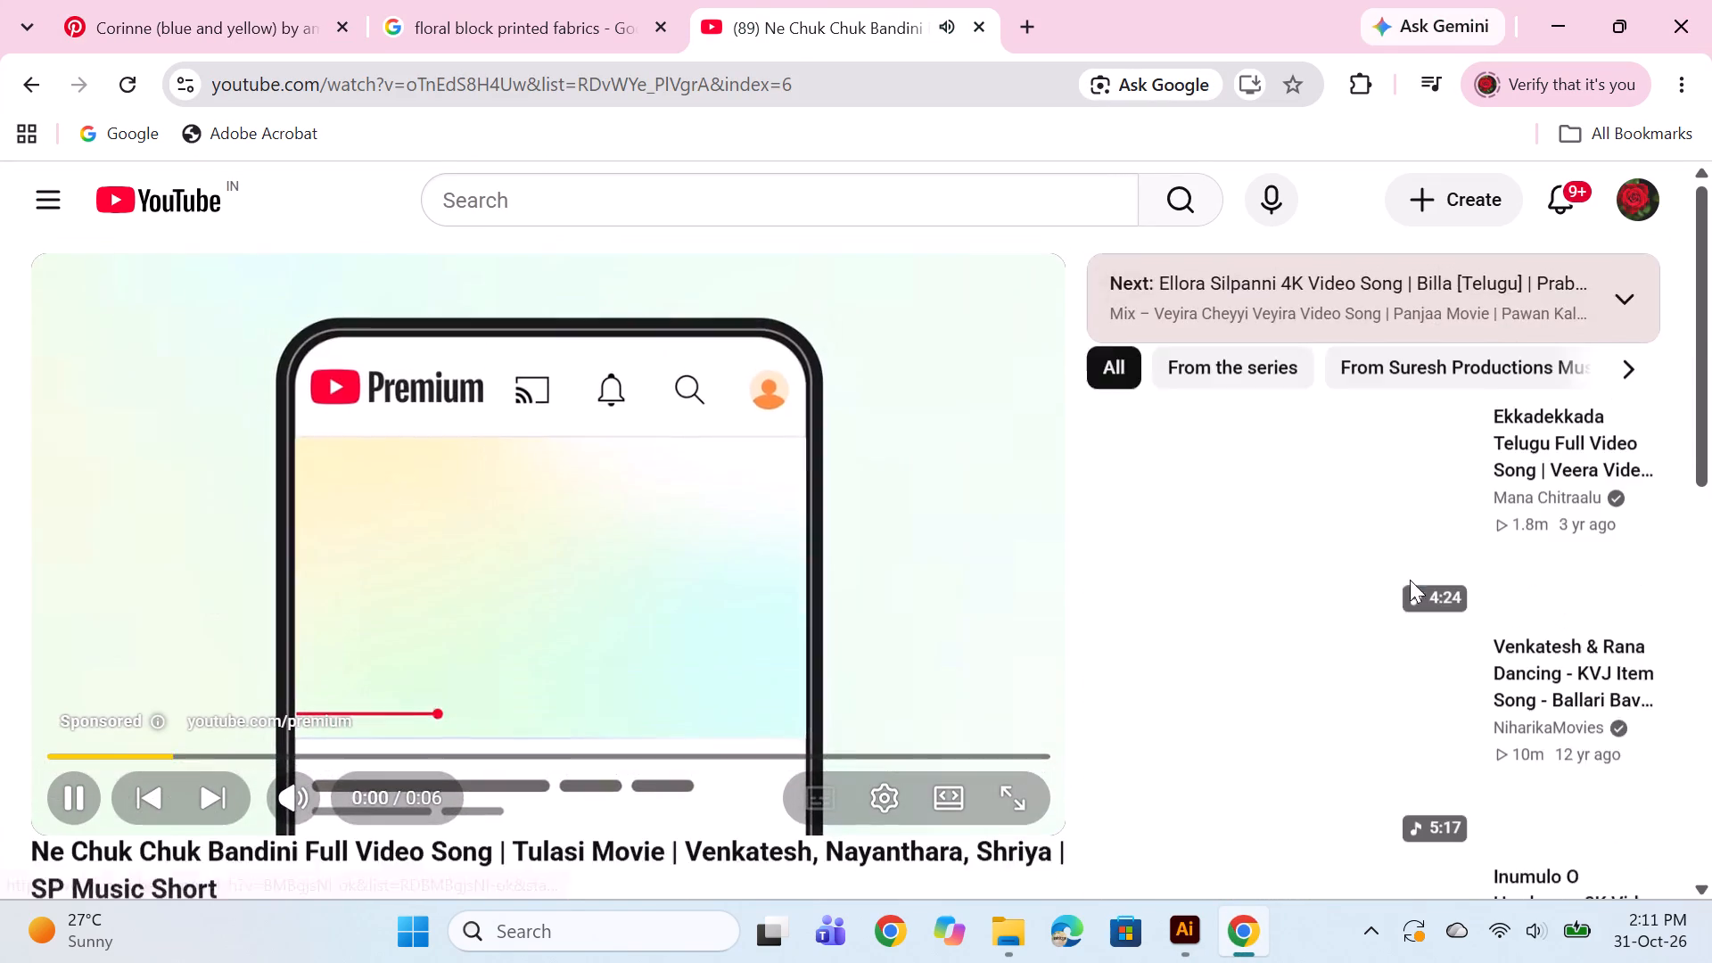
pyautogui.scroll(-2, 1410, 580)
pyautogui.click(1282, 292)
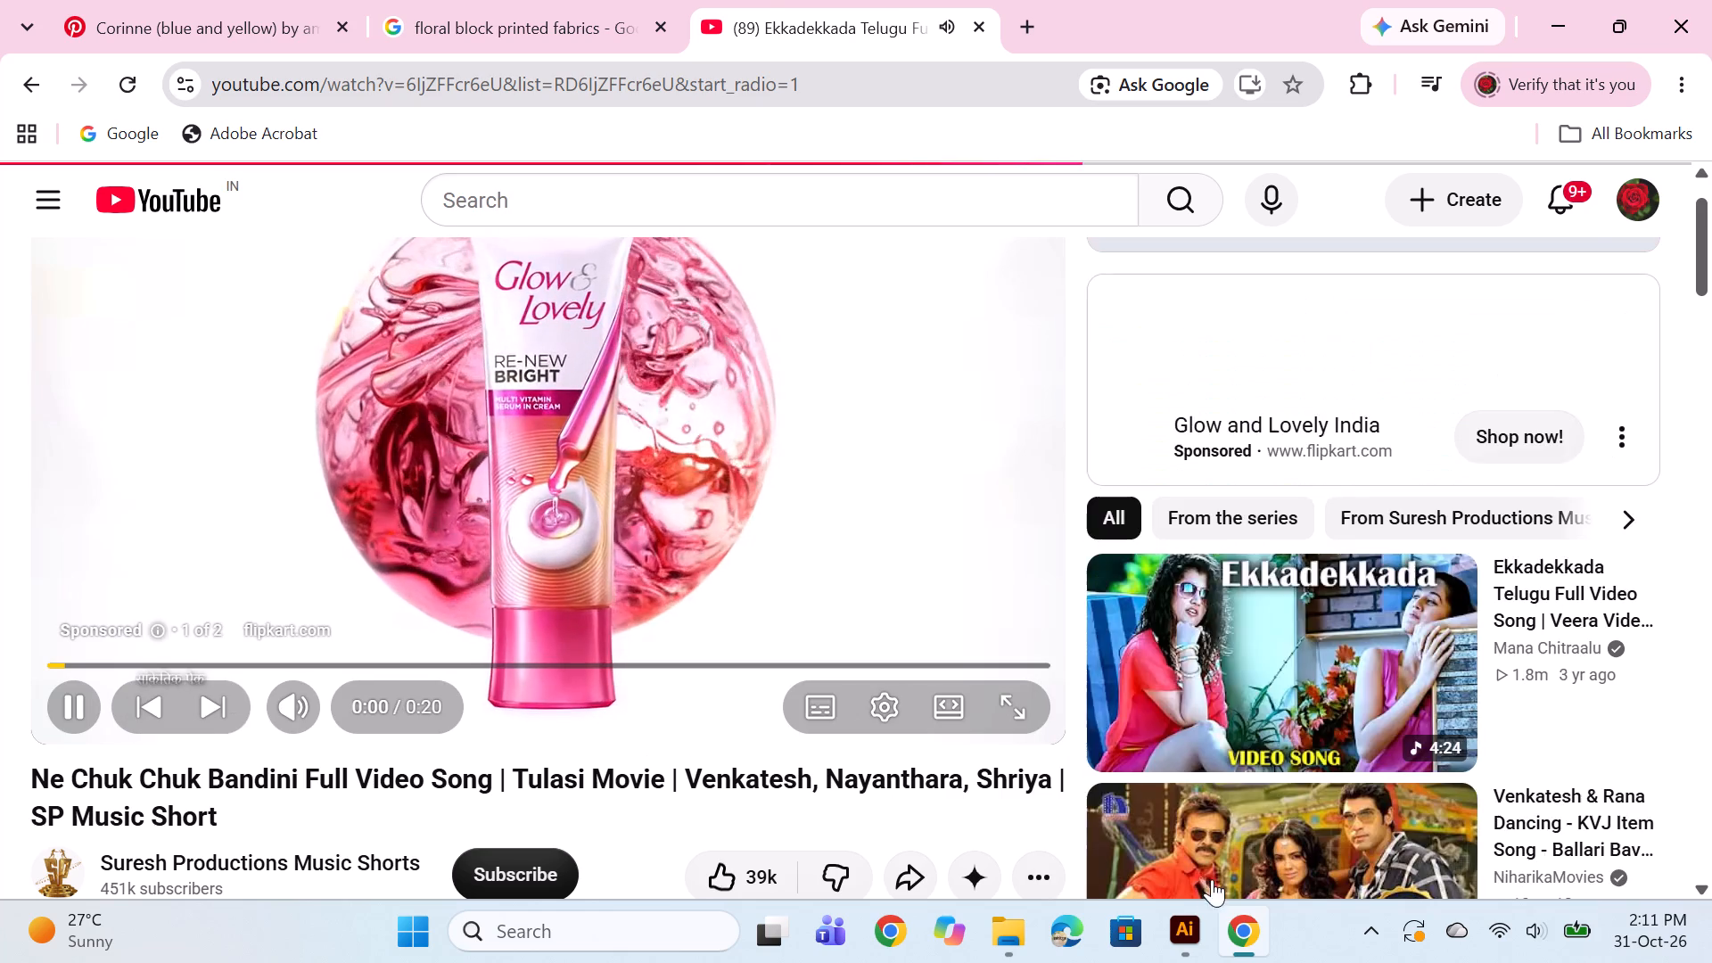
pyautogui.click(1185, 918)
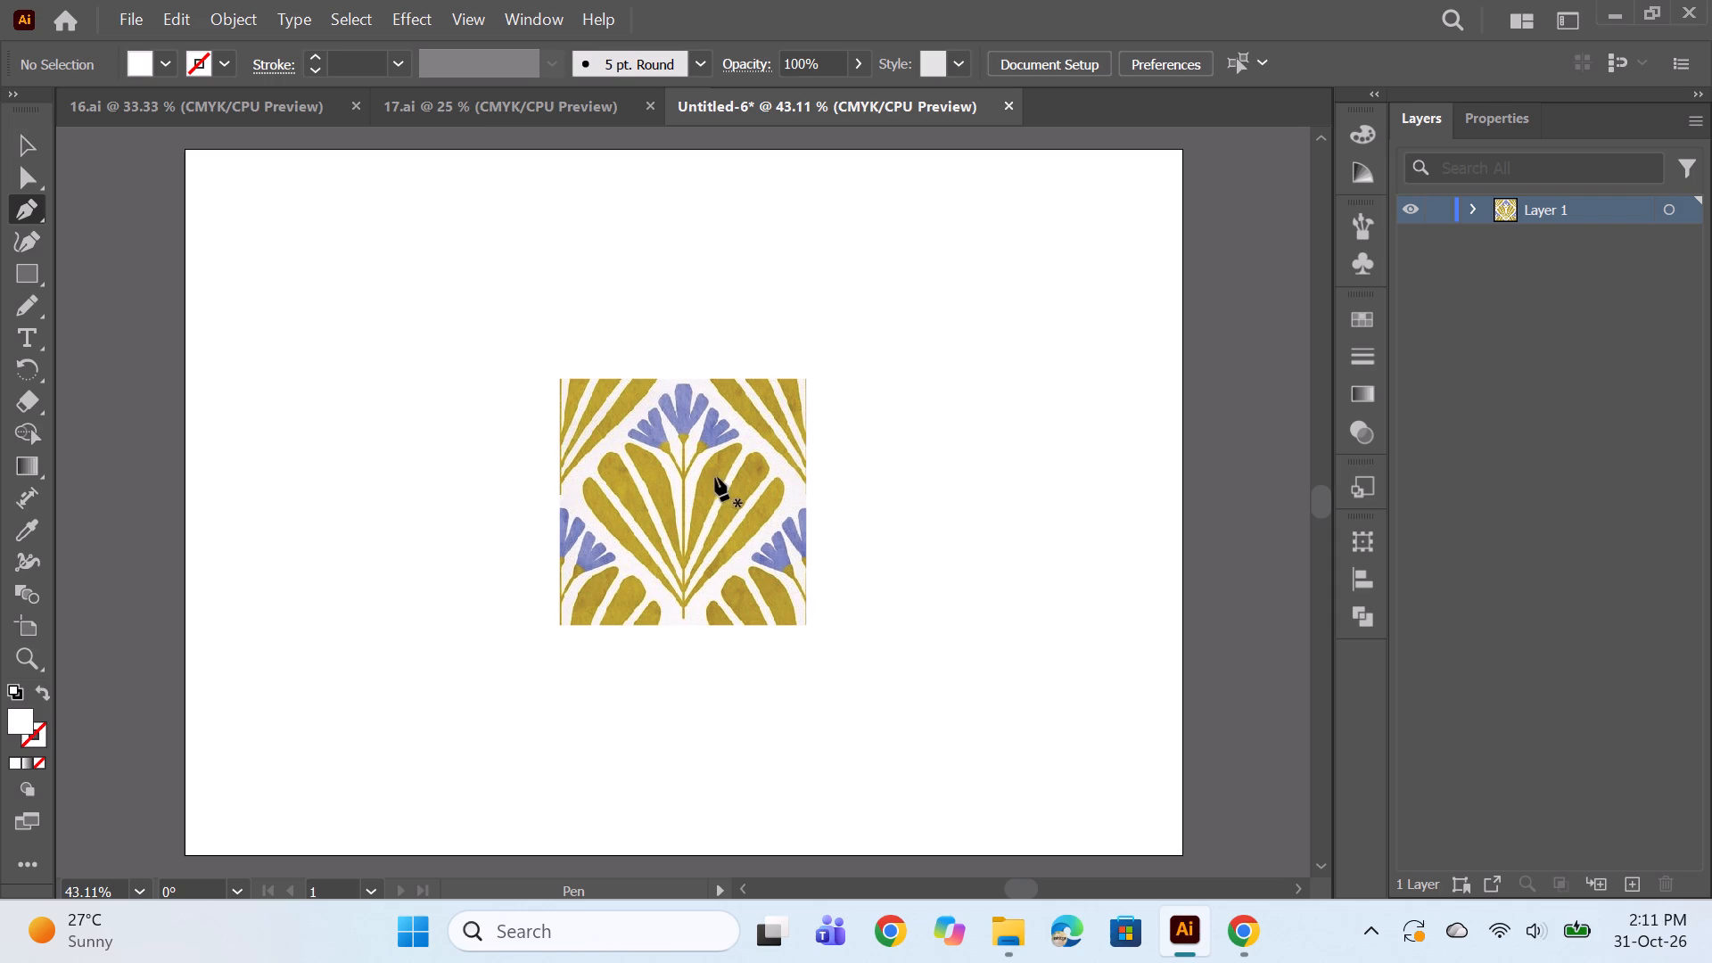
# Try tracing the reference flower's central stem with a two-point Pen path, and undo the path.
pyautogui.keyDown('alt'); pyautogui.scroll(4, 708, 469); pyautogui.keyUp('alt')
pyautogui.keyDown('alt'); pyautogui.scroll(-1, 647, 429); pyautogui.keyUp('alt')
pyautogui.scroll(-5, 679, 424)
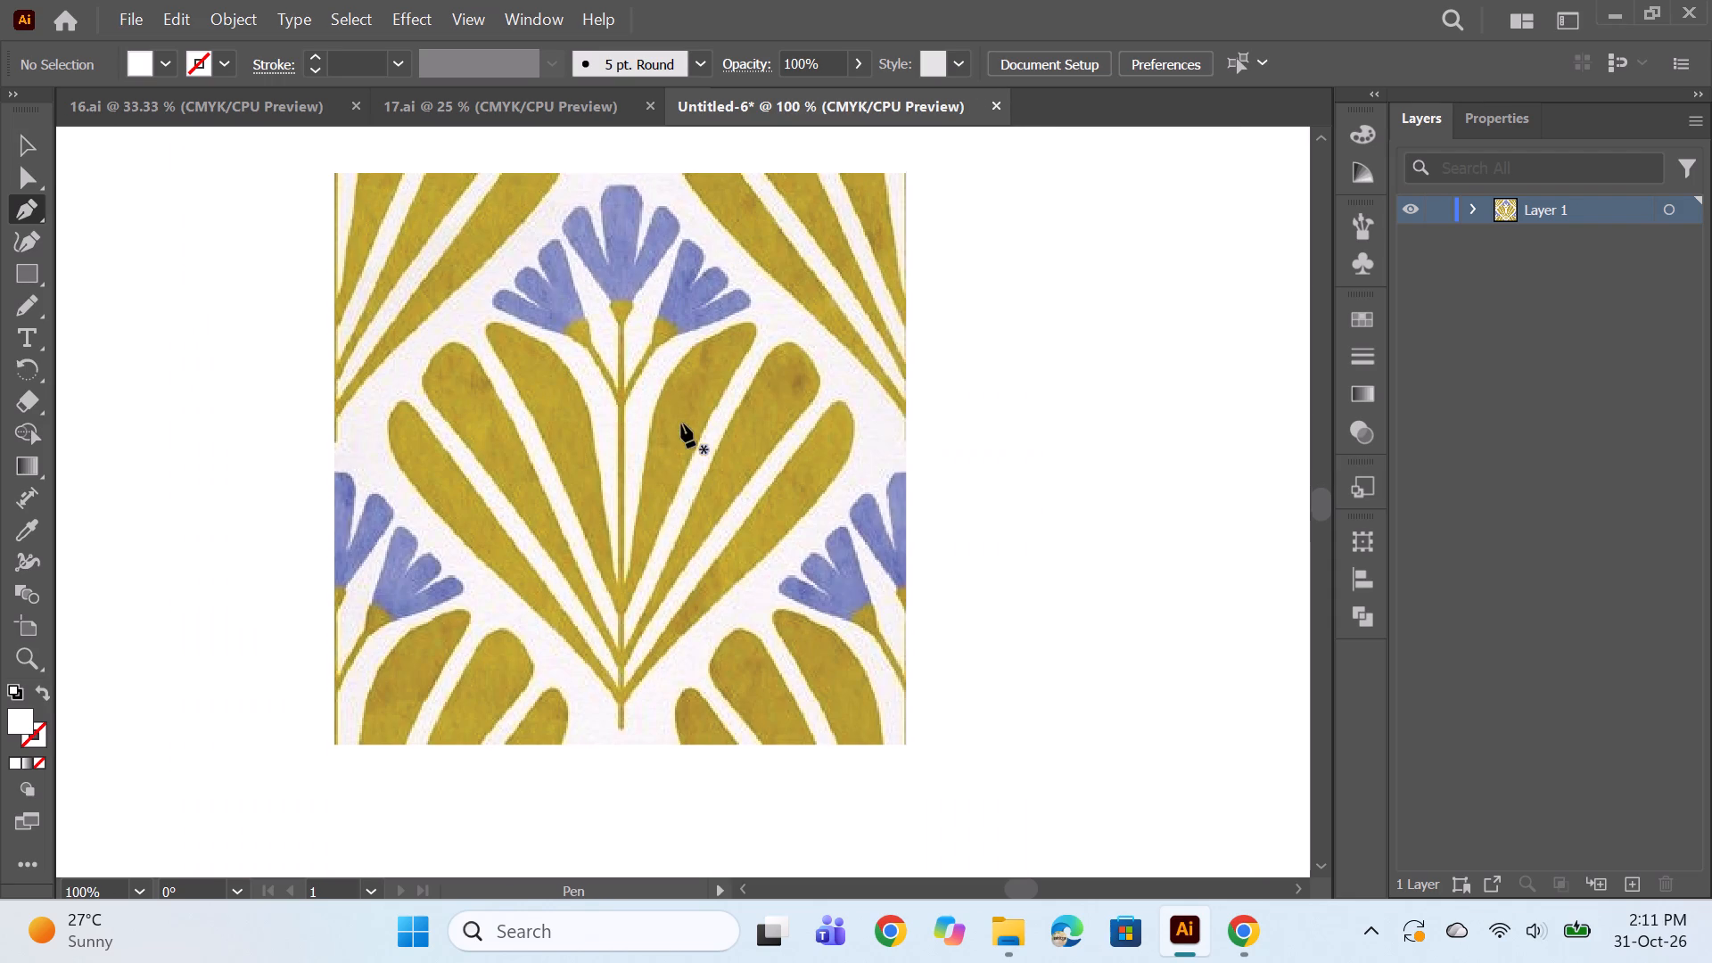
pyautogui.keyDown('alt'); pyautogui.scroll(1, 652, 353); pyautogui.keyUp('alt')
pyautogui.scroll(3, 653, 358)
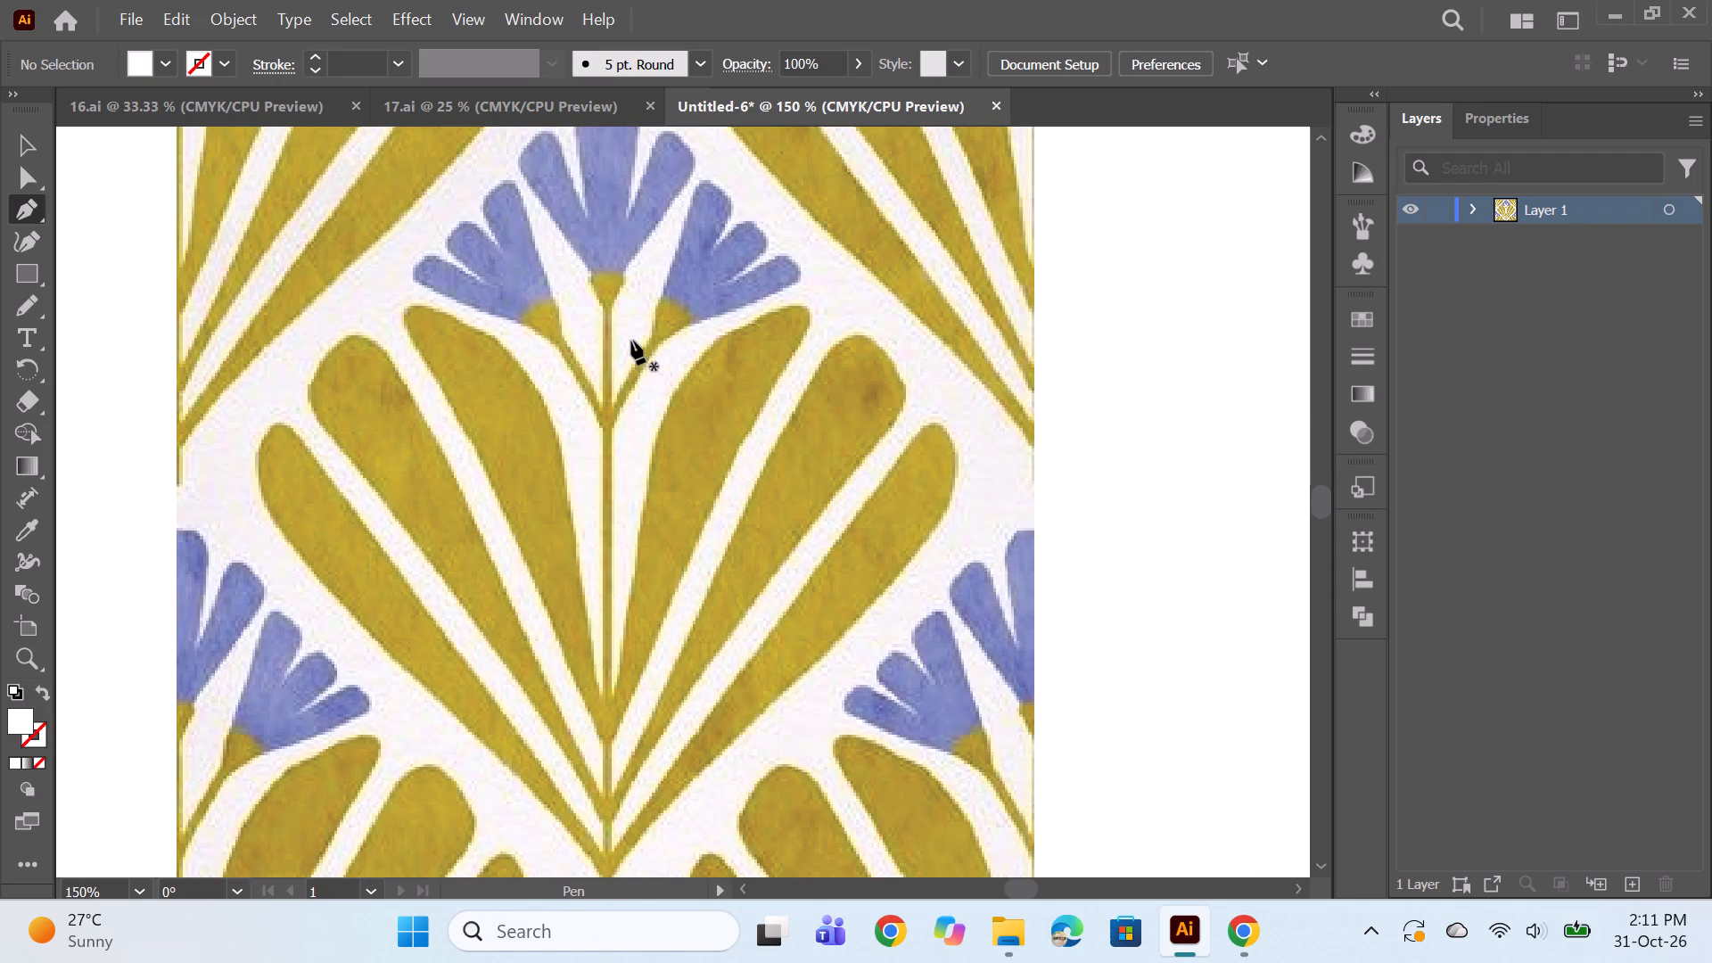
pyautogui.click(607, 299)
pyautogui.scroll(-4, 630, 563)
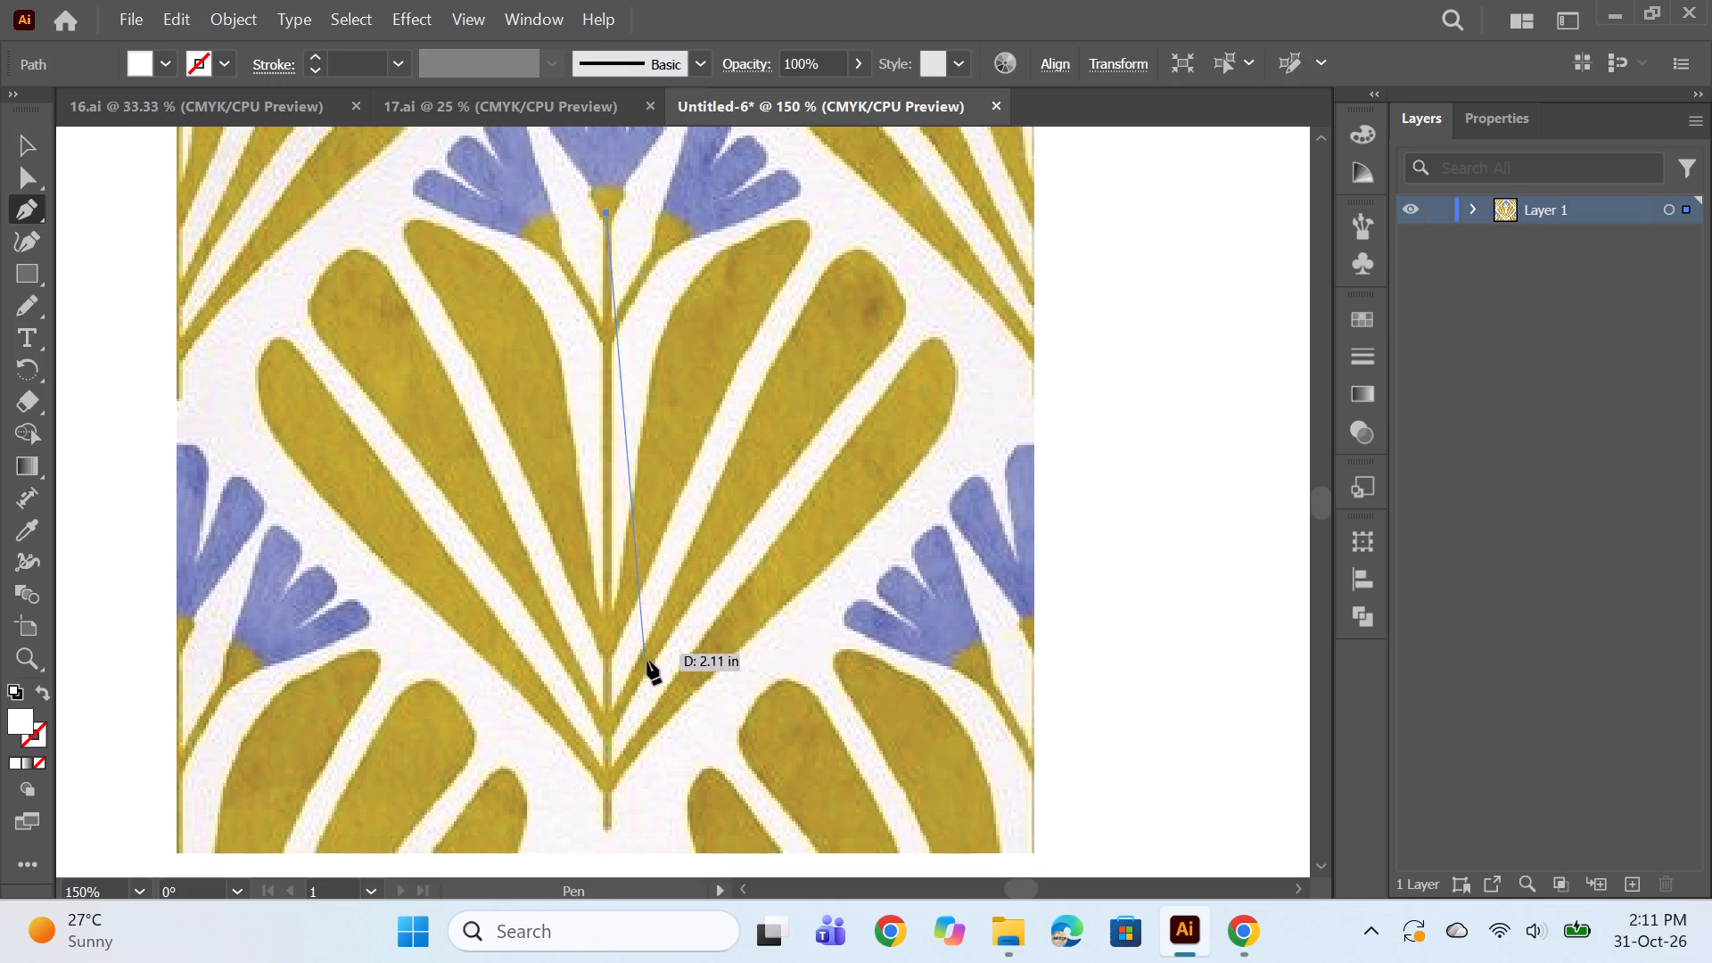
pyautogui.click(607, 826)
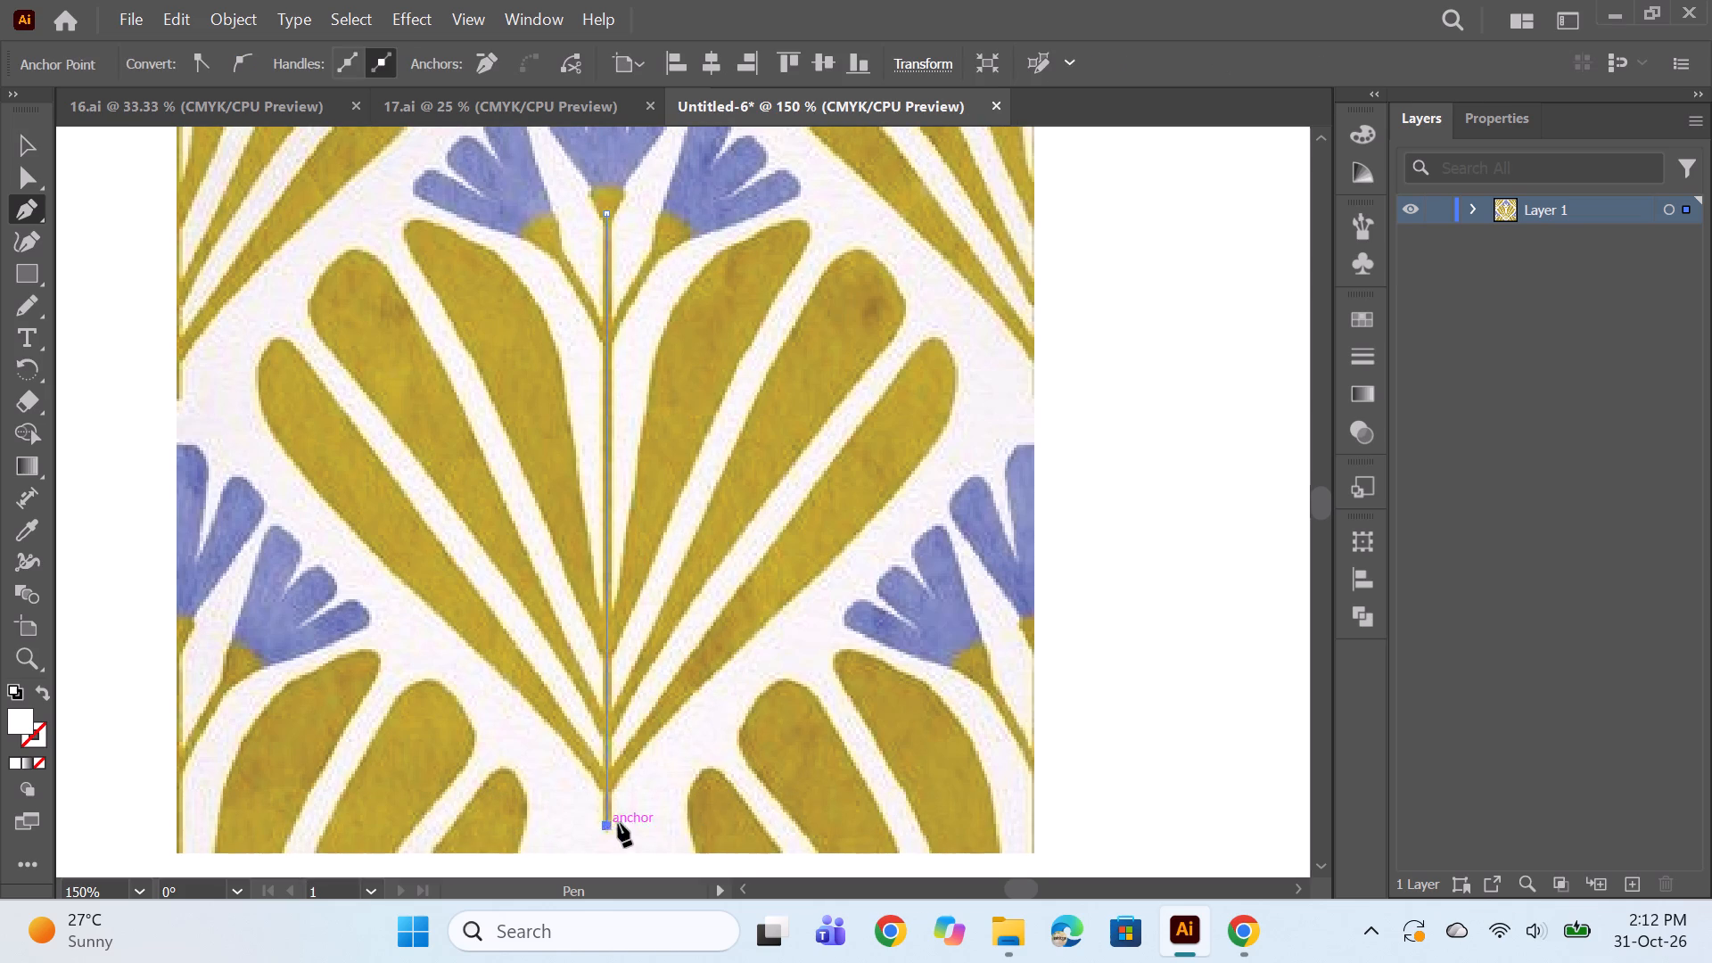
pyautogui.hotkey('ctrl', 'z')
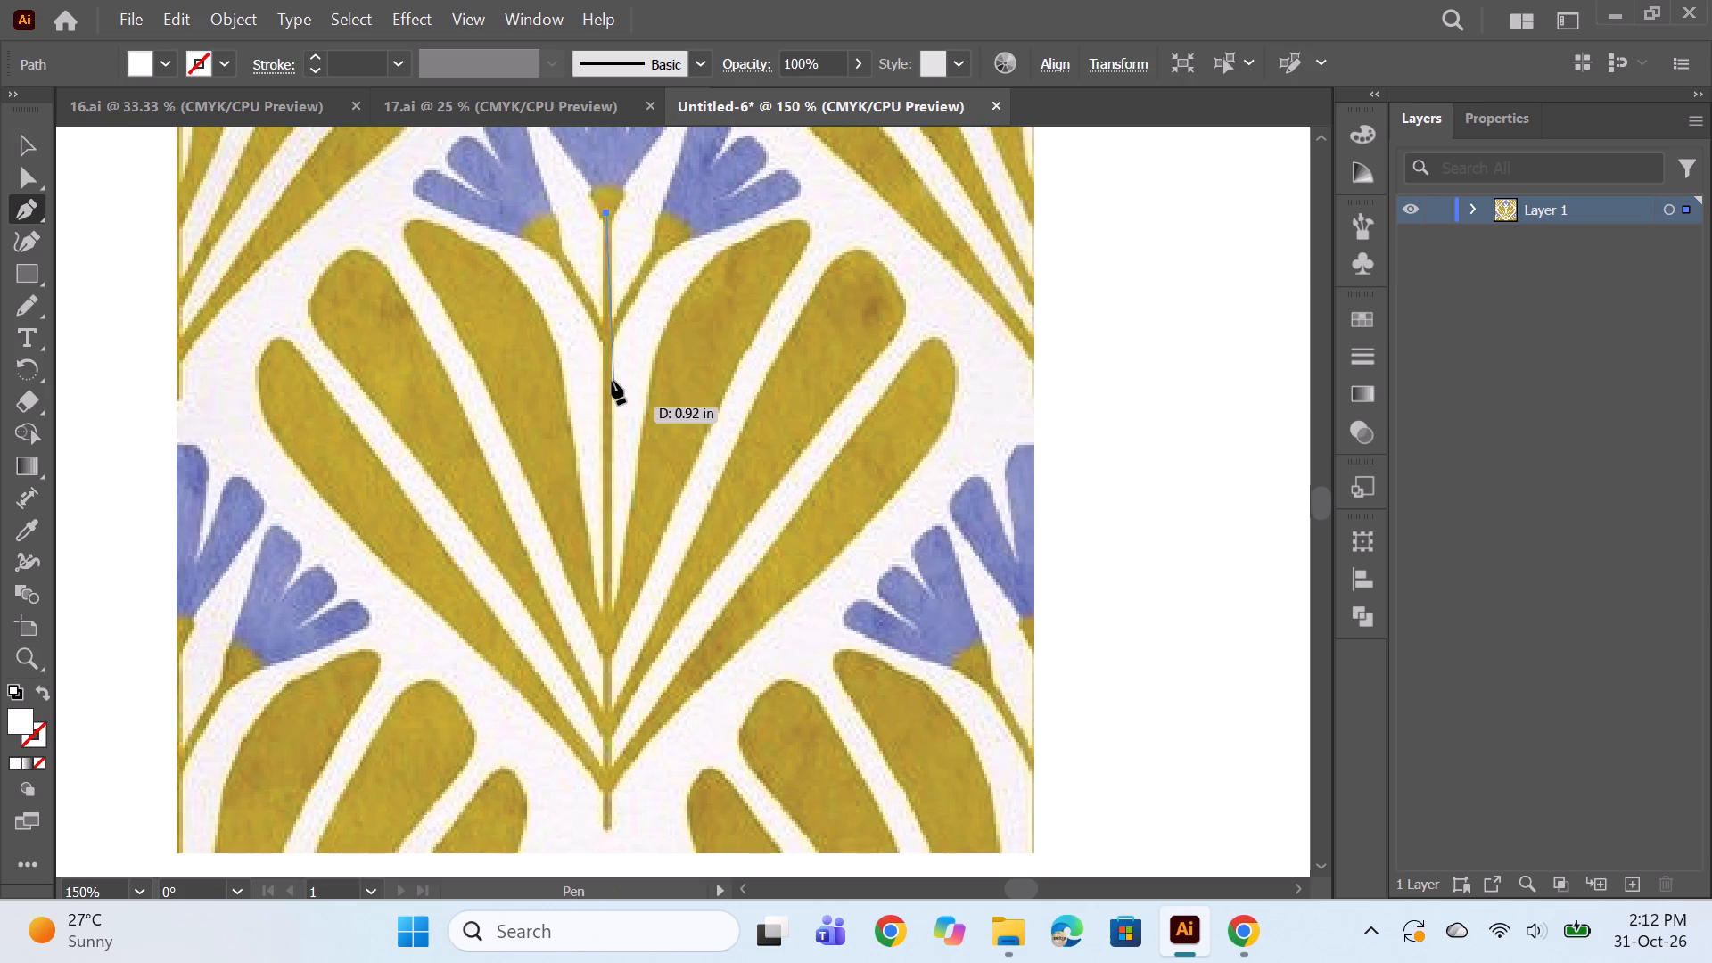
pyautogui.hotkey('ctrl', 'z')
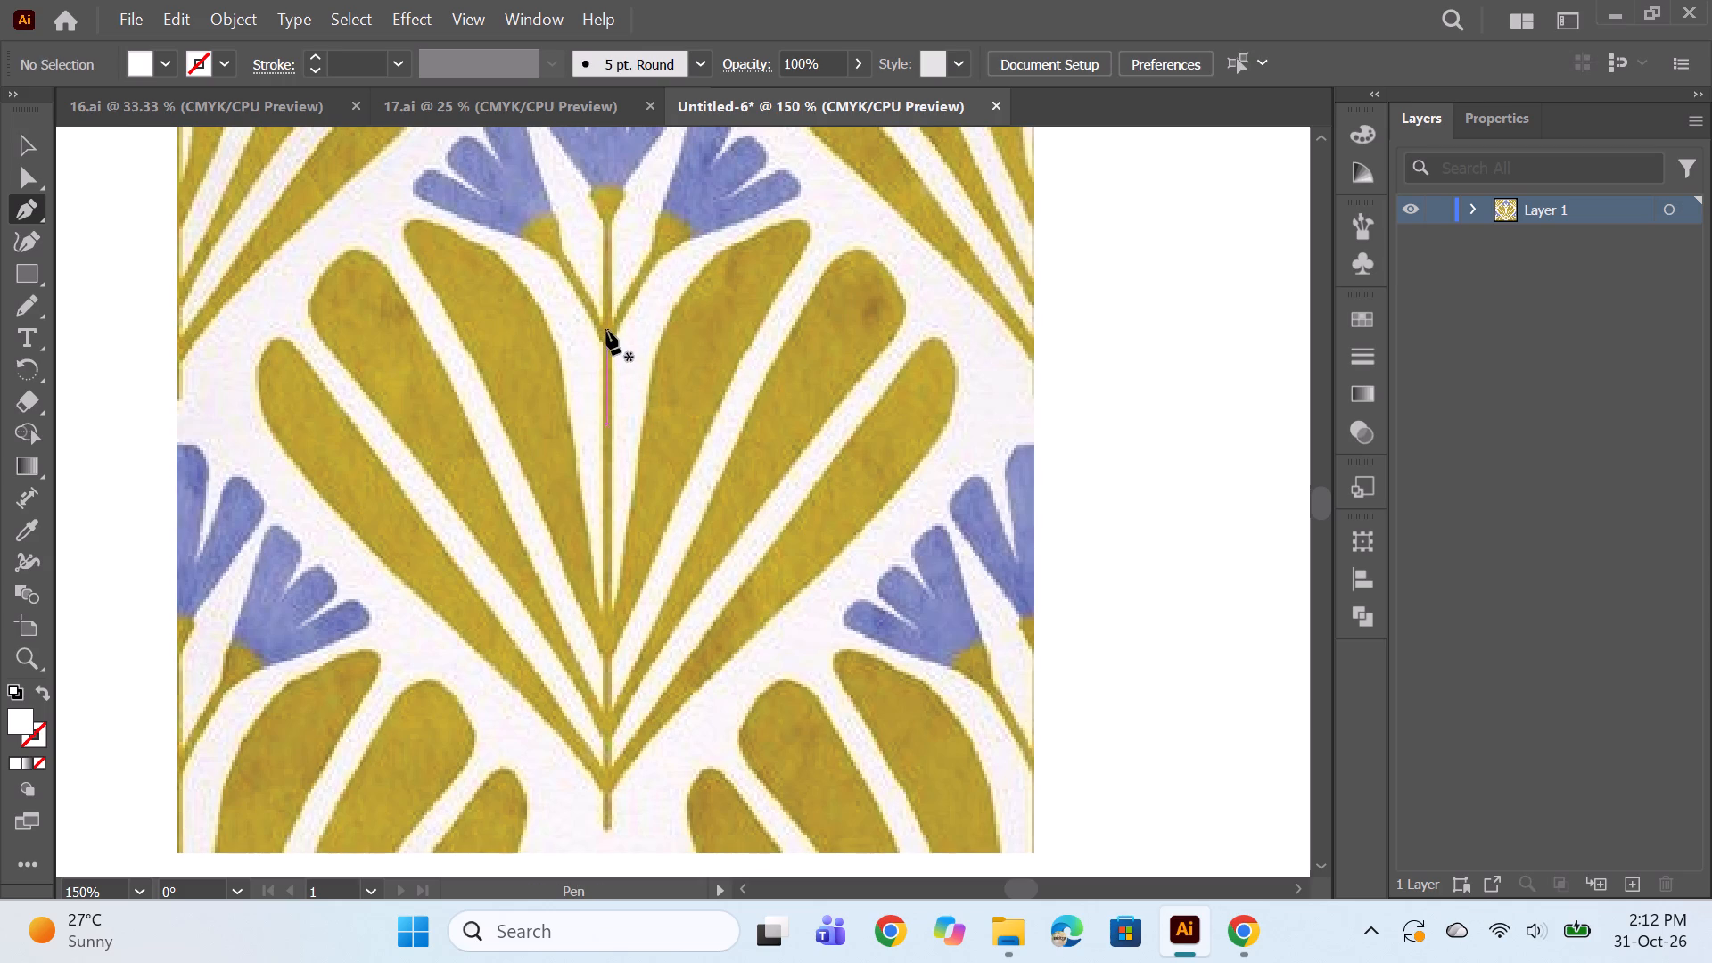
# Trace the central stem with a straight Pen line from the middle flower's base to the stem's lower end, with a 3 pt stroke.
pyautogui.click(606, 210)
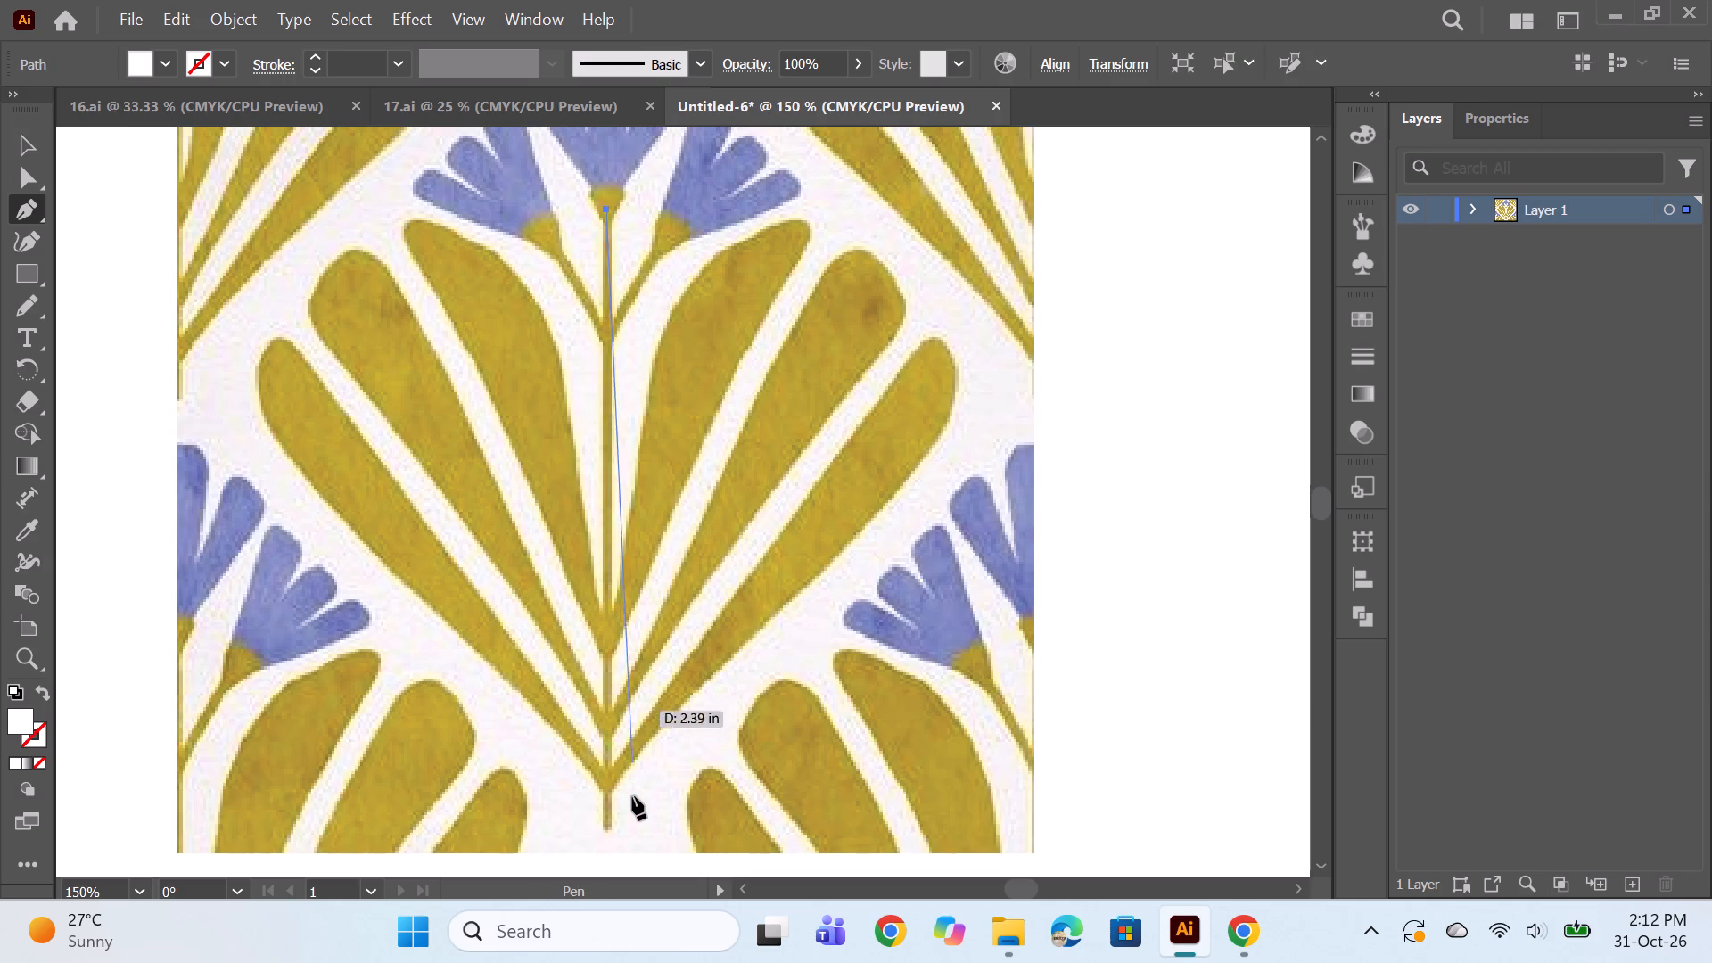
pyautogui.click(606, 823)
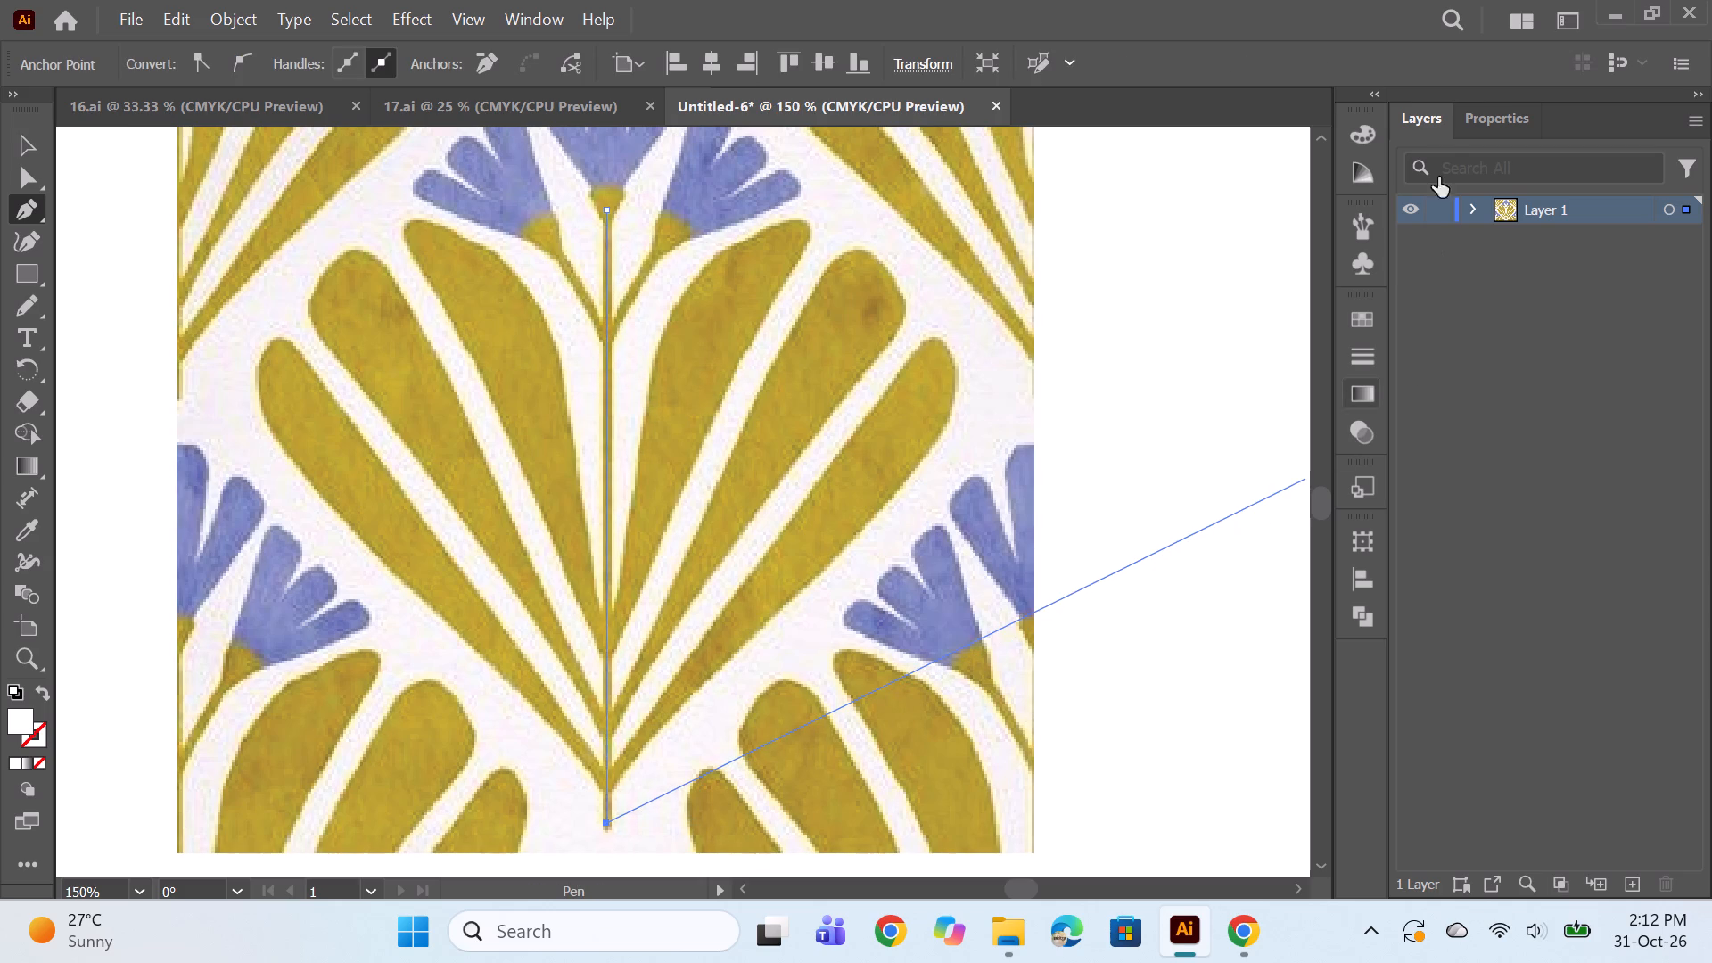
pyautogui.click(1476, 116)
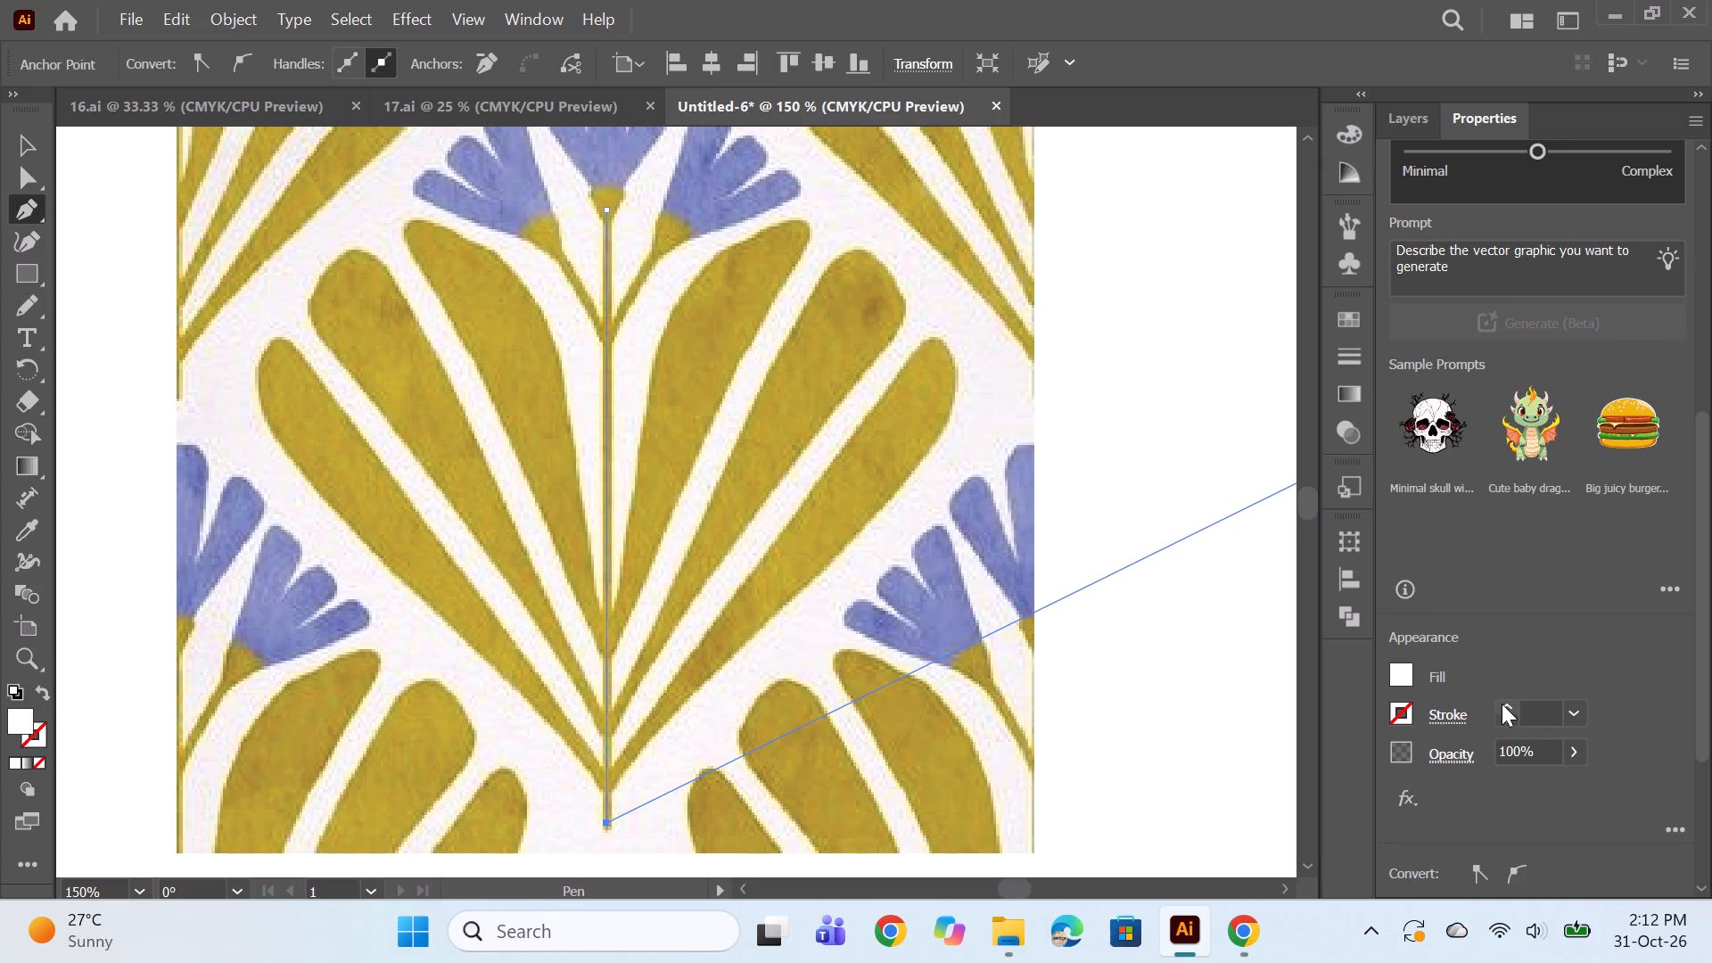
pyautogui.tripleClick(1502, 704)
pyautogui.doubleClick(1502, 704)
pyautogui.click(1502, 704)
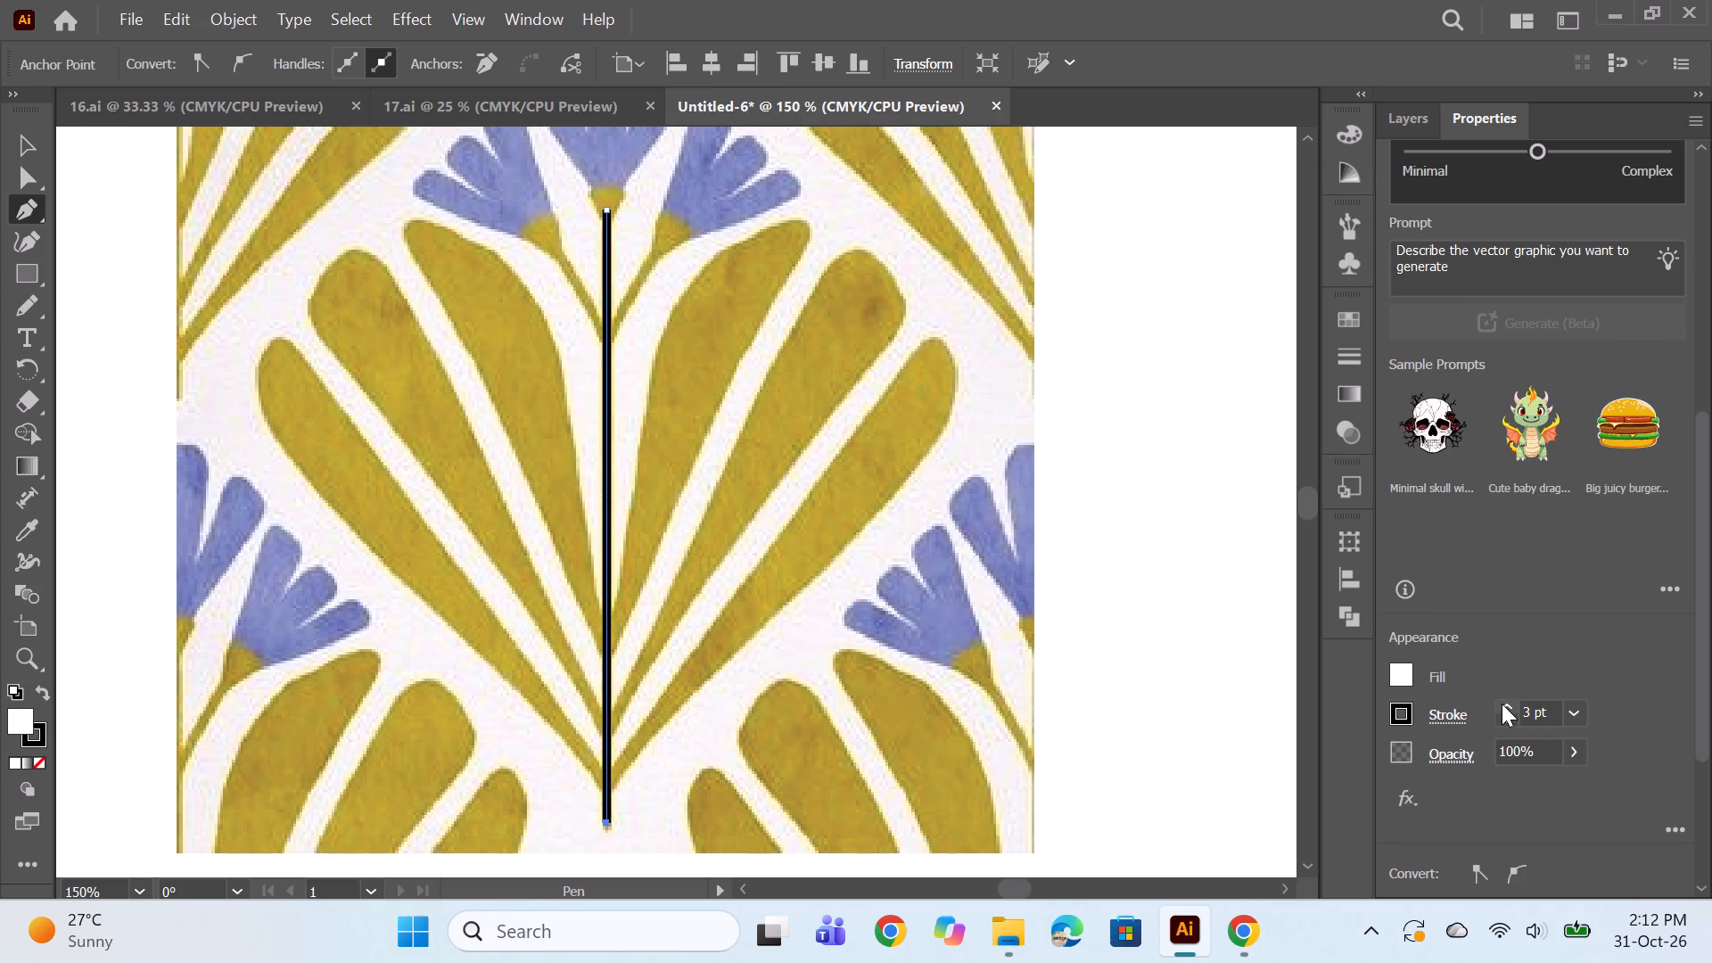
# Expand the fill and stroke of the central stem line into an outlined shape and deselect it.
pyautogui.click(239, 7)
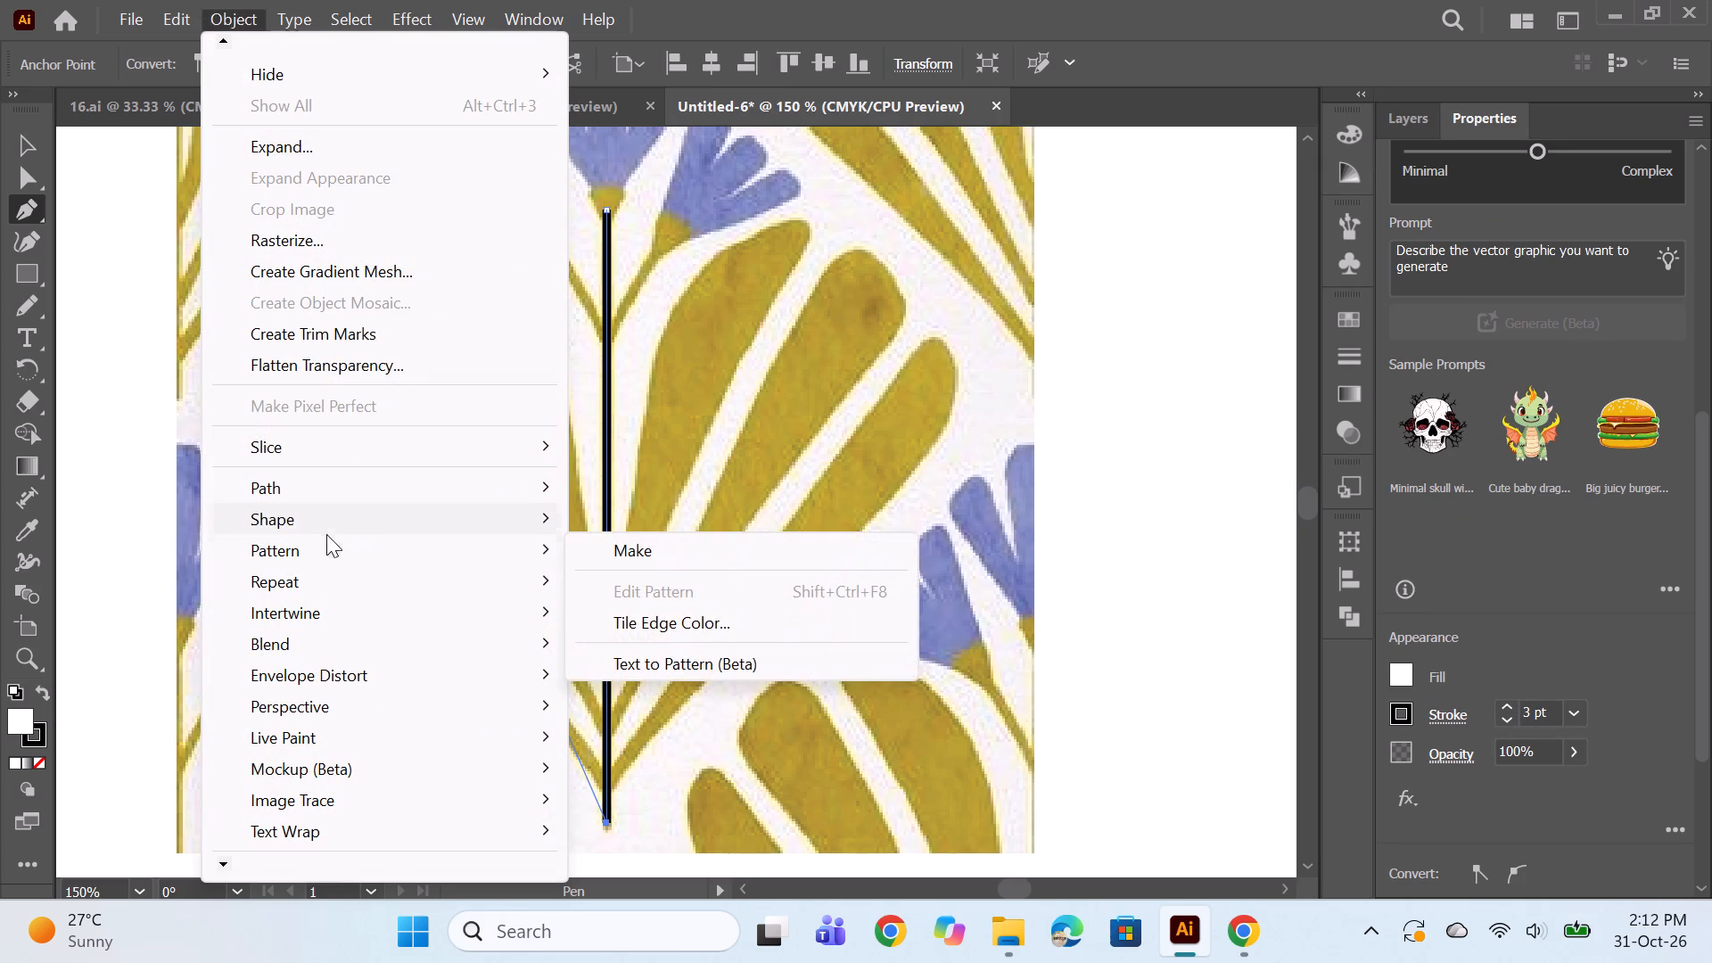
pyautogui.click(407, 133)
pyautogui.click(800, 620)
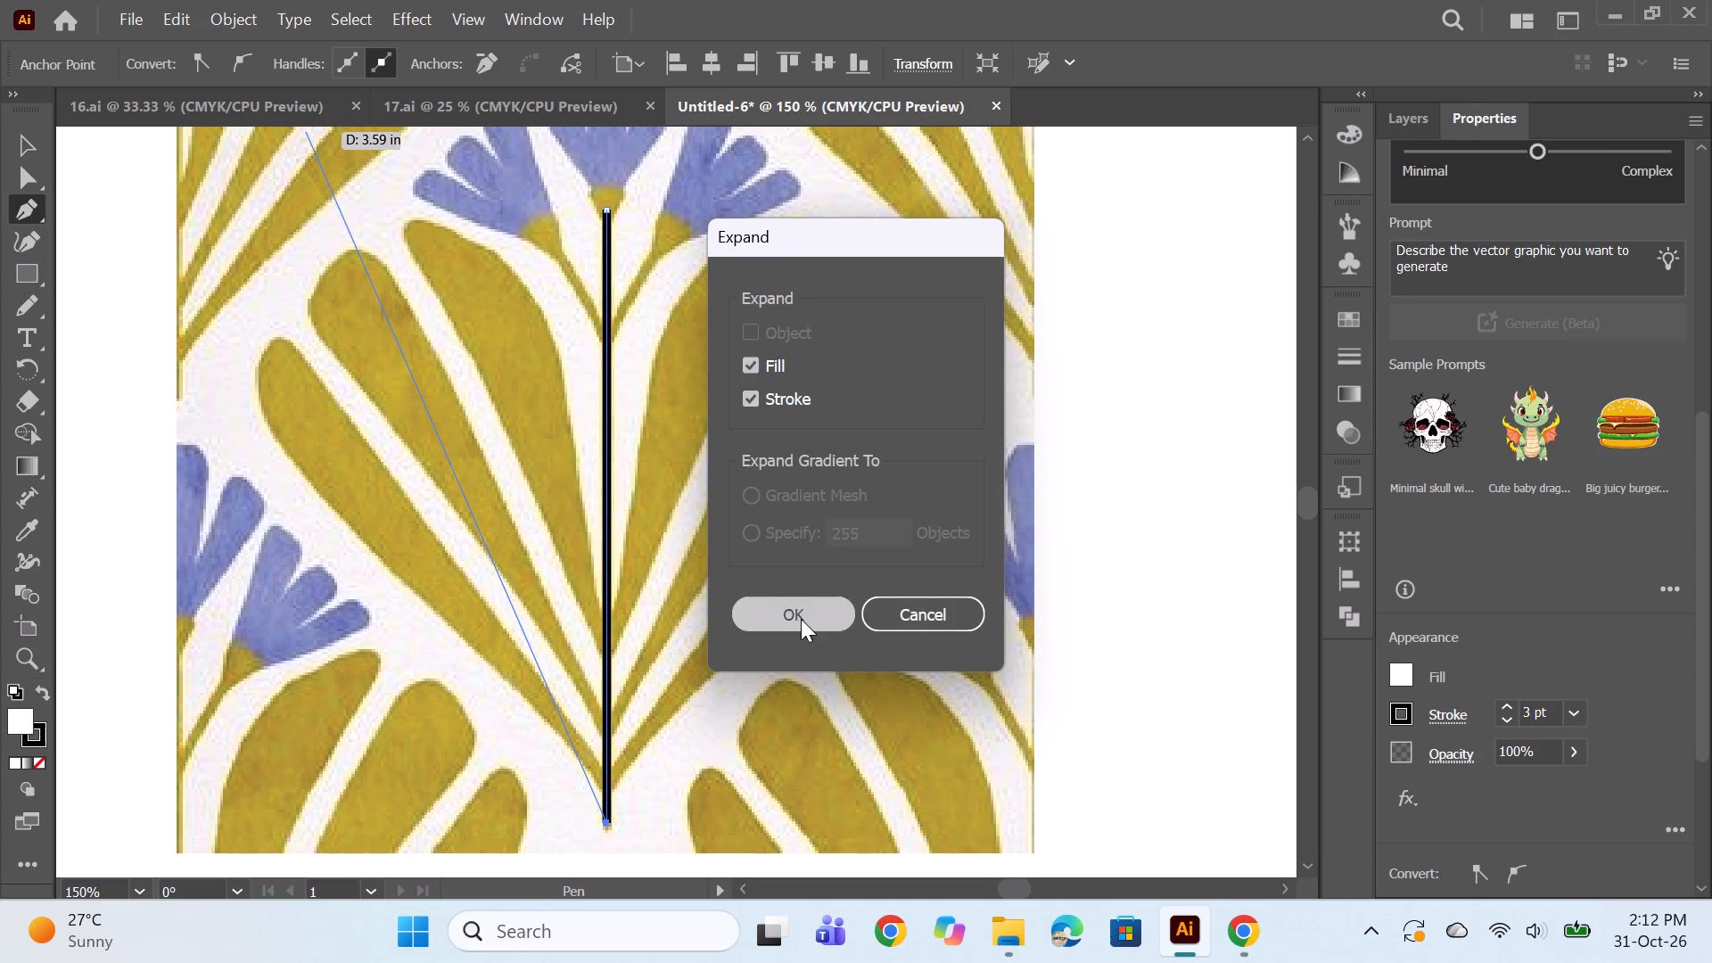
pyautogui.scroll(6, 733, 451)
pyautogui.keyDown('alt'); pyautogui.scroll(4, 629, 355); pyautogui.keyUp('alt')
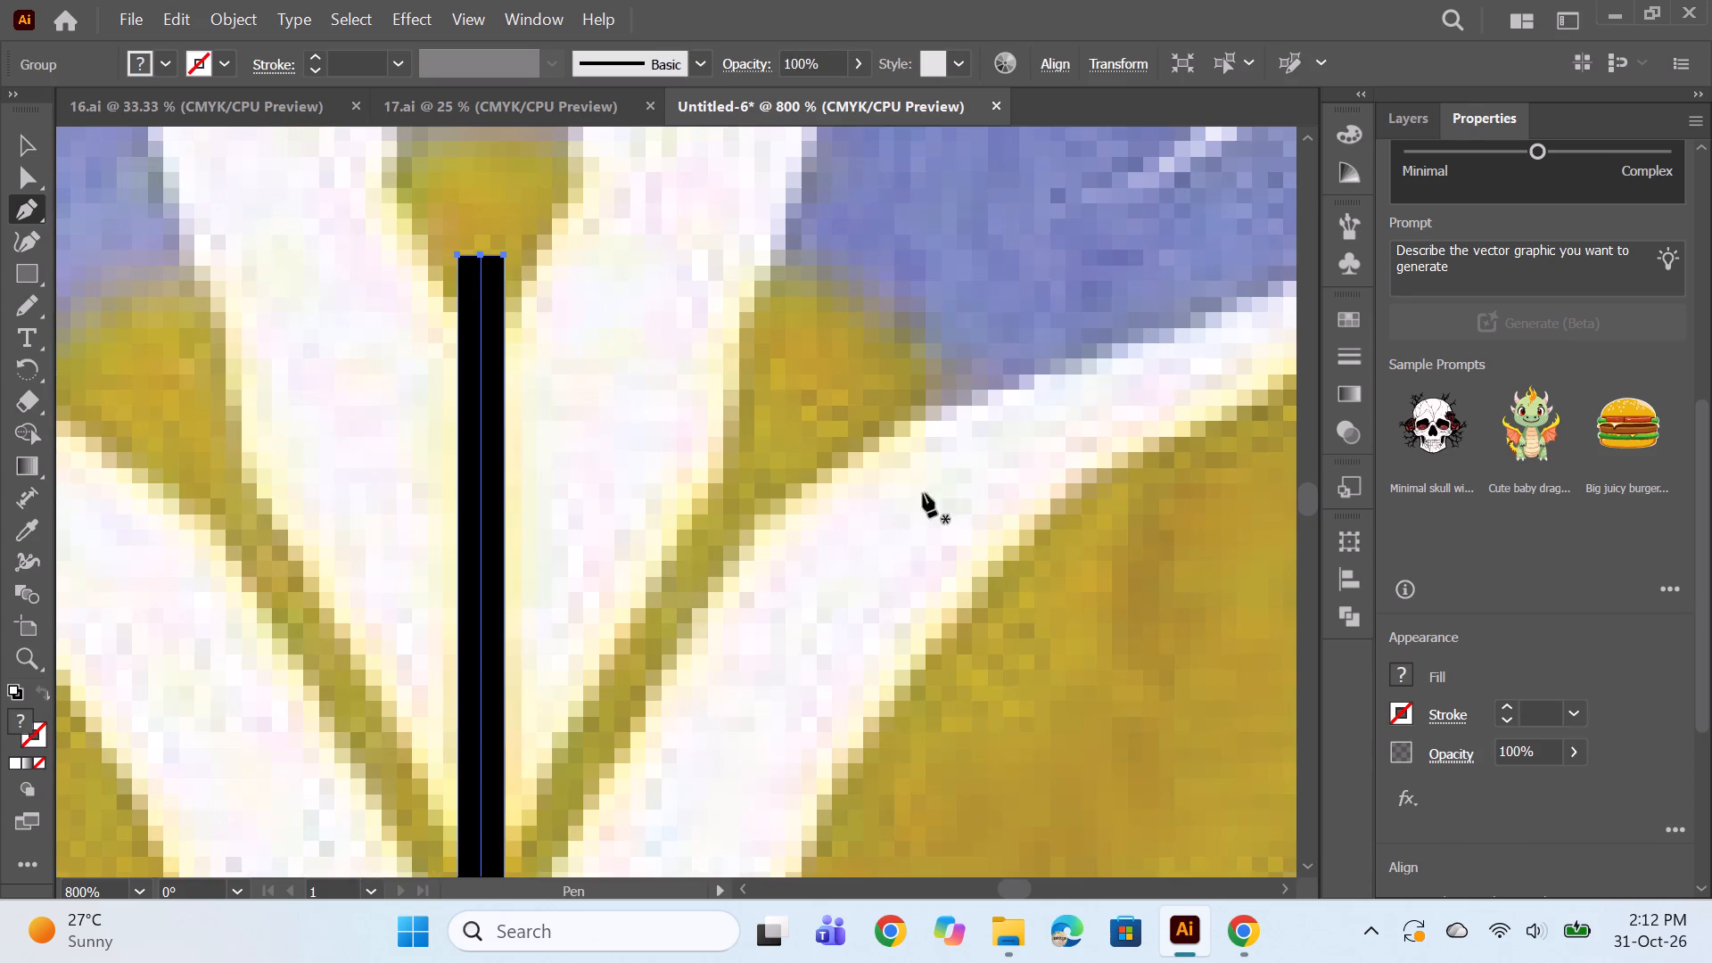
pyautogui.keyDown('ctrl'); pyautogui.click(971, 508); pyautogui.keyUp('ctrl')
# Trace the ochre base of the middle flower as a closed inverted triangle over the stem's upper end.
pyautogui.keyDown('alt'); pyautogui.scroll(-3, 757, 451); pyautogui.keyUp('alt')
pyautogui.scroll(3, 639, 276)
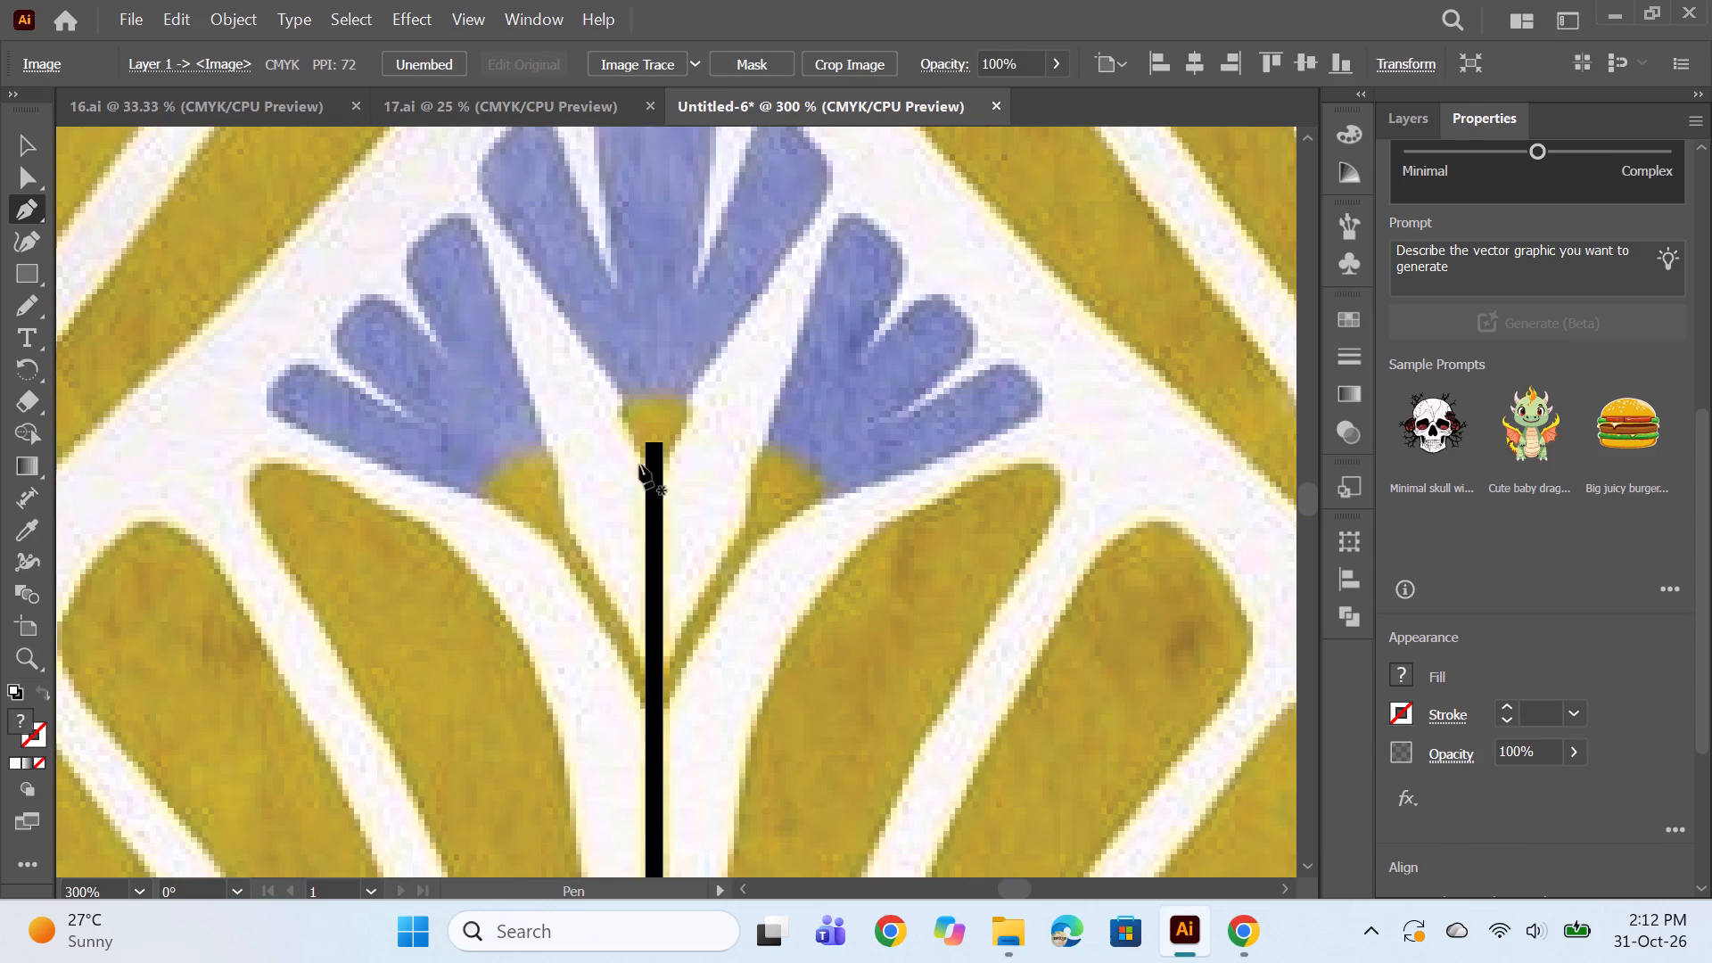
pyautogui.click(654, 472)
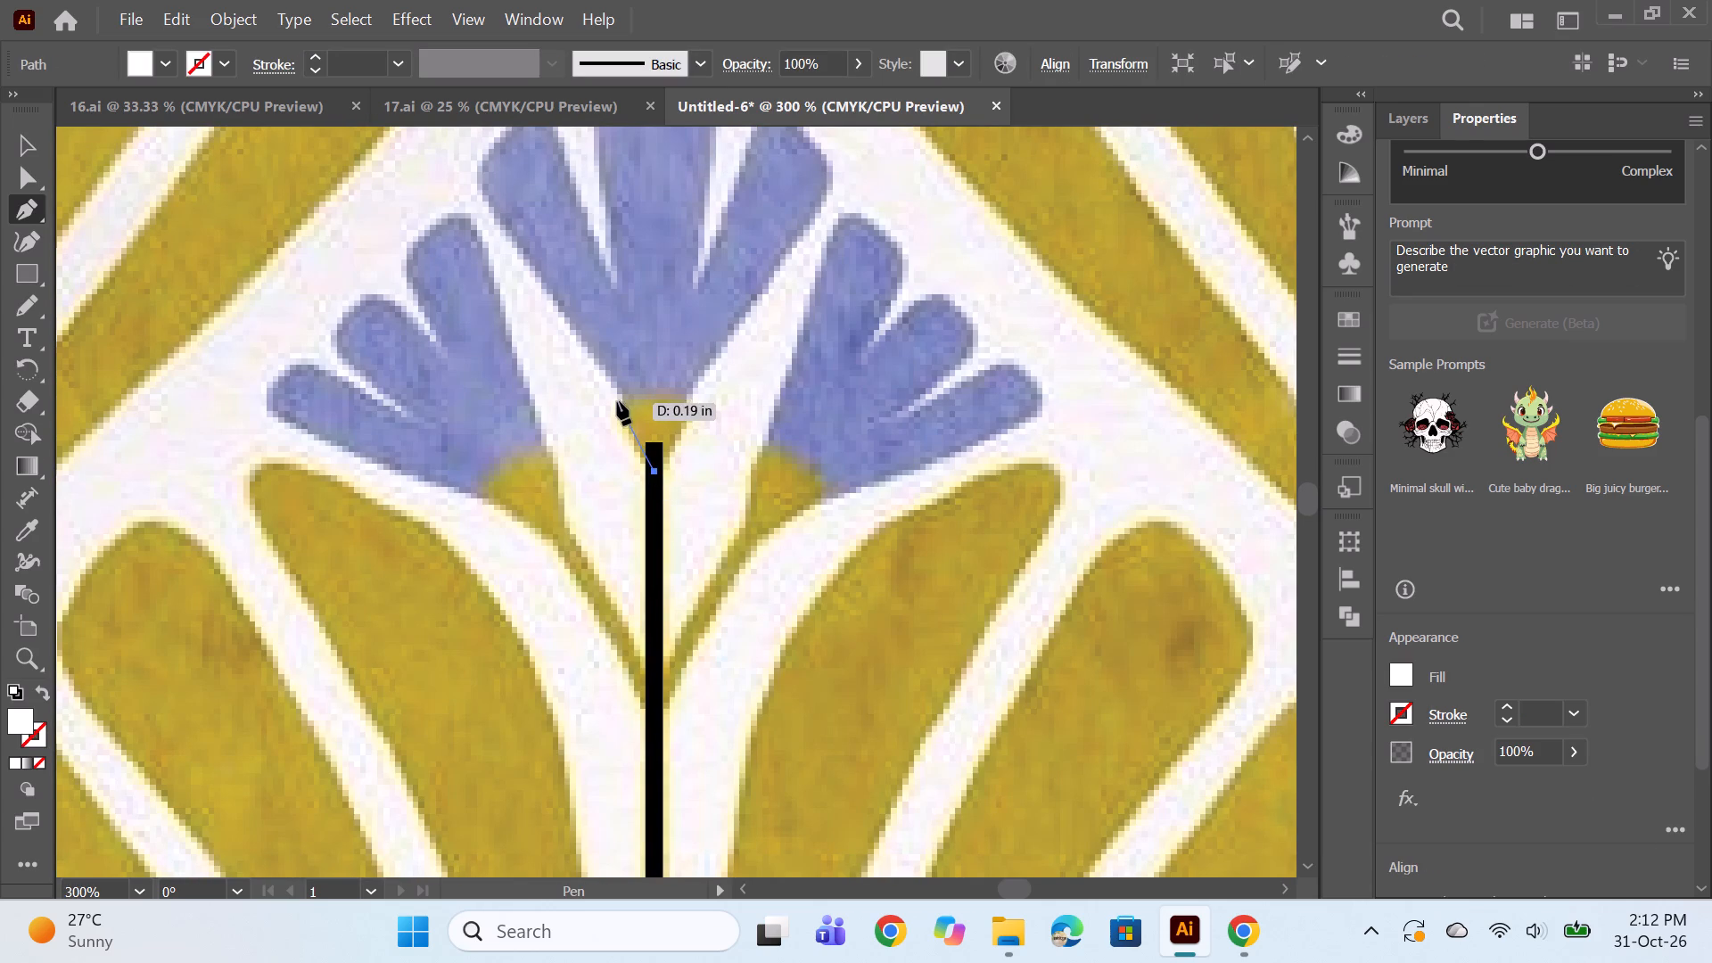
pyautogui.click(618, 396)
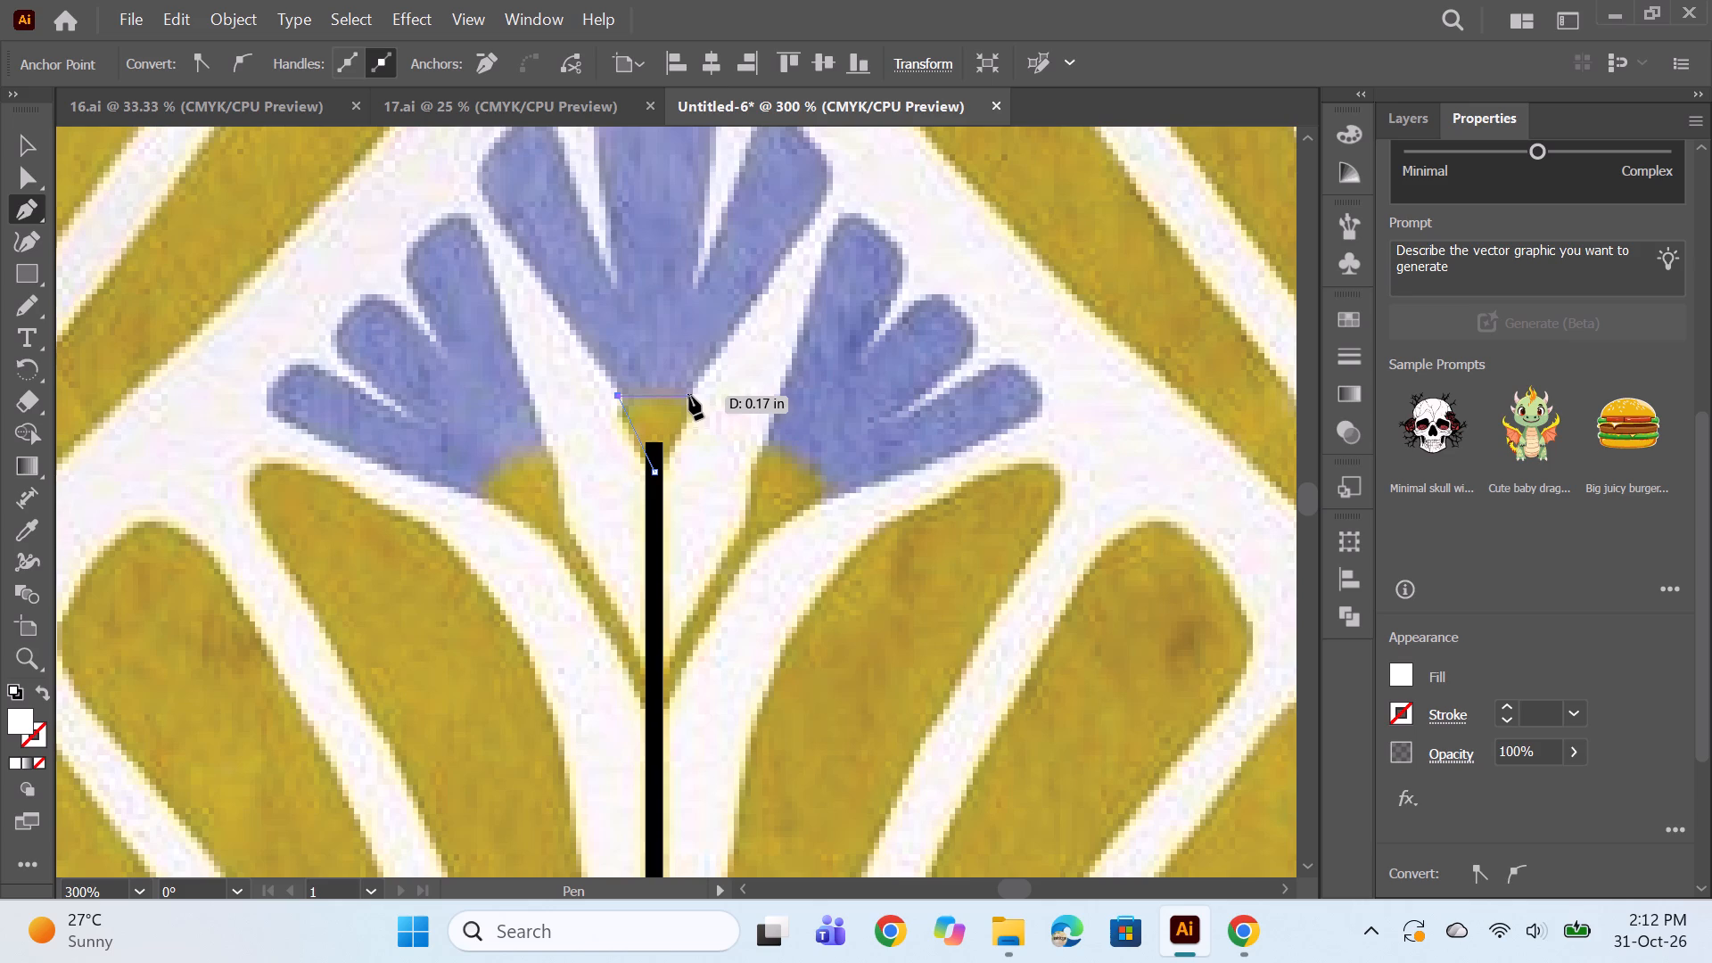
pyautogui.click(687, 395)
pyautogui.click(656, 471)
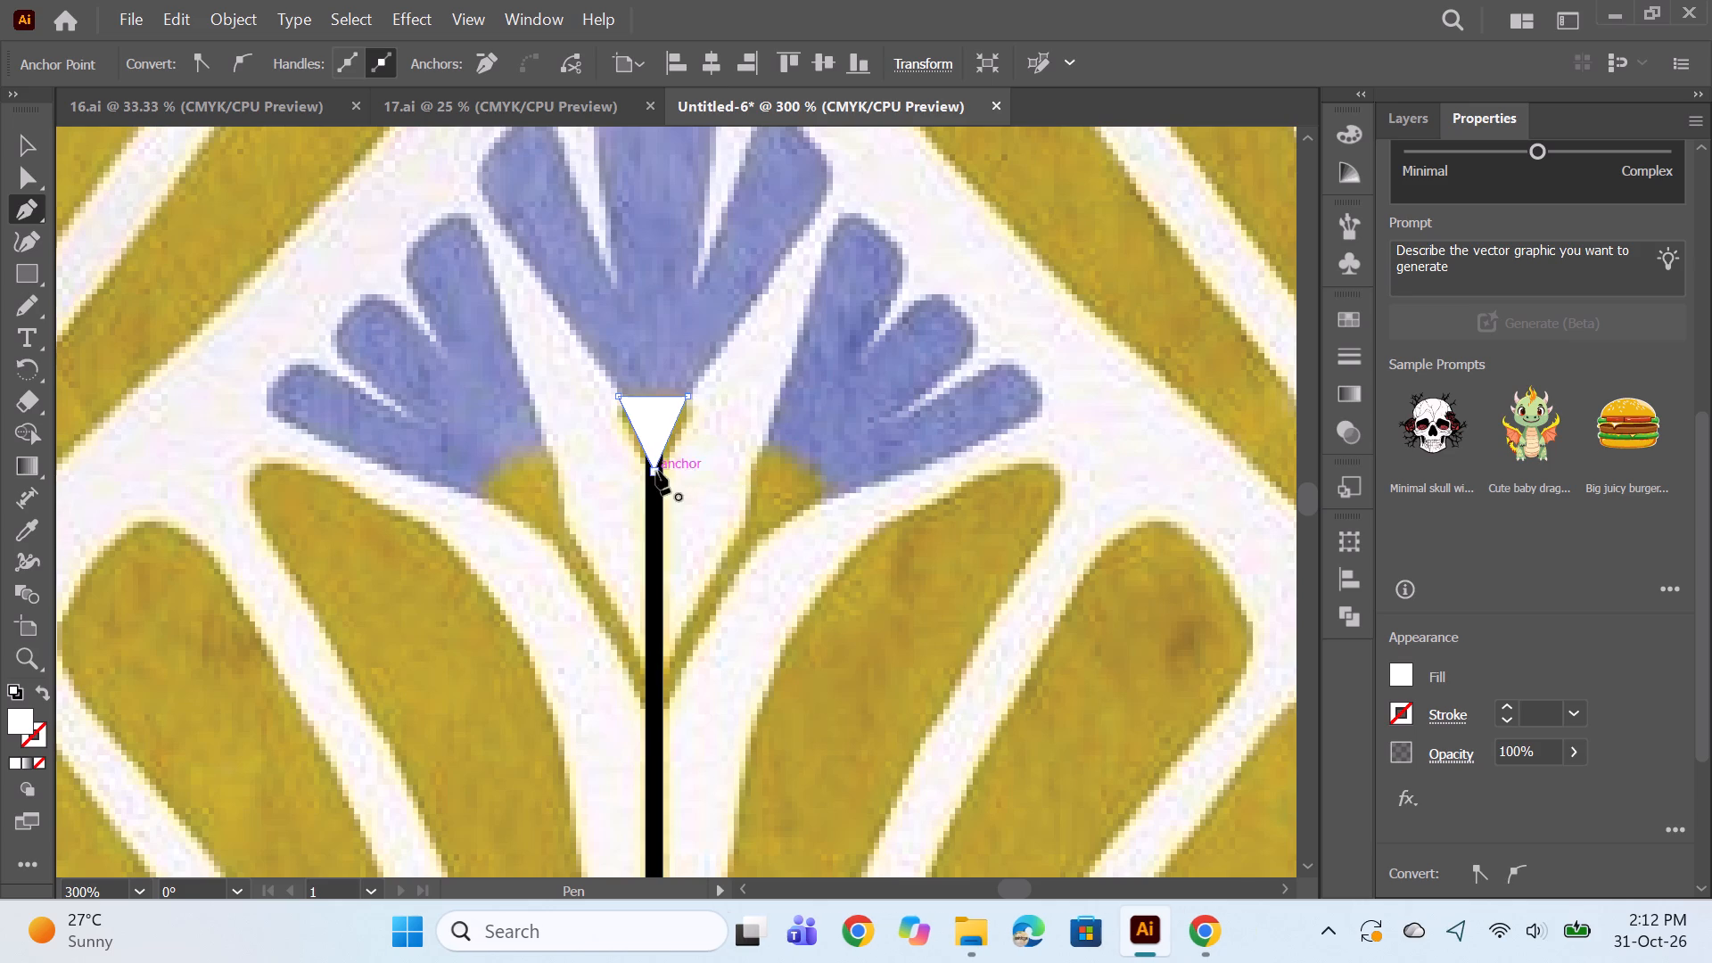
# Round the two upper corners of the white triangle at the middle flower's base and leave the Pen tool.
pyautogui.keyDown('ctrl'); pyautogui.click(687, 393); pyautogui.keyUp('ctrl')
pyautogui.keyDown('ctrl'); pyautogui.click(673, 405); pyautogui.keyUp('ctrl')
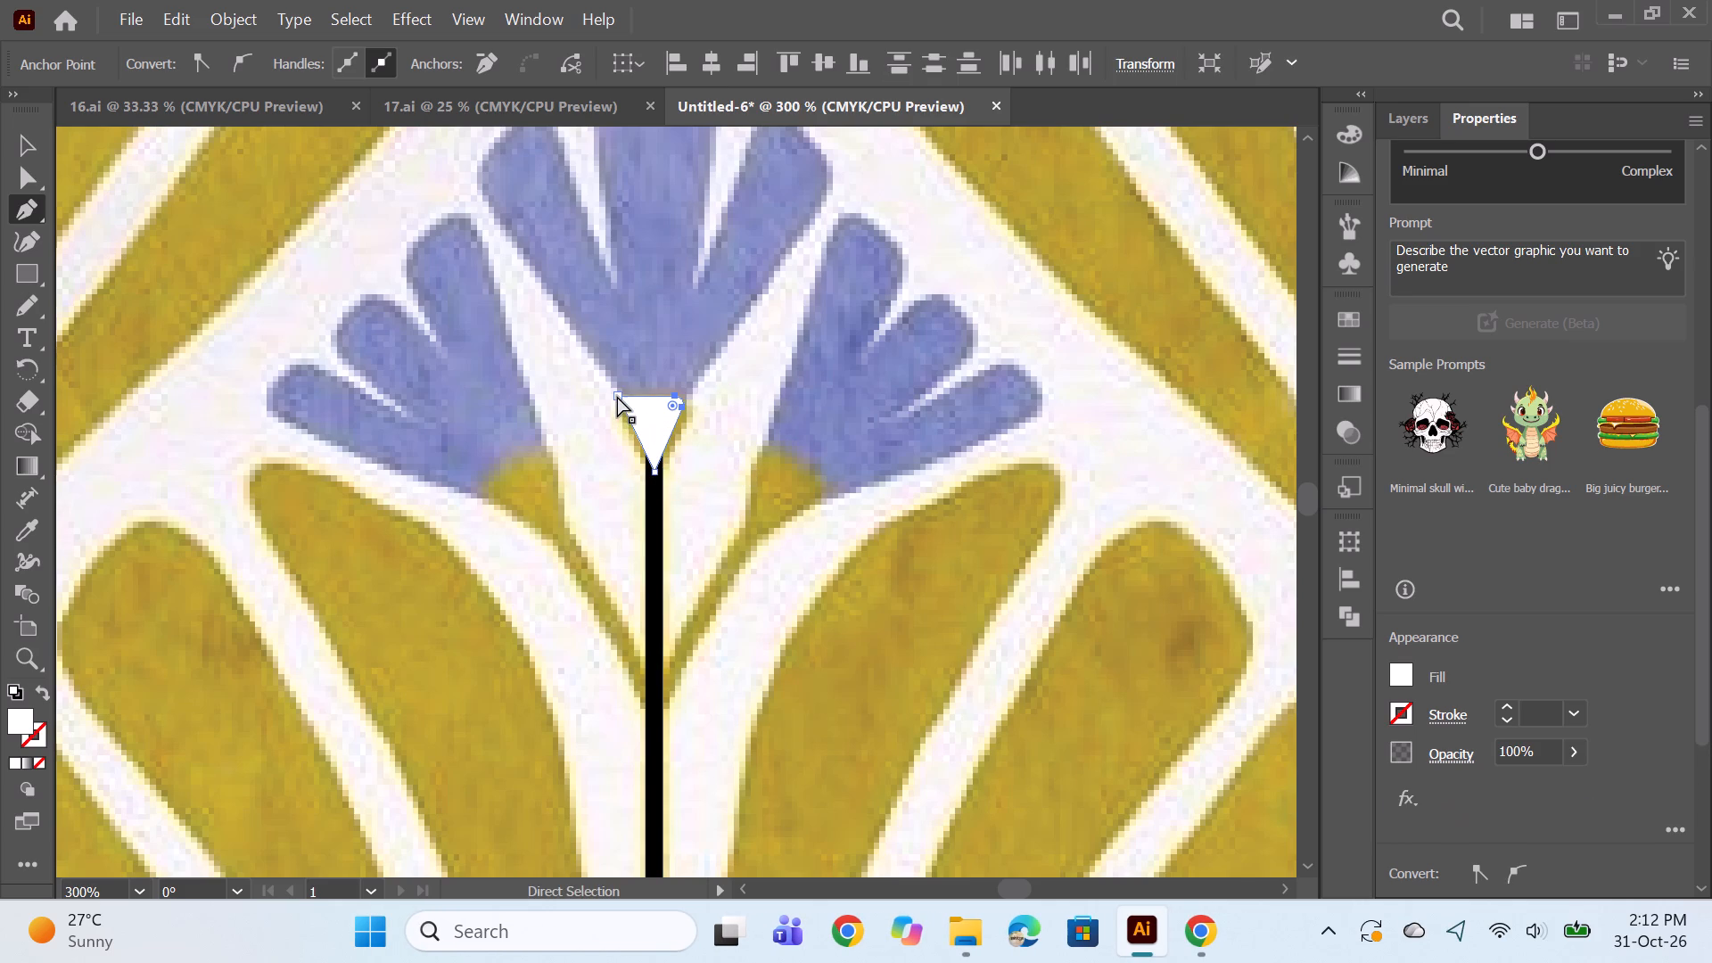
pyautogui.keyDown('ctrl'); pyautogui.click(617, 396); pyautogui.keyUp('ctrl')
pyautogui.keyDown('ctrl'); pyautogui.click(635, 404); pyautogui.keyUp('ctrl')
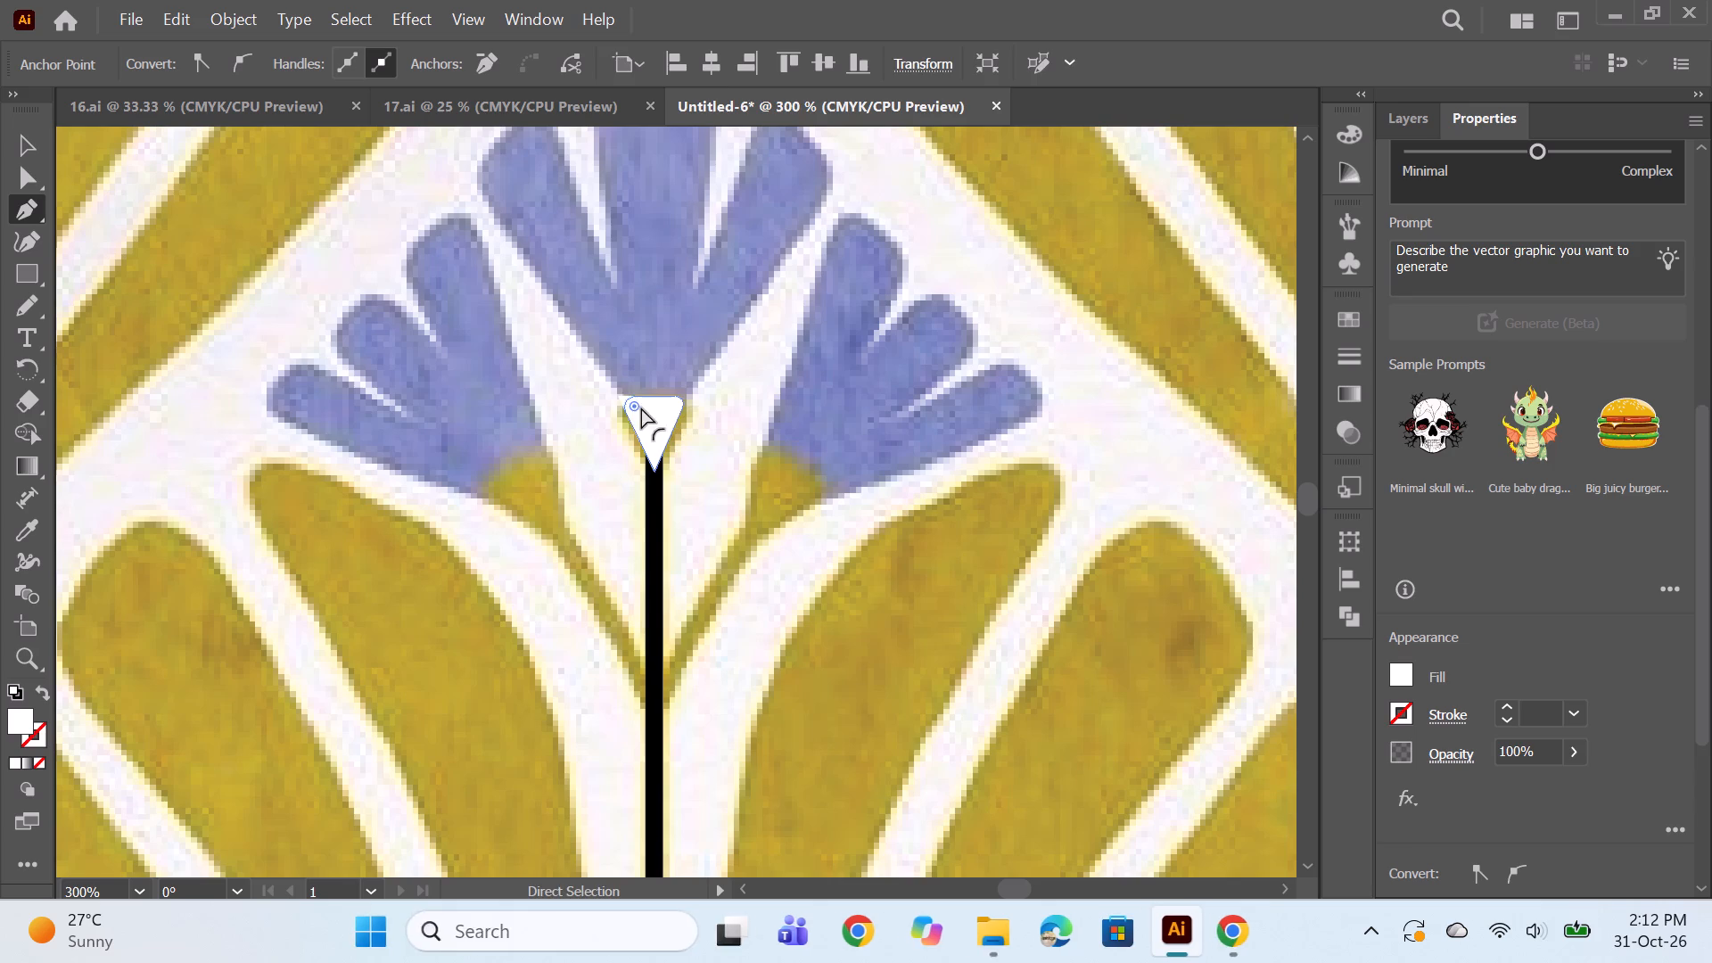
pyautogui.keyDown('ctrl'); pyautogui.click(947, 479); pyautogui.keyUp('ctrl')
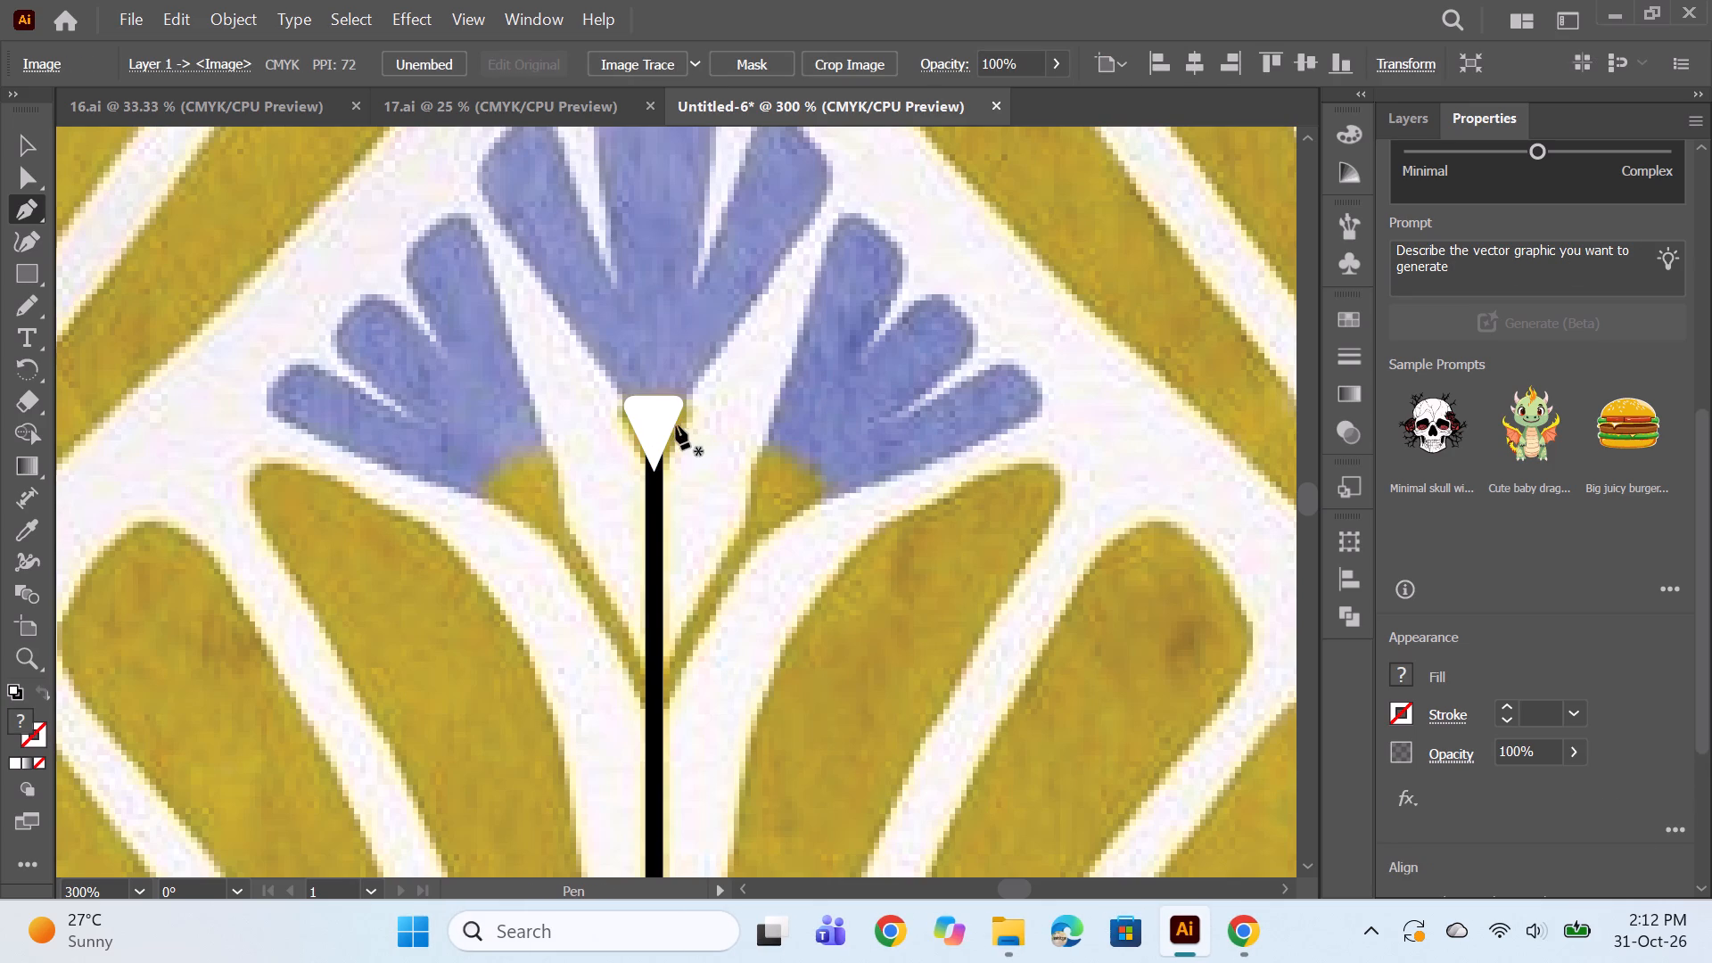
pyautogui.click(35, 130)
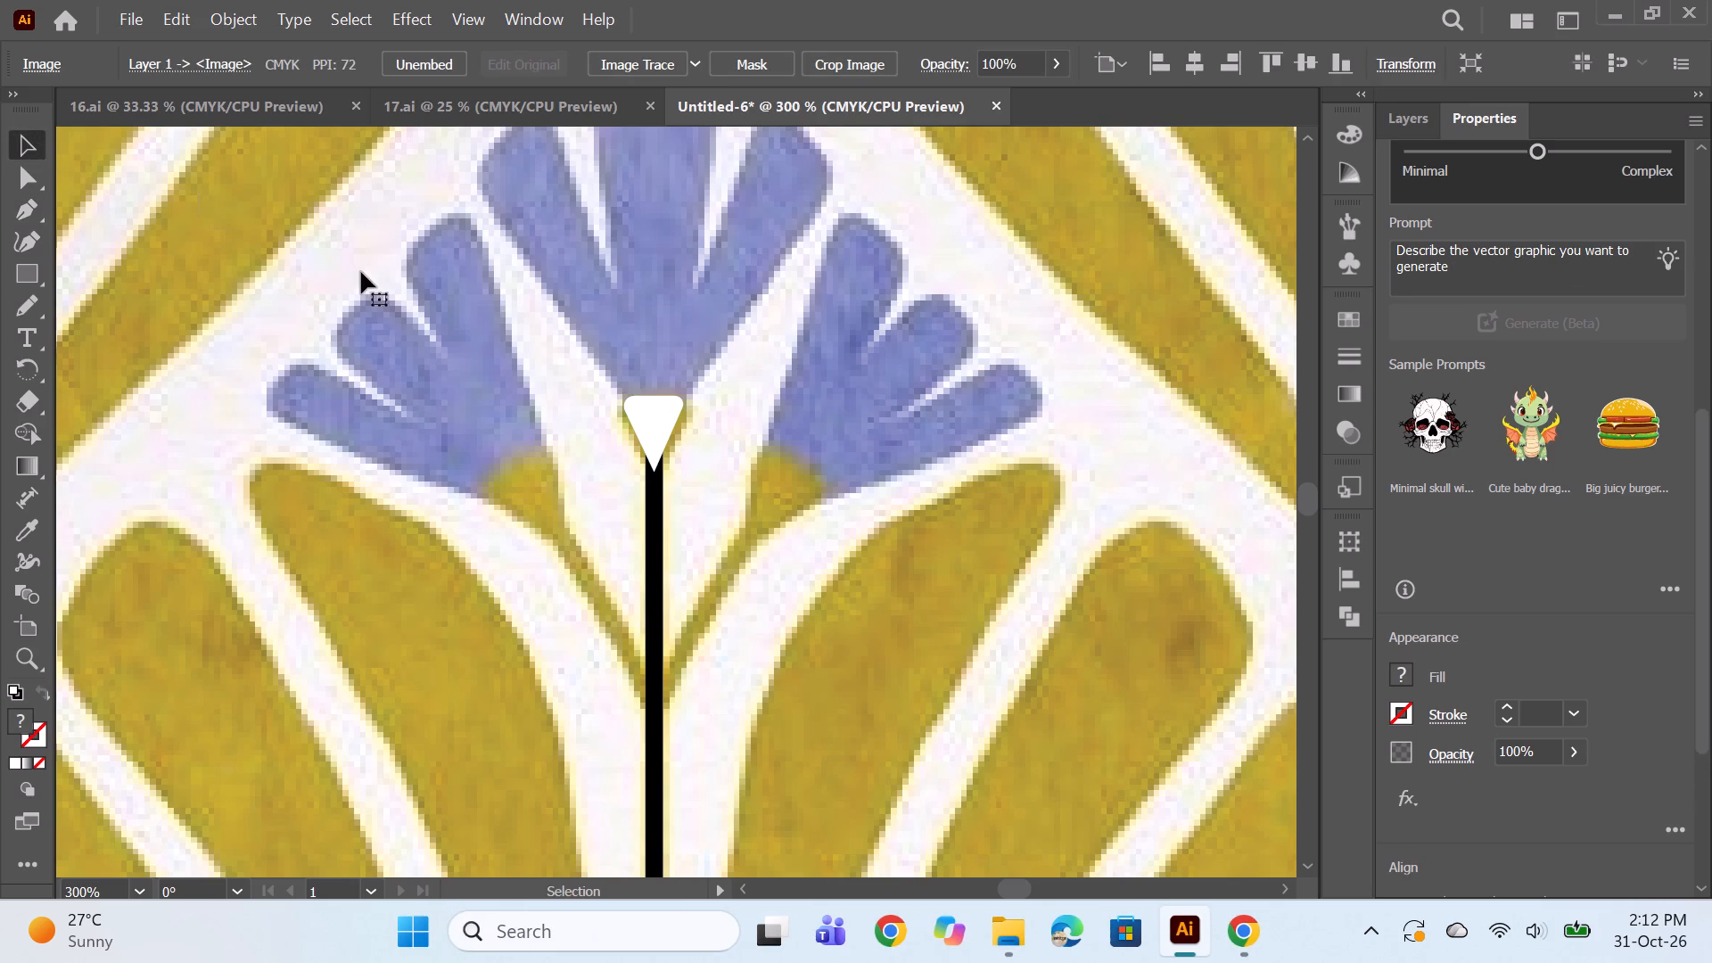
# Enlarge the white triangle at the middle flower's base slightly around its centre and deselect it.
pyautogui.click(658, 407)
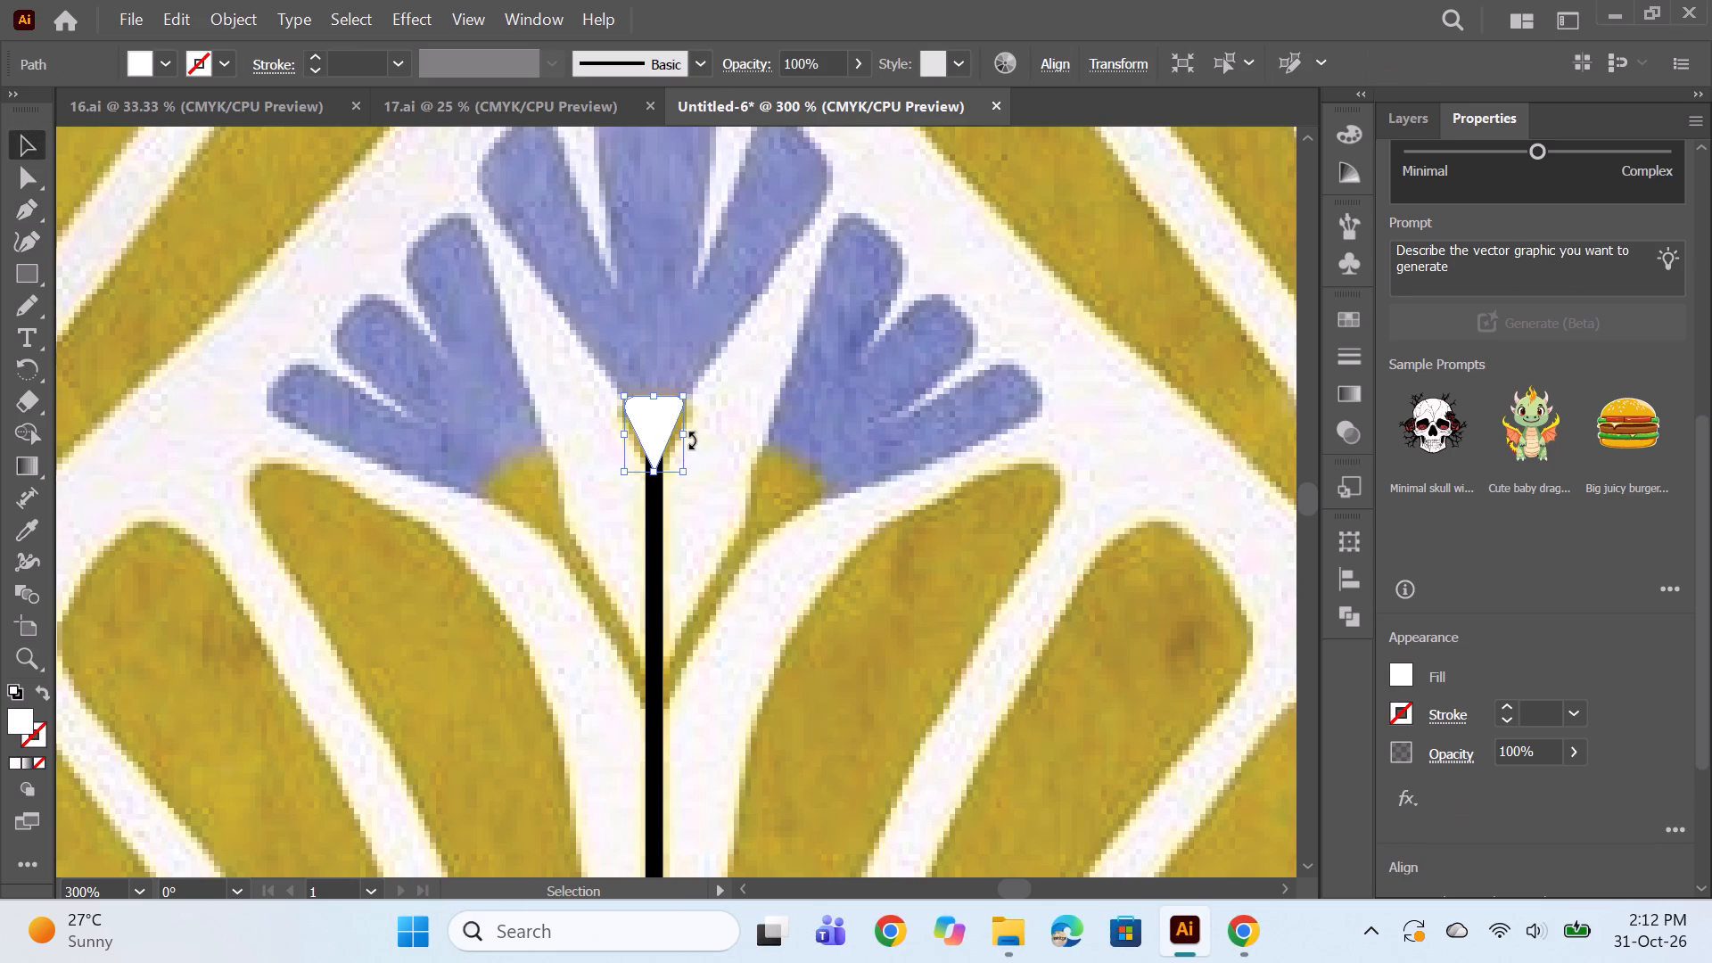
pyautogui.keyDown('alt'); pyautogui.keyDown('shift'); pyautogui.moveTo(687, 467); pyautogui.dragTo(691, 472); pyautogui.keyUp('shift'); pyautogui.keyUp('alt')
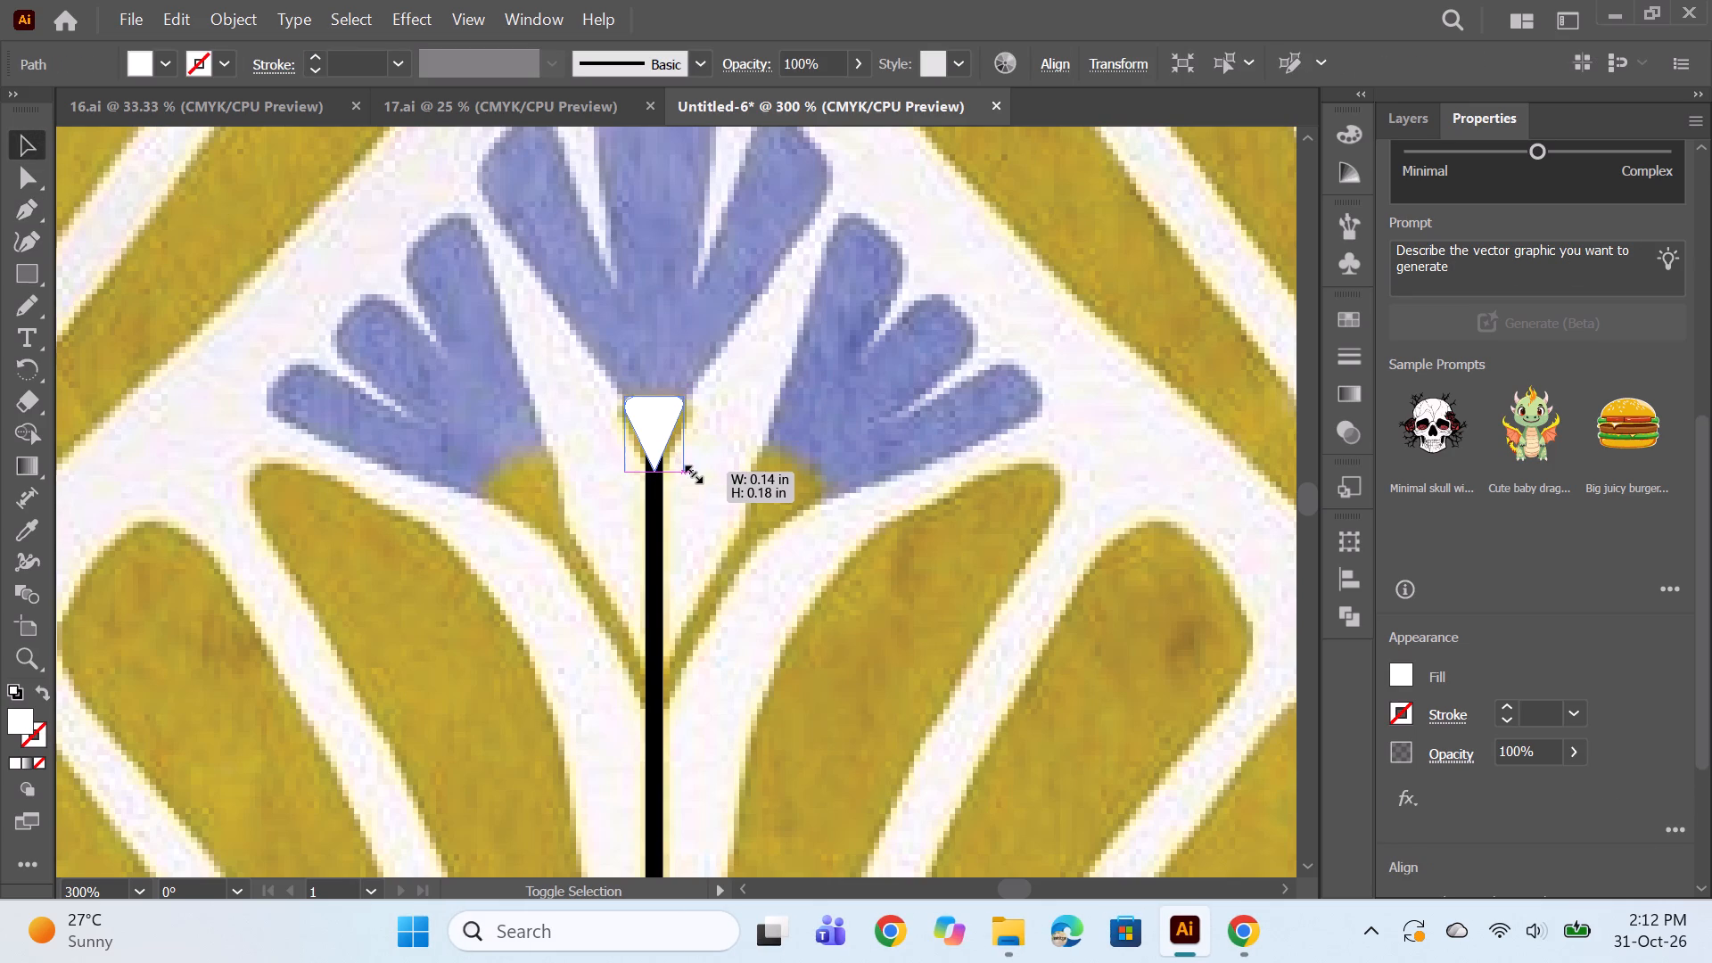
pyautogui.keyDown('alt'); pyautogui.keyDown('shift'); pyautogui.moveTo(691, 472); pyautogui.dragTo(705, 478); pyautogui.keyUp('shift'); pyautogui.keyUp('alt')
pyautogui.keyDown('ctrl'); pyautogui.click(787, 428); pyautogui.keyUp('ctrl')
# Trace the middle blue flower with the Pen tool as one closed three-petal shape with straight edges, starting and ending at the base triangle.
pyautogui.keyDown('alt'); pyautogui.scroll(-1, 718, 376); pyautogui.keyUp('alt')
pyautogui.scroll(8, 728, 373)
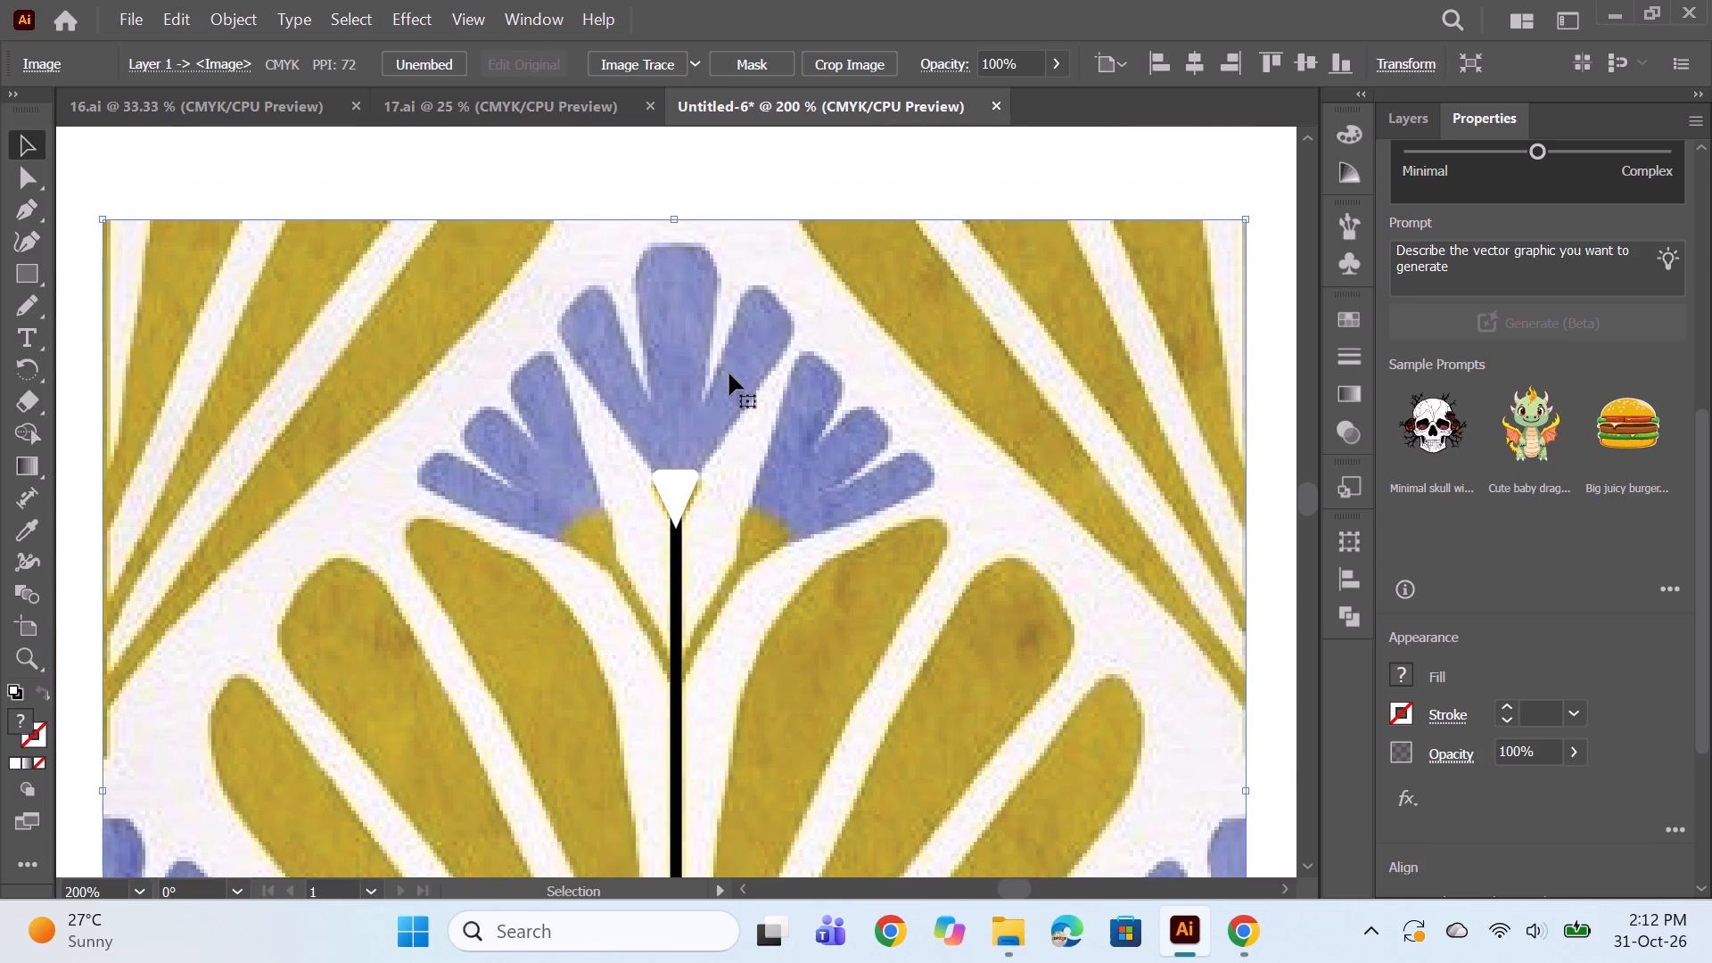
pyautogui.scroll(1, 729, 374)
pyautogui.keyDown('alt'); pyautogui.scroll(1, 721, 410); pyautogui.keyUp('alt')
pyautogui.click(28, 210)
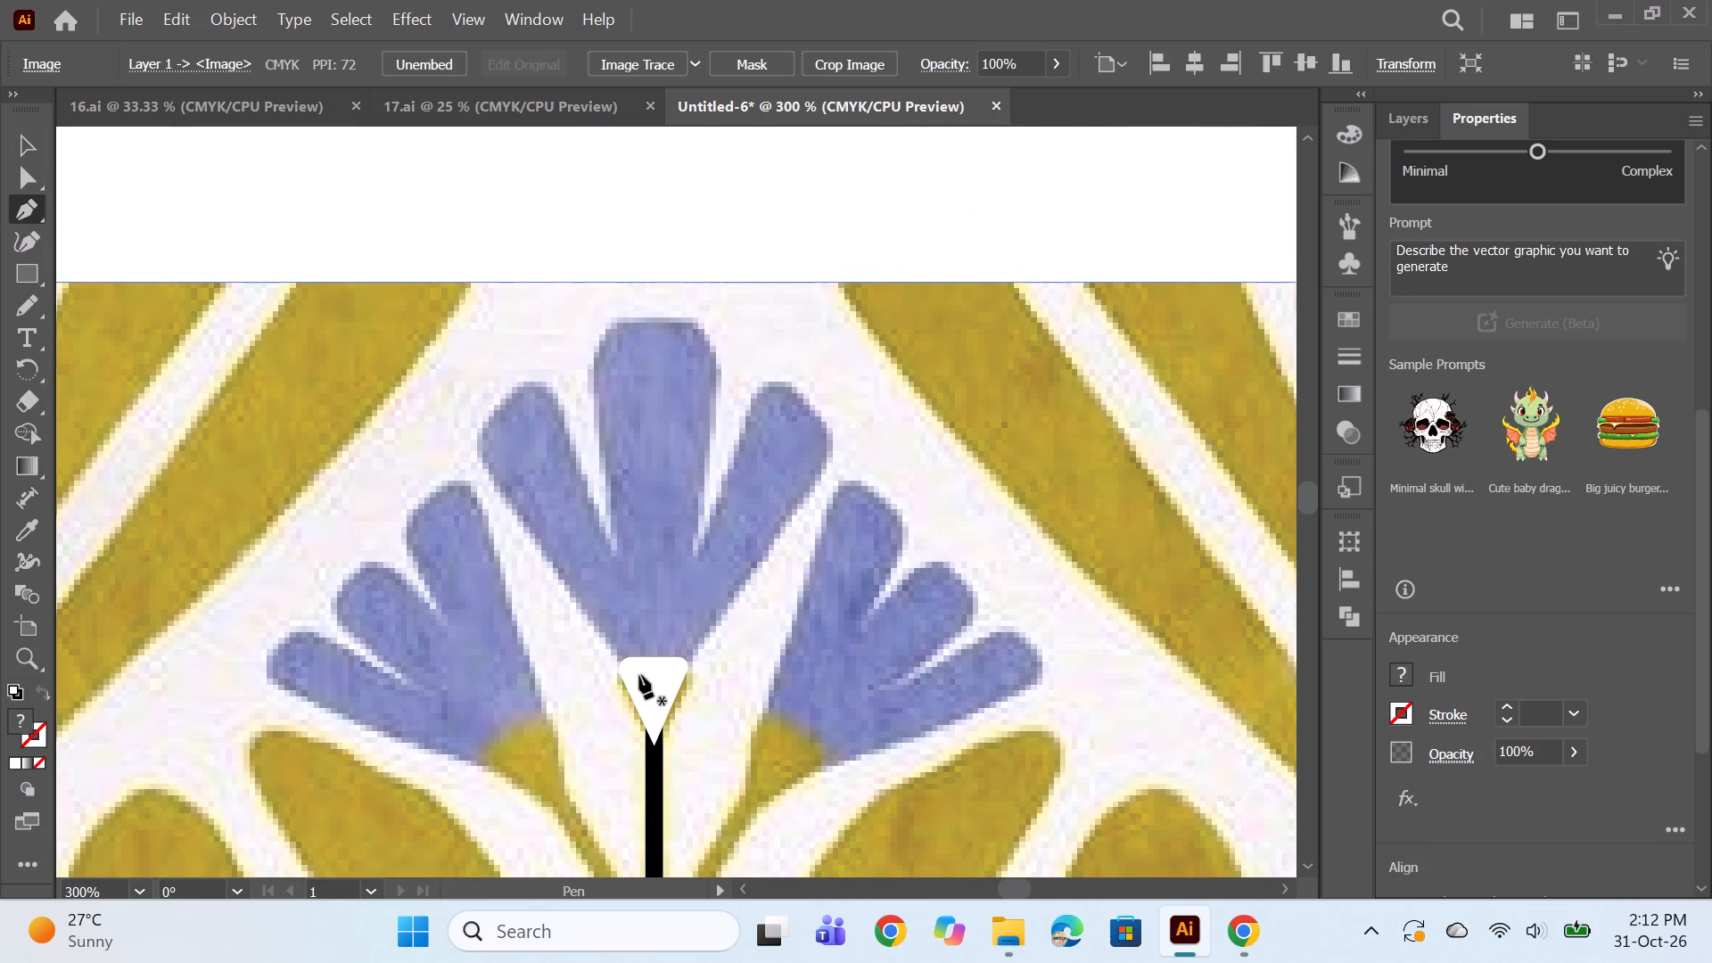
pyautogui.click(636, 671)
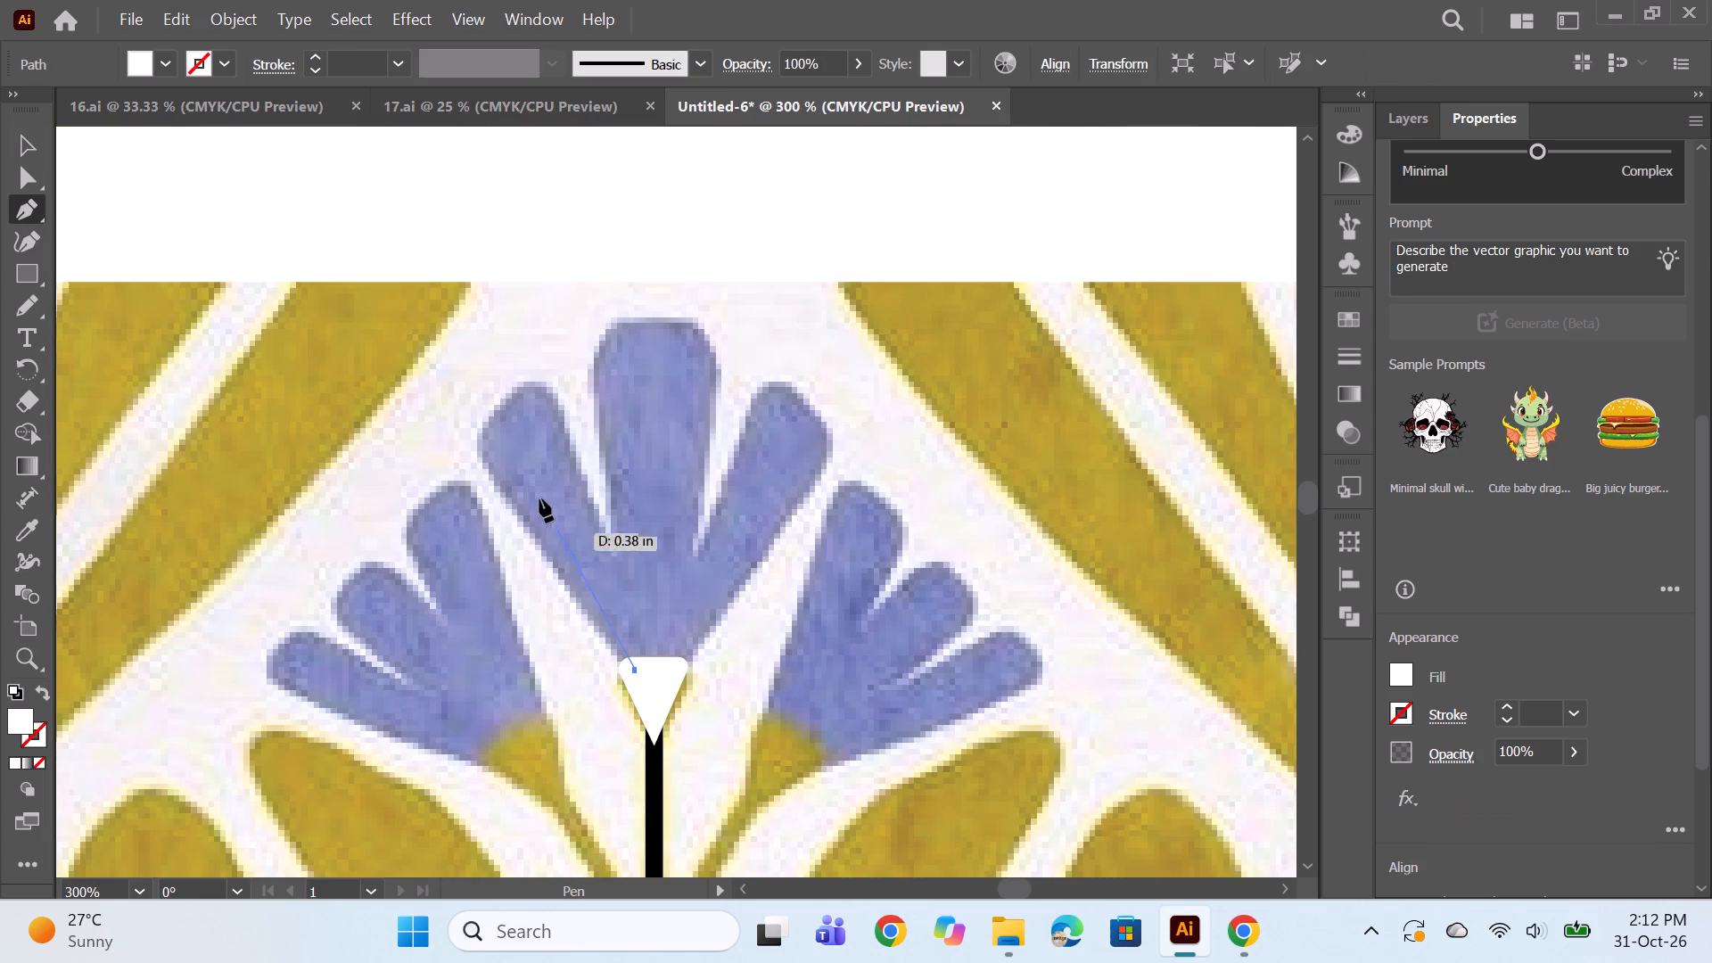
pyautogui.hotkey('ctrl', 'z')
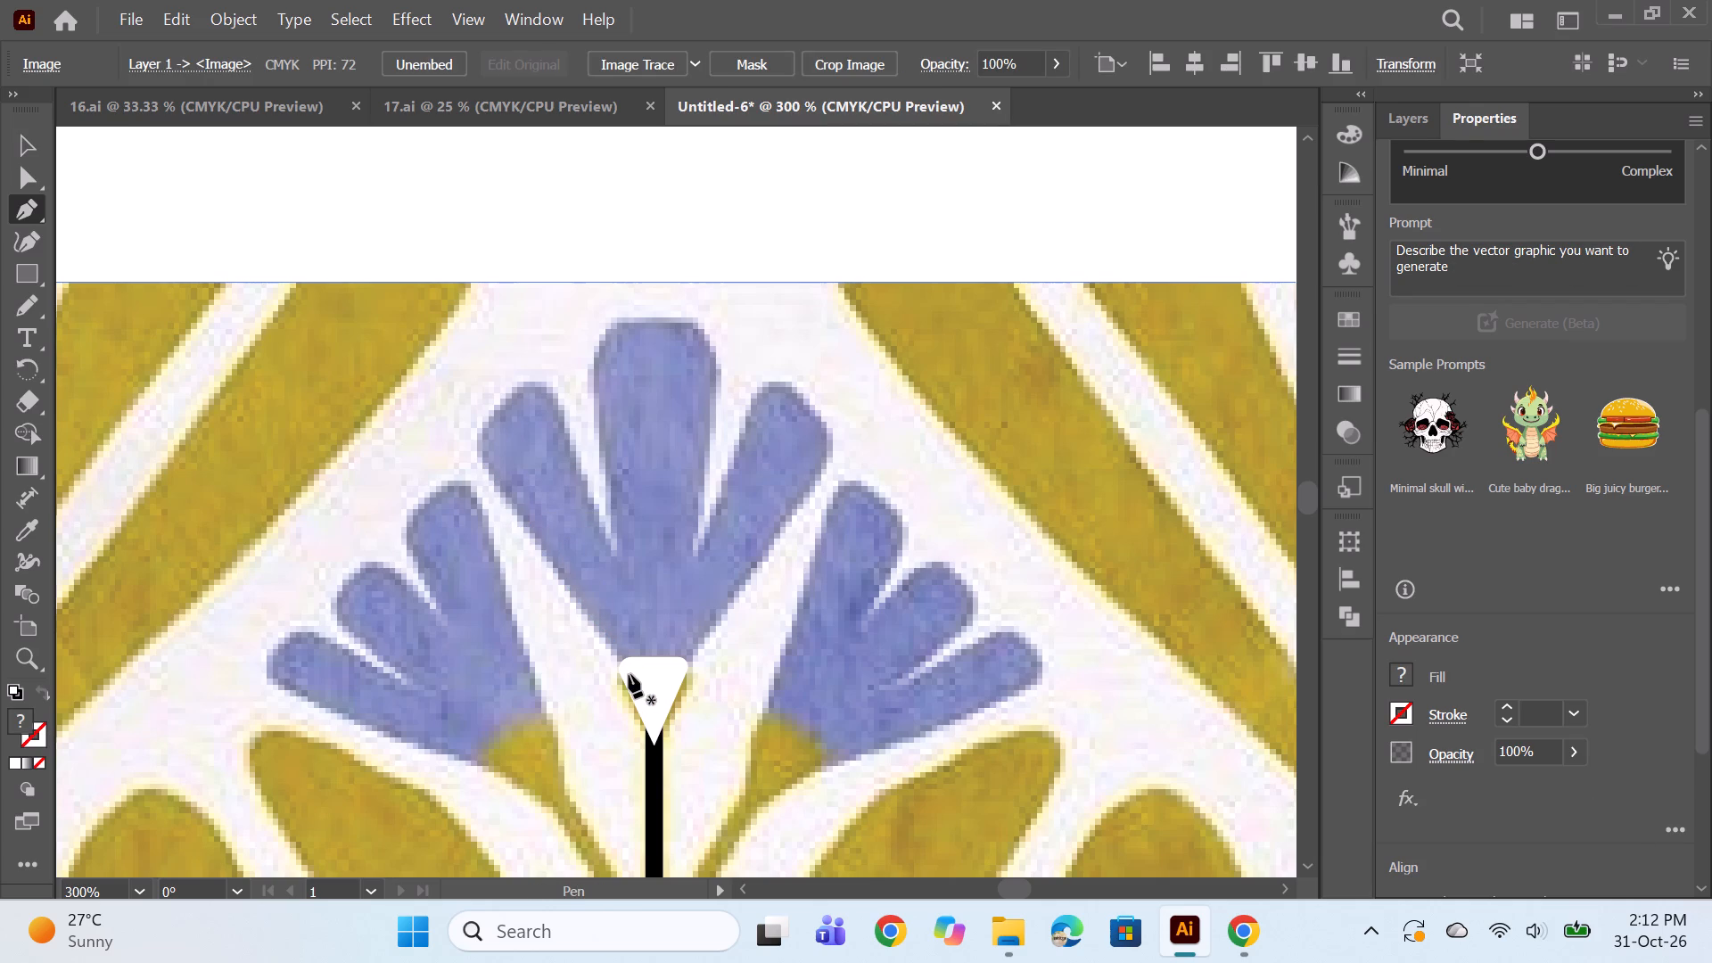
pyautogui.click(632, 670)
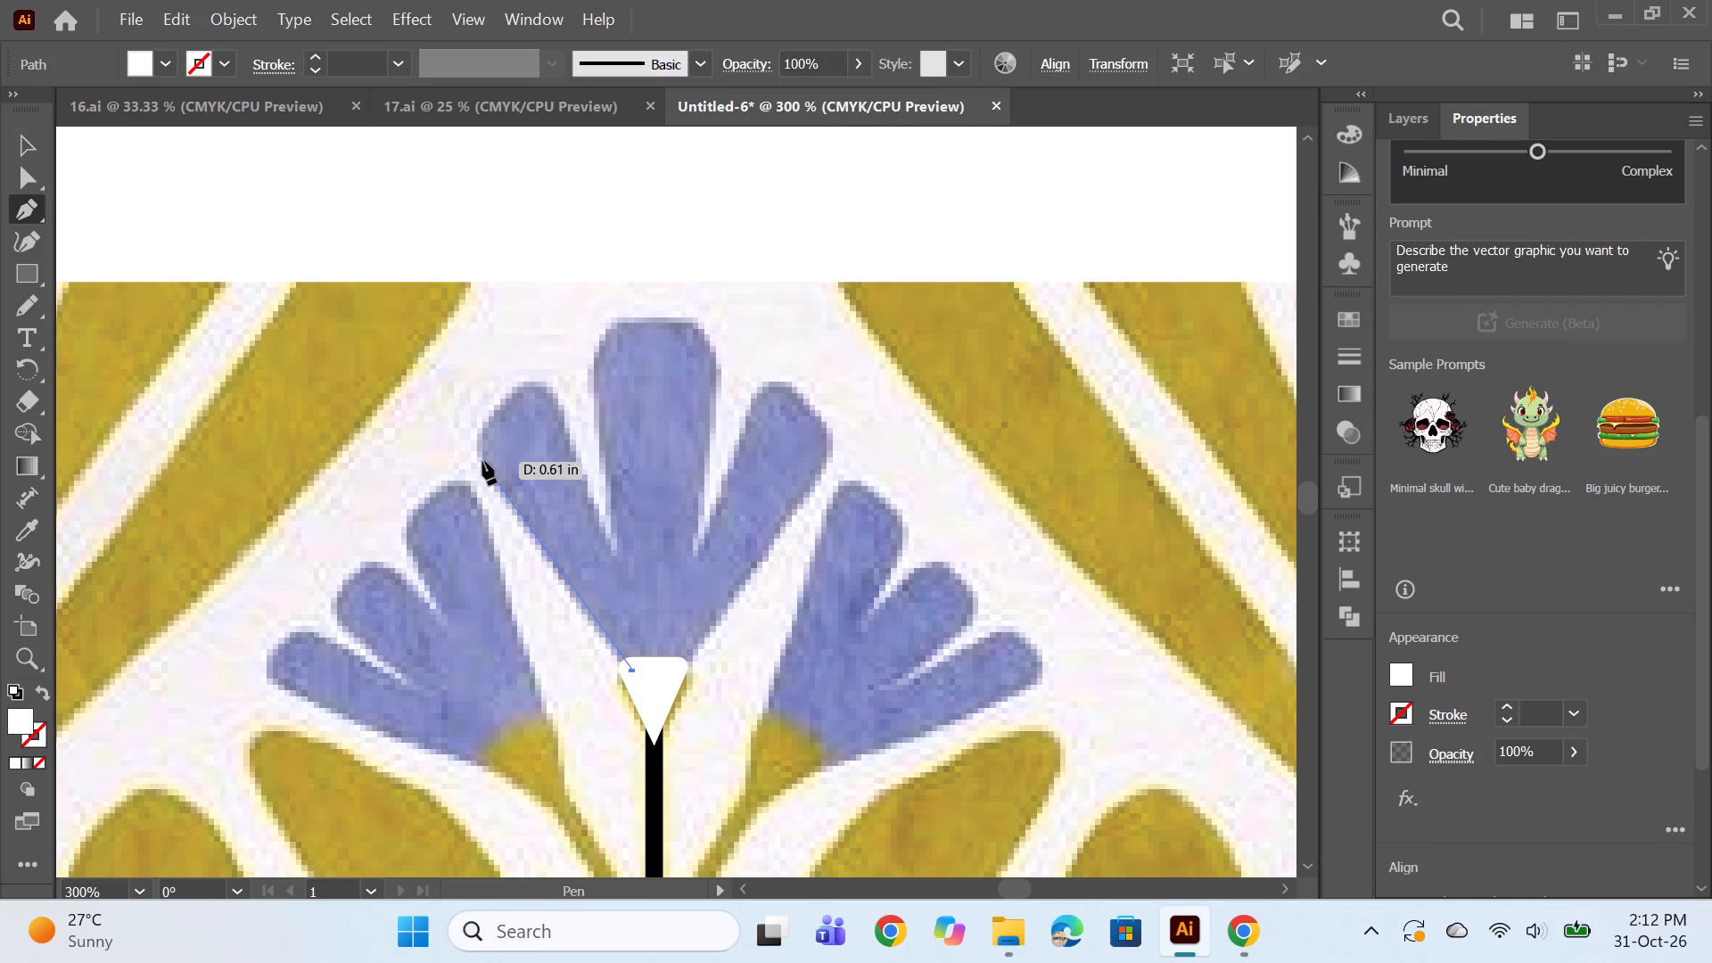
pyautogui.click(474, 445)
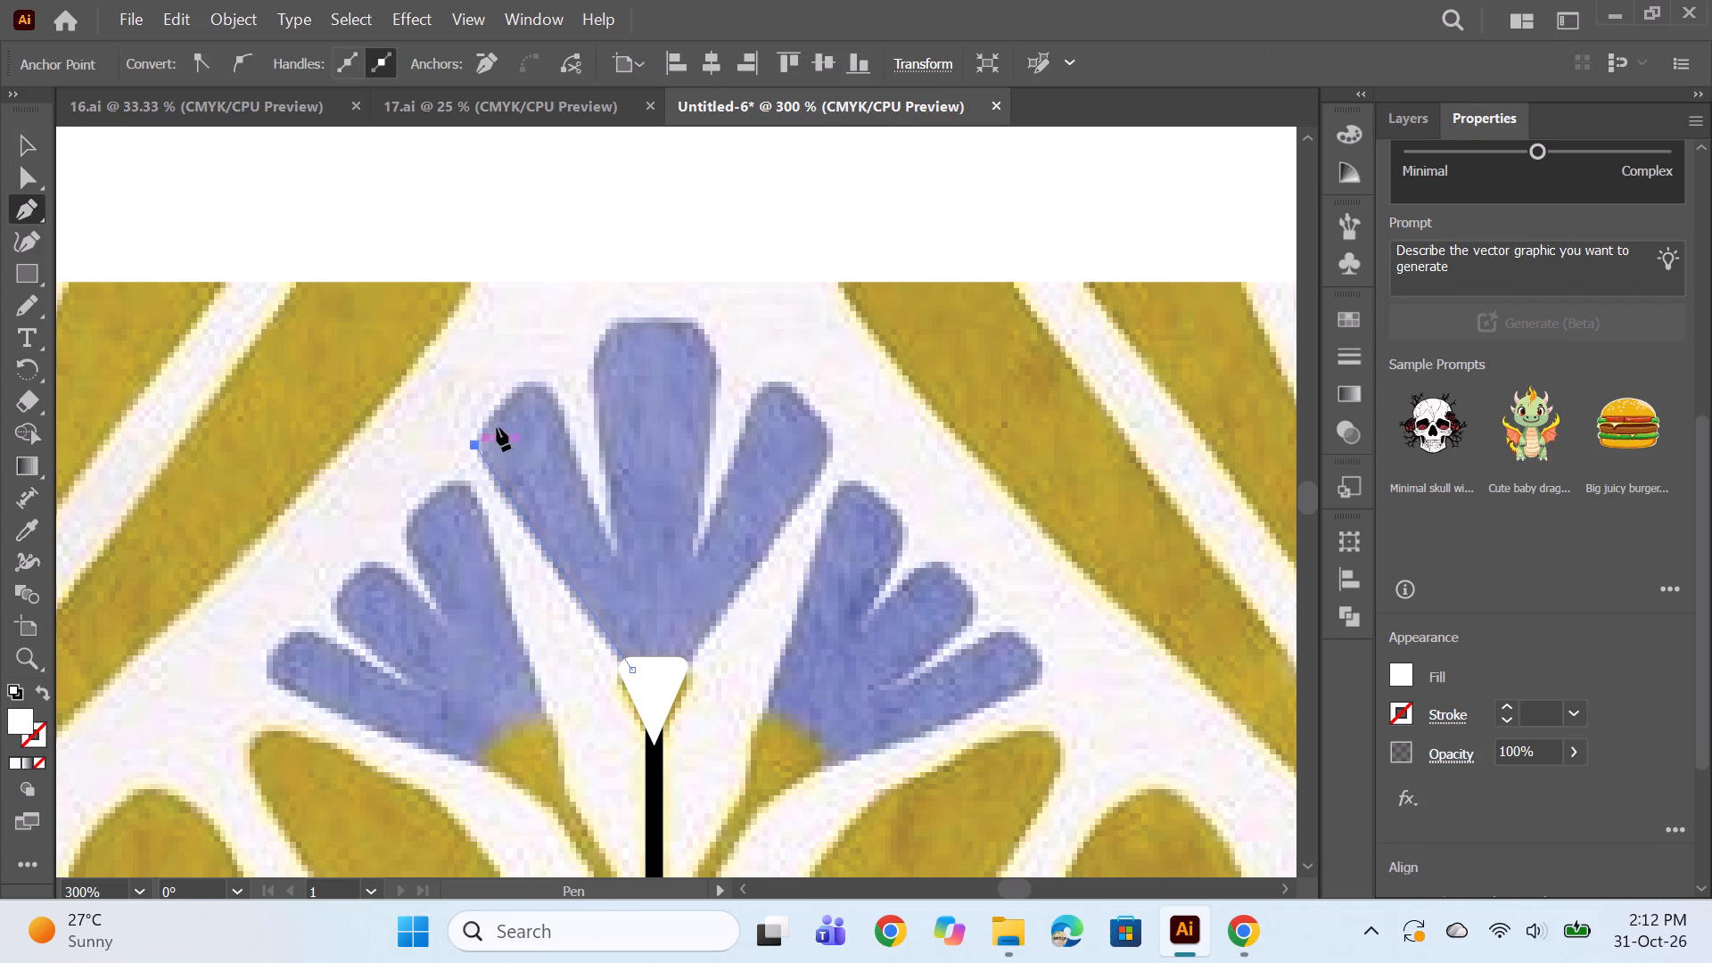
pyautogui.hotkey('ctrl', 'z')
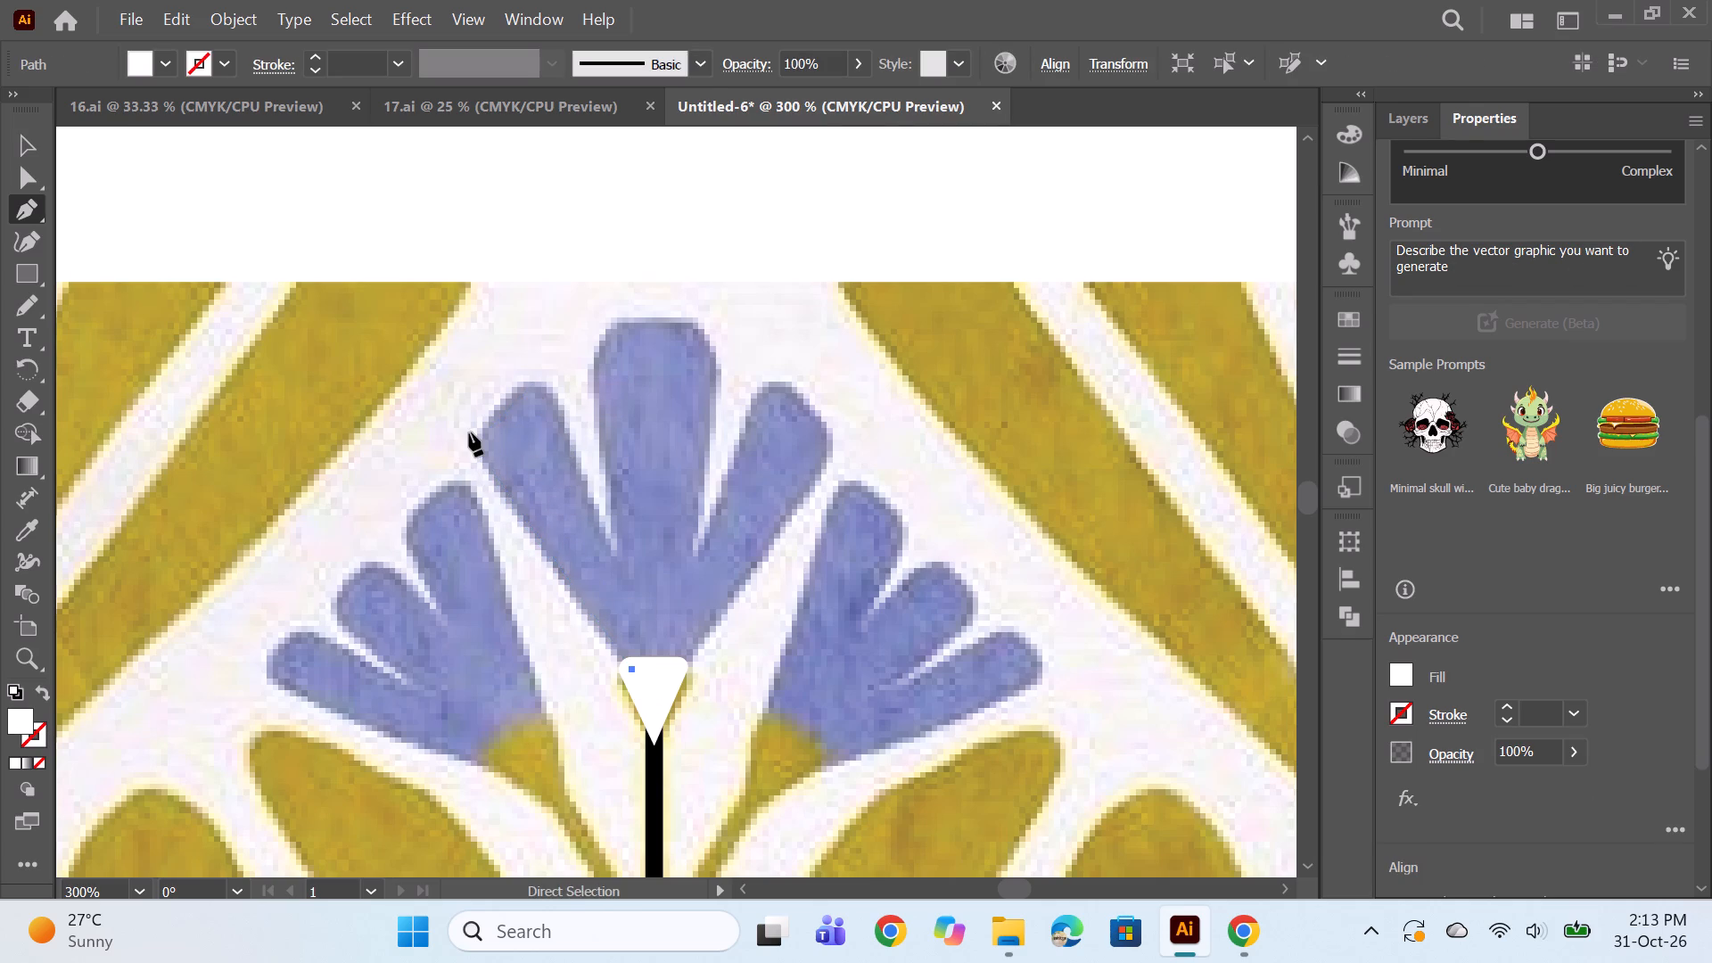
pyautogui.click(466, 435)
pyautogui.click(537, 377)
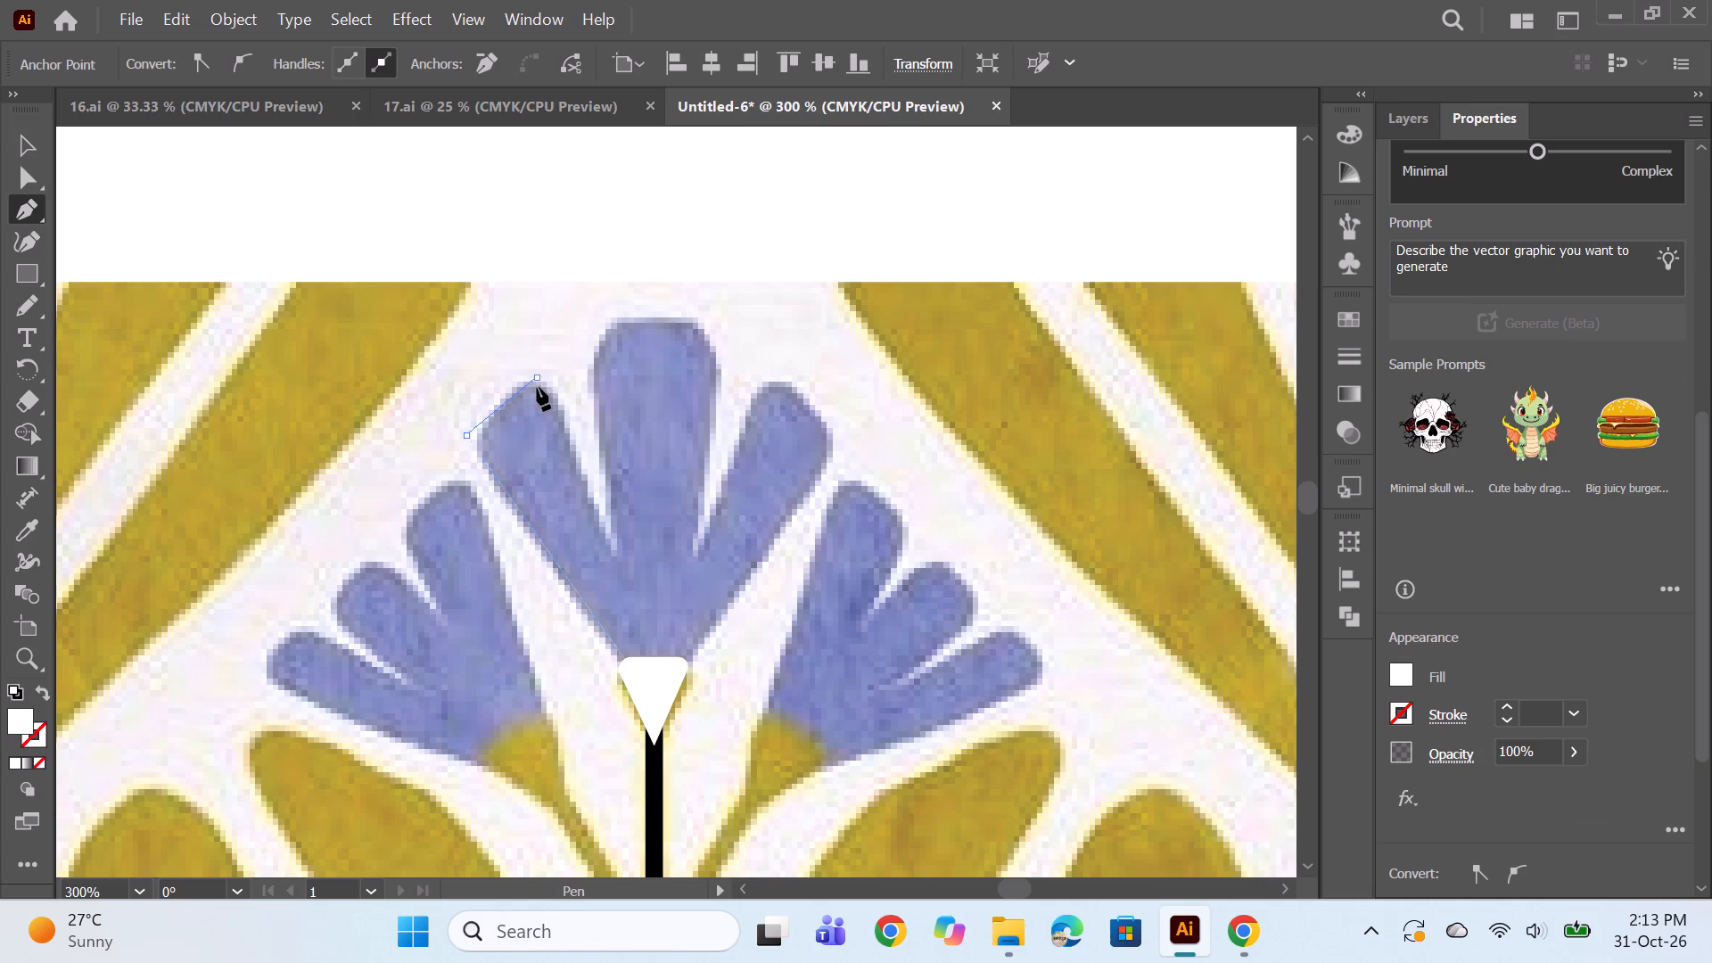
pyautogui.click(614, 550)
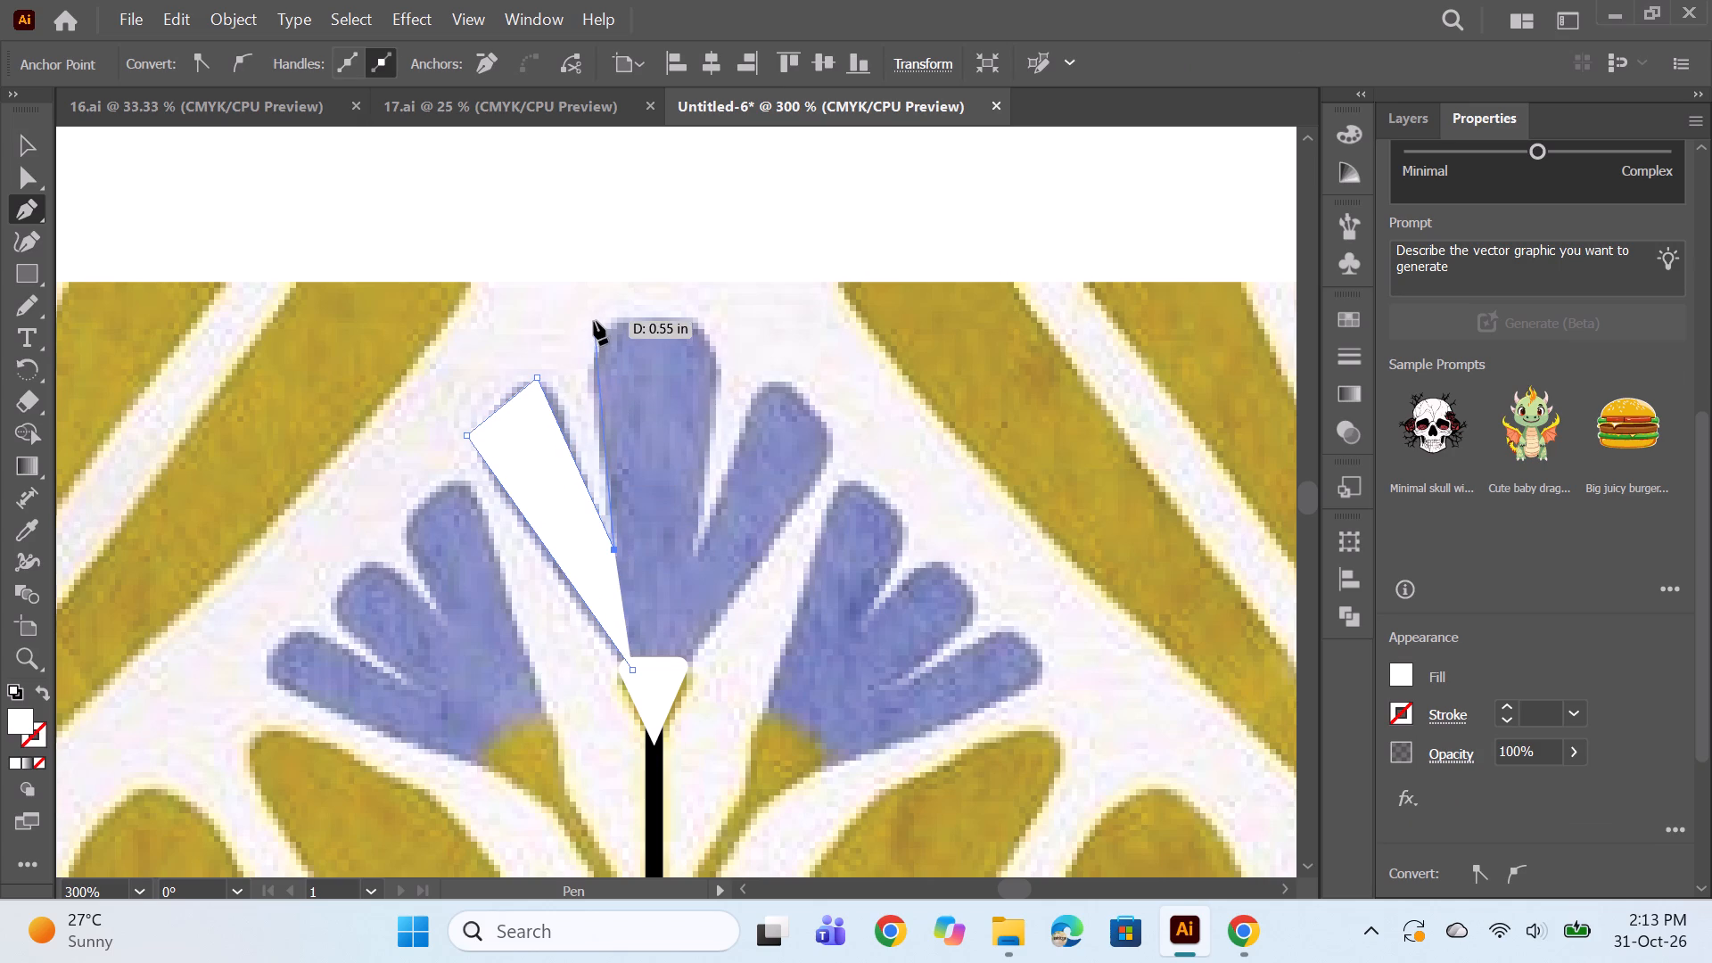
pyautogui.click(594, 321)
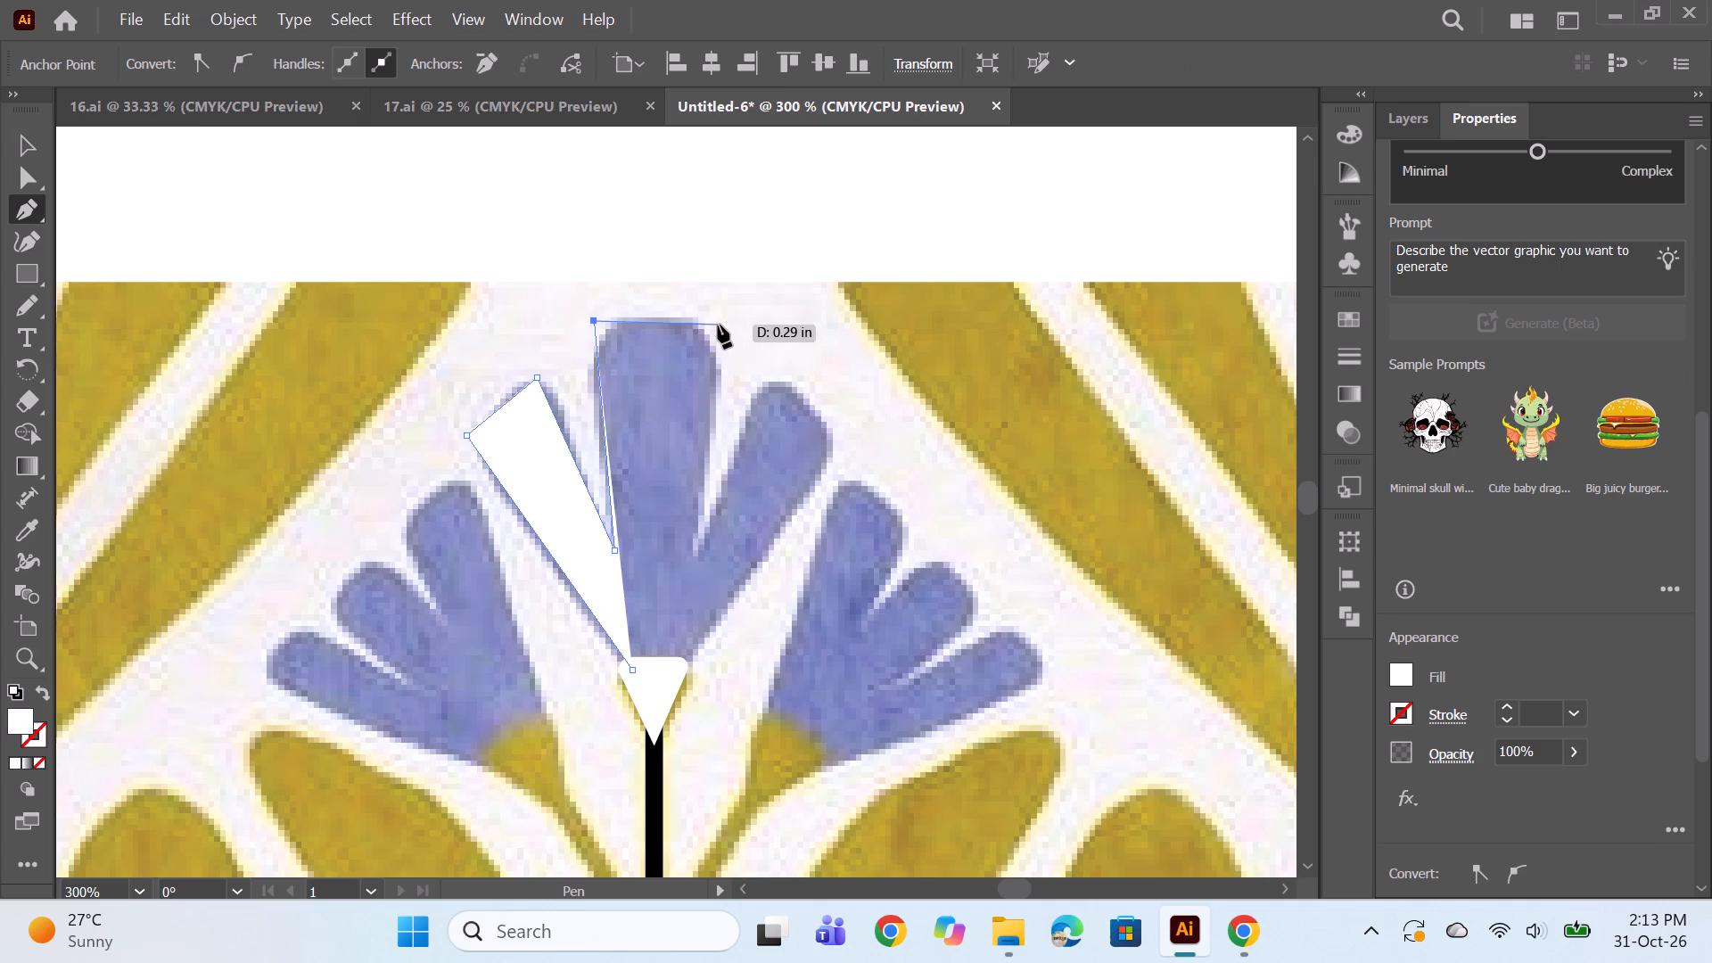
pyautogui.click(718, 325)
pyautogui.click(693, 555)
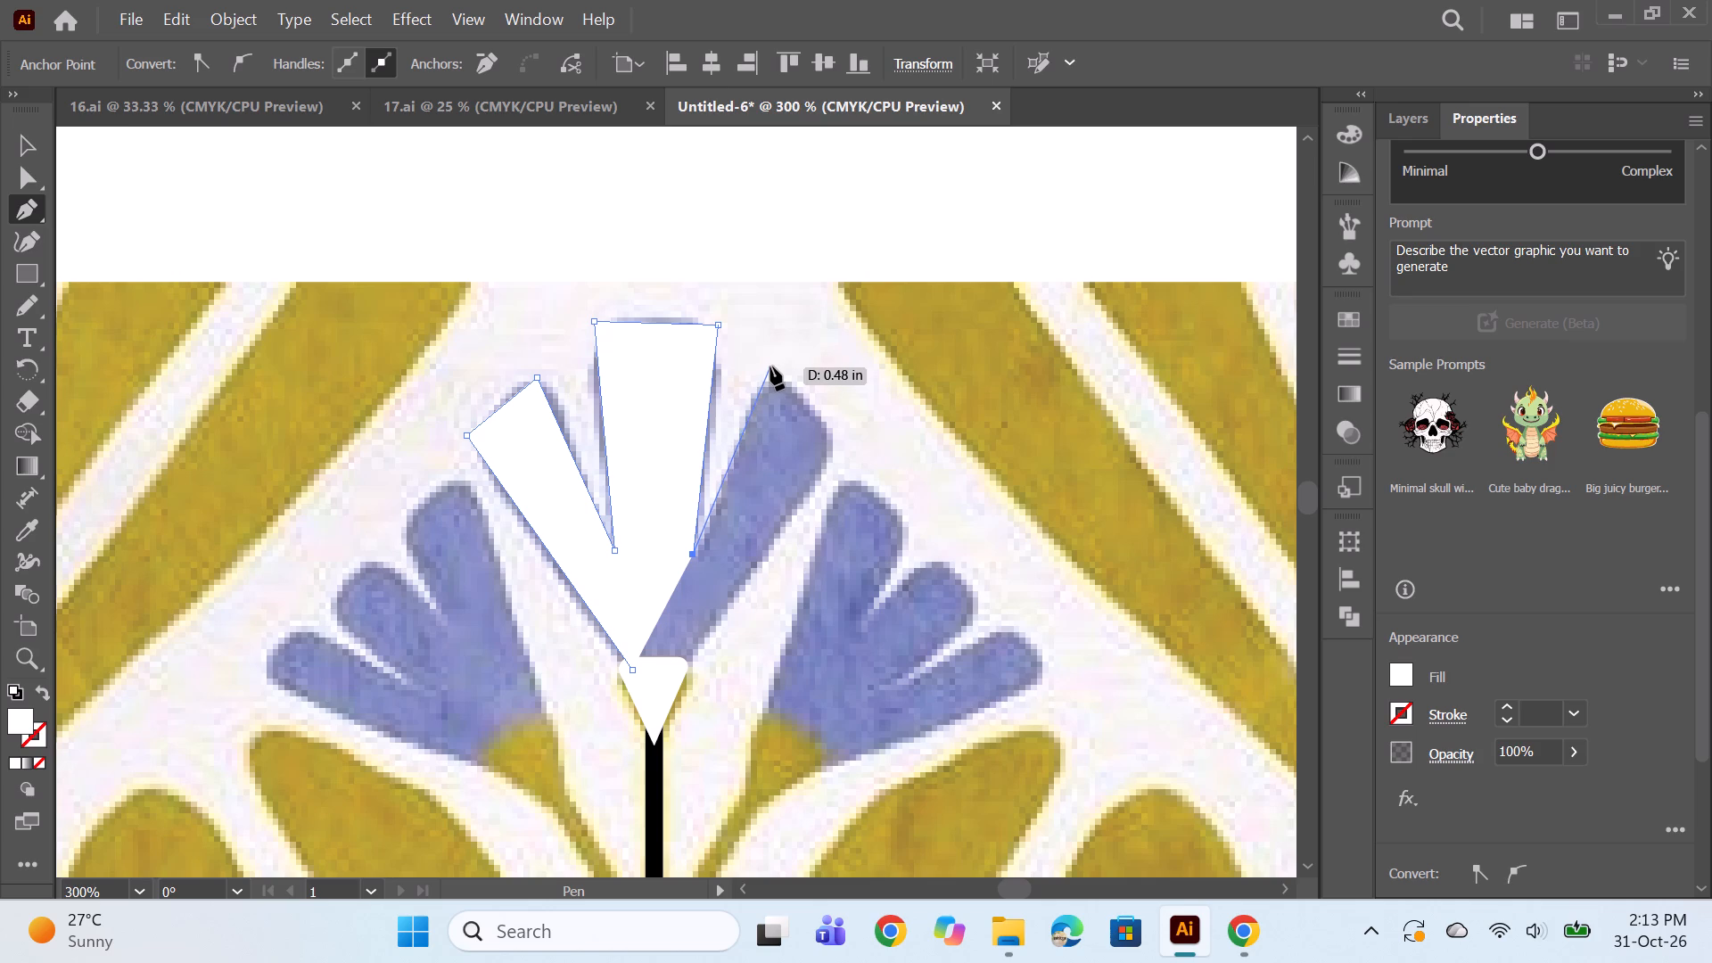
pyautogui.click(771, 366)
pyautogui.click(840, 441)
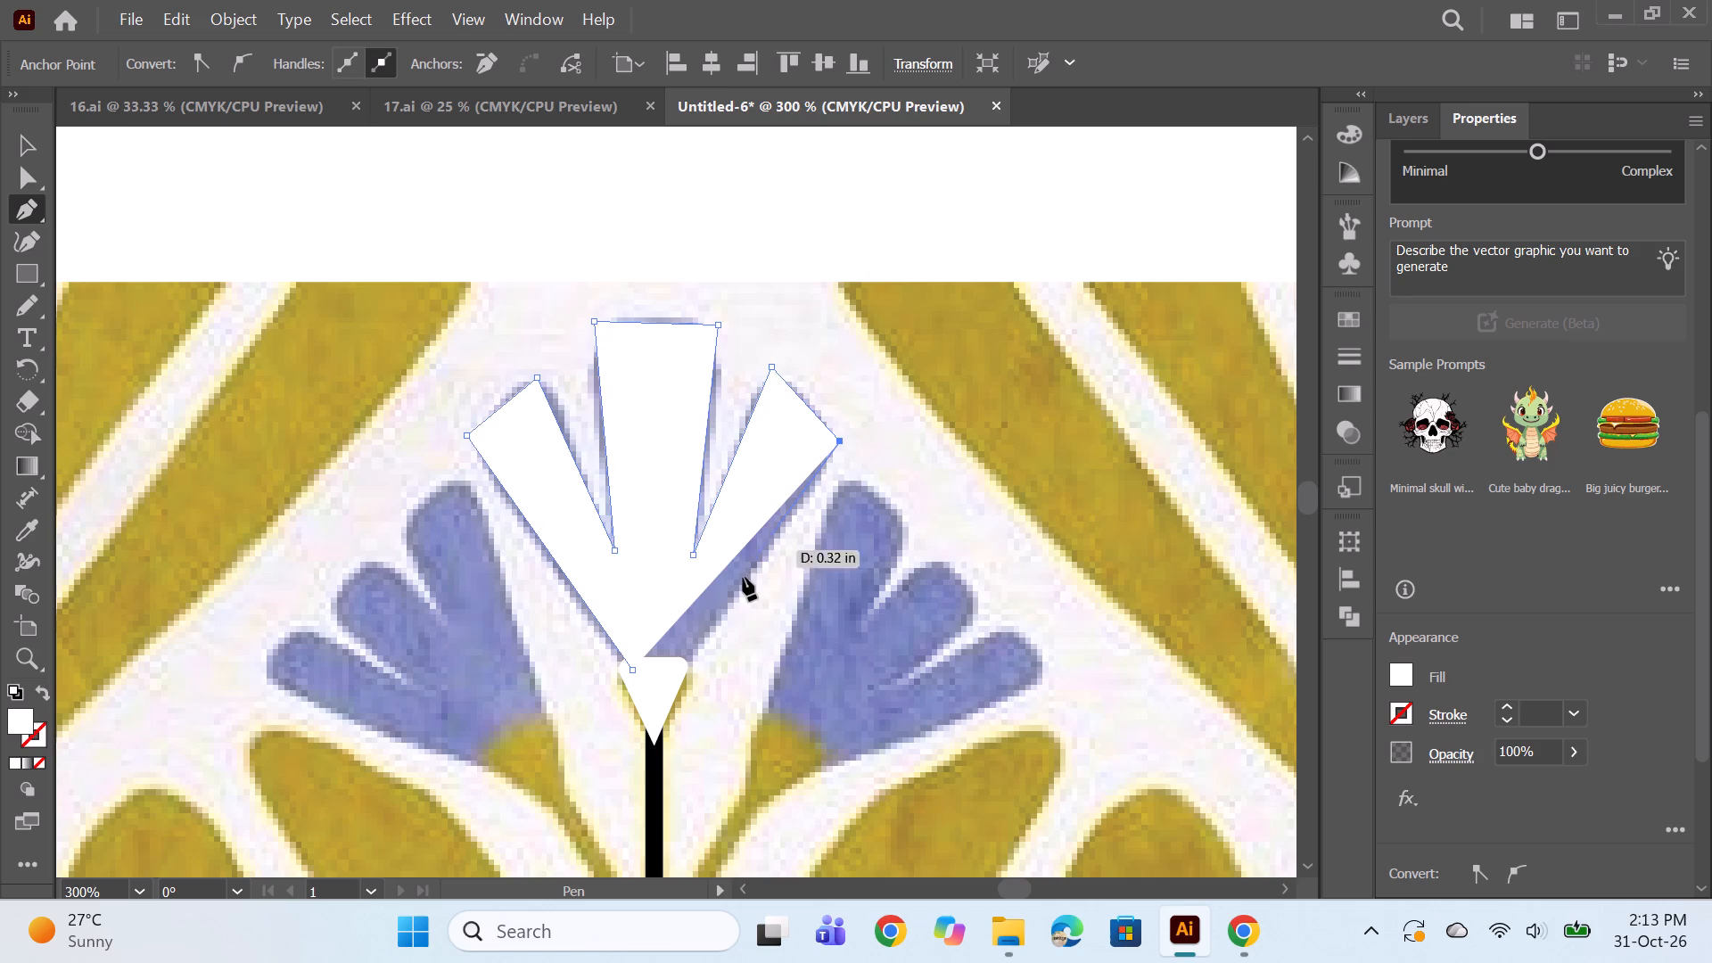
pyautogui.click(677, 673)
pyautogui.click(633, 671)
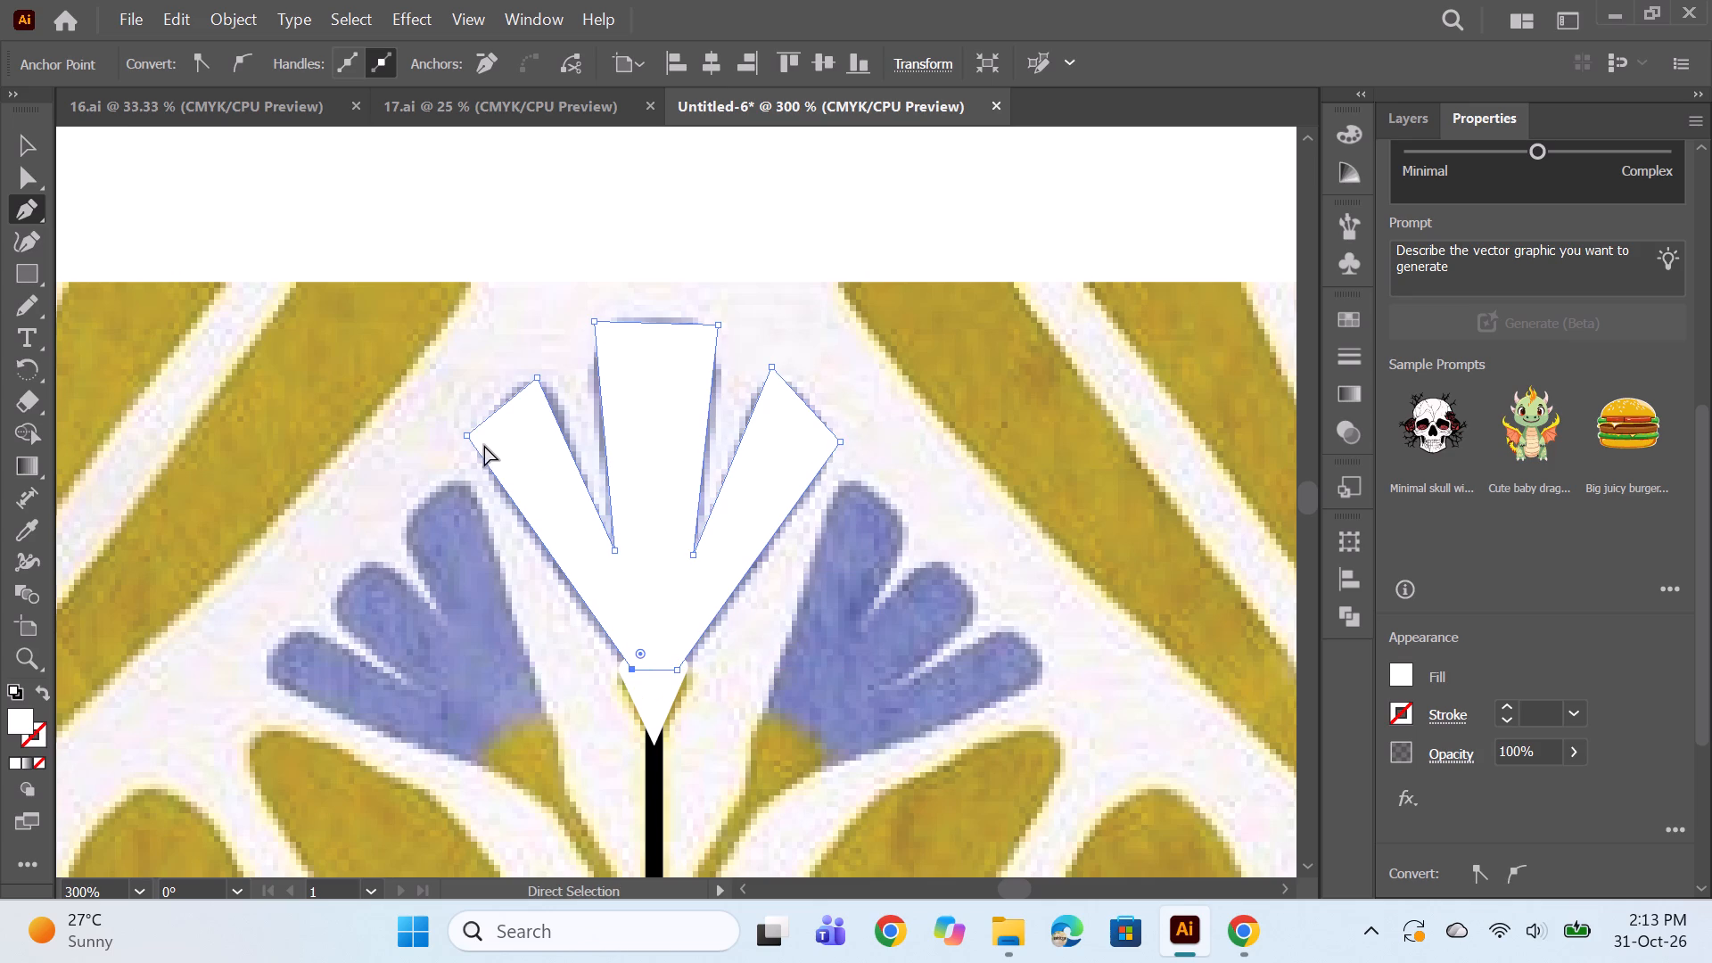
# Round the two outer corners of the traced flower's left petal and the upper left corner of its middle petal.
pyautogui.keyDown('ctrl'); pyautogui.click(469, 436); pyautogui.keyUp('ctrl')
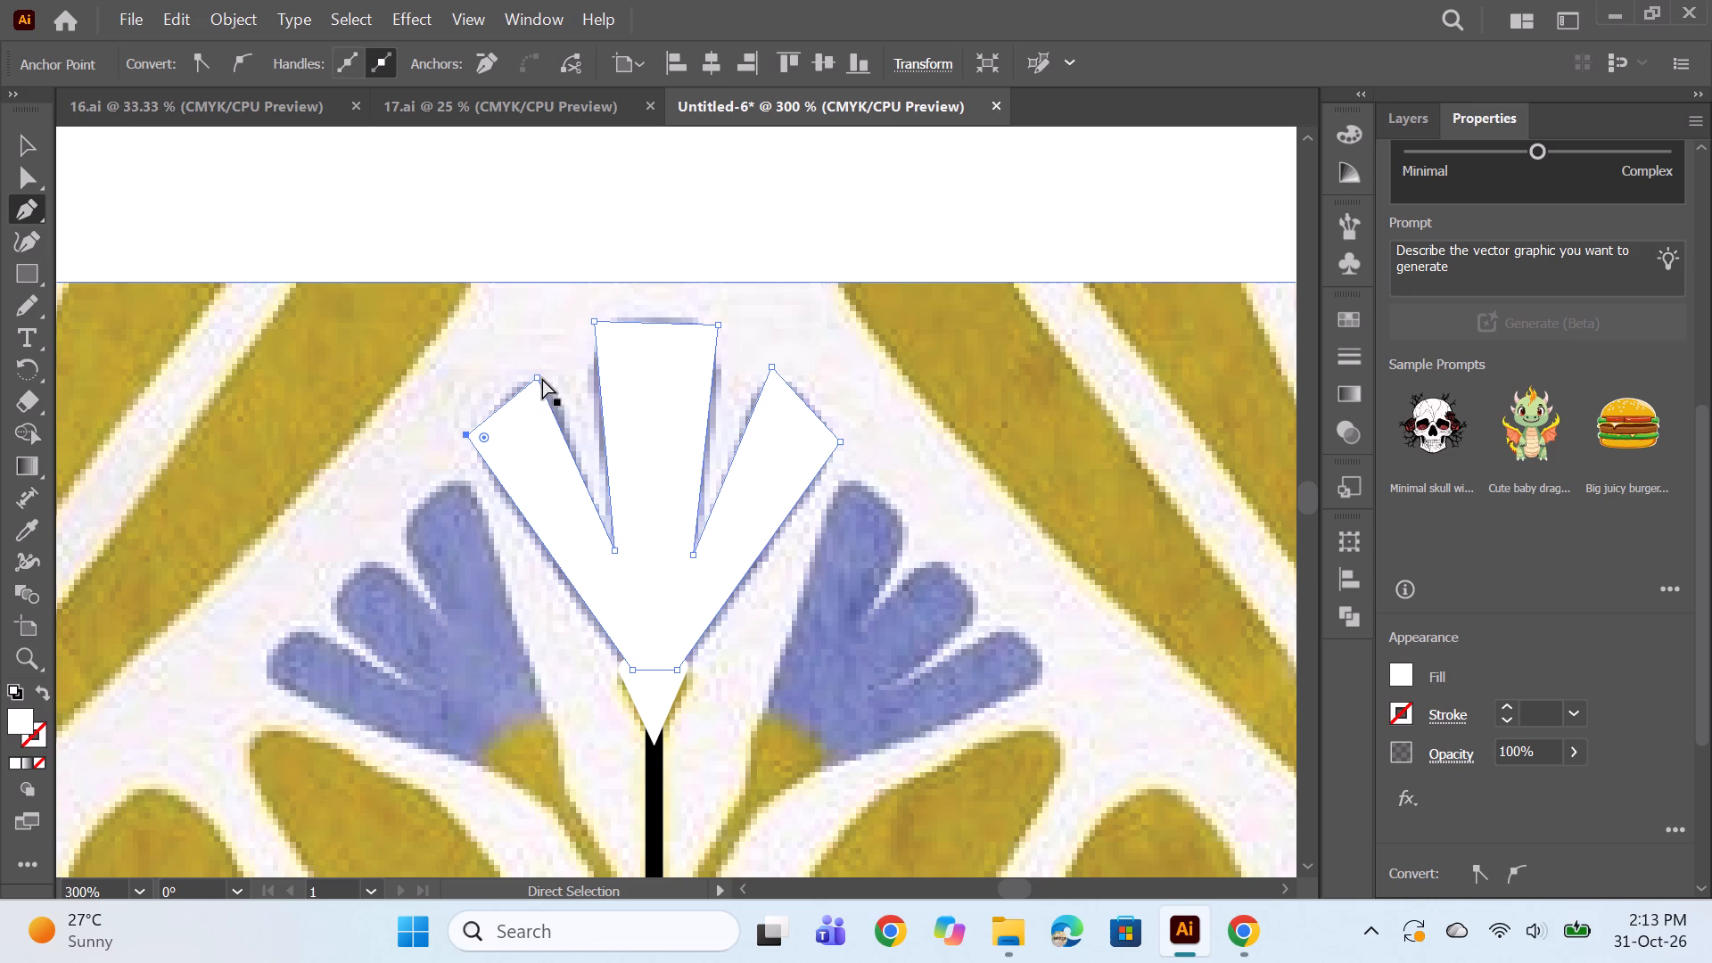
pyautogui.keyDown('ctrl'); pyautogui.click(539, 377); pyautogui.keyUp('ctrl')
pyautogui.keyDown('ctrl'); pyautogui.click(465, 436); pyautogui.keyUp('ctrl')
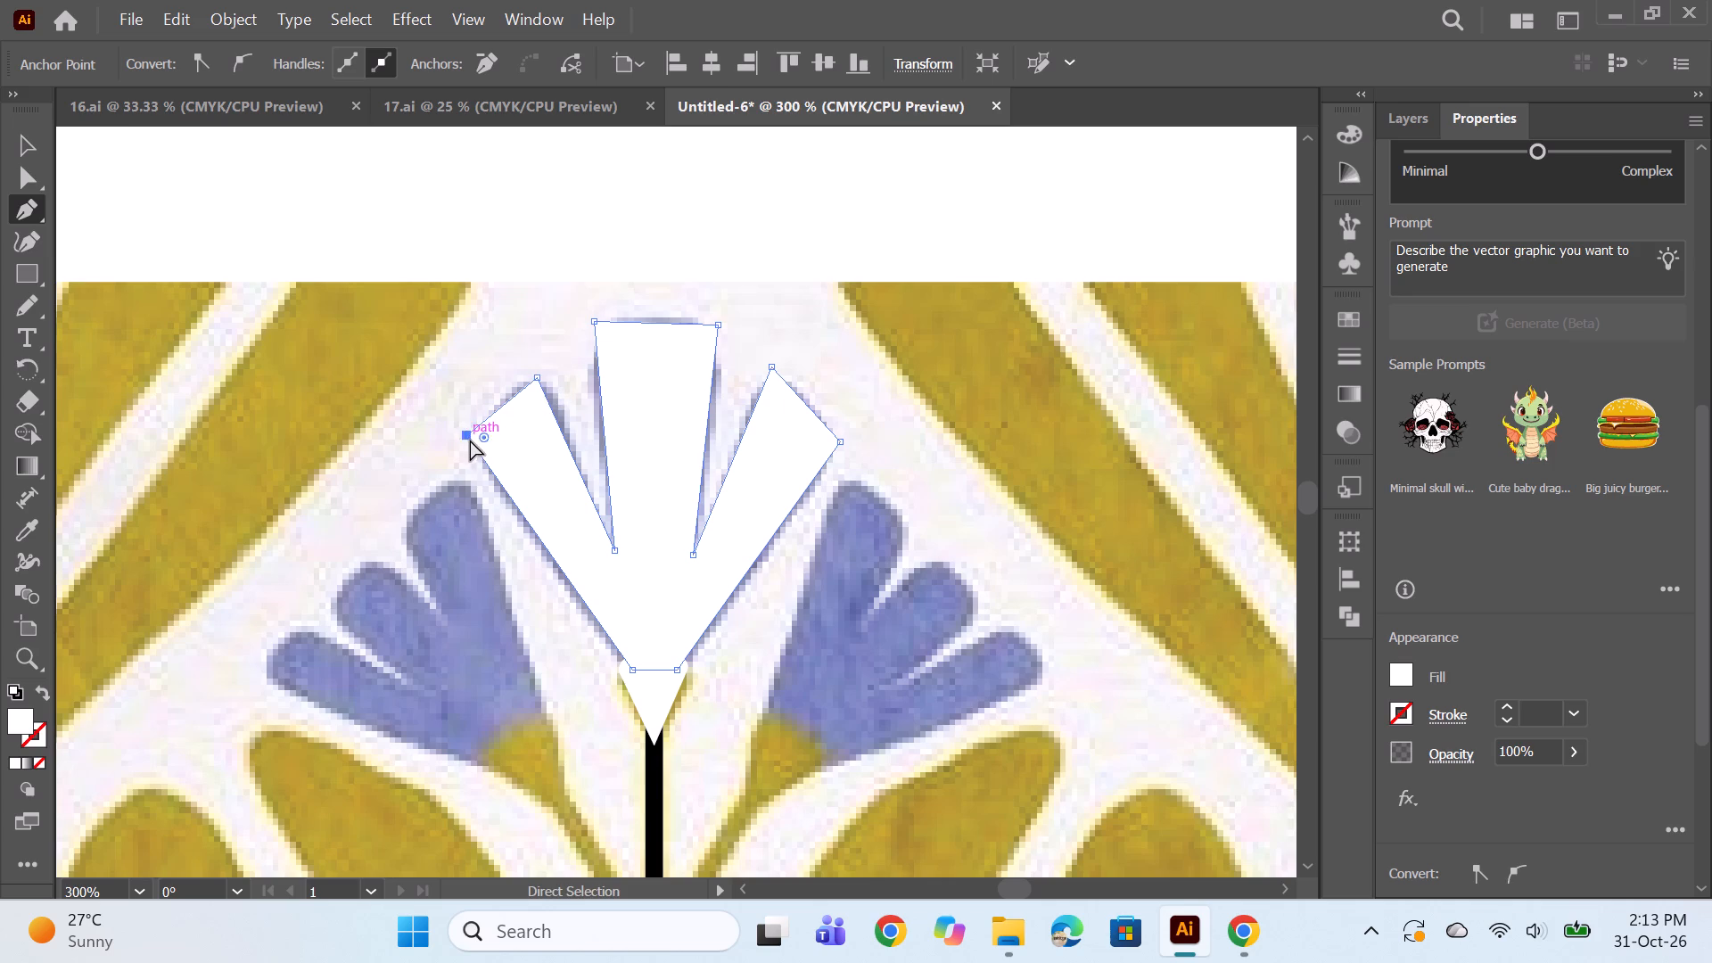
pyautogui.keyDown('ctrl'); pyautogui.moveTo(485, 432); pyautogui.dragTo(498, 439); pyautogui.keyUp('ctrl')
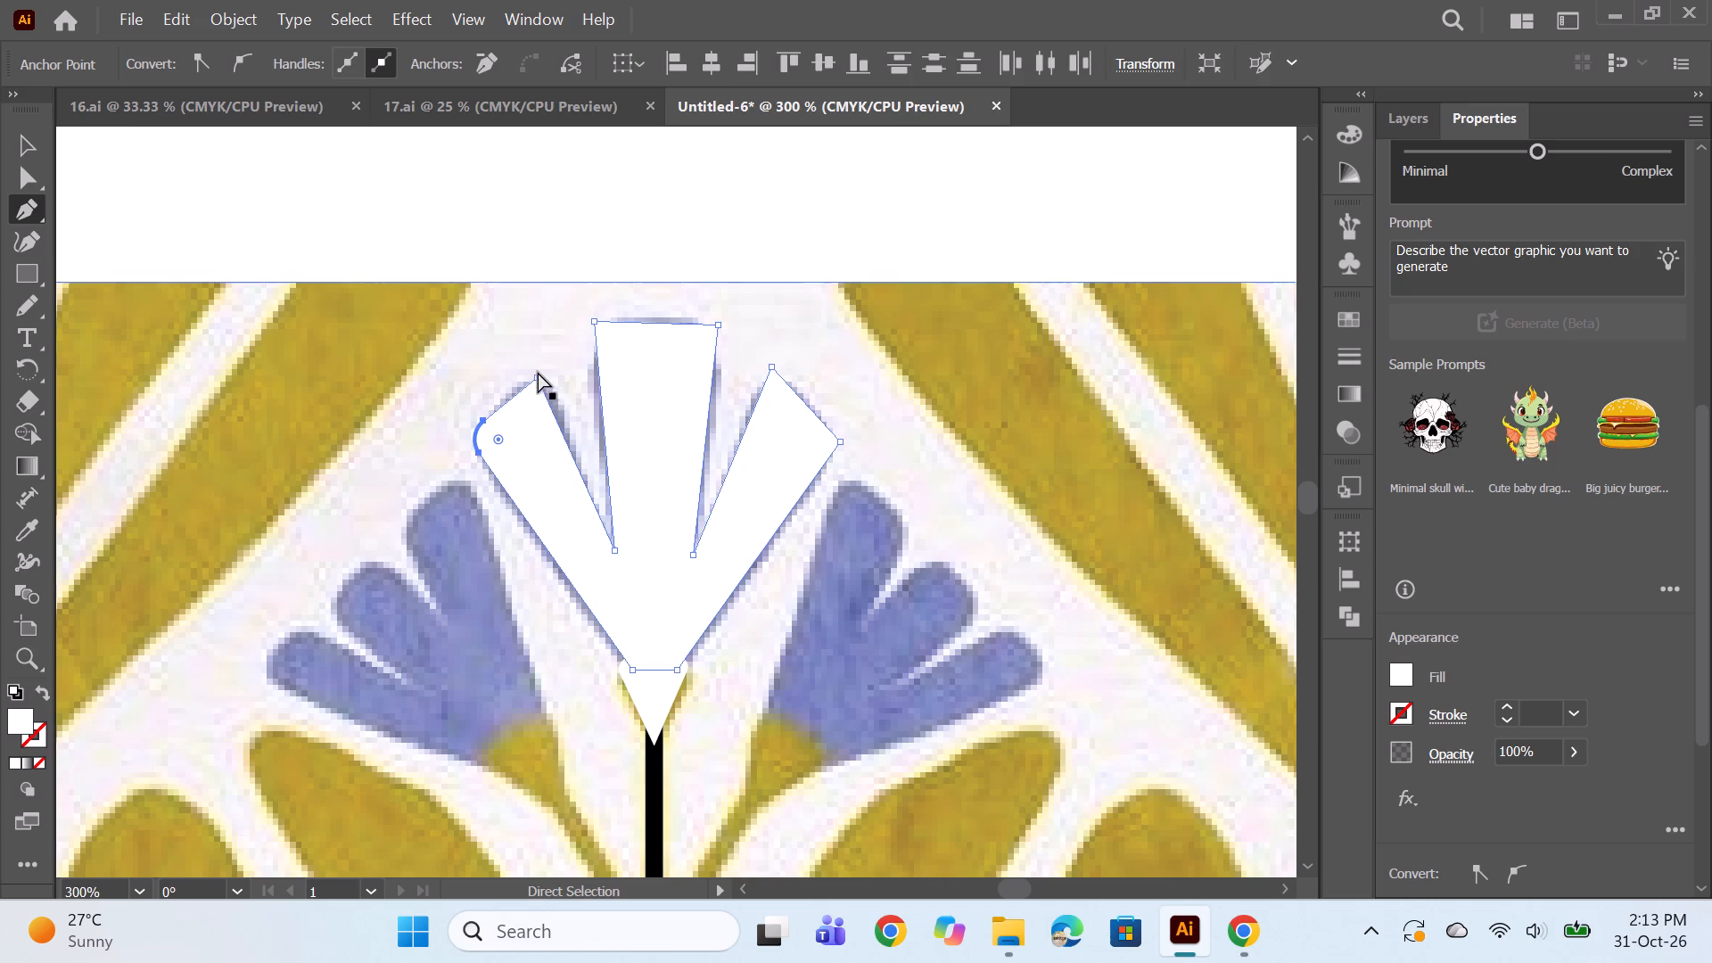
pyautogui.keyDown('ctrl'); pyautogui.click(536, 378); pyautogui.keyUp('ctrl')
pyautogui.keyDown('ctrl'); pyautogui.moveTo(532, 391); pyautogui.dragTo(532, 406); pyautogui.keyUp('ctrl')
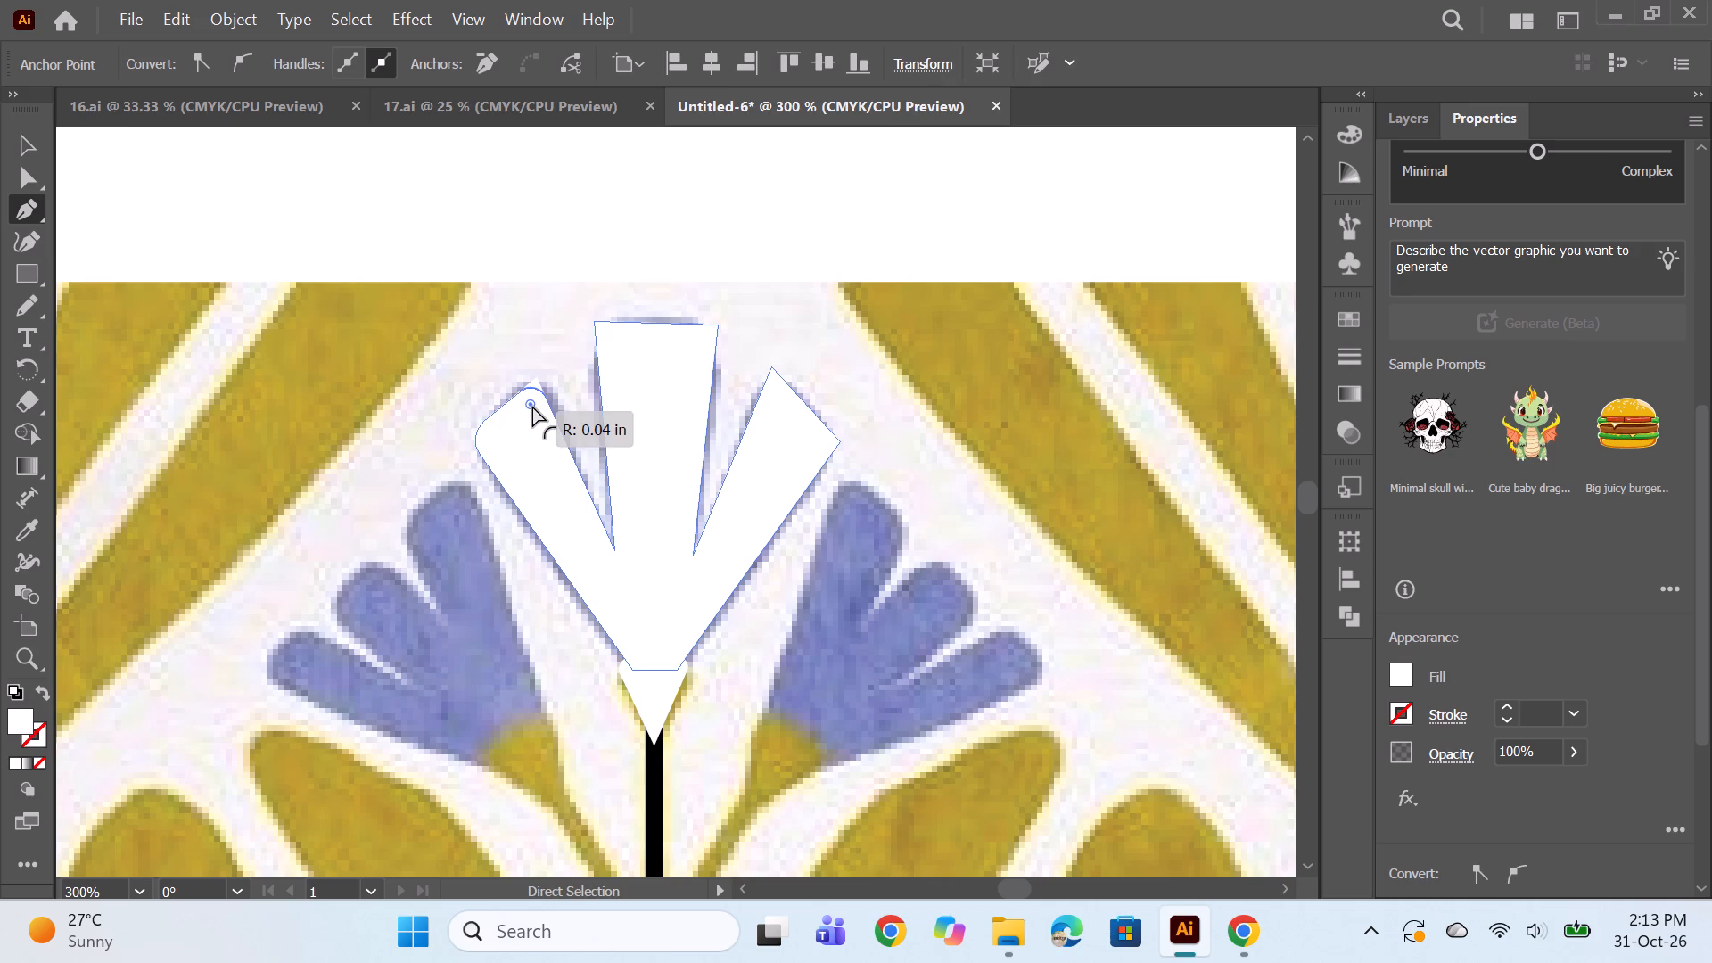
pyautogui.keyDown('ctrl'); pyautogui.moveTo(532, 406); pyautogui.dragTo(532, 413); pyautogui.keyUp('ctrl')
pyautogui.keyDown('ctrl'); pyautogui.click(593, 323); pyautogui.keyUp('ctrl')
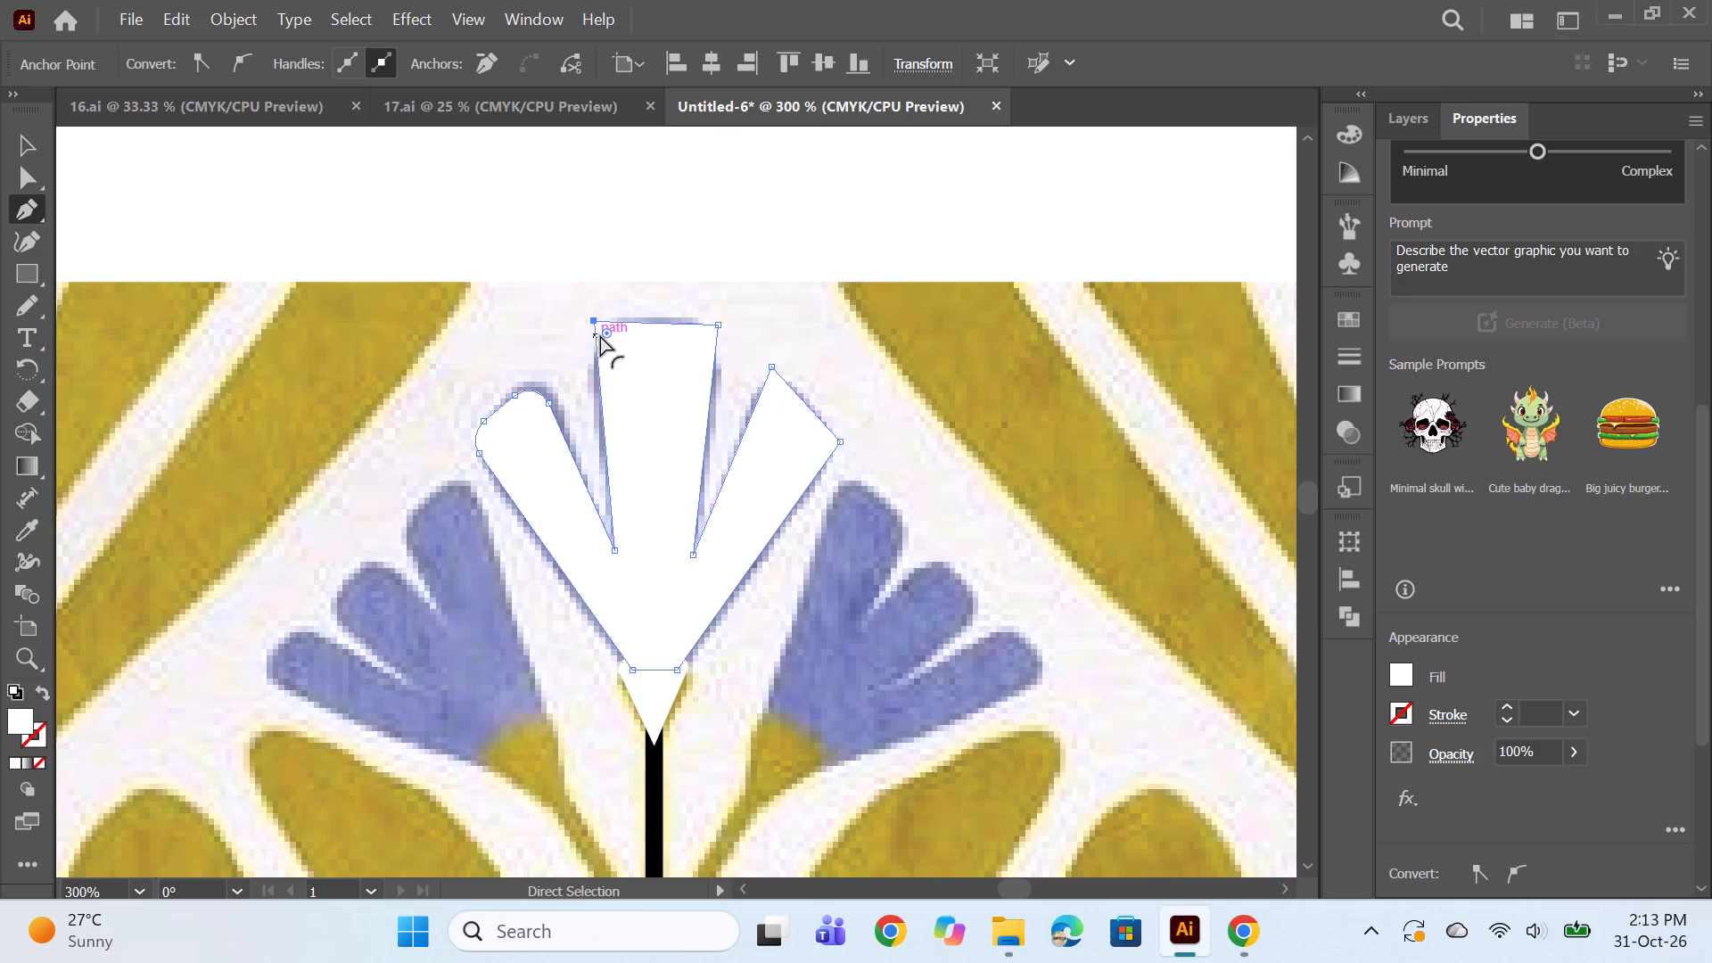
pyautogui.keyDown('ctrl'); pyautogui.moveTo(605, 333); pyautogui.dragTo(632, 359); pyautogui.keyUp('ctrl')
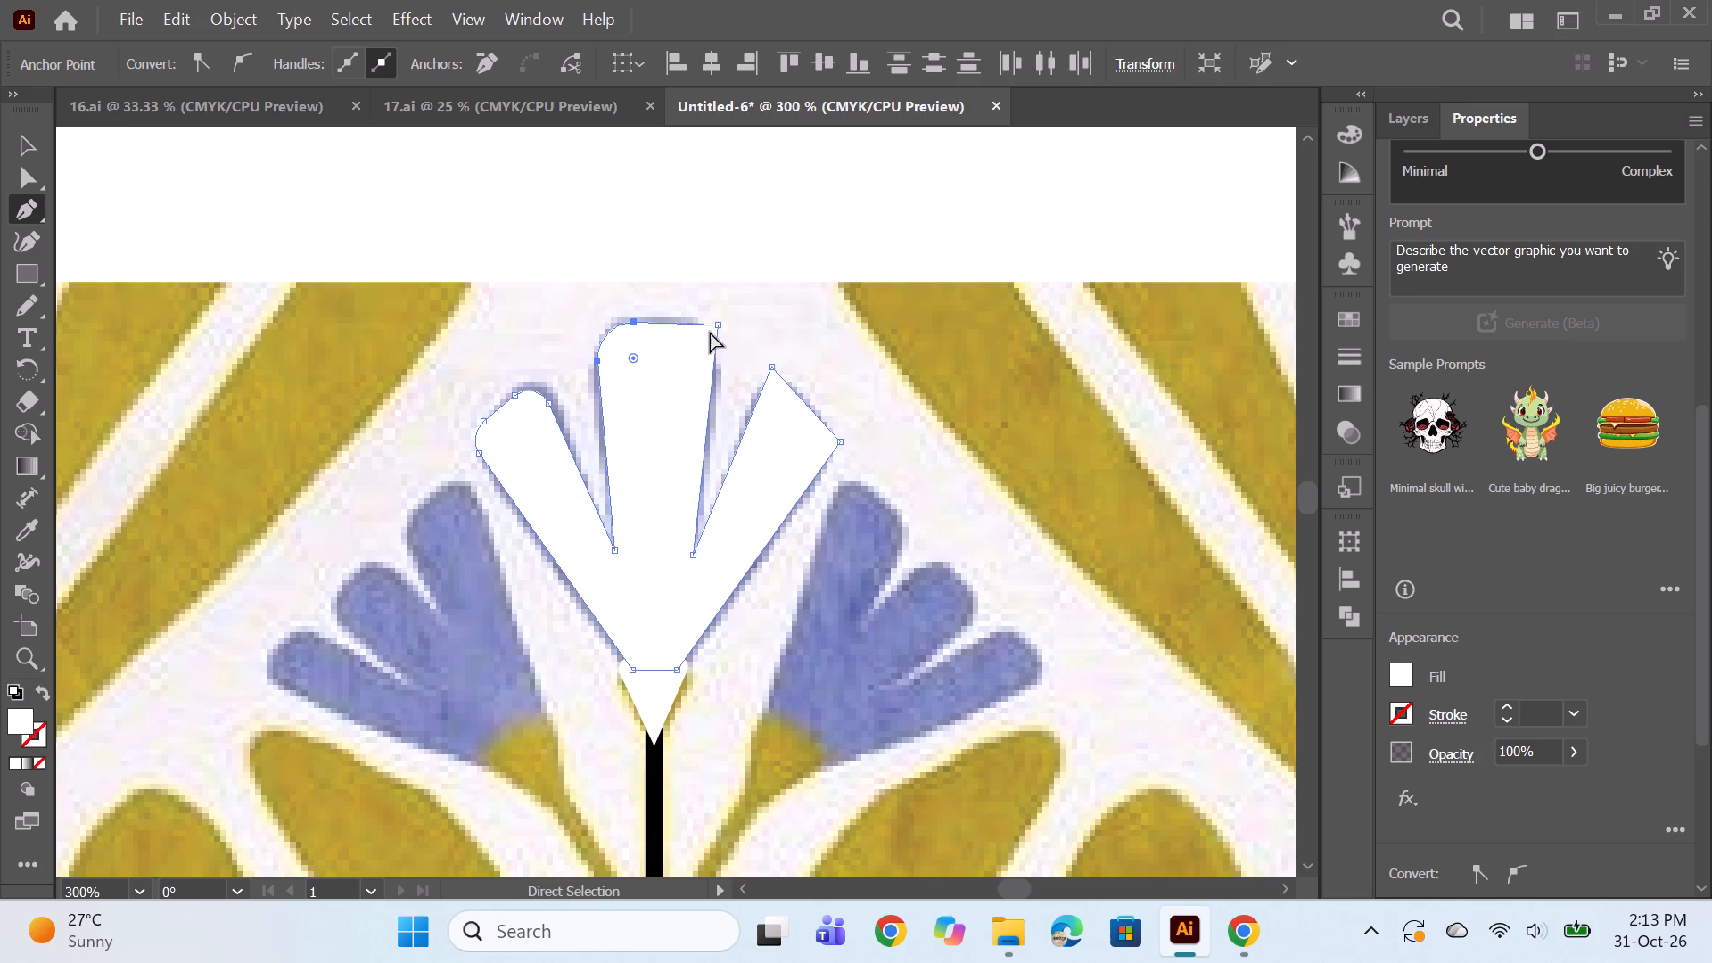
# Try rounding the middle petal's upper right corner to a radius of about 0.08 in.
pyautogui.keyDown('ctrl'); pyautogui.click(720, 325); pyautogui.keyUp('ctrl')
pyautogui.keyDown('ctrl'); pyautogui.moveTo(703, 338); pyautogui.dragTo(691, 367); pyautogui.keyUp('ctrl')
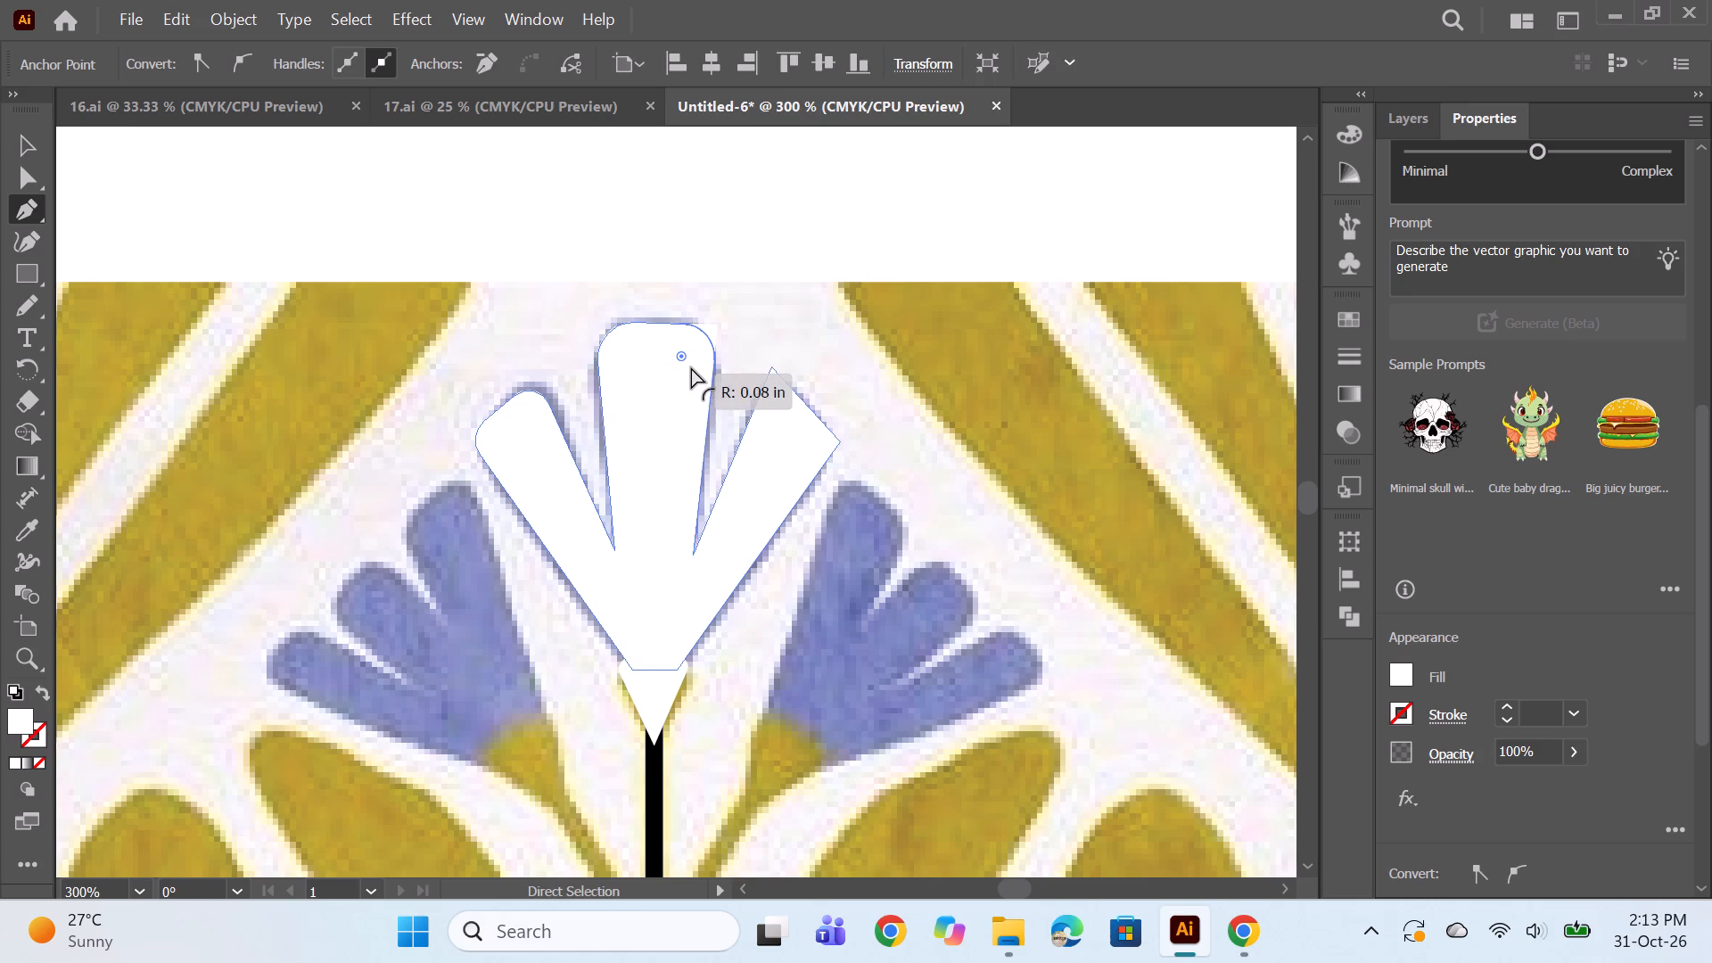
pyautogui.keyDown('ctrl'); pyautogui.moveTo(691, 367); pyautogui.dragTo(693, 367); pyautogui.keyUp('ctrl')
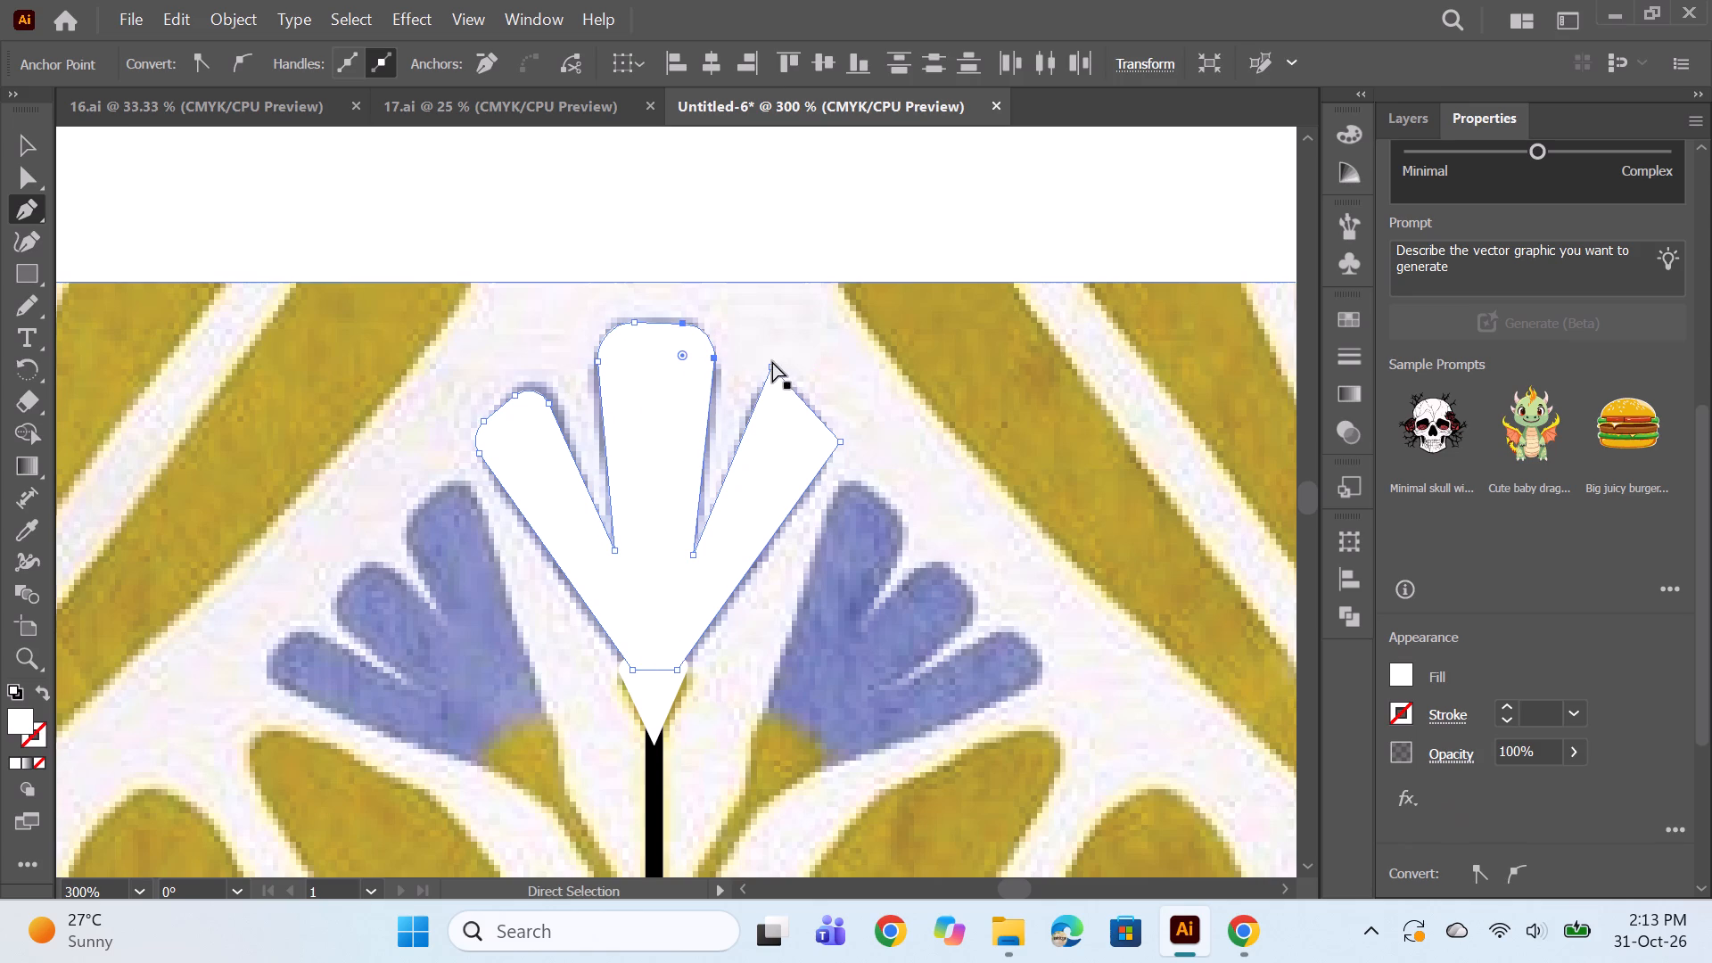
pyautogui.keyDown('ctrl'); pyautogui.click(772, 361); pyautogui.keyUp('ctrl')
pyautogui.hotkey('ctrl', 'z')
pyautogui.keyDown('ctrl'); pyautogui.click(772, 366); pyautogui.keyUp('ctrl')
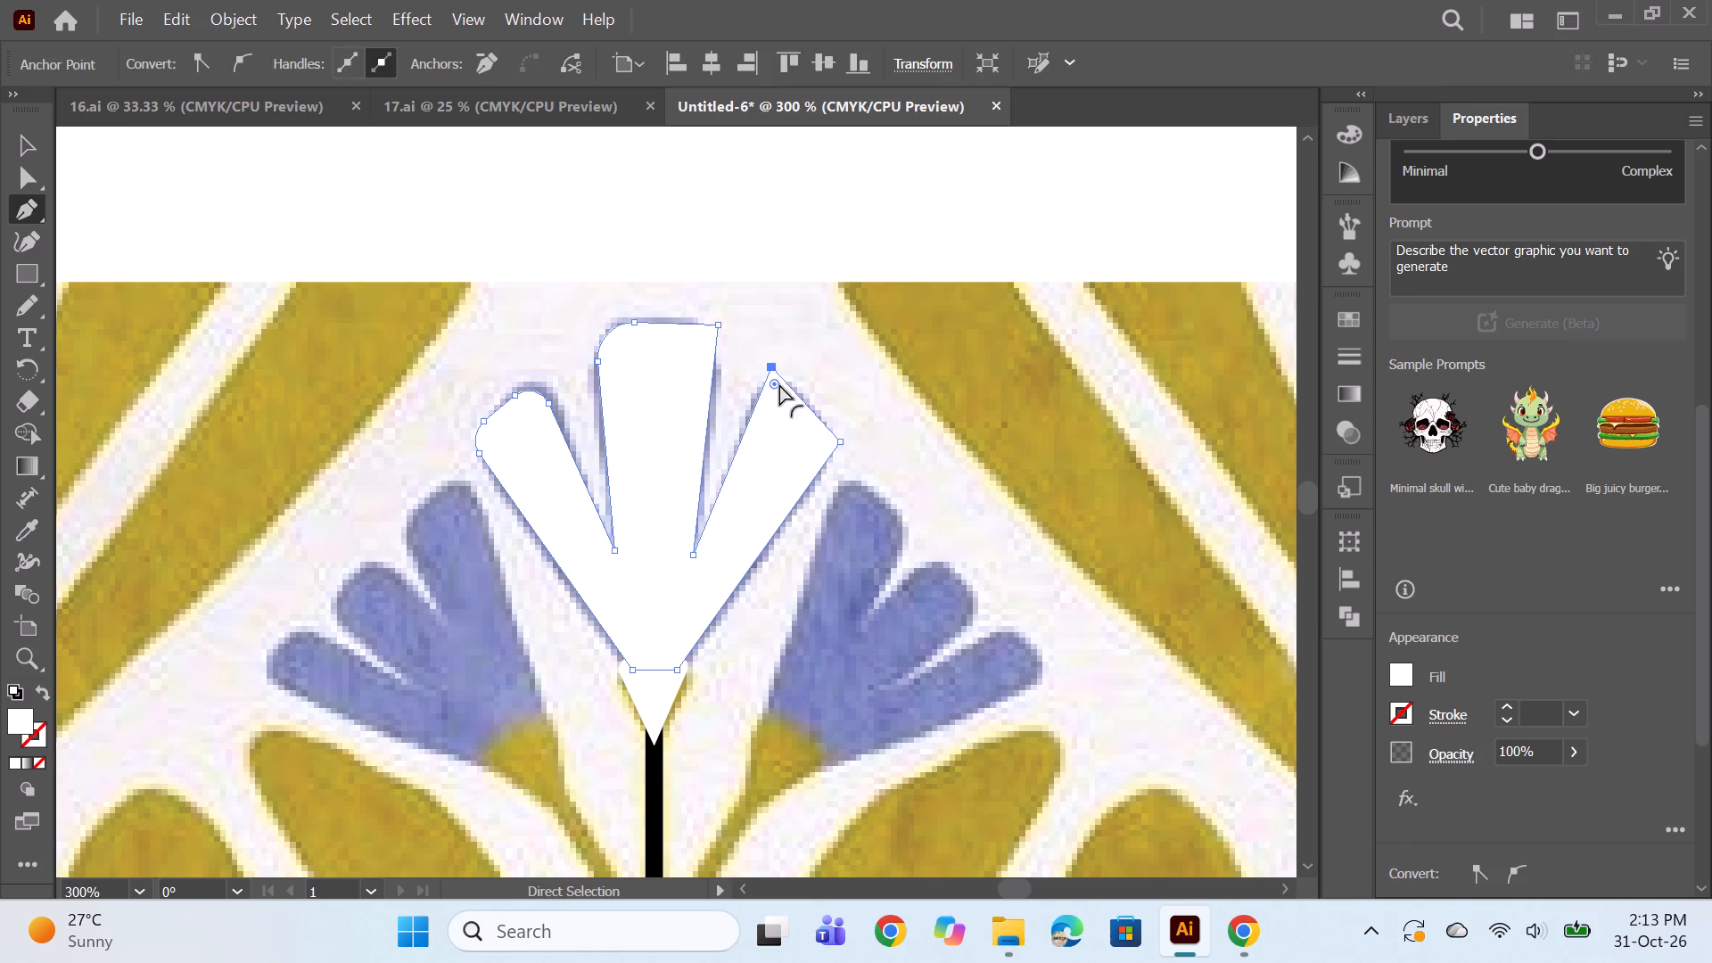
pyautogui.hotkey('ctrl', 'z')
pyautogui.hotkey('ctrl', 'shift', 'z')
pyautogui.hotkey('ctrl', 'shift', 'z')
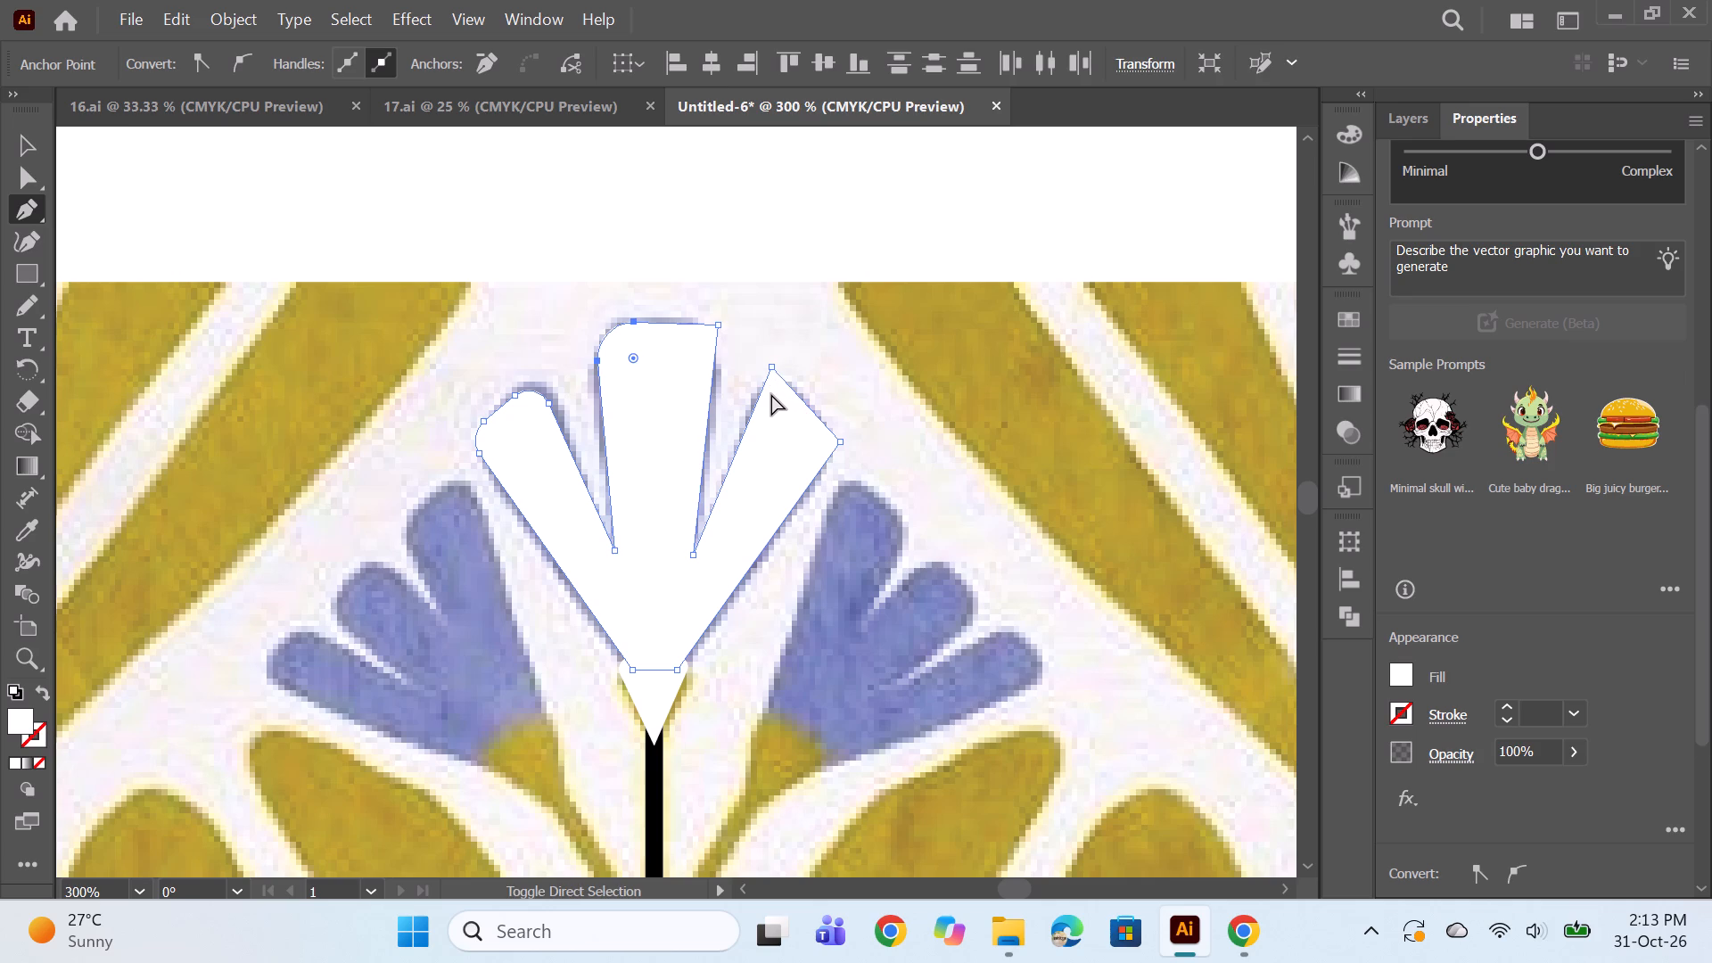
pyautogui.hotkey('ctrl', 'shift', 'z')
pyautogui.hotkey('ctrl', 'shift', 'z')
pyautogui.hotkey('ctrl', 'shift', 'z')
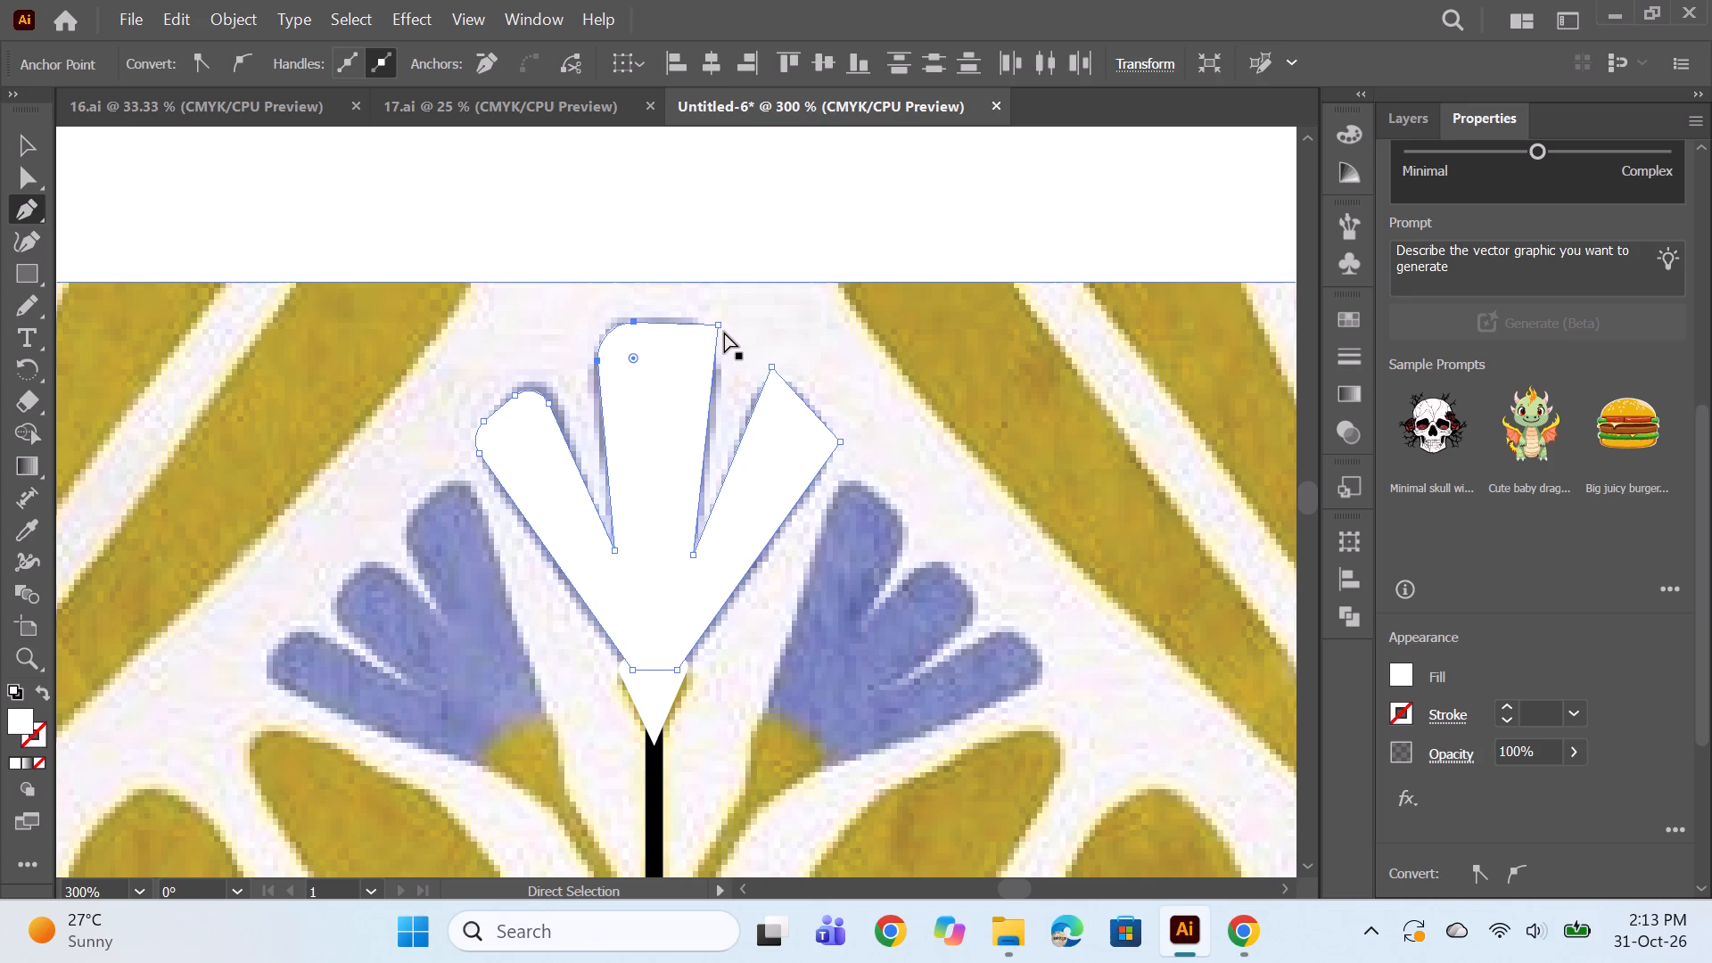
# Round the middle petal's upper right corner and the two outer corners of the right petal to match the reference.
pyautogui.keyDown('ctrl'); pyautogui.click(720, 325); pyautogui.keyUp('ctrl')
pyautogui.keyDown('ctrl'); pyautogui.moveTo(704, 332); pyautogui.dragTo(687, 362); pyautogui.keyUp('ctrl')
pyautogui.keyDown('ctrl'); pyautogui.click(771, 366); pyautogui.keyUp('ctrl')
pyautogui.keyDown('ctrl'); pyautogui.moveTo(773, 386); pyautogui.dragTo(779, 416); pyautogui.keyUp('ctrl')
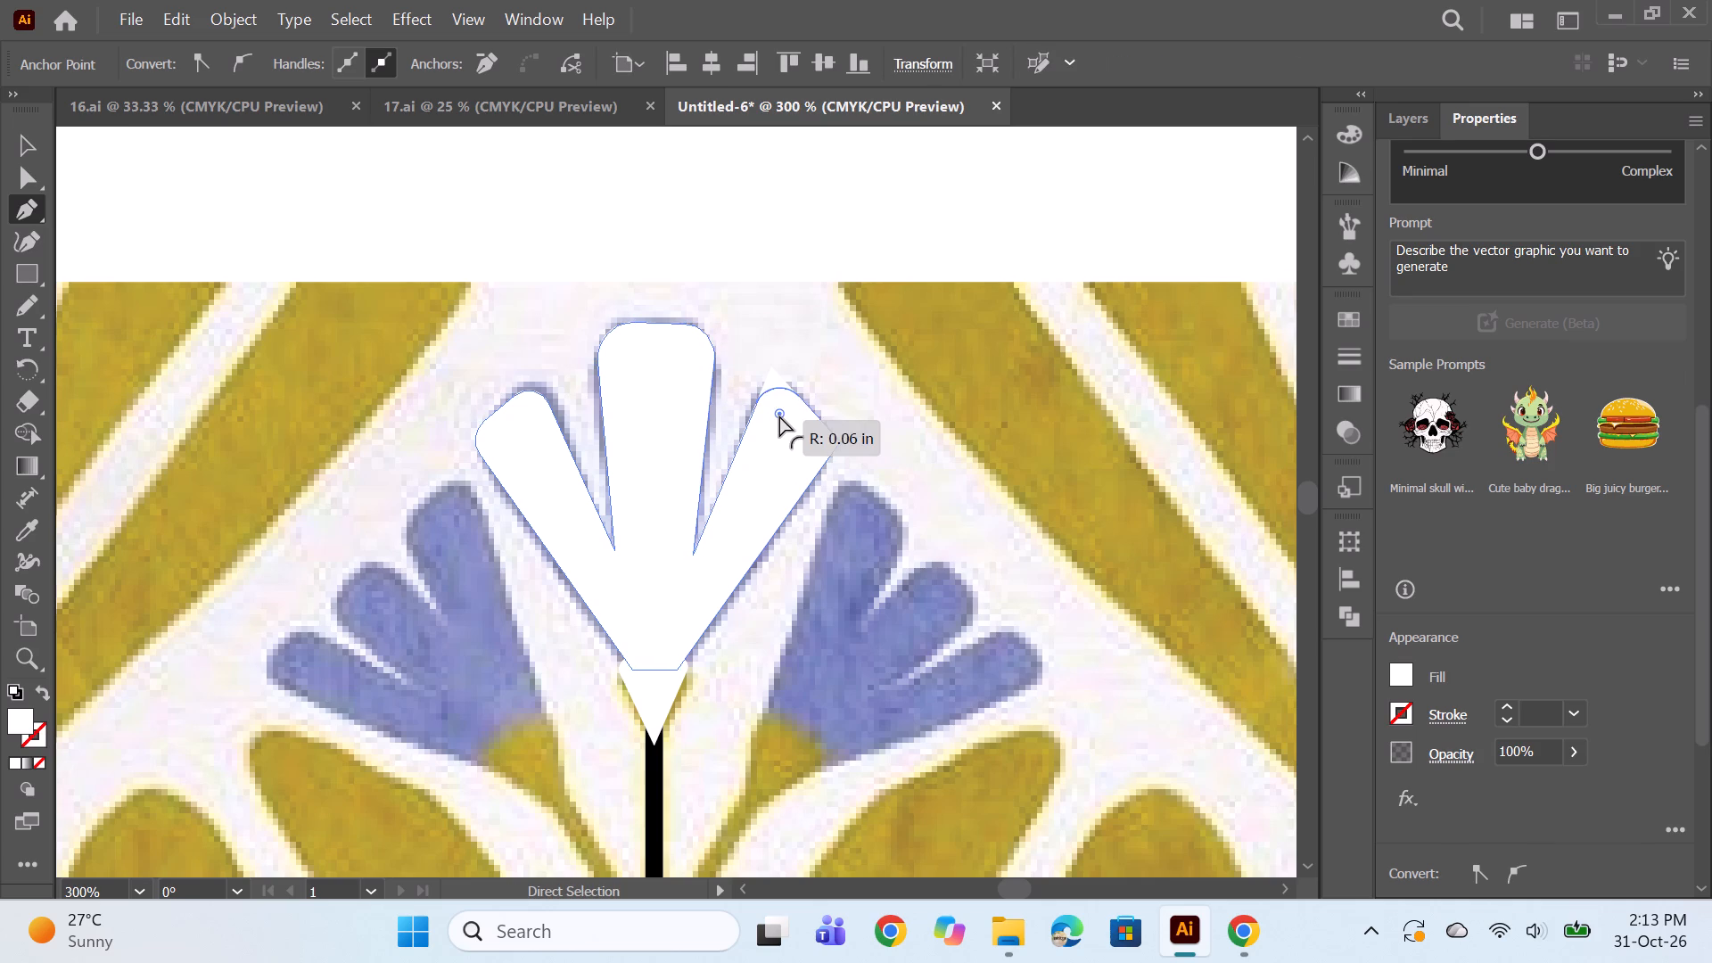
pyautogui.keyDown('ctrl'); pyautogui.moveTo(779, 416); pyautogui.dragTo(782, 410); pyautogui.keyUp('ctrl')
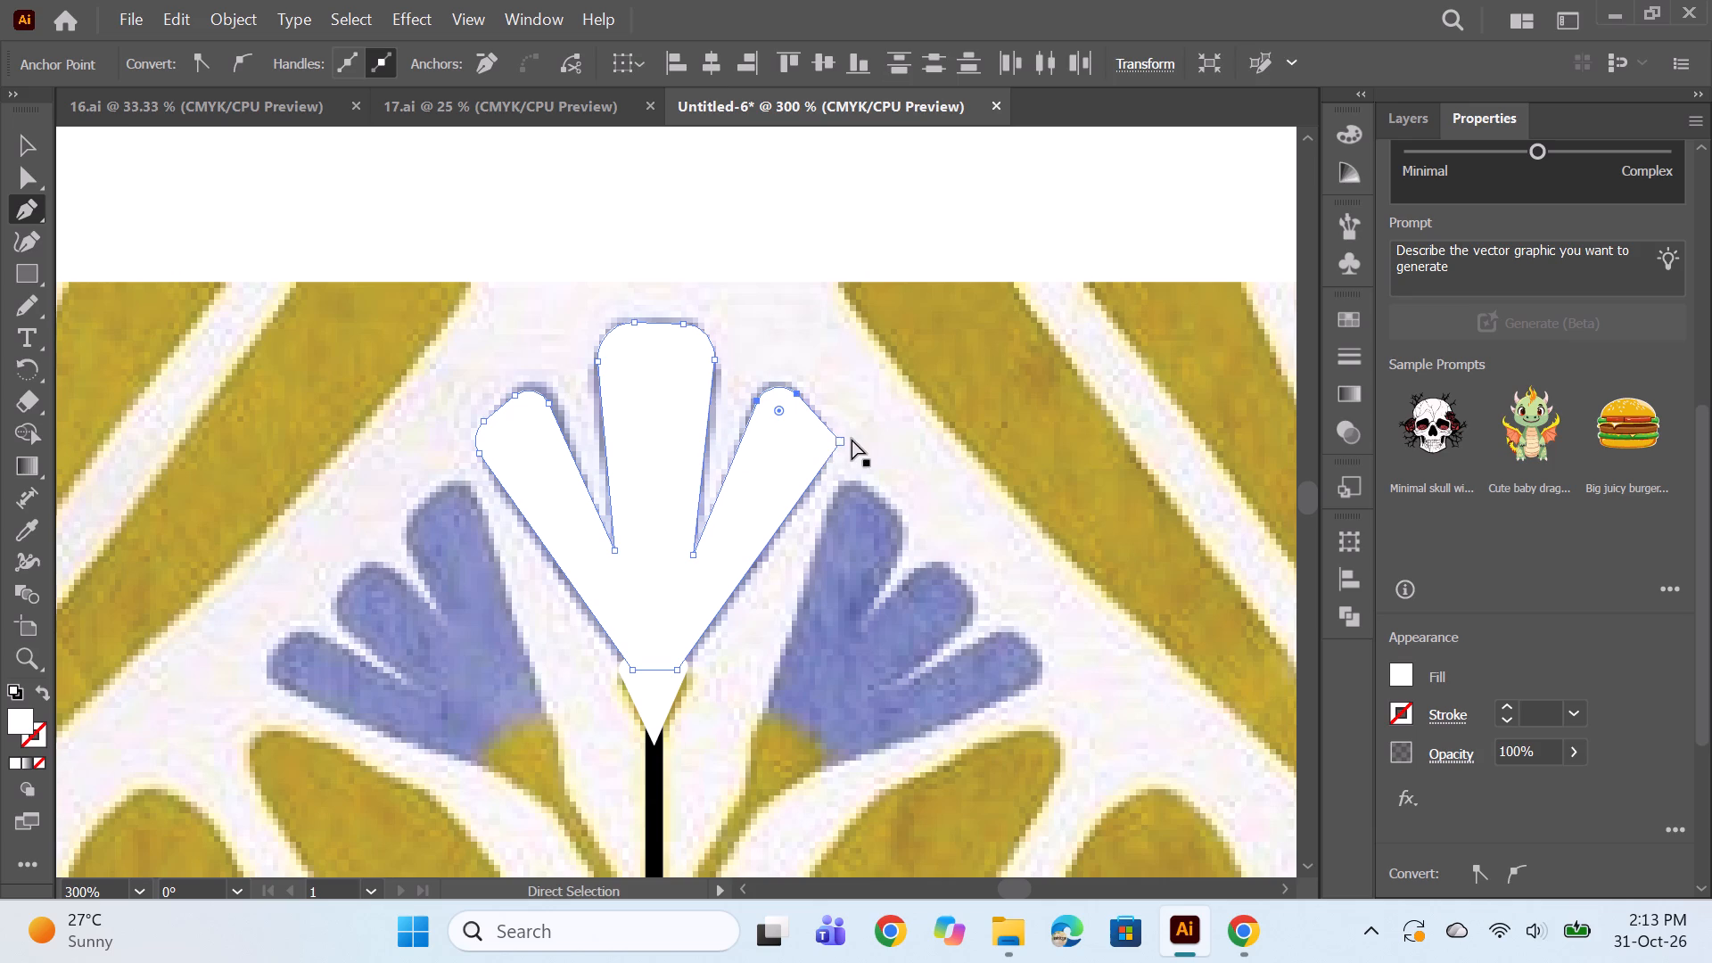
pyautogui.keyDown('ctrl'); pyautogui.click(838, 439); pyautogui.keyUp('ctrl')
pyautogui.keyDown('ctrl'); pyautogui.moveTo(822, 441); pyautogui.dragTo(793, 451); pyautogui.keyUp('ctrl')
# Expand Layer 1, move the three-petal flower path below the base triangle path in the stacking order, and deselect it.
pyautogui.scroll(-3, 811, 497)
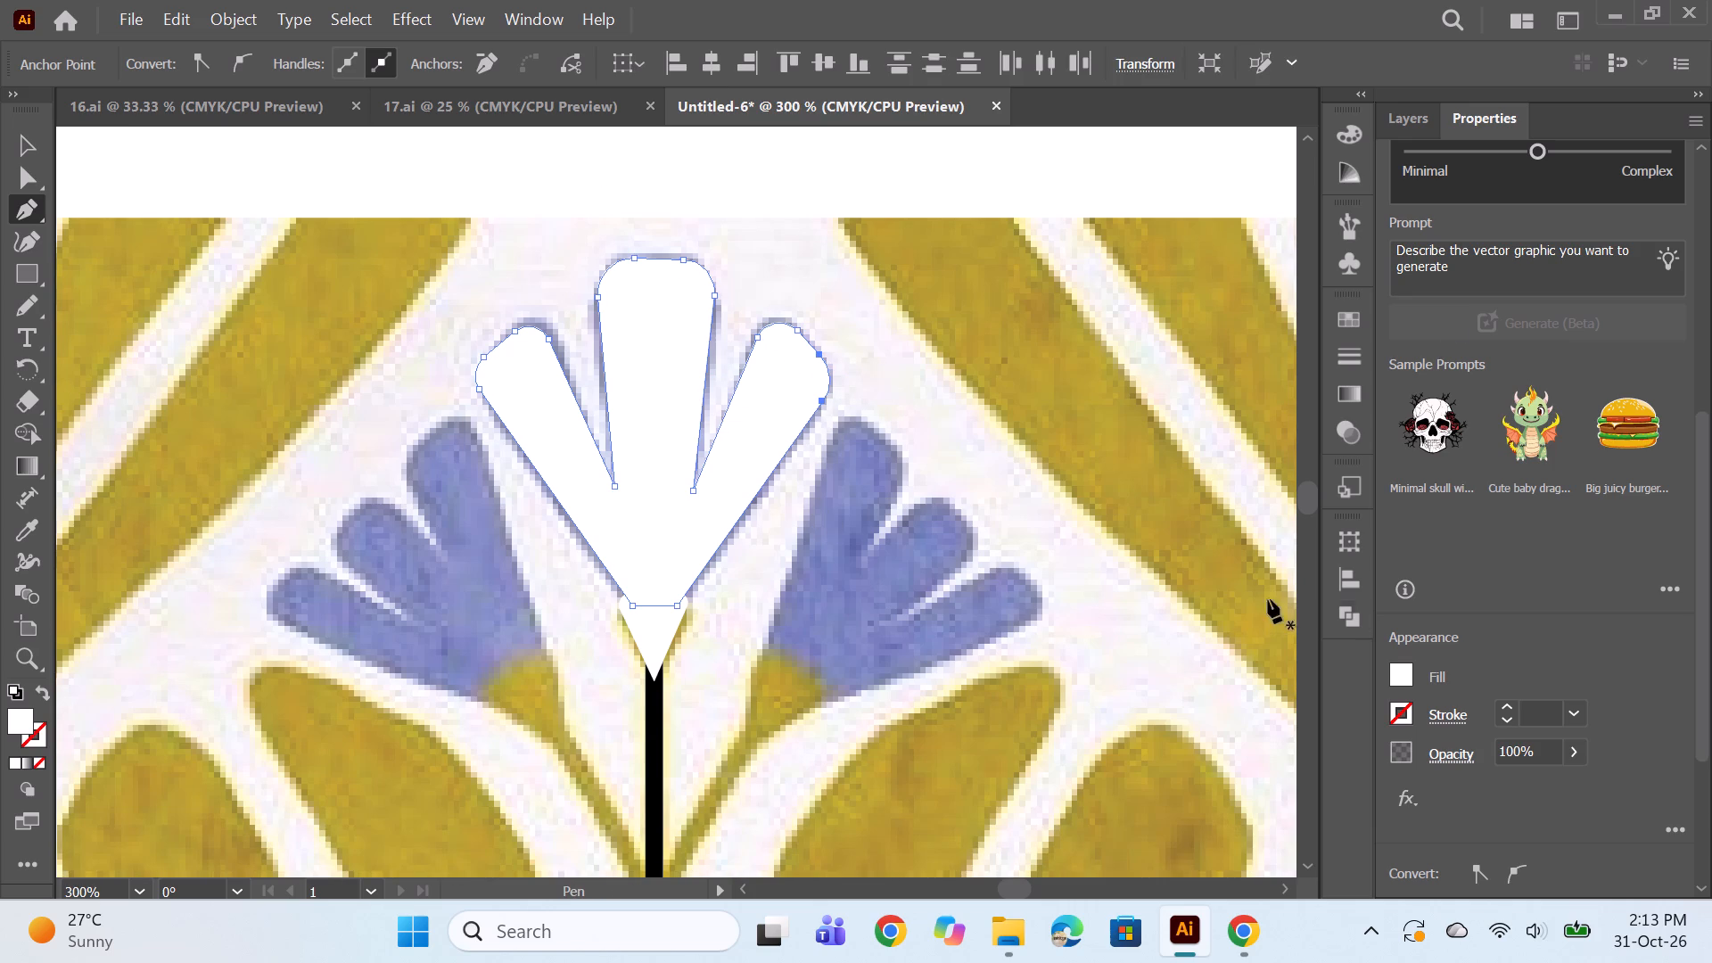
pyautogui.click(1421, 111)
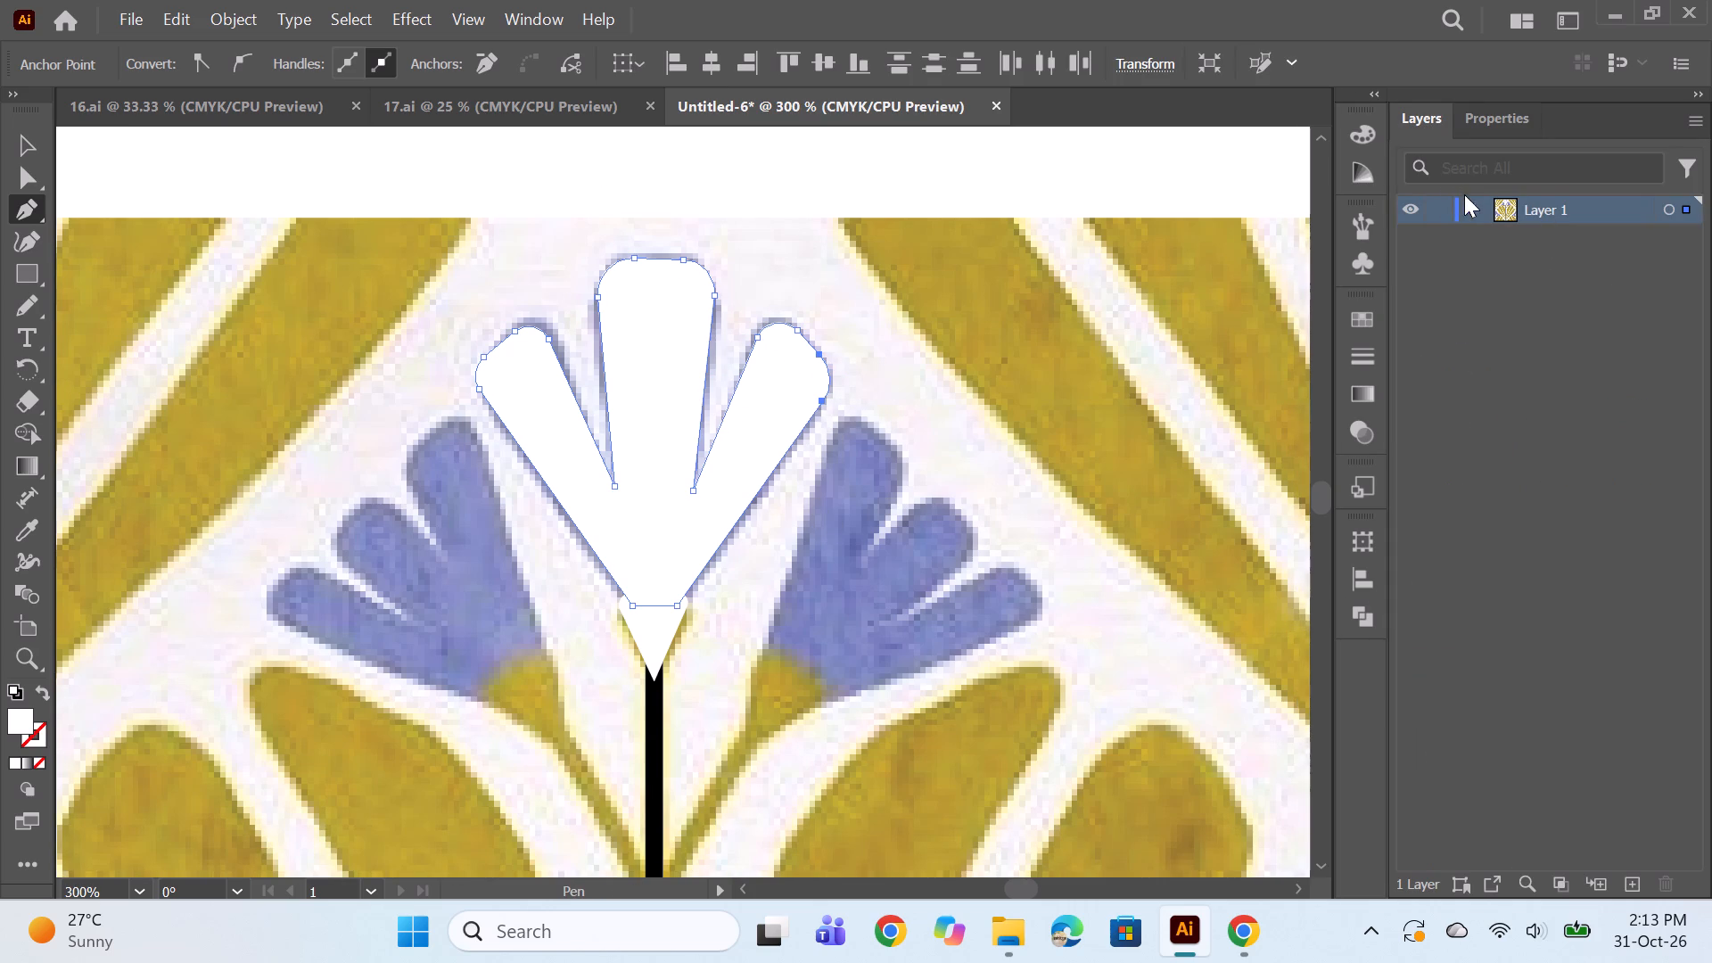
pyautogui.click(1473, 207)
pyautogui.moveTo(1581, 241); pyautogui.dragTo(1581, 276)
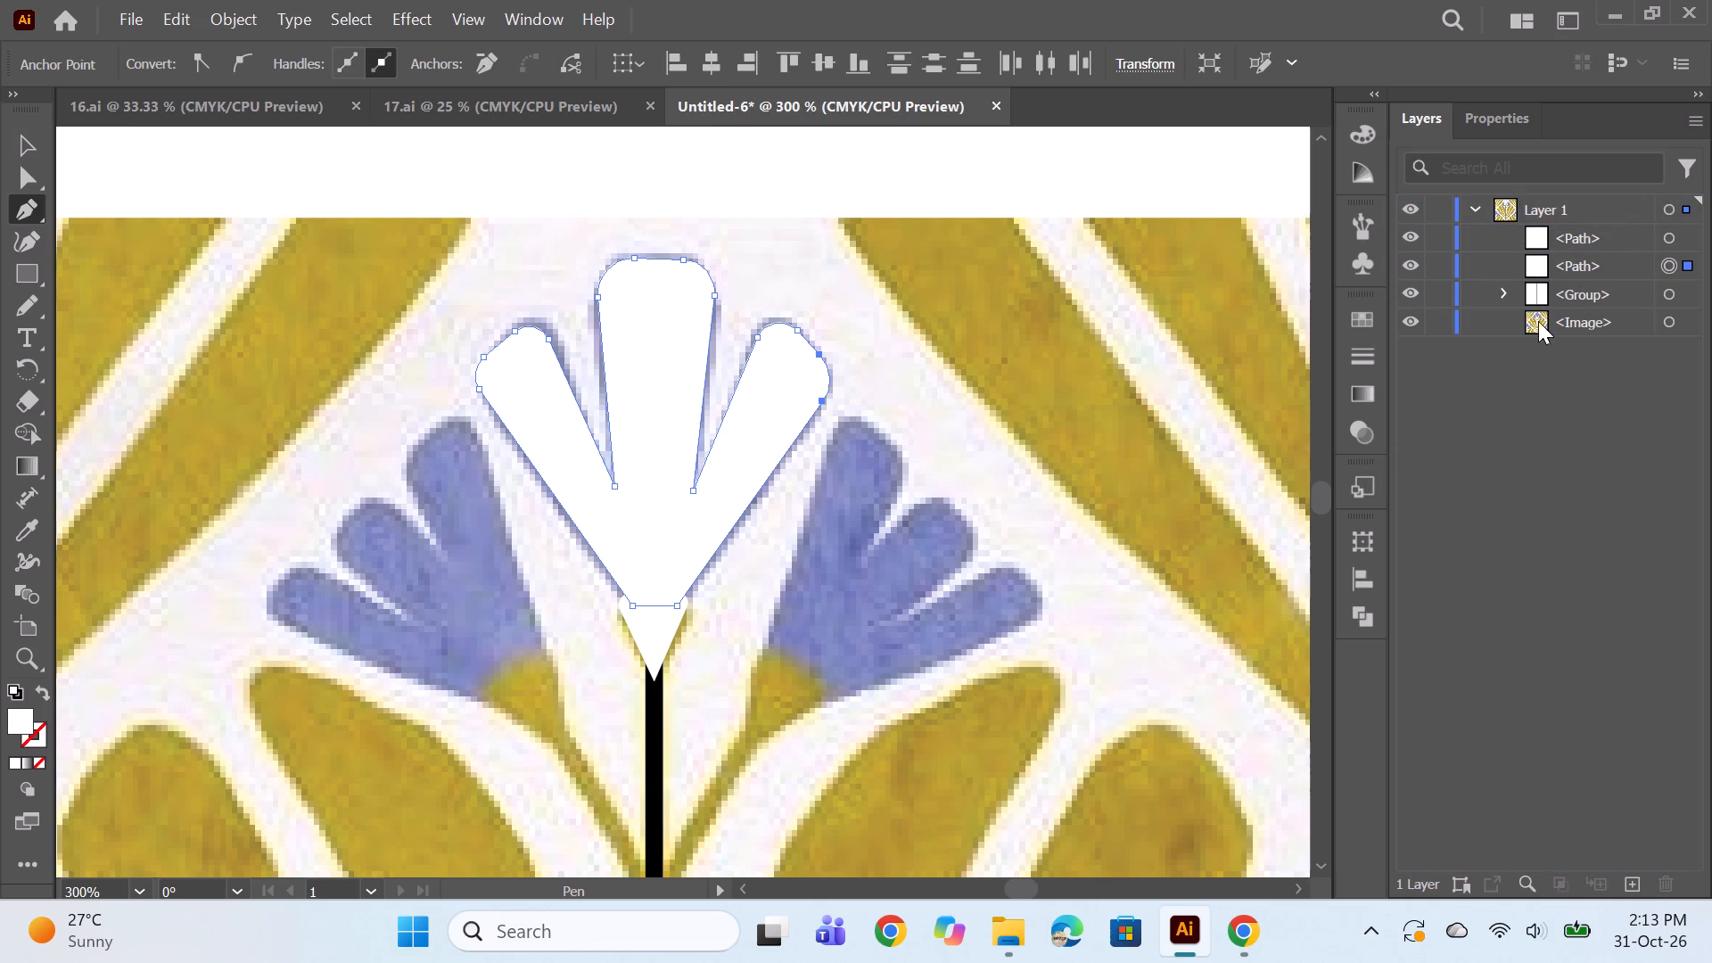
pyautogui.keyDown('ctrl'); pyautogui.click(984, 473); pyautogui.keyUp('ctrl')
# Draw a curved branch path about 0.5 in long from the main stem to the left blue flower's base.
pyautogui.scroll(-4, 862, 436)
pyautogui.keyDown('alt'); pyautogui.scroll(-1, 974, 449); pyautogui.keyUp('alt')
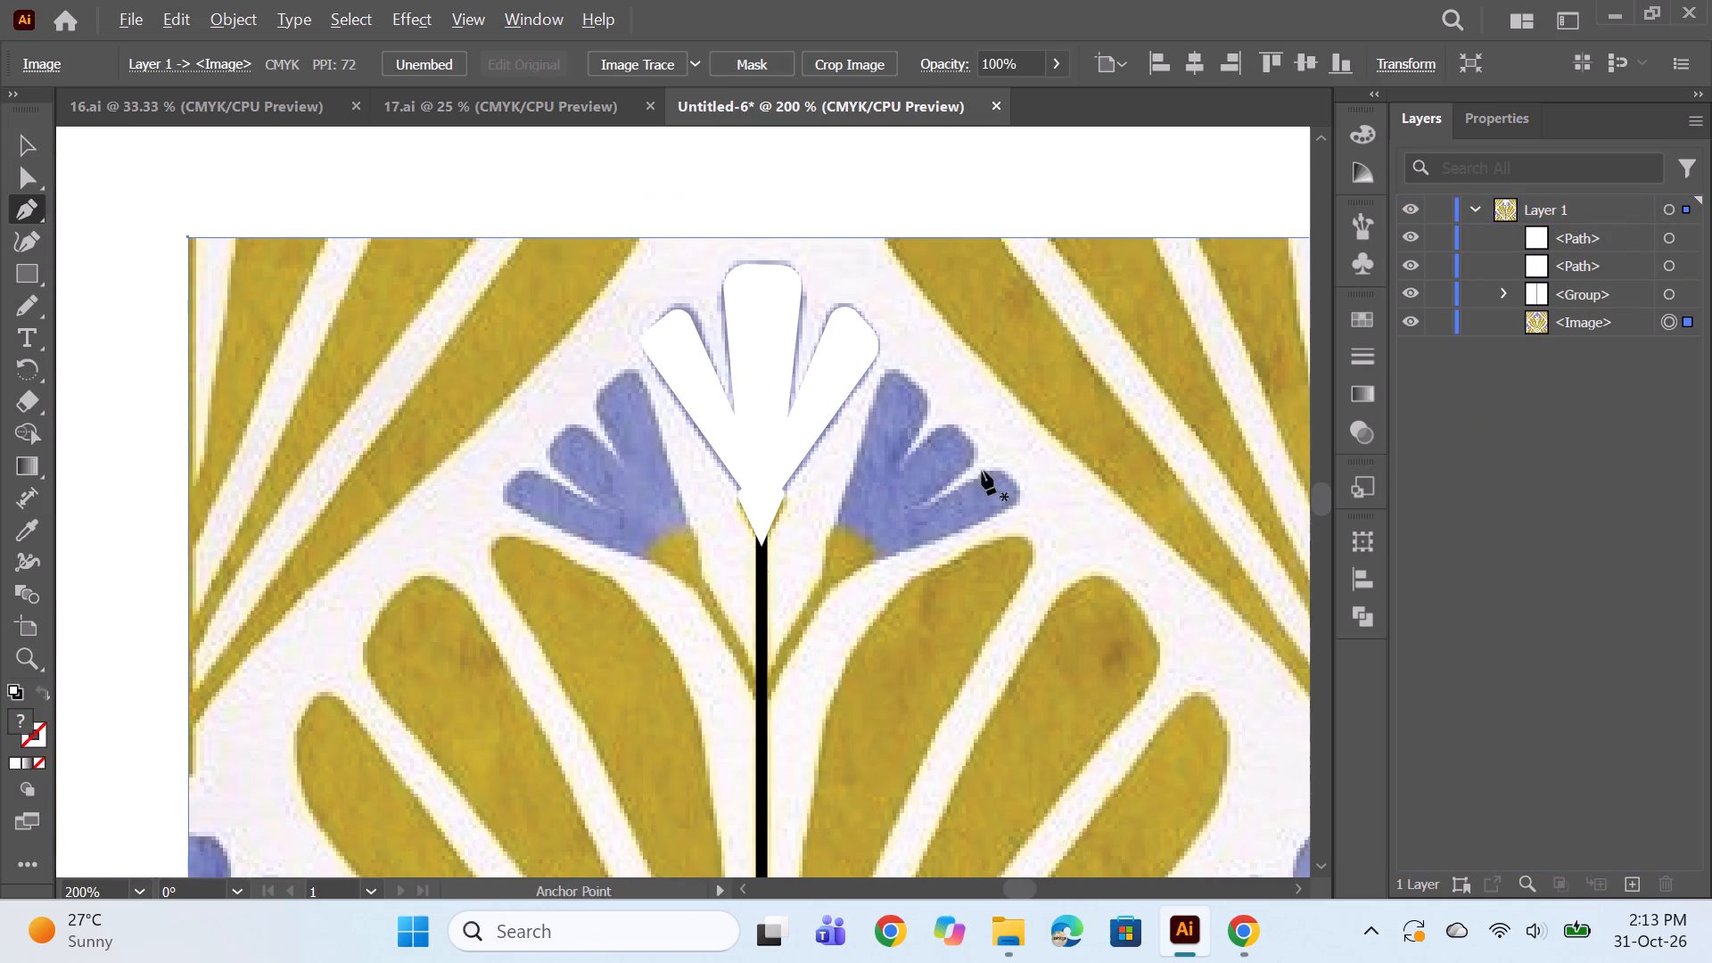
pyautogui.keyDown('alt'); pyautogui.scroll(1, 1012, 533); pyautogui.keyUp('alt')
pyautogui.scroll(-3, 721, 516)
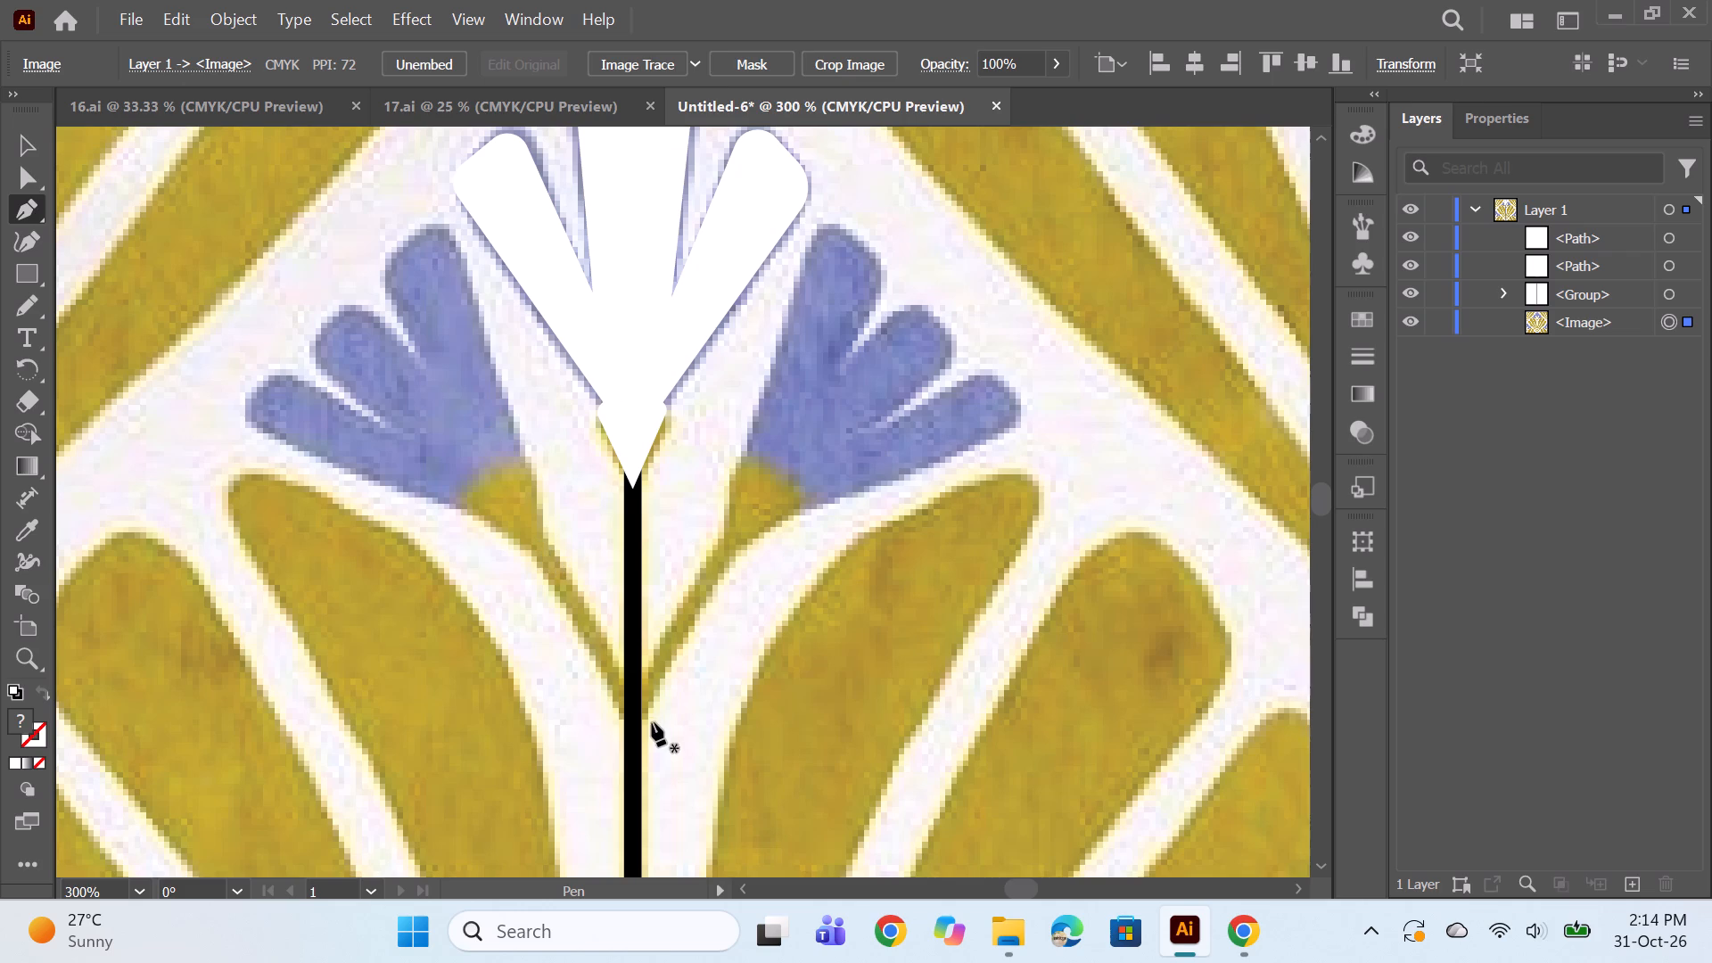
pyautogui.click(630, 717)
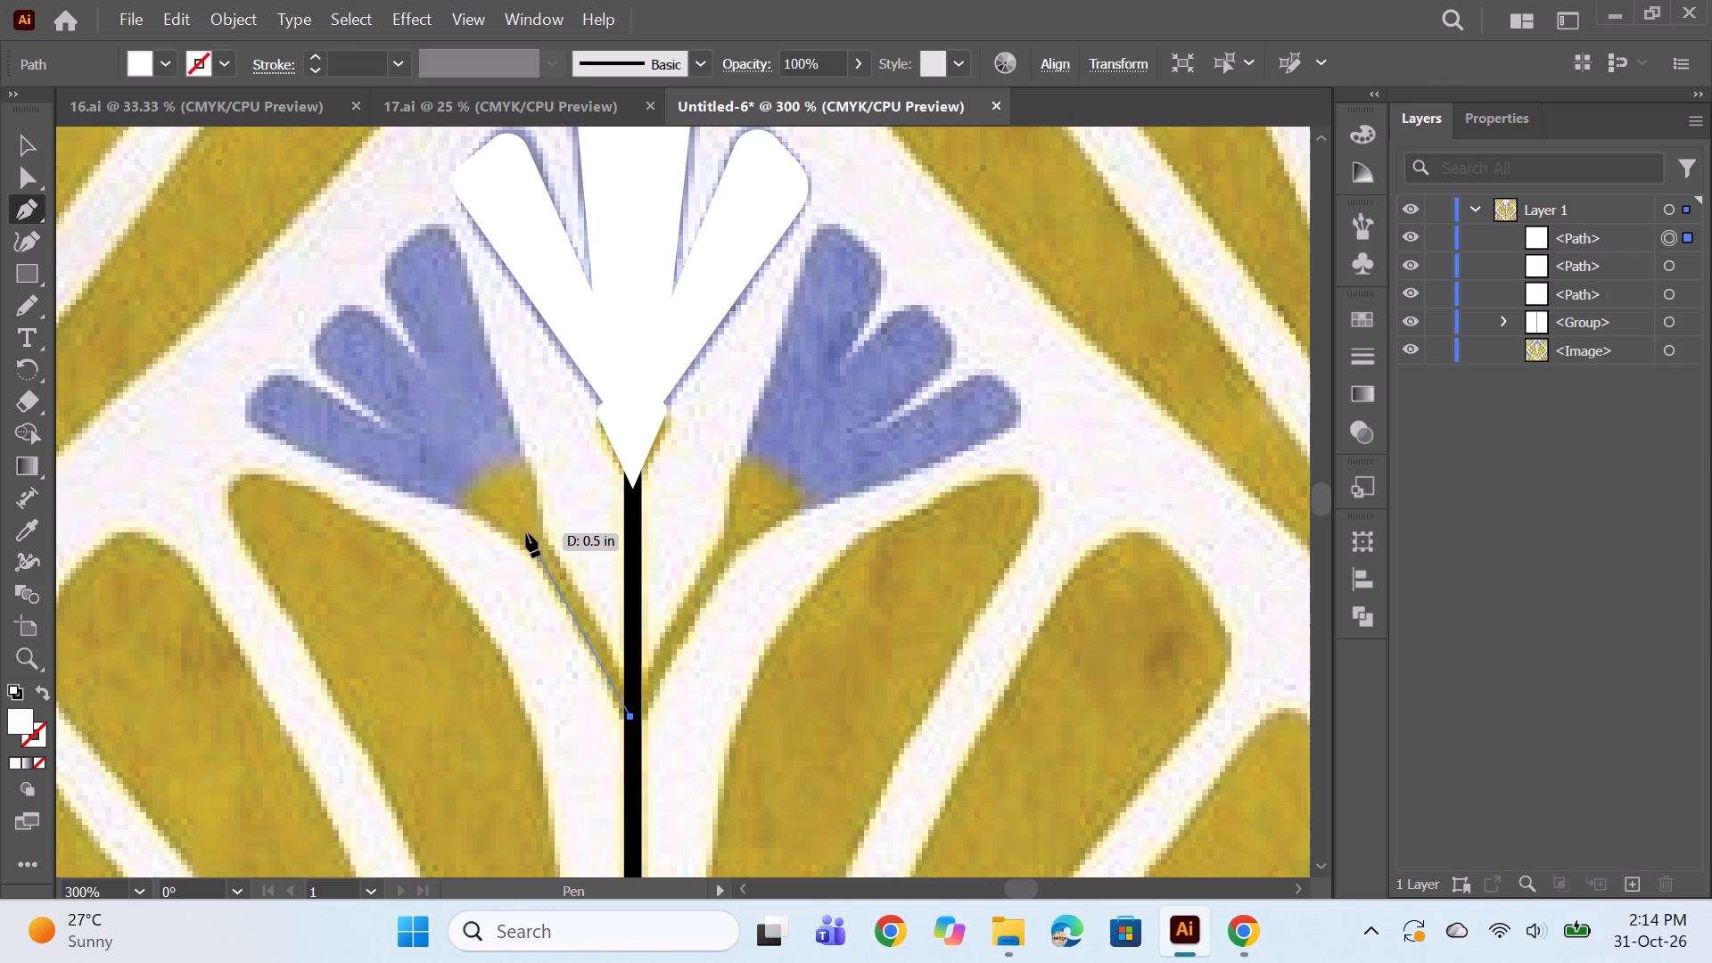
pyautogui.moveTo(526, 533); pyautogui.dragTo(501, 518)
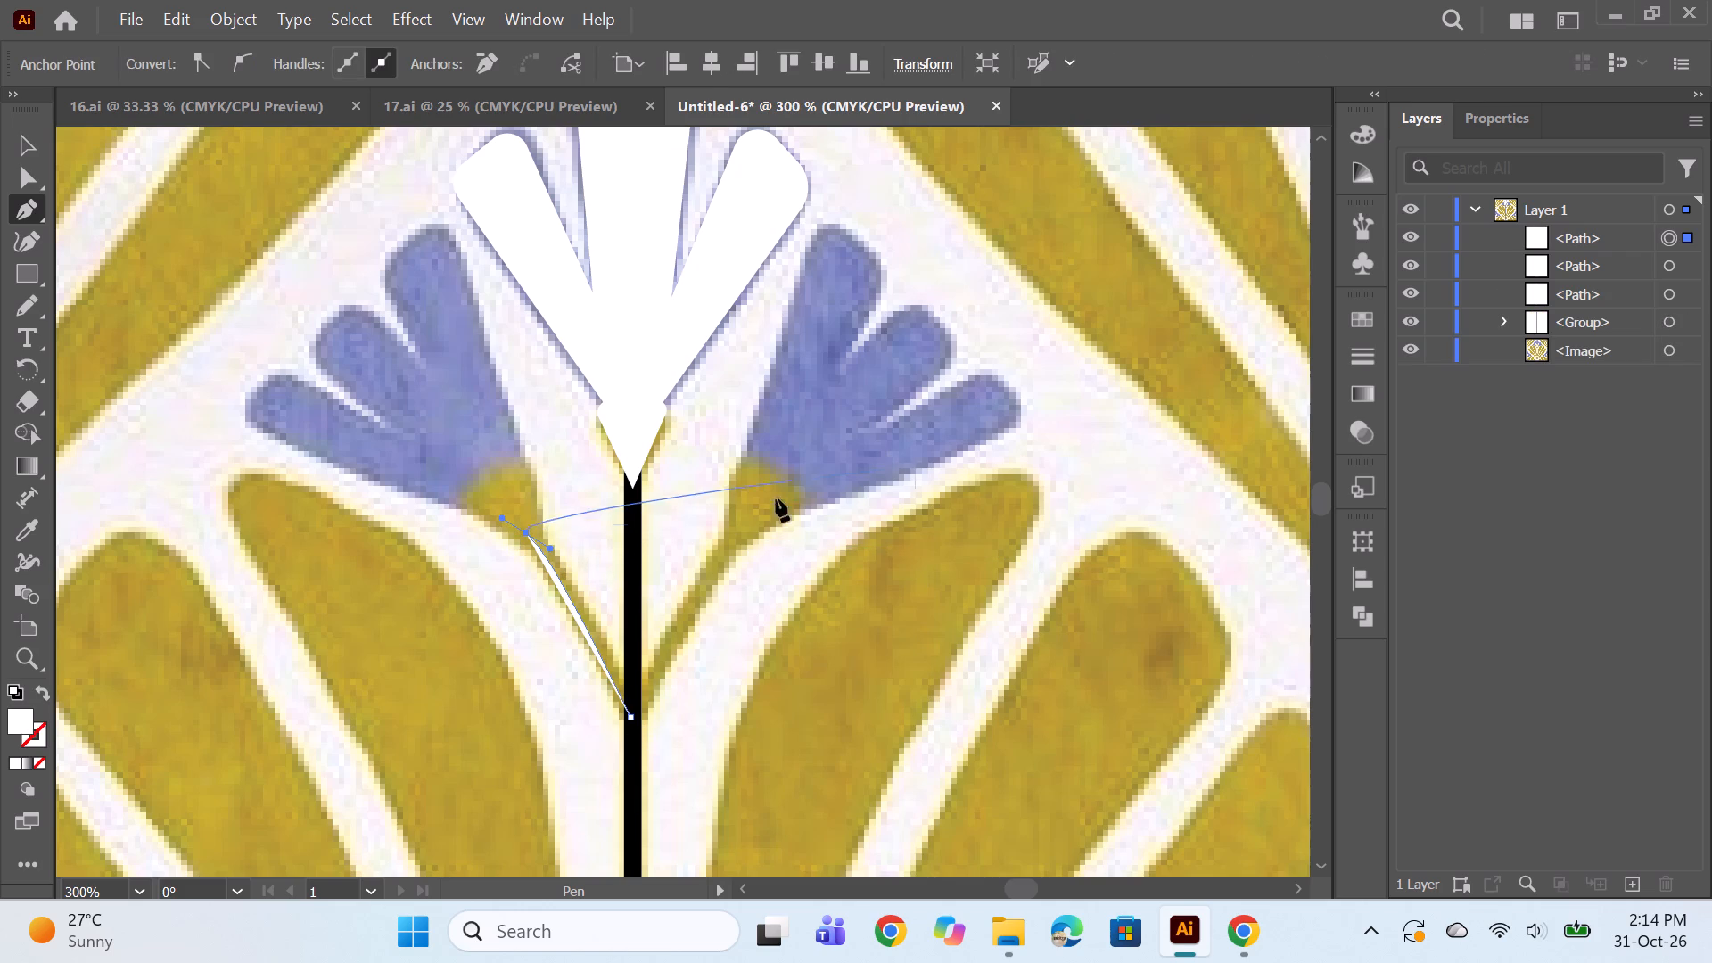
# Give the left branch path no fill and a 3 pt black stroke, and expand it into a filled shape.
pyautogui.click(1501, 130)
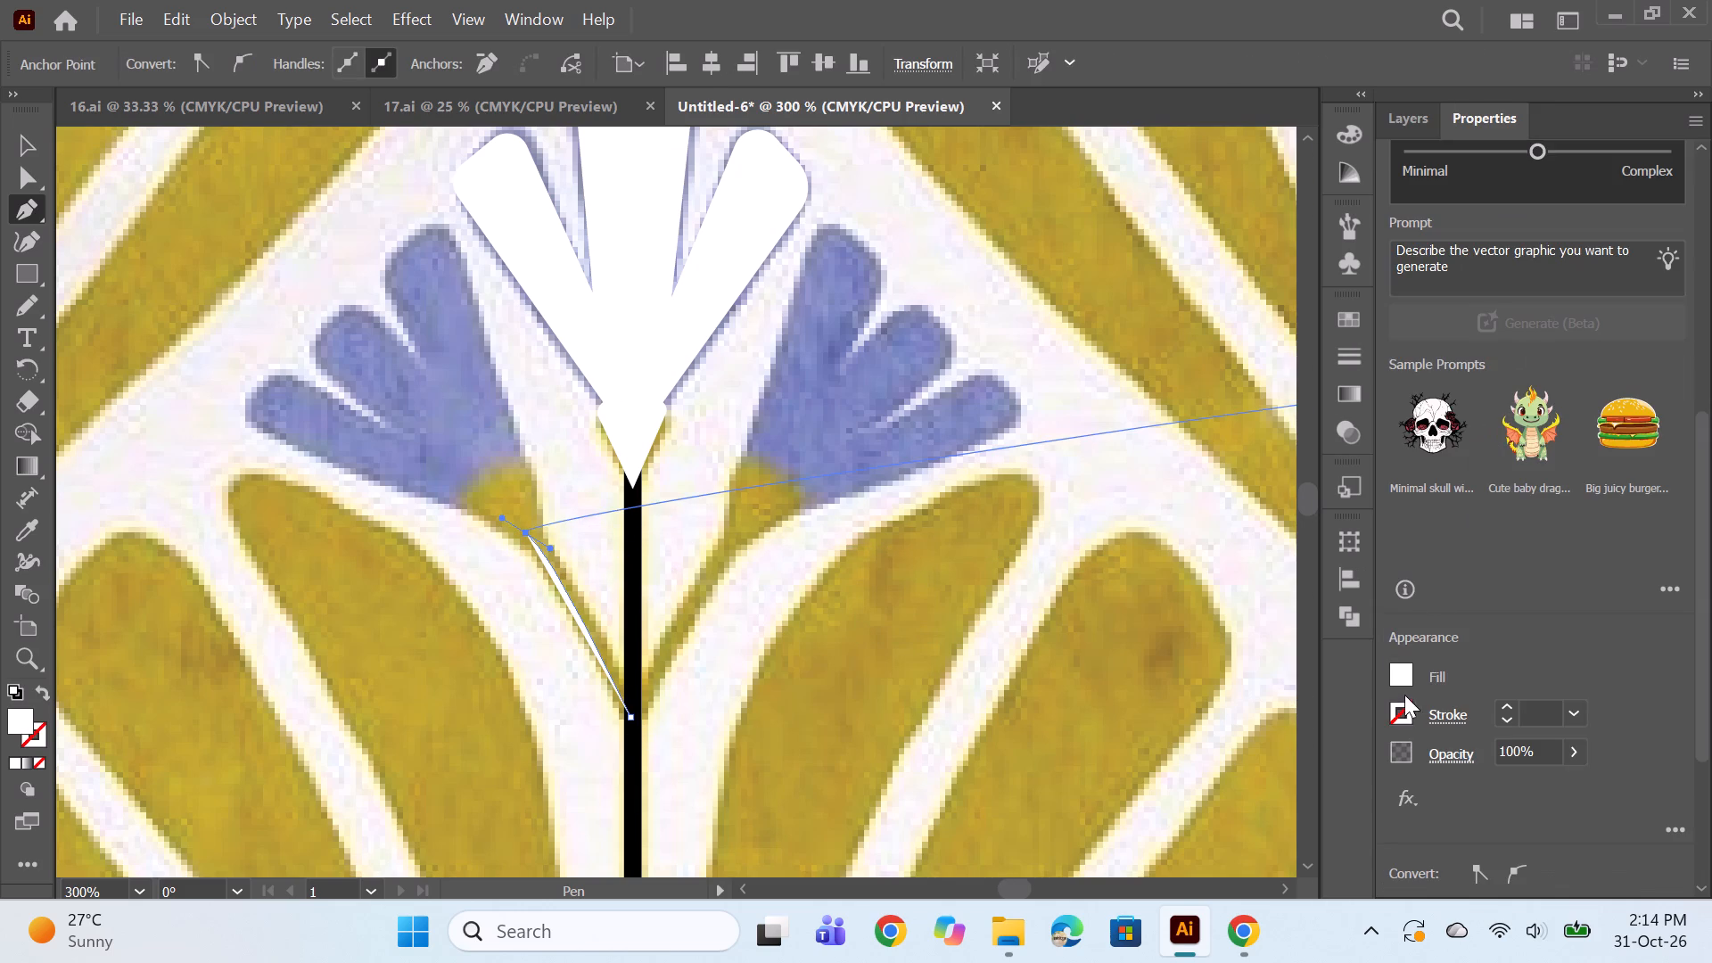
pyautogui.click(1398, 672)
pyautogui.click(1112, 427)
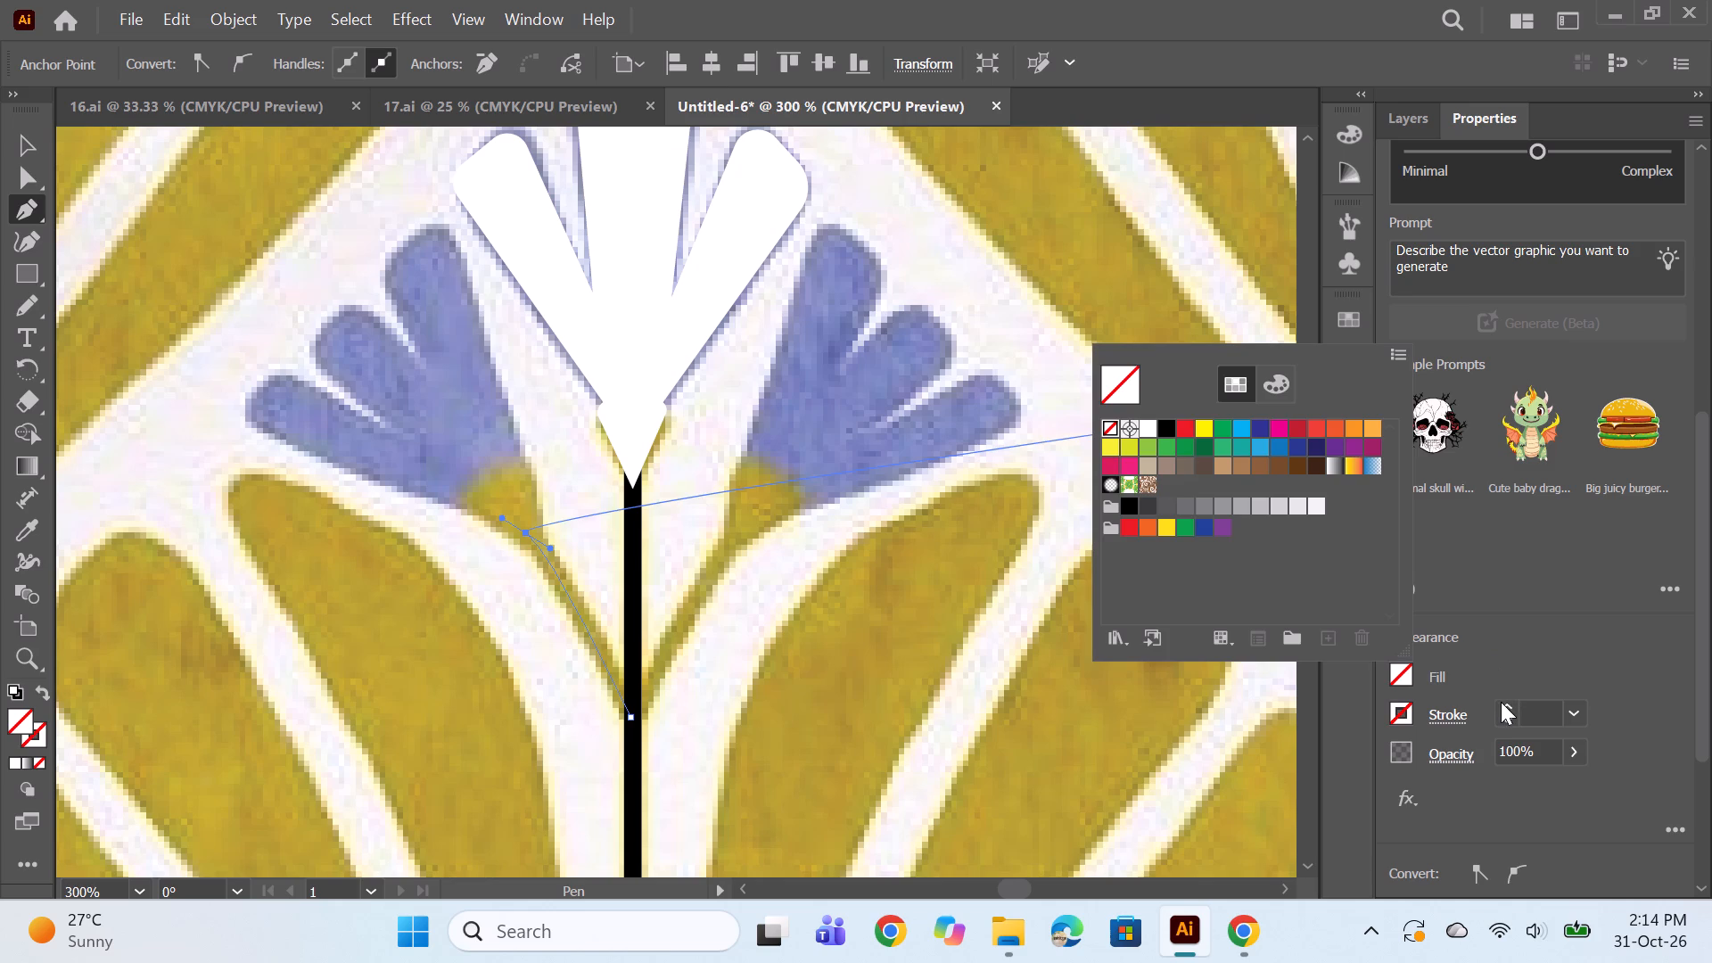
pyautogui.tripleClick(1502, 704)
pyautogui.doubleClick(1502, 705)
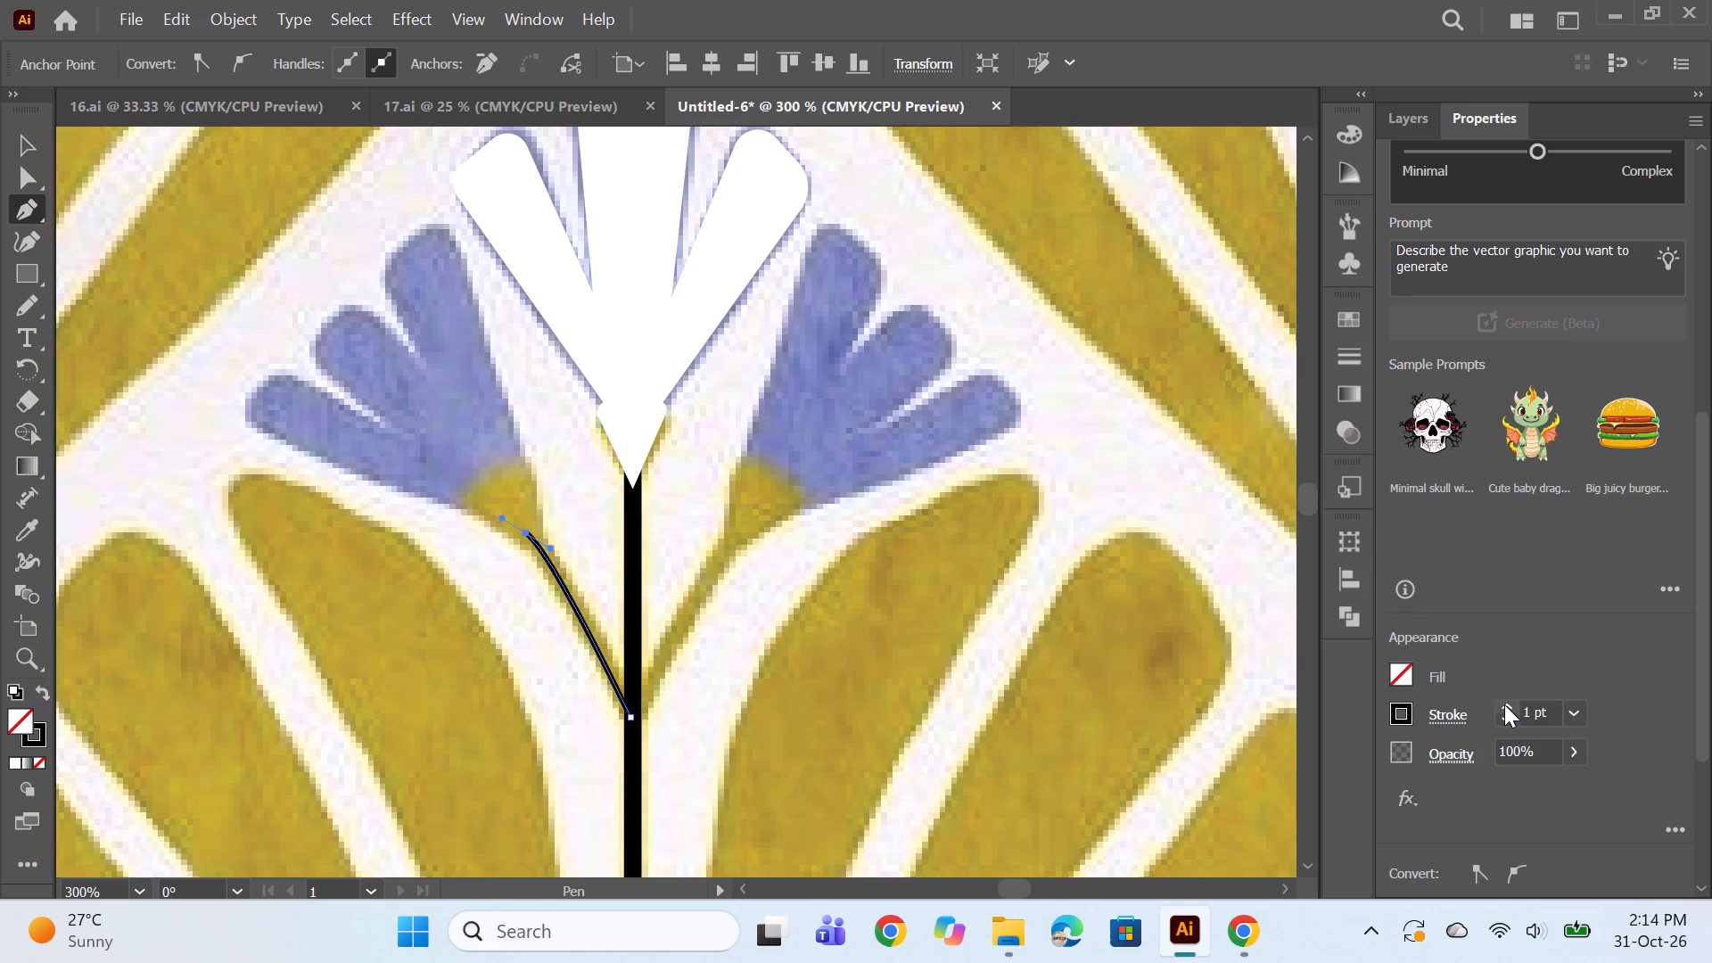
pyautogui.doubleClick(1504, 704)
pyautogui.click(240, 24)
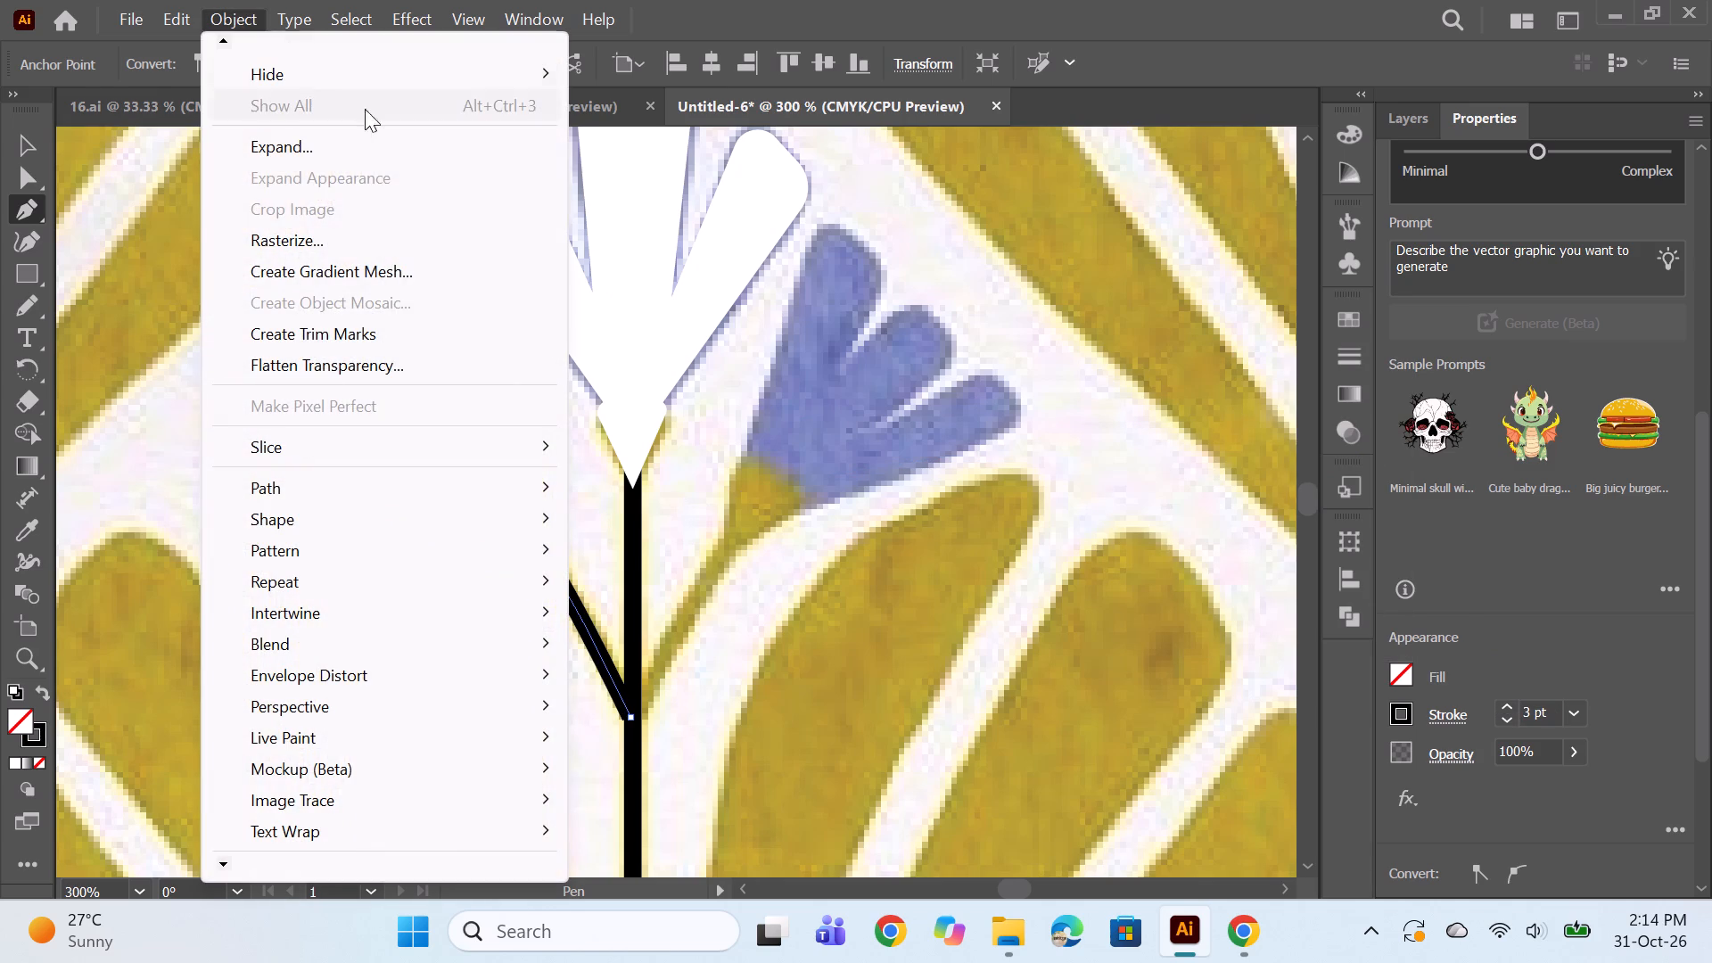
pyautogui.click(317, 134)
pyautogui.click(800, 598)
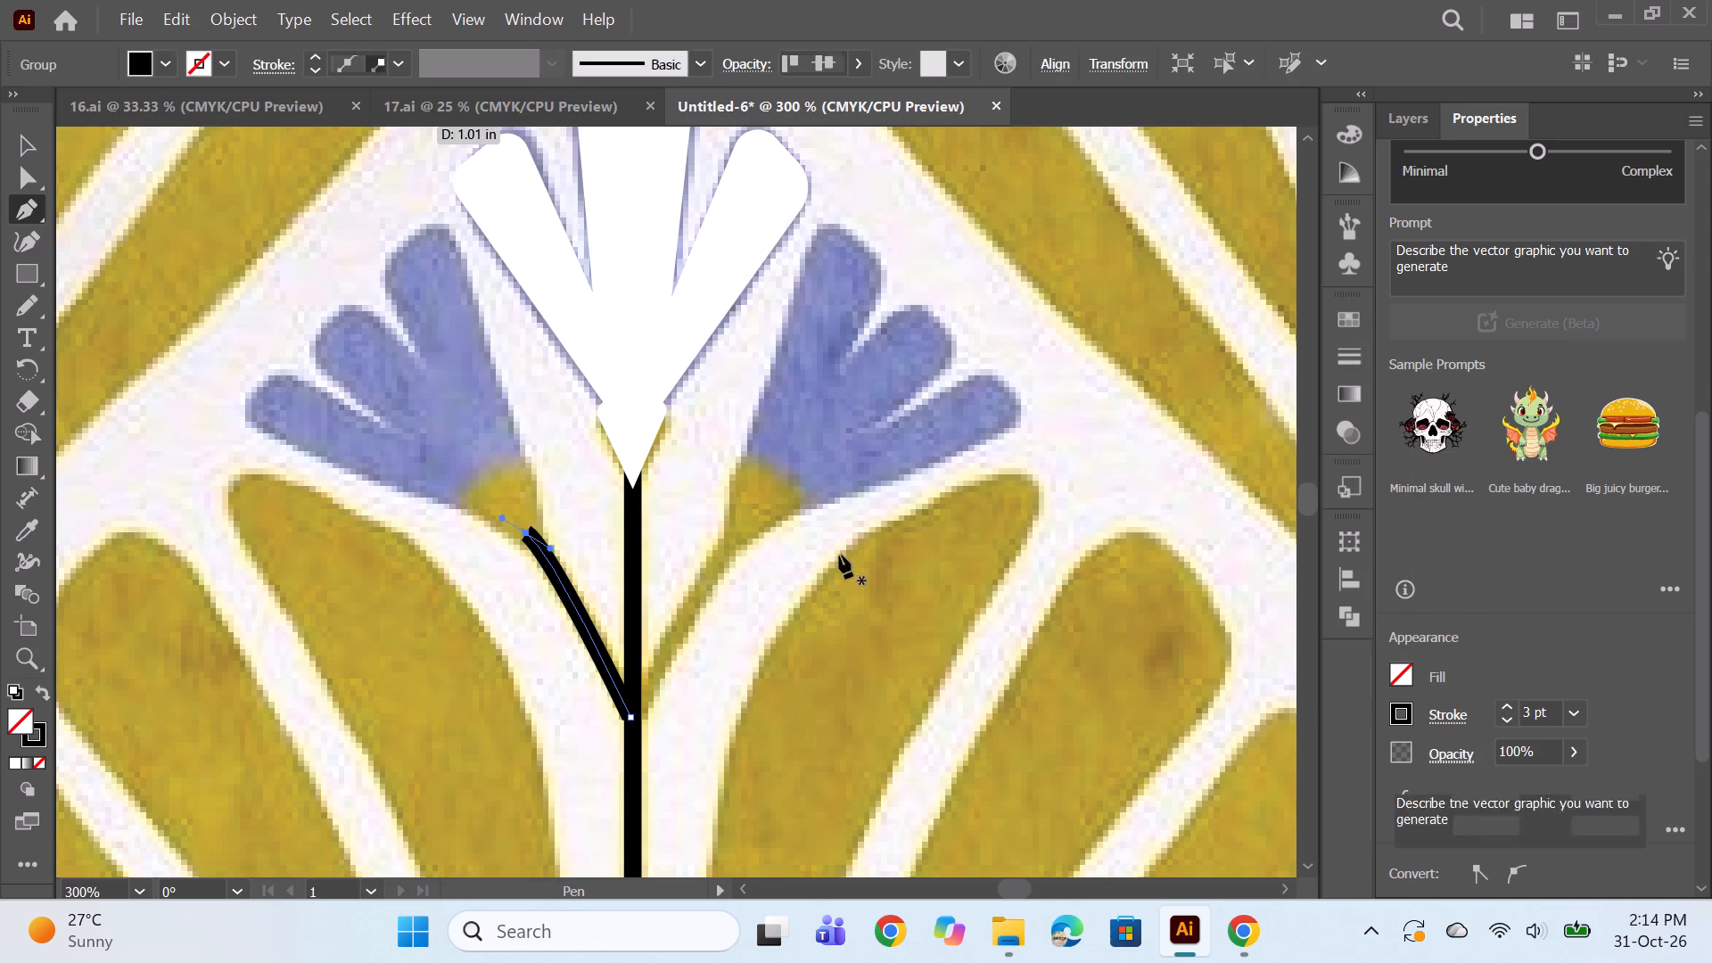
pyautogui.press('Right')
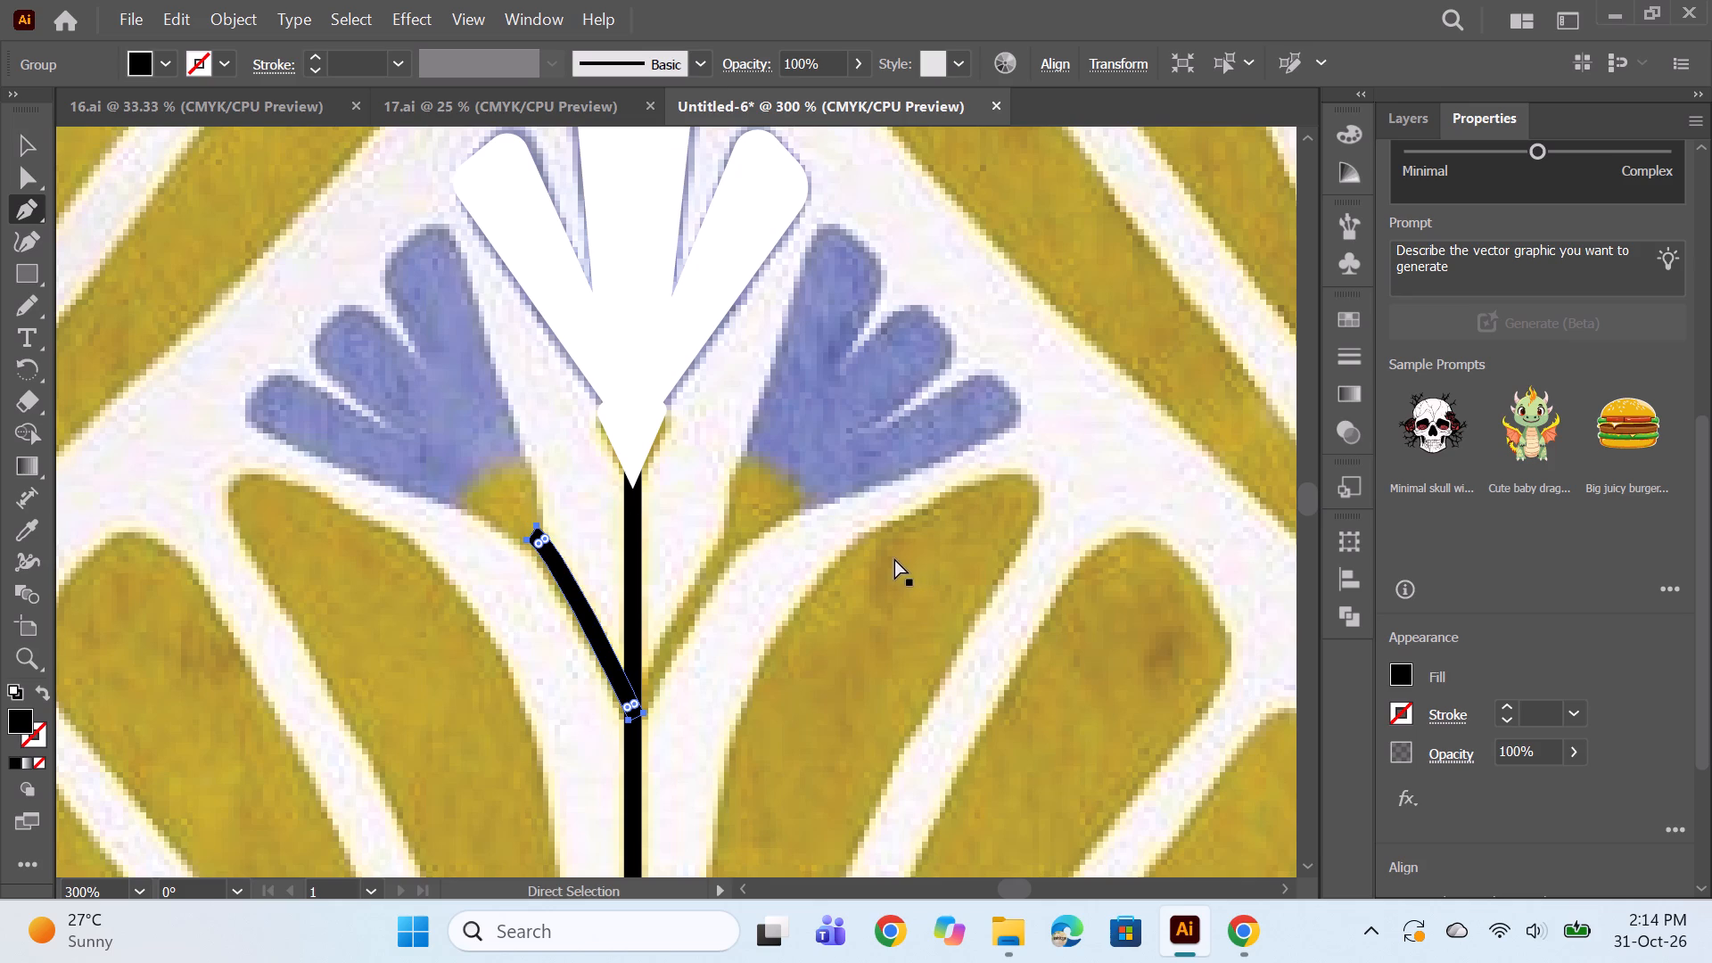
pyautogui.press('Left')
pyautogui.keyDown('ctrl'); pyautogui.click(848, 533); pyautogui.keyUp('ctrl')
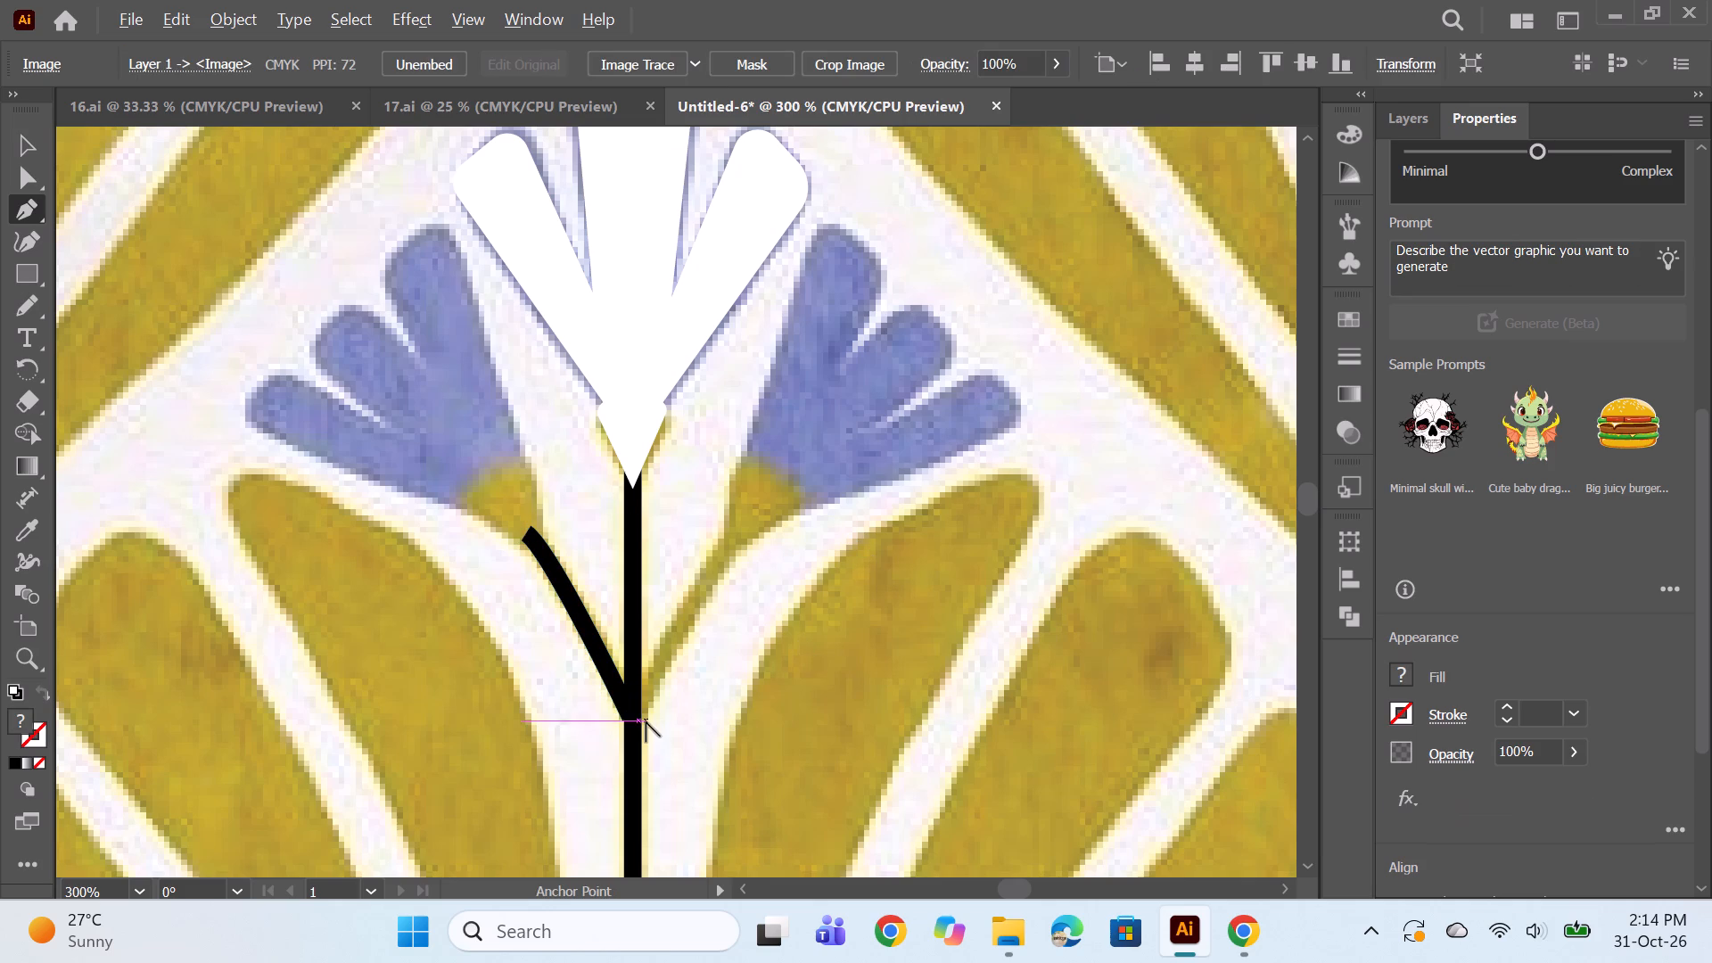
# Move the expanded branch's lower left anchor inside the main stem and adjust its handle to smooth the outer edge.
pyautogui.keyDown('alt'); pyautogui.scroll(2, 646, 721); pyautogui.keyUp('alt')
pyautogui.keyDown('ctrl'); pyautogui.click(588, 705); pyautogui.keyUp('ctrl')
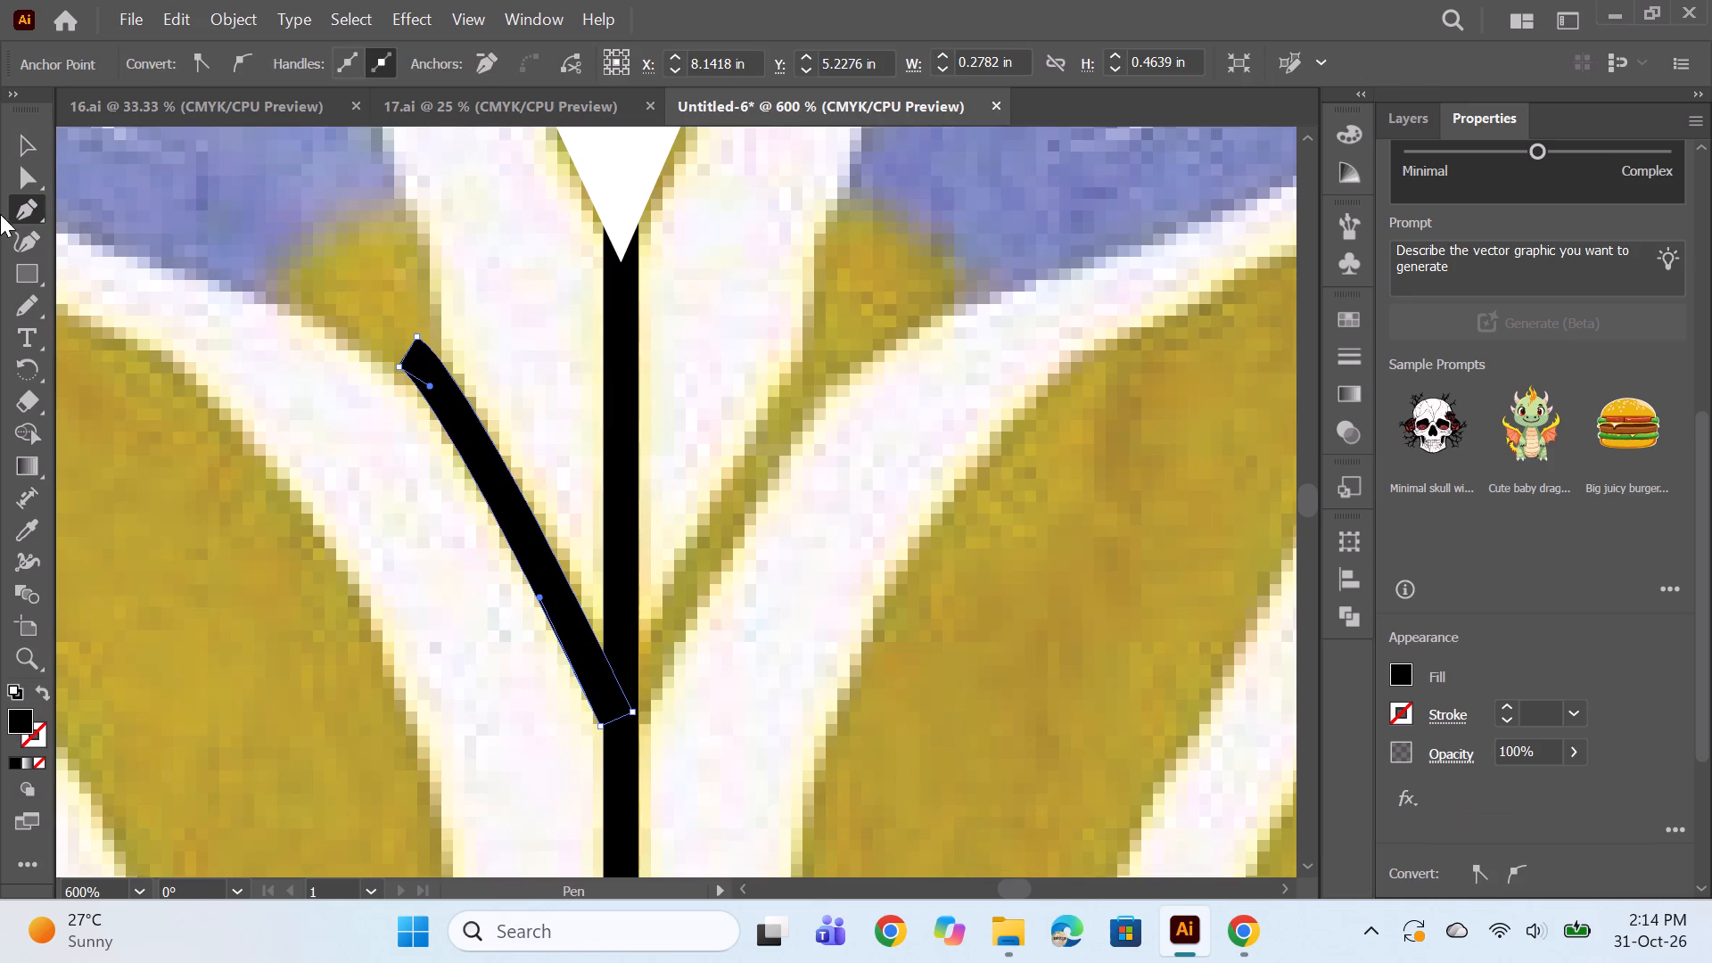
pyautogui.keyDown('ctrl'); pyautogui.click(601, 727); pyautogui.keyUp('ctrl')
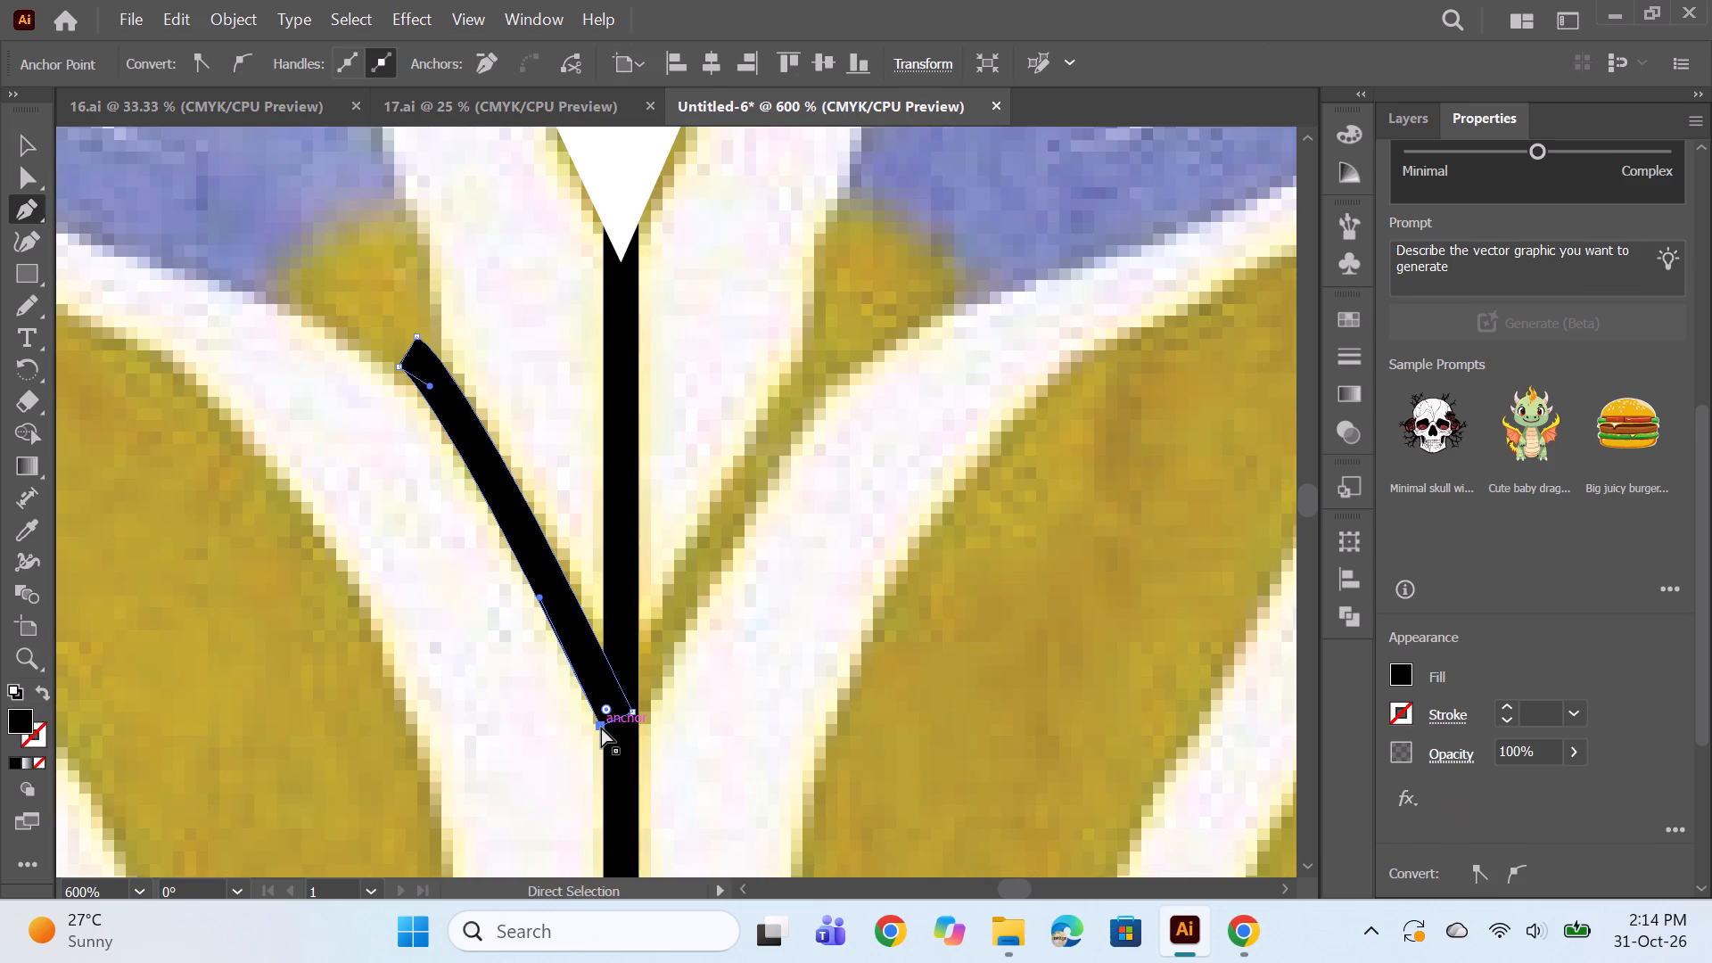
pyautogui.keyDown('ctrl'); pyautogui.moveTo(601, 727); pyautogui.dragTo(612, 727); pyautogui.keyUp('ctrl')
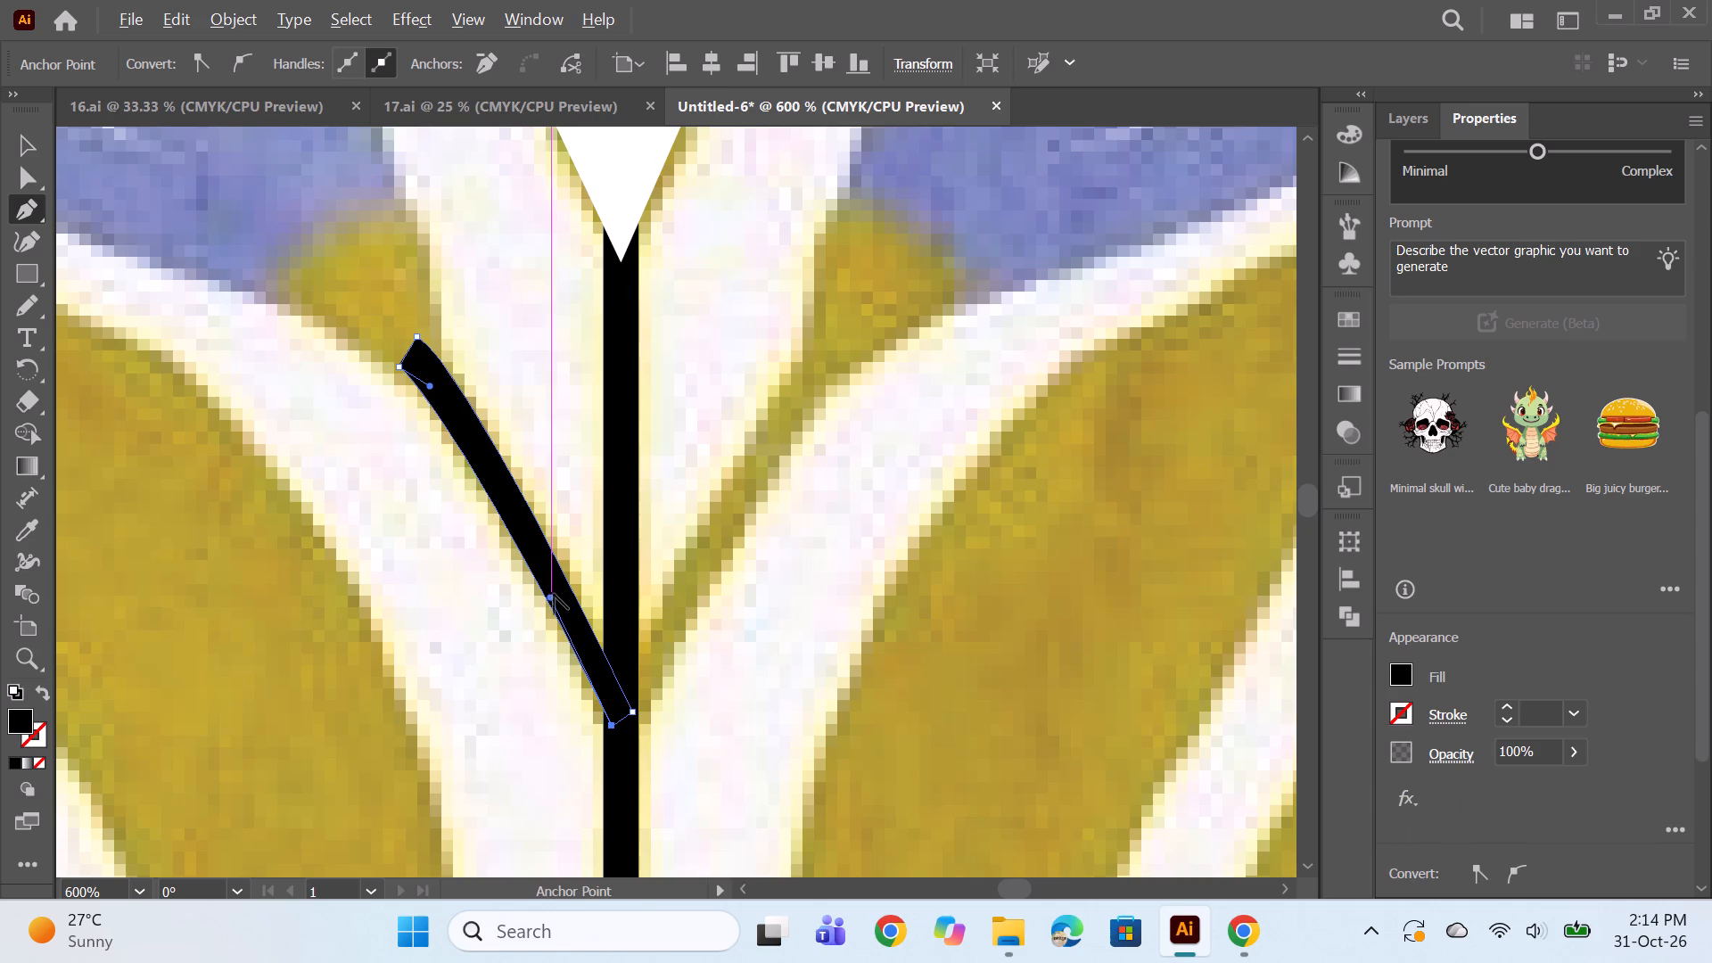
pyautogui.keyDown('alt'); pyautogui.moveTo(549, 598); pyautogui.dragTo(535, 589); pyautogui.keyUp('alt')
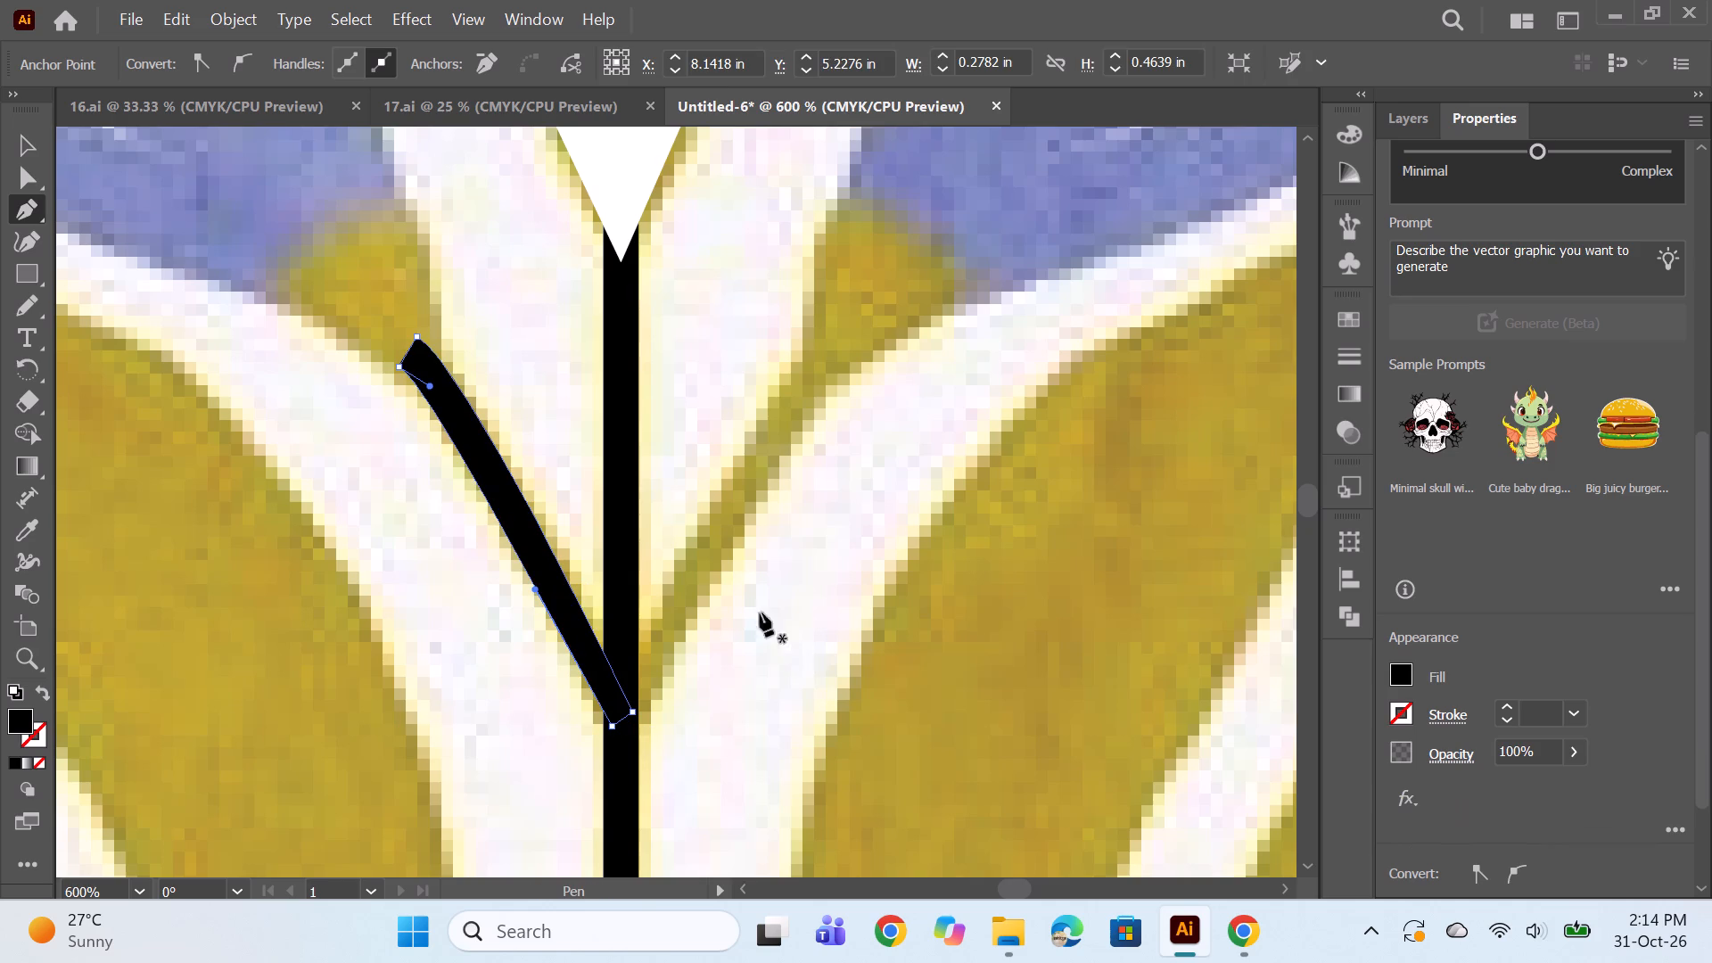
pyautogui.keyDown('ctrl'); pyautogui.click(743, 543); pyautogui.keyUp('ctrl')
# Select the three-petal flower and its triangular base and place a duplicate of both over the left blue flower.
pyautogui.keyDown('alt'); pyautogui.scroll(-4, 744, 444); pyautogui.keyUp('alt')
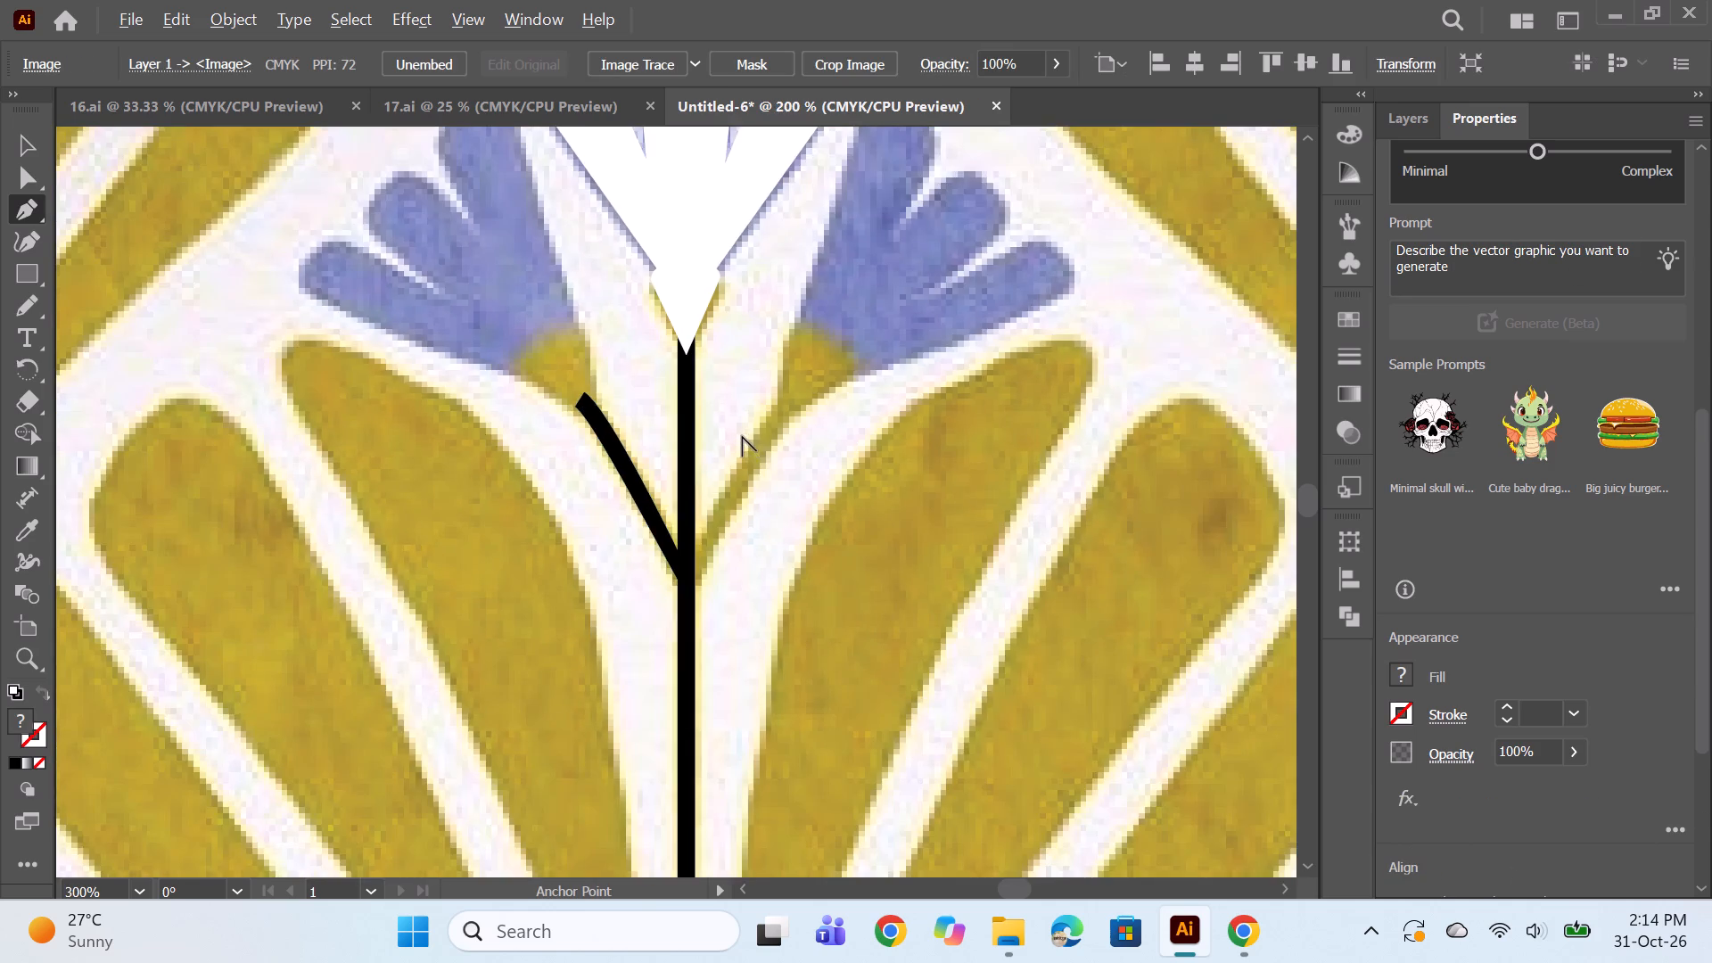
pyautogui.keyDown('alt'); pyautogui.scroll(3, 740, 427); pyautogui.keyUp('alt')
pyautogui.scroll(12, 990, 569)
pyautogui.keyDown('alt'); pyautogui.scroll(-1, 916, 343); pyautogui.keyUp('alt')
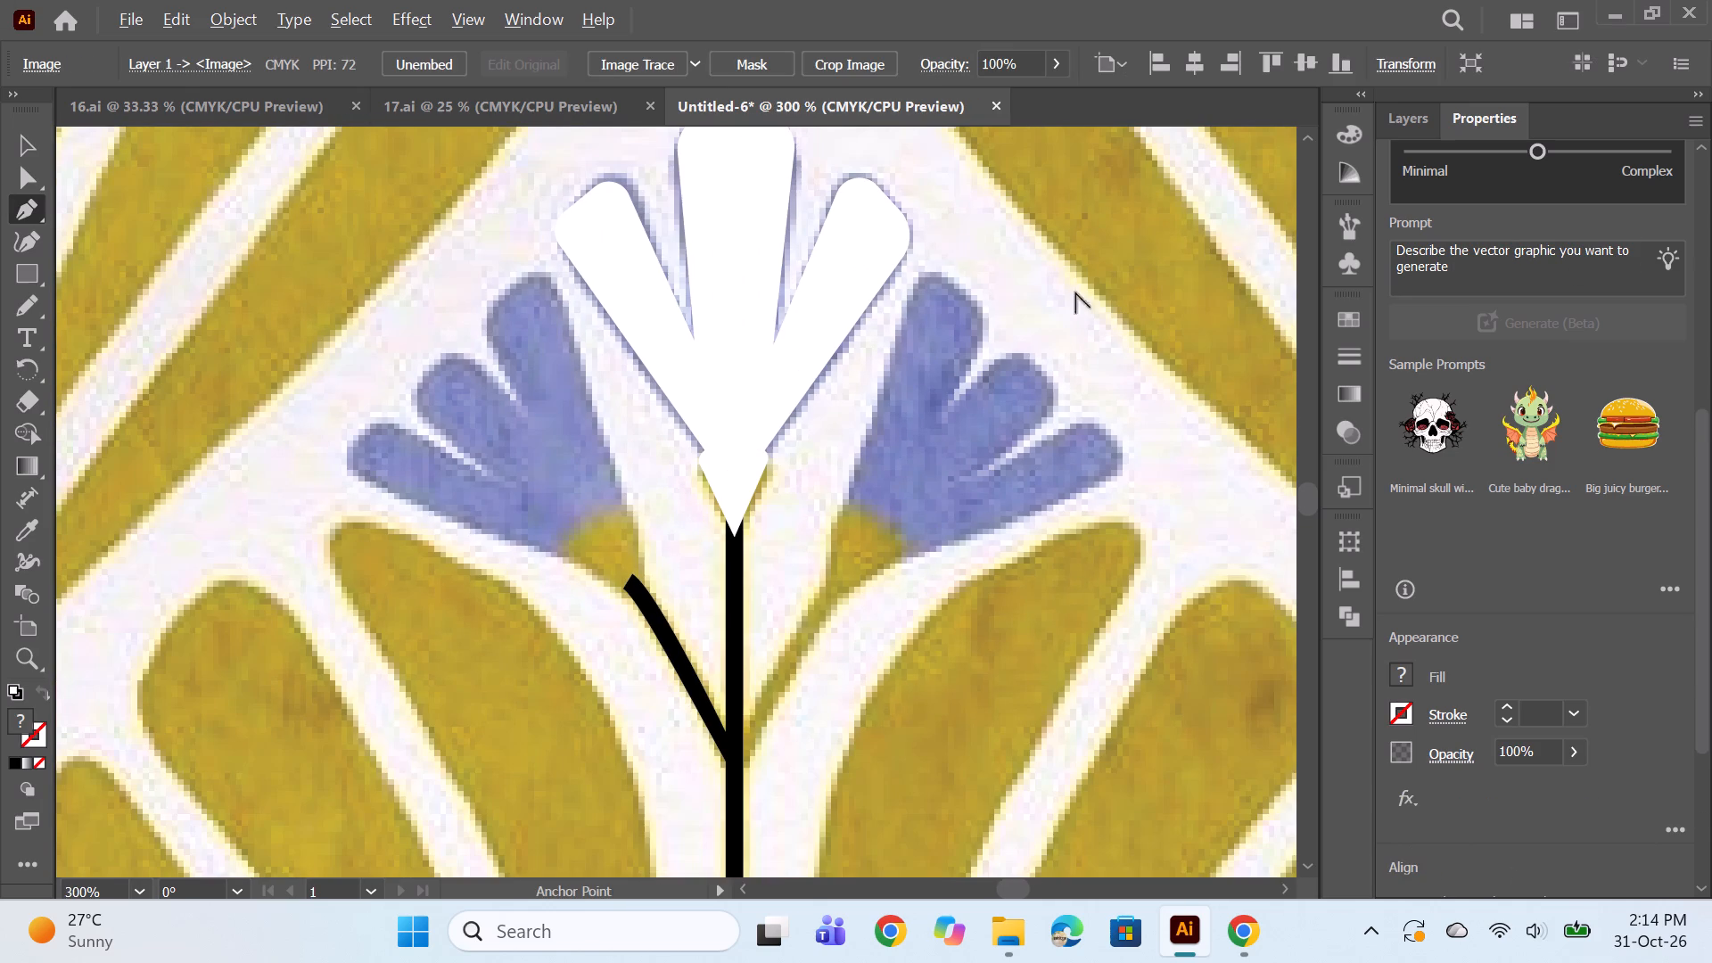
pyautogui.click(1412, 103)
pyautogui.click(1674, 260)
pyautogui.keyDown('ctrl'); pyautogui.click(1668, 292); pyautogui.keyUp('ctrl')
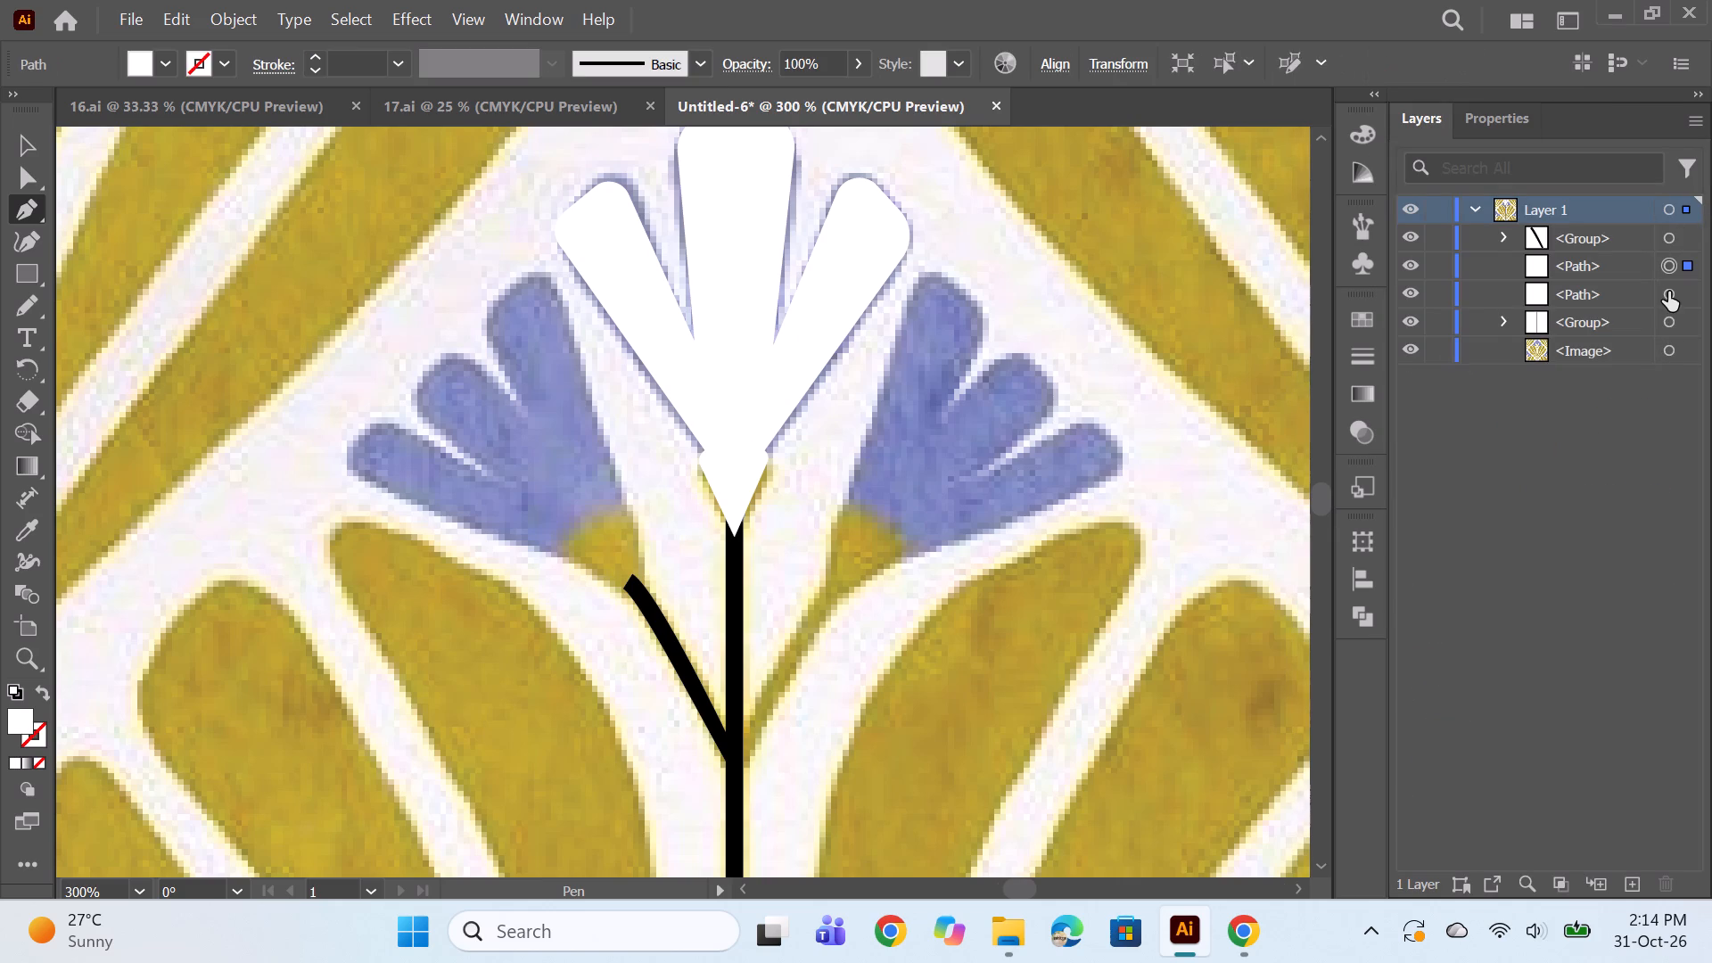
pyautogui.keyDown('alt'); pyautogui.scroll(-1, 958, 482); pyautogui.keyUp('alt')
pyautogui.click(38, 137)
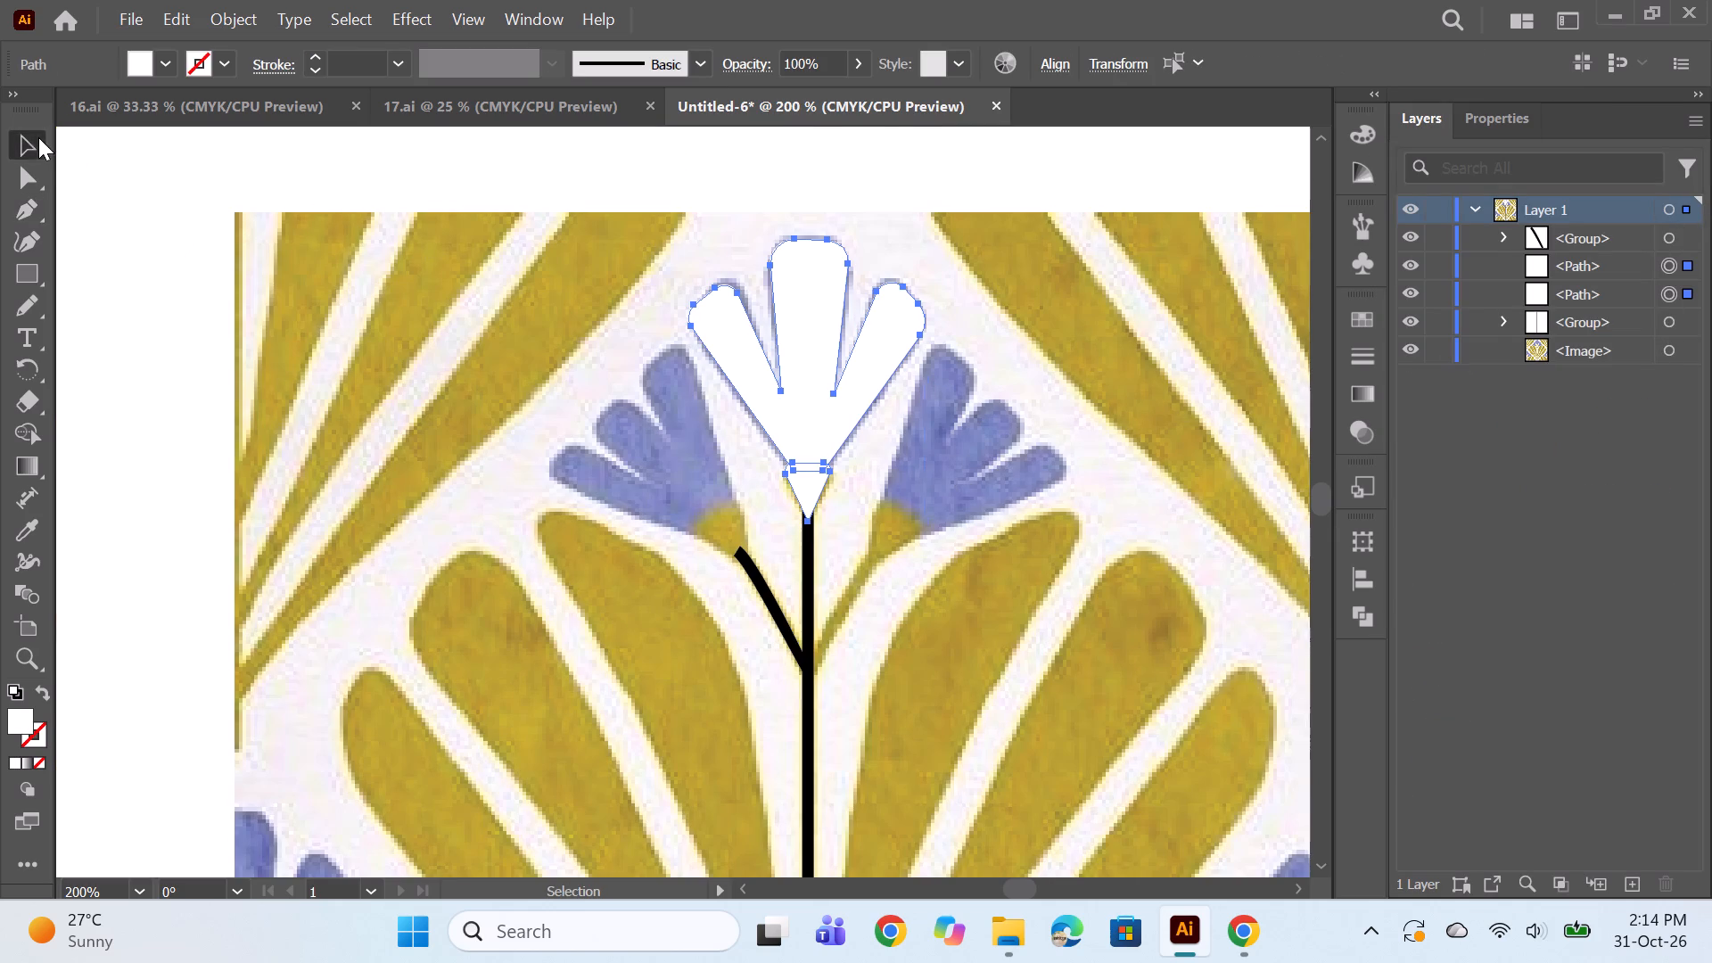
pyautogui.keyDown('alt'); pyautogui.moveTo(831, 421); pyautogui.dragTo(715, 511); pyautogui.keyUp('alt')
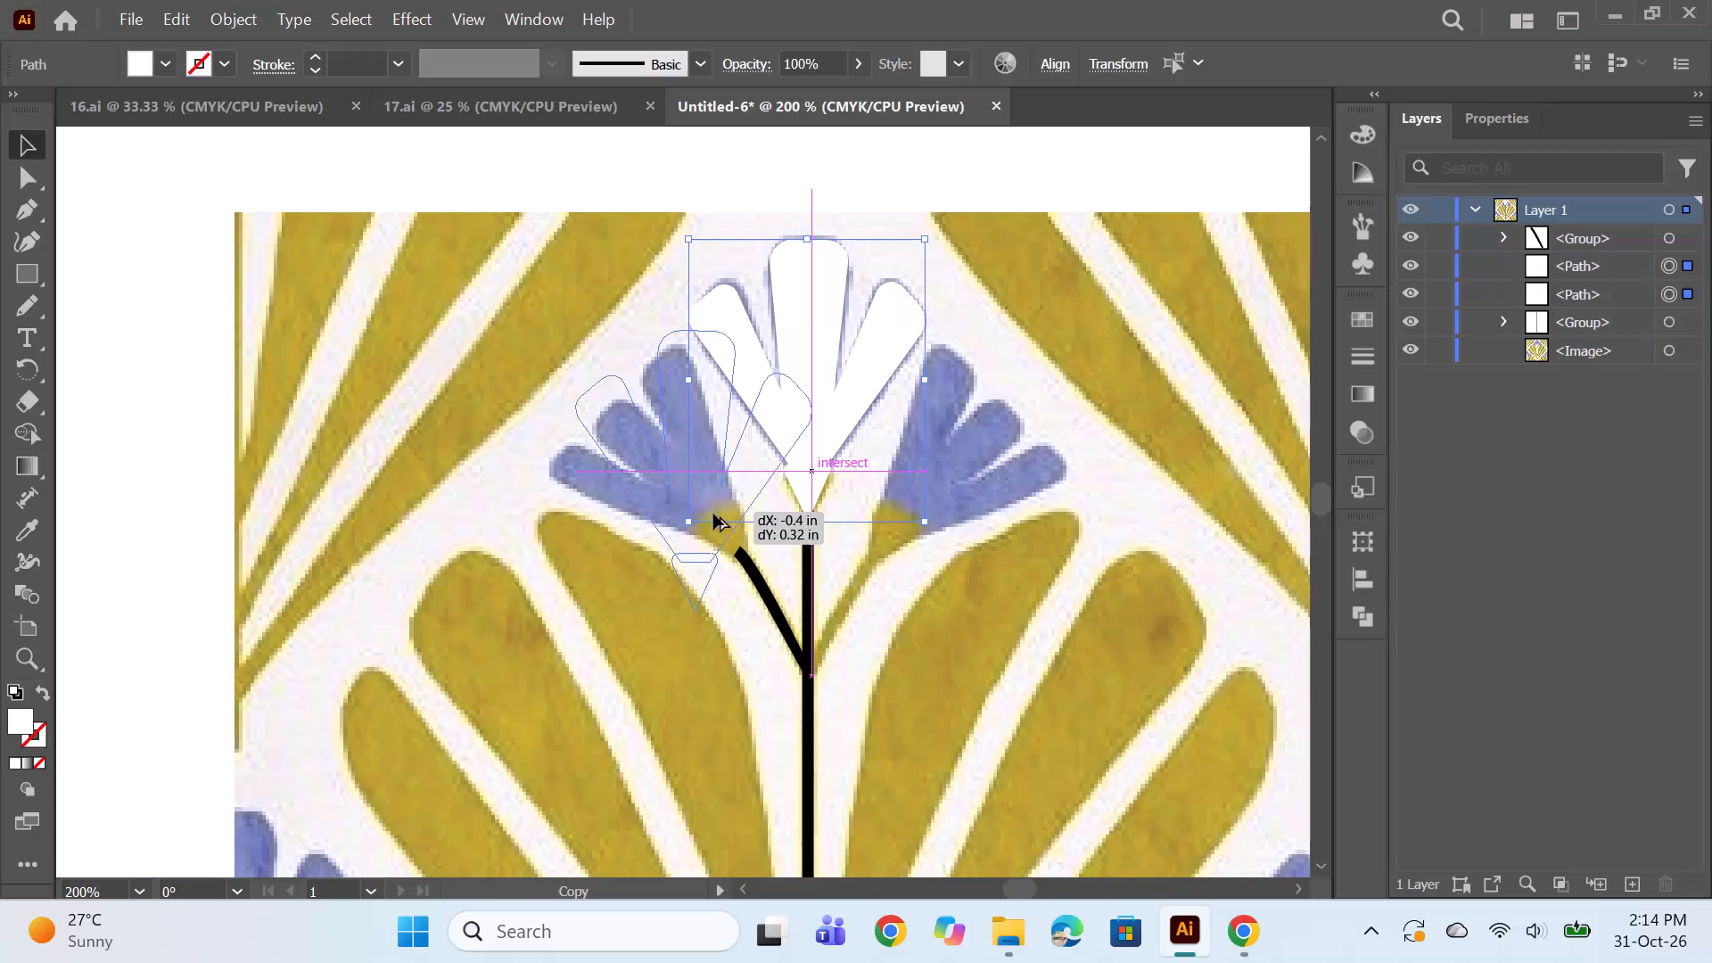
# Rotate the duplicated flower counterclockwise to match the left blue flower's tilt, shrink it, and move it to the branch's tip.
pyautogui.moveTo(819, 614); pyautogui.dragTo(882, 526)
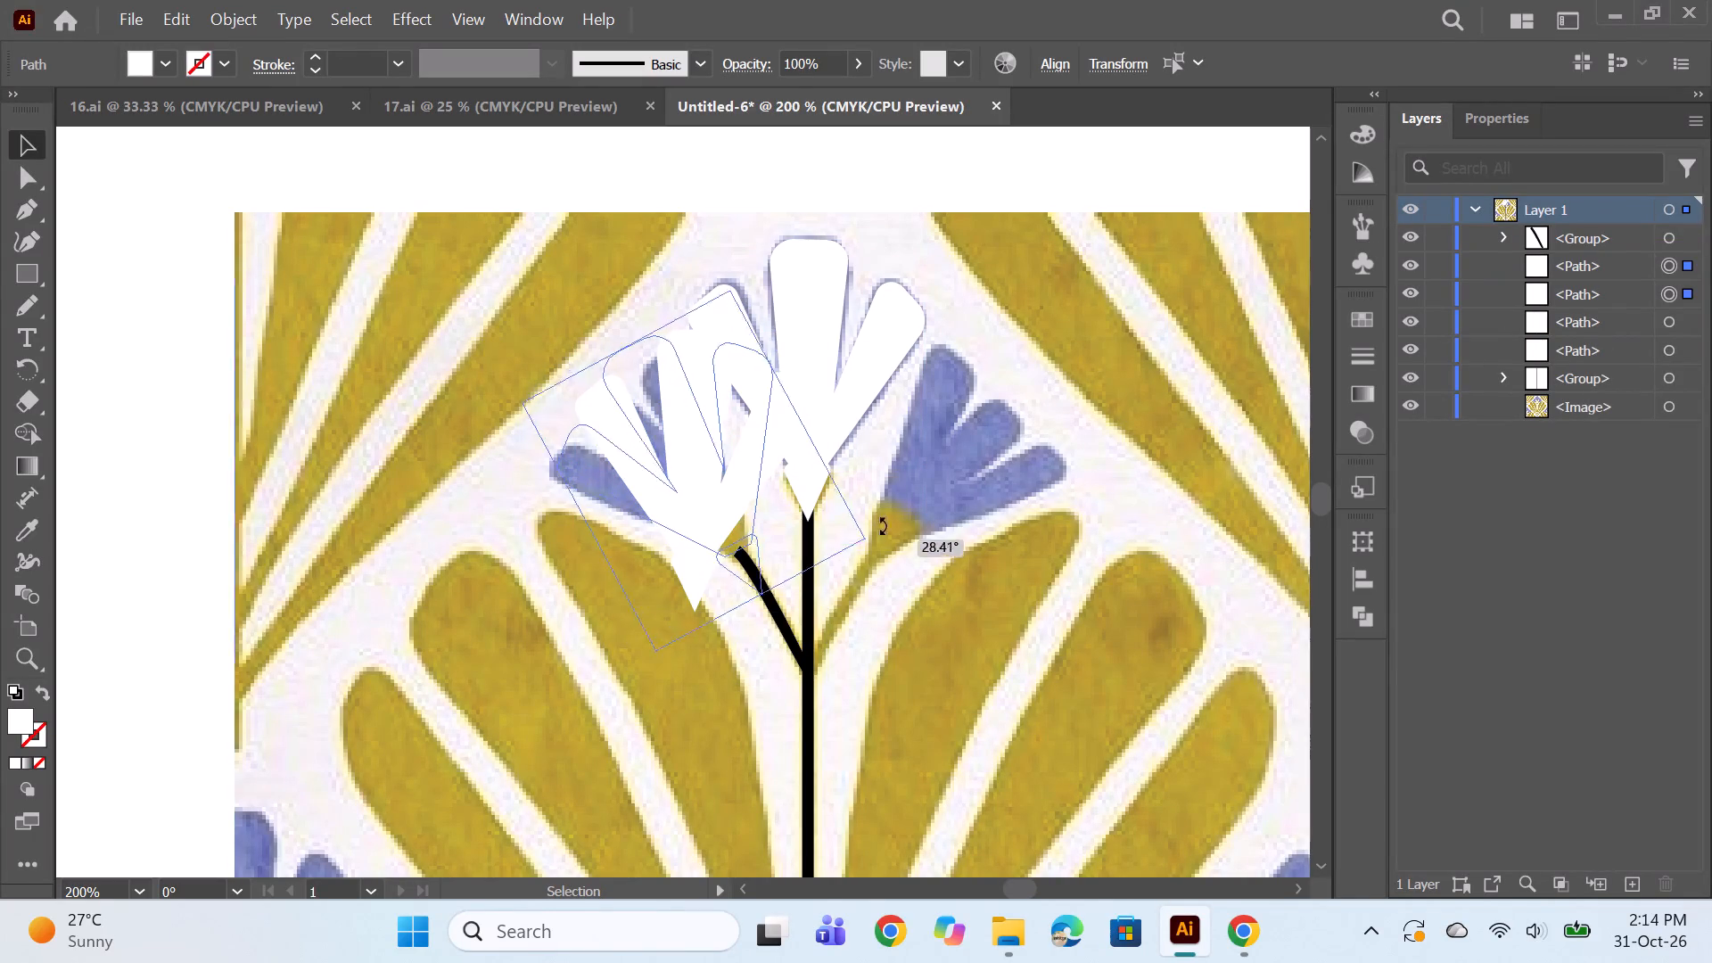
pyautogui.moveTo(882, 526); pyautogui.dragTo(882, 496)
pyautogui.keyDown('alt'); pyautogui.keyDown('shift'); pyautogui.moveTo(877, 499); pyautogui.dragTo(829, 490); pyautogui.keyUp('shift'); pyautogui.keyUp('alt')
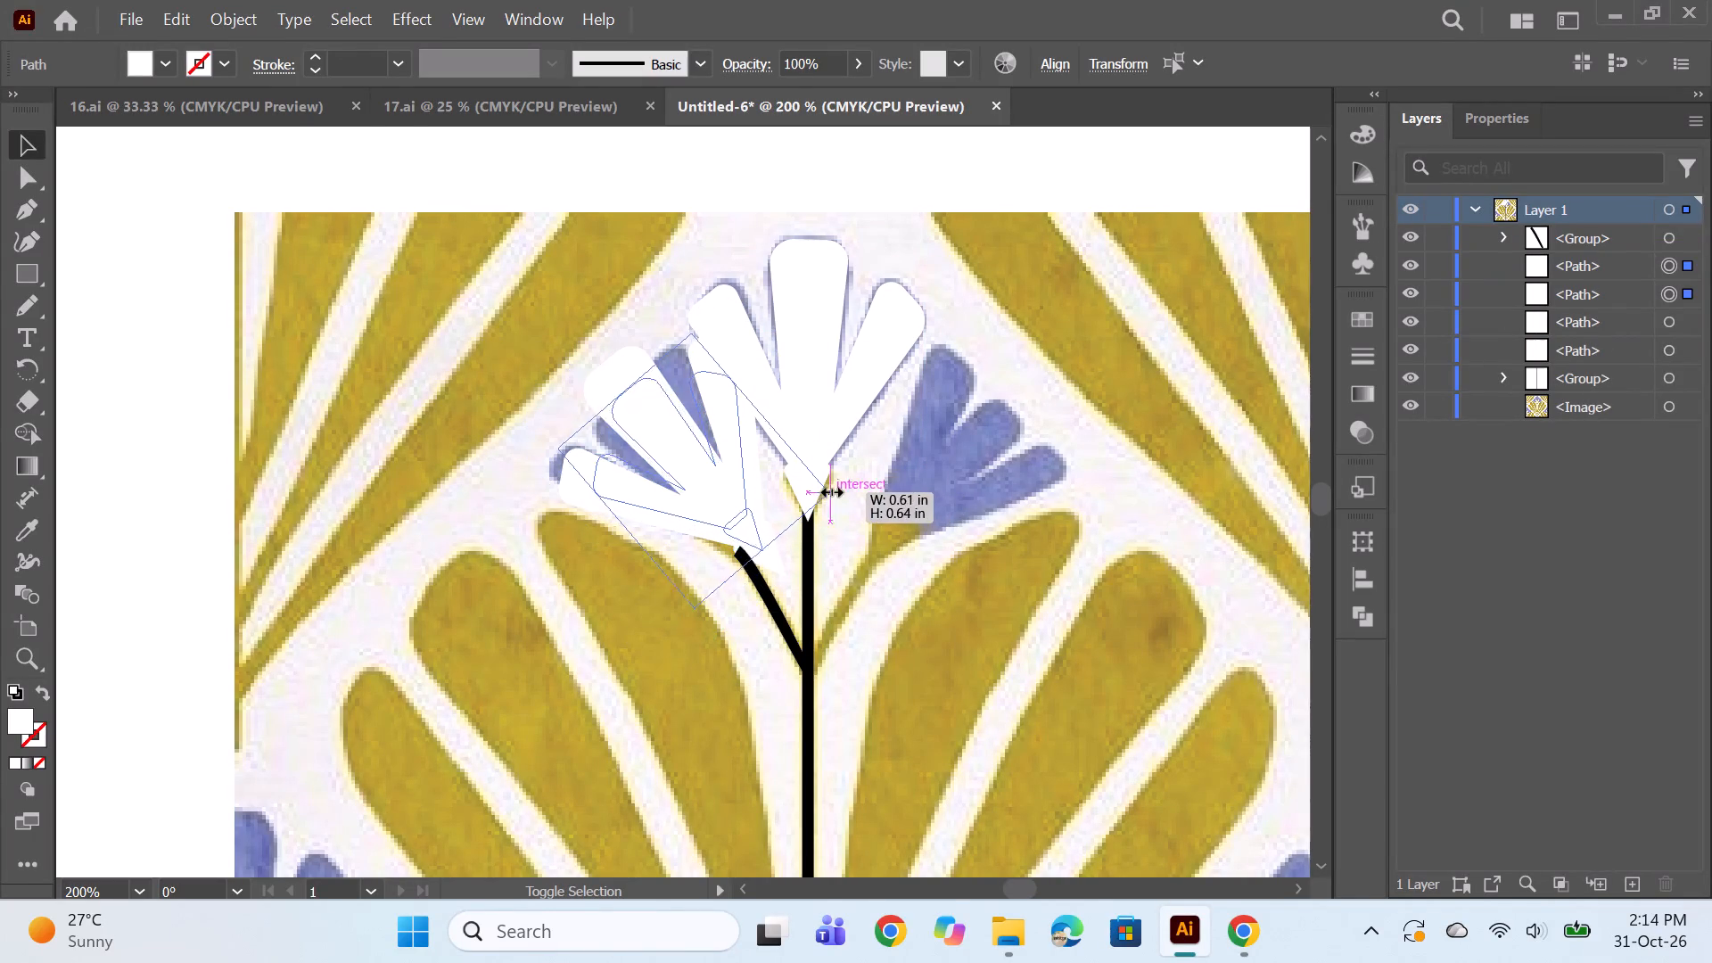
pyautogui.keyDown('alt'); pyautogui.keyDown('shift'); pyautogui.moveTo(829, 490); pyautogui.dragTo(823, 488); pyautogui.keyUp('shift'); pyautogui.keyUp('alt')
pyautogui.moveTo(728, 487); pyautogui.dragTo(713, 505)
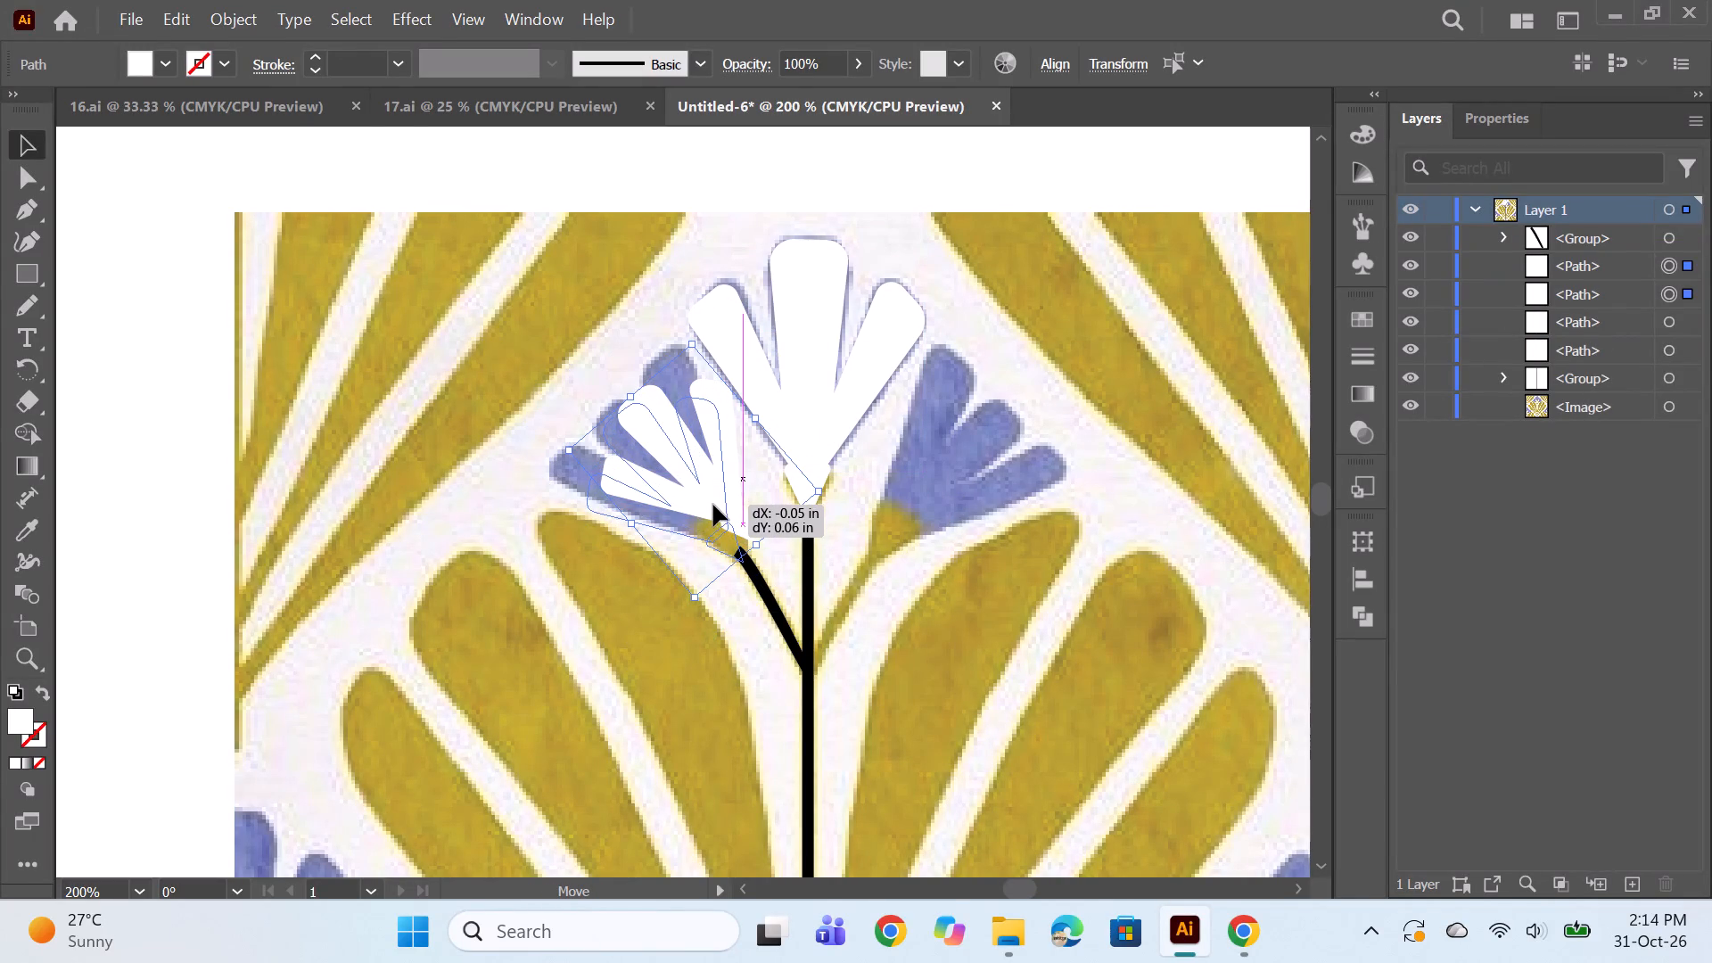
pyautogui.moveTo(713, 505); pyautogui.dragTo(714, 505)
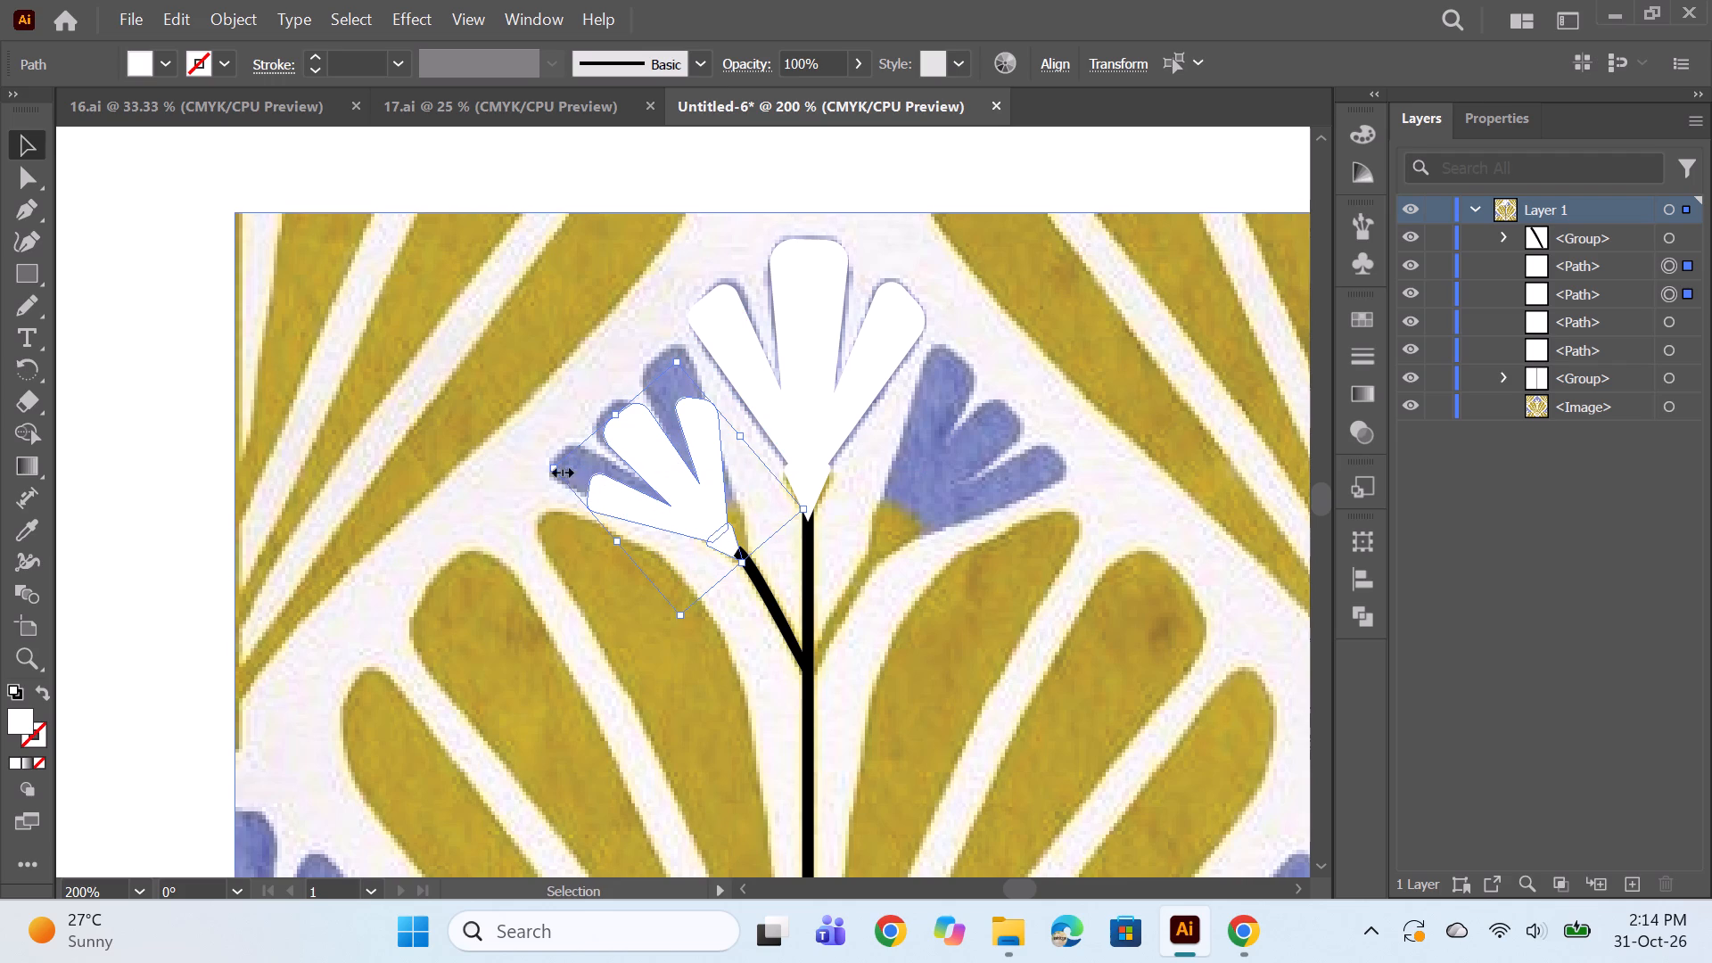
# Resize the tilted flower to fit the left blue flower, nudge its base onto the branch's tip, and deselect it.
pyautogui.moveTo(556, 466); pyautogui.dragTo(521, 441)
pyautogui.moveTo(729, 416); pyautogui.dragTo(745, 400)
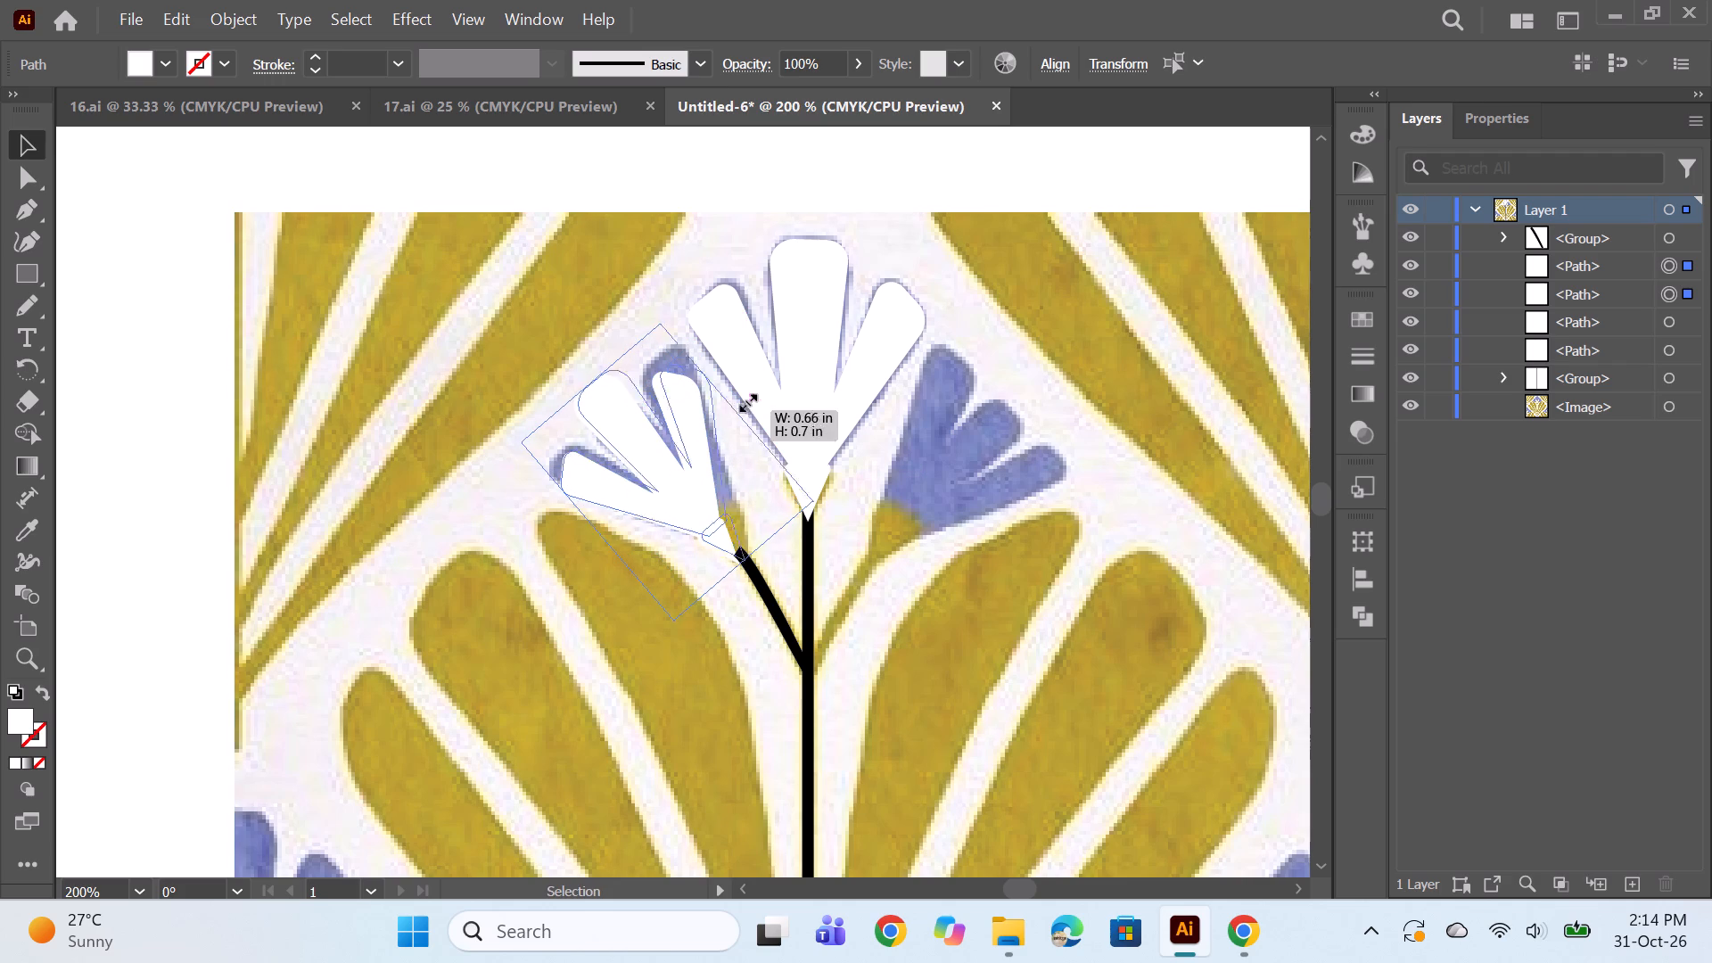
pyautogui.moveTo(745, 400); pyautogui.dragTo(749, 398)
pyautogui.moveTo(671, 309); pyautogui.dragTo(671, 316)
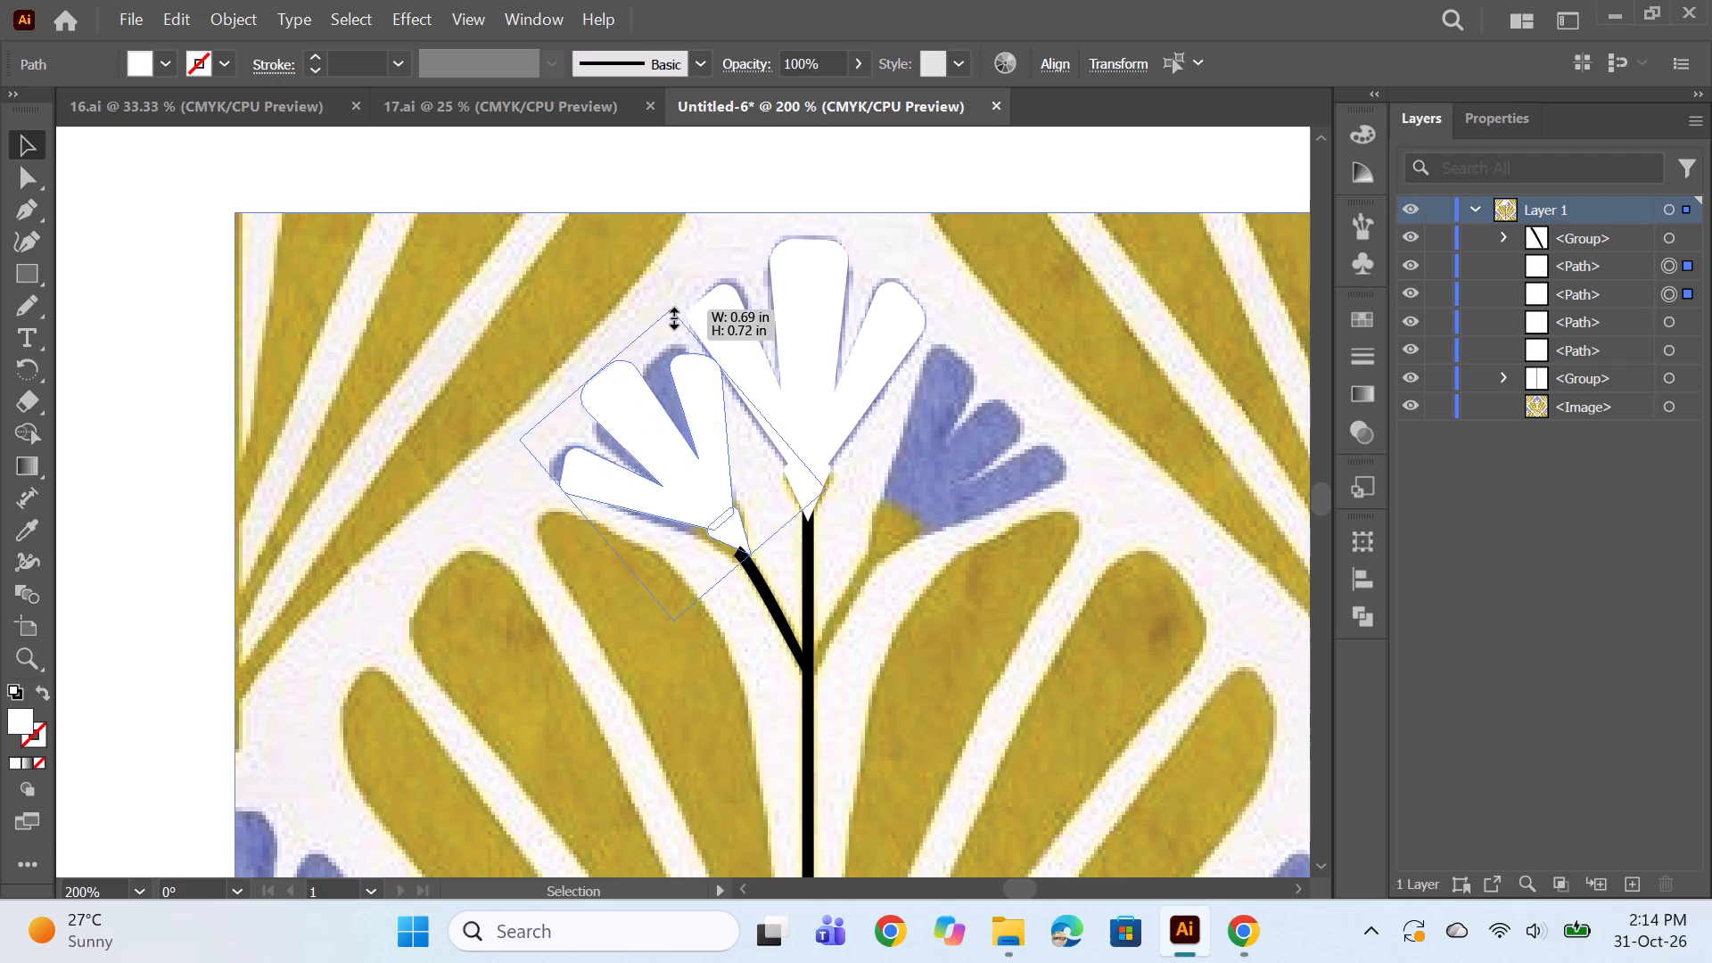
pyautogui.moveTo(671, 316); pyautogui.dragTo(671, 327)
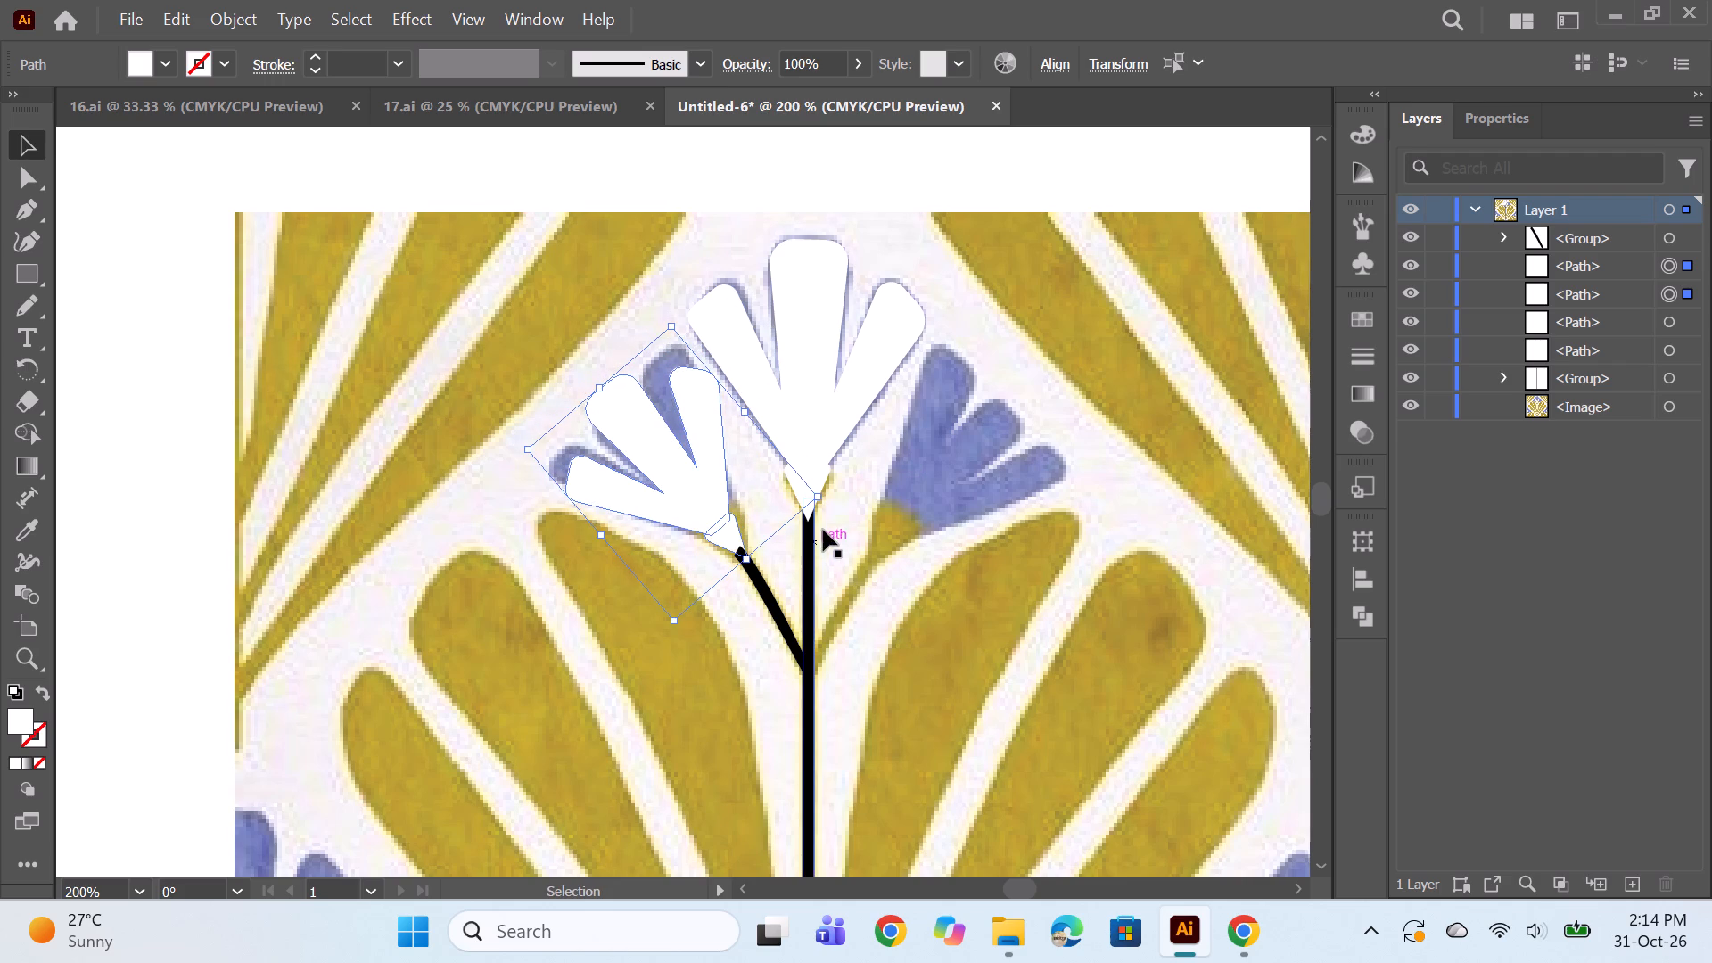
pyautogui.keyDown('alt'); pyautogui.scroll(1, 753, 530); pyautogui.keyUp('alt')
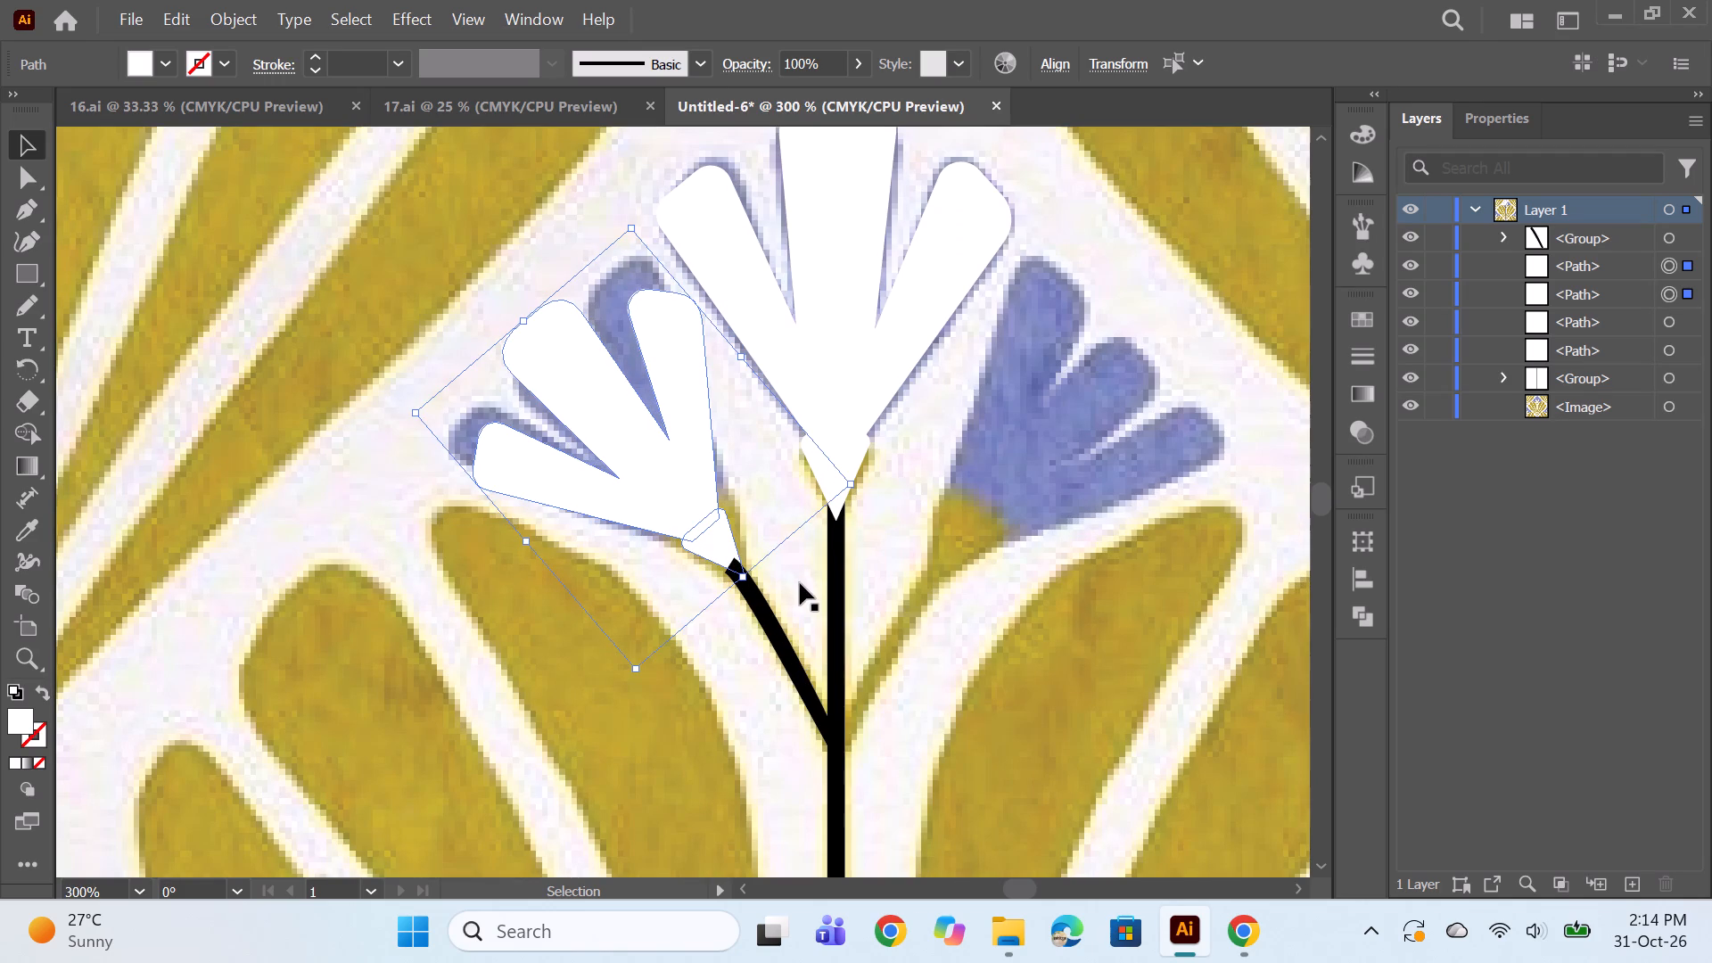
pyautogui.press('Left')
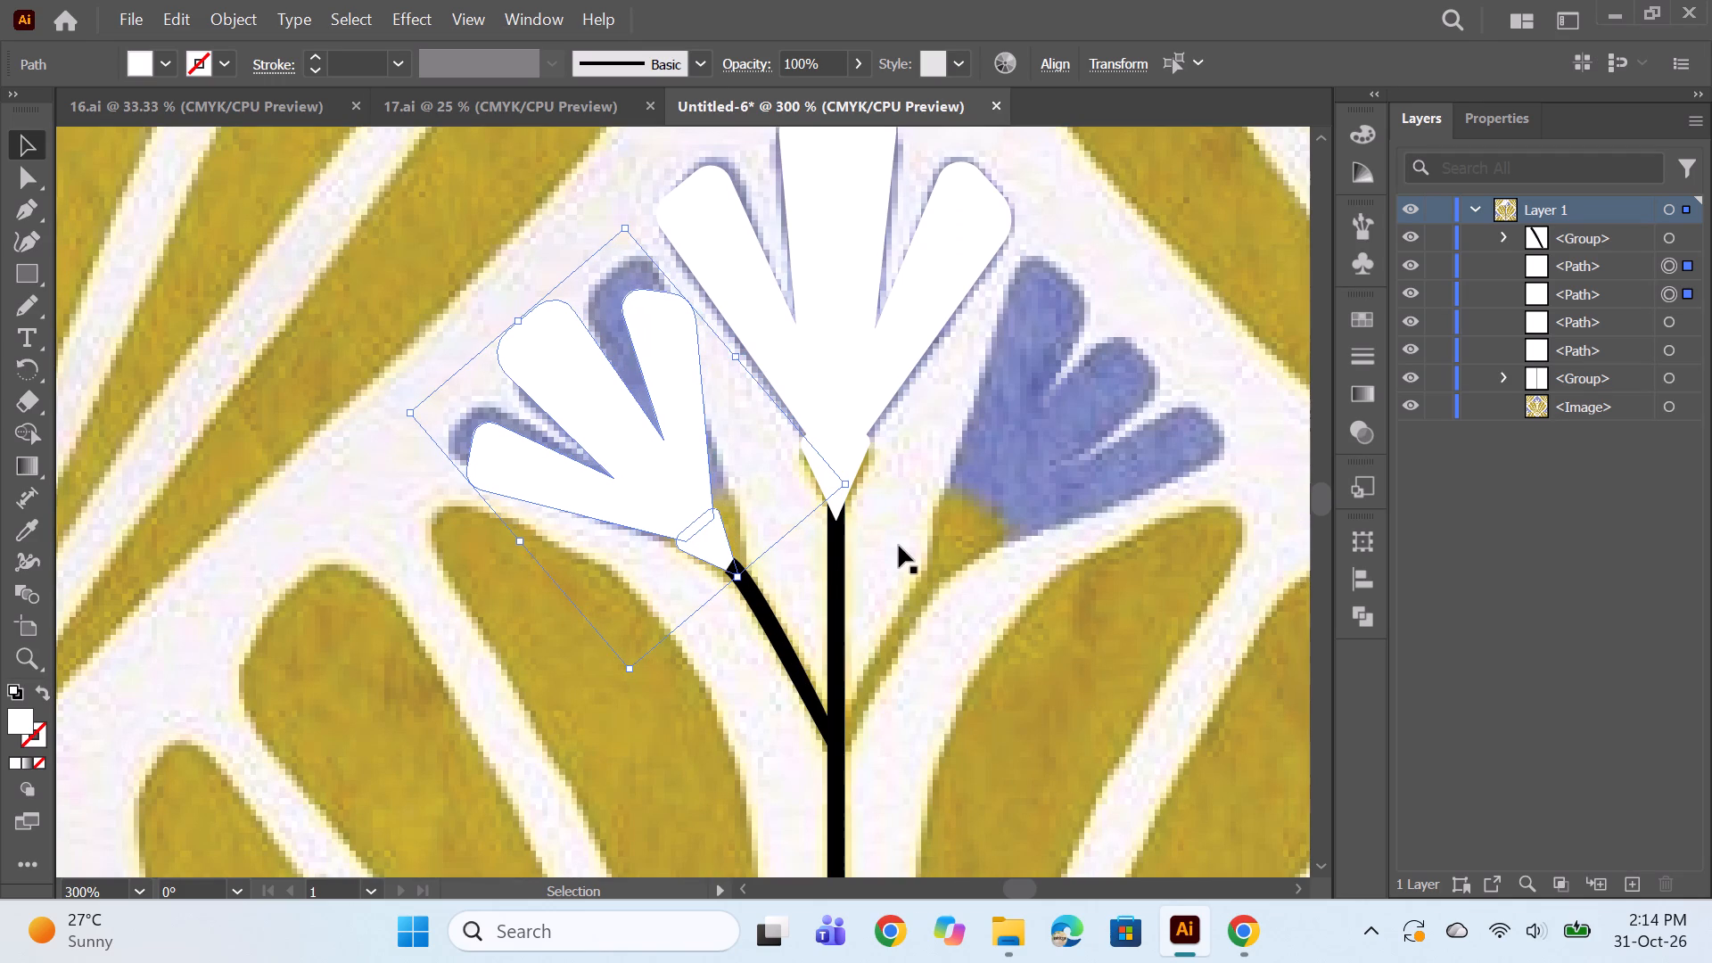
pyautogui.keyDown('ctrl'); pyautogui.click(354, 529); pyautogui.keyUp('ctrl')
# Select the left flower and its base and create a copy of both reflected across the vertical axis.
pyautogui.keyDown('alt'); pyautogui.scroll(-1, 965, 443); pyautogui.keyUp('alt')
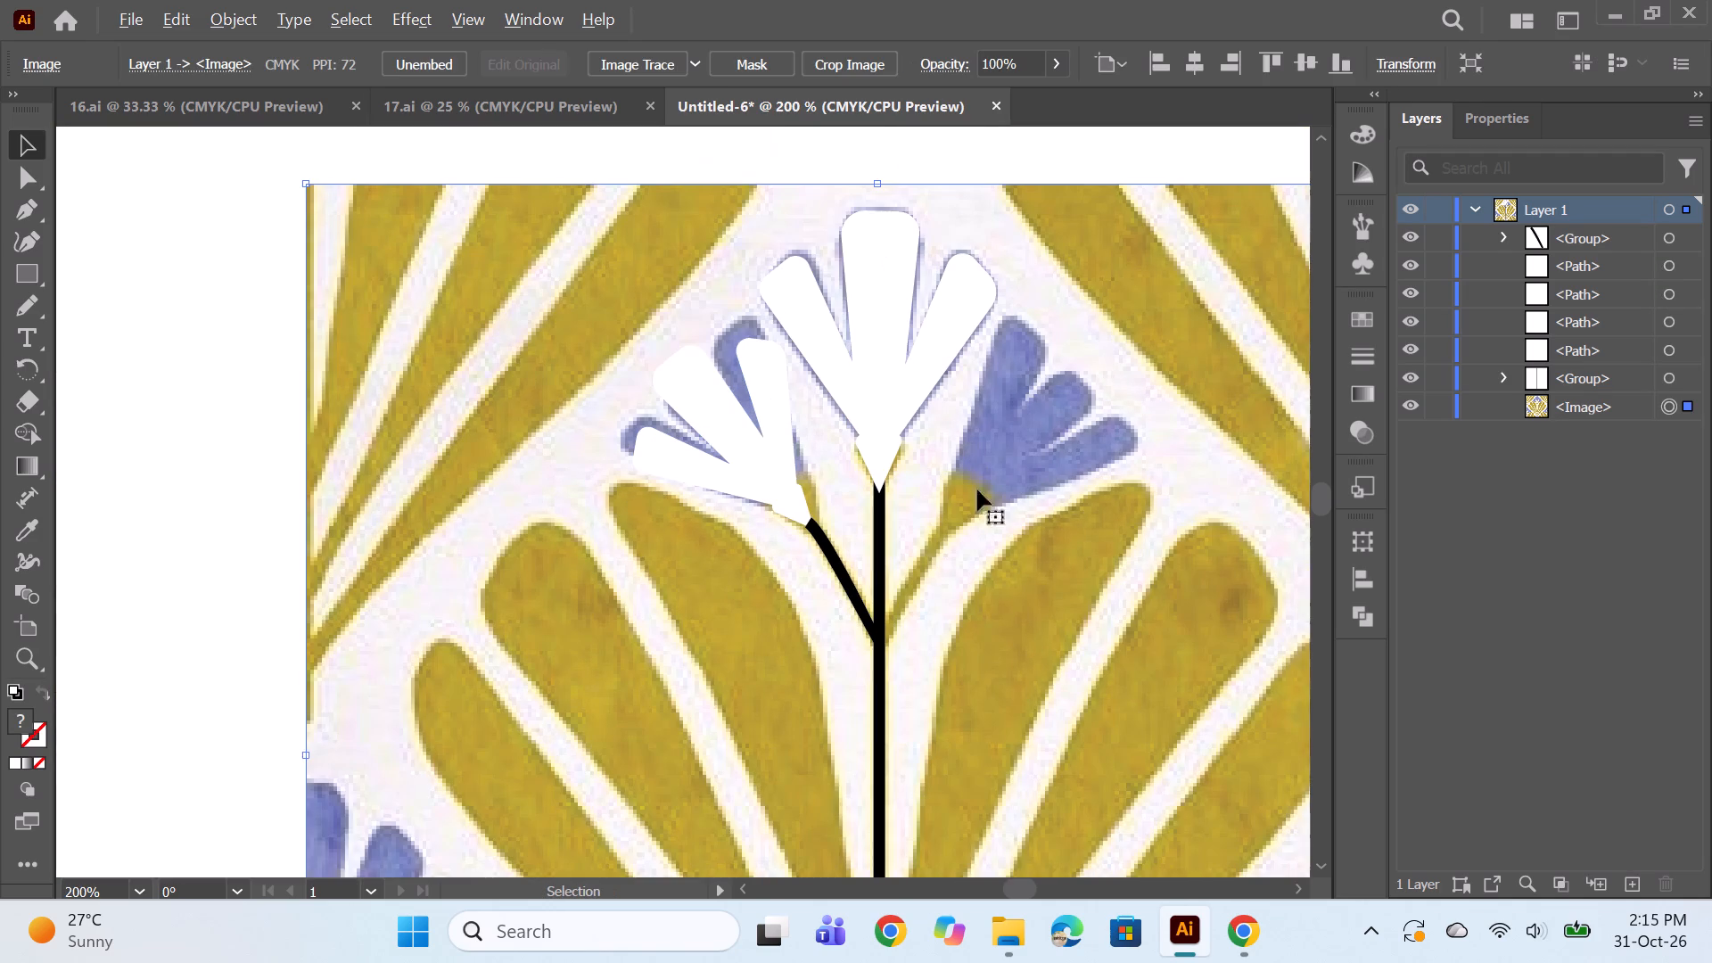
pyautogui.press('space')
pyautogui.moveTo(1012, 637); pyautogui.dragTo(934, 648)
pyautogui.click(699, 442)
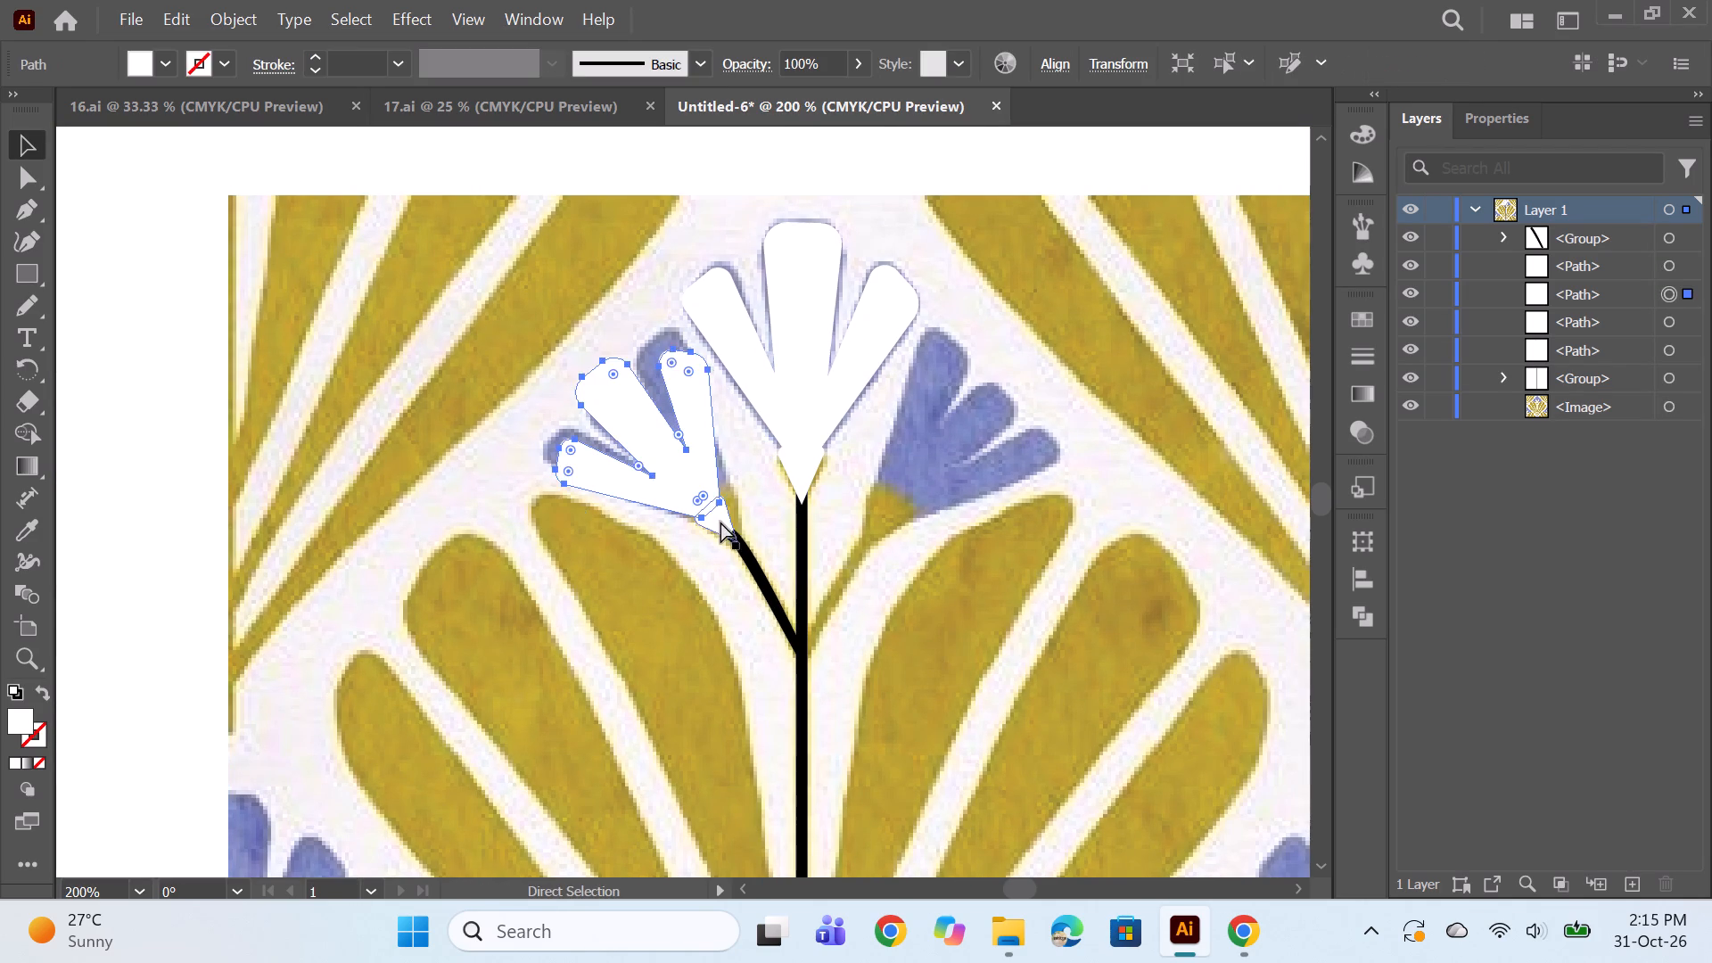
pyautogui.keyDown('ctrl'); pyautogui.click(720, 522); pyautogui.keyUp('ctrl')
pyautogui.keyDown('ctrl'); pyautogui.click(1671, 287); pyautogui.keyUp('ctrl')
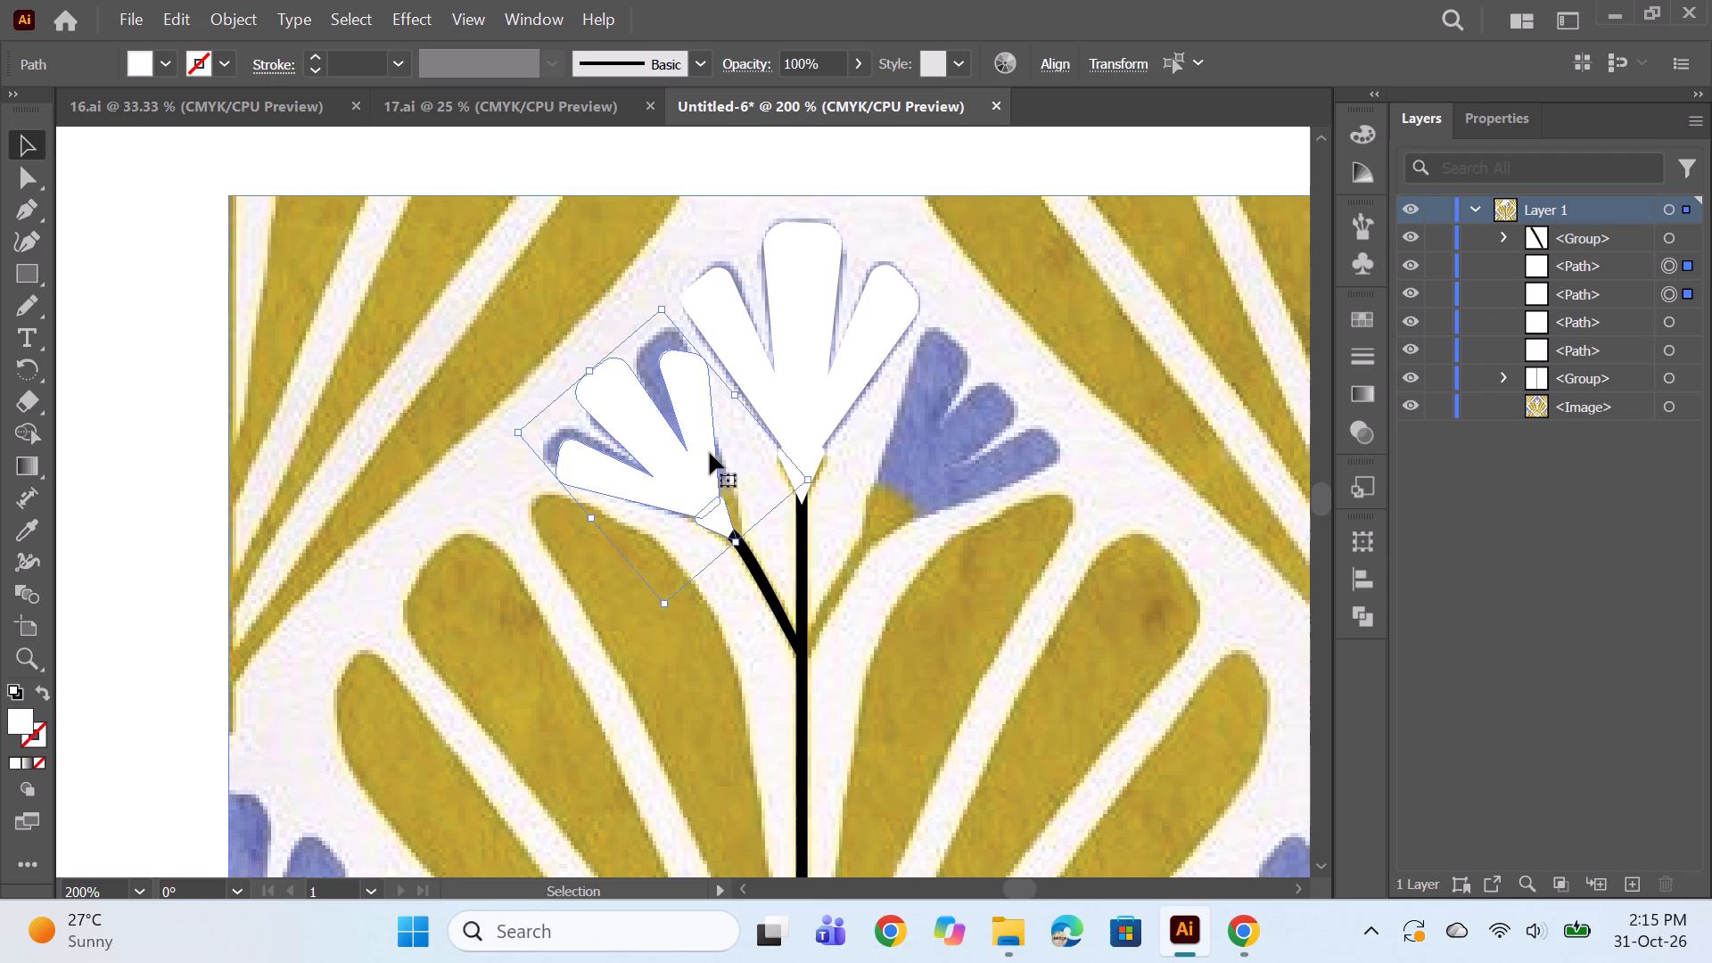
pyautogui.rightClick(683, 452)
pyautogui.click(817, 727)
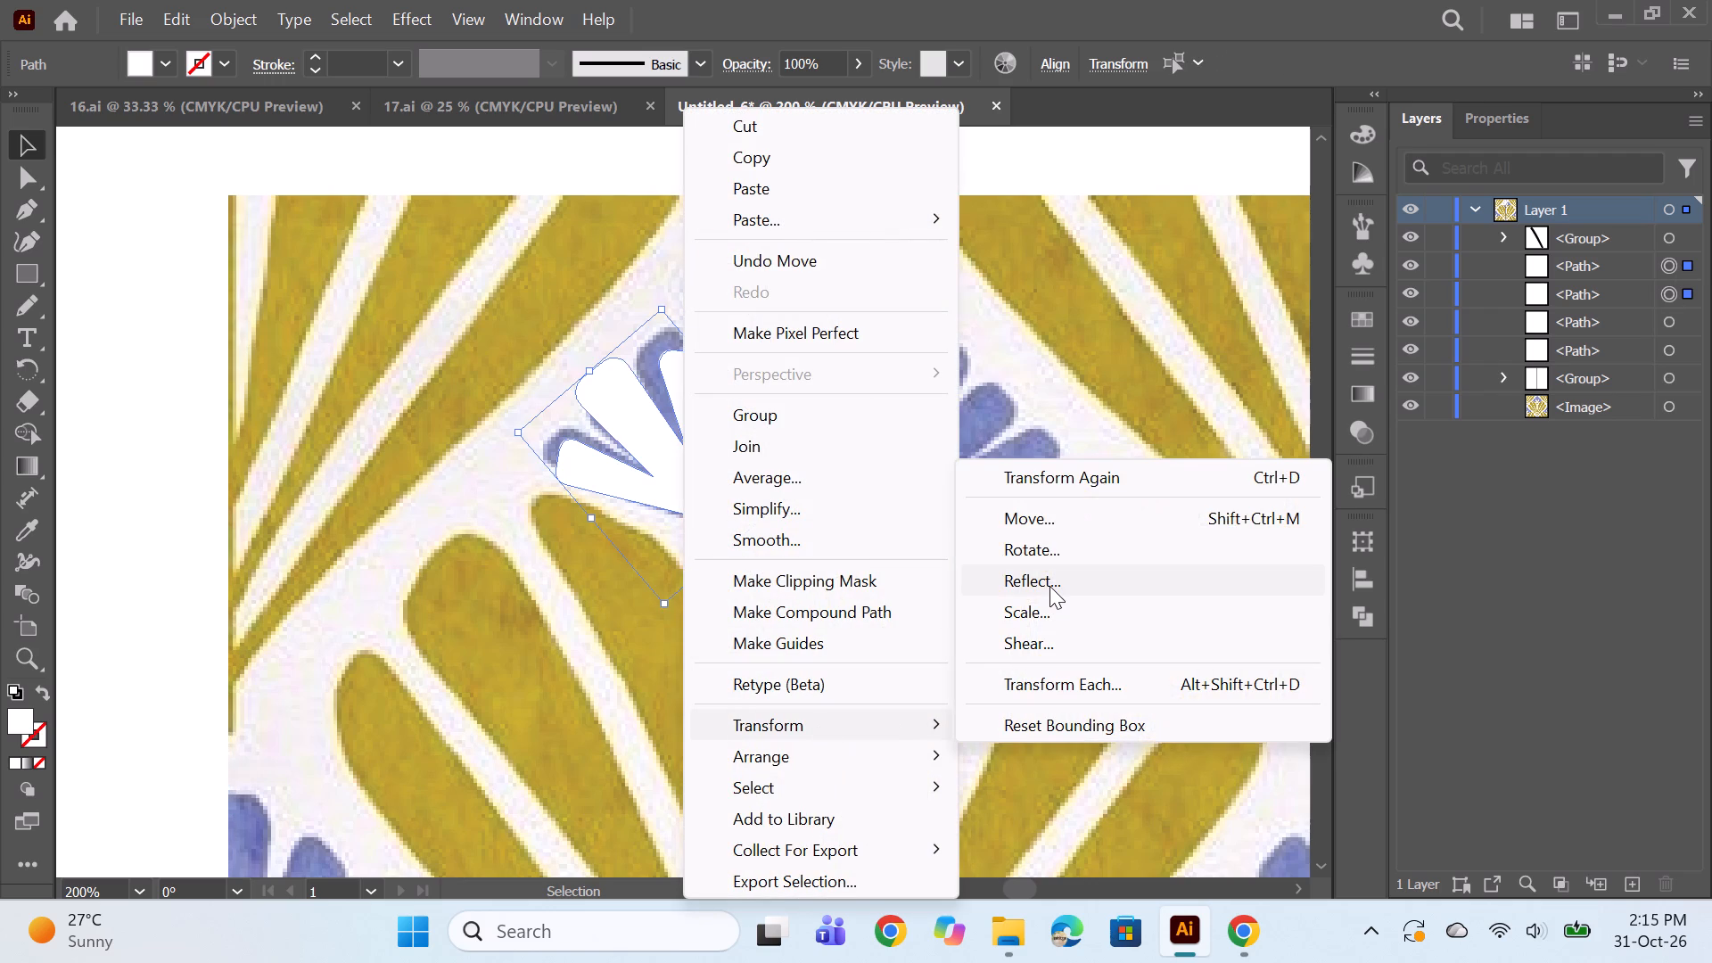
pyautogui.click(1041, 591)
pyautogui.click(732, 623)
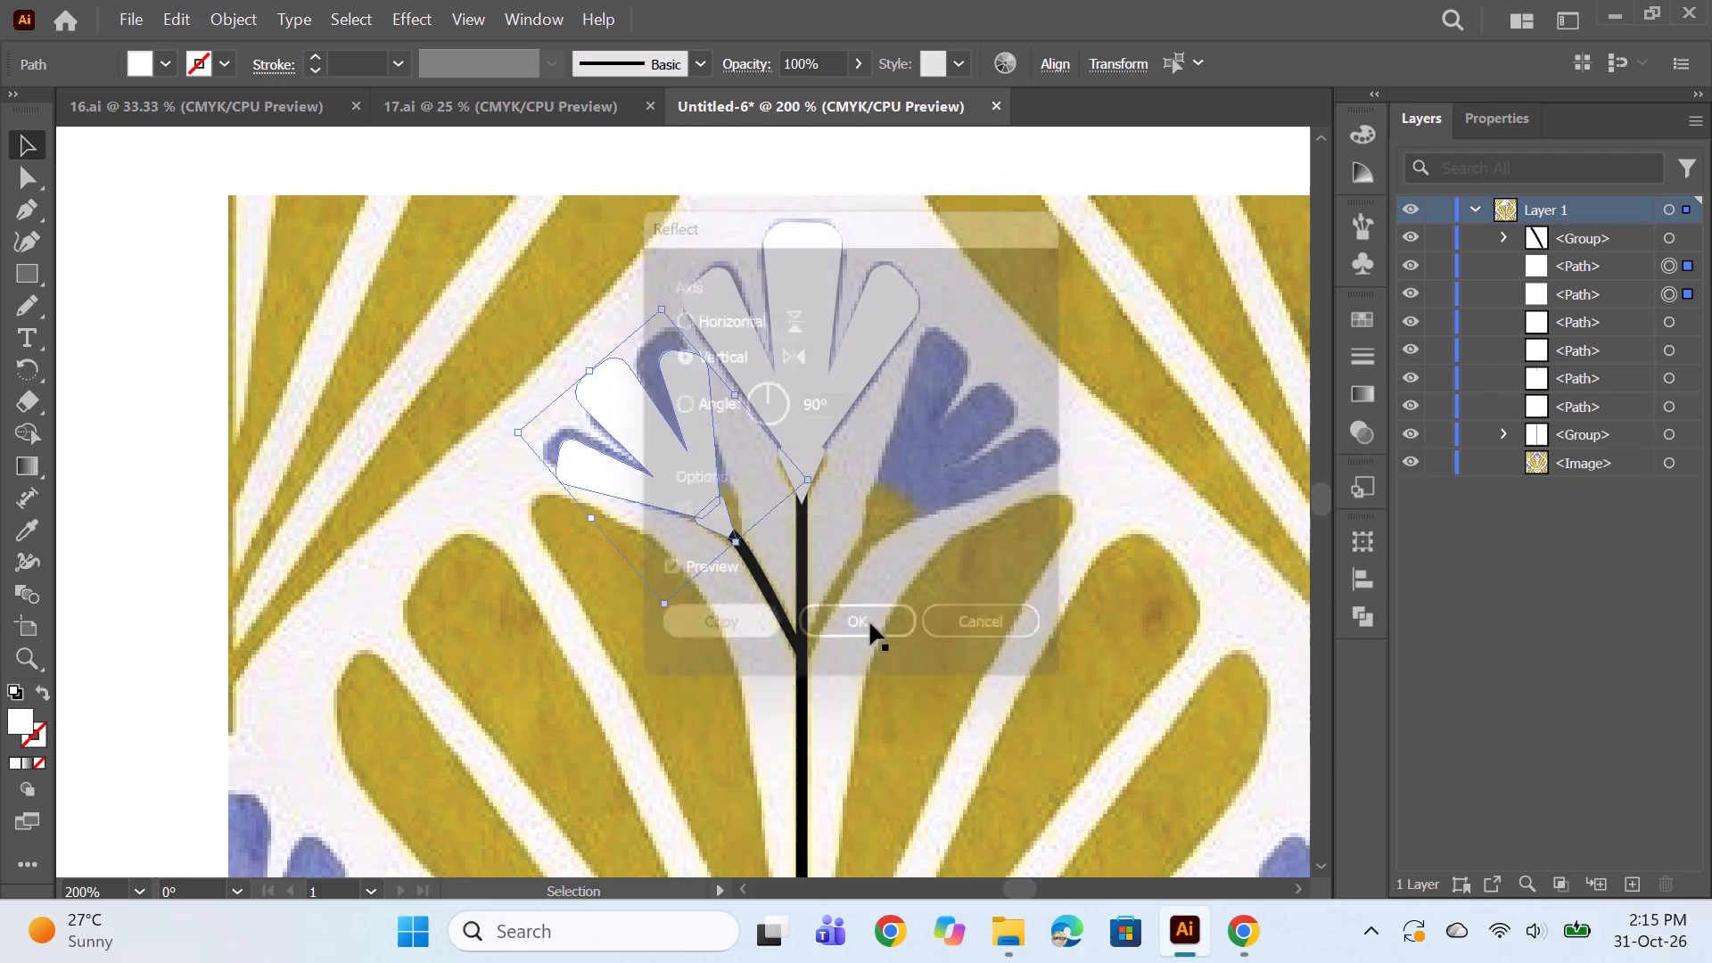
# Move the reflected flower and its base horizontally onto the blue flower on the stem's right side.
pyautogui.hotkey('shift', 'Right')
pyautogui.hotkey('shift', 'Right')
pyautogui.hotkey('shift', 'Right')
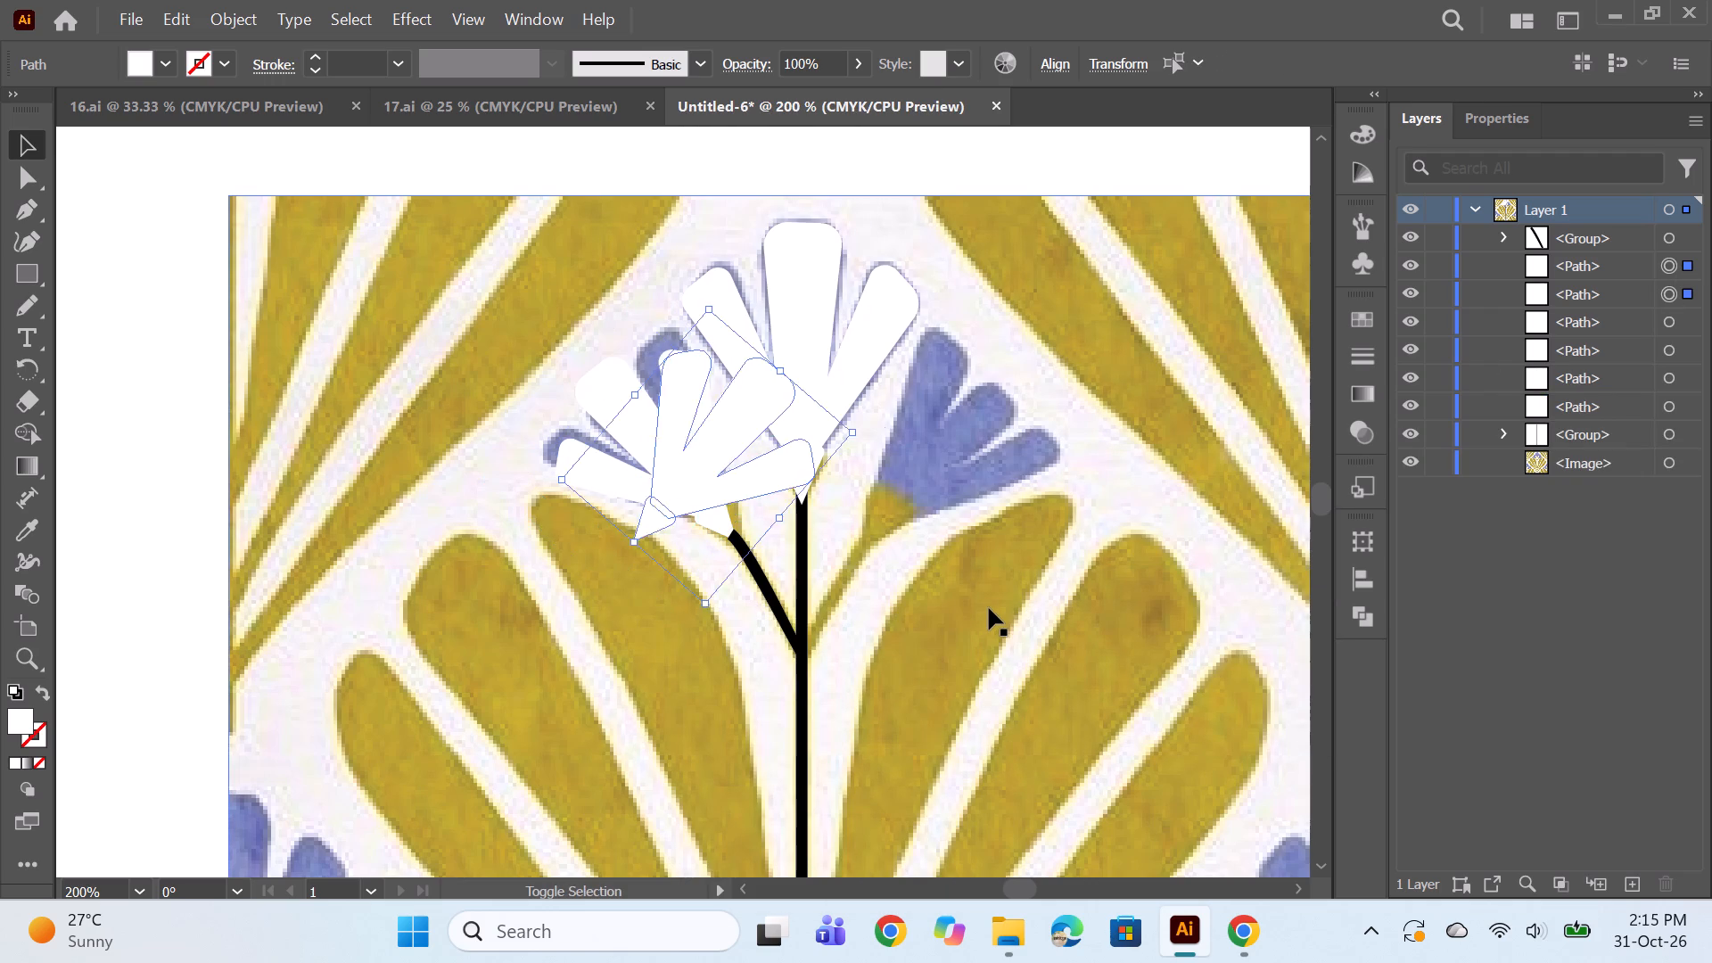
pyautogui.hotkey('shift', 'Right')
pyautogui.hotkey('shift', 'Right')
pyautogui.hotkey('shift', 'Right')
pyautogui.hotkey('shift', 'Right')
pyautogui.hotkey('shift', 'Right')
pyautogui.press('Left')
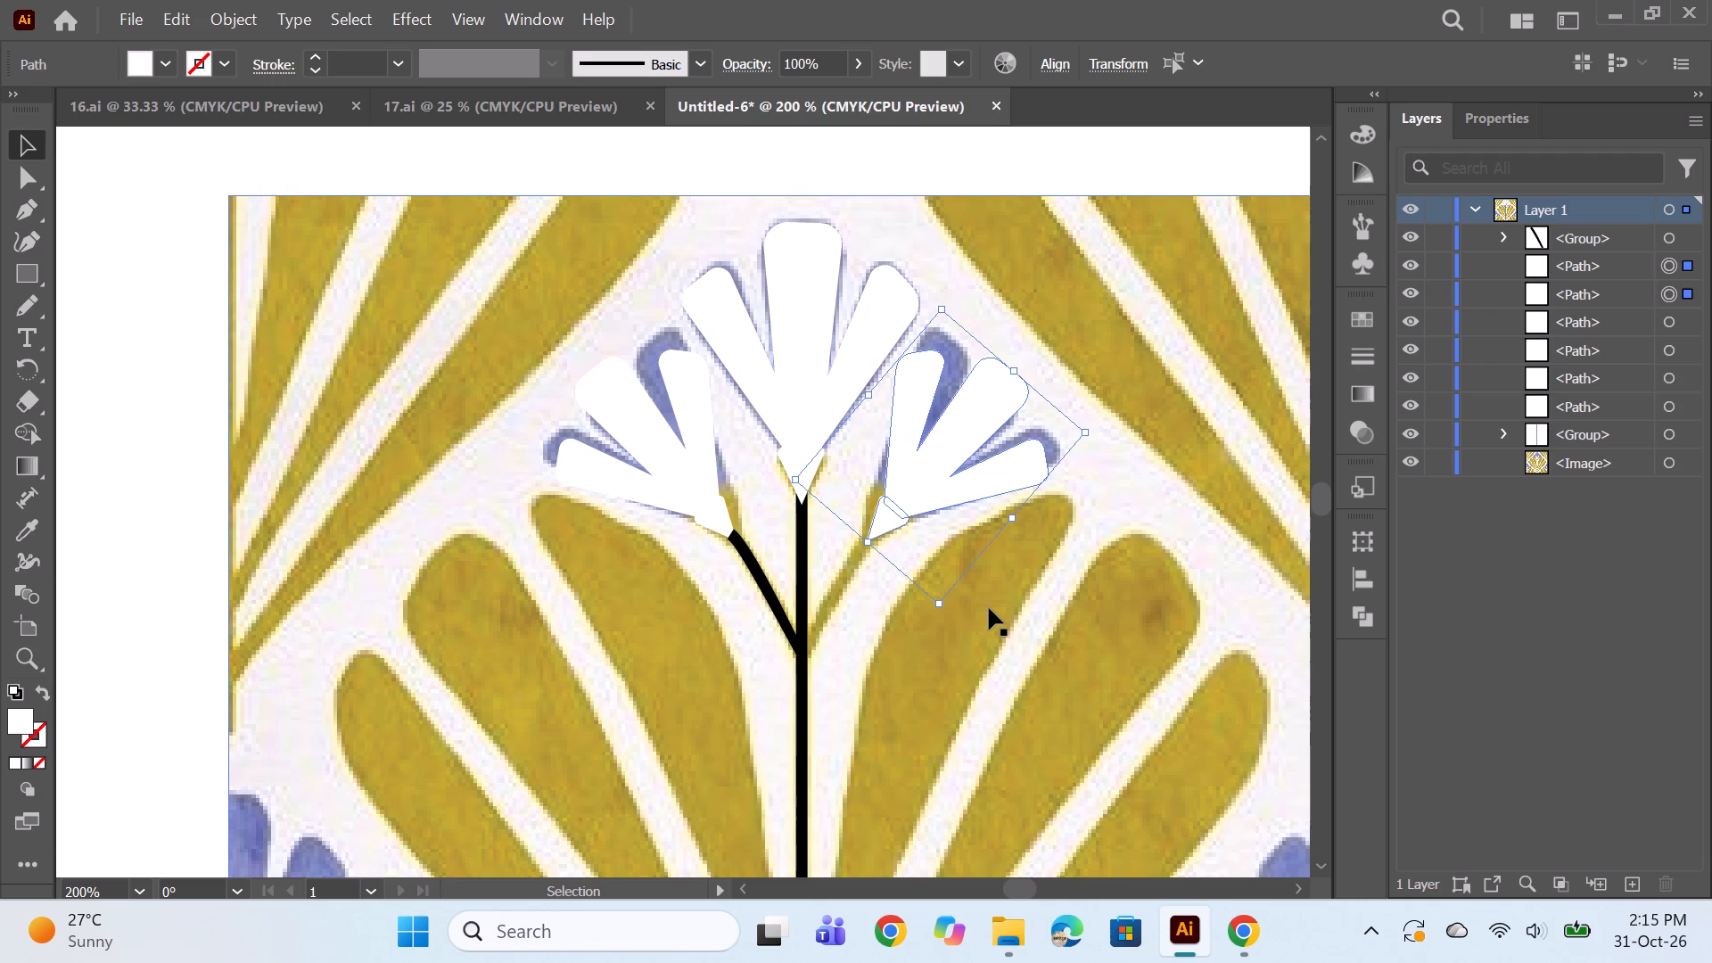
# Create a copy of the left branch reflected across the vertical axis and align it with the stem's right branch.
pyautogui.click(766, 588)
pyautogui.rightClick(765, 588)
pyautogui.click(865, 728)
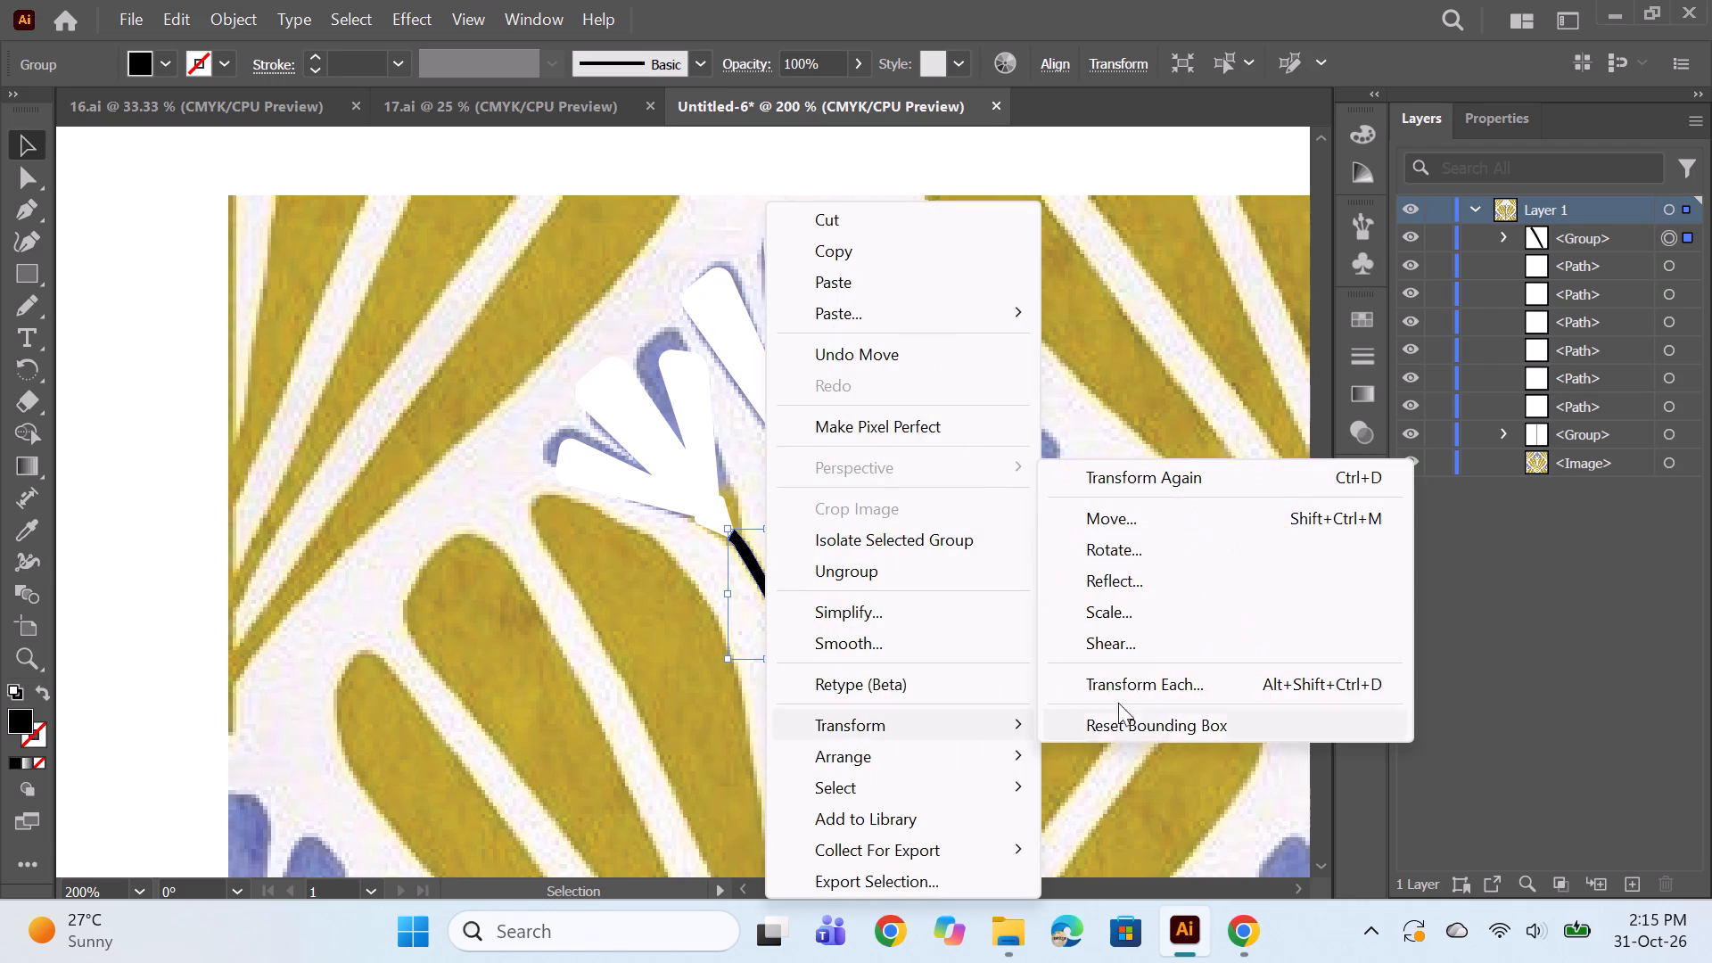
pyautogui.click(1125, 574)
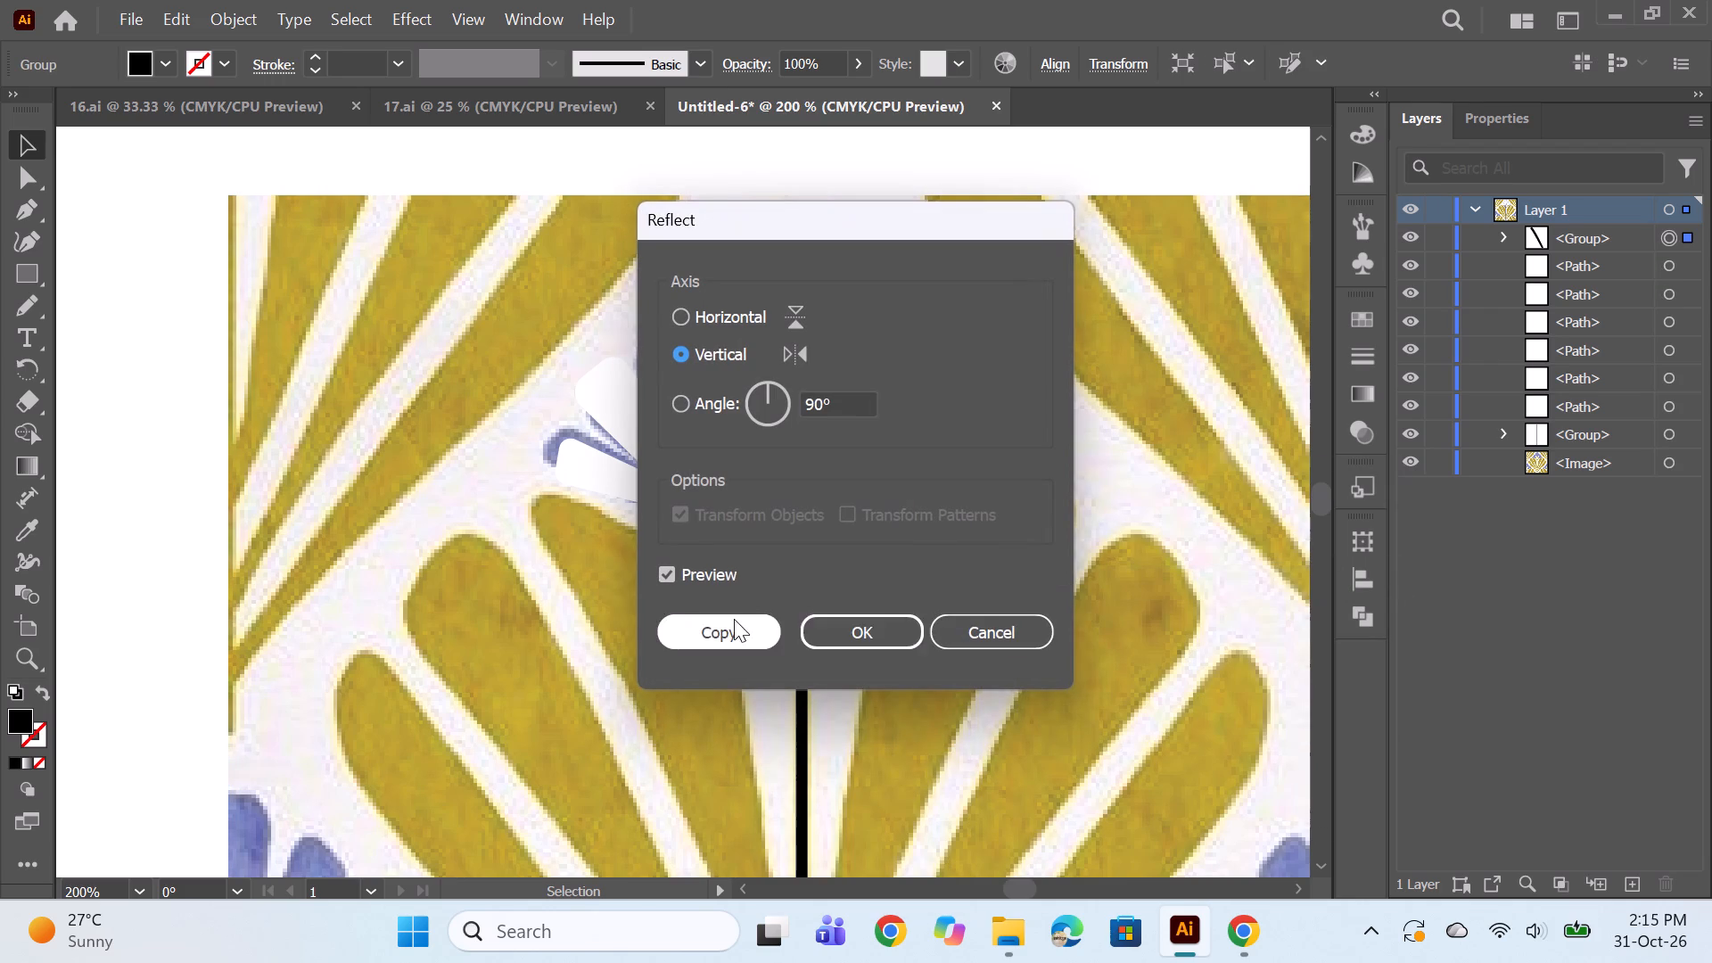
pyautogui.click(734, 619)
pyautogui.hotkey('shift', 'Right')
pyautogui.hotkey('shift', 'Right')
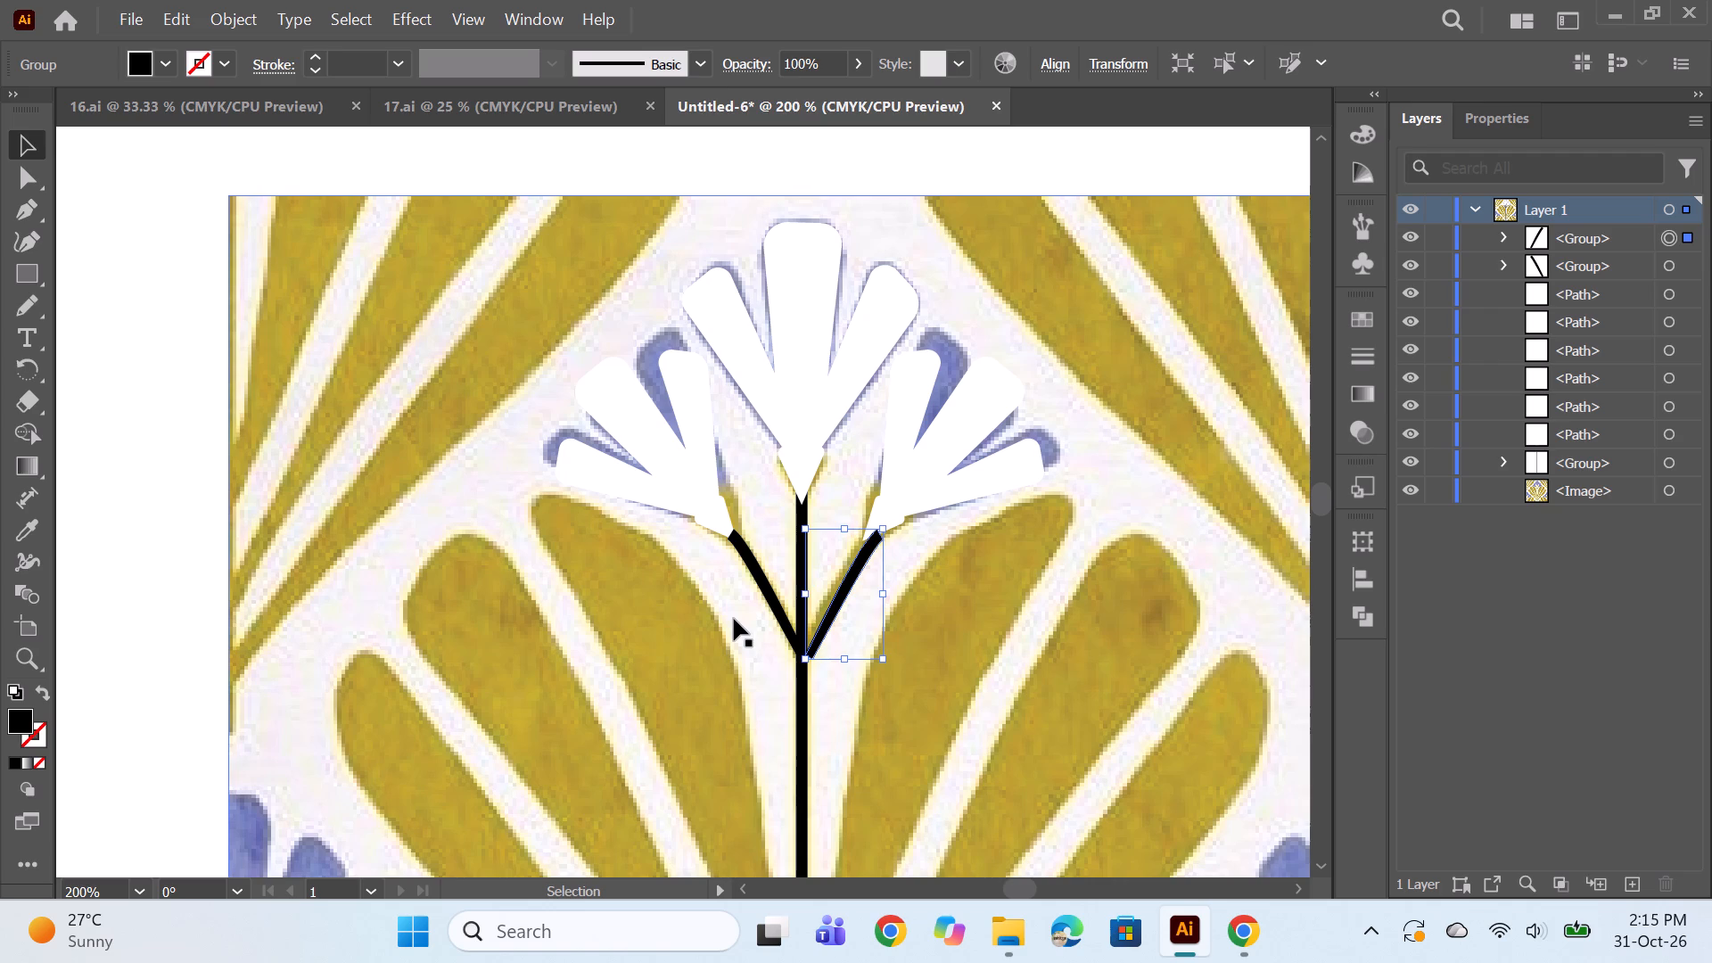
pyautogui.press('Left')
pyautogui.press('Left')
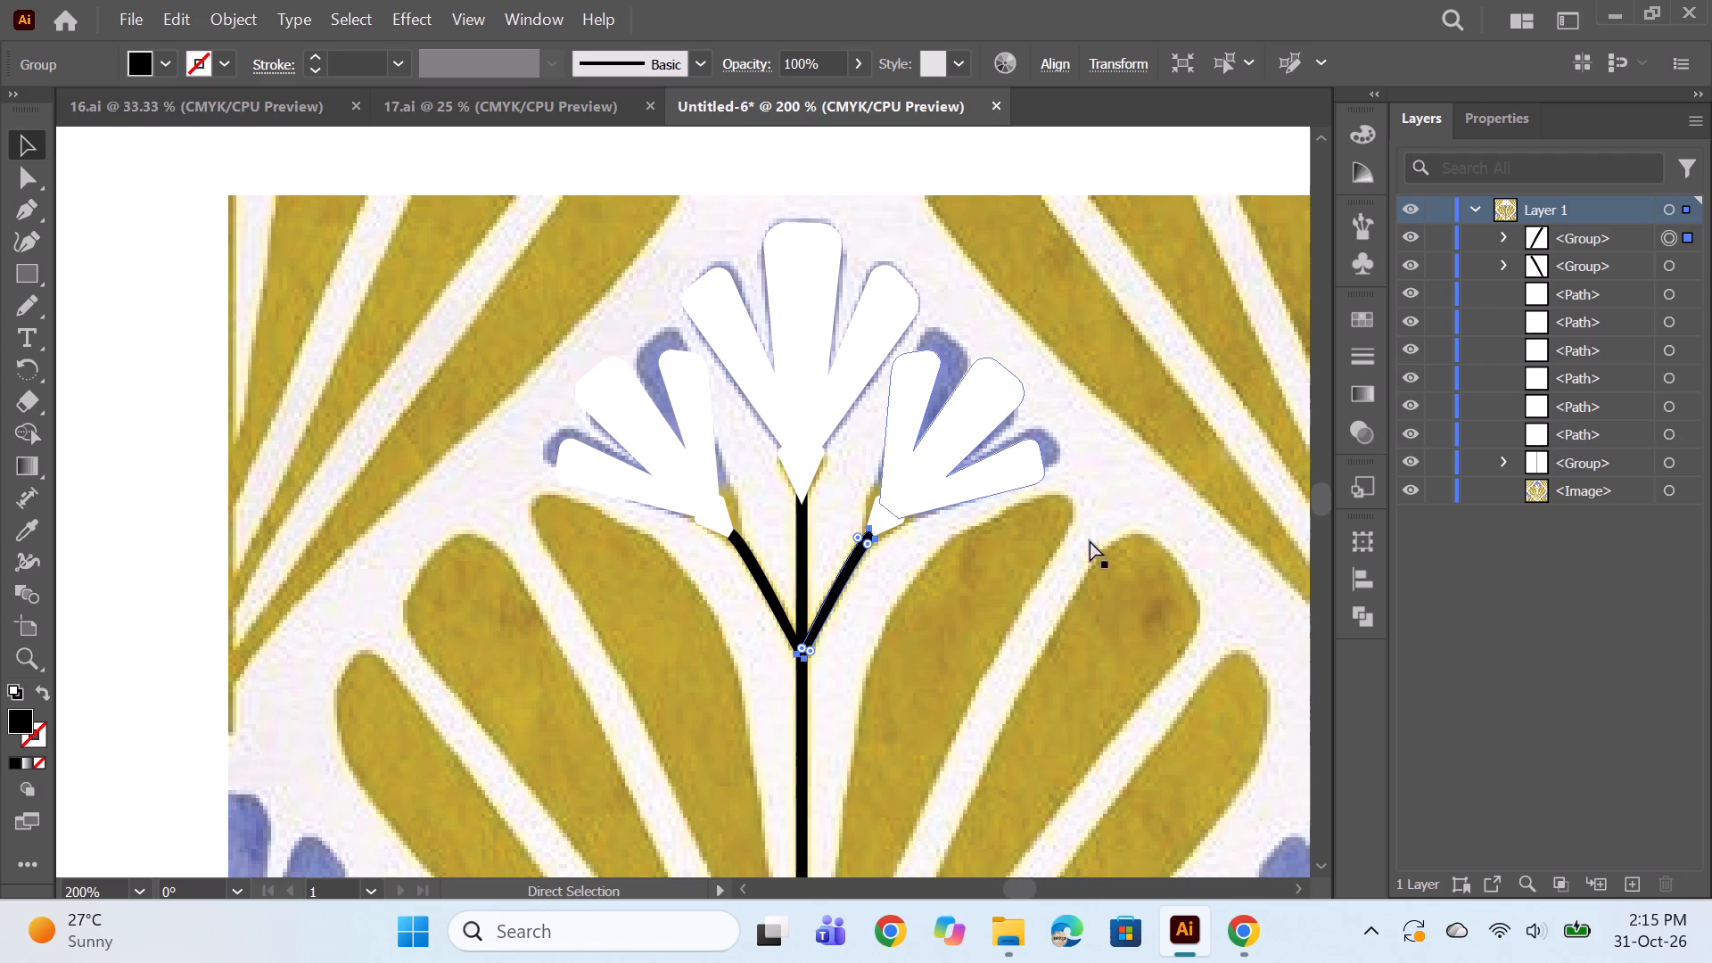
pyautogui.keyDown('ctrl'); pyautogui.click(1096, 546); pyautogui.keyUp('ctrl')
# Trace the outline of the yellow leaf nearest the stem on its right side with the Pencil tool.
pyautogui.scroll(-4, 1001, 525)
pyautogui.keyDown('alt'); pyautogui.scroll(-1, 963, 487); pyautogui.keyUp('alt')
pyautogui.scroll(2, 971, 585)
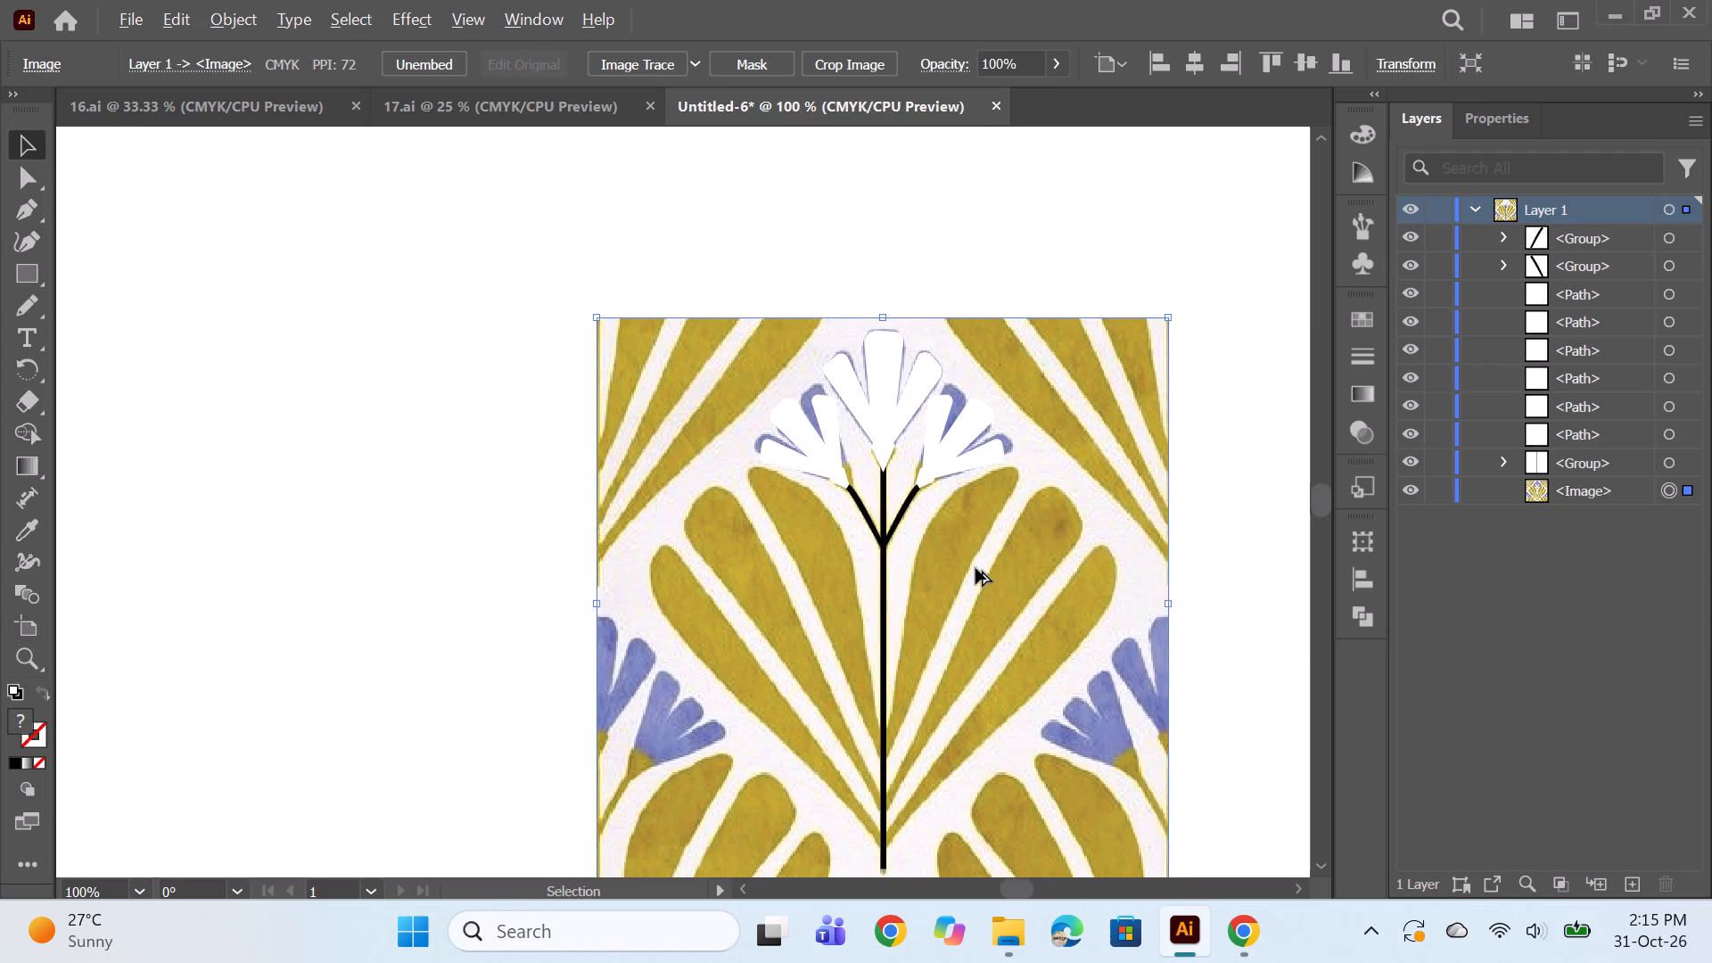
pyautogui.scroll(-3, 985, 531)
pyautogui.keyDown('alt'); pyautogui.scroll(1, 984, 525); pyautogui.keyUp('alt')
pyautogui.keyDown('alt'); pyautogui.scroll(-1, 984, 525); pyautogui.keyUp('alt')
pyautogui.press('space')
pyautogui.moveTo(1031, 581); pyautogui.dragTo(978, 556)
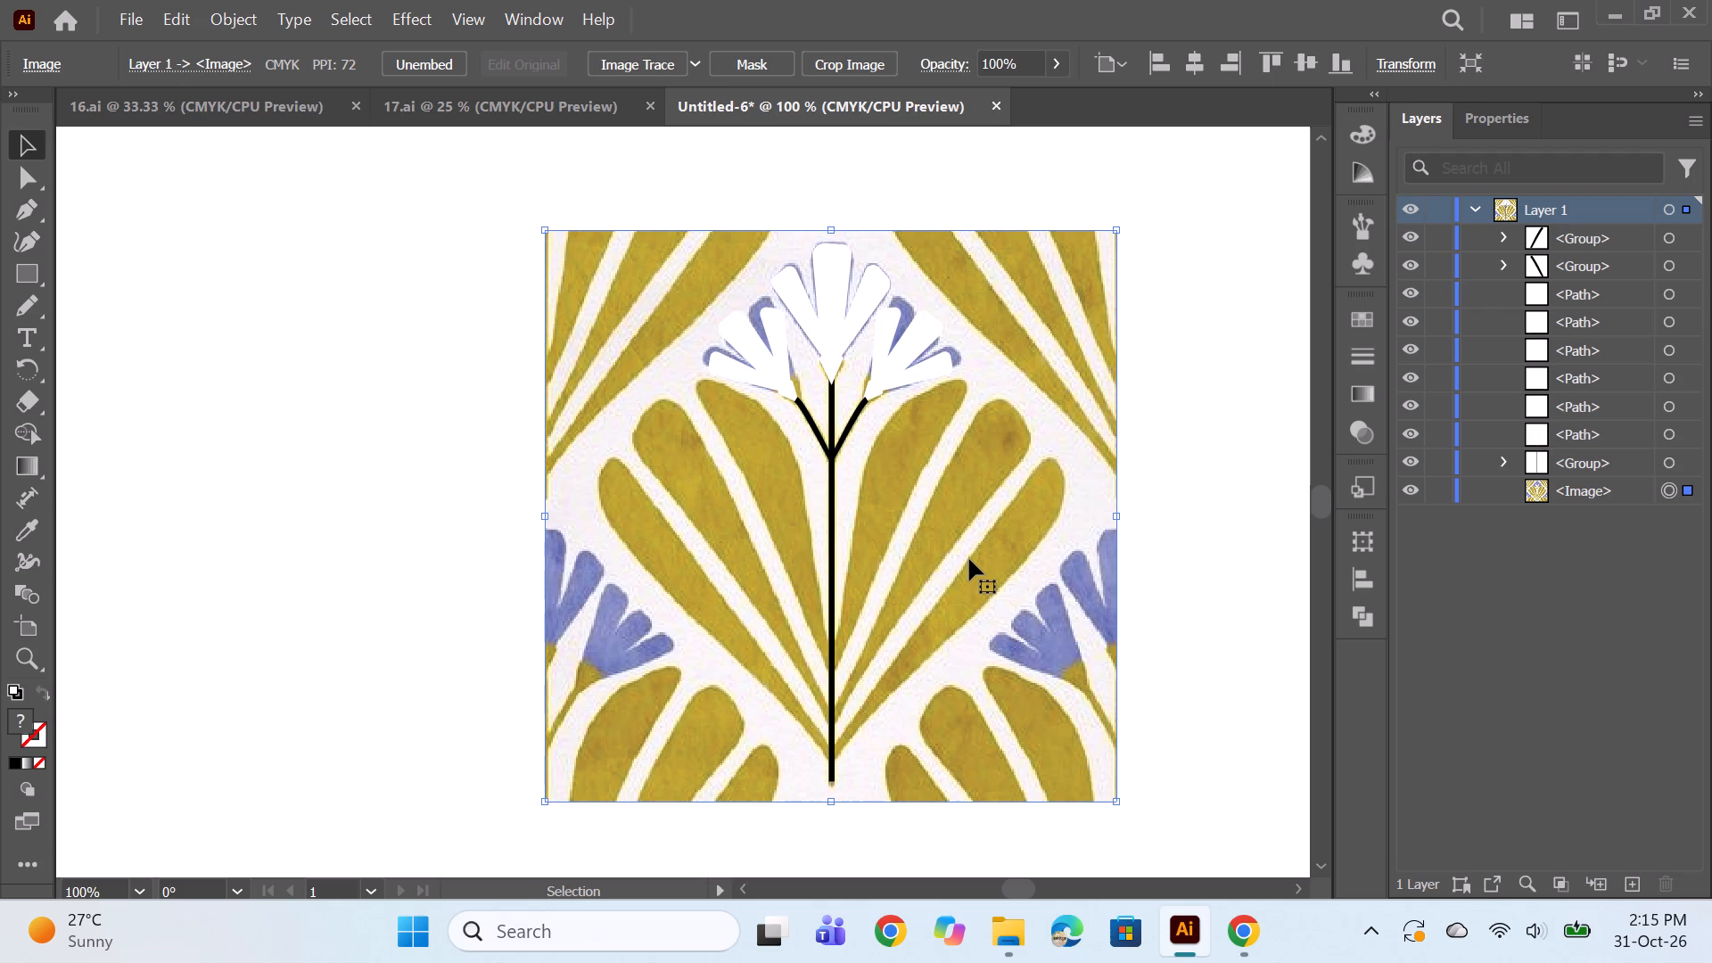
pyautogui.scroll(2, 946, 630)
pyautogui.scroll(-3, 960, 558)
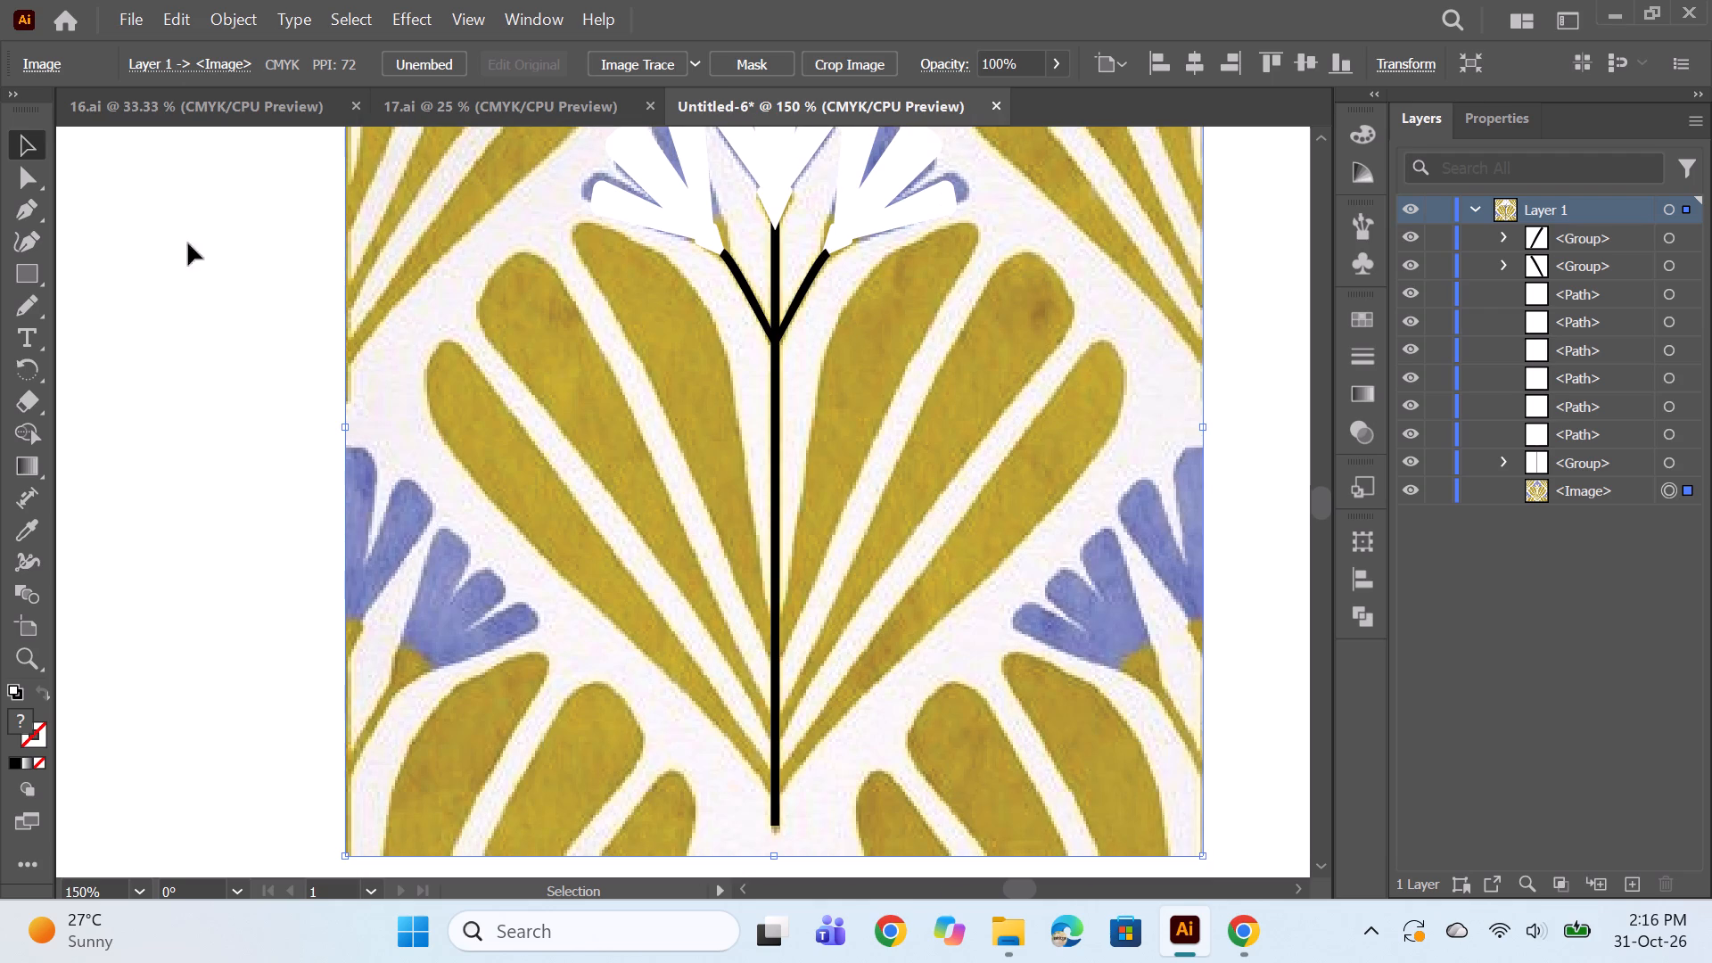
pyautogui.click(31, 304)
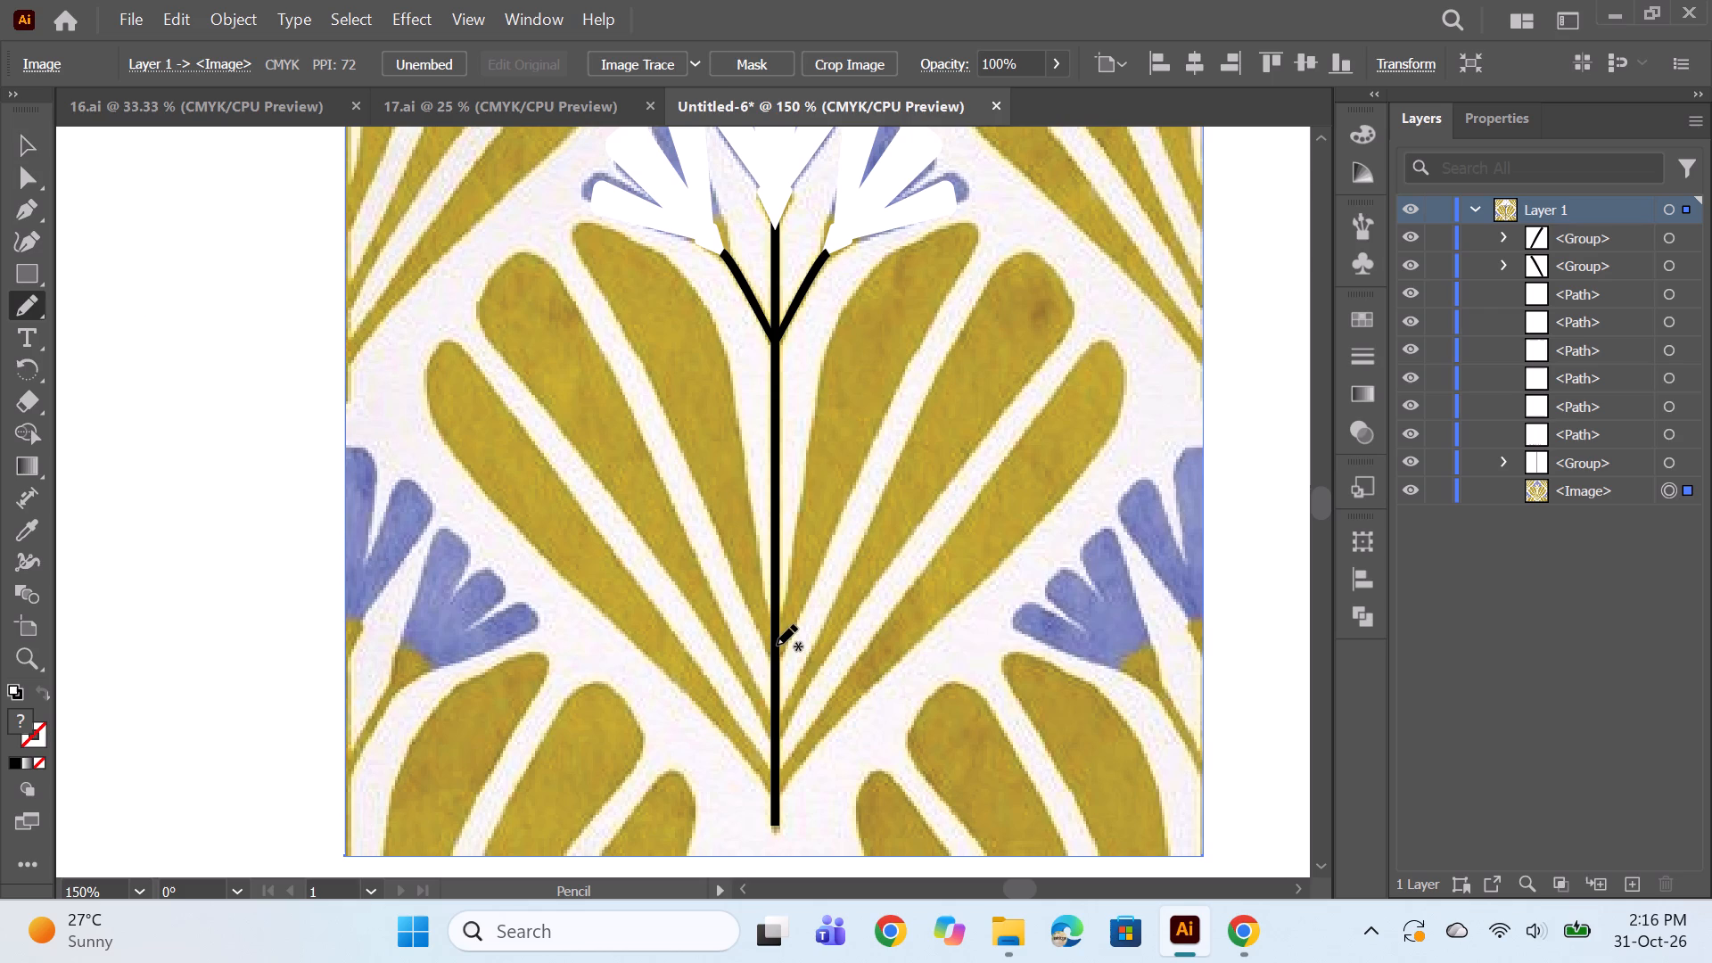
pyautogui.click(777, 645)
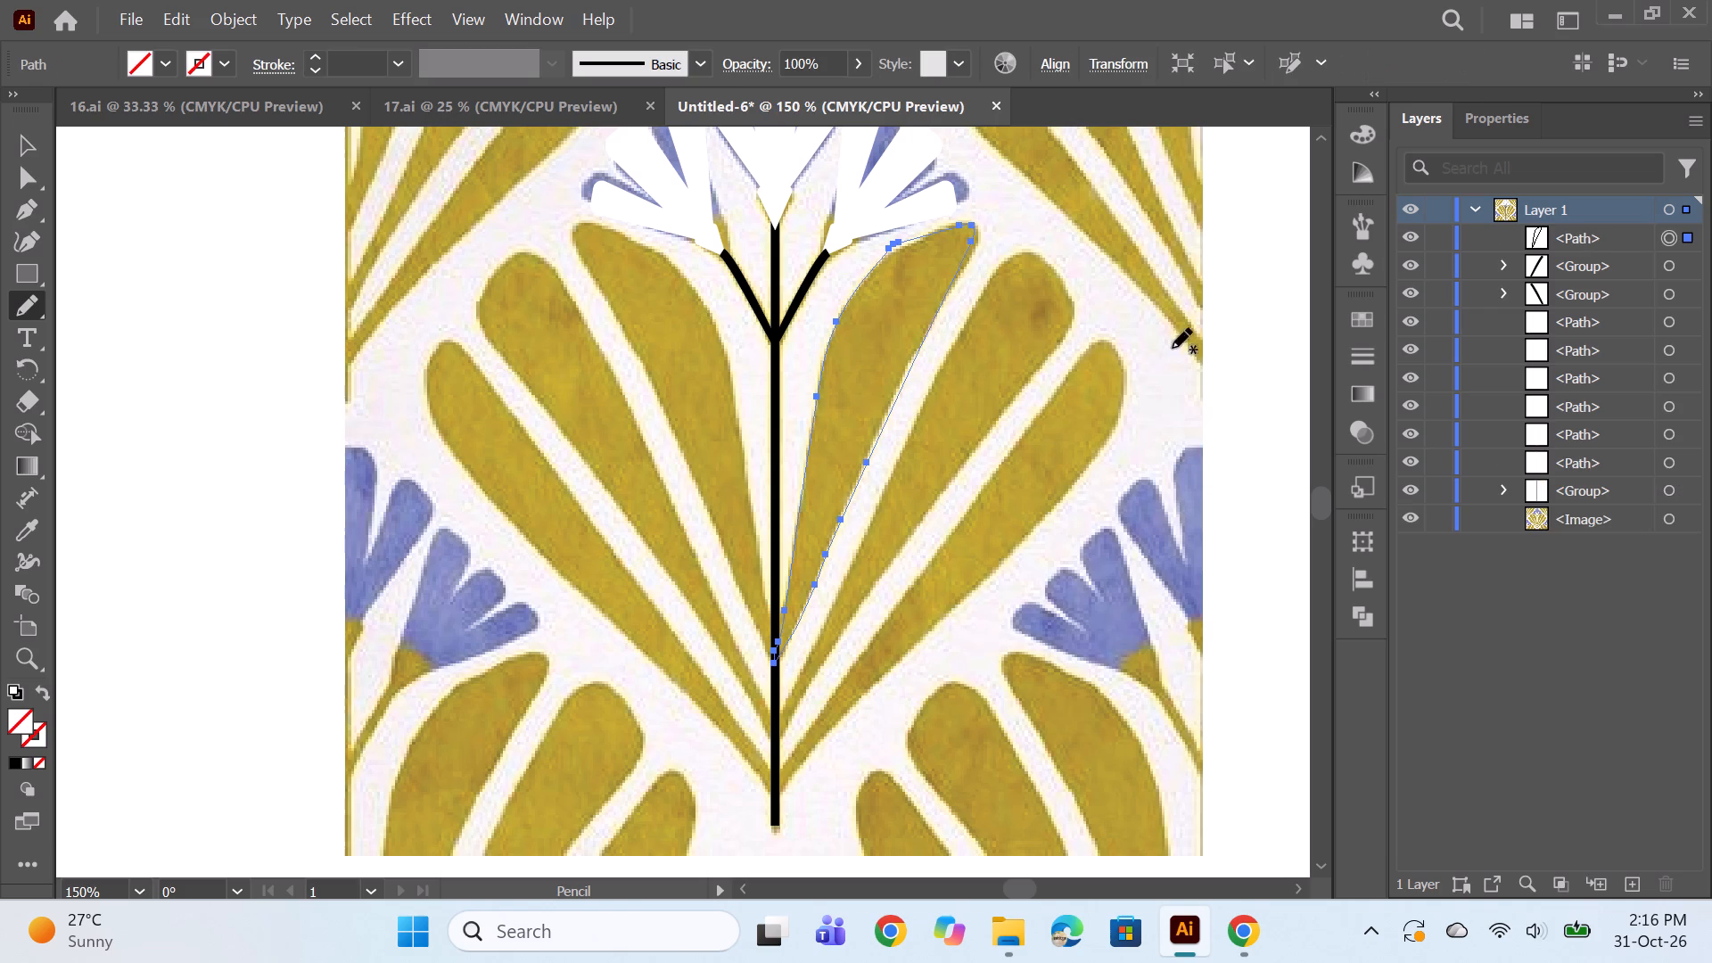
# Delete three surplus anchor points on the traced leaf's upper inner edge and reshape the curve to follow the reference.
pyautogui.keyDown('alt'); pyautogui.scroll(6, 923, 231); pyautogui.keyUp('alt')
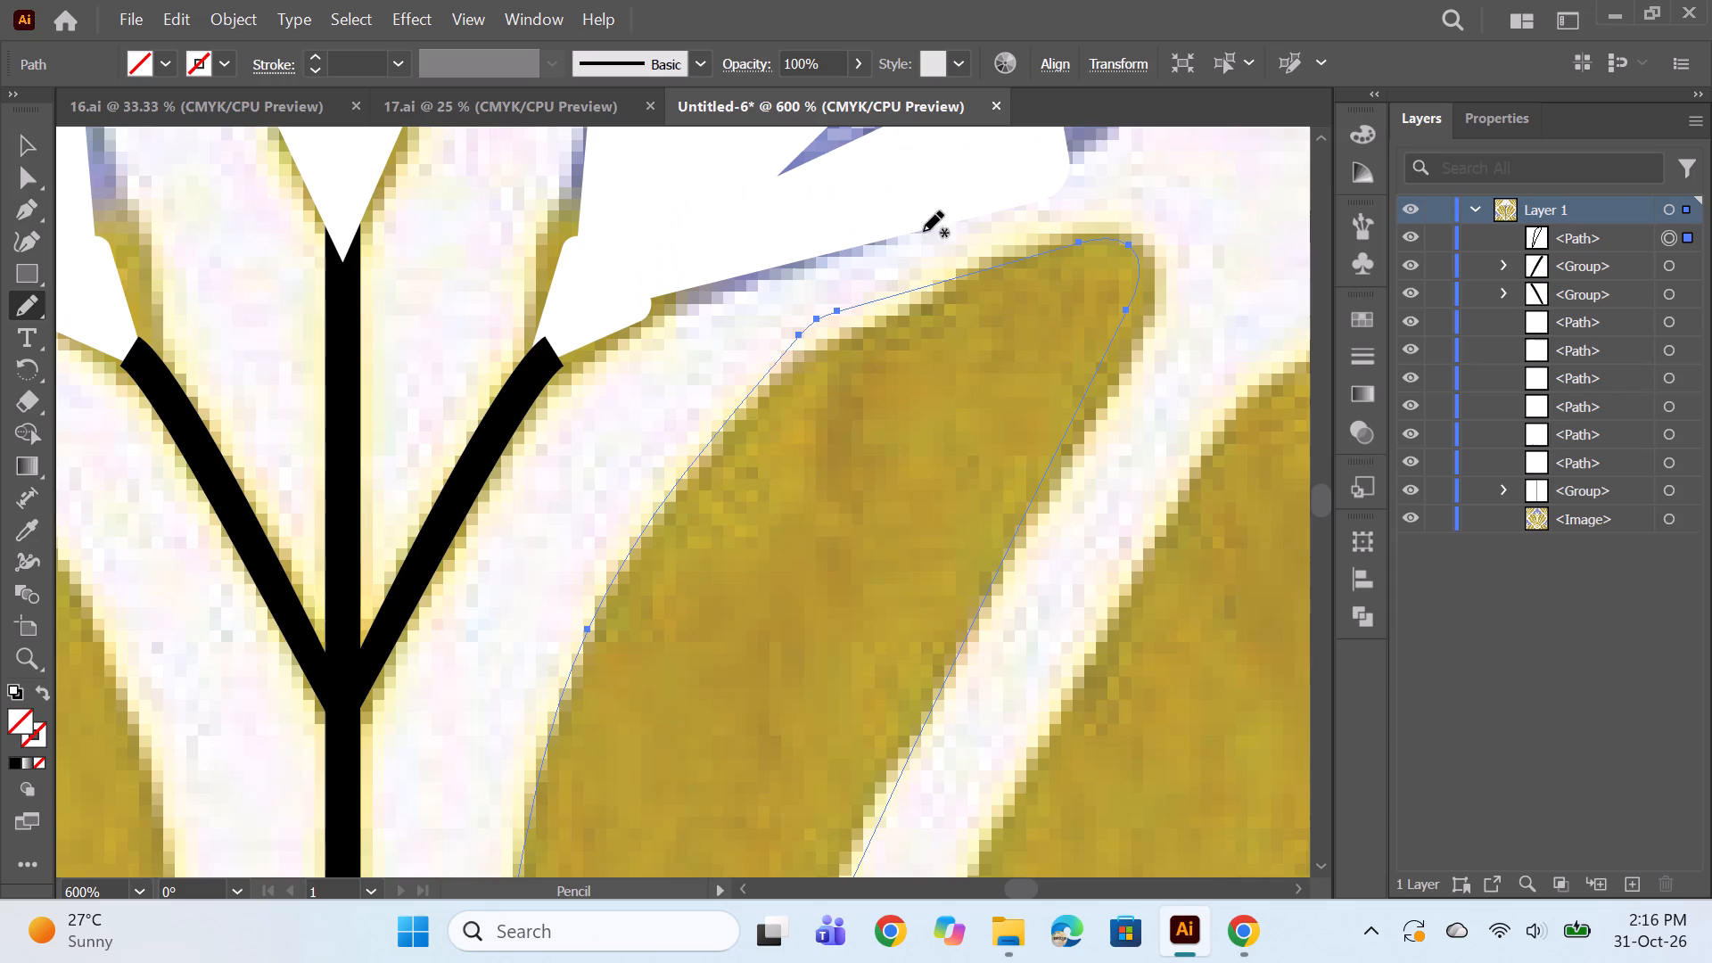
pyautogui.click(28, 218)
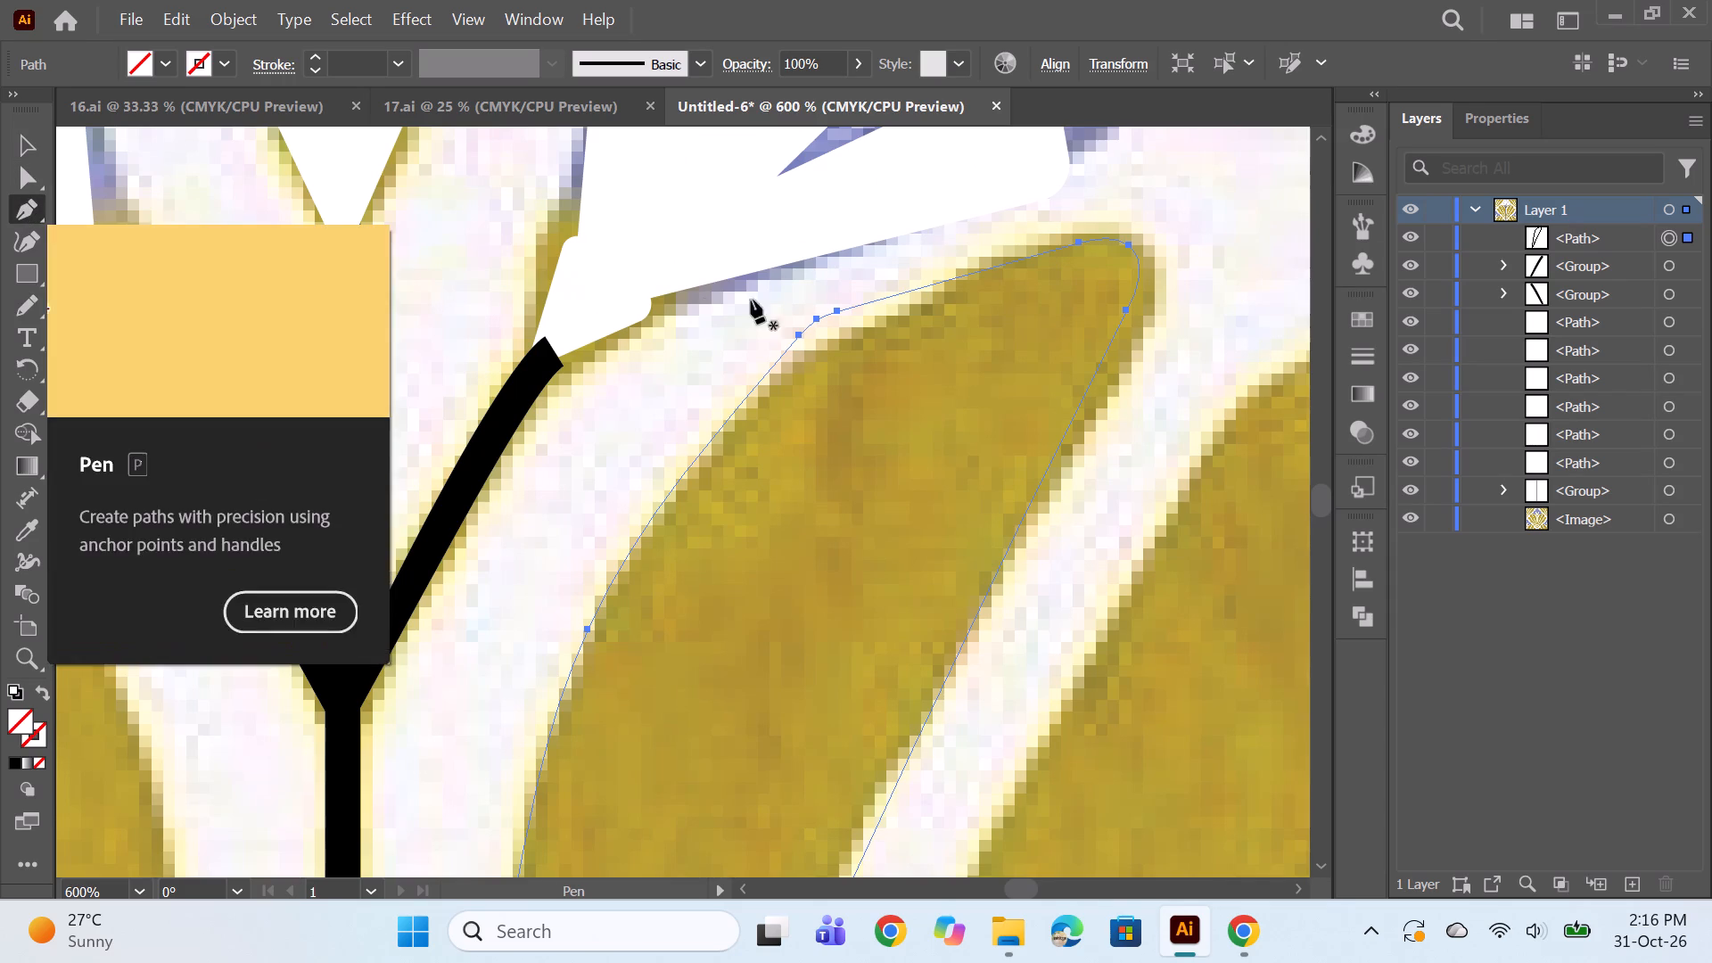
pyautogui.click(818, 322)
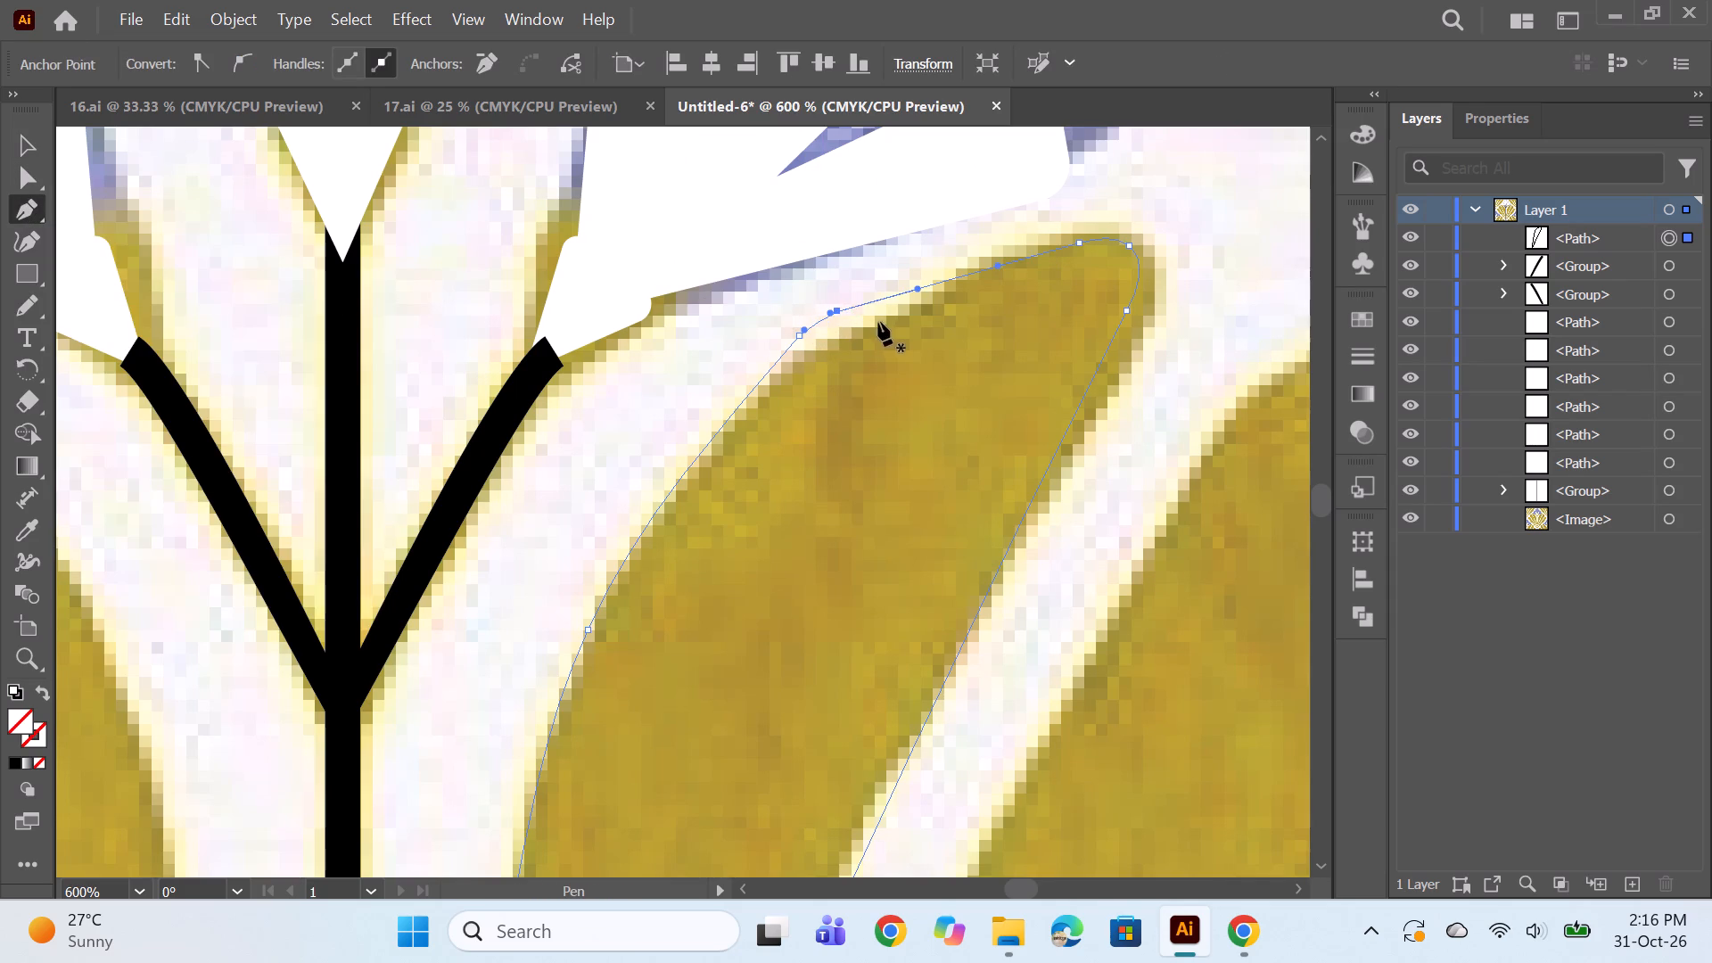
pyautogui.click(838, 312)
pyautogui.click(798, 338)
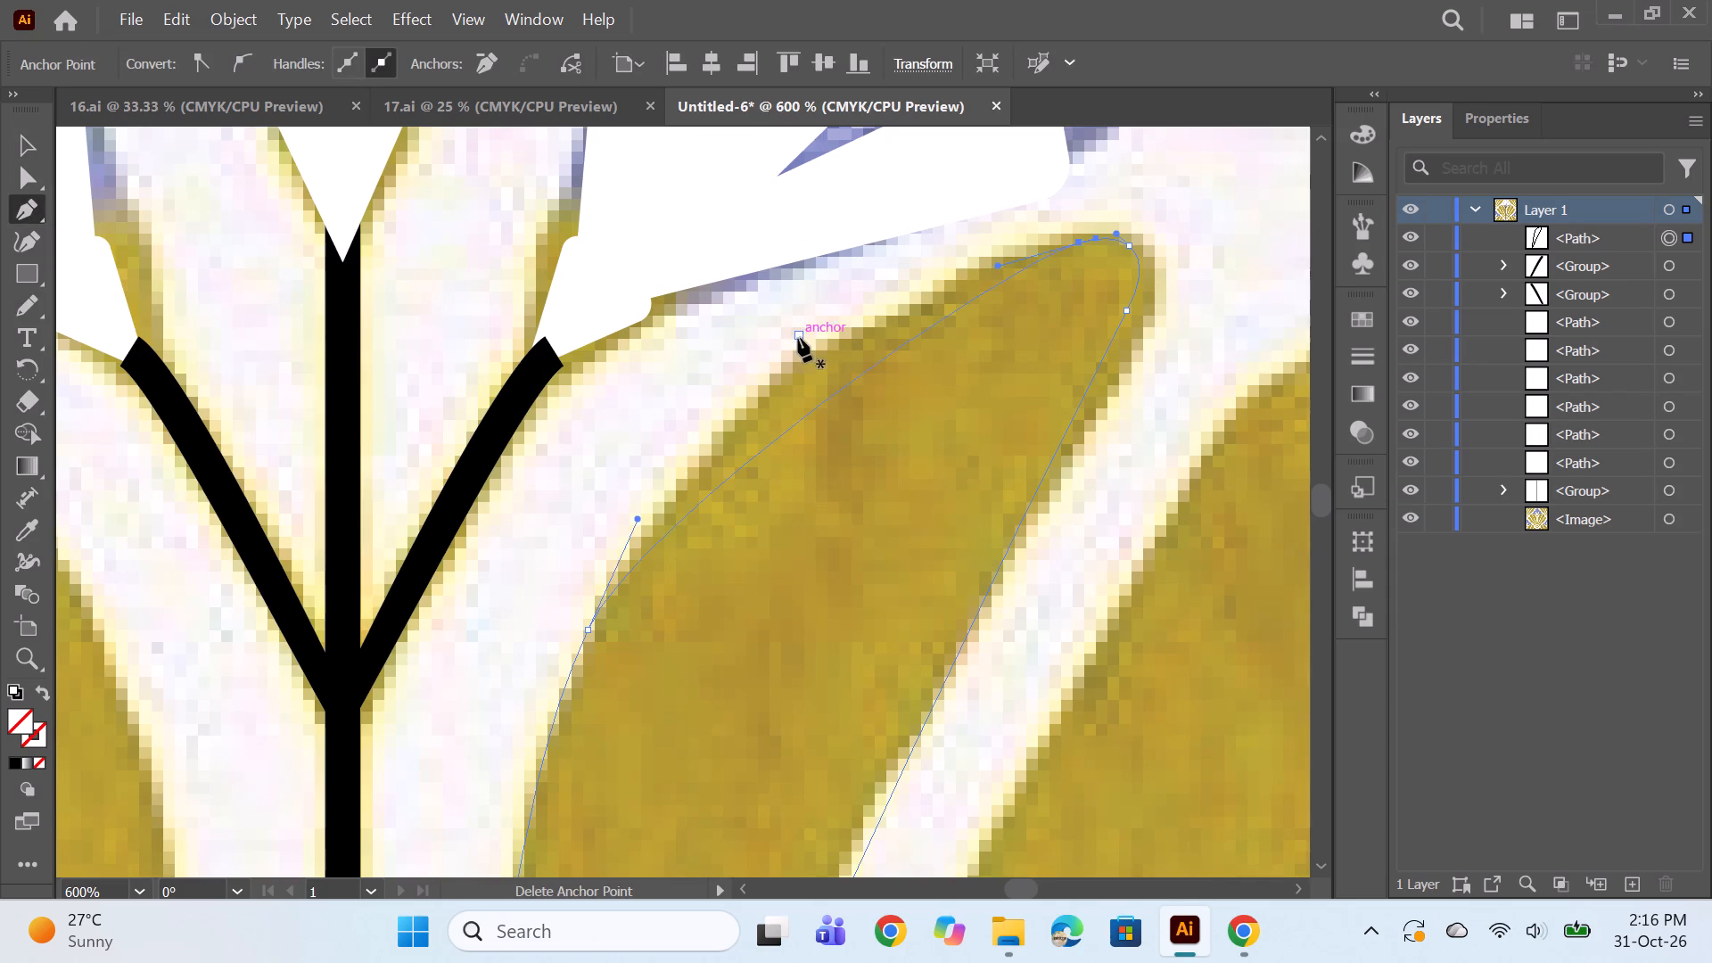
pyautogui.keyDown('alt'); pyautogui.moveTo(637, 520); pyautogui.dragTo(707, 423); pyautogui.keyUp('alt')
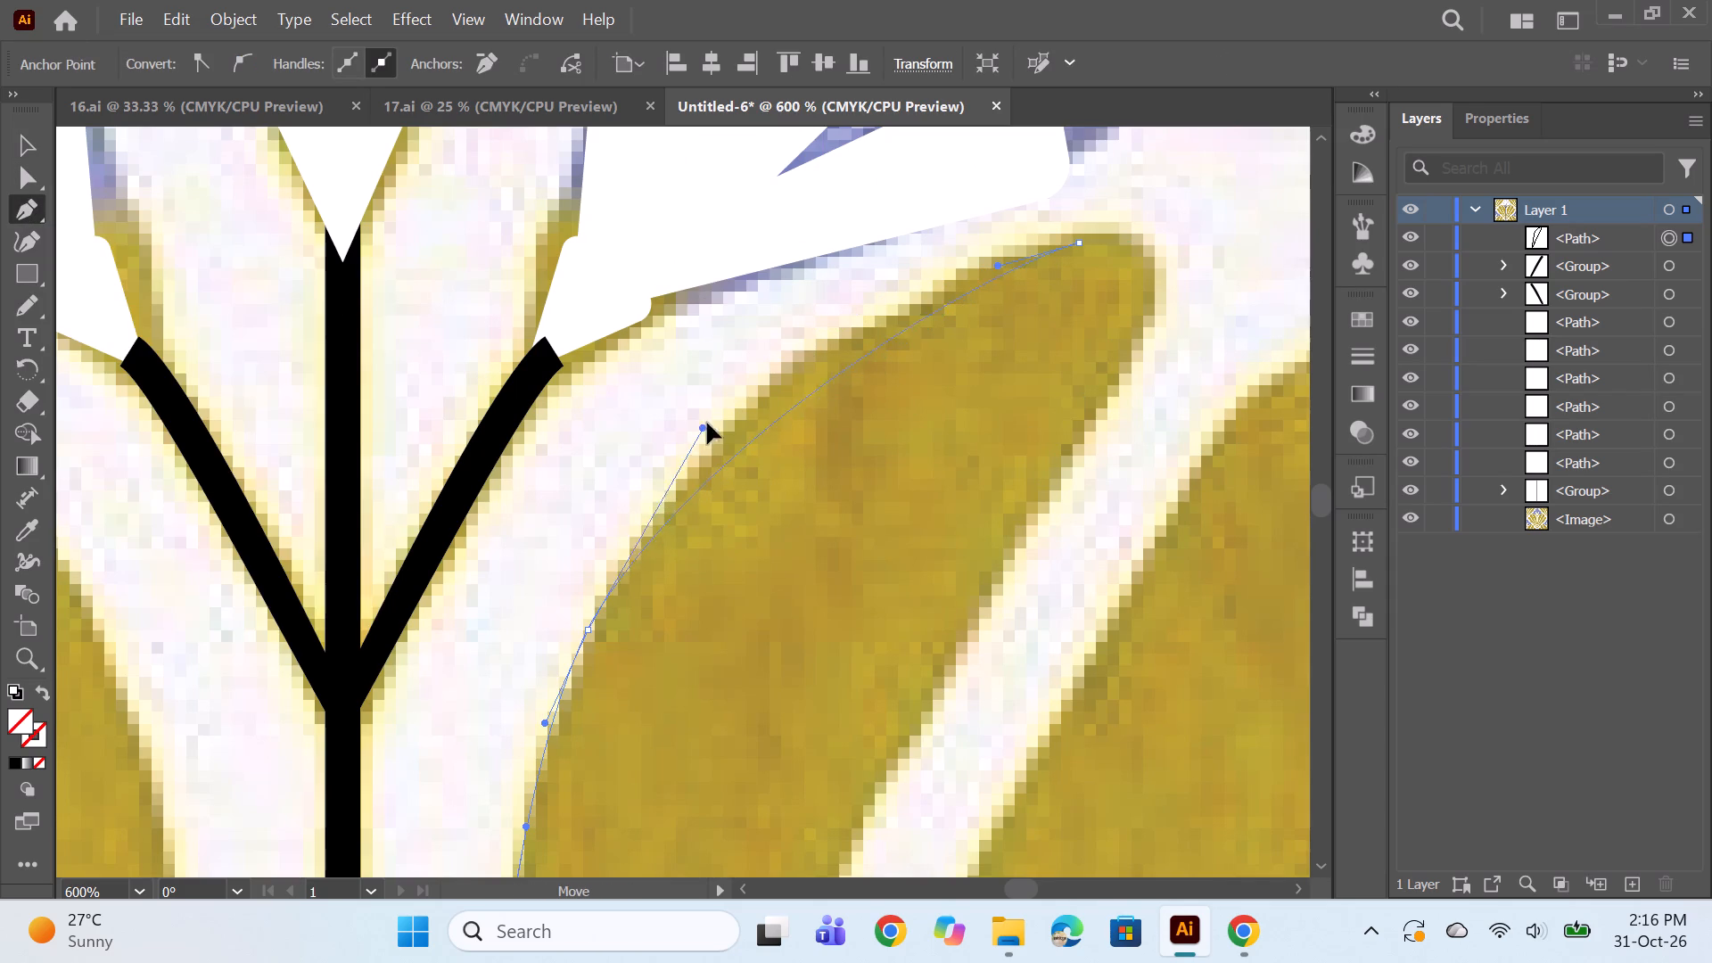
pyautogui.keyDown('alt'); pyautogui.moveTo(707, 423); pyautogui.dragTo(725, 328); pyautogui.keyUp('alt')
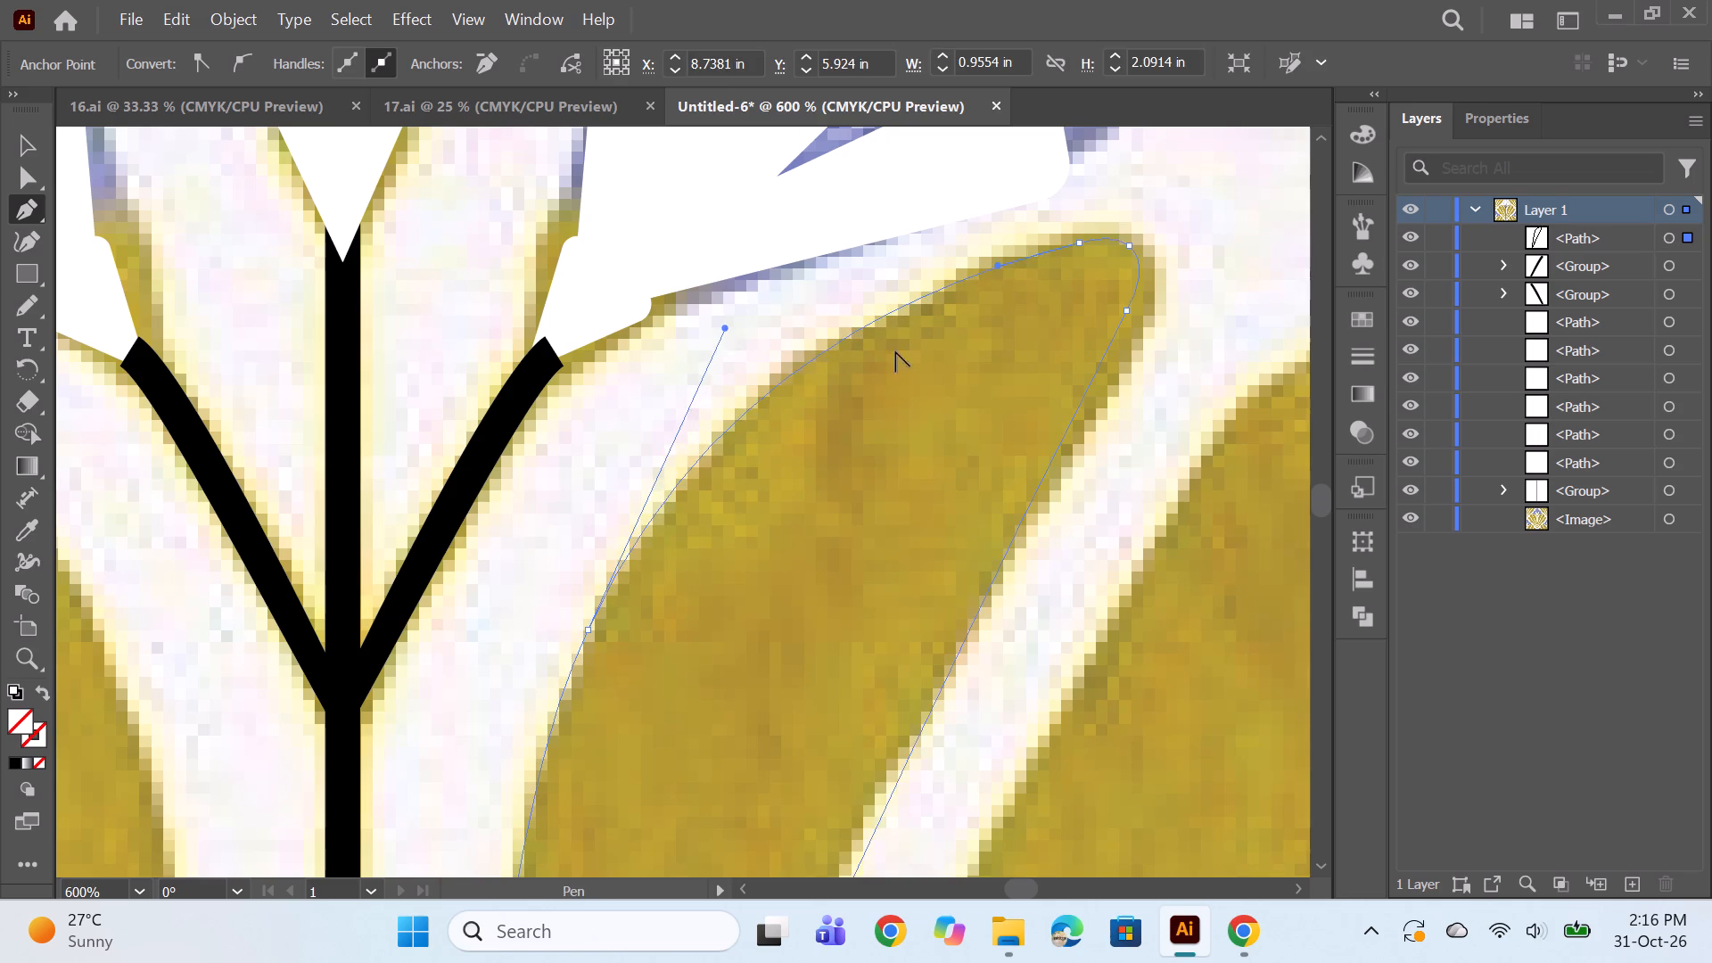
# Fill the traced inner leaf with a gray swatch.
pyautogui.keyDown('alt'); pyautogui.scroll(-6, 895, 333); pyautogui.keyUp('alt')
pyautogui.scroll(-3, 918, 398)
pyautogui.keyDown('alt'); pyautogui.scroll(1, 895, 350); pyautogui.keyUp('alt')
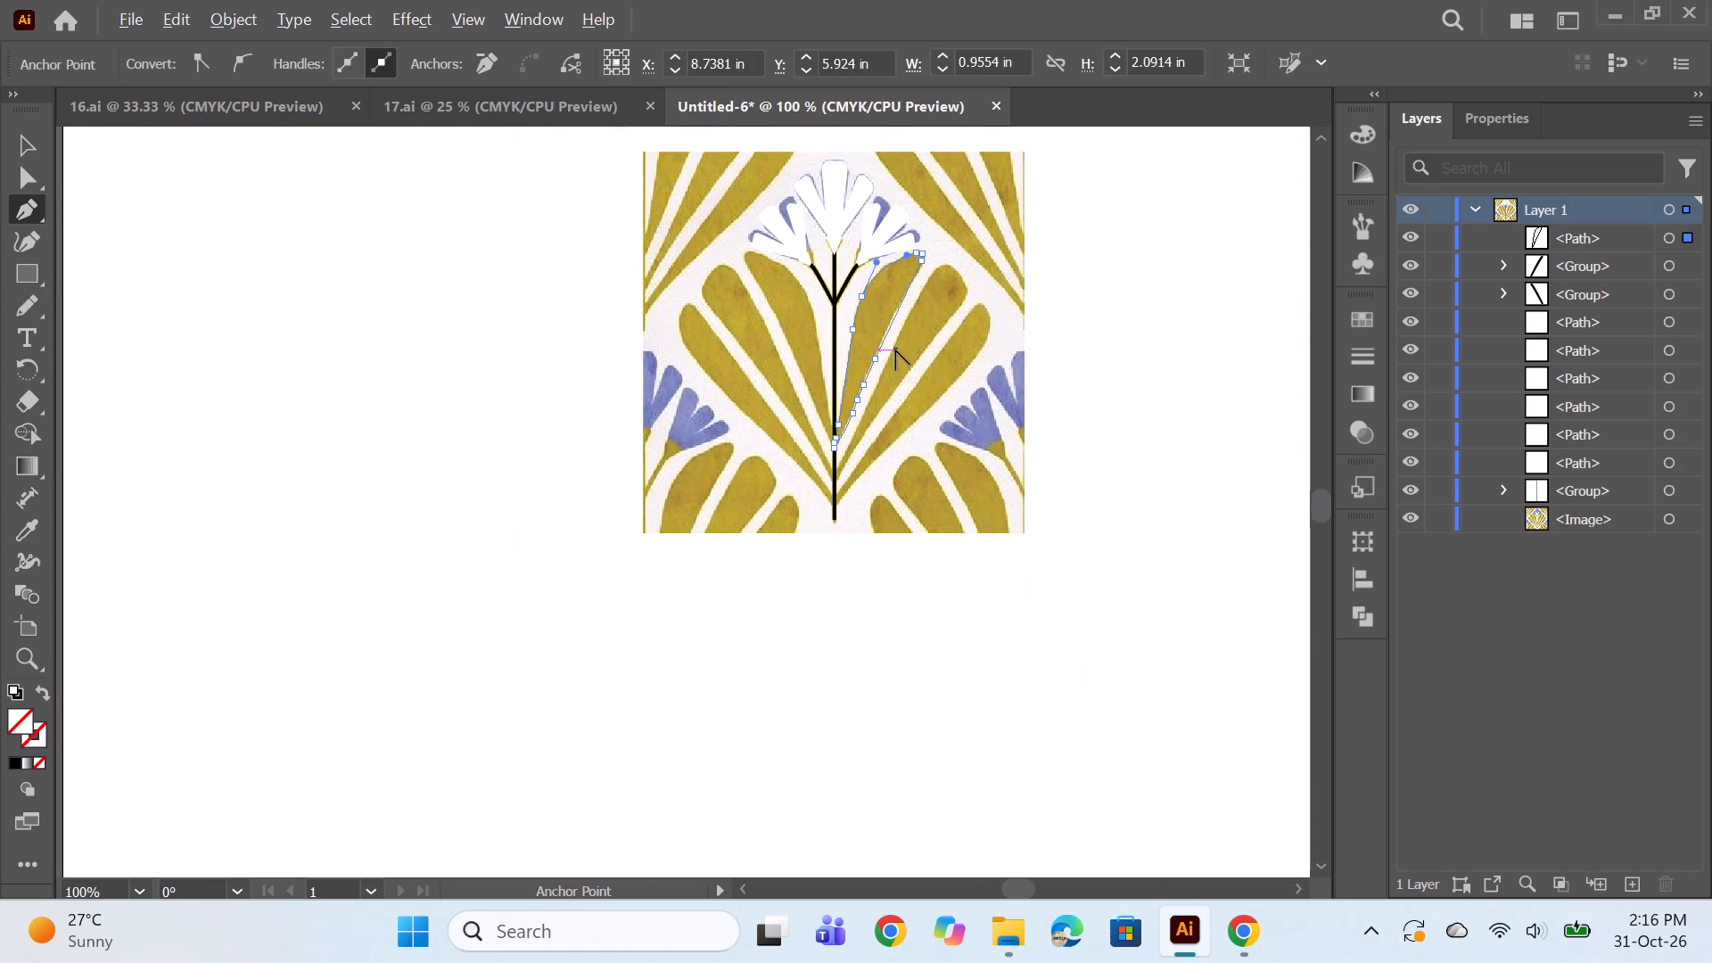
pyautogui.keyDown('alt'); pyautogui.scroll(1, 895, 350); pyautogui.keyUp('alt')
pyautogui.click(1502, 133)
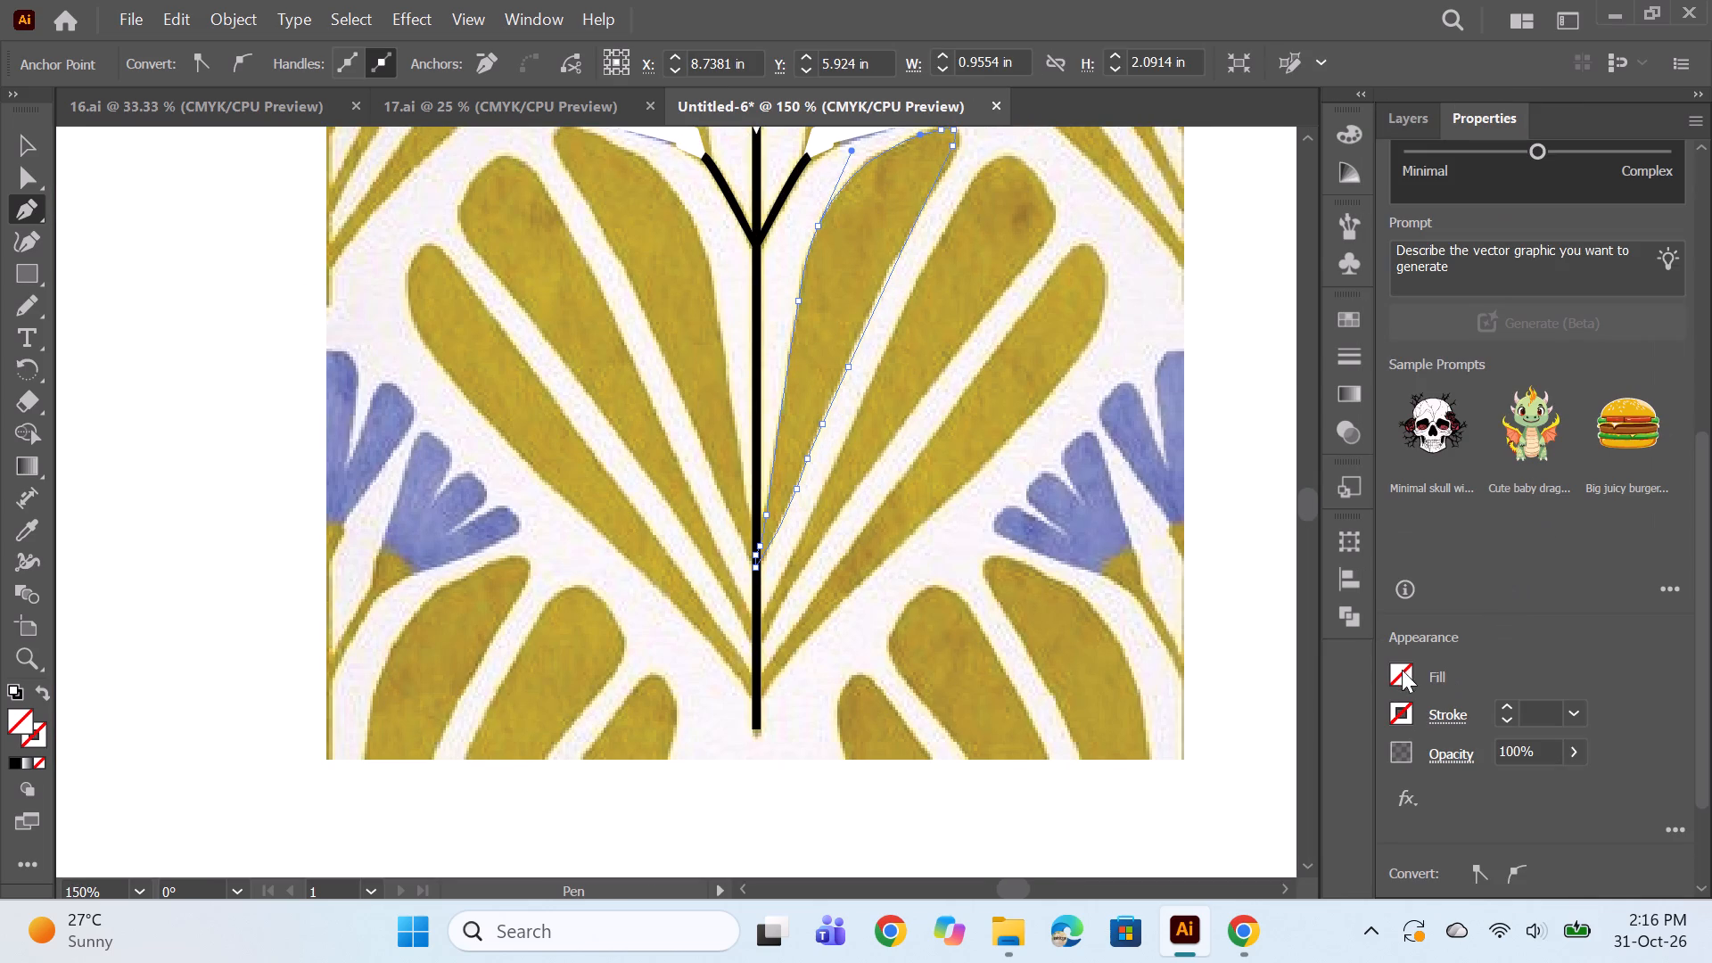
pyautogui.click(1400, 665)
pyautogui.click(1222, 510)
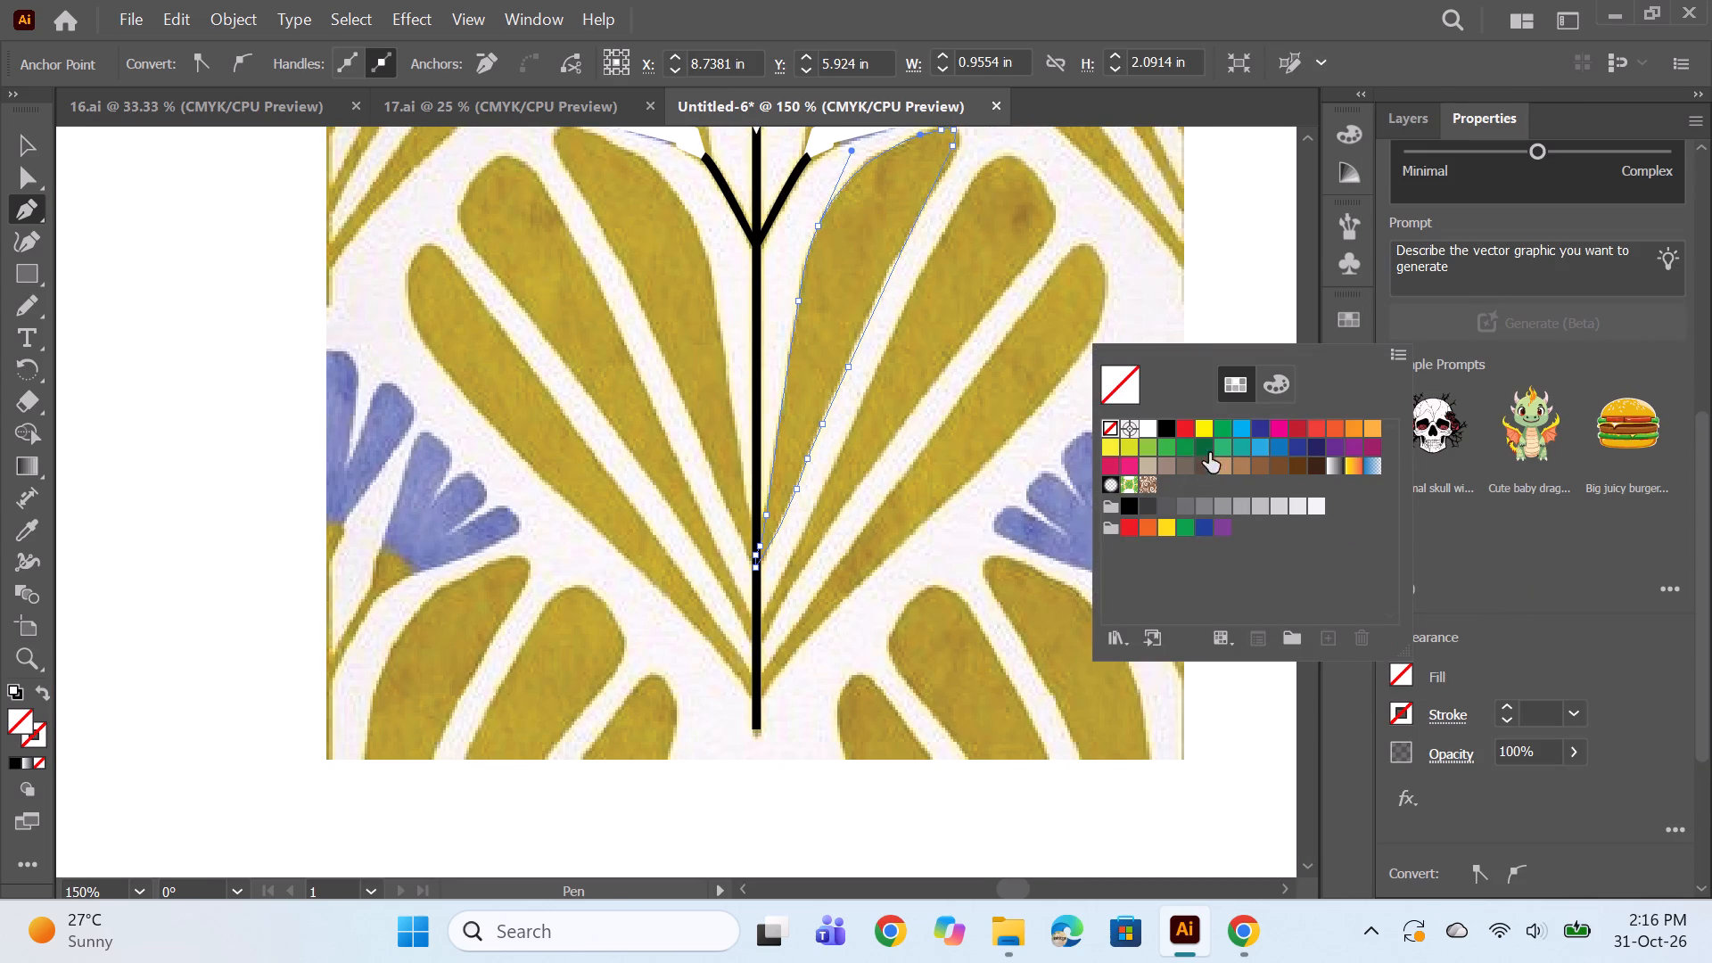
pyautogui.click(1226, 504)
pyautogui.keyDown('ctrl'); pyautogui.click(1196, 310); pyautogui.keyUp('ctrl')
# Trace the middle yellow leaf right of the stem with the Pencil tool and nudge the path slightly right.
pyautogui.press('space')
pyautogui.press('space')
pyautogui.press('space')
pyautogui.moveTo(1142, 293); pyautogui.dragTo(1027, 454)
pyautogui.scroll(-2, 1042, 410)
pyautogui.scroll(2, 785, 463)
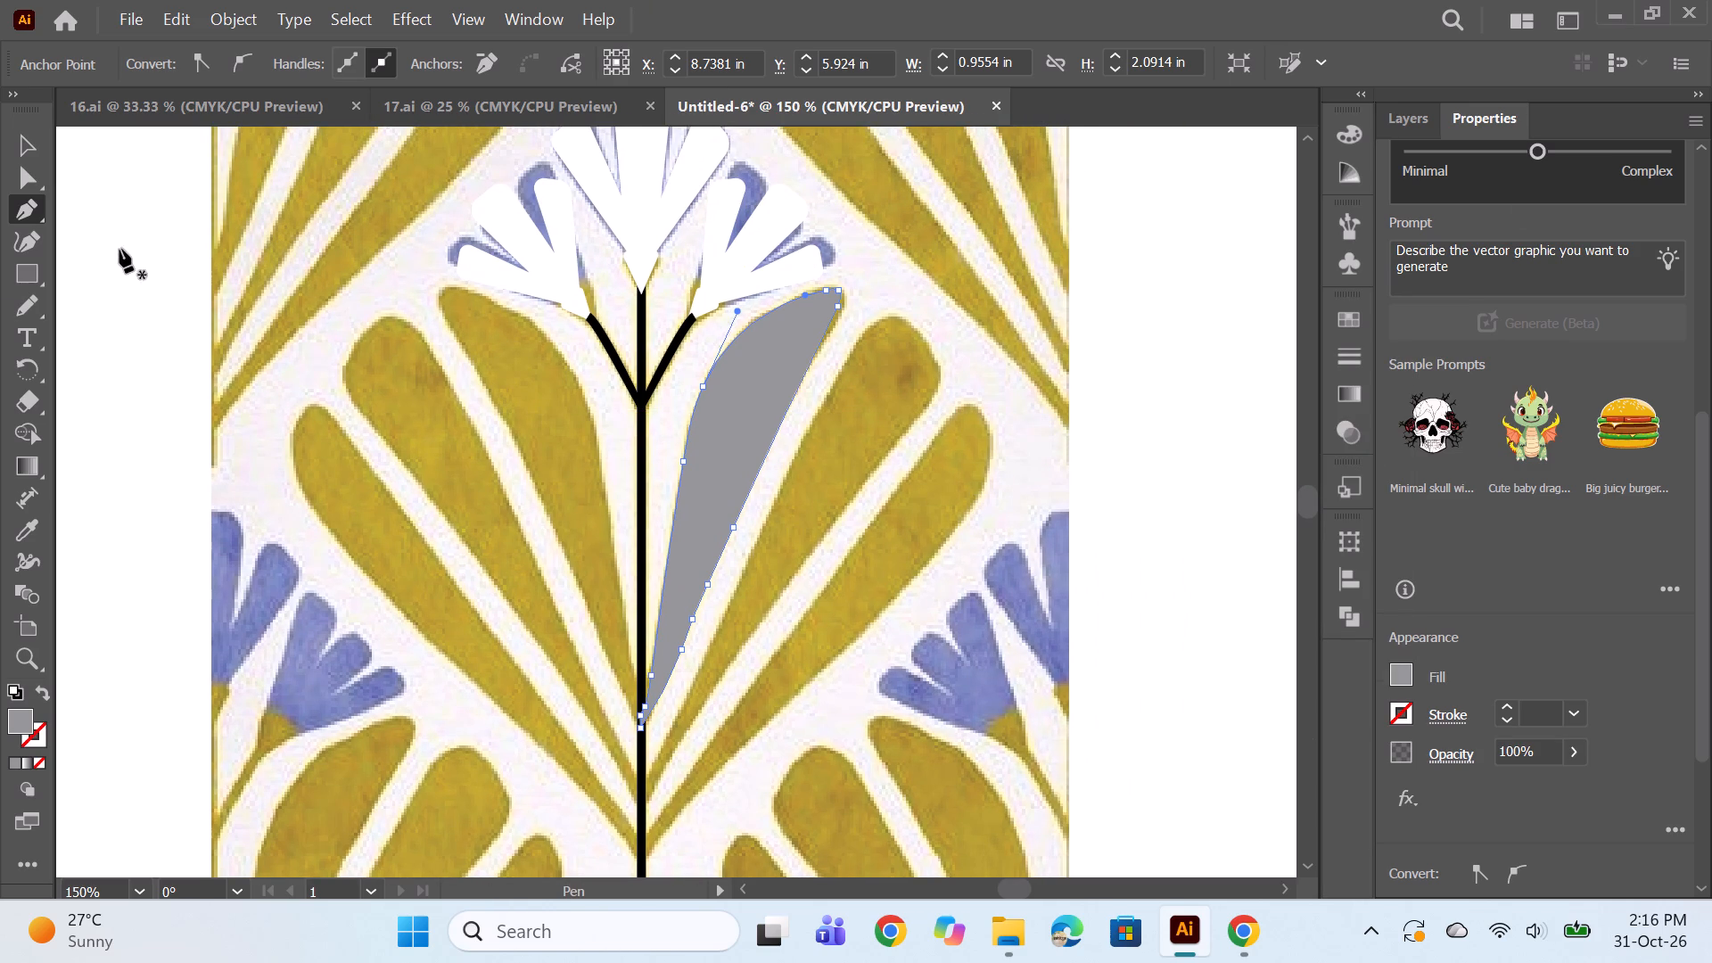
pyautogui.click(37, 319)
pyautogui.keyDown('alt'); pyautogui.scroll(1, 764, 708); pyautogui.keyUp('alt')
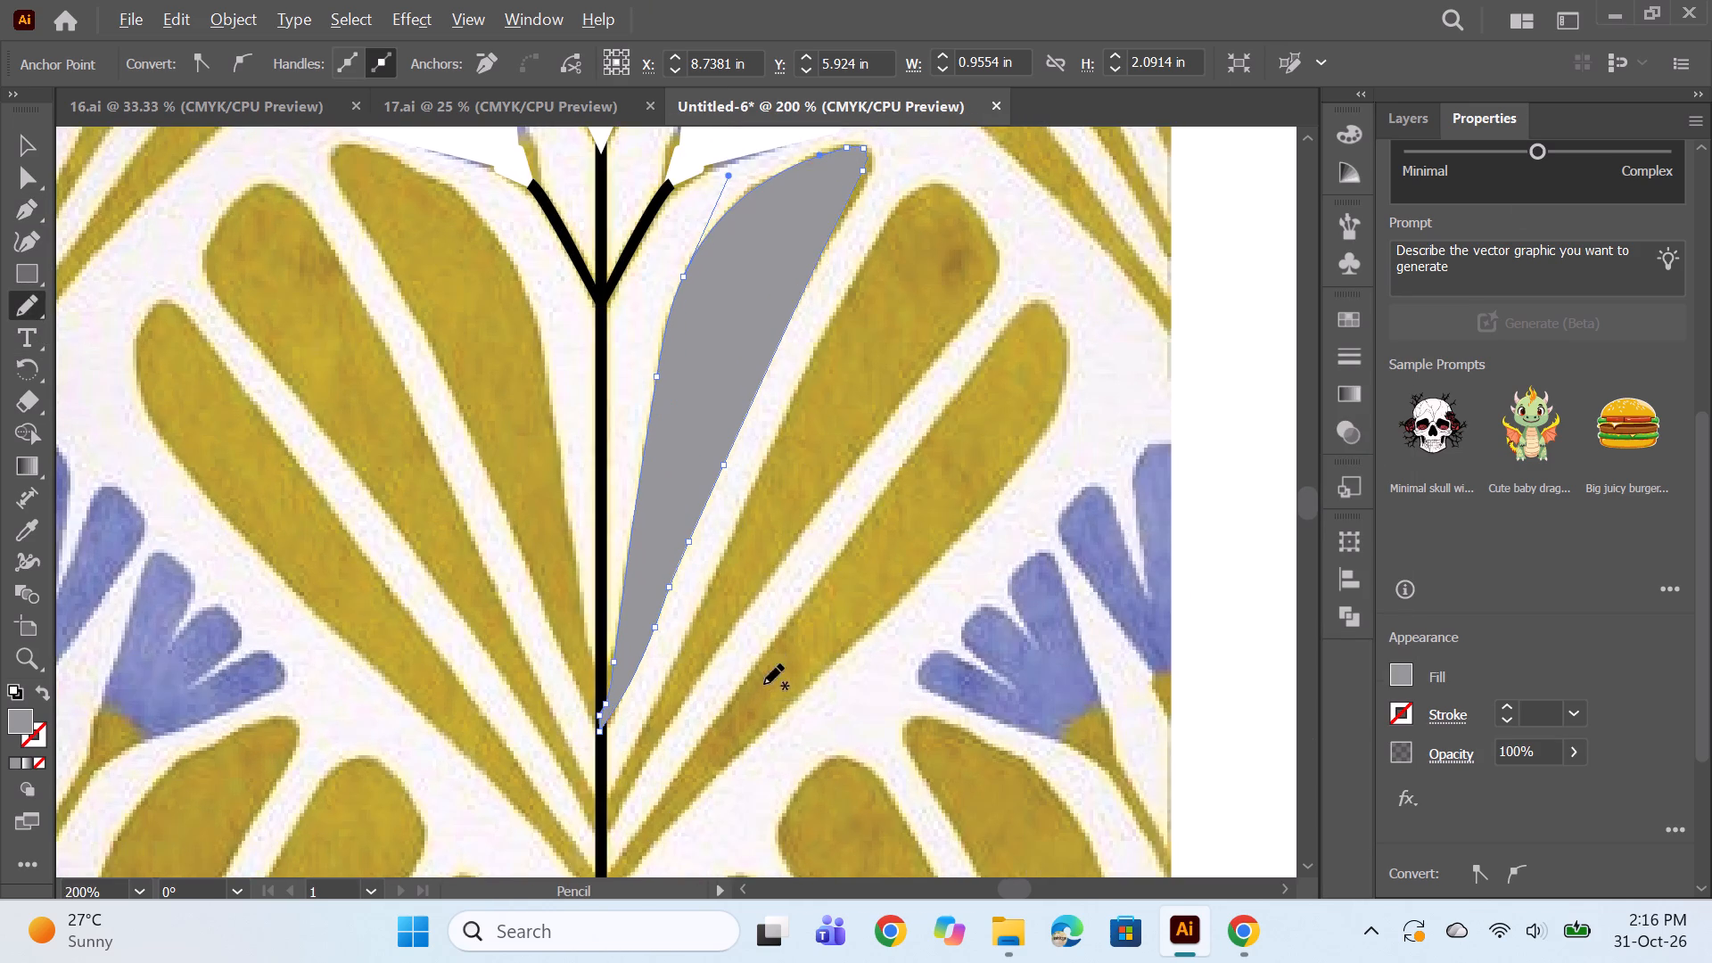
pyautogui.keyDown('alt'); pyautogui.scroll(-1, 763, 672); pyautogui.keyUp('alt')
pyautogui.click(640, 778)
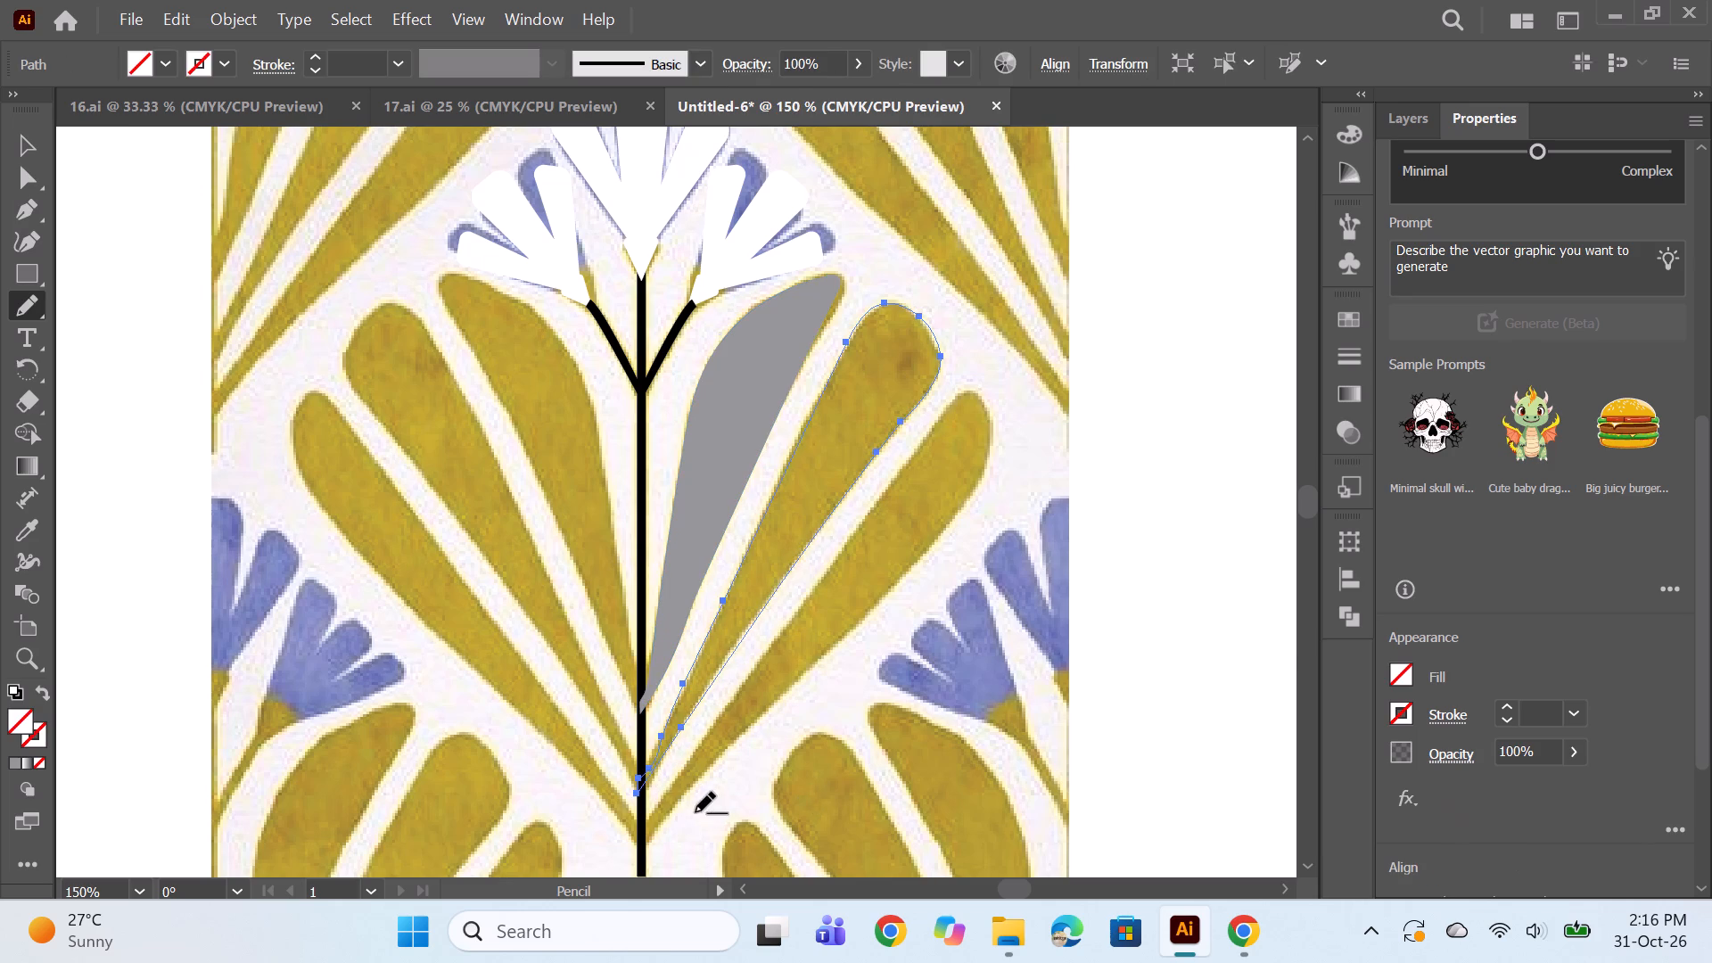
pyautogui.keyDown('alt'); pyautogui.scroll(2, 692, 794); pyautogui.keyUp('alt')
pyautogui.press('Right')
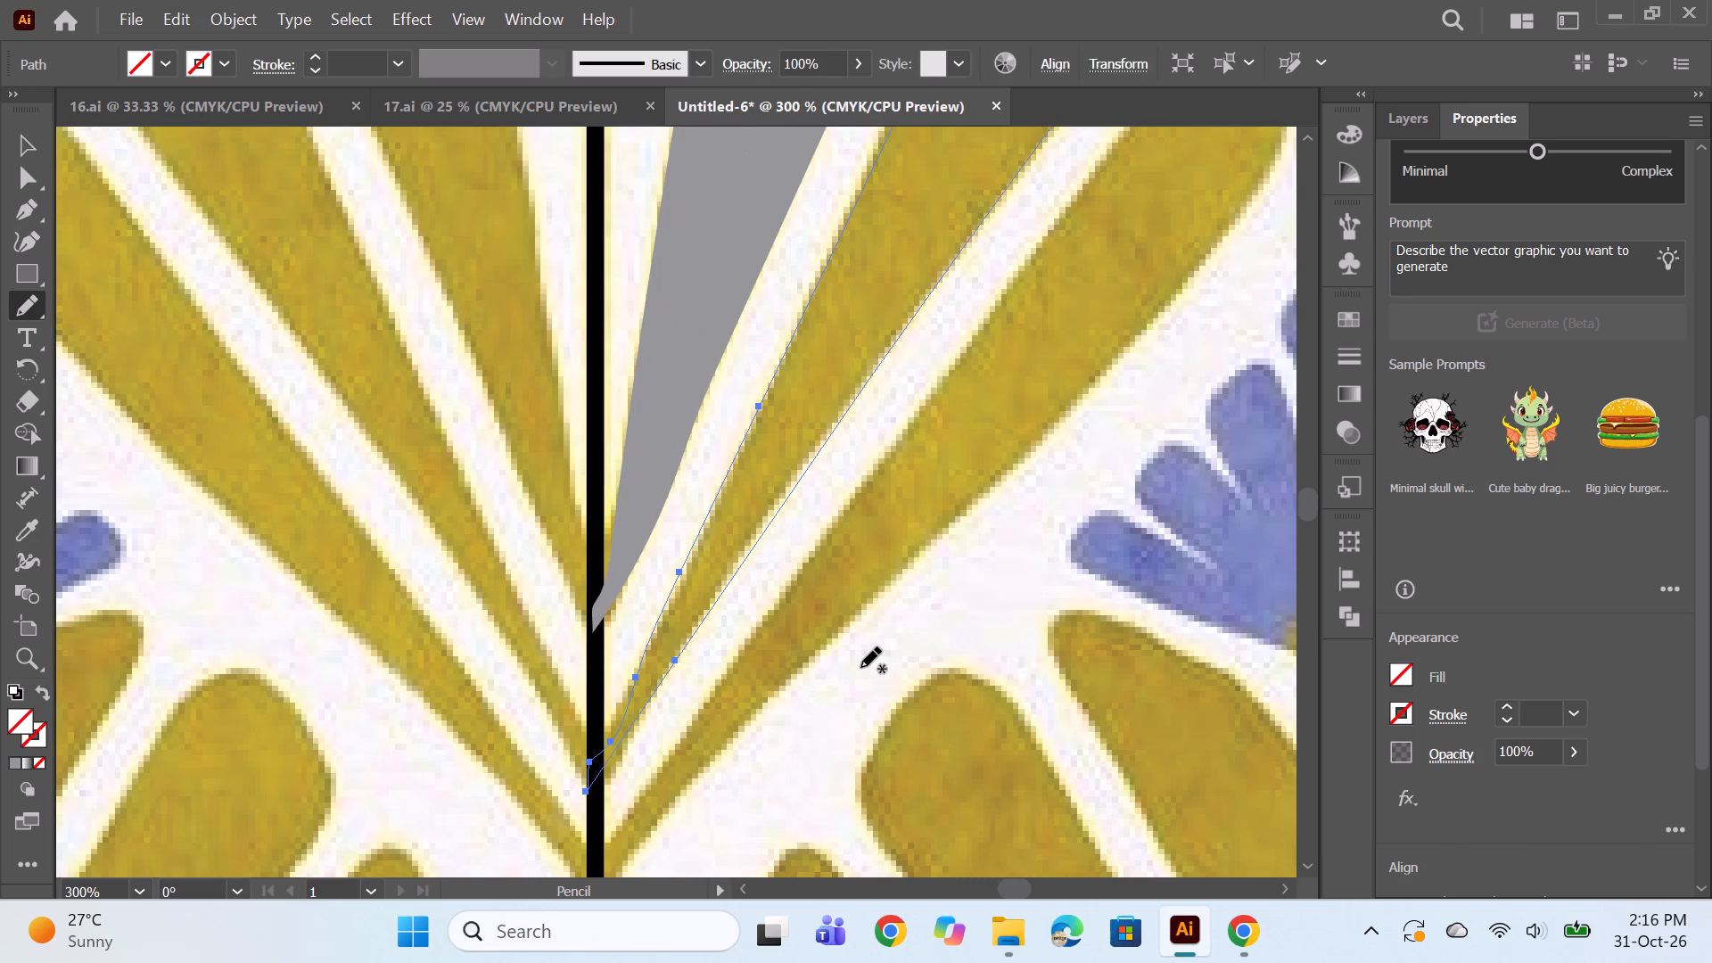
# Fill the traced middle leaf with a brown swatch.
pyautogui.keyDown('alt'); pyautogui.scroll(-3, 805, 392); pyautogui.keyUp('alt')
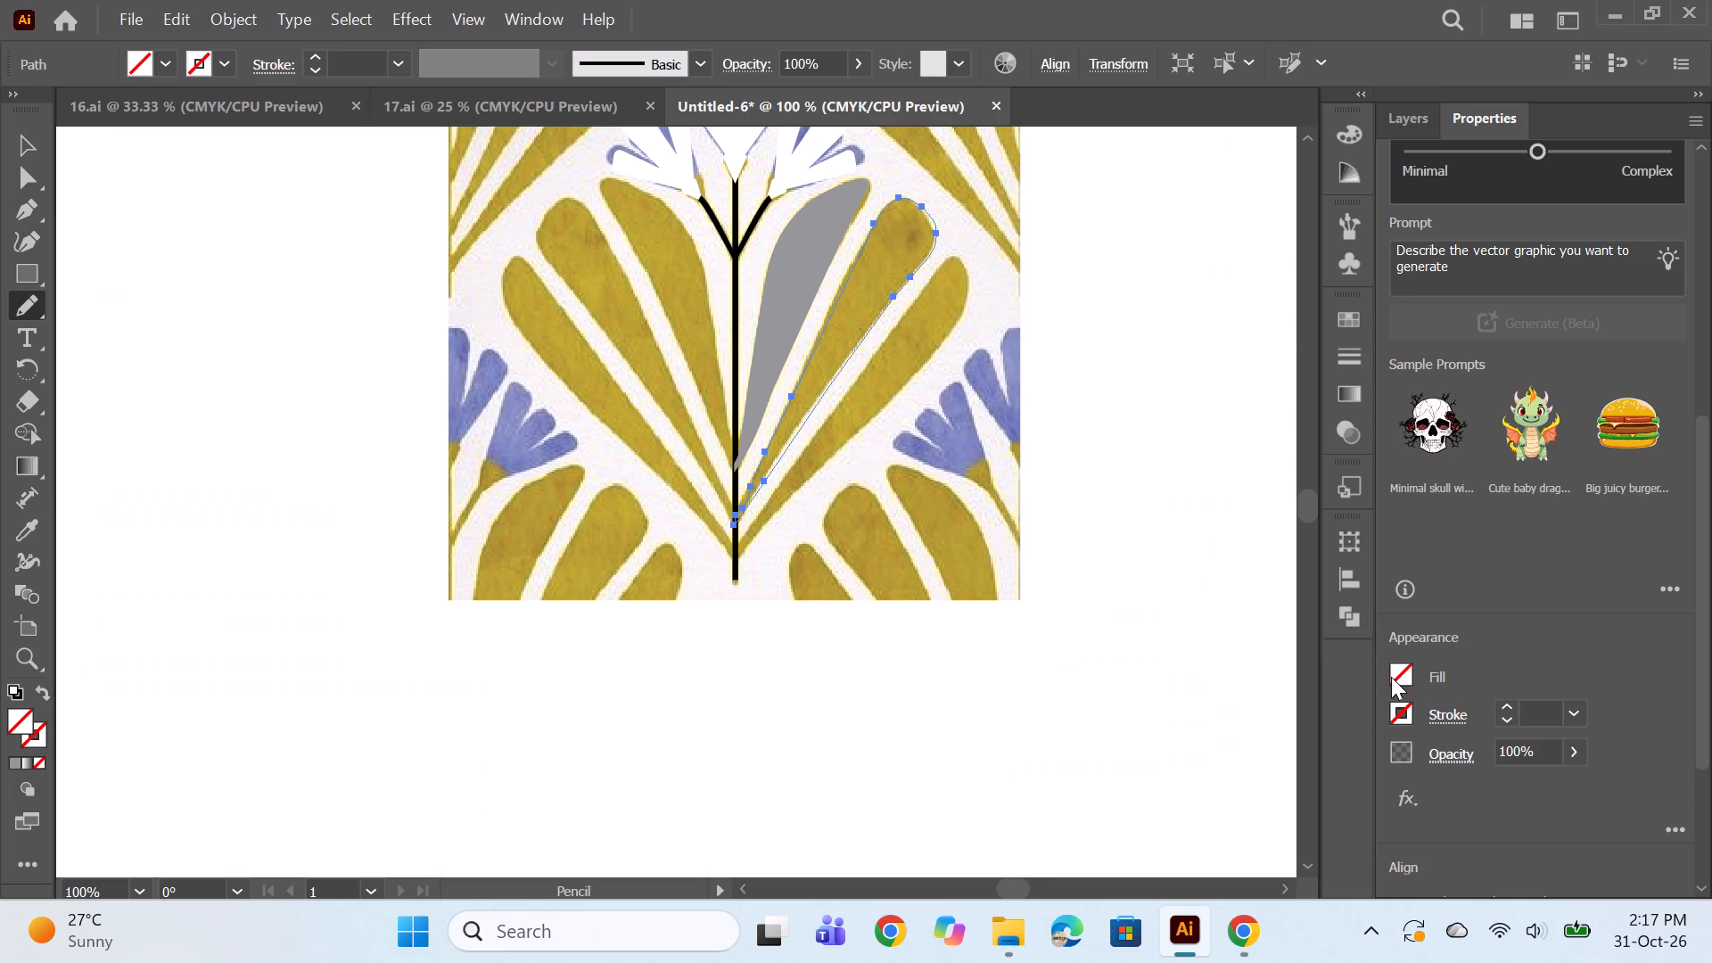
pyautogui.click(1391, 677)
pyautogui.click(1278, 465)
pyautogui.keyDown('ctrl'); pyautogui.click(1088, 250); pyautogui.keyUp('ctrl')
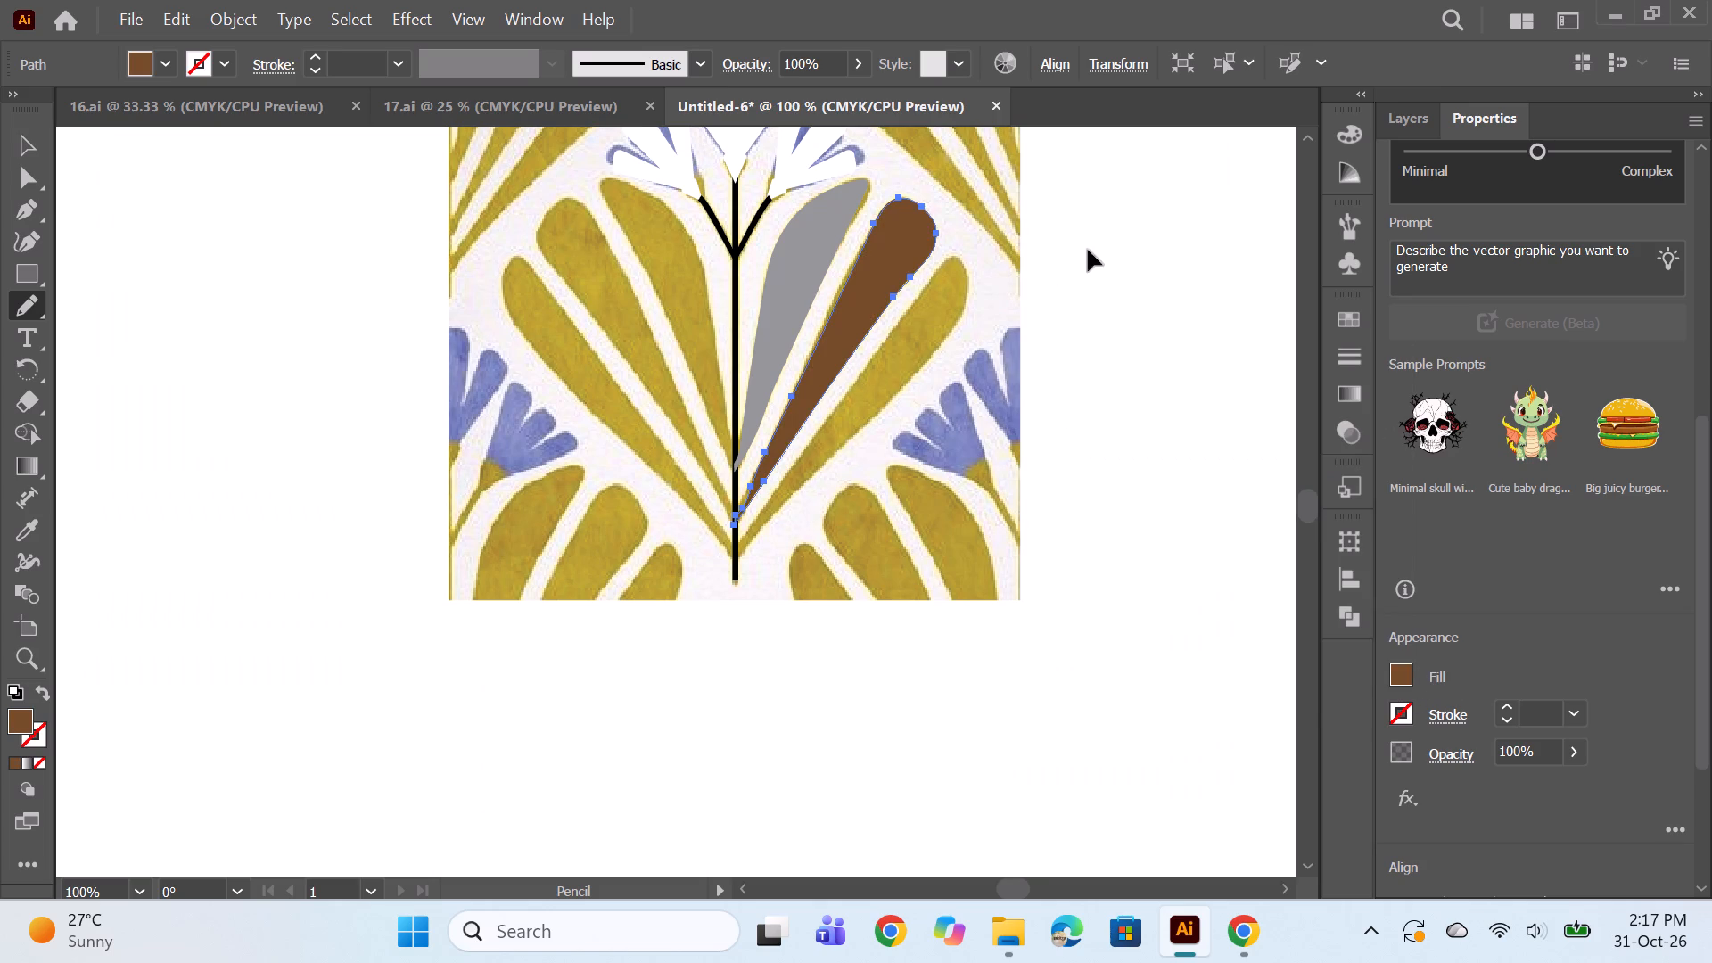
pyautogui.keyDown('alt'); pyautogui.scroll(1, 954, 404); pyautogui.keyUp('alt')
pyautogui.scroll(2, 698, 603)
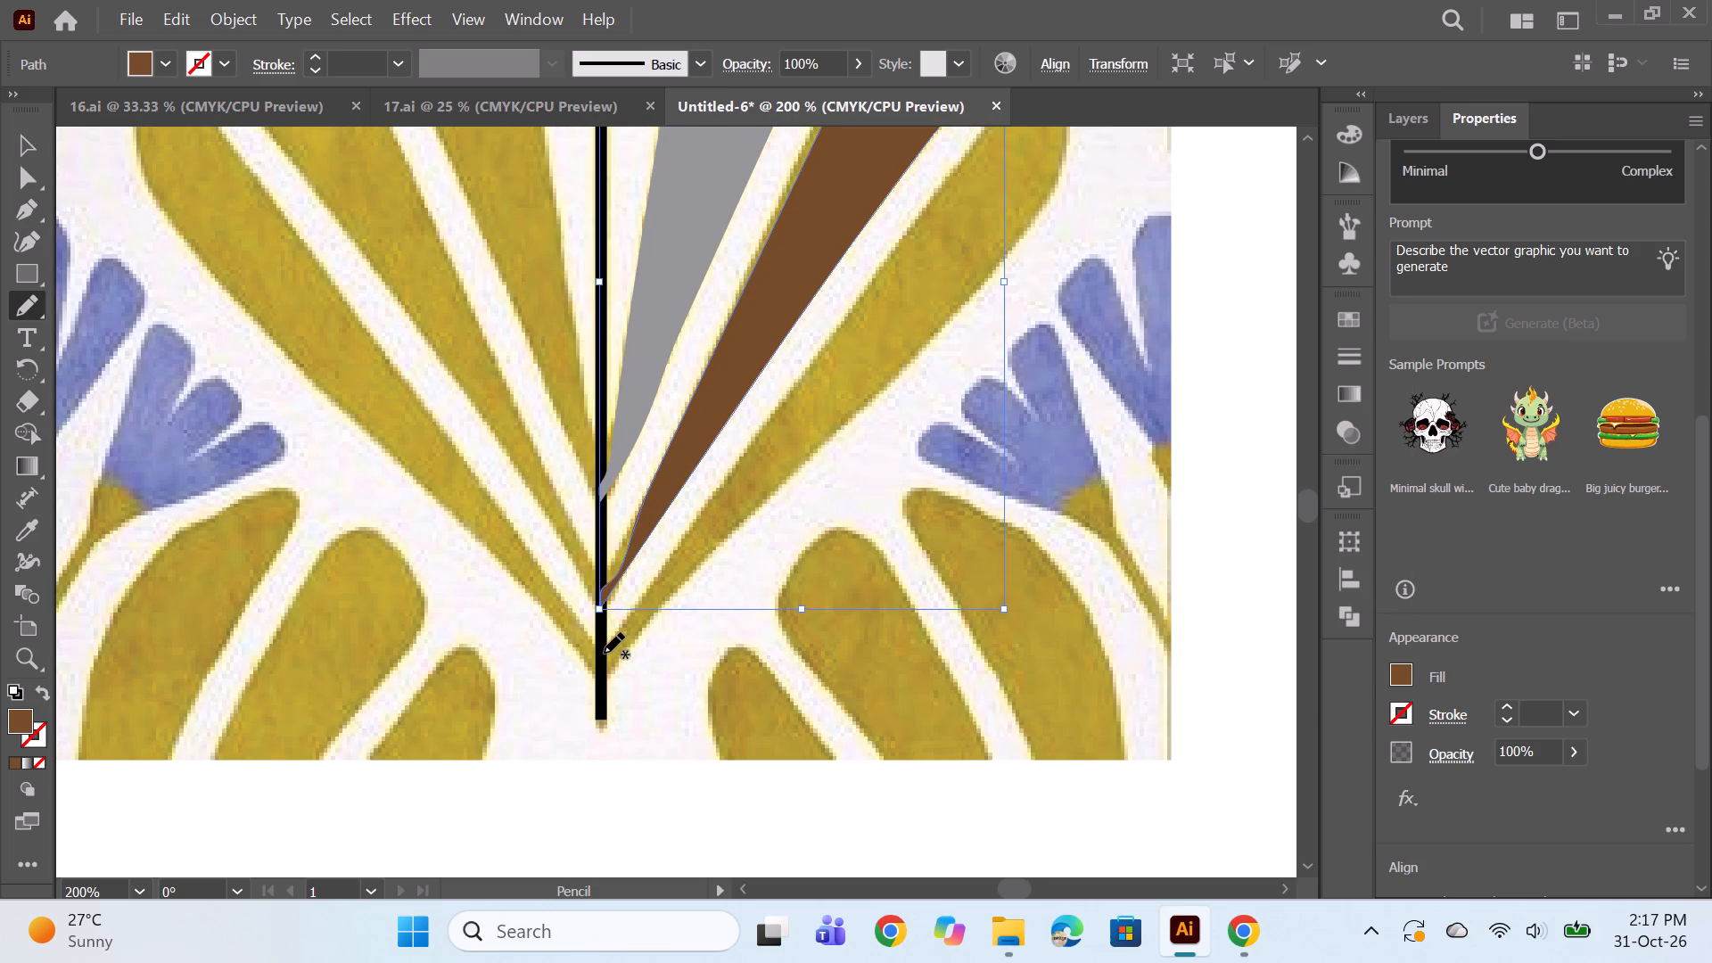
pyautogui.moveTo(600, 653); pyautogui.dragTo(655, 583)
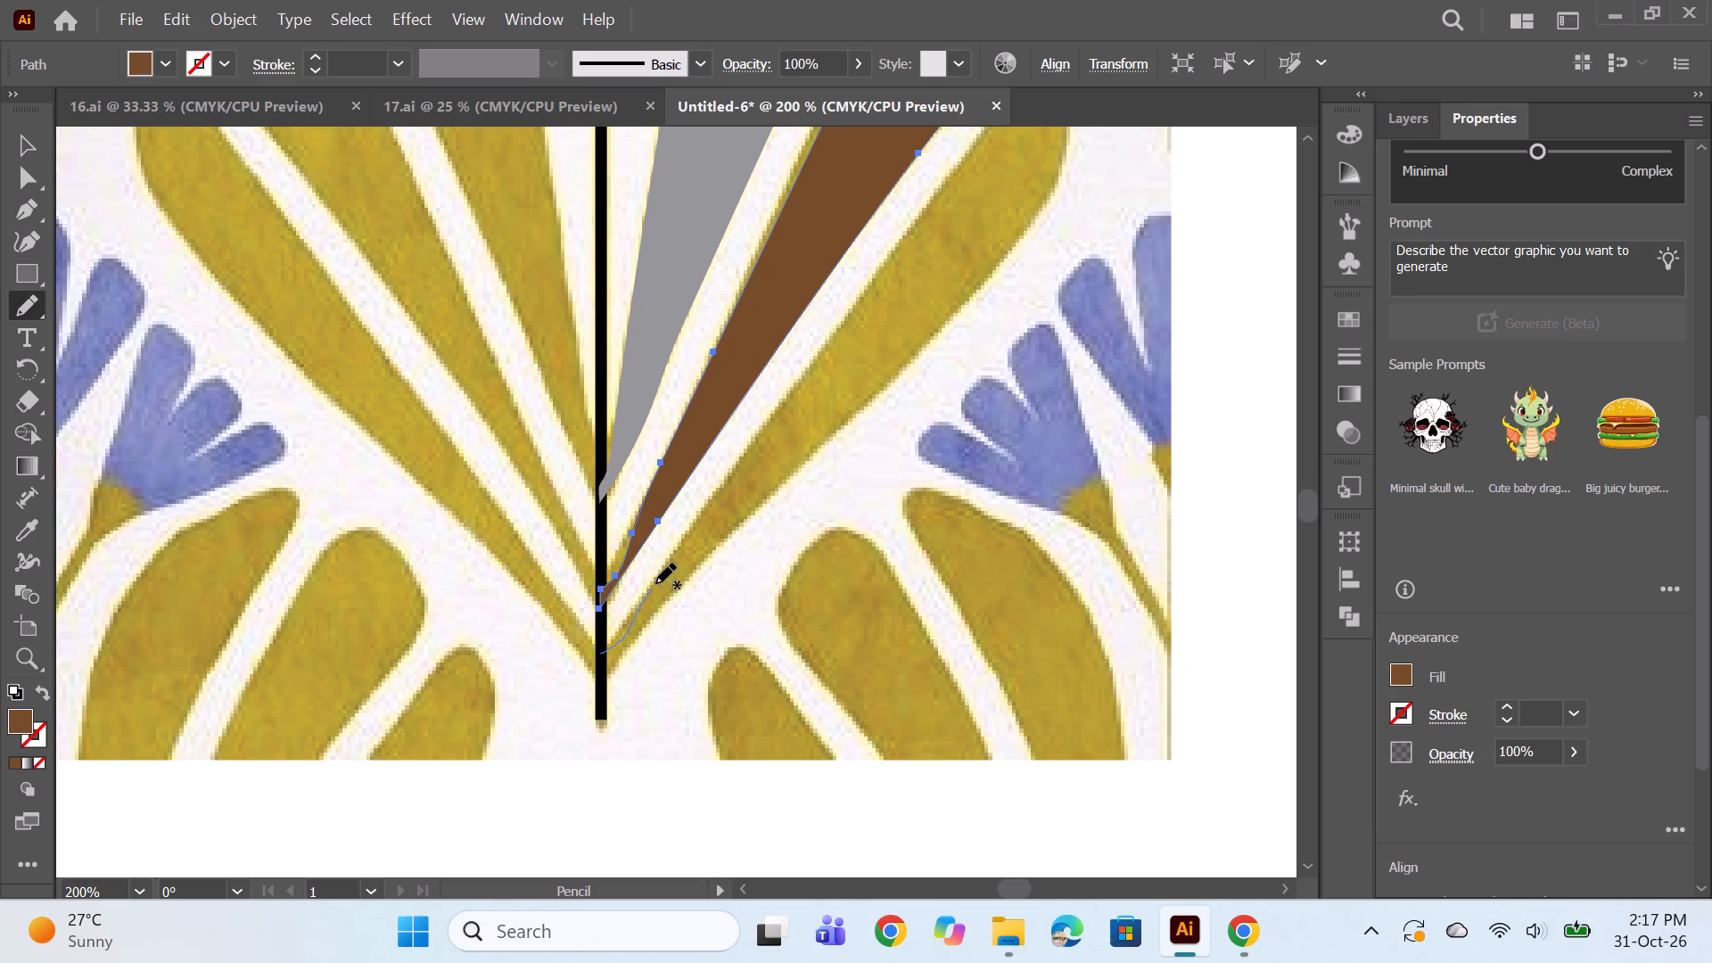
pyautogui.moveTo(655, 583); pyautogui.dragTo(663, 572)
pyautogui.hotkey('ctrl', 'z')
# Trace the outermost yellow leaf right of the stem with the Pencil tool and nudge the path slightly right.
pyautogui.keyDown('alt'); pyautogui.scroll(-1, 774, 574); pyautogui.keyUp('alt')
pyautogui.press('space')
pyautogui.press('space')
pyautogui.moveTo(876, 553); pyautogui.dragTo(808, 612)
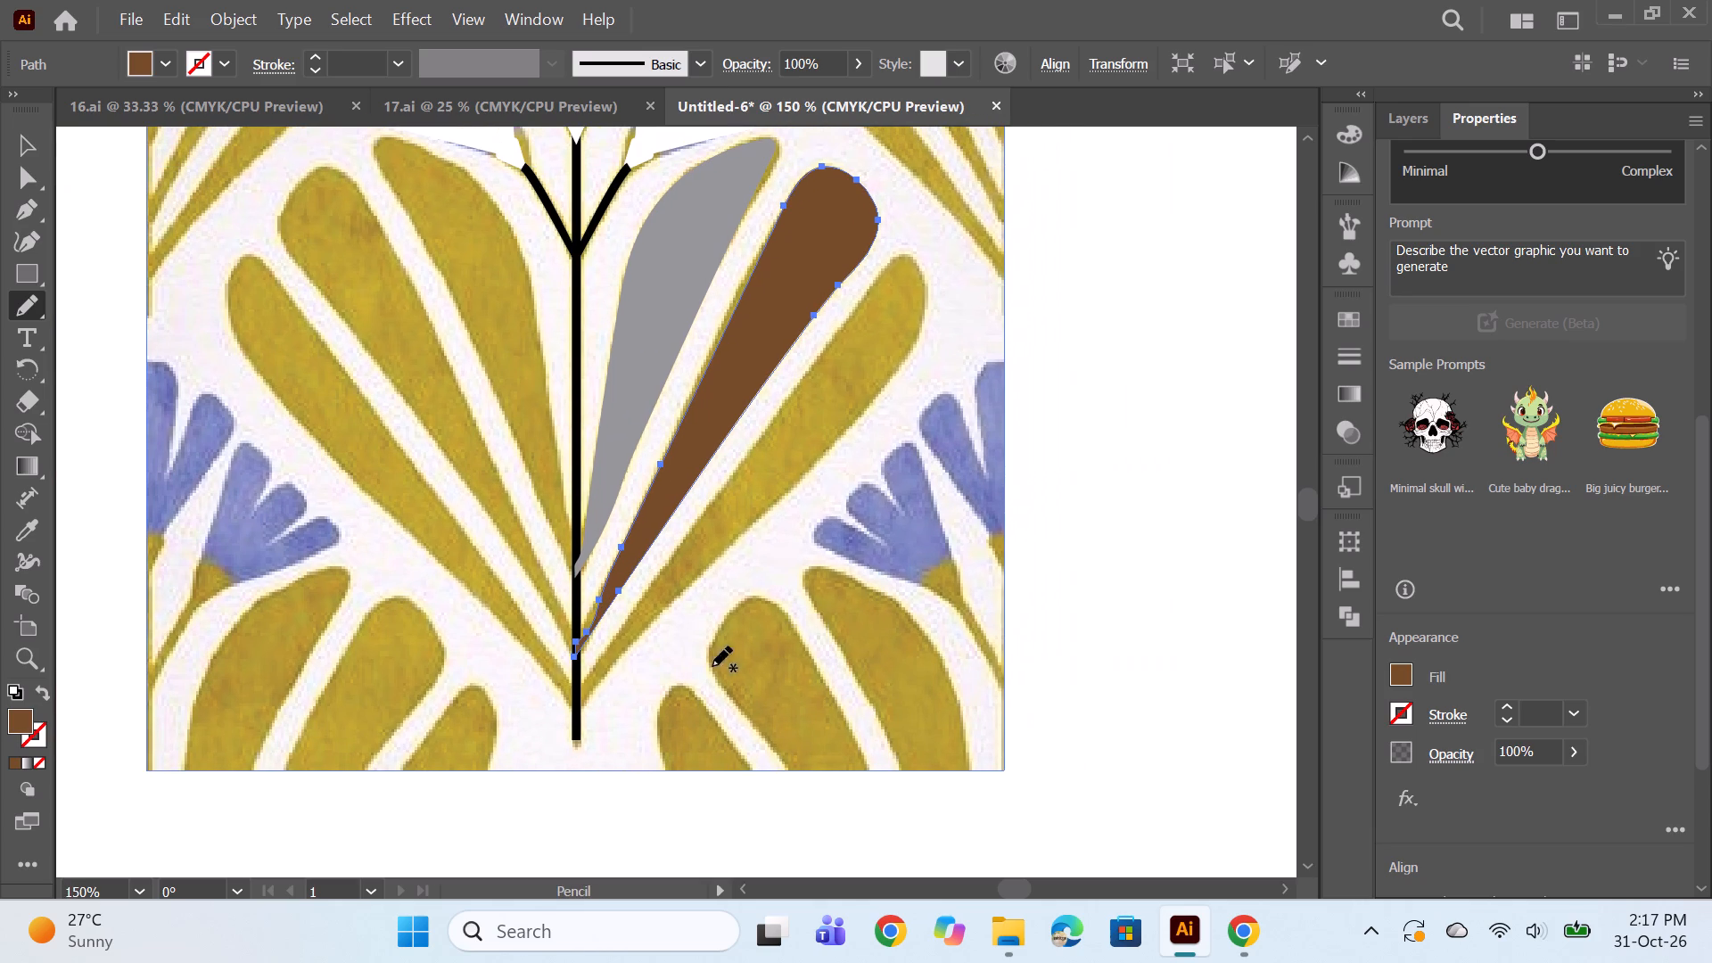
pyautogui.click(577, 691)
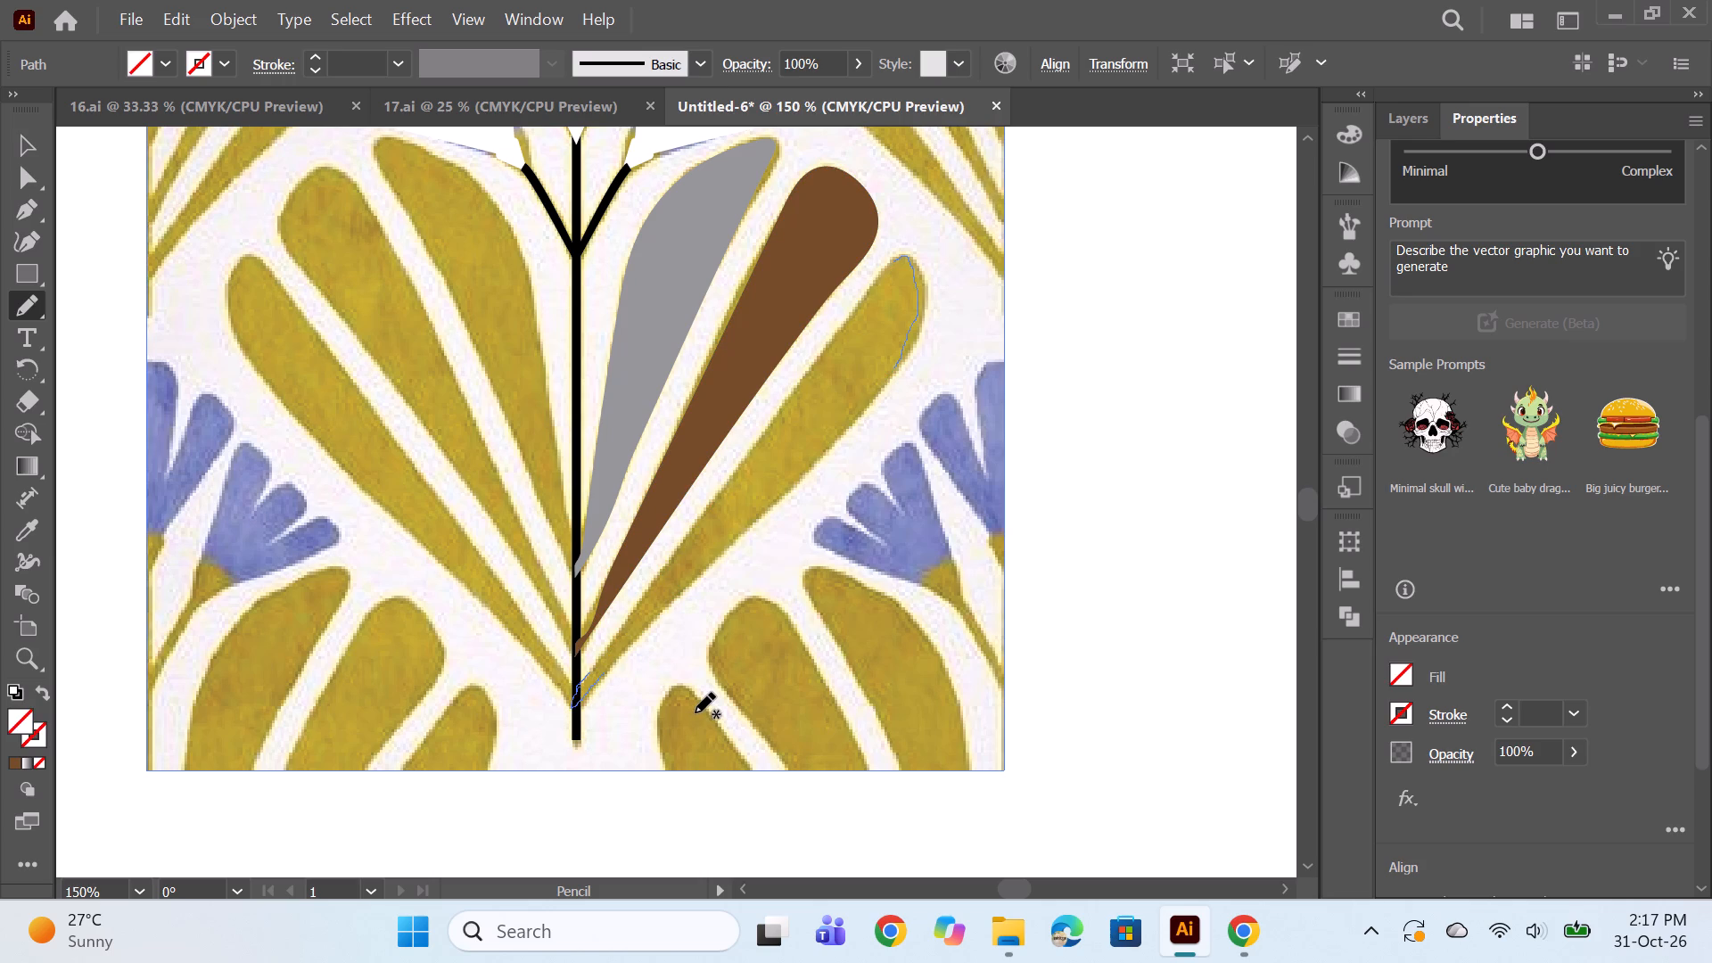
pyautogui.press('Right')
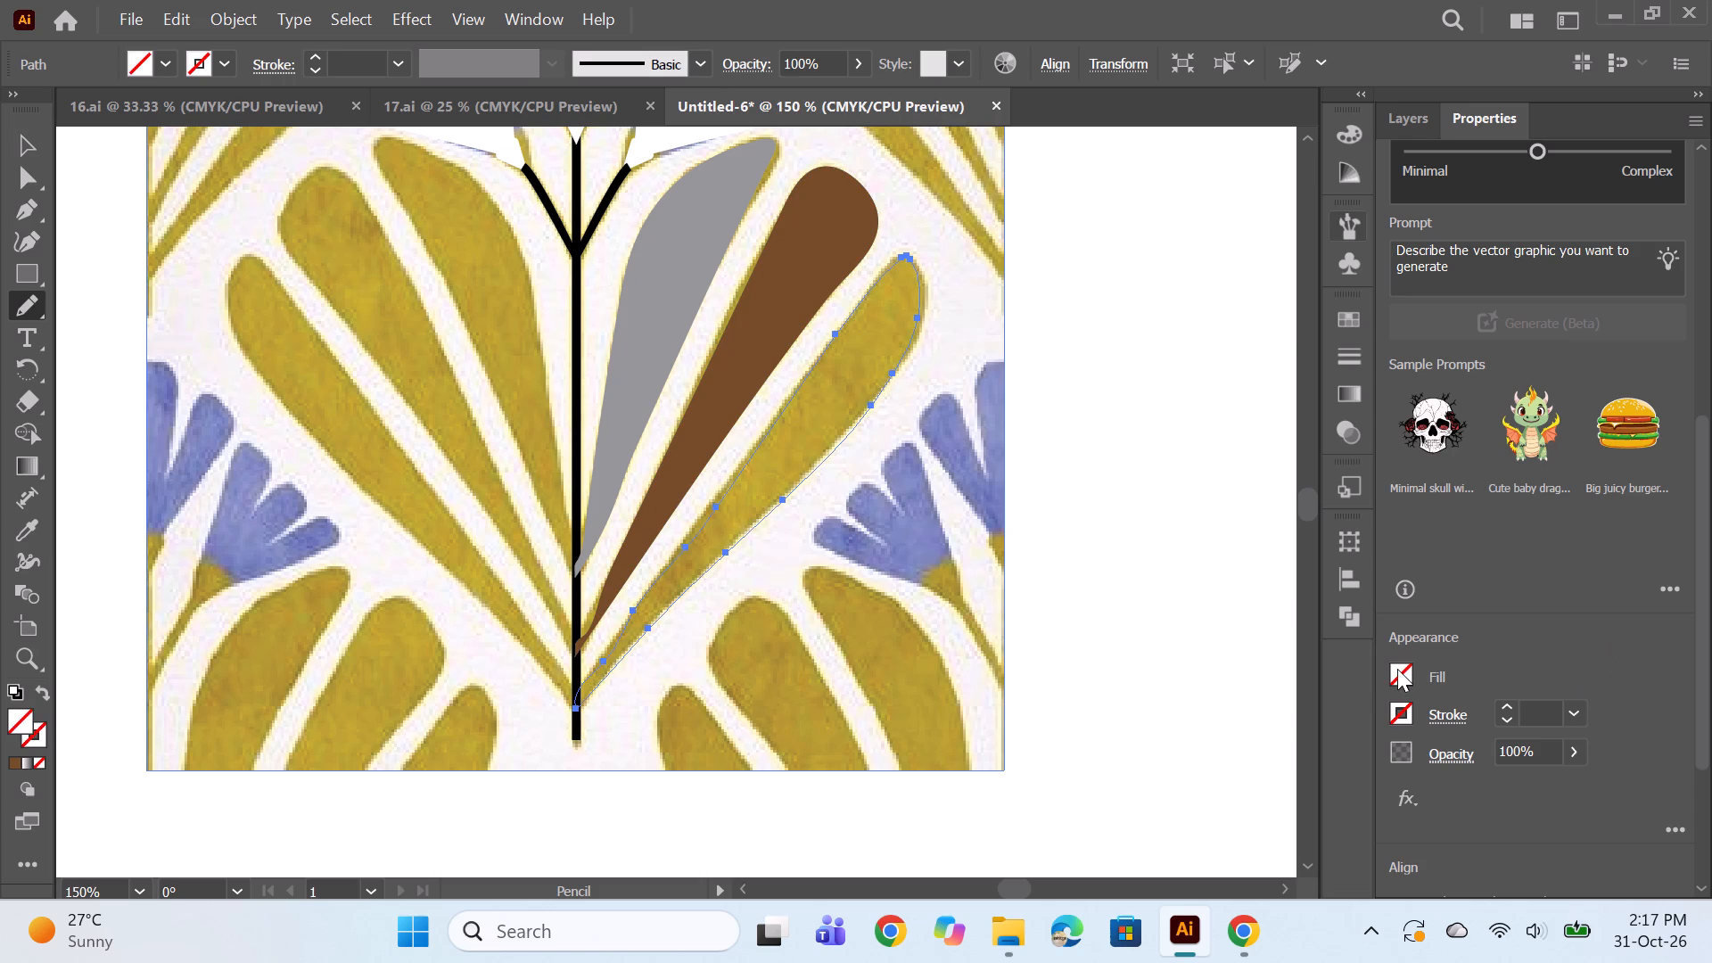
# Fill the traced outermost leaf with a pink swatch and deselect it.
pyautogui.click(1401, 671)
pyautogui.click(1134, 464)
pyautogui.keyDown('ctrl'); pyautogui.click(1136, 328); pyautogui.keyUp('ctrl')
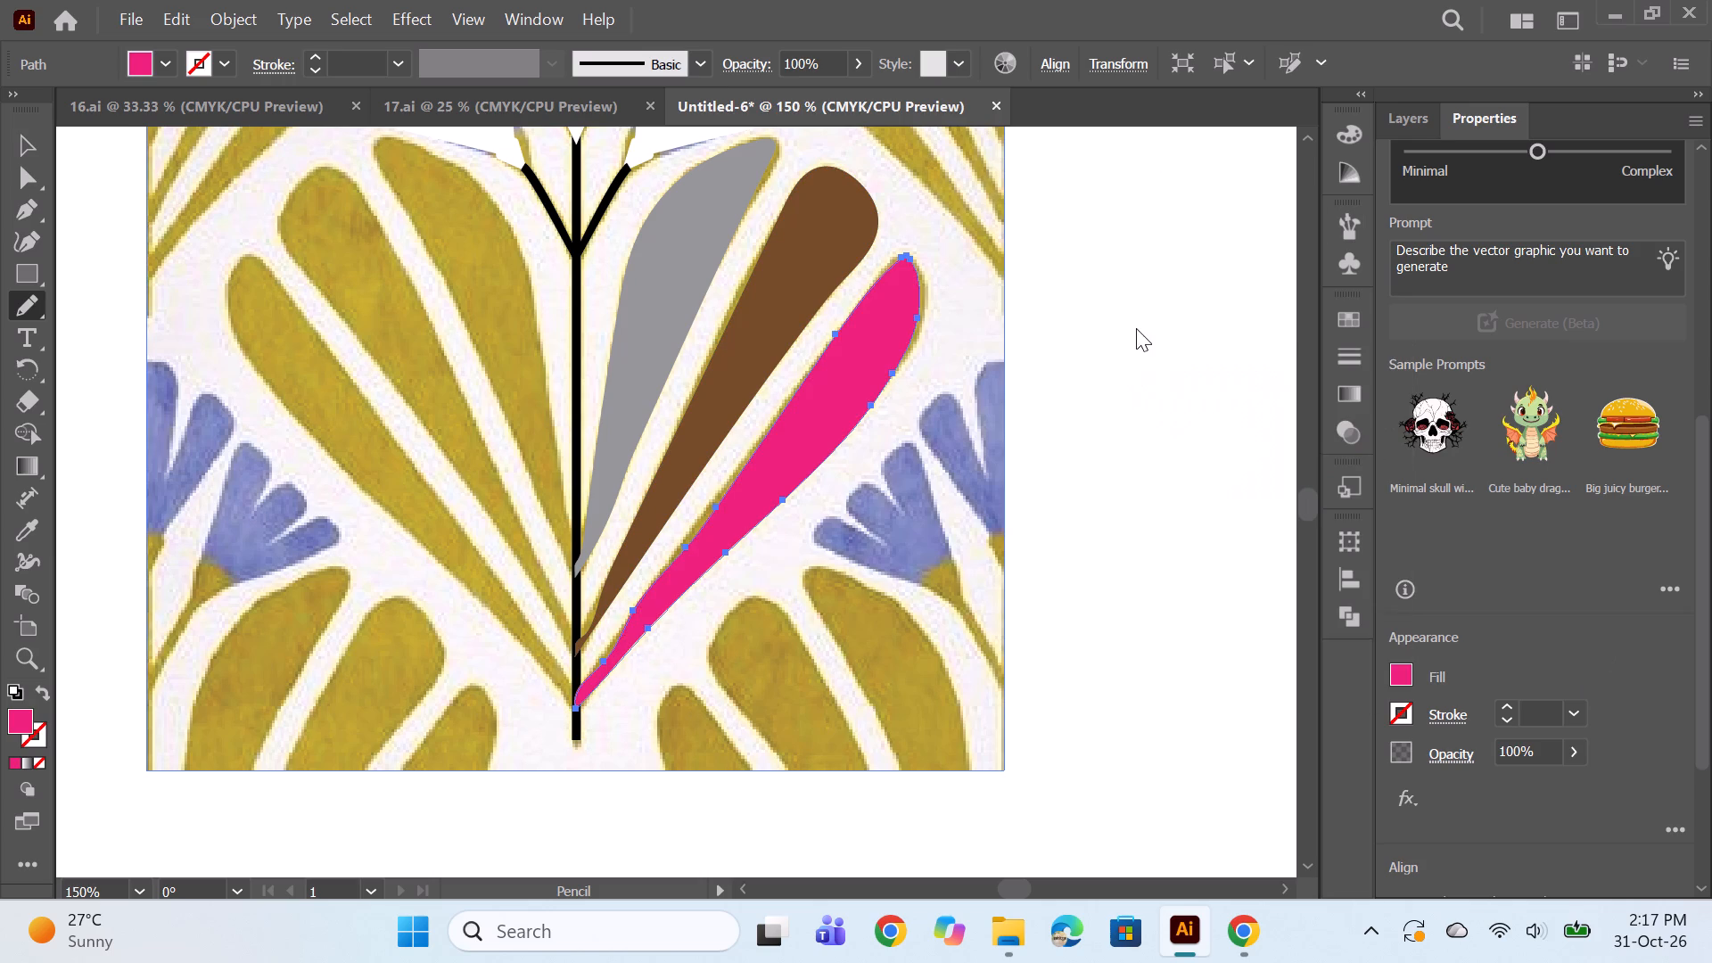
pyautogui.keyDown('alt'); pyautogui.scroll(-1, 942, 442); pyautogui.keyUp('alt')
pyautogui.keyDown('ctrl'); pyautogui.click(1065, 511); pyautogui.keyUp('ctrl')
# Select the gray, brown and pink leaf paths and reflect a copy of them across the vertical axis.
pyautogui.scroll(2, 890, 403)
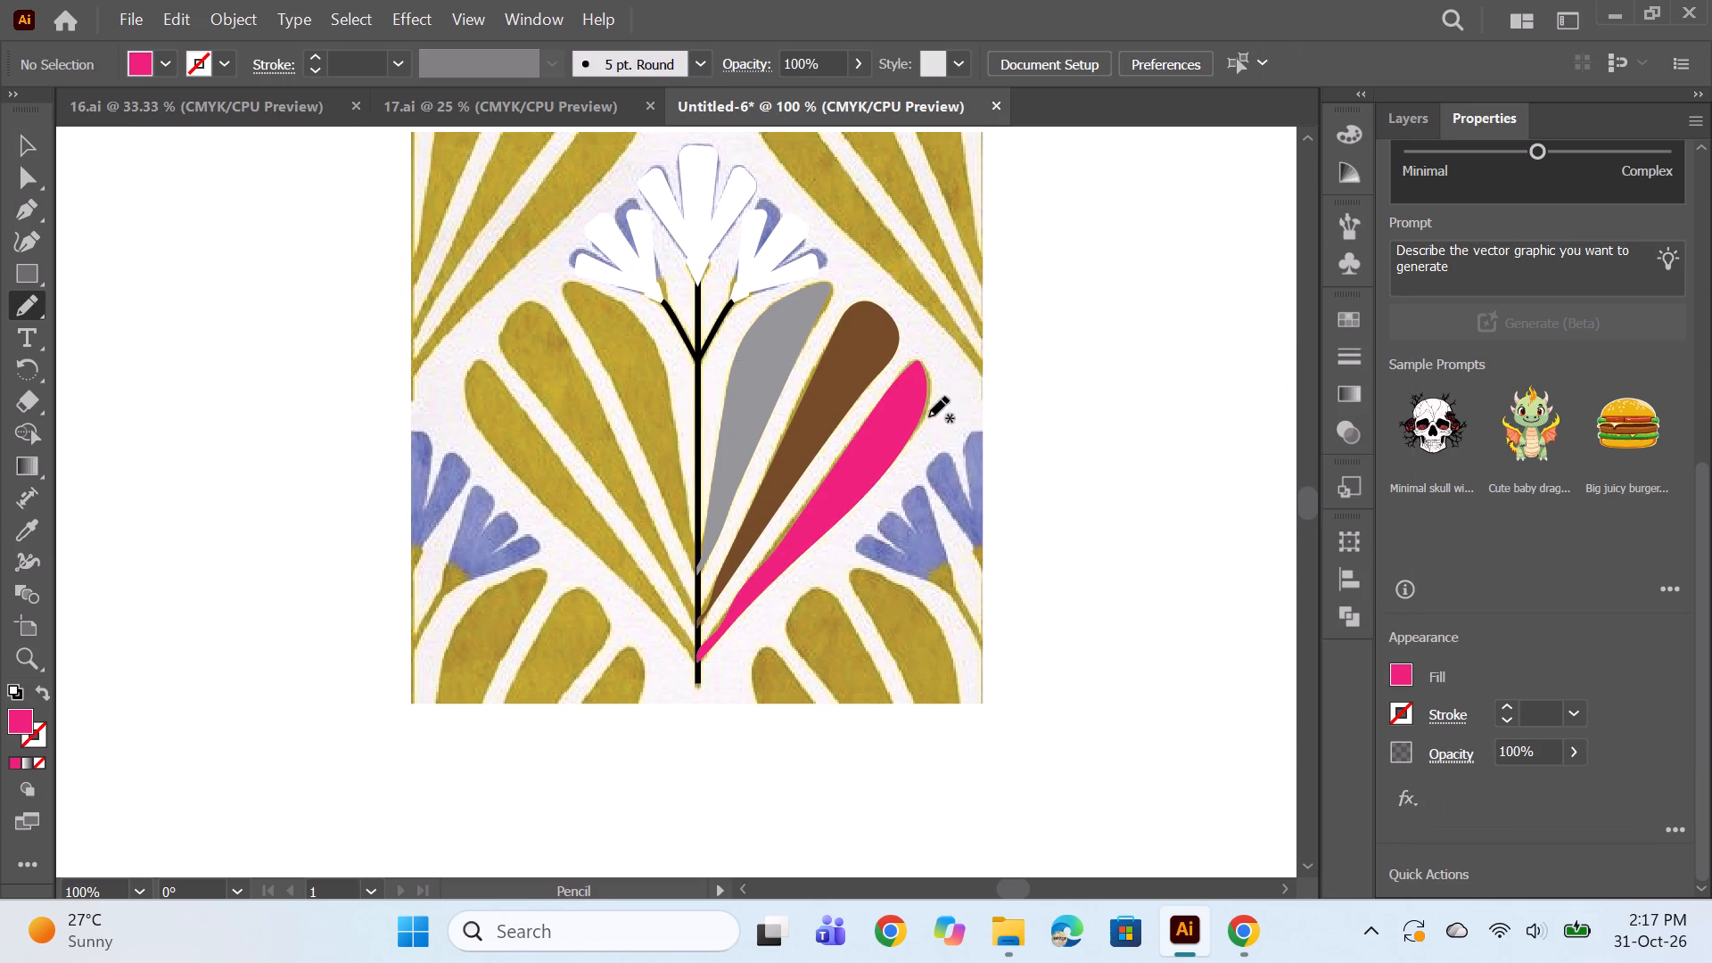
pyautogui.scroll(-1, 868, 429)
pyautogui.scroll(2, 768, 139)
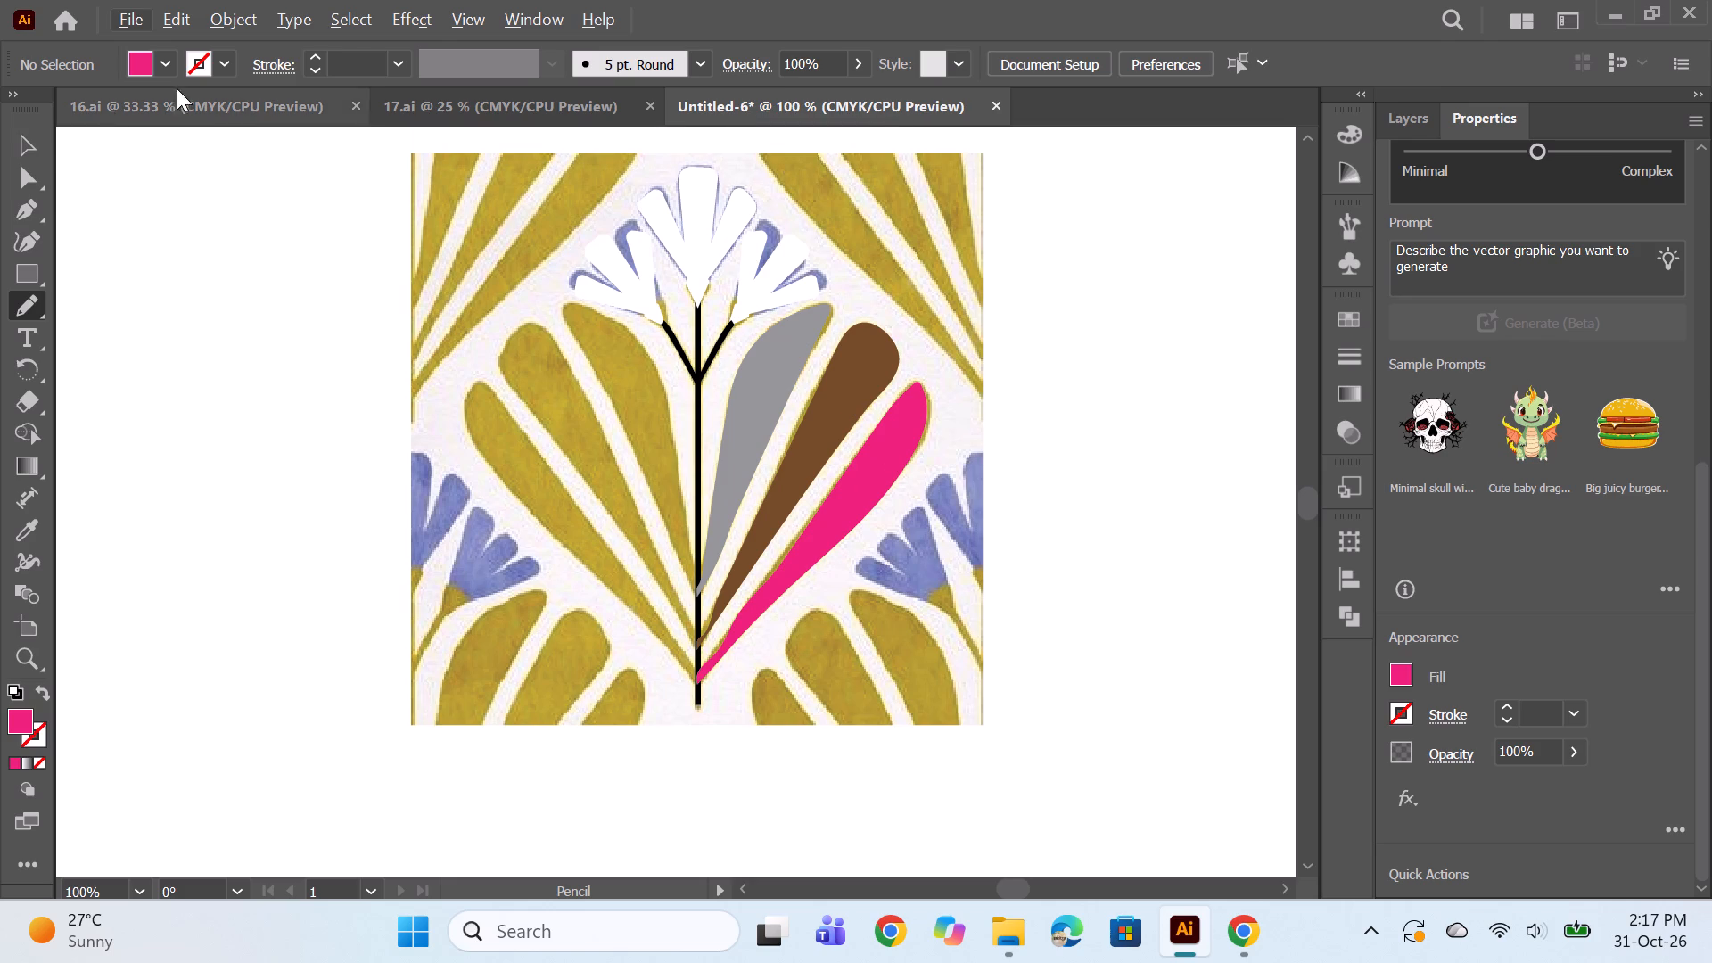
pyautogui.click(9, 134)
pyautogui.click(1421, 127)
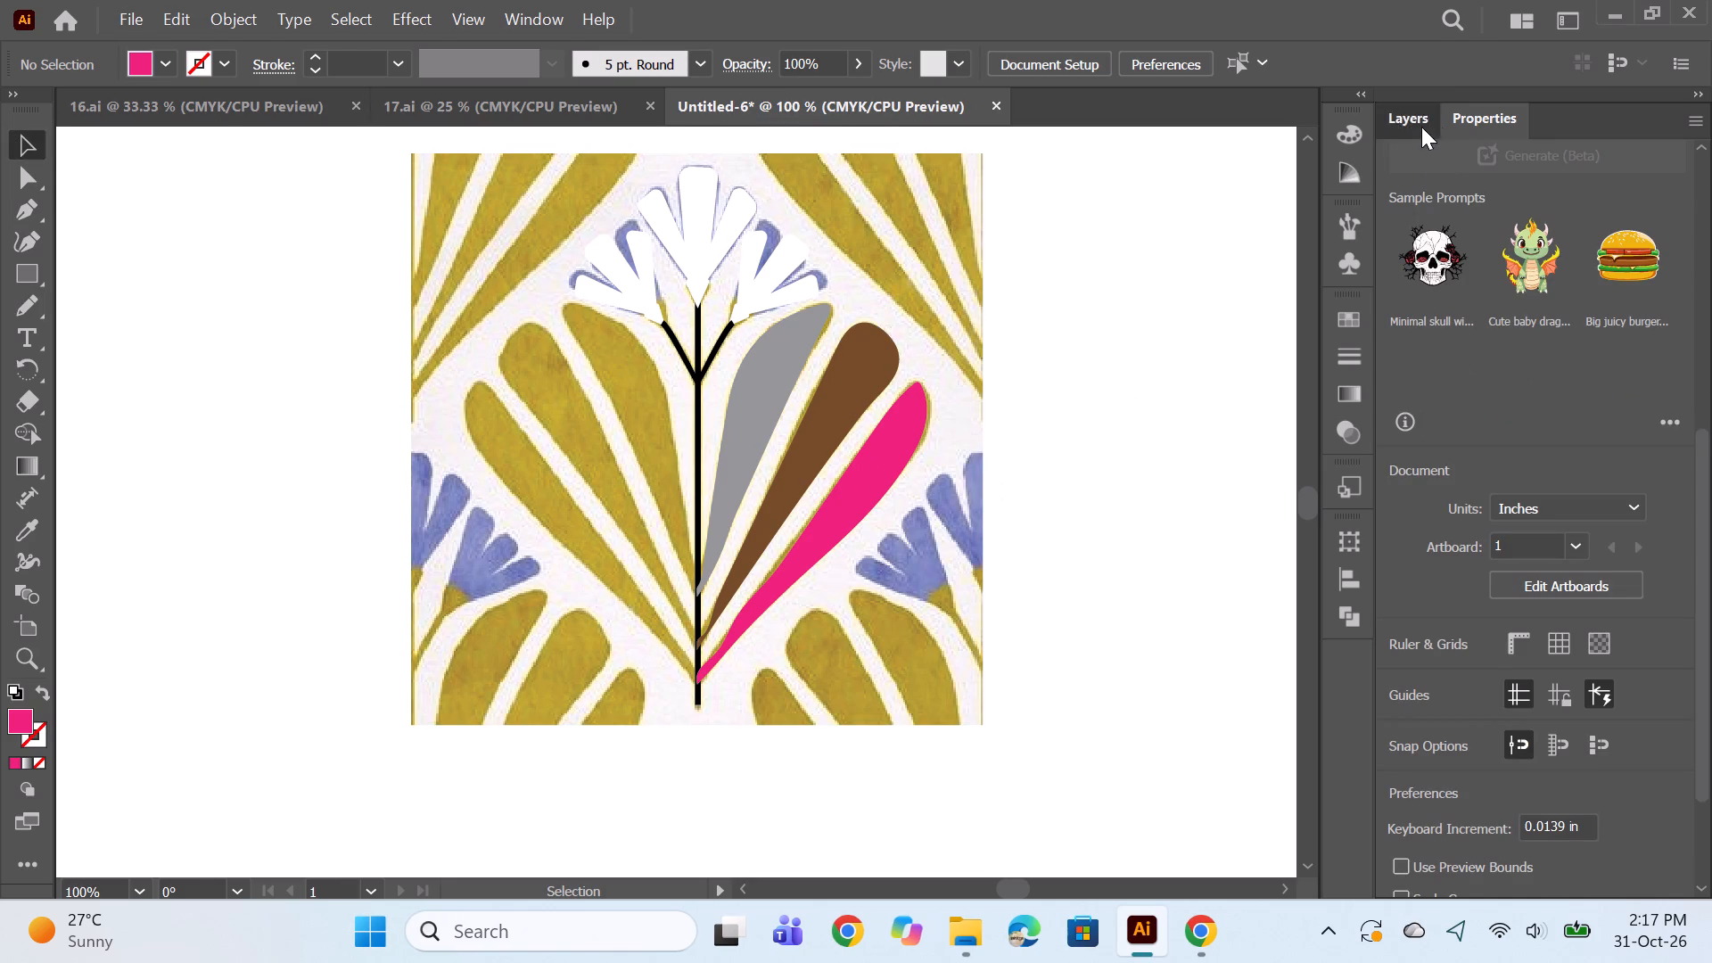
pyautogui.click(1670, 235)
pyautogui.keyDown('shift'); pyautogui.click(1675, 292); pyautogui.keyUp('shift')
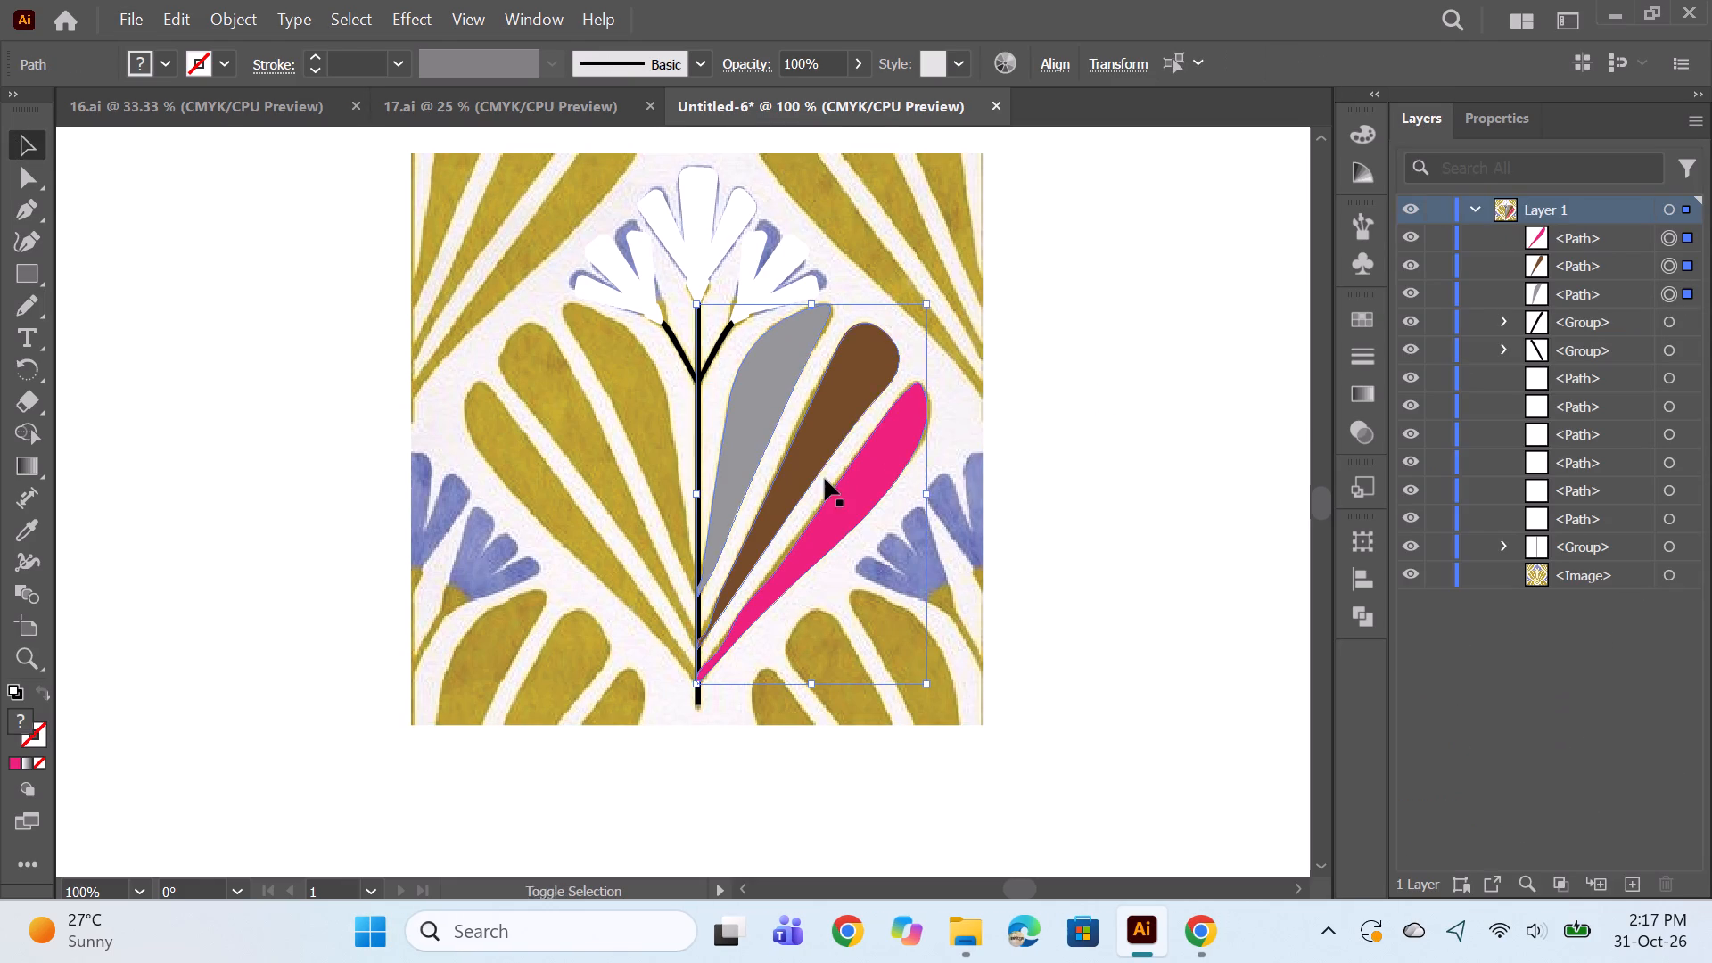
pyautogui.rightClick(847, 426)
pyautogui.click(962, 723)
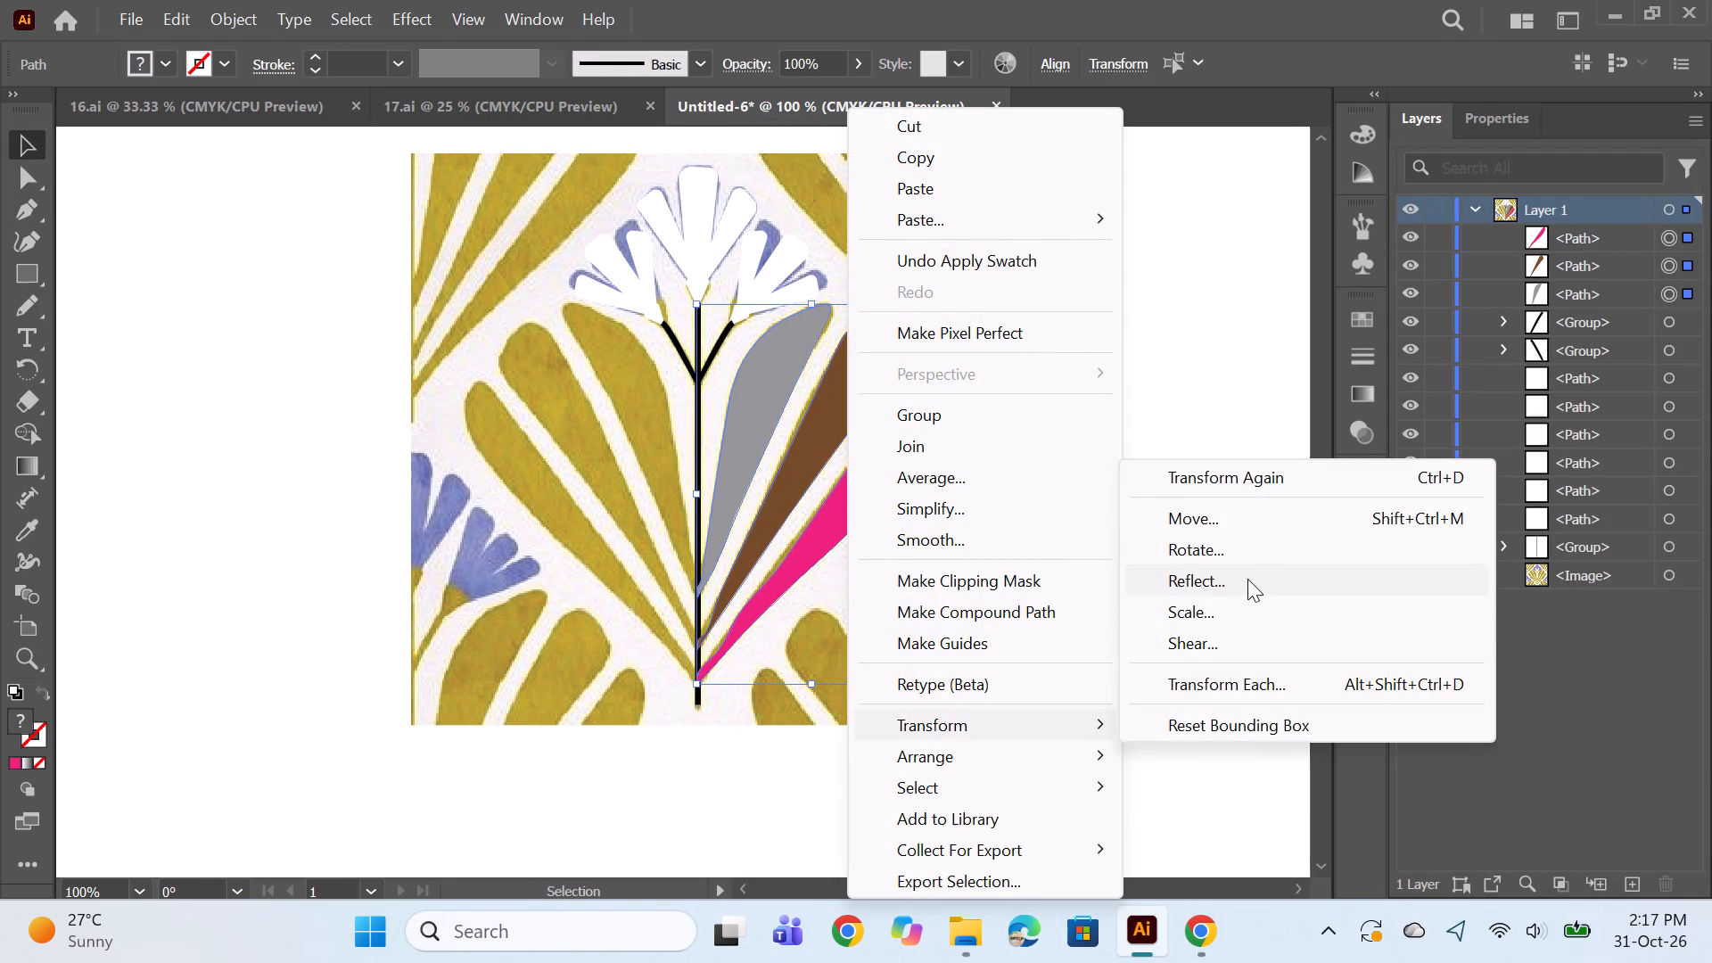
pyautogui.click(1246, 580)
pyautogui.click(723, 618)
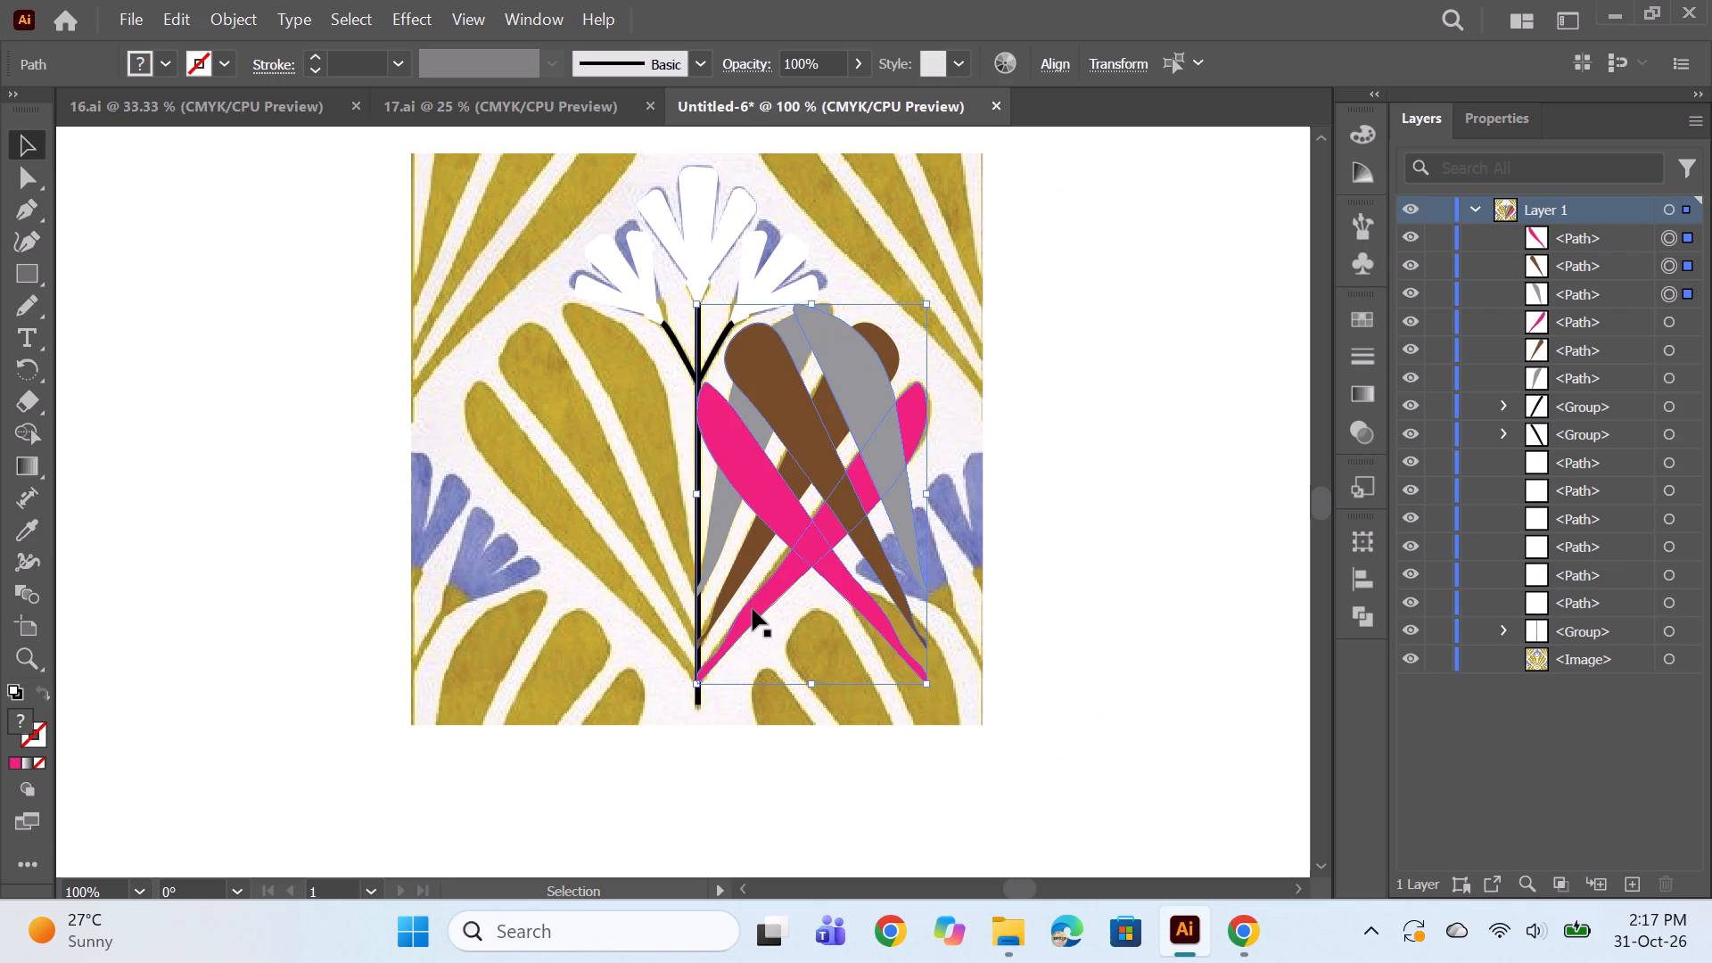
# Nudge the mirrored leaves left until they cover the yellow leaves on the stem's left side, then deselect them.
pyautogui.hotkey('shift', 'Left')
pyautogui.hotkey('shift', 'Left')
pyautogui.hotkey('shift', 'Left')
pyautogui.hotkey('shift', 'Left')
pyautogui.hotkey('shift', 'Left')
pyautogui.hotkey('shift', 'Left')
pyautogui.hotkey('shift', 'Left')
pyautogui.hotkey('shift', 'Left')
pyautogui.hotkey('shift', 'Left')
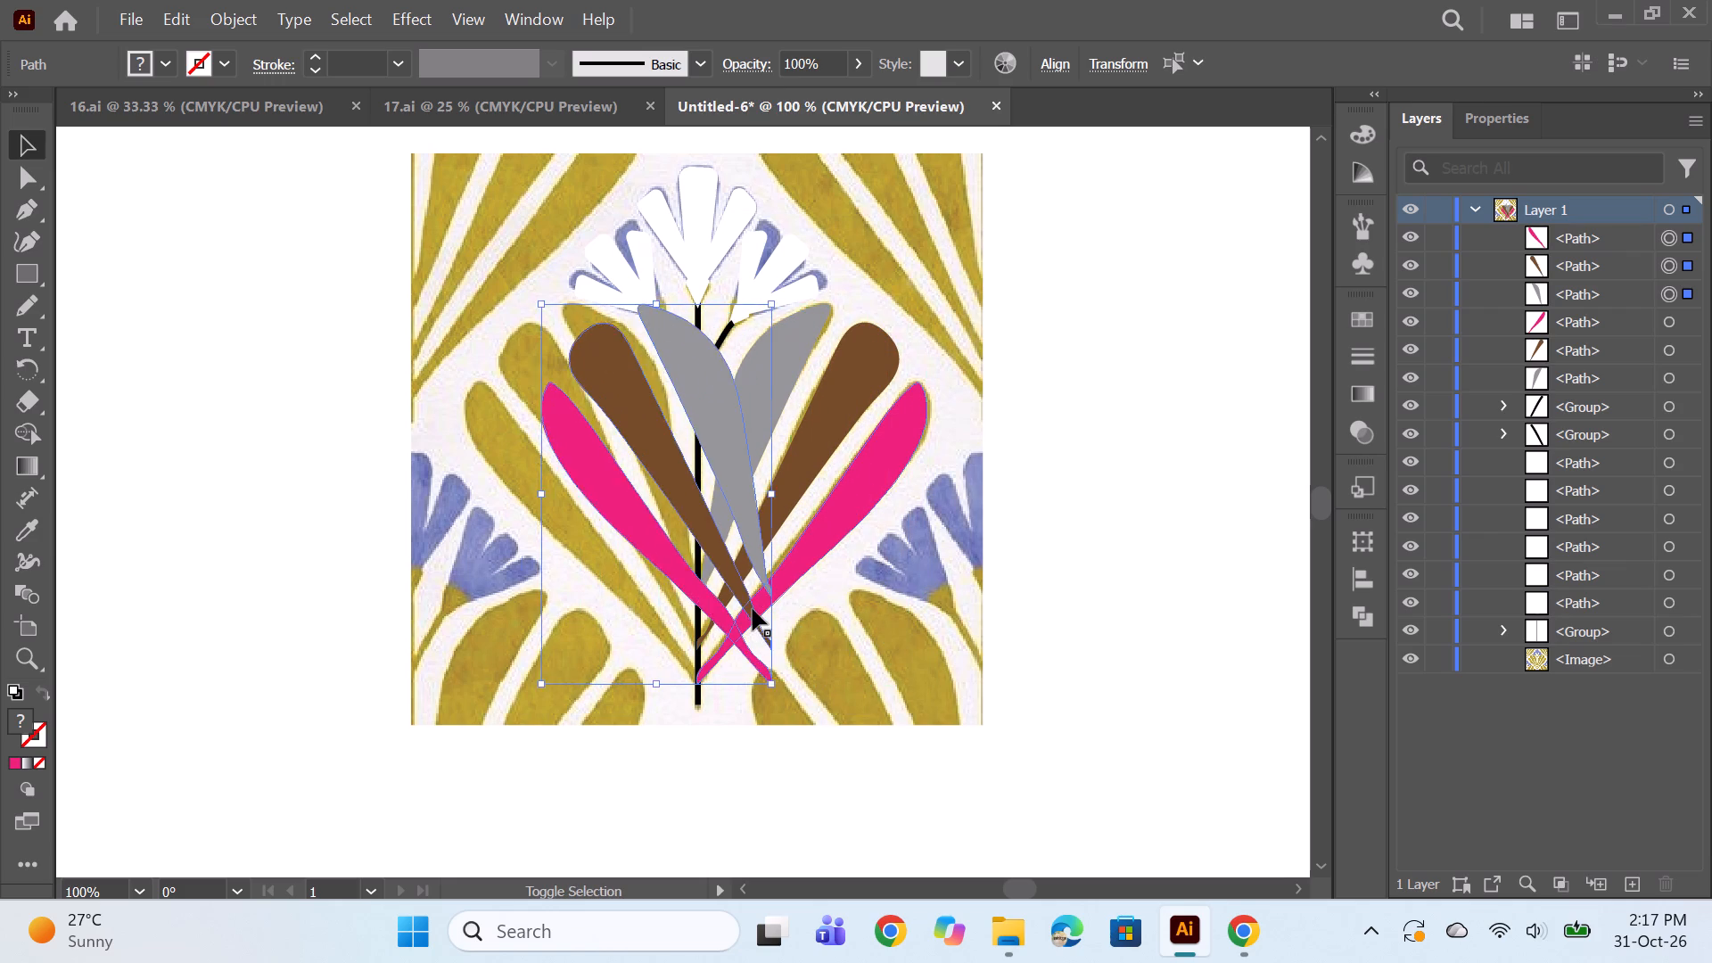
pyautogui.hotkey('shift', 'Left')
pyautogui.hotkey('shift', 'Left')
pyautogui.press('Left')
pyautogui.press('Left')
pyautogui.press('Left')
pyautogui.press('Left')
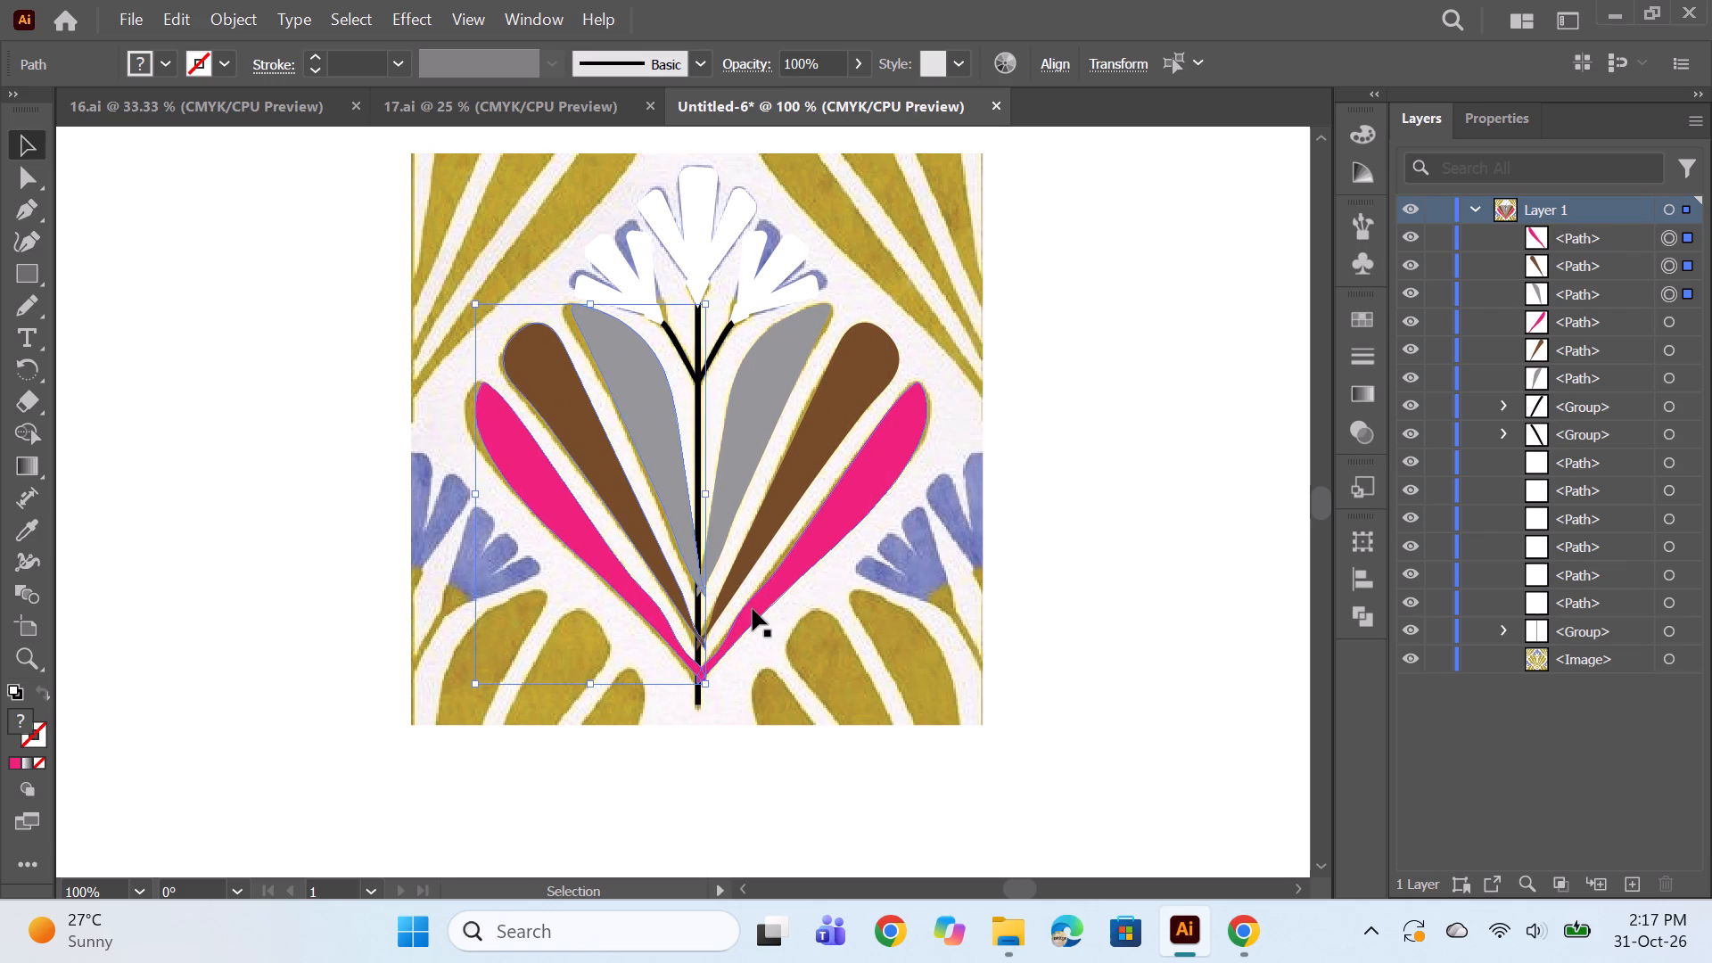
pyautogui.press('Left')
pyautogui.press('Left')
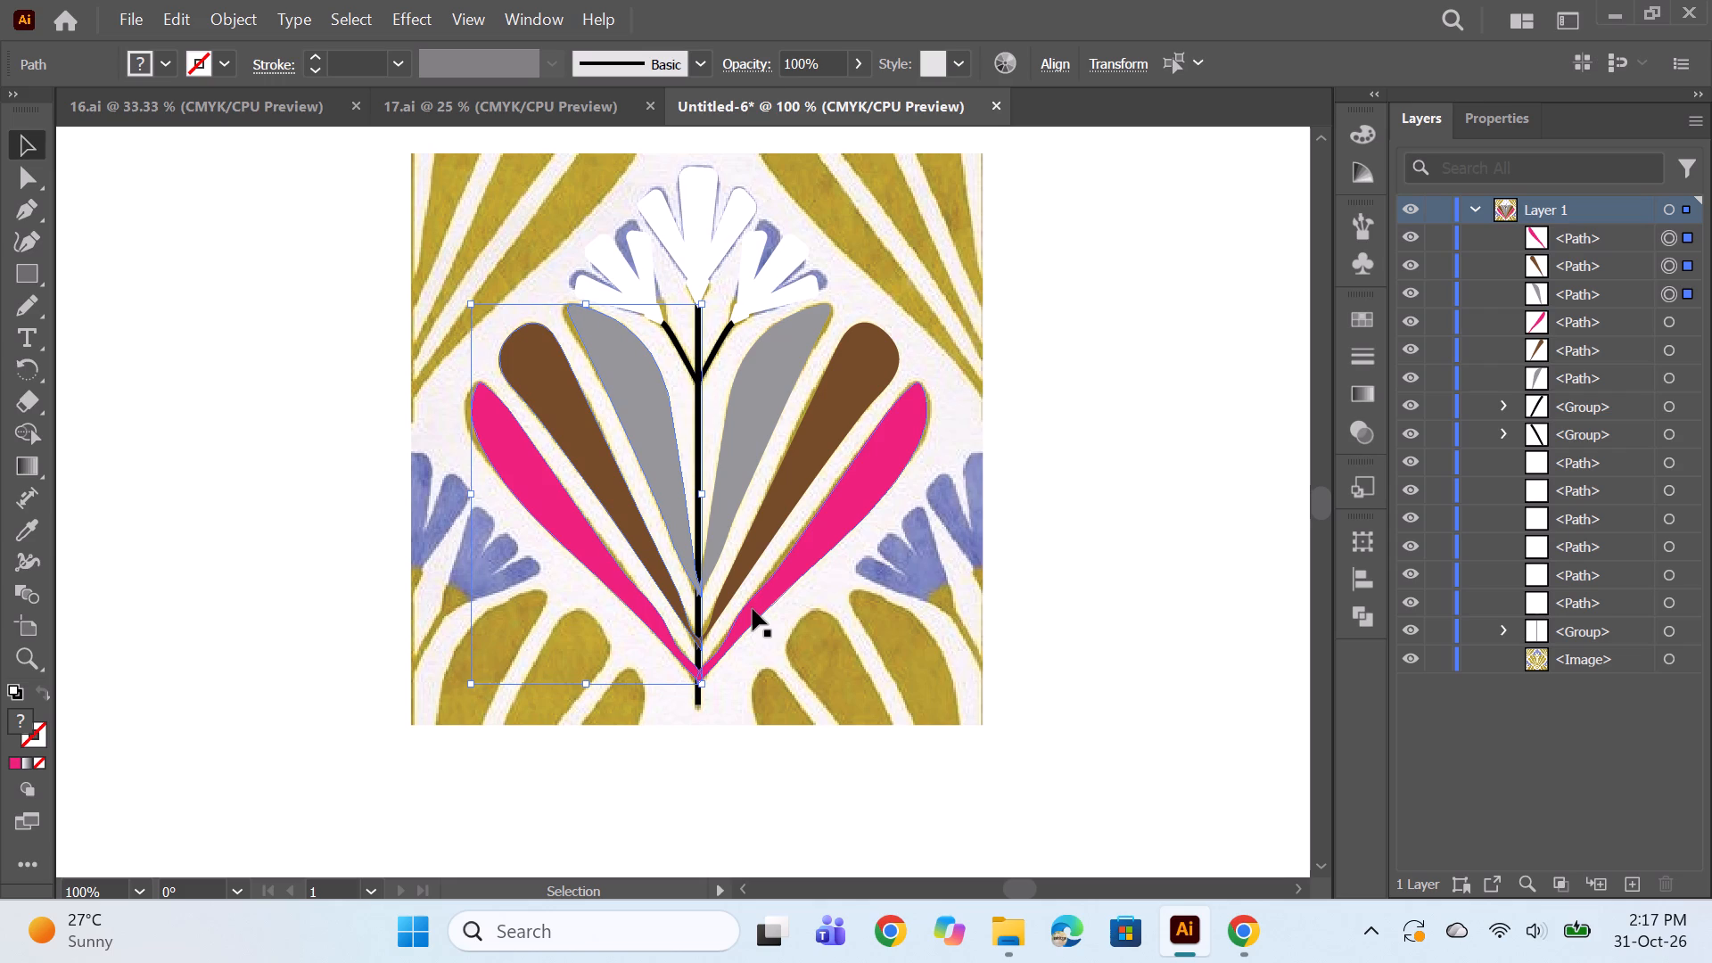
pyautogui.press('Left')
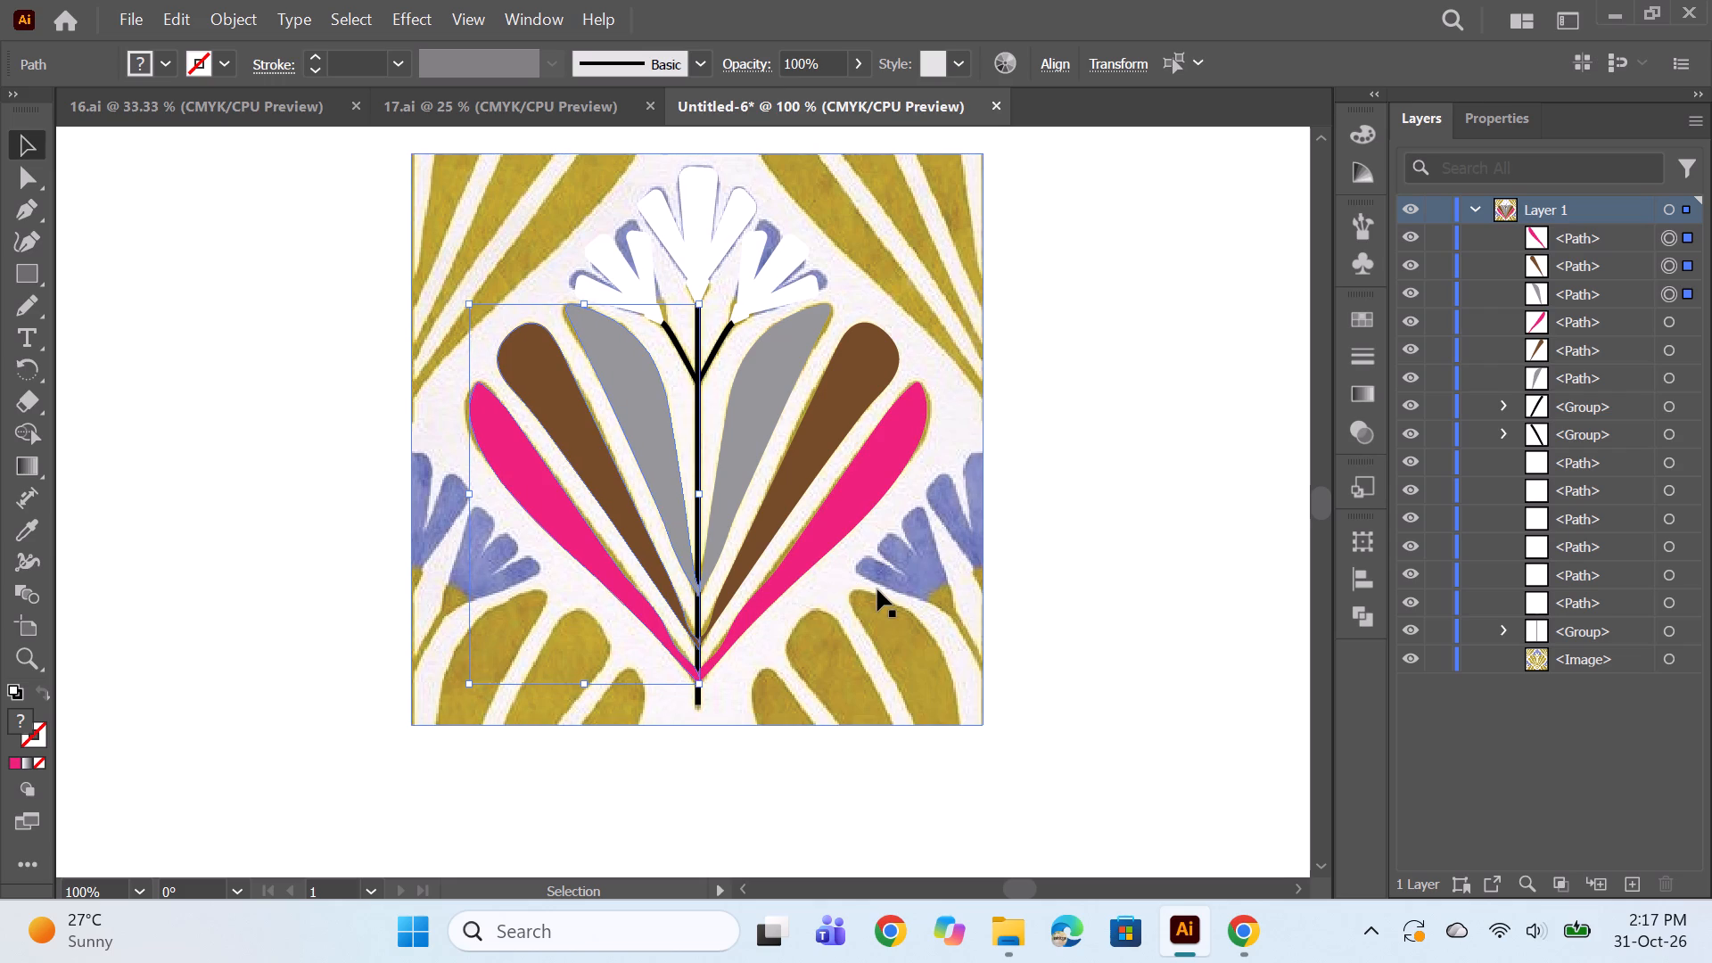
pyautogui.press('Left')
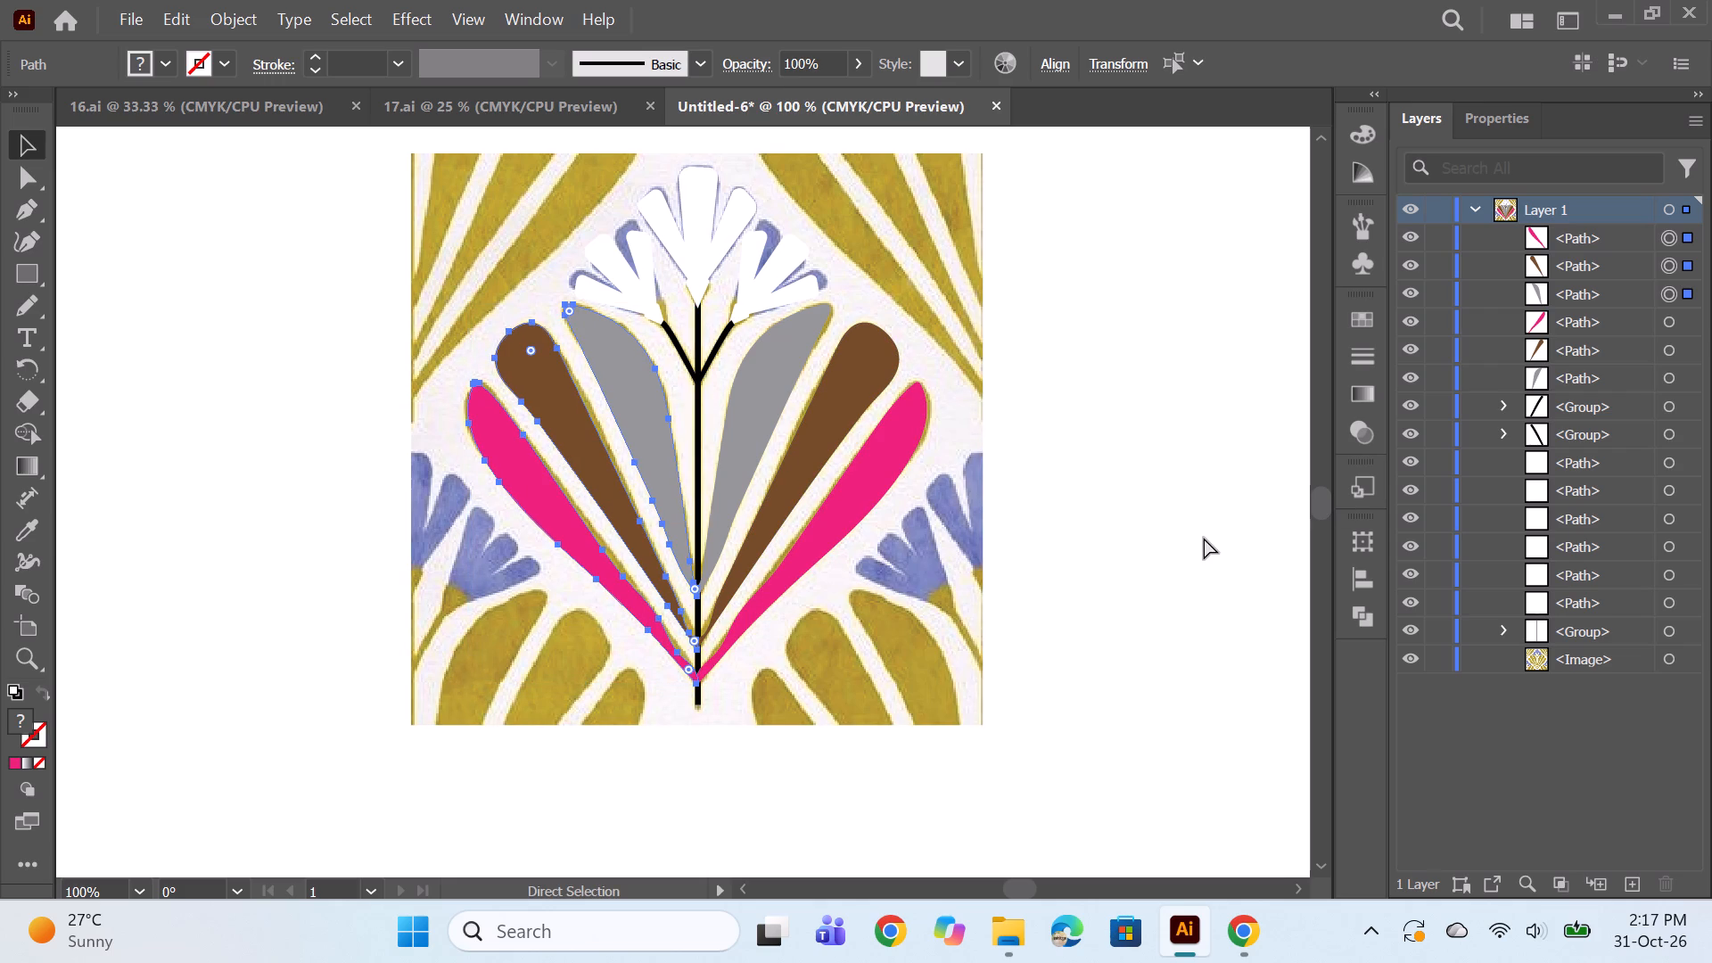
pyautogui.keyDown('ctrl'); pyautogui.click(1202, 538); pyautogui.keyUp('ctrl')
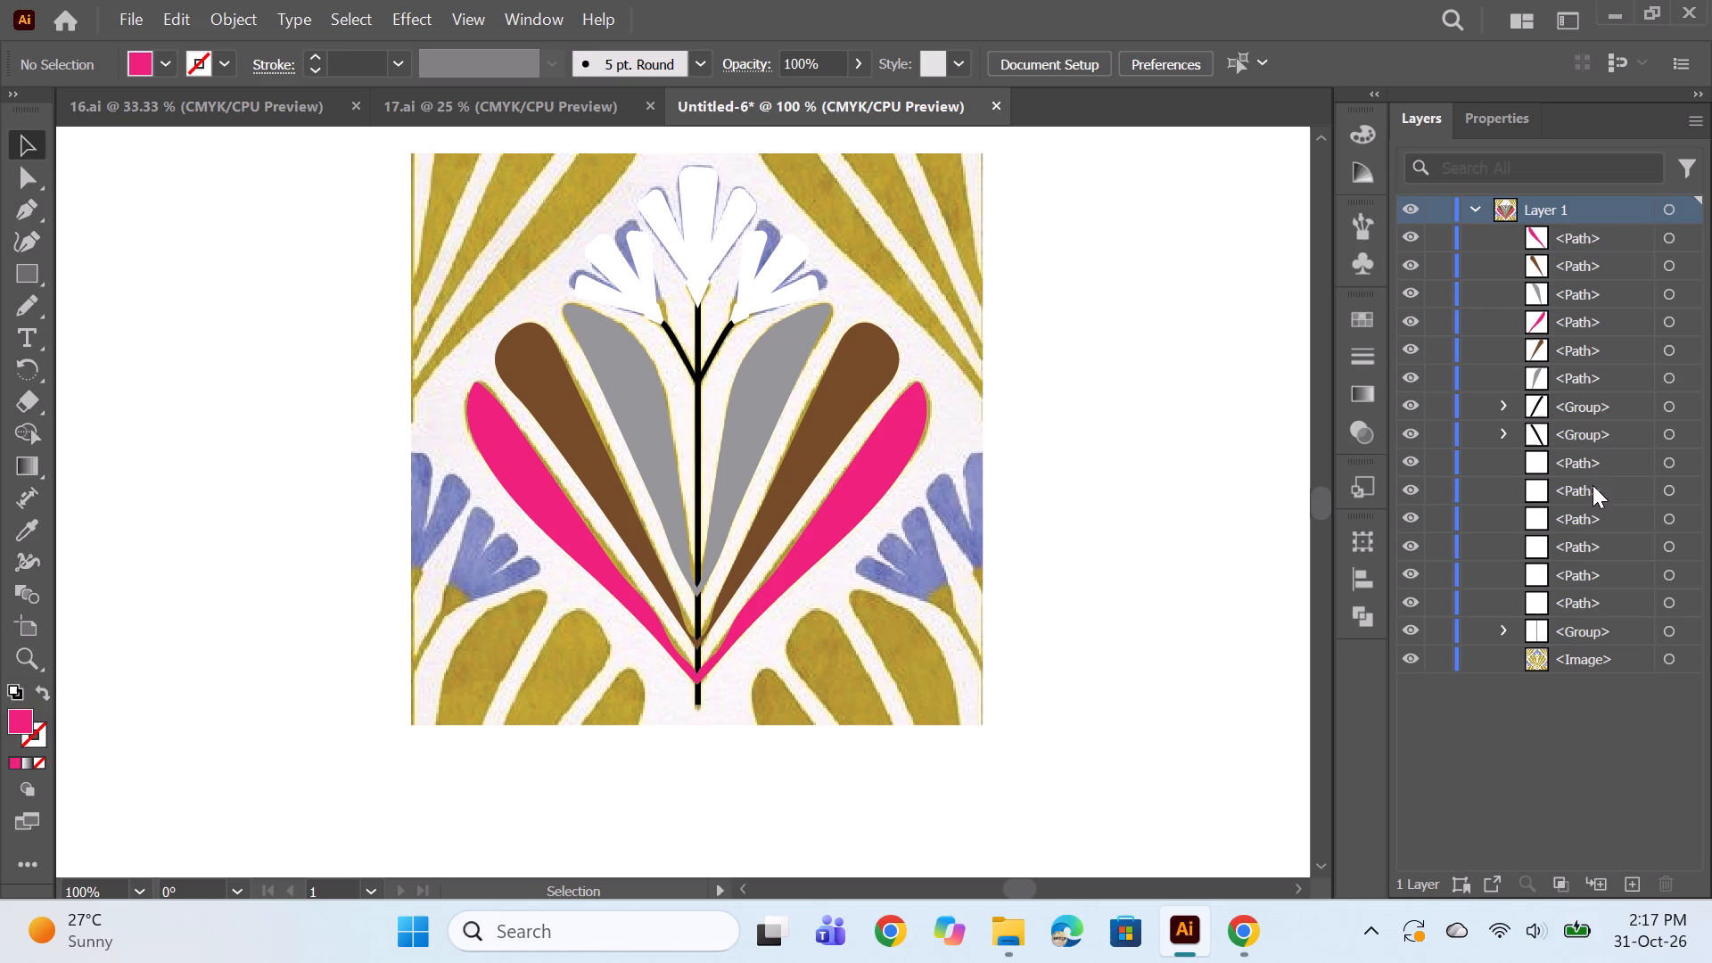
# Move the main vertical stem group to the top of Layer 1, above all the leaves.
pyautogui.moveTo(1576, 634); pyautogui.dragTo(1577, 226)
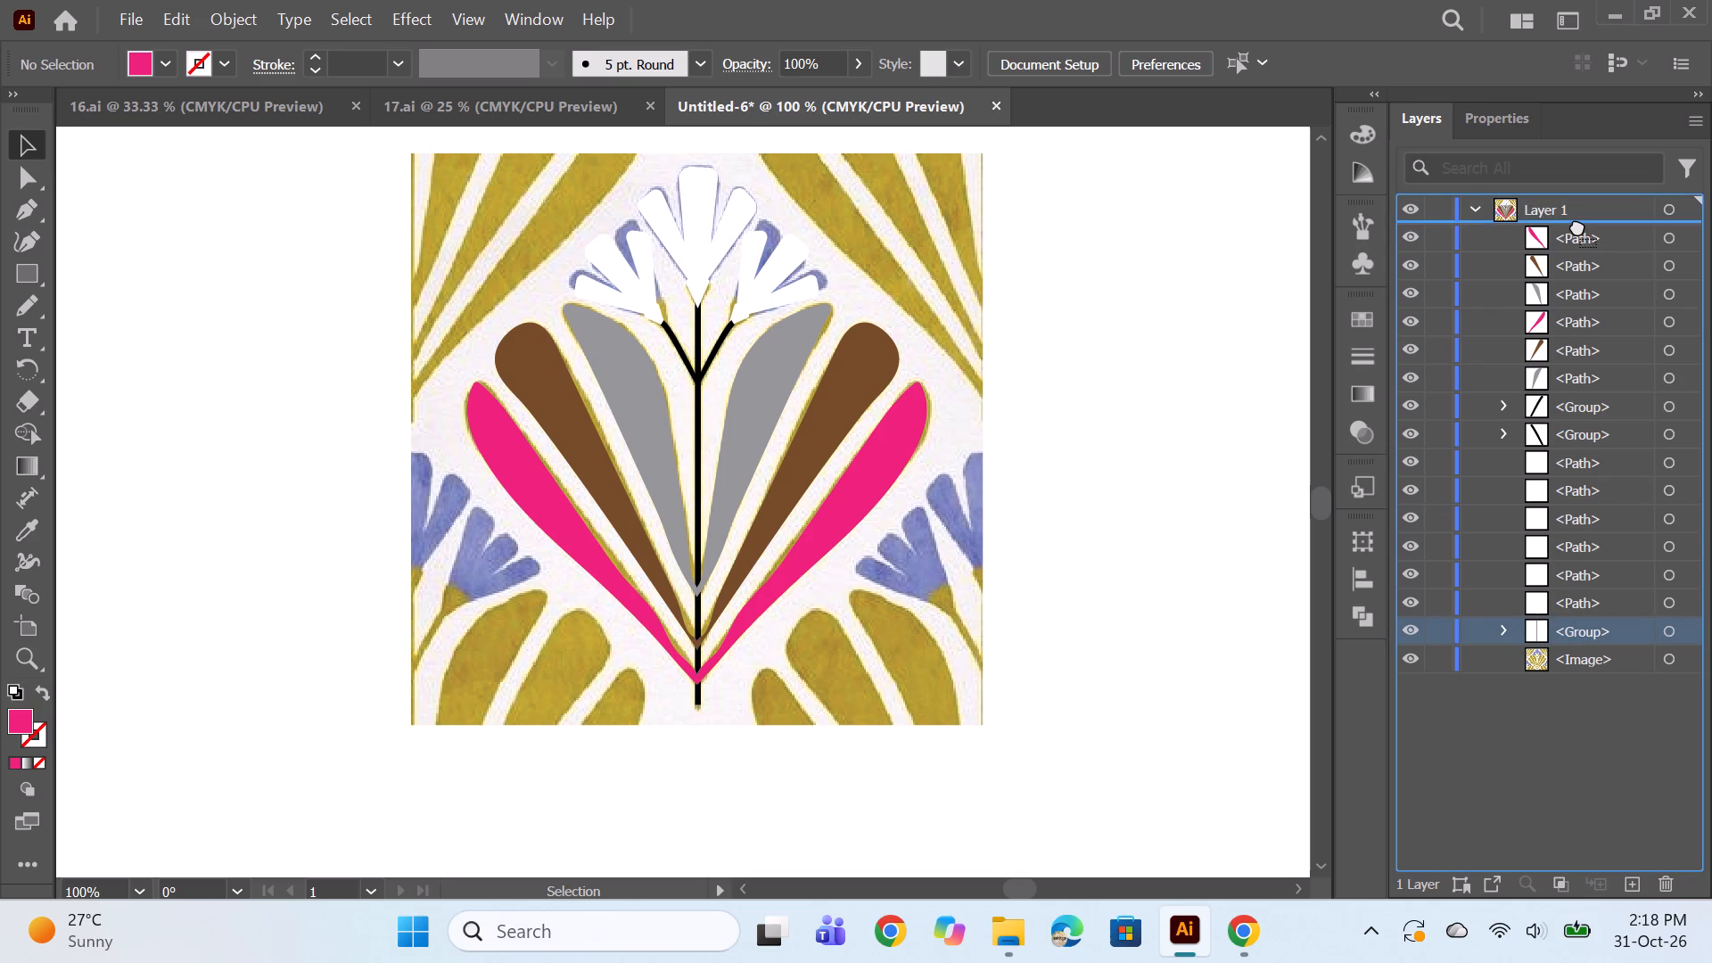
pyautogui.moveTo(1577, 226); pyautogui.dragTo(1600, 226)
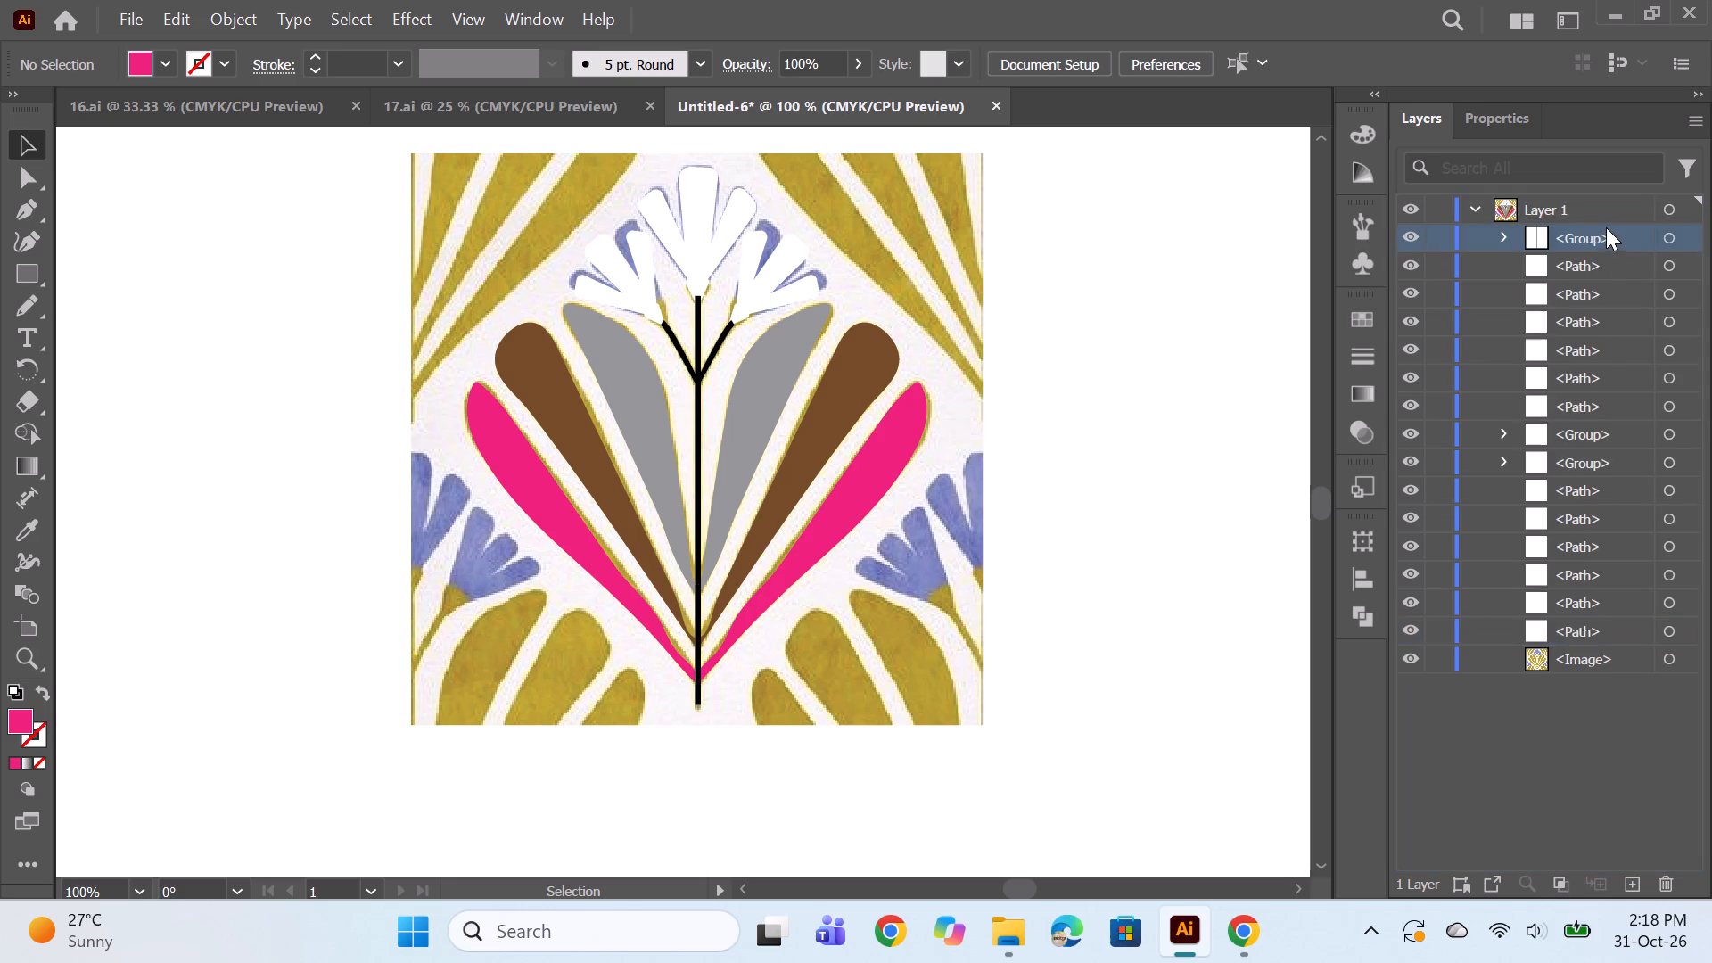
# Select the six white flower paths, move them above the stem group in Layer 1's stacking order, and deselect them.
pyautogui.click(1667, 479)
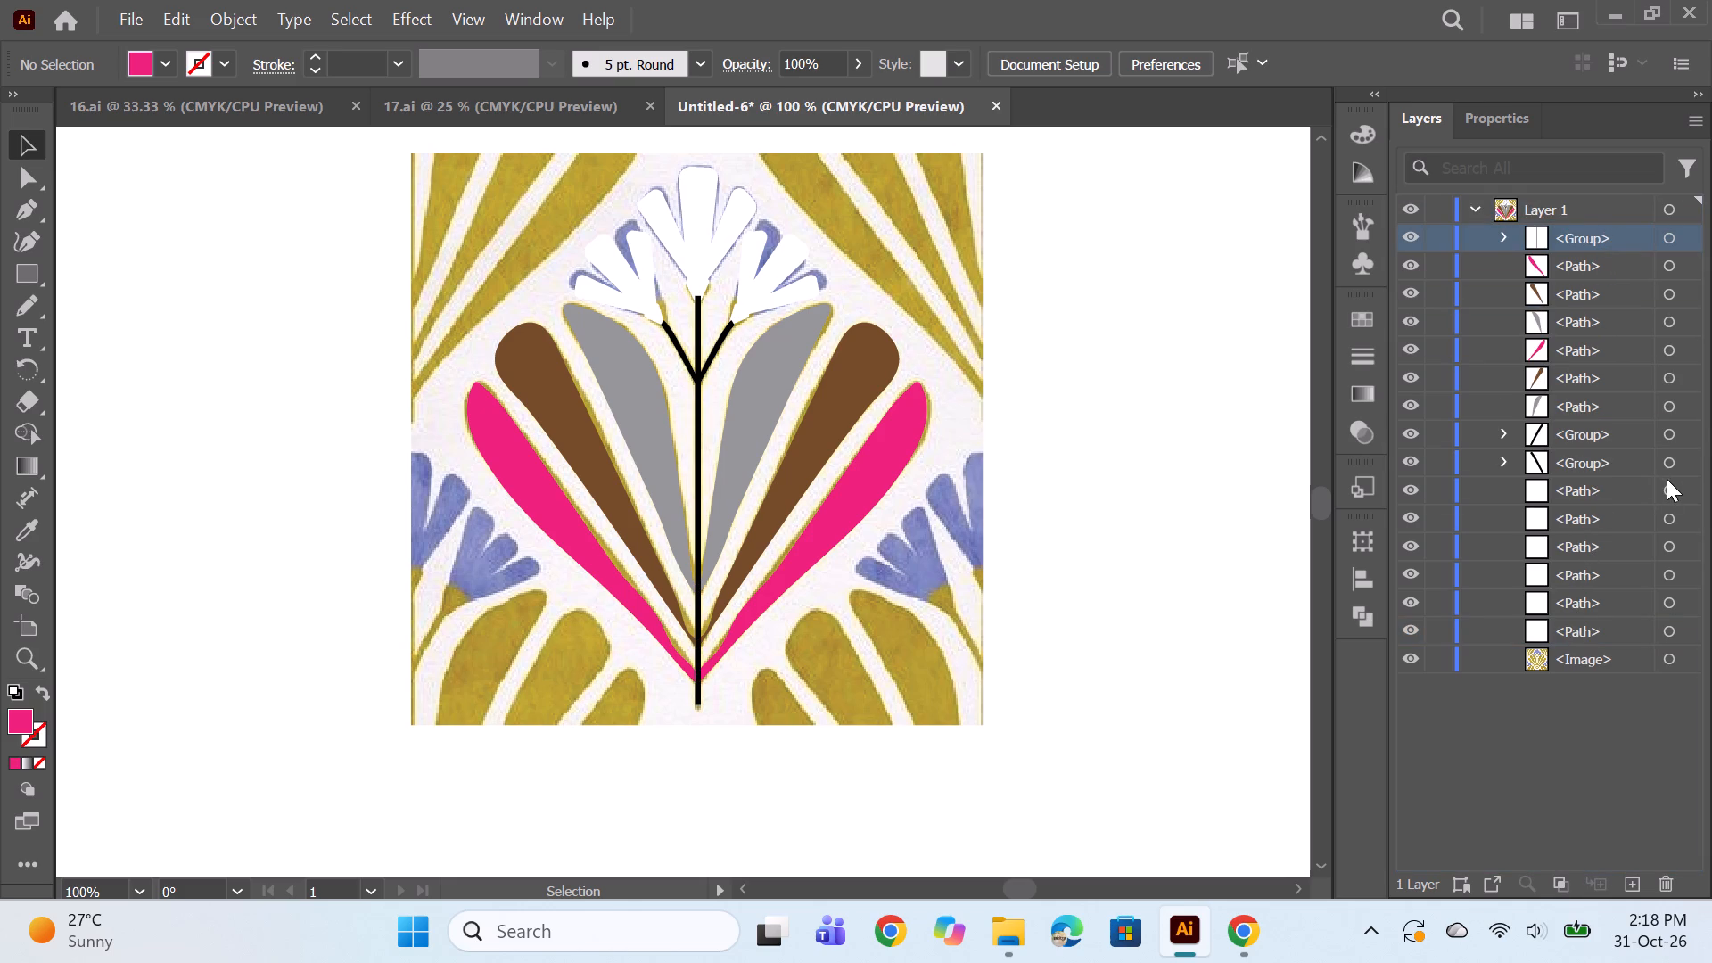
pyautogui.click(1666, 487)
pyautogui.keyDown('shift'); pyautogui.click(1669, 633); pyautogui.keyUp('shift')
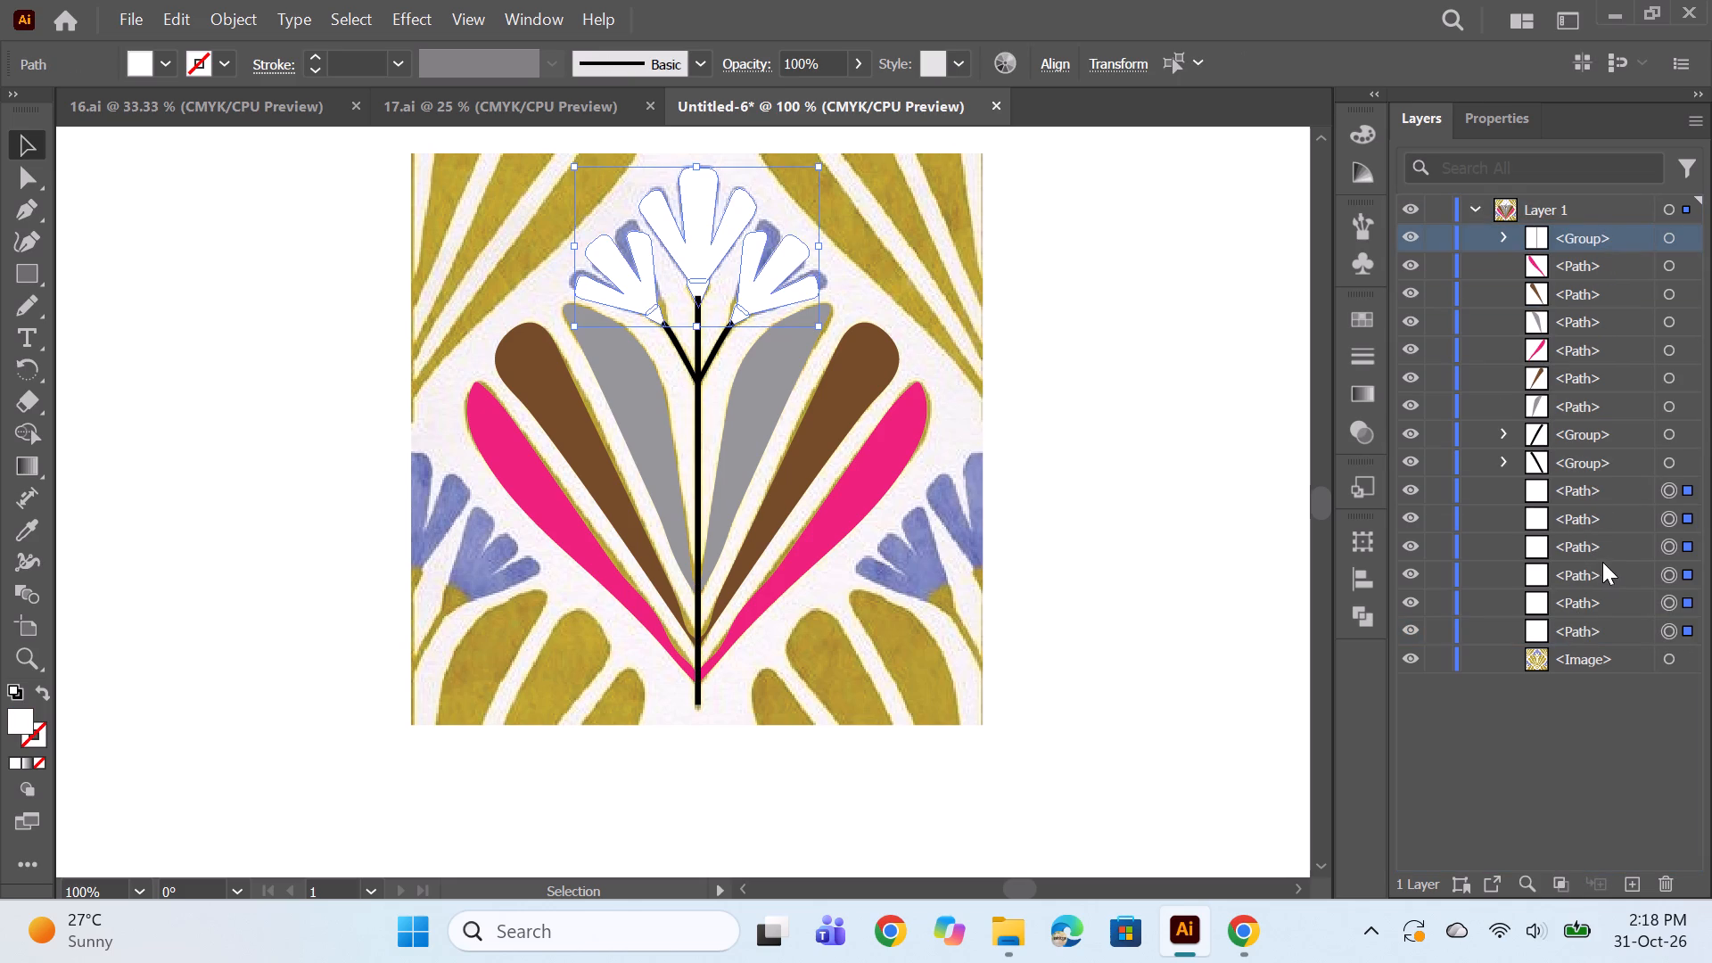
pyautogui.click(1599, 493)
pyautogui.keyDown('shift'); pyautogui.click(1579, 623); pyautogui.keyUp('shift')
pyautogui.moveTo(1593, 545); pyautogui.dragTo(1586, 239)
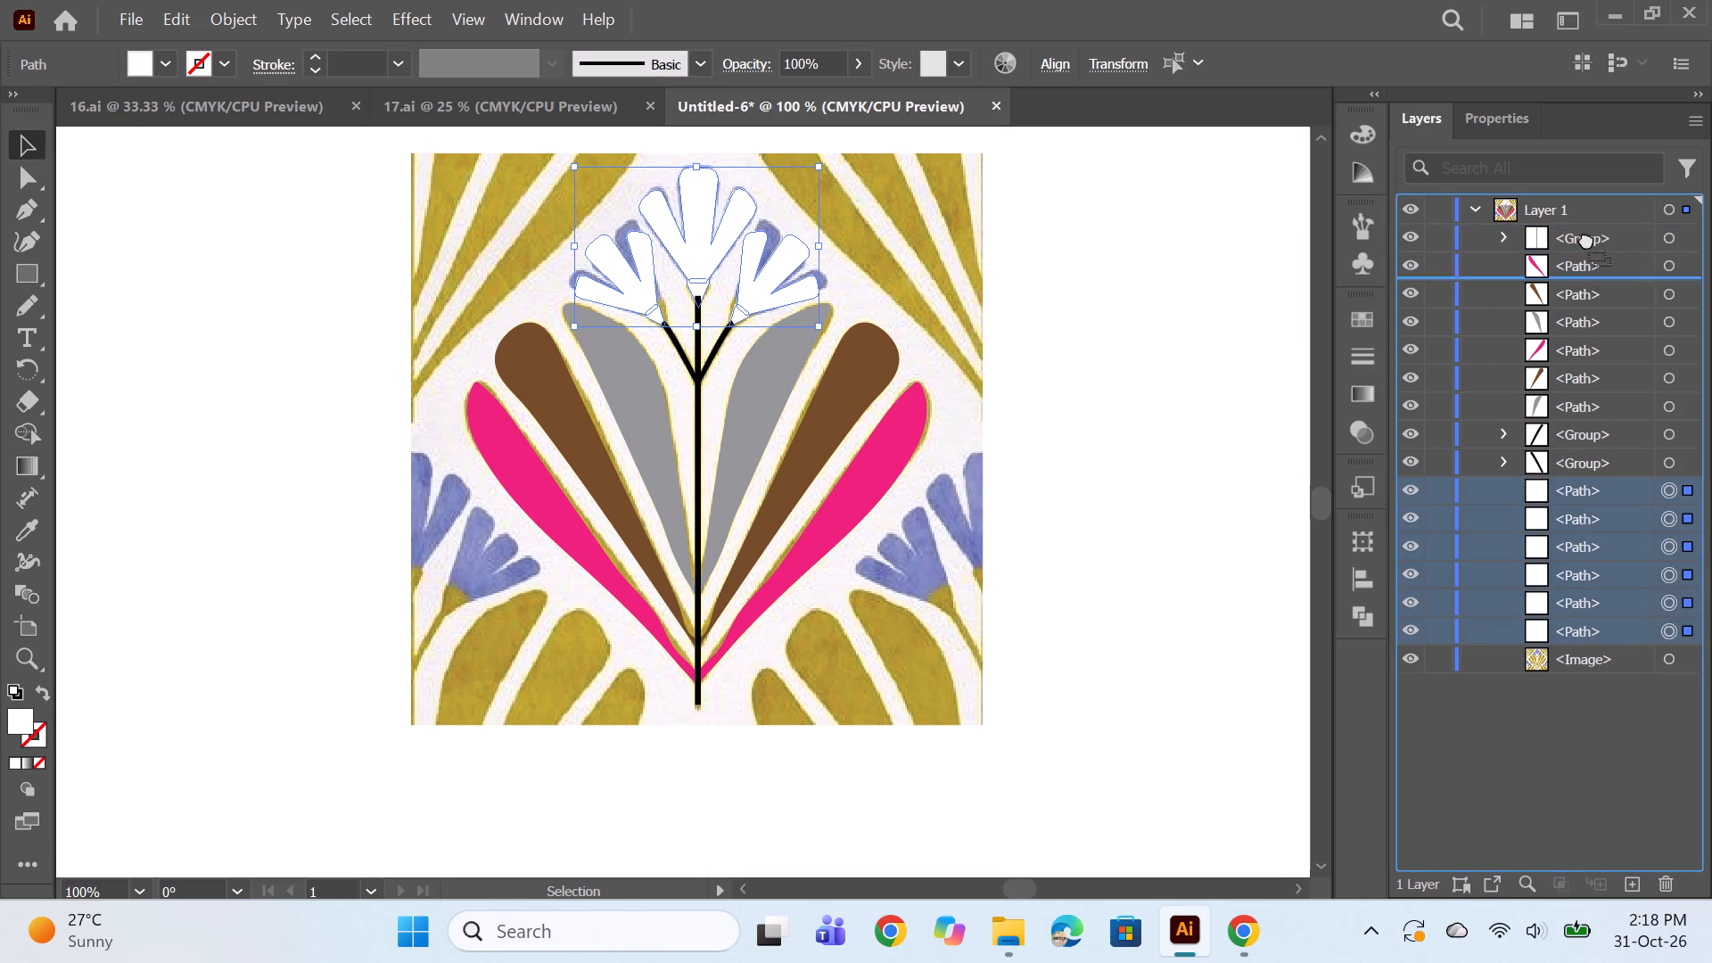
pyautogui.moveTo(1586, 239); pyautogui.dragTo(1586, 226)
pyautogui.keyDown('ctrl'); pyautogui.click(1213, 366); pyautogui.keyUp('ctrl')
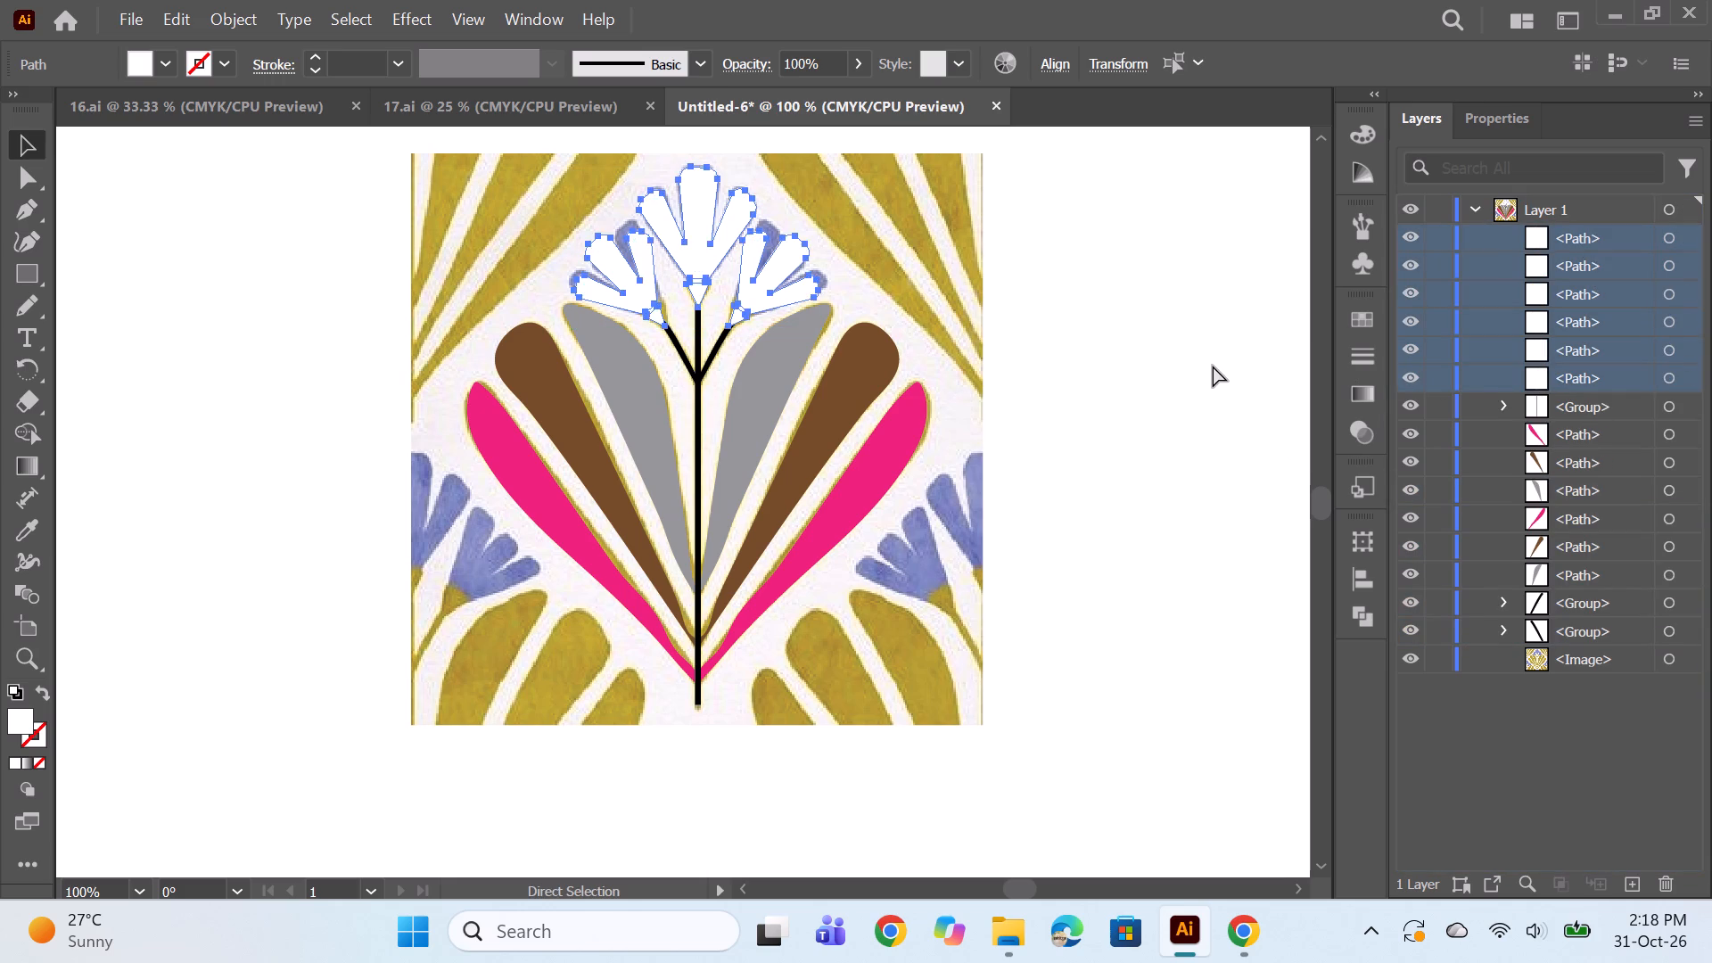
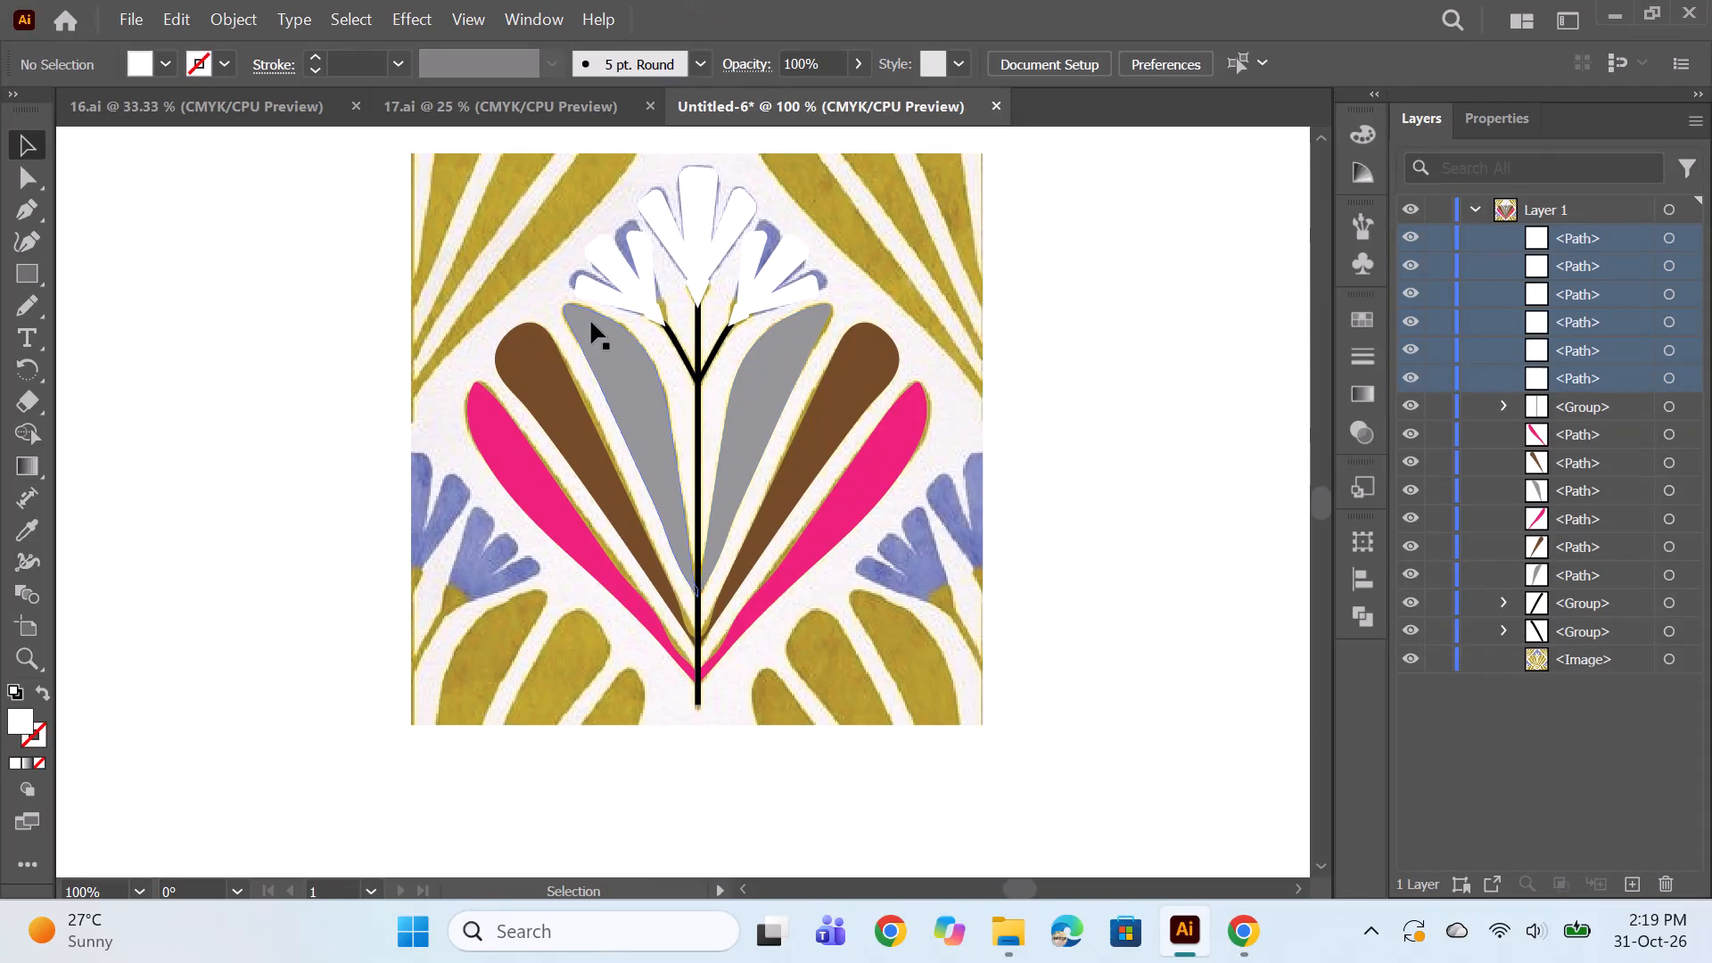
# Check the traced shapes against a blank background by hiding the reference image, and show it again.
pyautogui.scroll(-1, 591, 322)
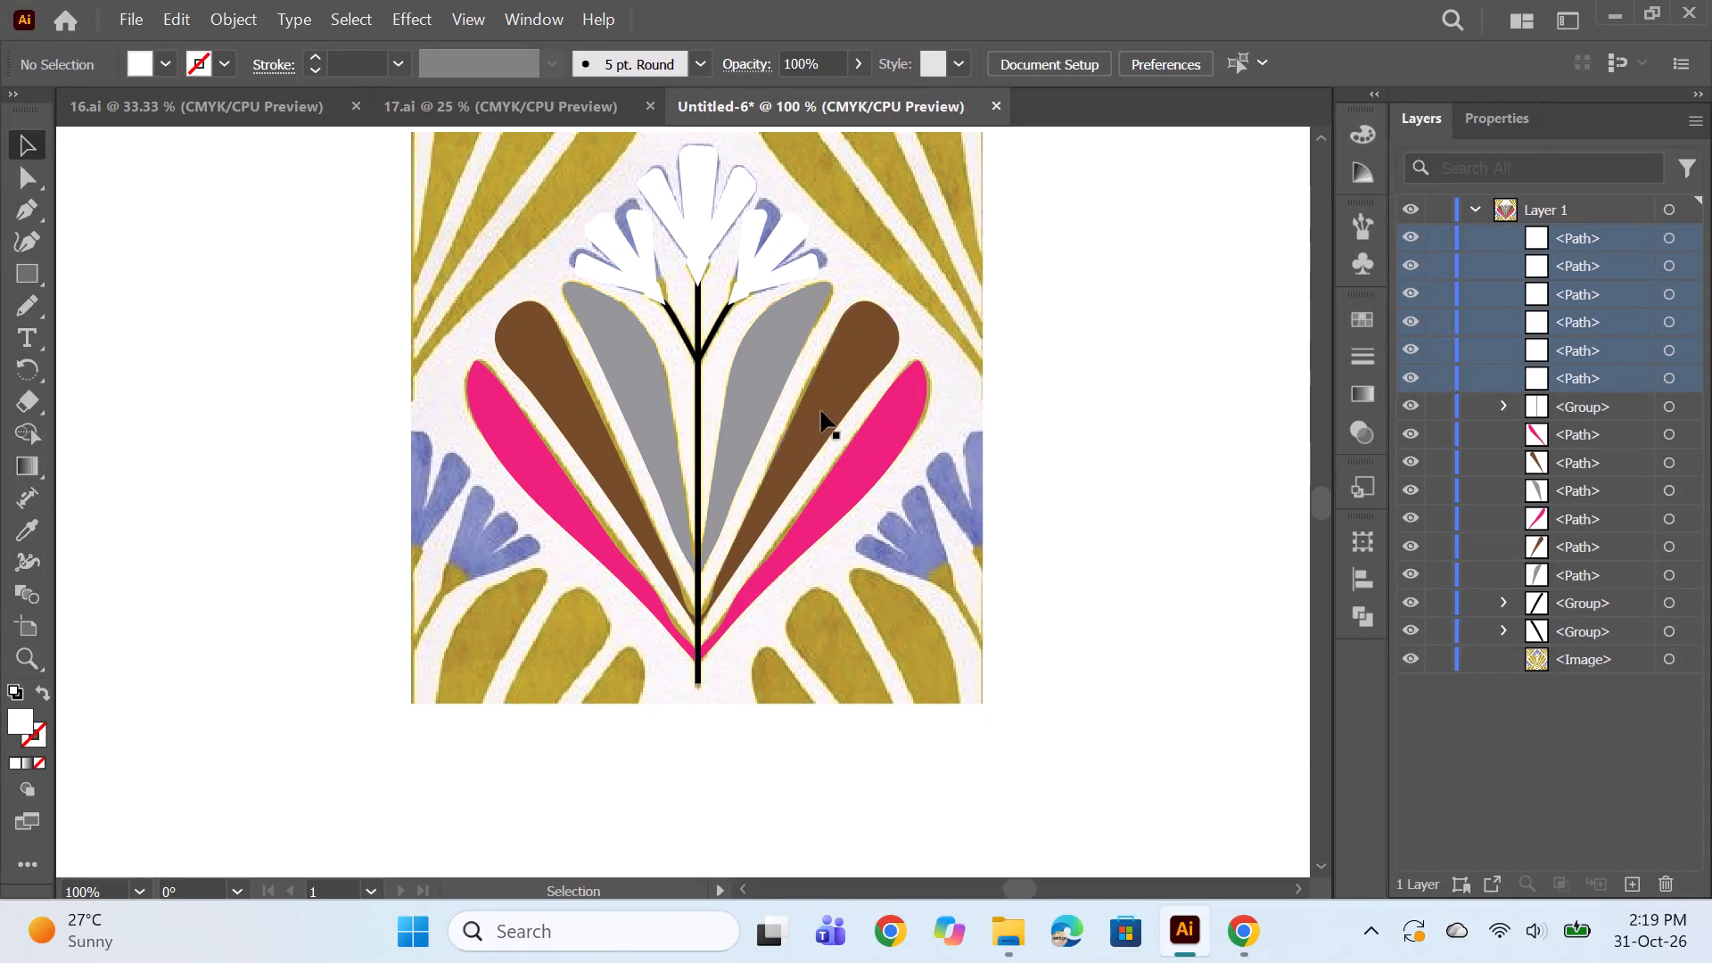
pyautogui.scroll(1, 863, 416)
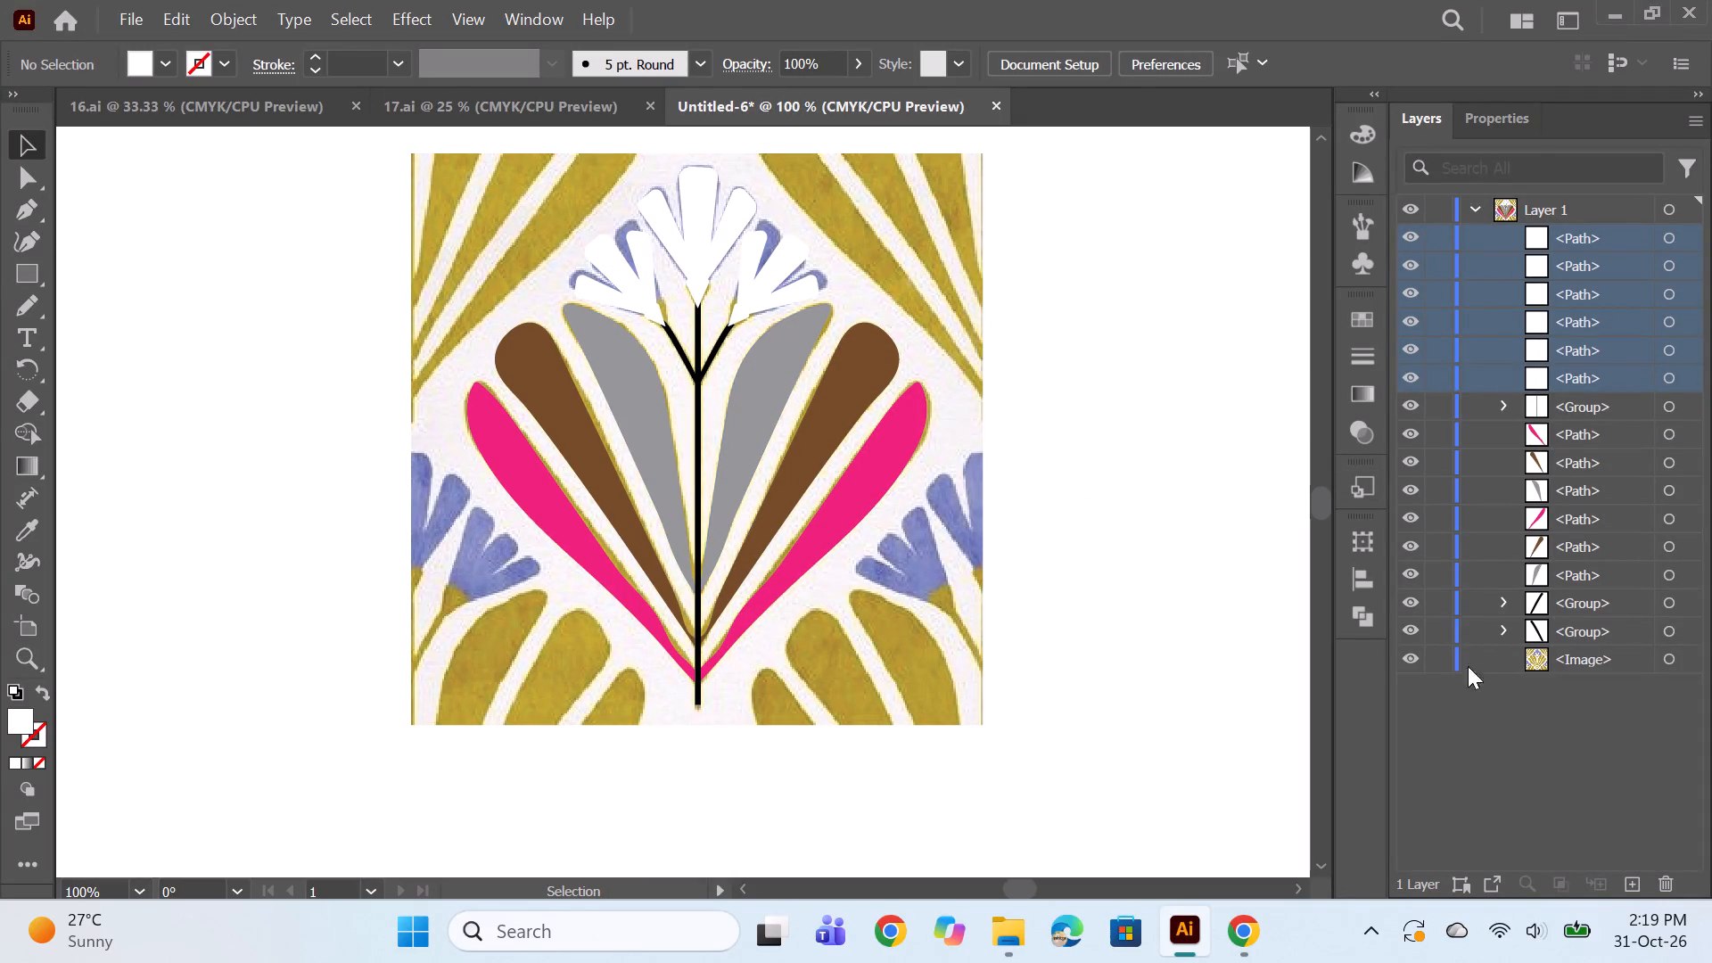
pyautogui.click(1410, 661)
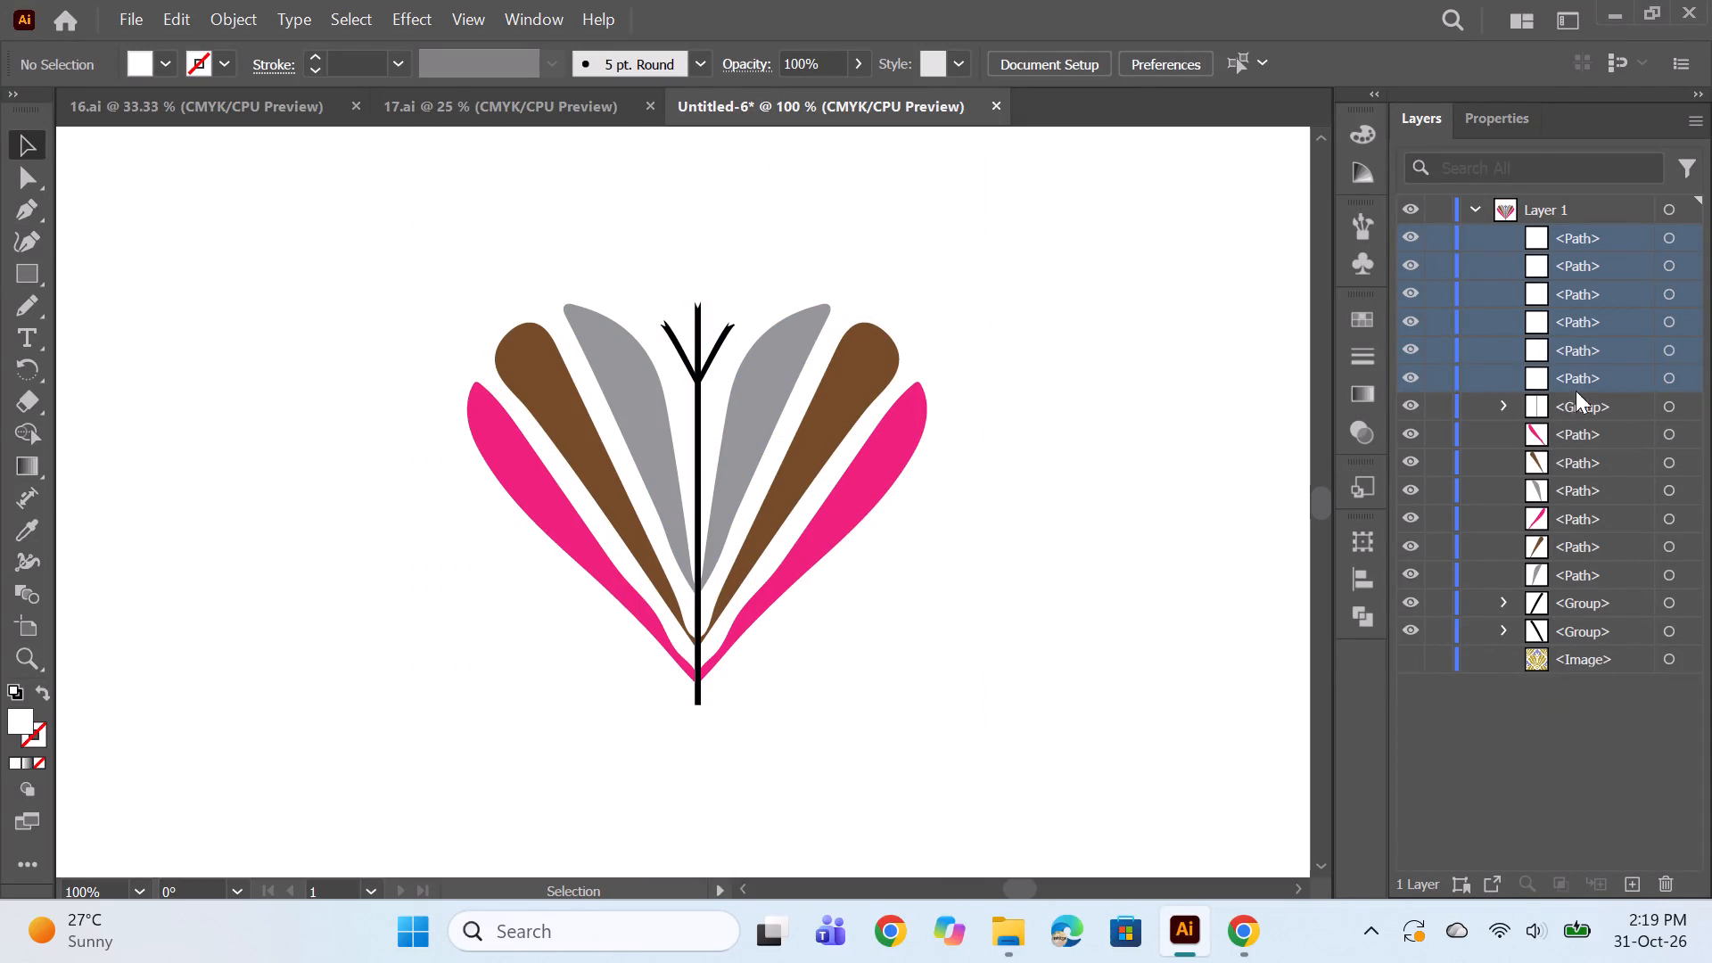
pyautogui.click(1412, 663)
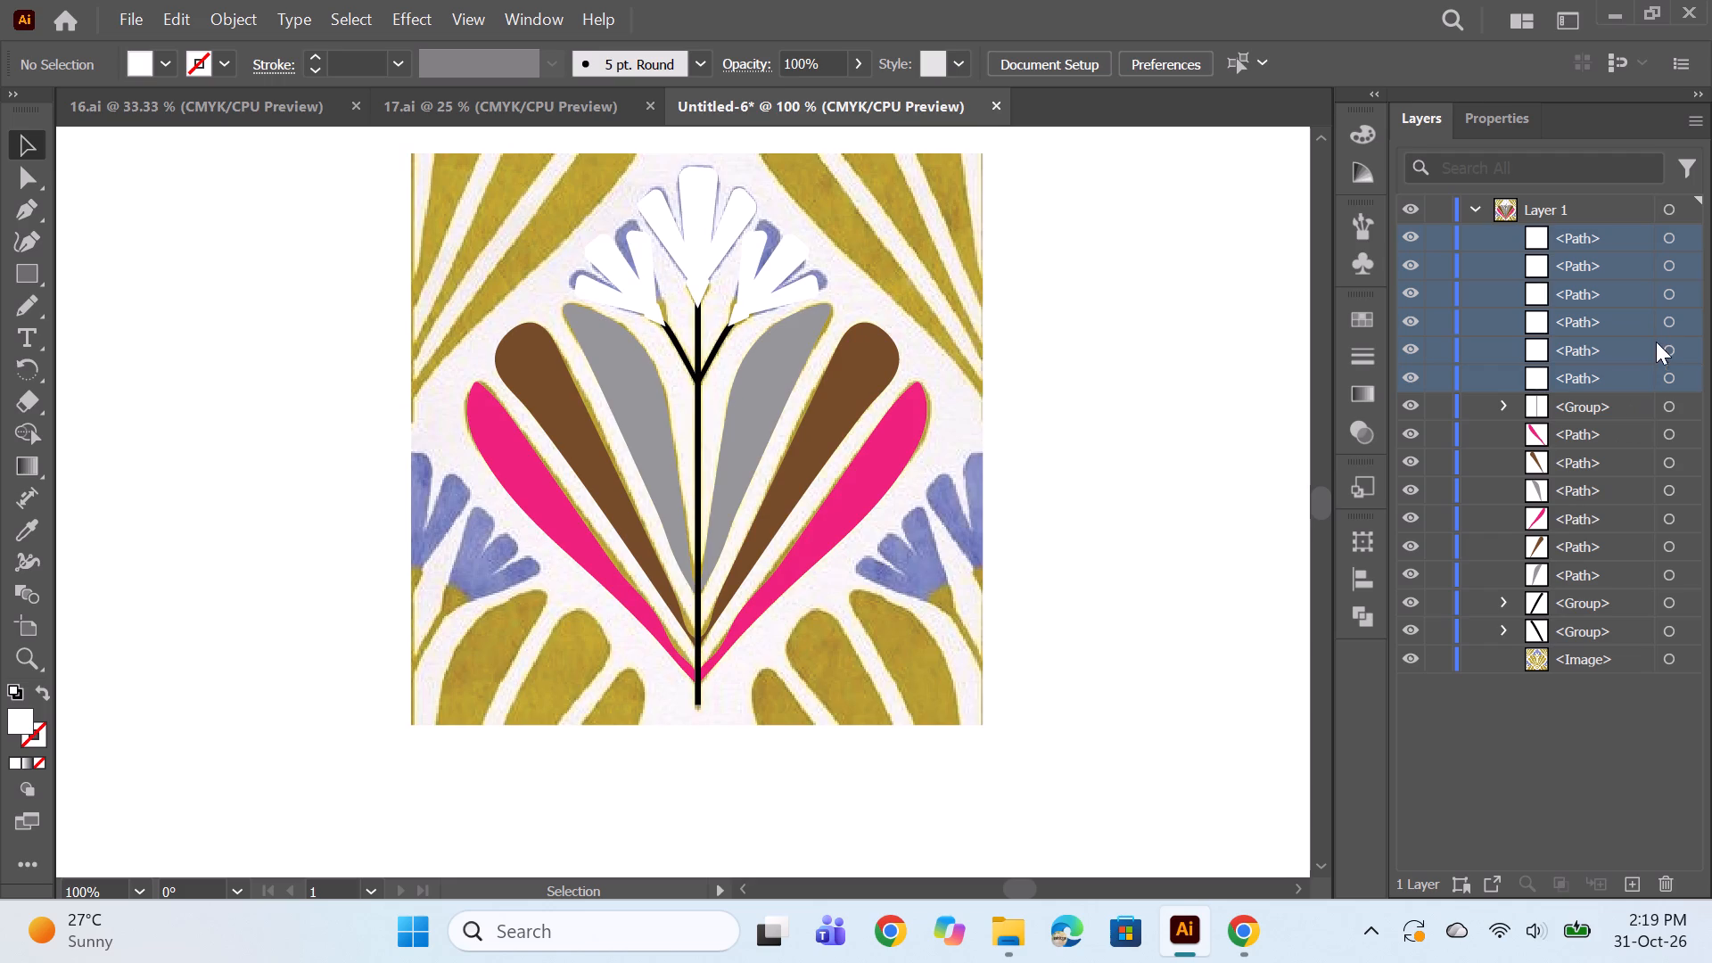
# Select the six white flower paths at the top of Layer 1 and fill them with dark blue.
pyautogui.click(1658, 390)
pyautogui.click(1665, 382)
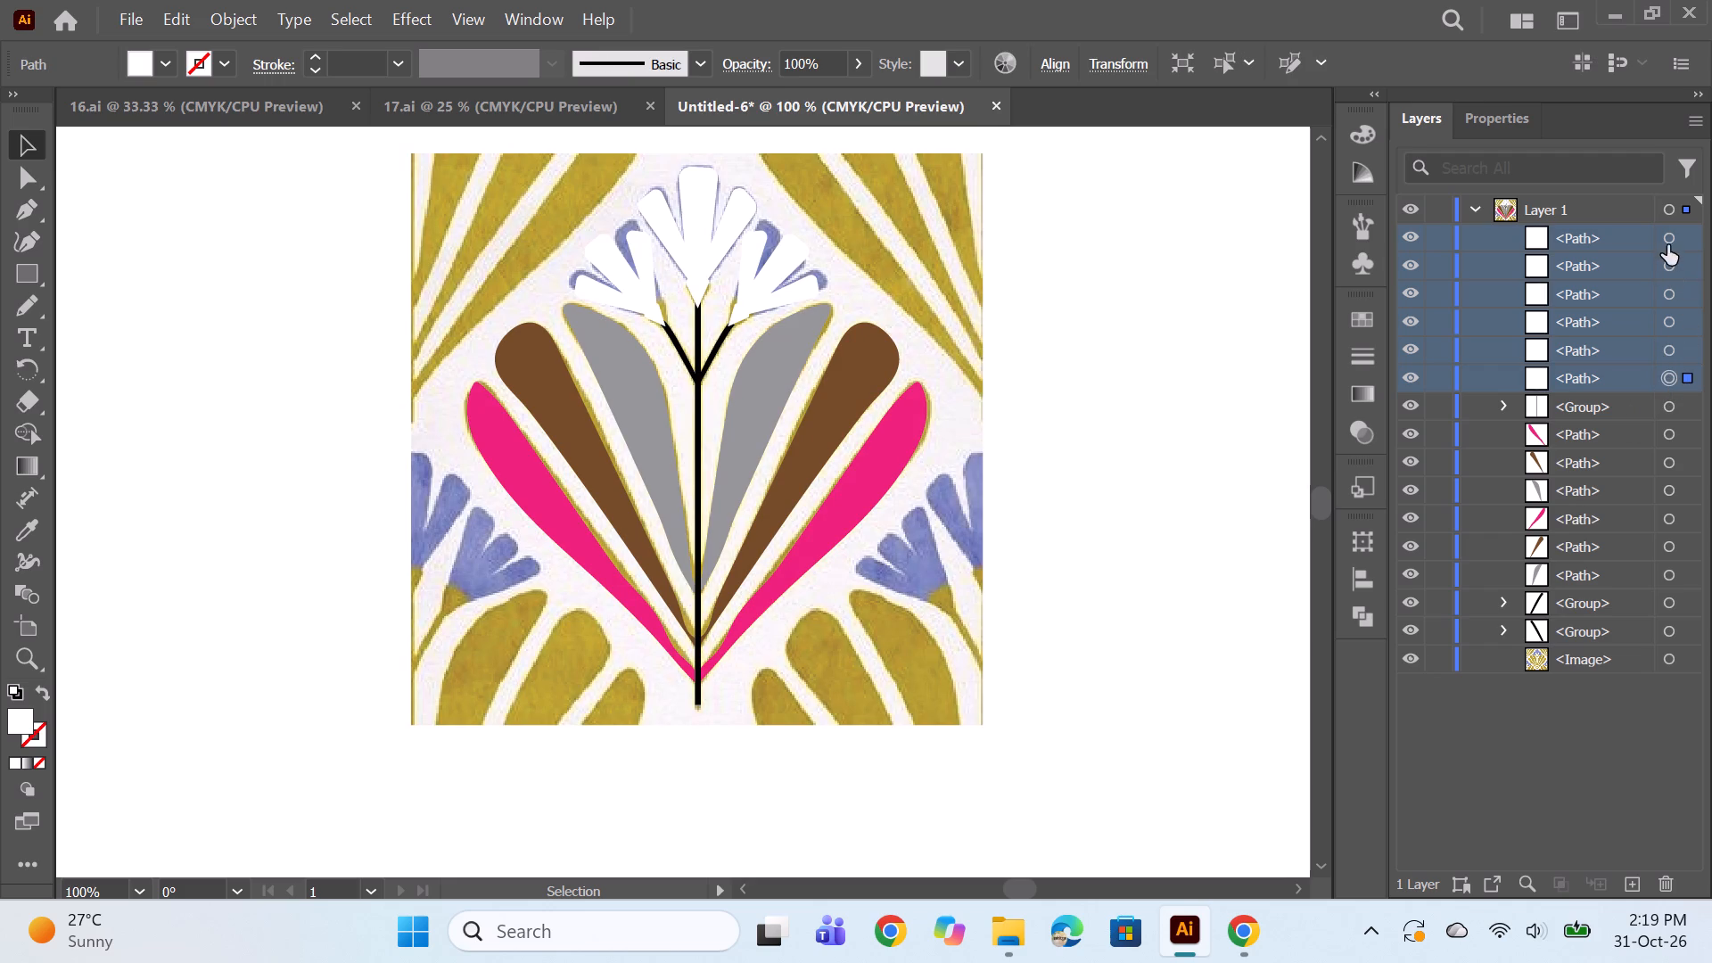
pyautogui.keyDown('shift'); pyautogui.click(1667, 239); pyautogui.keyUp('shift')
pyautogui.click(1496, 119)
pyautogui.doubleClick(1398, 679)
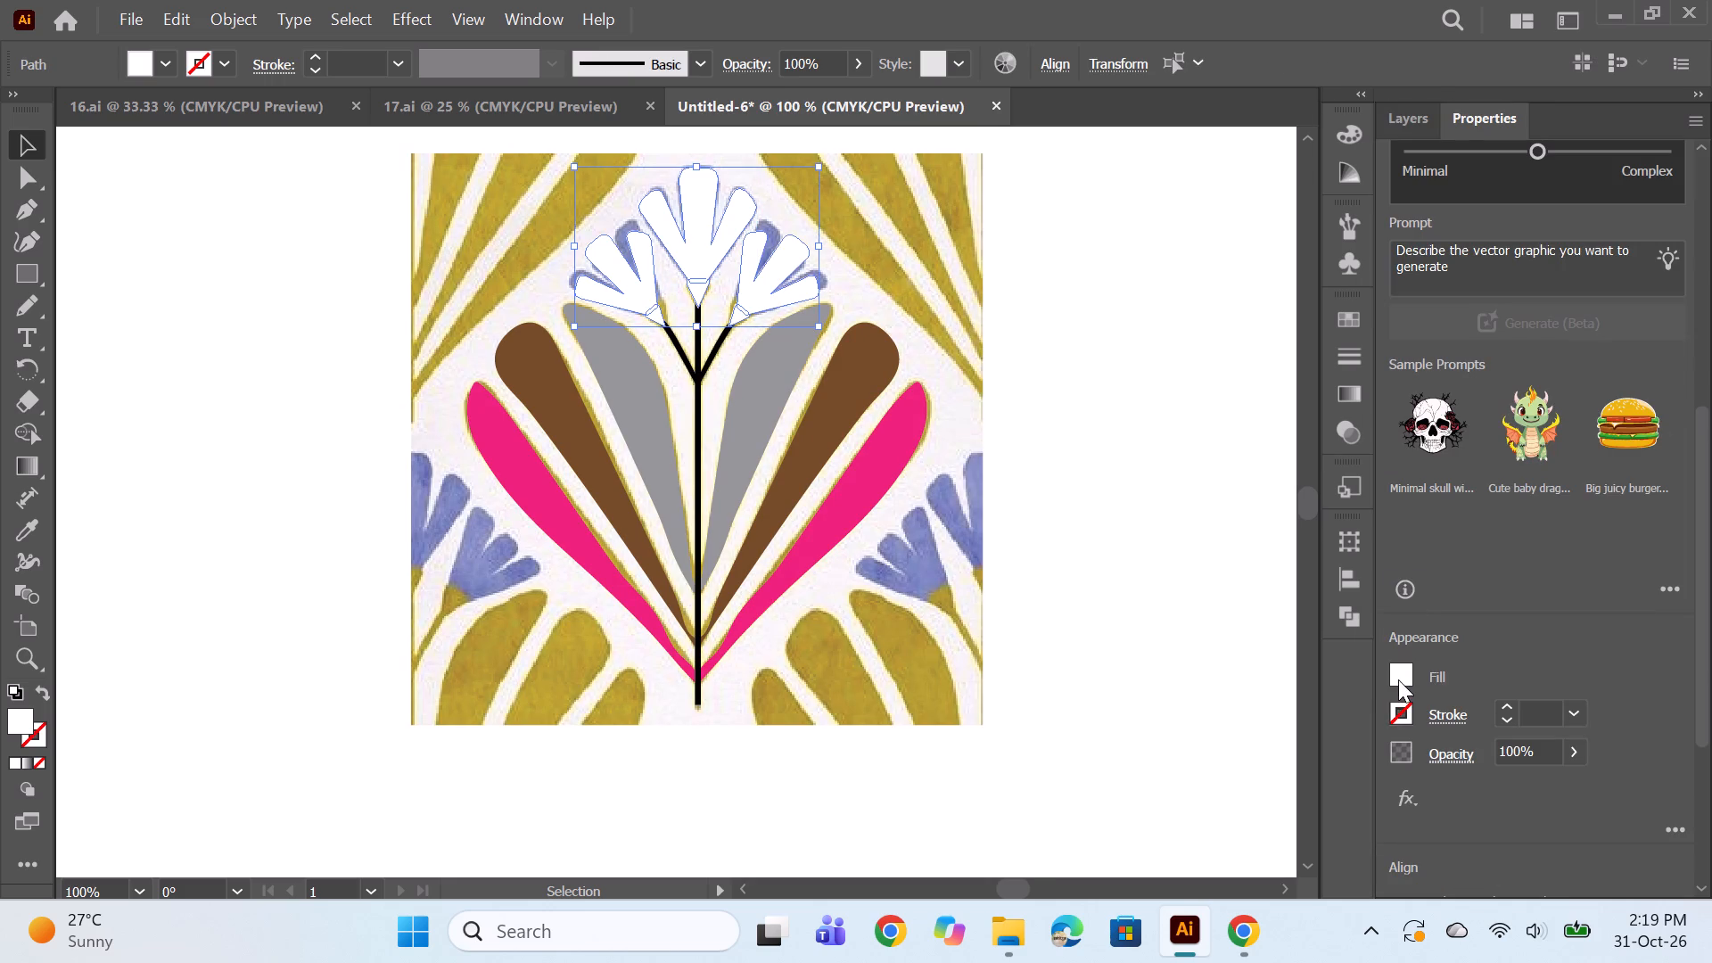
pyautogui.doubleClick(1394, 679)
pyautogui.doubleClick(1405, 674)
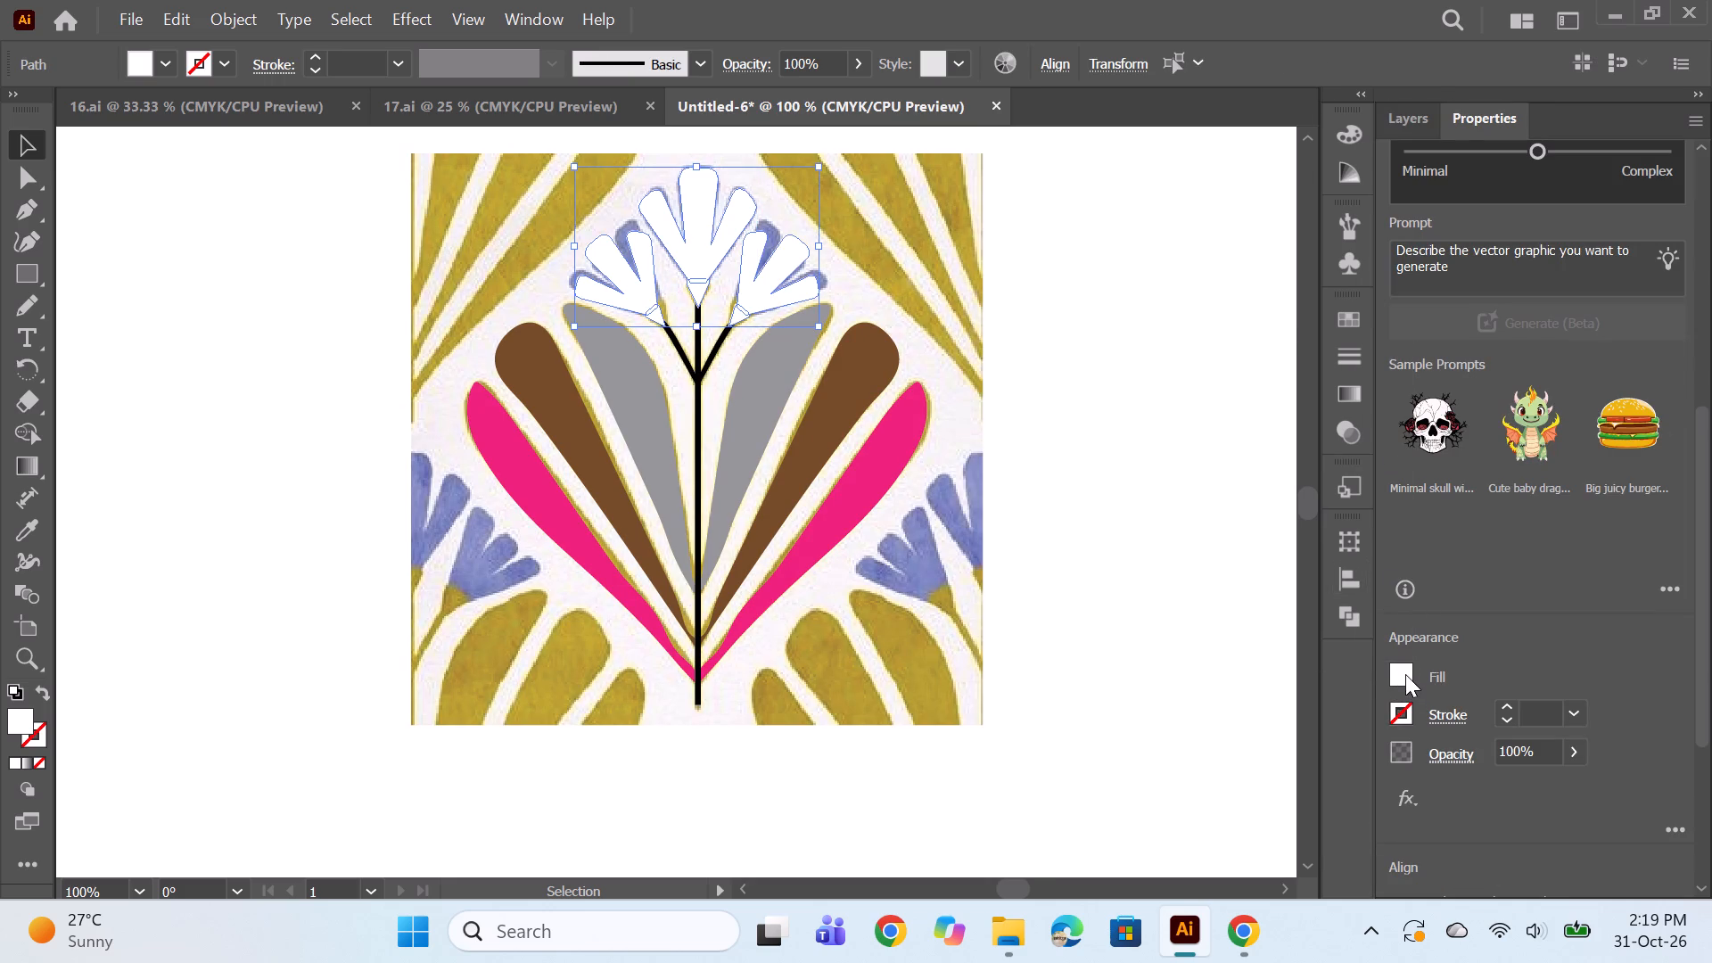
pyautogui.click(1404, 674)
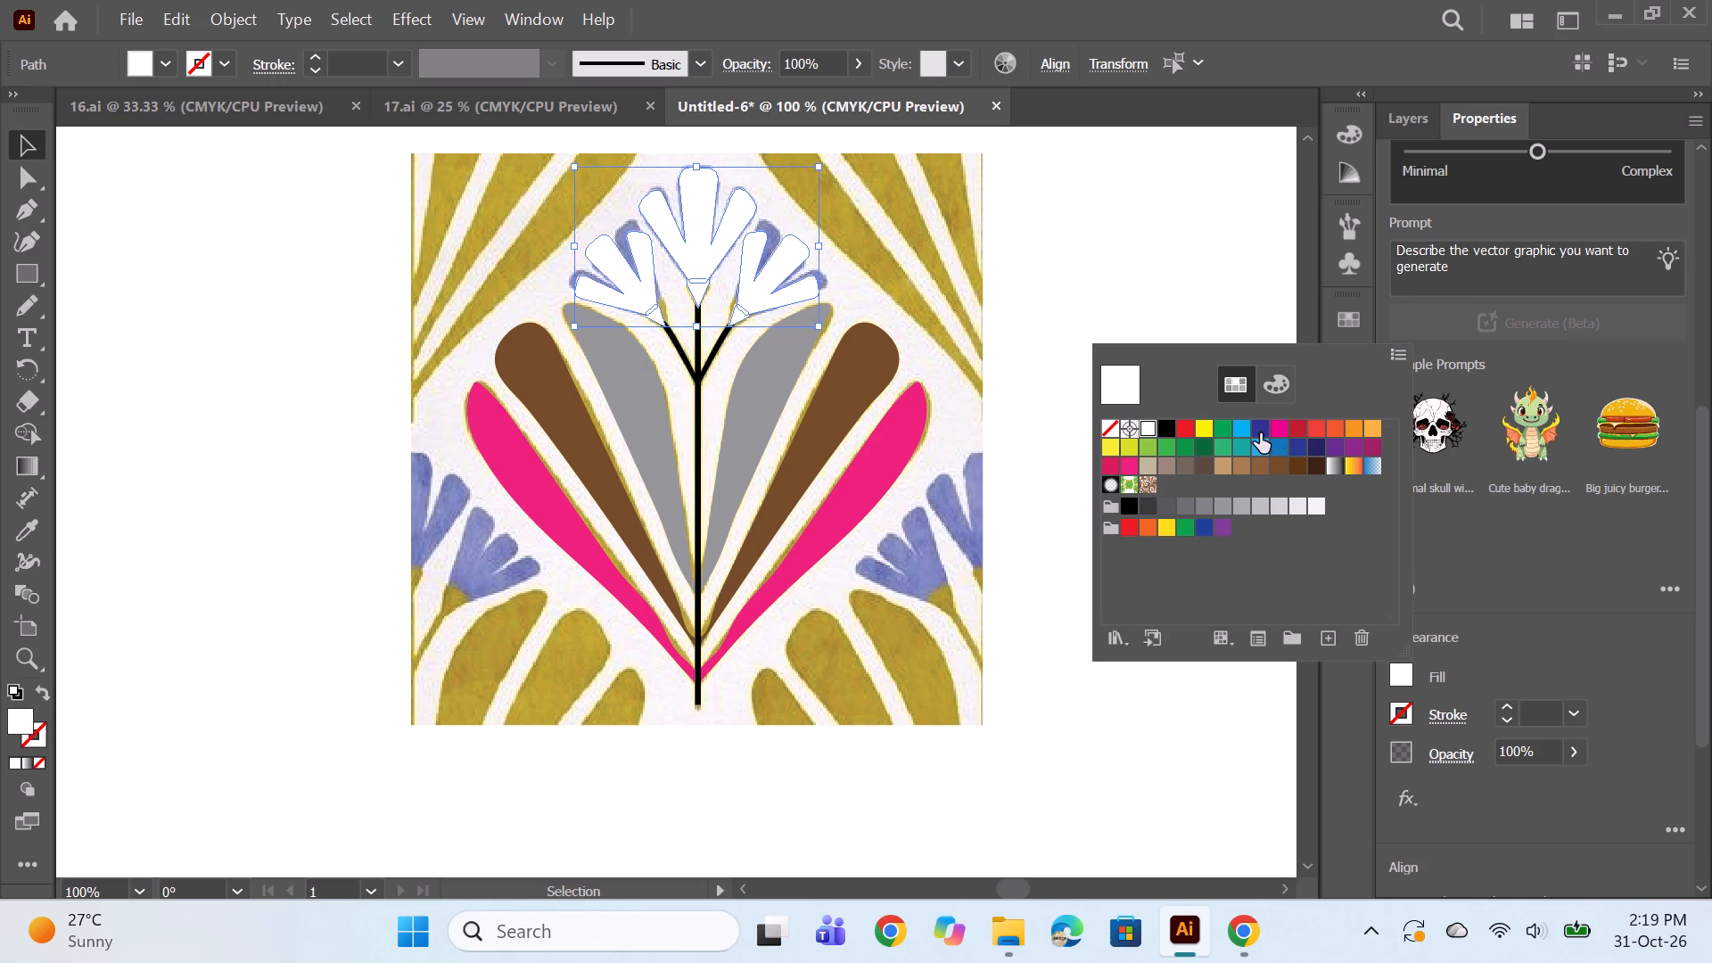
pyautogui.click(1256, 433)
# Hide the reference image in Layer 1 and deselect the flowers, leaving only the traced motif displayed.
pyautogui.click(1398, 124)
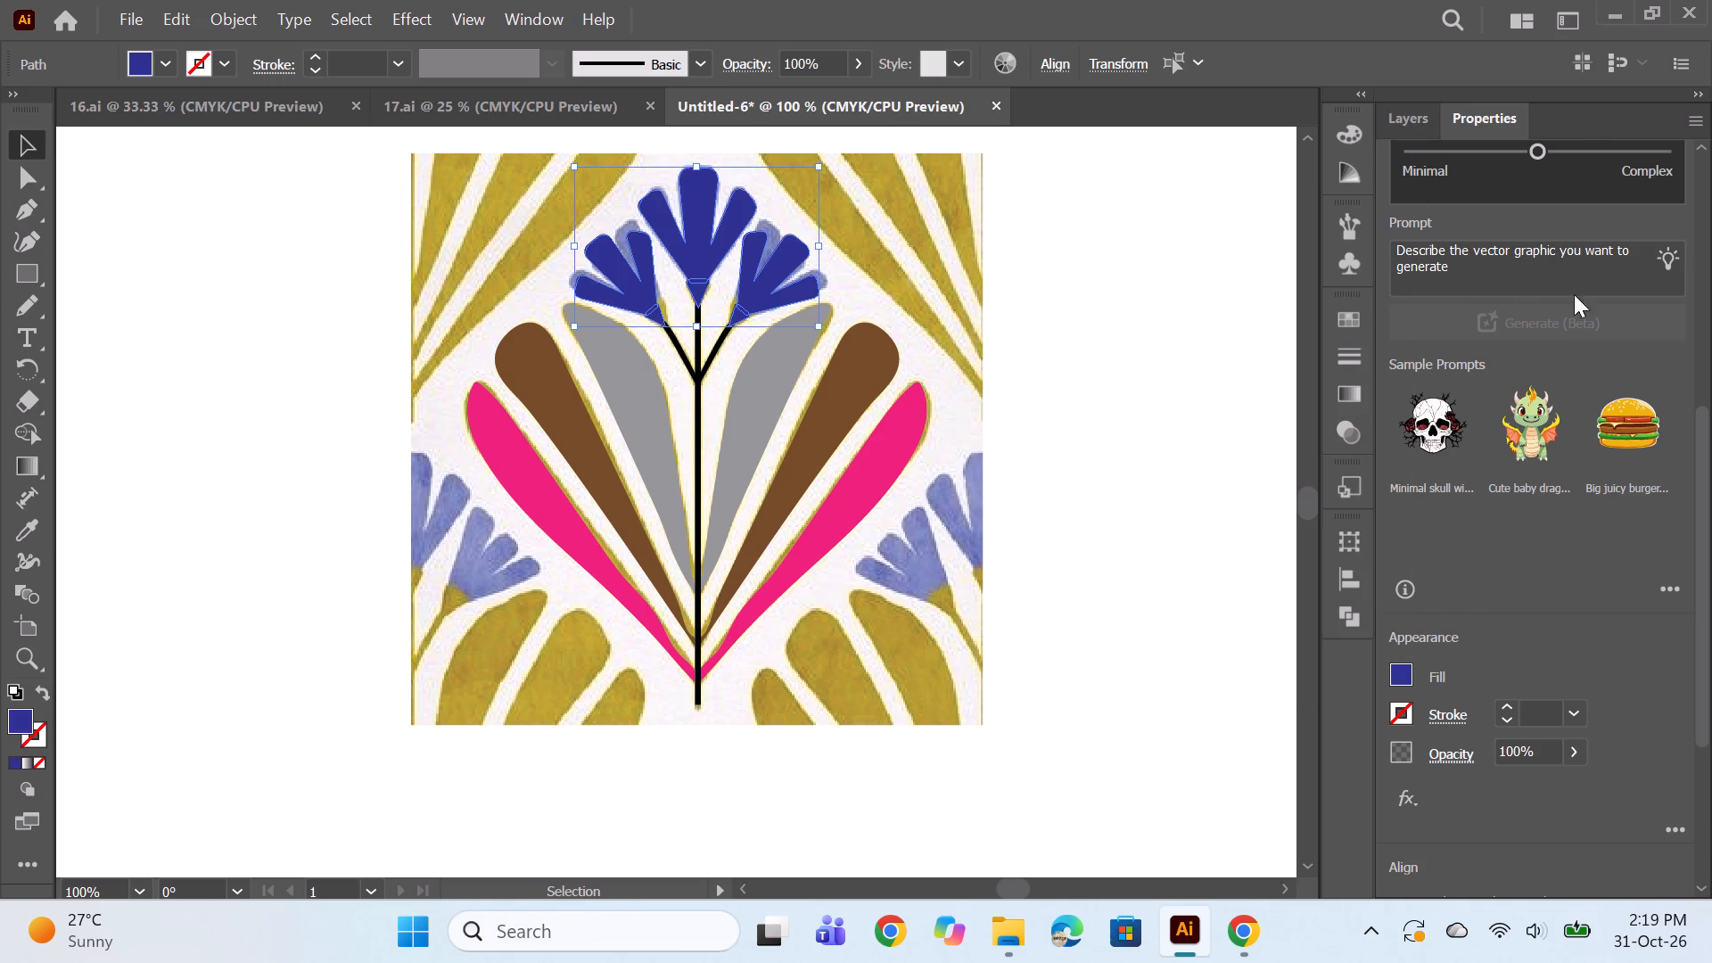
pyautogui.click(1390, 121)
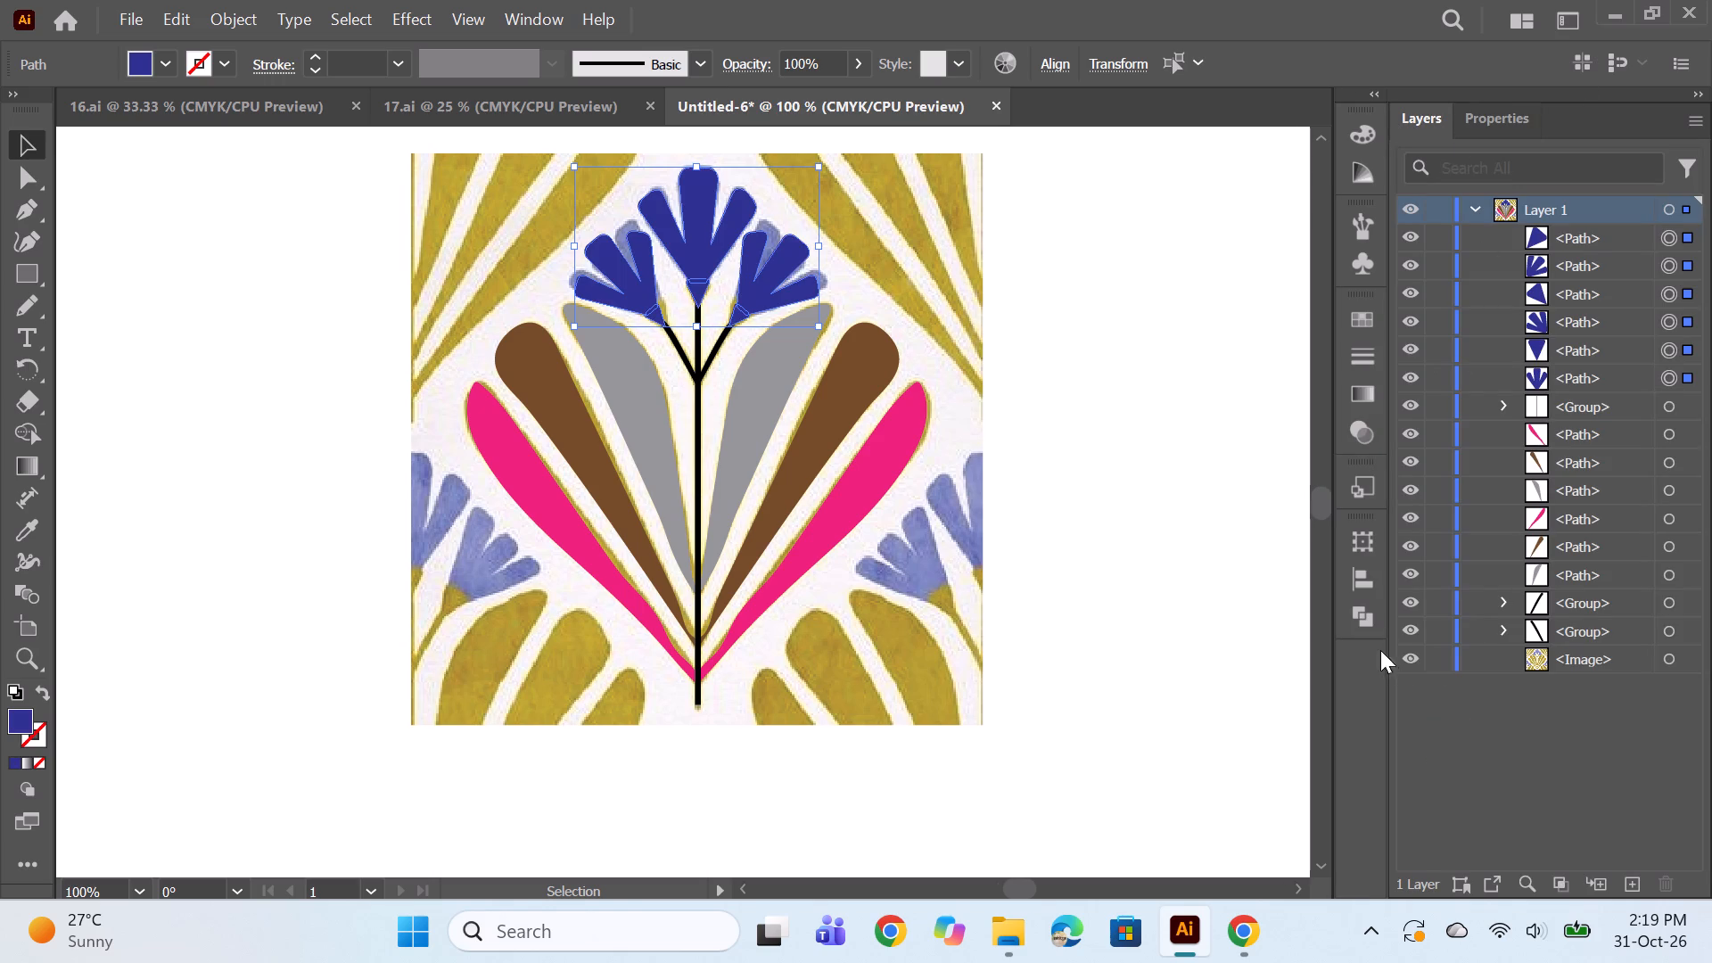
pyautogui.click(1409, 660)
pyautogui.keyDown('ctrl'); pyautogui.click(1210, 545); pyautogui.keyUp('ctrl')
pyautogui.keyDown('alt'); pyautogui.scroll(-1, 1068, 463); pyautogui.keyUp('alt')
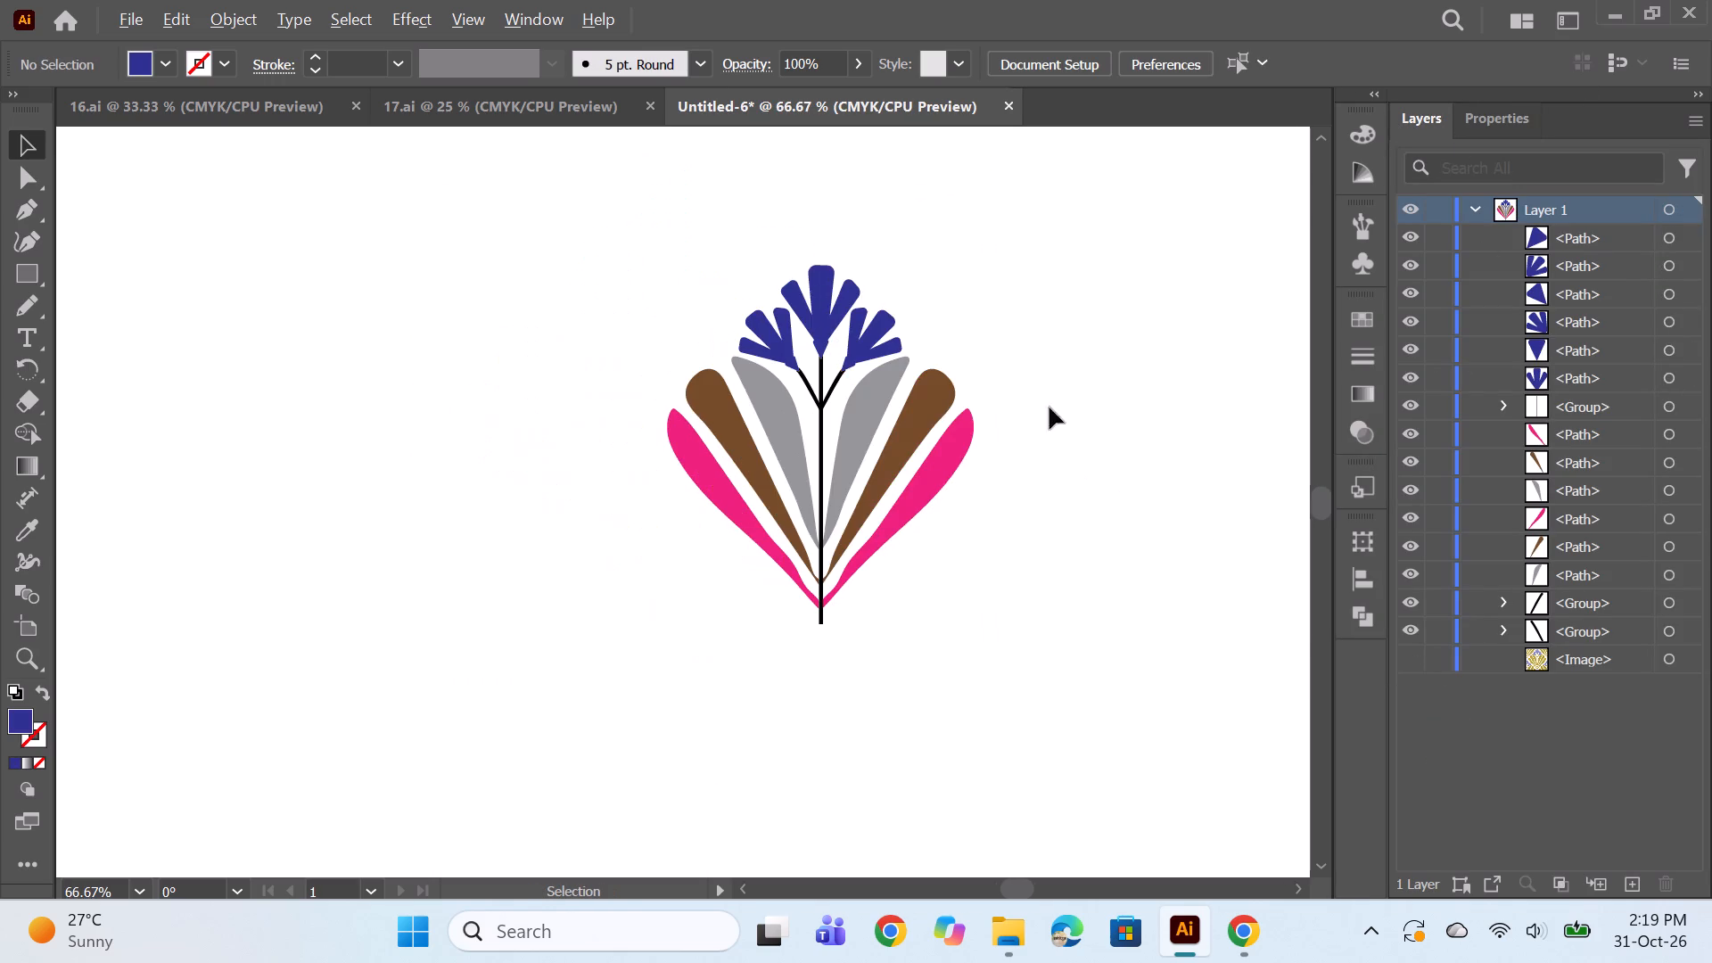
pyautogui.keyDown('alt'); pyautogui.scroll(-2, 946, 467); pyautogui.keyUp('alt')
pyautogui.keyDown('alt'); pyautogui.scroll(1, 952, 491); pyautogui.keyUp('alt')
pyautogui.press('space')
pyautogui.press('space')
pyautogui.press('space')
pyautogui.press('space')
pyautogui.moveTo(1030, 571); pyautogui.dragTo(976, 580)
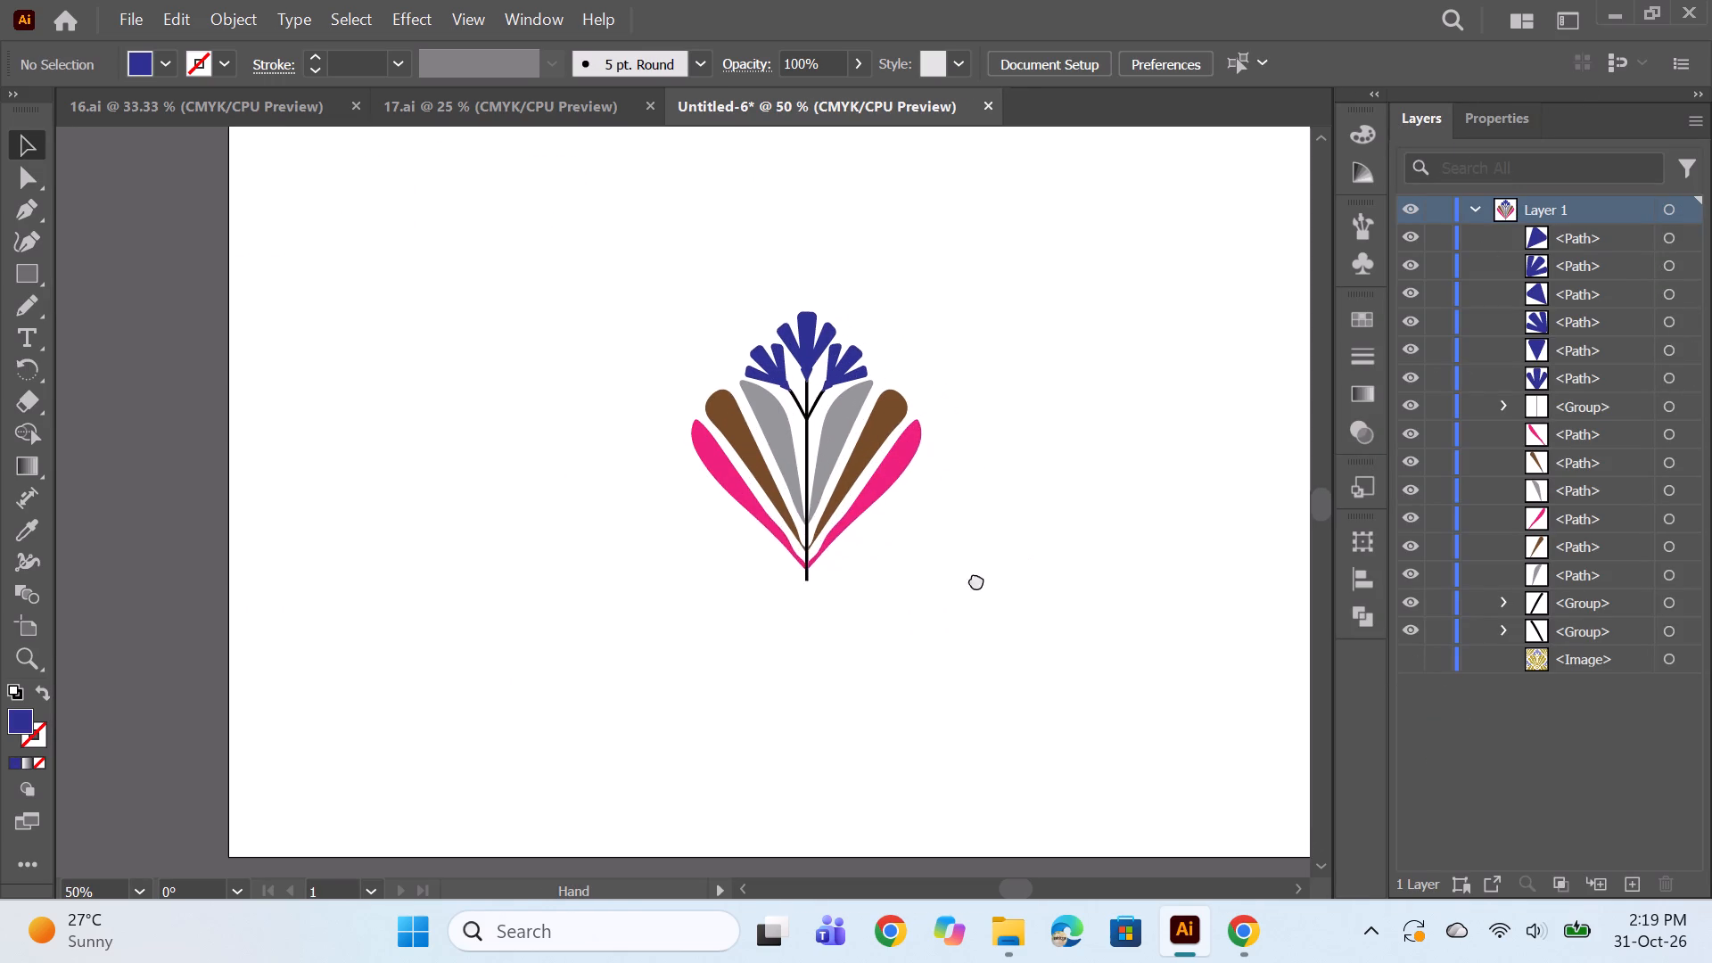
pyautogui.moveTo(976, 580); pyautogui.dragTo(903, 601)
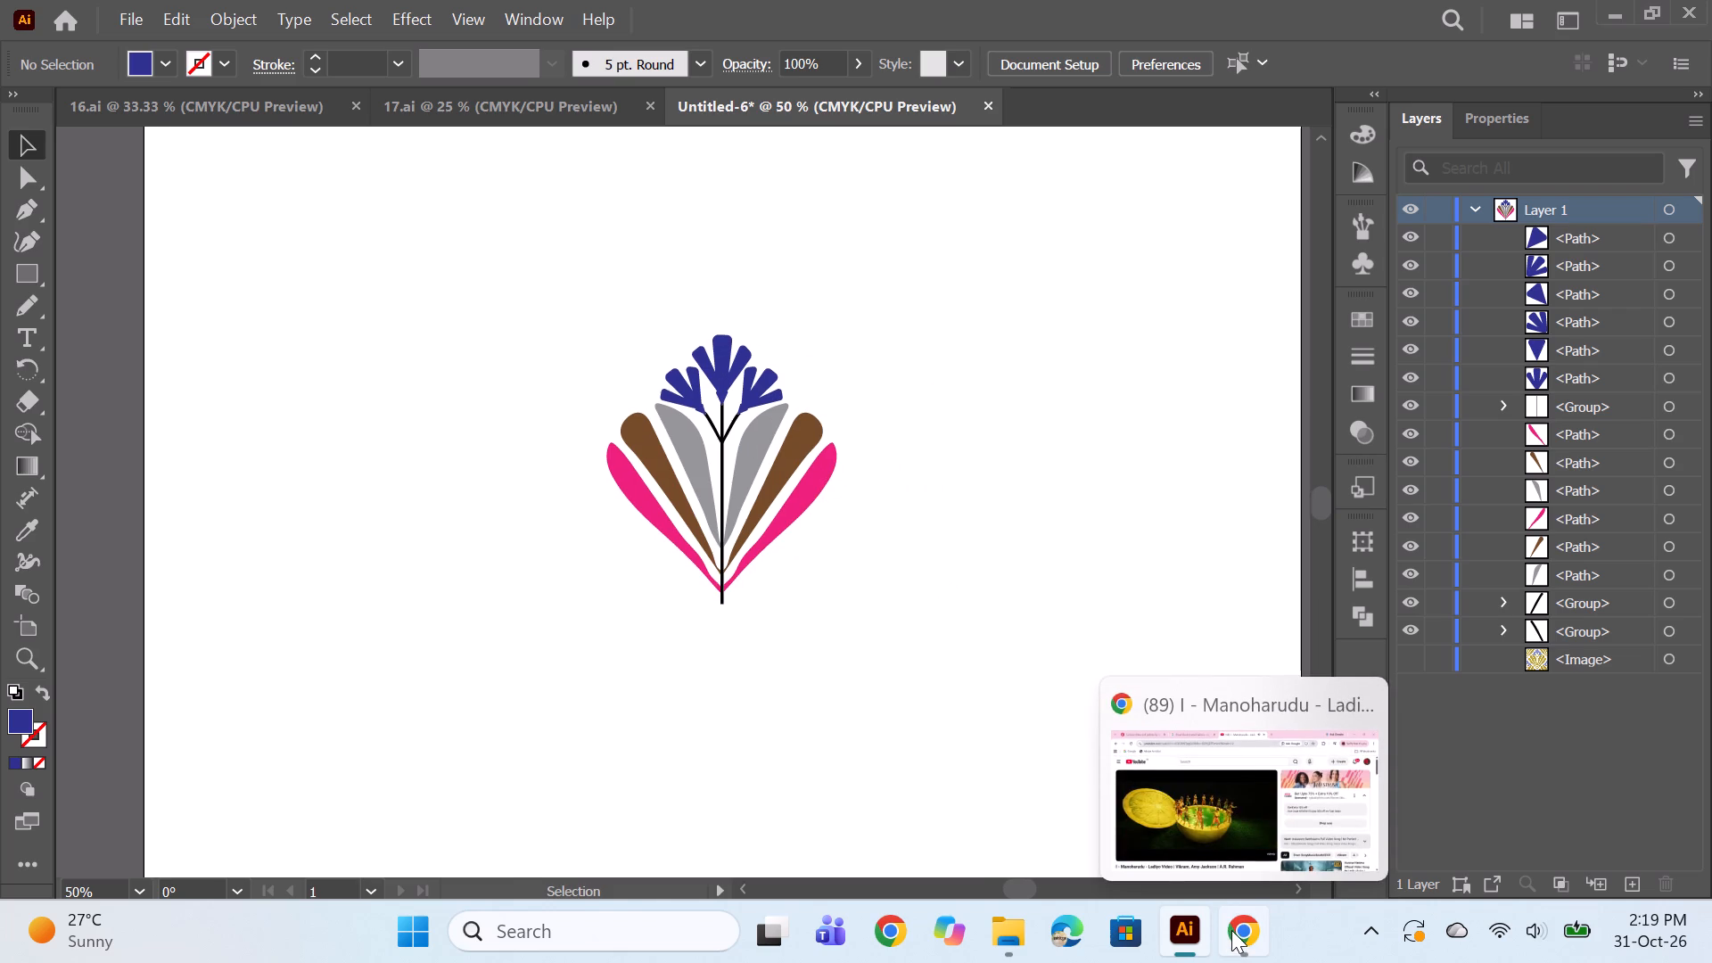
# Switch to Chrome and examine the "floral block printed fabrics" image results for another print reference.
pyautogui.click(1231, 930)
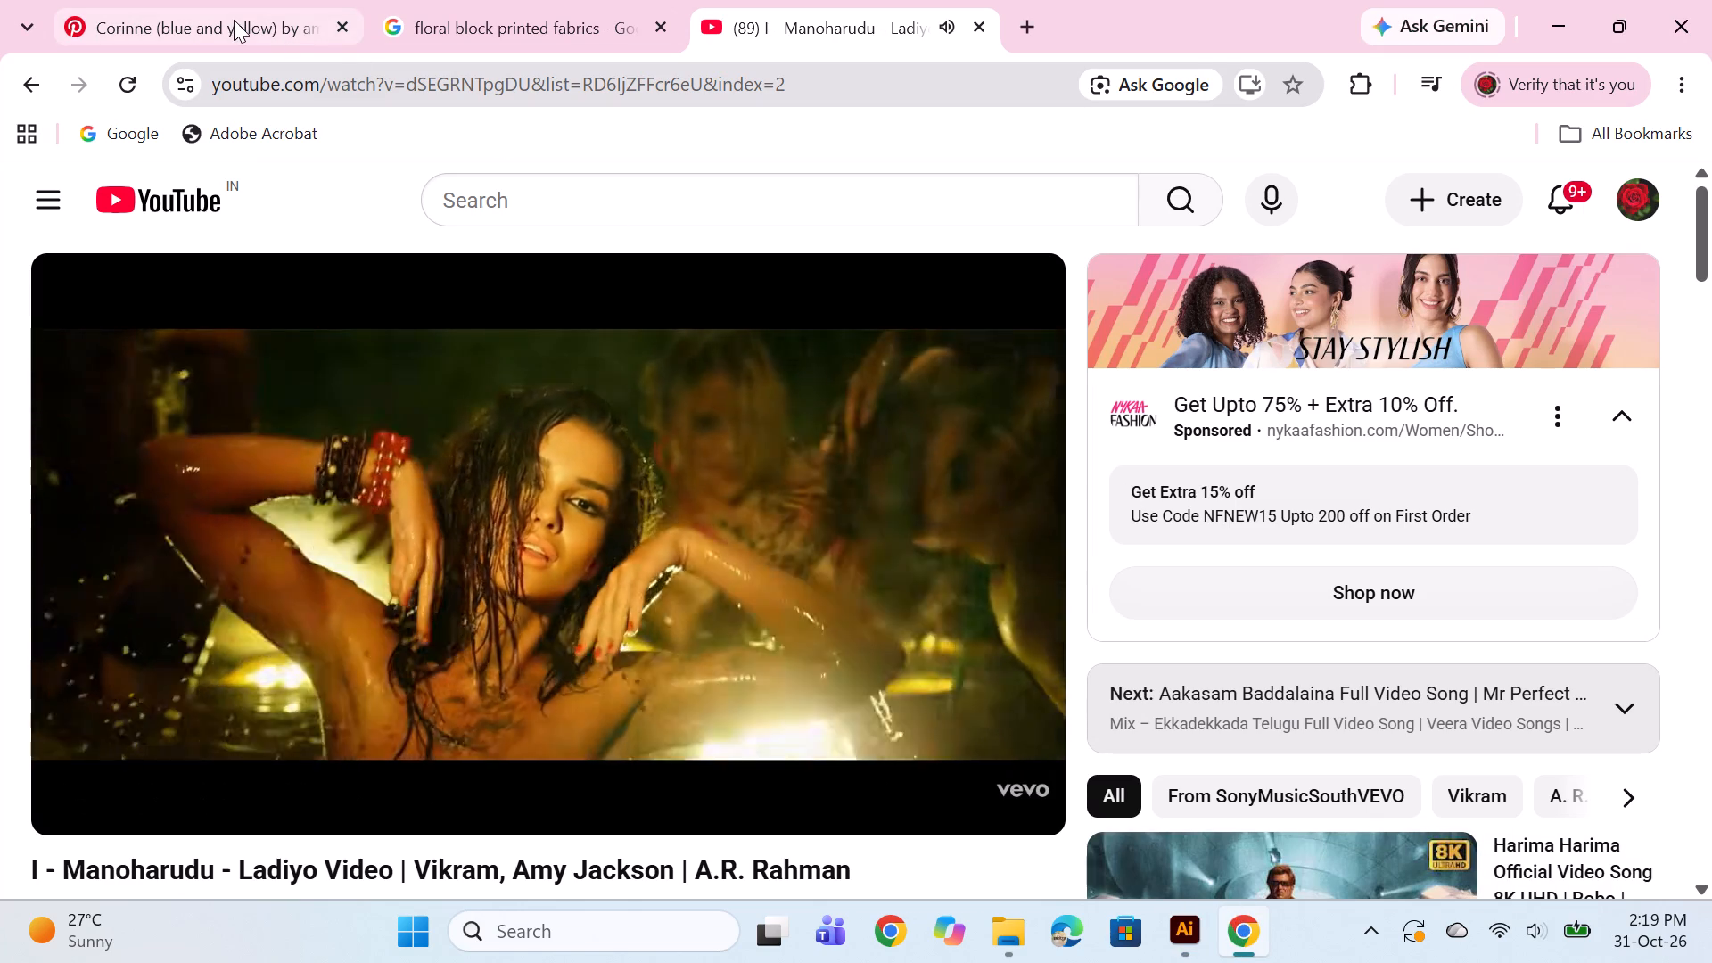
pyautogui.scroll(-2, 1253, 545)
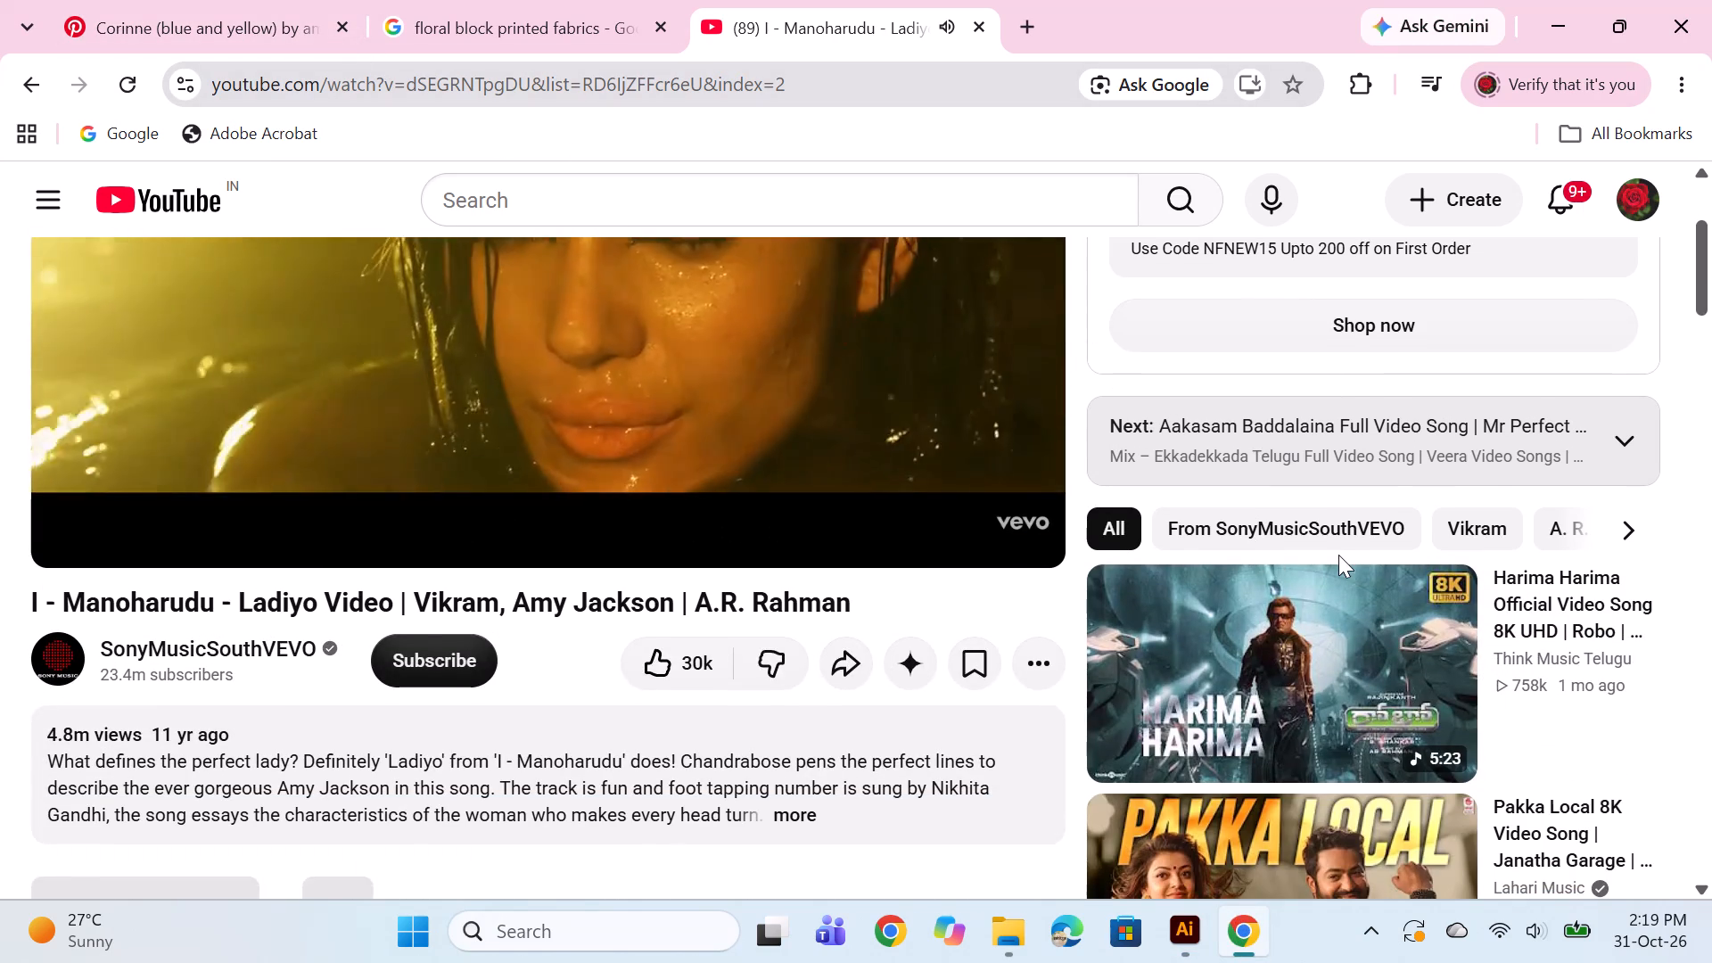
pyautogui.scroll(-1, 1338, 555)
pyautogui.click(466, 4)
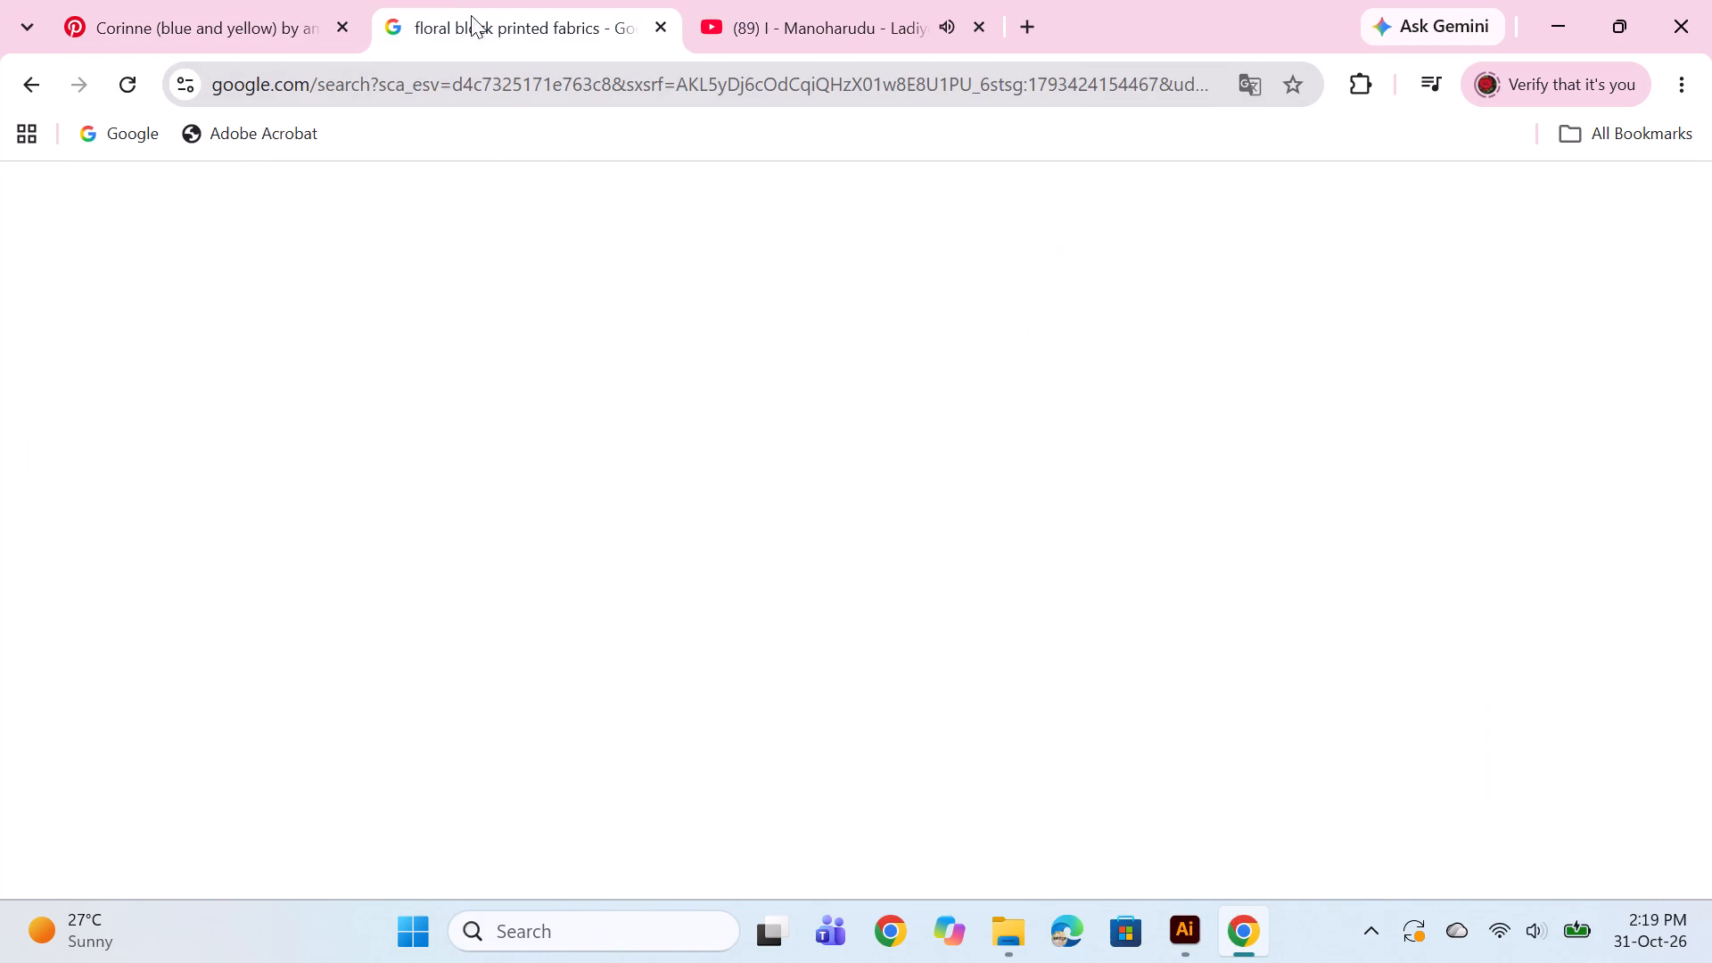
pyautogui.scroll(-2, 784, 528)
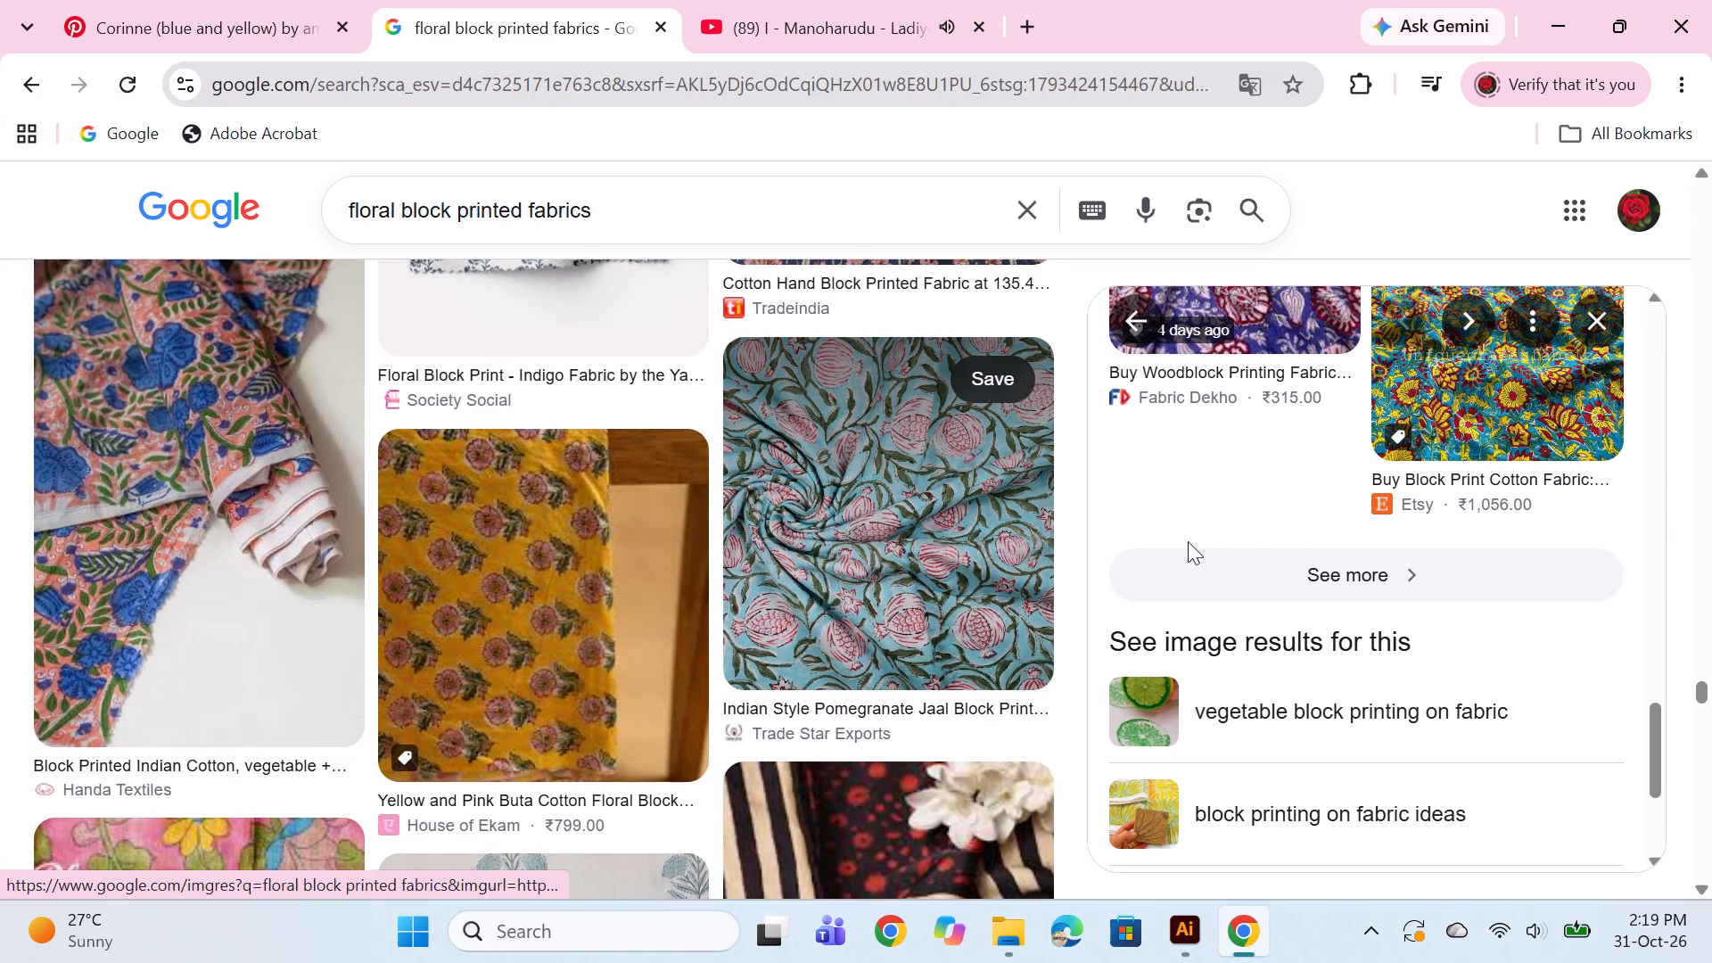
pyautogui.scroll(9, 1290, 529)
pyautogui.scroll(-4, 593, 522)
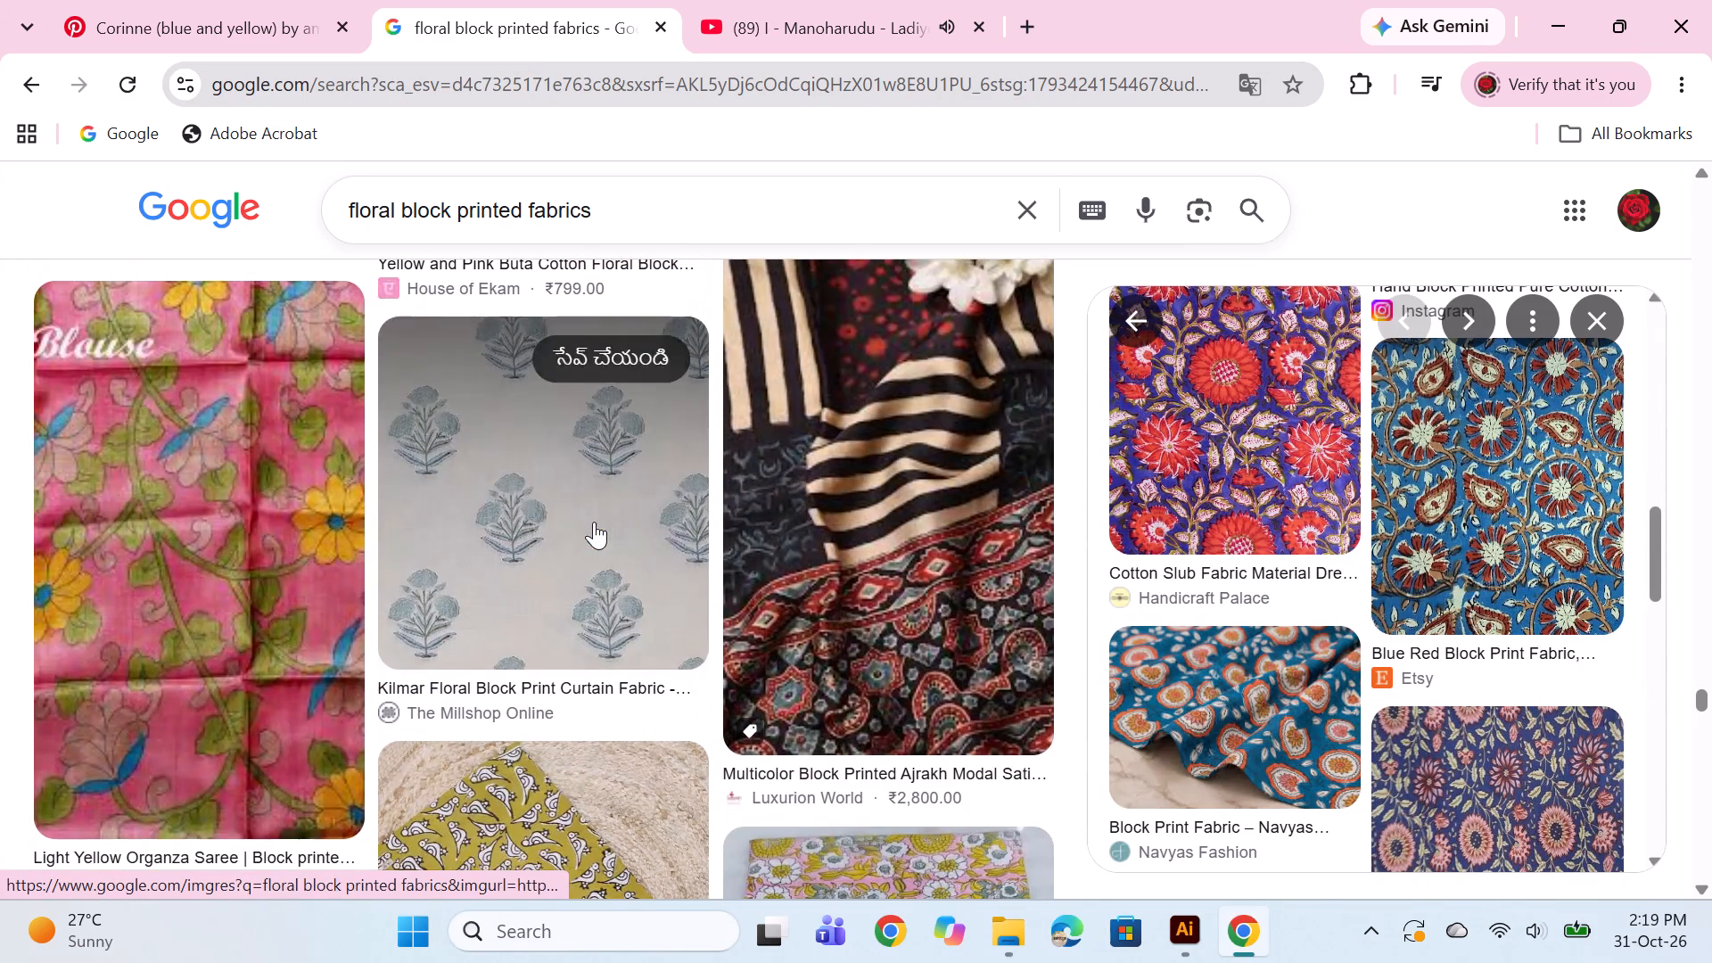
pyautogui.scroll(-3, 594, 522)
pyautogui.scroll(2, 594, 522)
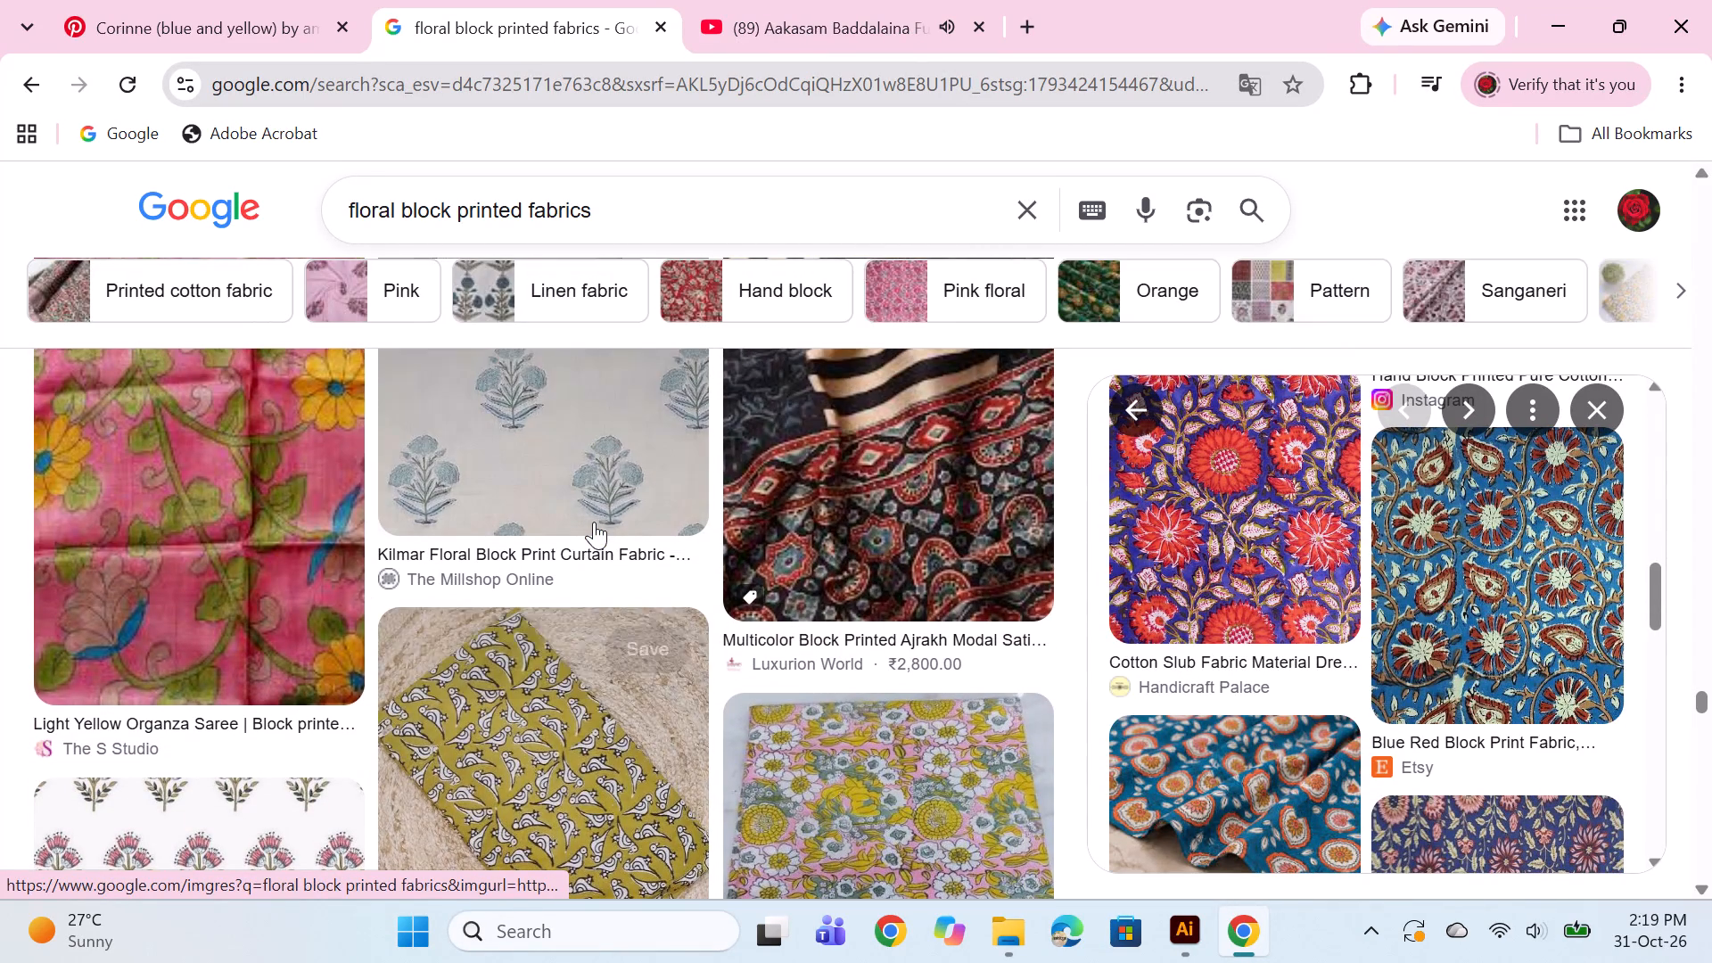
pyautogui.scroll(-3, 443, 534)
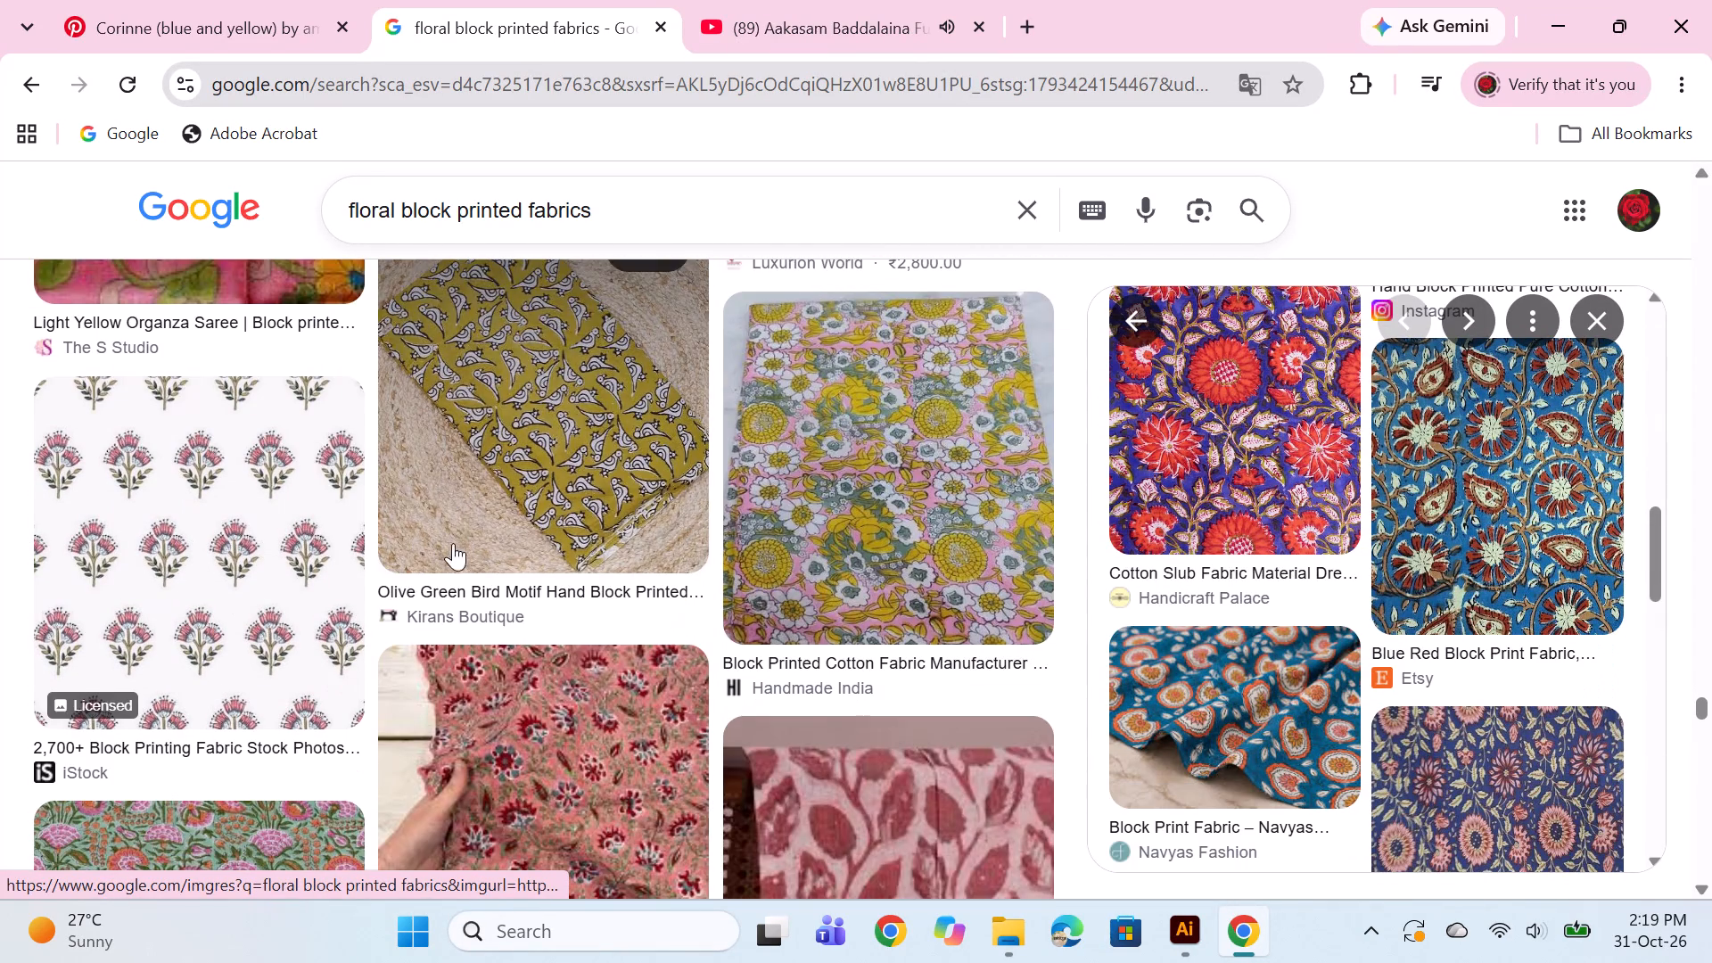
pyautogui.scroll(-3, 478, 563)
pyautogui.scroll(6, 310, 631)
# Open the Light Yellow Organza Saree result from The S Studio and examine its related fabric images.
pyautogui.click(252, 509)
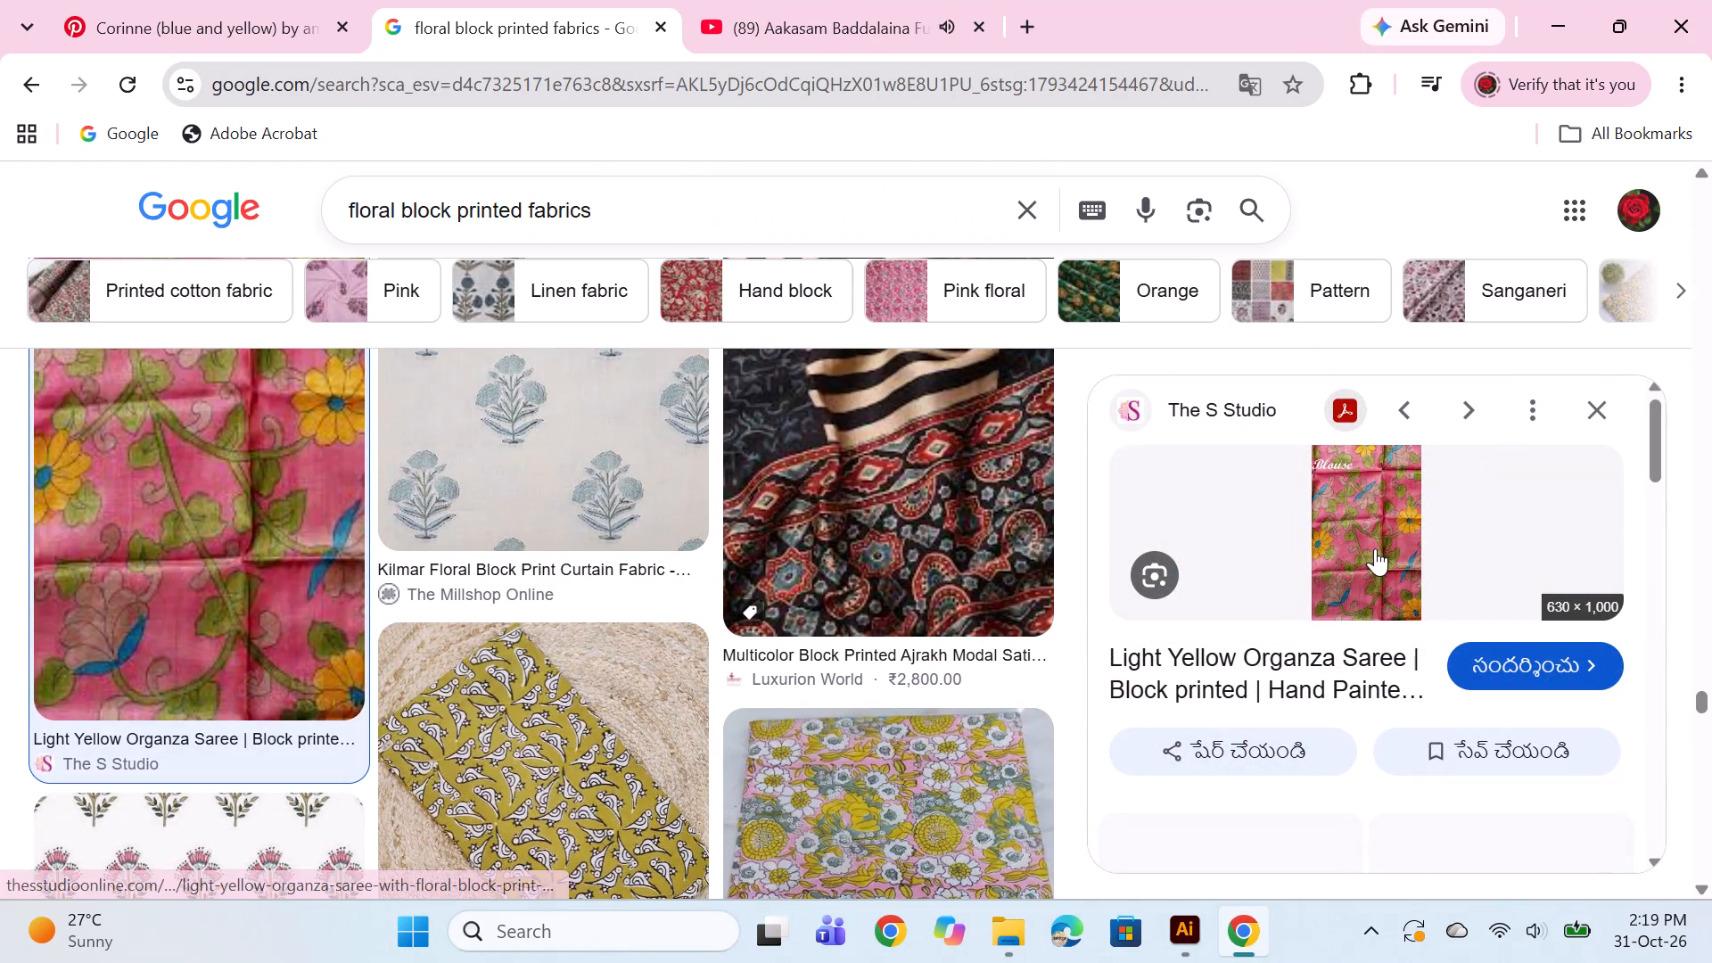
pyautogui.scroll(-3, 1354, 551)
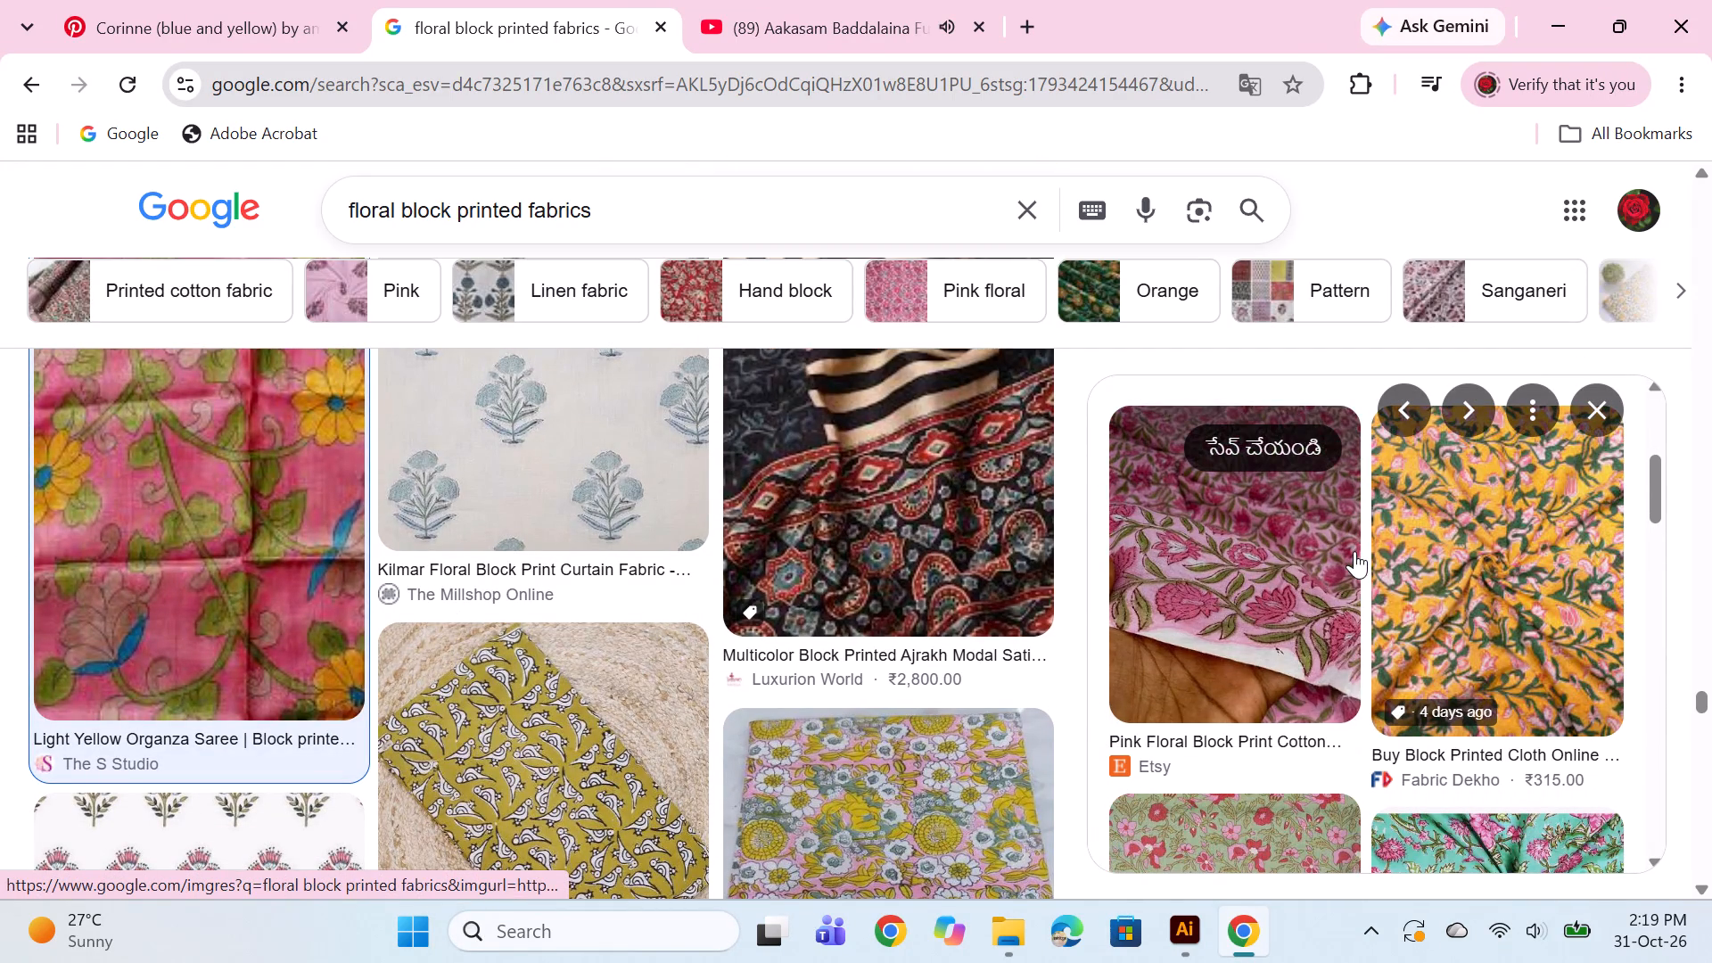
pyautogui.scroll(-4, 1354, 551)
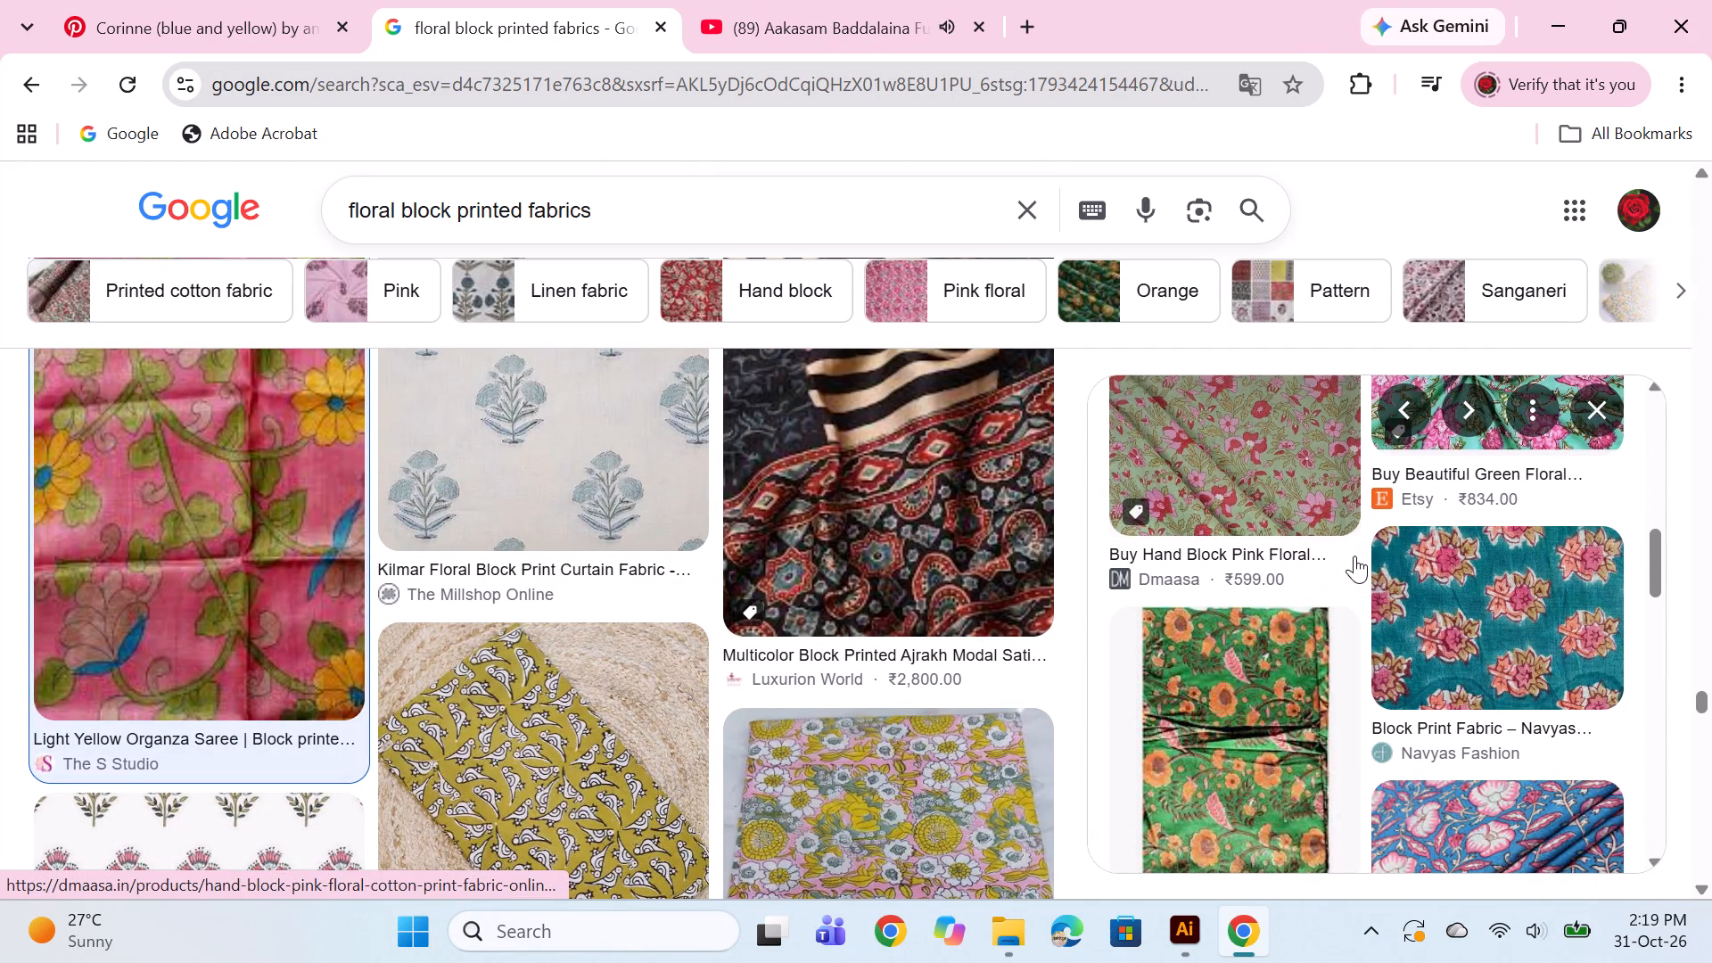
pyautogui.scroll(-2, 1354, 551)
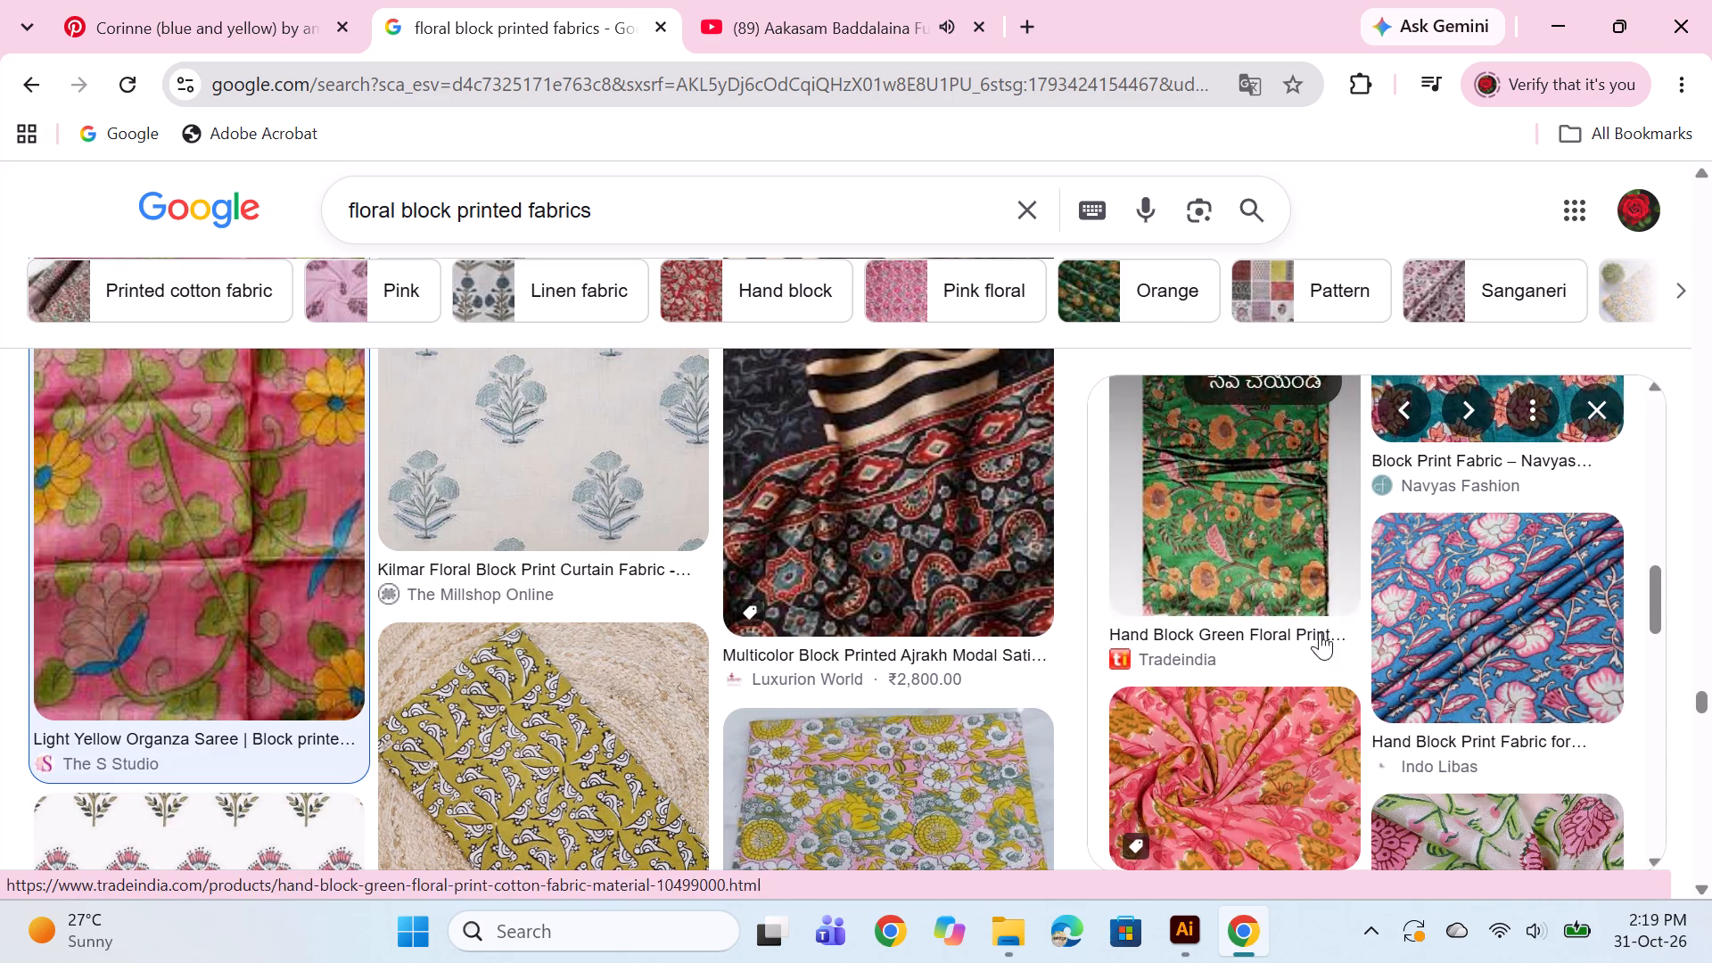
pyautogui.scroll(1, 1320, 632)
pyautogui.scroll(1, 1440, 563)
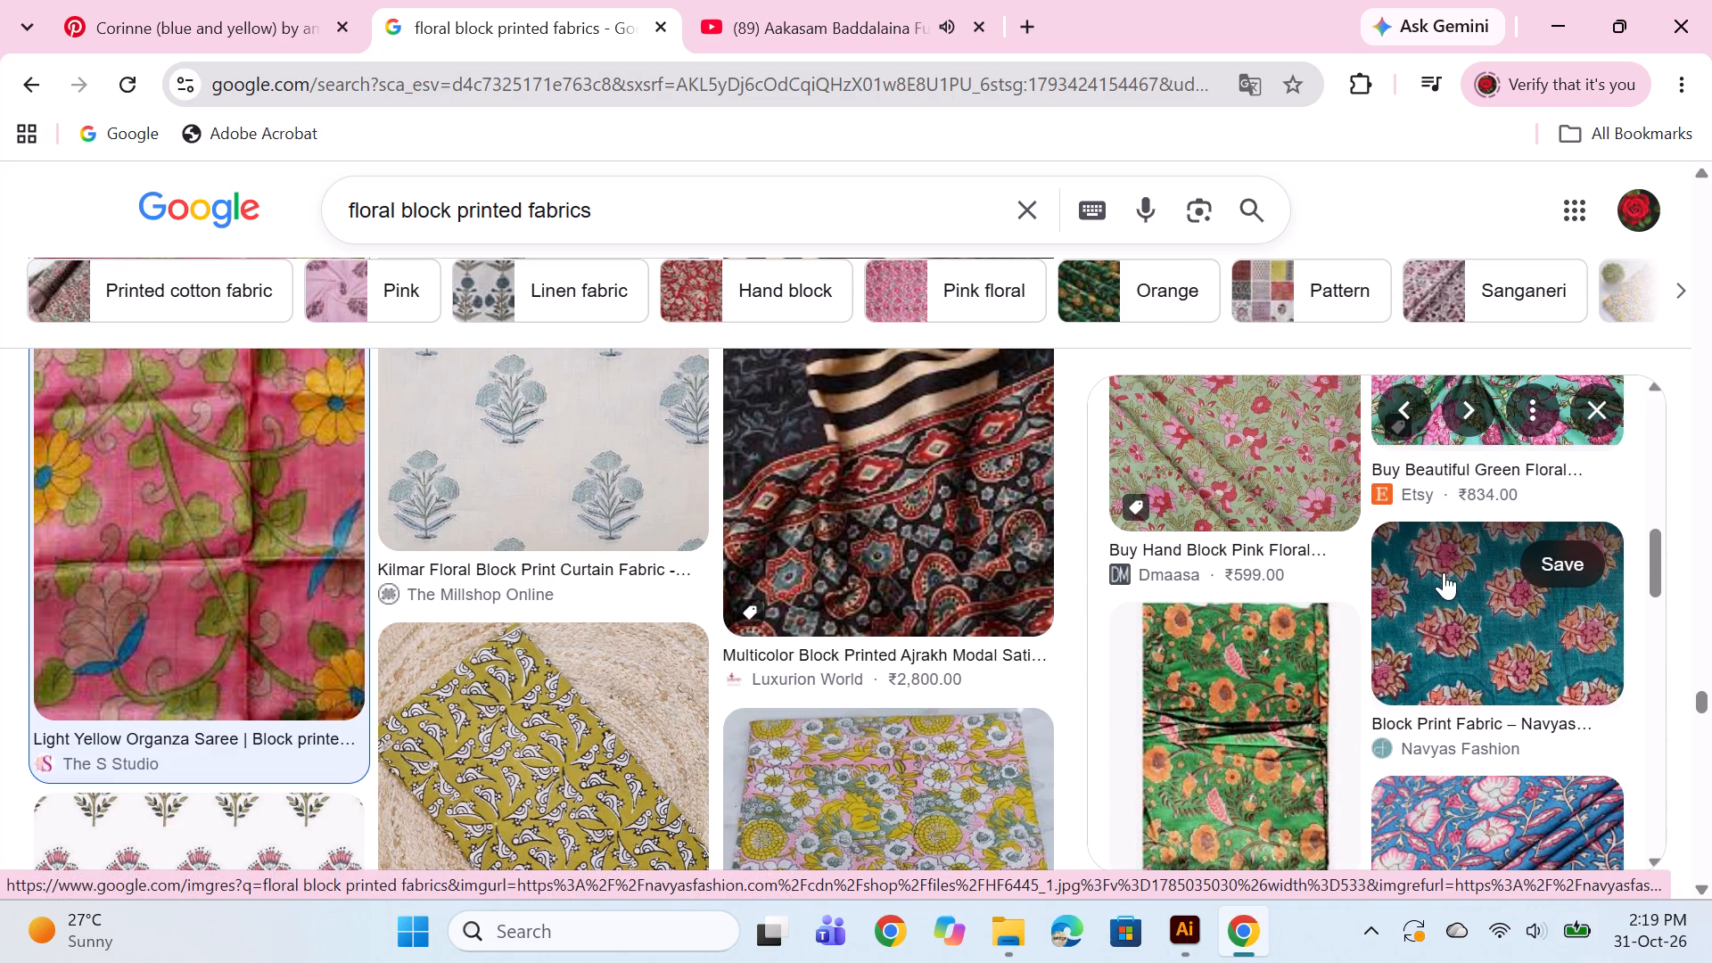
pyautogui.scroll(-2, 1420, 609)
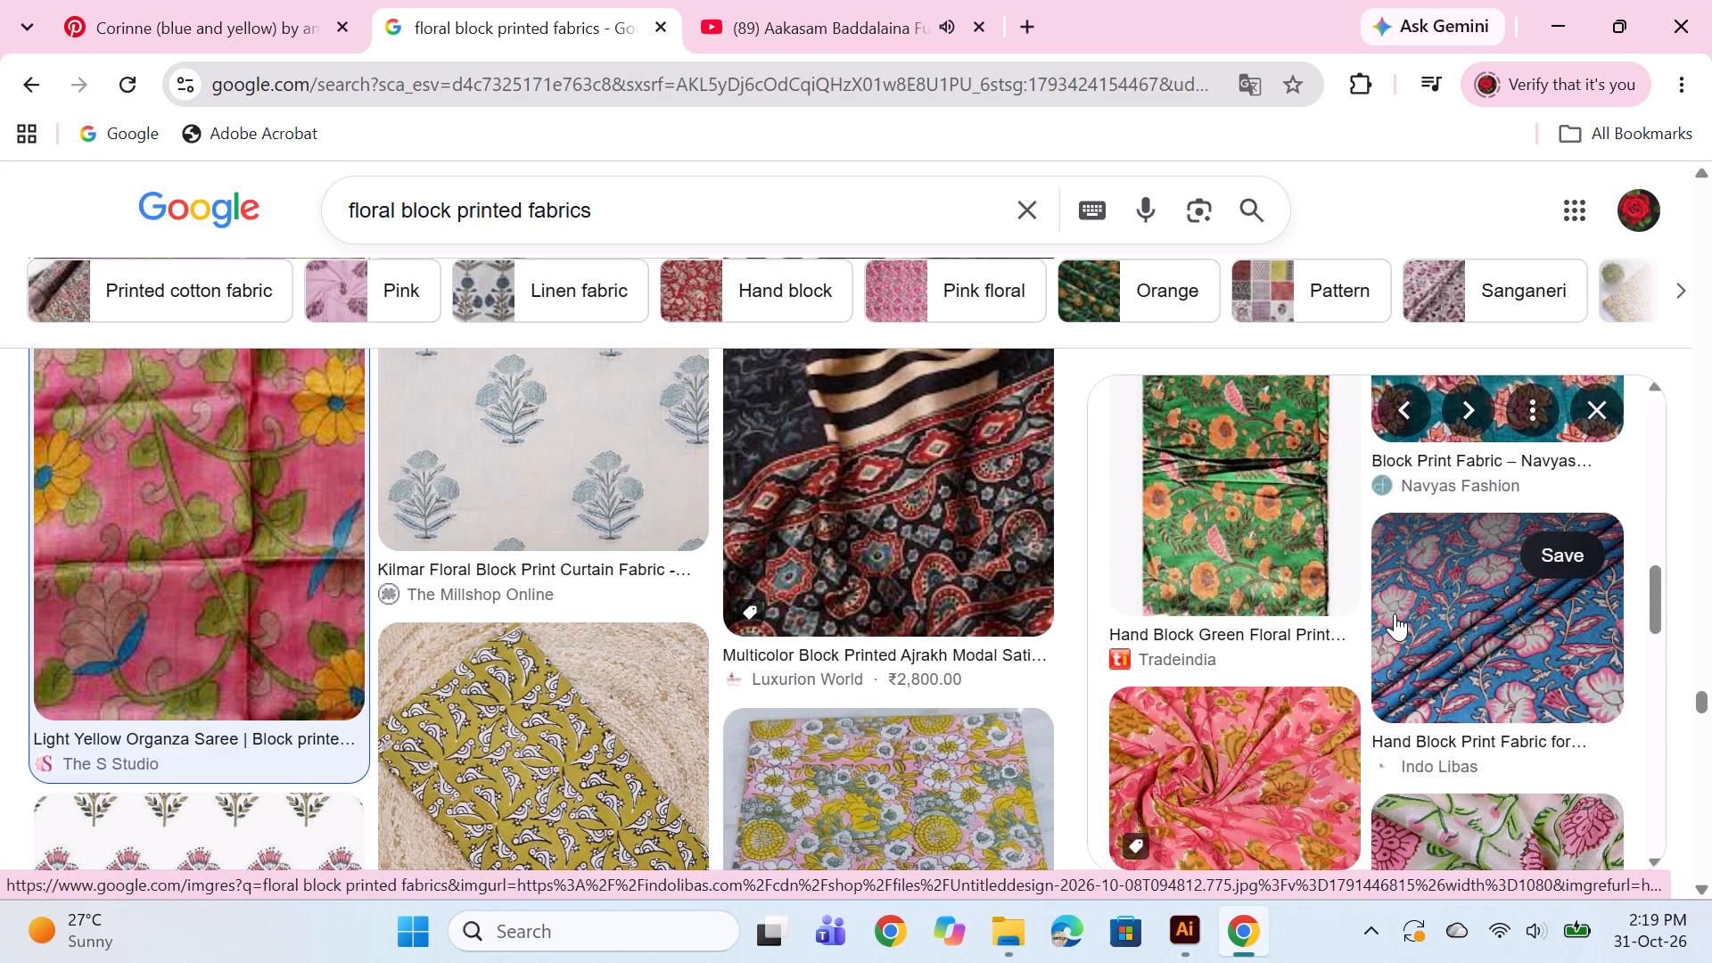
pyautogui.scroll(-3, 1379, 597)
# Examine the "floral block printed fabrics" results and the saree's related images for a colour reference.
pyautogui.scroll(-2, 932, 618)
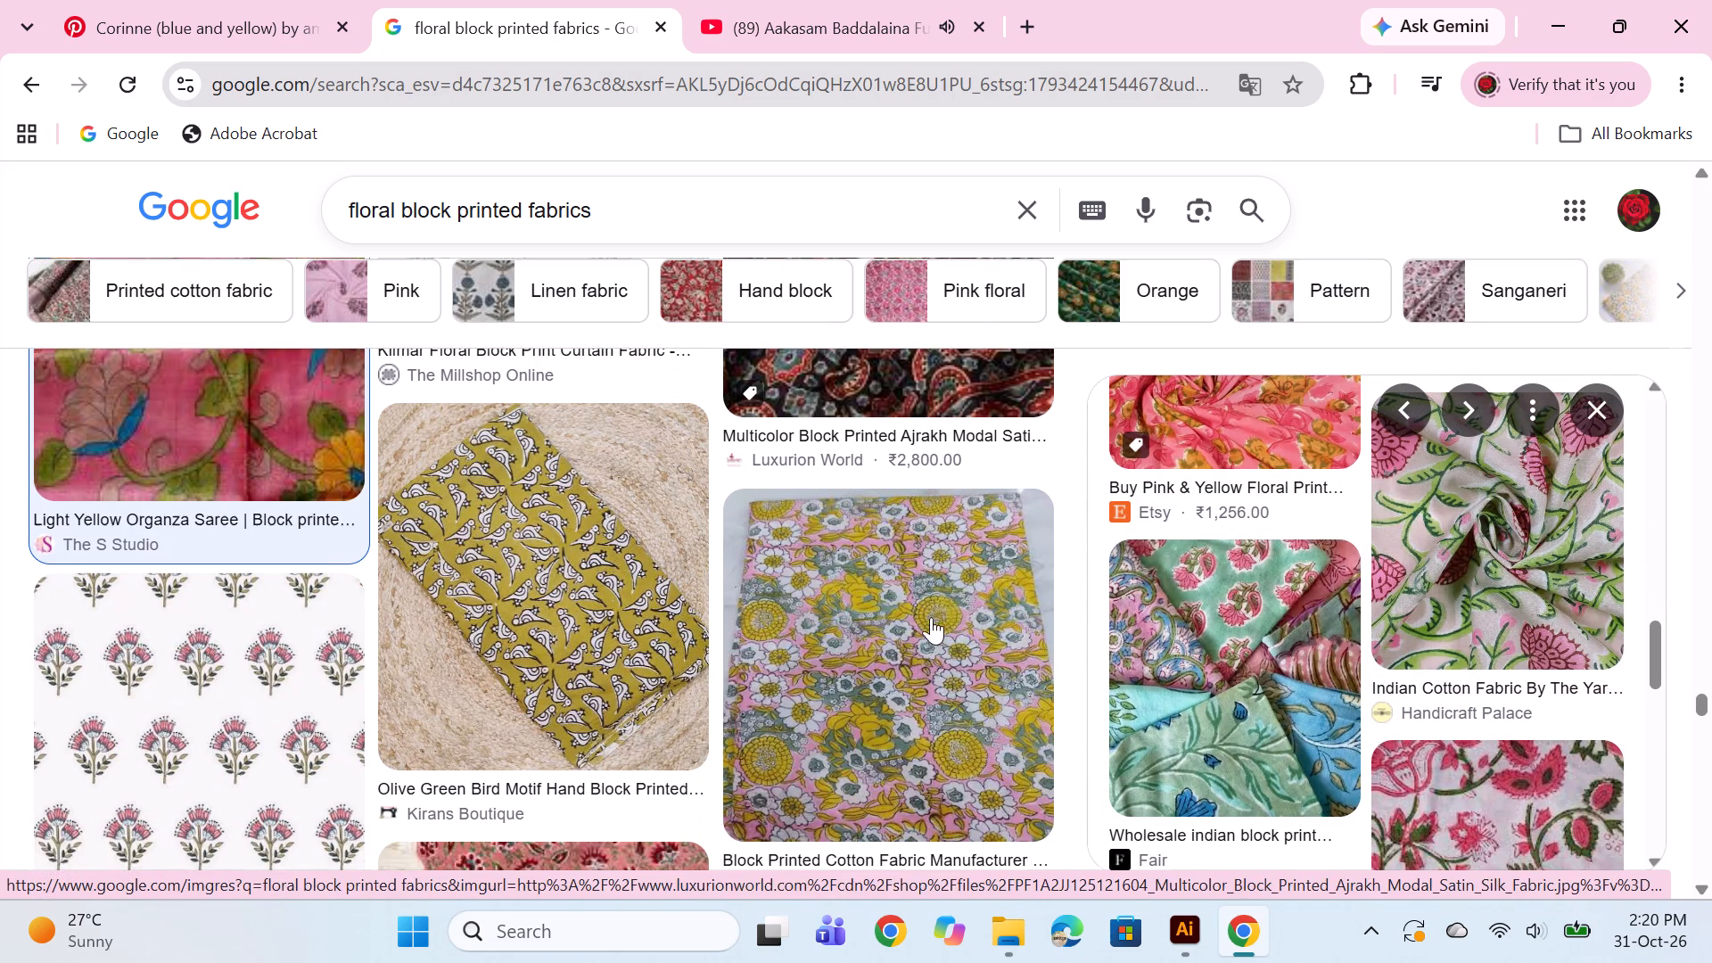
pyautogui.scroll(-3, 931, 617)
pyautogui.scroll(2, 827, 648)
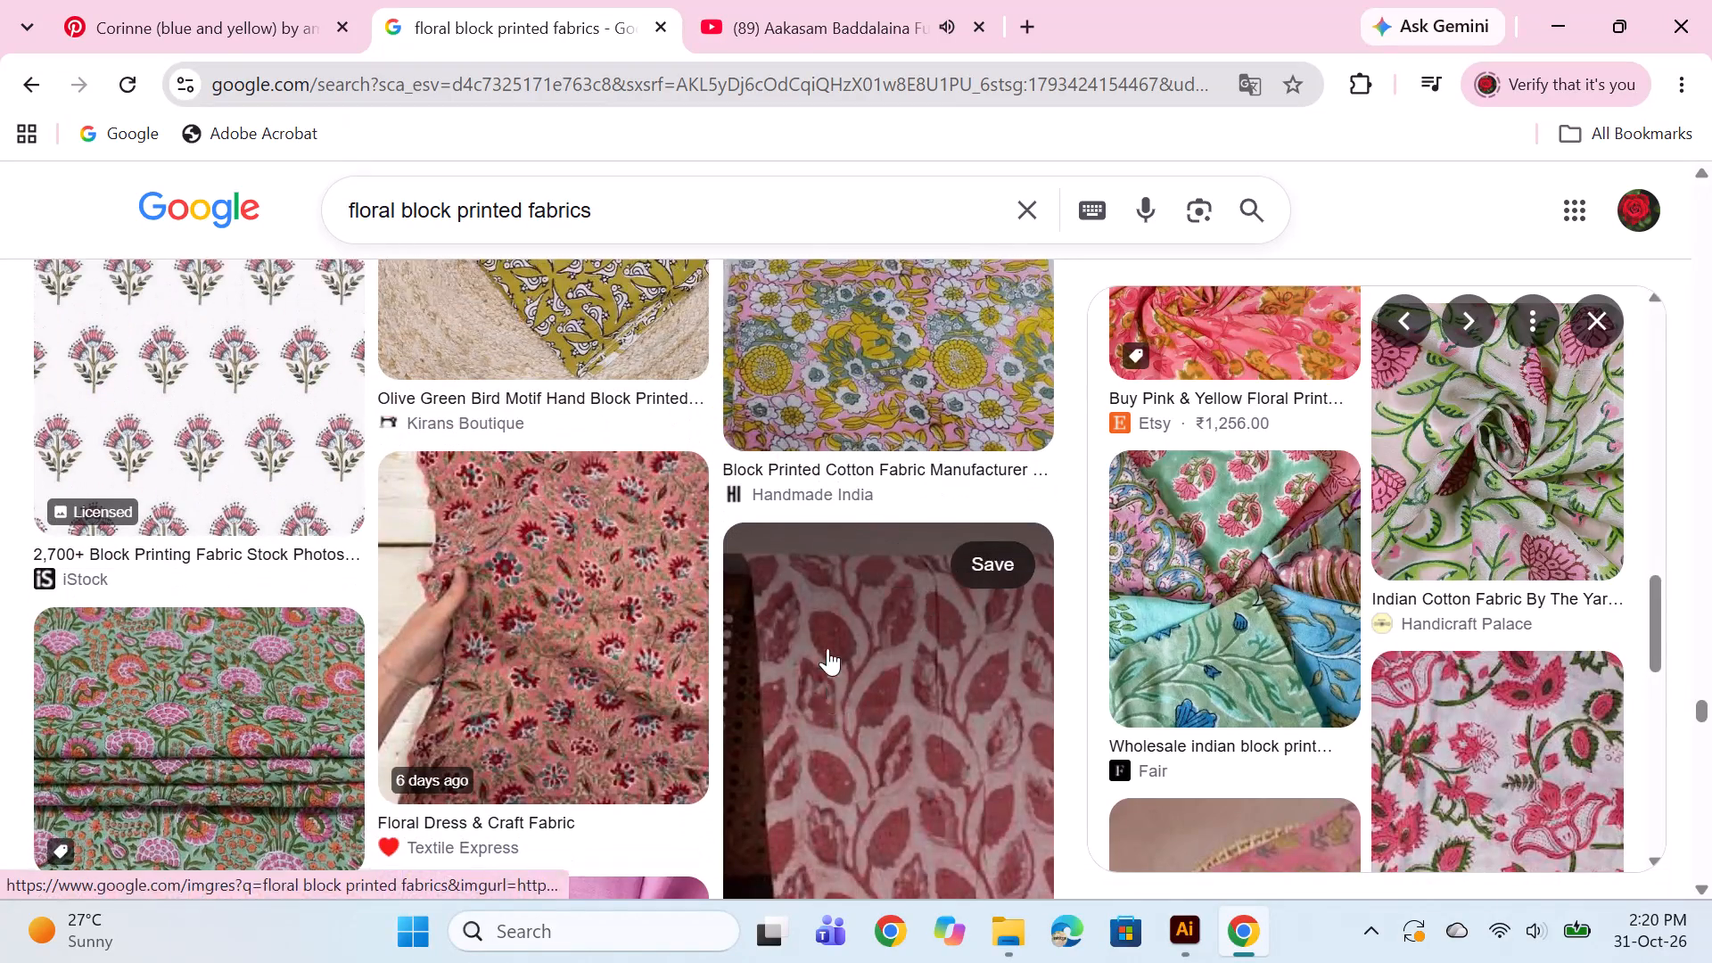
pyautogui.scroll(1, 827, 648)
pyautogui.scroll(-3, 629, 596)
pyautogui.scroll(-3, 700, 591)
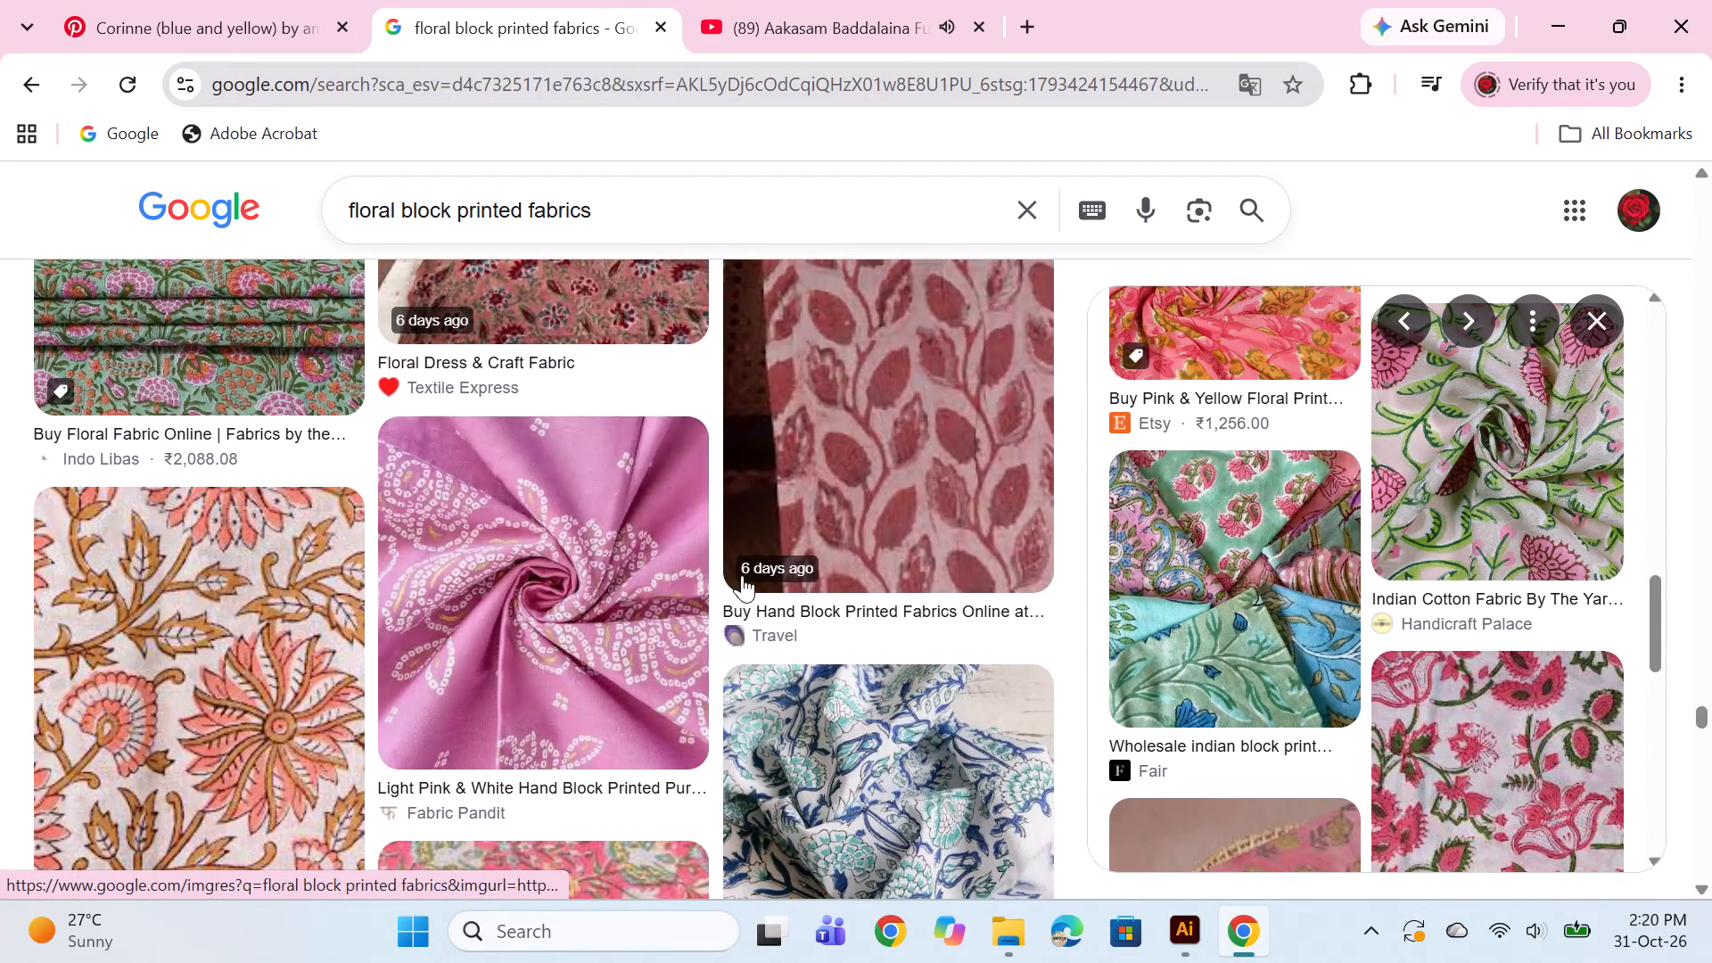
pyautogui.scroll(-2, 752, 578)
pyautogui.scroll(-4, 530, 641)
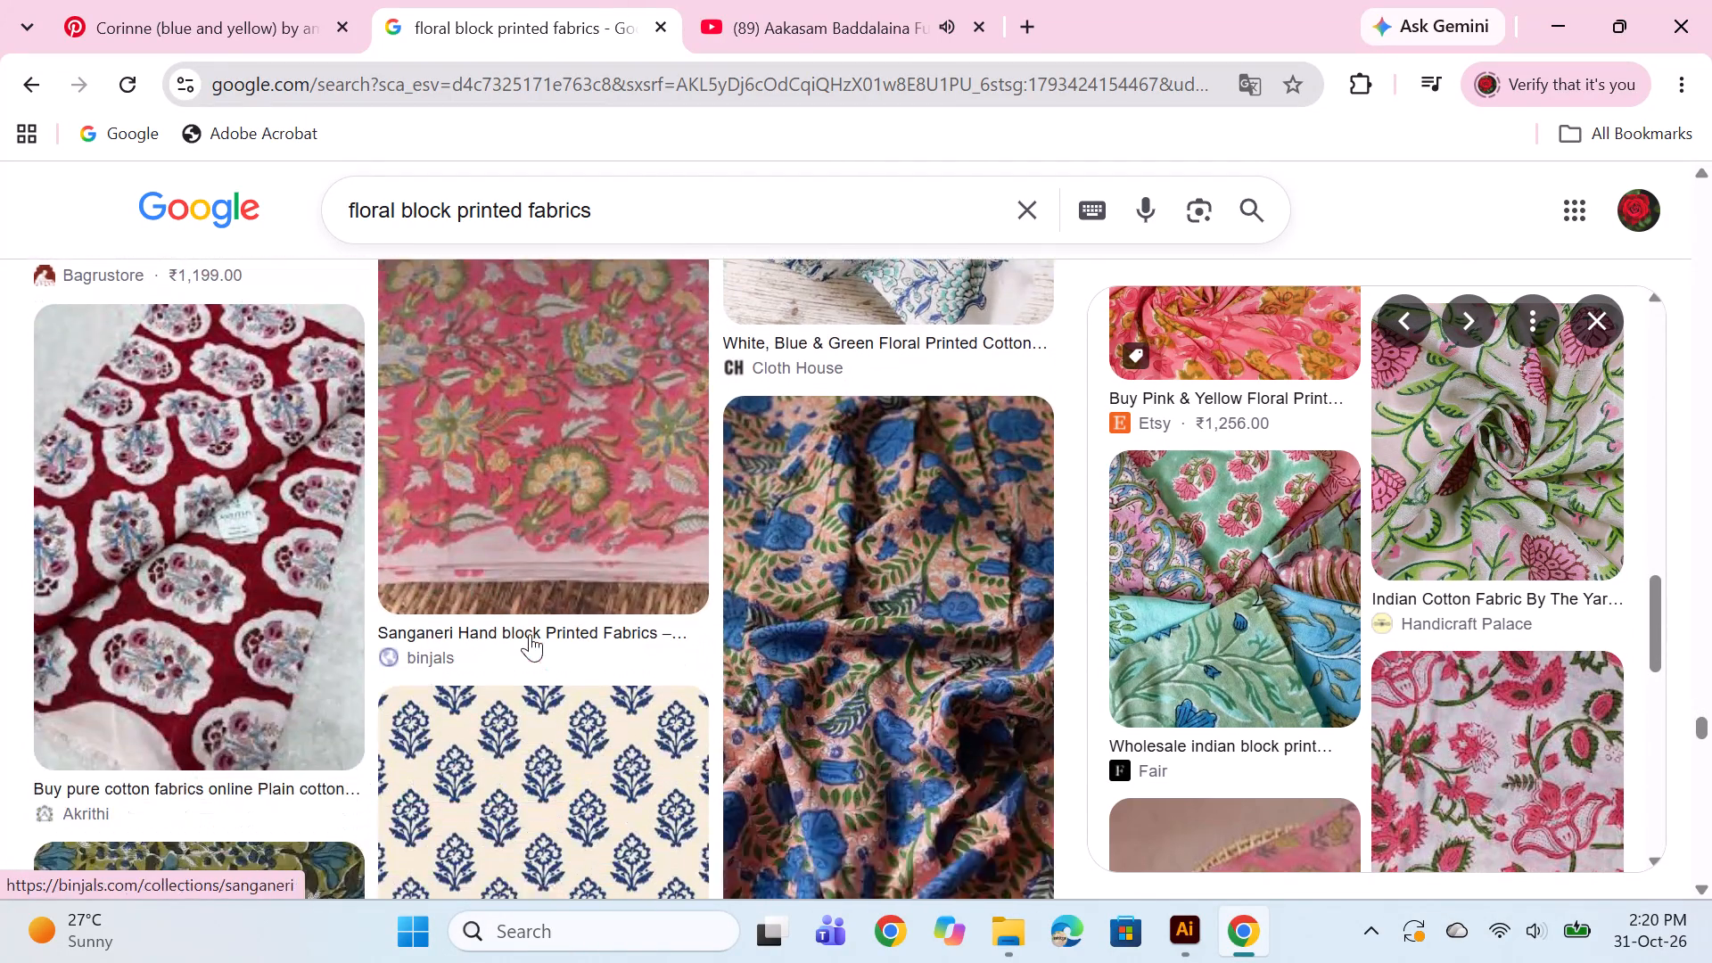
pyautogui.scroll(-5, 530, 634)
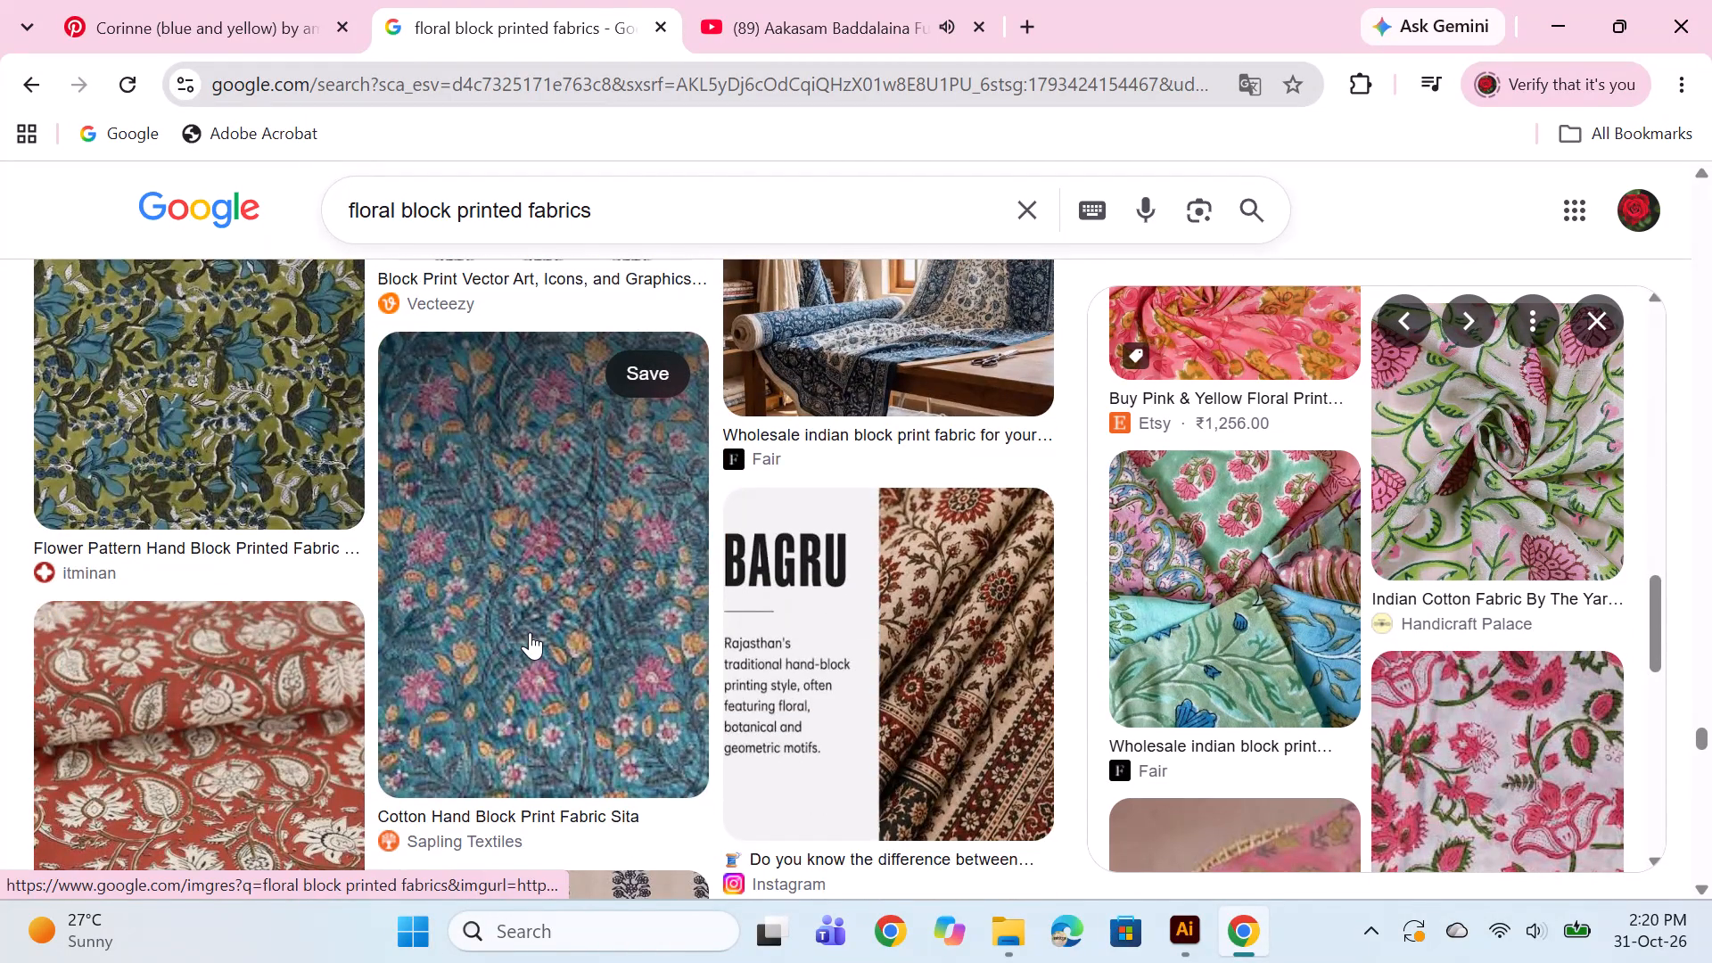
pyautogui.scroll(-1, 530, 632)
pyautogui.scroll(-2, 945, 596)
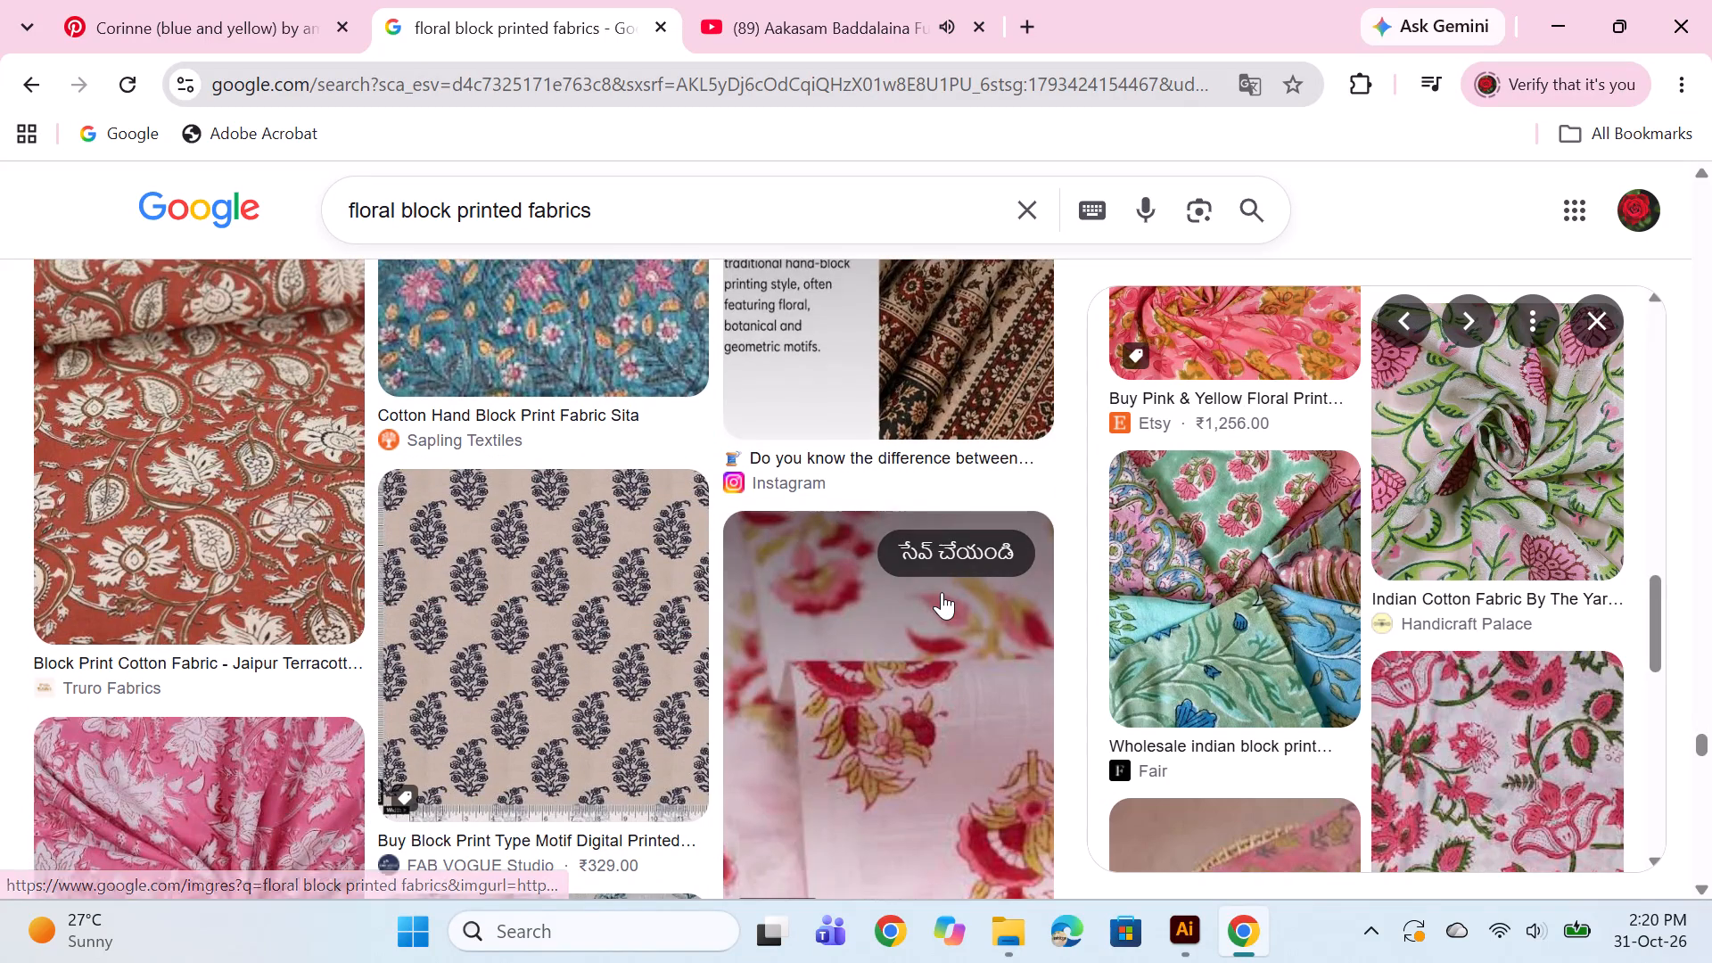
pyautogui.scroll(-2, 942, 592)
pyautogui.scroll(4, 942, 592)
pyautogui.scroll(-4, 936, 583)
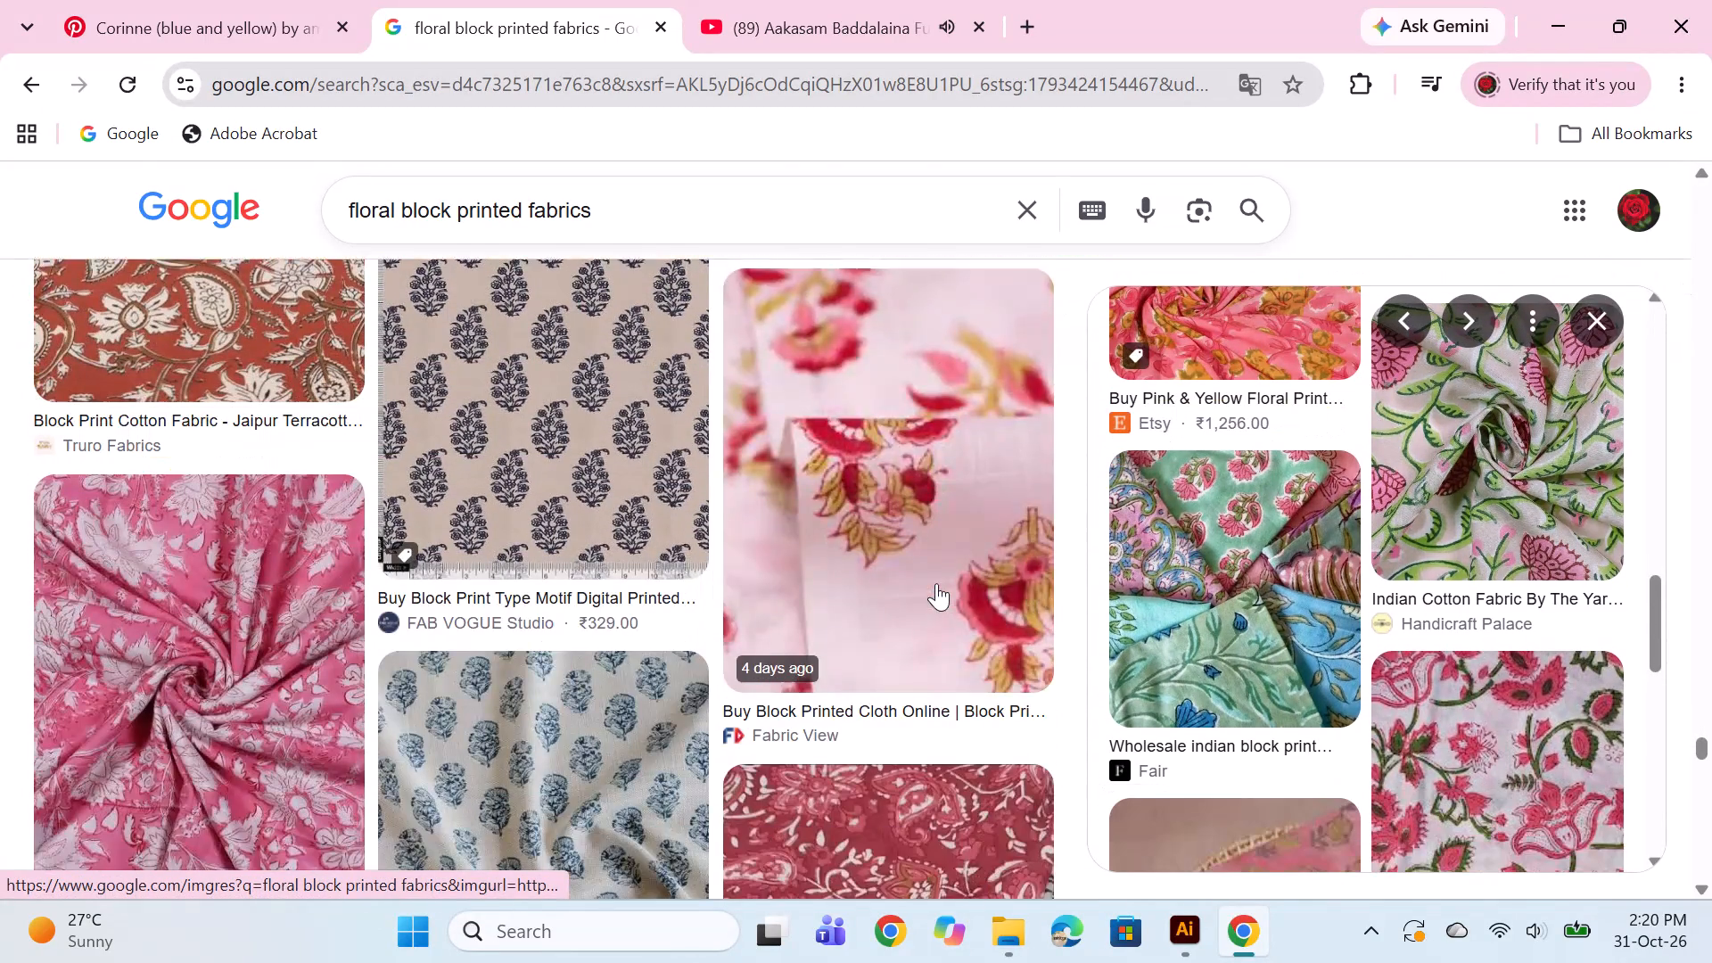
pyautogui.scroll(-6, 934, 582)
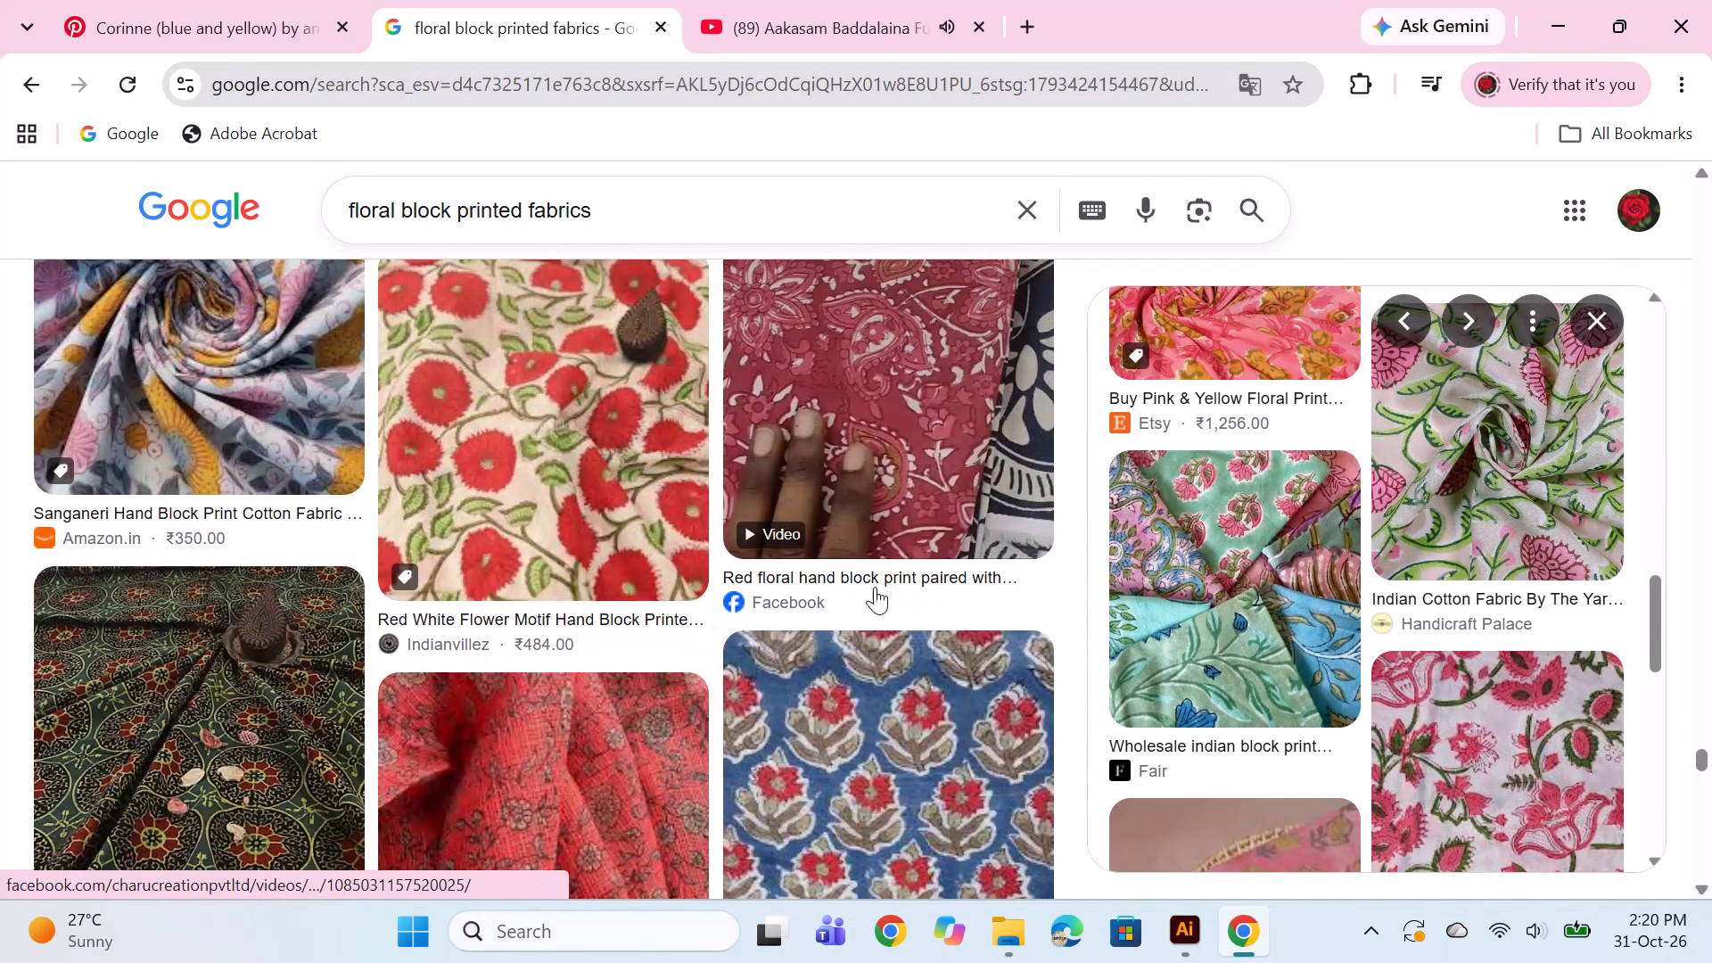
pyautogui.scroll(-3, 875, 587)
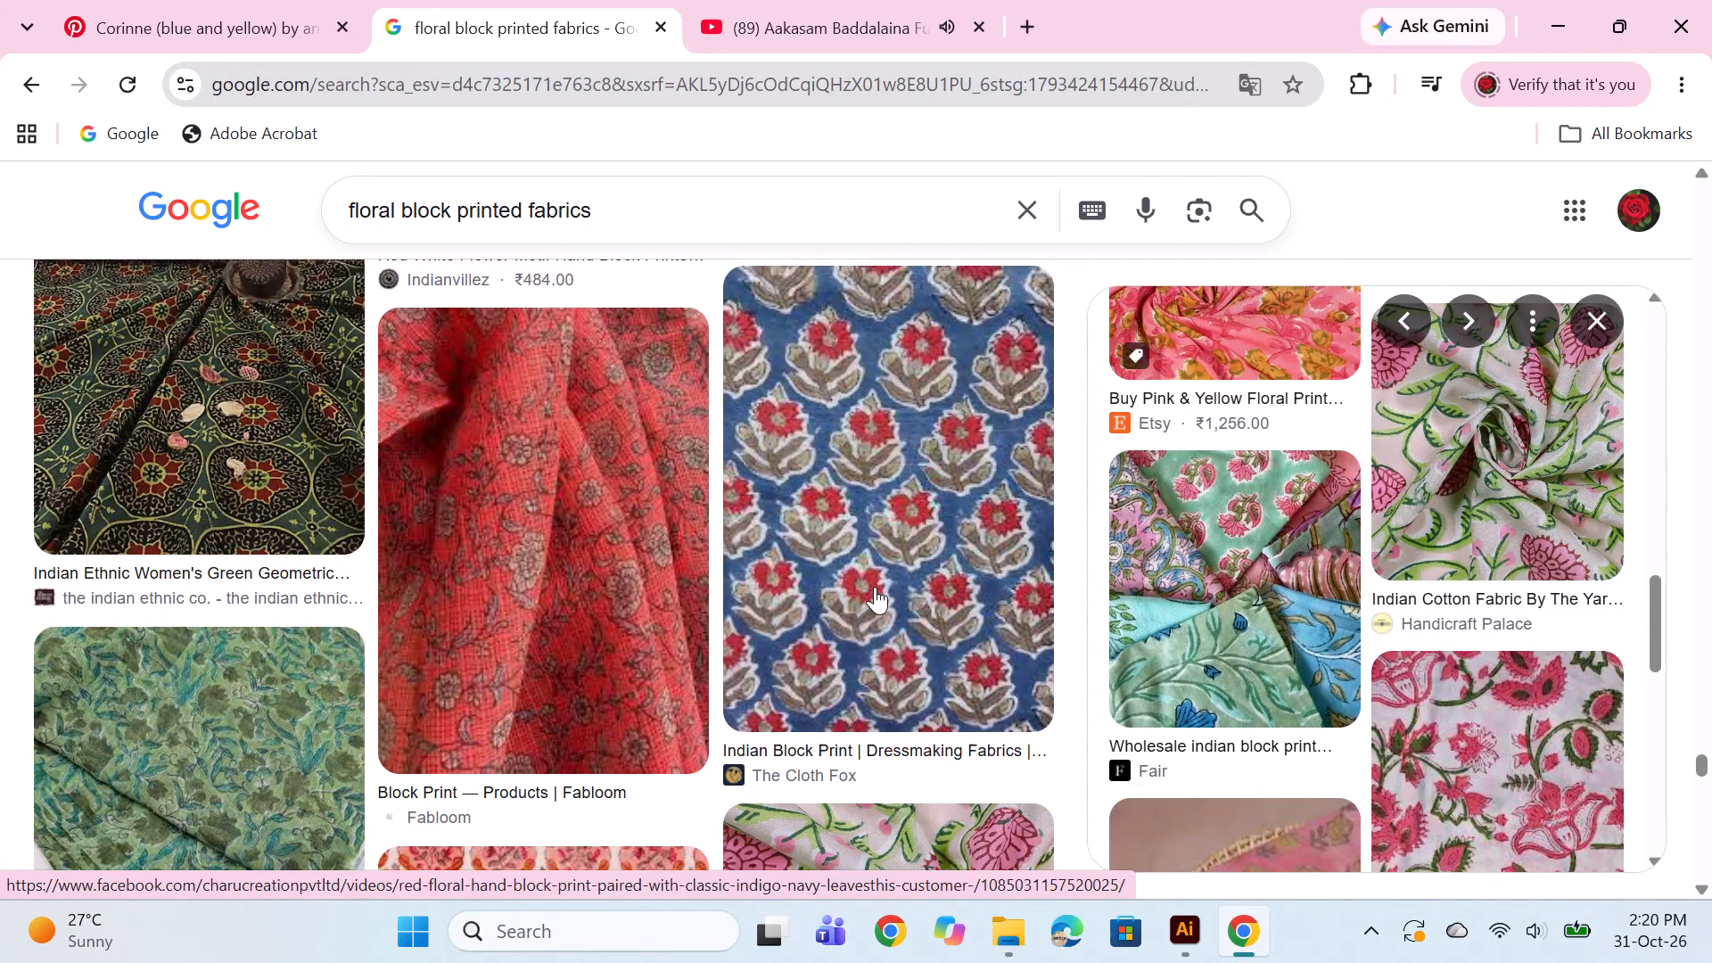
pyautogui.scroll(5, 1388, 572)
pyautogui.scroll(9, 942, 628)
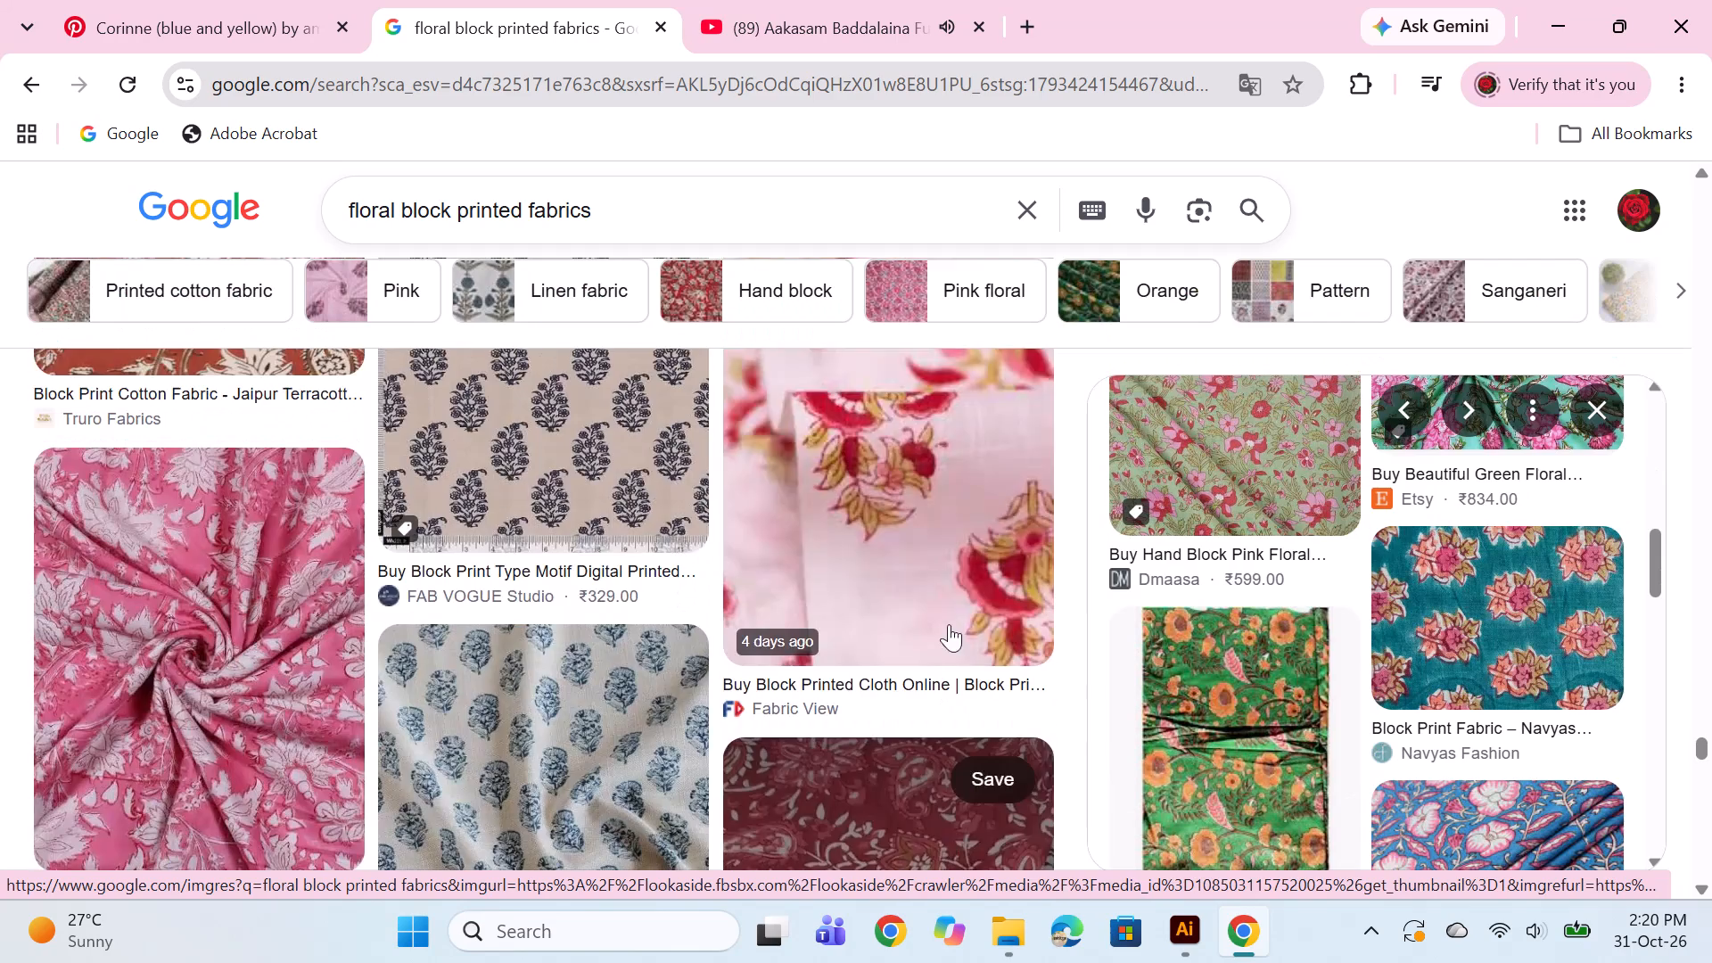
pyautogui.scroll(4, 1410, 617)
pyautogui.scroll(7, 244, 748)
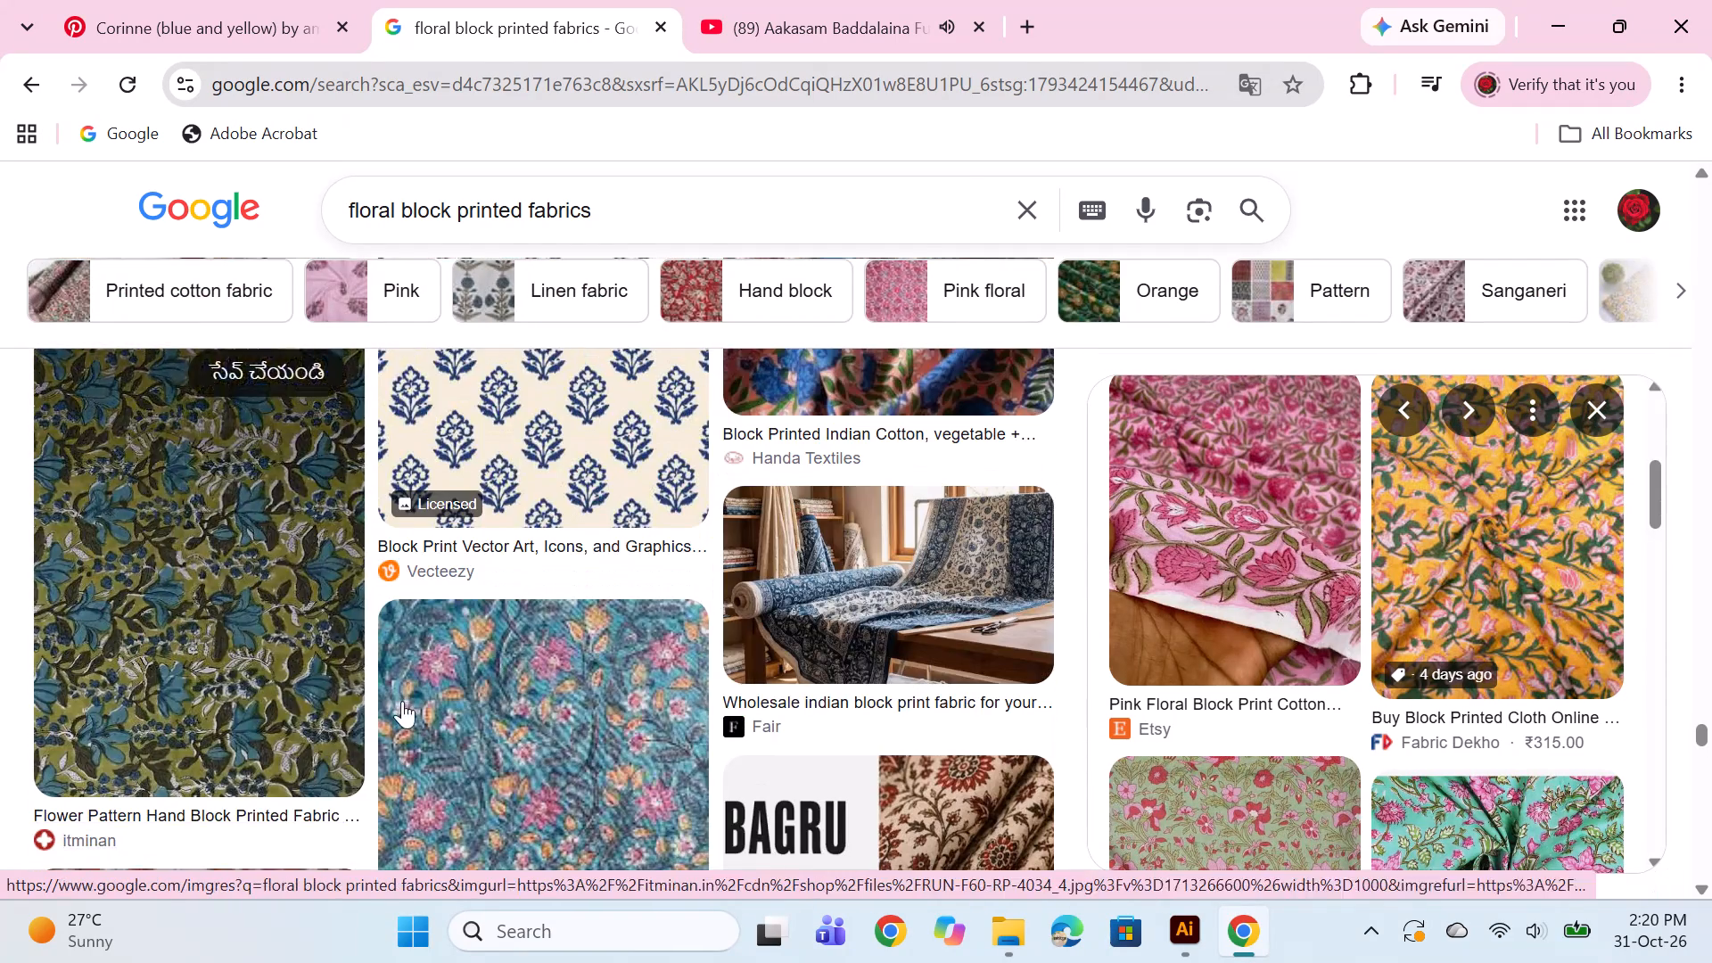
pyautogui.scroll(4, 402, 701)
pyautogui.scroll(8, 547, 677)
pyautogui.scroll(5, 1214, 596)
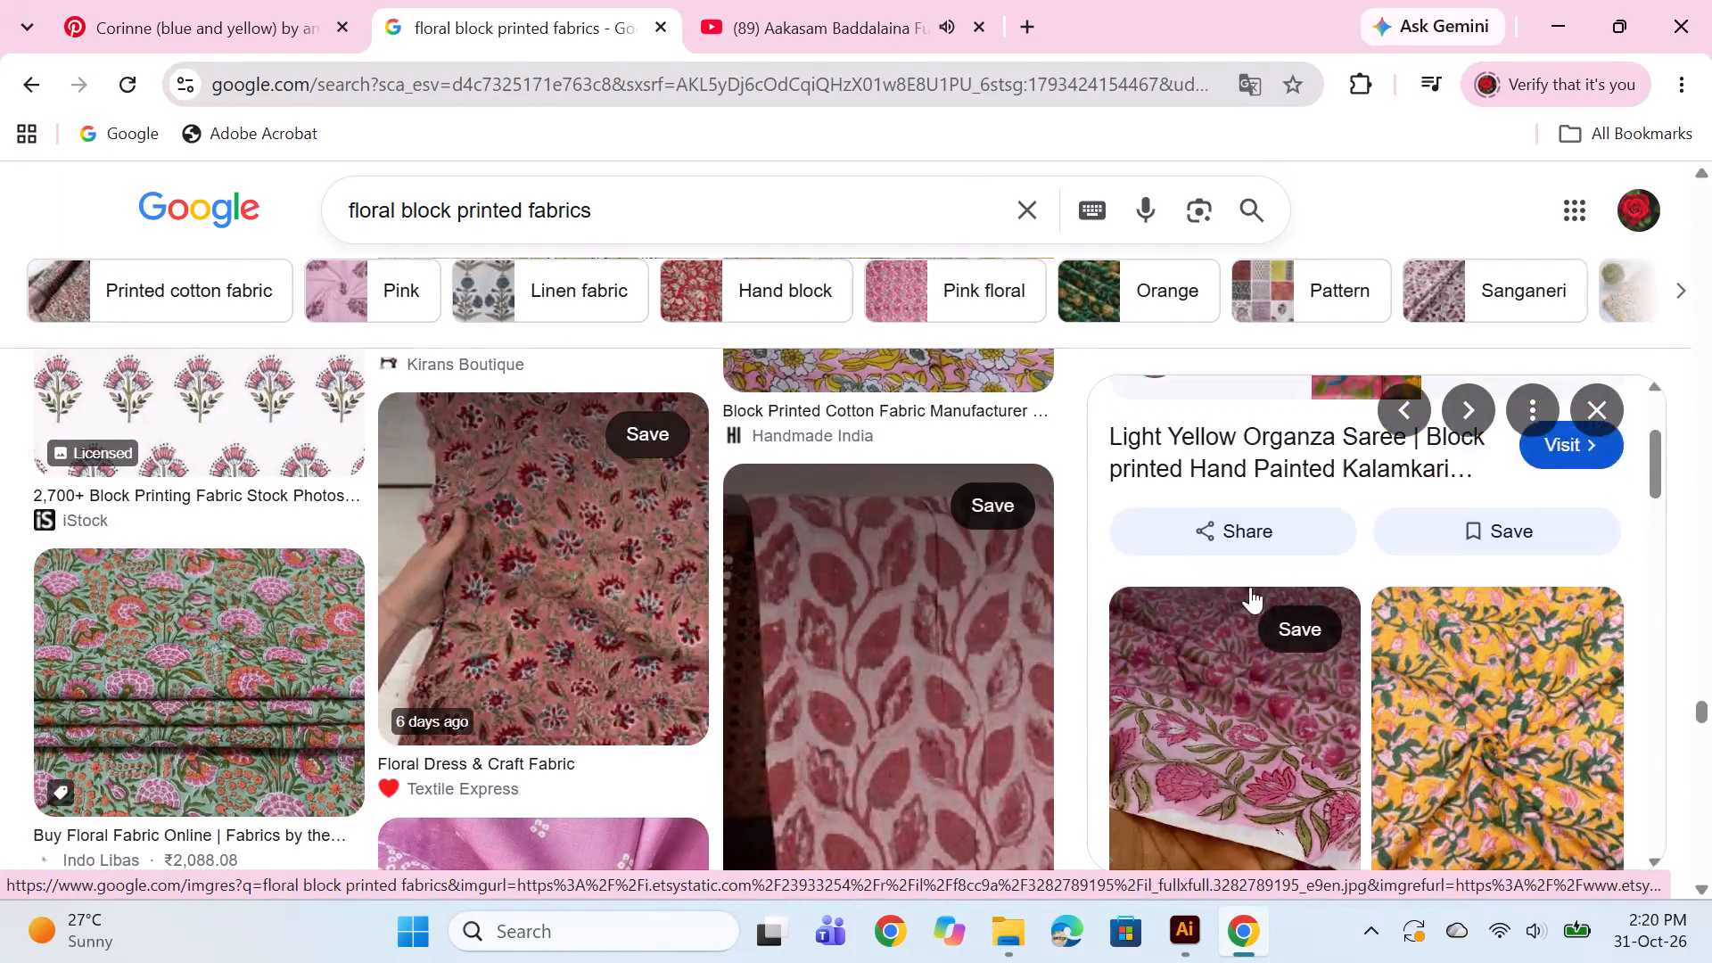
# Copy the Light Yellow Organza Saree fabric image and paste it into the motif document in Illustrator.
pyautogui.scroll(5, 1250, 587)
pyautogui.rightClick(1368, 541)
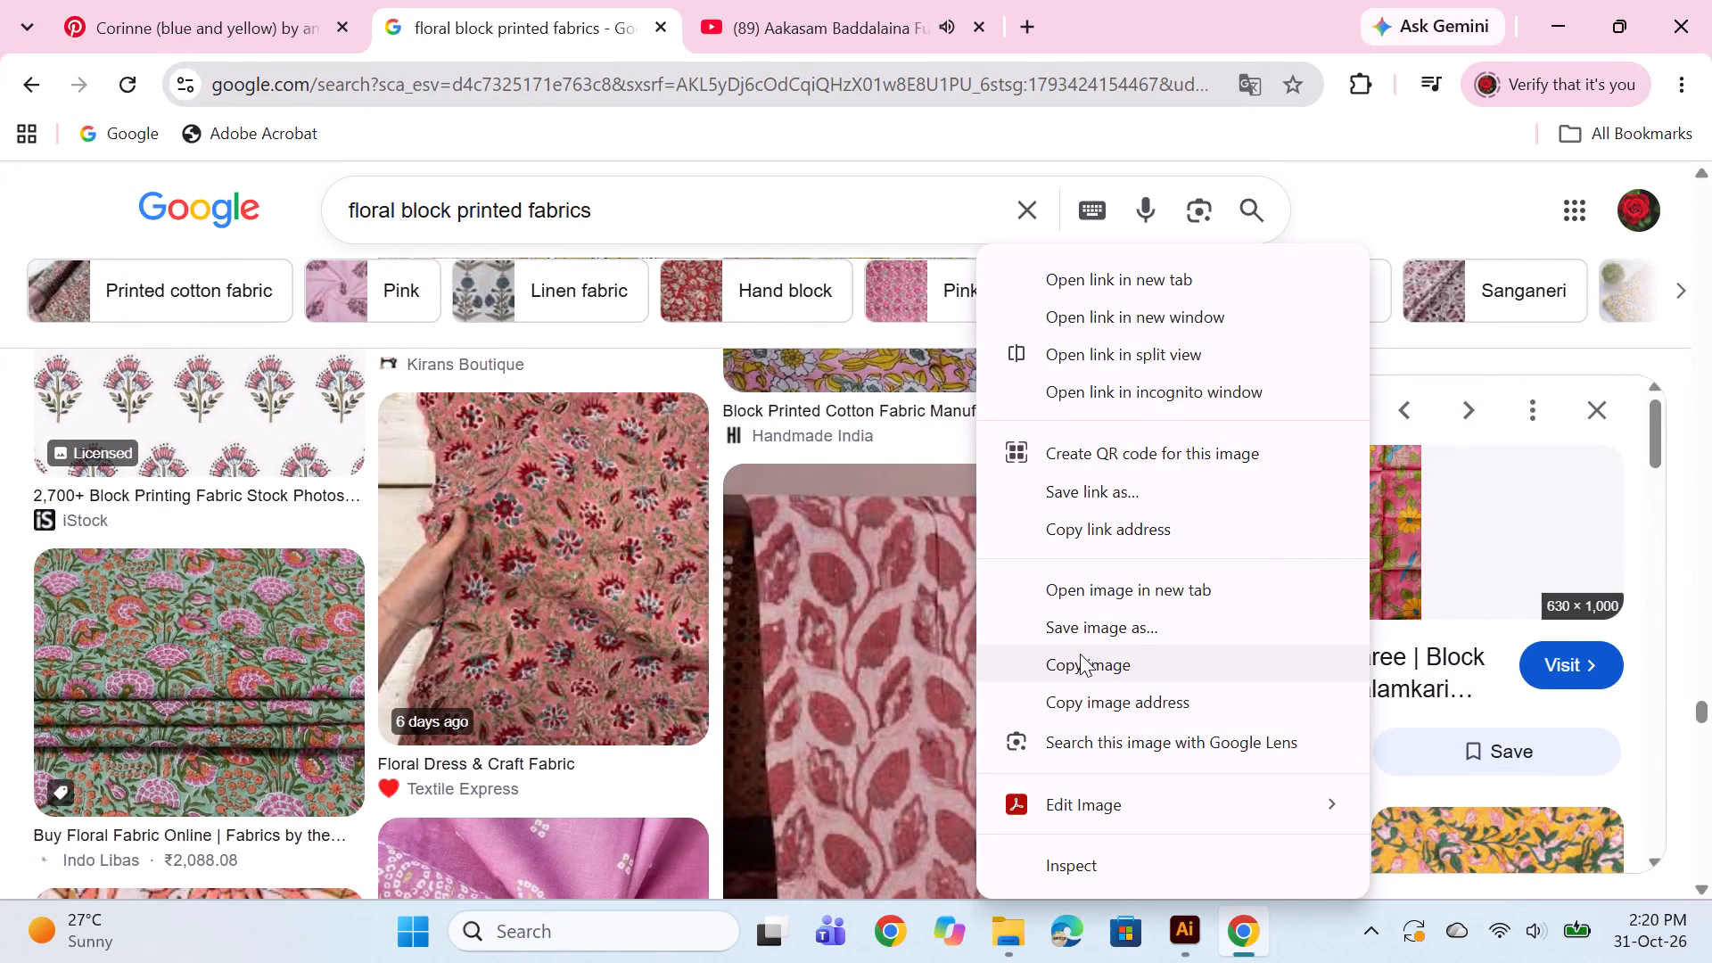
pyautogui.click(1073, 662)
pyautogui.click(1181, 927)
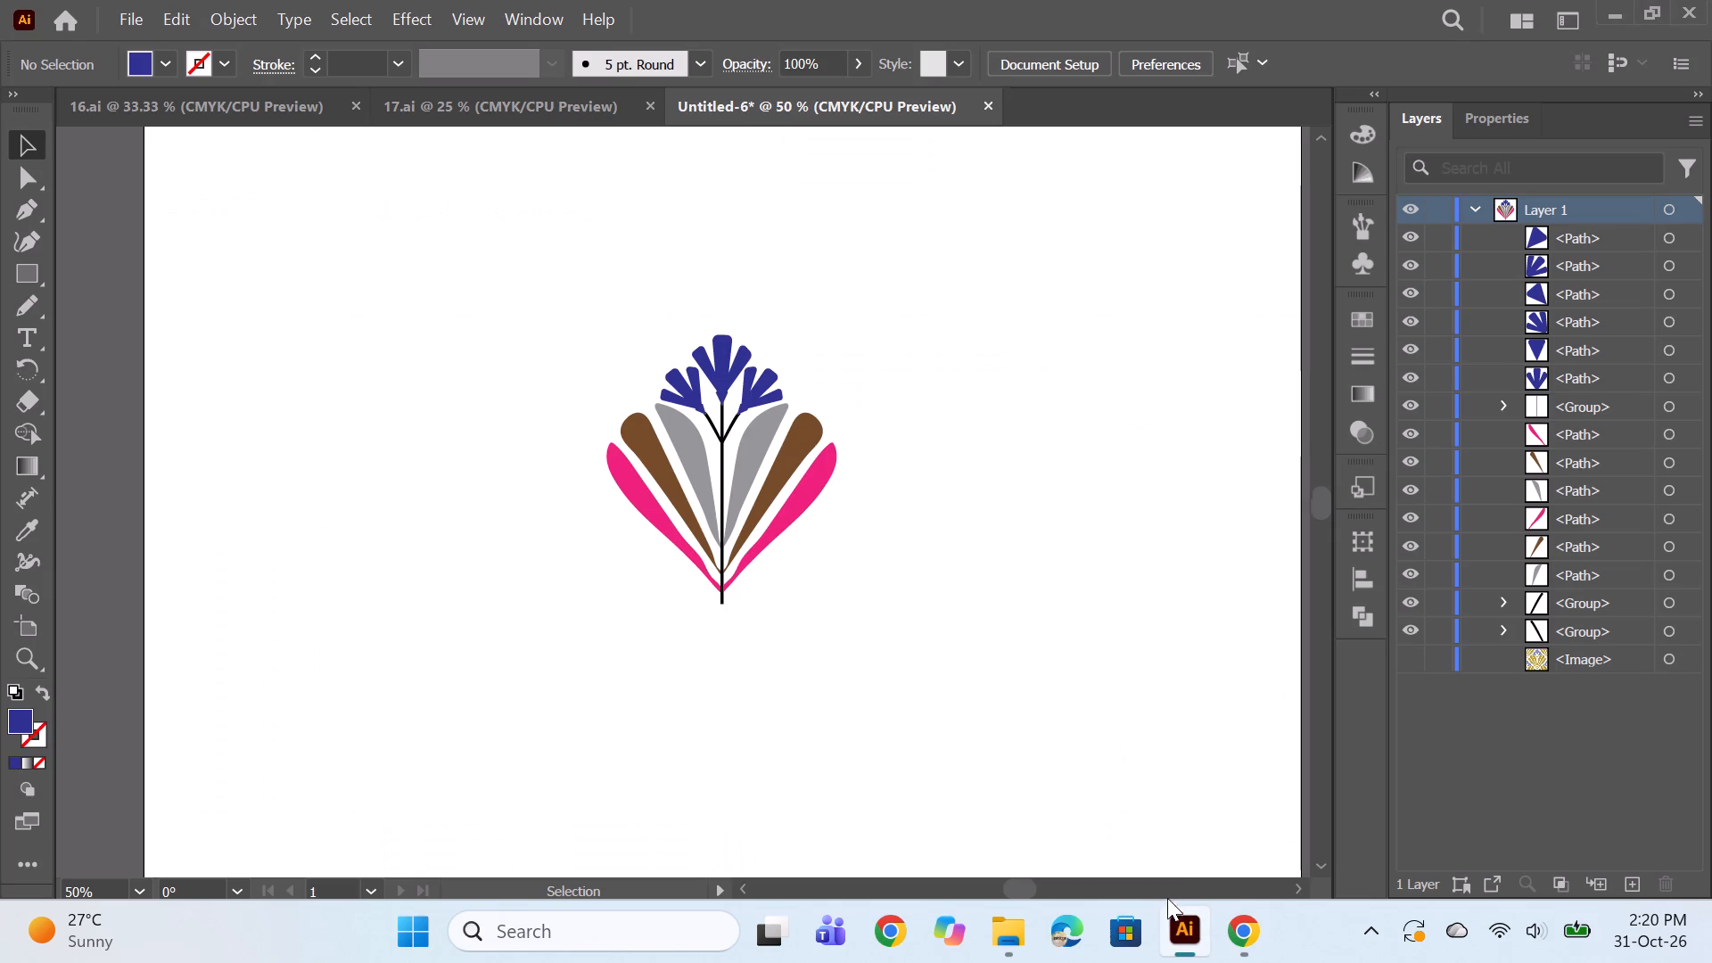
pyautogui.hotkey('ctrl', 'v')
# Scale the pasted fabric image down to about 3.68 × 5.83 in and move it beside the motif's left side.
pyautogui.keyDown('alt'); pyautogui.scroll(-2, 742, 647); pyautogui.keyUp('alt')
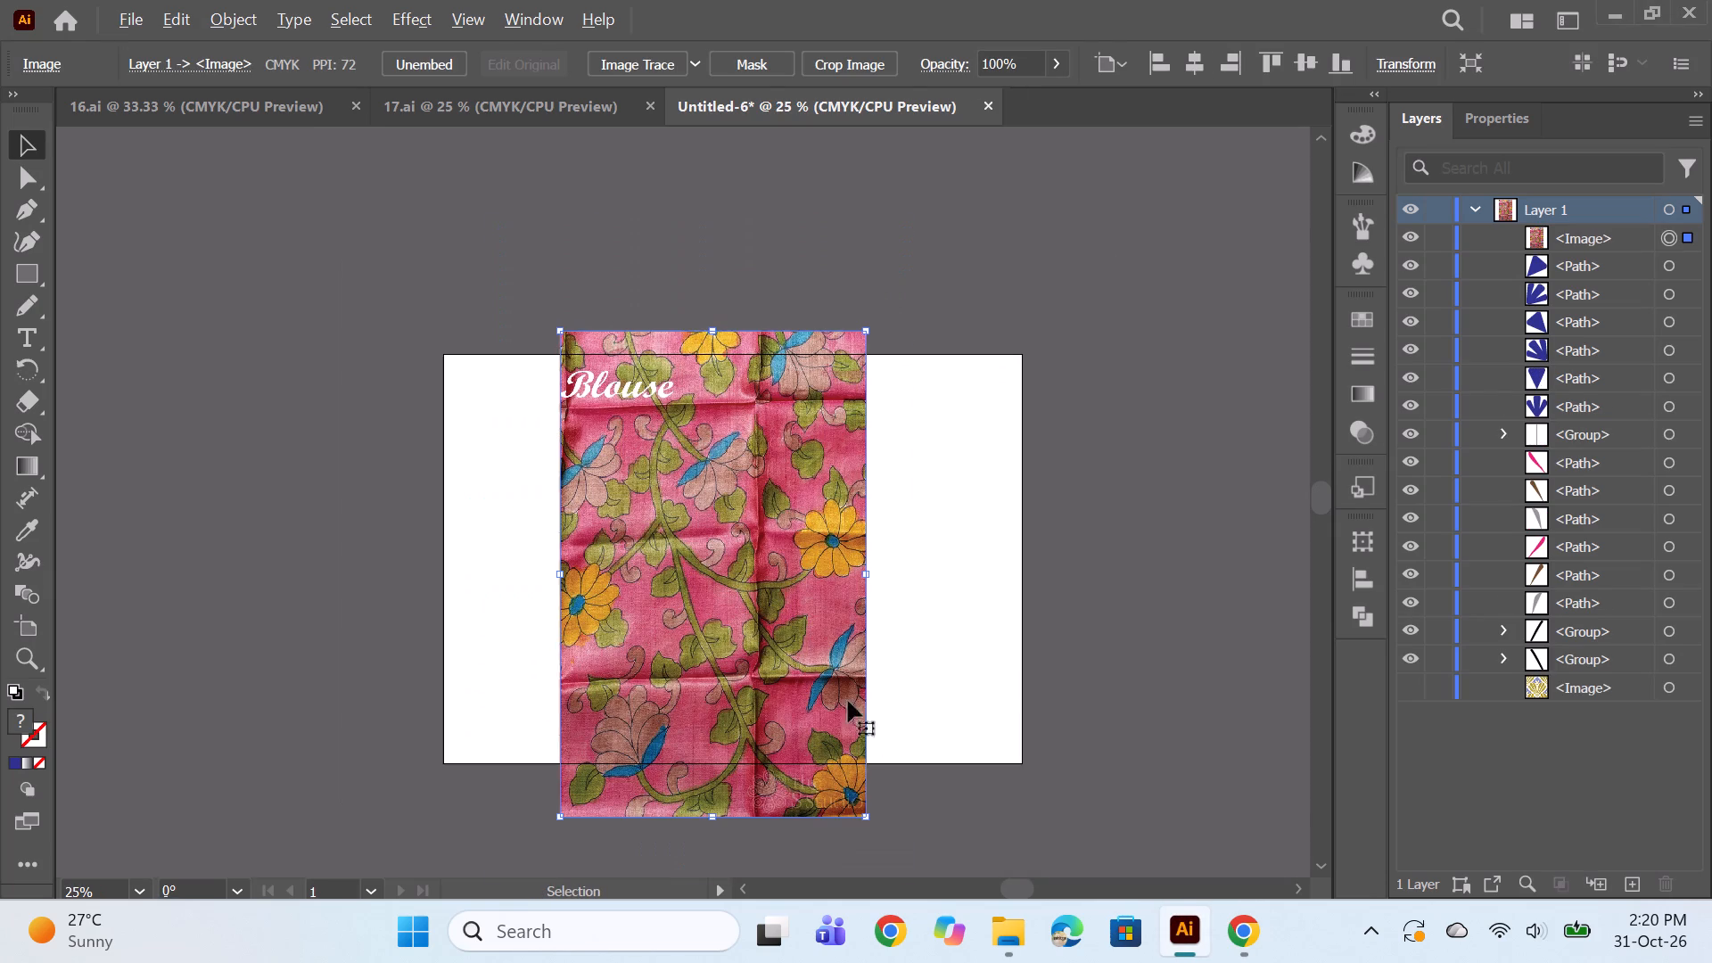
pyautogui.keyDown('alt'); pyautogui.keyDown('shift'); pyautogui.moveTo(871, 816); pyautogui.dragTo(801, 676); pyautogui.keyUp('shift'); pyautogui.keyUp('alt')
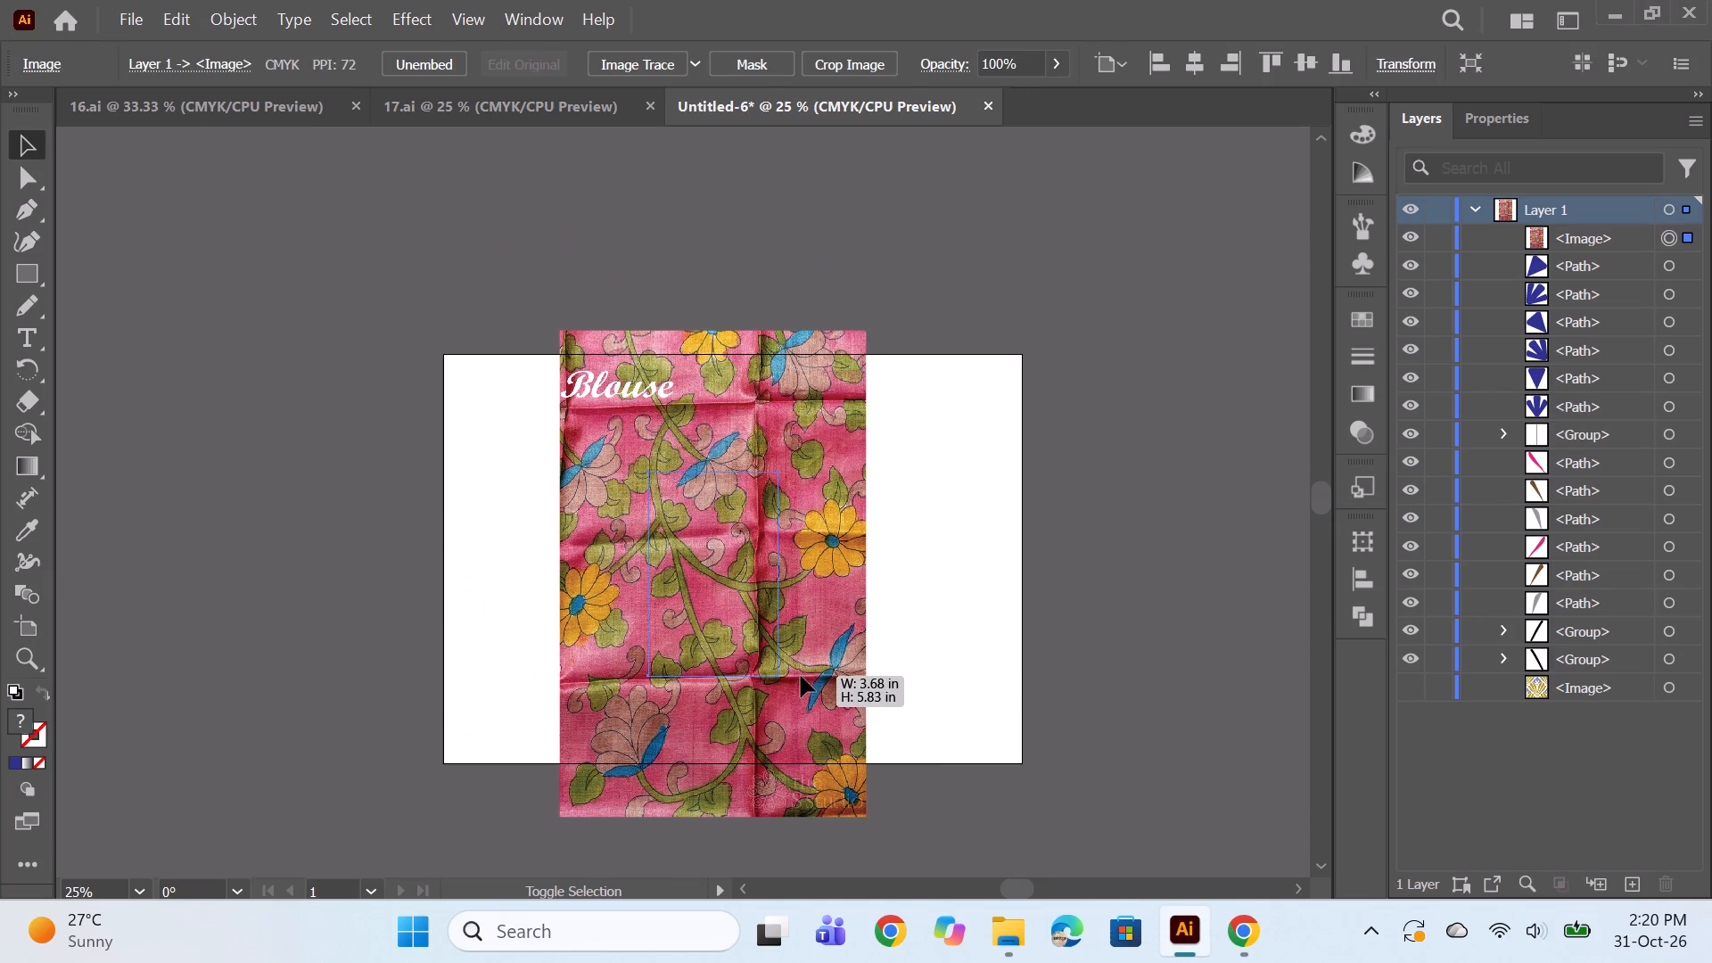
pyautogui.moveTo(744, 605); pyautogui.dragTo(597, 573)
# Draw a 16.54 × 11.69 in rectangle covering the artboard and place it behind the motif, just above the hidden image in Layer 1.
pyautogui.keyDown('alt'); pyautogui.scroll(2, 903, 507); pyautogui.keyUp('alt')
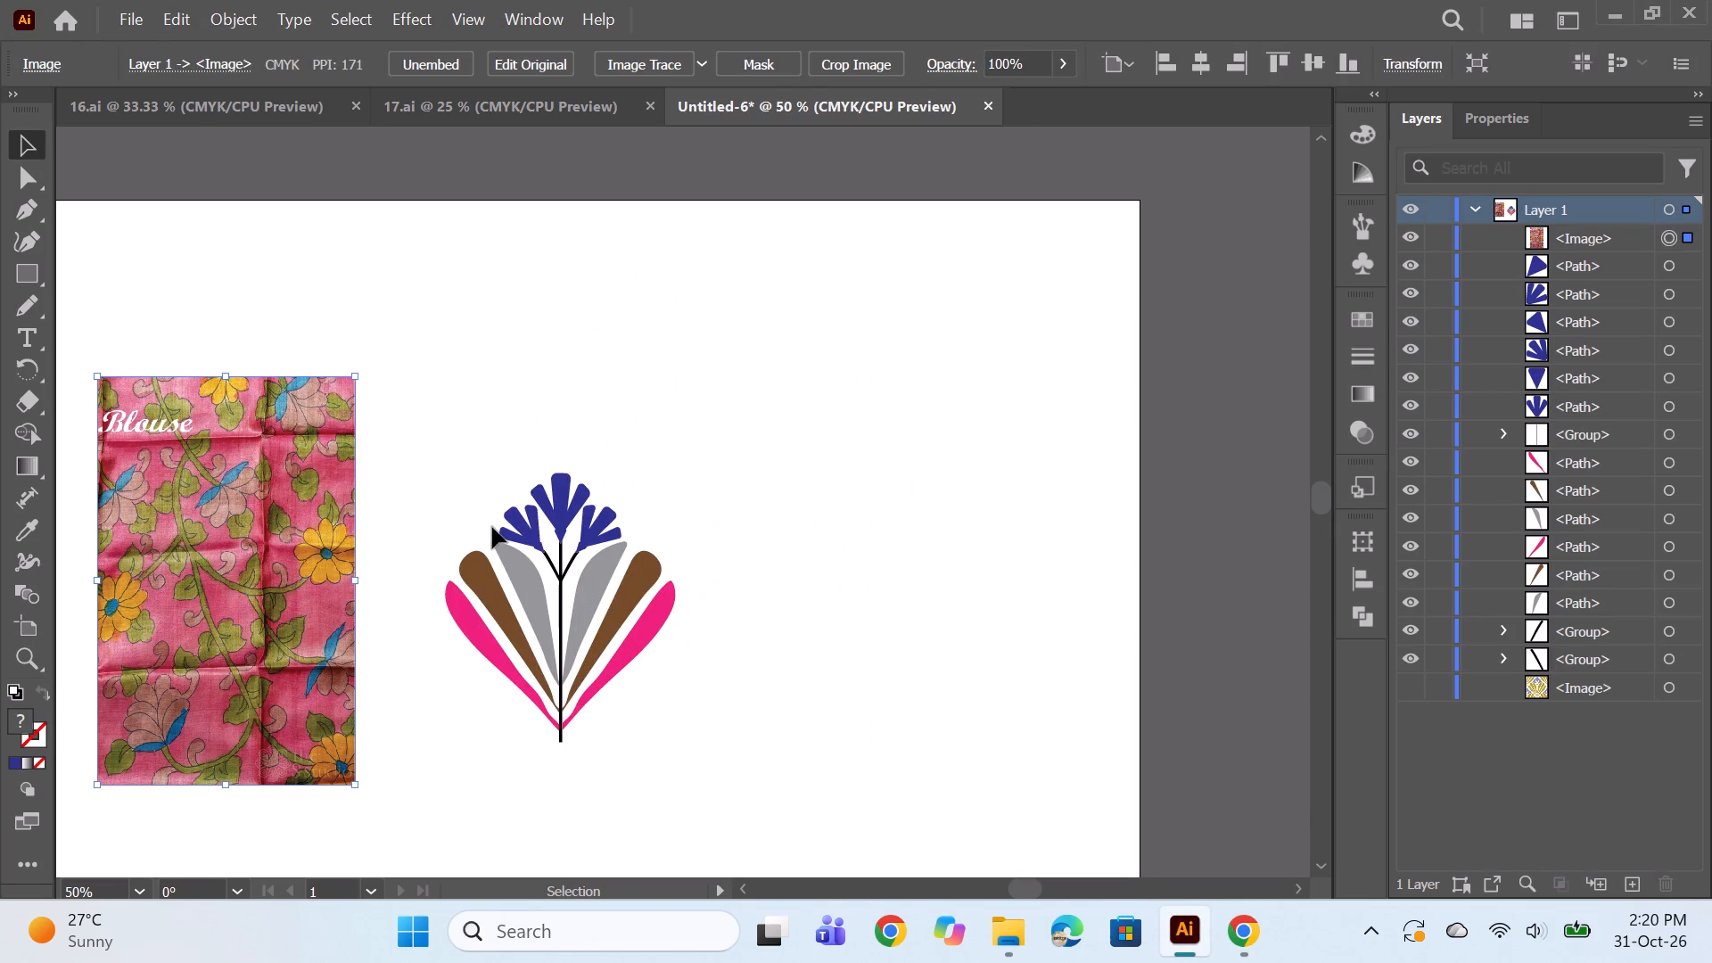
pyautogui.press('space')
pyautogui.moveTo(819, 463); pyautogui.dragTo(996, 363)
pyautogui.keyDown('alt'); pyautogui.scroll(-1, 502, 512); pyautogui.keyUp('alt')
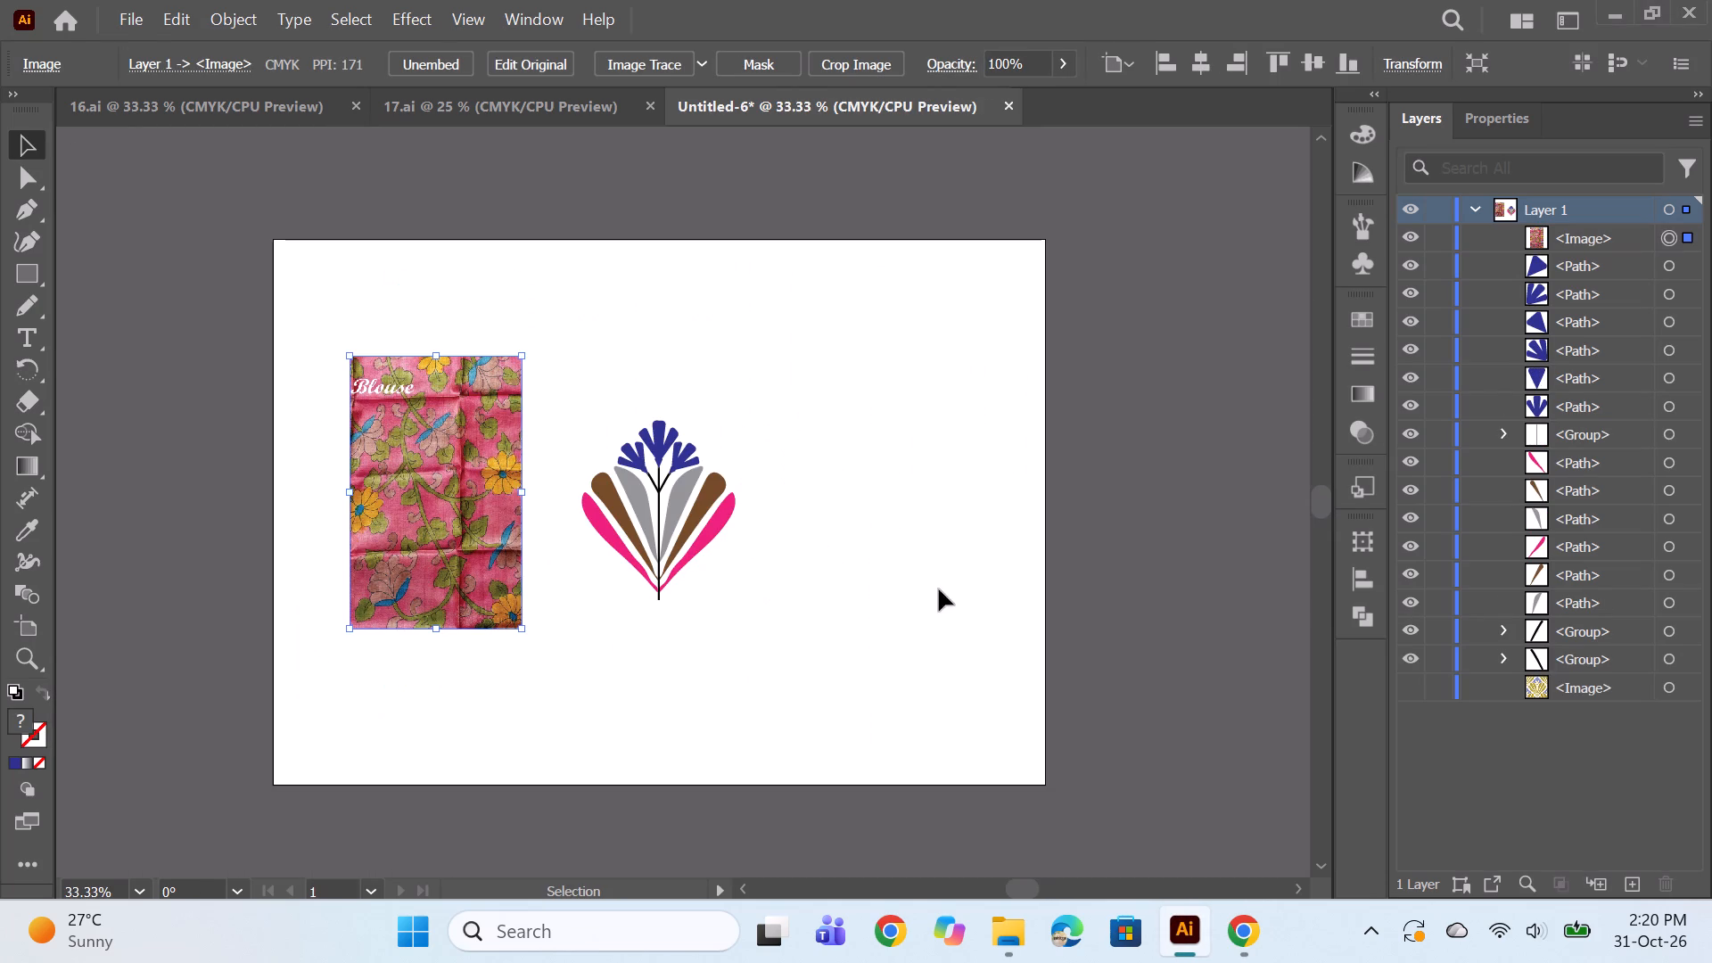
pyautogui.click(32, 277)
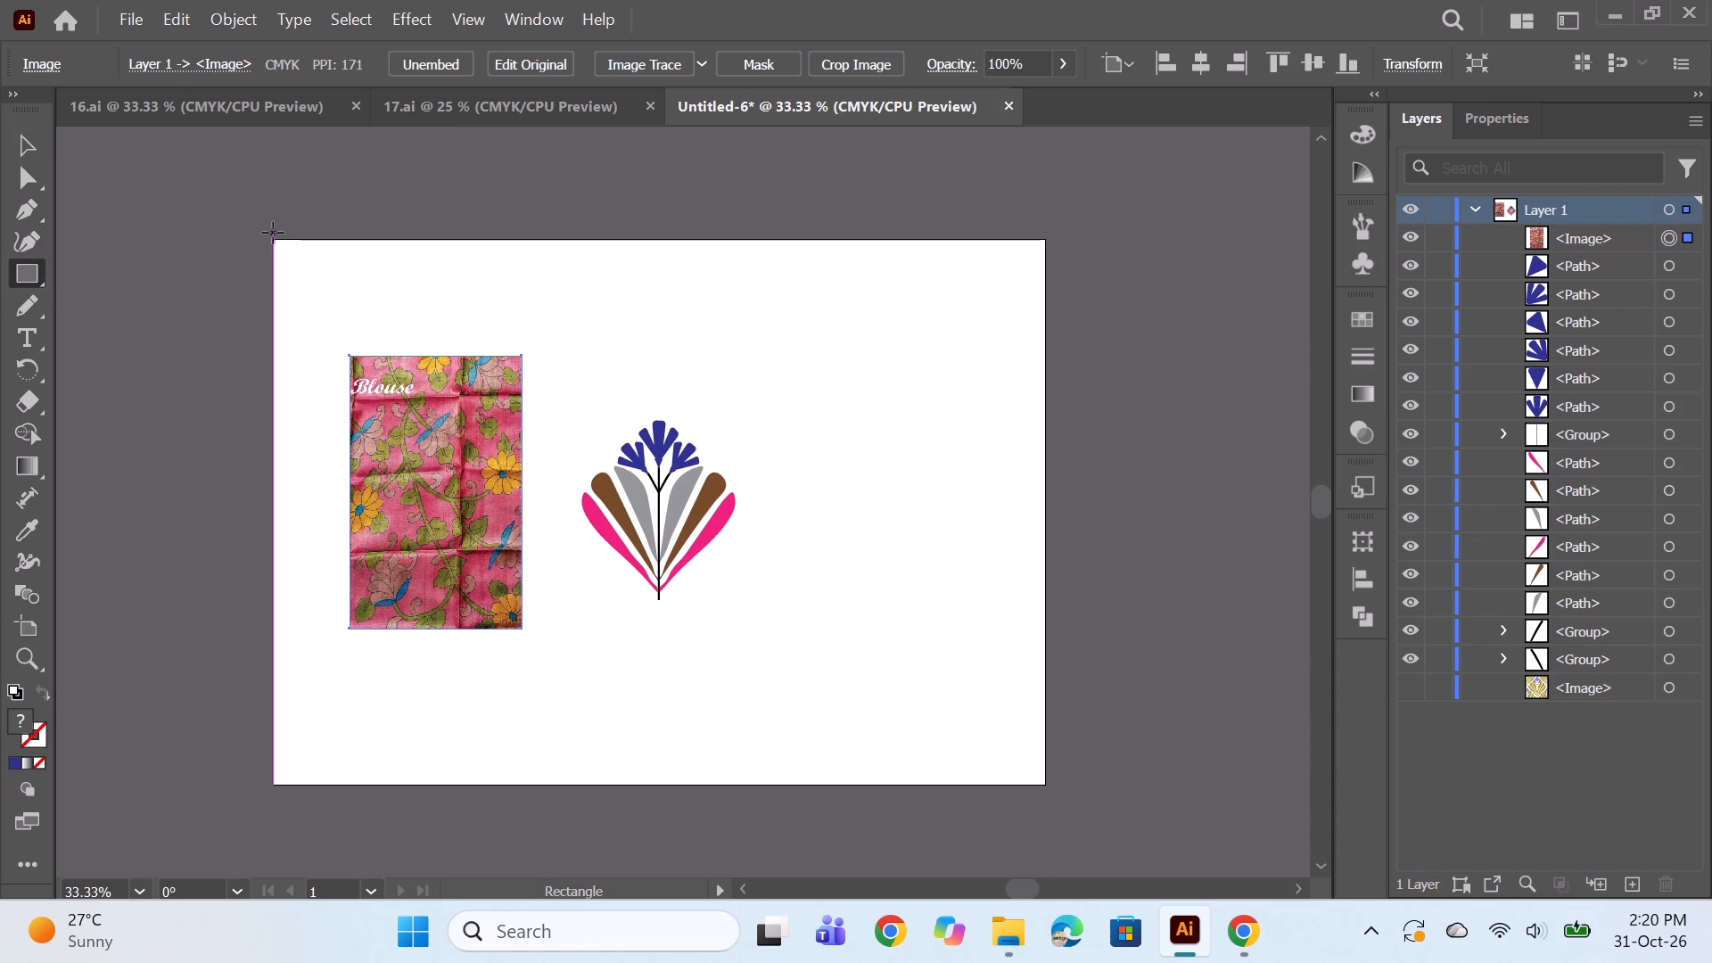
pyautogui.moveTo(273, 239); pyautogui.dragTo(1015, 781)
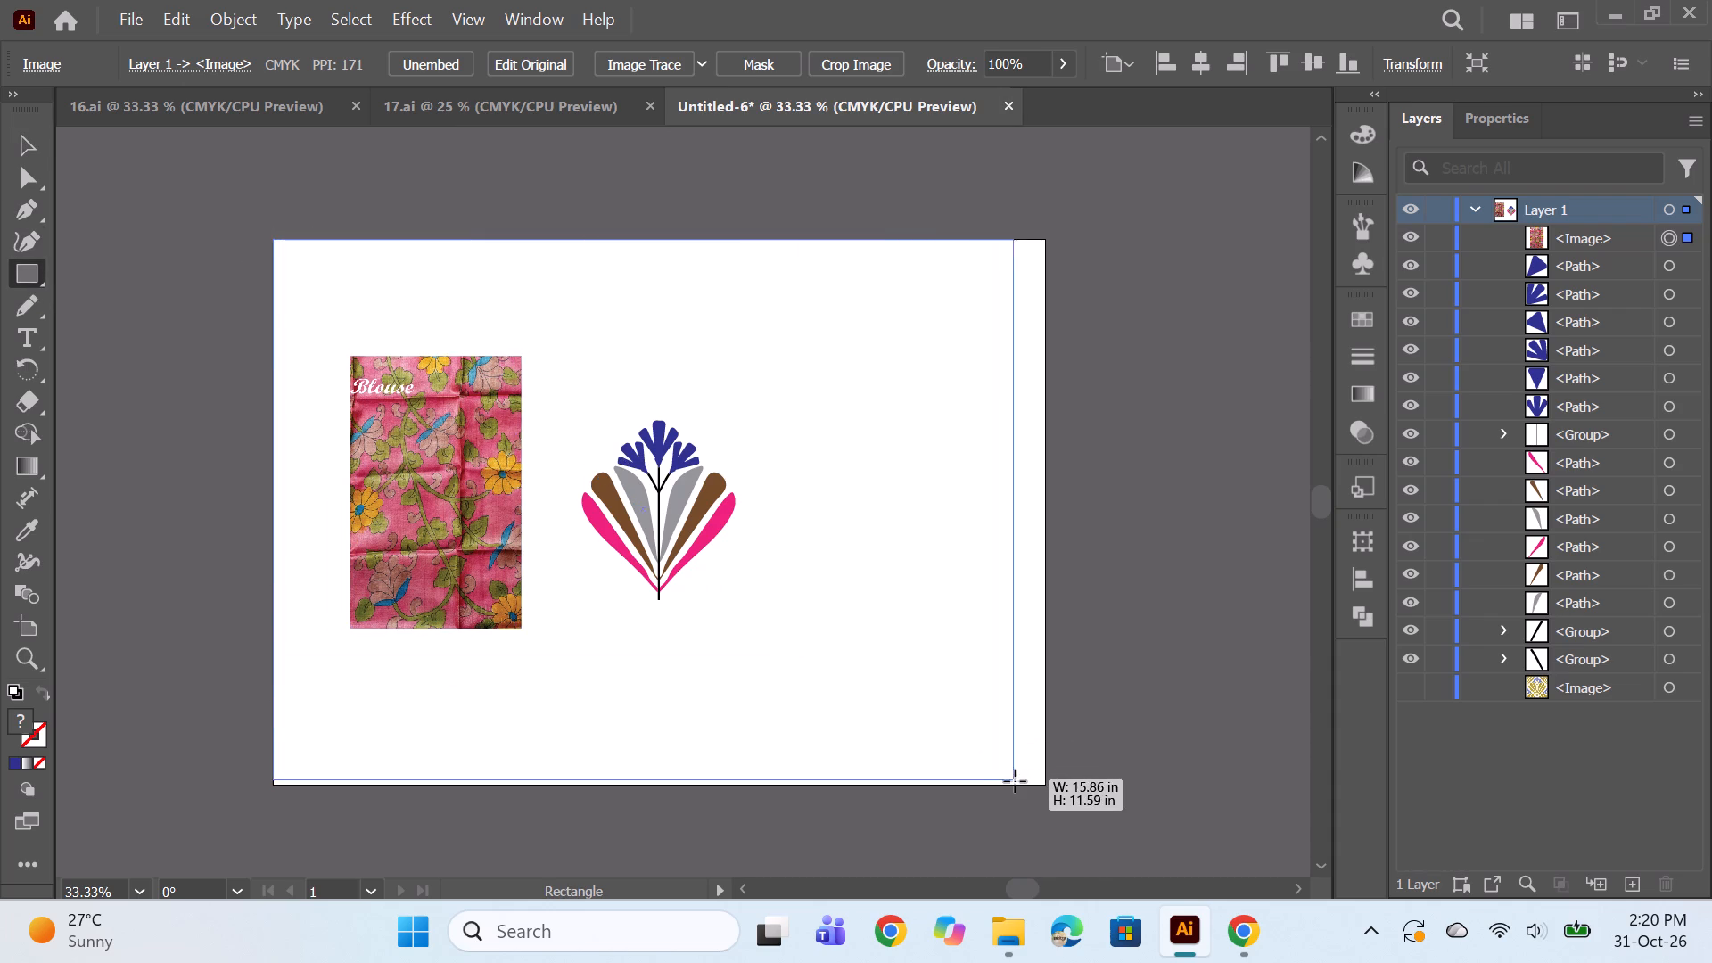
pyautogui.moveTo(1015, 781); pyautogui.dragTo(1046, 785)
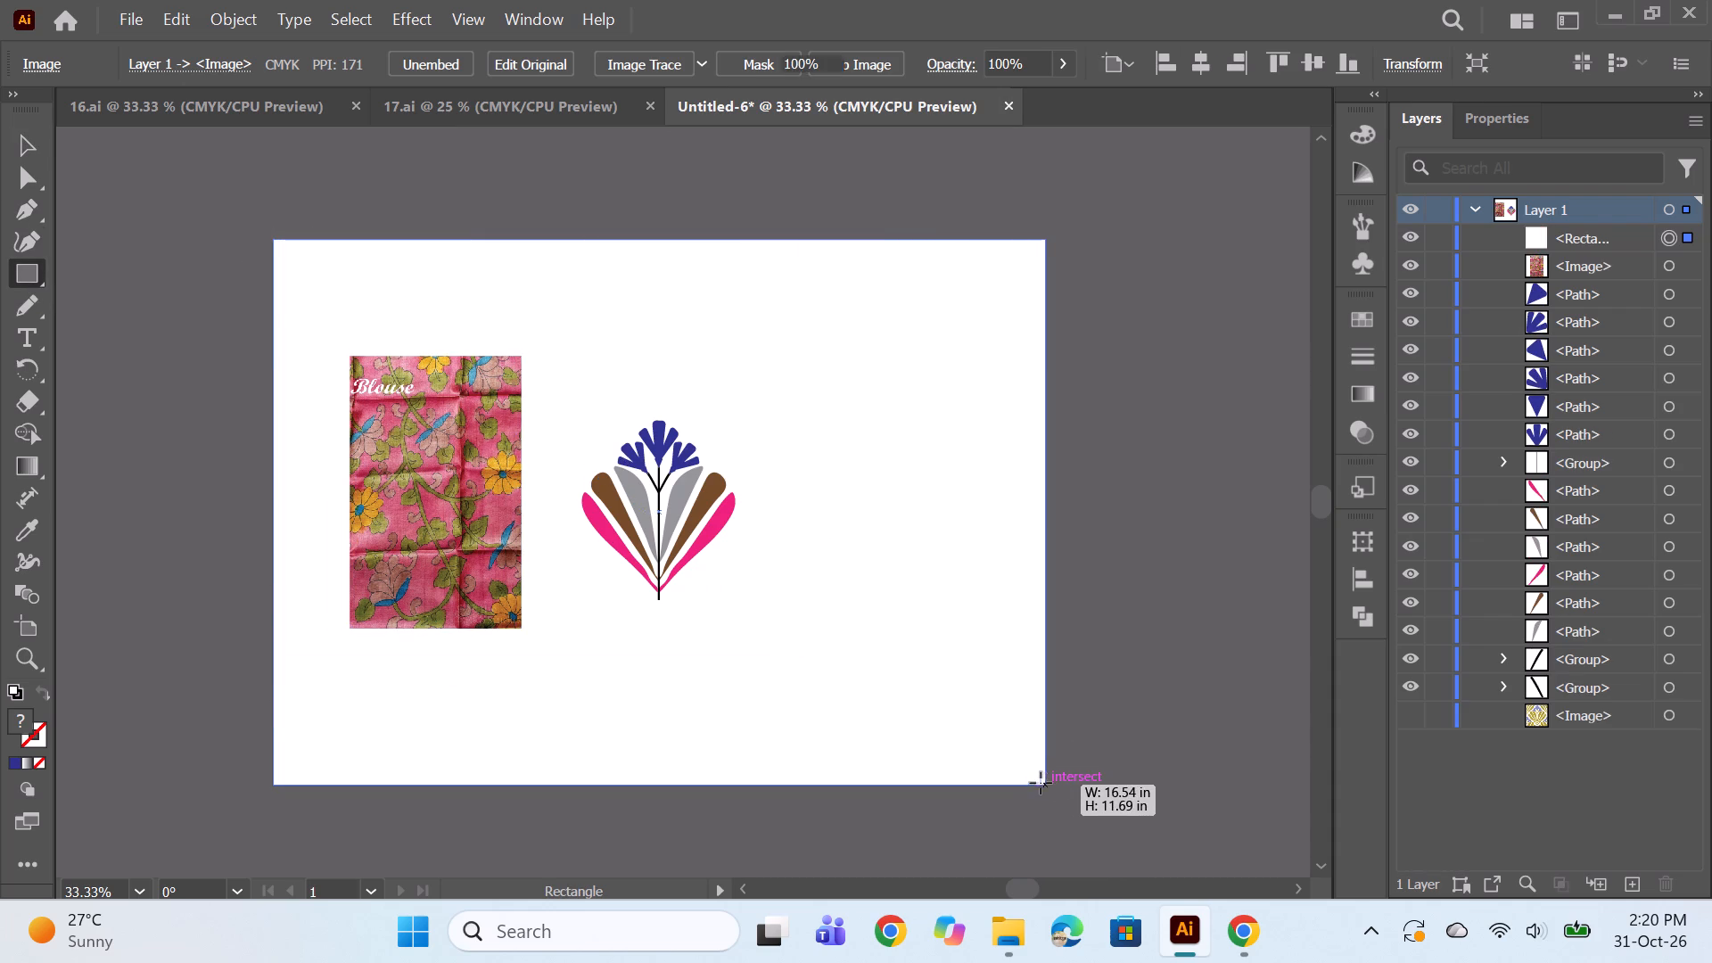
pyautogui.moveTo(1574, 233); pyautogui.dragTo(1638, 695)
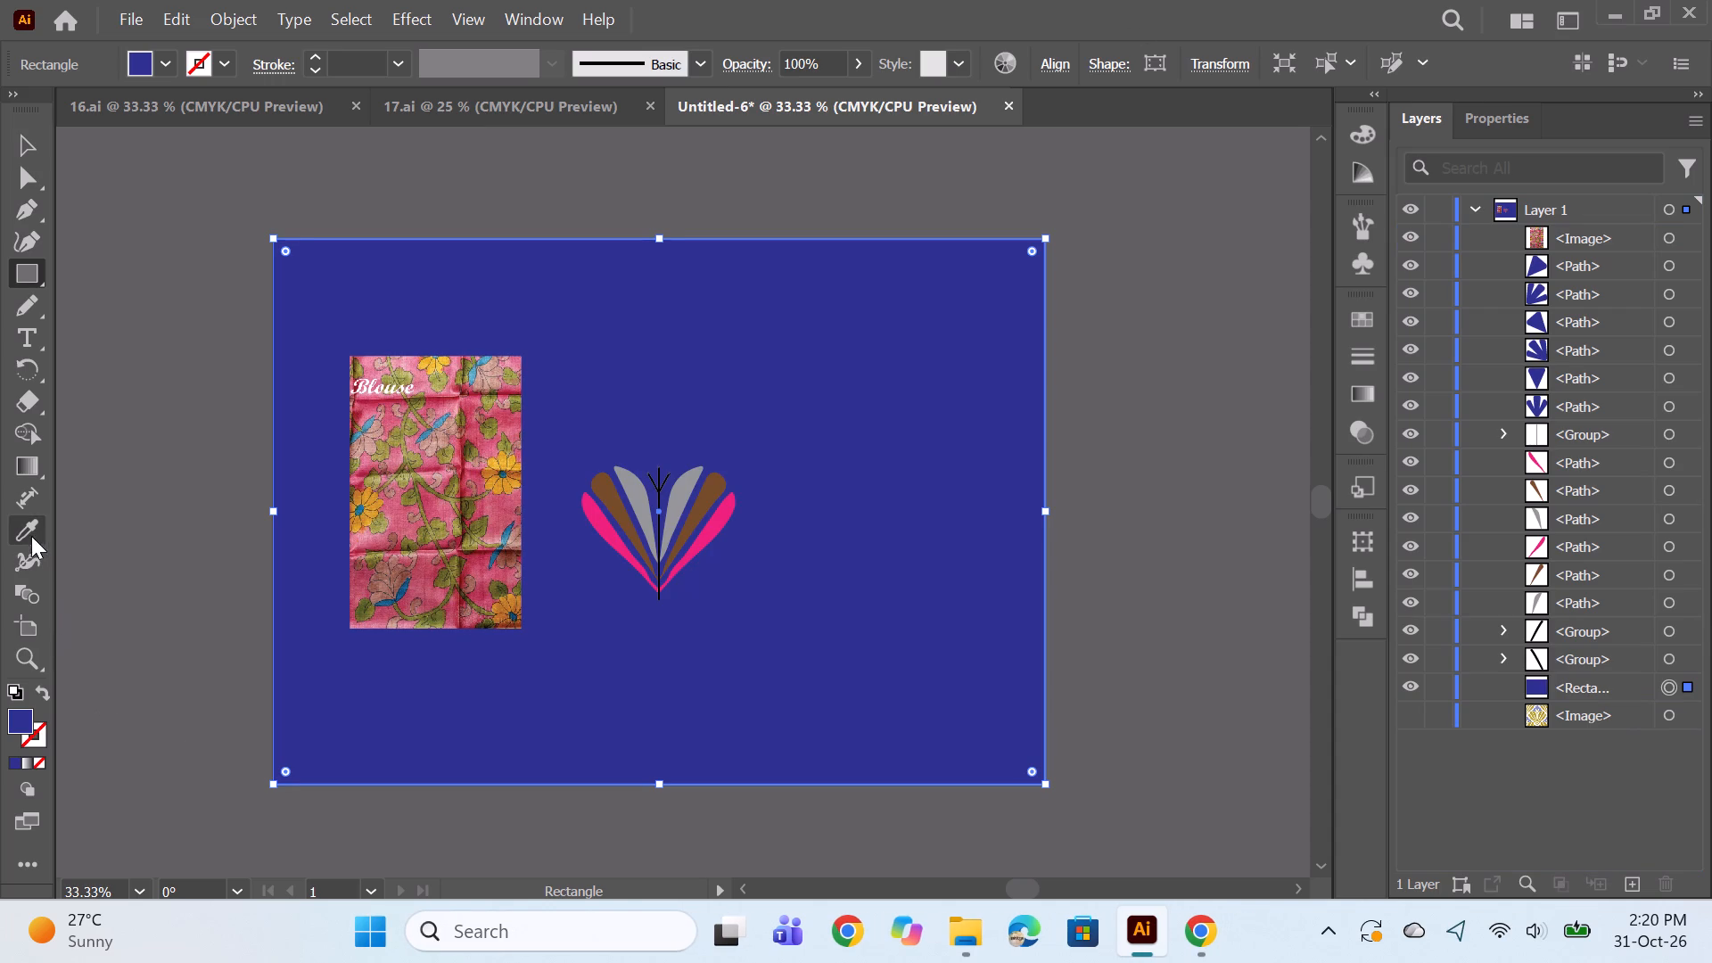
# Fill the background rectangle with the deep pink sampled from the fabric image using the Eyedropper.
pyautogui.click(31, 536)
pyautogui.click(396, 519)
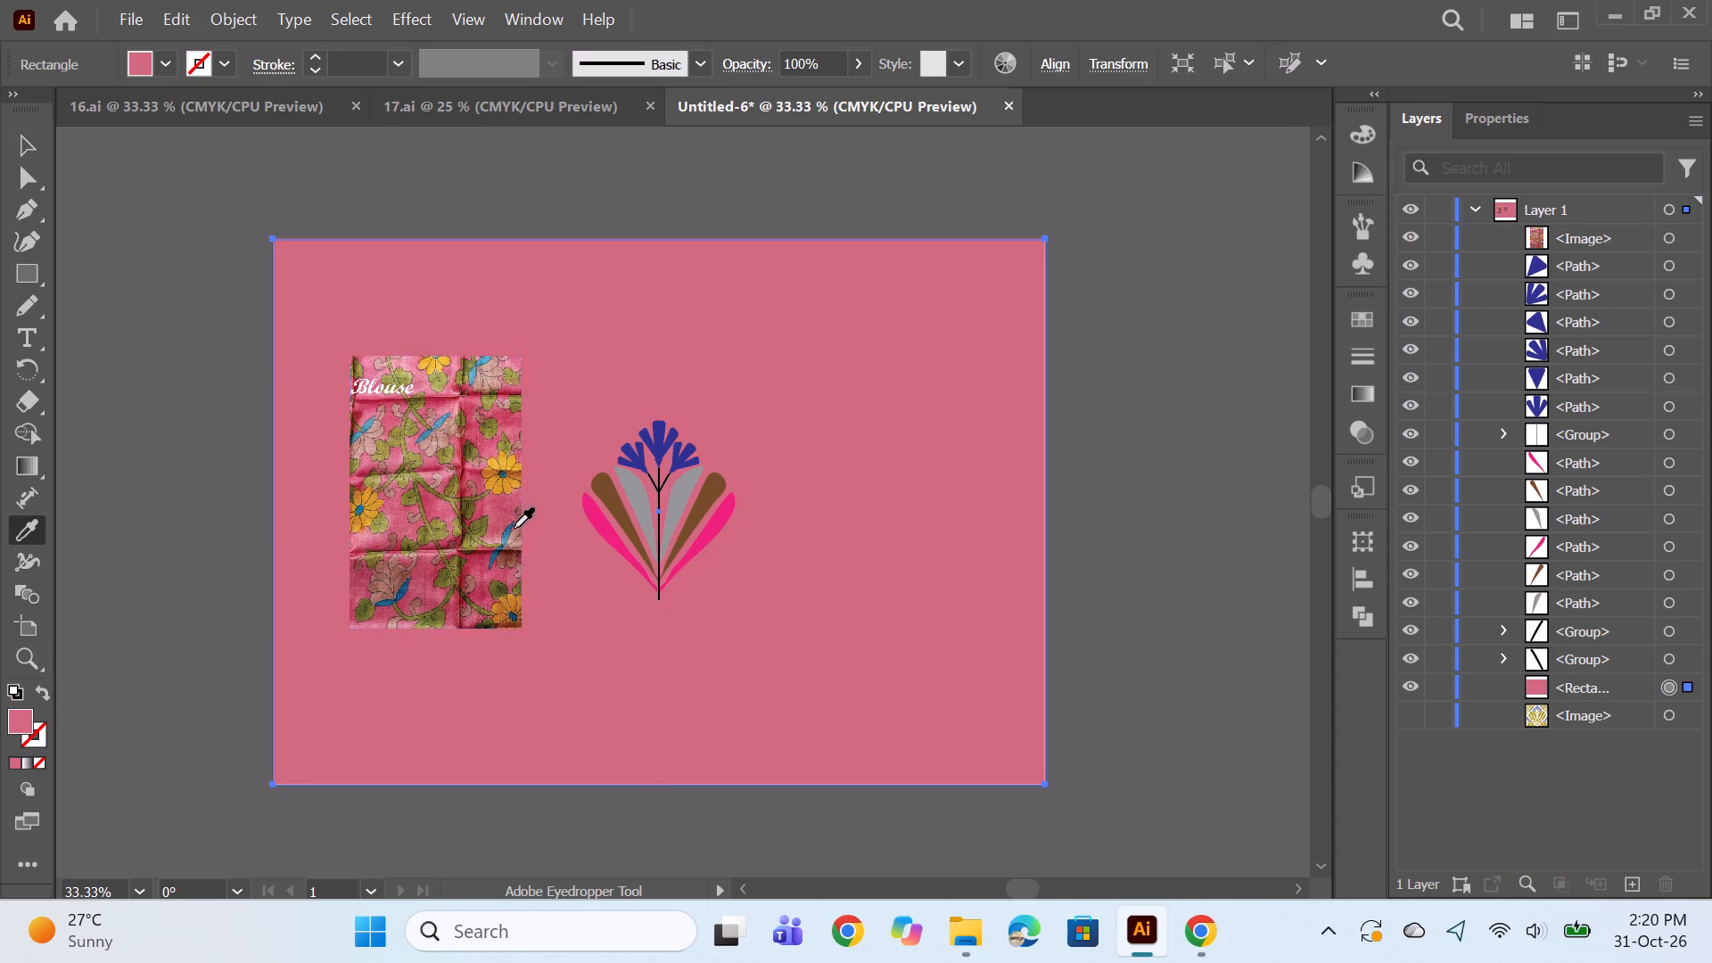
pyautogui.click(498, 503)
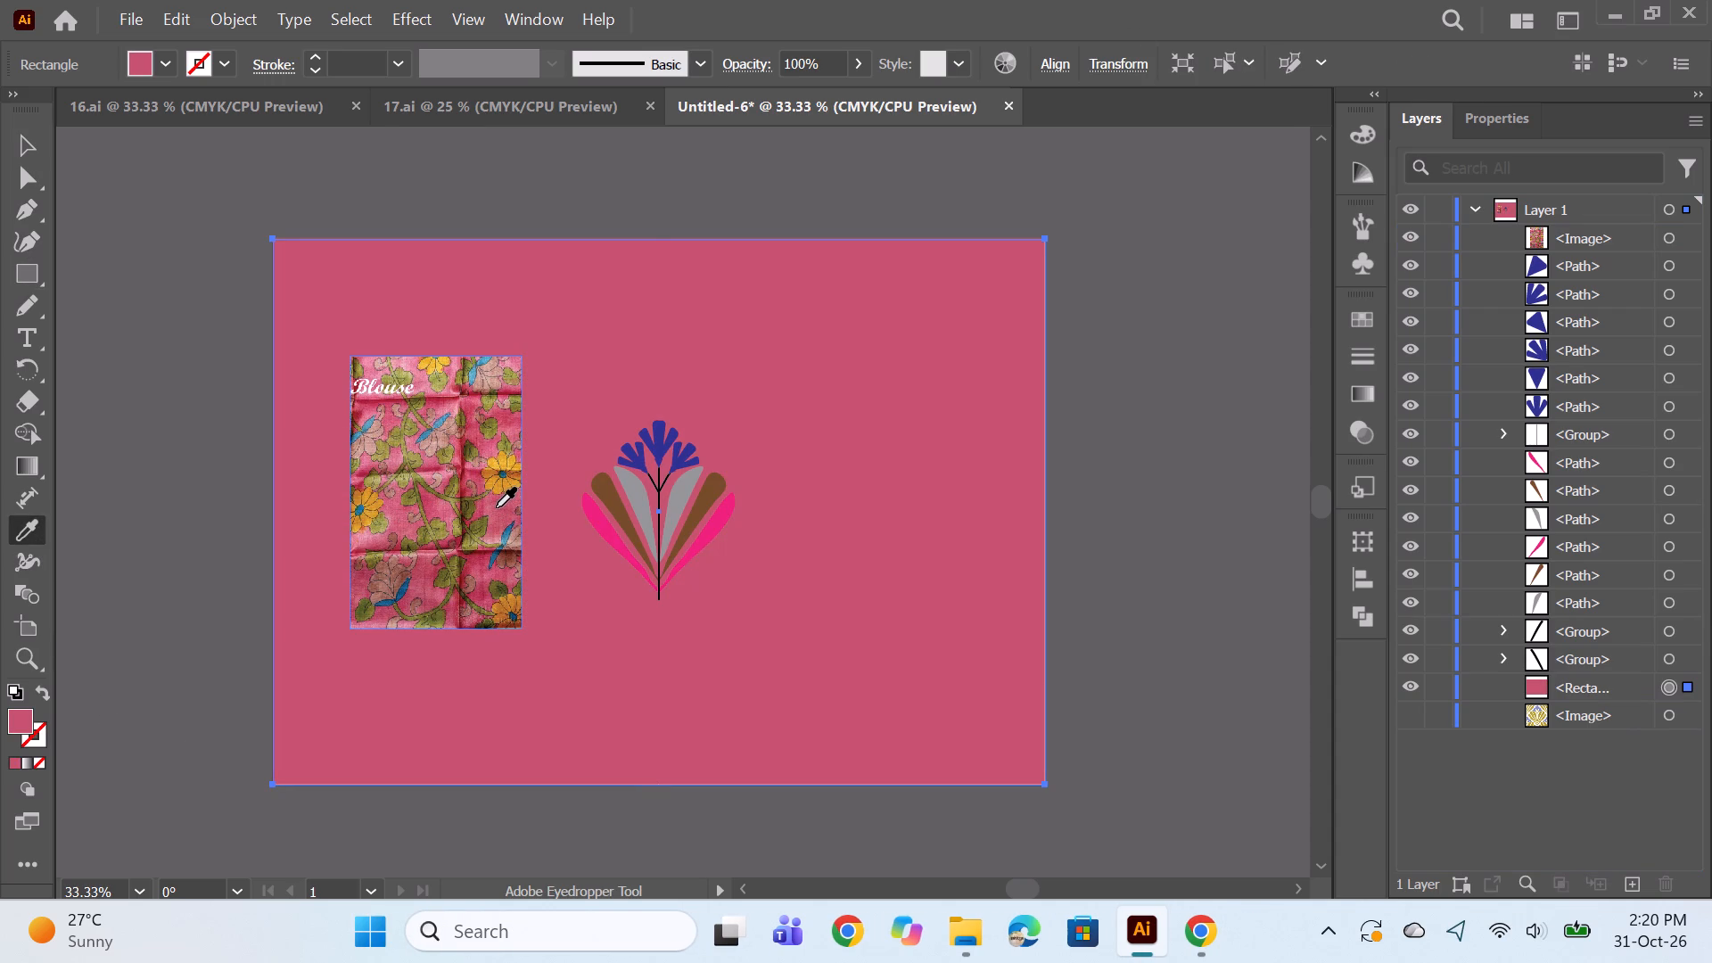
pyautogui.click(490, 507)
pyautogui.click(496, 504)
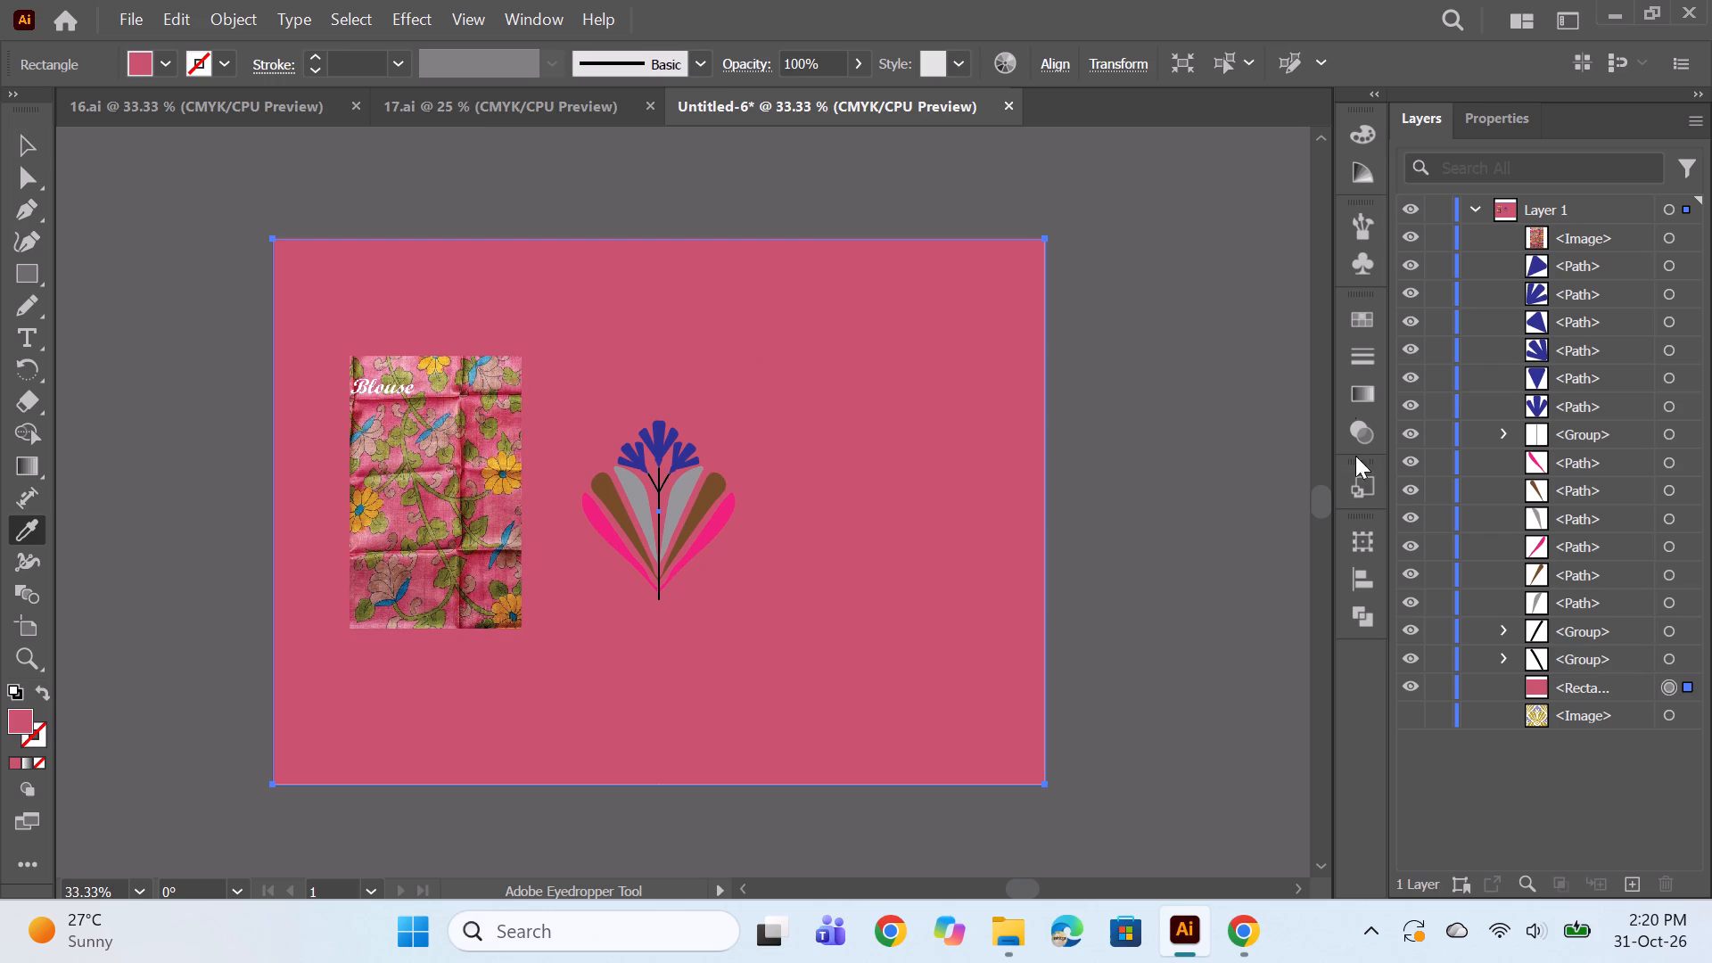
# Recolour the two short black branch stems below the side flowers with the olive green sampled from the fabric's leaves.
pyautogui.click(1664, 660)
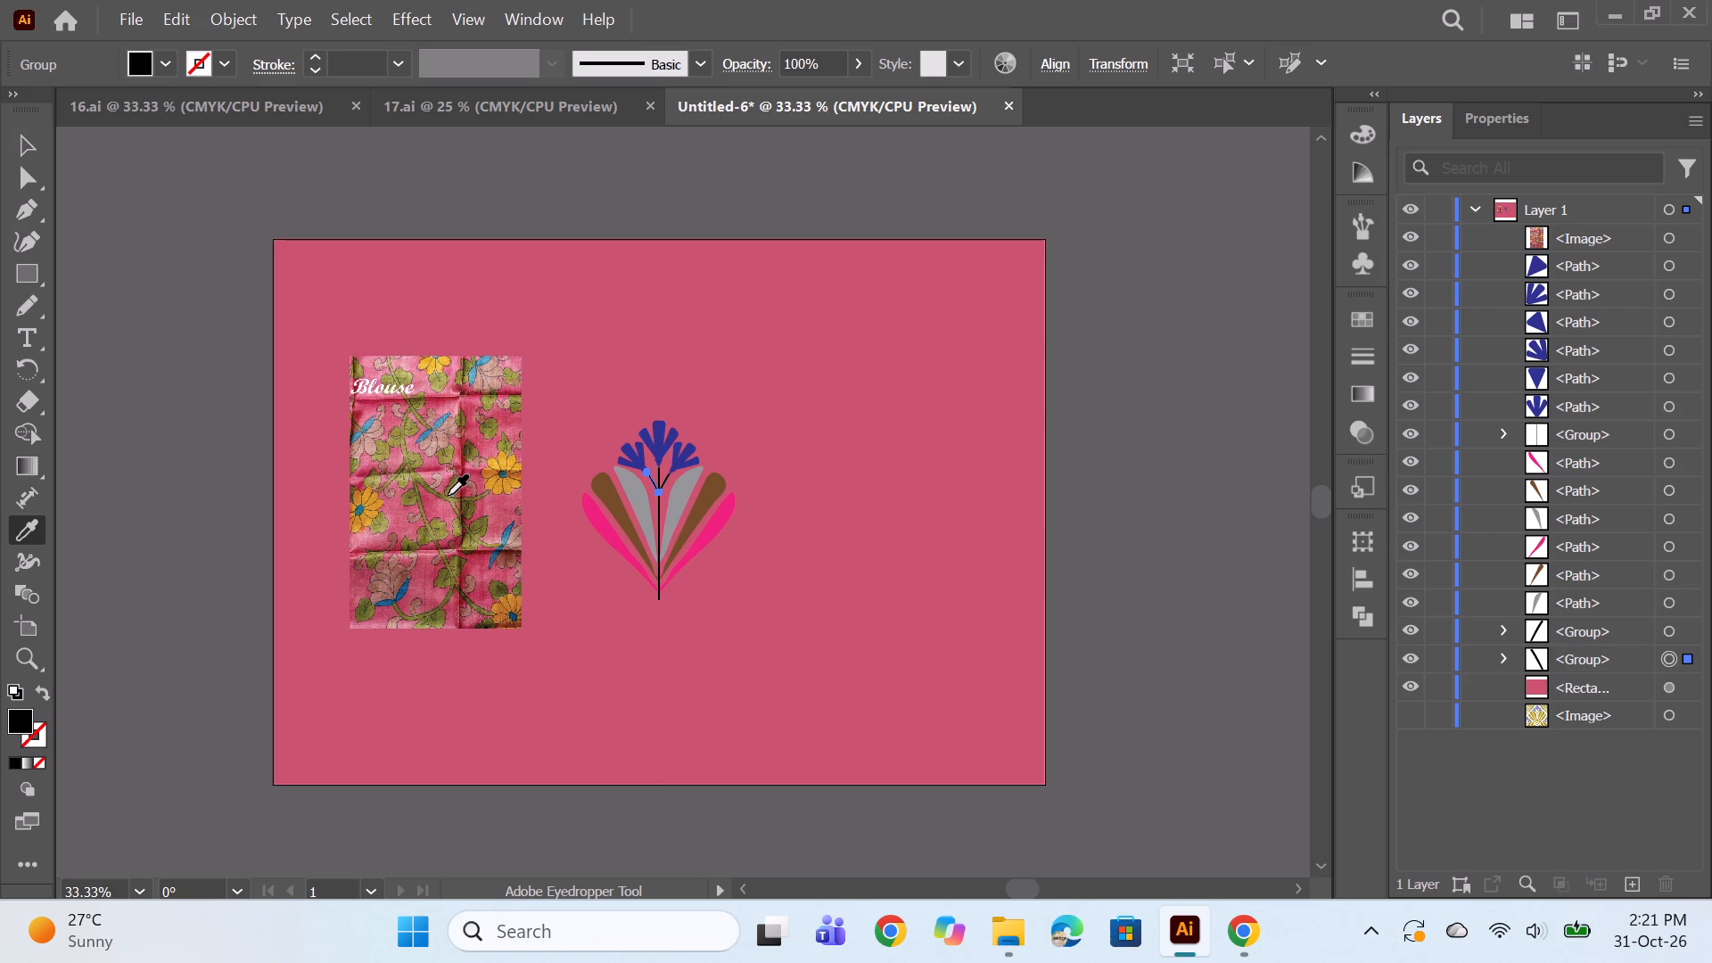
pyautogui.click(424, 482)
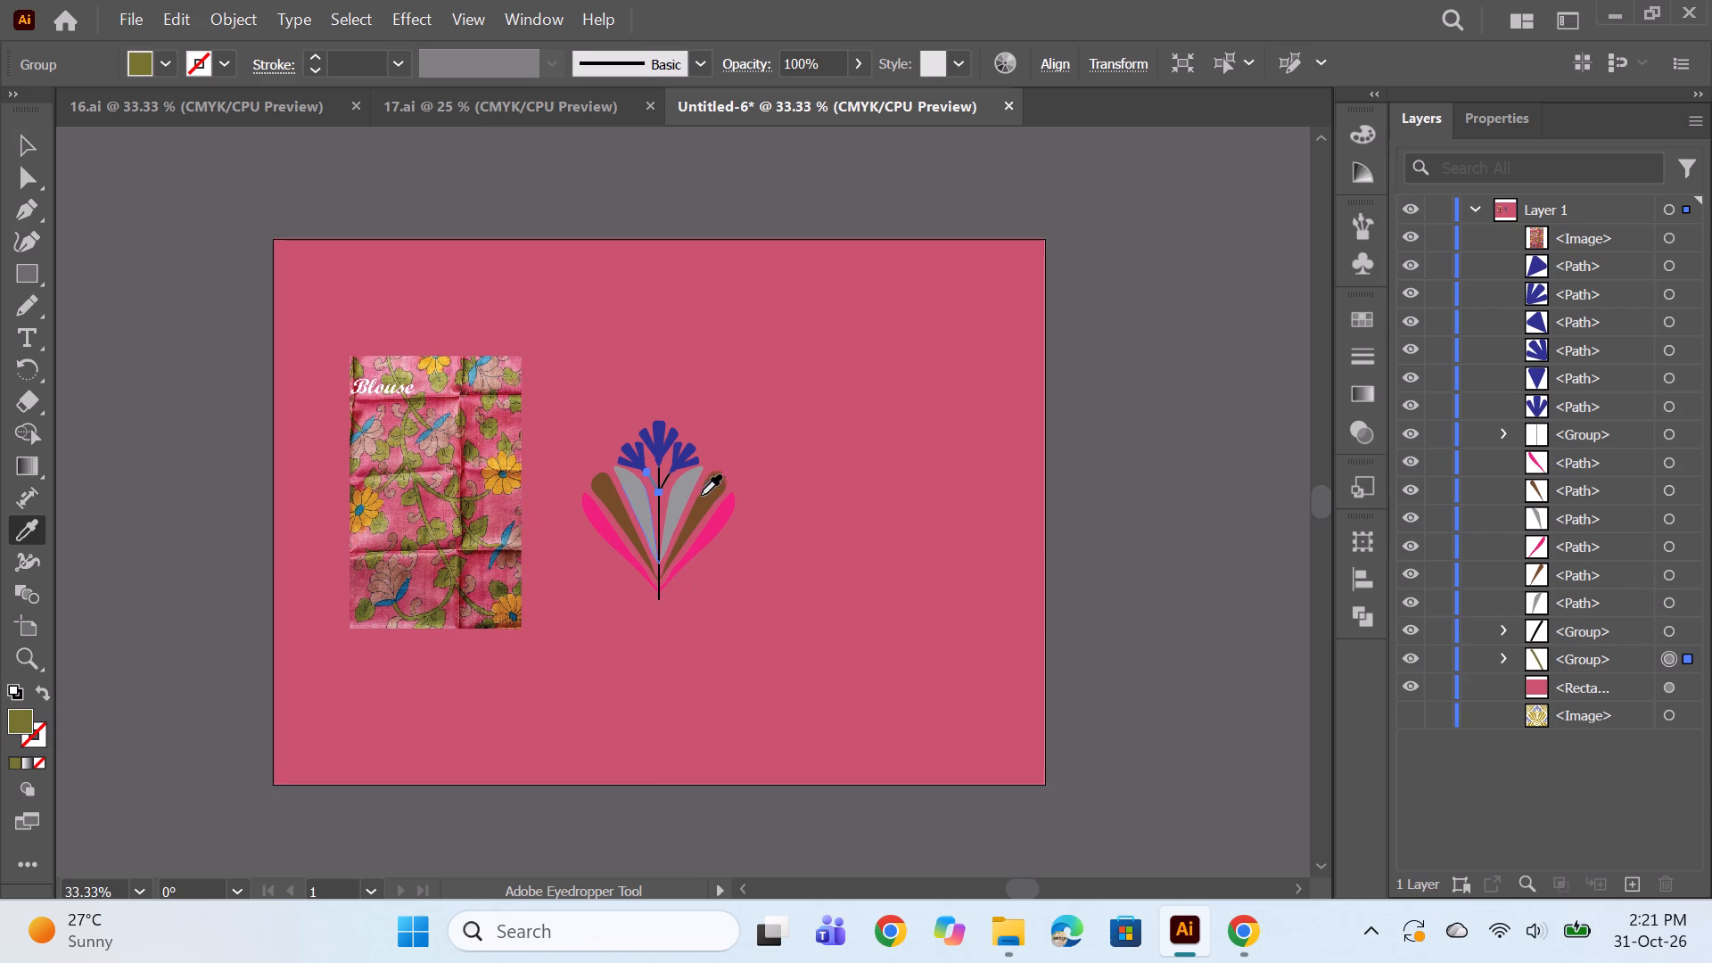
pyautogui.keyDown('alt'); pyautogui.scroll(3, 696, 495); pyautogui.keyUp('alt')
pyautogui.press('space')
pyautogui.moveTo(743, 353); pyautogui.dragTo(964, 337)
pyautogui.click(194, 443)
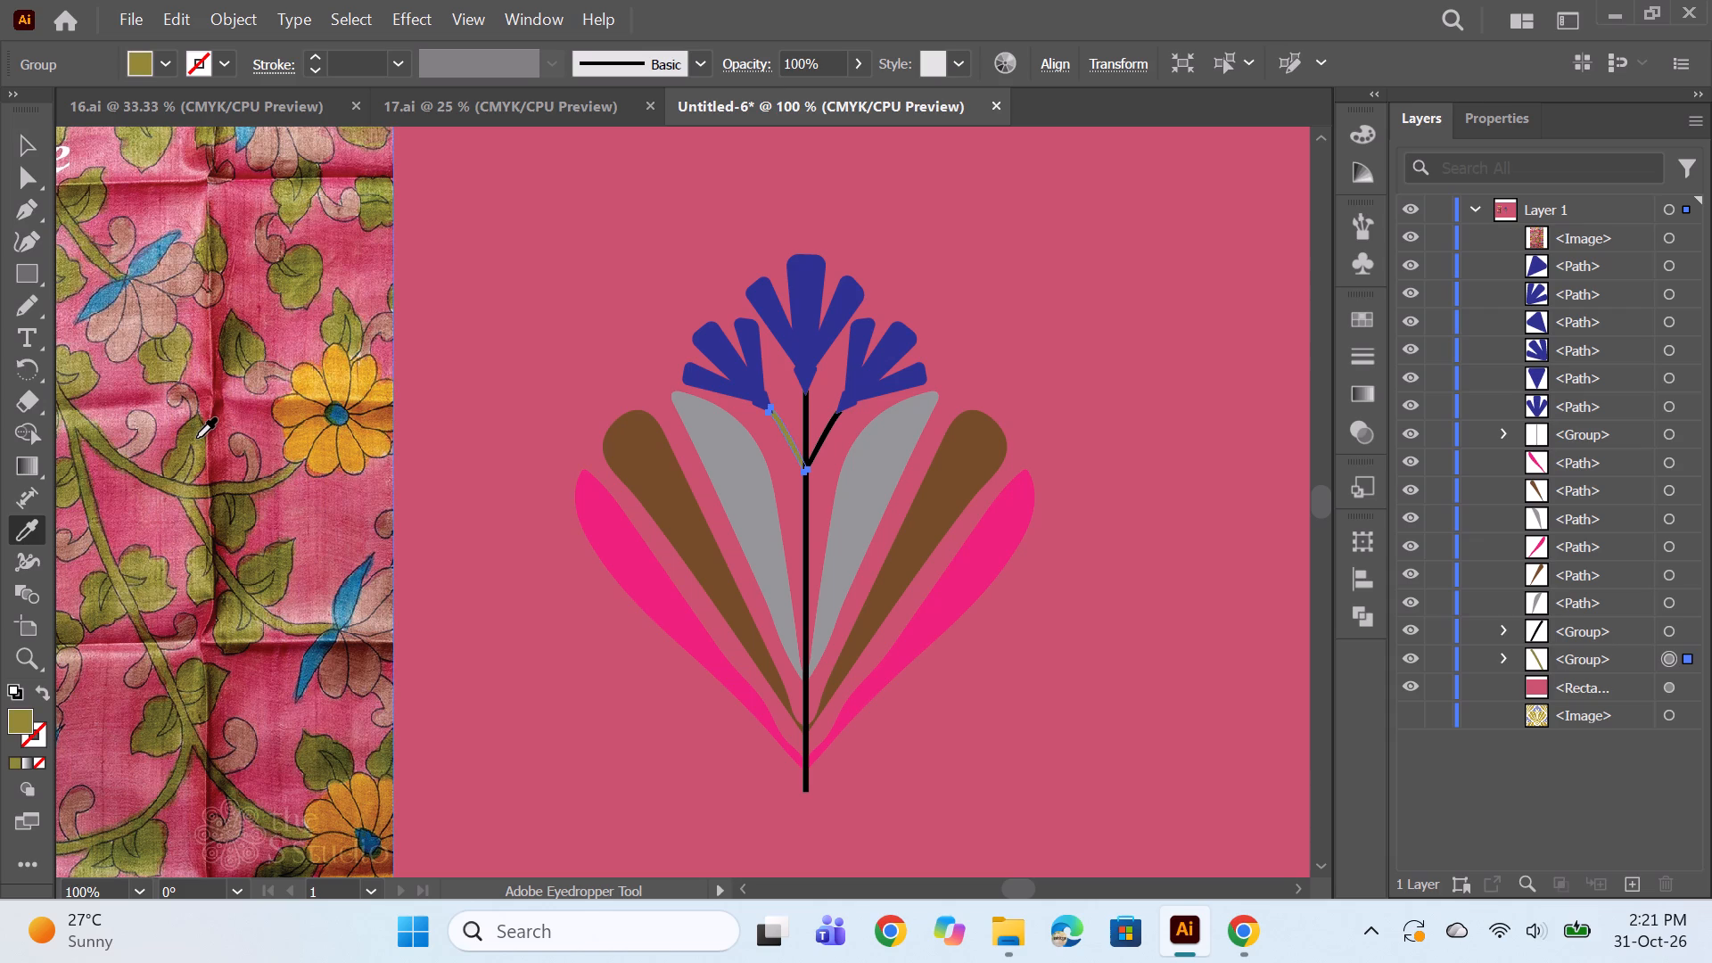
pyautogui.click(193, 440)
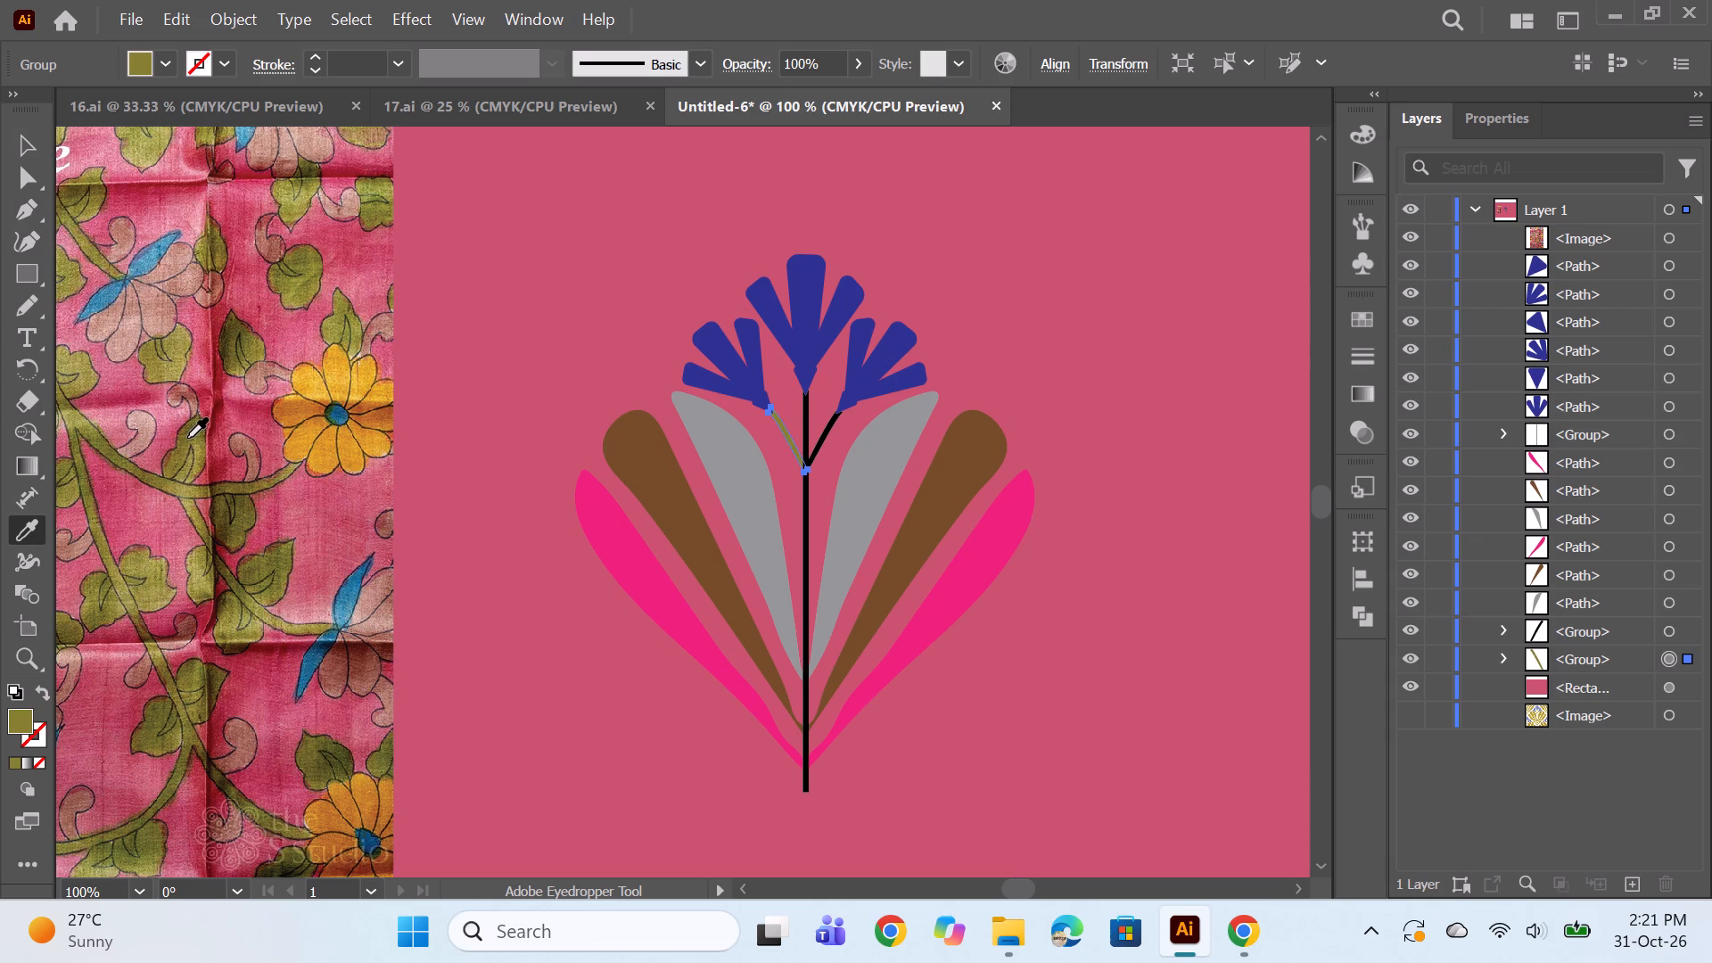
pyautogui.click(187, 438)
pyautogui.click(189, 437)
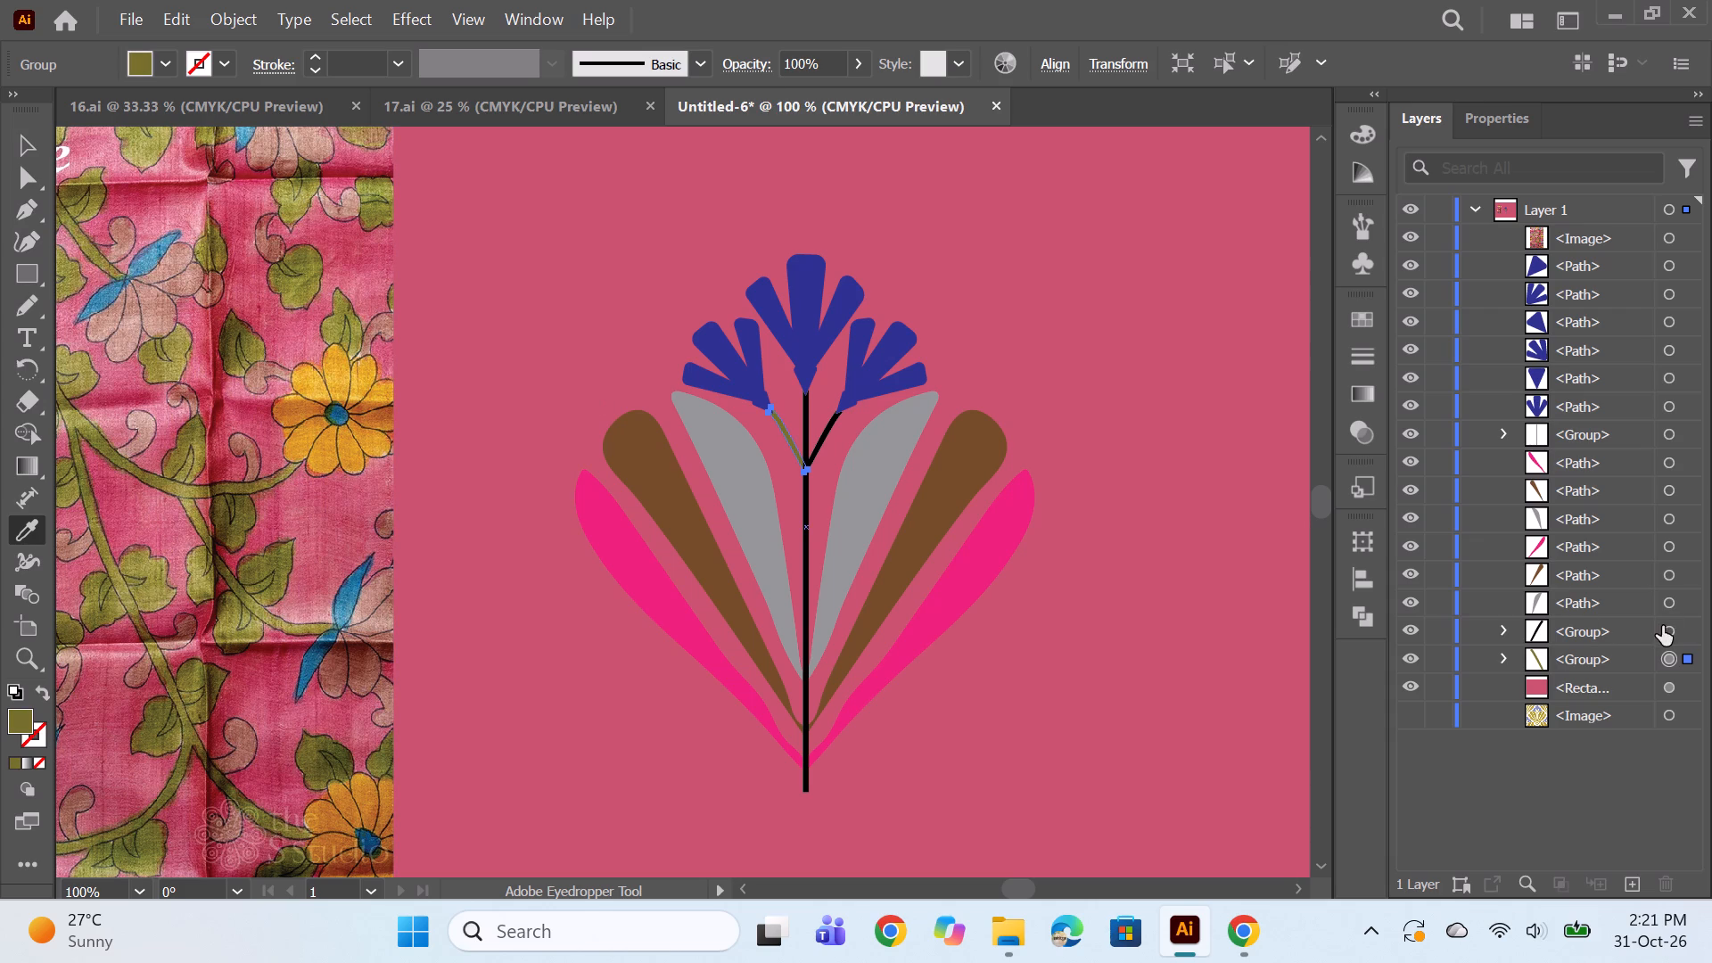
pyautogui.click(1670, 630)
pyautogui.click(795, 441)
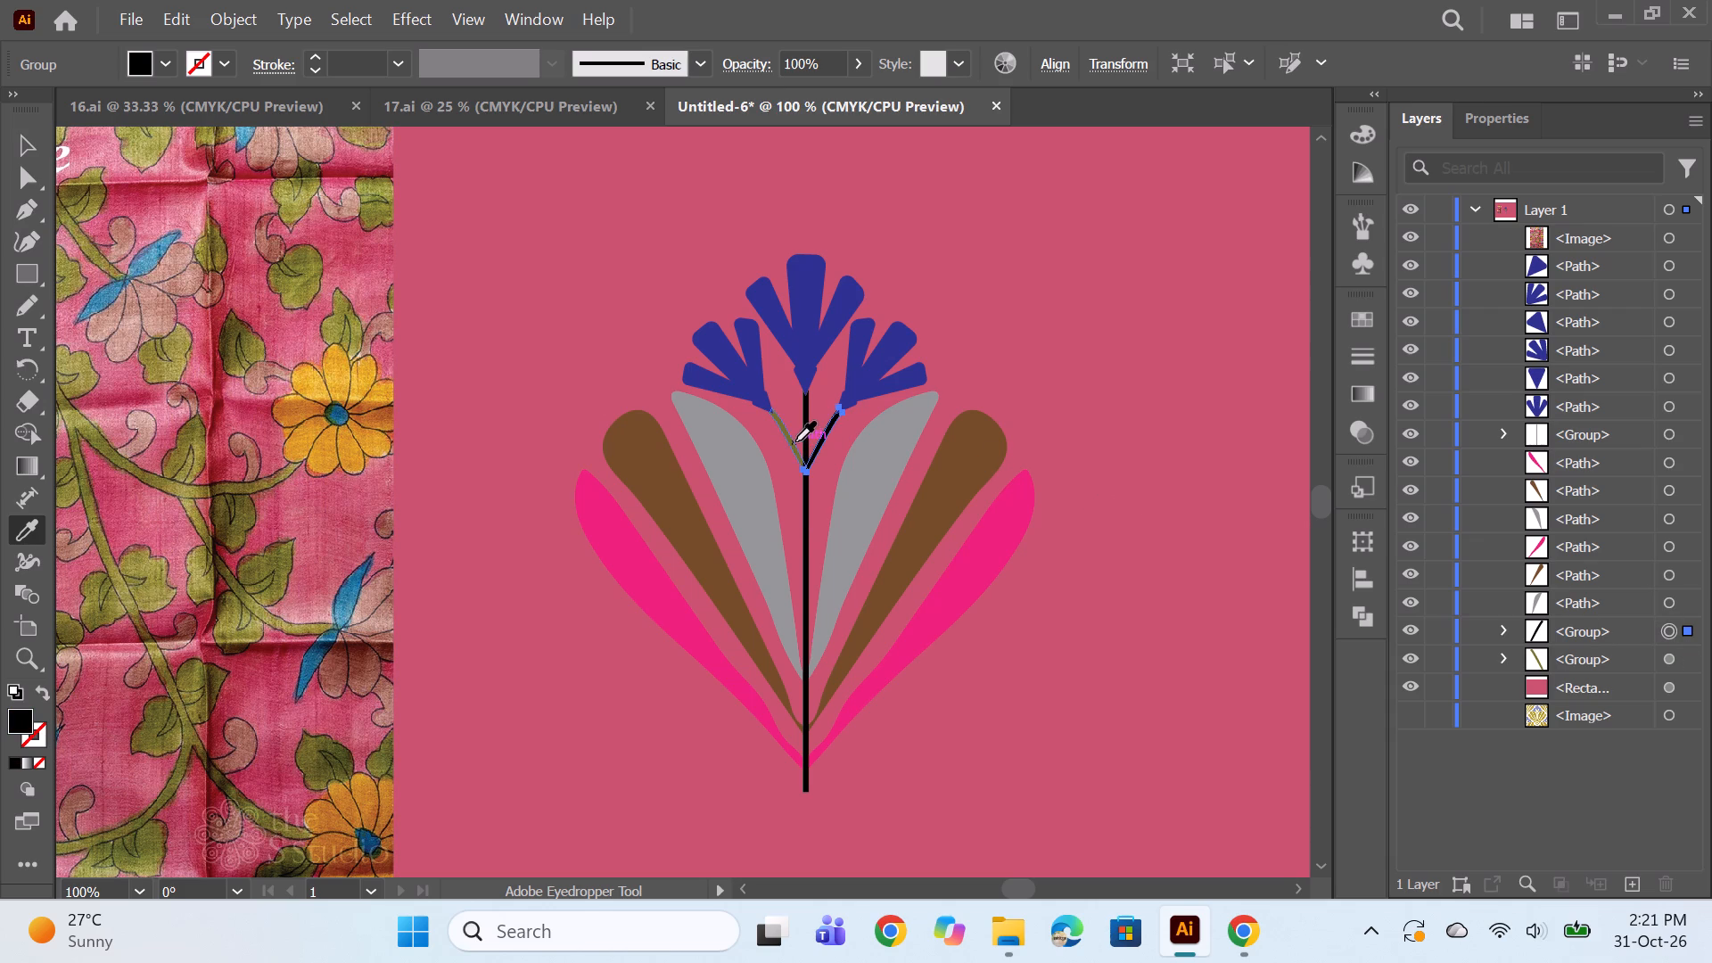
# Recolour the motif's right grey petal with the fabric's blue and its right brown petal with the fabric flower's pale peach.
pyautogui.click(1669, 608)
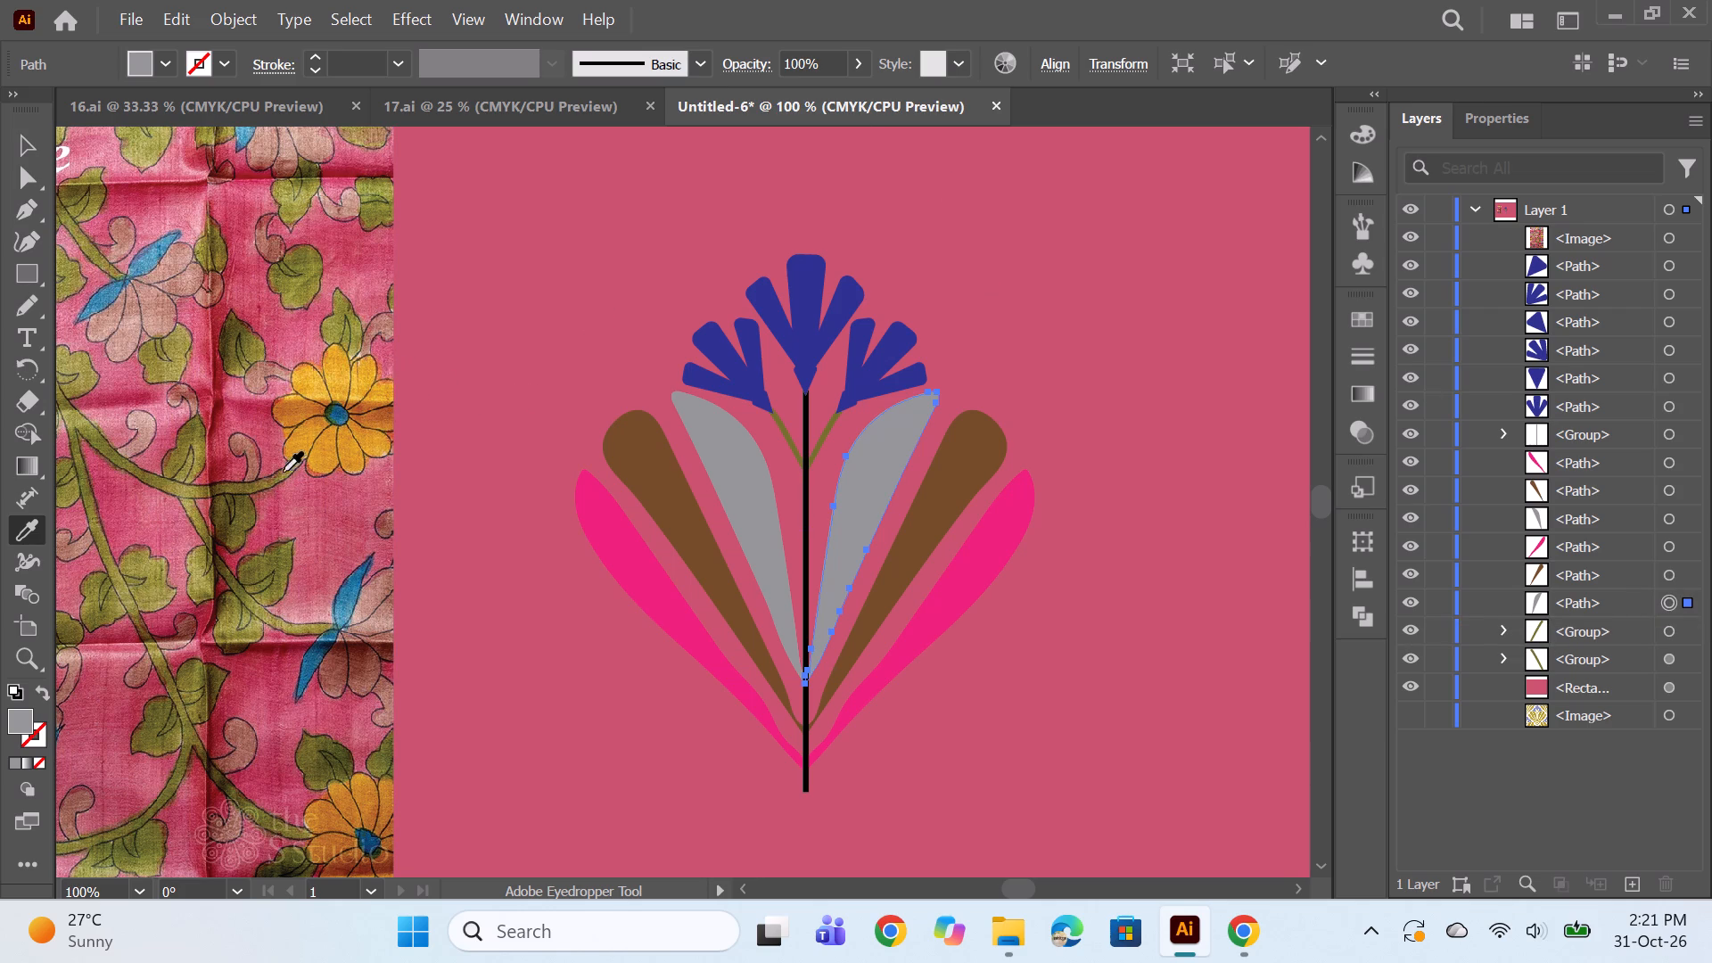
pyautogui.click(350, 597)
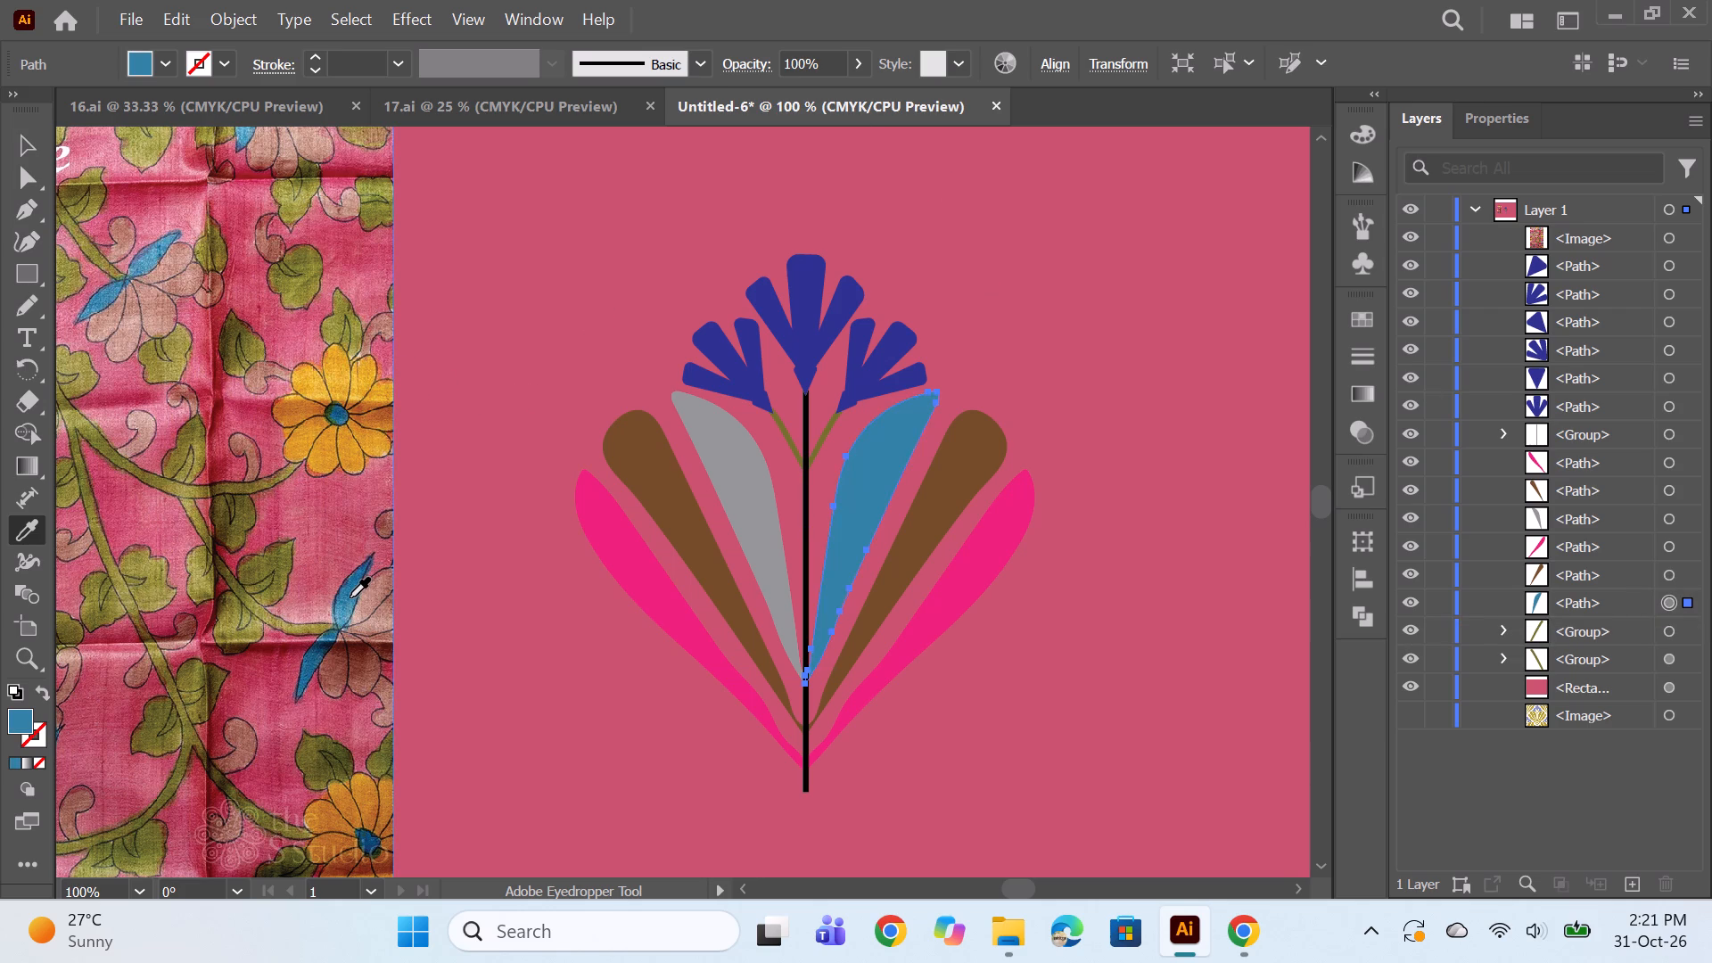
pyautogui.click(1667, 575)
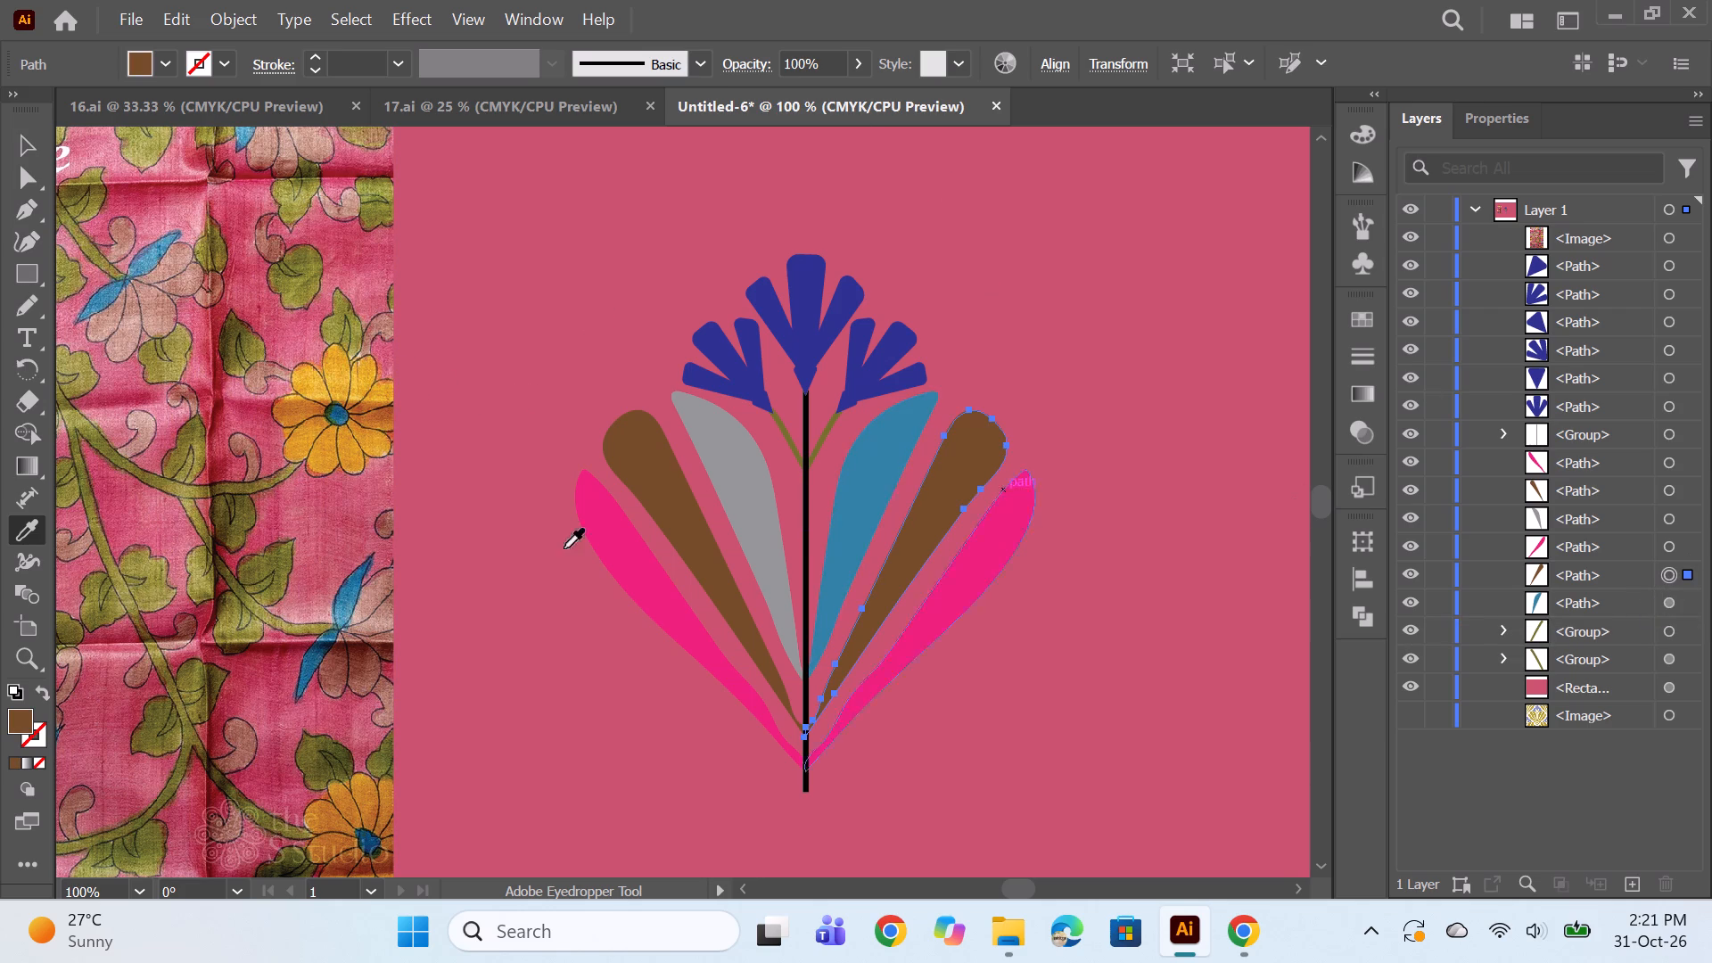
pyautogui.click(364, 601)
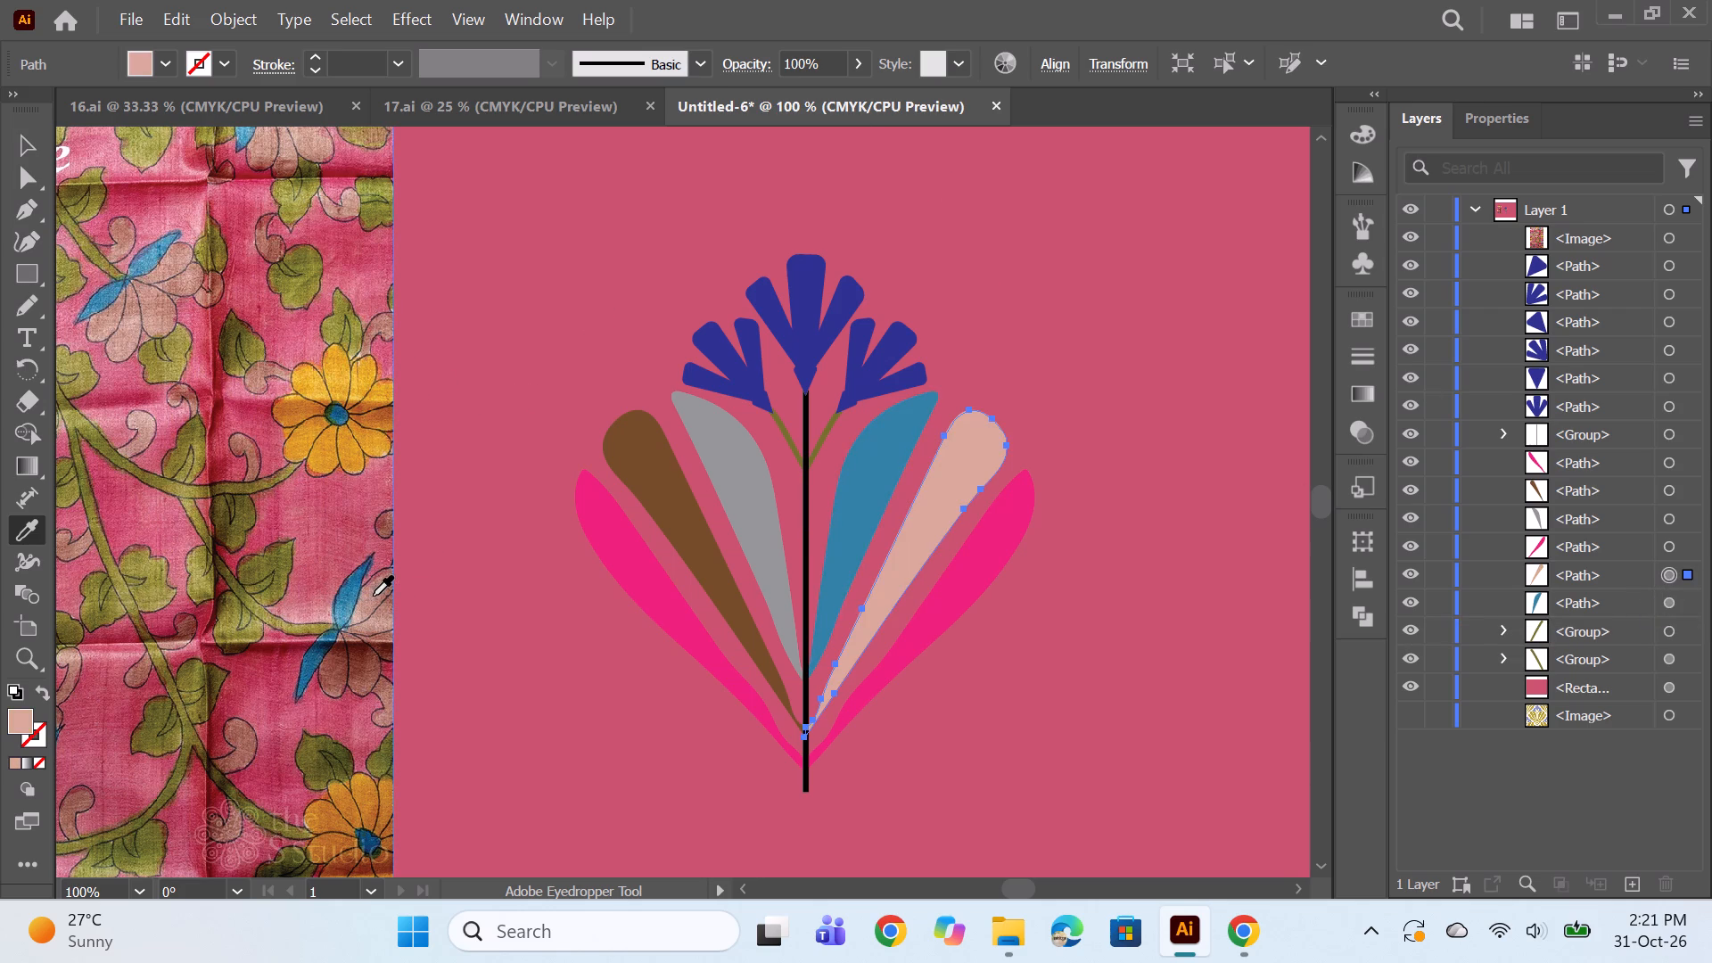
# Recolour the motif's right outer pink petal with the olive green of the short branch stems.
pyautogui.click(1666, 547)
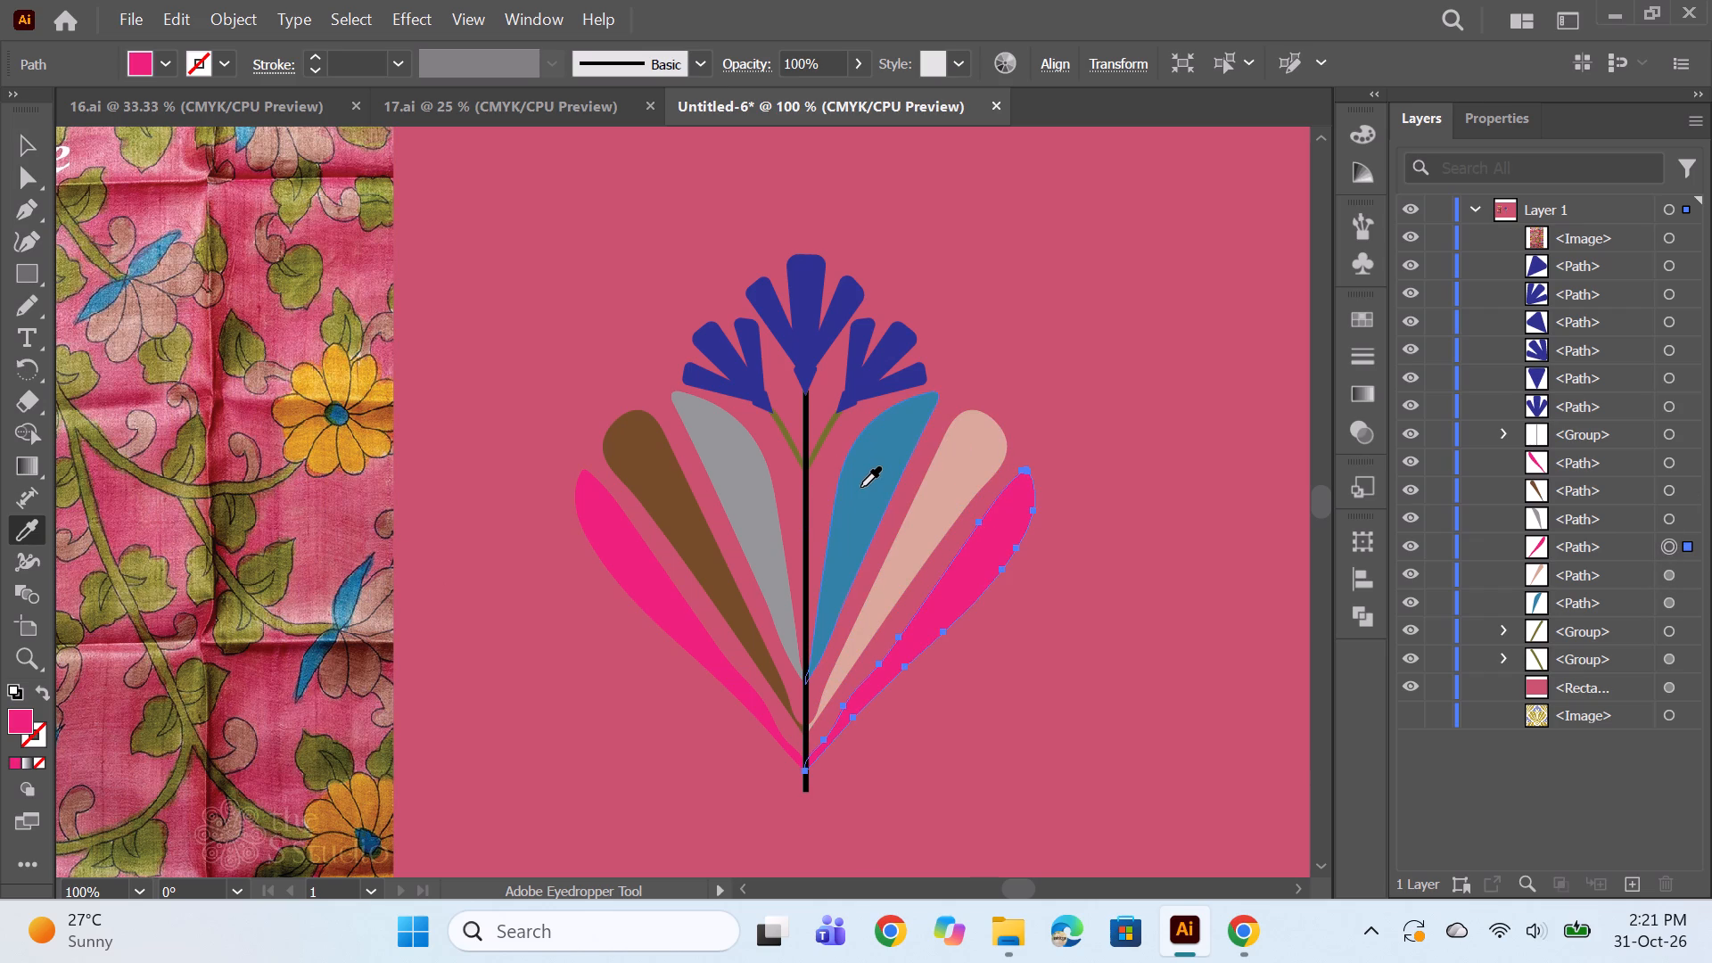
pyautogui.click(828, 436)
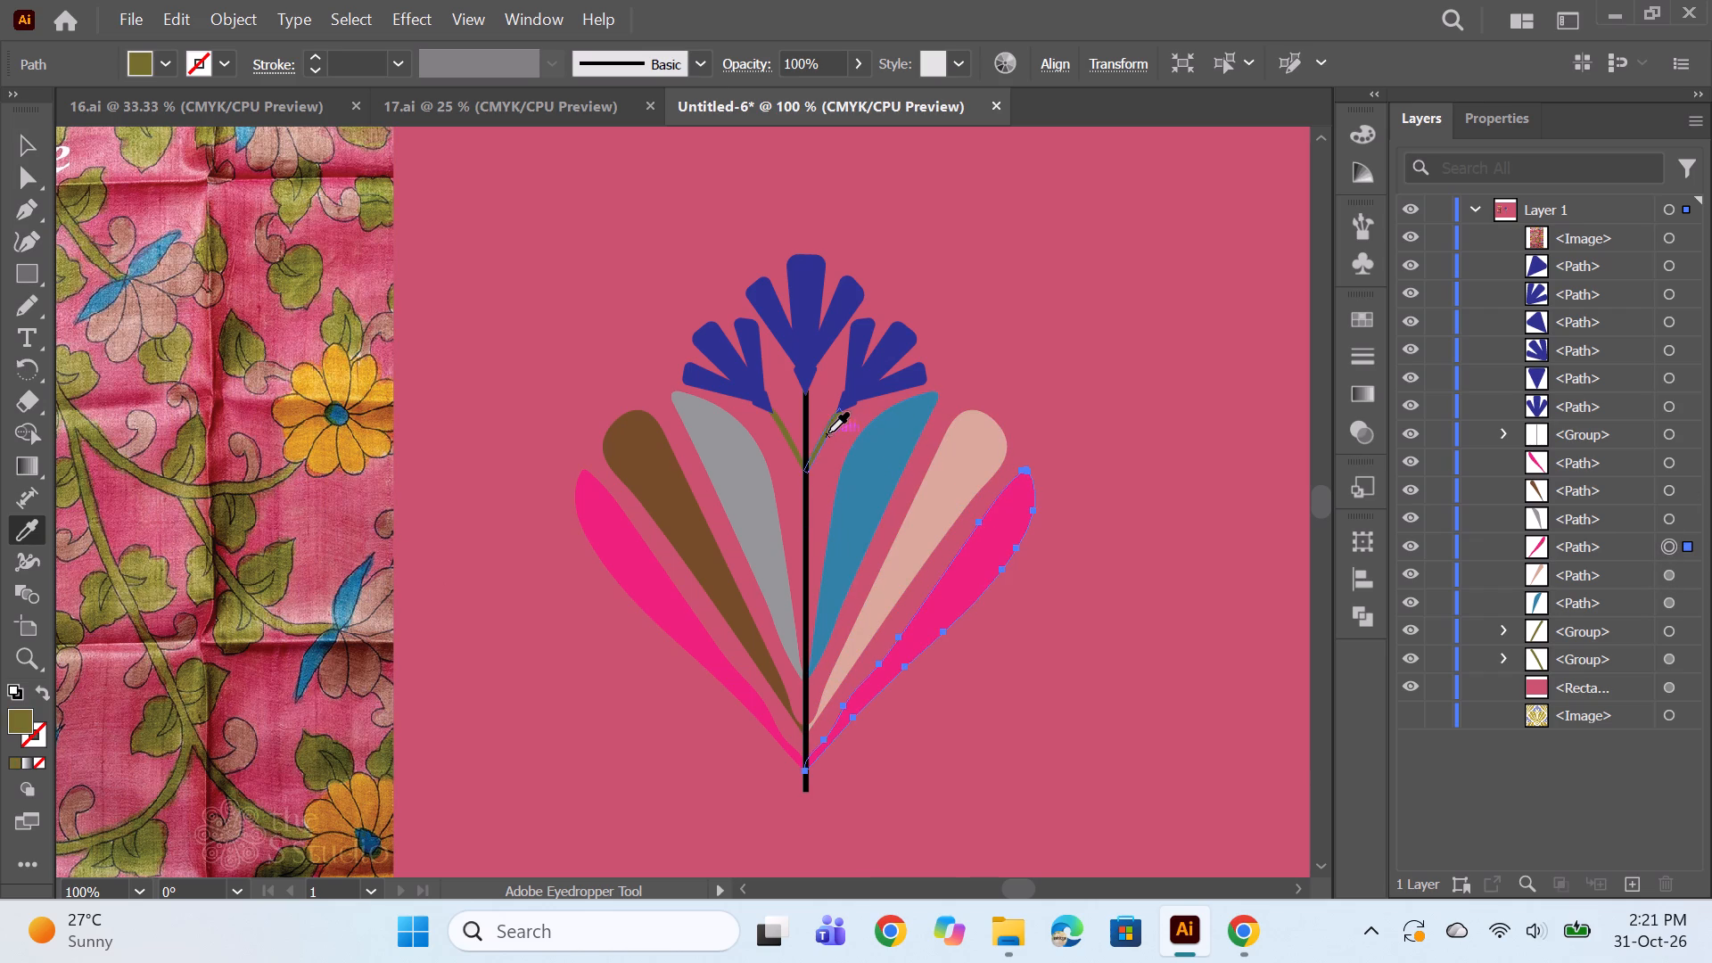
# Recolour the three left petals to match their right counterparts: grey to blue, brown to pale peach, pink to olive green.
pyautogui.click(1674, 518)
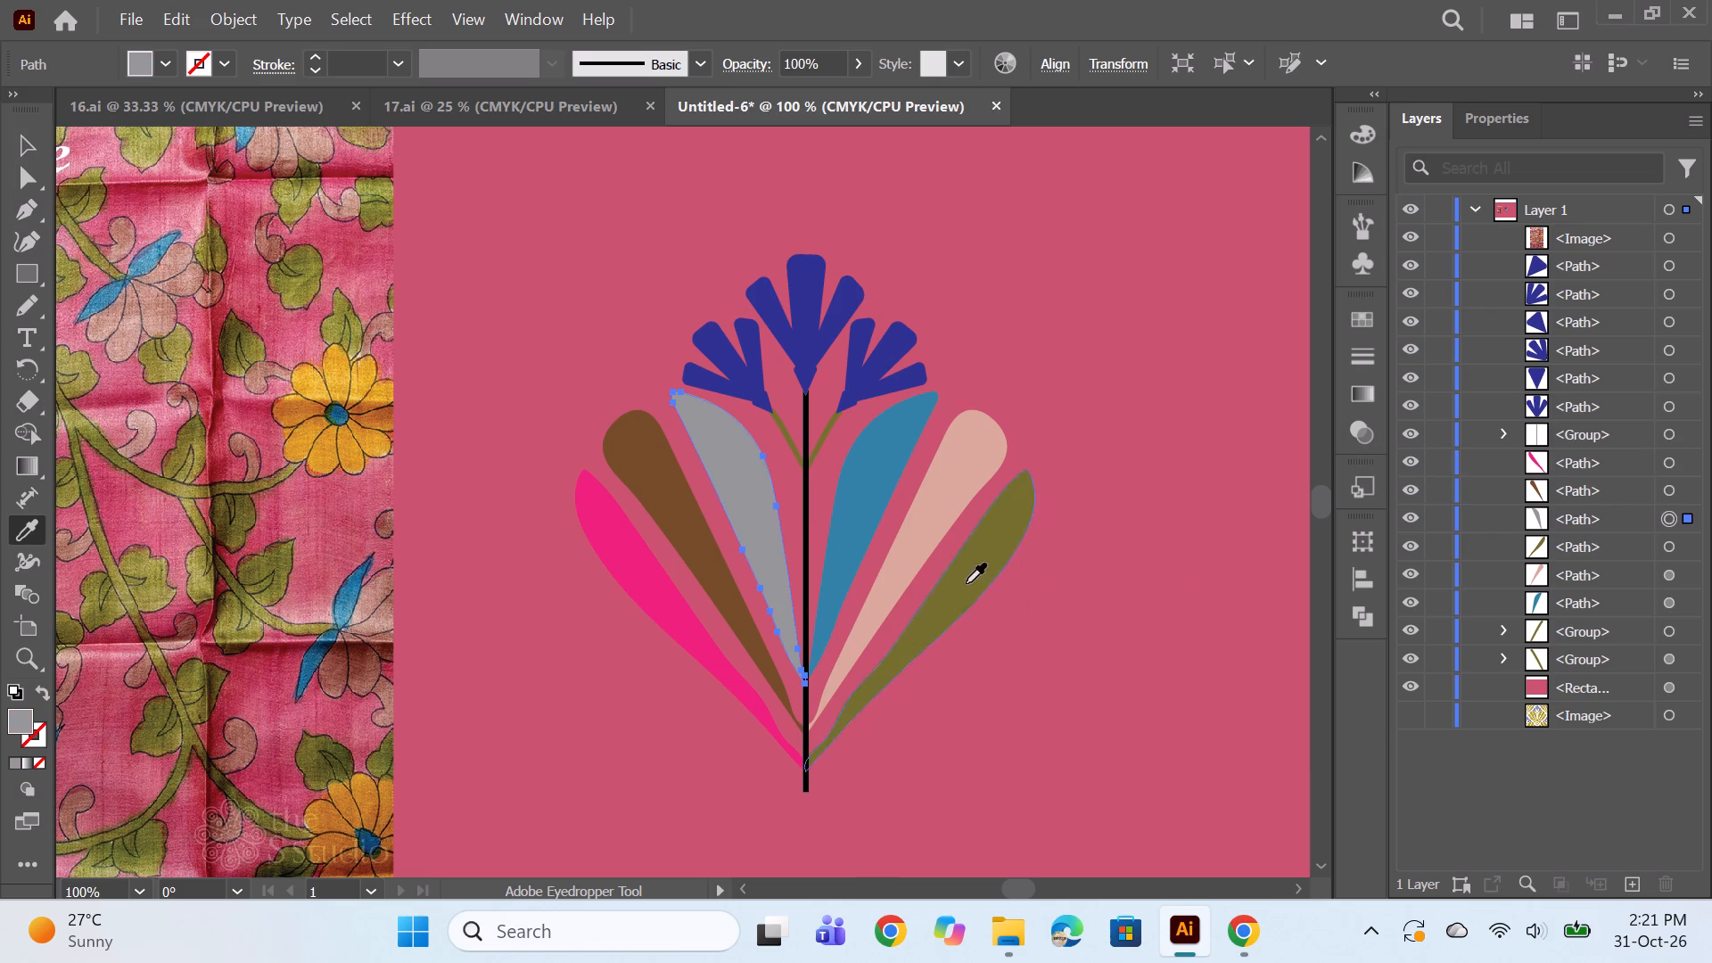
pyautogui.click(869, 473)
pyautogui.click(1673, 492)
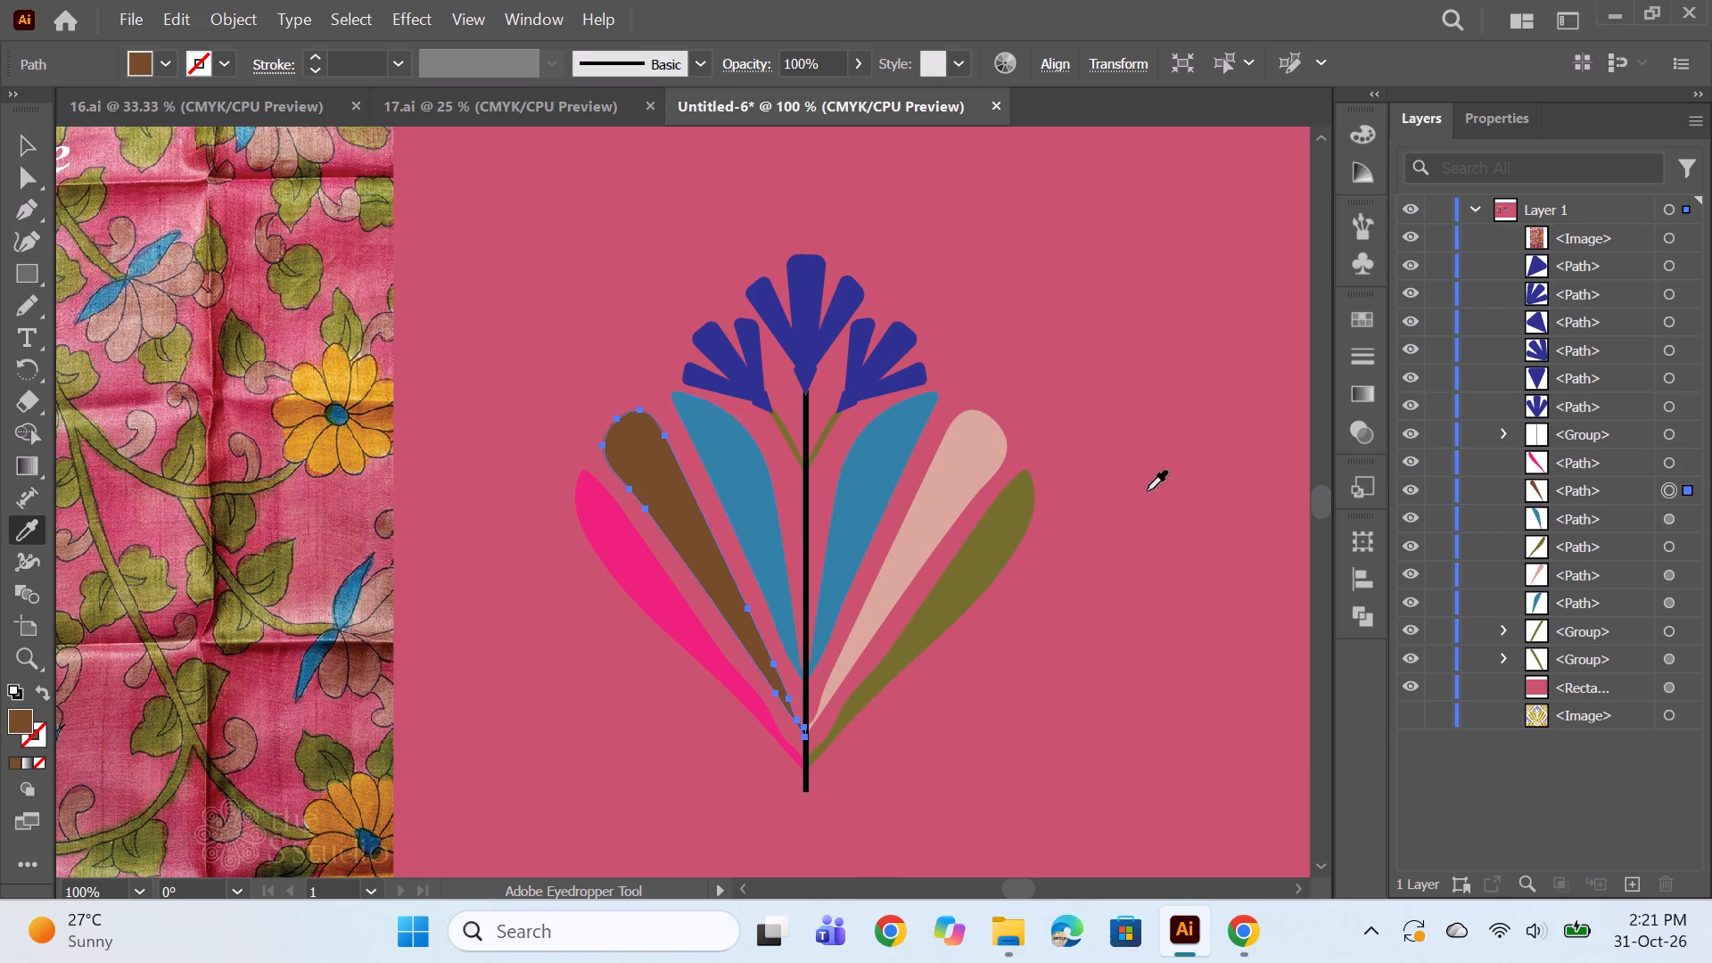
pyautogui.click(968, 478)
pyautogui.click(1672, 465)
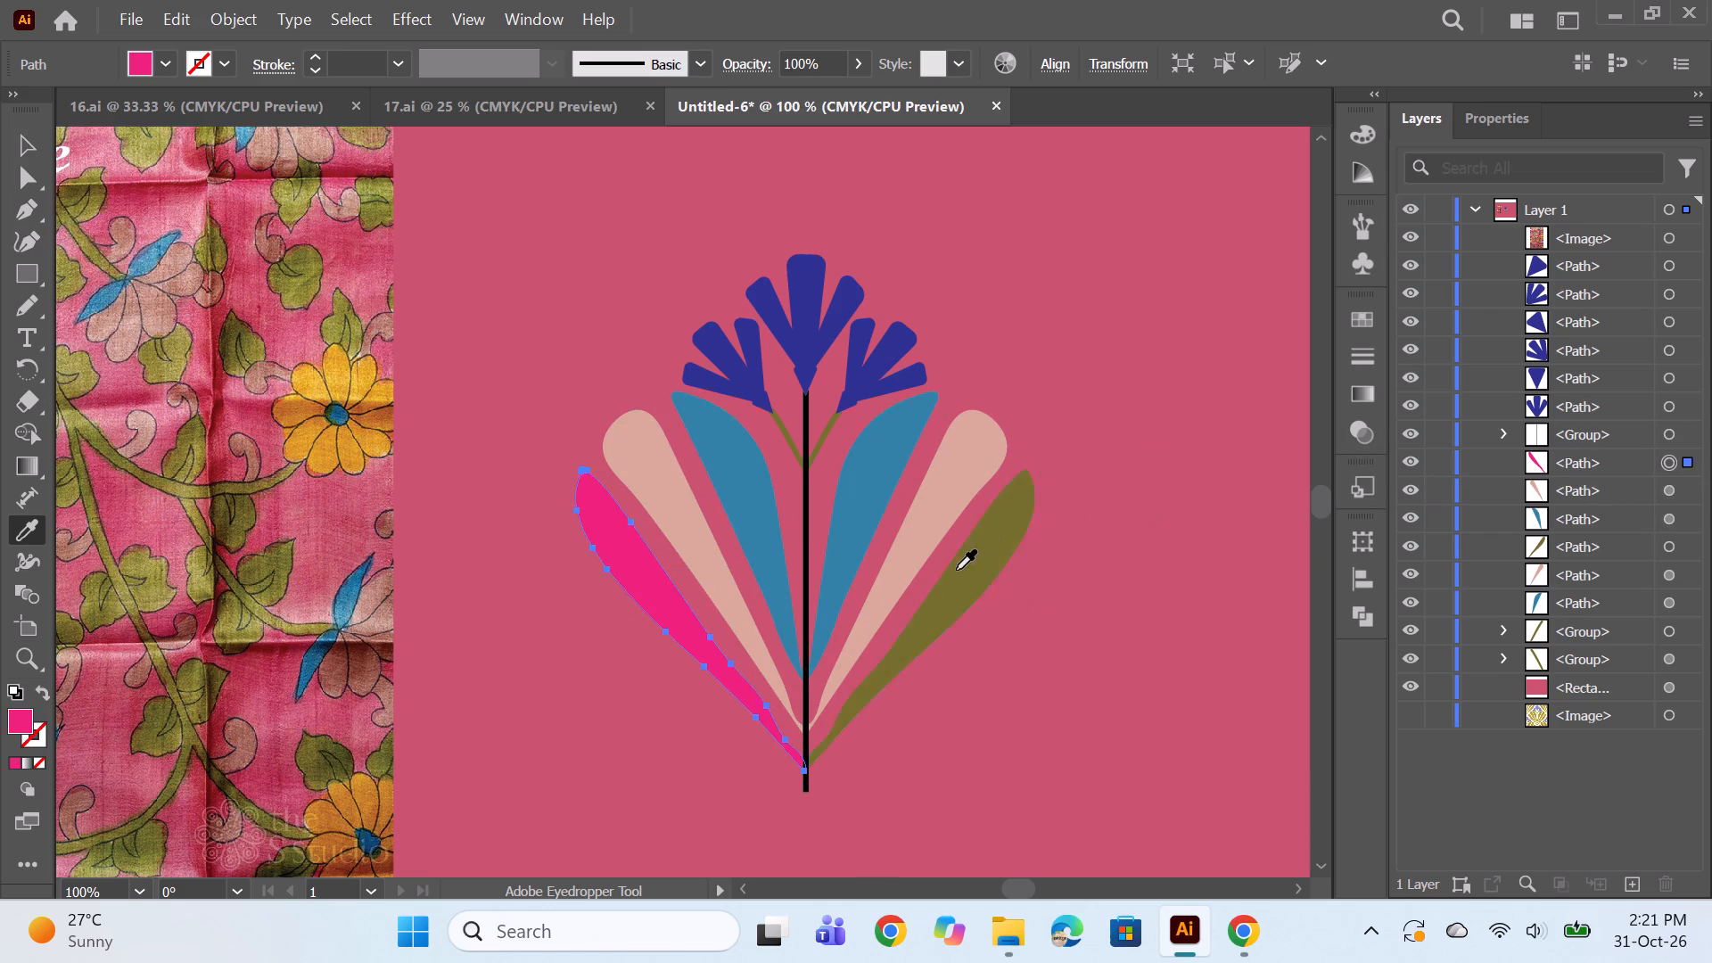
pyautogui.click(968, 570)
# Recolour the black central stem with the olive green sampled from the short branch stems.
pyautogui.click(1667, 430)
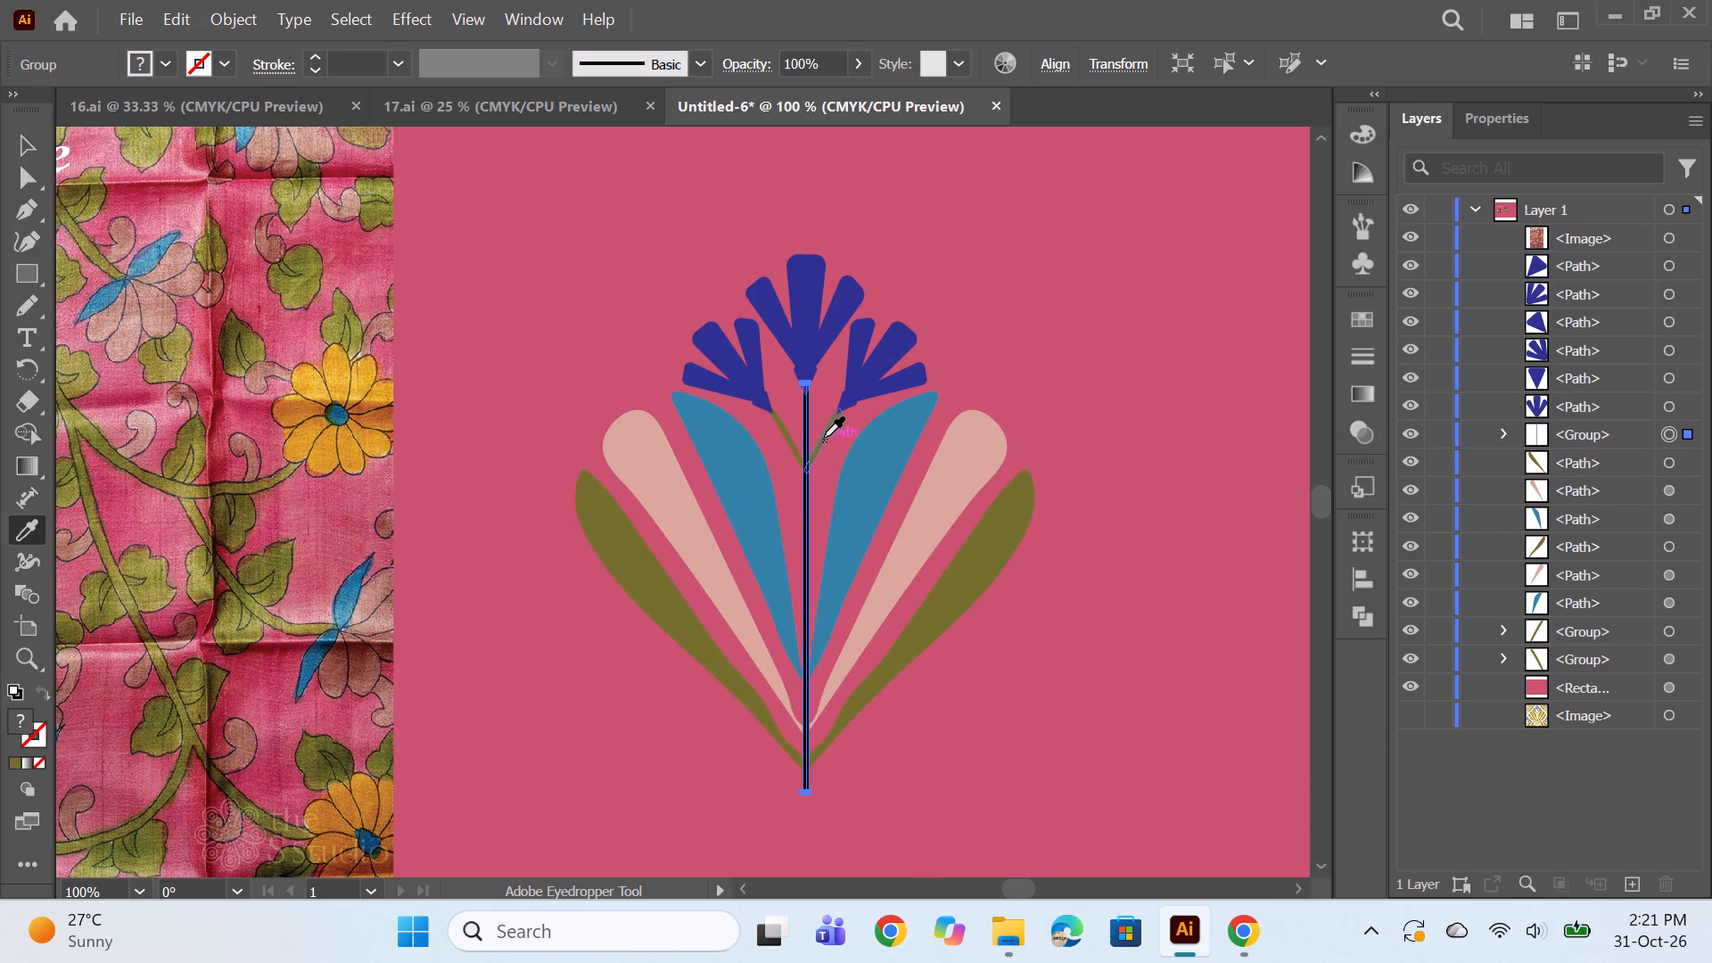
pyautogui.click(825, 436)
# Recolour the top flower's petals with the fabric flower's yellow and its base with the blue of the inner petals.
pyautogui.click(1667, 404)
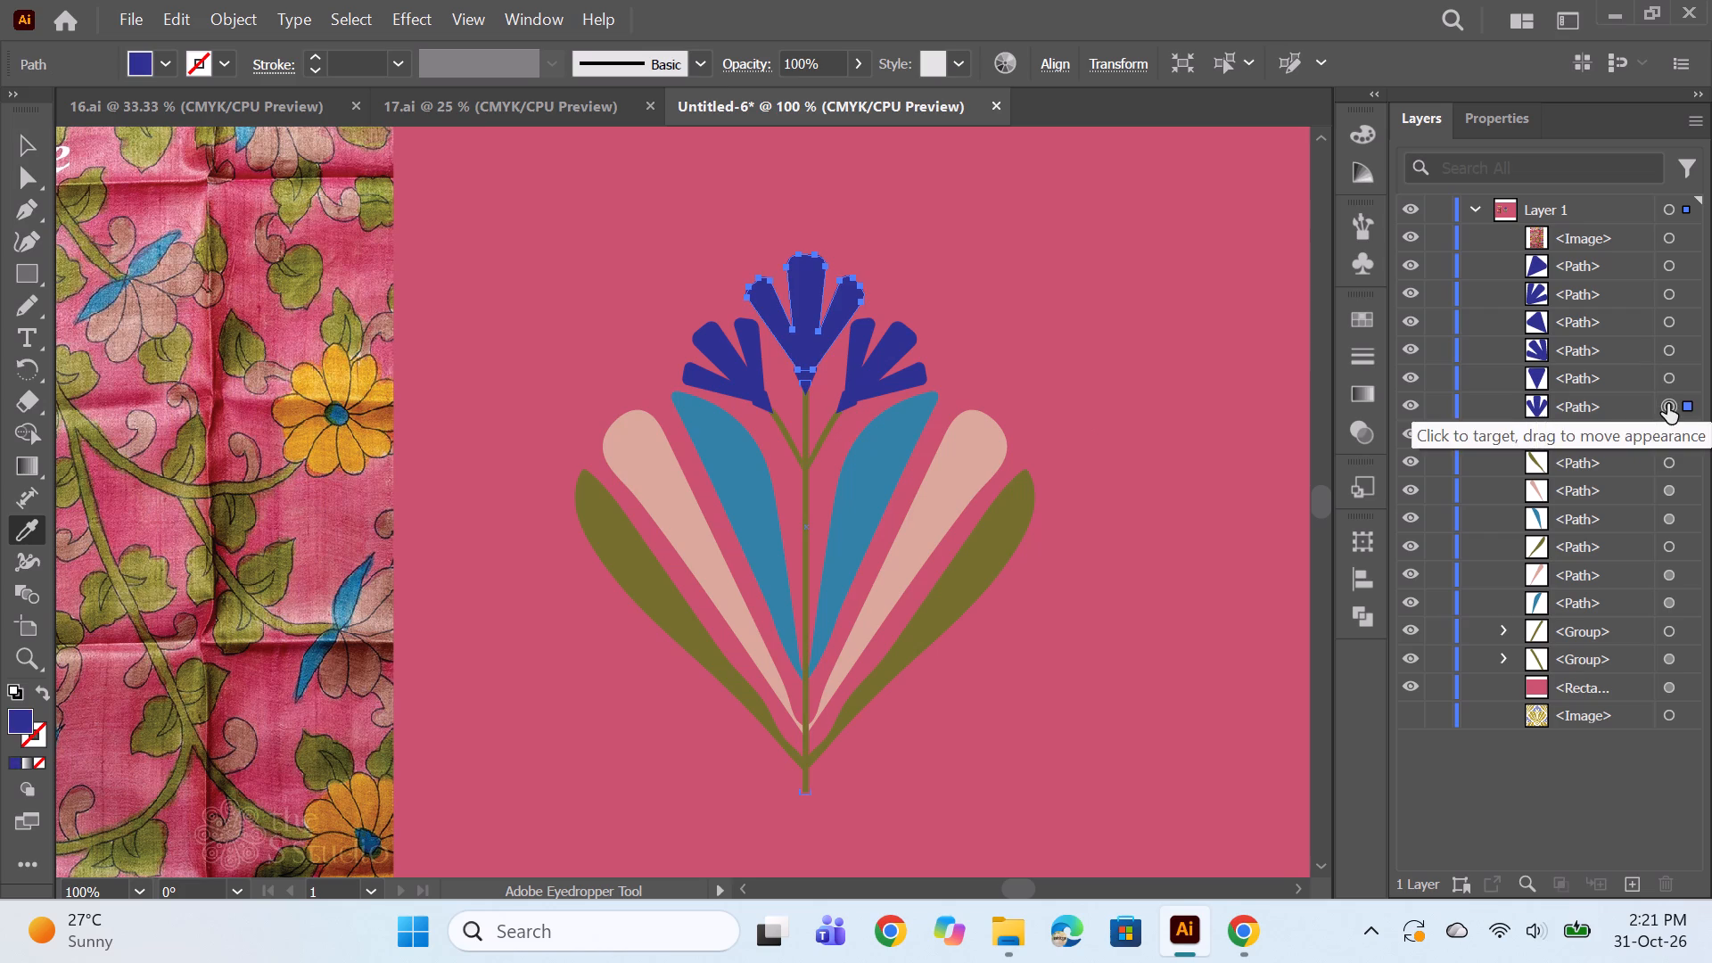
pyautogui.click(359, 379)
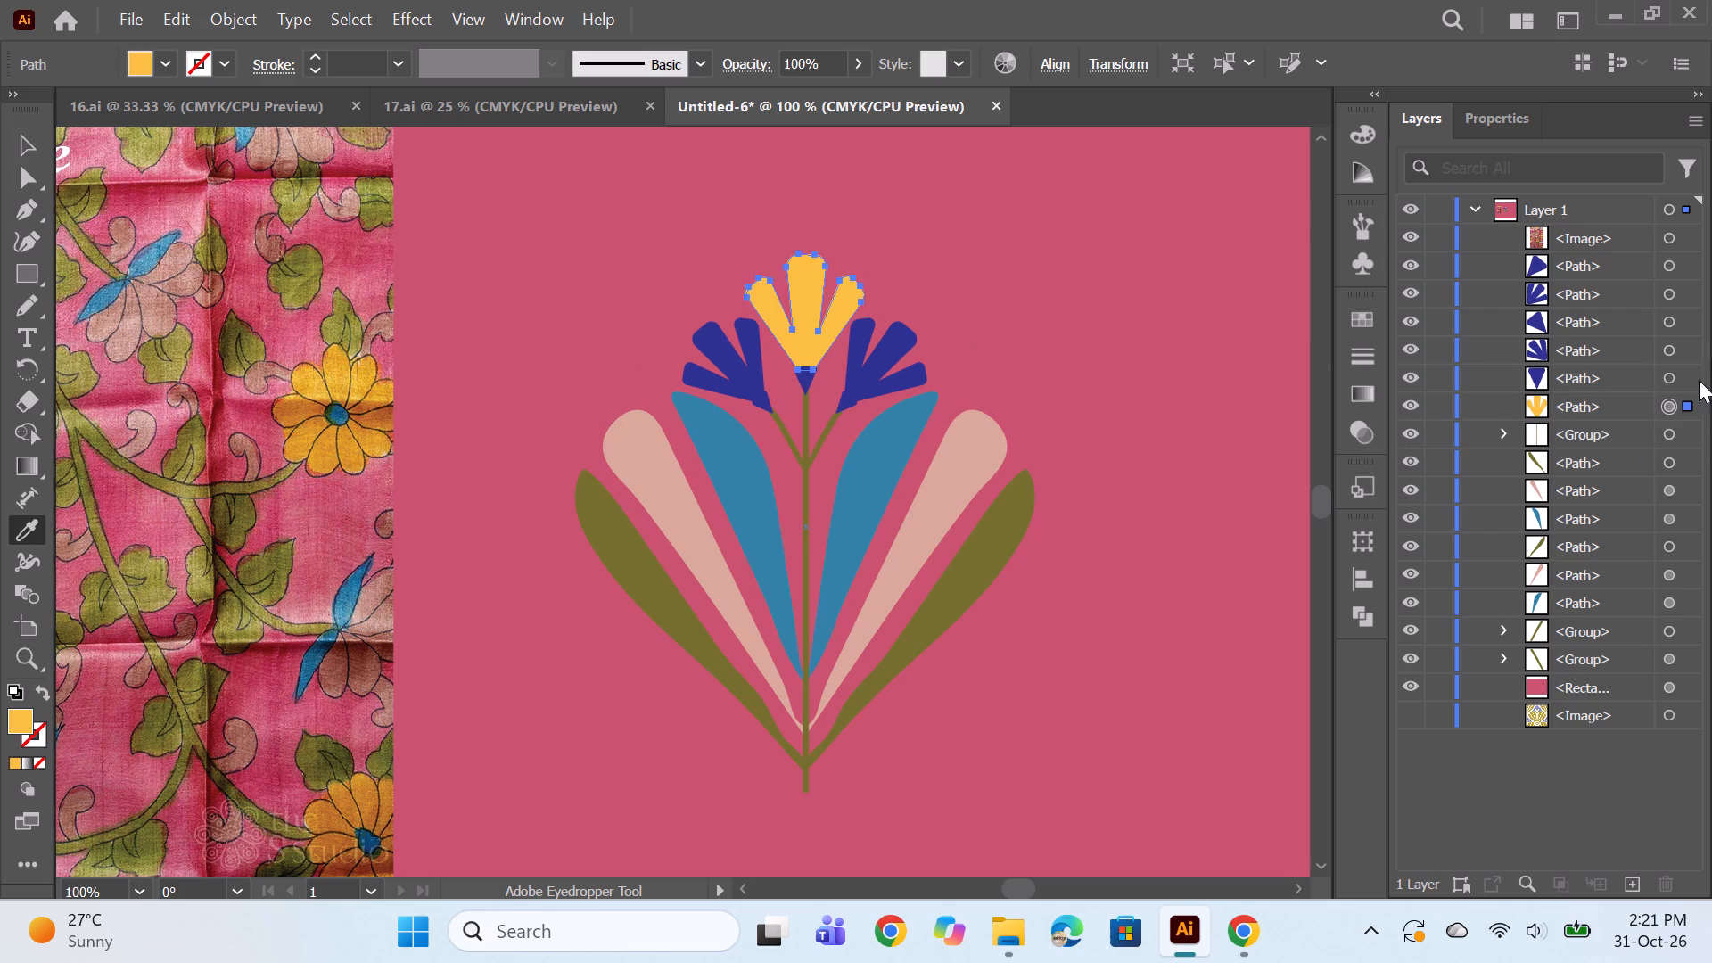
pyautogui.click(1664, 383)
pyautogui.click(878, 450)
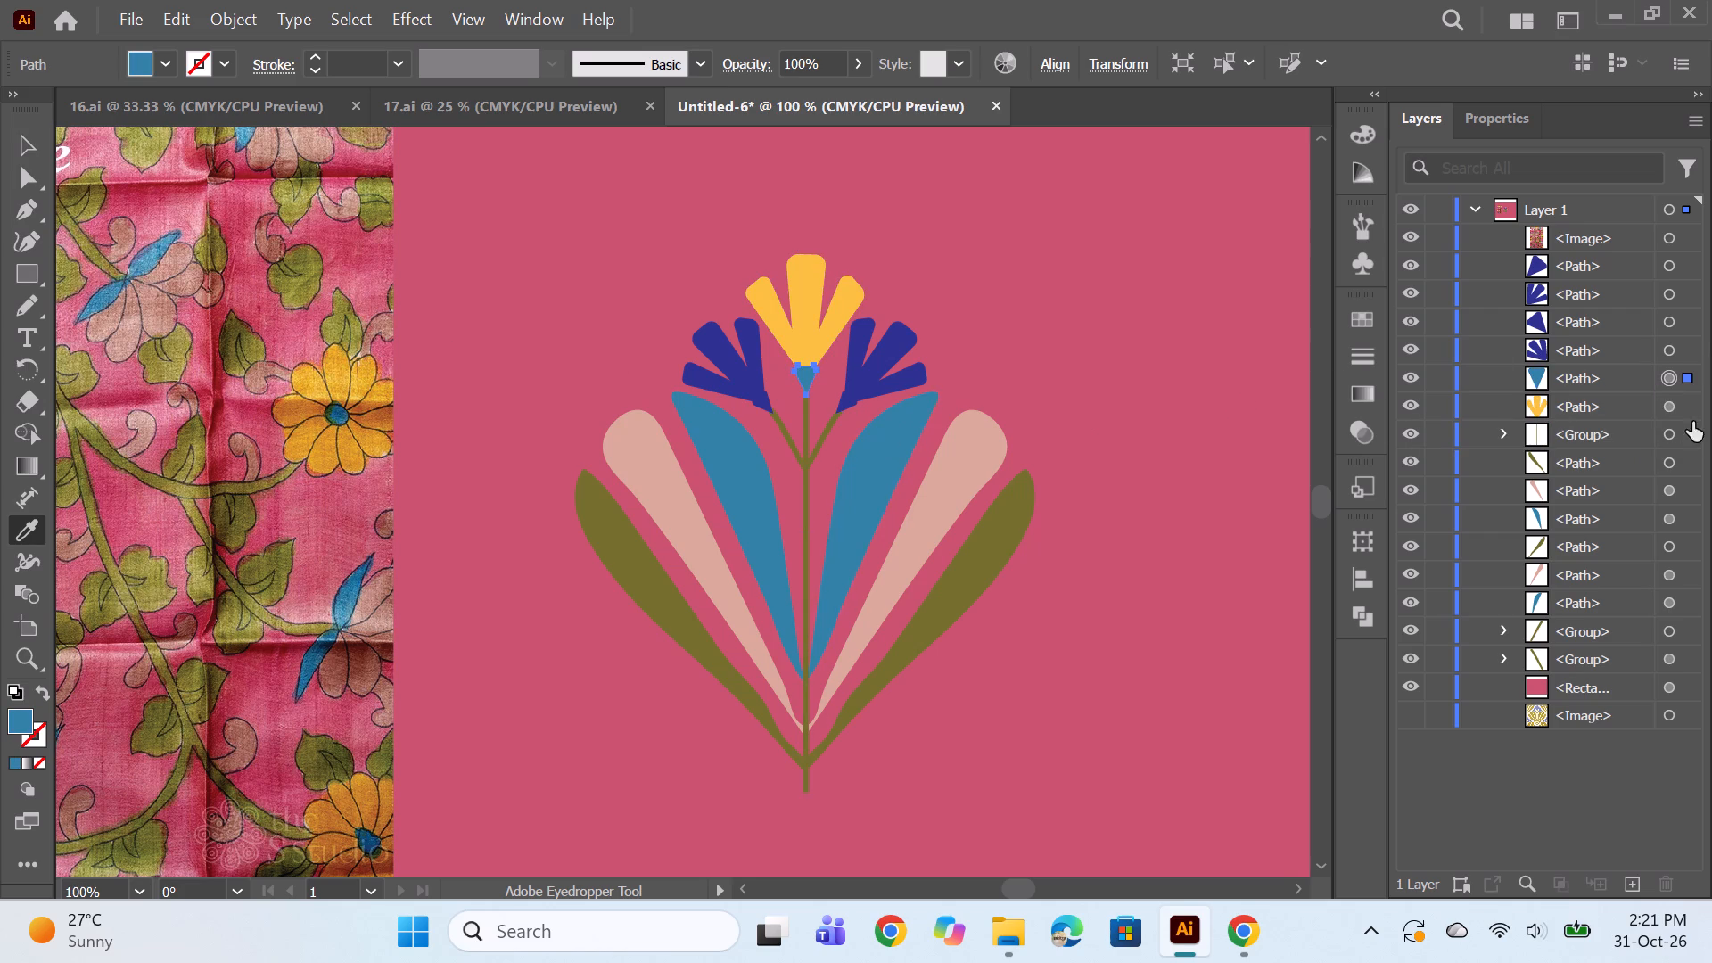
pyautogui.click(976, 457)
pyautogui.click(868, 454)
# Recolour the two side flowers to match the top flower, with yellow petals and blue bases.
pyautogui.click(1666, 350)
pyautogui.click(808, 339)
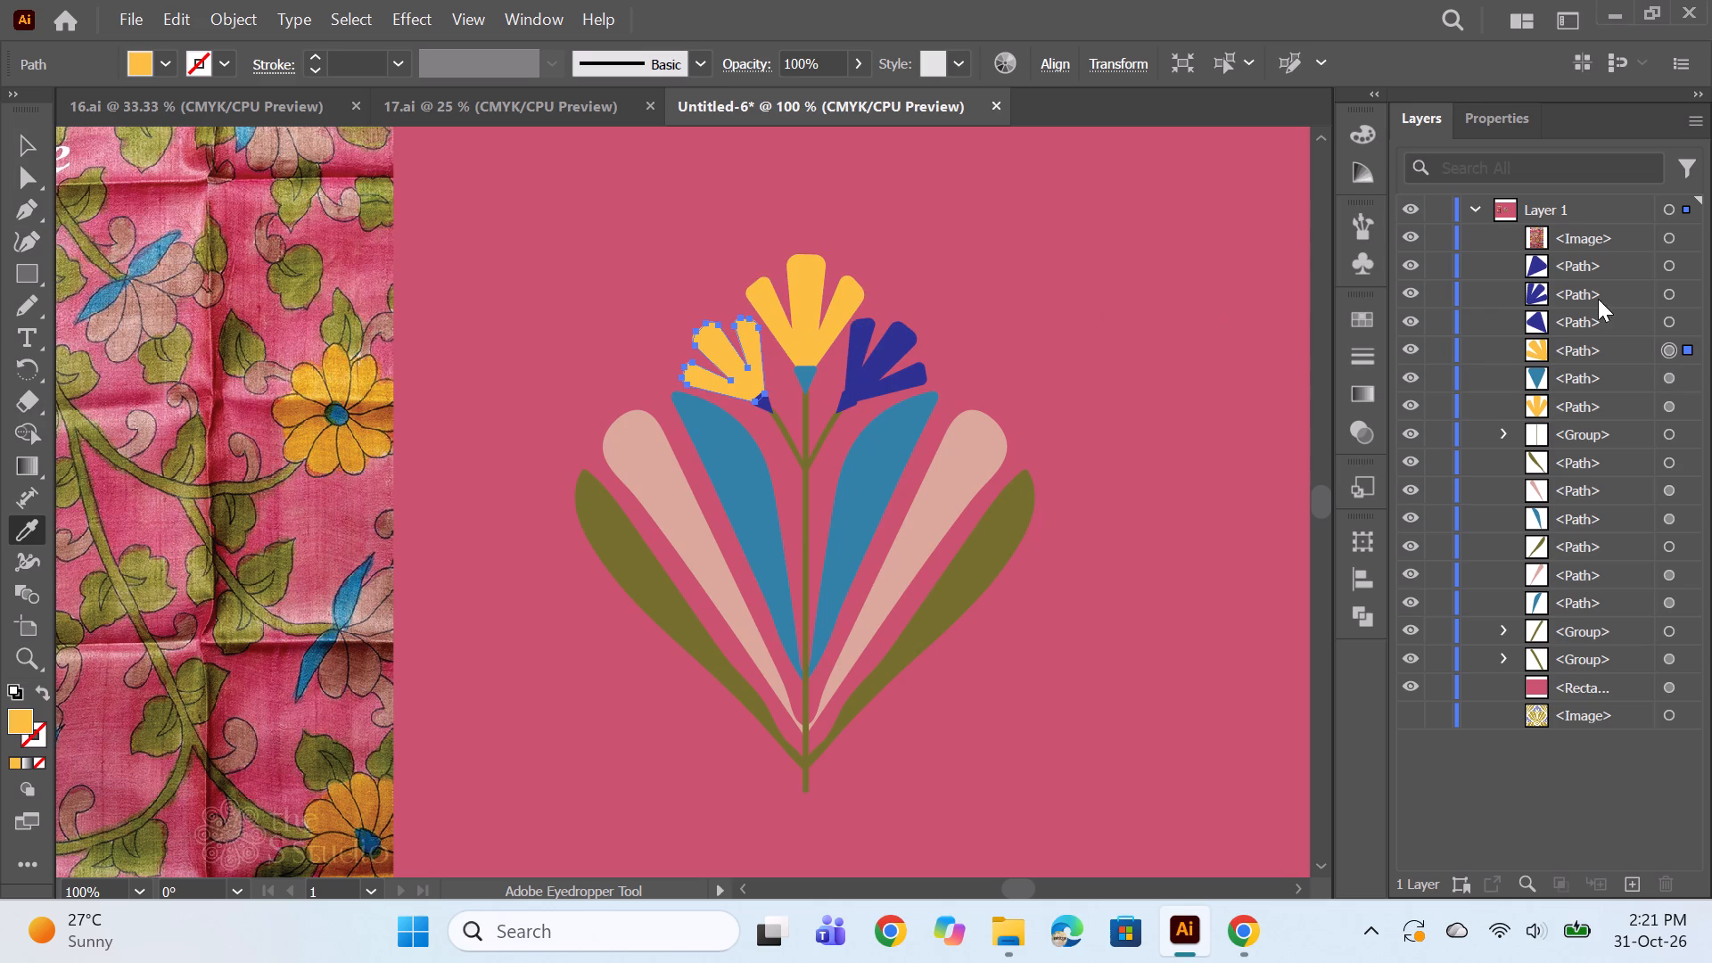
pyautogui.click(1671, 323)
pyautogui.click(805, 377)
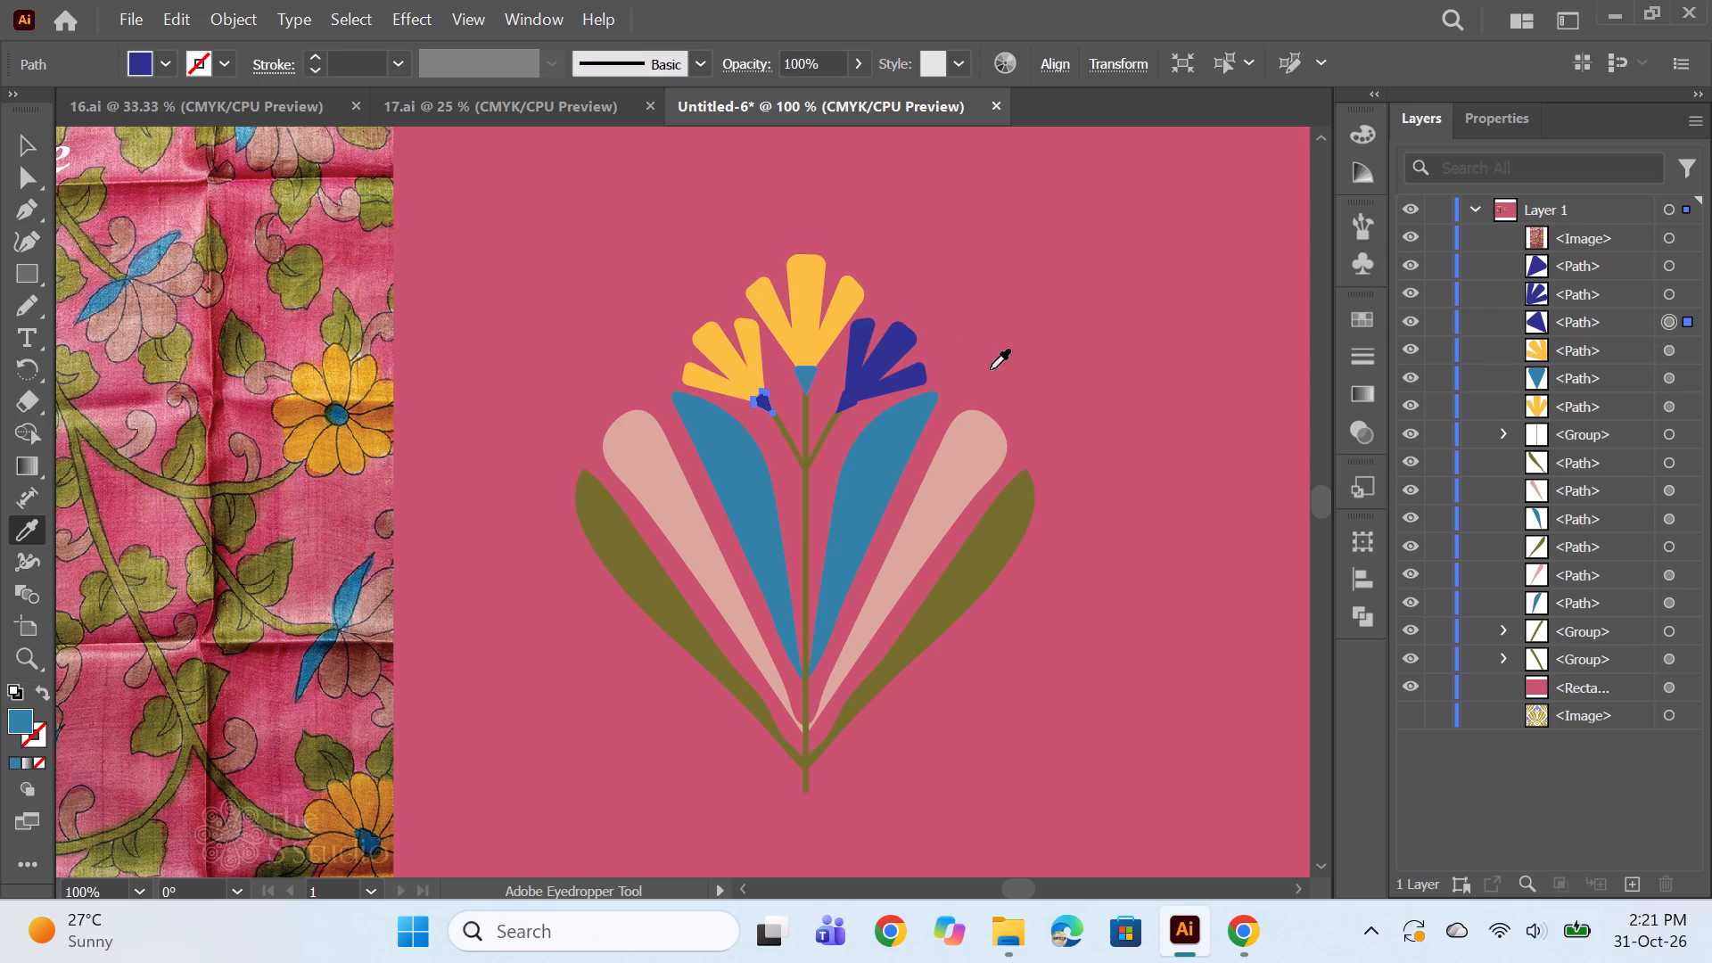
pyautogui.click(1669, 292)
pyautogui.click(808, 318)
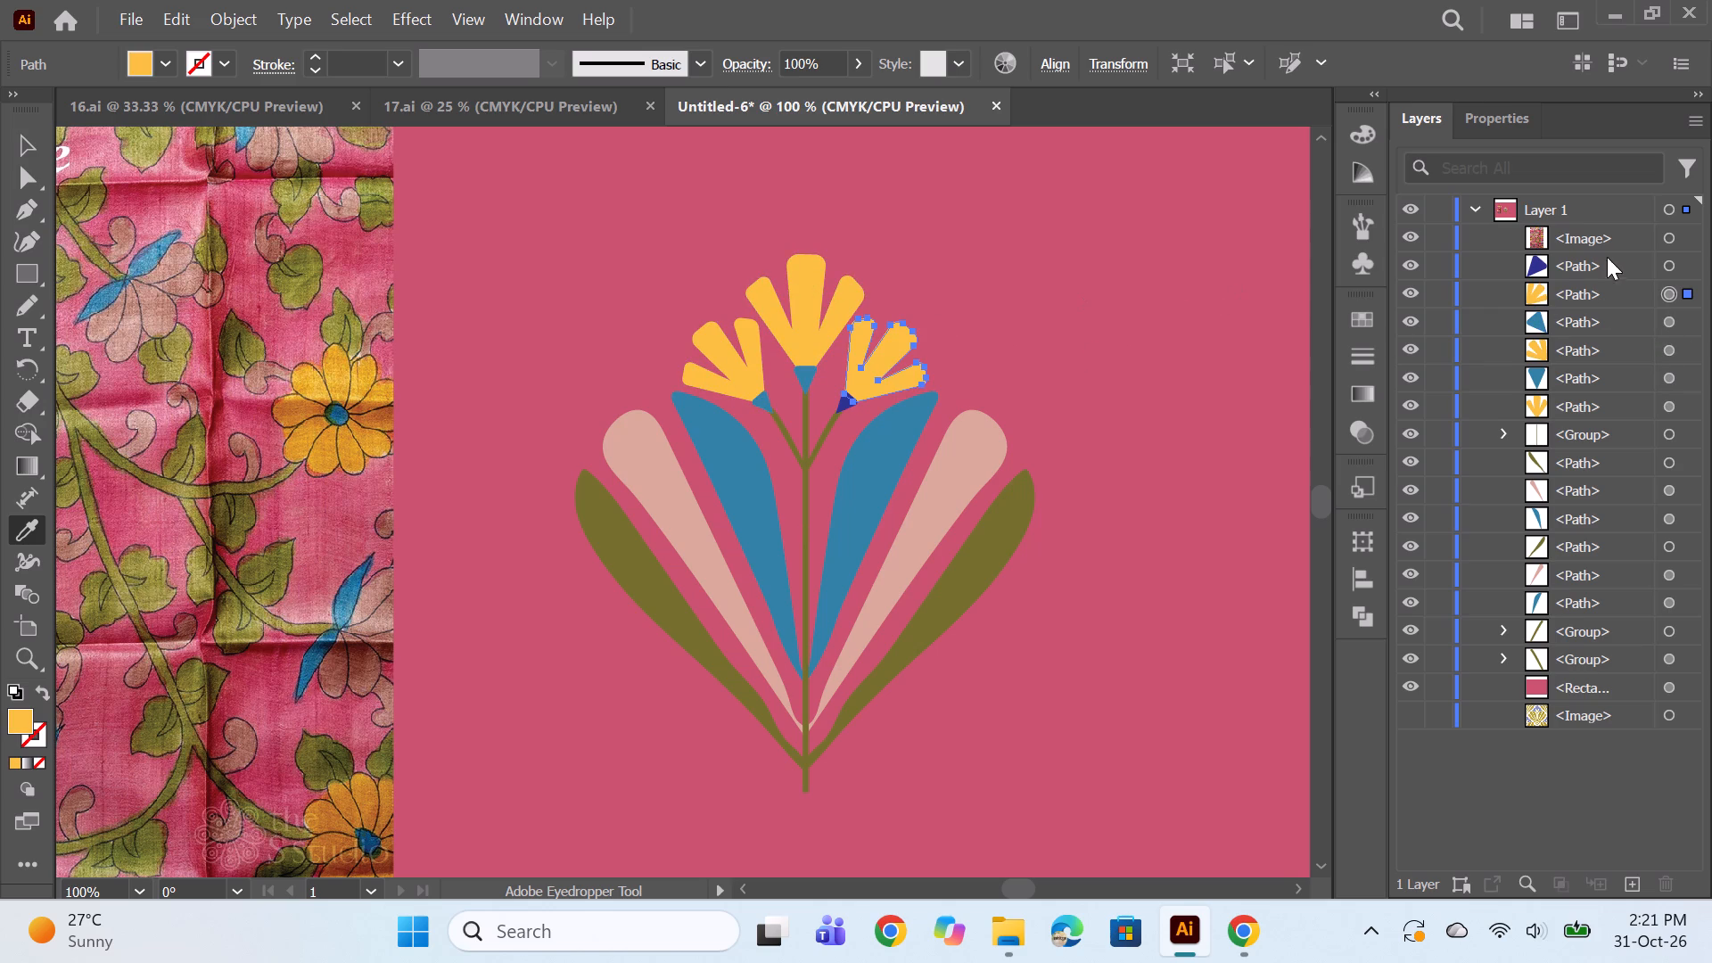
pyautogui.click(1684, 277)
pyautogui.click(885, 457)
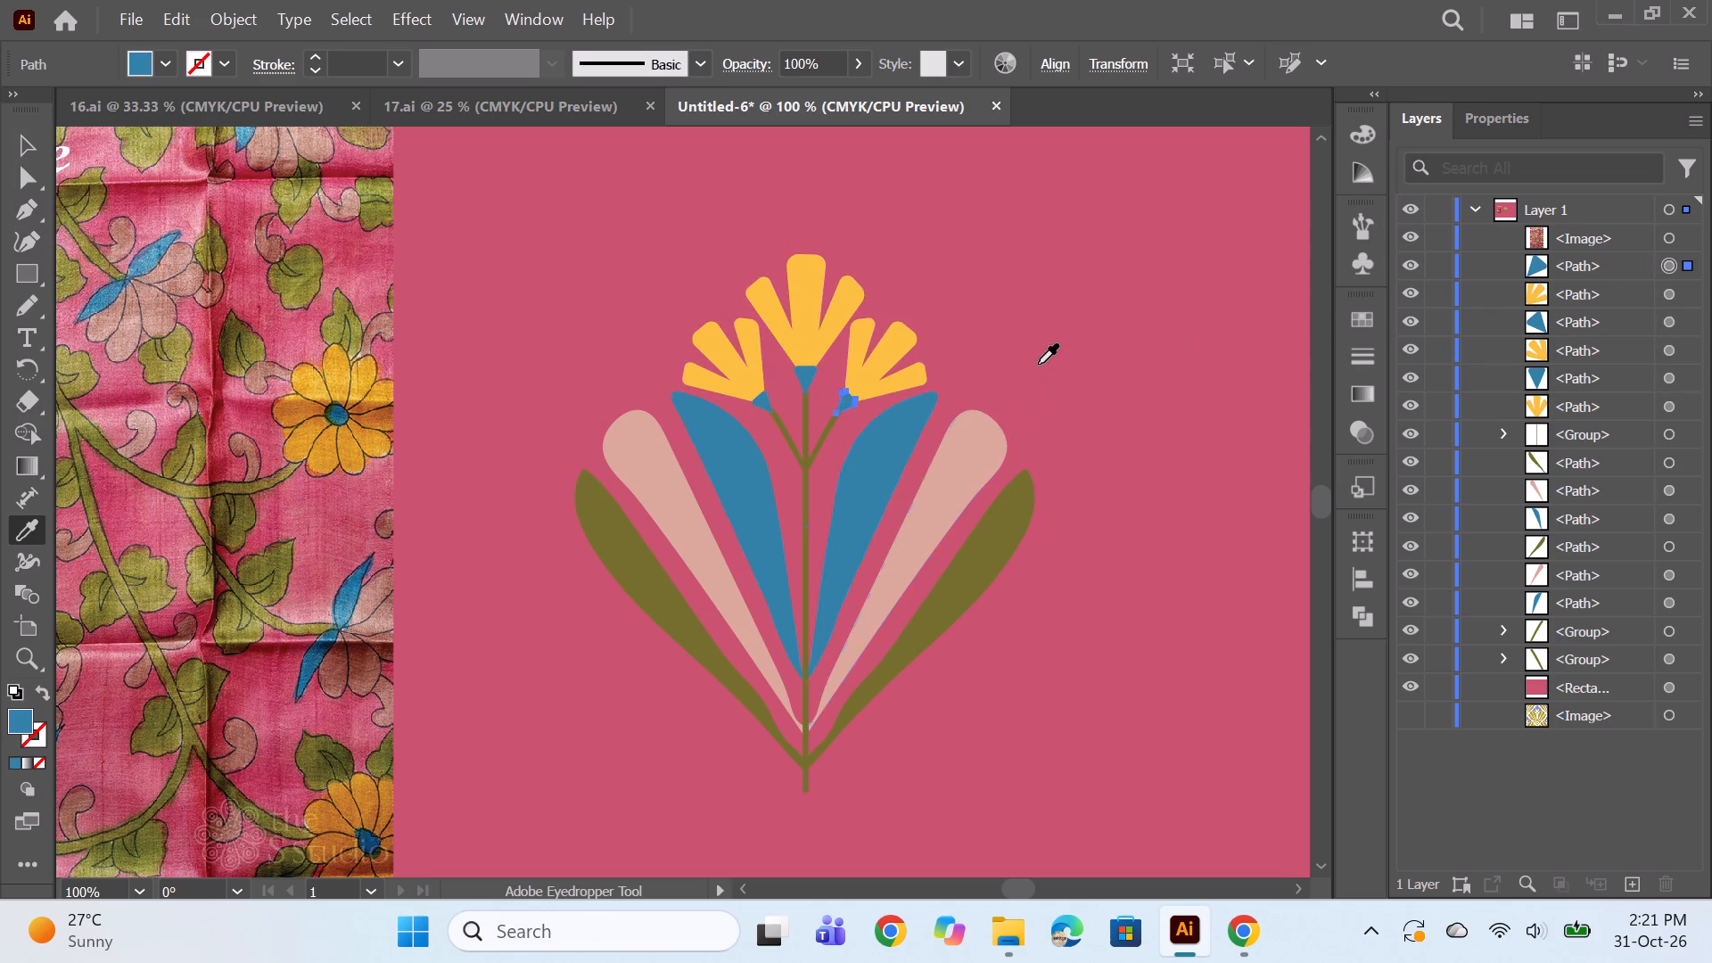
# Delete the fabric reference image from the artboard.
pyautogui.keyDown('alt'); pyautogui.scroll(-4, 1033, 362); pyautogui.keyUp('alt')
pyautogui.press('space')
pyautogui.press('space')
pyautogui.moveTo(1064, 486); pyautogui.dragTo(909, 552)
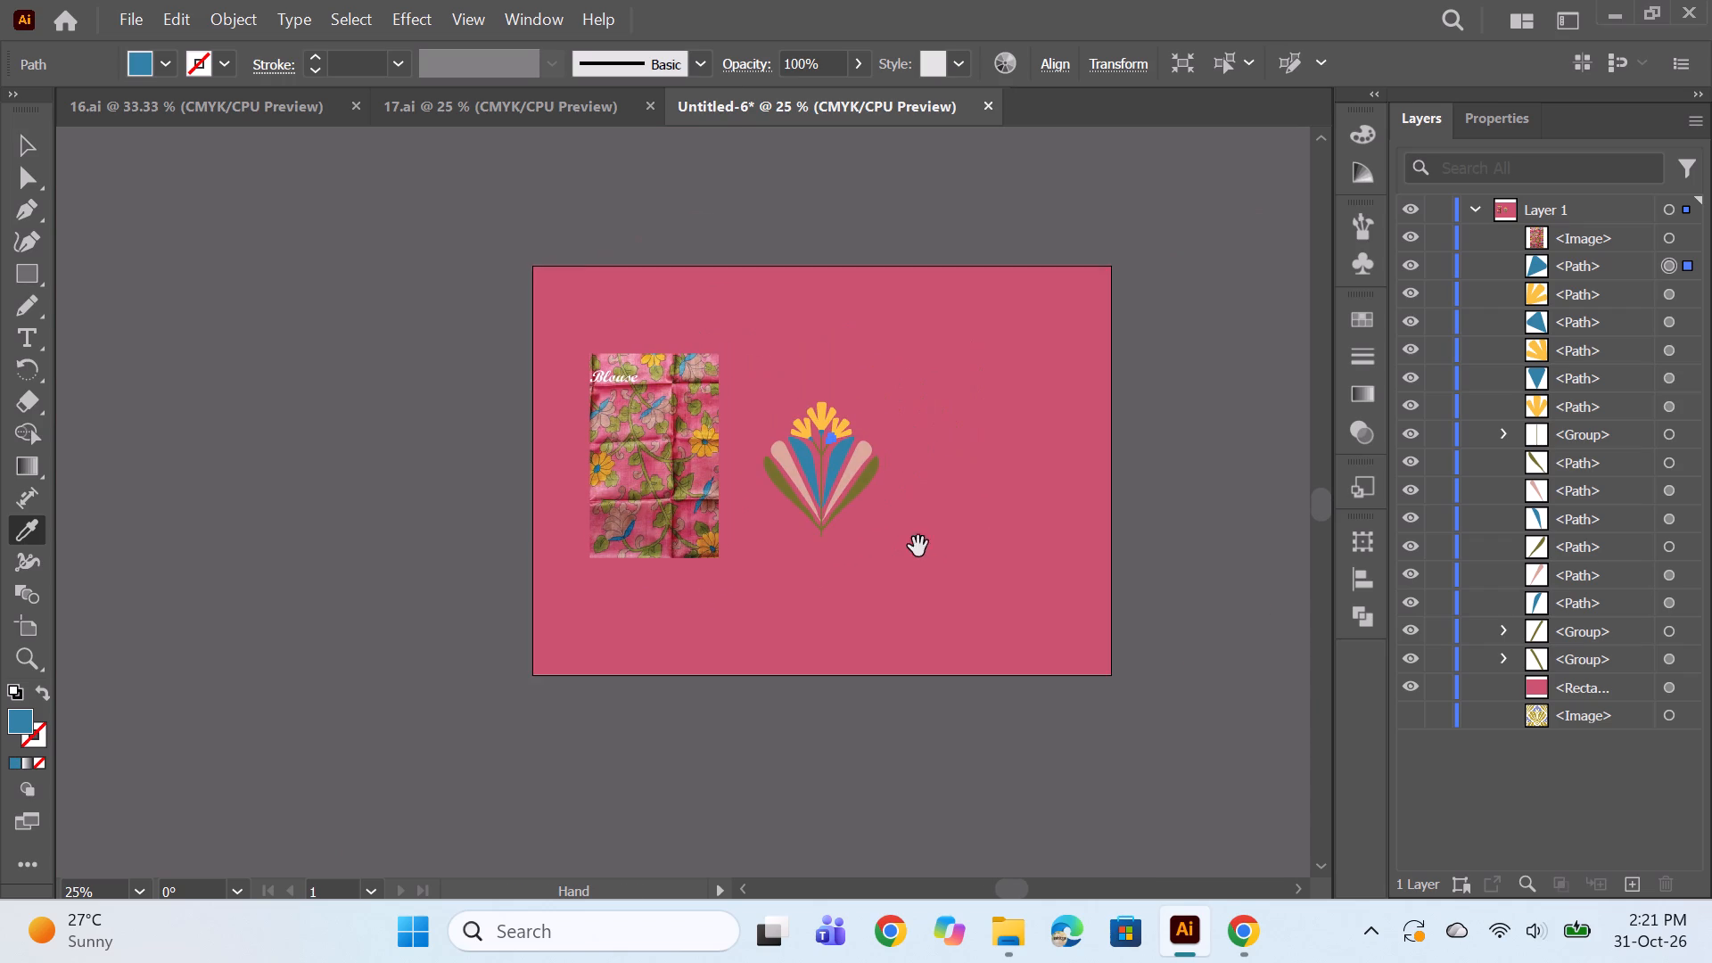
pyautogui.click(22, 139)
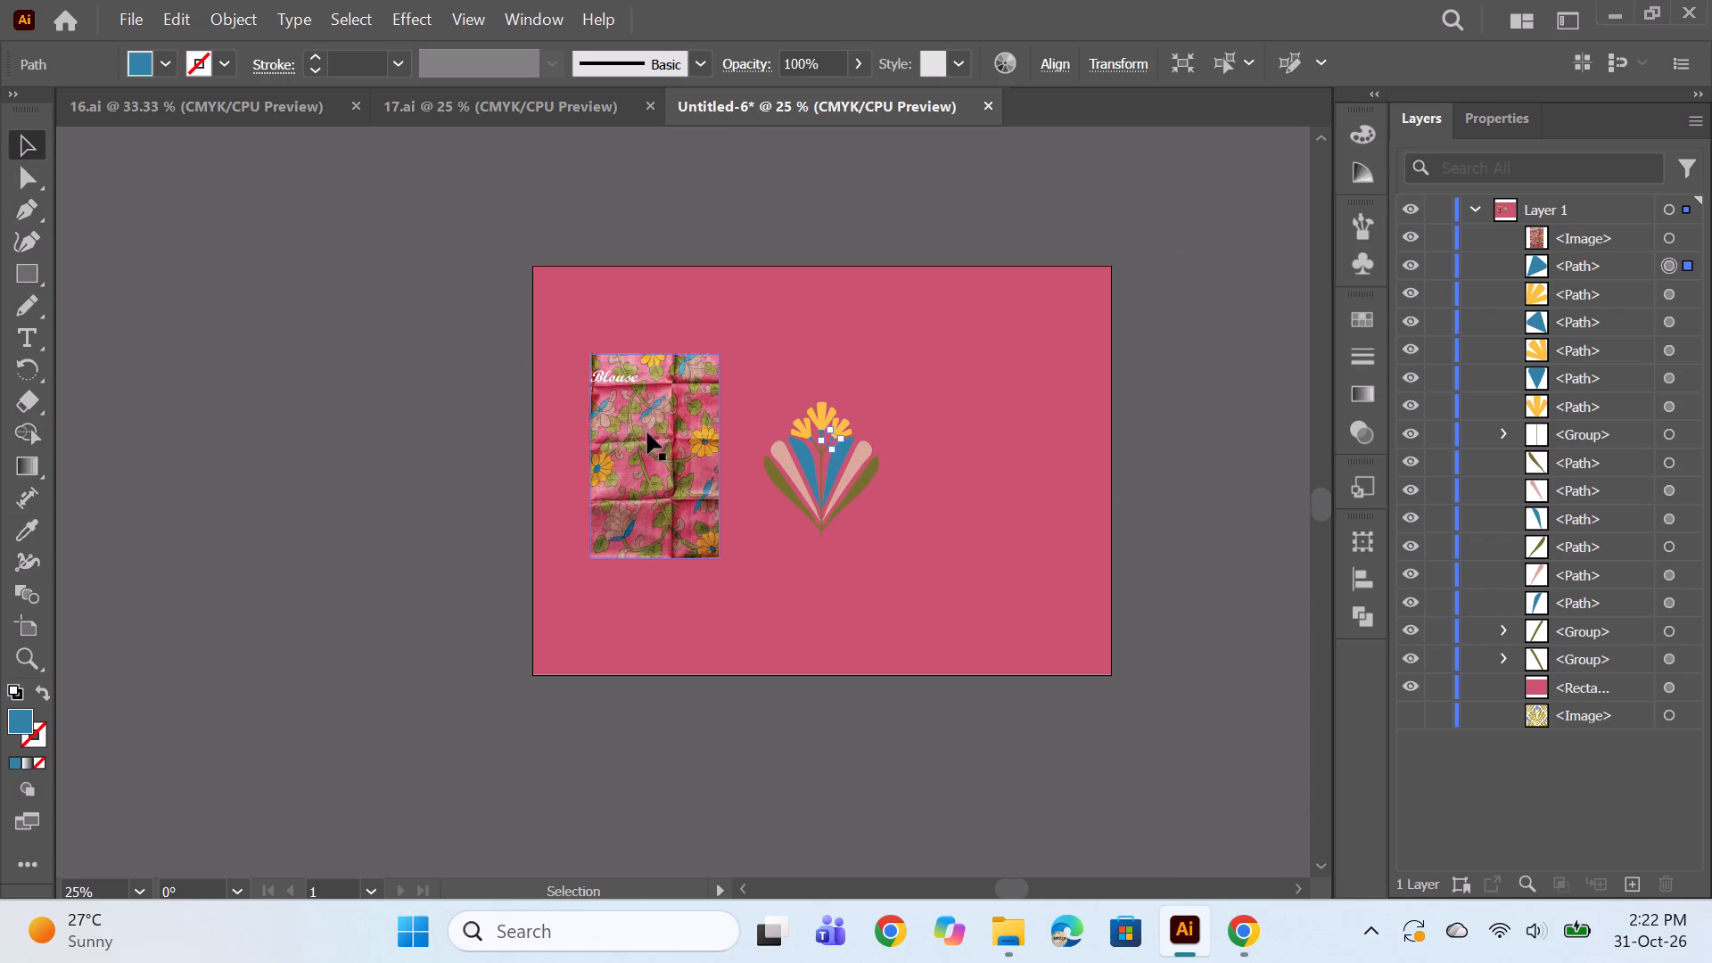
pyautogui.click(663, 446)
pyautogui.press('BackSpace')
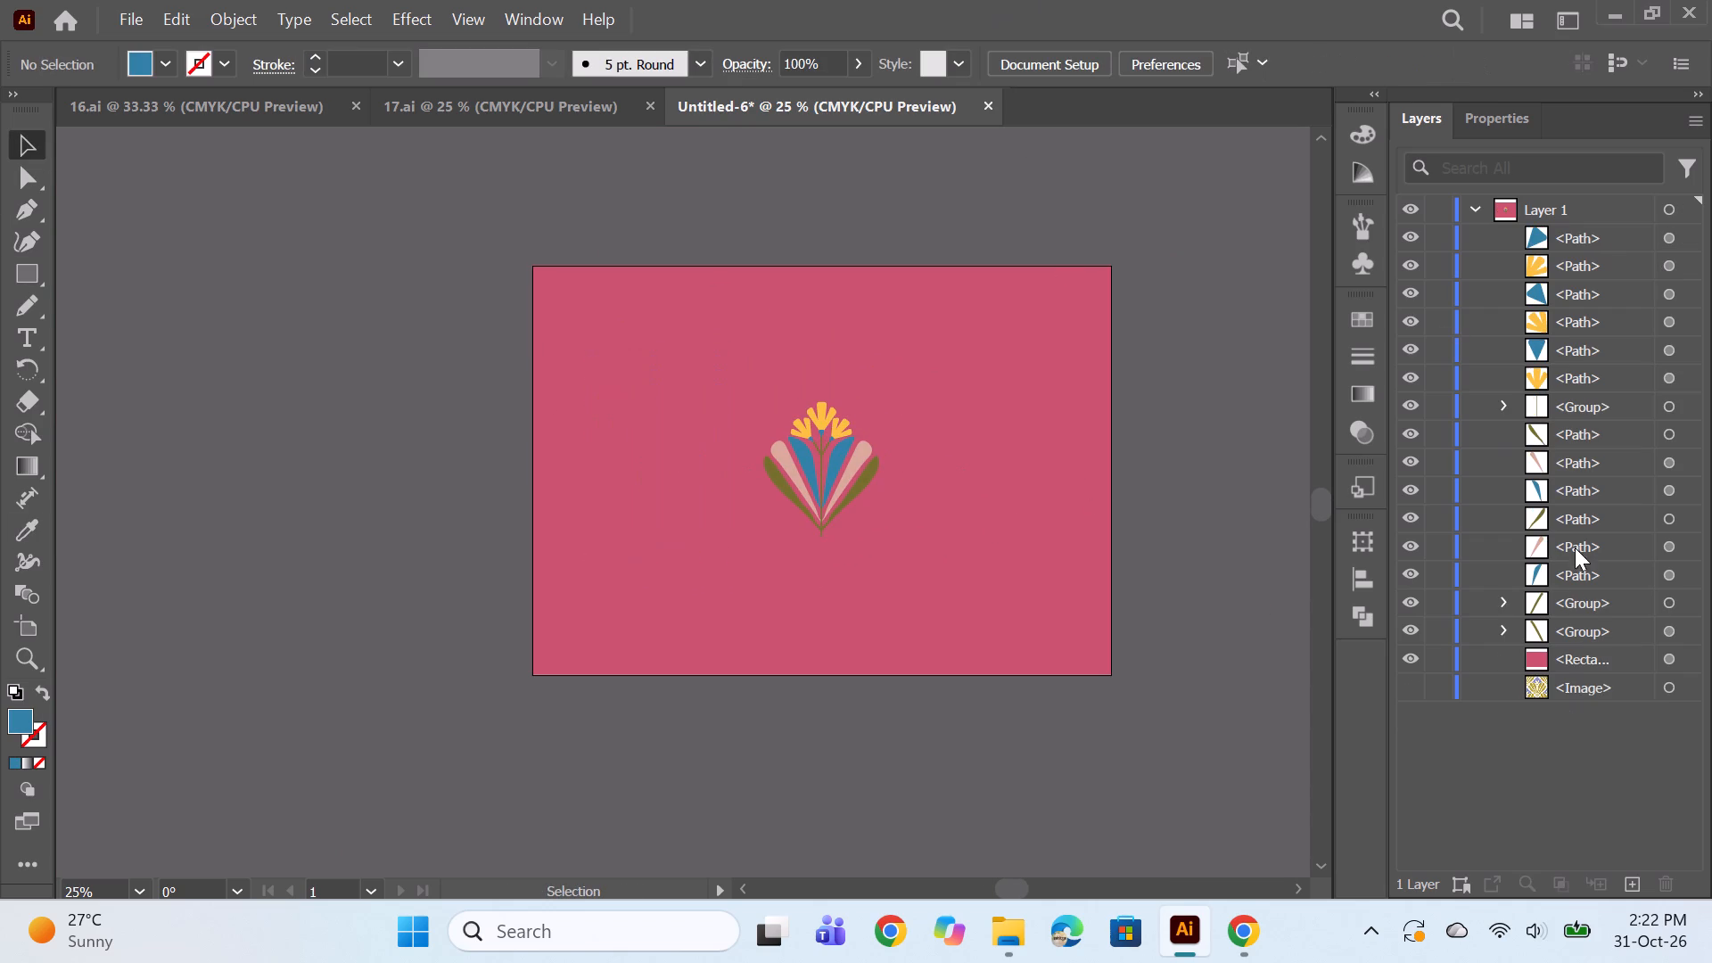
# Change the fill of the stems and both outer petals from olive to the deeper green 495E0E.
pyautogui.click(1677, 632)
pyautogui.keyDown('ctrl'); pyautogui.click(1673, 611); pyautogui.keyUp('ctrl')
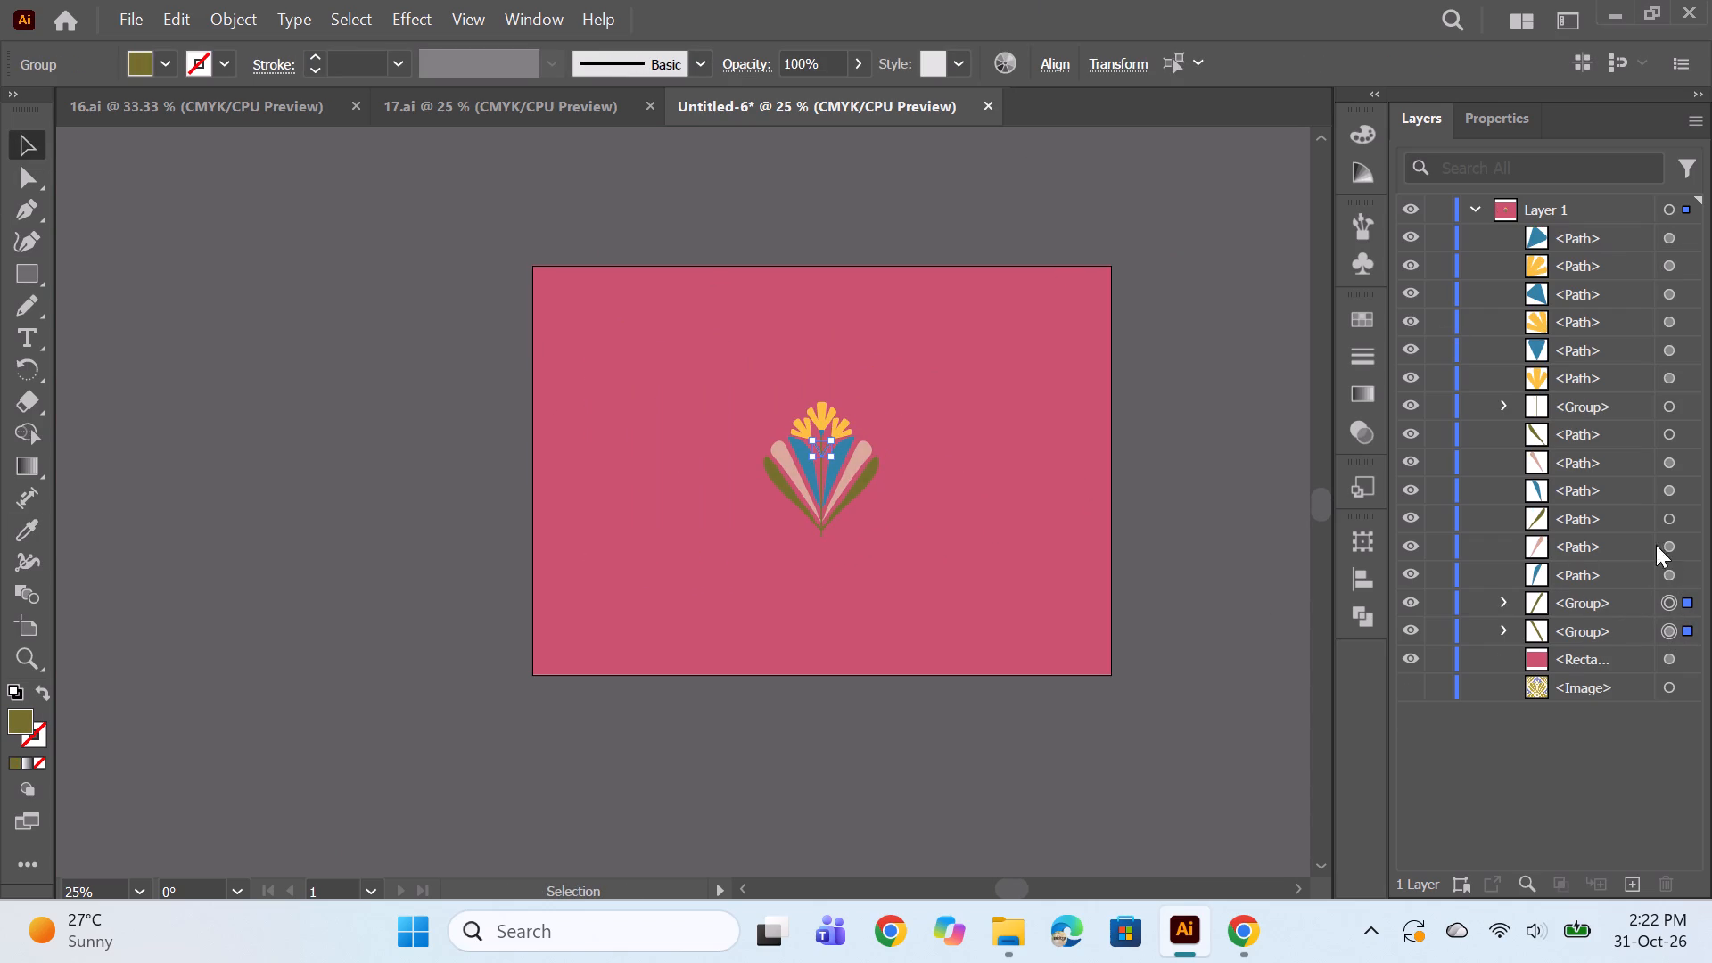
pyautogui.keyDown('ctrl'); pyautogui.click(1660, 523); pyautogui.keyUp('ctrl')
pyautogui.keyDown('ctrl'); pyautogui.click(1666, 435); pyautogui.keyUp('ctrl')
pyautogui.keyDown('ctrl'); pyautogui.click(1667, 409); pyautogui.keyUp('ctrl')
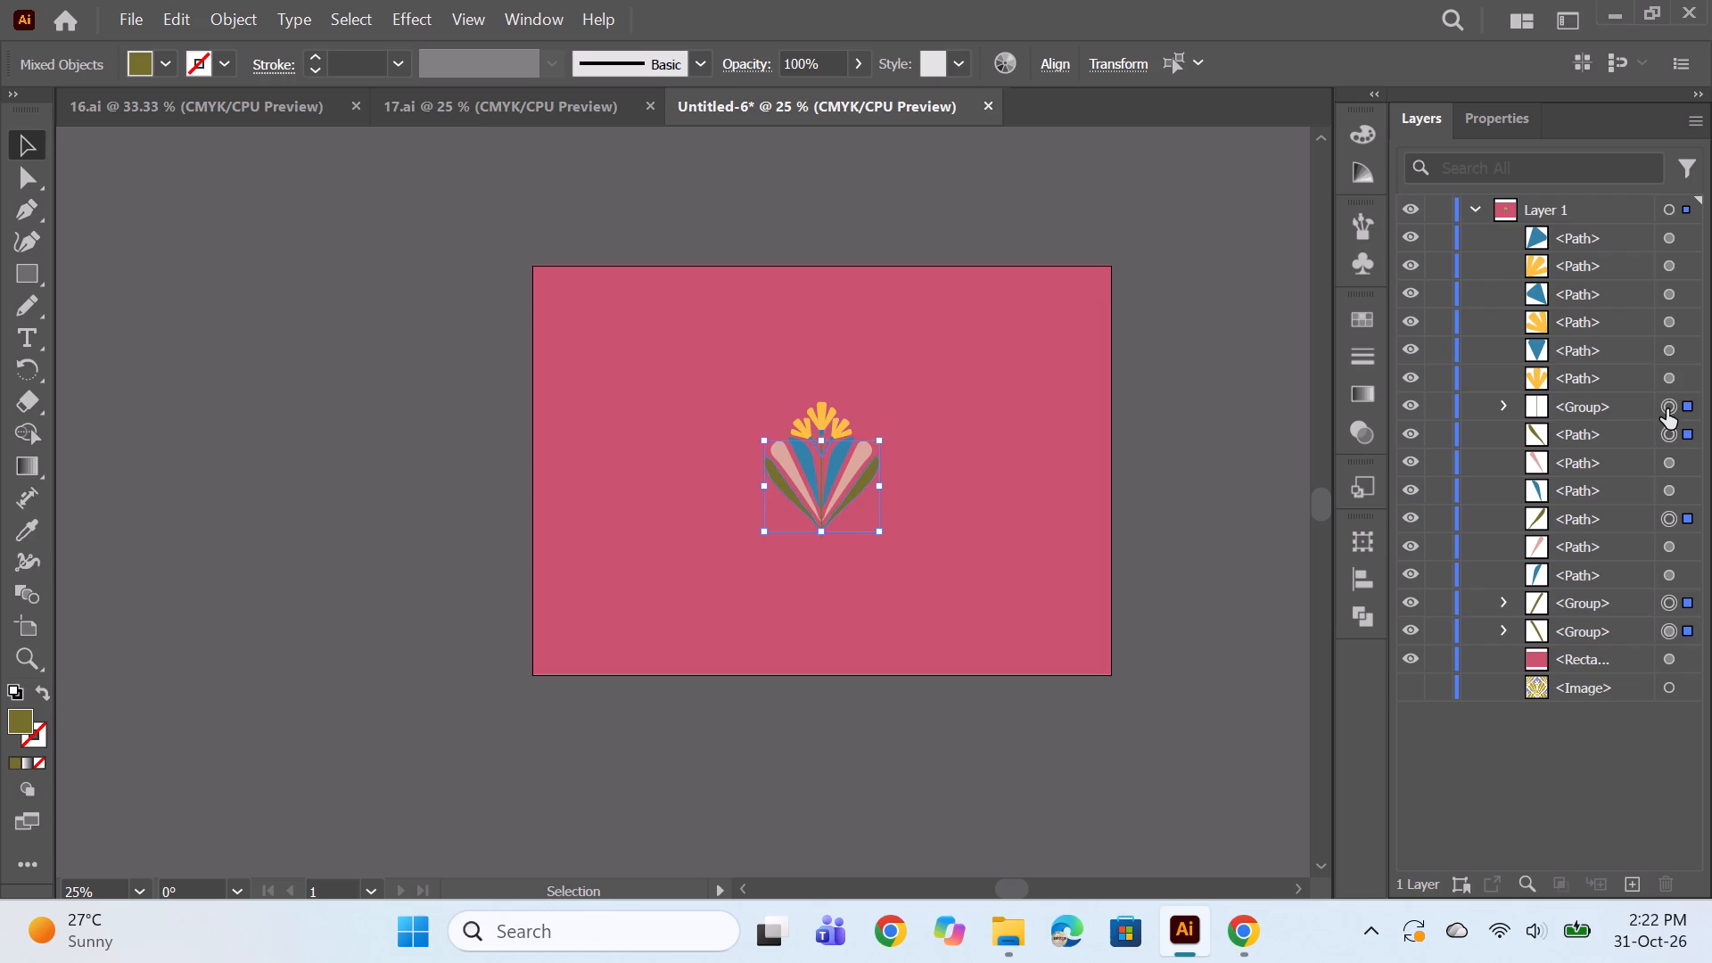
pyautogui.doubleClick(10, 720)
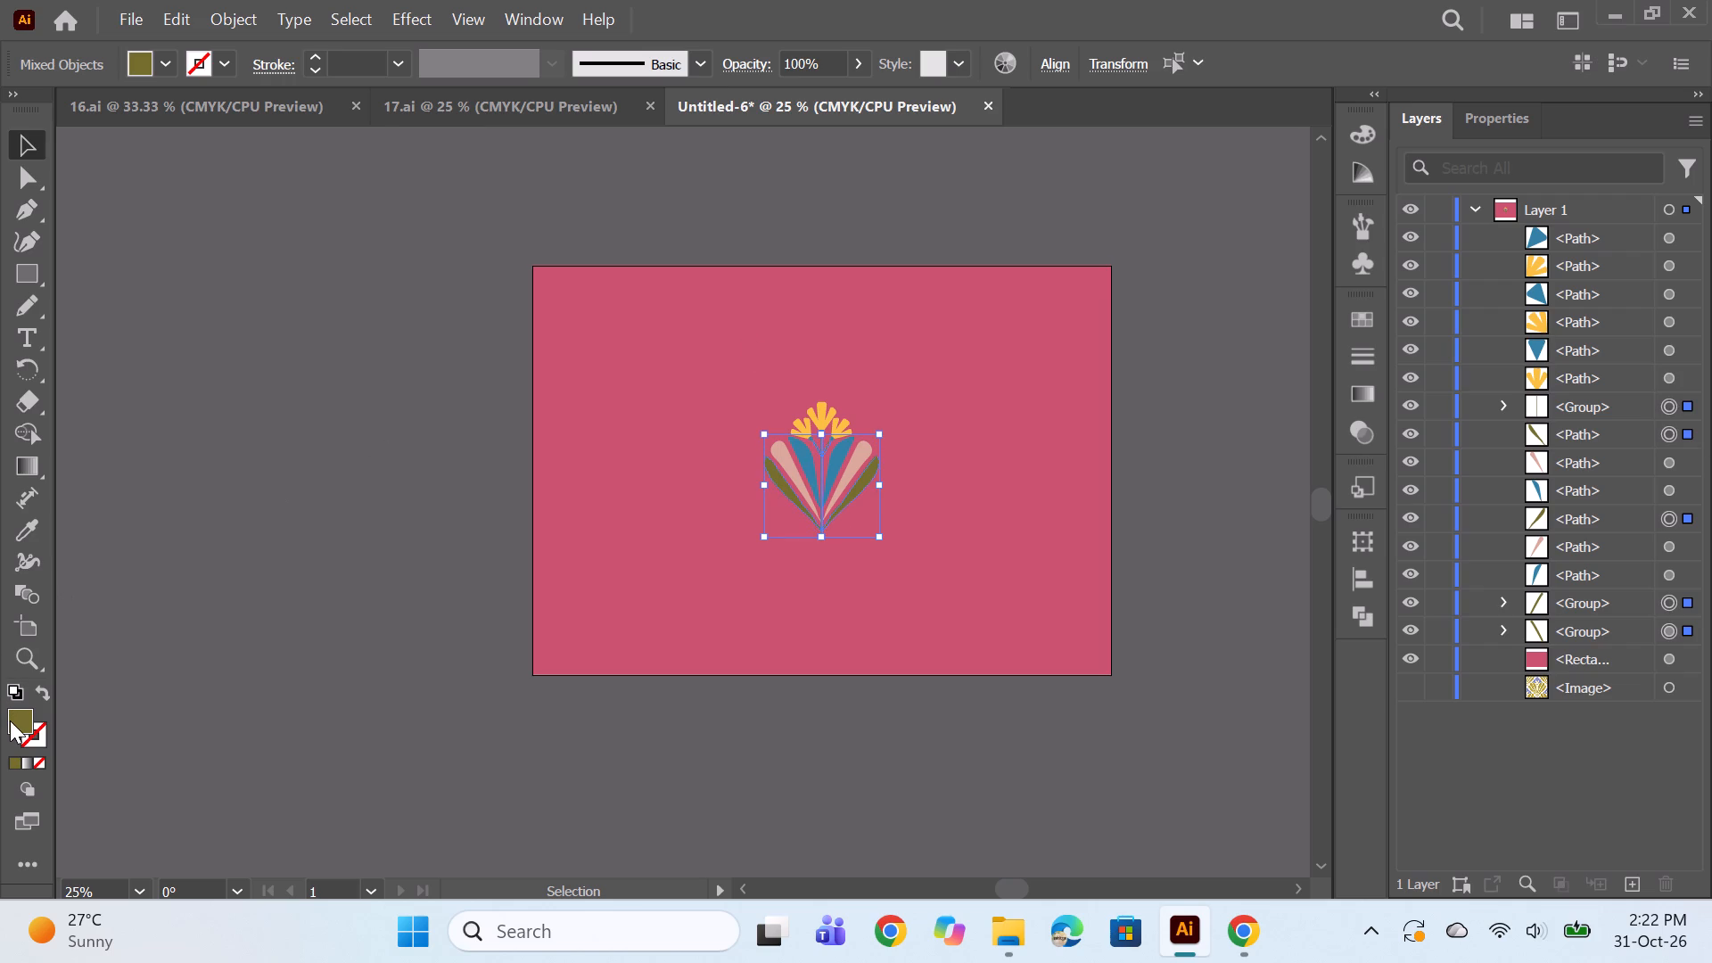
pyautogui.click(1506, 609)
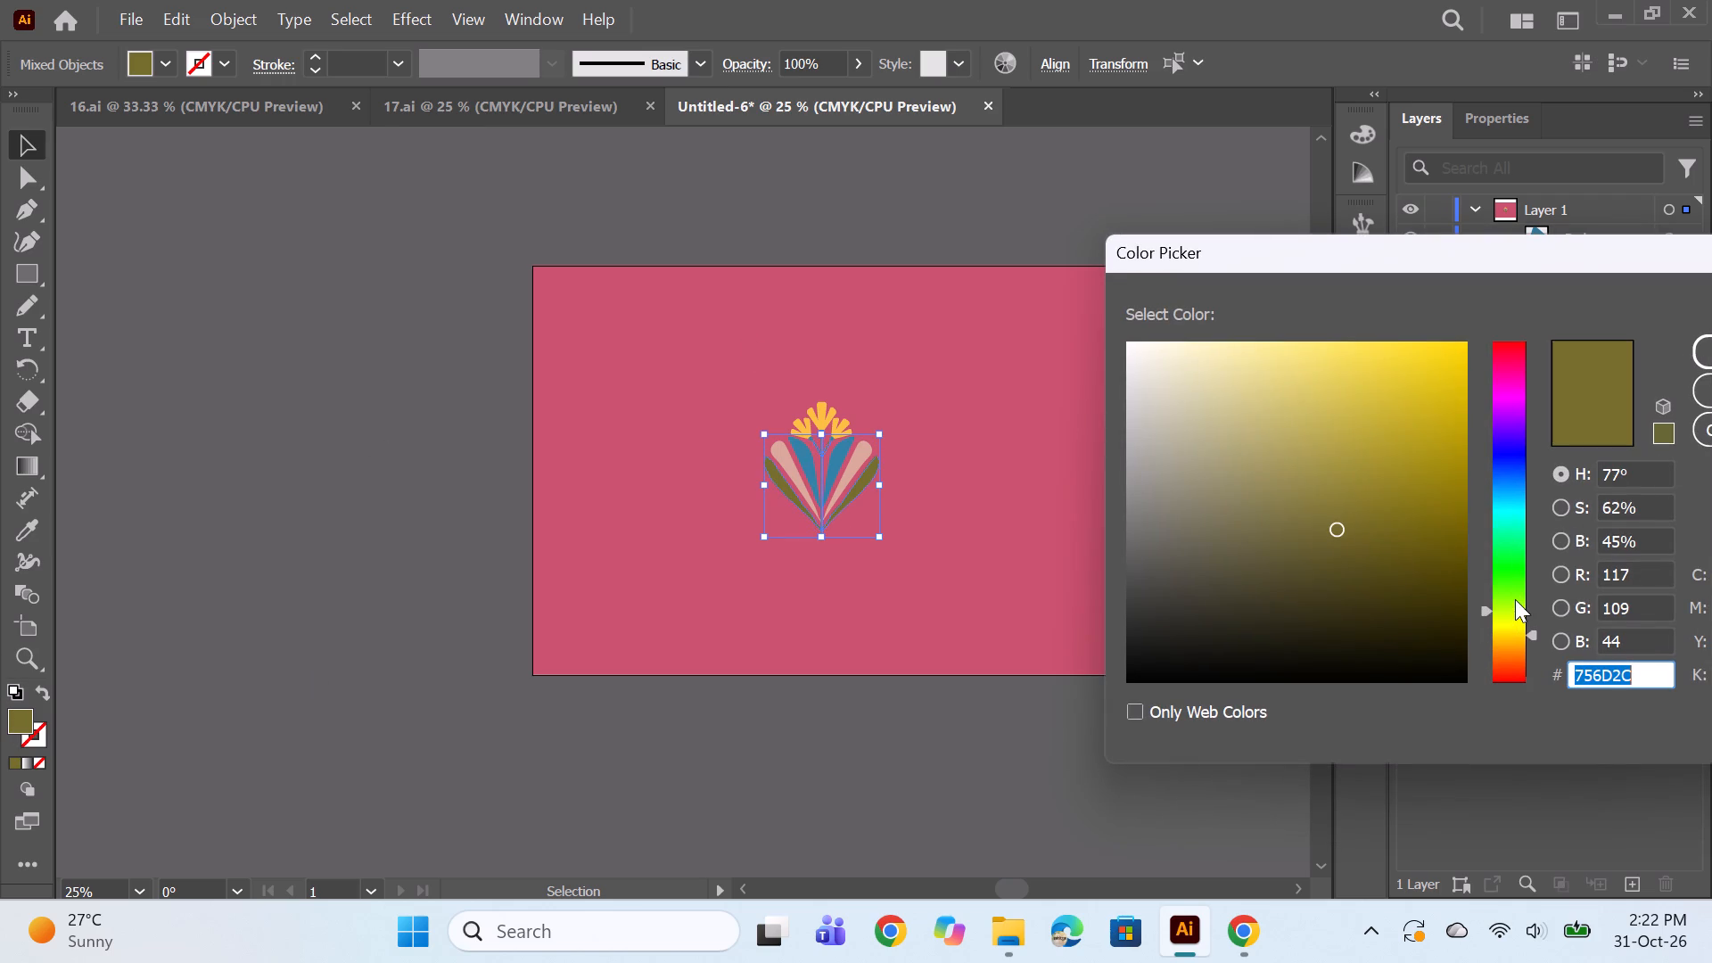
pyautogui.click(1396, 574)
pyautogui.click(1417, 555)
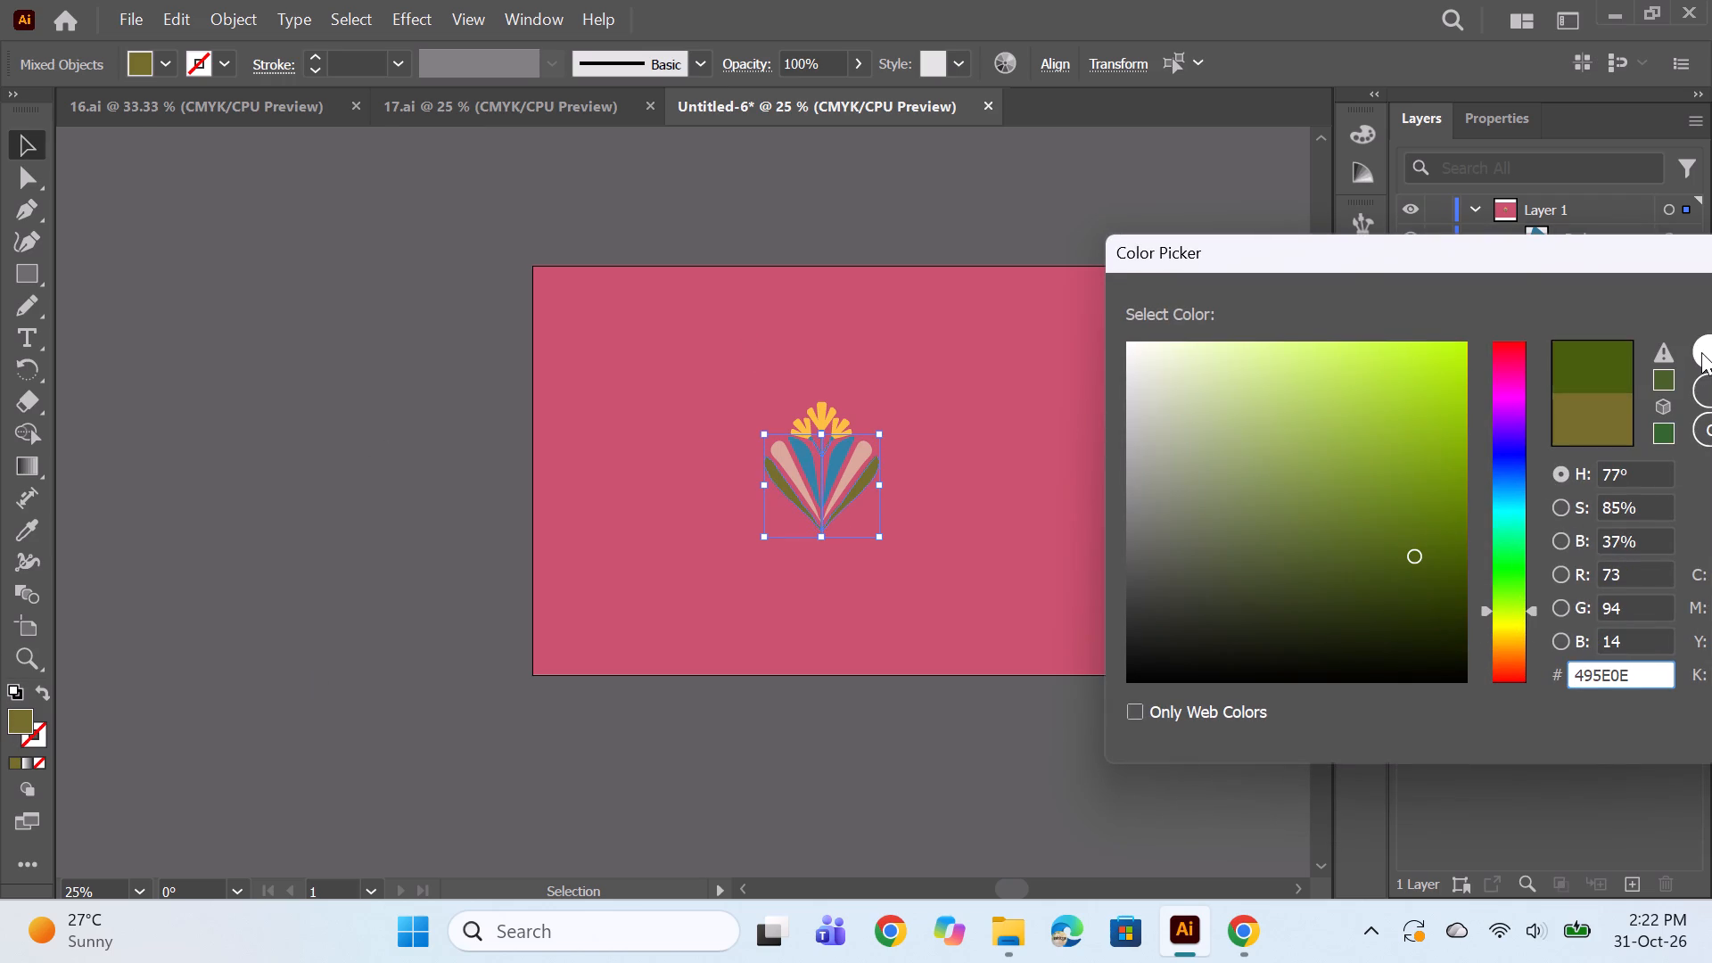
pyautogui.click(1701, 352)
pyautogui.keyDown('ctrl'); pyautogui.click(1215, 522); pyautogui.keyUp('ctrl')
# Lighten the fill of the two blue inner petals and the three blue flower bases to 4591AF.
pyautogui.press('space')
pyautogui.press('space')
pyautogui.press('space')
pyautogui.press('space')
pyautogui.press('space')
pyautogui.press('space')
pyautogui.press('space')
pyautogui.moveTo(1024, 578); pyautogui.dragTo(967, 593)
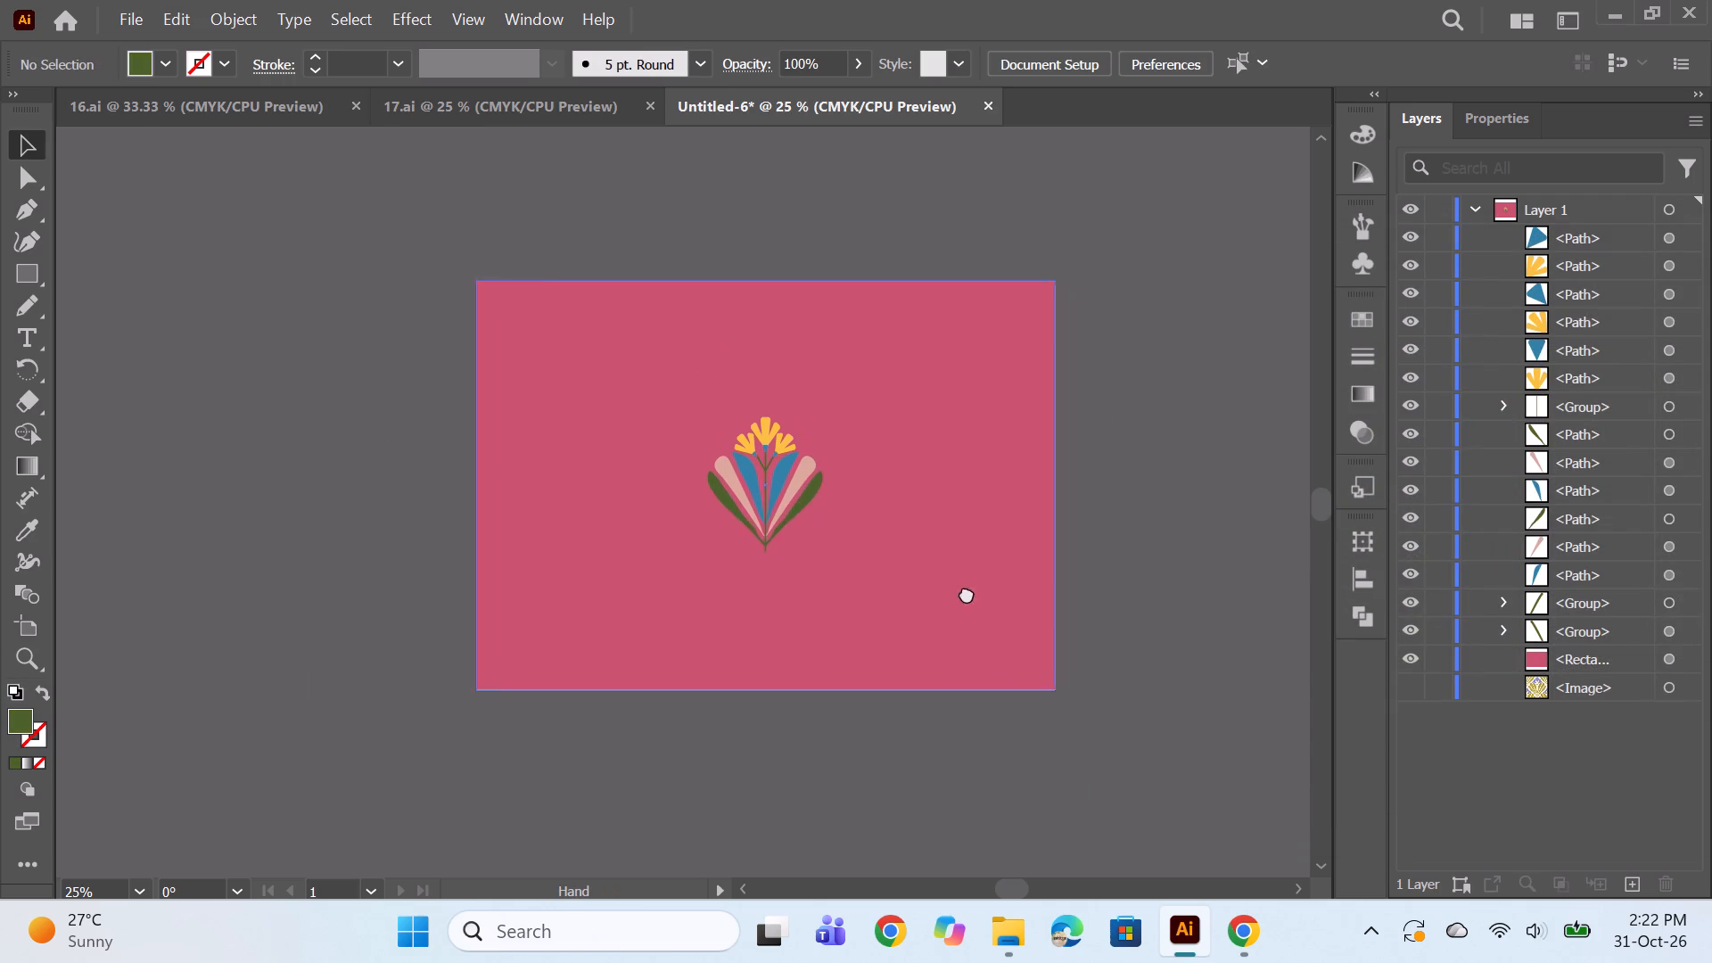
pyautogui.moveTo(967, 593); pyautogui.dragTo(896, 601)
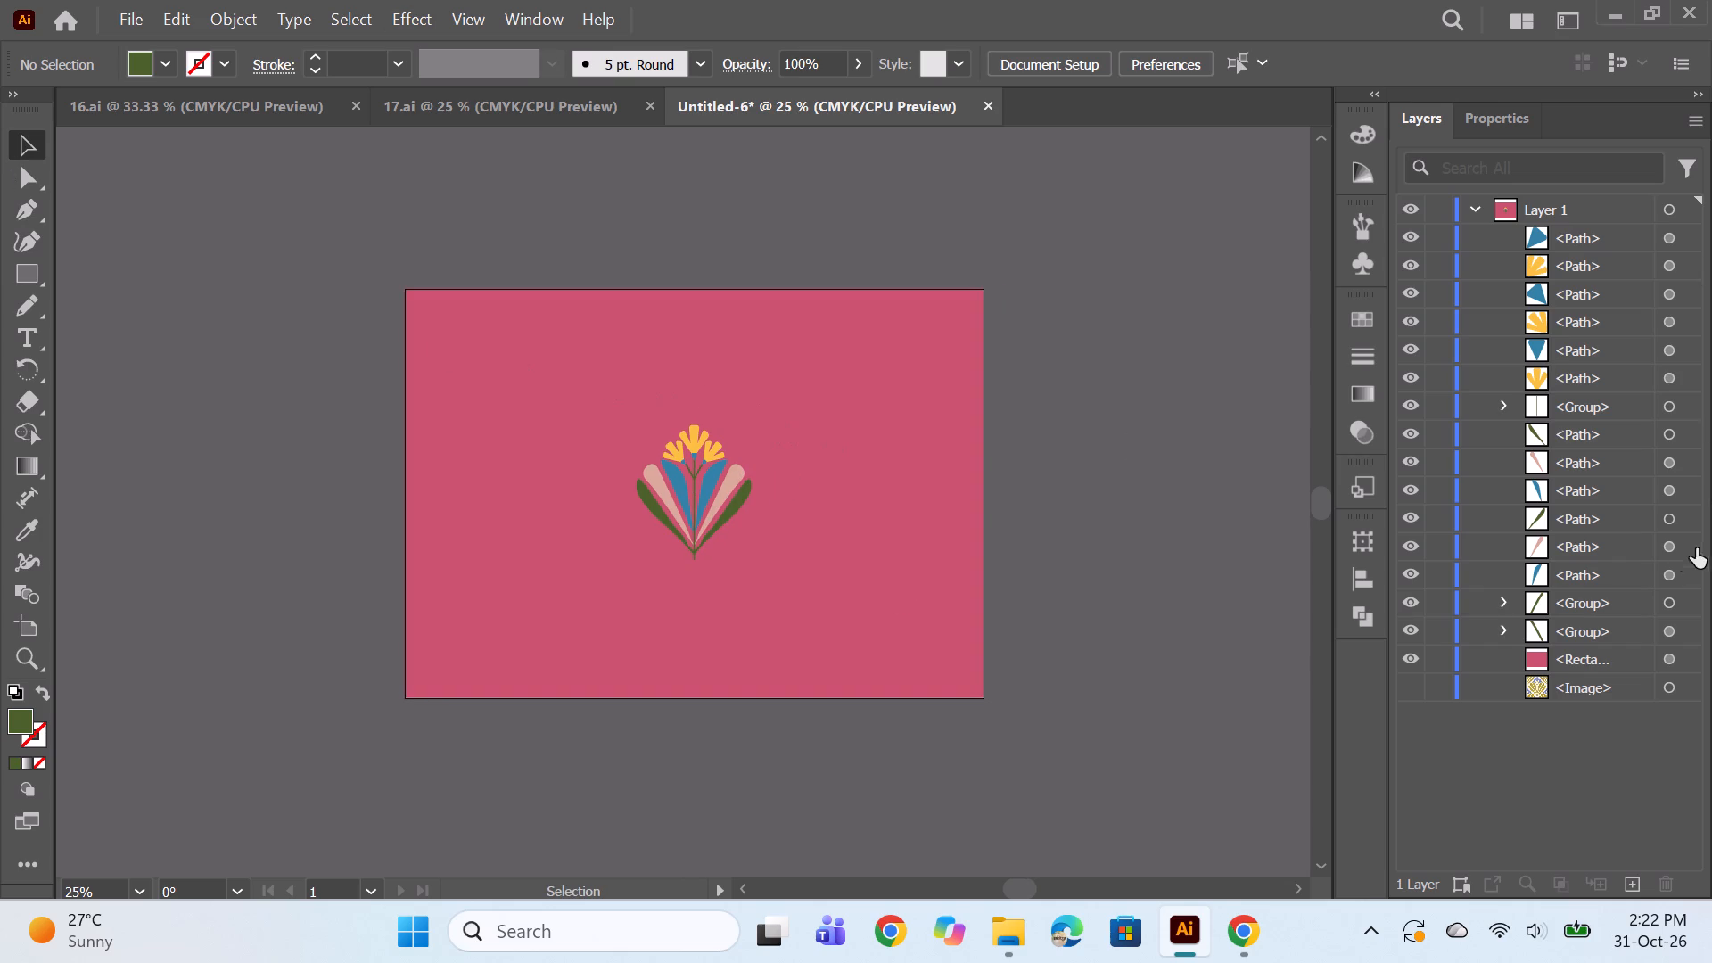
pyautogui.click(1671, 574)
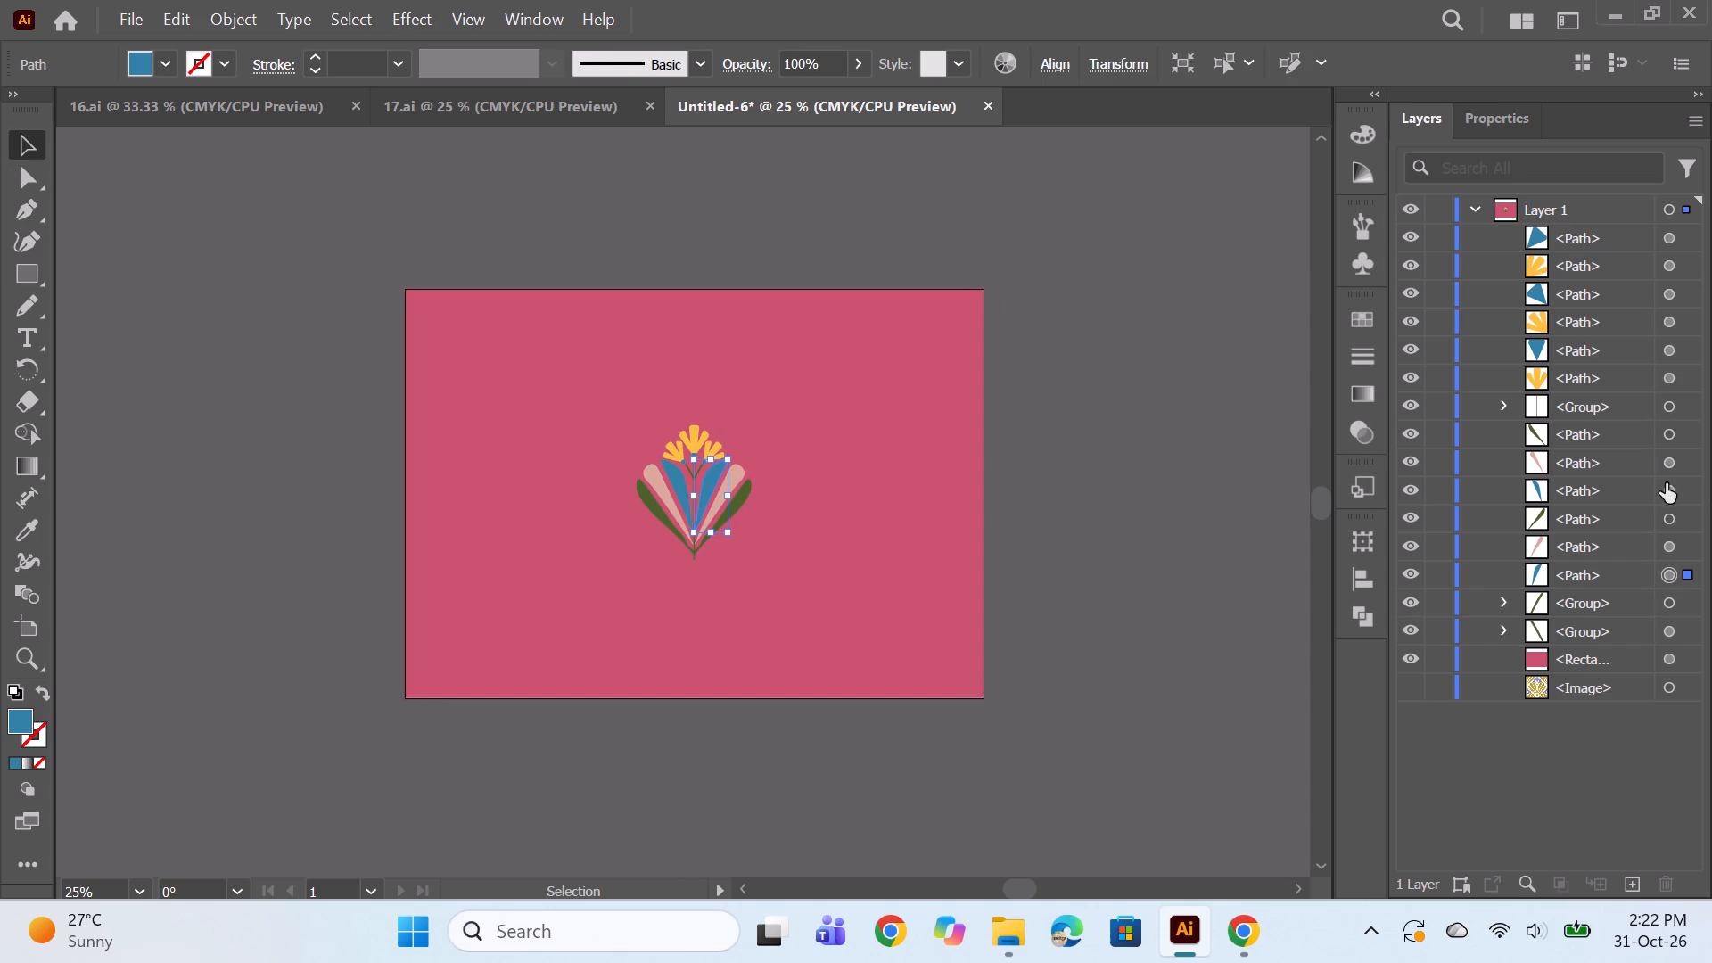
pyautogui.keyDown('ctrl'); pyautogui.click(1666, 483); pyautogui.keyUp('ctrl')
pyautogui.keyDown('ctrl'); pyautogui.click(1674, 344); pyautogui.keyUp('ctrl')
pyautogui.keyDown('ctrl'); pyautogui.click(1668, 293); pyautogui.keyUp('ctrl')
pyautogui.keyDown('ctrl'); pyautogui.click(1670, 241); pyautogui.keyUp('ctrl')
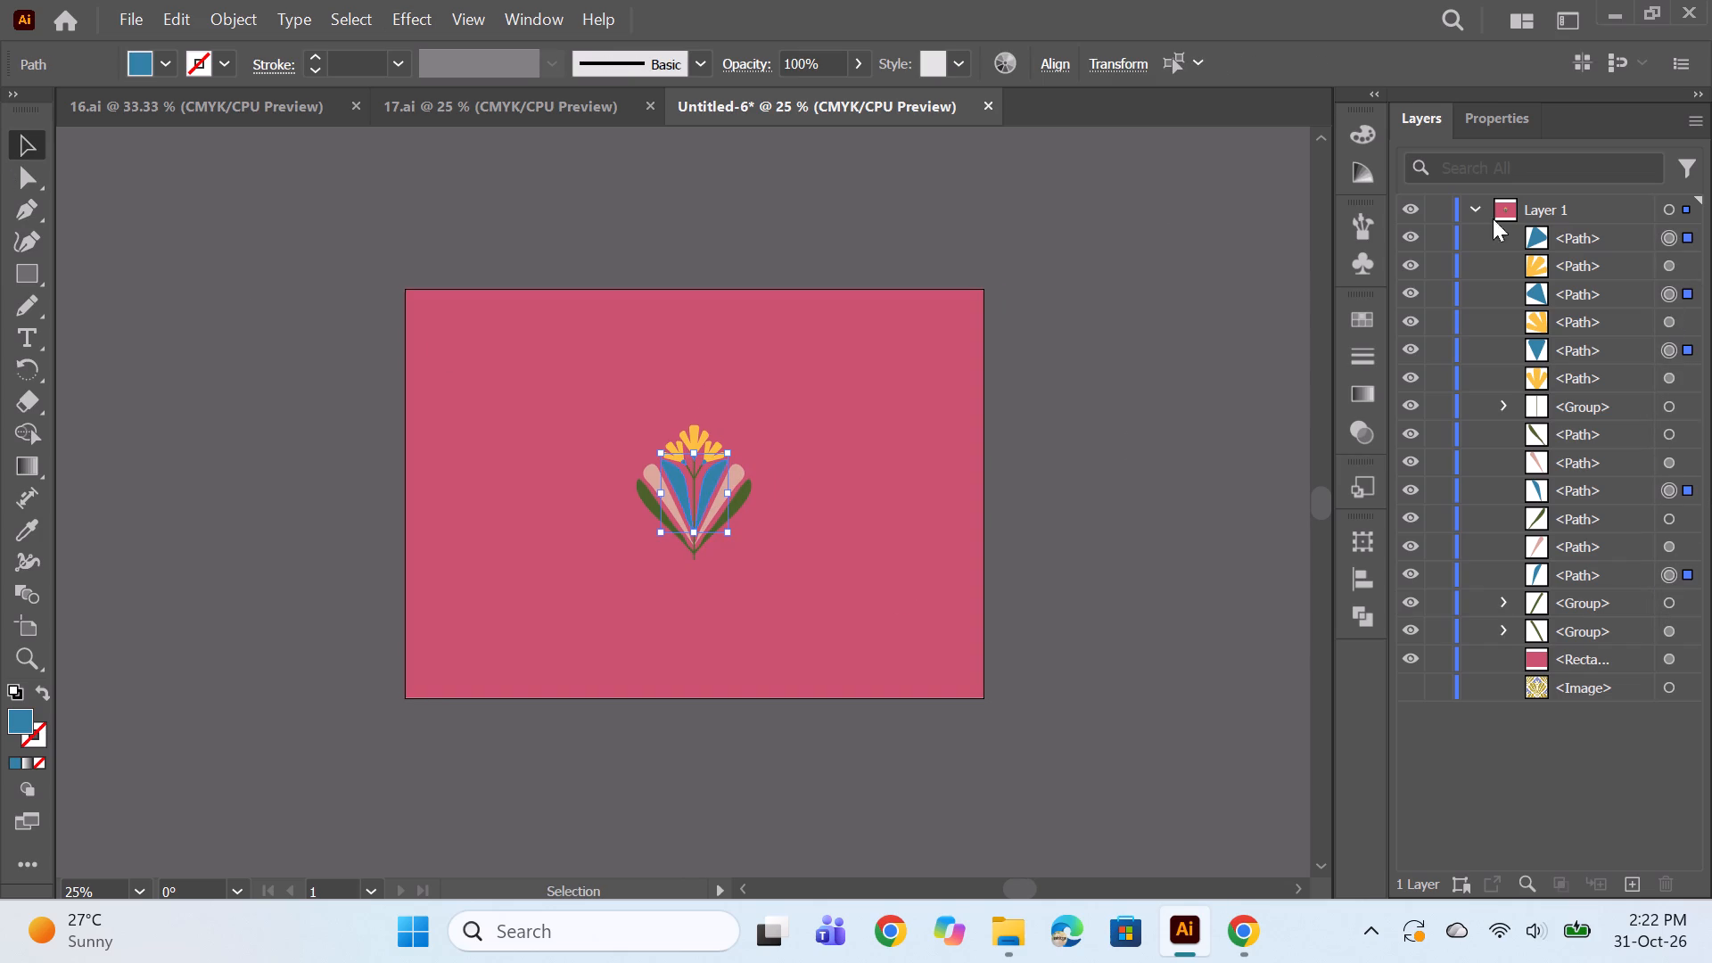
pyautogui.doubleClick(25, 712)
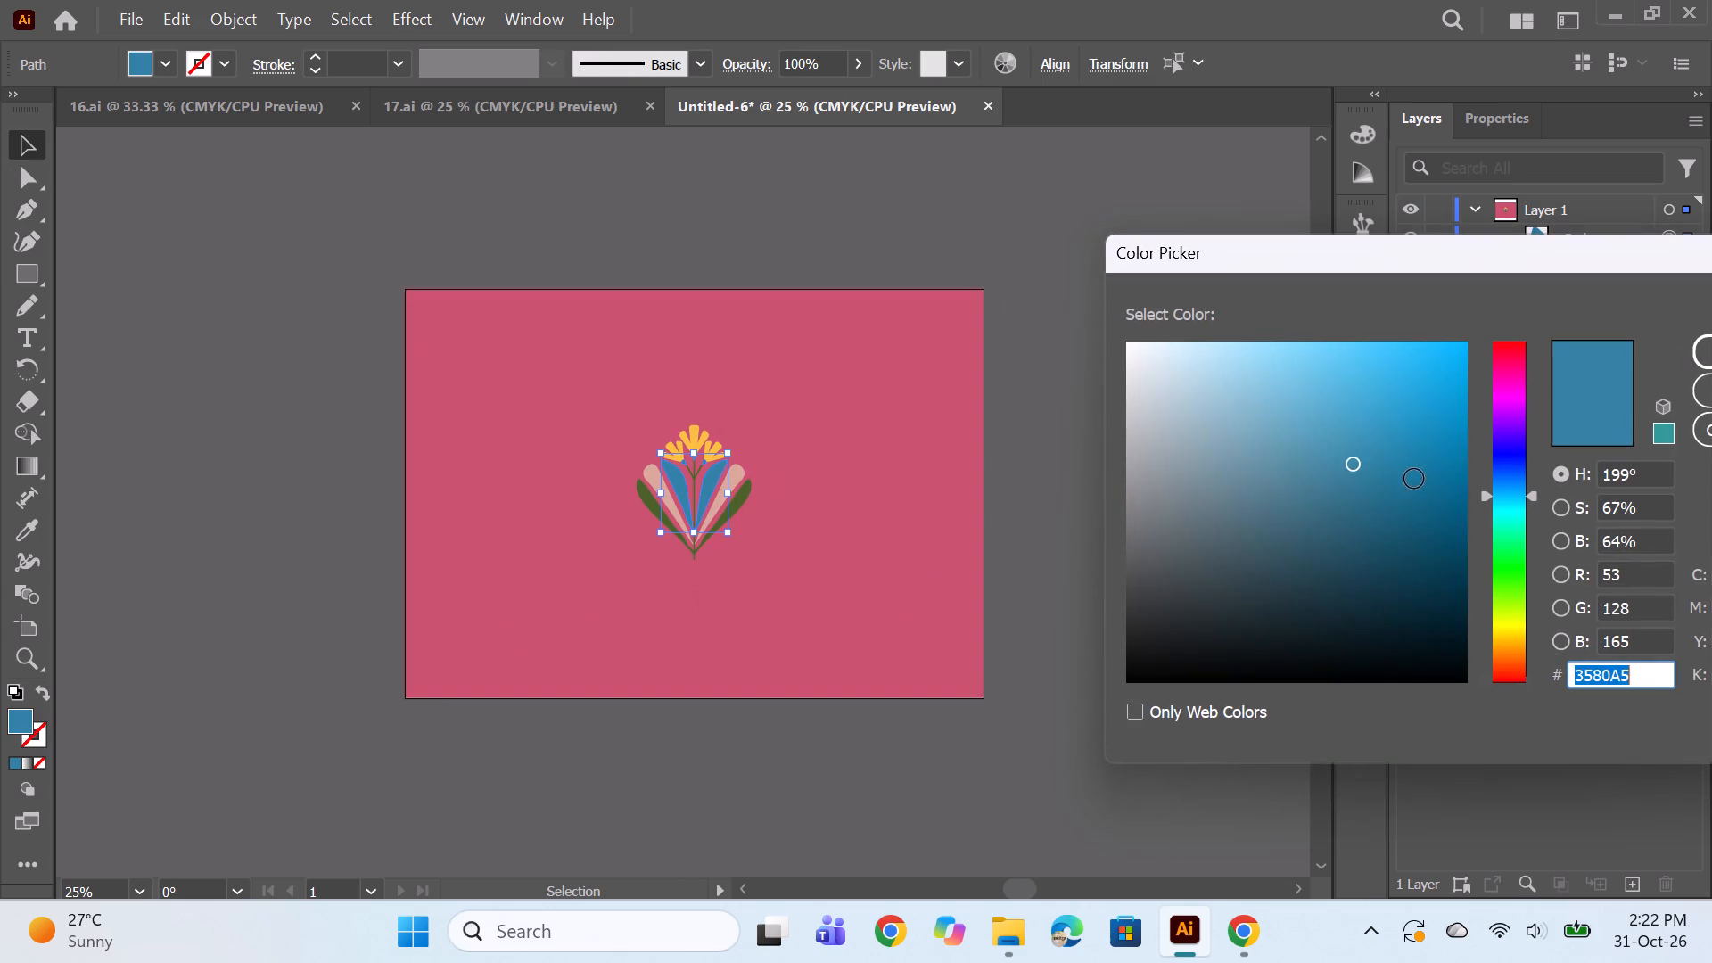
pyautogui.click(1333, 456)
pyautogui.click(1335, 447)
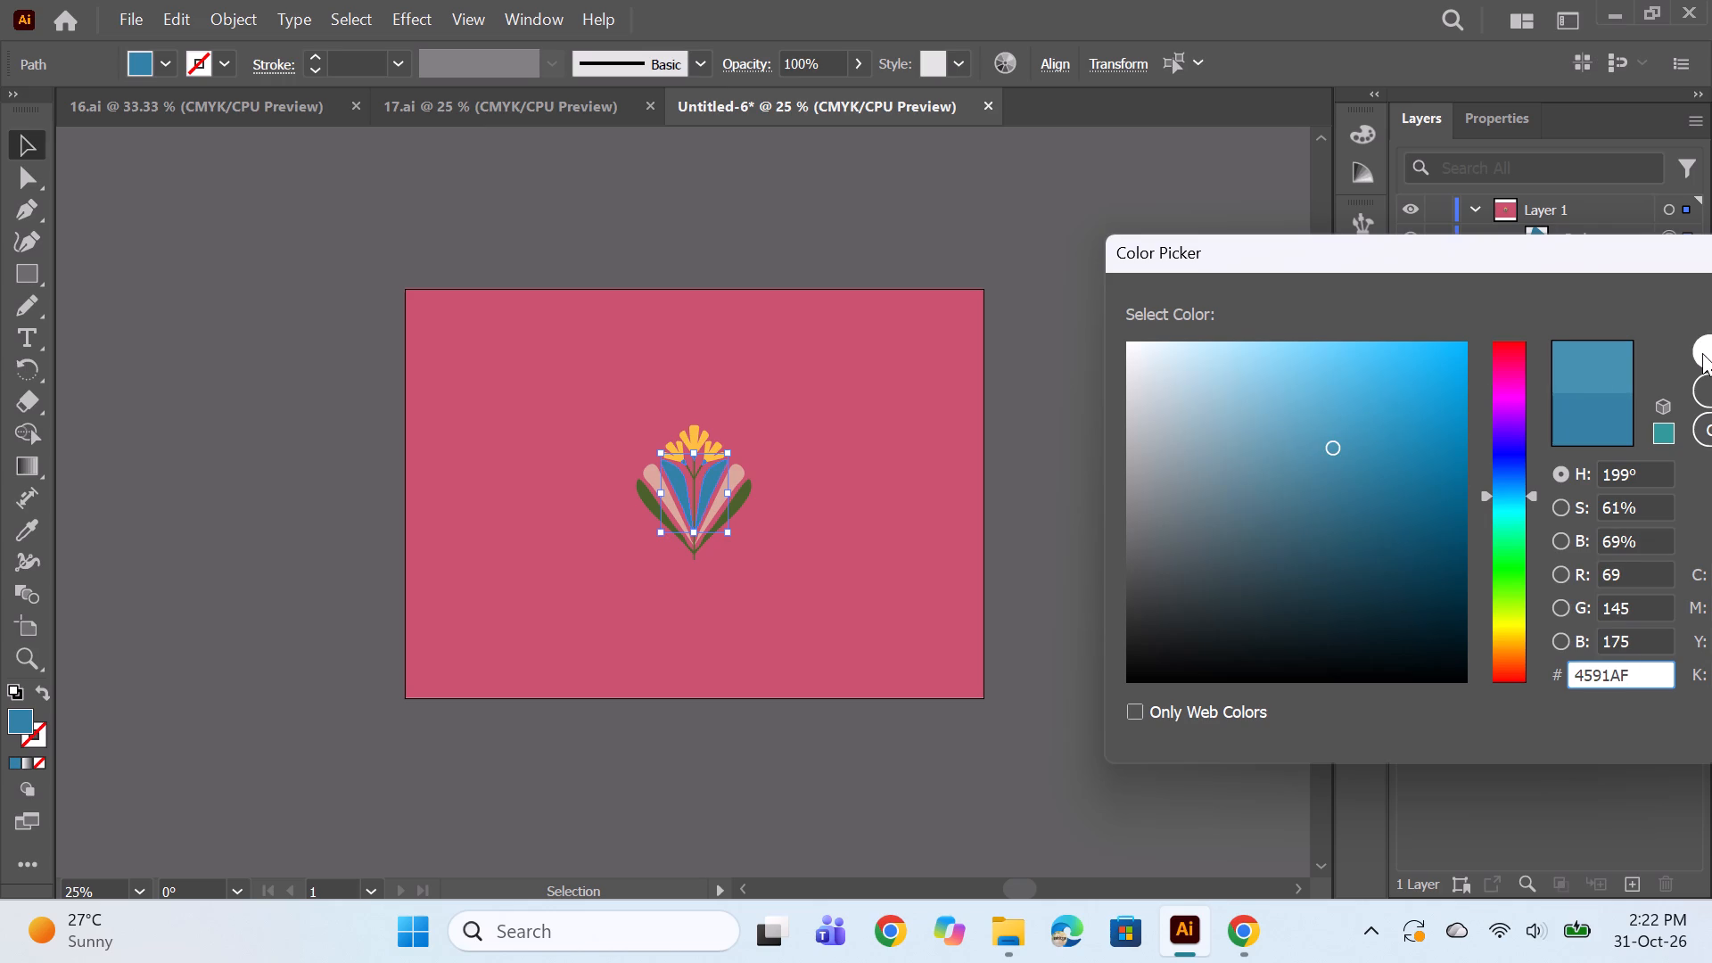
pyautogui.click(1702, 353)
pyautogui.keyDown('ctrl'); pyautogui.click(1136, 527); pyautogui.keyUp('ctrl')
# Lighten the fill of the two pale peach petals to DBB6AF.
pyautogui.press('space')
pyautogui.press('space')
pyautogui.moveTo(872, 536); pyautogui.dragTo(869, 536)
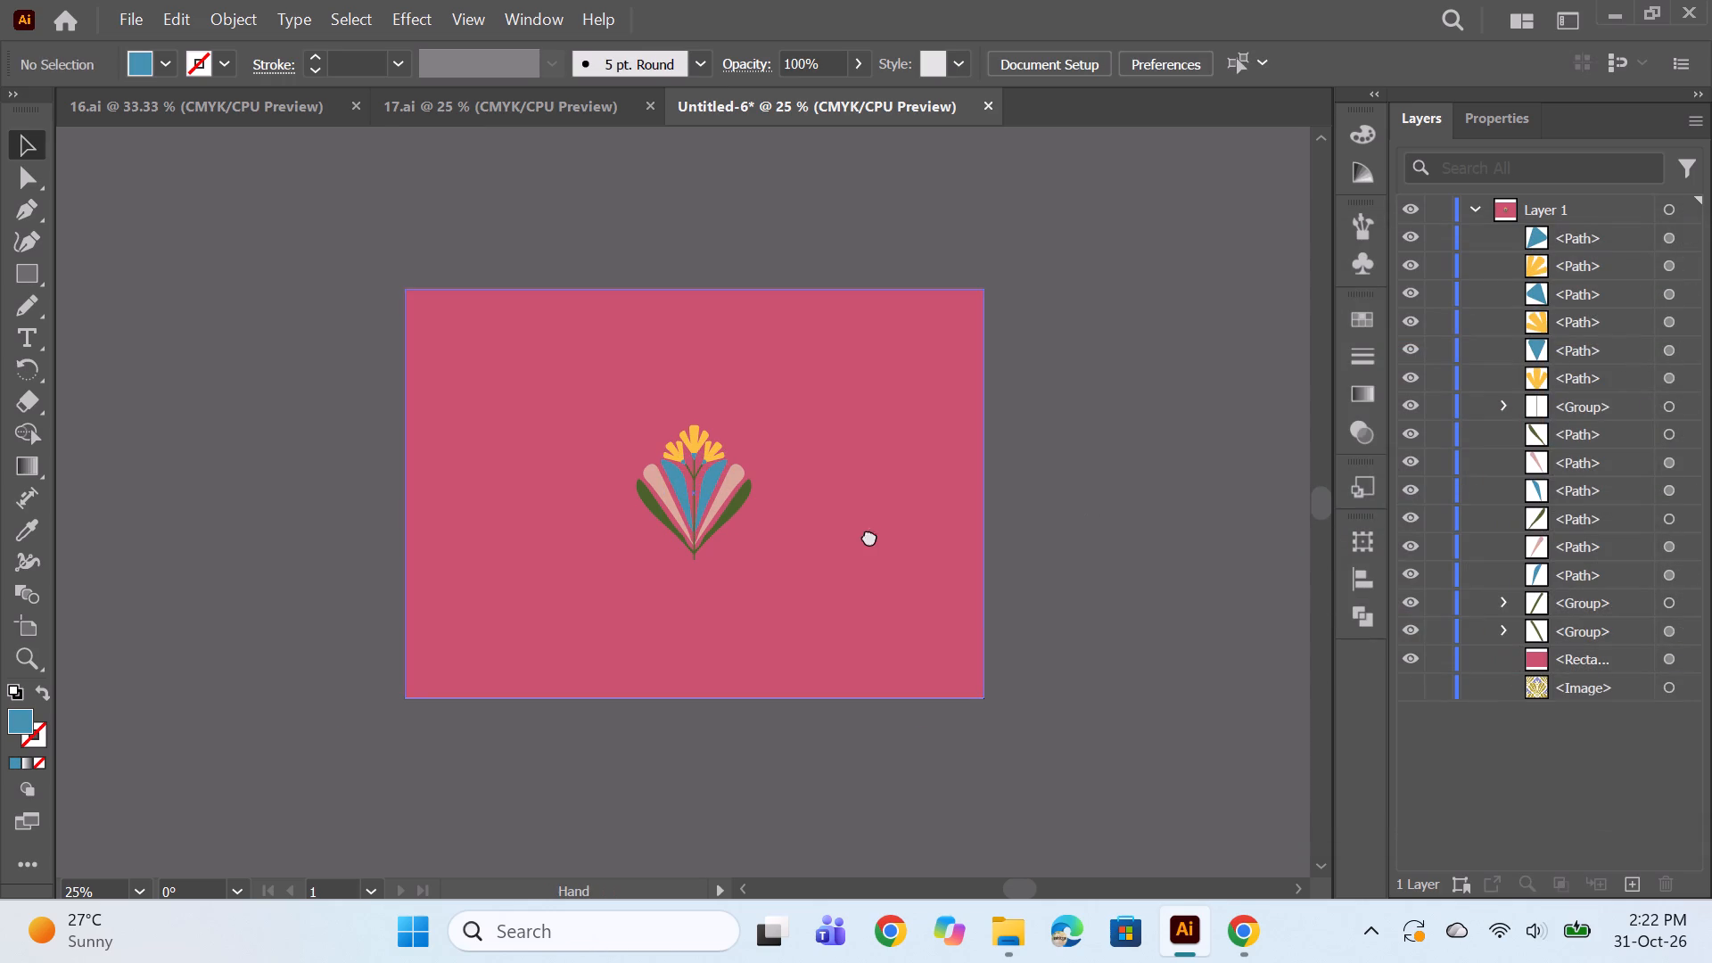
pyautogui.moveTo(869, 536); pyautogui.dragTo(762, 575)
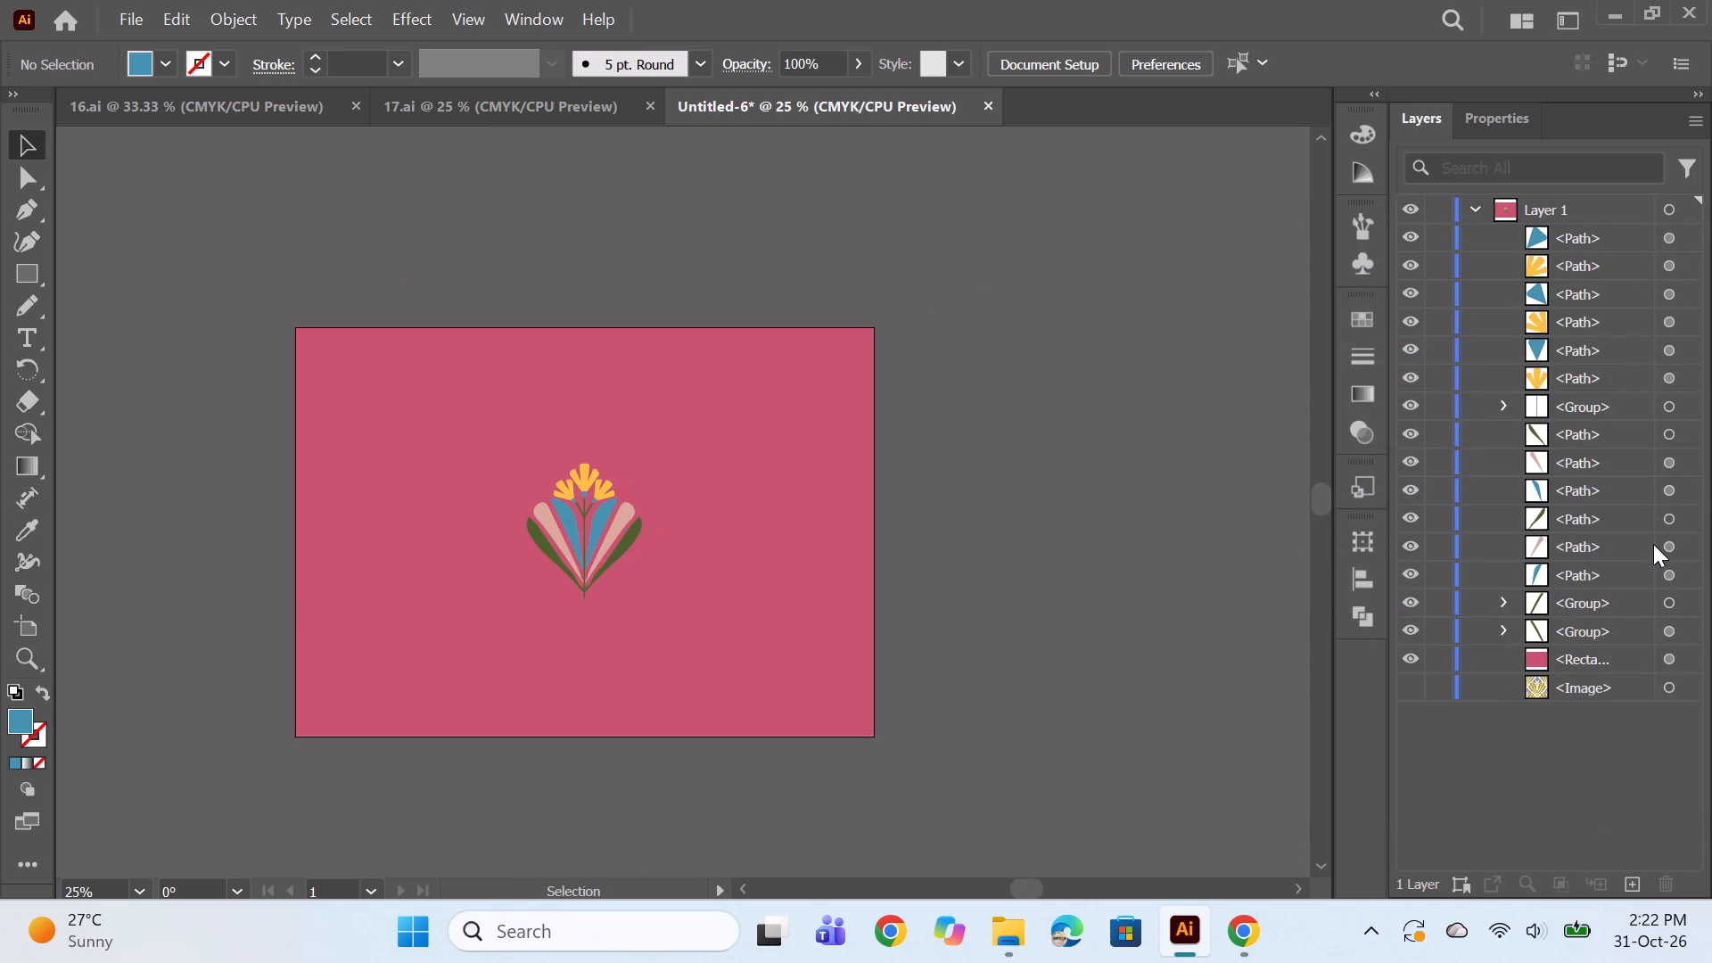
pyautogui.click(1660, 542)
pyautogui.keyDown('ctrl'); pyautogui.click(1669, 463); pyautogui.keyUp('ctrl')
pyautogui.doubleClick(20, 728)
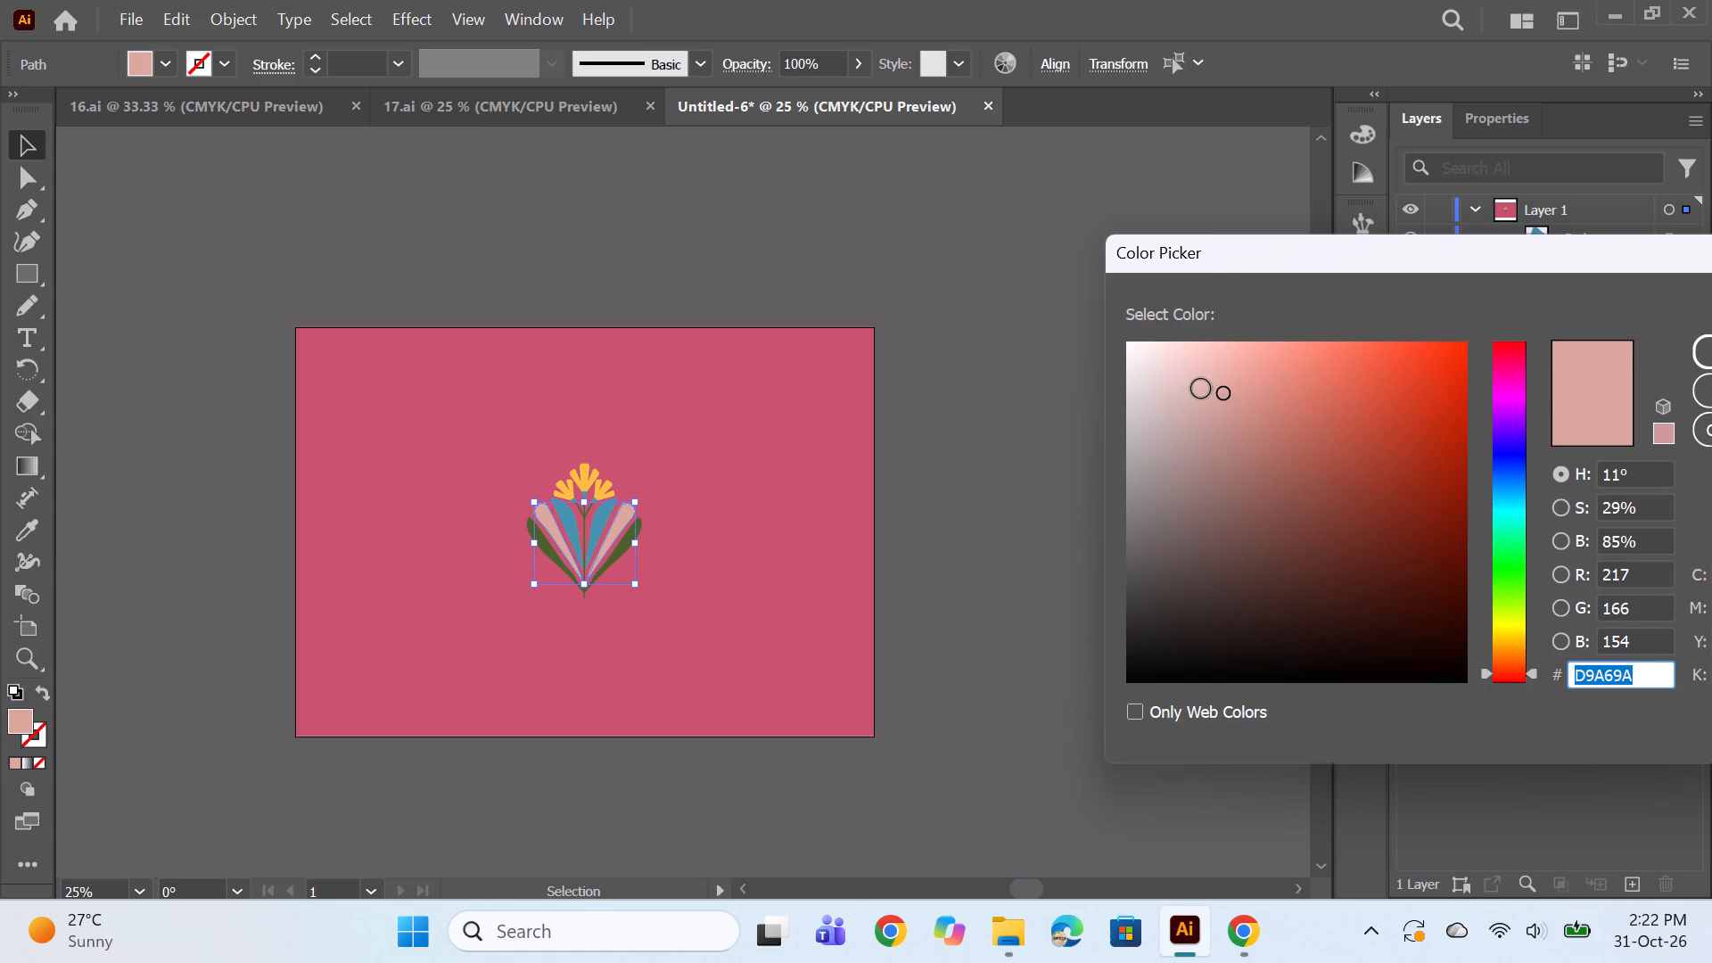
pyautogui.click(1201, 389)
pyautogui.click(1196, 387)
pyautogui.click(1706, 358)
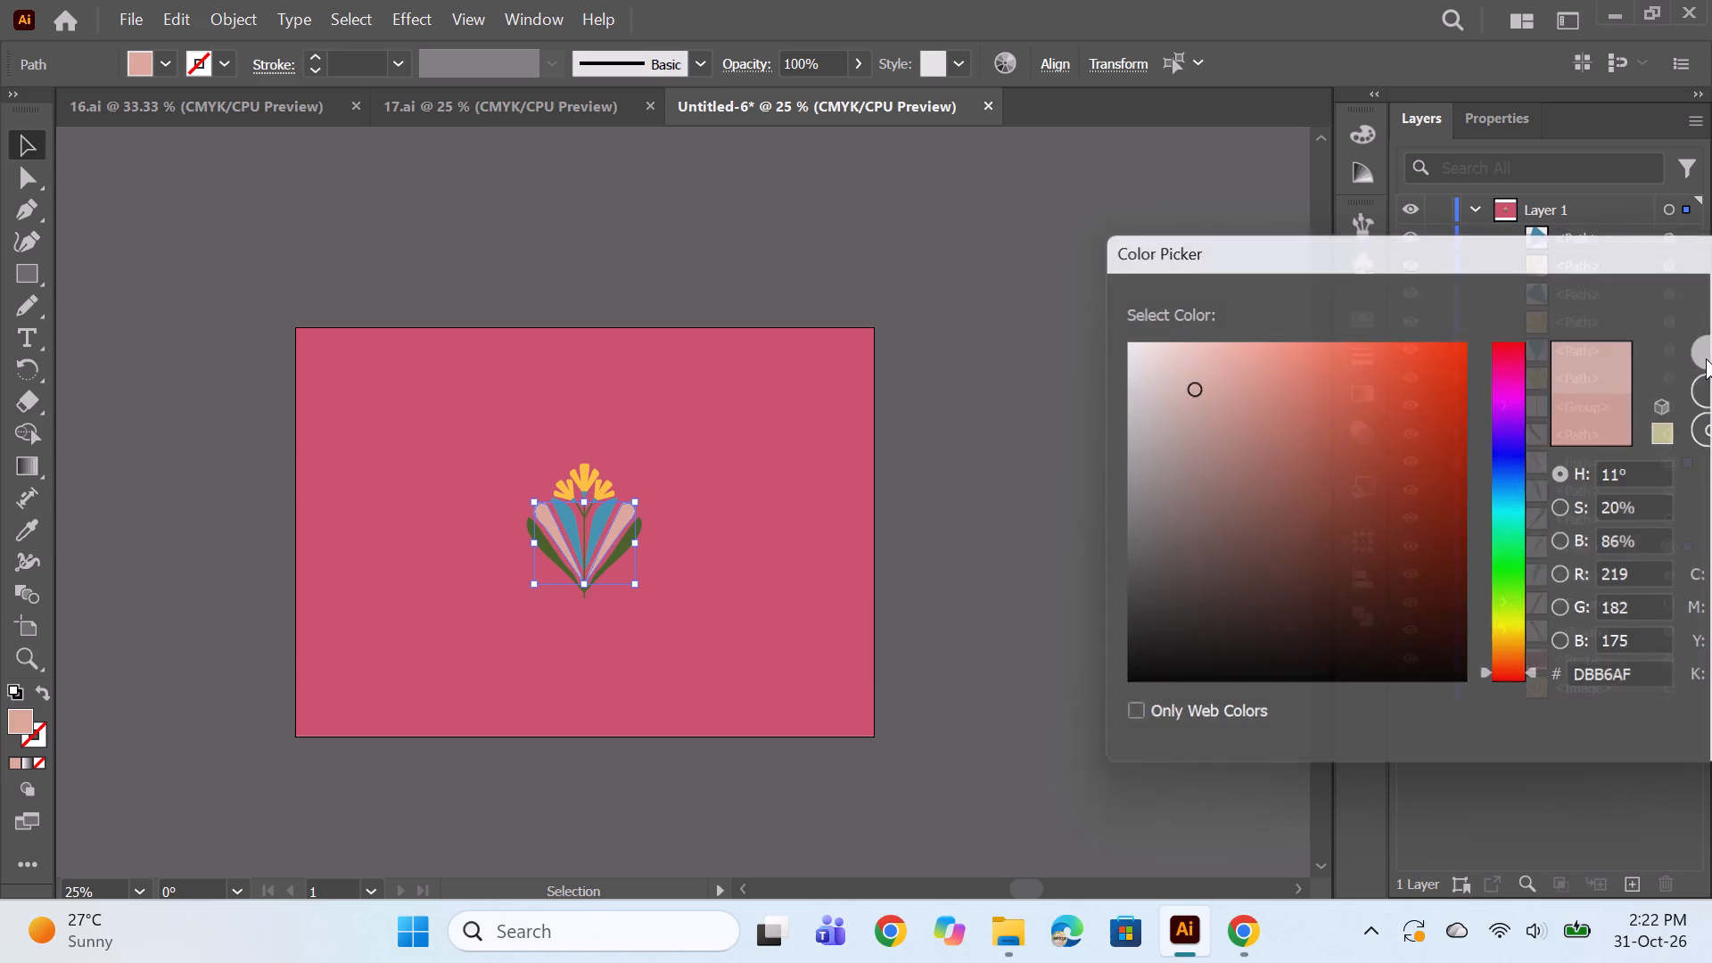
pyautogui.keyDown('ctrl'); pyautogui.click(927, 561); pyautogui.keyUp('ctrl')
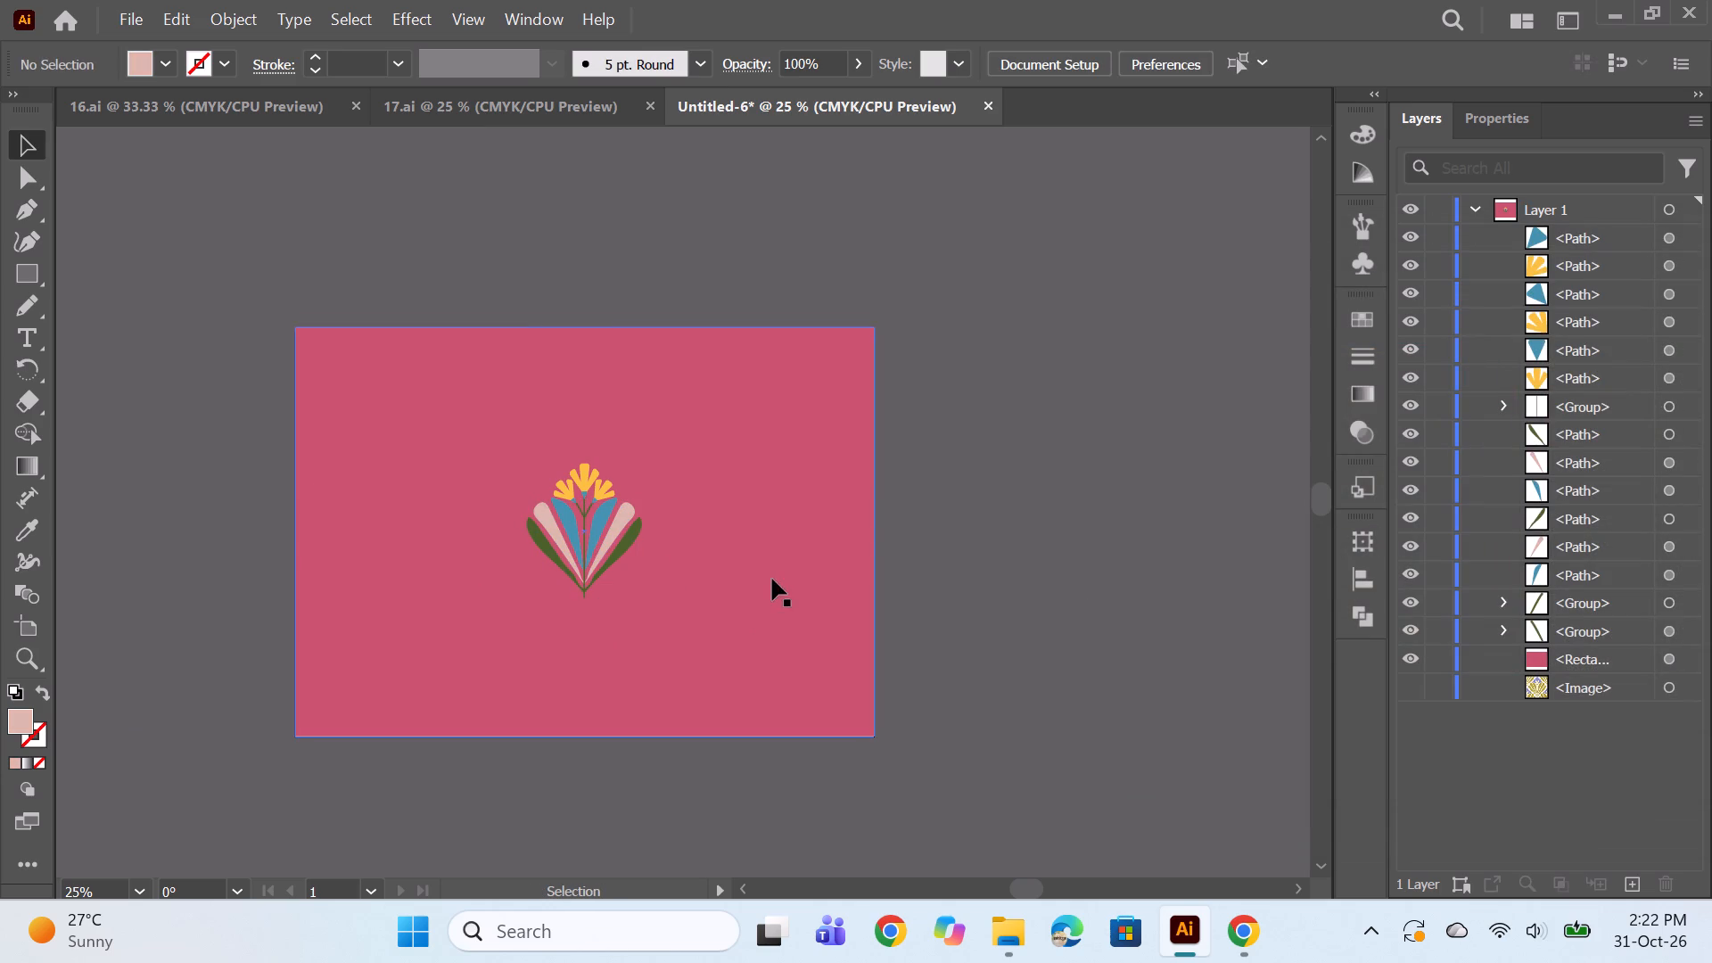
# Lighten the fill of the two pale pink petals to a slightly paler pink than DBB6AF.
pyautogui.press('space')
pyautogui.press('space')
pyautogui.moveTo(787, 572); pyautogui.dragTo(947, 503)
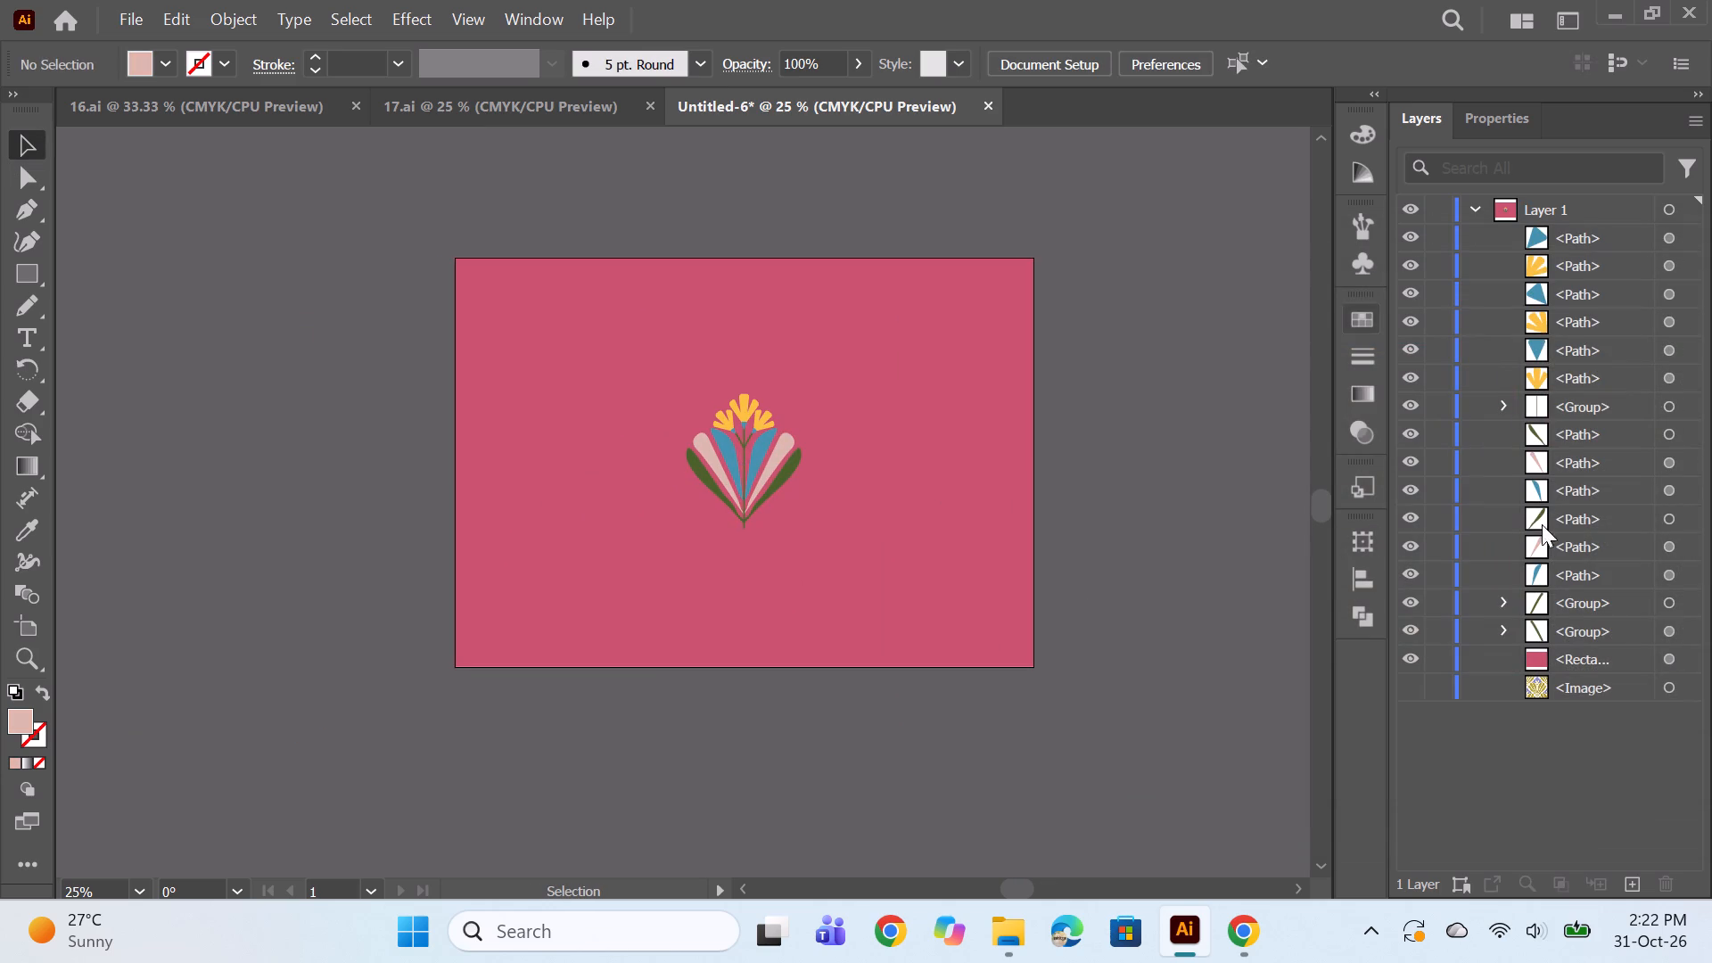
pyautogui.click(1674, 629)
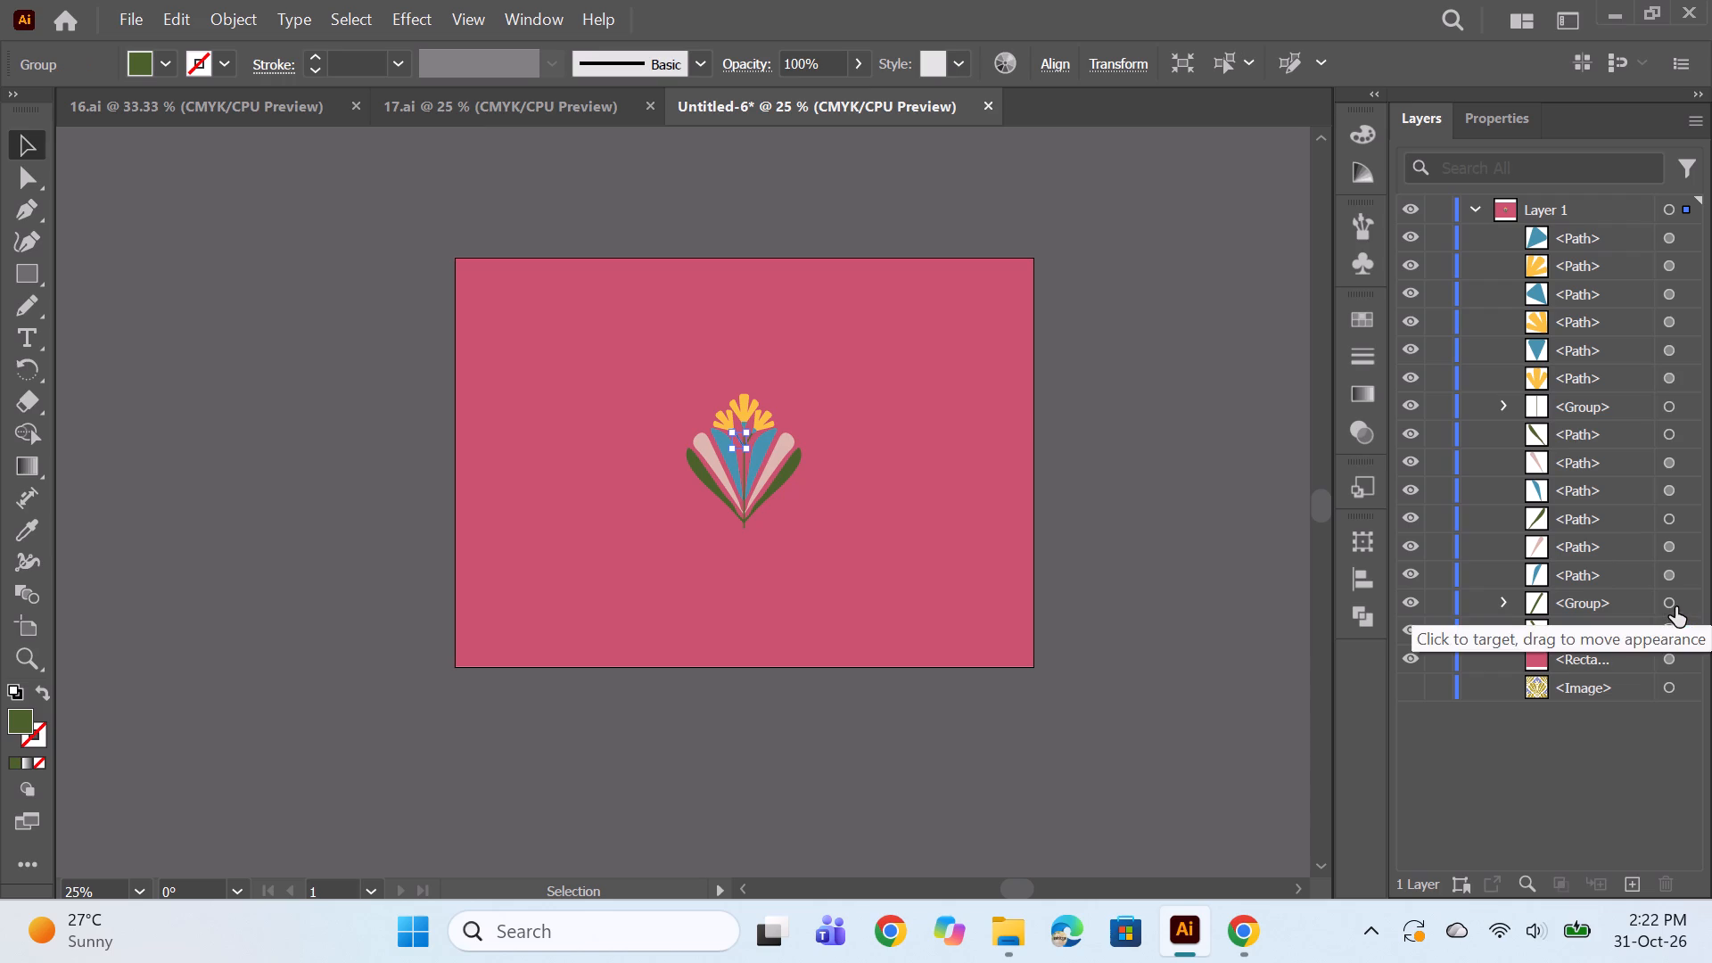
pyautogui.keyDown('ctrl'); pyautogui.click(1668, 593); pyautogui.keyUp('ctrl')
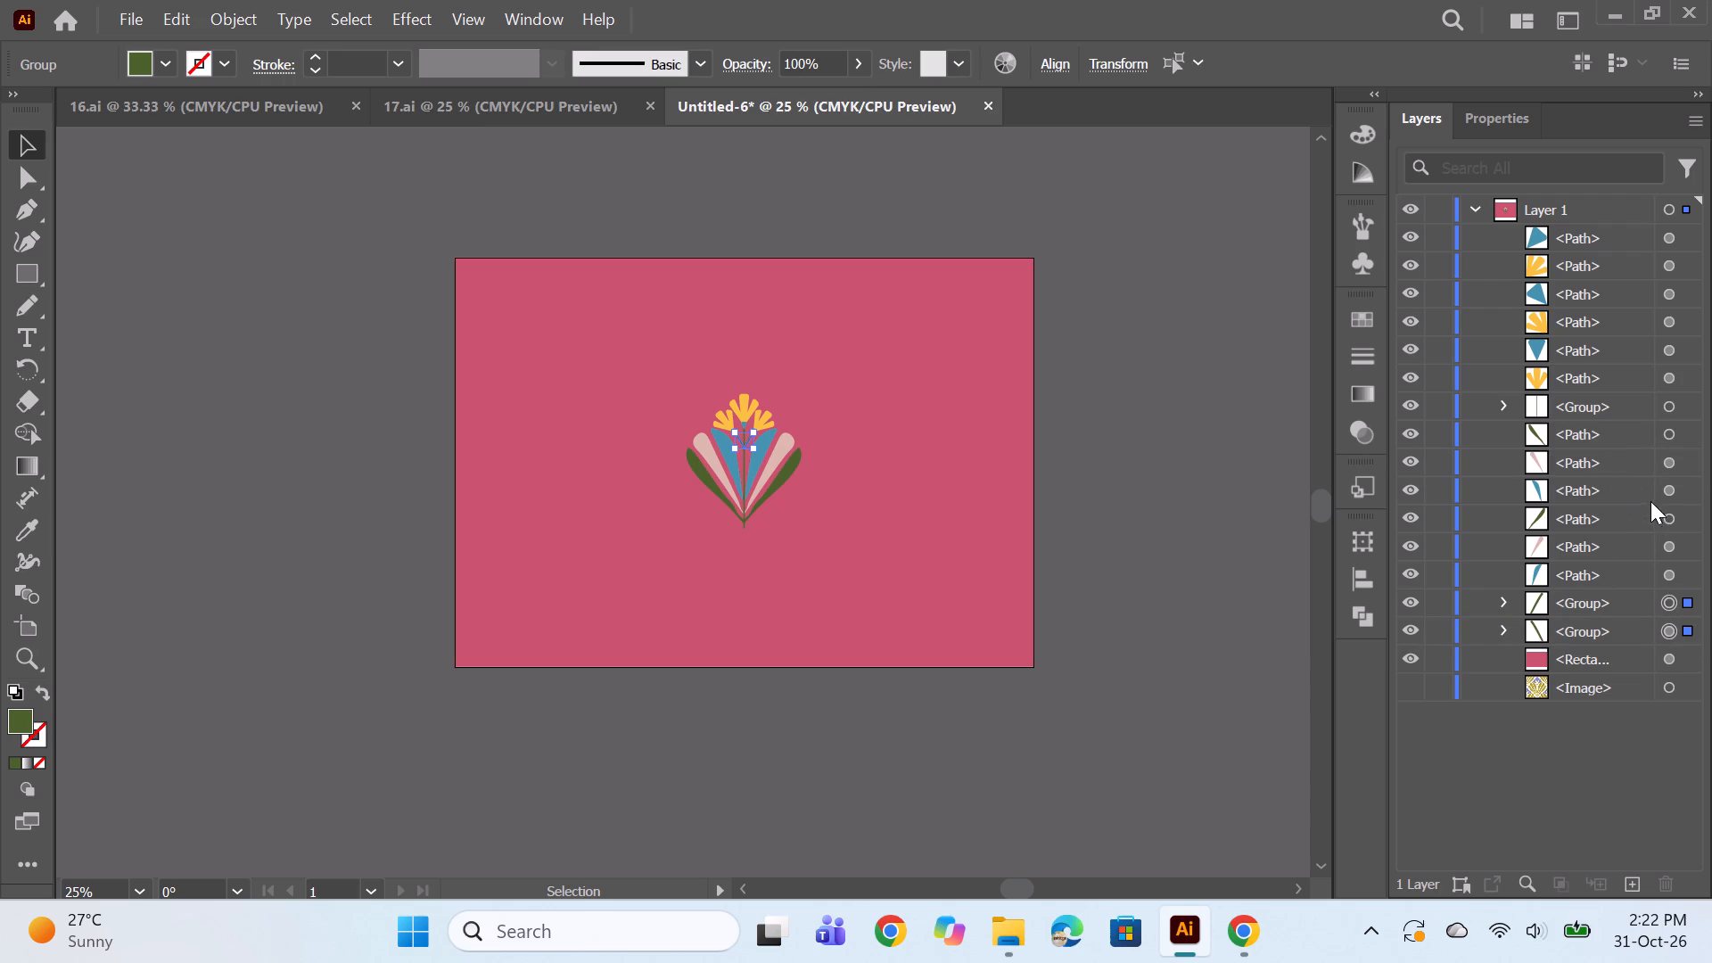
pyautogui.click(1664, 546)
pyautogui.keyDown('ctrl'); pyautogui.click(1668, 466); pyautogui.keyUp('ctrl')
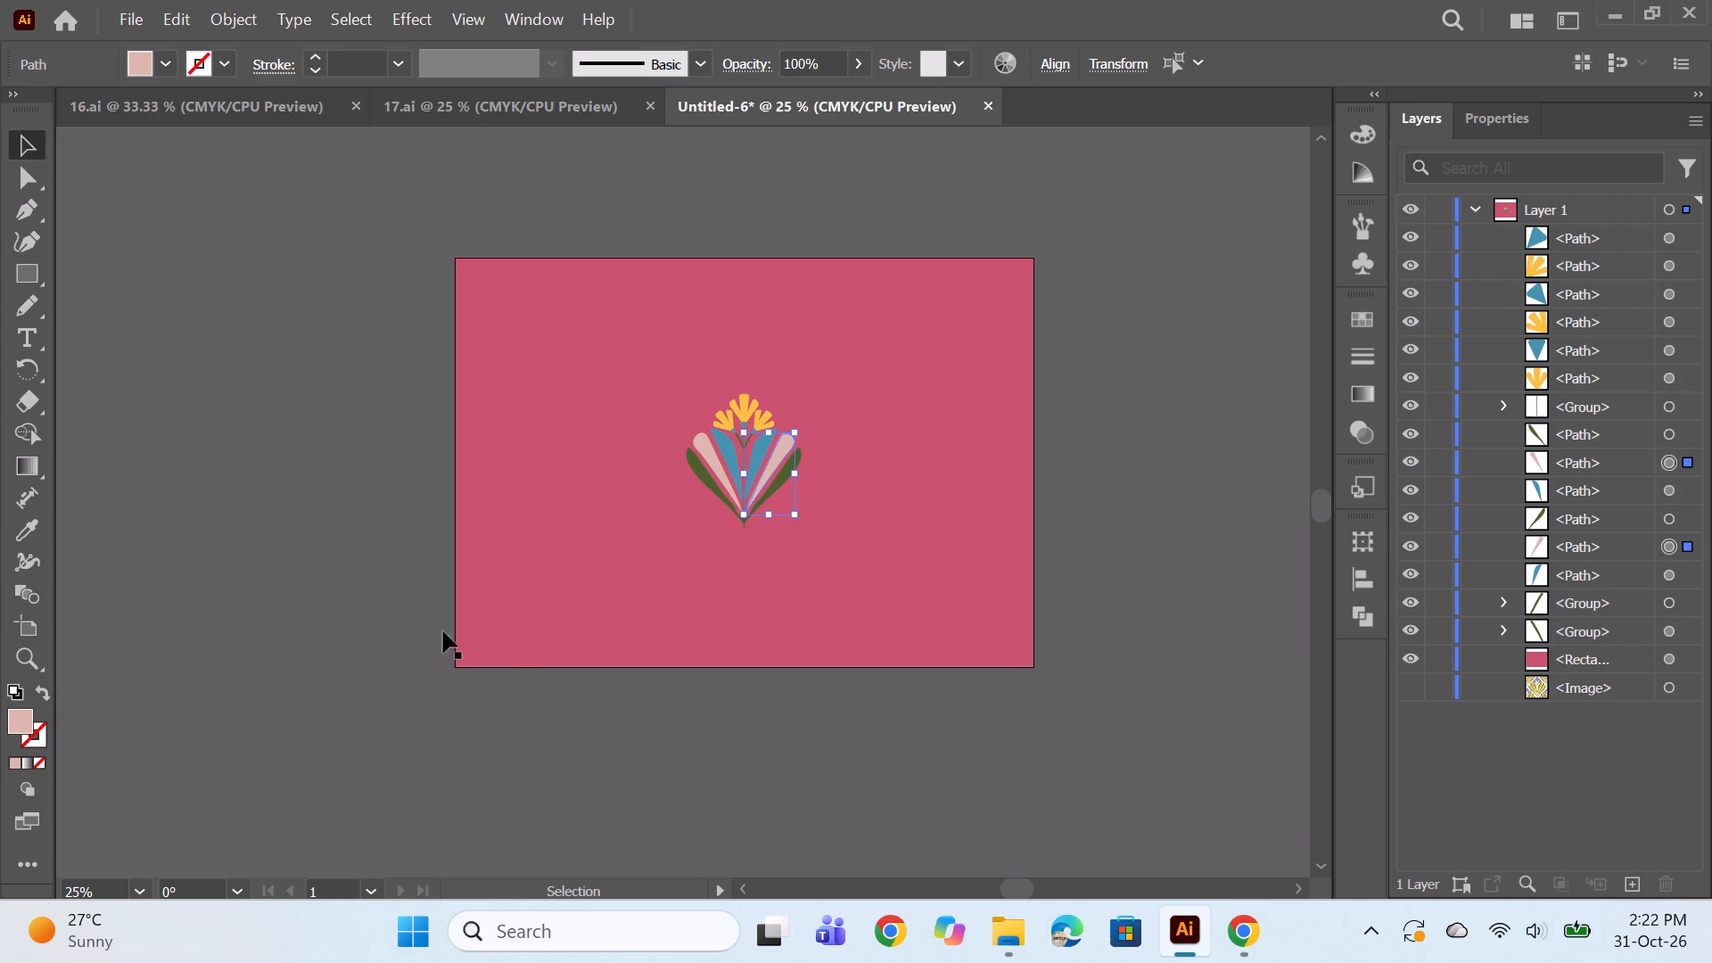
pyautogui.doubleClick(18, 720)
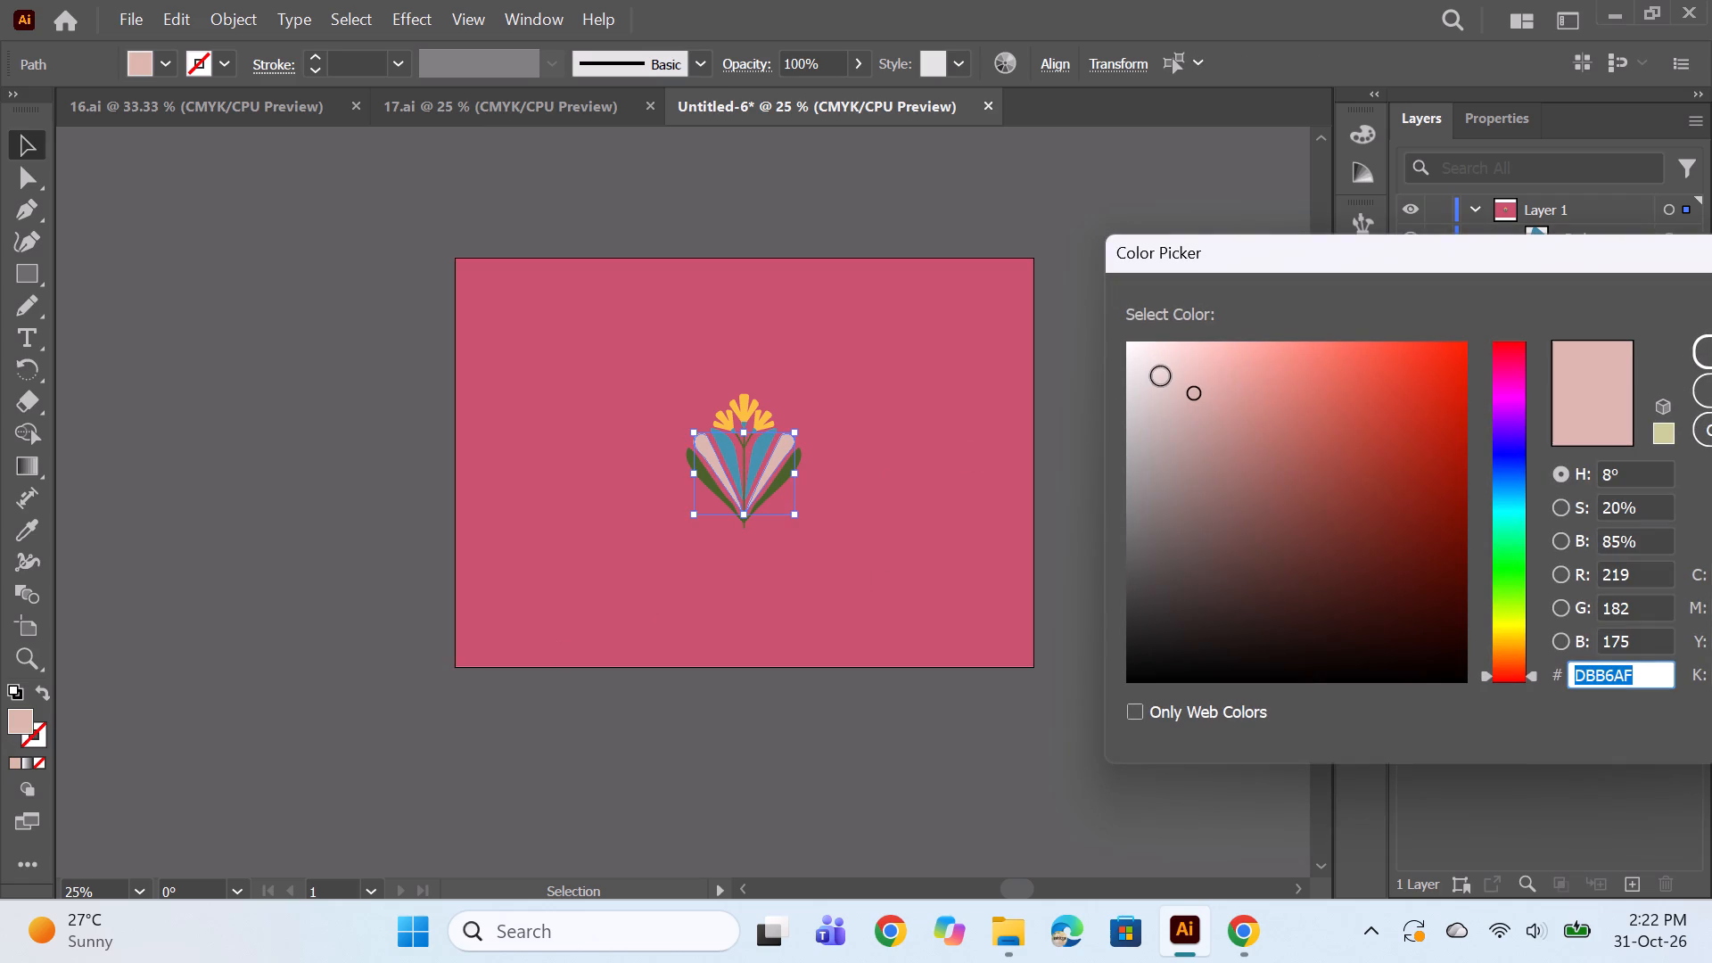
pyautogui.click(1174, 384)
pyautogui.click(1711, 360)
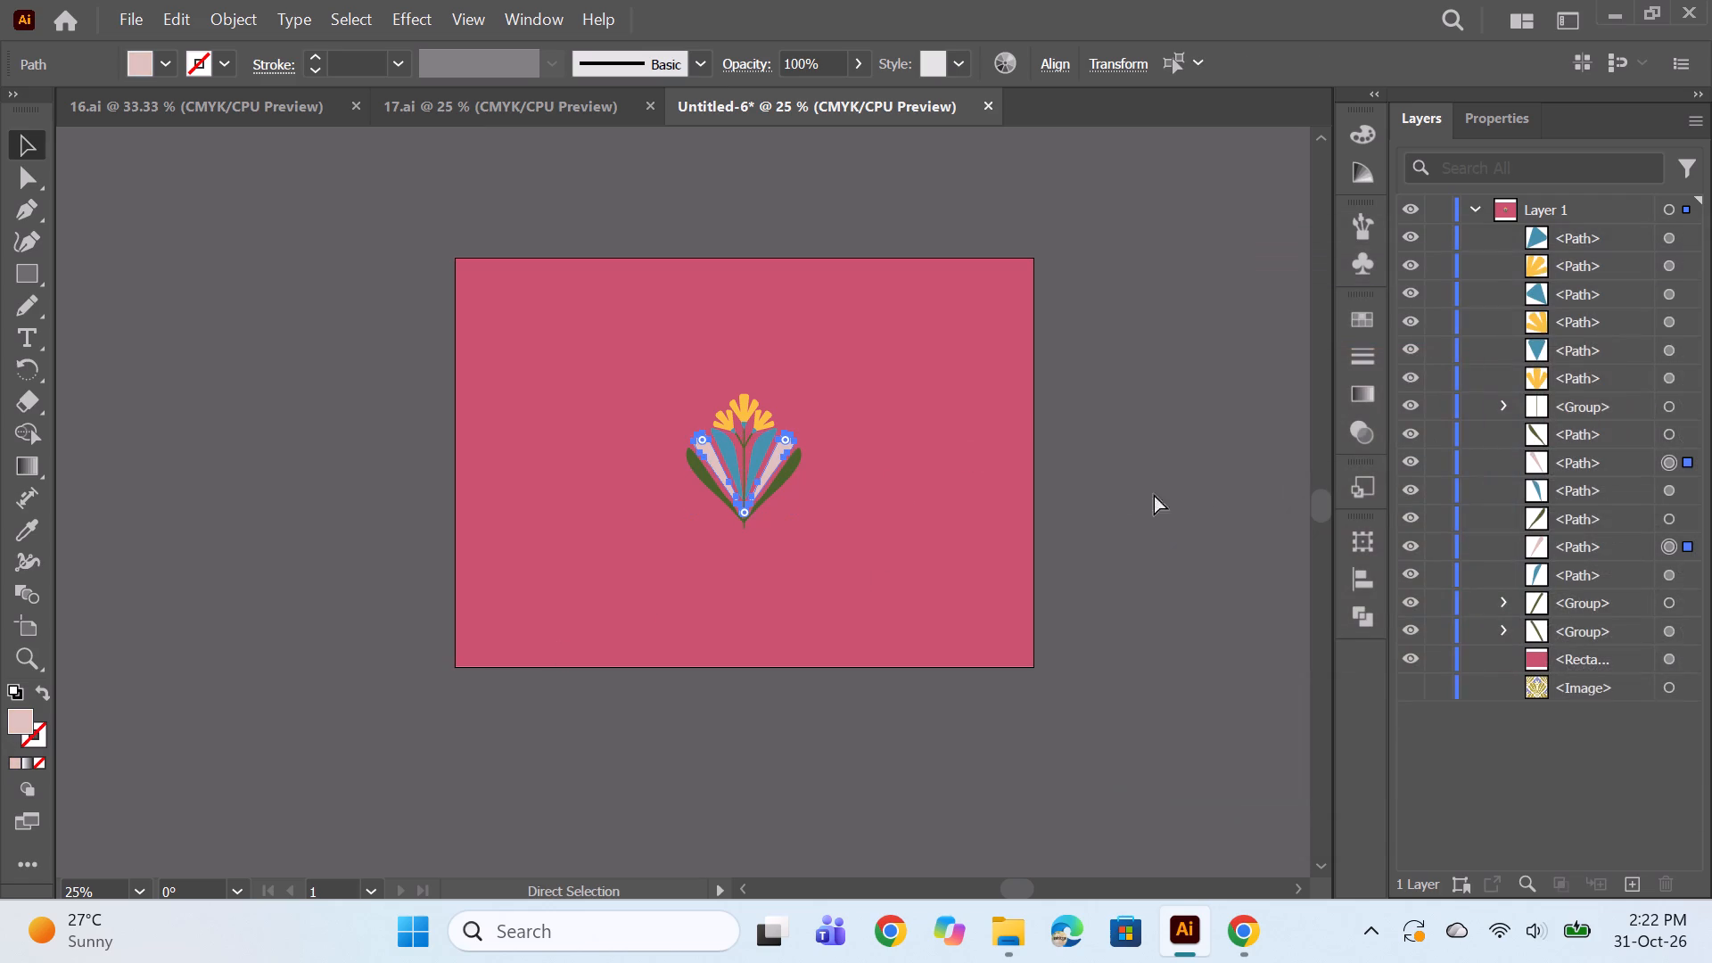
pyautogui.keyDown('ctrl'); pyautogui.click(1059, 492); pyautogui.keyUp('ctrl')
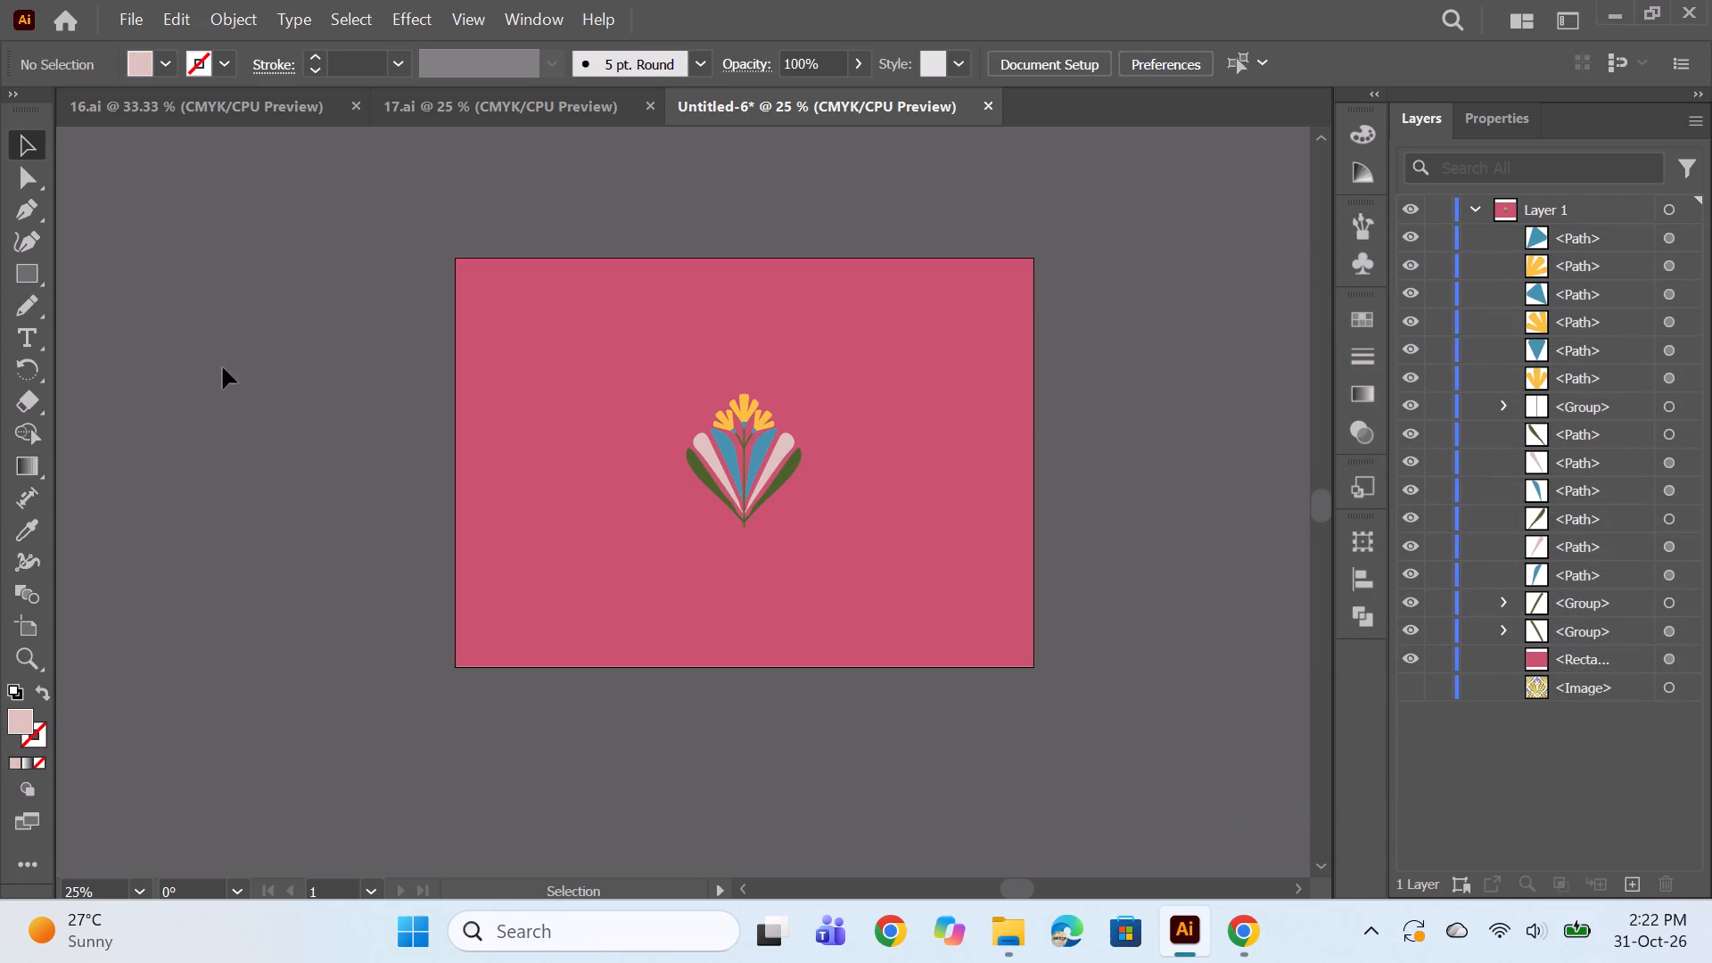
# Group all the flower, petal and stem shapes of the motif, leaving out the background rectangle and the hidden image.
pyautogui.click(33, 155)
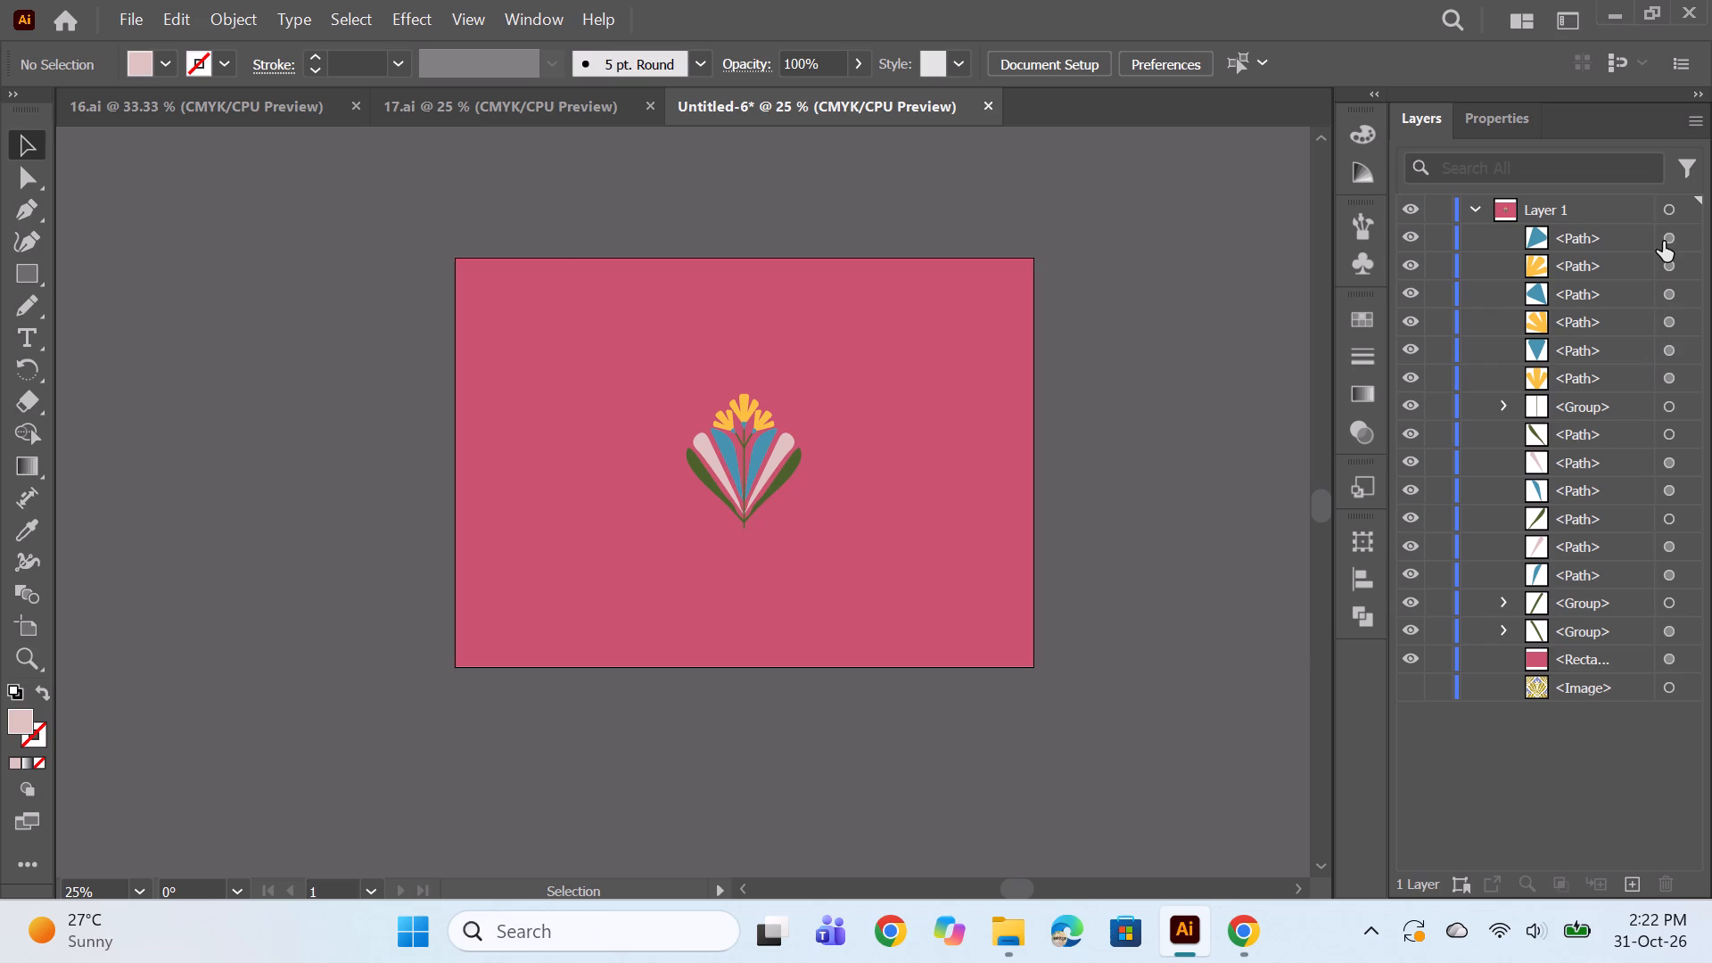
pyautogui.click(1665, 243)
pyautogui.keyDown('shift'); pyautogui.click(1663, 638); pyautogui.keyUp('shift')
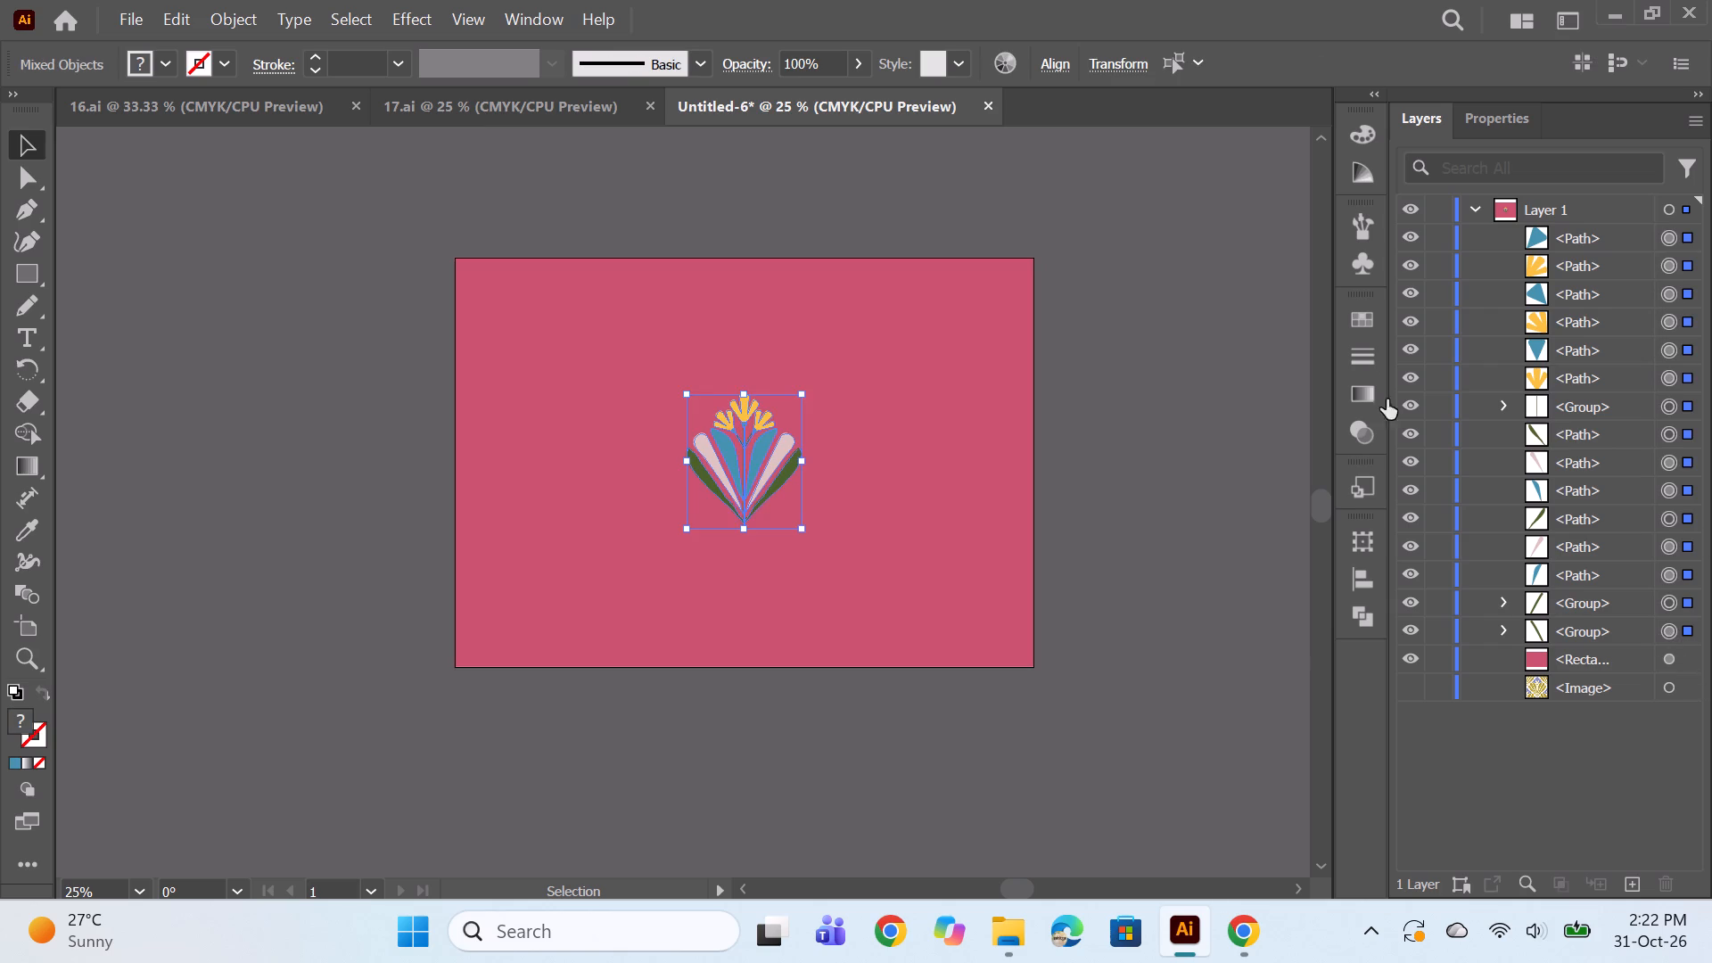
pyautogui.hotkey('ctrl', 'g')
# Scale the grouped floral motif down proportionally about its centre to about 2.38 by 2.79 in.
pyautogui.keyDown('alt'); pyautogui.keyDown('shift'); pyautogui.moveTo(802, 531); pyautogui.dragTo(795, 524); pyautogui.keyUp('shift'); pyautogui.keyUp('alt')
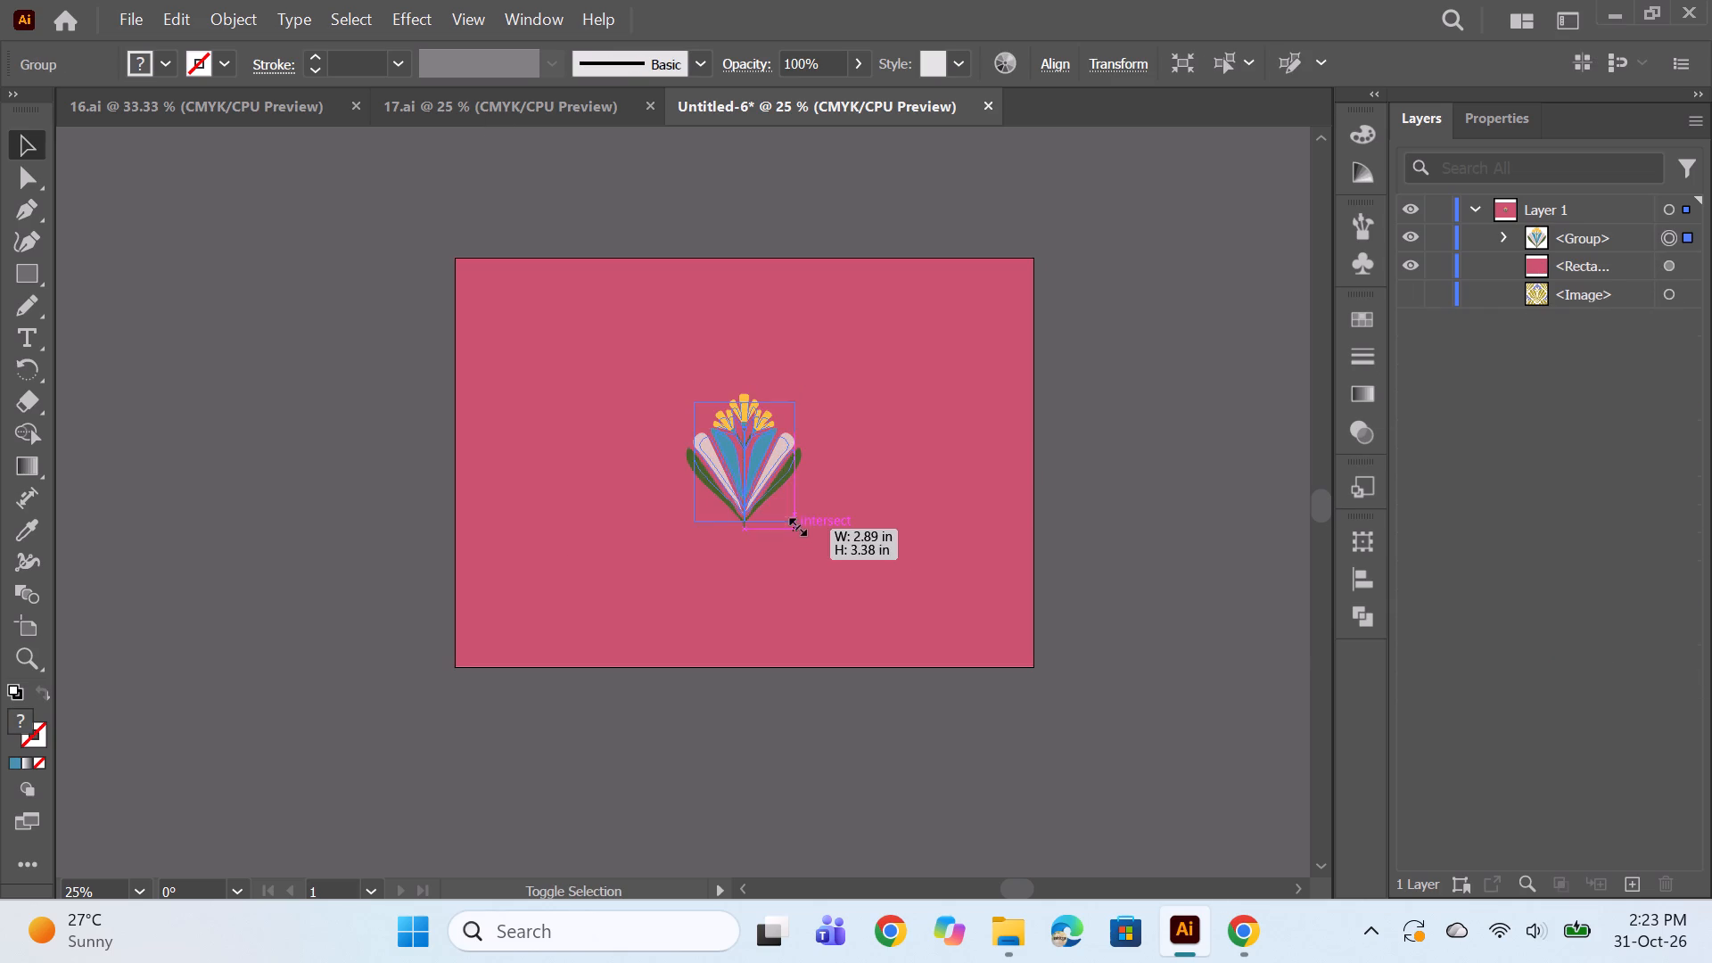
pyautogui.keyDown('alt'); pyautogui.keyDown('shift'); pyautogui.moveTo(795, 524); pyautogui.dragTo(788, 511); pyautogui.keyUp('shift'); pyautogui.keyUp('alt')
pyautogui.click(1068, 510)
pyautogui.click(761, 469)
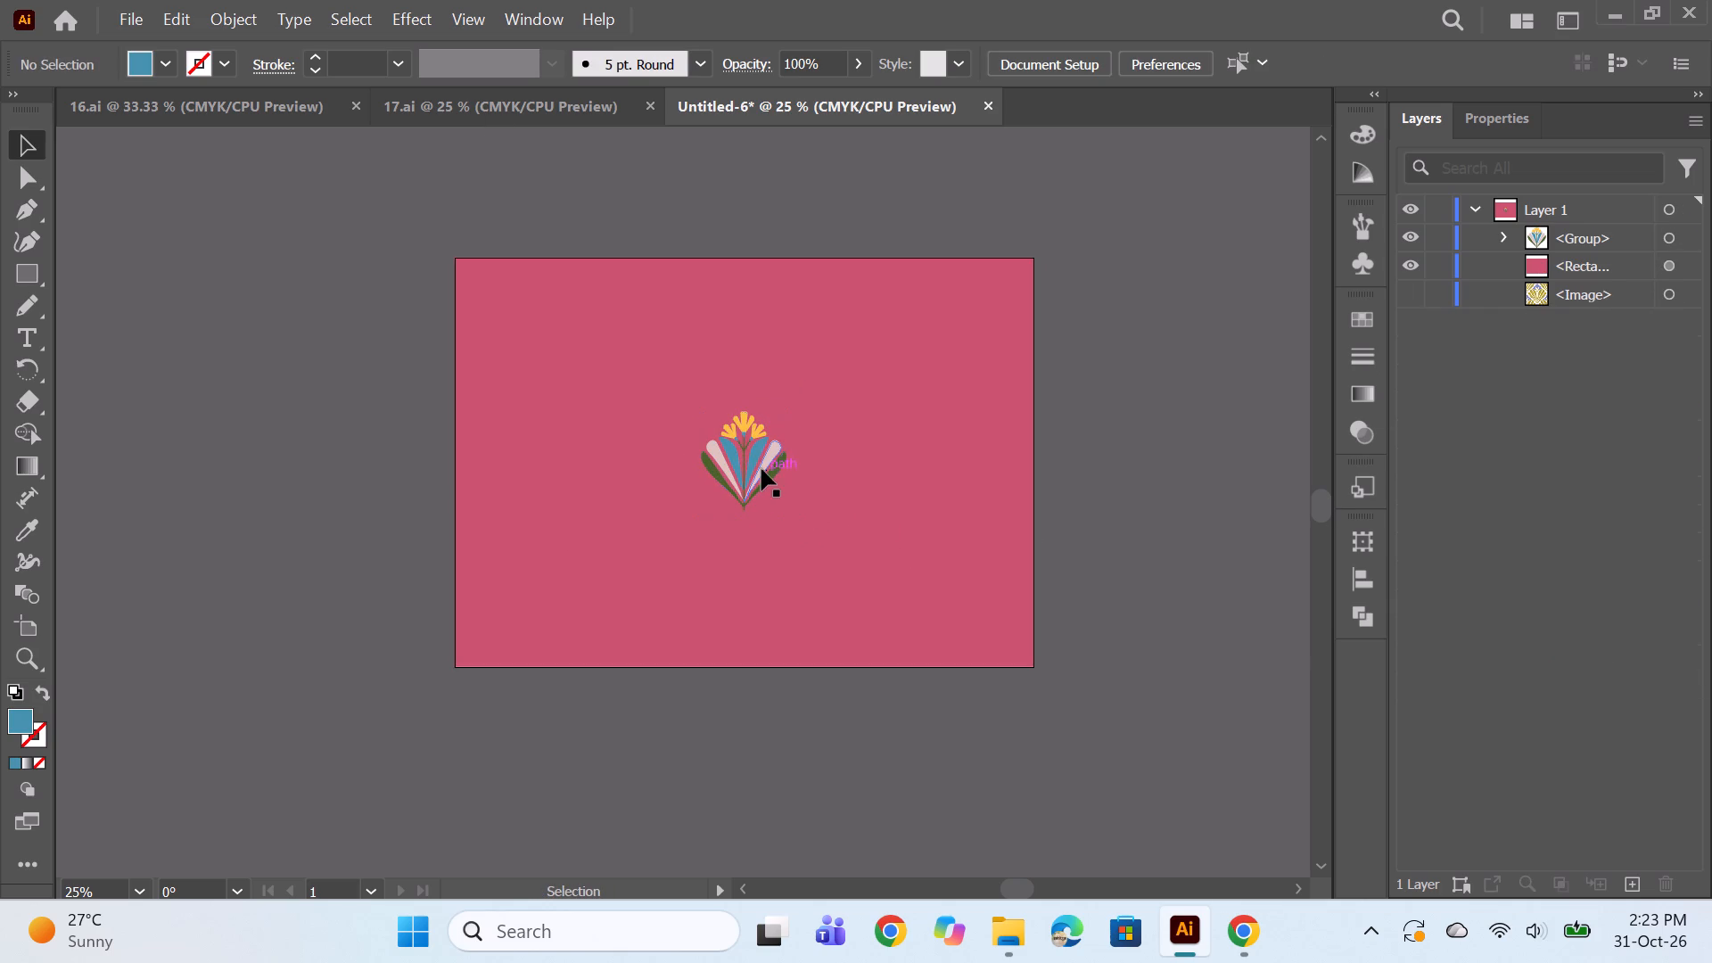
pyautogui.keyDown('alt'); pyautogui.keyDown('shift'); pyautogui.click(788, 513); pyautogui.keyUp('shift'); pyautogui.keyUp('alt')
pyautogui.click(1118, 496)
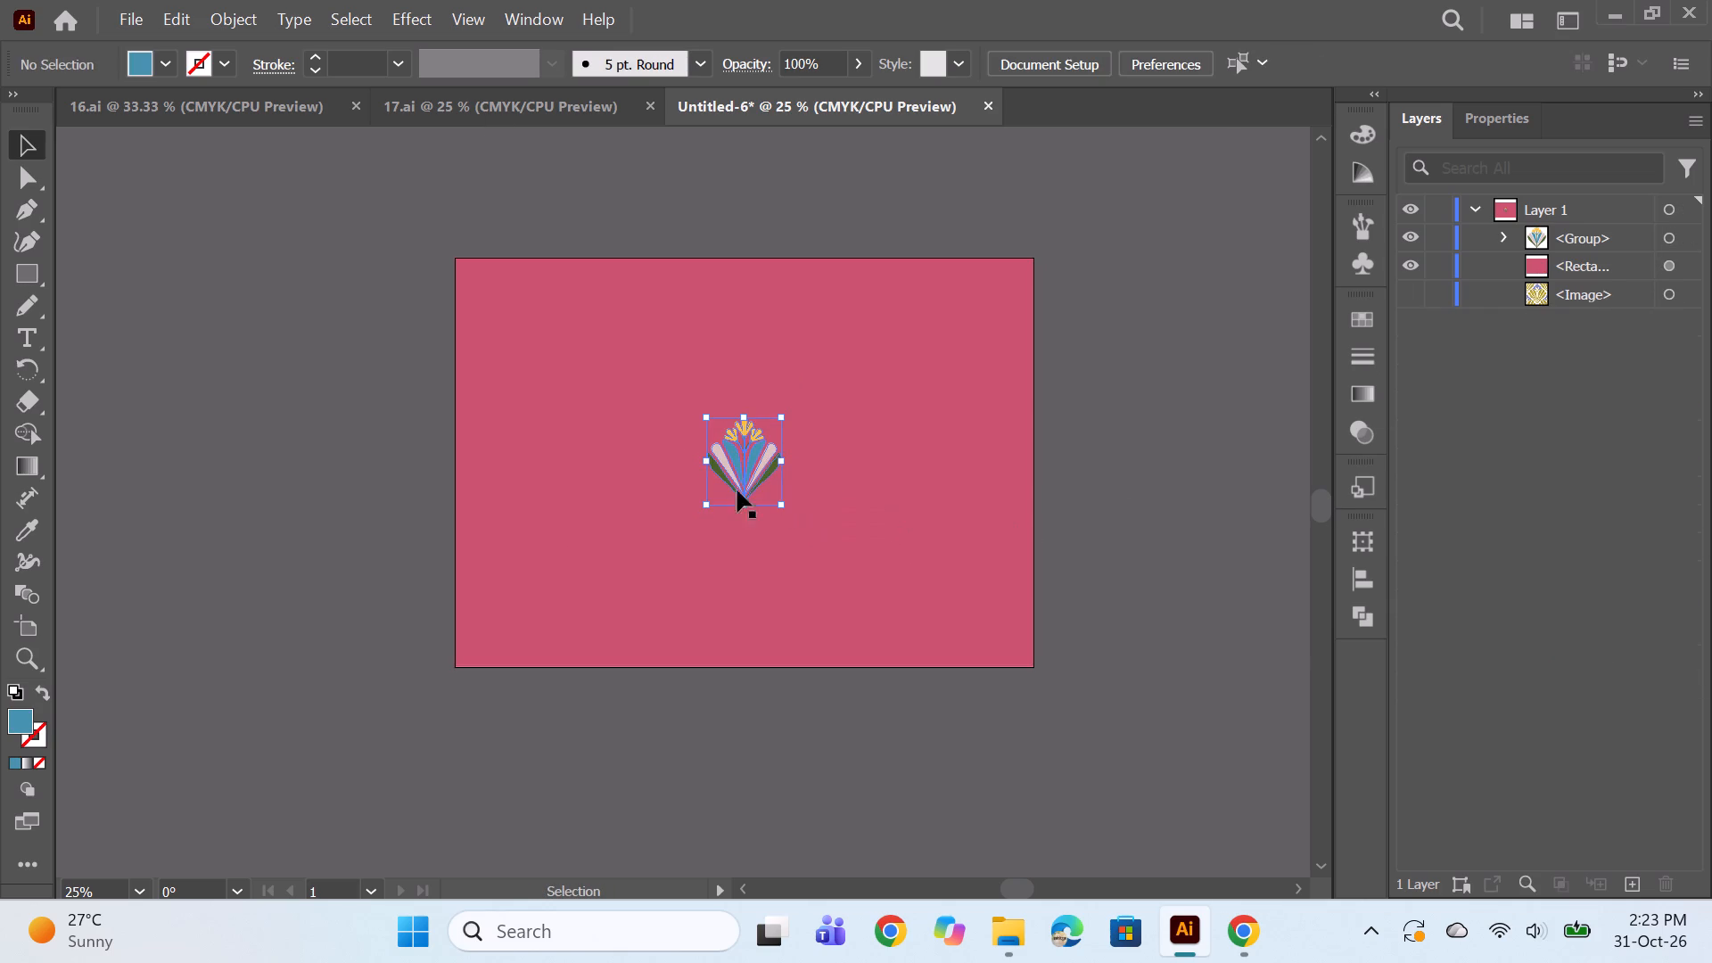
pyautogui.click(765, 475)
pyautogui.keyDown('alt'); pyautogui.keyDown('shift'); pyautogui.click(784, 504); pyautogui.keyUp('shift'); pyautogui.keyUp('alt')
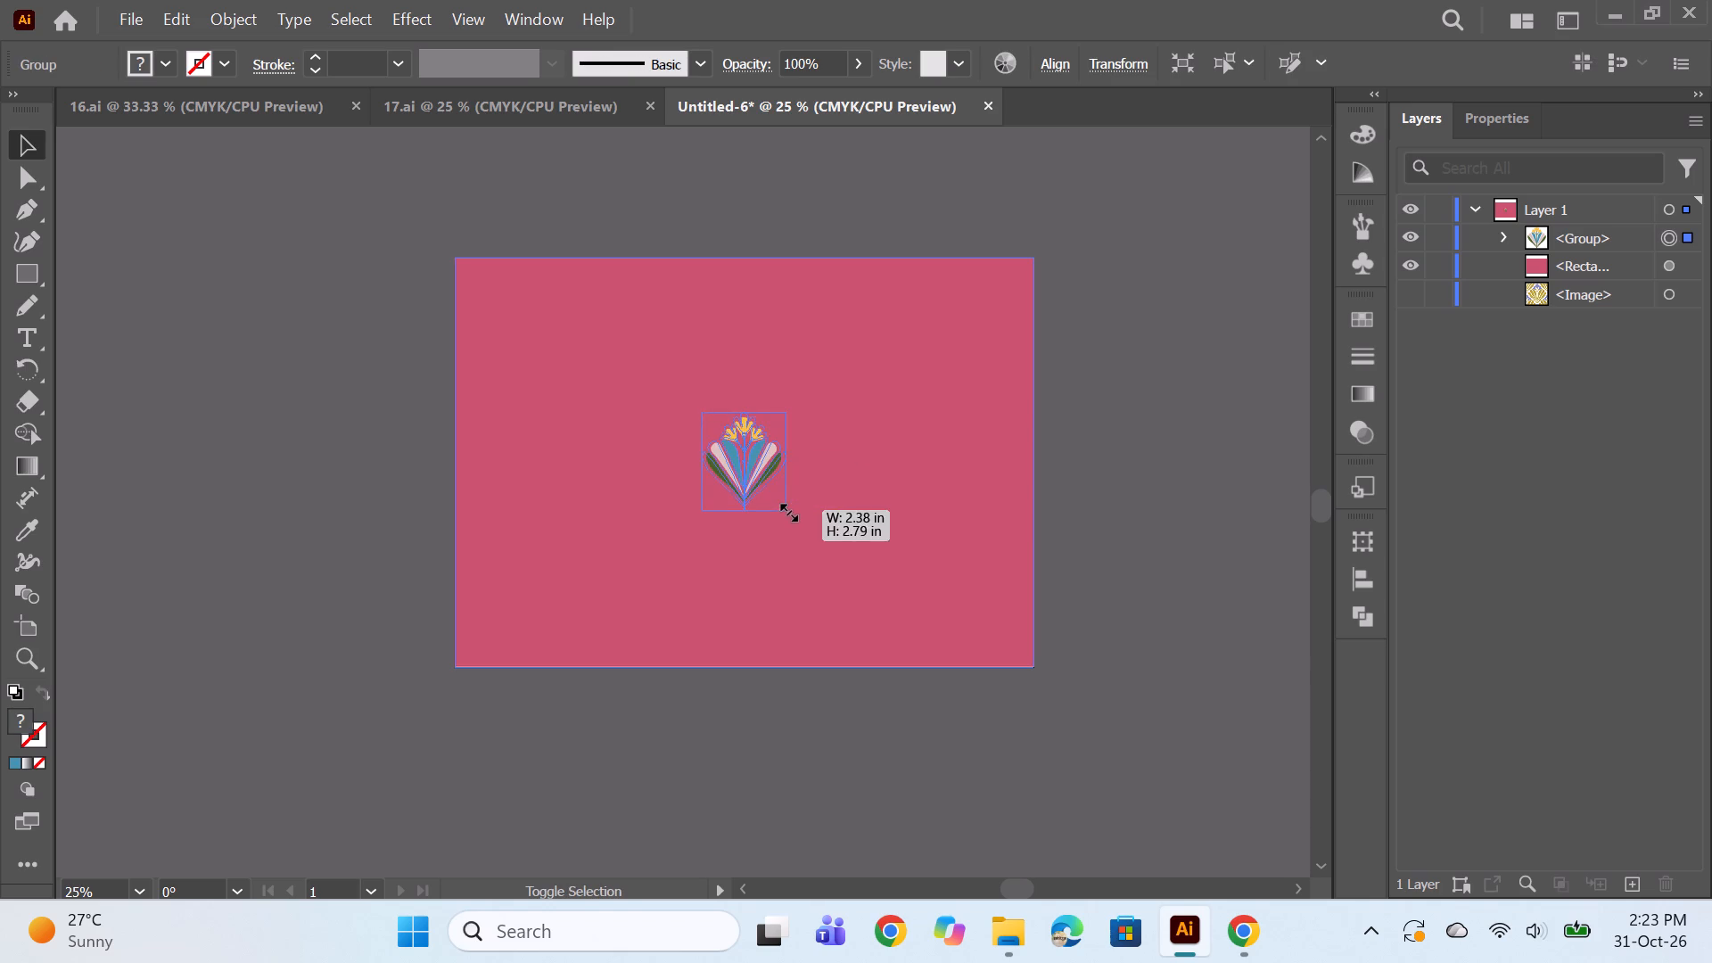
pyautogui.click(1126, 474)
# Move the grouped motif from the centre of the pink background to near its upper-left corner.
pyautogui.moveTo(742, 462); pyautogui.dragTo(541, 374)
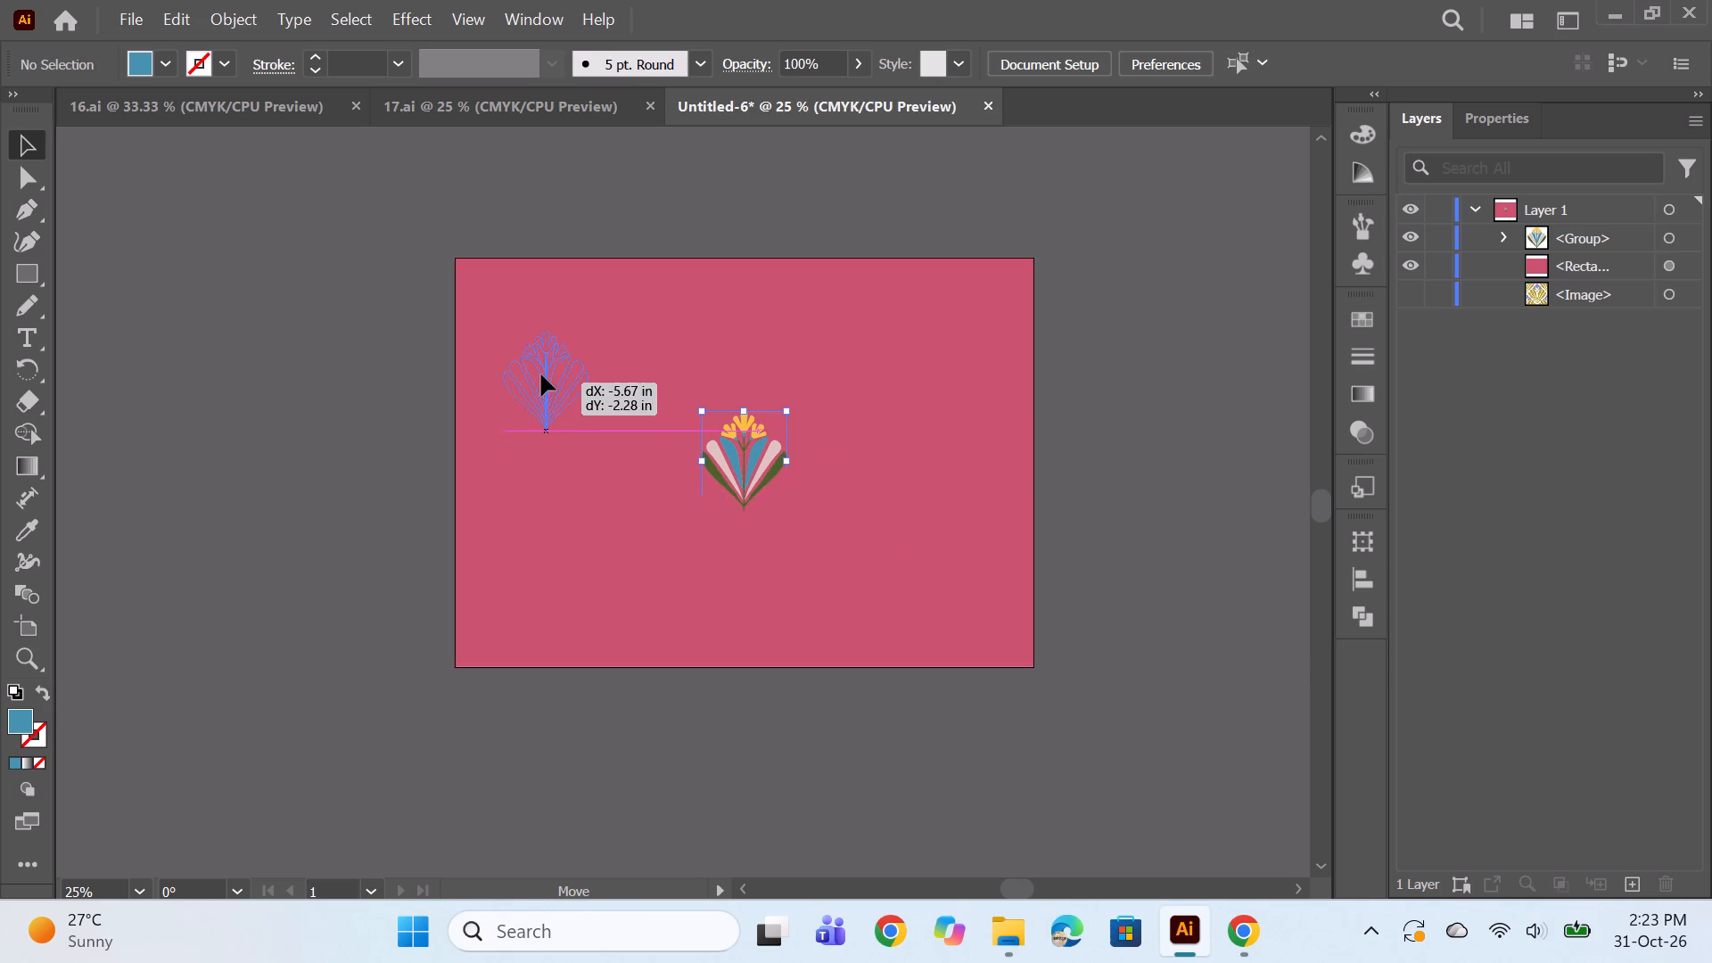
pyautogui.moveTo(541, 374); pyautogui.dragTo(535, 348)
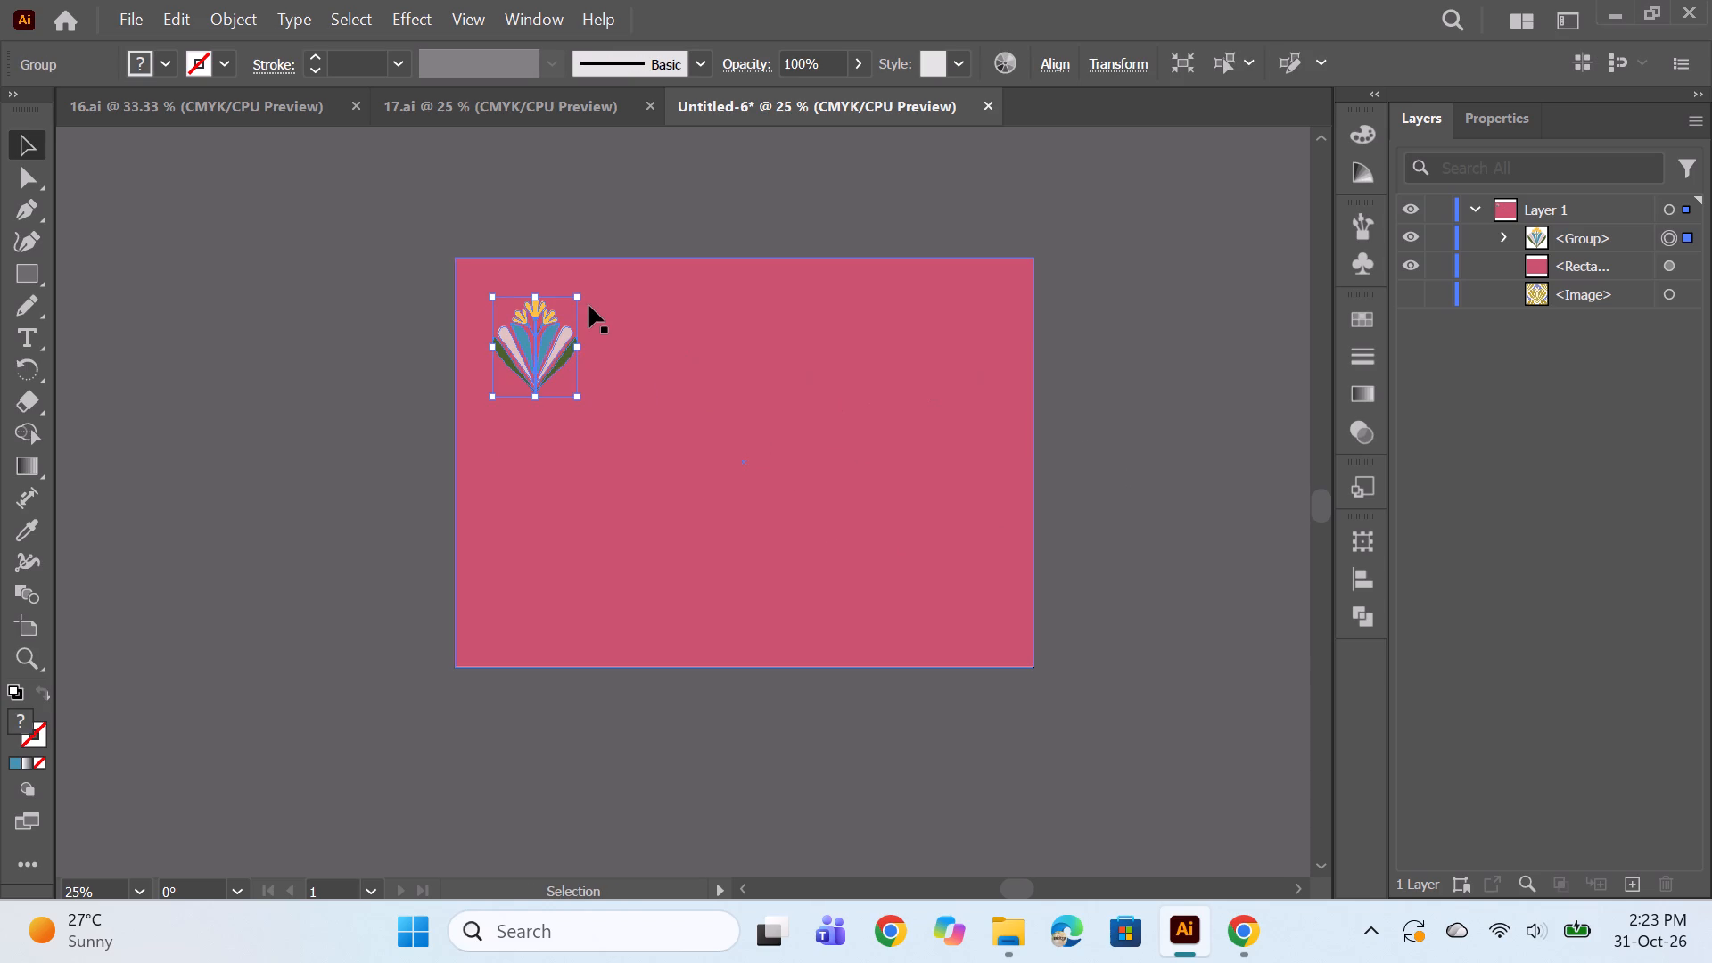
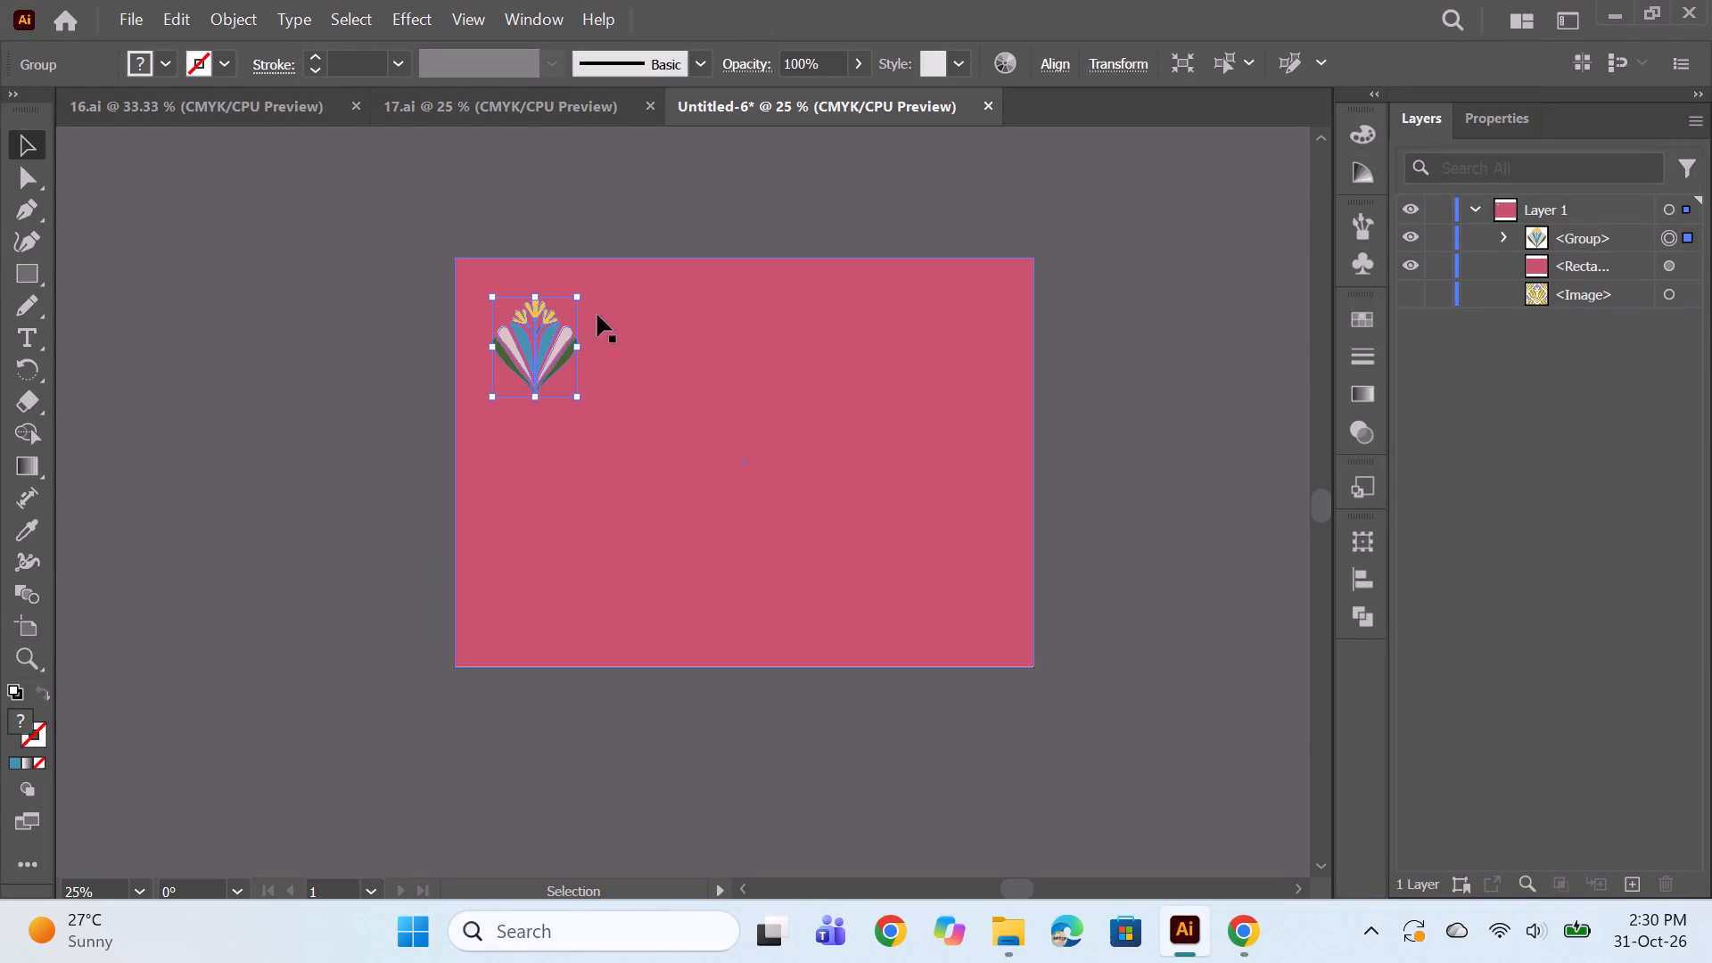
# Make a new pattern from the grouped floral motif, keeping the motif in its original place on the background.
pyautogui.click(514, 349)
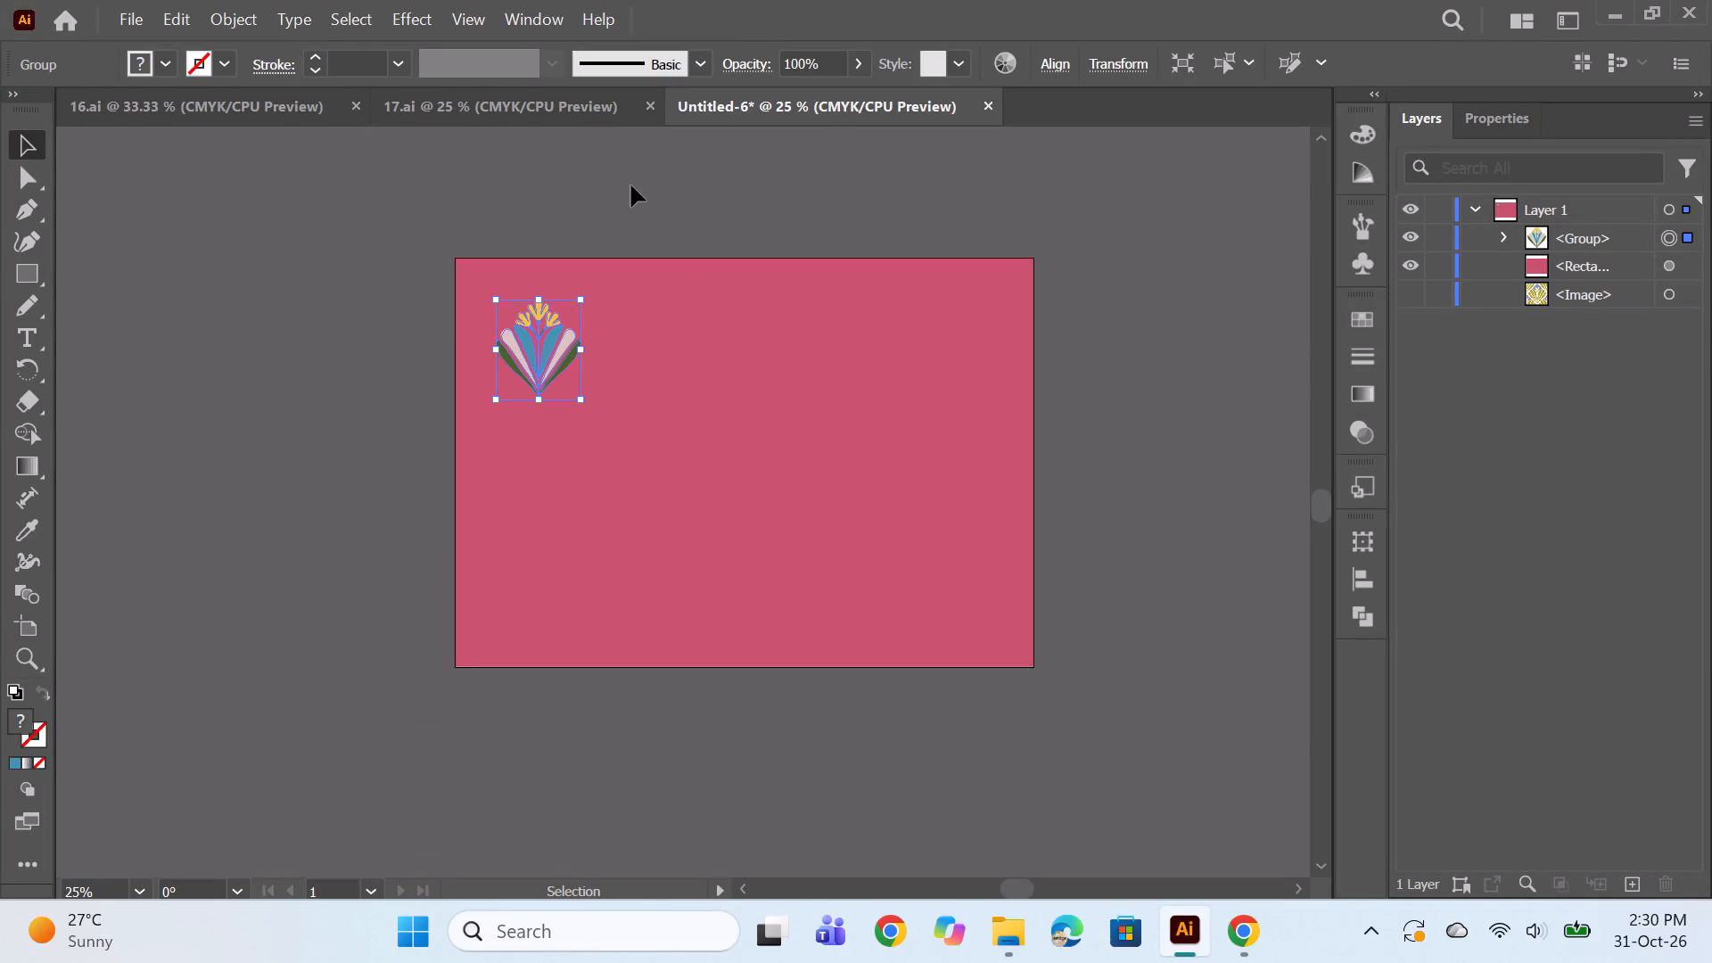
pyautogui.hotkey('ctrl', 'z')
pyautogui.click(226, 17)
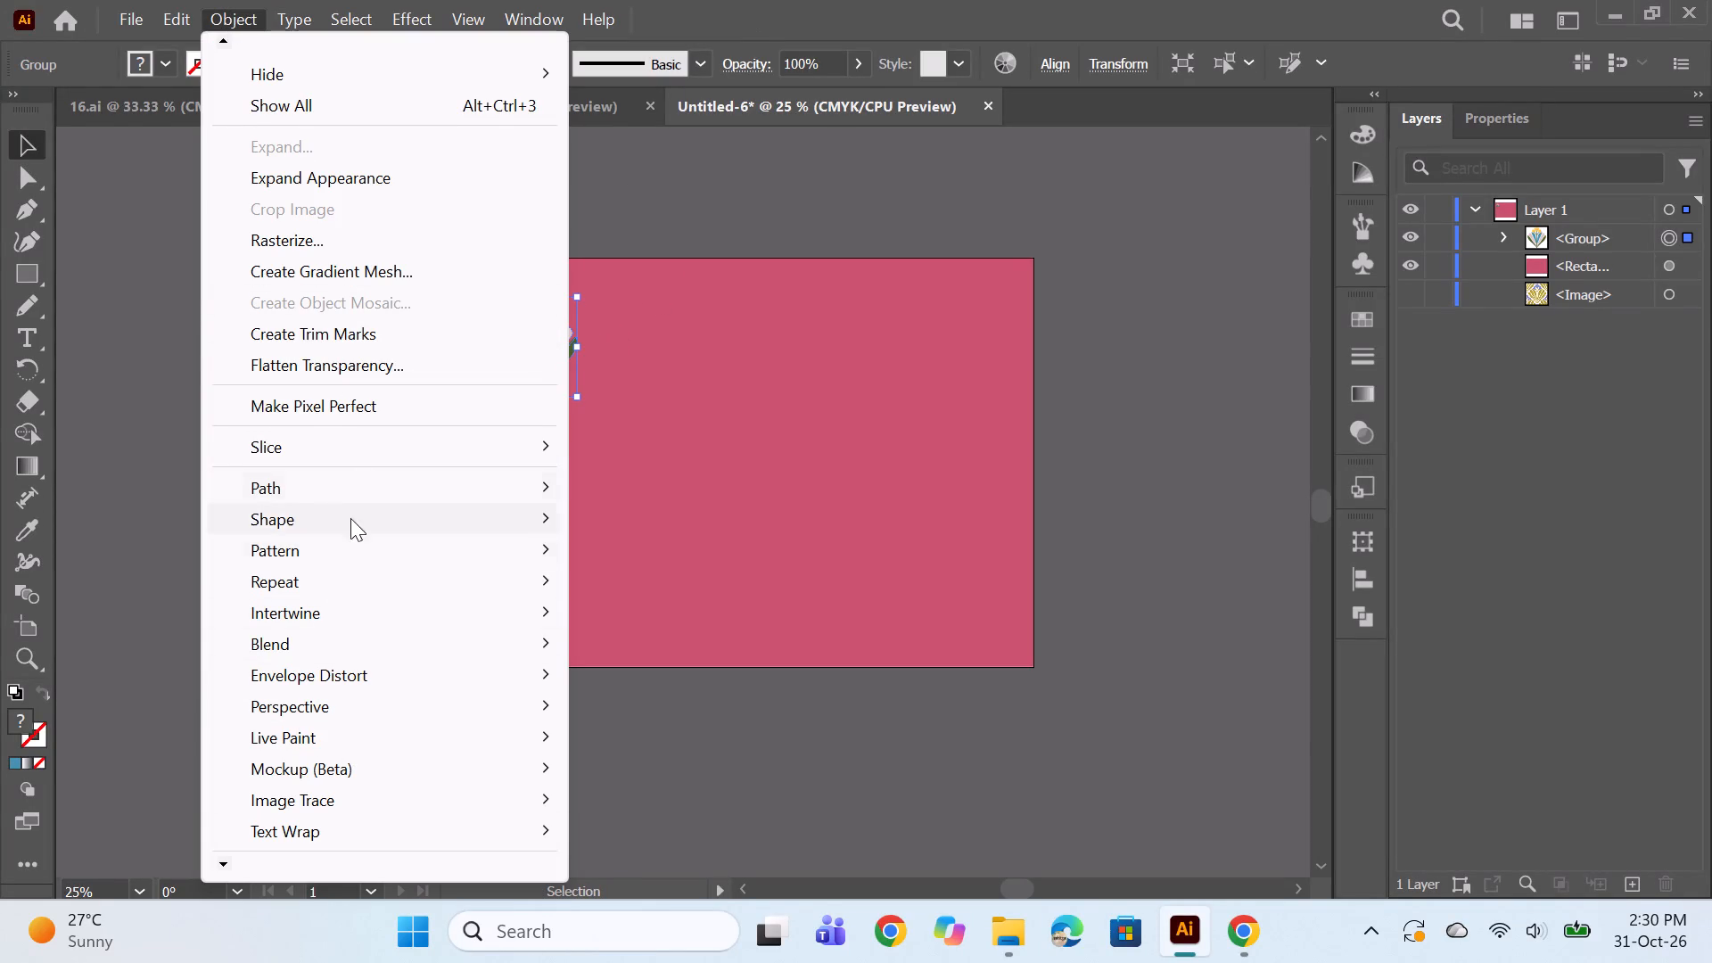
pyautogui.click(349, 554)
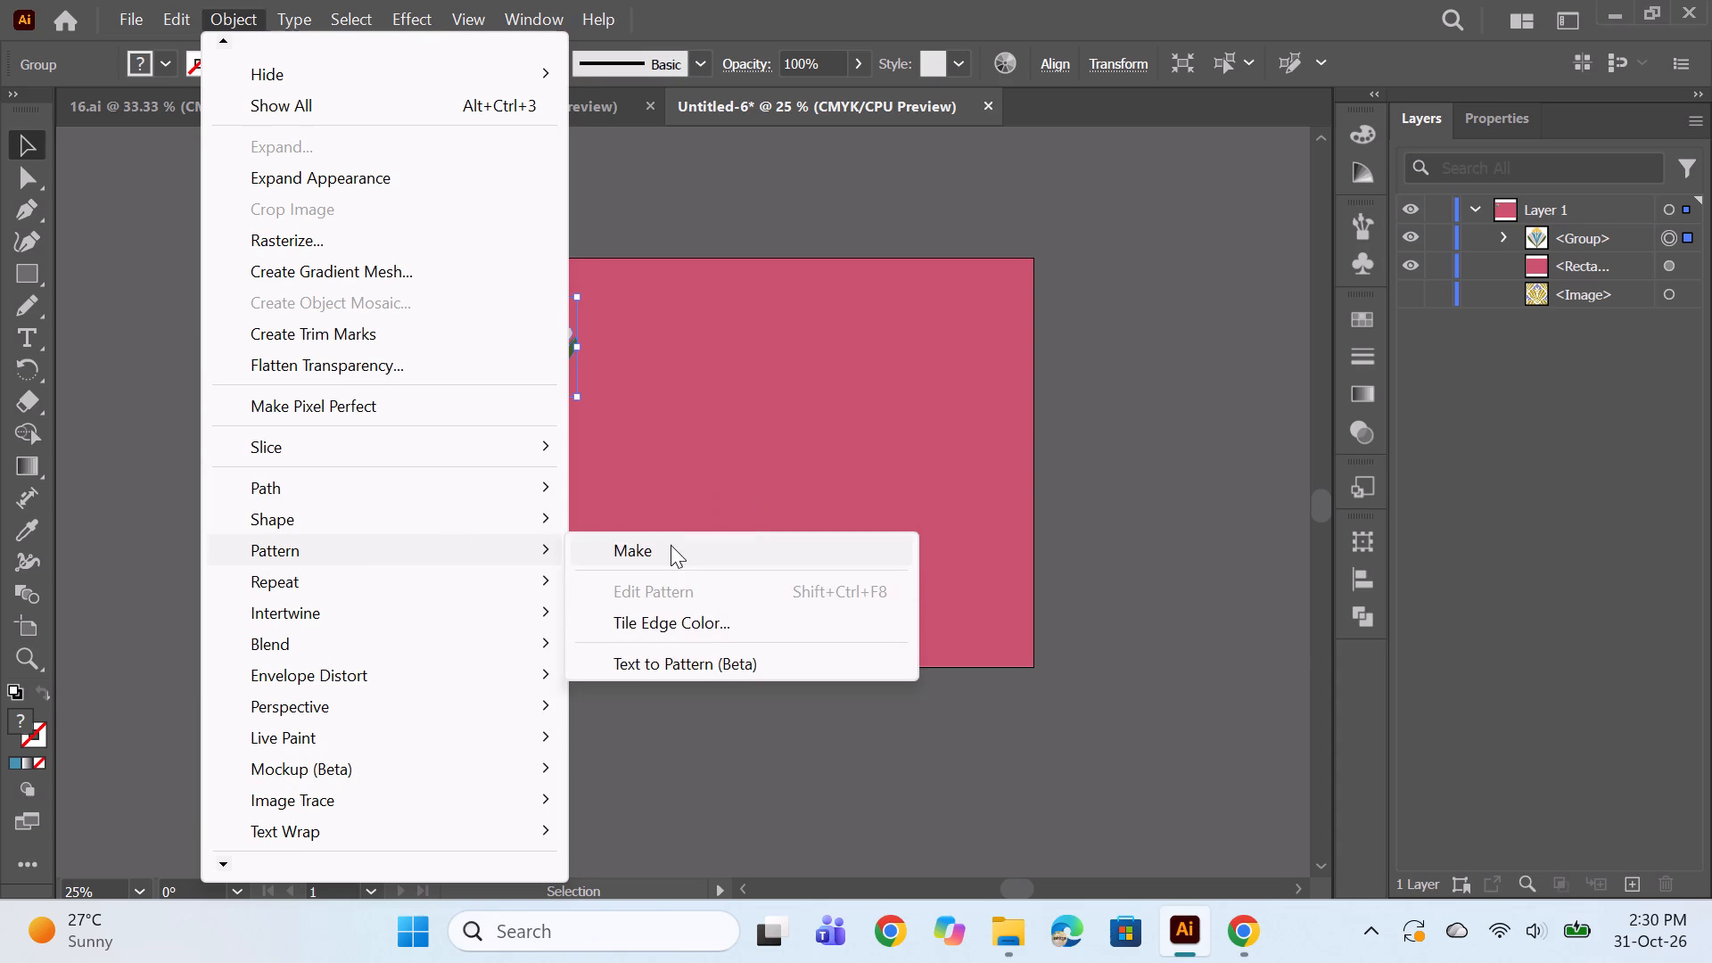
pyautogui.click(671, 545)
pyautogui.click(1092, 518)
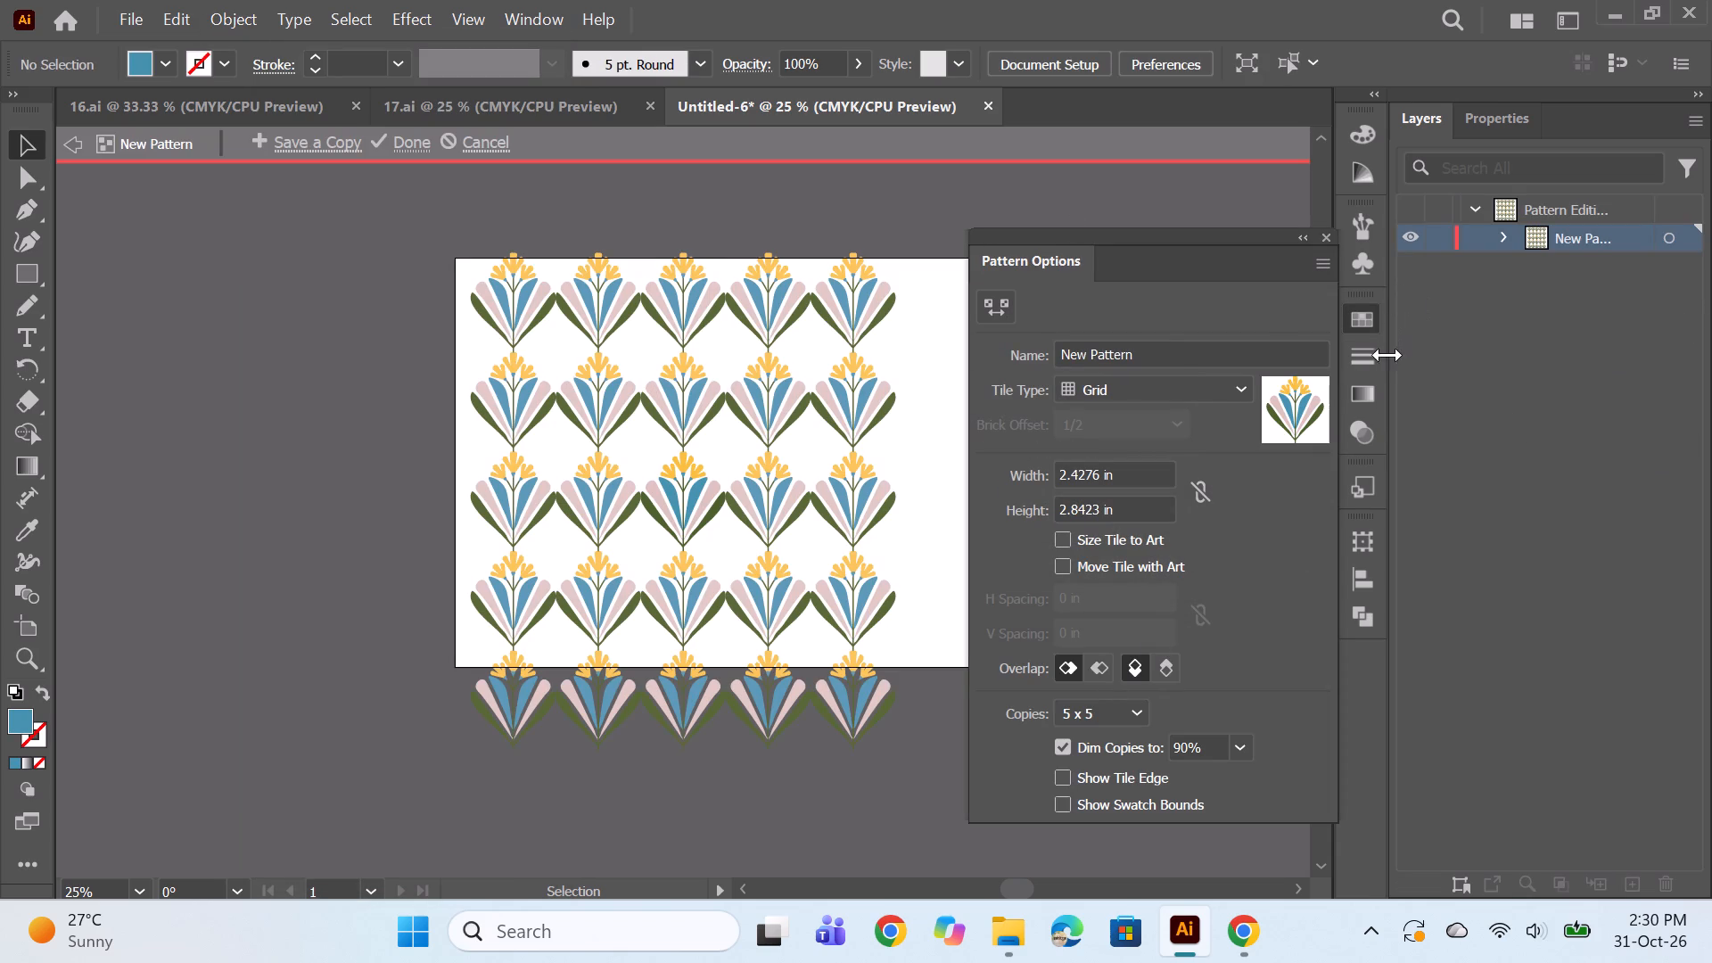
# Compare brick and hex tile types for the pattern, including Brick by Column and Hex by Row, and settle on Hex by Column.
pyautogui.click(1163, 385)
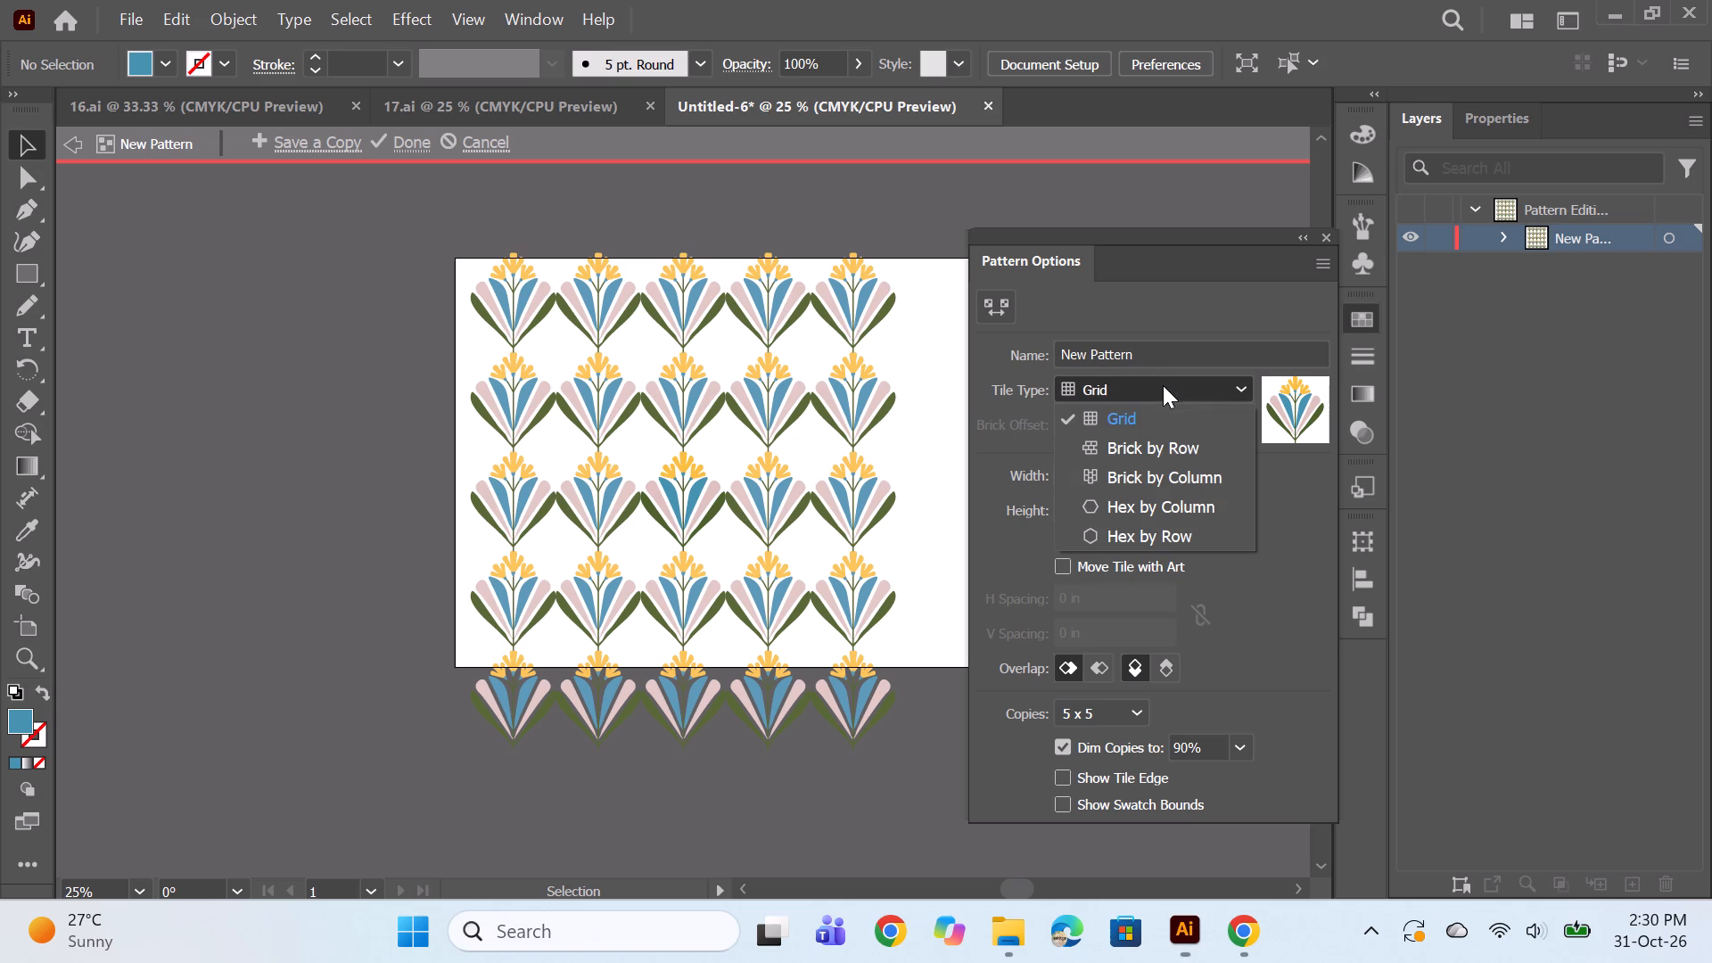
pyautogui.click(1187, 453)
pyautogui.click(1200, 395)
pyautogui.click(1213, 468)
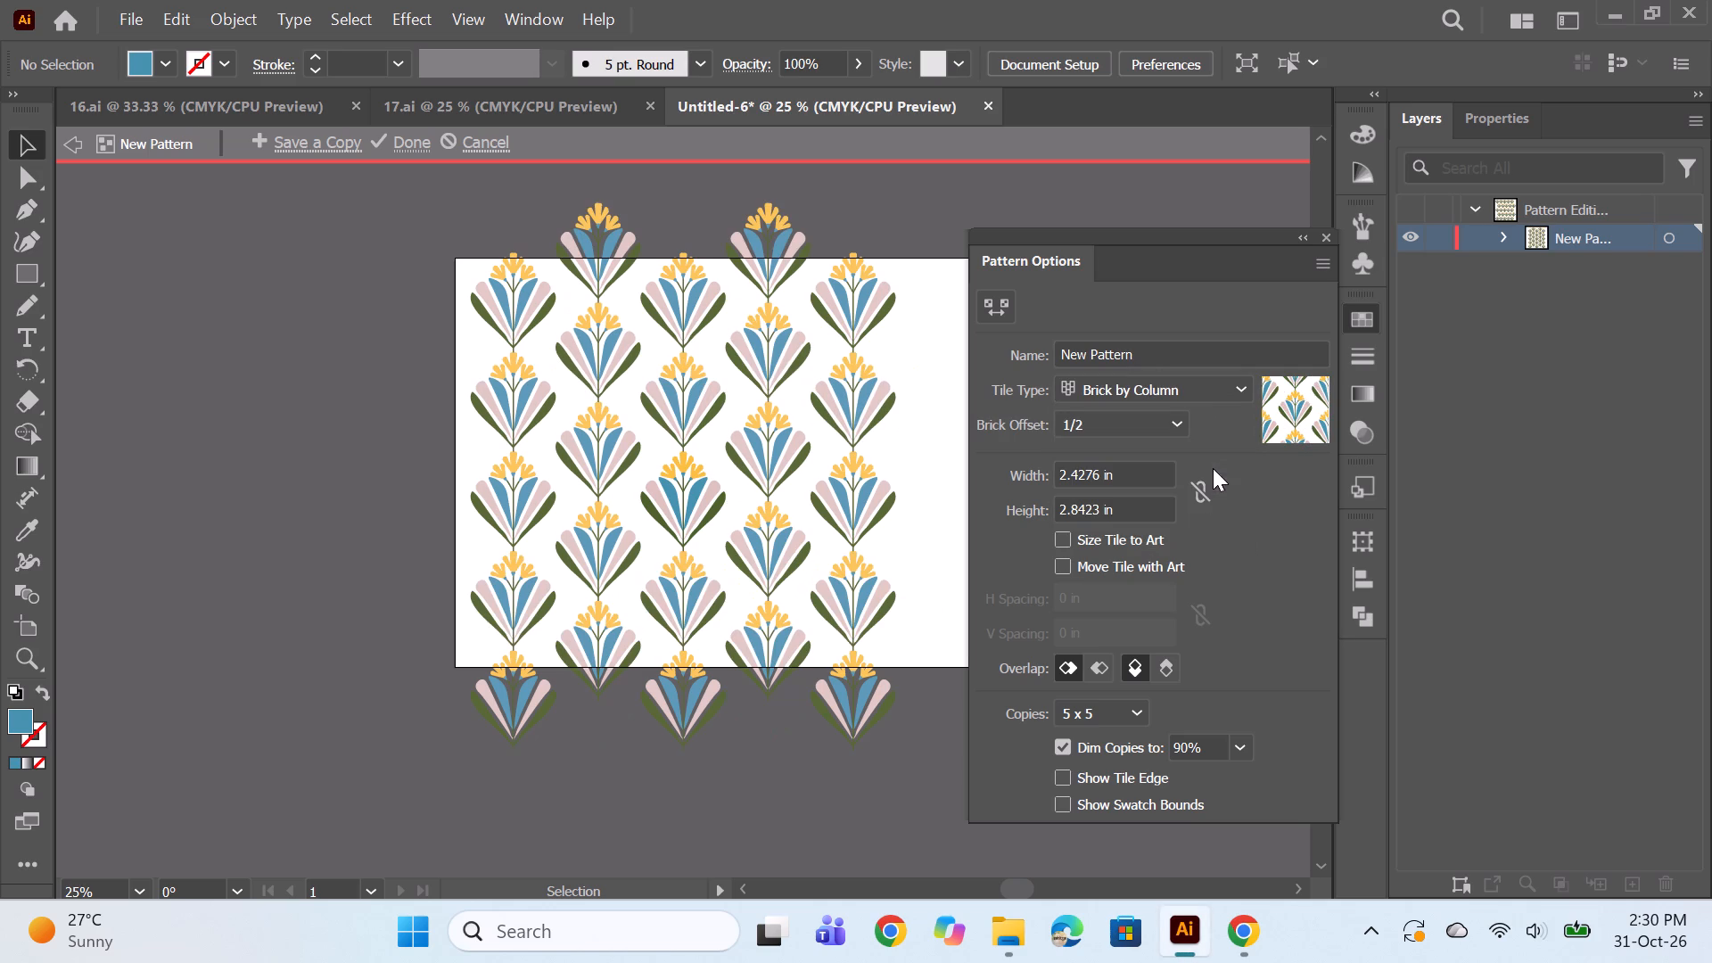
pyautogui.click(1214, 398)
pyautogui.click(1182, 505)
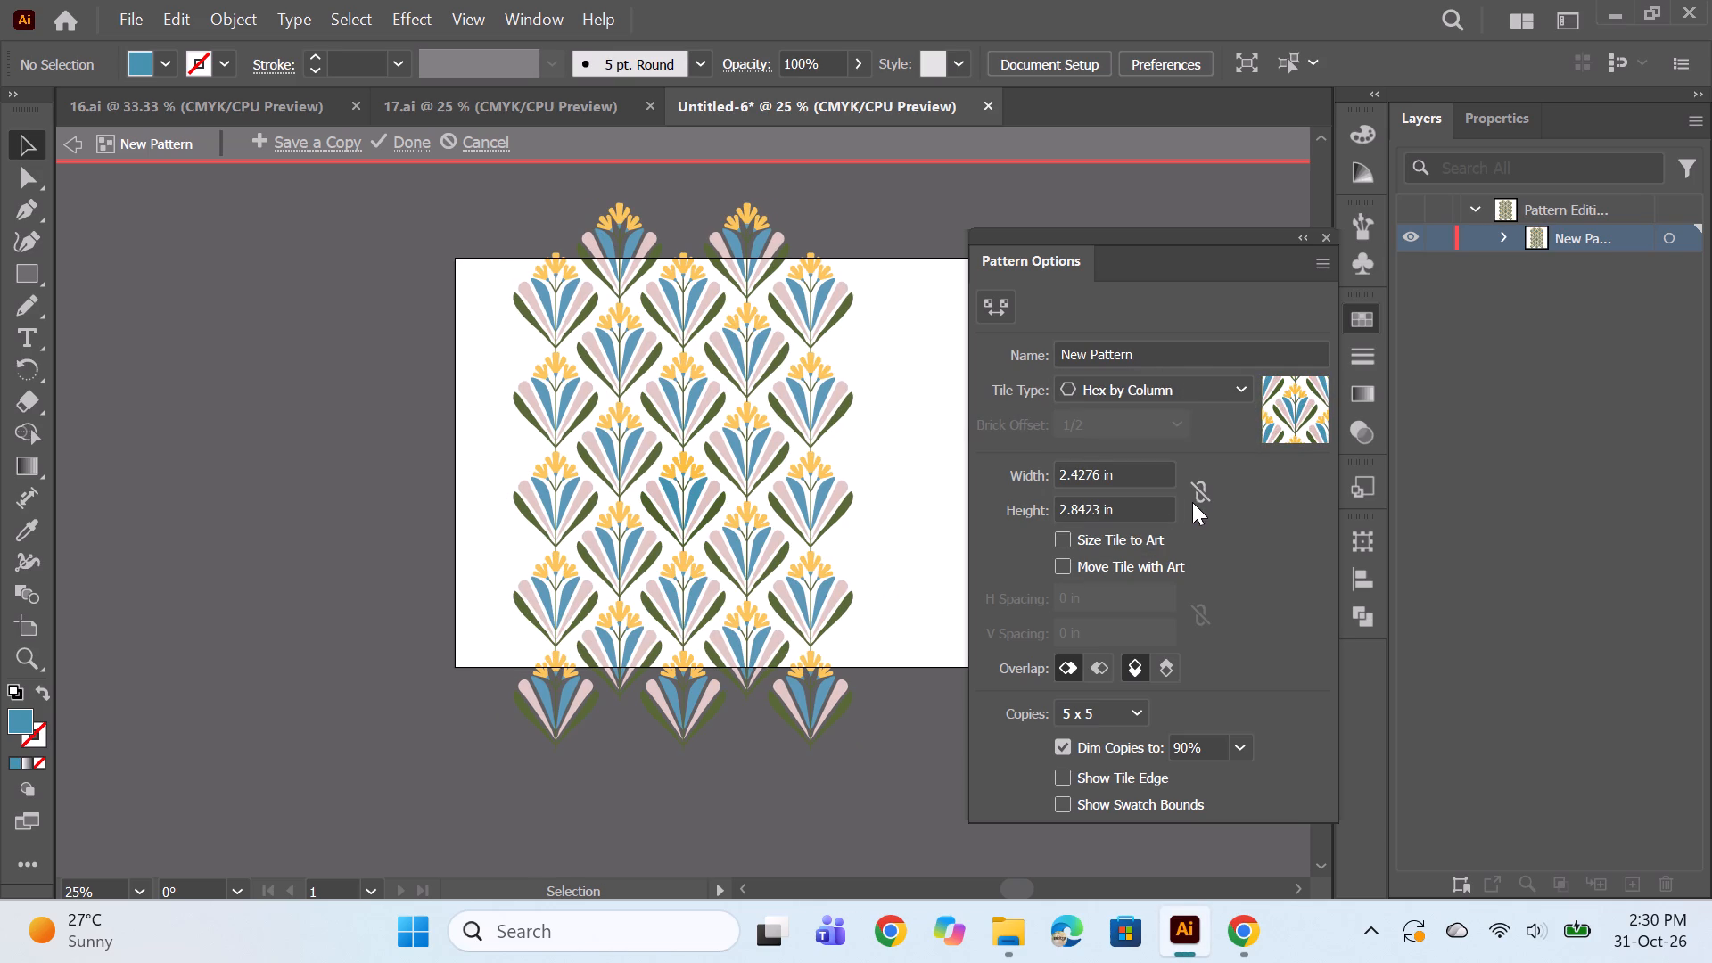
pyautogui.click(1175, 391)
pyautogui.click(1200, 523)
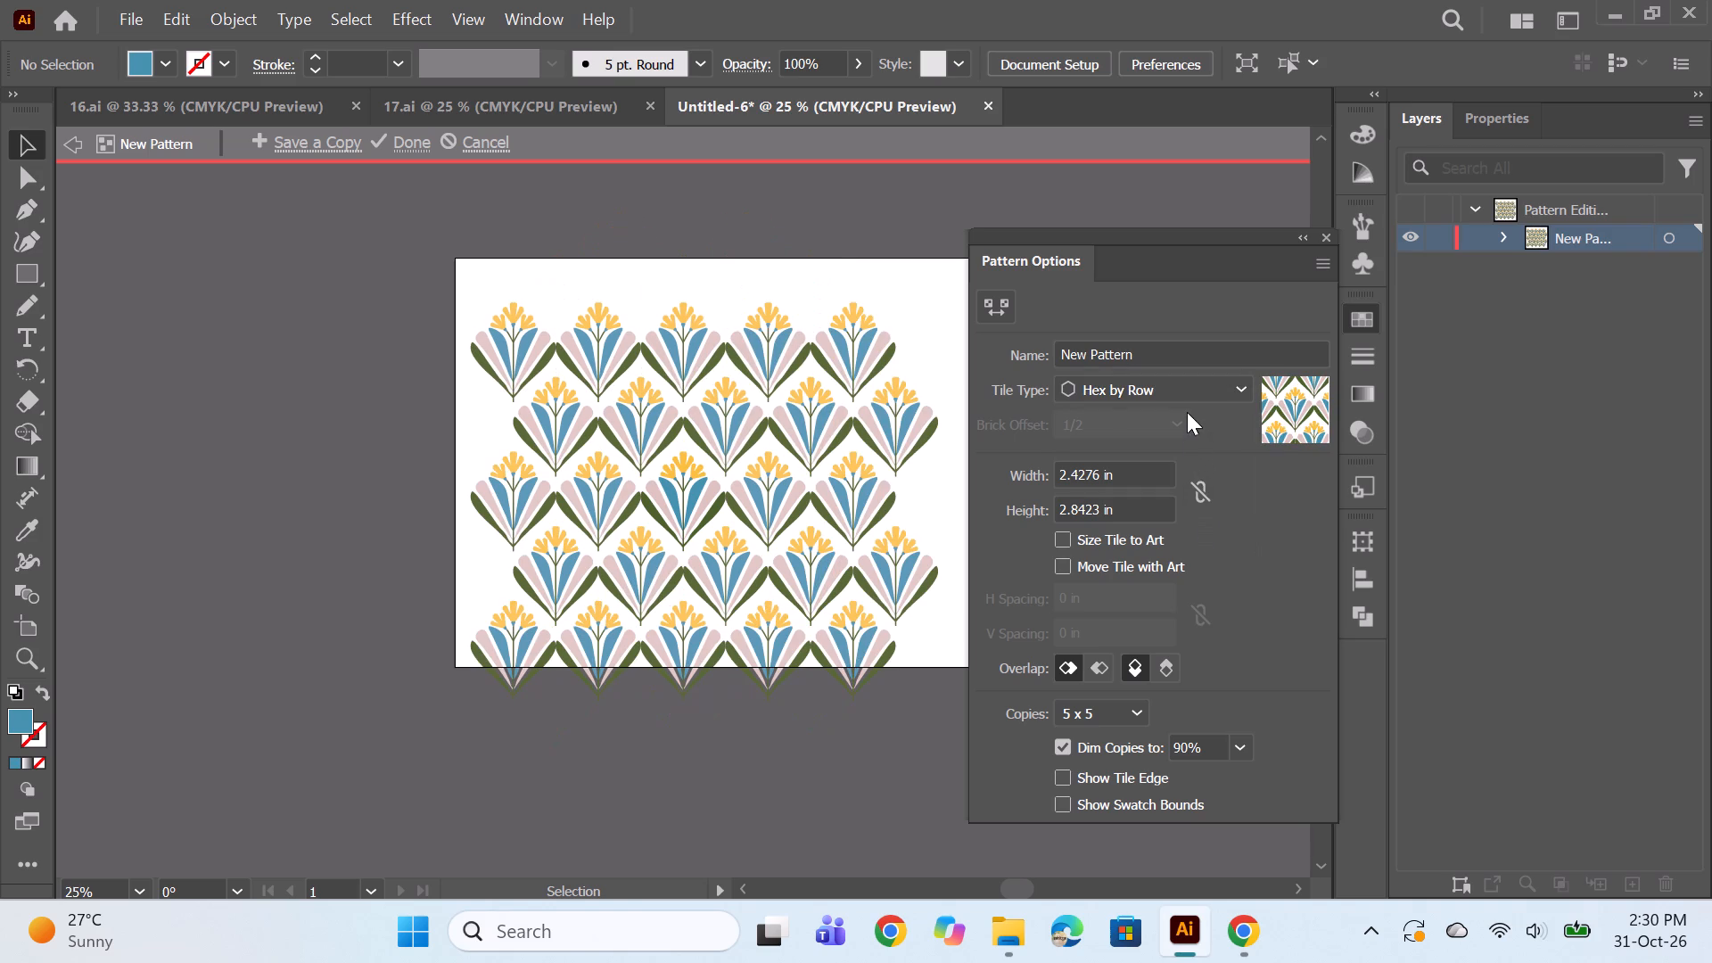
pyautogui.click(1189, 383)
pyautogui.click(1183, 498)
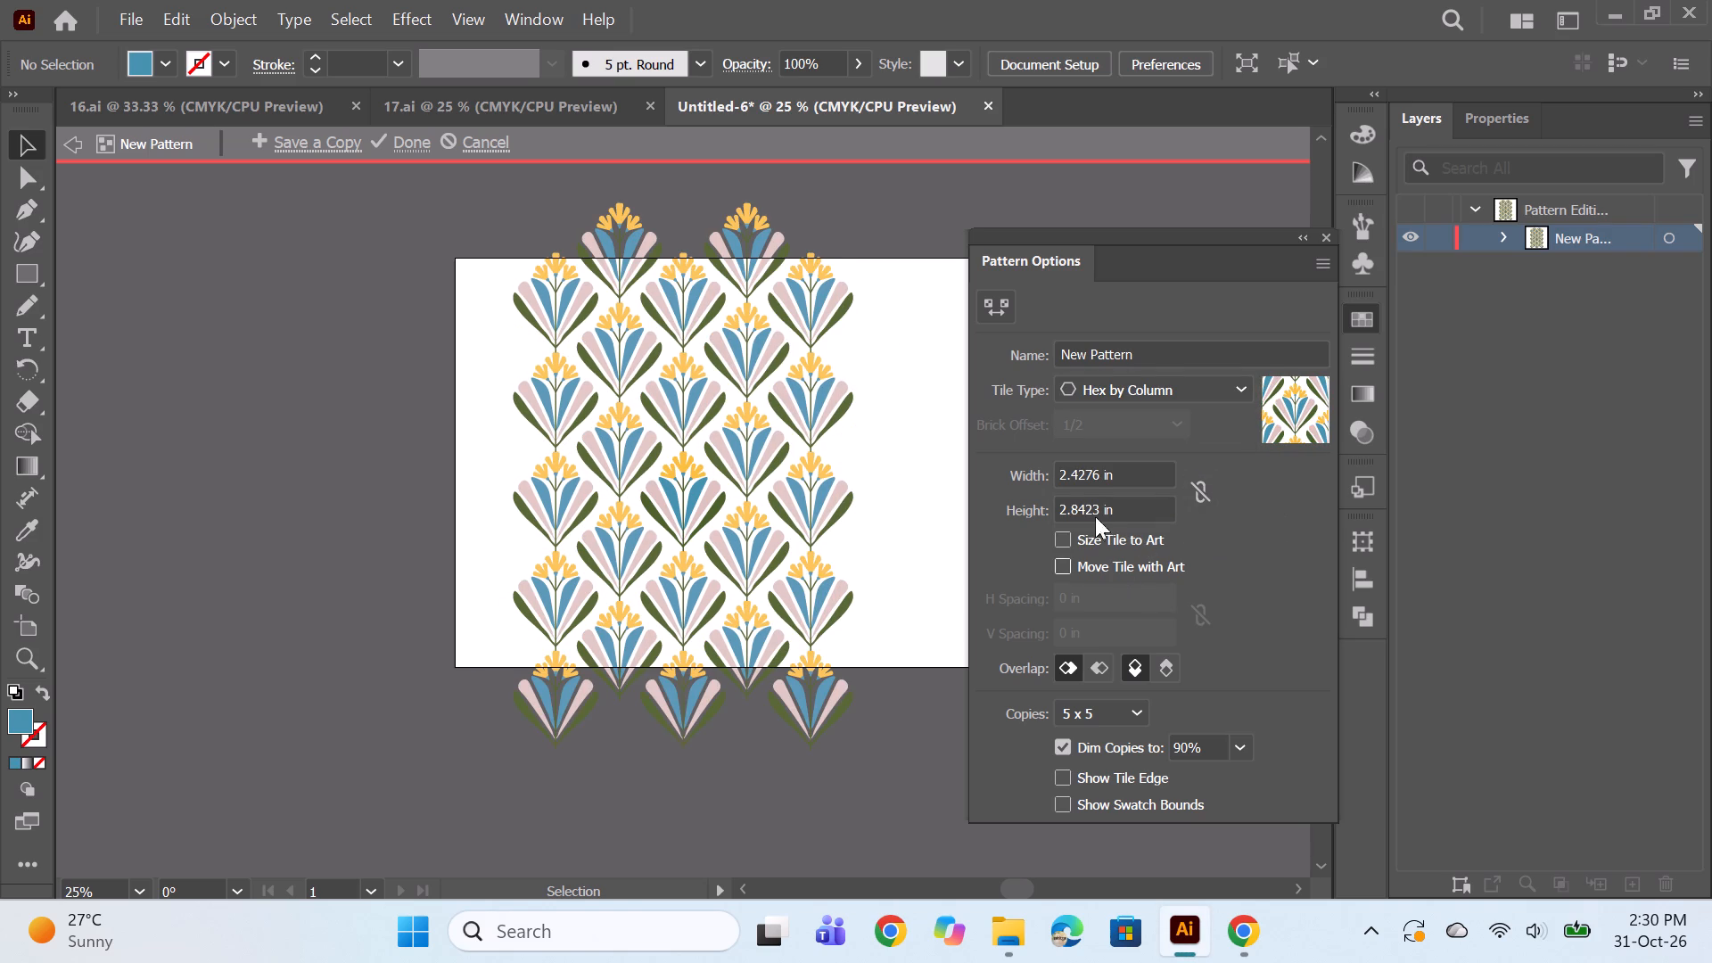
# Set the pattern tile width to 2.625 in and height to 3.125 in, and finish editing the pattern.
pyautogui.scroll(4, 1082, 475)
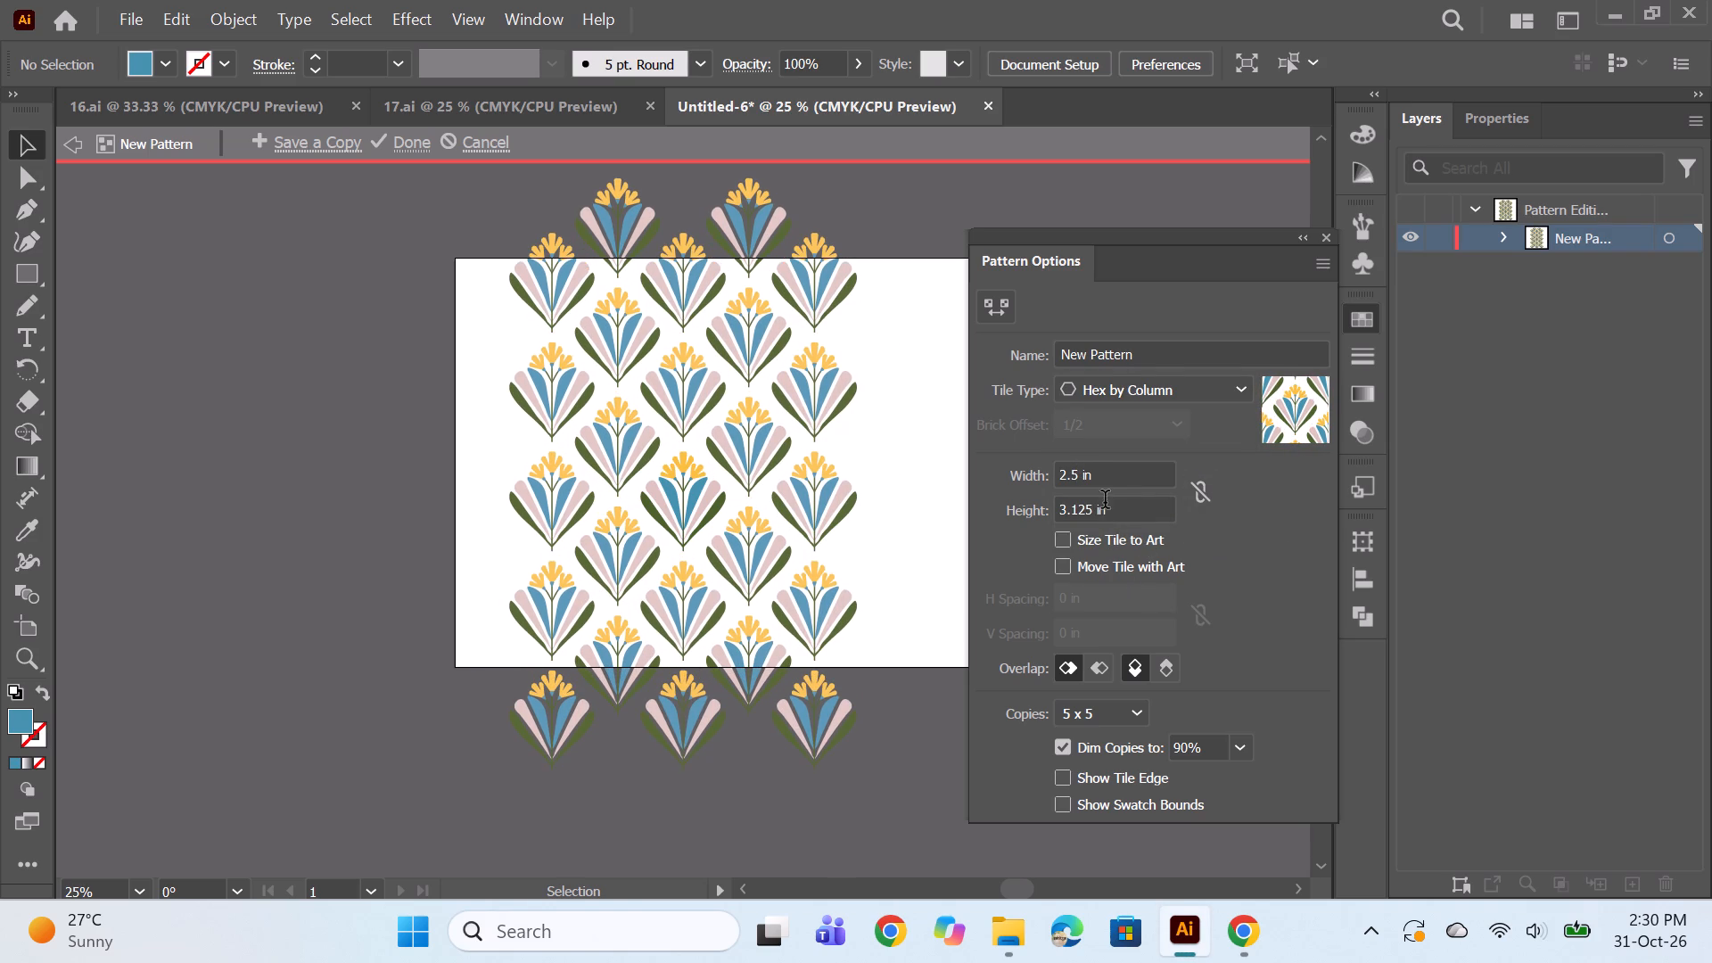
pyautogui.scroll(1, 1105, 482)
pyautogui.scroll(-2, 1105, 480)
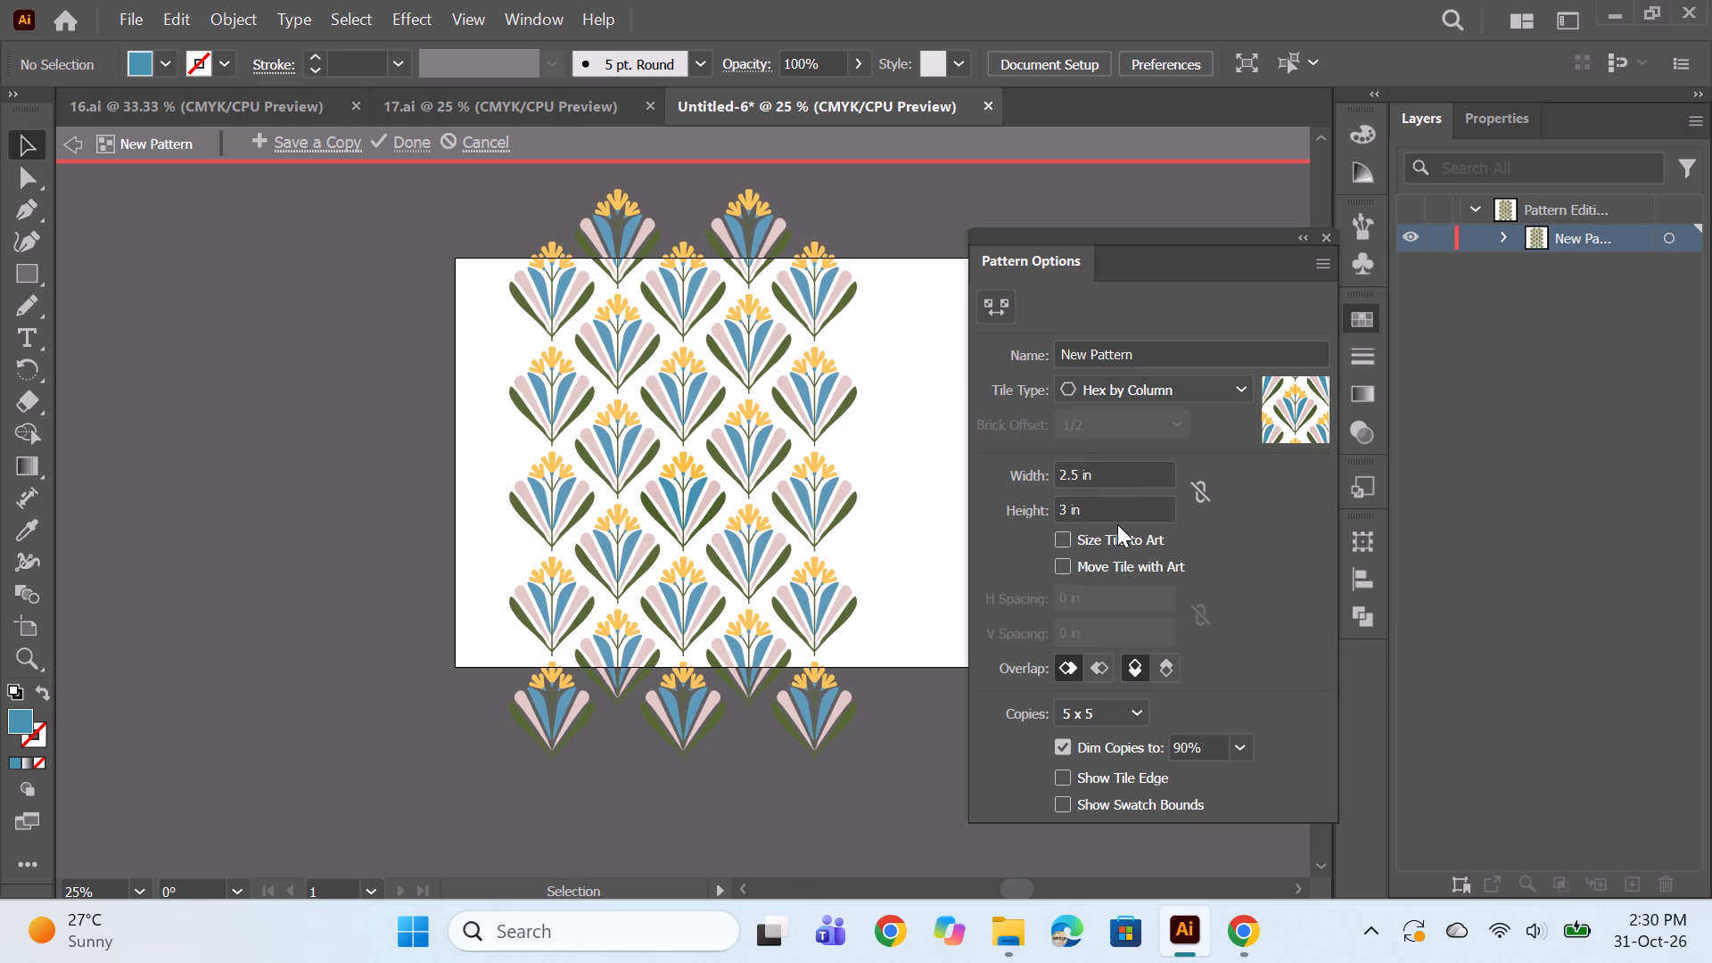
pyautogui.scroll(1, 1130, 476)
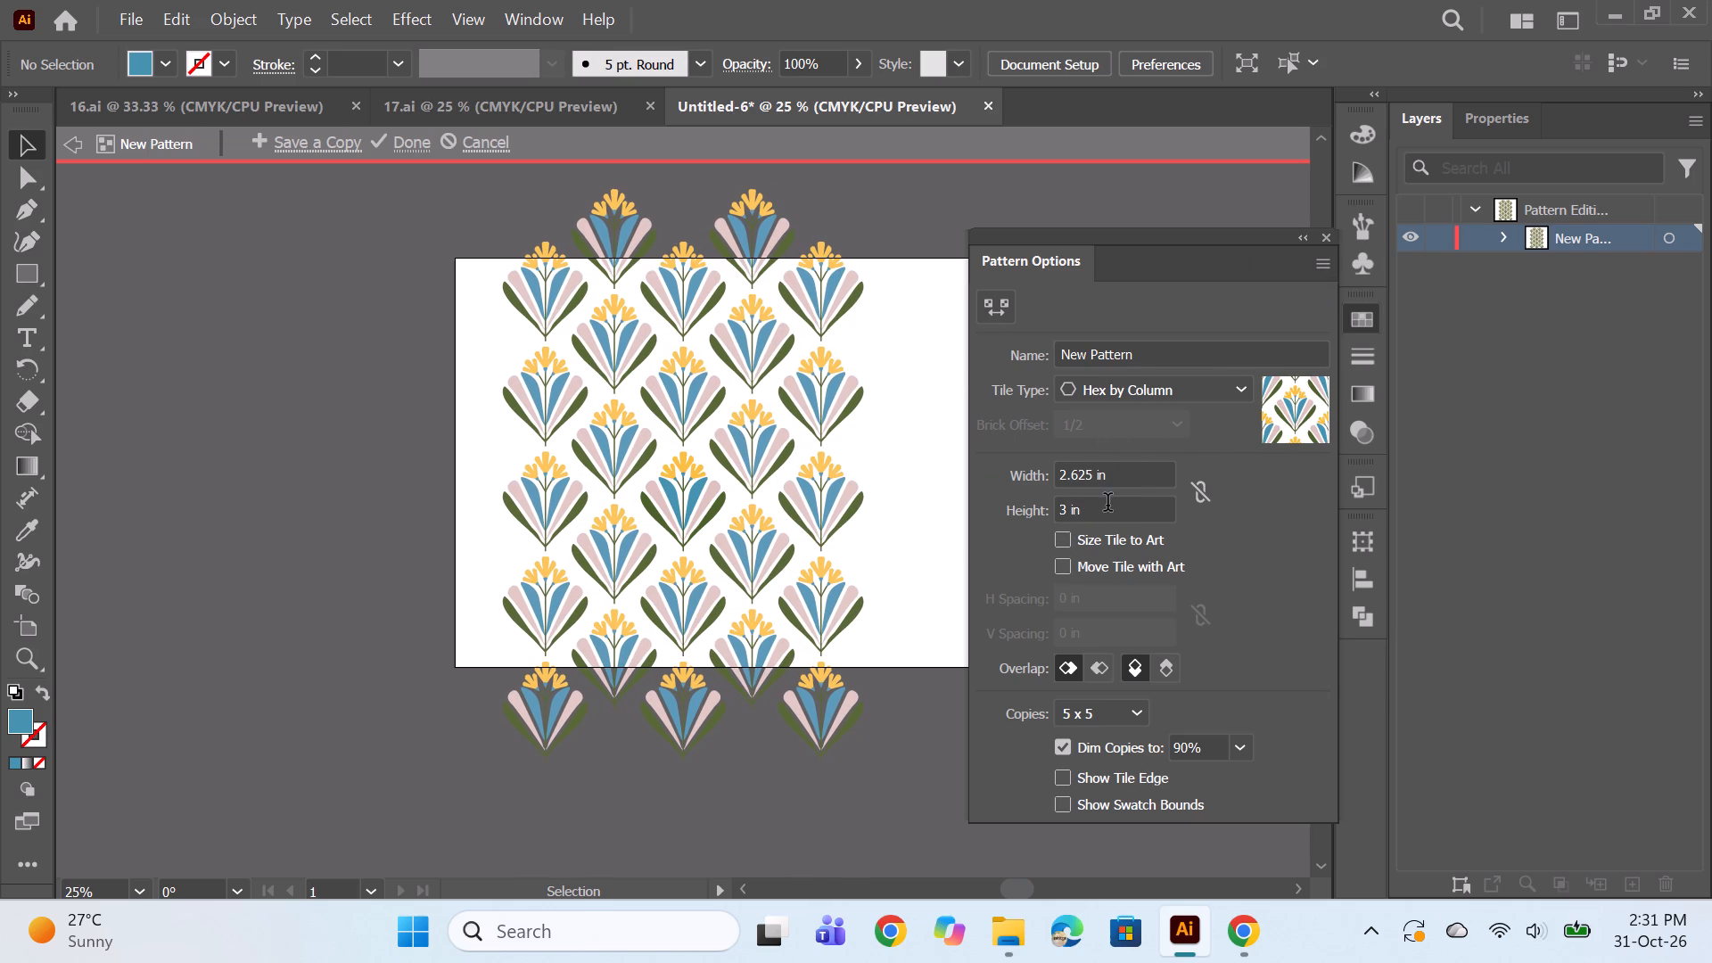
pyautogui.scroll(1, 1106, 510)
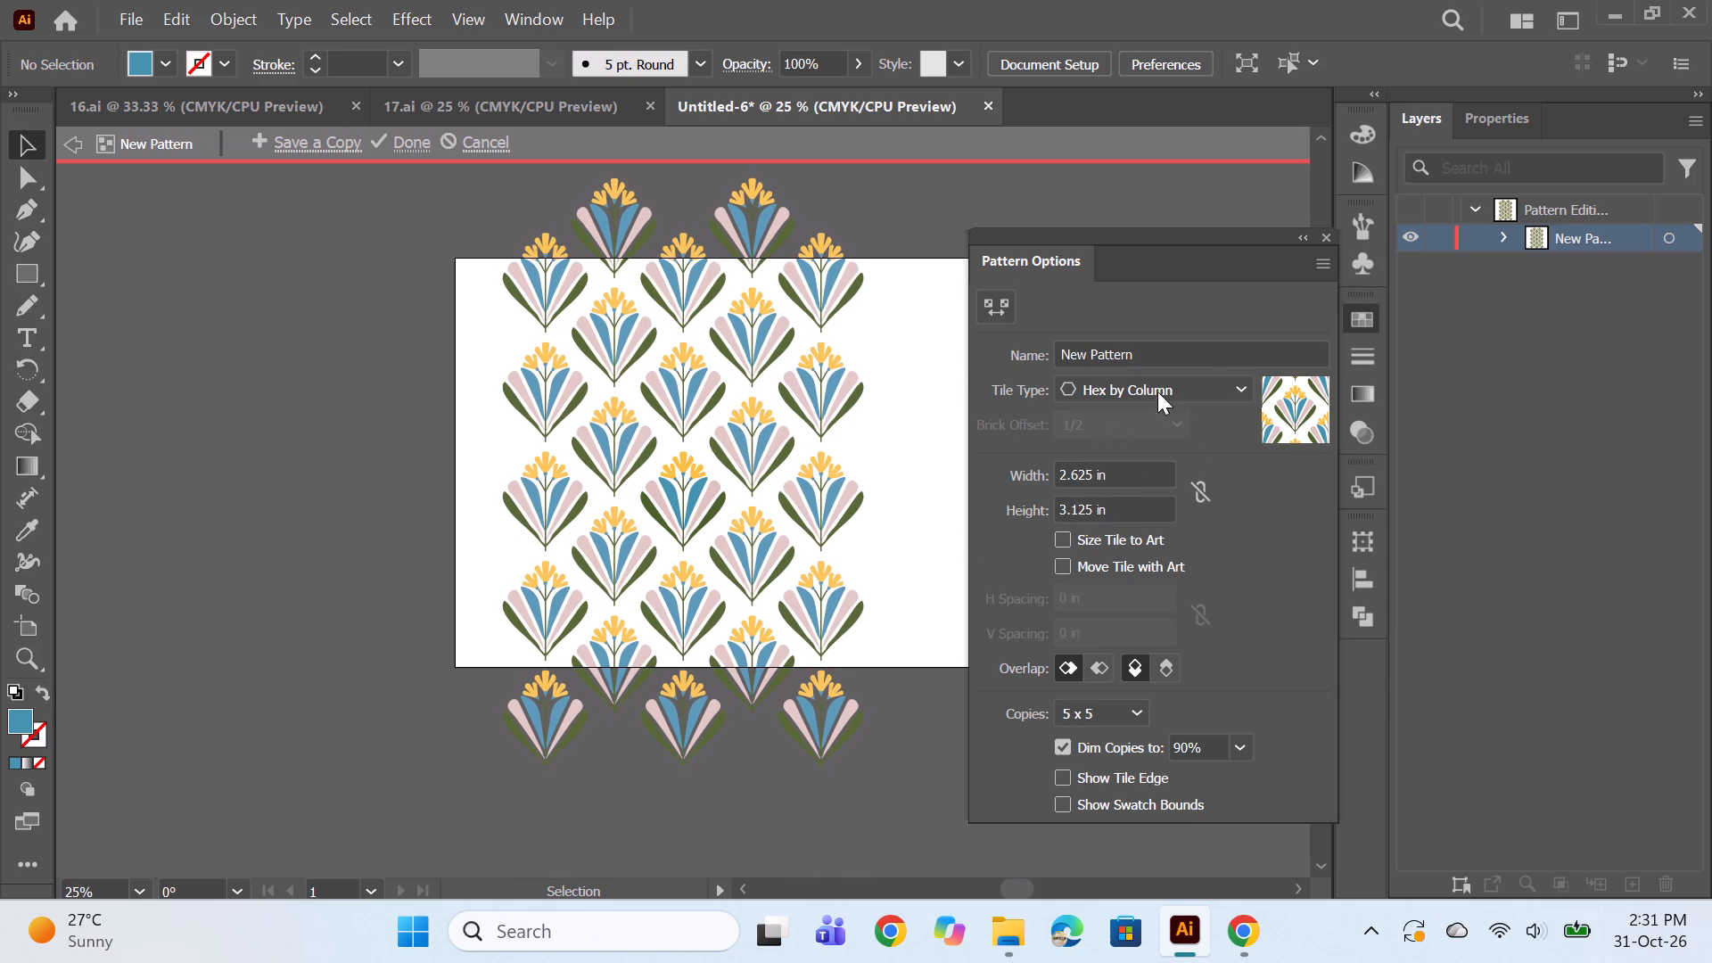
pyautogui.click(422, 141)
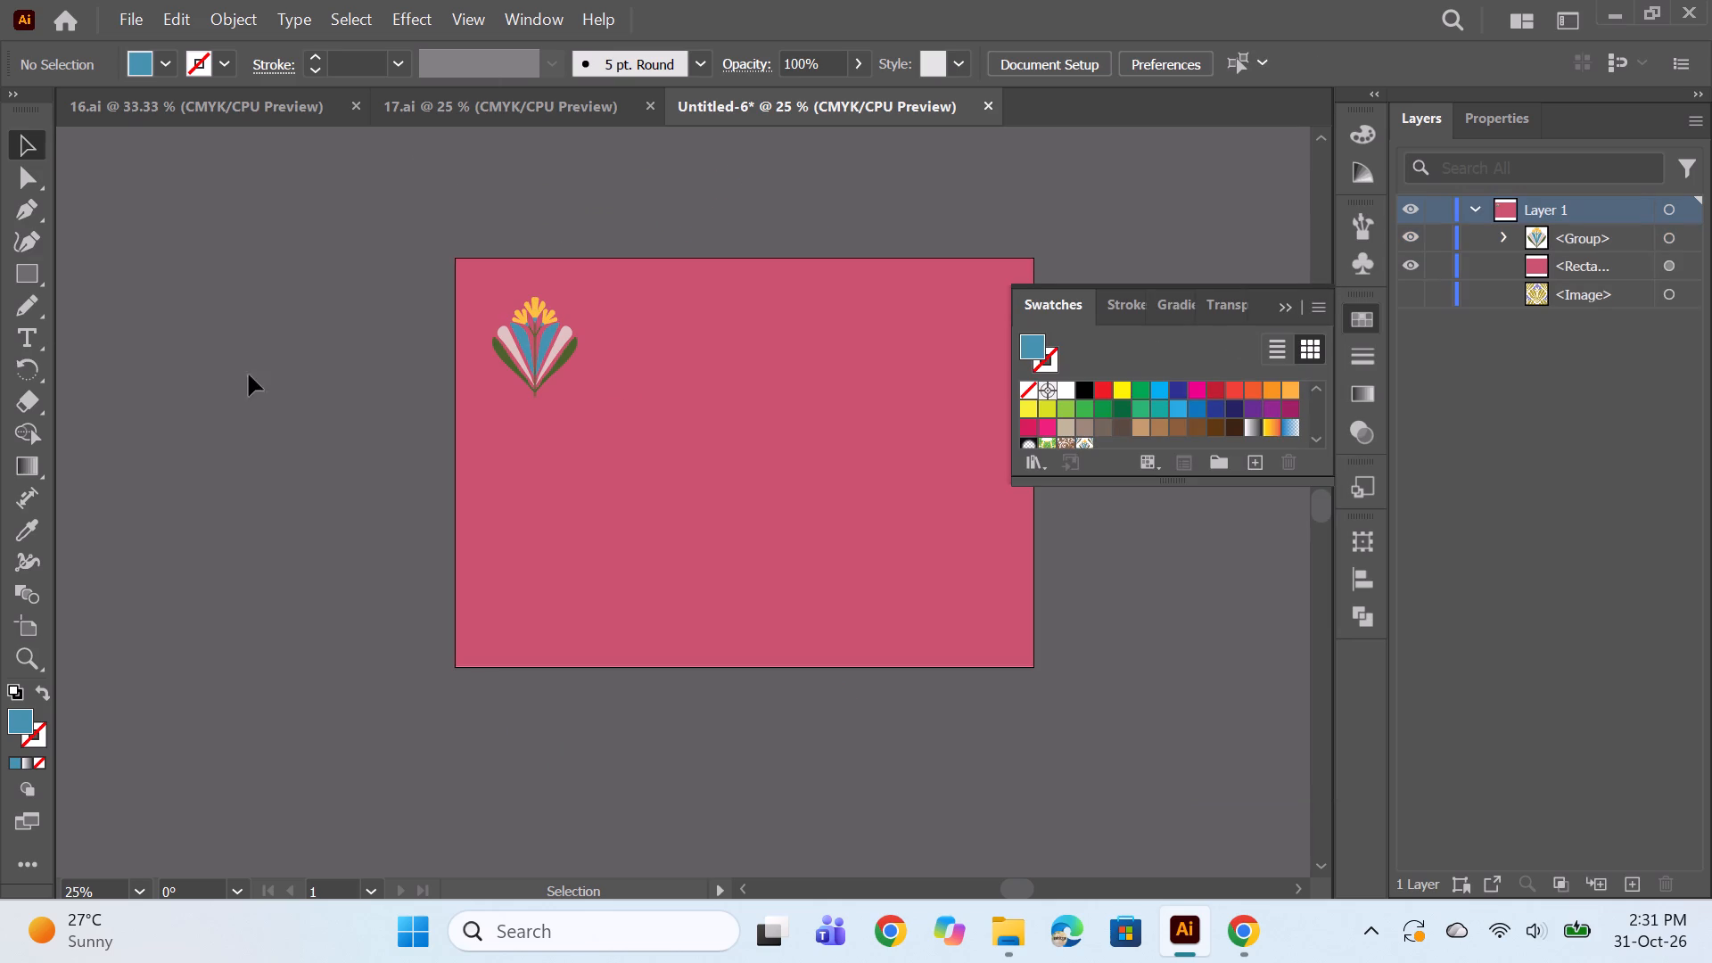
# Draw a rectangle covering the whole pink background and fill it with the new floral pattern swatch.
pyautogui.click(34, 269)
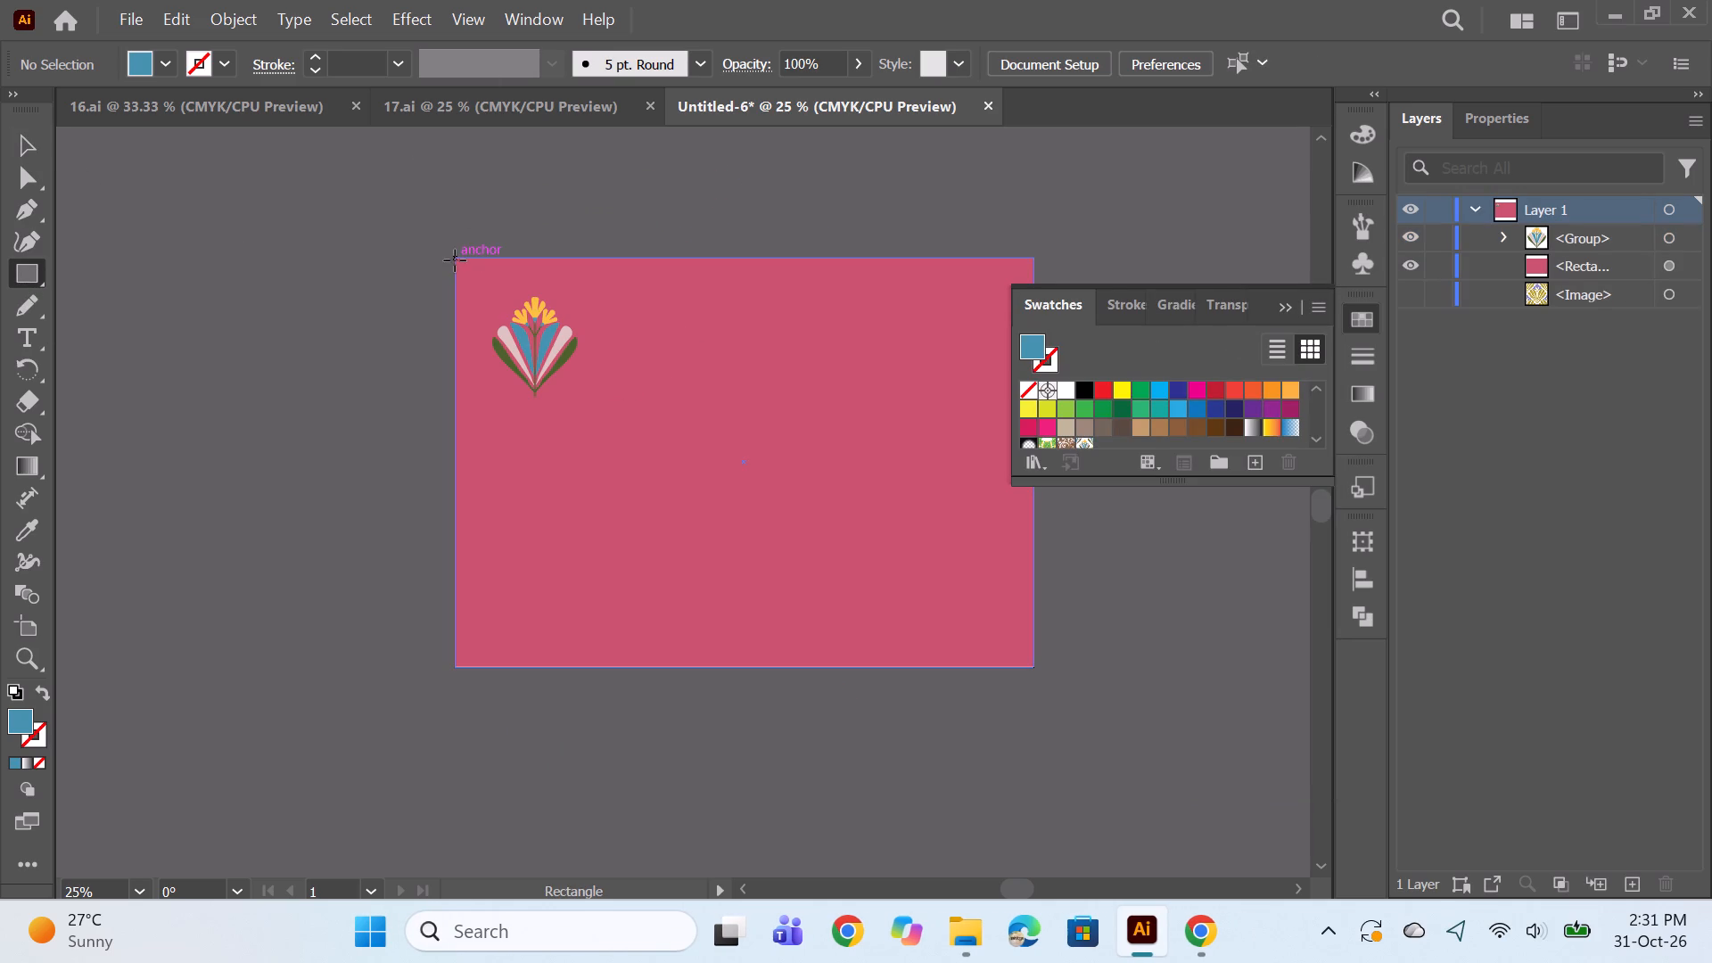
pyautogui.moveTo(455, 260); pyautogui.dragTo(1033, 667)
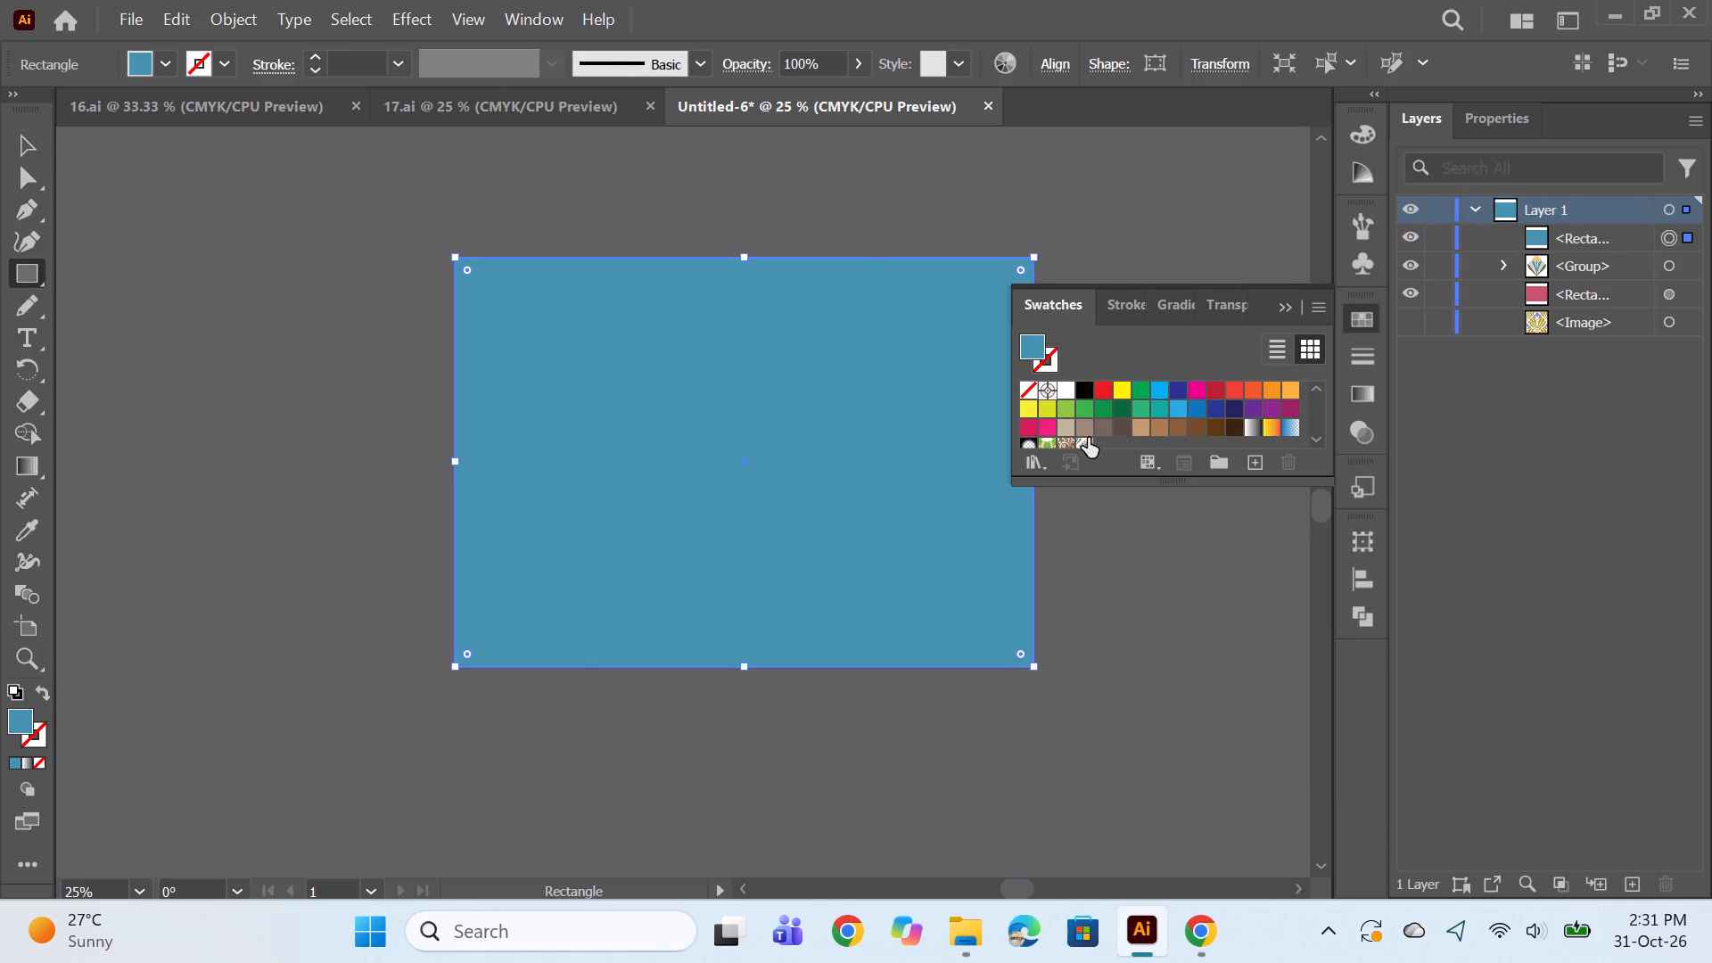
pyautogui.click(1085, 443)
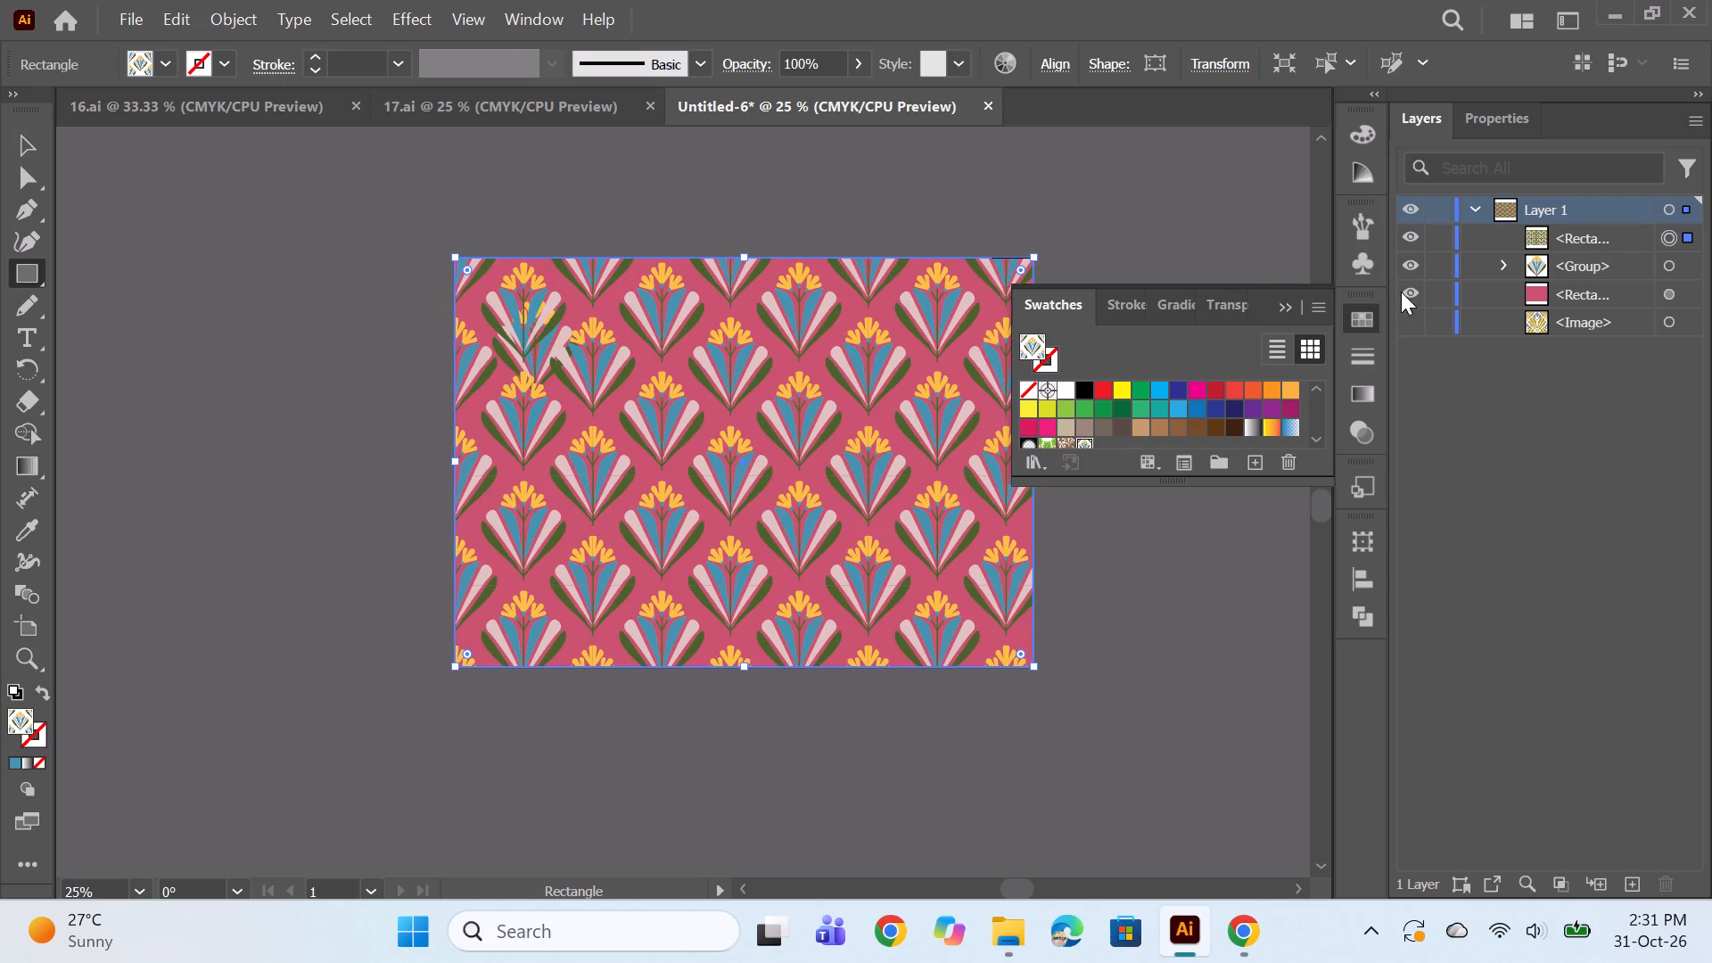
# Hide the original grouped motif and collapse the swatches.
pyautogui.click(1410, 266)
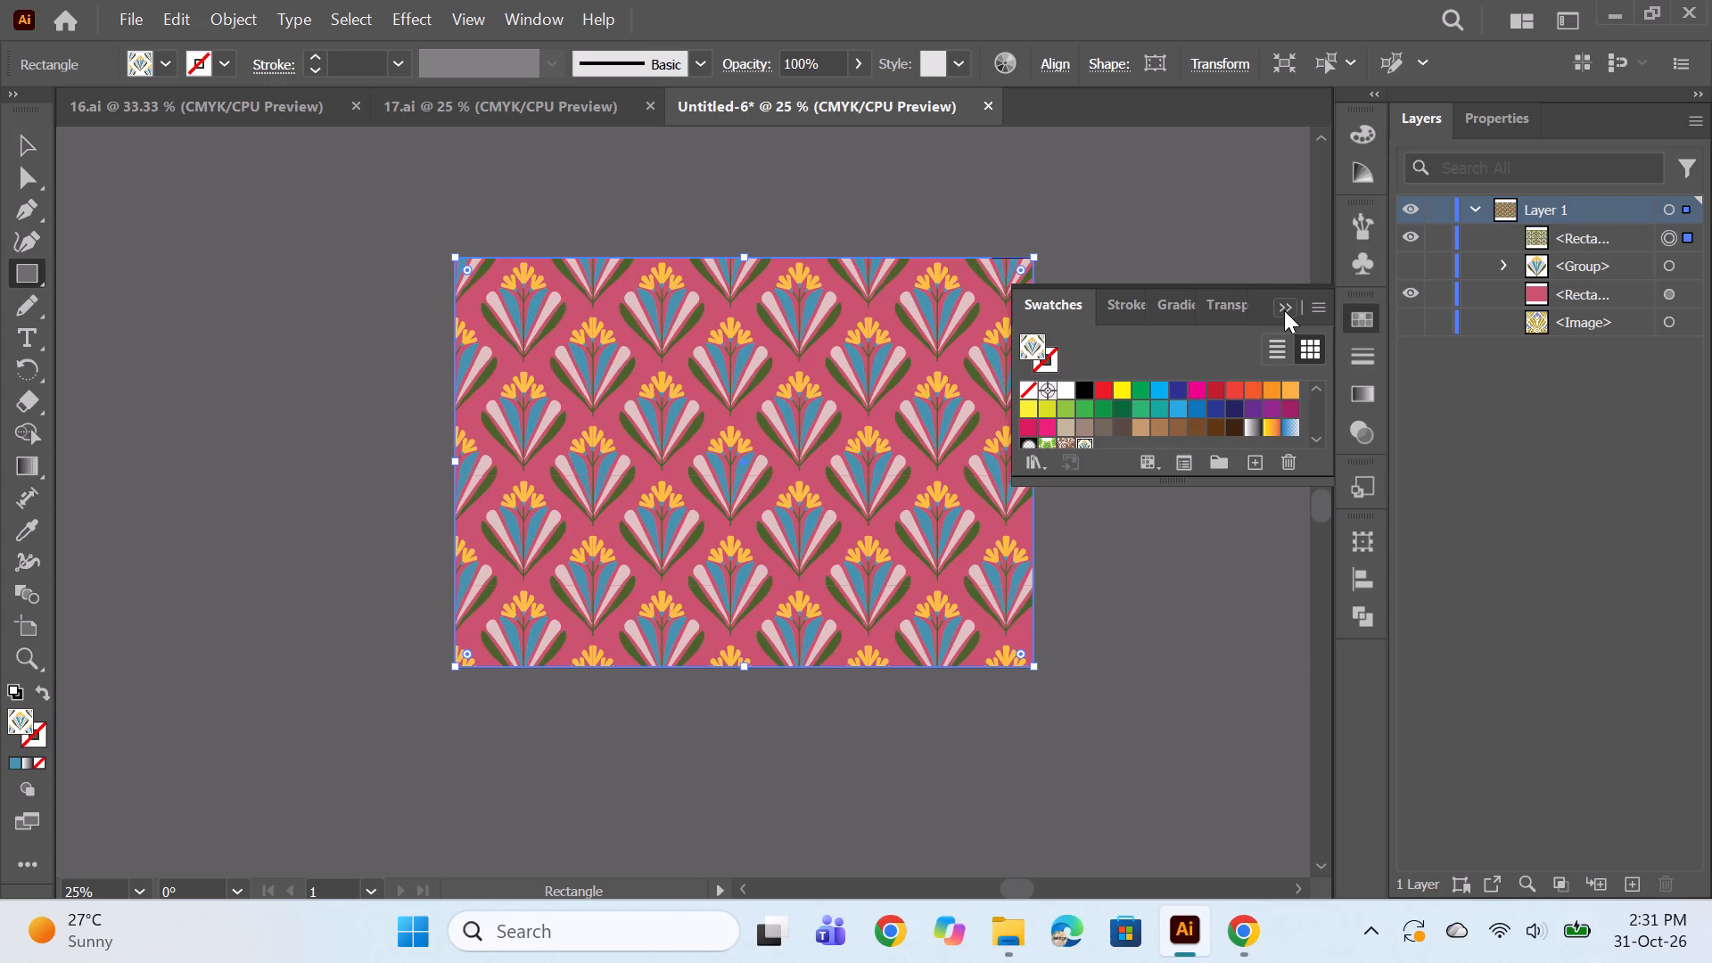
pyautogui.click(1284, 310)
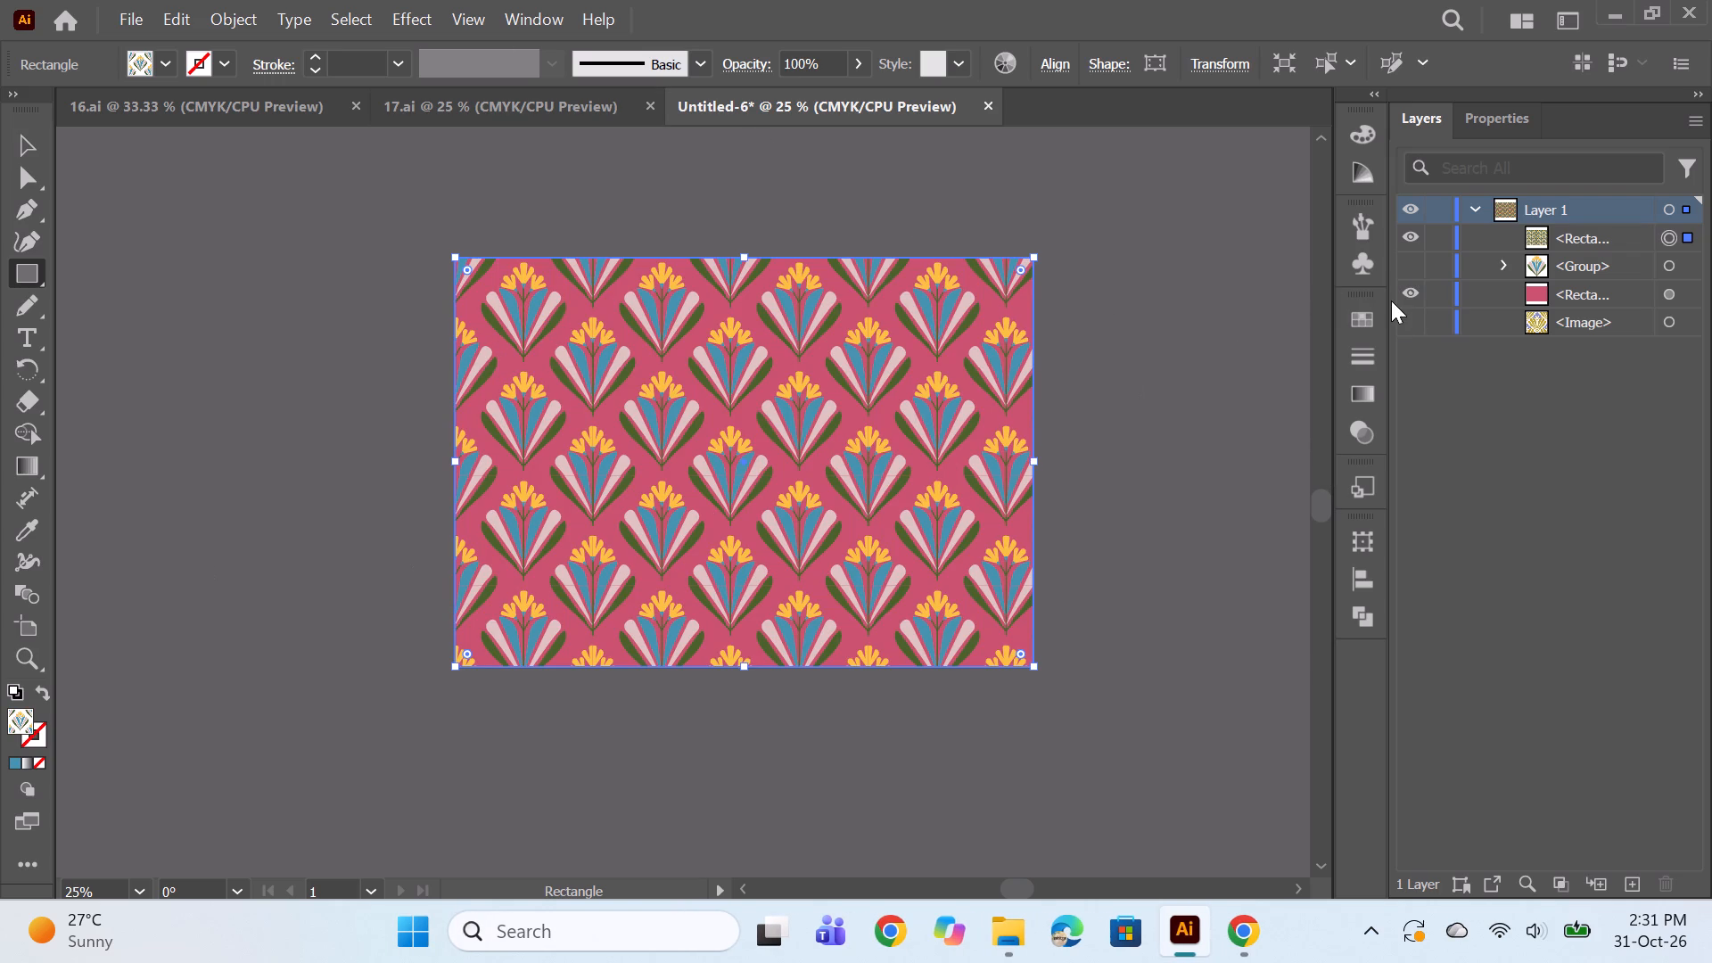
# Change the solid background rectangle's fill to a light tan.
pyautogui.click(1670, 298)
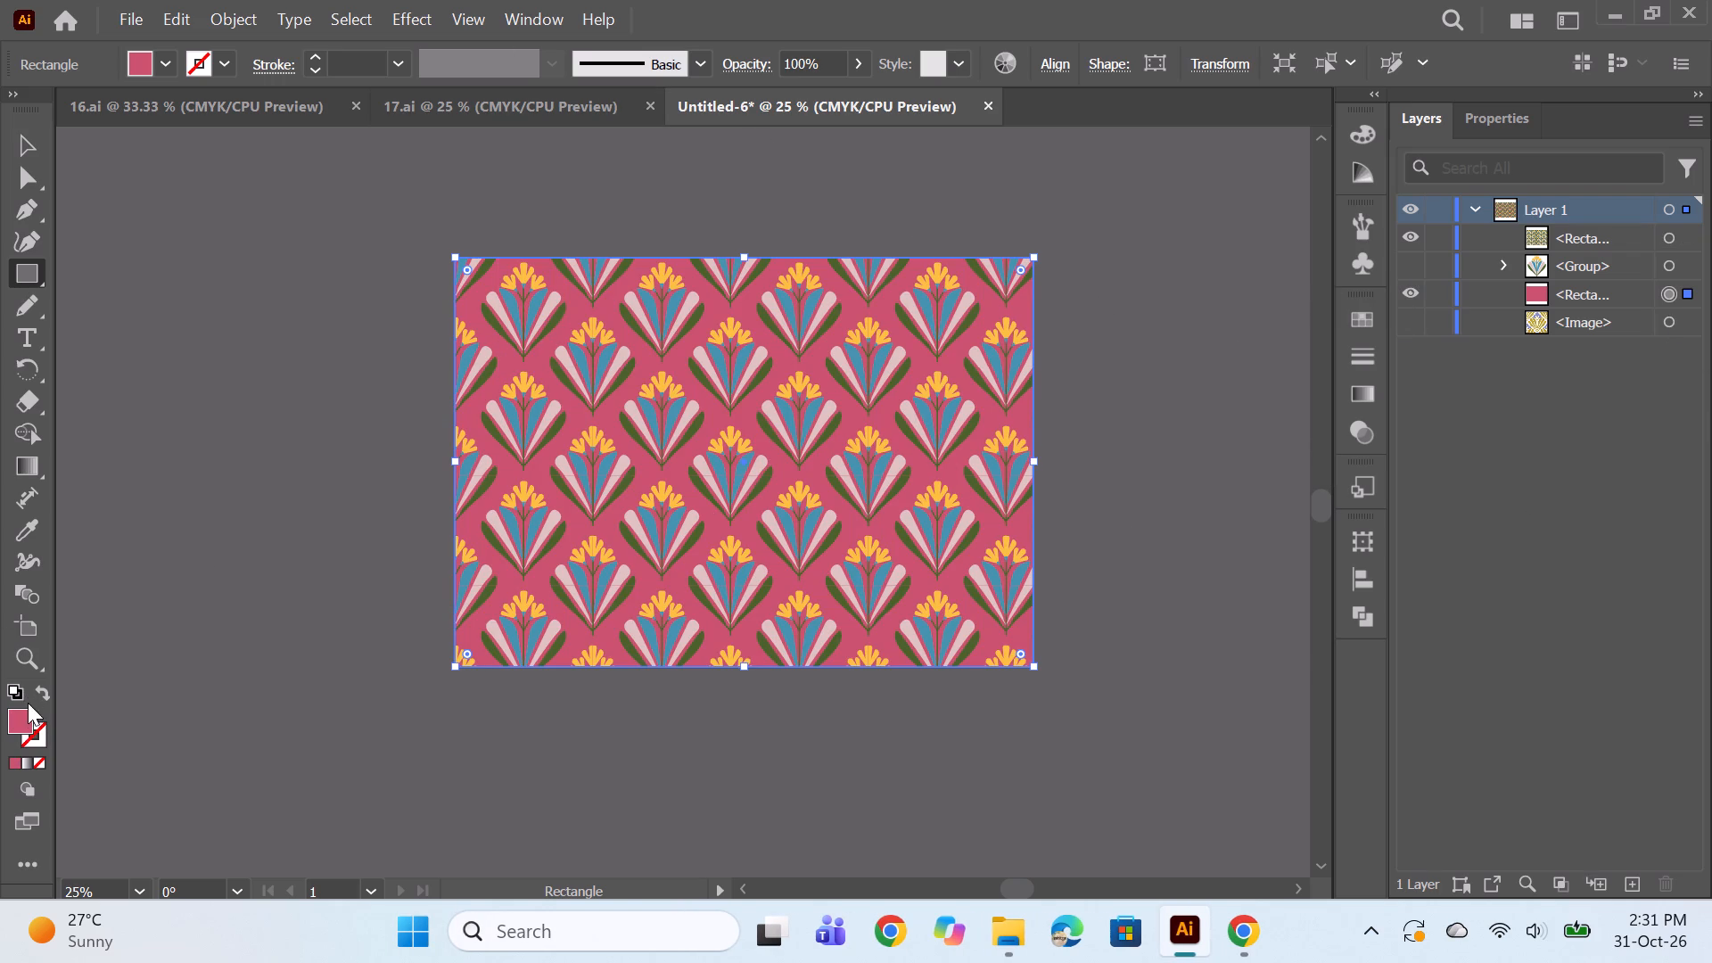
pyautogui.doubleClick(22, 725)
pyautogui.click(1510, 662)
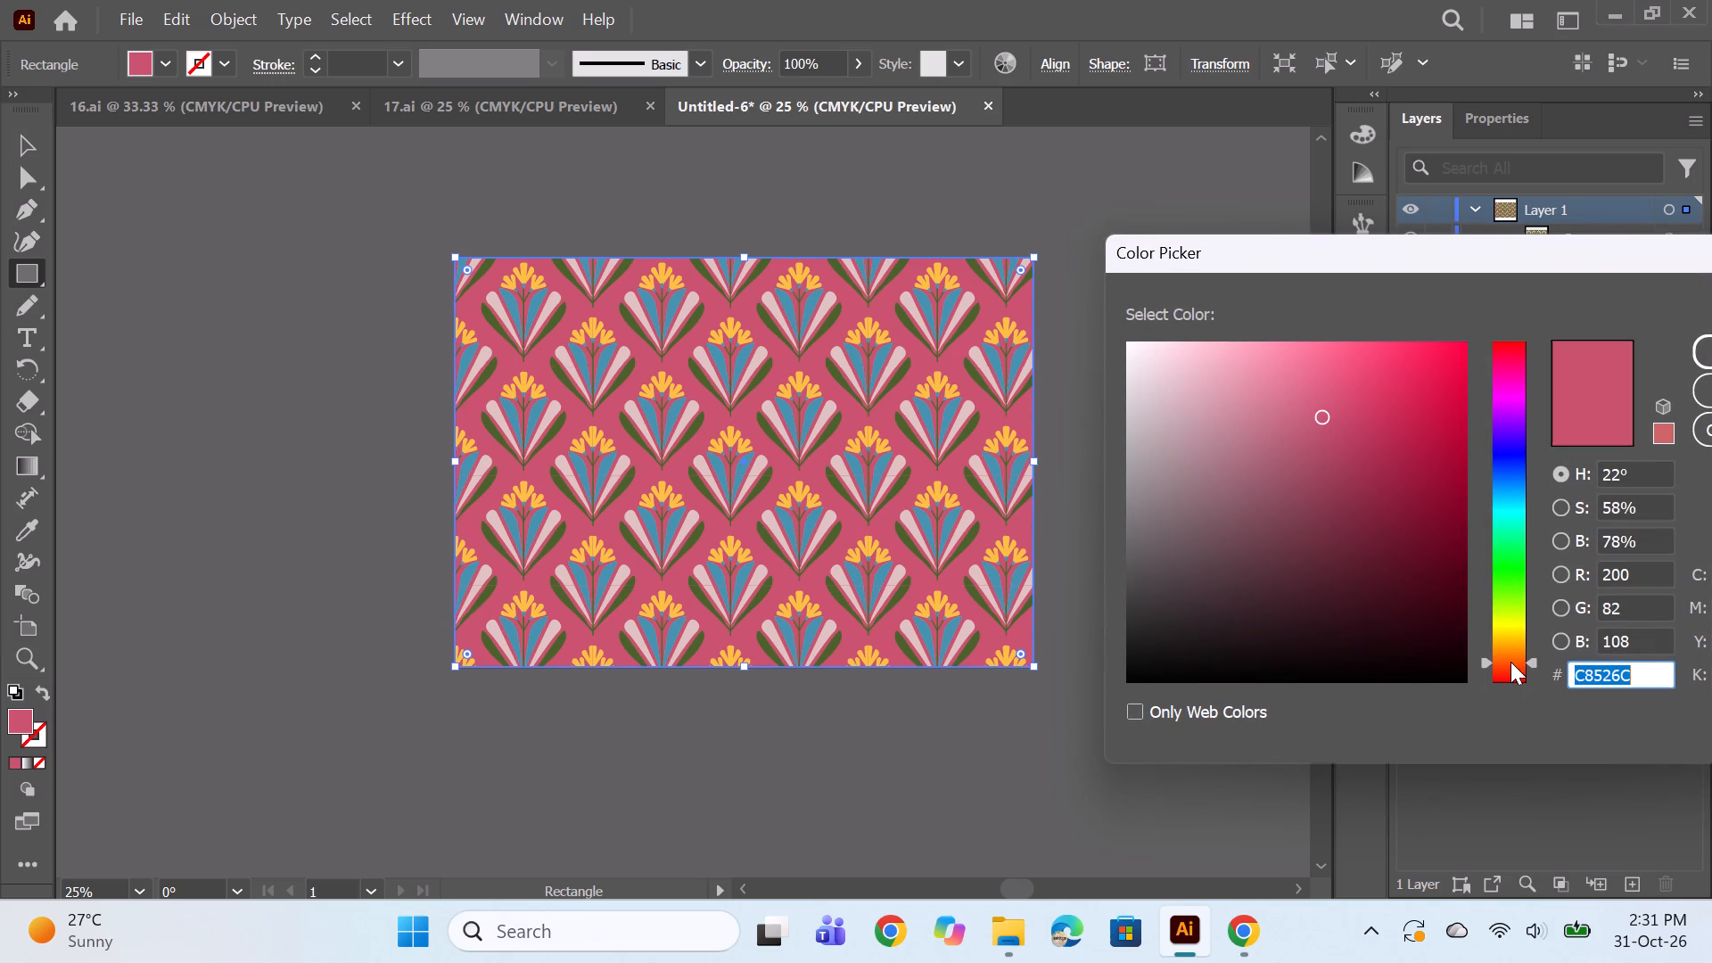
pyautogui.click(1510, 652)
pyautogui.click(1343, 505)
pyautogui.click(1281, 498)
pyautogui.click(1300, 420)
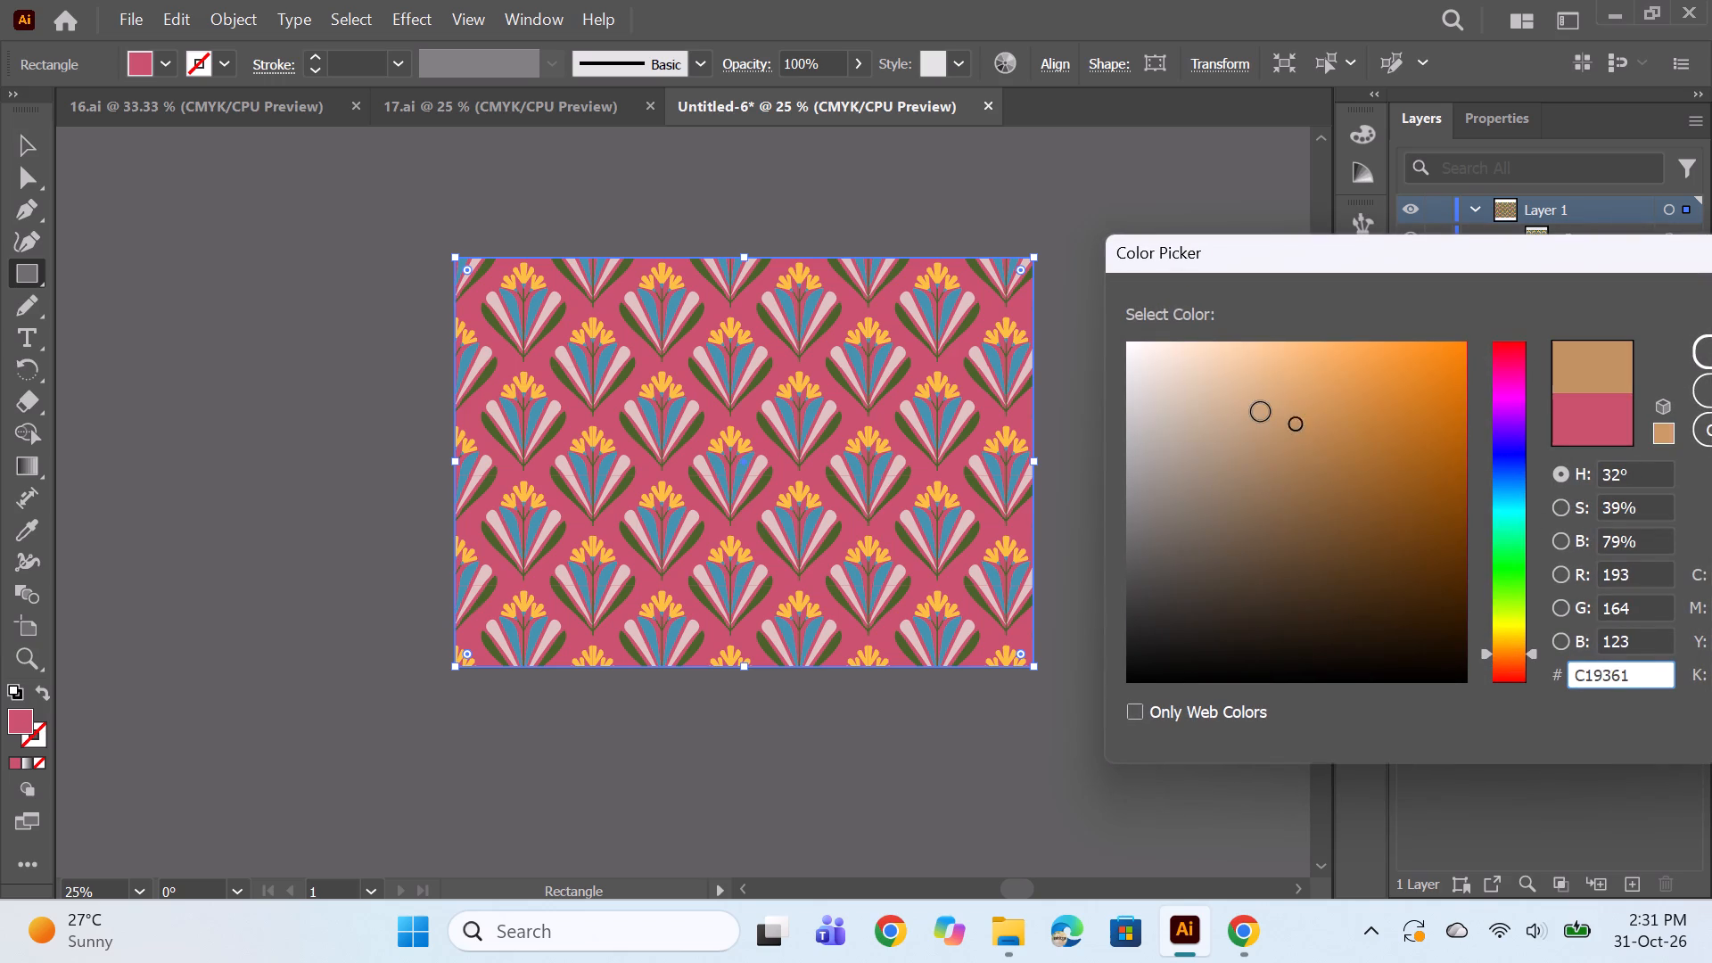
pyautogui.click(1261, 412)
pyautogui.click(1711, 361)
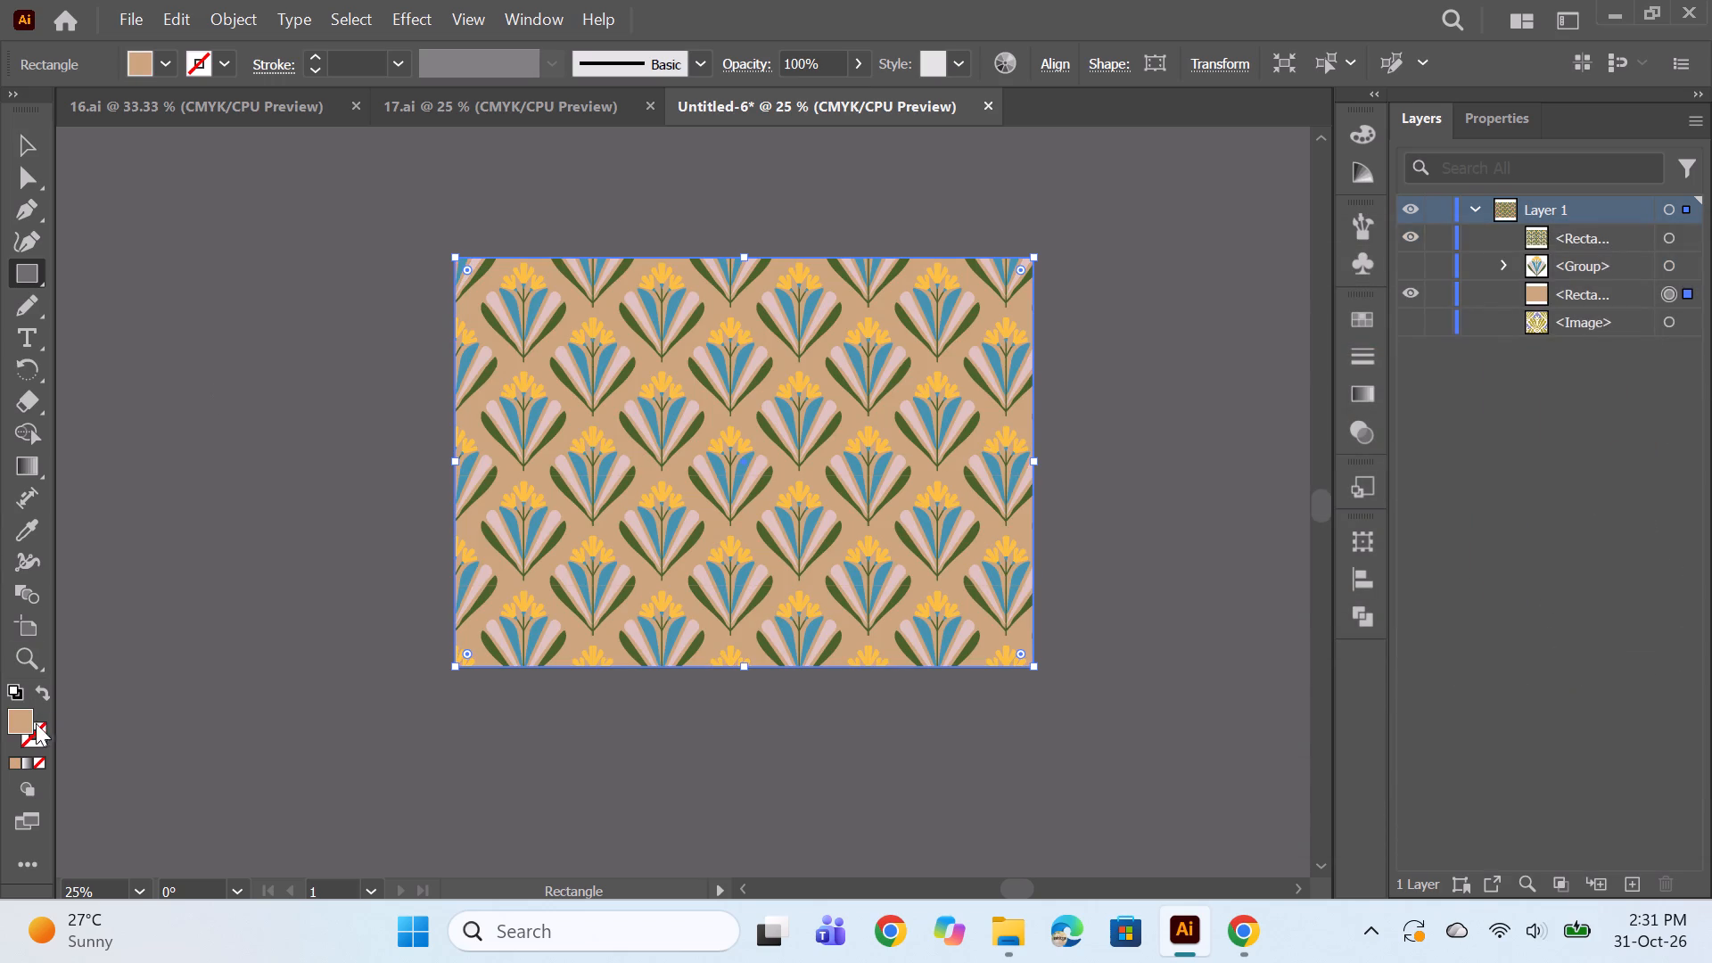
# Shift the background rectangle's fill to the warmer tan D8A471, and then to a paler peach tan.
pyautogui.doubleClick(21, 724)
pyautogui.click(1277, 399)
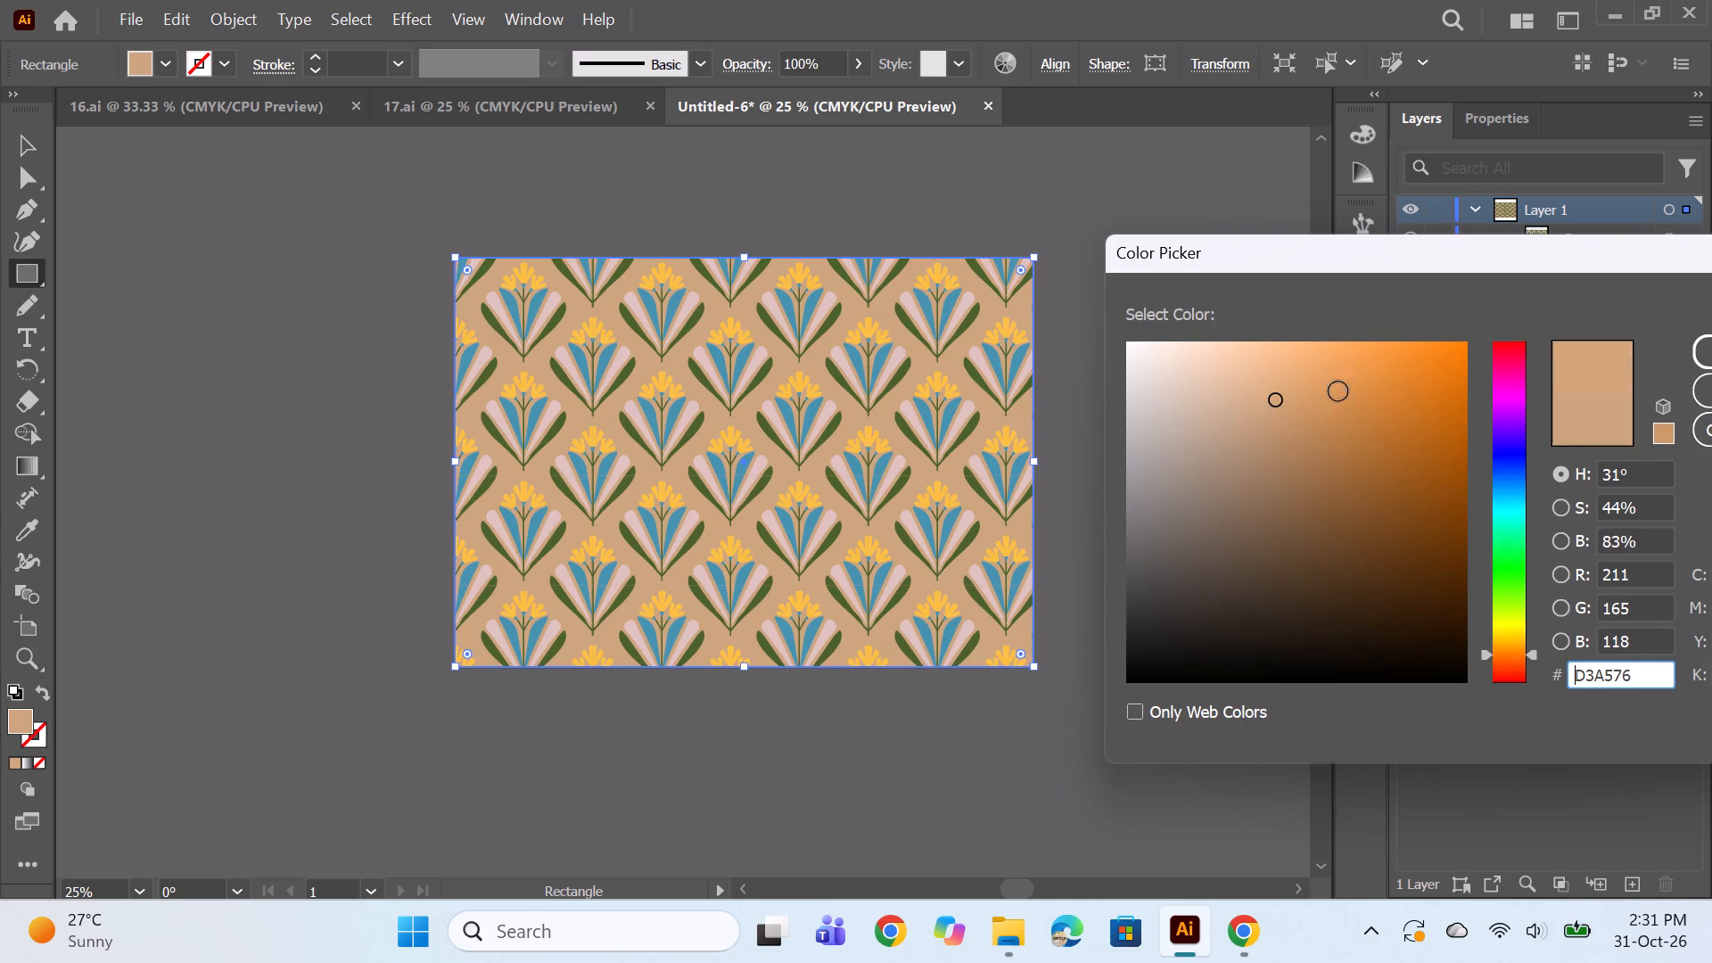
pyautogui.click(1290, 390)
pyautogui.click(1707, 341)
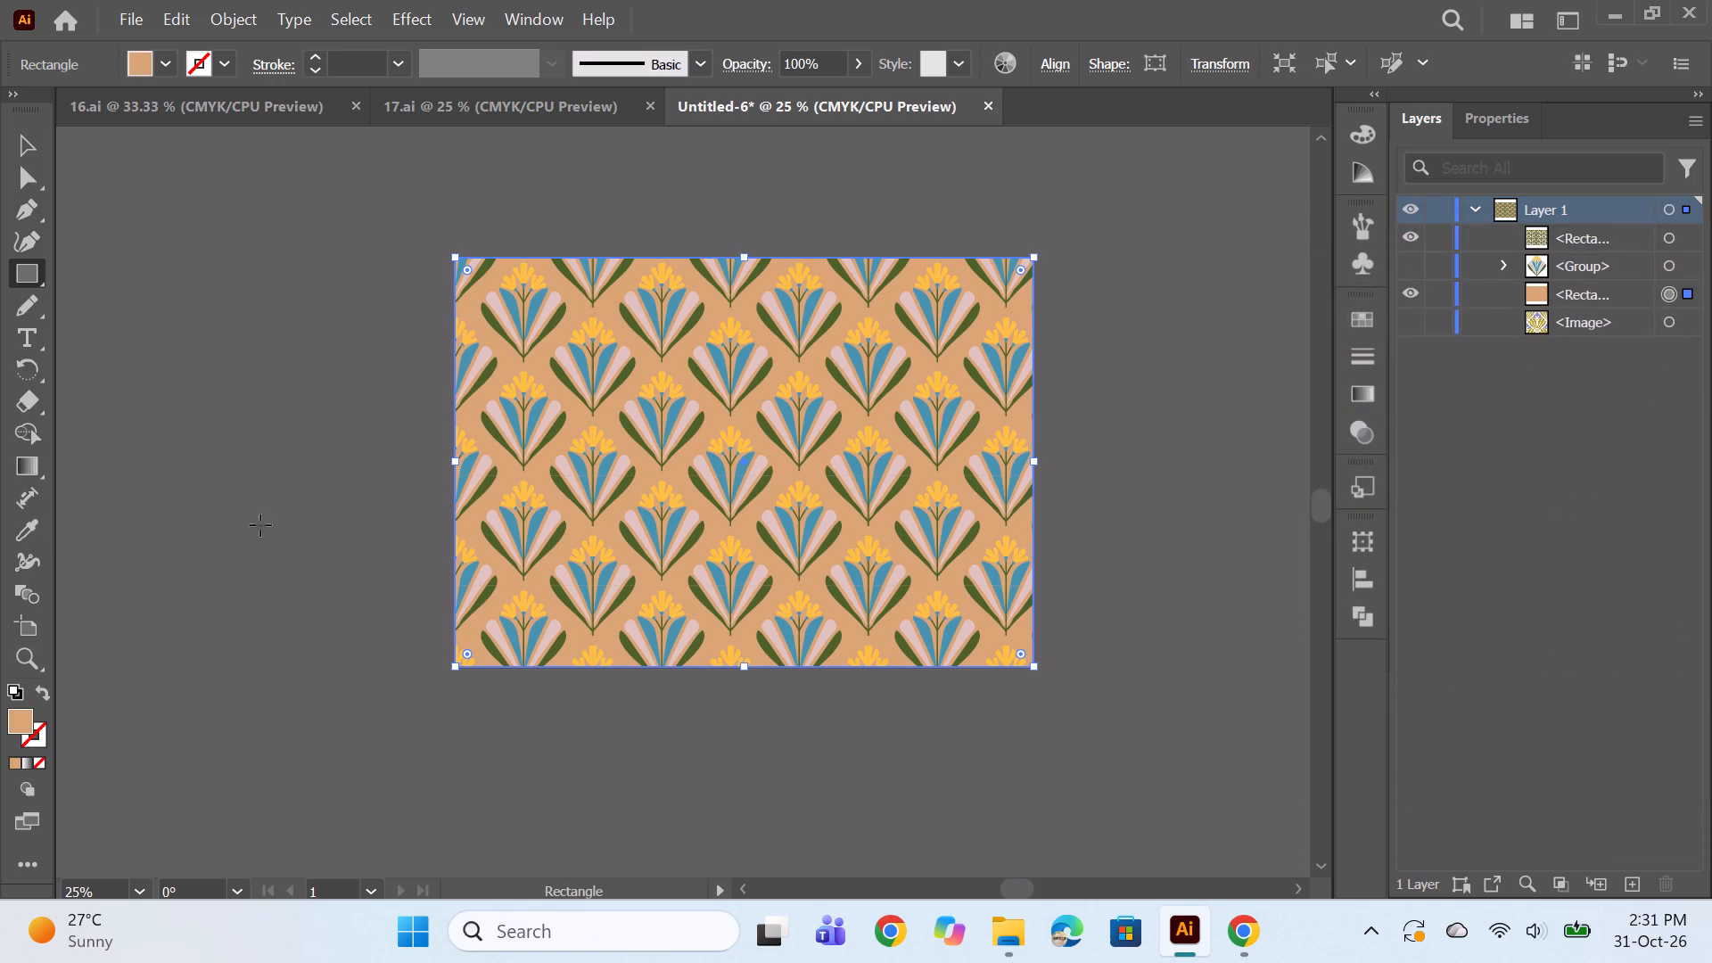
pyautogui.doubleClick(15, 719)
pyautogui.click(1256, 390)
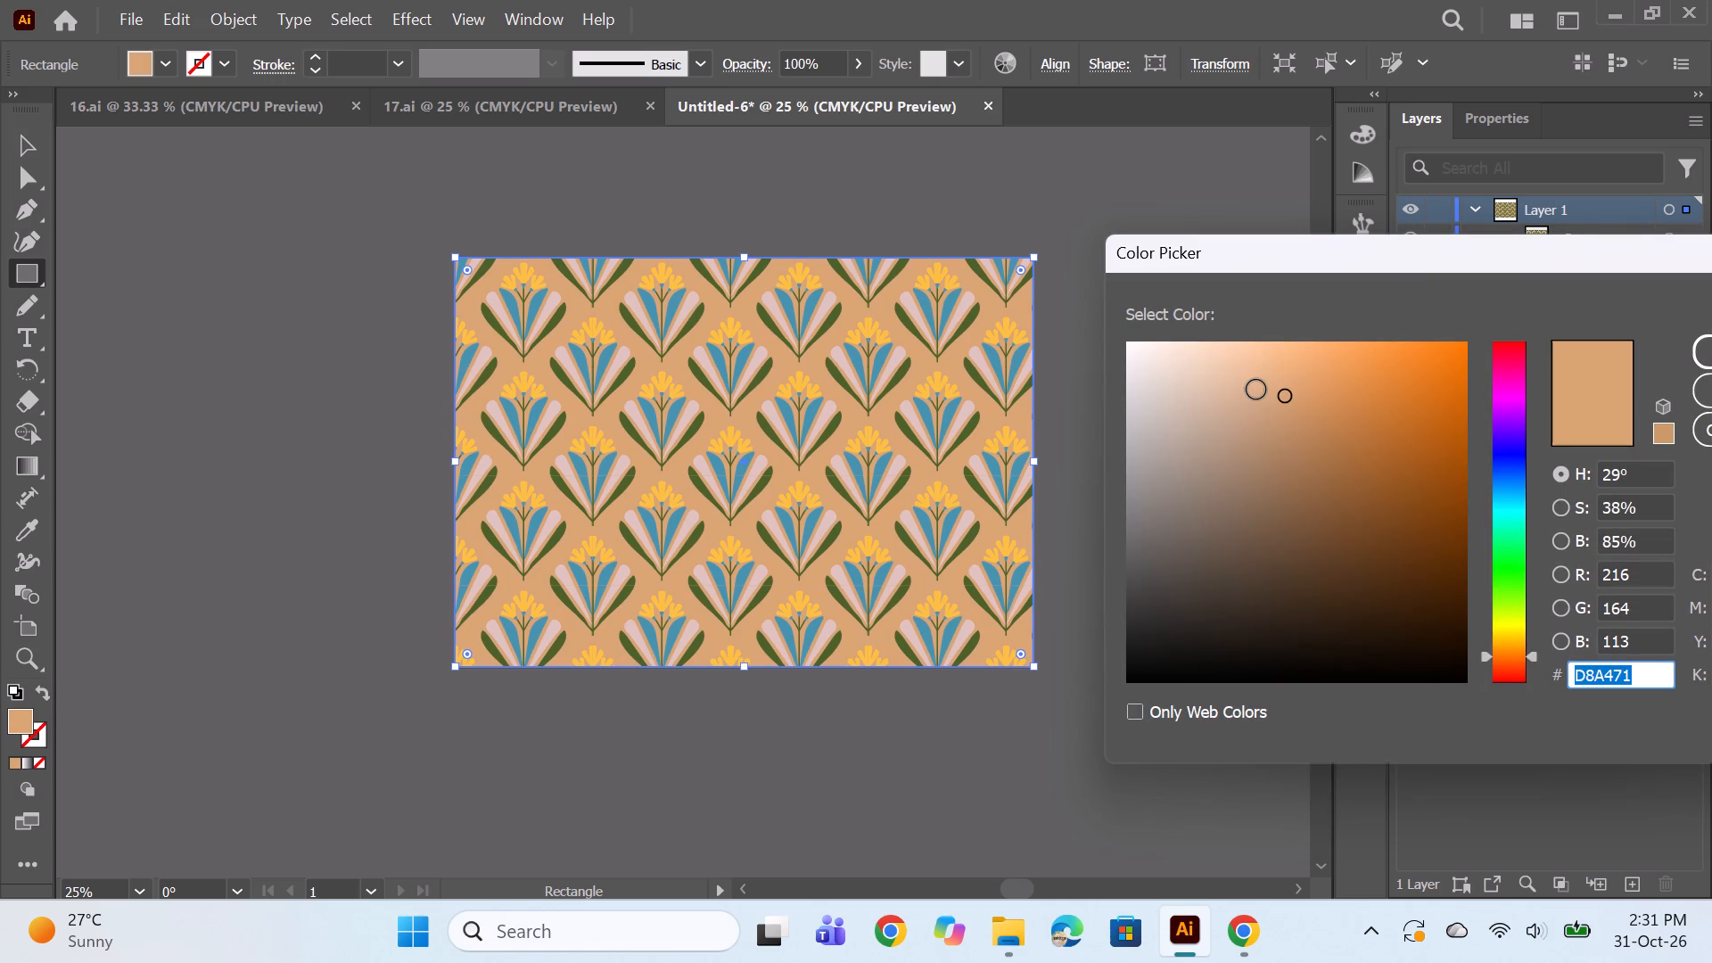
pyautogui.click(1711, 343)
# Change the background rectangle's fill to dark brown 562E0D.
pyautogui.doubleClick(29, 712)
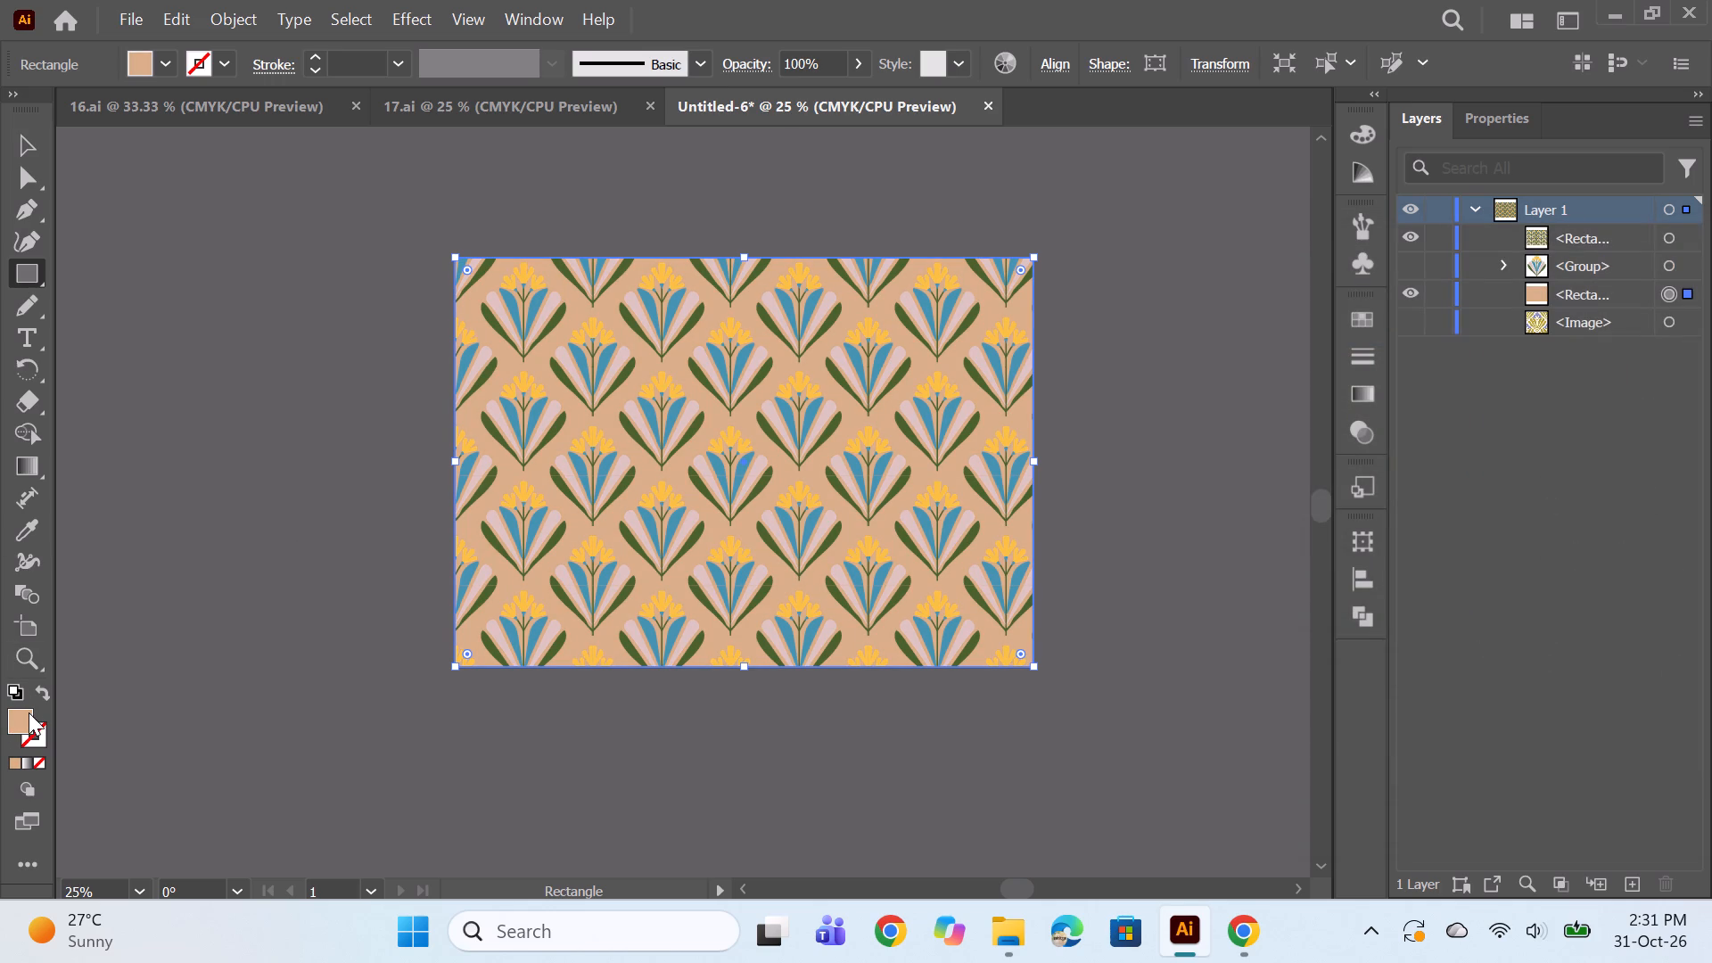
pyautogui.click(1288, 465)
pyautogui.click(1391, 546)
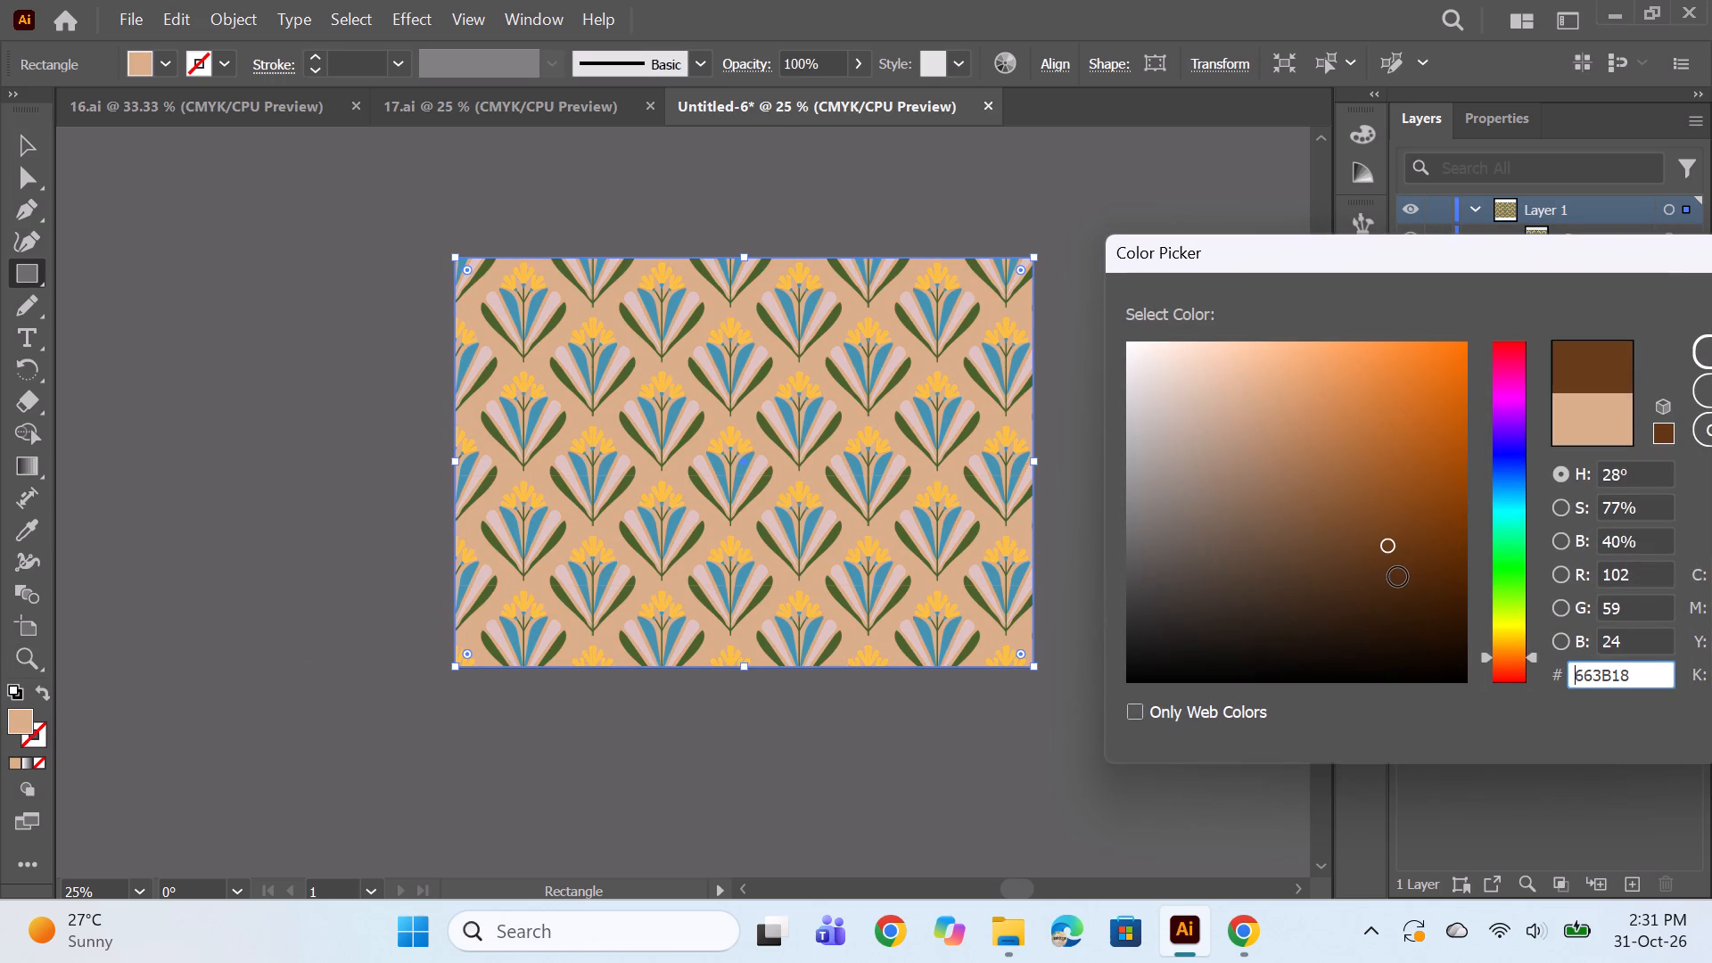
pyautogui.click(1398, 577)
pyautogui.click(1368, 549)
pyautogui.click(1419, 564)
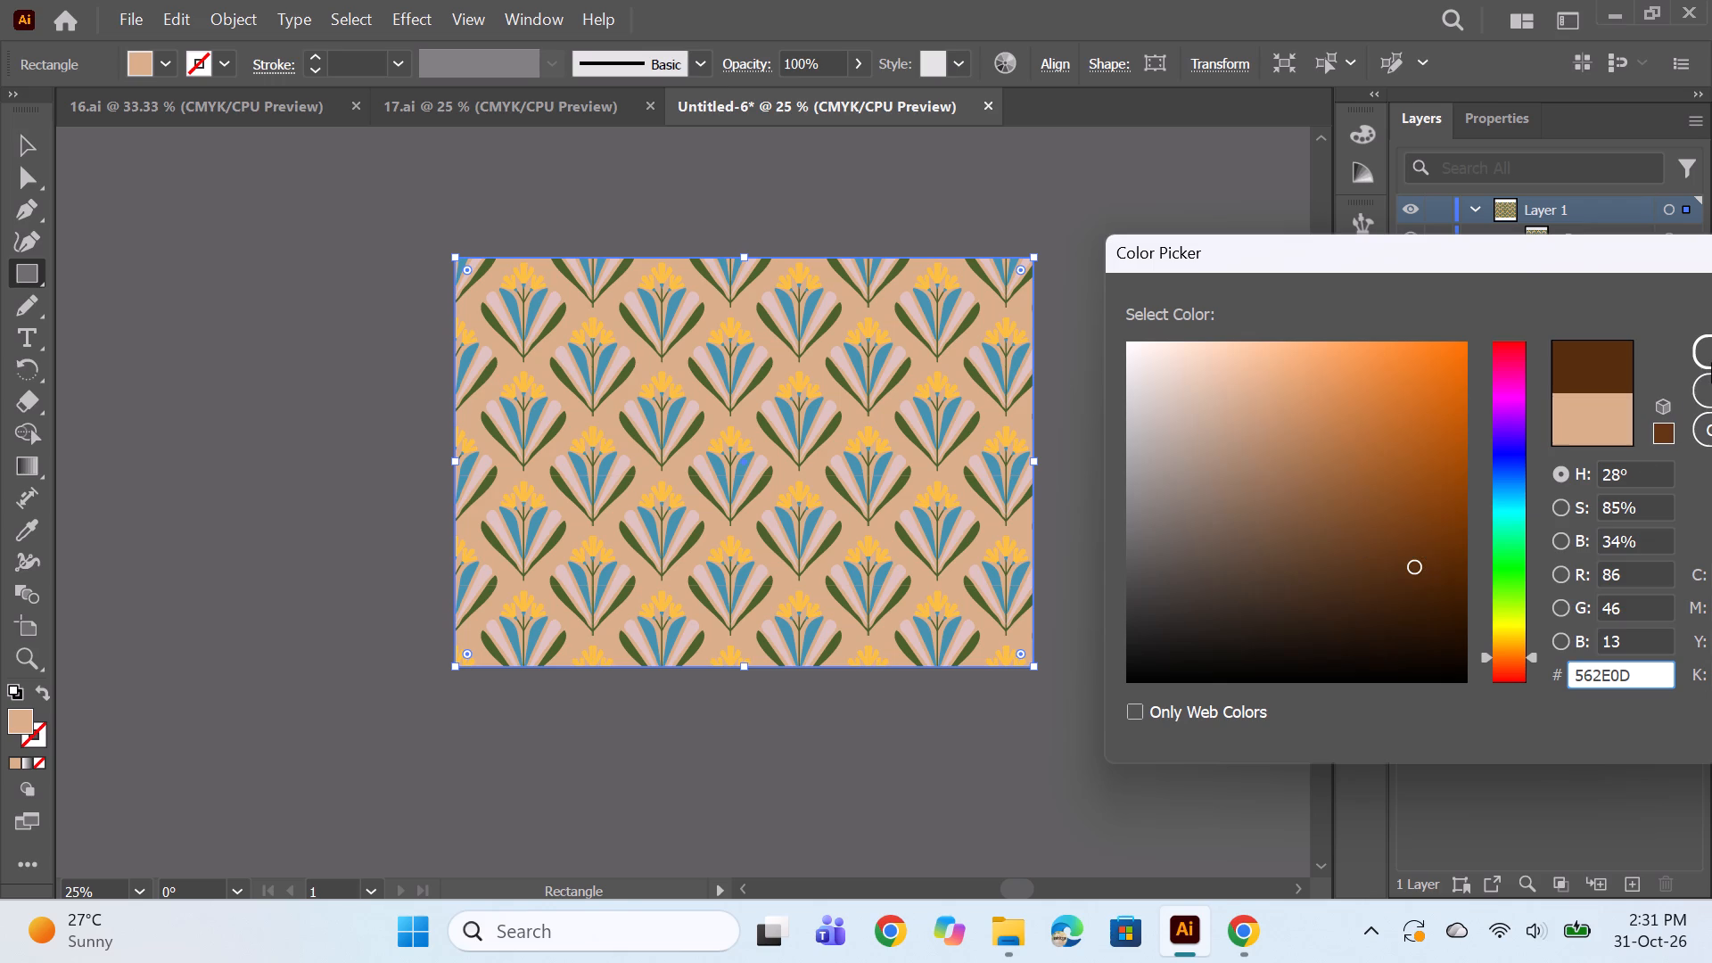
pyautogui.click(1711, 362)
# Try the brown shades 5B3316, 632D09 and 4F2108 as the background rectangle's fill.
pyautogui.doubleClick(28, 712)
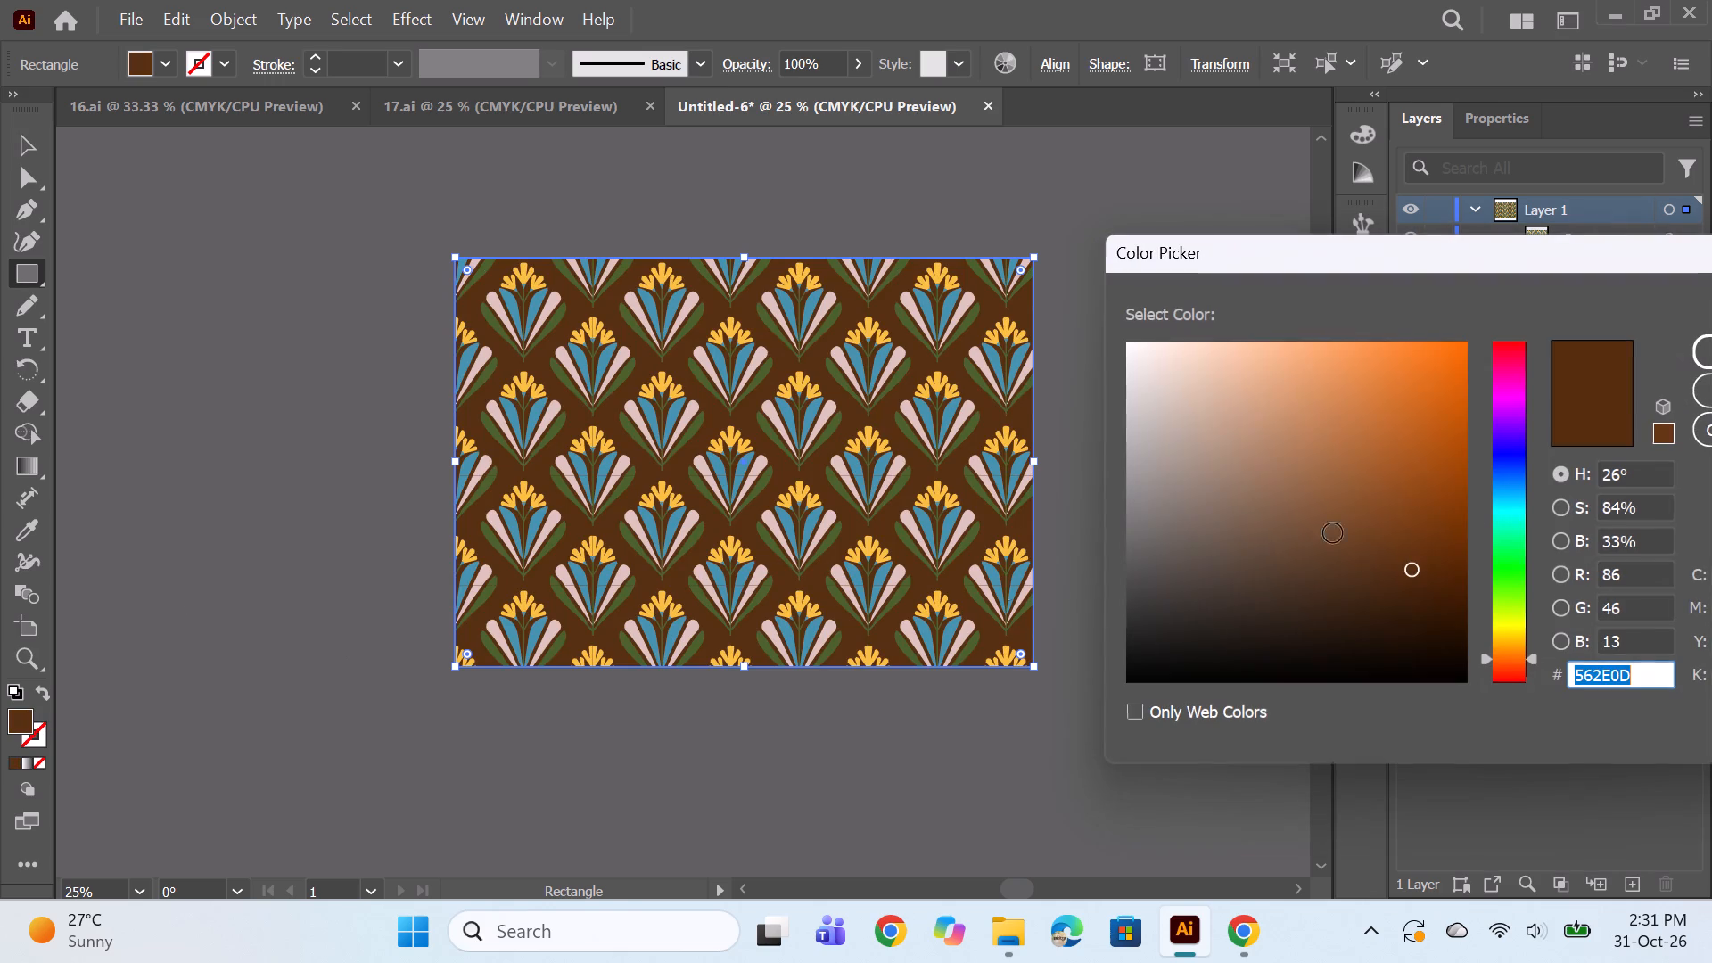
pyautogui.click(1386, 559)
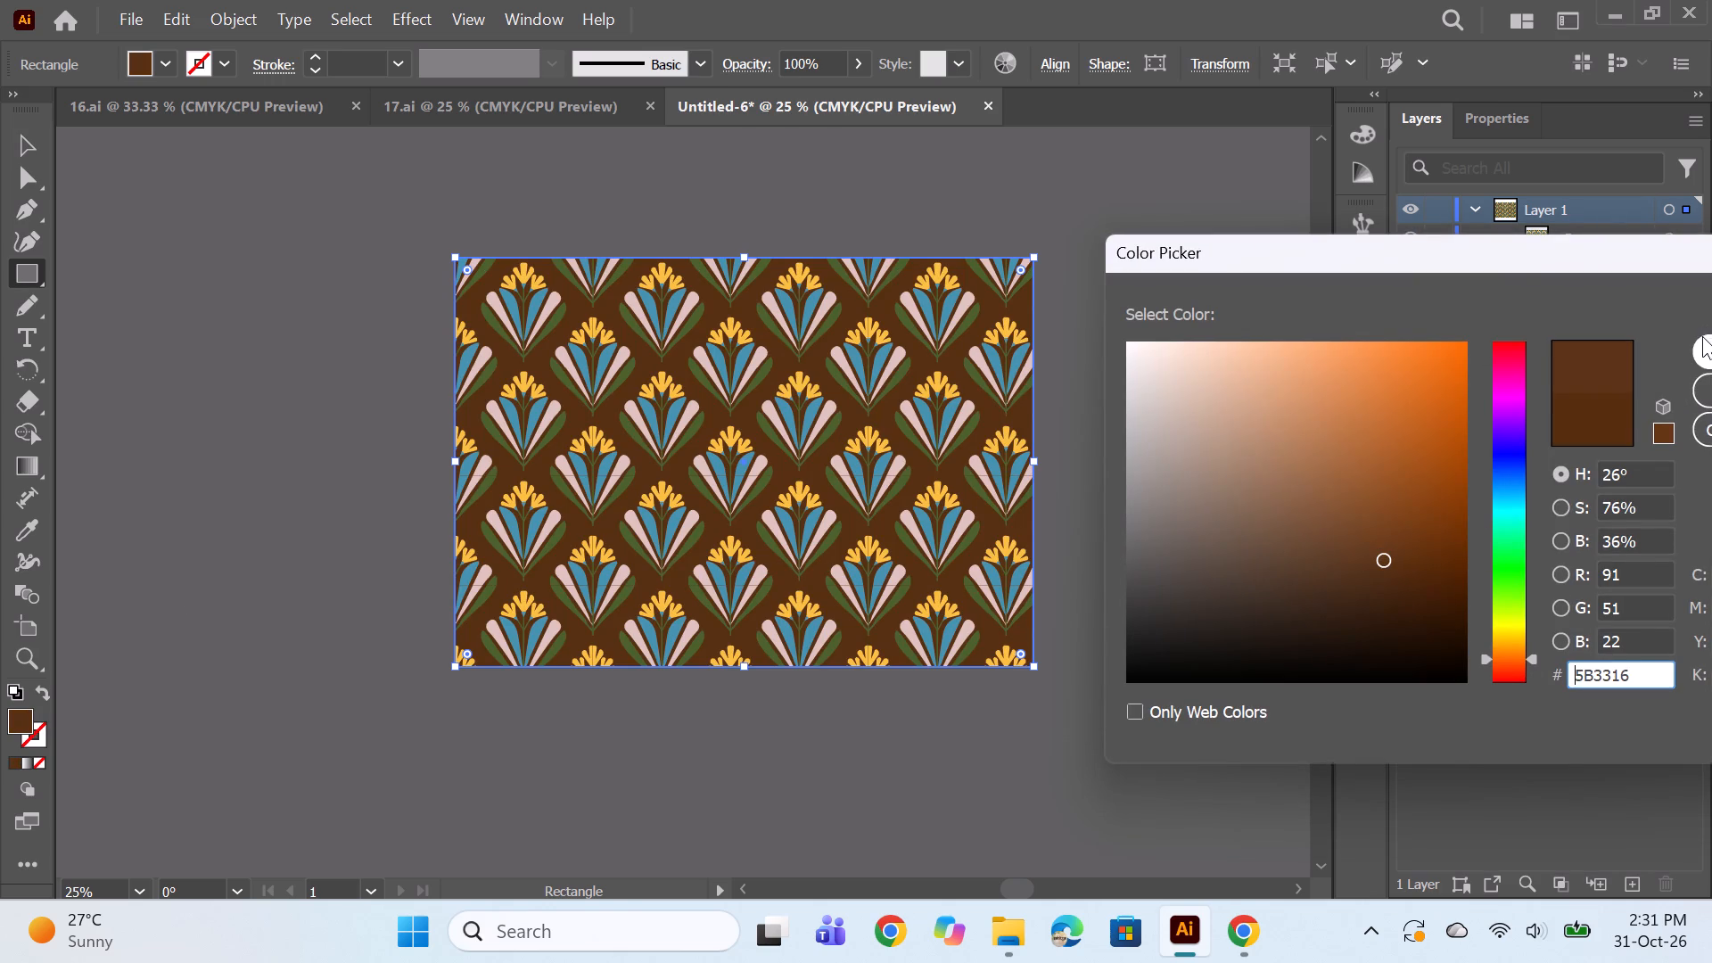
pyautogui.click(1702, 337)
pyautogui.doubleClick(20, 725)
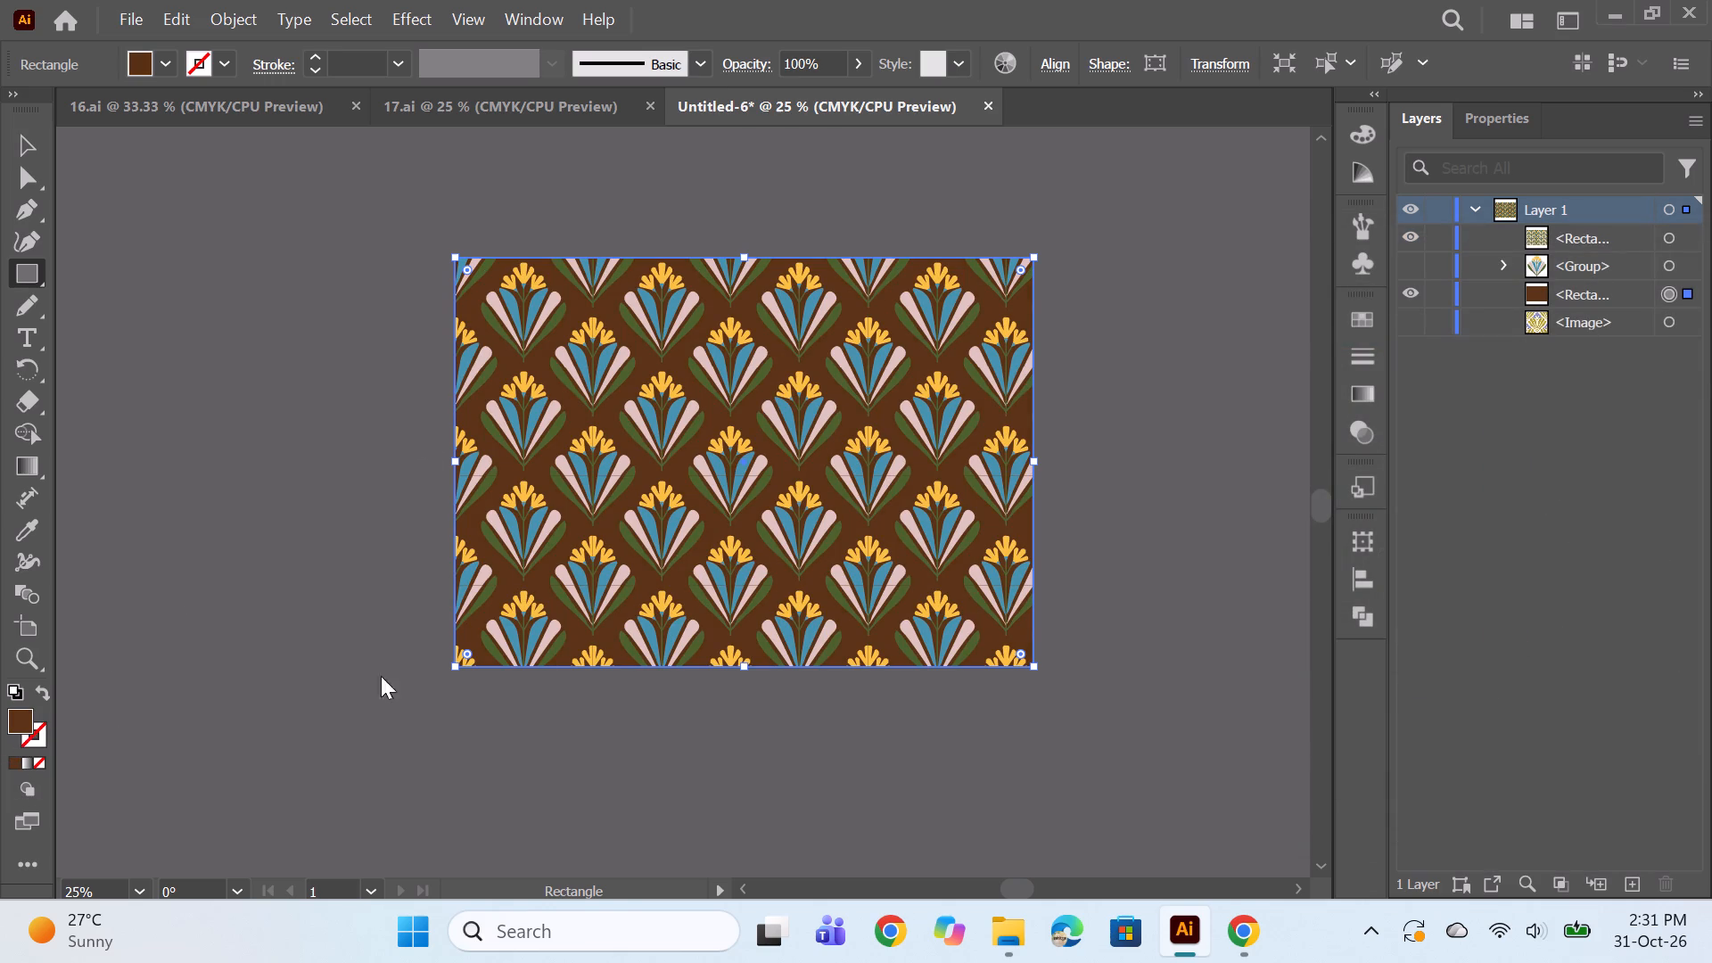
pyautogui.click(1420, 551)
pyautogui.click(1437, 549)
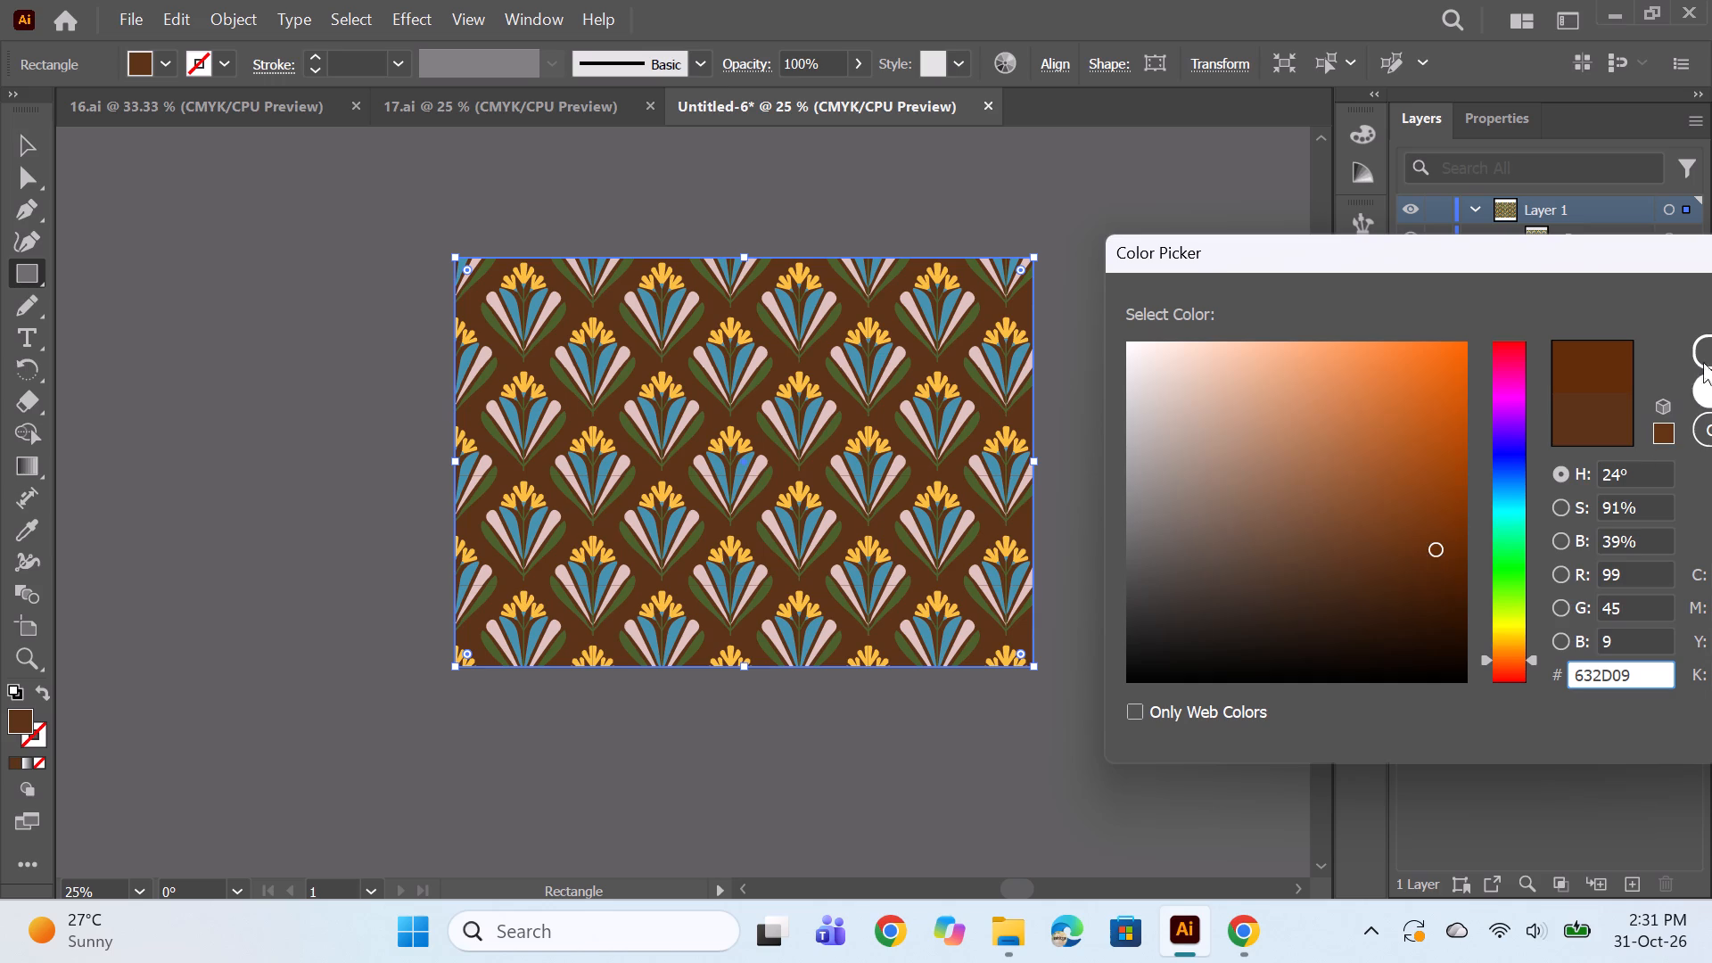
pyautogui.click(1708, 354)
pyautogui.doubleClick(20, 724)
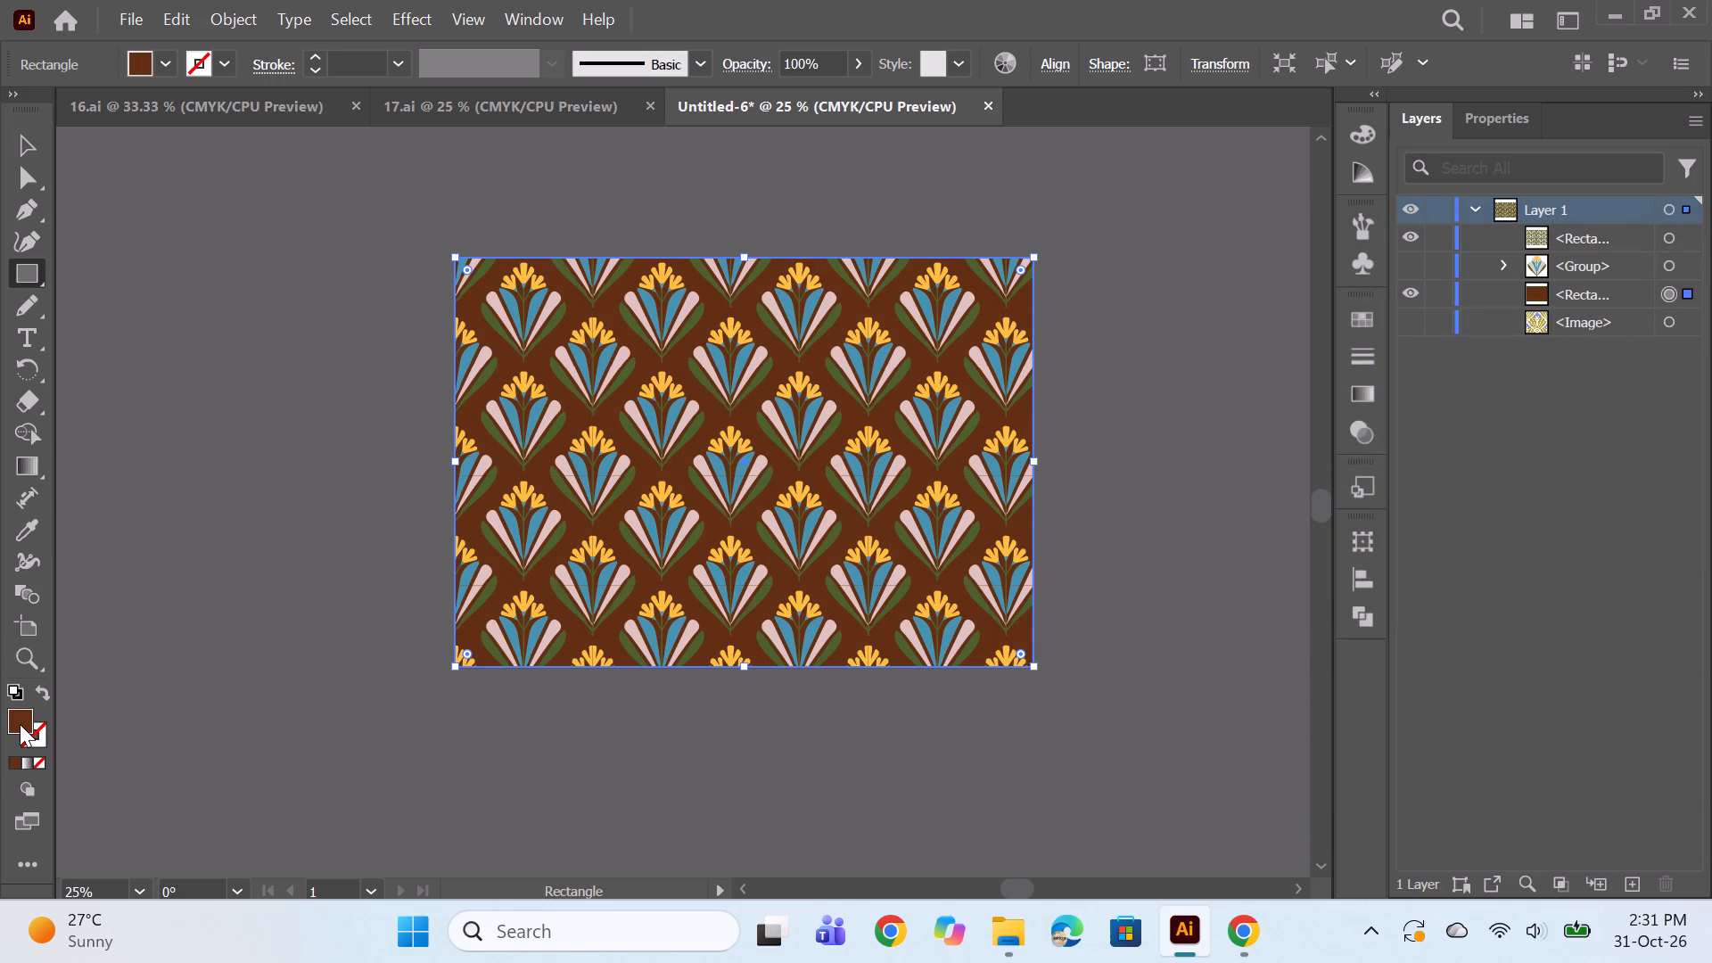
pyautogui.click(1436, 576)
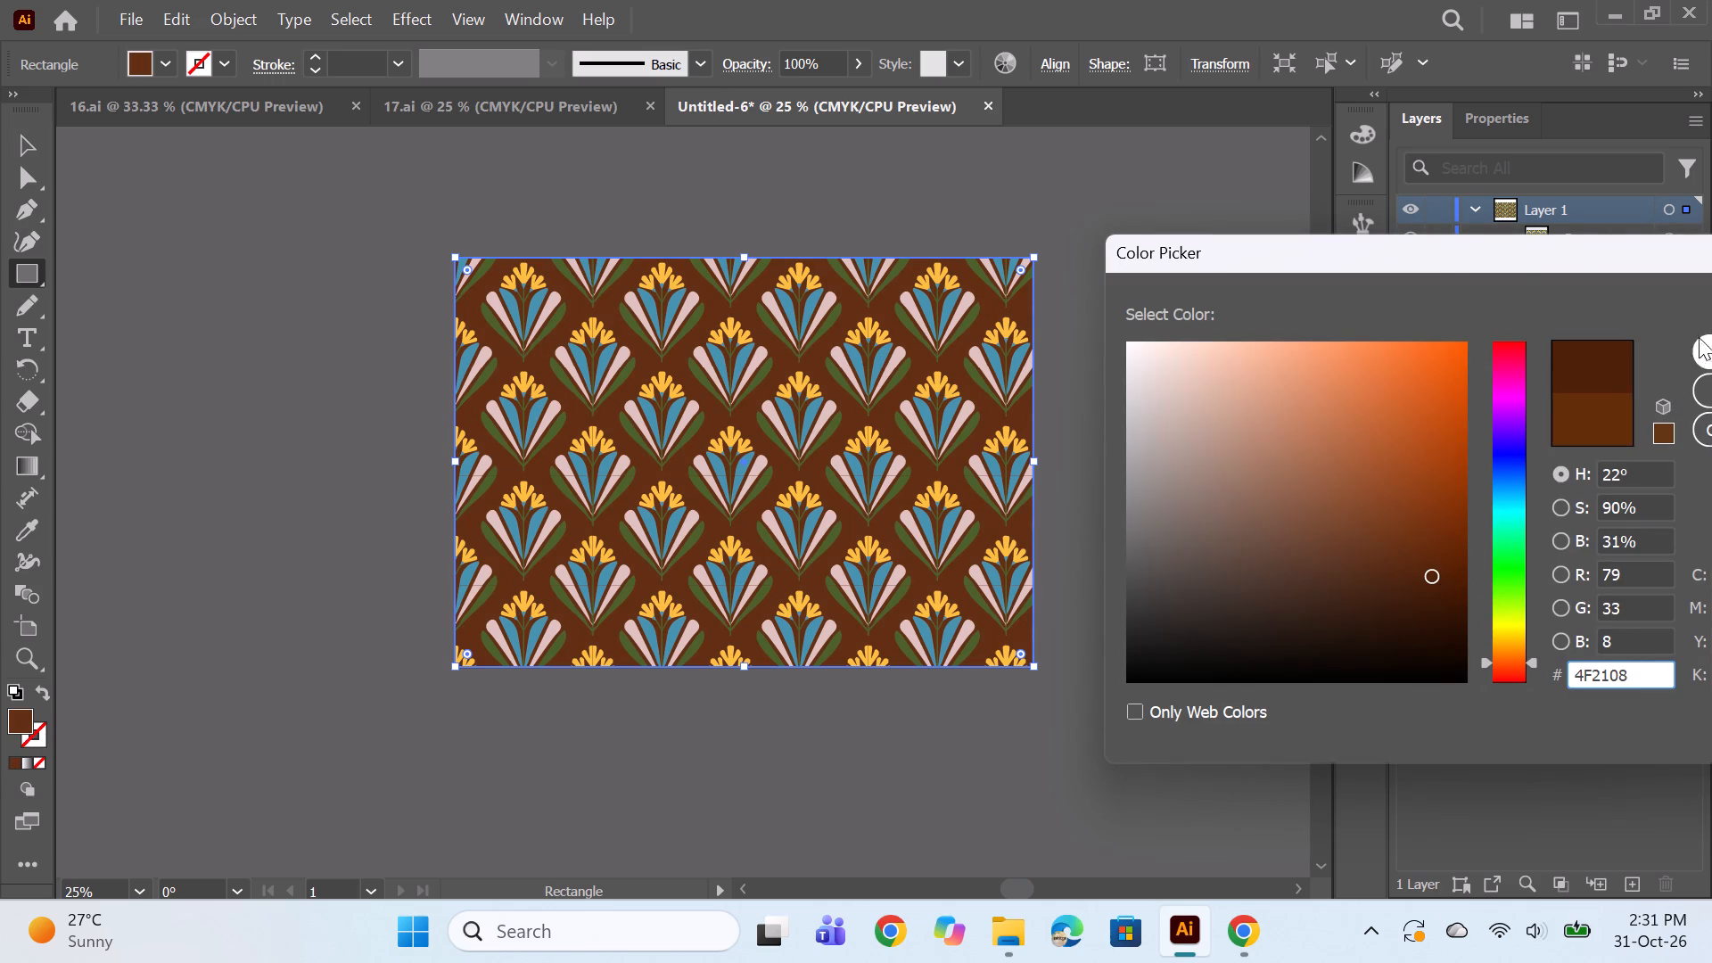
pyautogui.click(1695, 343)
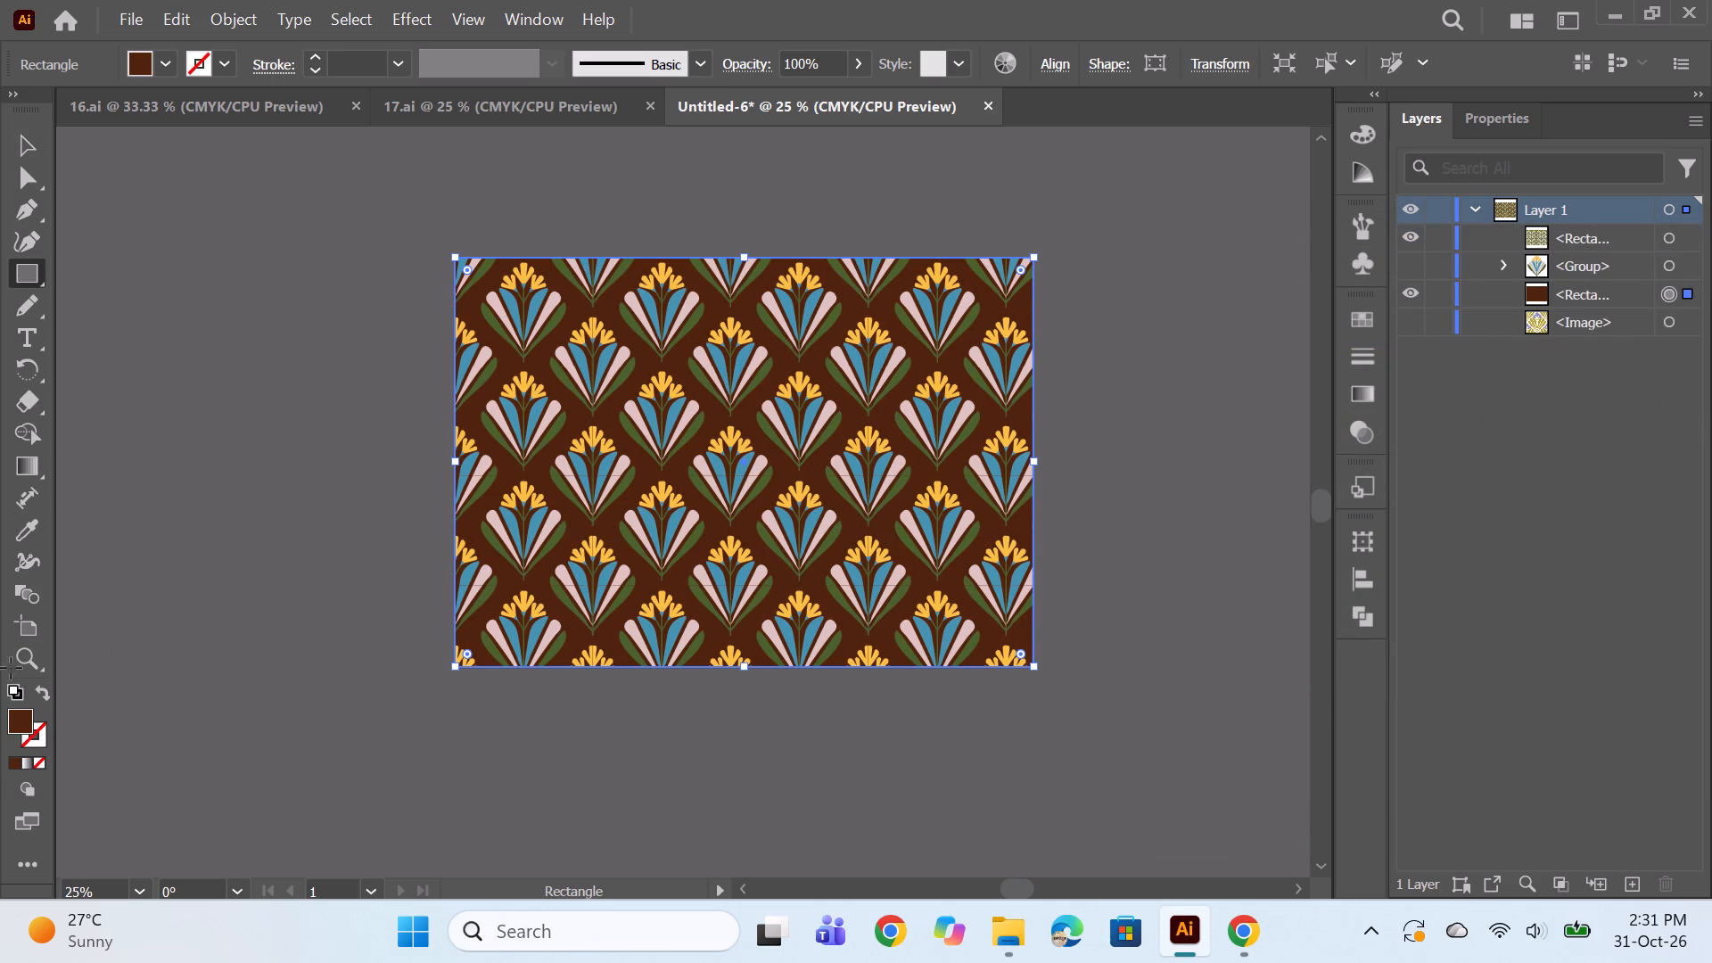
# Set the background rectangle's fill to deep reddish brown 51210C.
pyautogui.doubleClick(23, 713)
pyautogui.doubleClick(29, 718)
pyautogui.click(1418, 572)
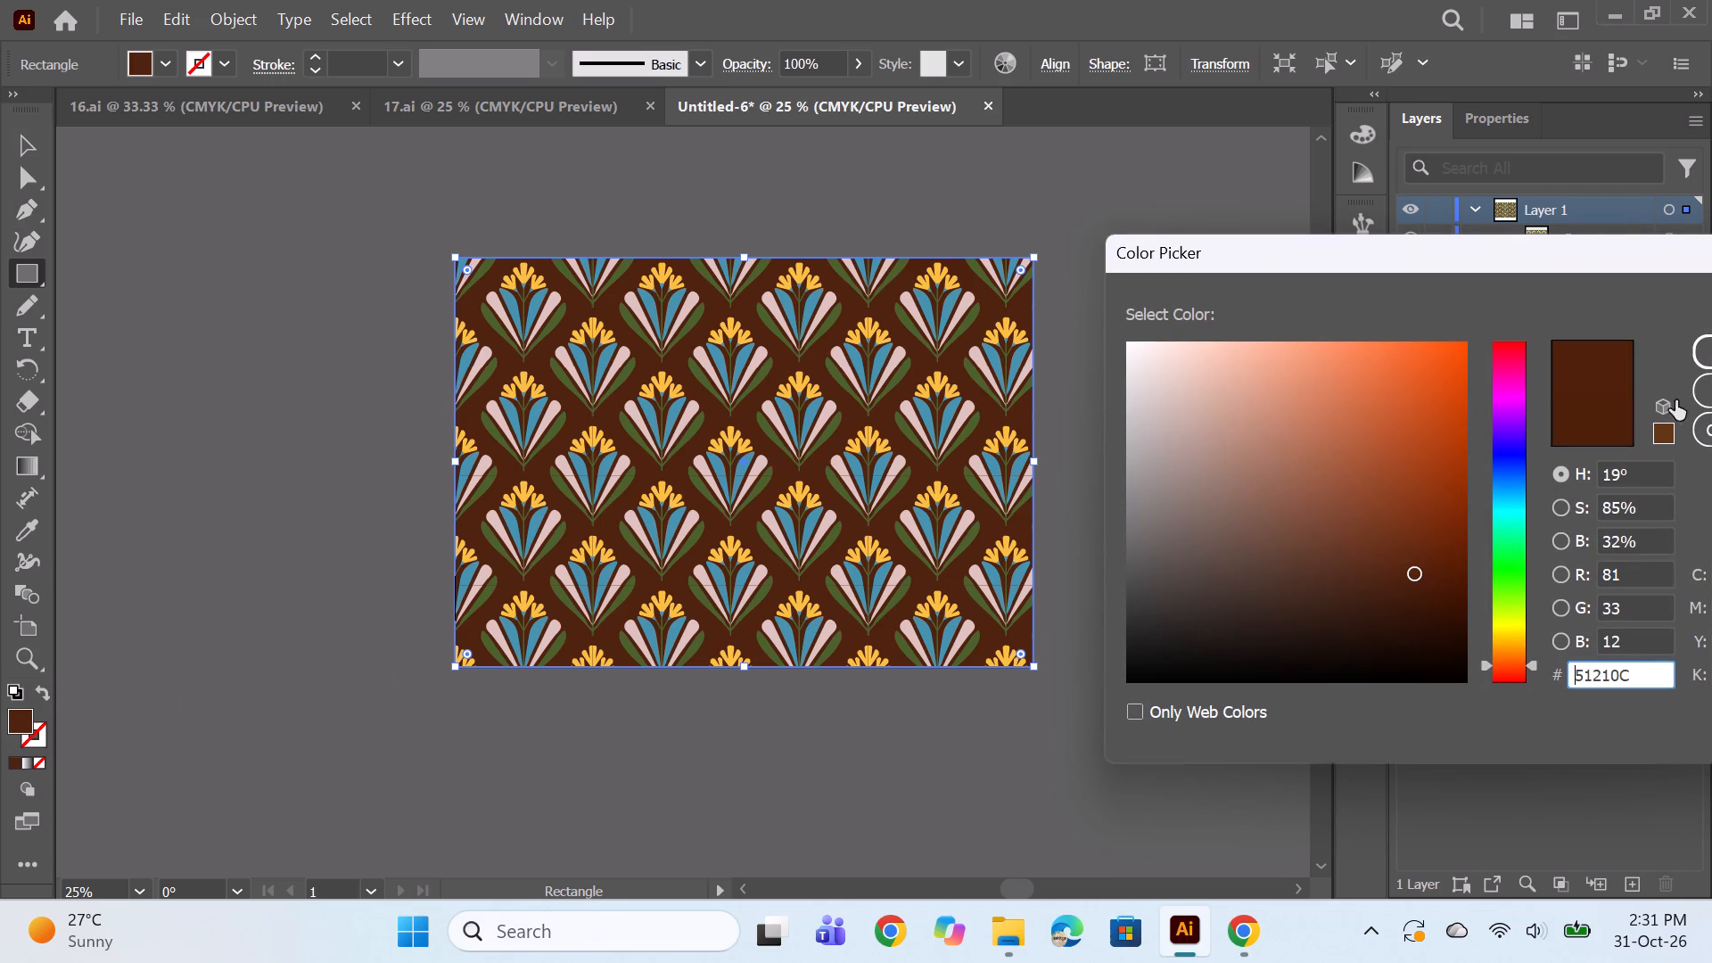
pyautogui.click(1711, 358)
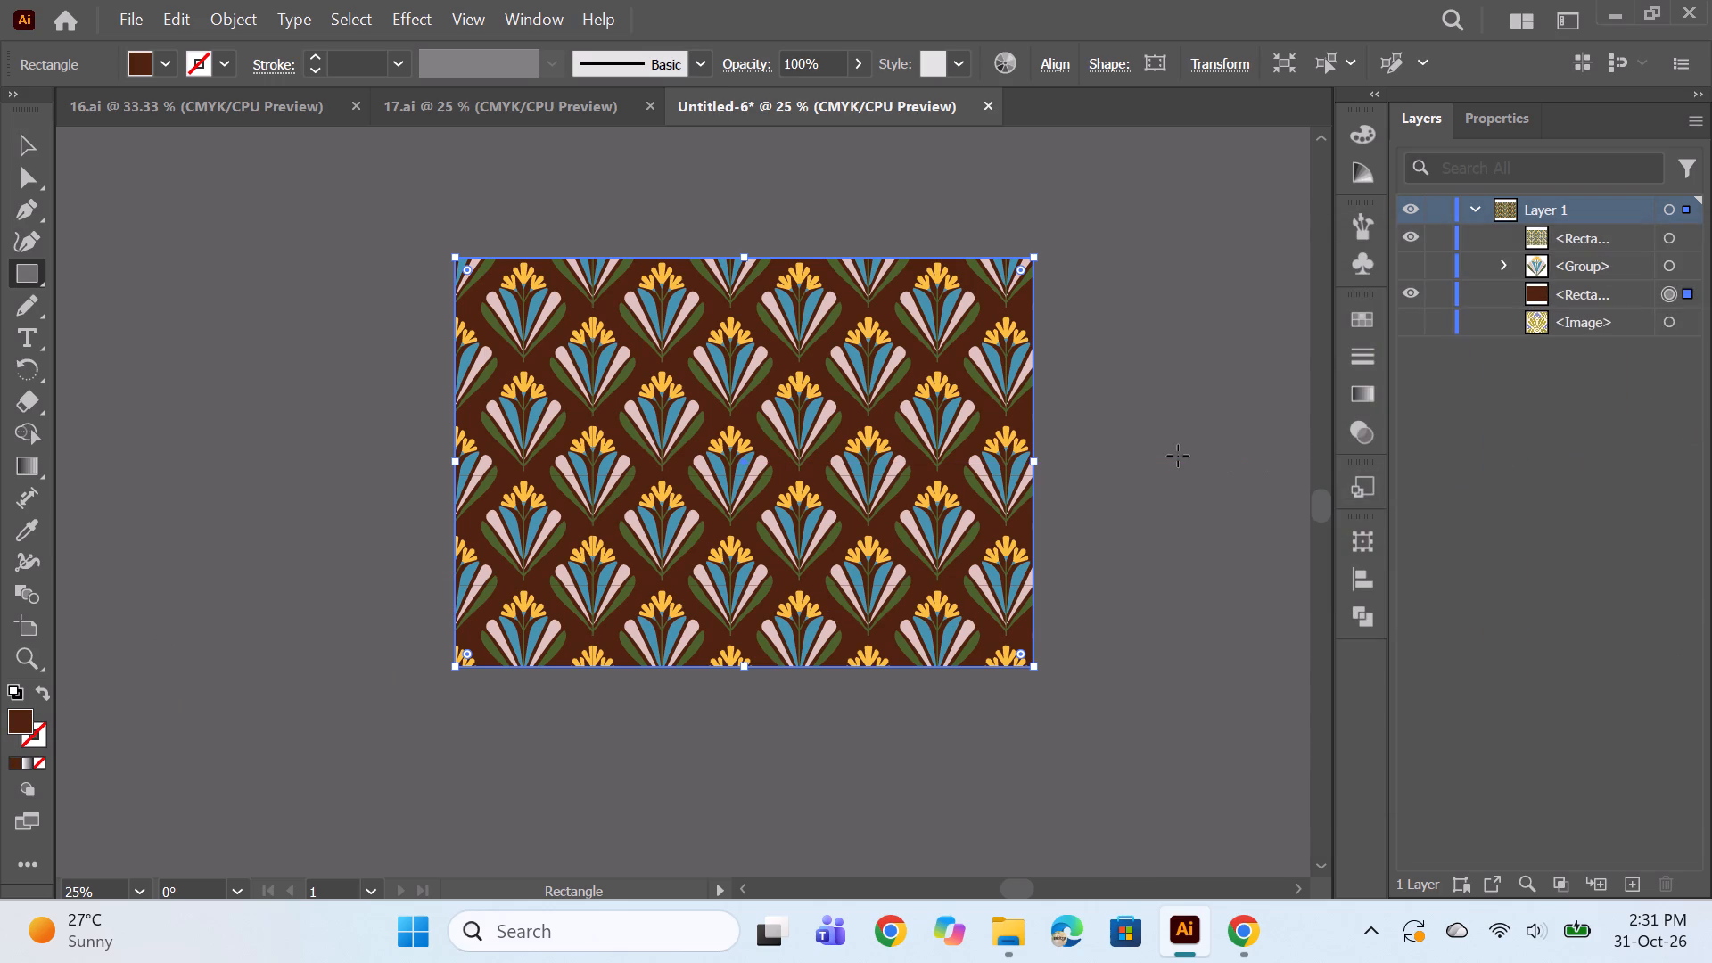
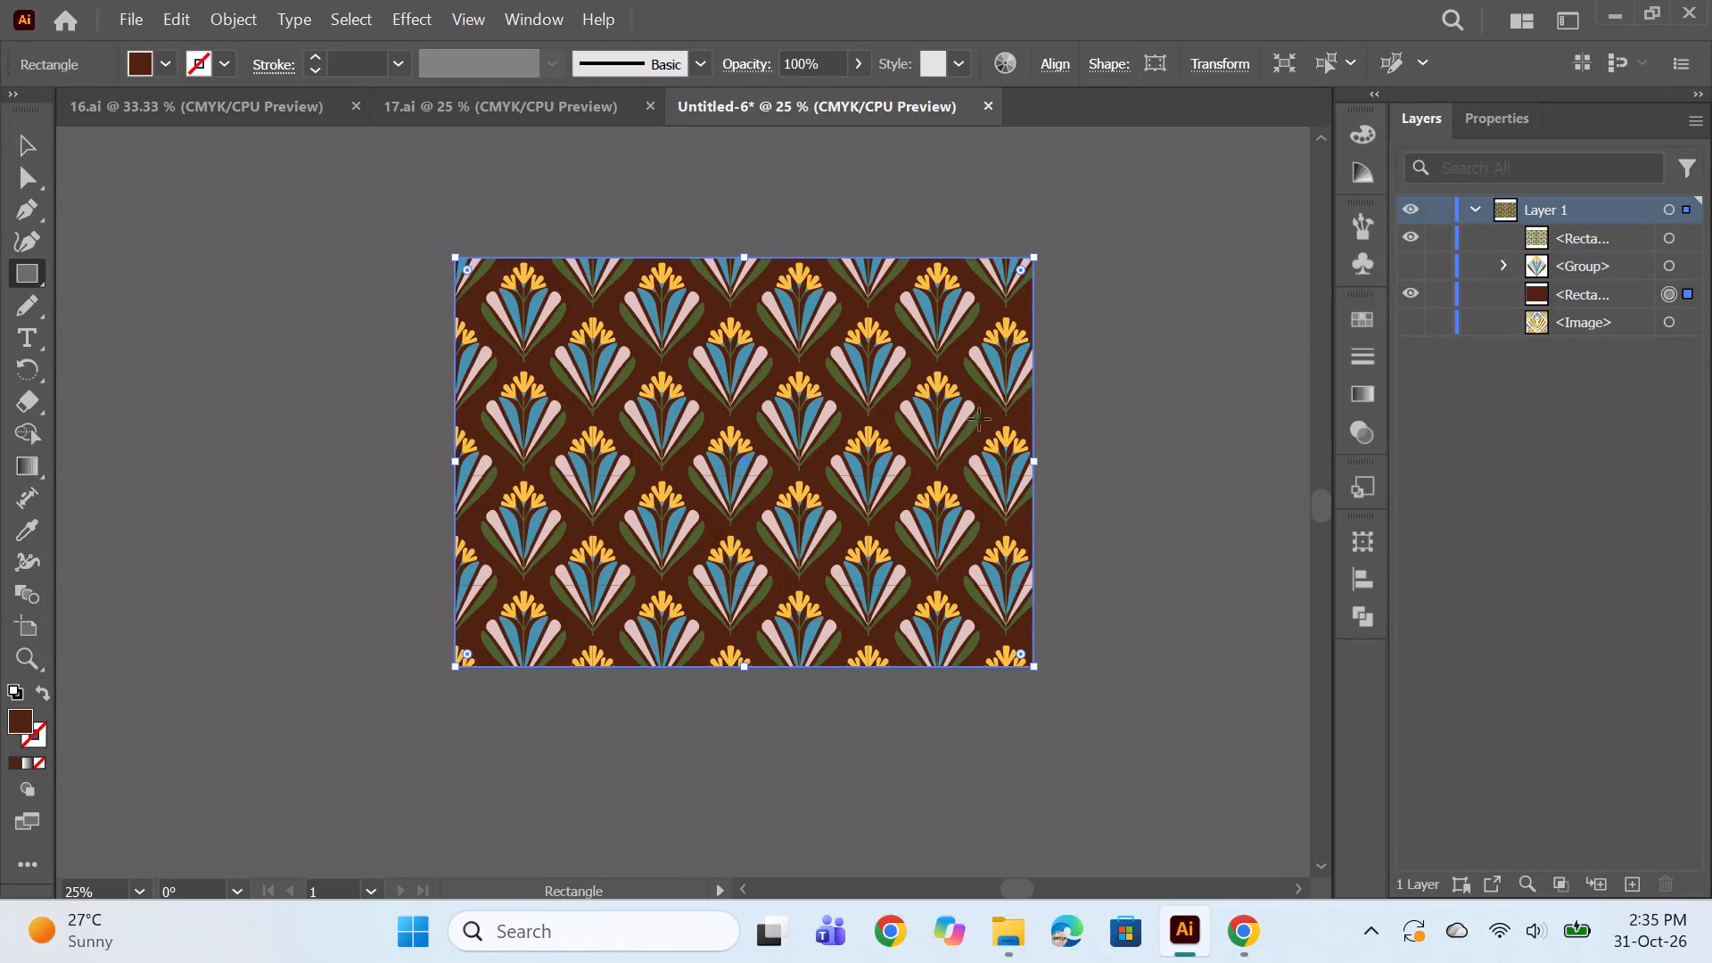
# Save the finished print as an Adobe Illustrator file named 18 in the Plain prints folder.
pyautogui.hotkey('ctrl', 's')
pyautogui.hotkey('ctrl', 's')
pyautogui.hotkey('ctrl', 's')
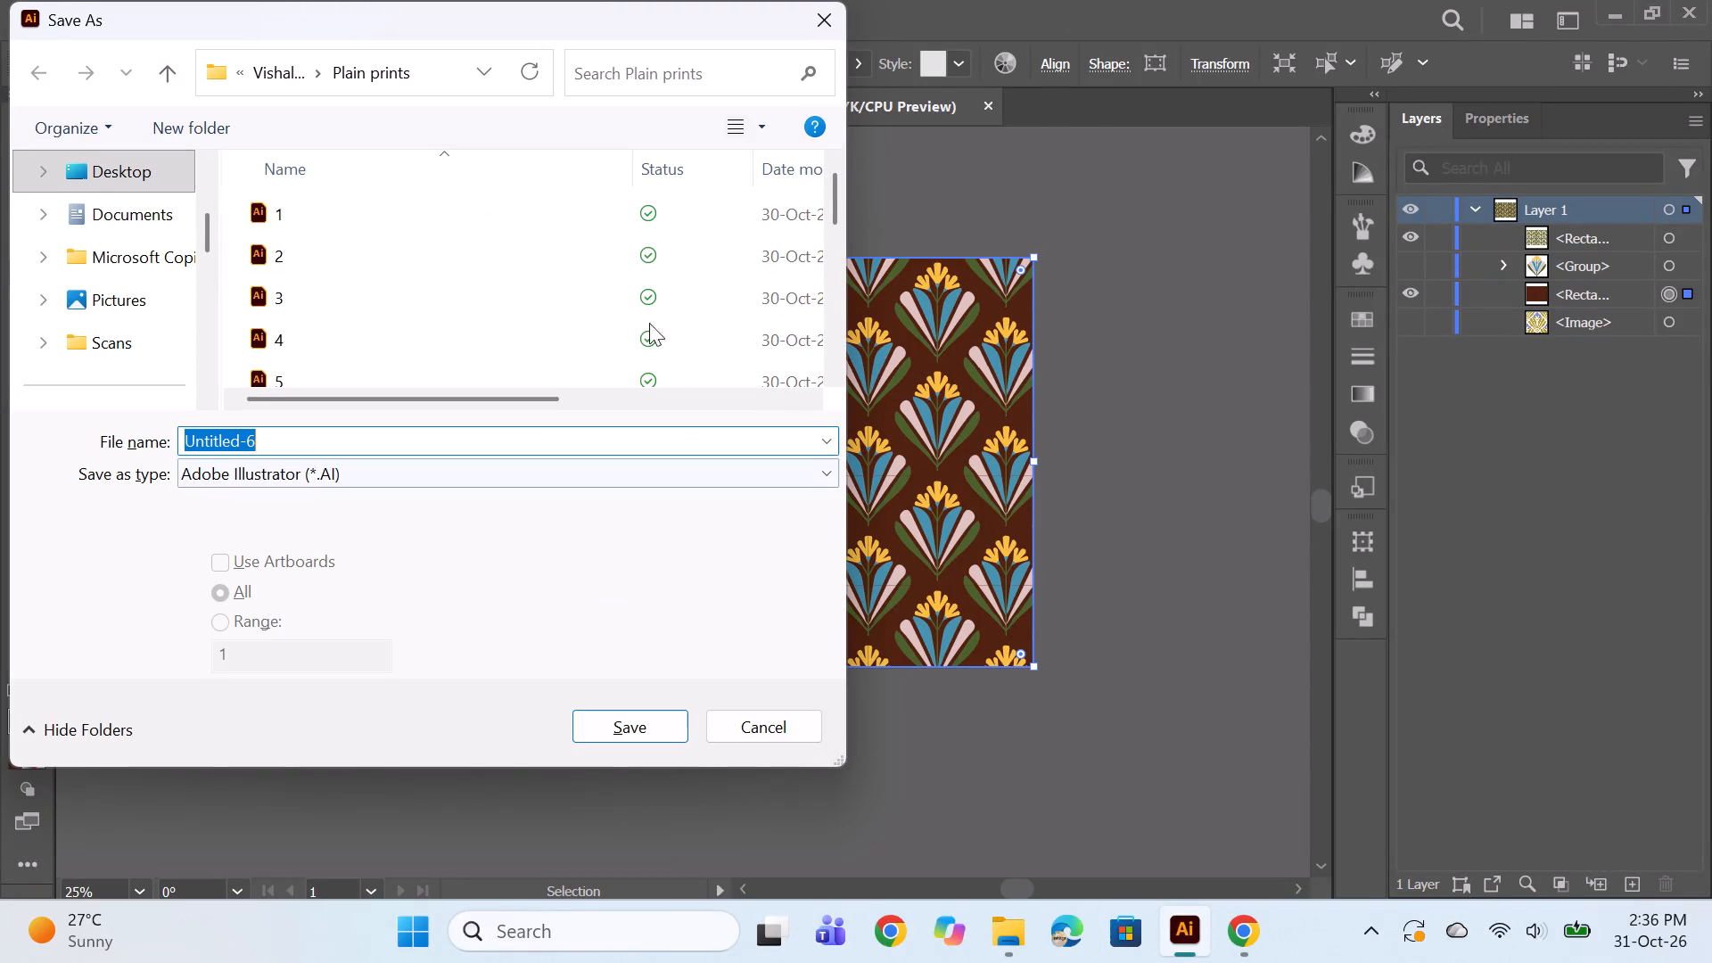
pyautogui.scroll(-12, 630, 282)
pyautogui.write('18')
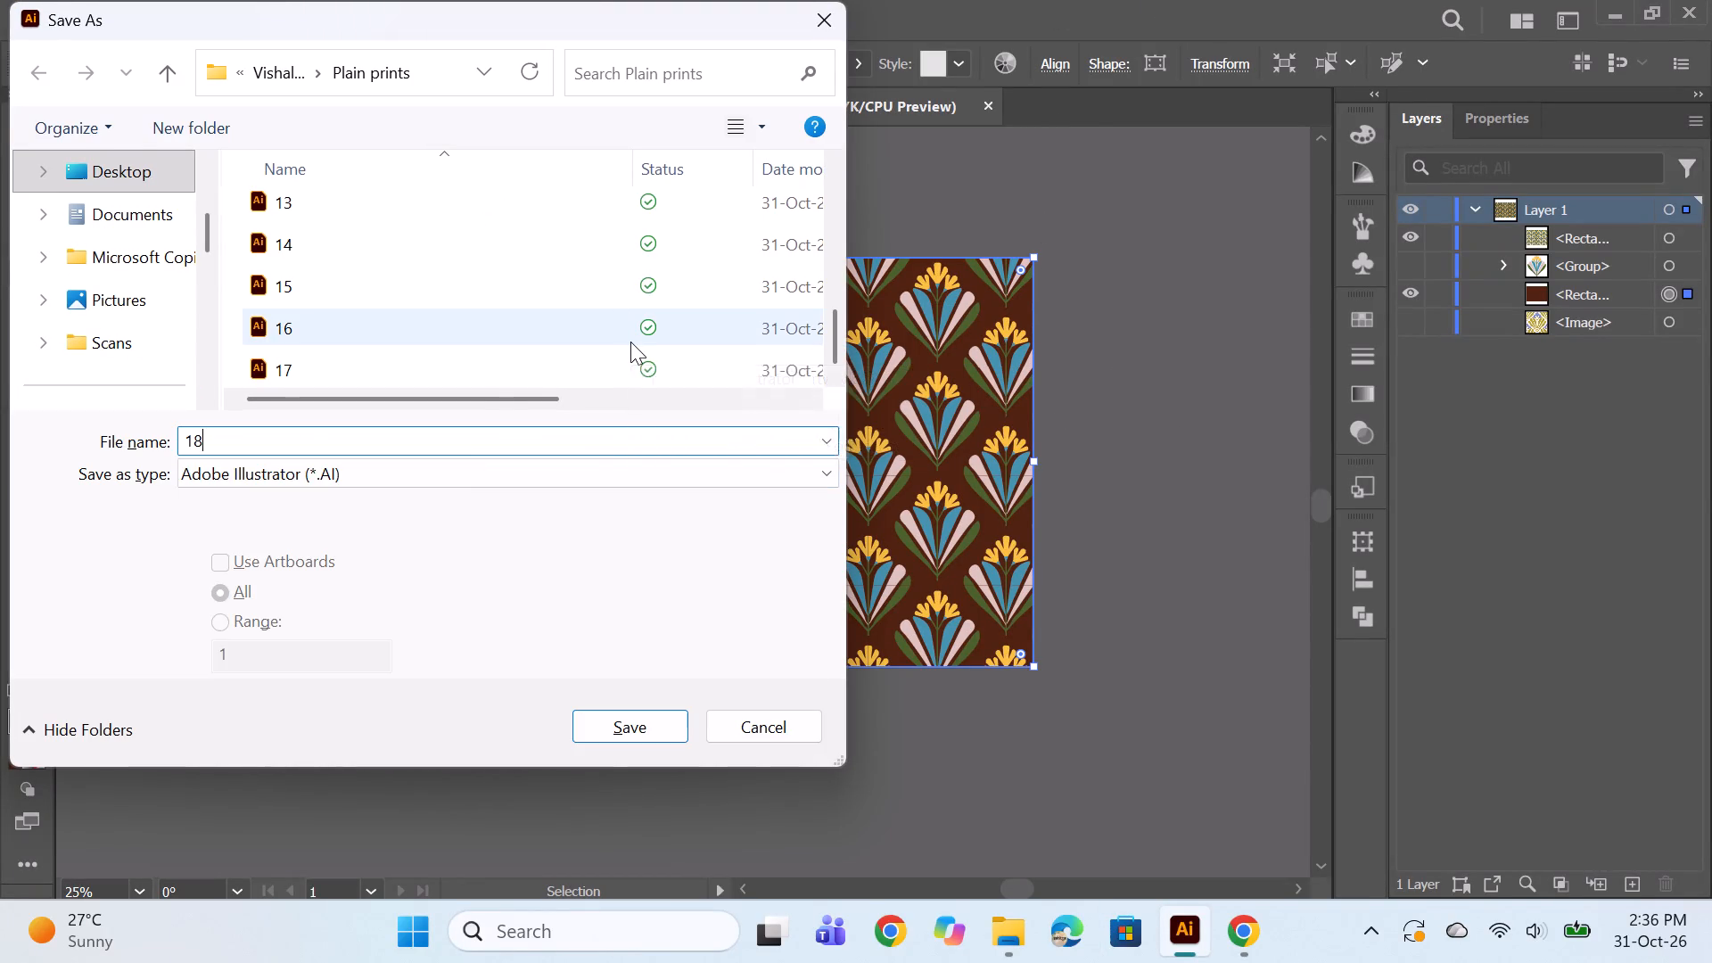
pyautogui.press('Return')
pyautogui.click(912, 834)
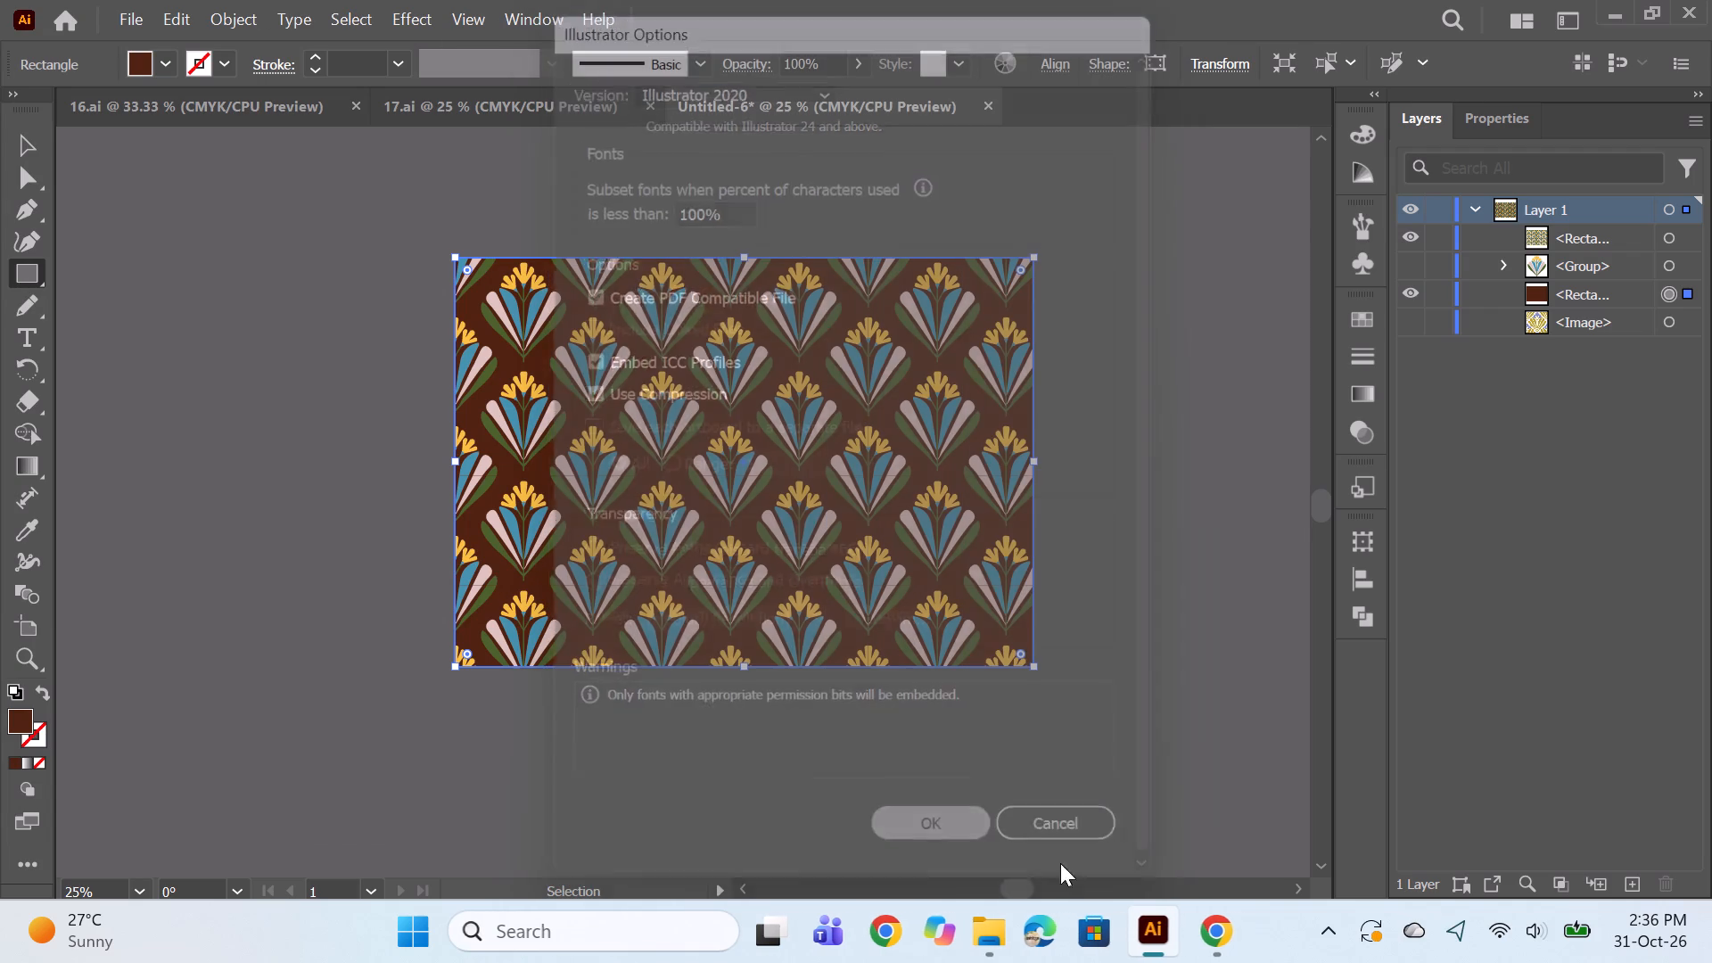
# Switch to Chrome and play the Nuvvante Naku full video song from the YouTube suggestions.
pyautogui.click(1195, 931)
pyautogui.click(772, 0)
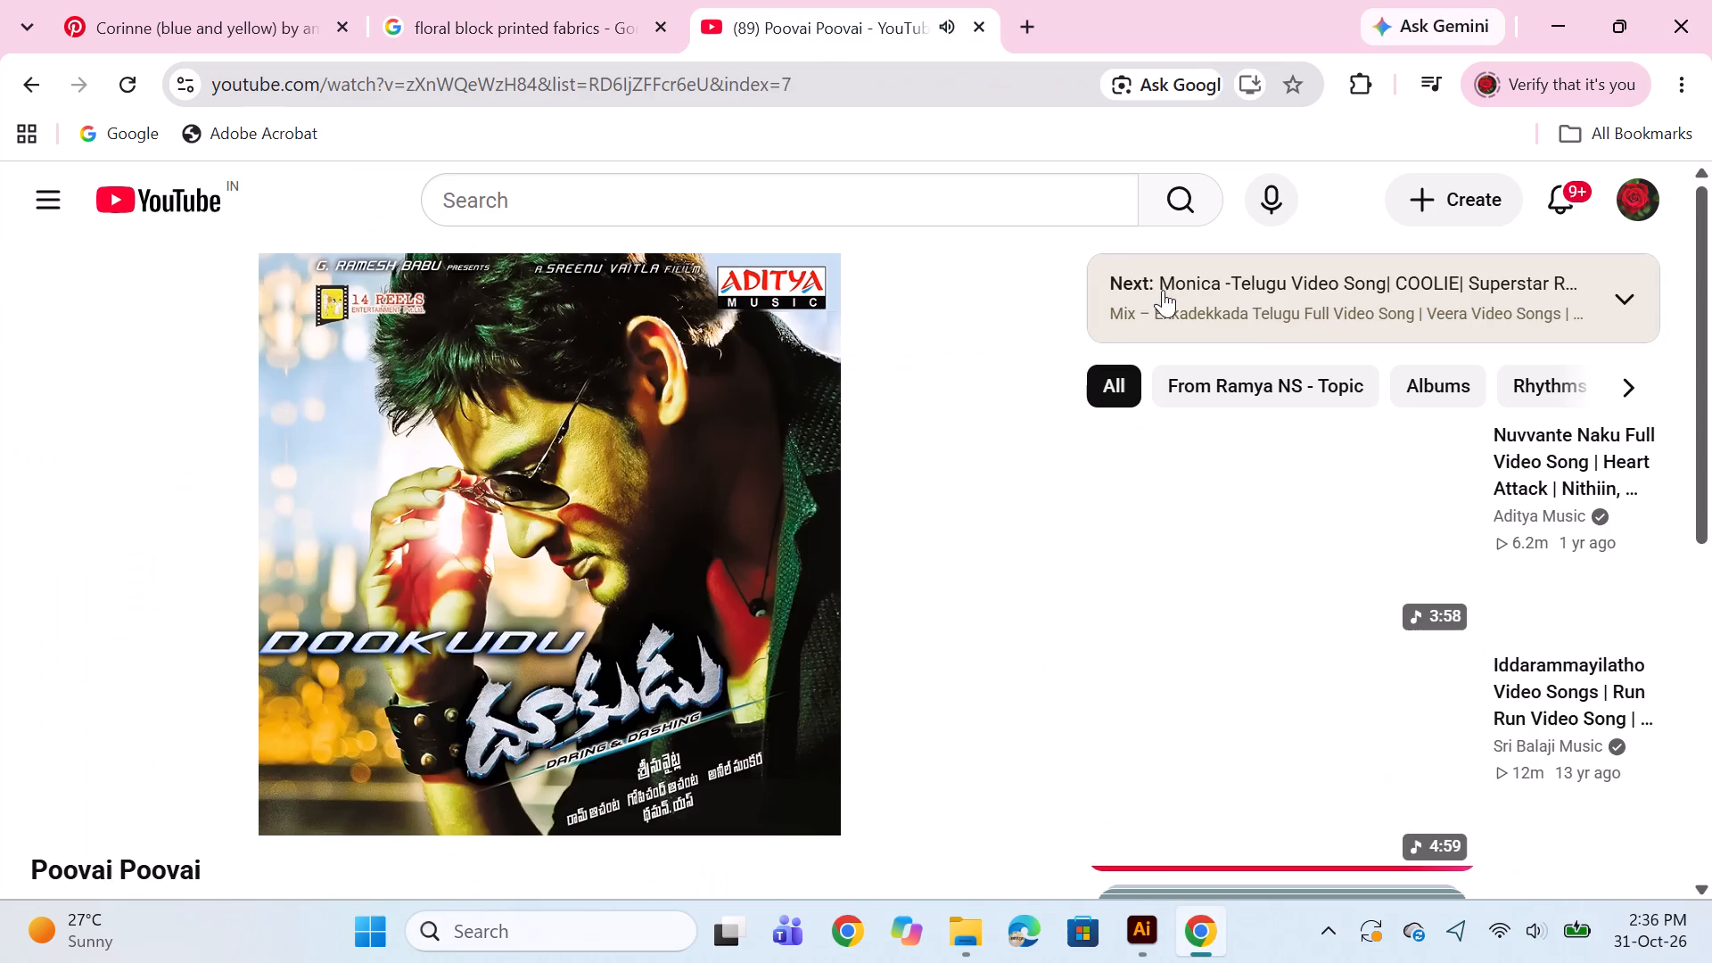
pyautogui.scroll(-1, 1310, 557)
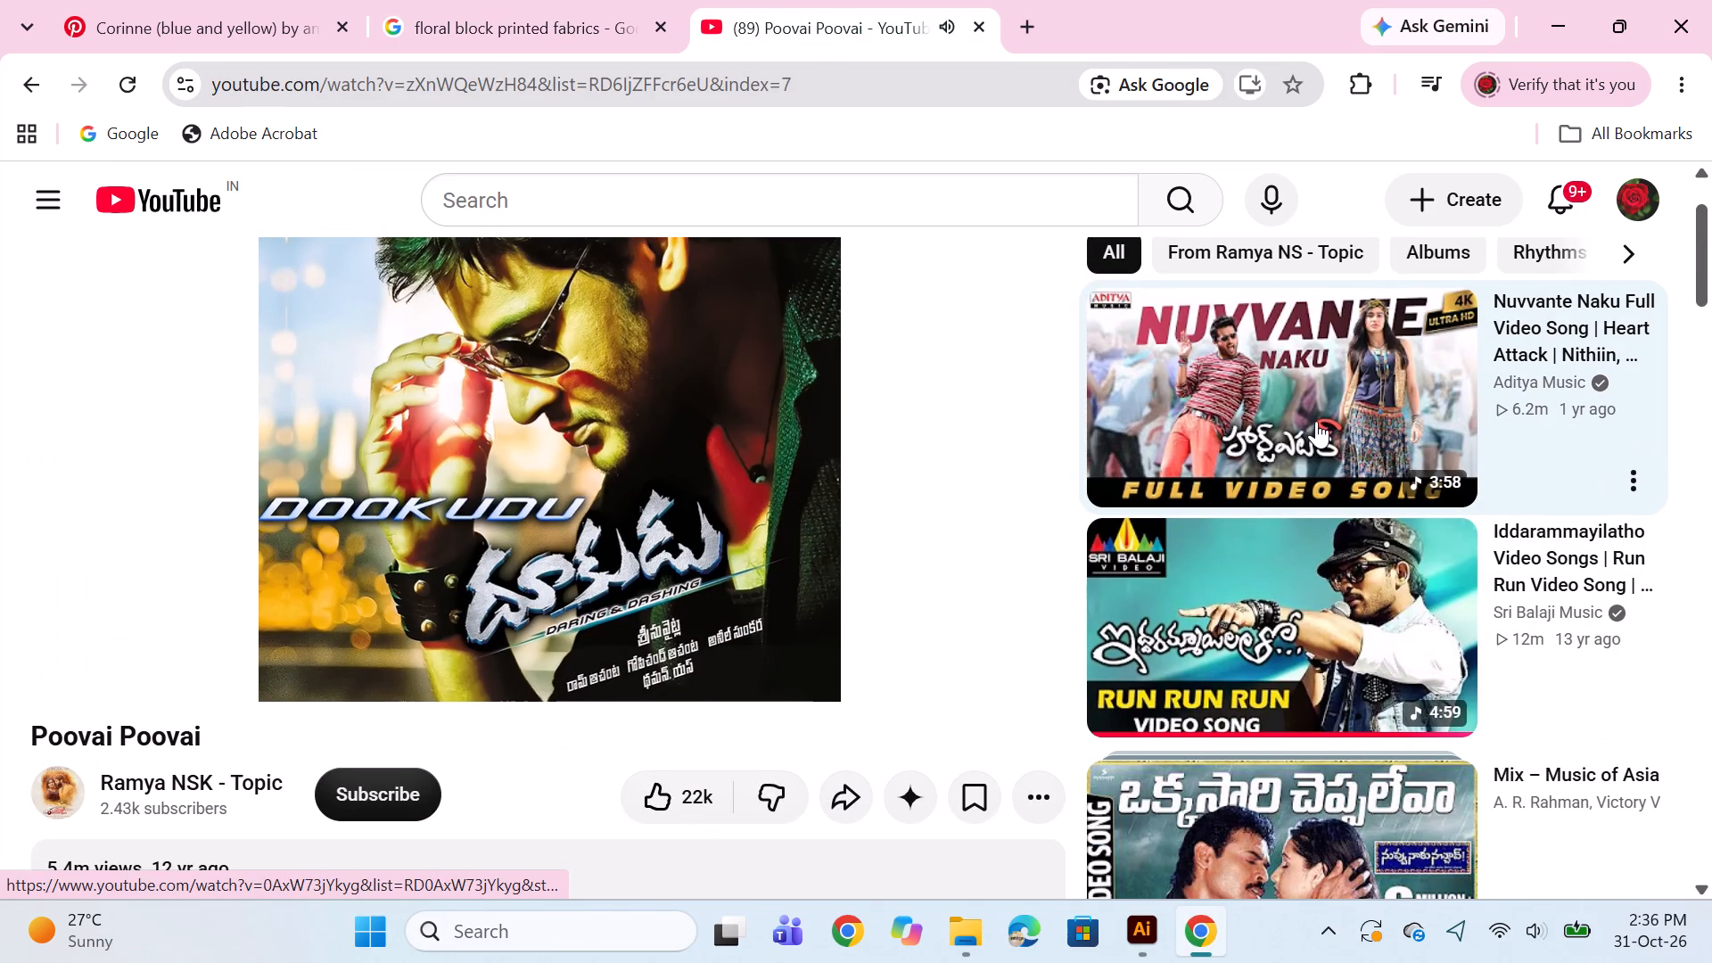
pyautogui.click(1316, 421)
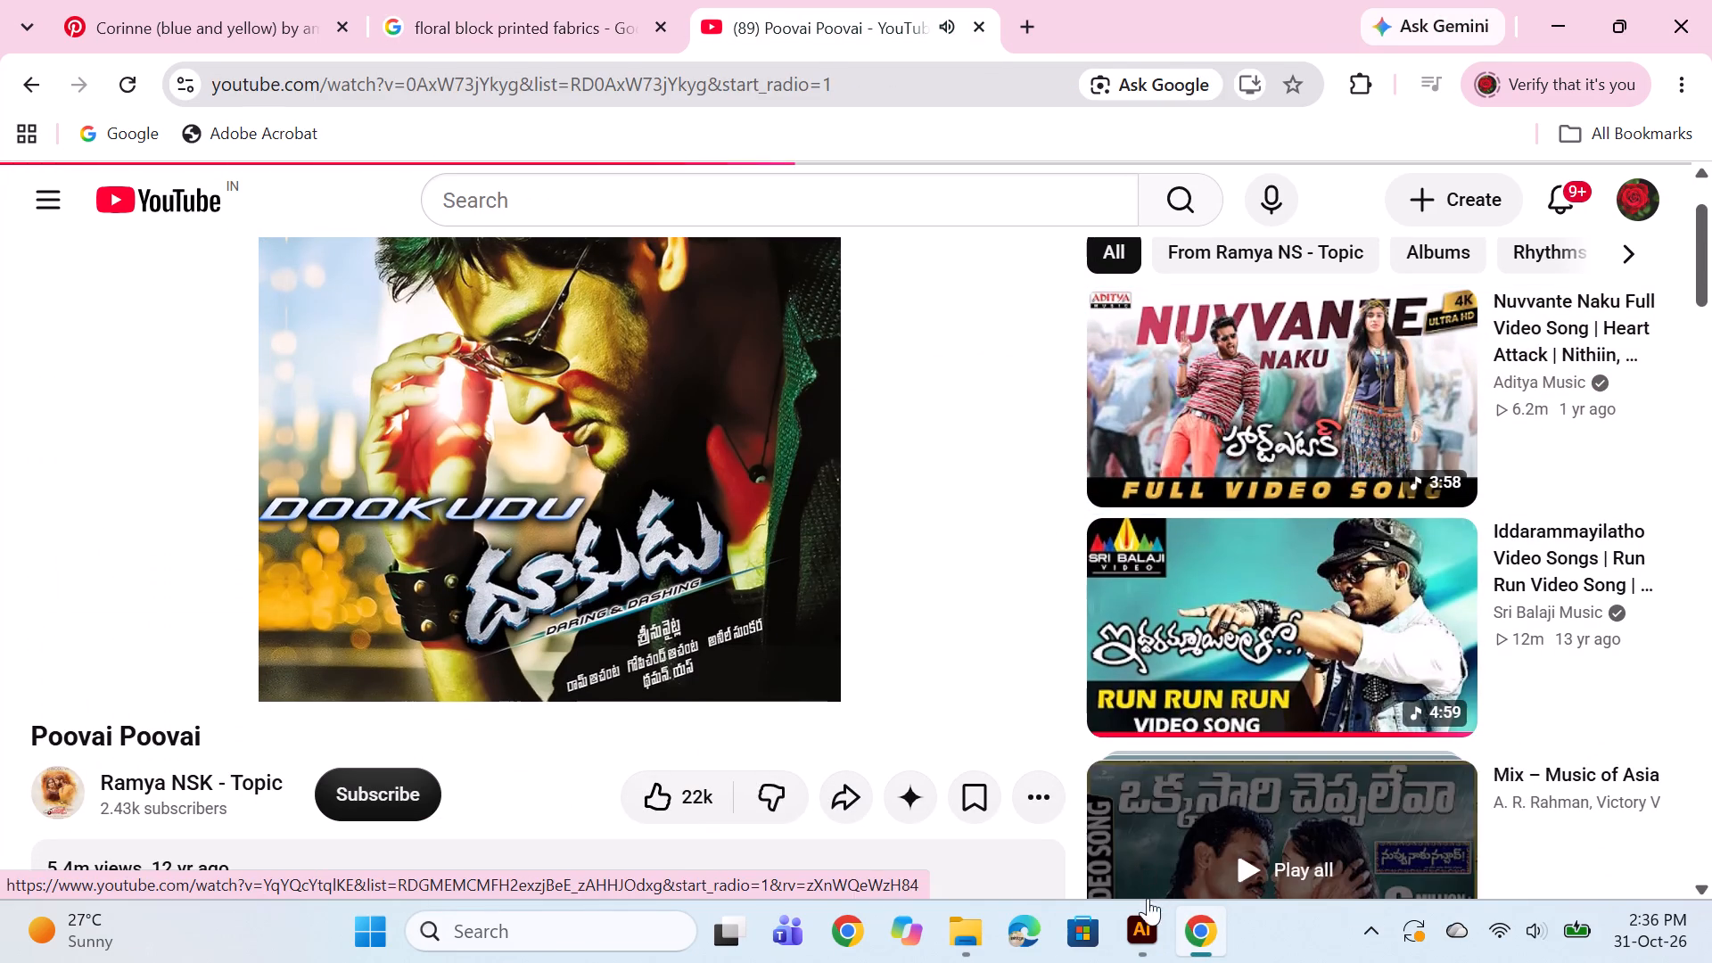
# Switch back to Illustrator and create a new blank document with the preset settings.
pyautogui.click(1185, 933)
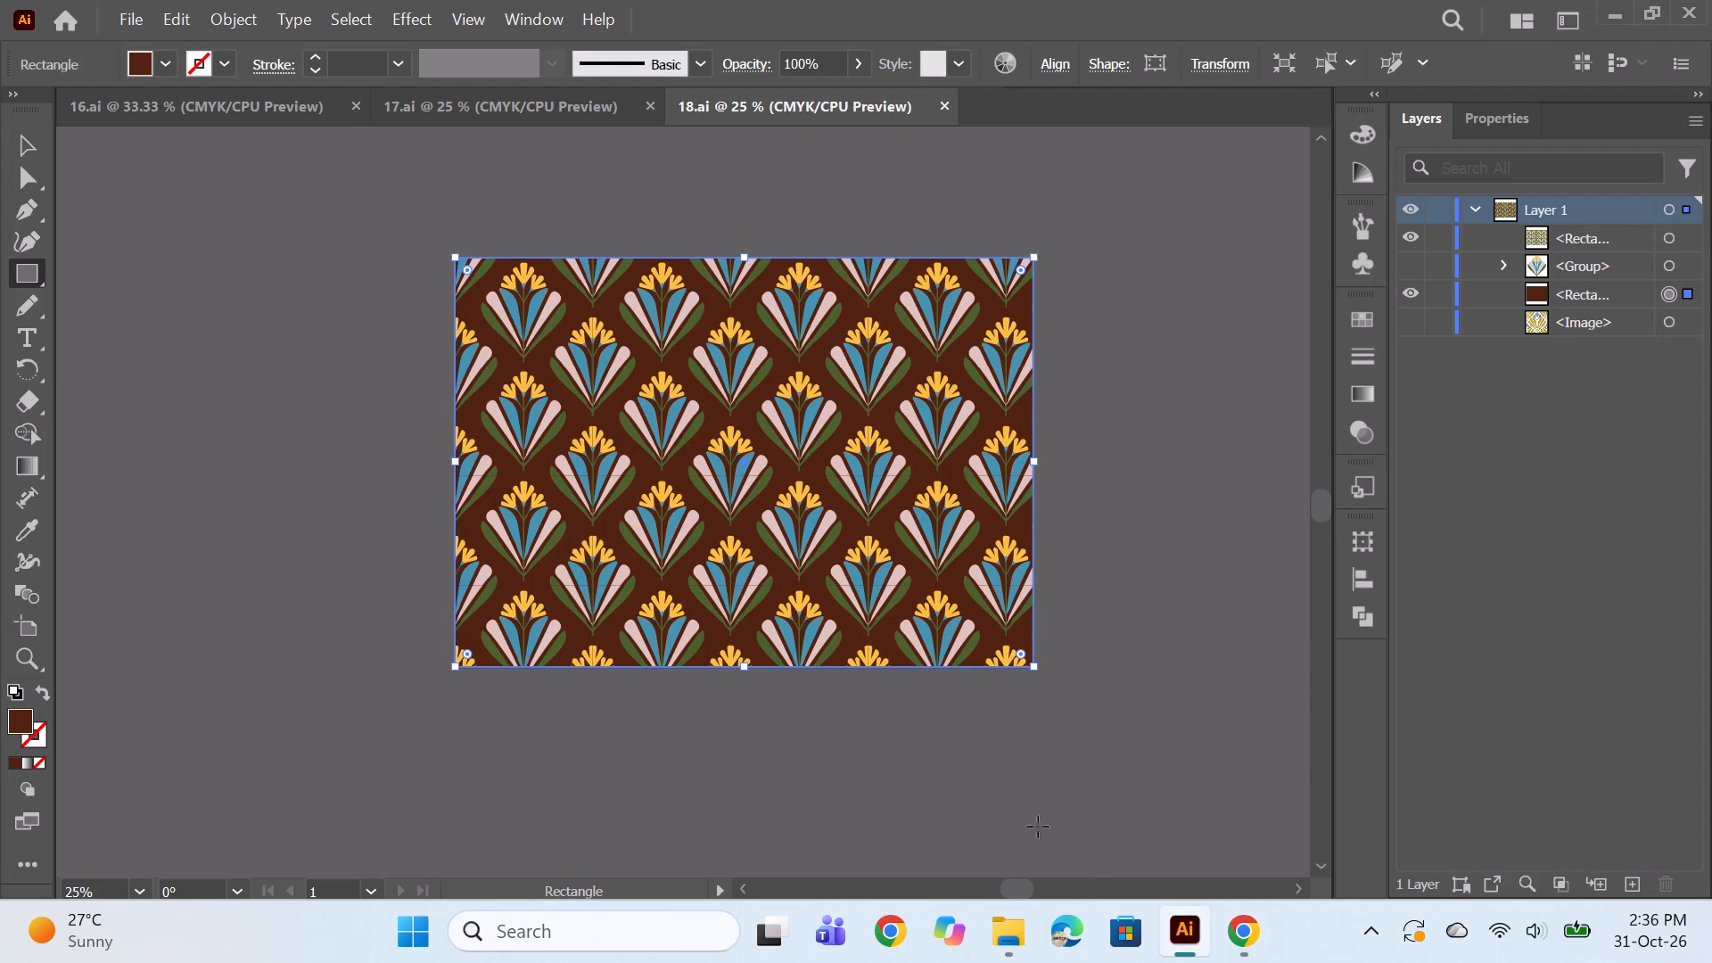
pyautogui.hotkey('ctrl', 'n')
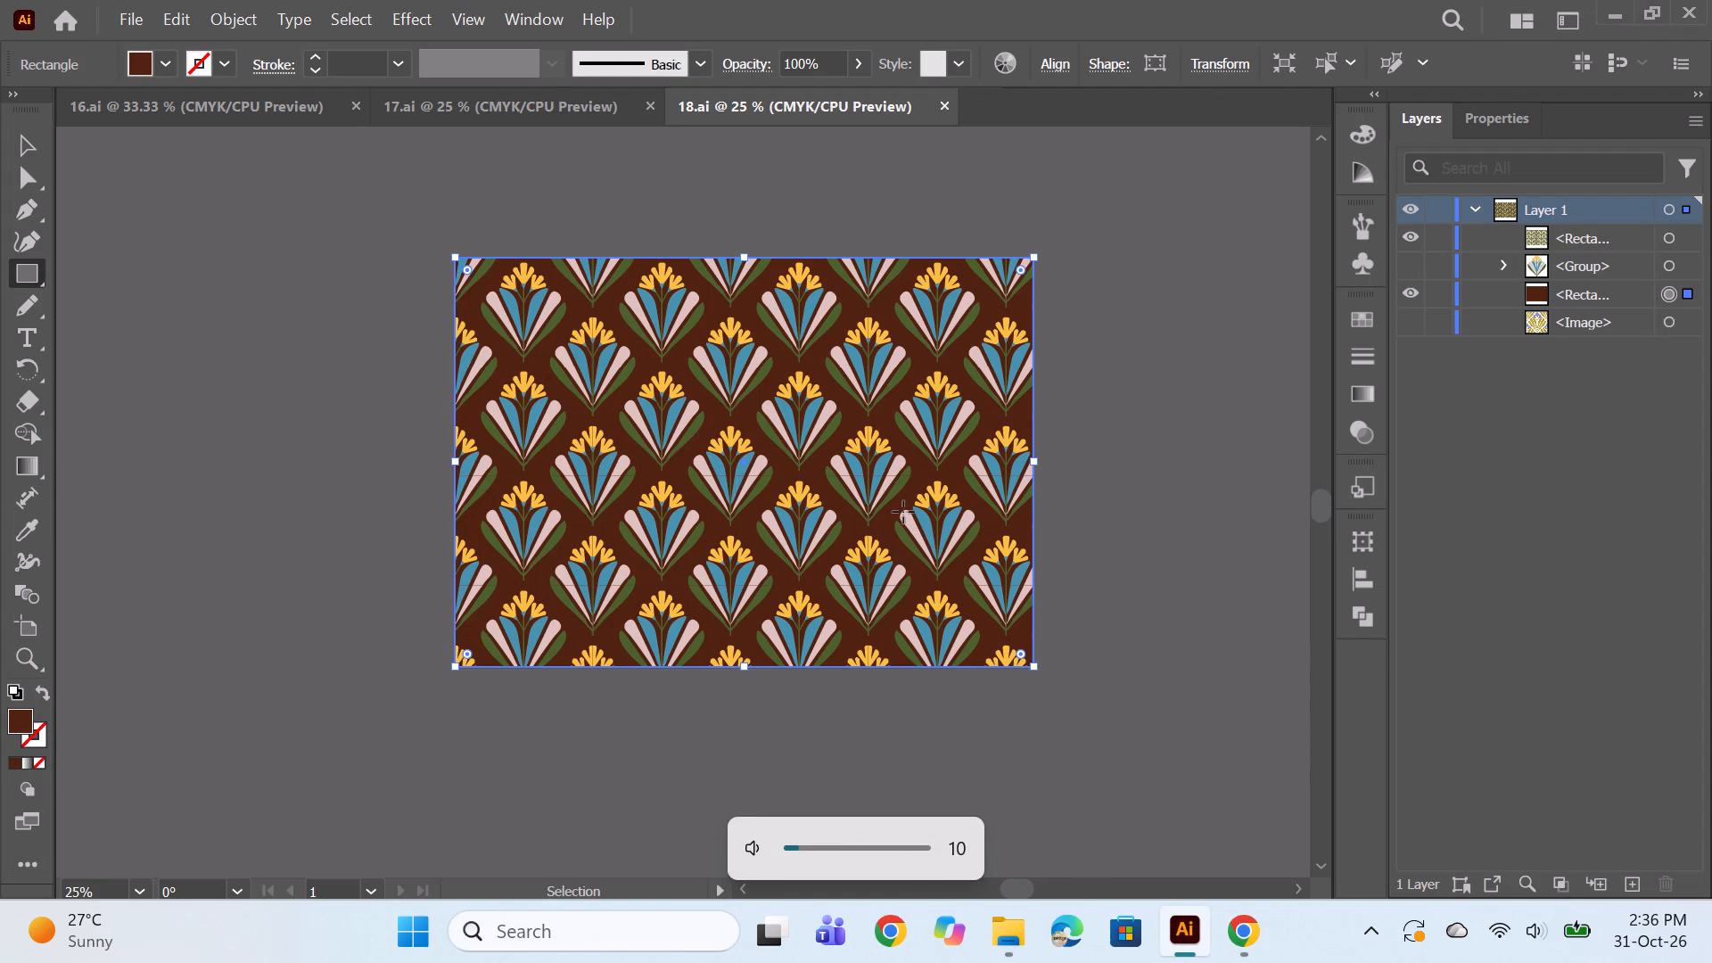
pyautogui.press('Return')
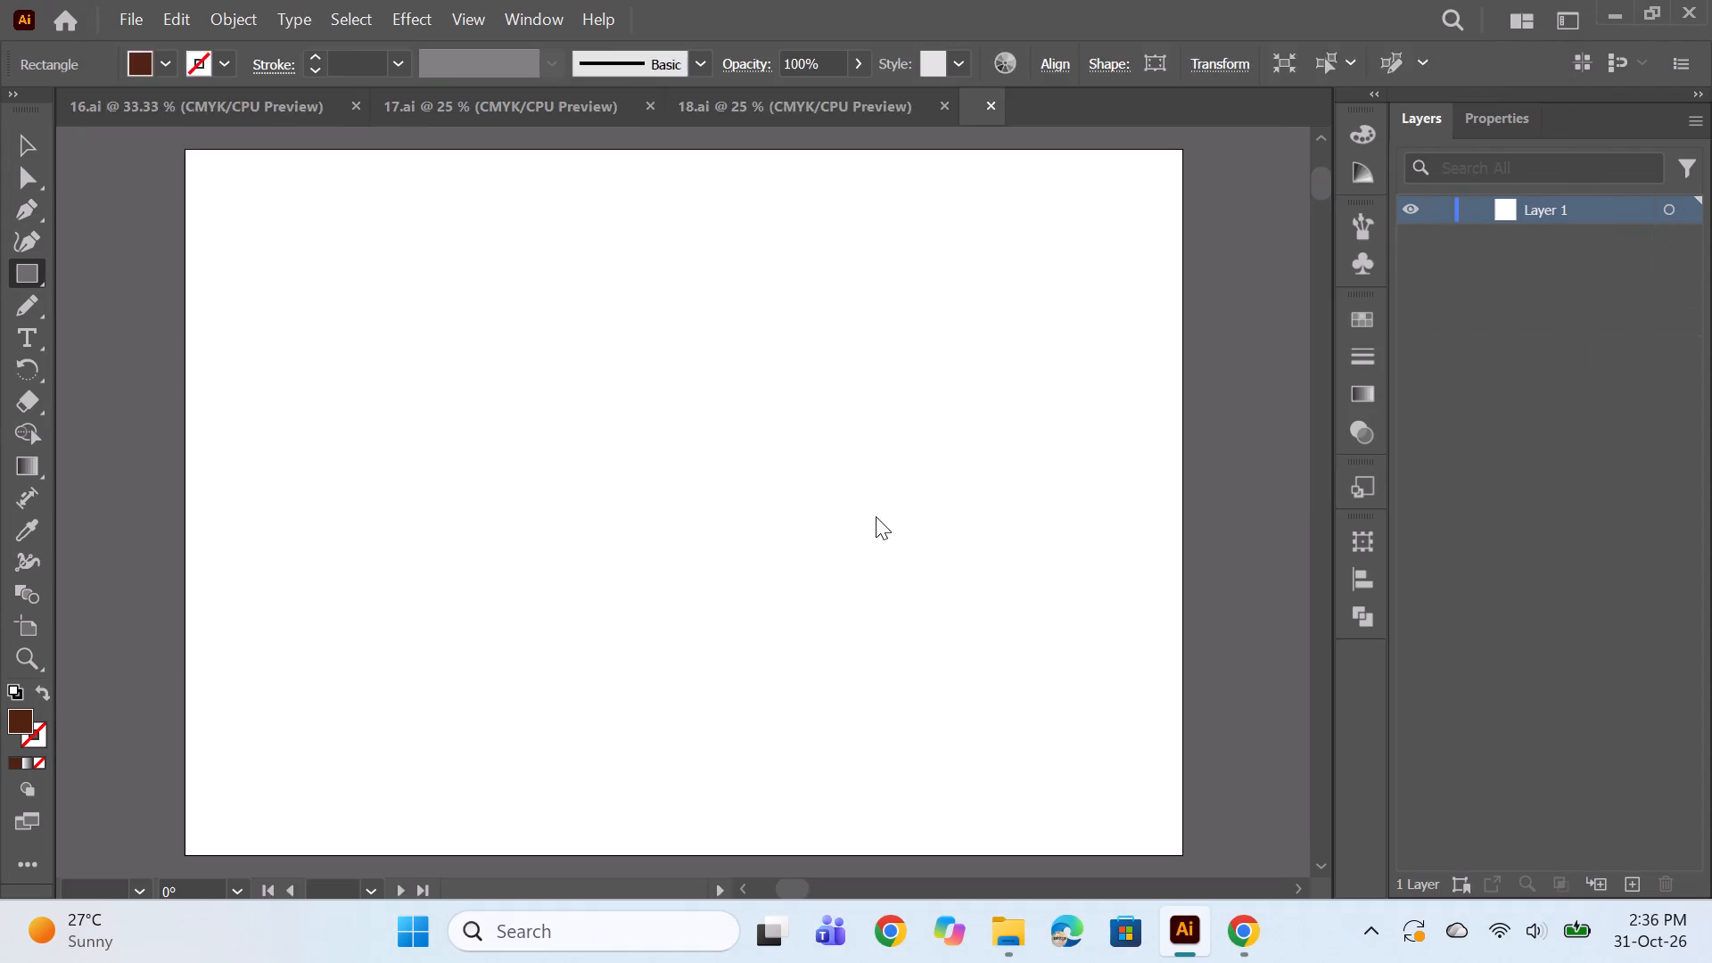
# Switch to Chrome and go back through the earlier Pinterest pins, examining the related floral motifs for a new reference.
pyautogui.click(1235, 934)
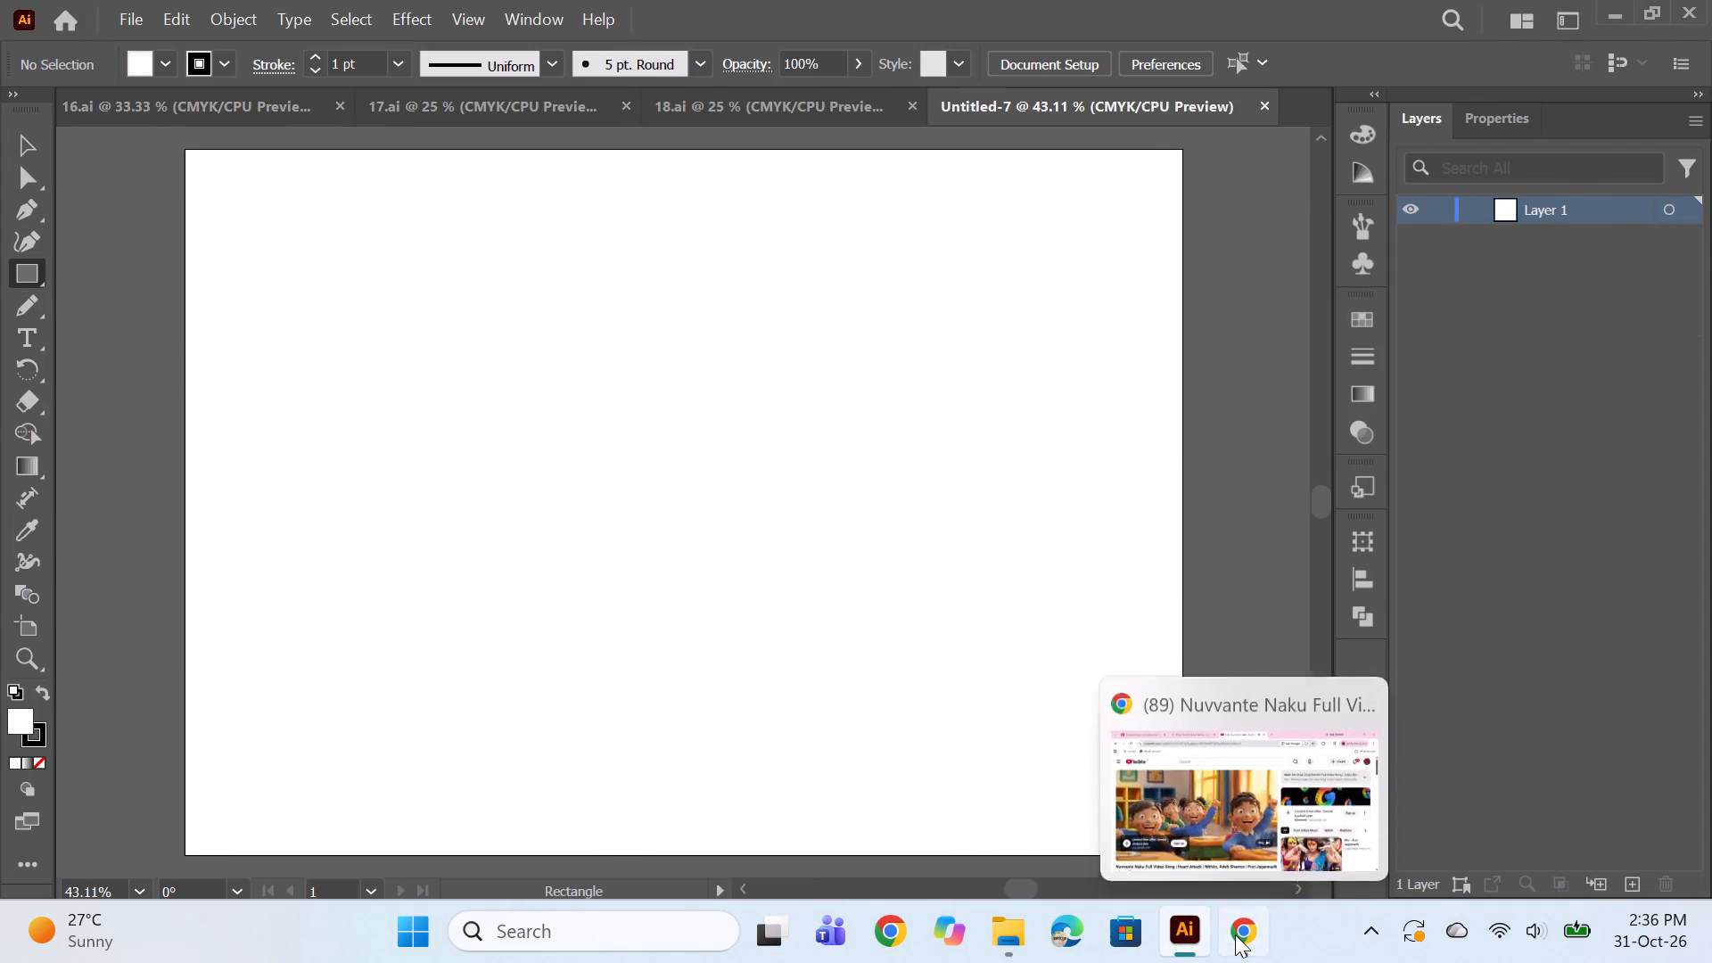
pyautogui.click(157, 11)
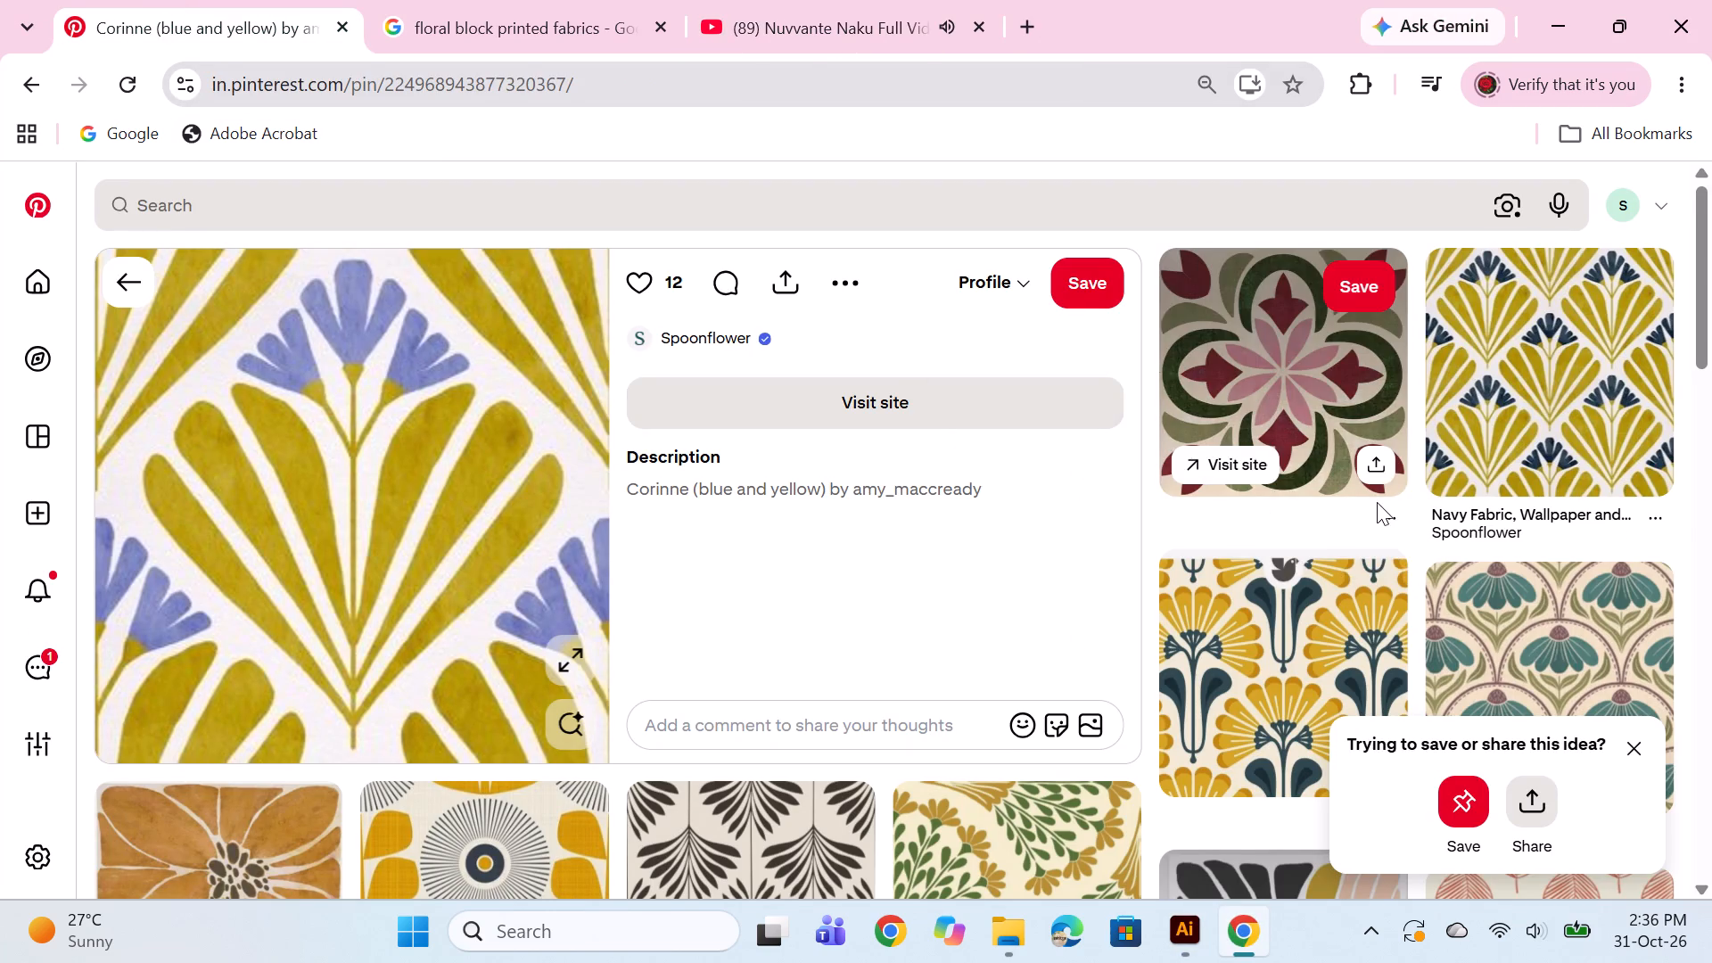
pyautogui.scroll(-2, 1377, 502)
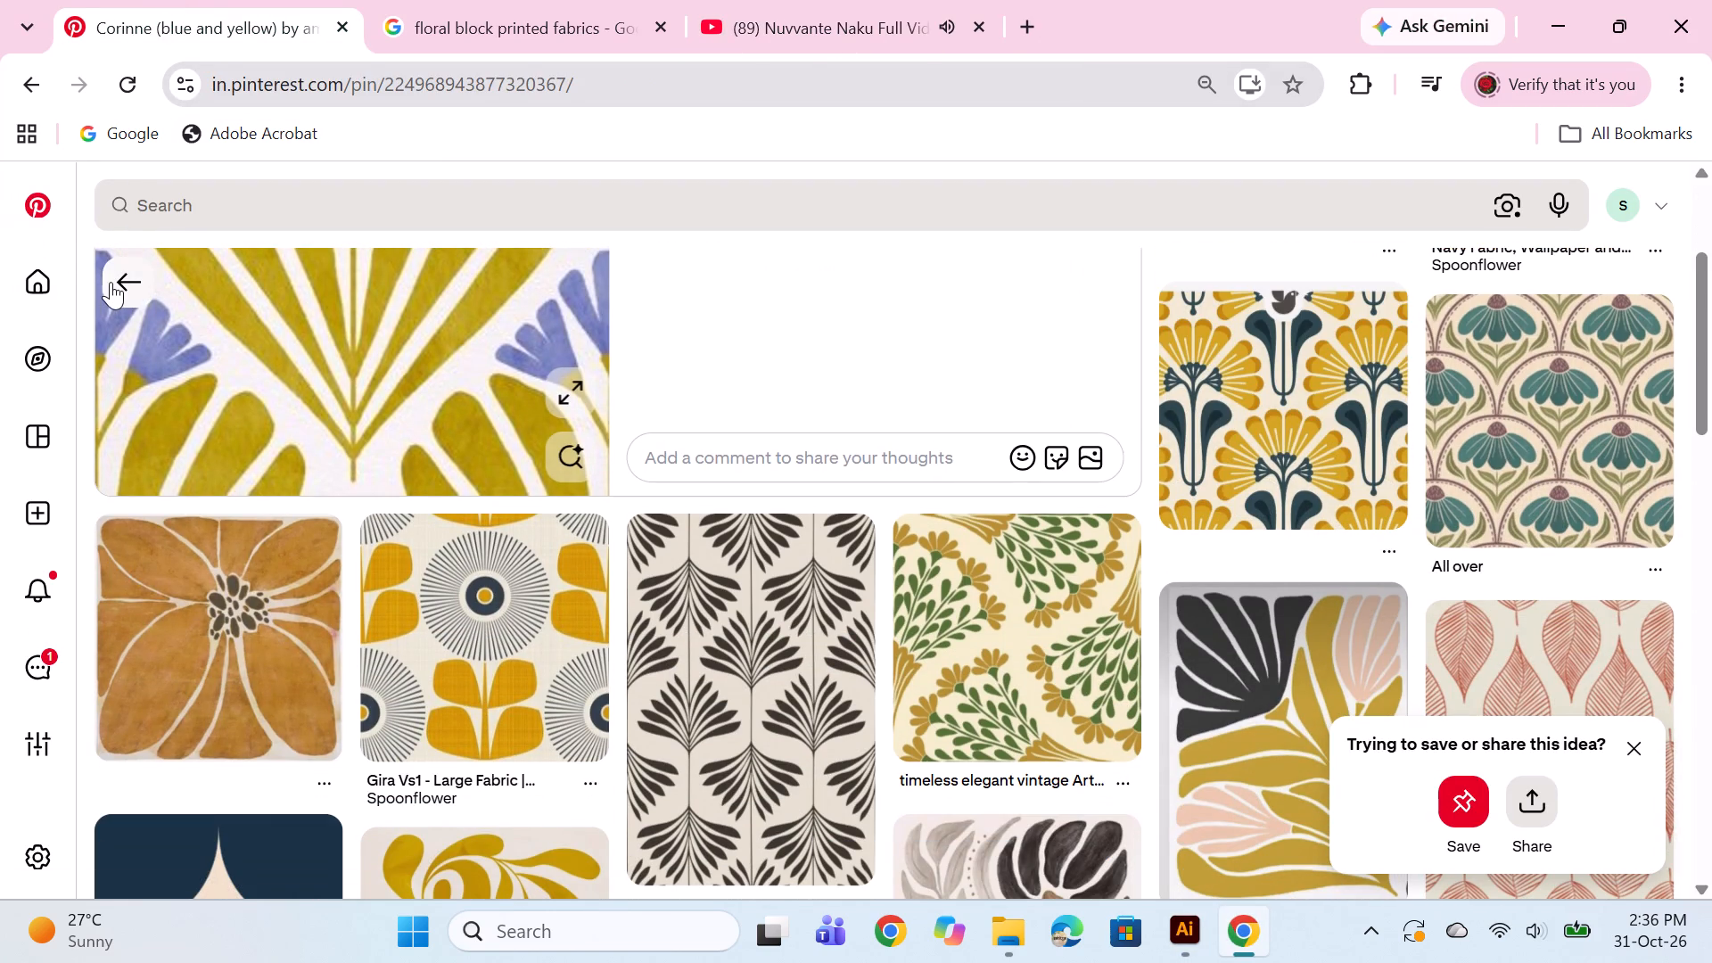
pyautogui.click(111, 282)
pyautogui.scroll(-1, 740, 549)
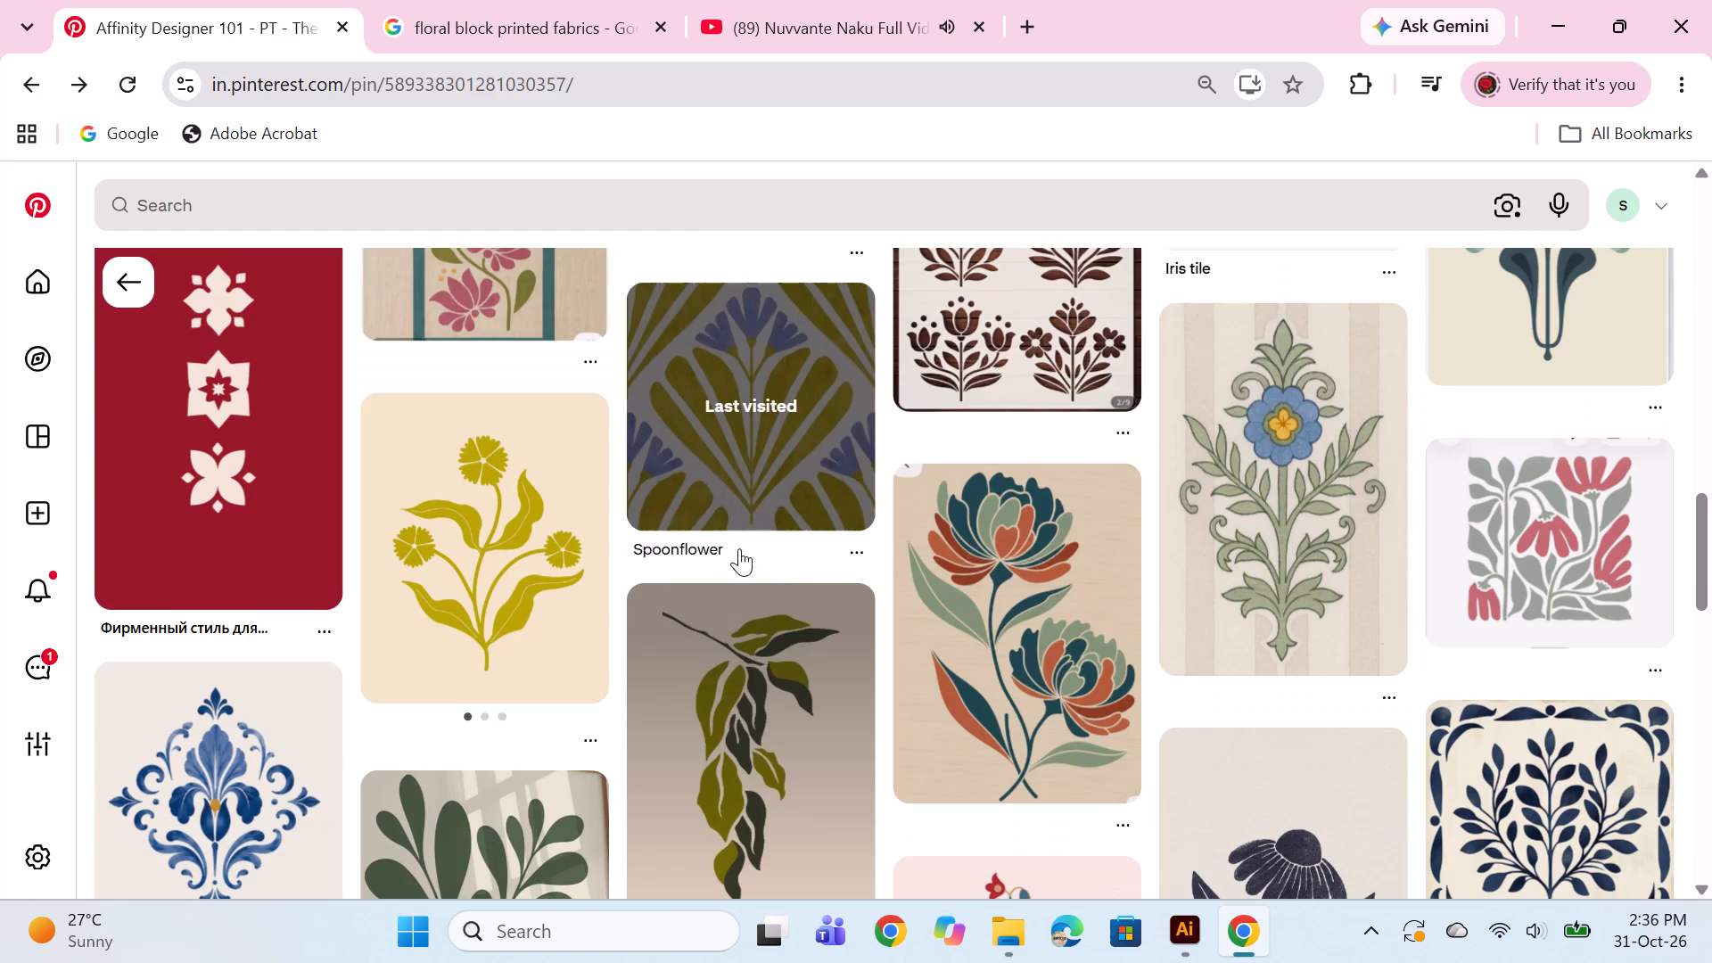
pyautogui.scroll(-5, 739, 548)
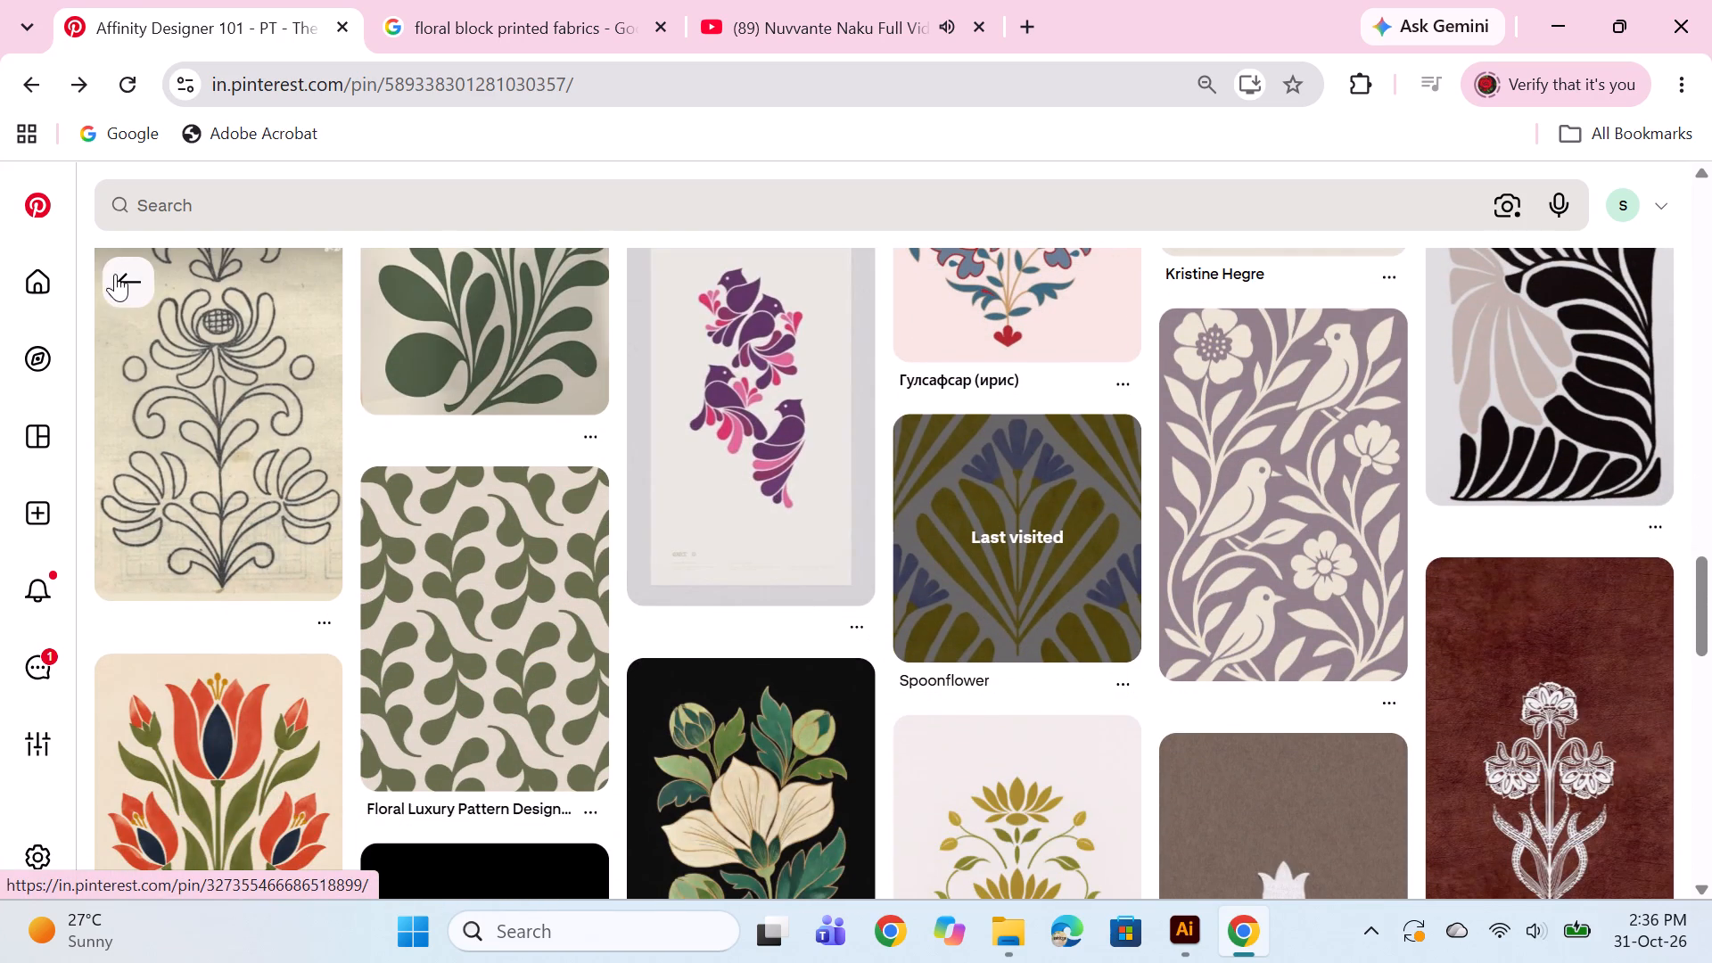
pyautogui.click(115, 274)
pyautogui.scroll(-2, 951, 489)
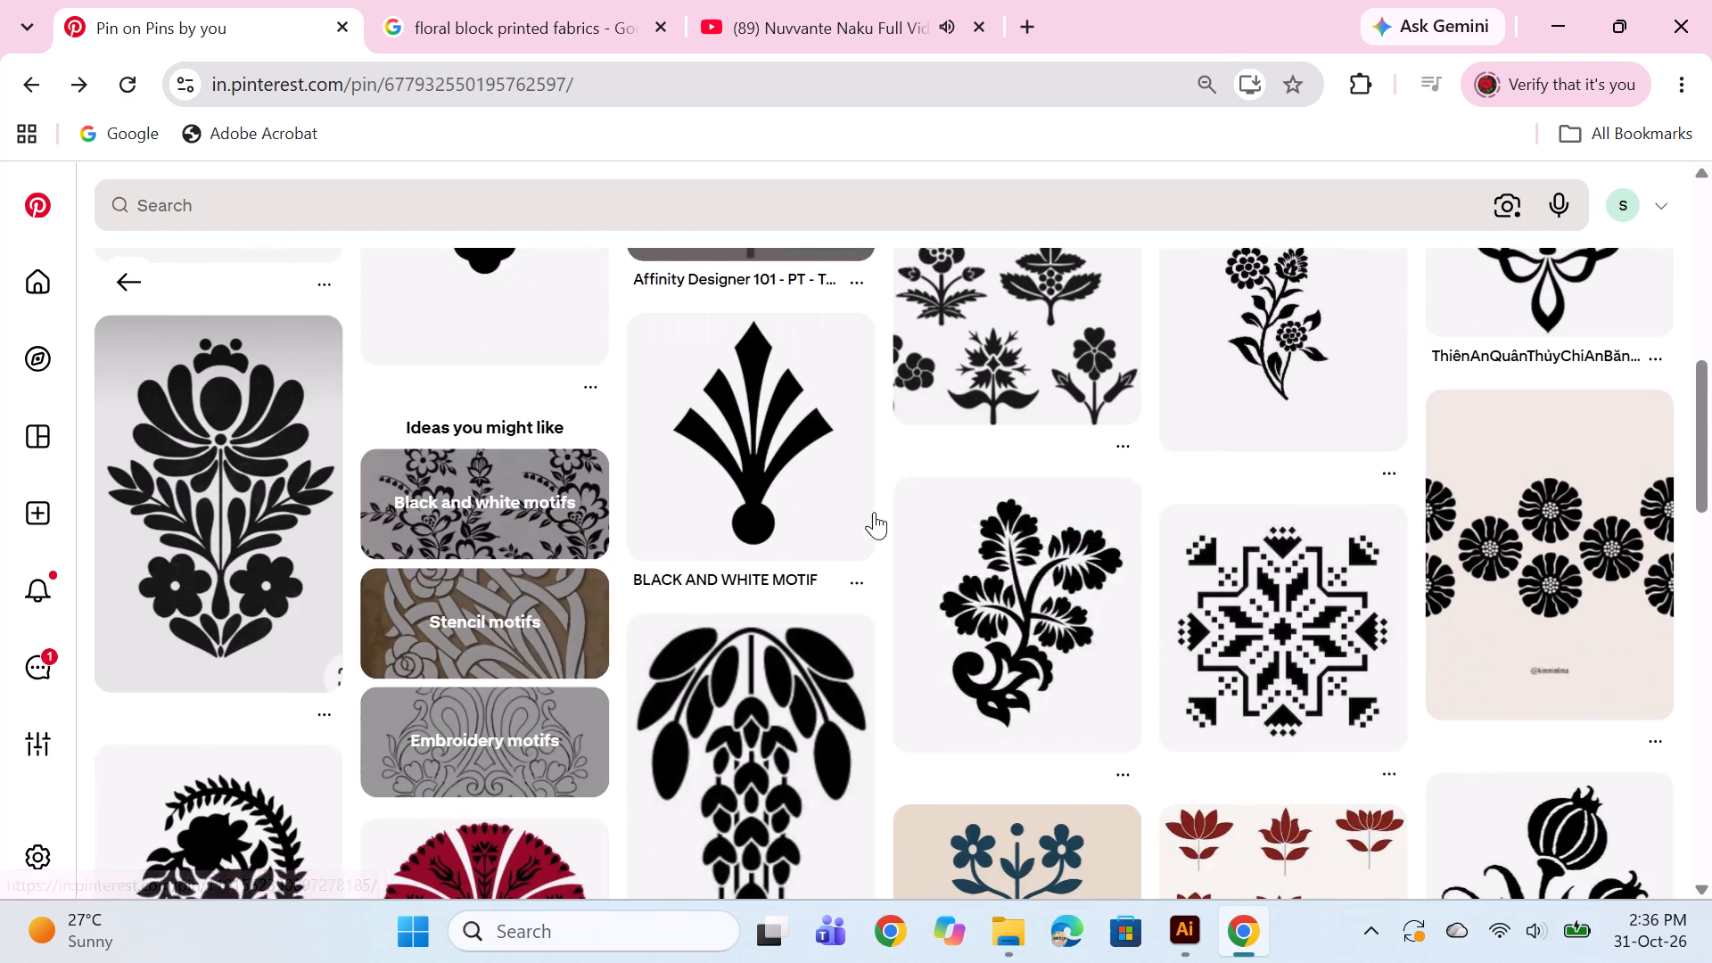
pyautogui.scroll(8, 860, 492)
pyautogui.scroll(-5, 832, 474)
# Reopen the Affinity Designer 101 flower pin and look through its related floral designs for a motif to trace.
pyautogui.click(777, 342)
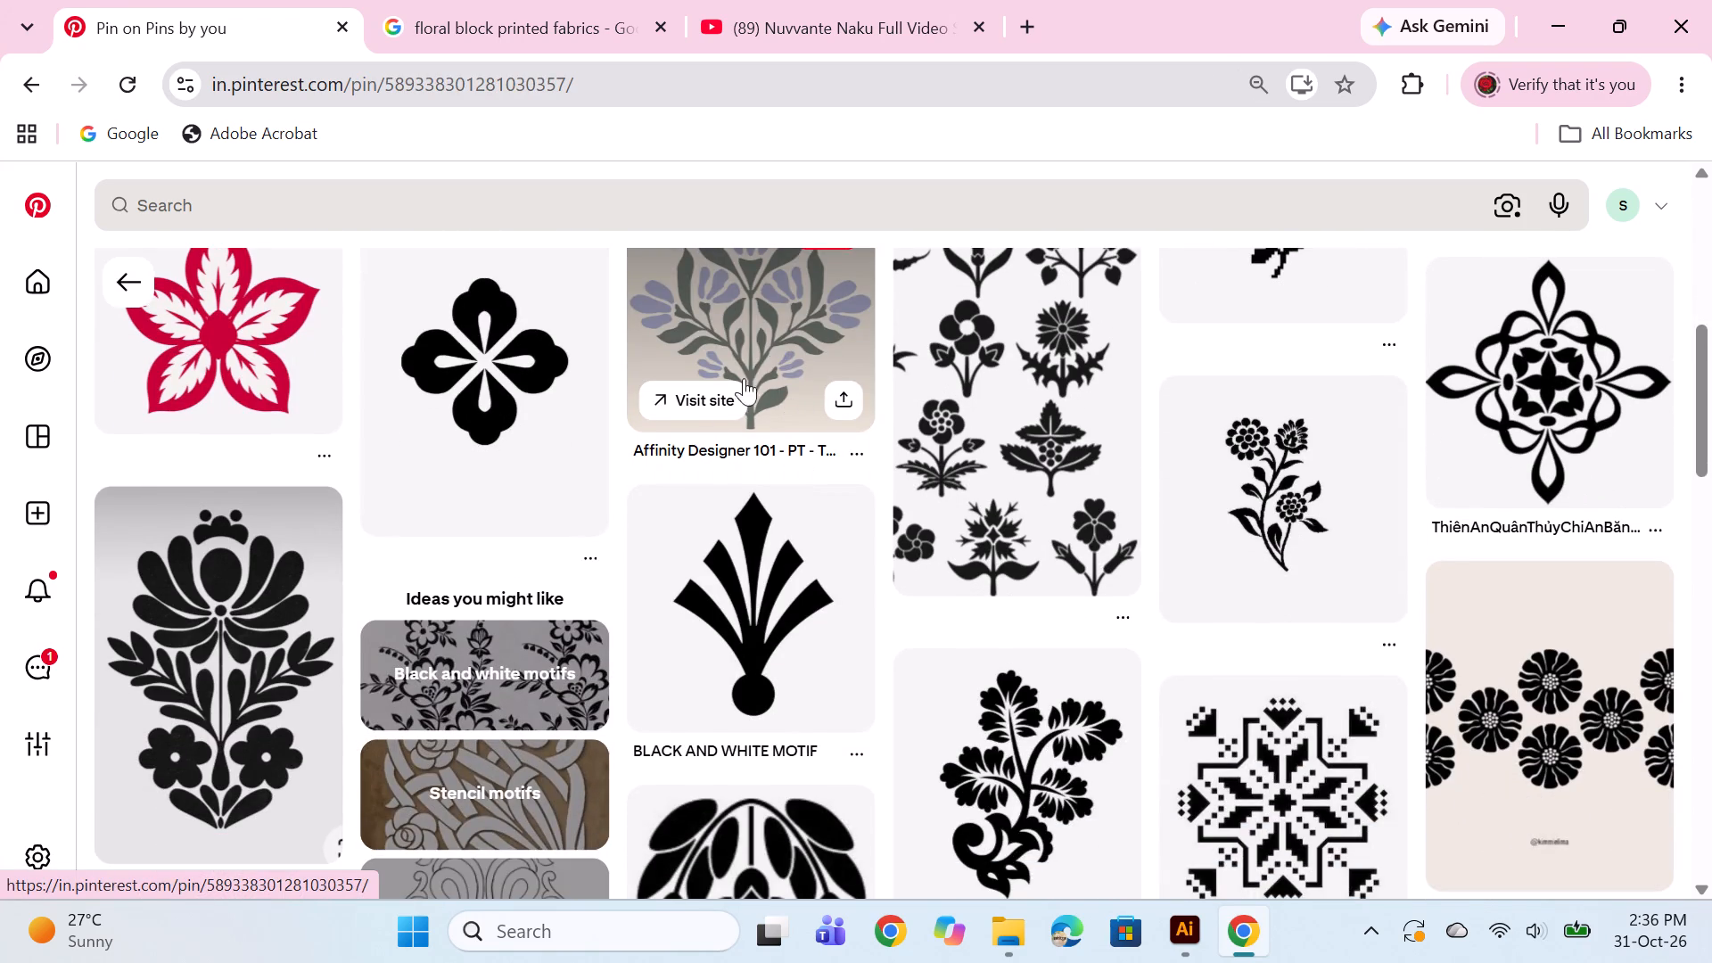
pyautogui.scroll(-3, 511, 523)
pyautogui.scroll(3, 1061, 532)
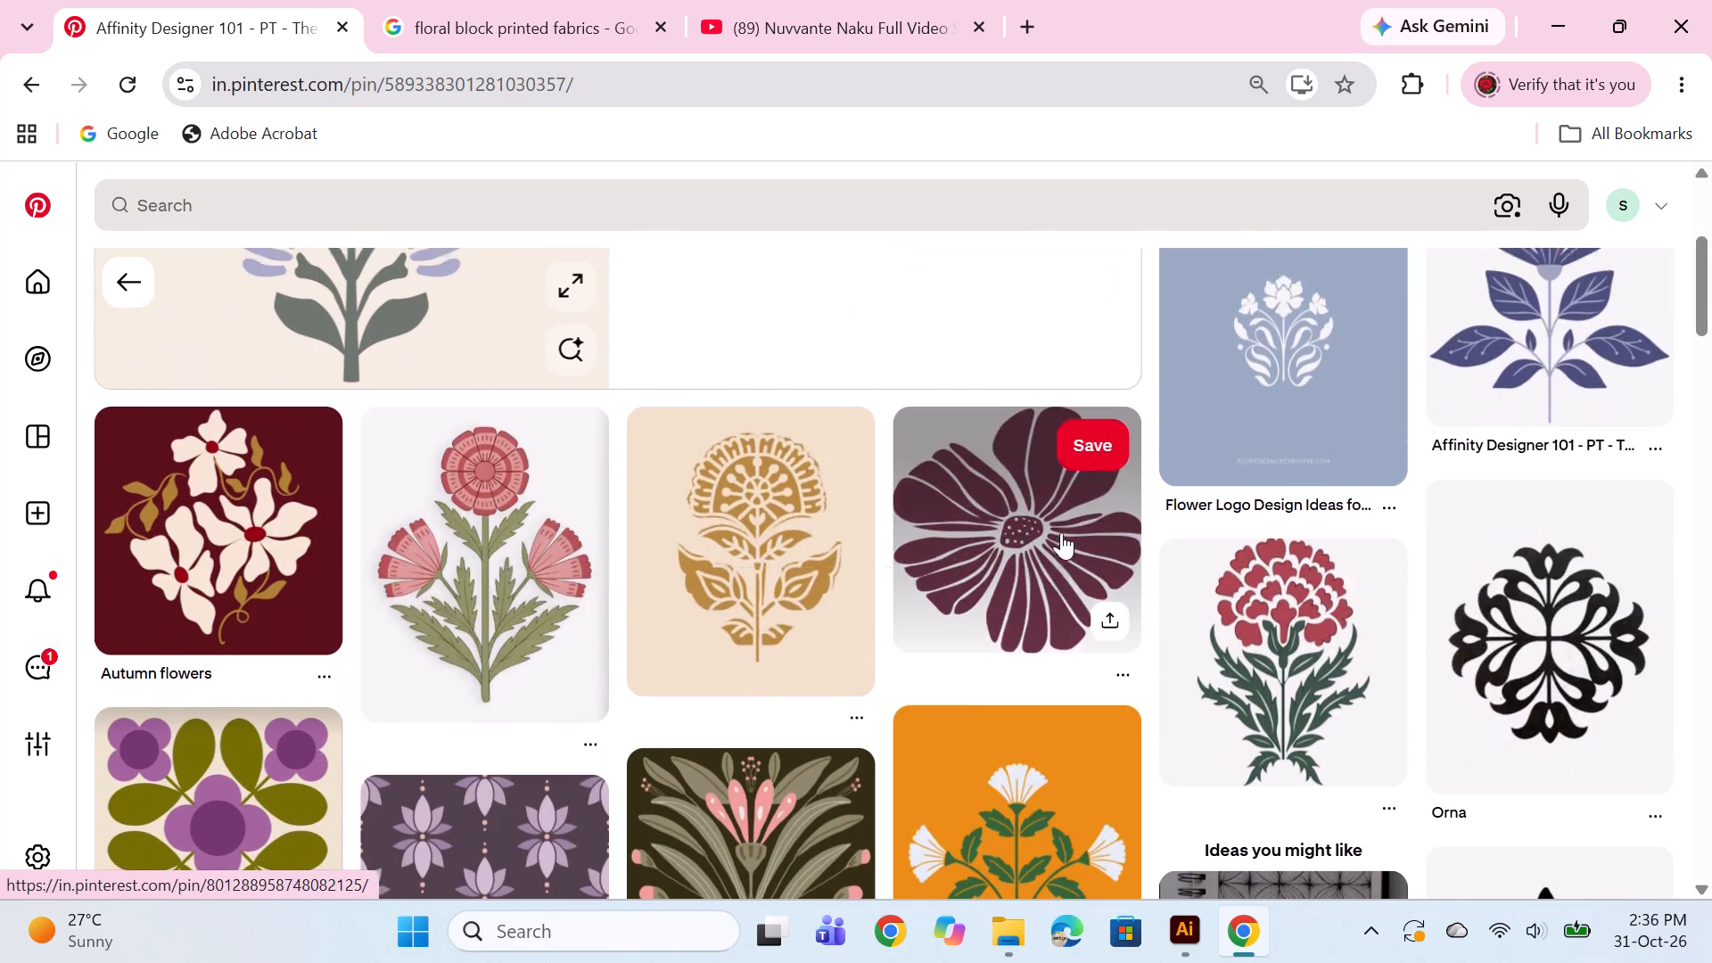
pyautogui.scroll(1, 1061, 532)
pyautogui.scroll(-12, 1061, 532)
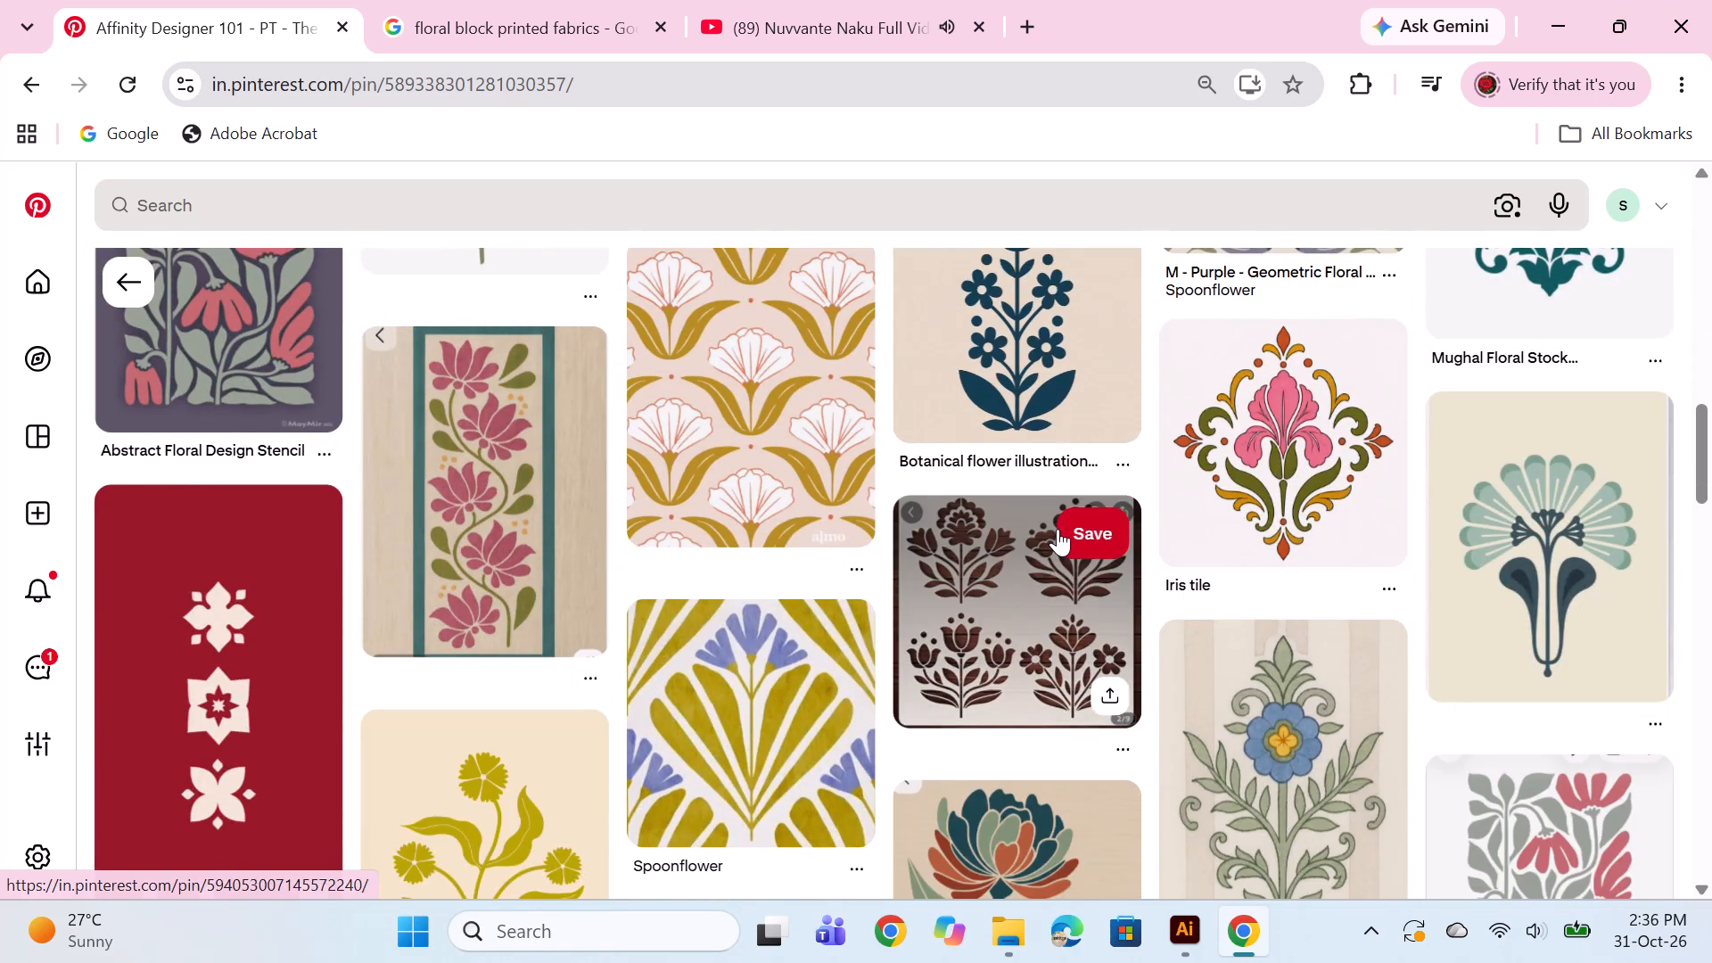
pyautogui.scroll(-3, 1058, 529)
pyautogui.scroll(5, 1058, 529)
pyautogui.scroll(-4, 711, 579)
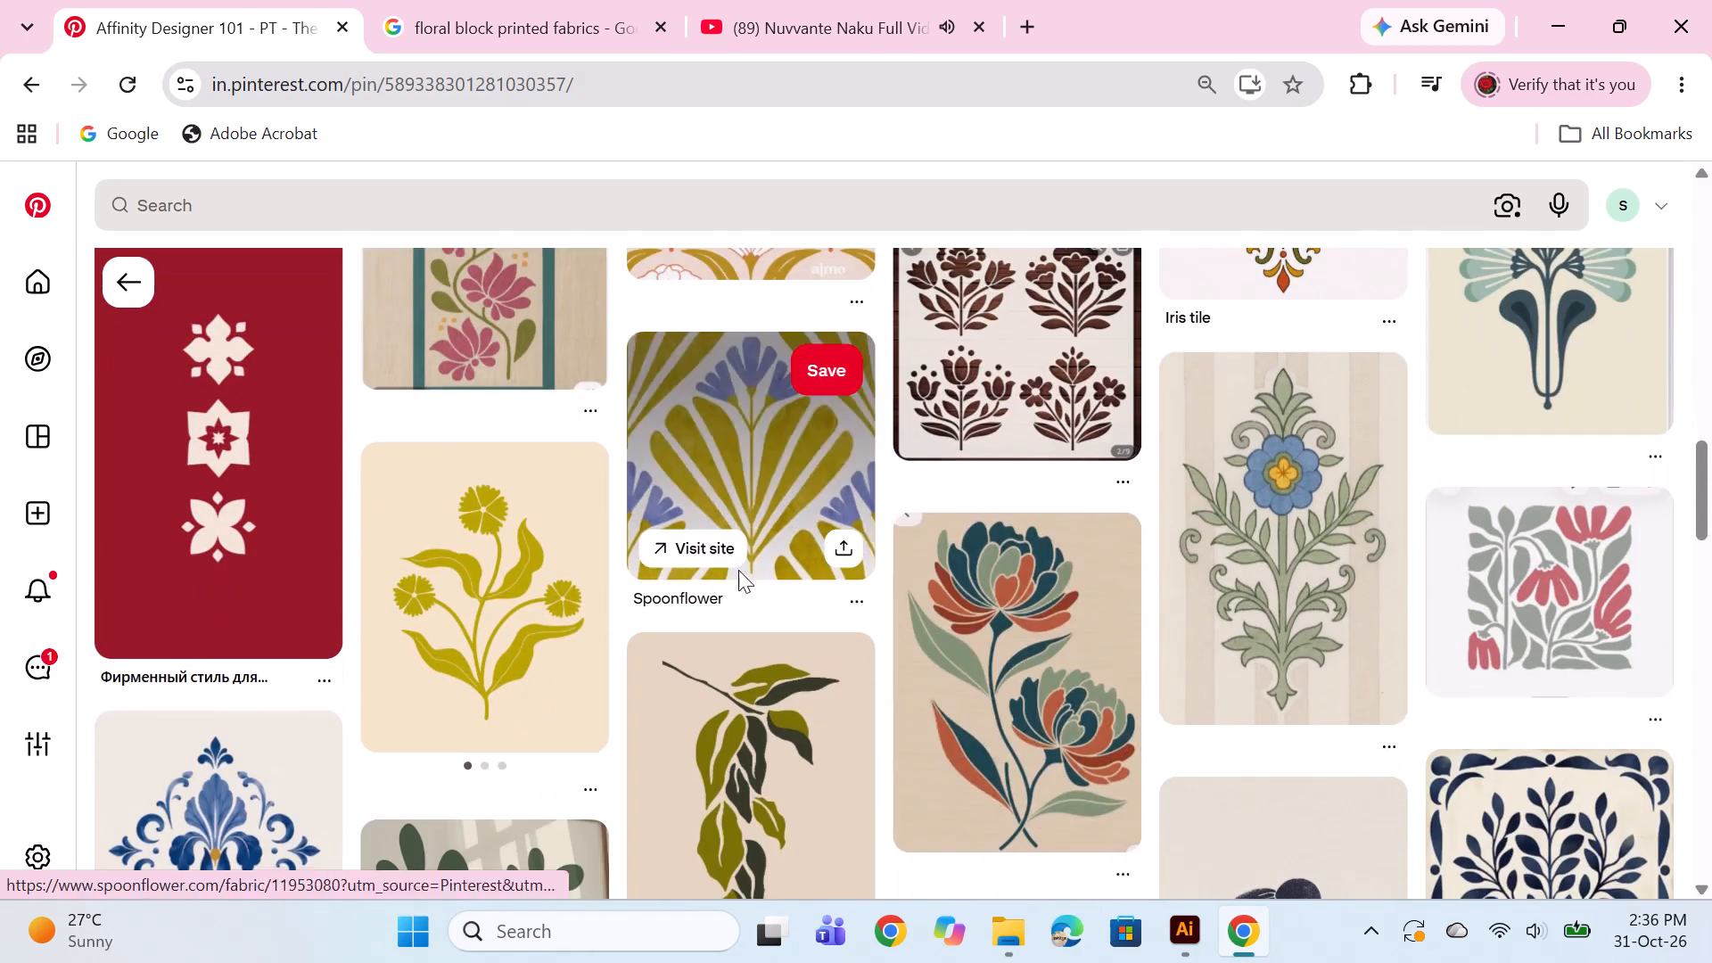
pyautogui.scroll(-5, 920, 528)
pyautogui.scroll(-2, 798, 537)
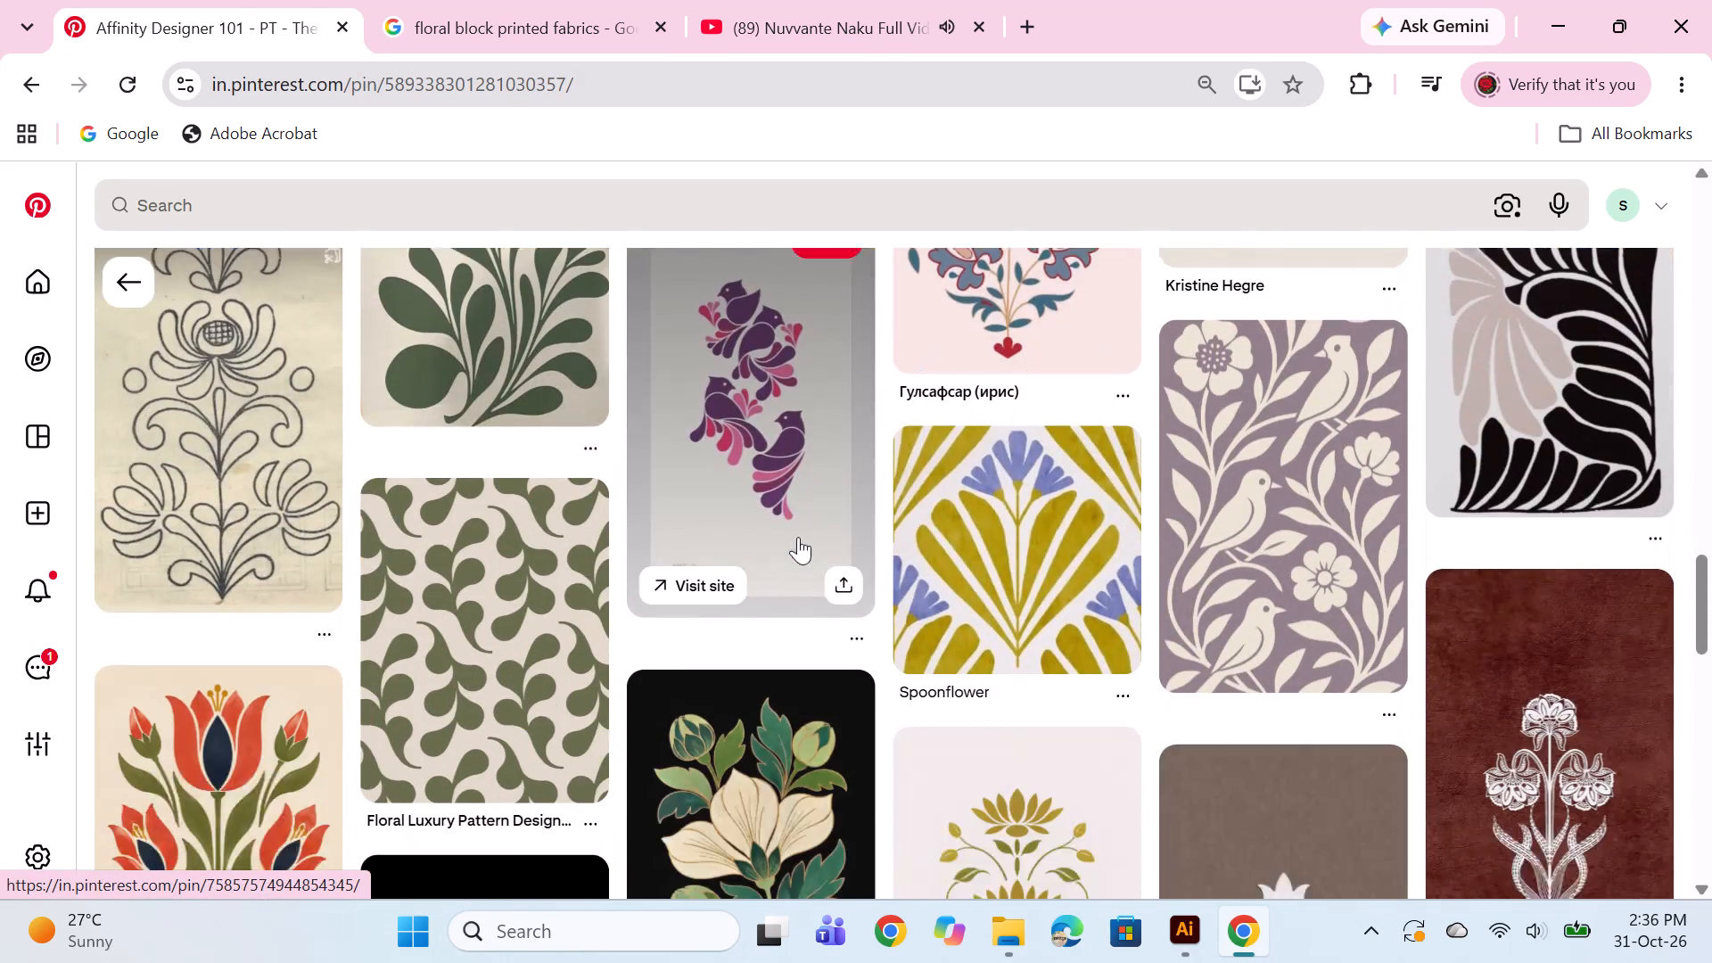
pyautogui.scroll(-2, 798, 537)
# Open the Dashiks red tulip pin, copy its image and paste it into the blank Illustrator document.
pyautogui.click(244, 545)
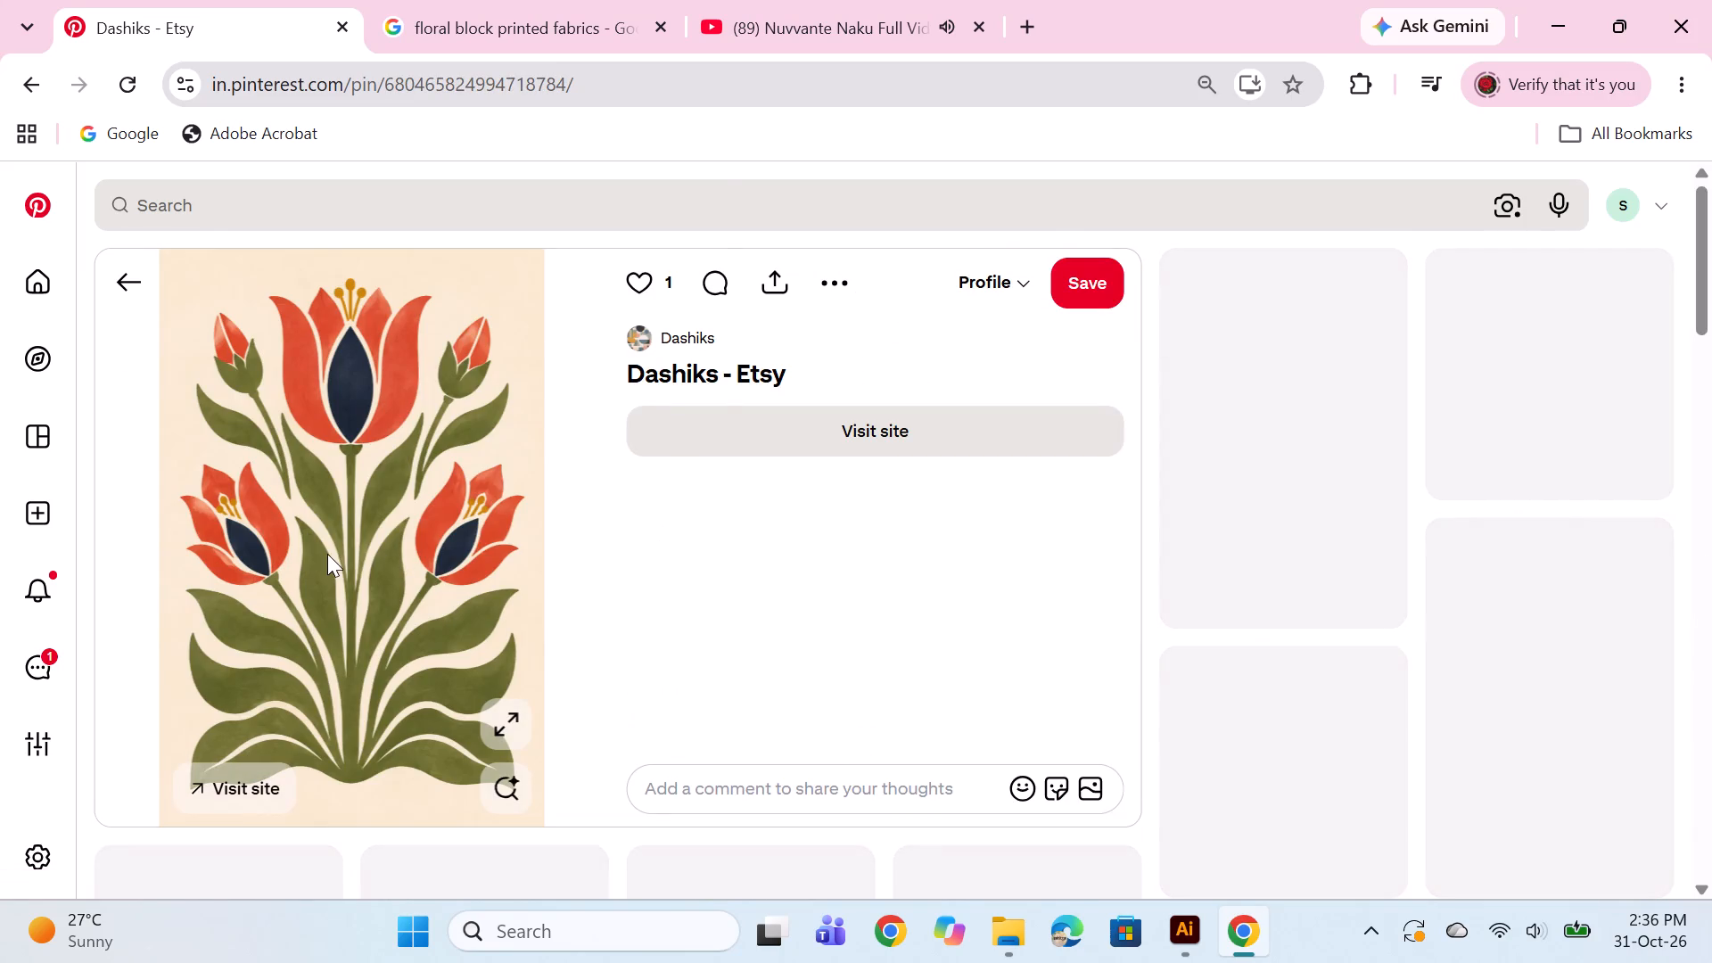
pyautogui.rightClick(327, 554)
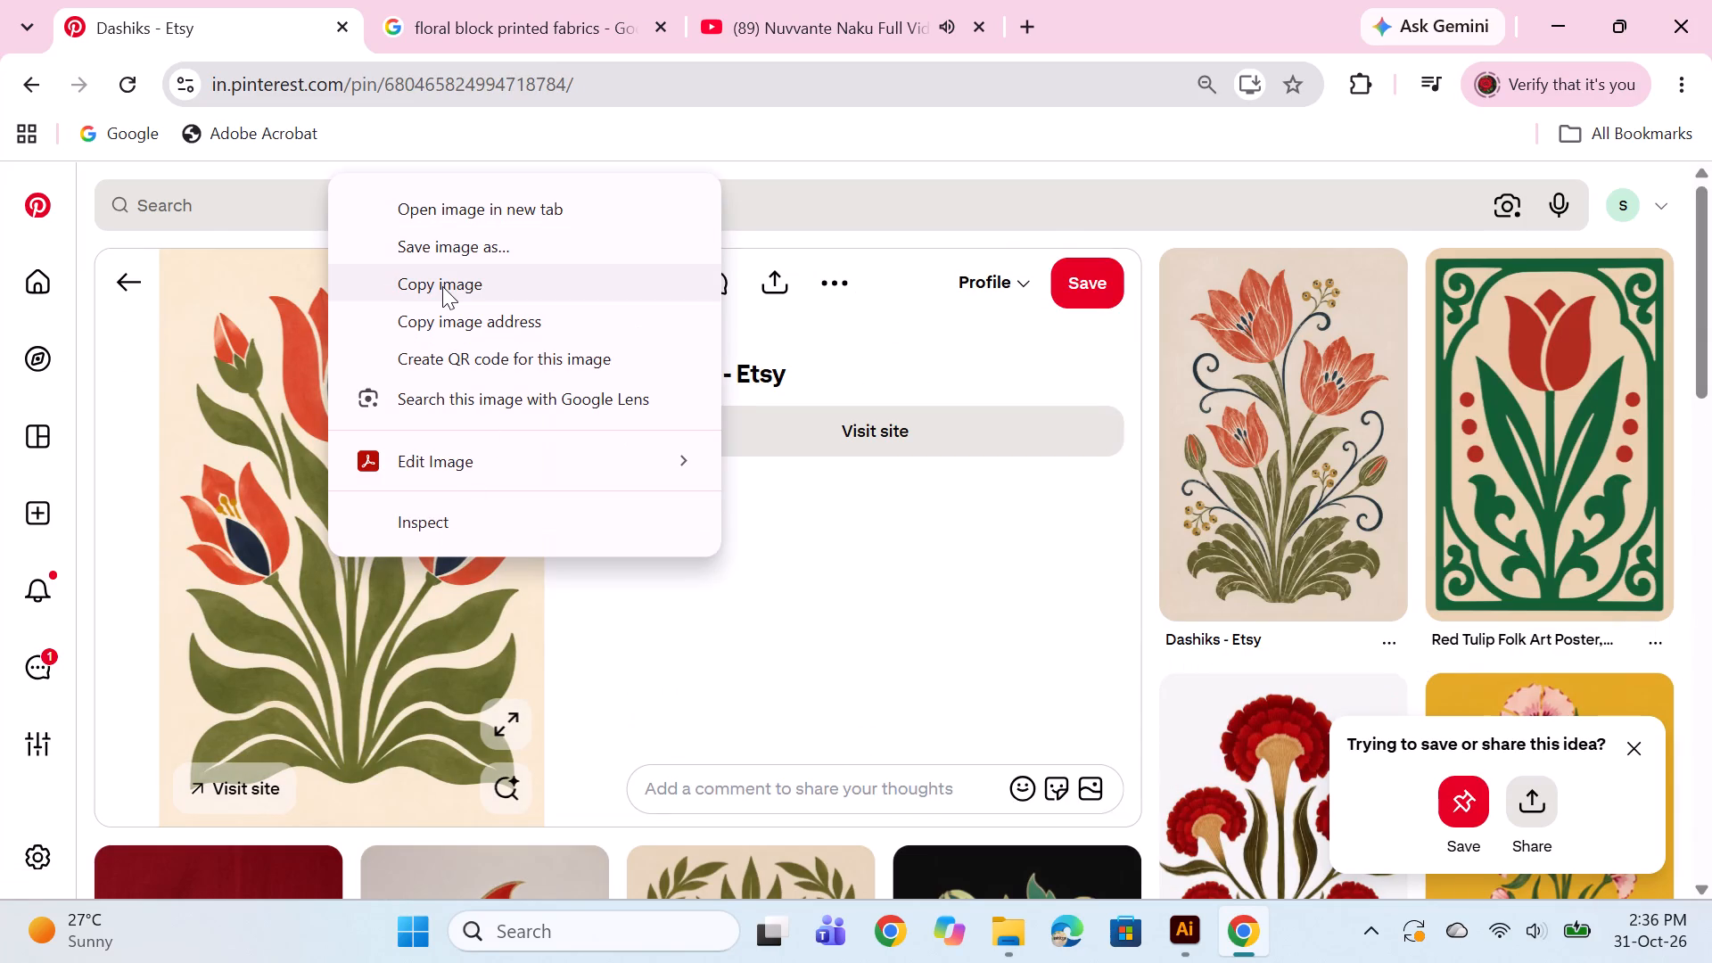
pyautogui.click(442, 286)
pyautogui.click(1170, 943)
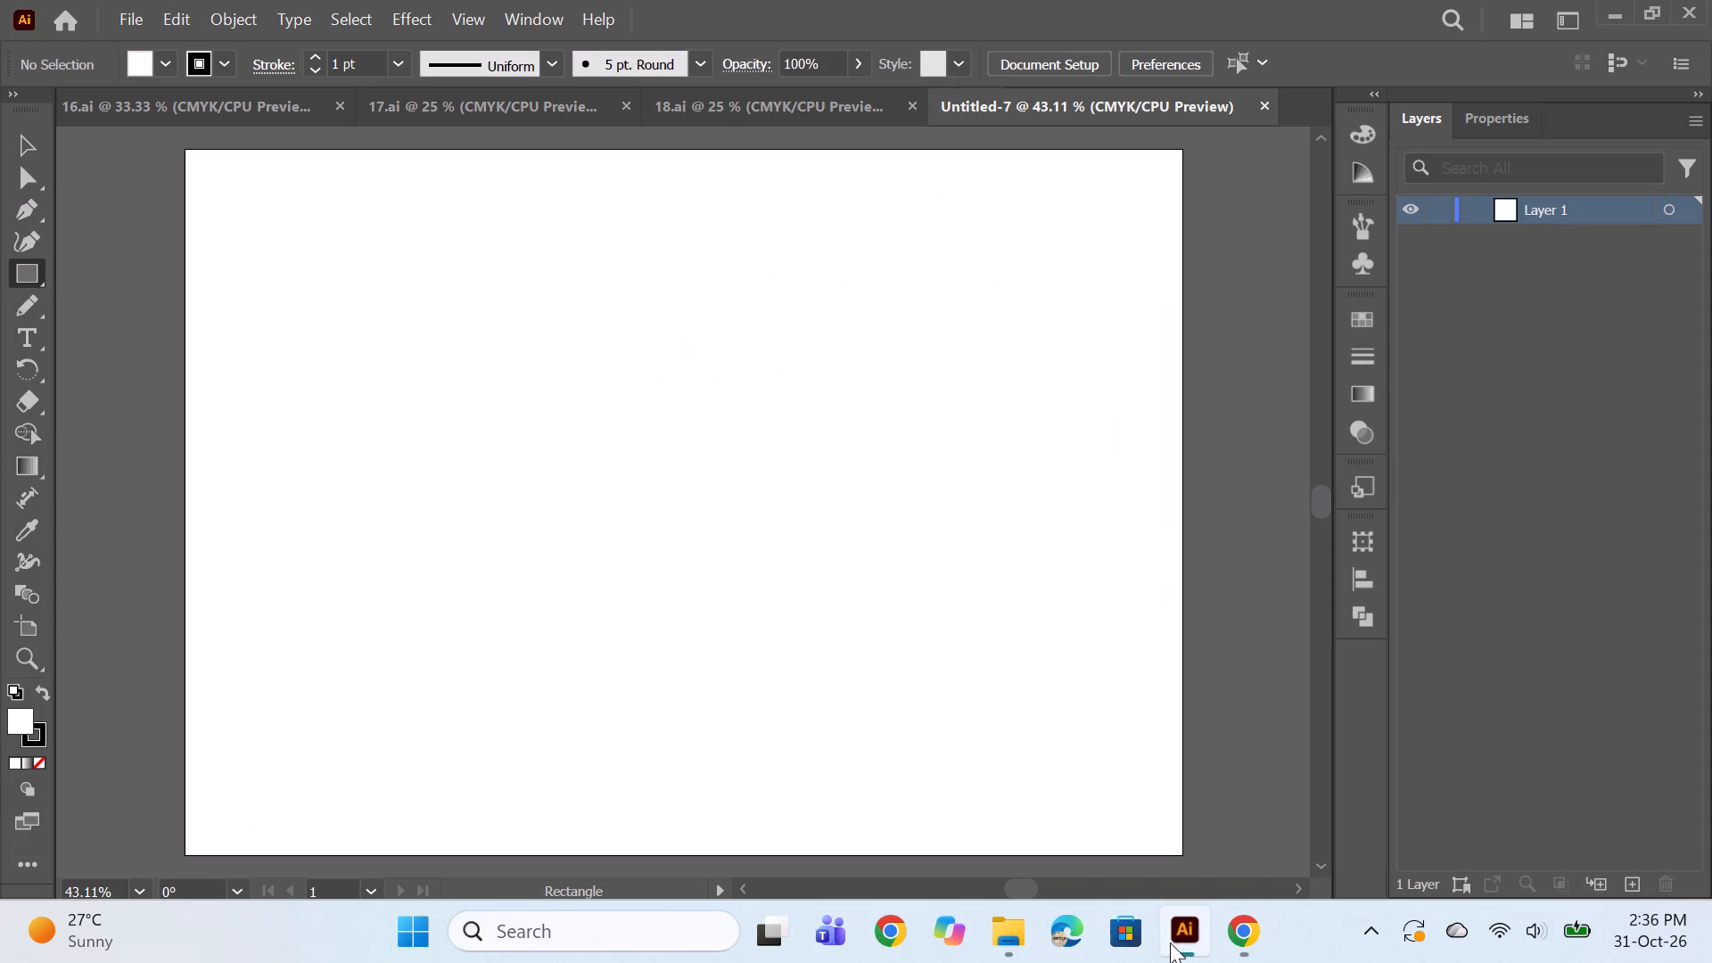
pyautogui.hotkey('ctrl', 'v')
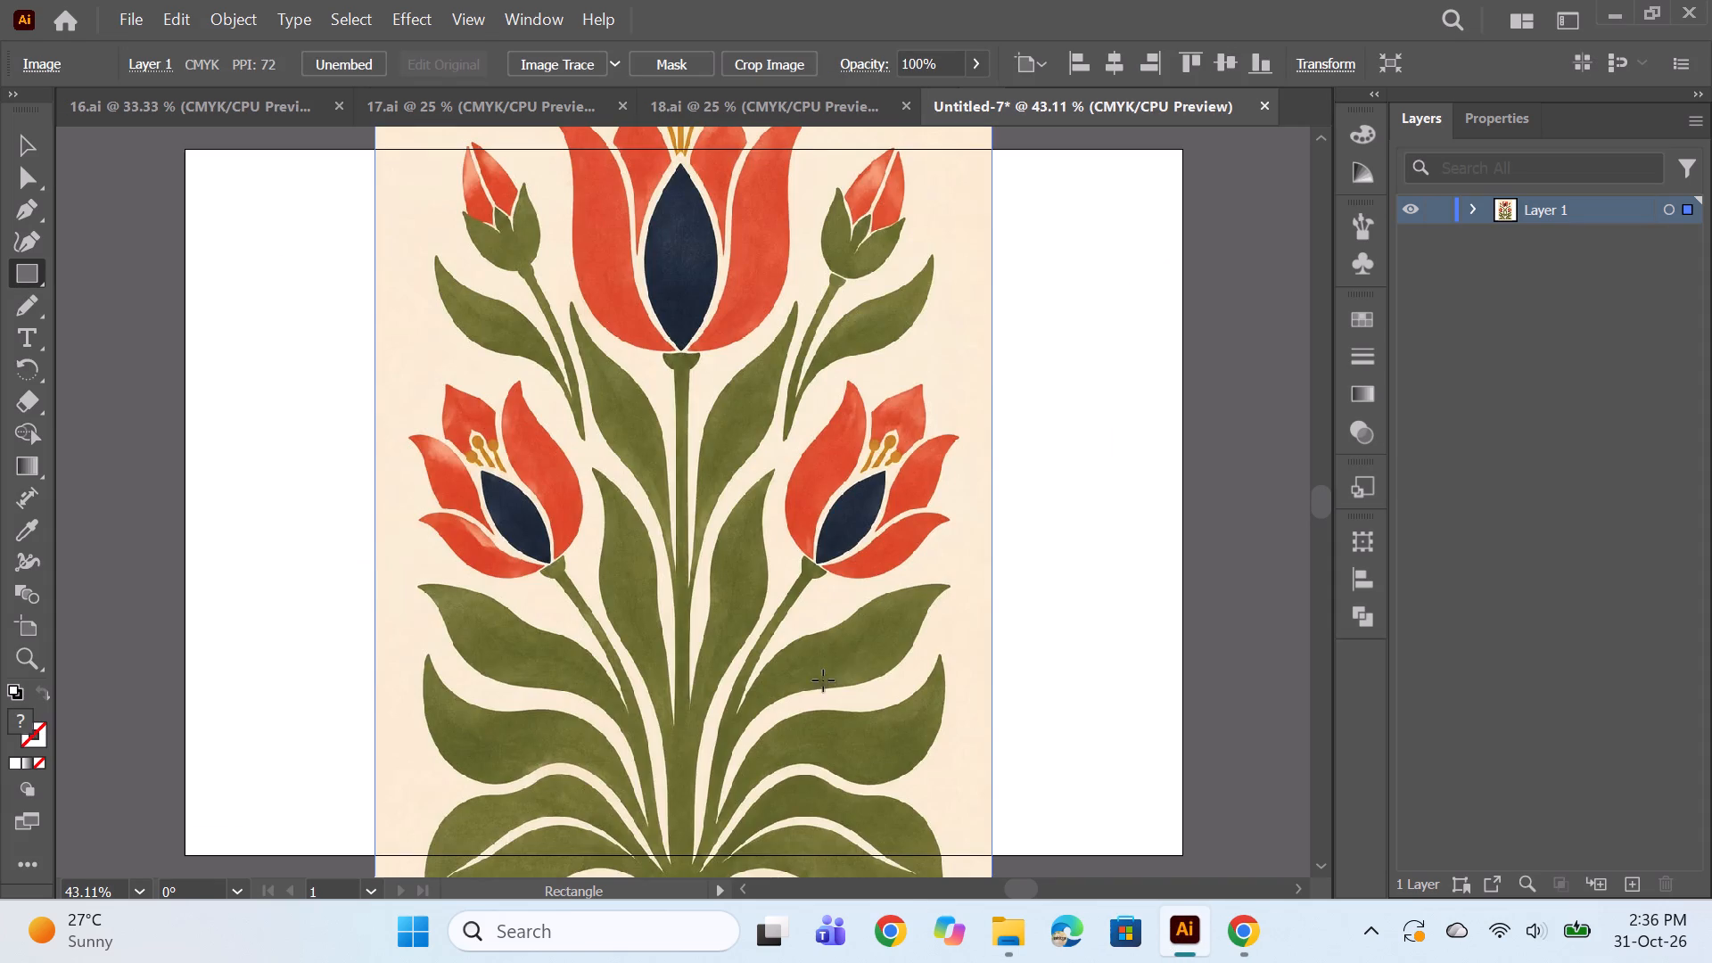
# Scale the pasted tulip image down proportionally about its centre so it fits inside the artboard.
pyautogui.keyDown('alt'); pyautogui.scroll(-1, 874, 552); pyautogui.keyUp('alt')
pyautogui.keyDown('alt'); pyautogui.scroll(-1, 885, 697); pyautogui.keyUp('alt')
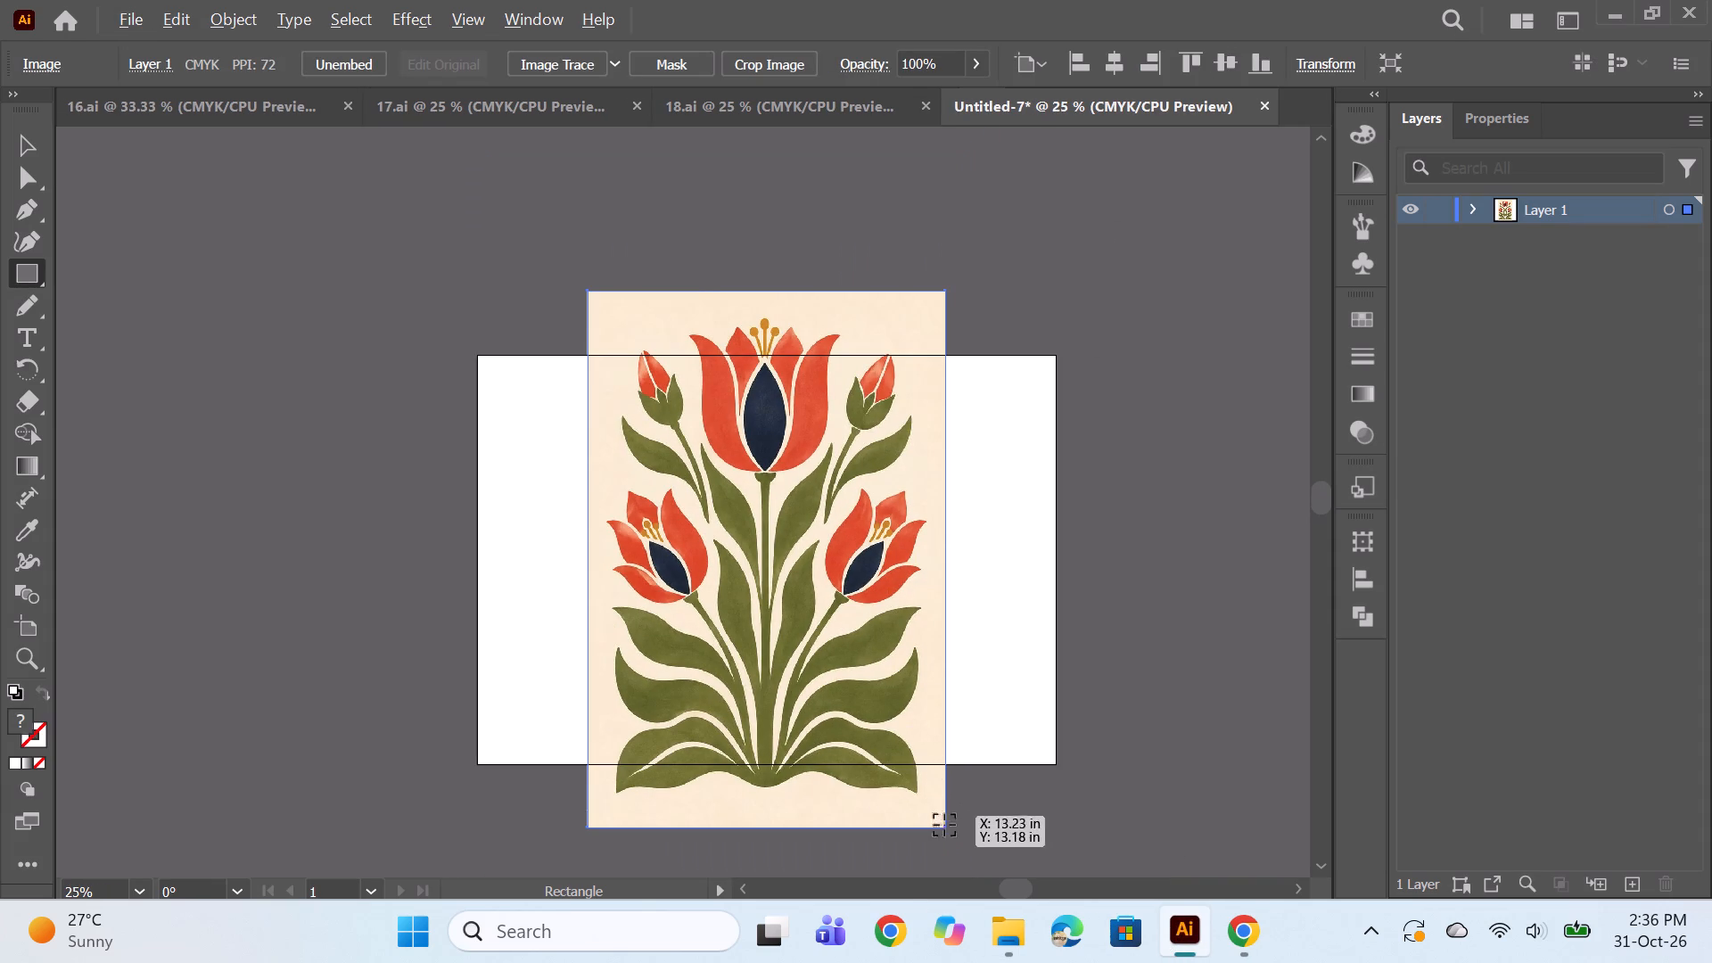
pyautogui.click(33, 150)
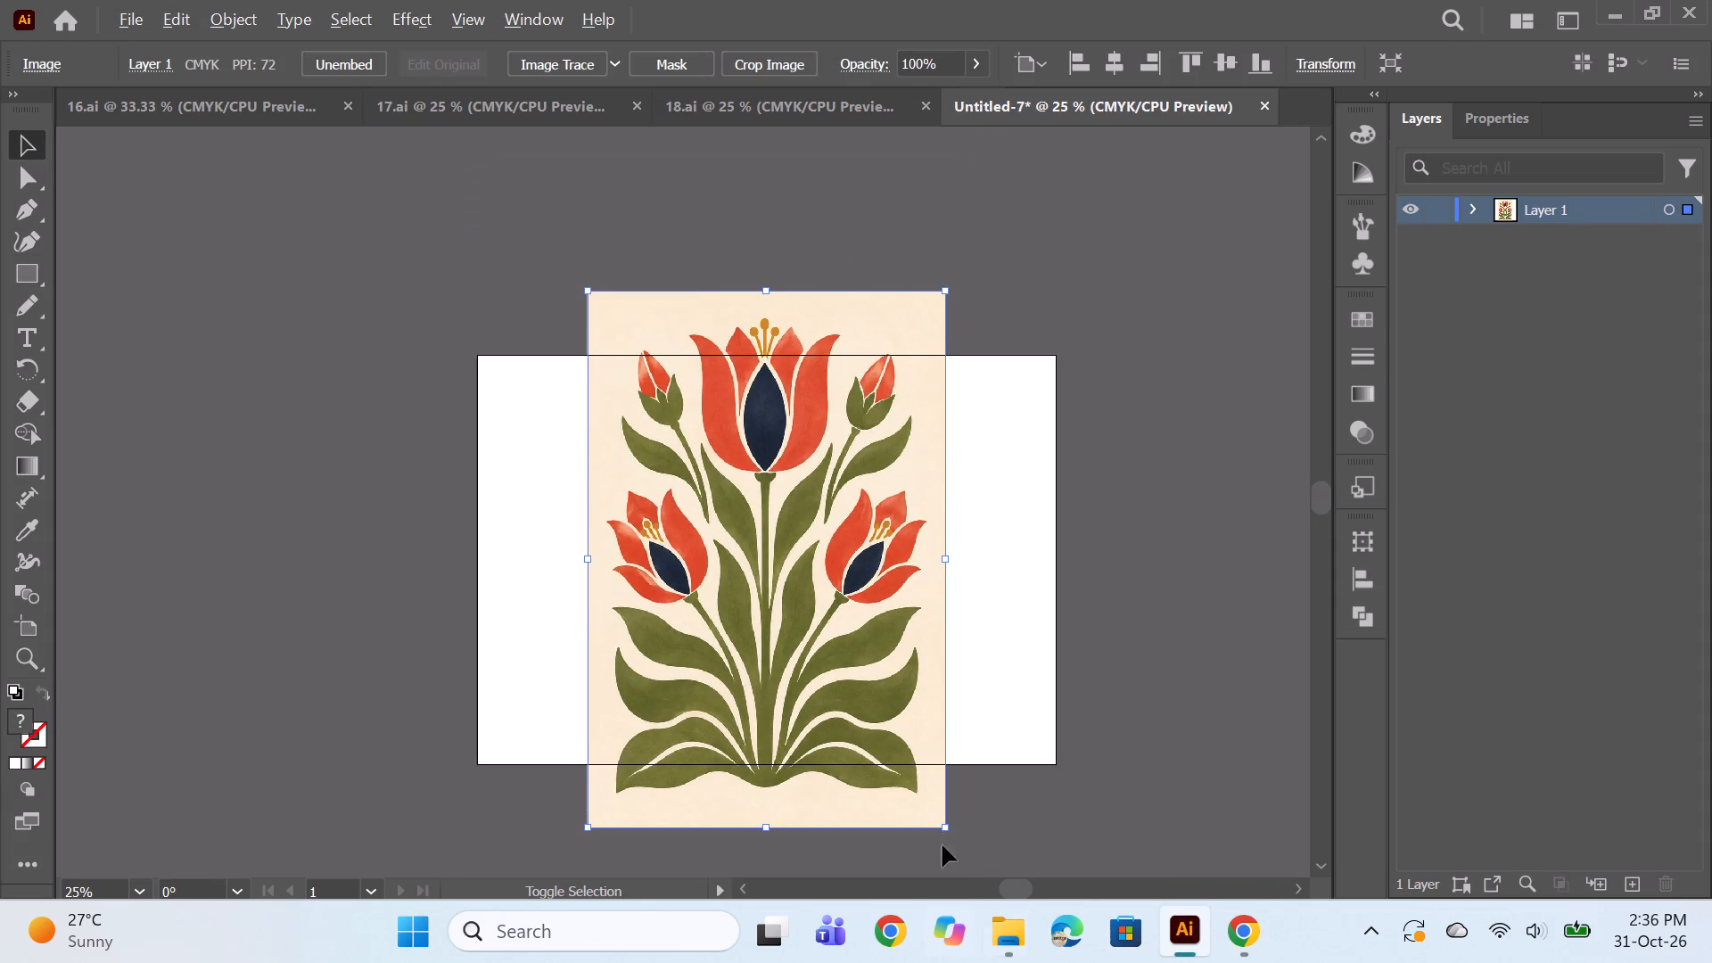
pyautogui.keyDown('alt'); pyautogui.keyDown('shift'); pyautogui.moveTo(943, 830); pyautogui.dragTo(844, 701); pyautogui.keyUp('shift'); pyautogui.keyUp('alt')
pyautogui.click(982, 674)
# Draw a straight vertical Pen line about 3.8 in long along the central stem, from its base to the top tulip.
pyautogui.keyDown('alt'); pyautogui.scroll(2, 823, 595); pyautogui.keyUp('alt')
pyautogui.keyDown('alt'); pyautogui.scroll(1, 776, 503); pyautogui.keyUp('alt')
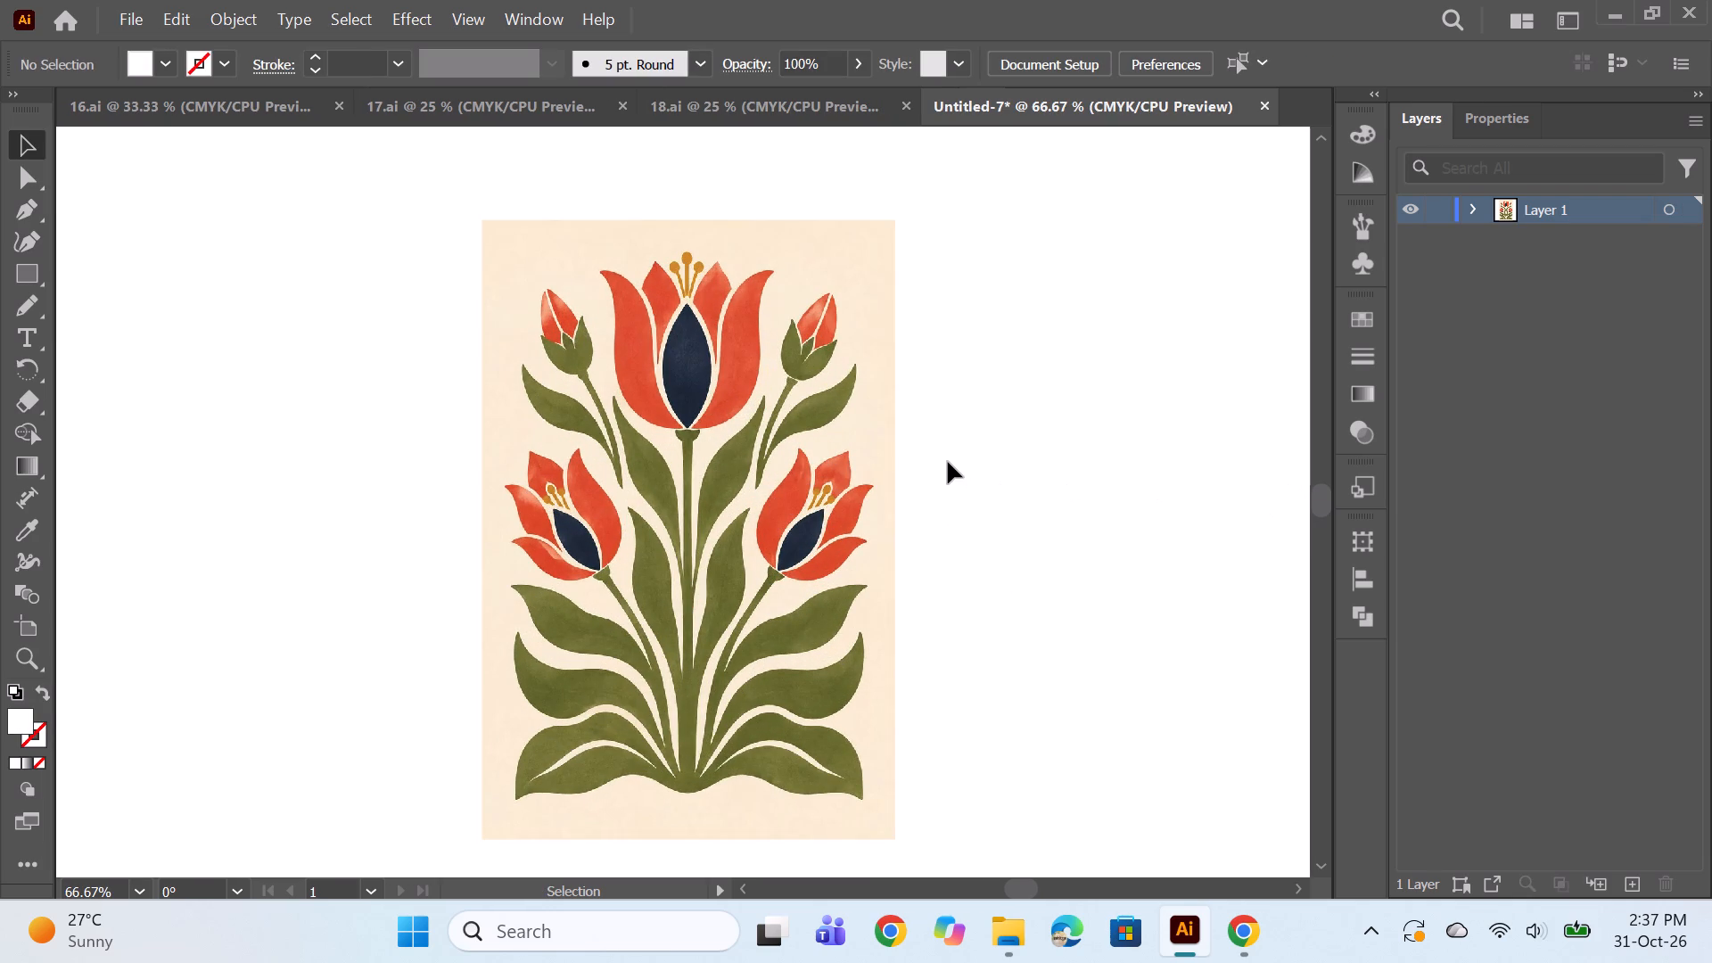
pyautogui.scroll(-2, 948, 462)
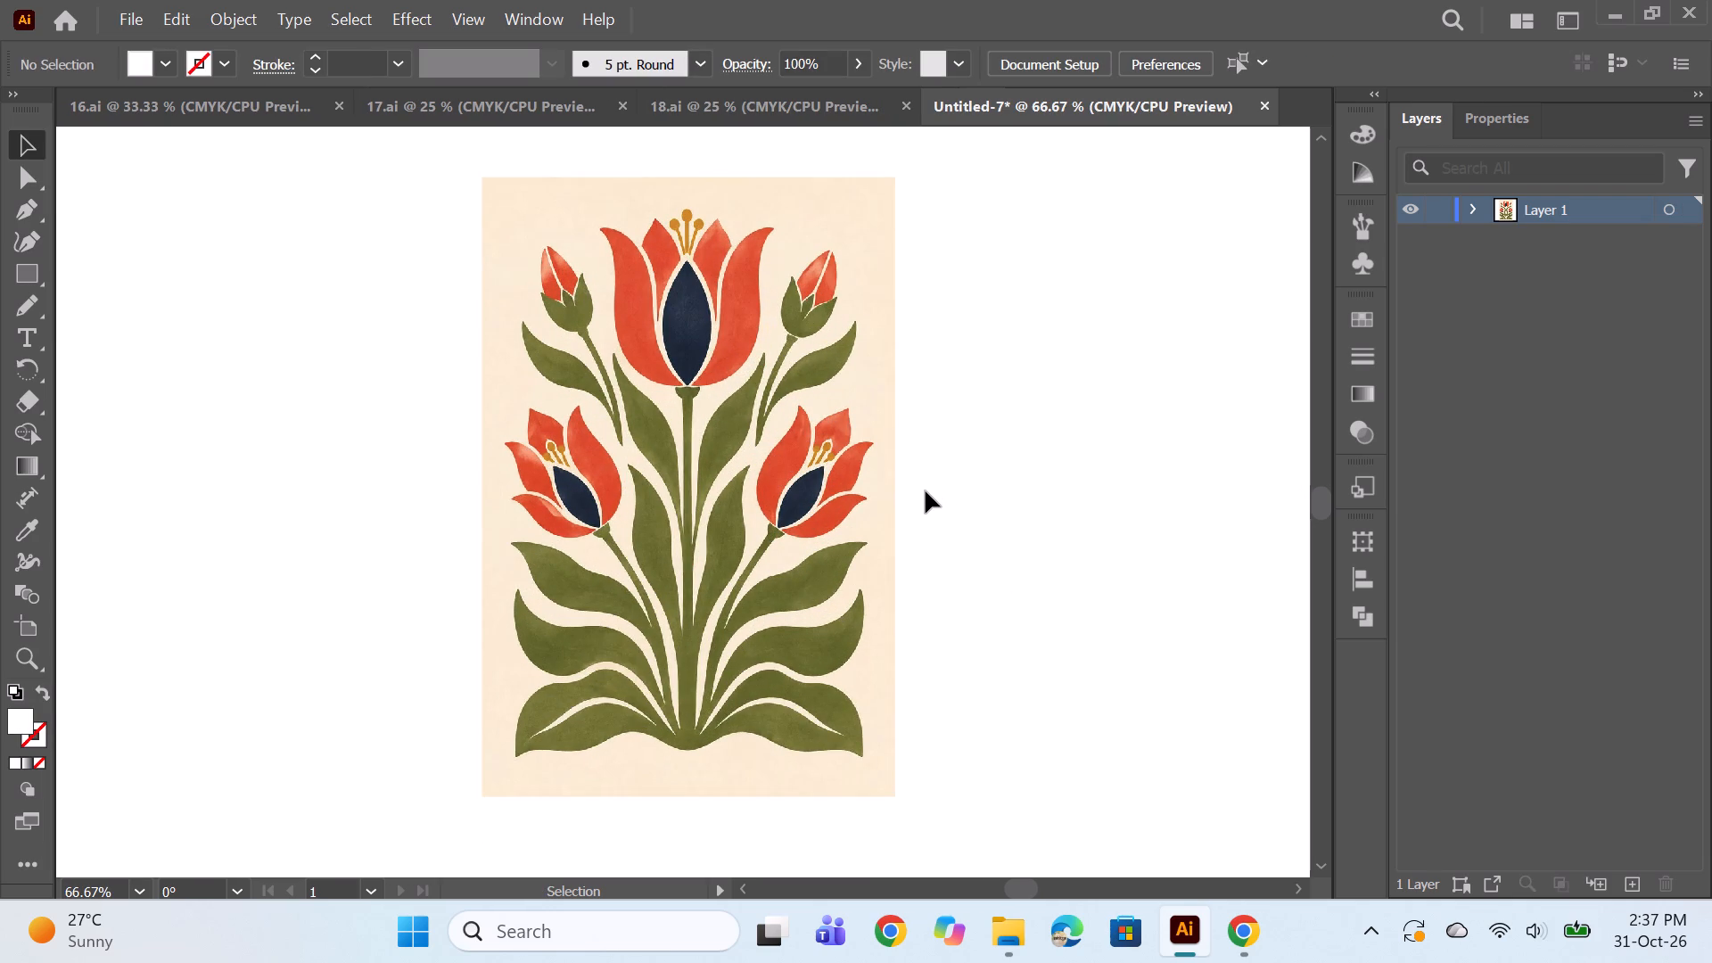
pyautogui.click(41, 207)
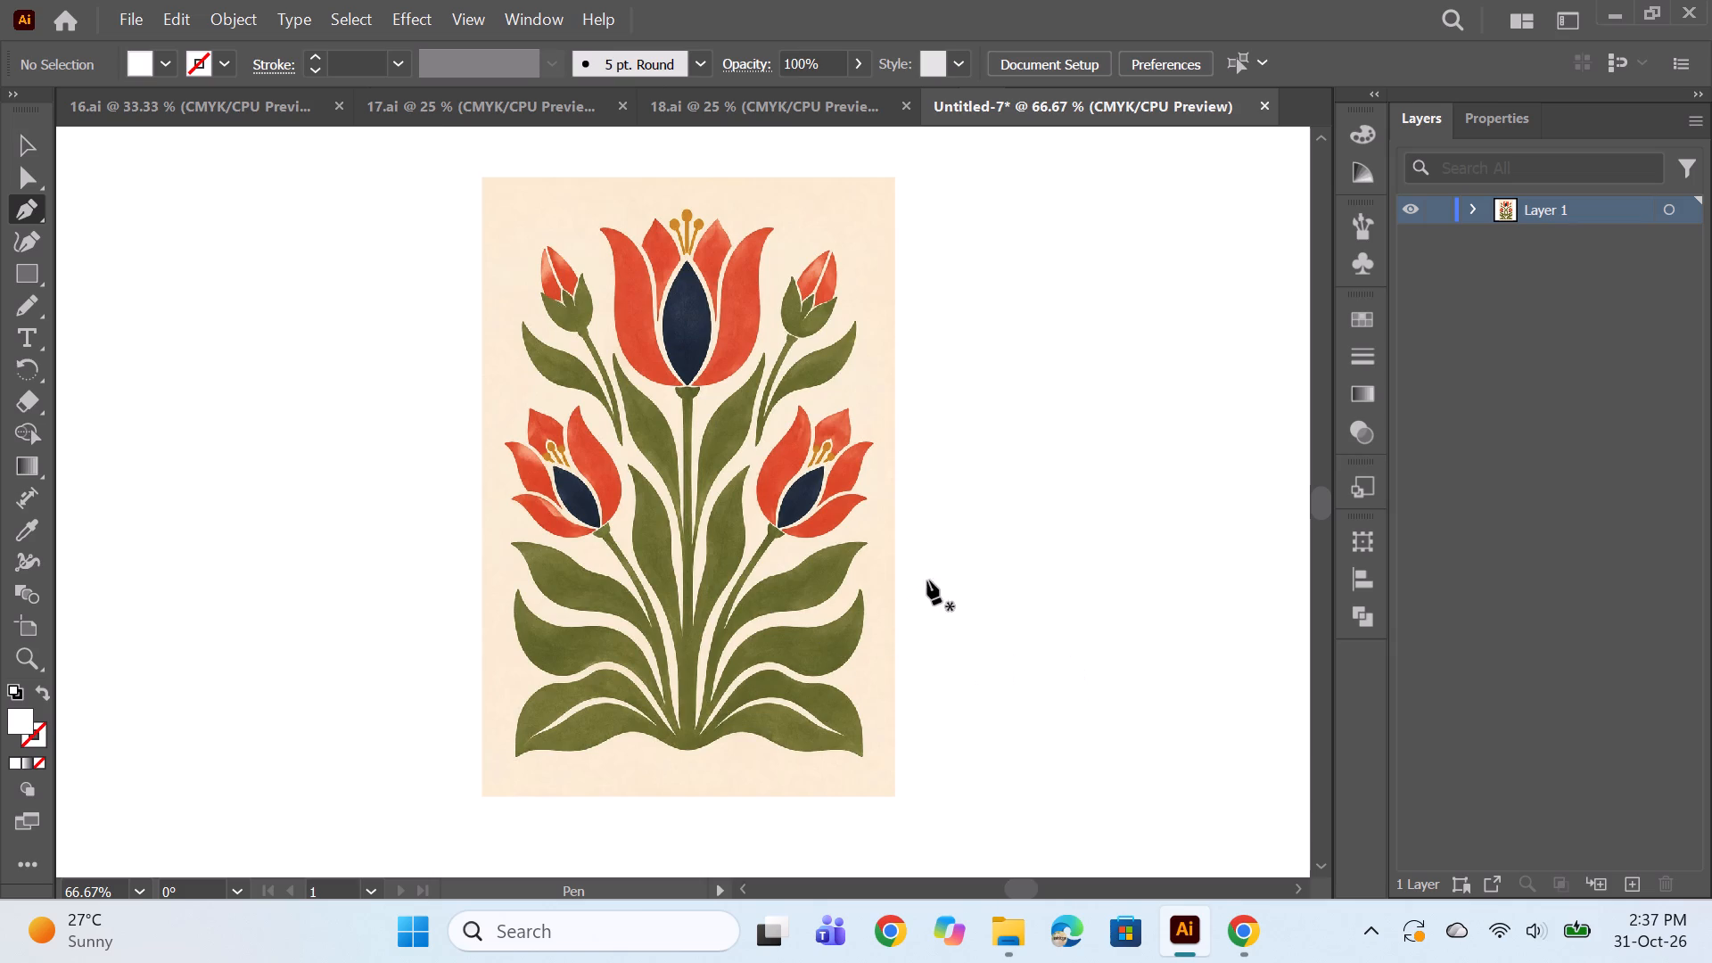
pyautogui.click(687, 750)
pyautogui.click(687, 395)
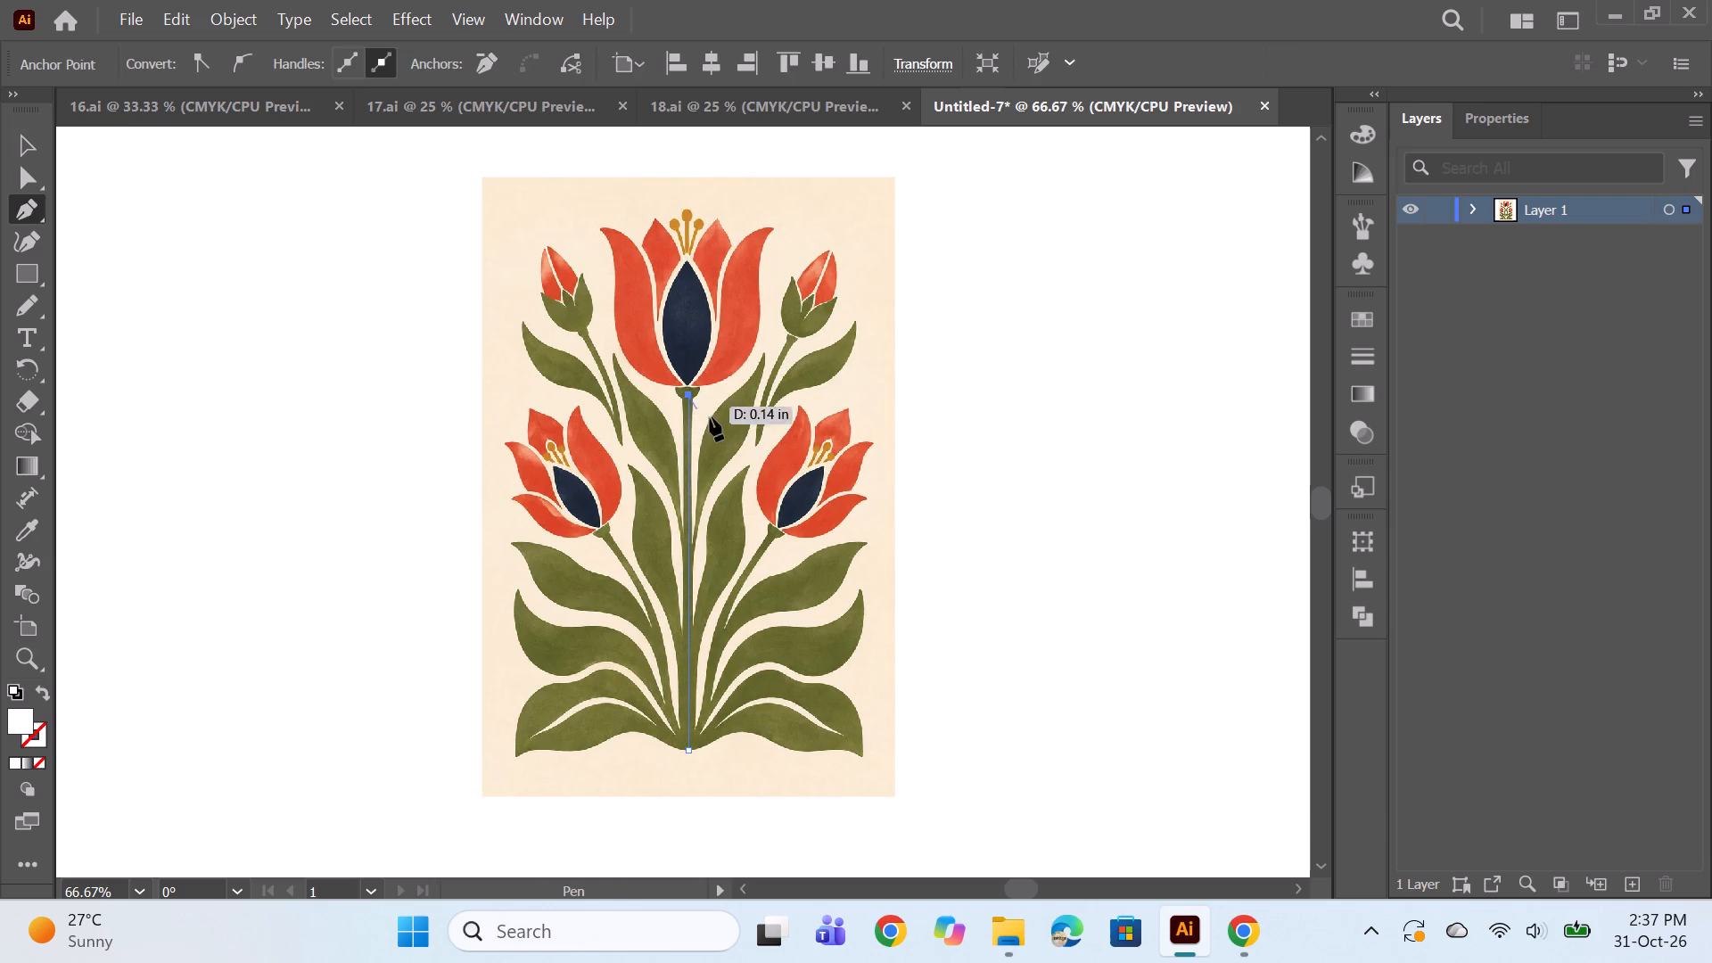
# Set the central stem line's stroke weight to 6 pt.
pyautogui.click(1374, 349)
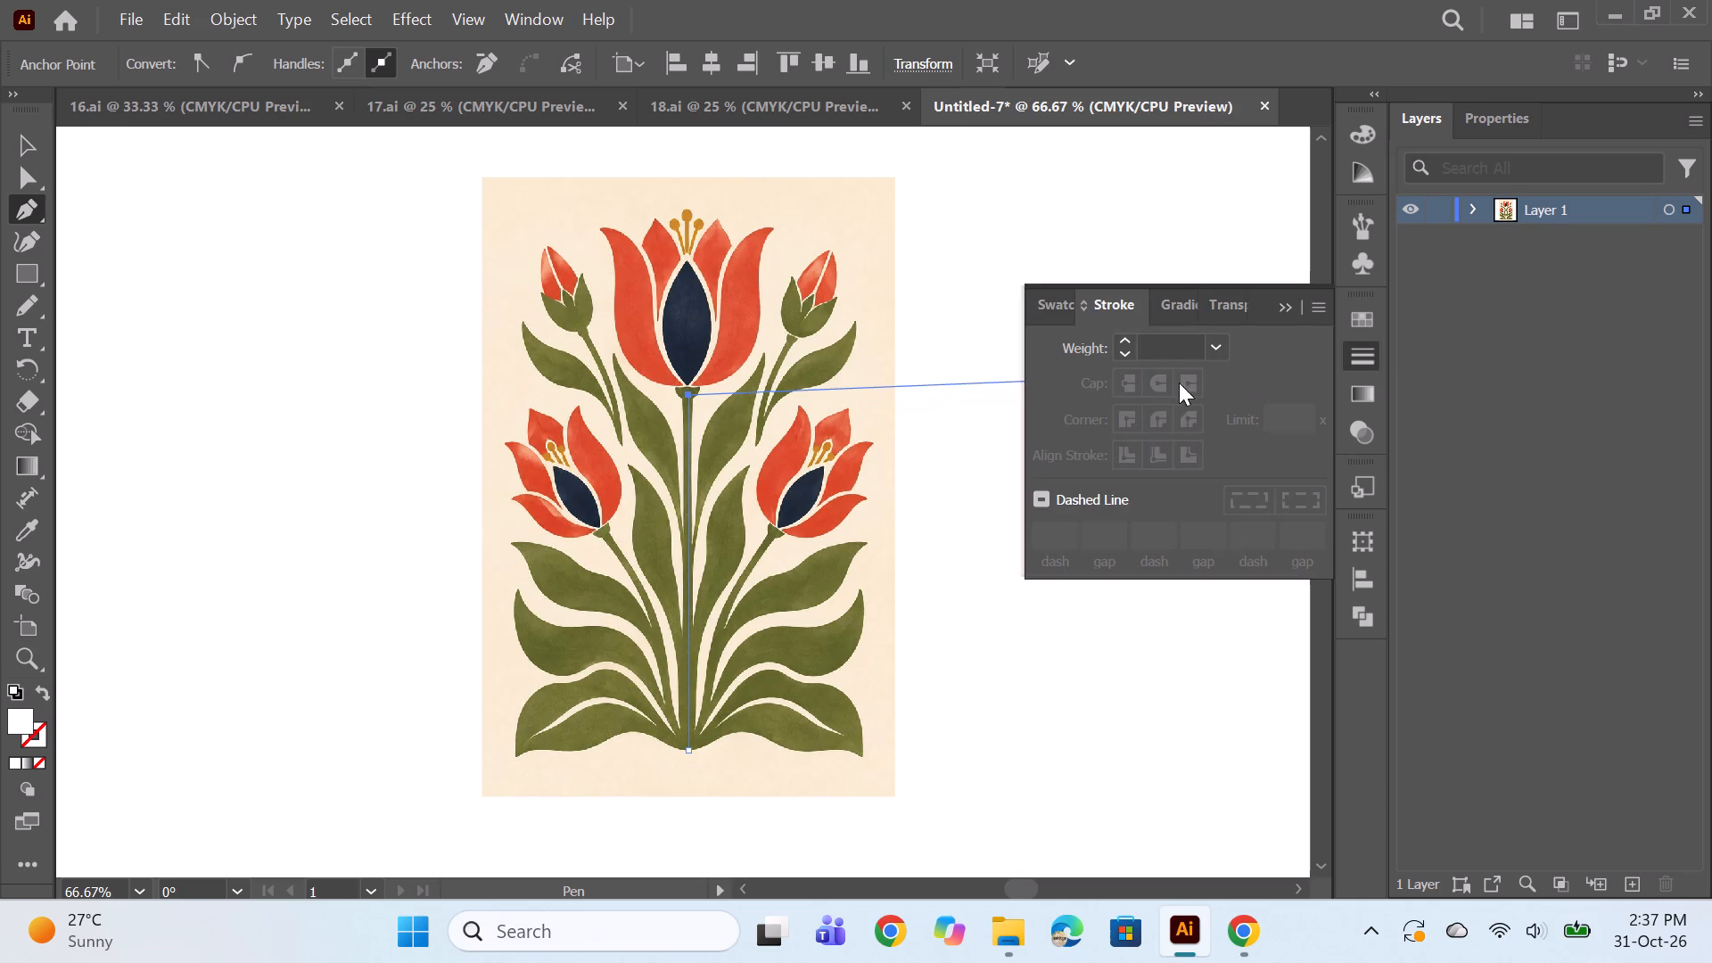
pyautogui.tripleClick(1129, 341)
pyautogui.tripleClick(1129, 341)
pyautogui.tripleClick(1128, 340)
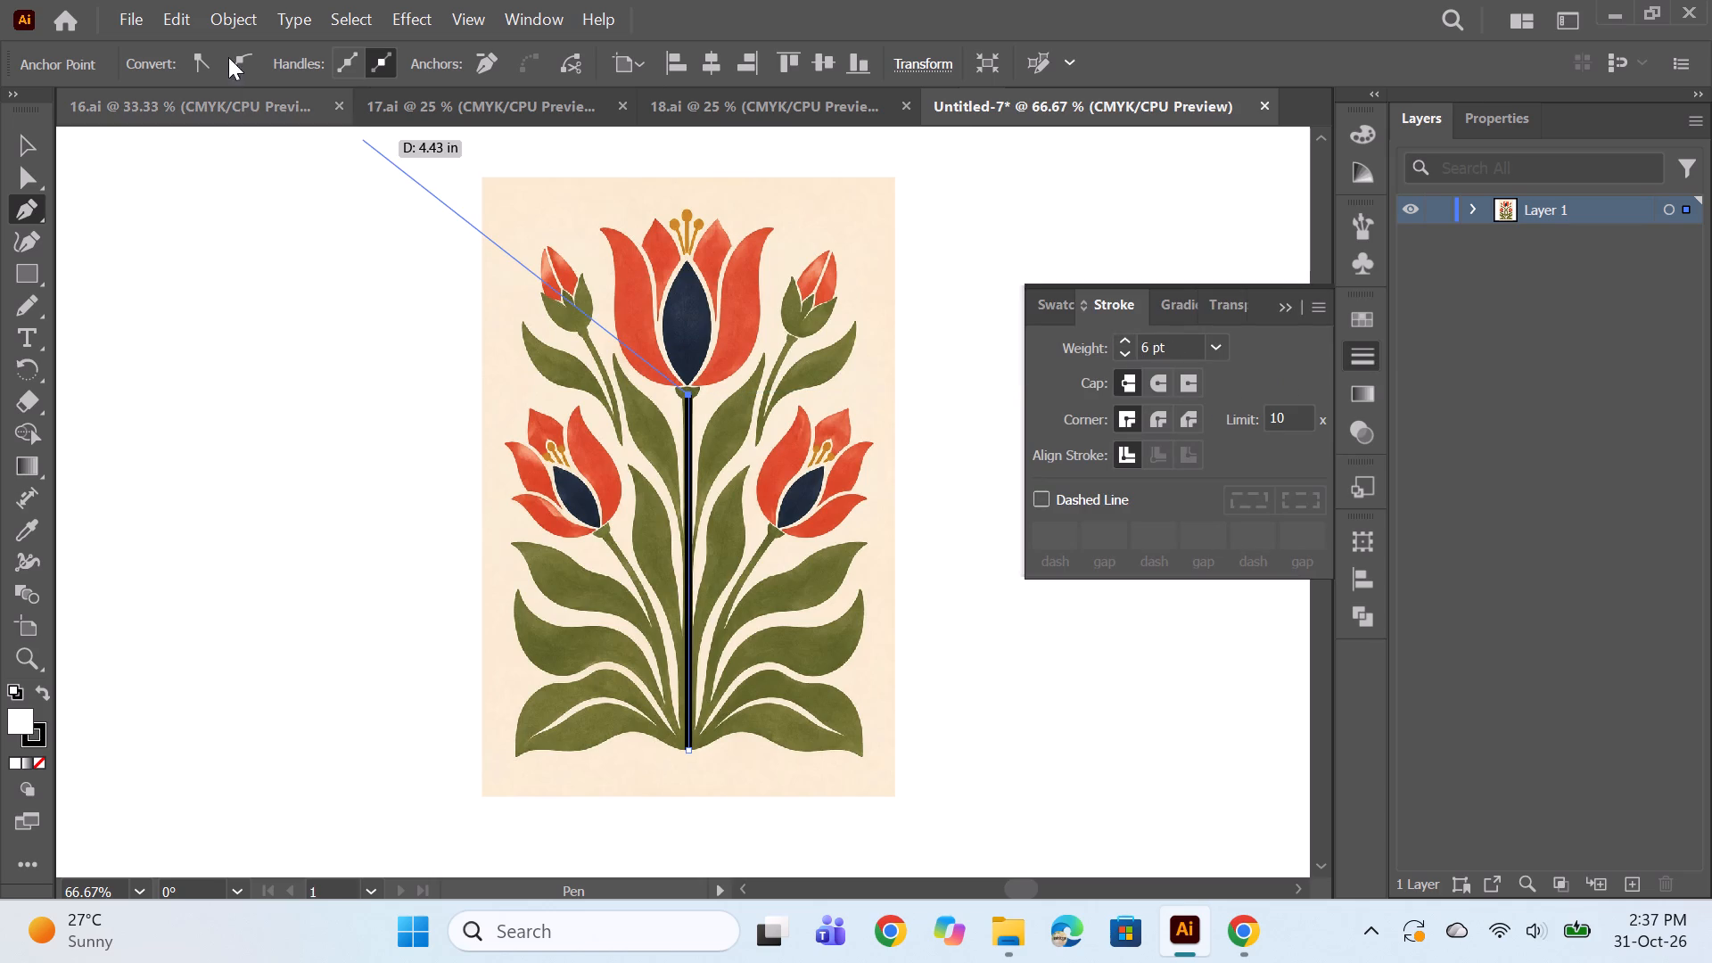
# Expand the central stem line's fill and stroke into an outlined shape and deselect it.
pyautogui.click(214, 17)
pyautogui.click(258, 146)
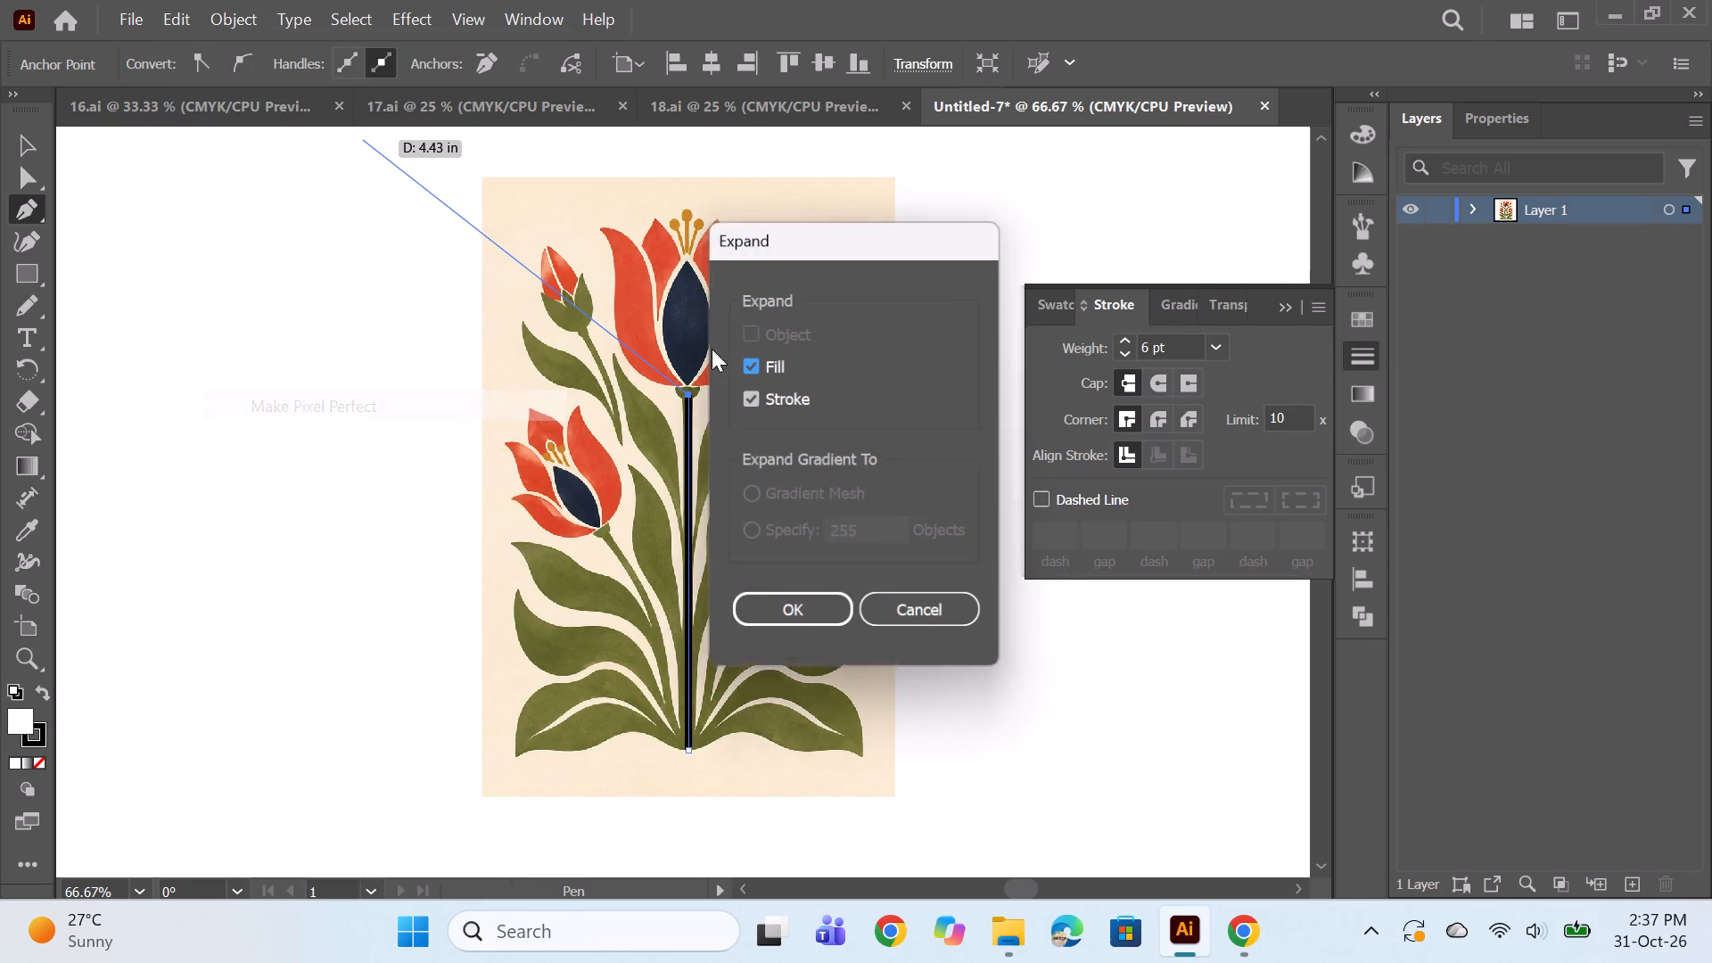
pyautogui.click(798, 606)
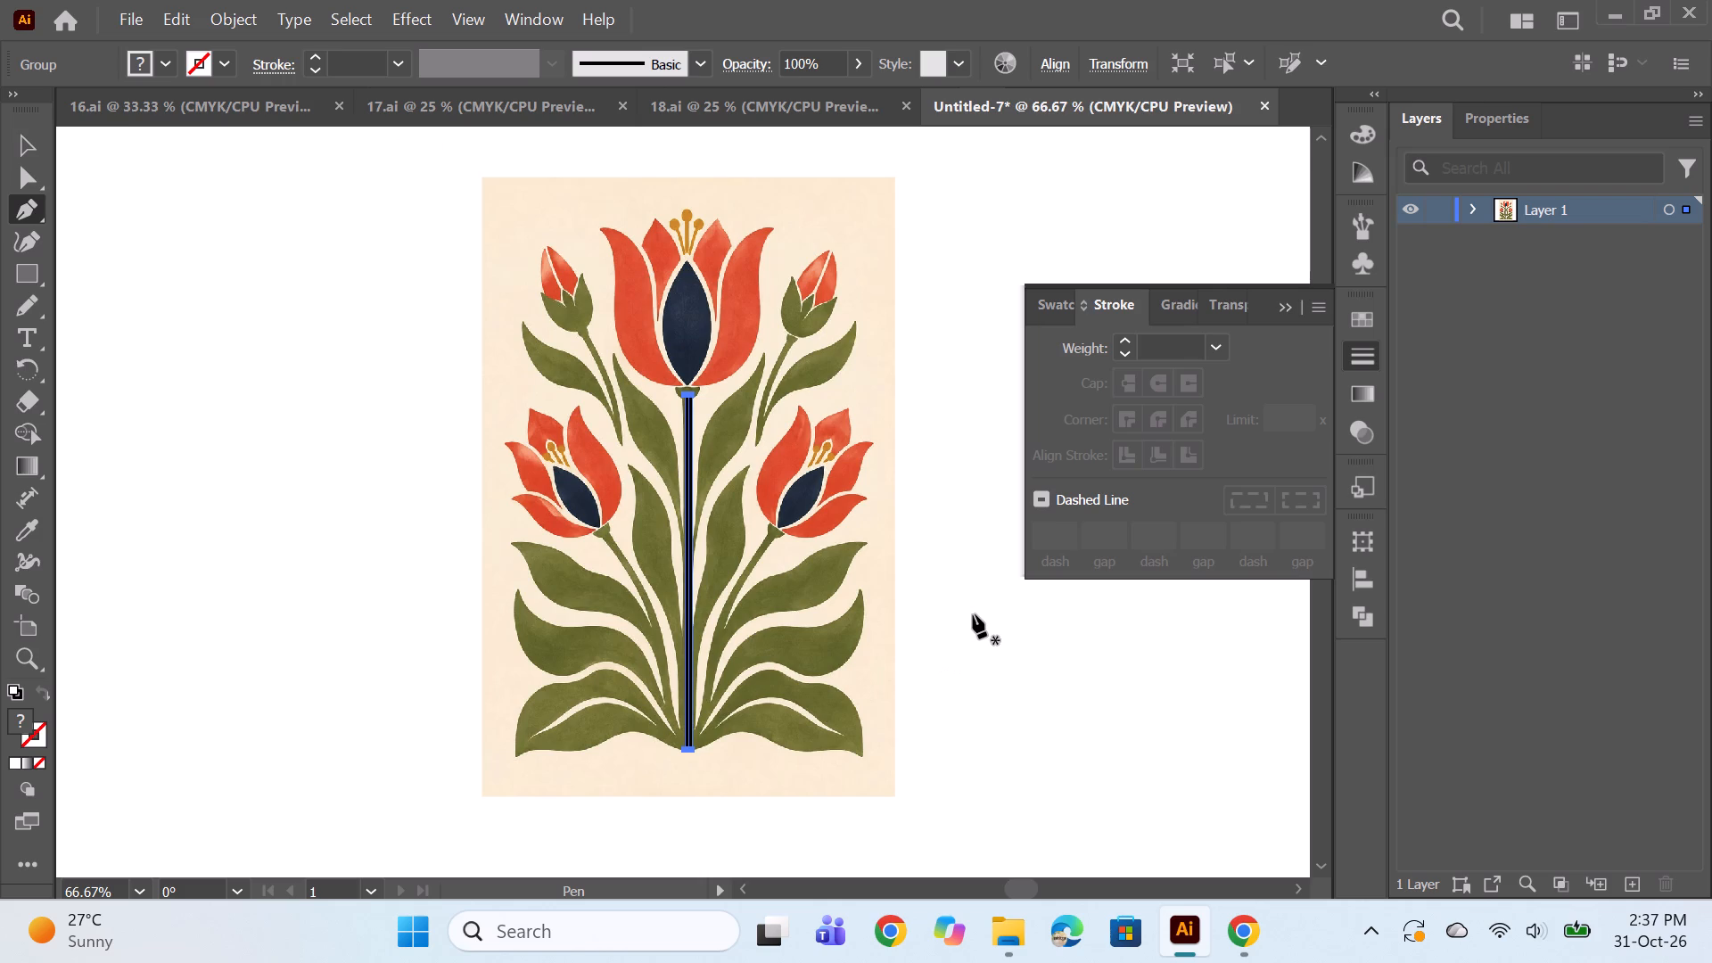
pyautogui.keyDown('ctrl'); pyautogui.click(957, 528); pyautogui.keyUp('ctrl')
# Trace the lower-left tulip's curved stem with the Pencil, from the flower's base down to the bottom of the central stem.
pyautogui.scroll(2, 723, 431)
pyautogui.scroll(-2, 825, 511)
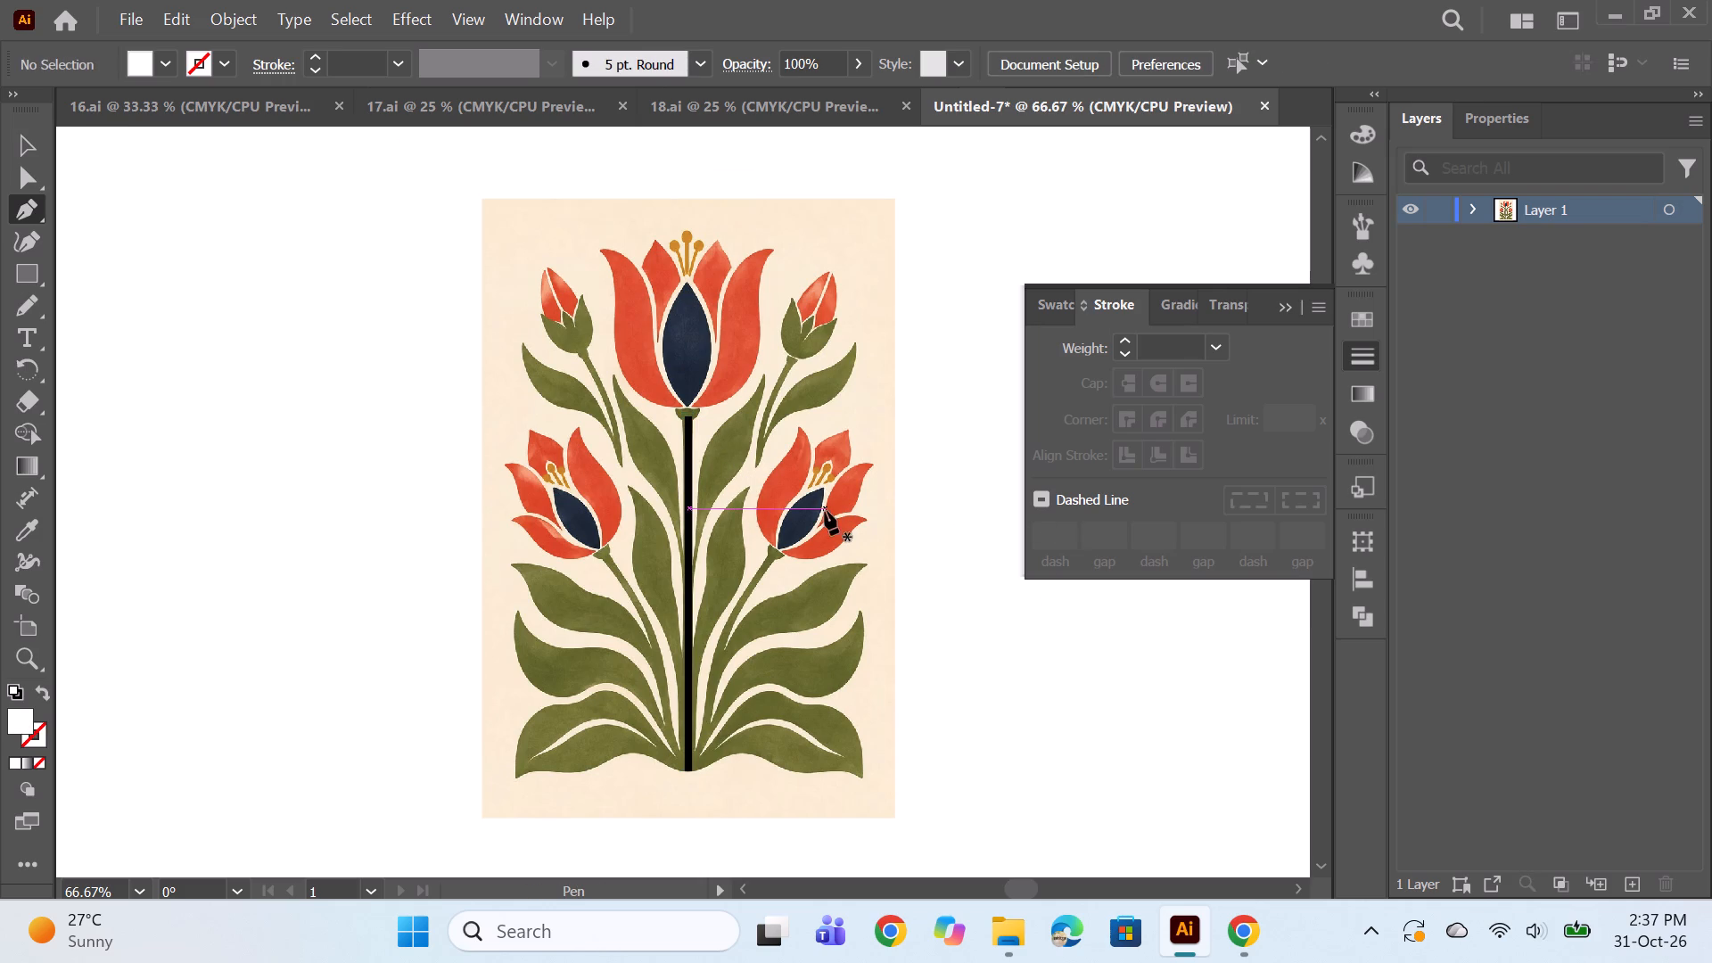
pyautogui.click(38, 293)
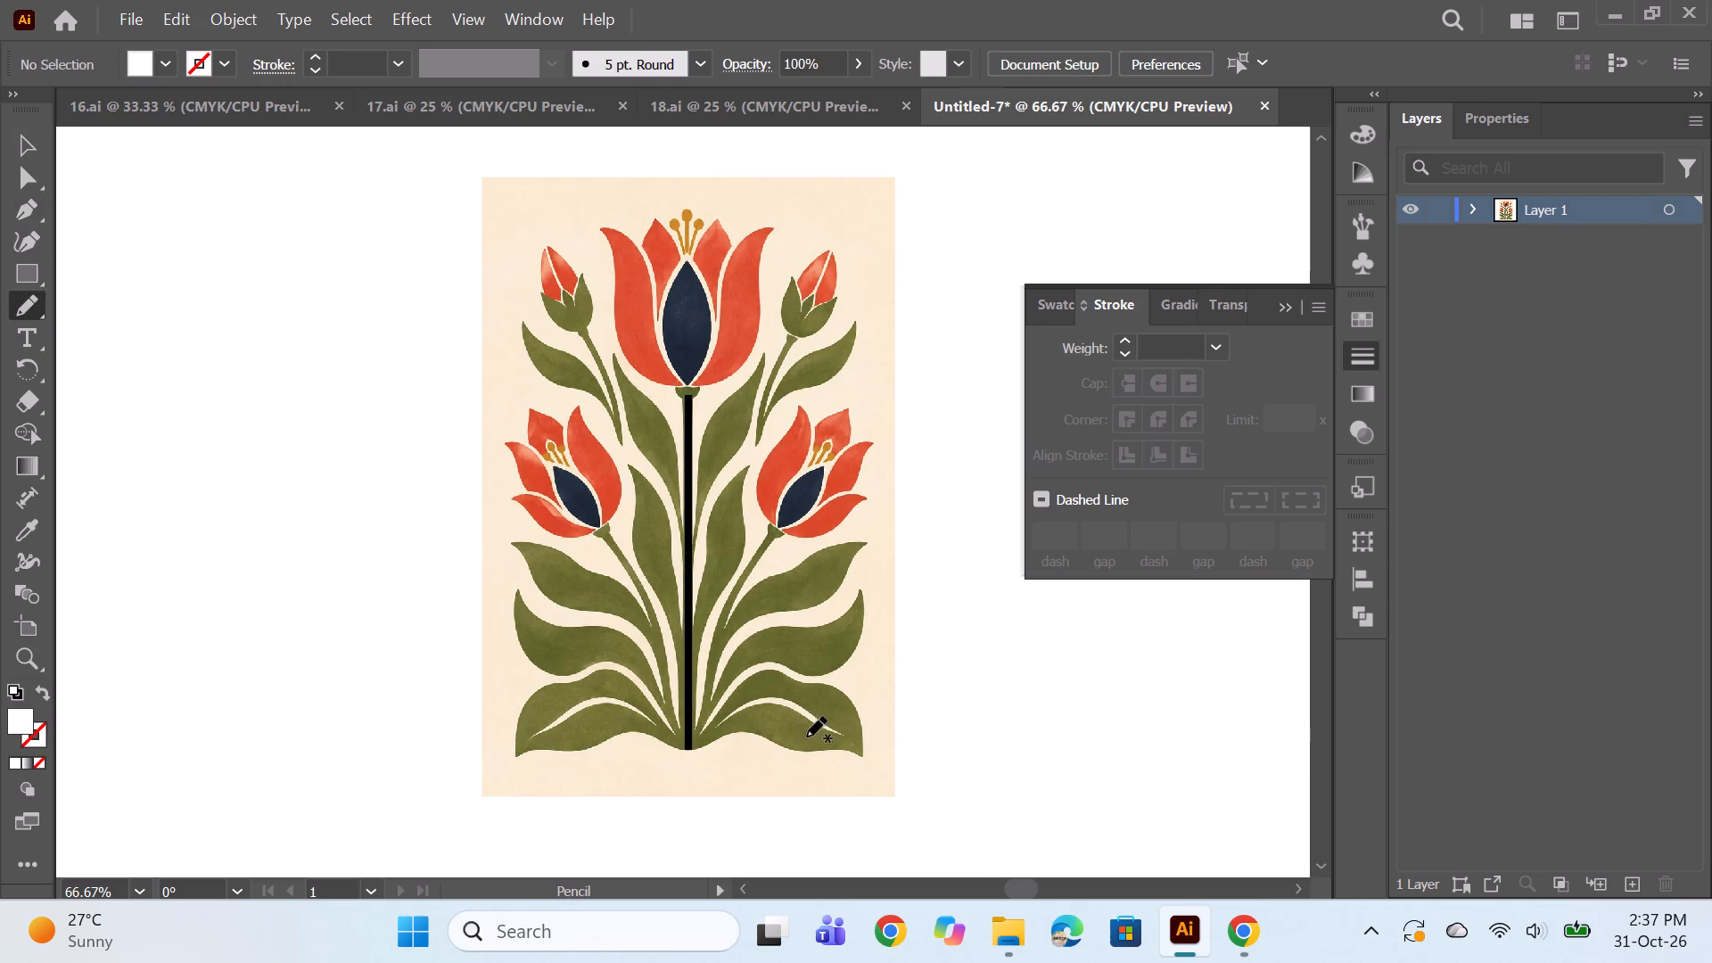
pyautogui.keyDown('alt'); pyautogui.scroll(2, 713, 728); pyautogui.keyUp('alt')
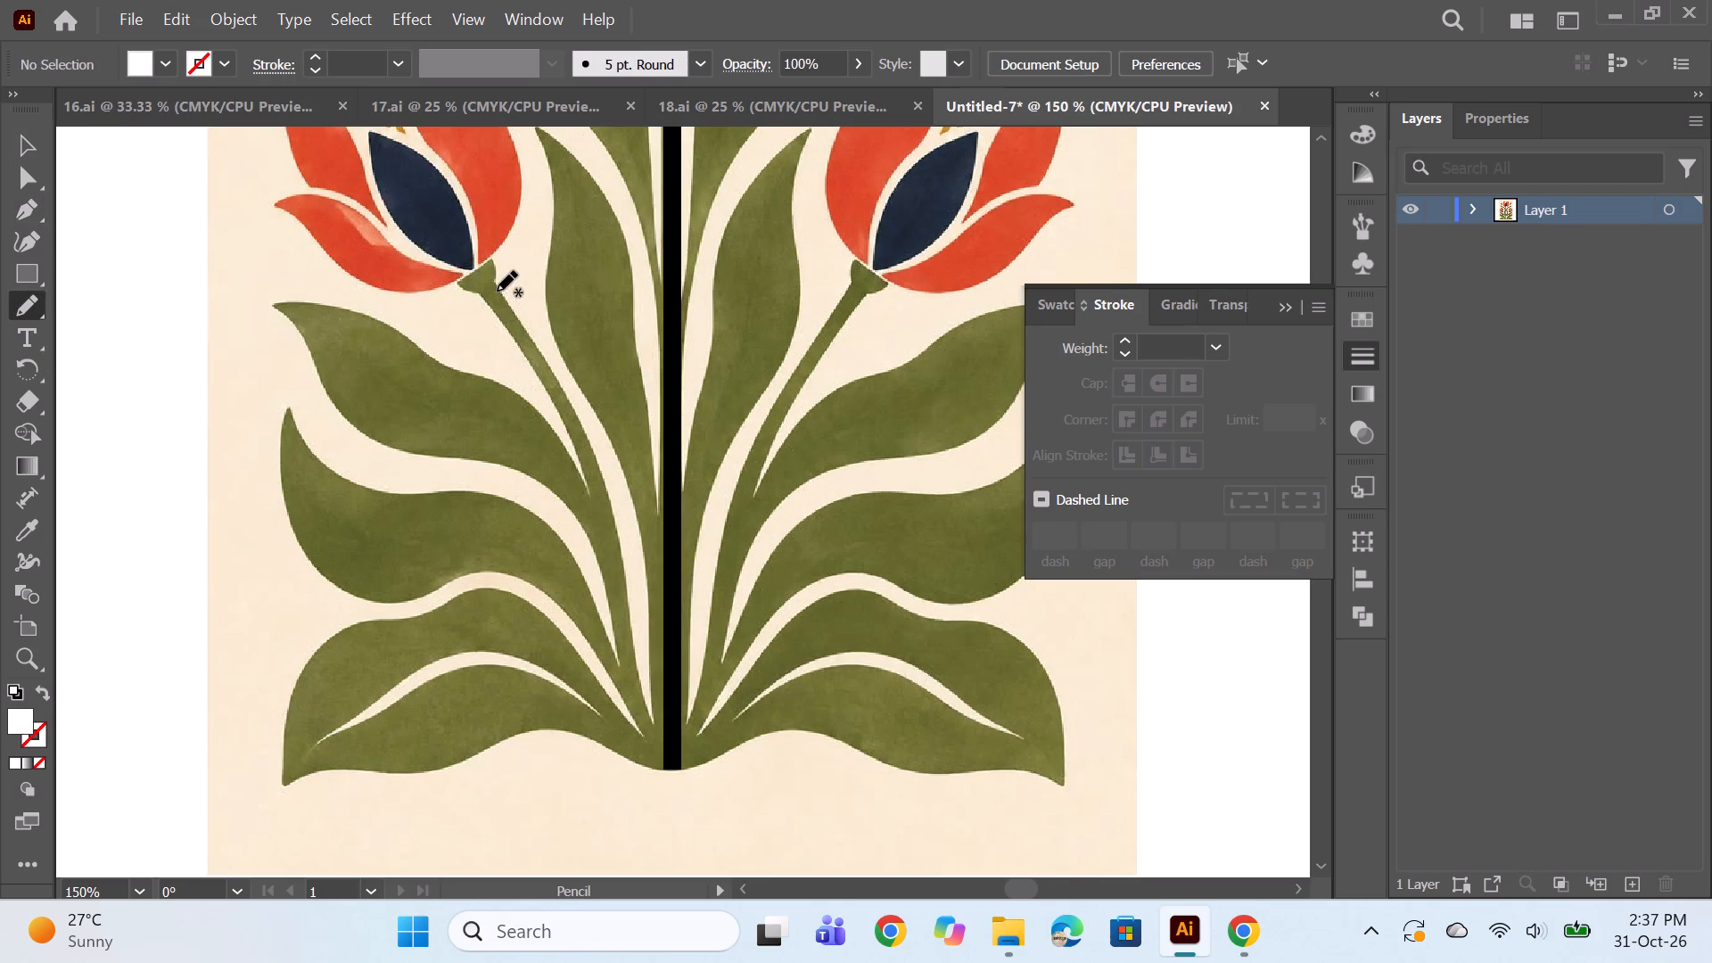
pyautogui.moveTo(486, 282); pyautogui.dragTo(530, 345)
pyautogui.moveTo(530, 345); pyautogui.dragTo(605, 558)
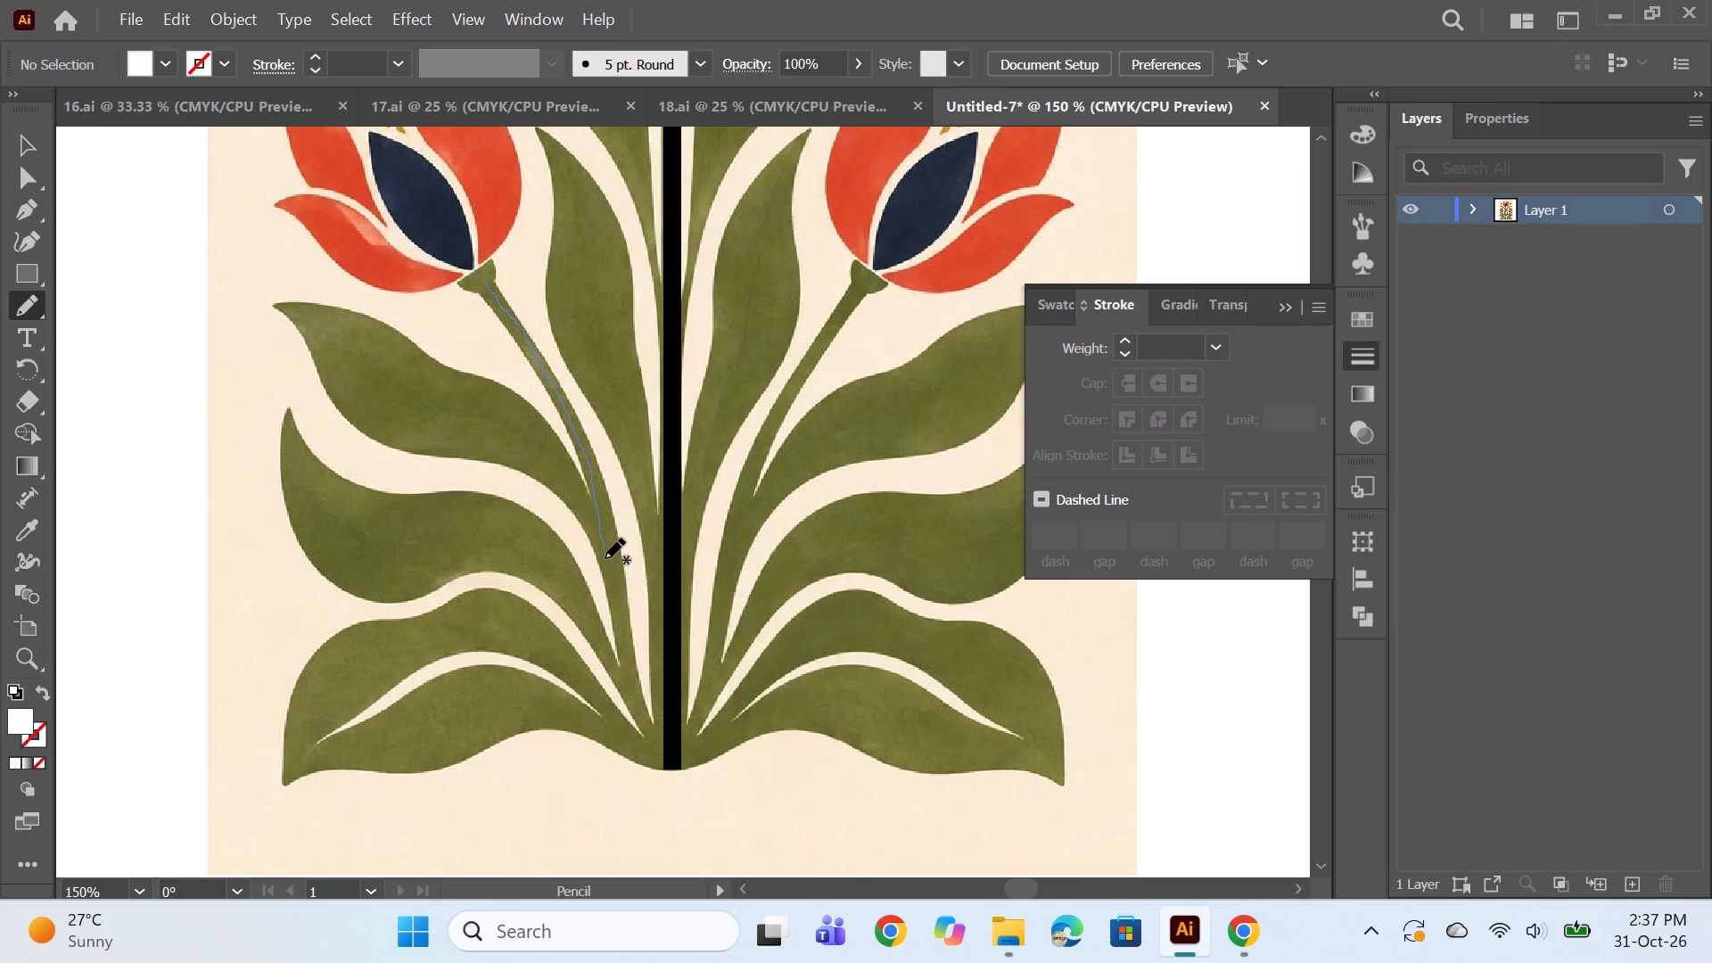
pyautogui.moveTo(605, 558); pyautogui.dragTo(664, 743)
pyautogui.moveTo(664, 743); pyautogui.dragTo(671, 749)
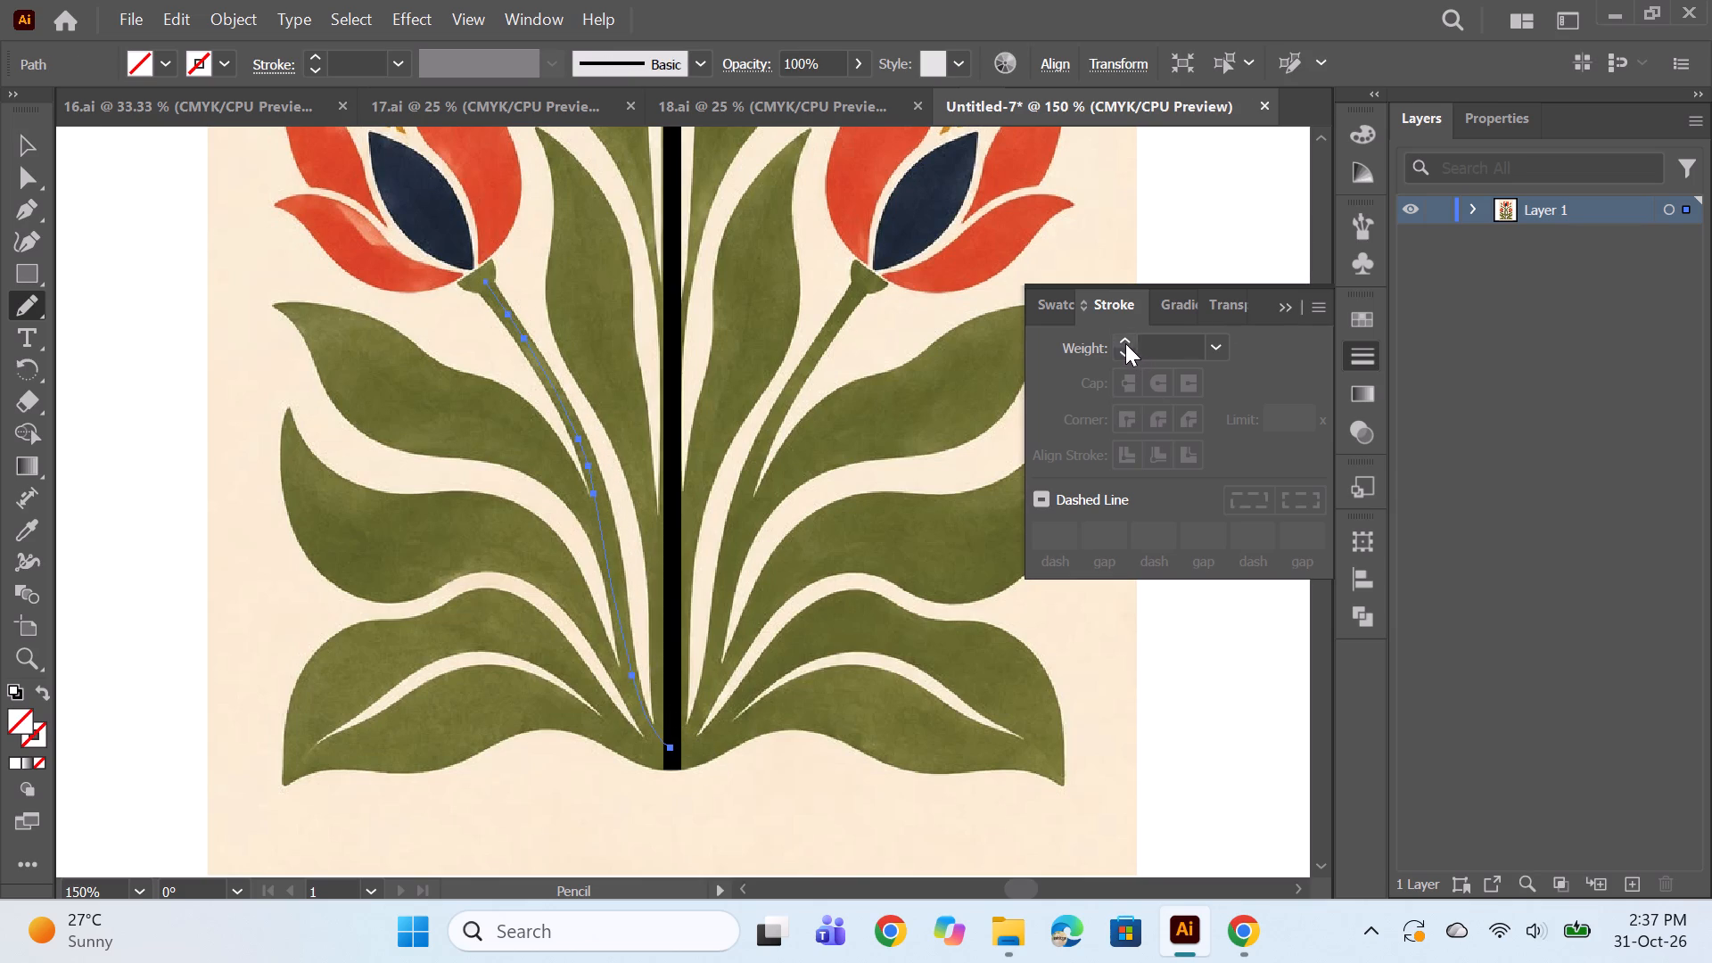
# Give the curved left stem path a 6 pt stroke and expand its fill and stroke into a shape.
pyautogui.tripleClick(1125, 343)
pyautogui.tripleClick(1125, 343)
pyautogui.tripleClick(1125, 343)
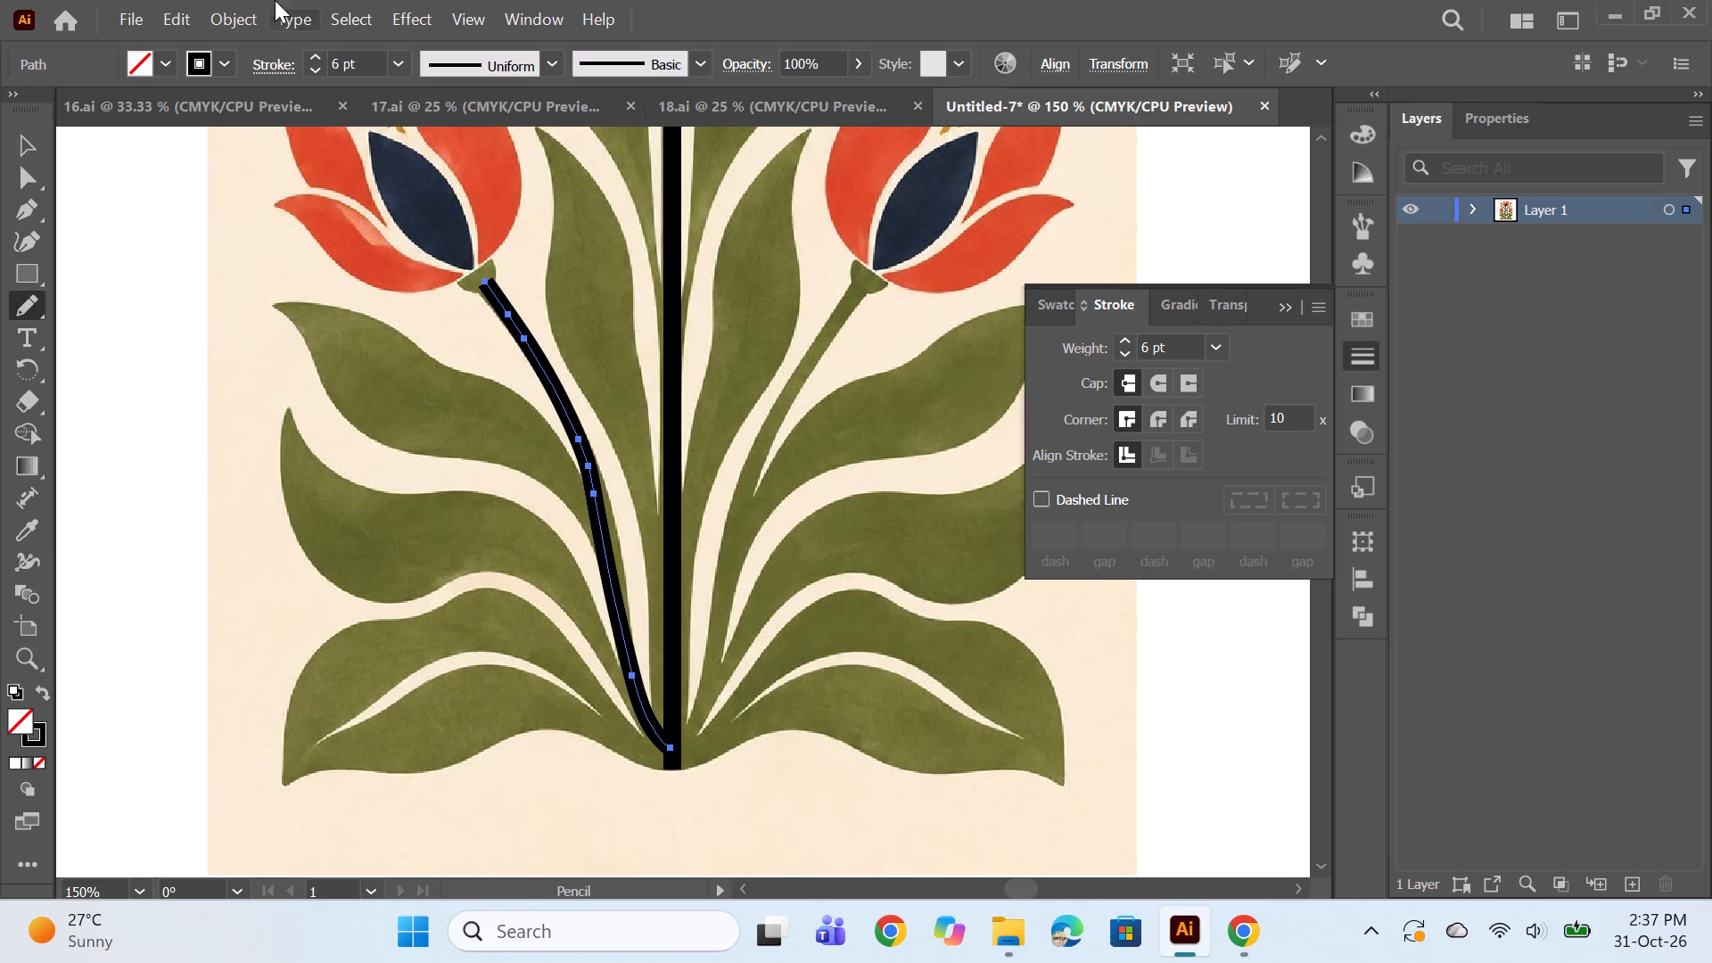
pyautogui.click(231, 24)
pyautogui.click(310, 156)
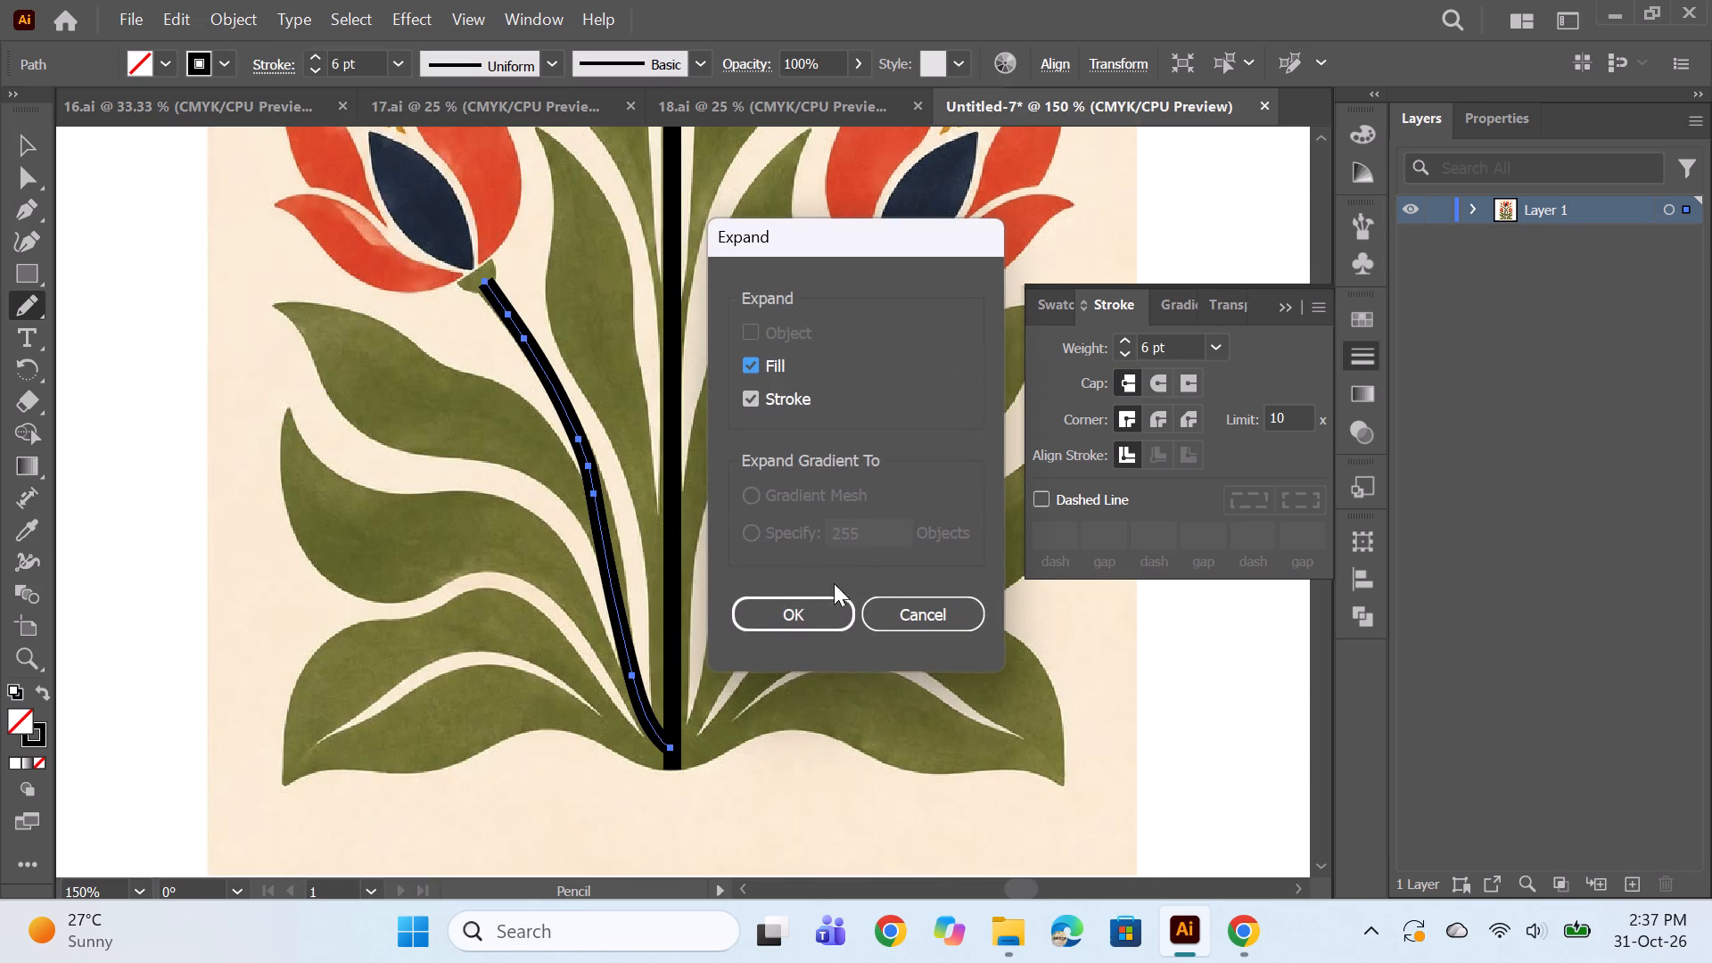
pyautogui.click(820, 604)
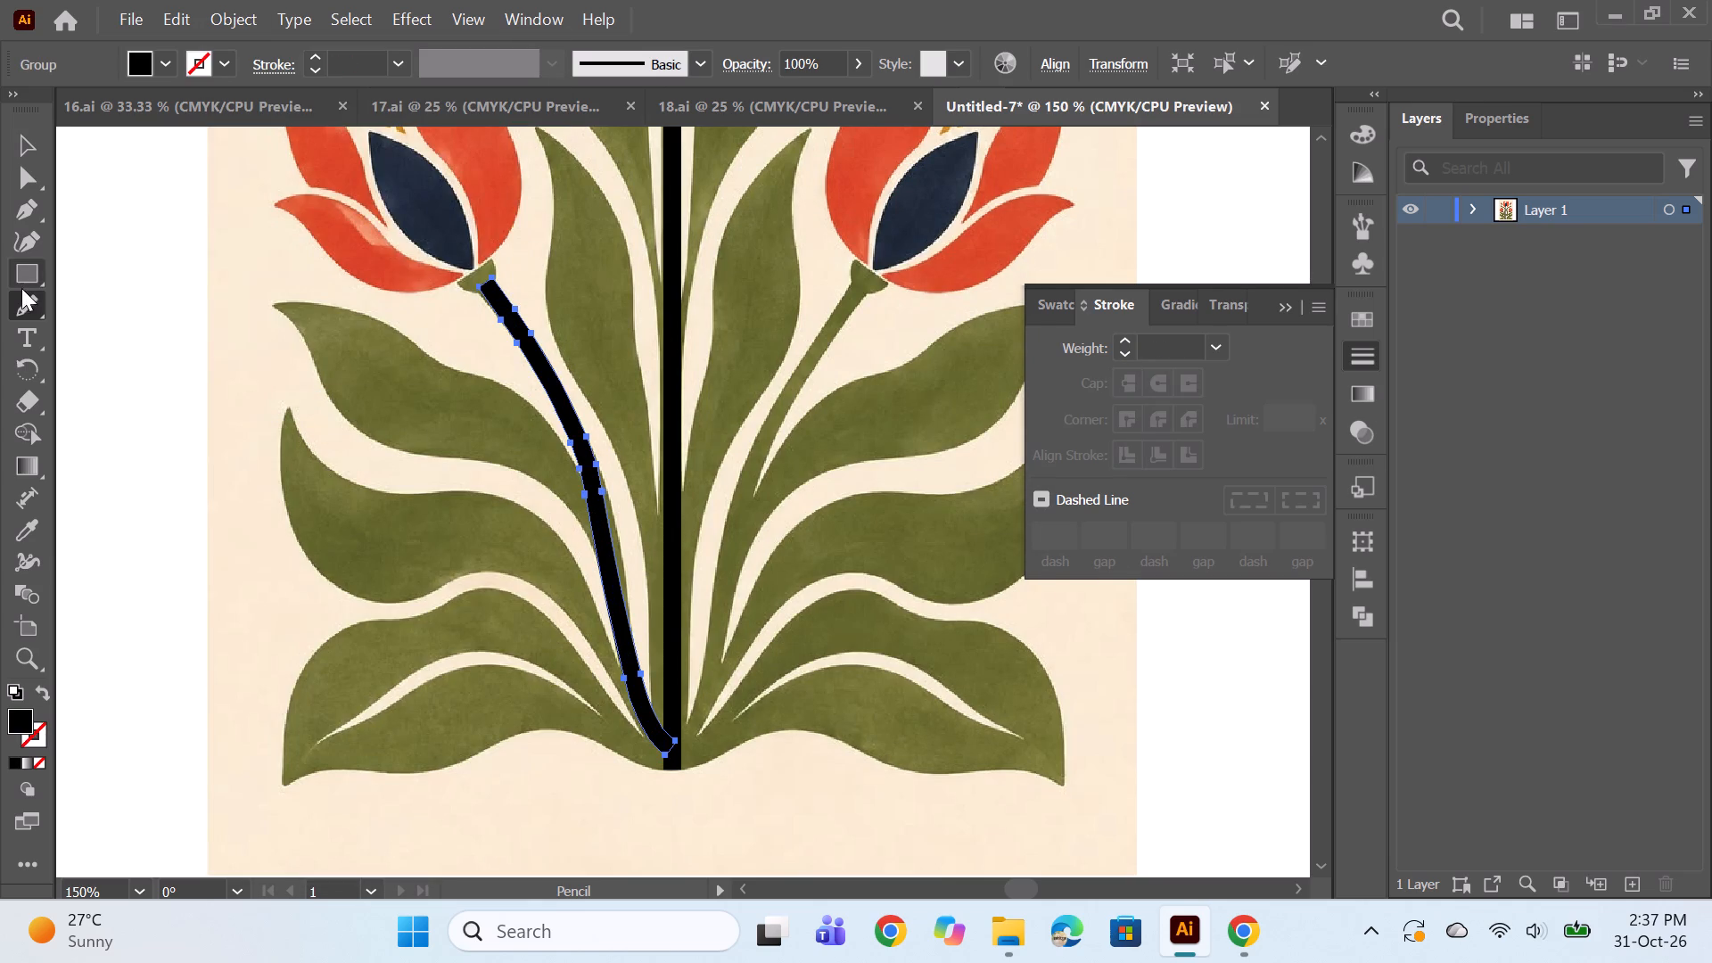
# Draw a closed Pen shape over the lower-left tulip's green base, with a straight top edge about 0.21 in long and a rounded underside.
pyautogui.click(29, 203)
pyautogui.keyDown('alt'); pyautogui.scroll(2, 563, 259); pyautogui.keyUp('alt')
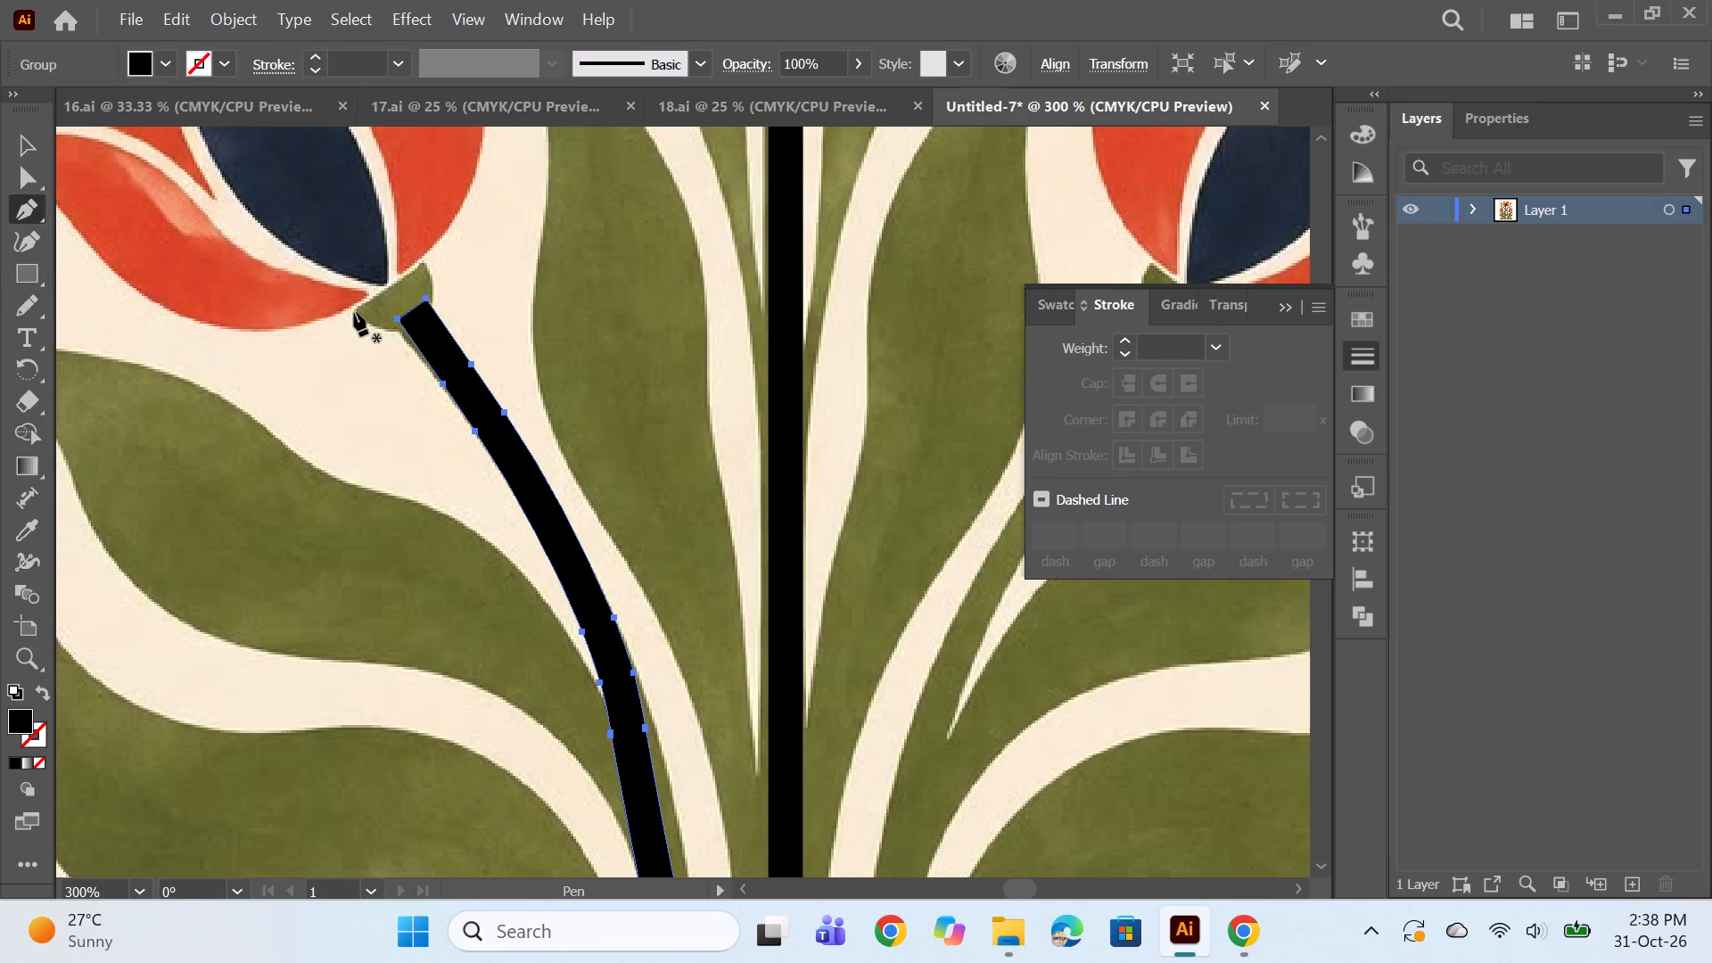
pyautogui.click(354, 312)
pyautogui.click(425, 262)
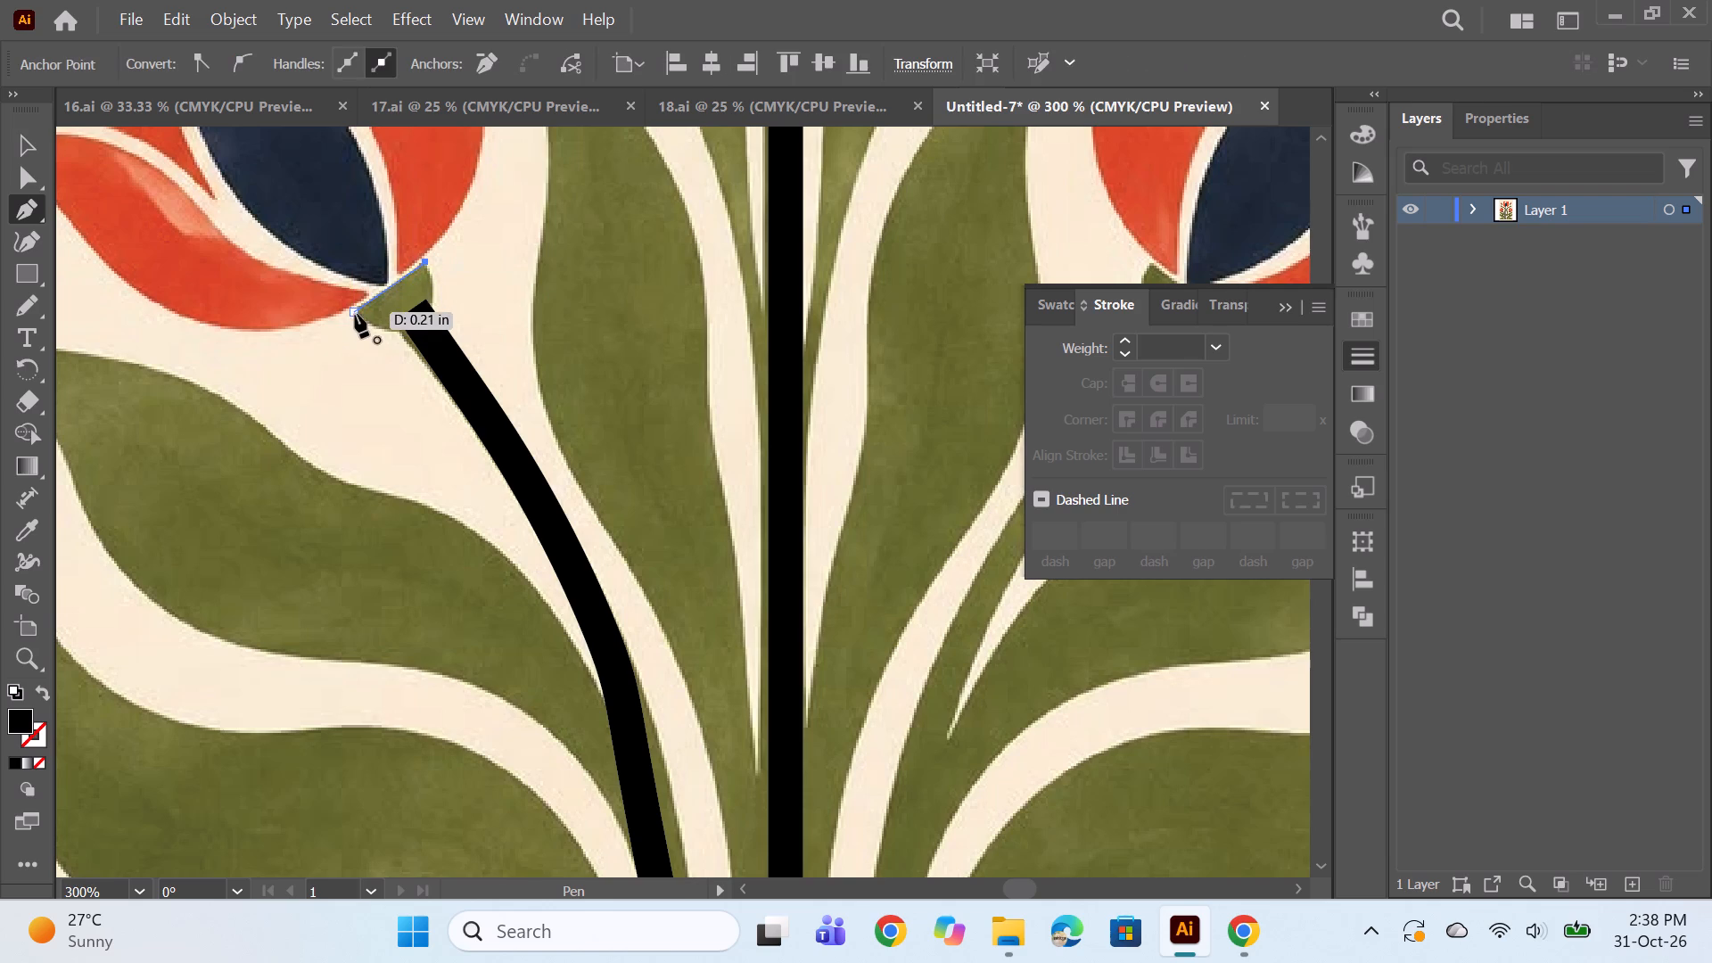
pyautogui.moveTo(355, 314); pyautogui.dragTo(249, 262)
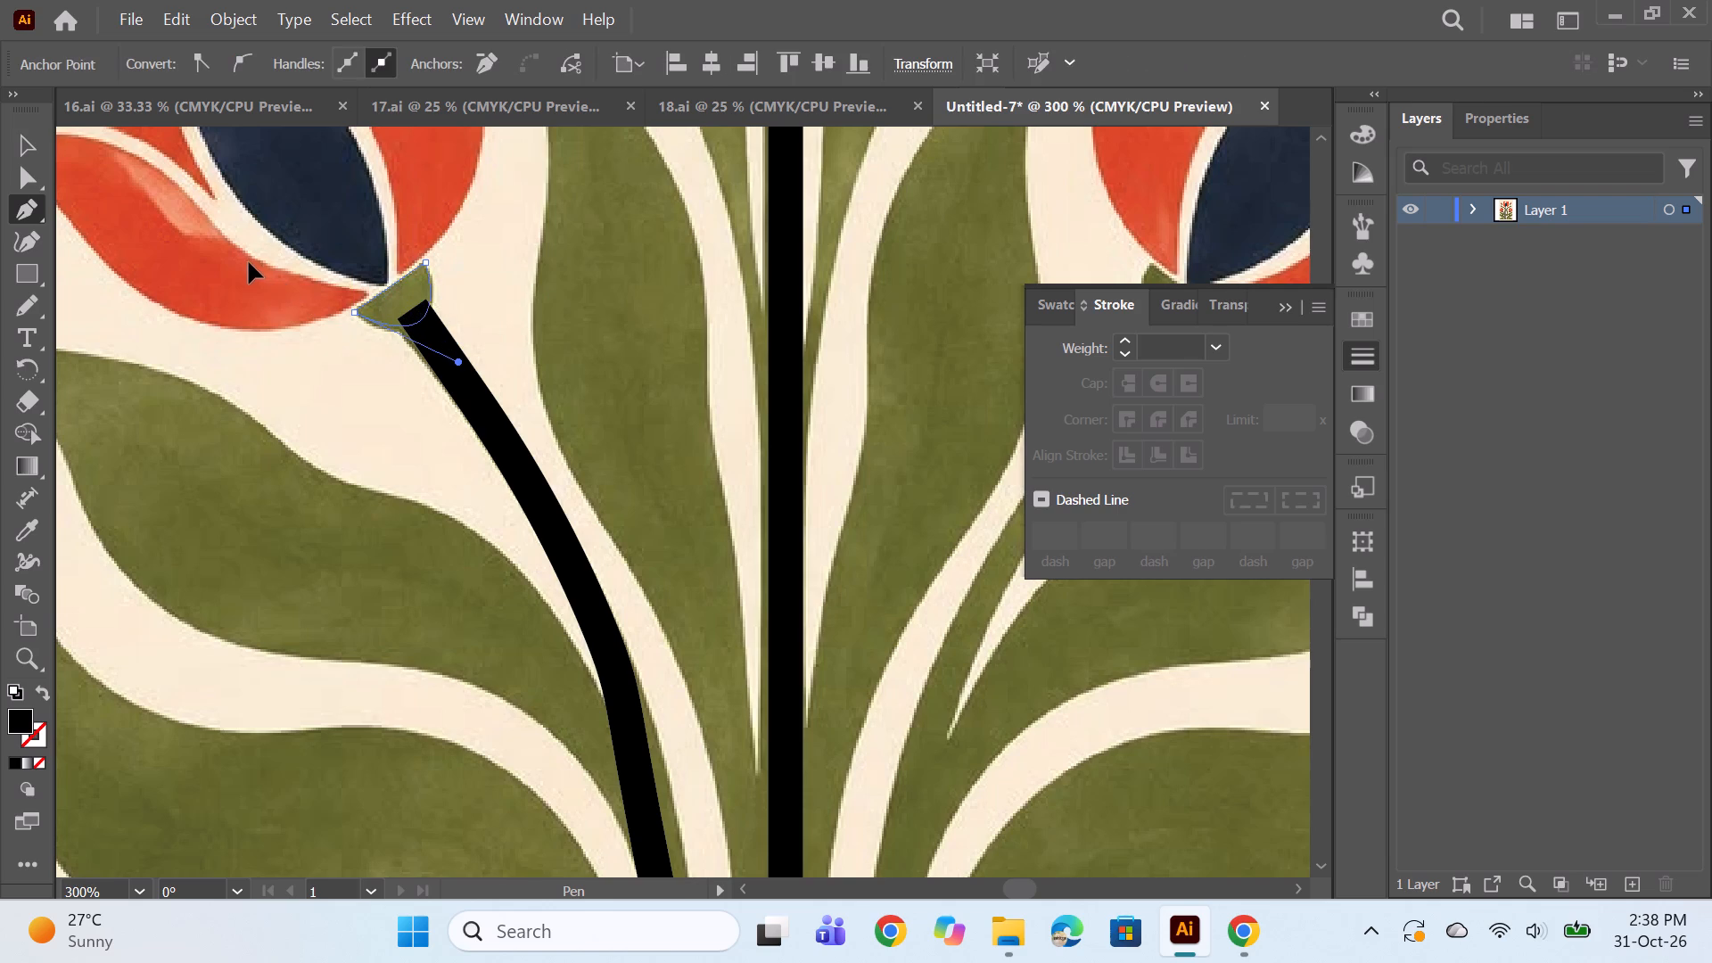
pyautogui.moveTo(249, 262); pyautogui.dragTo(248, 255)
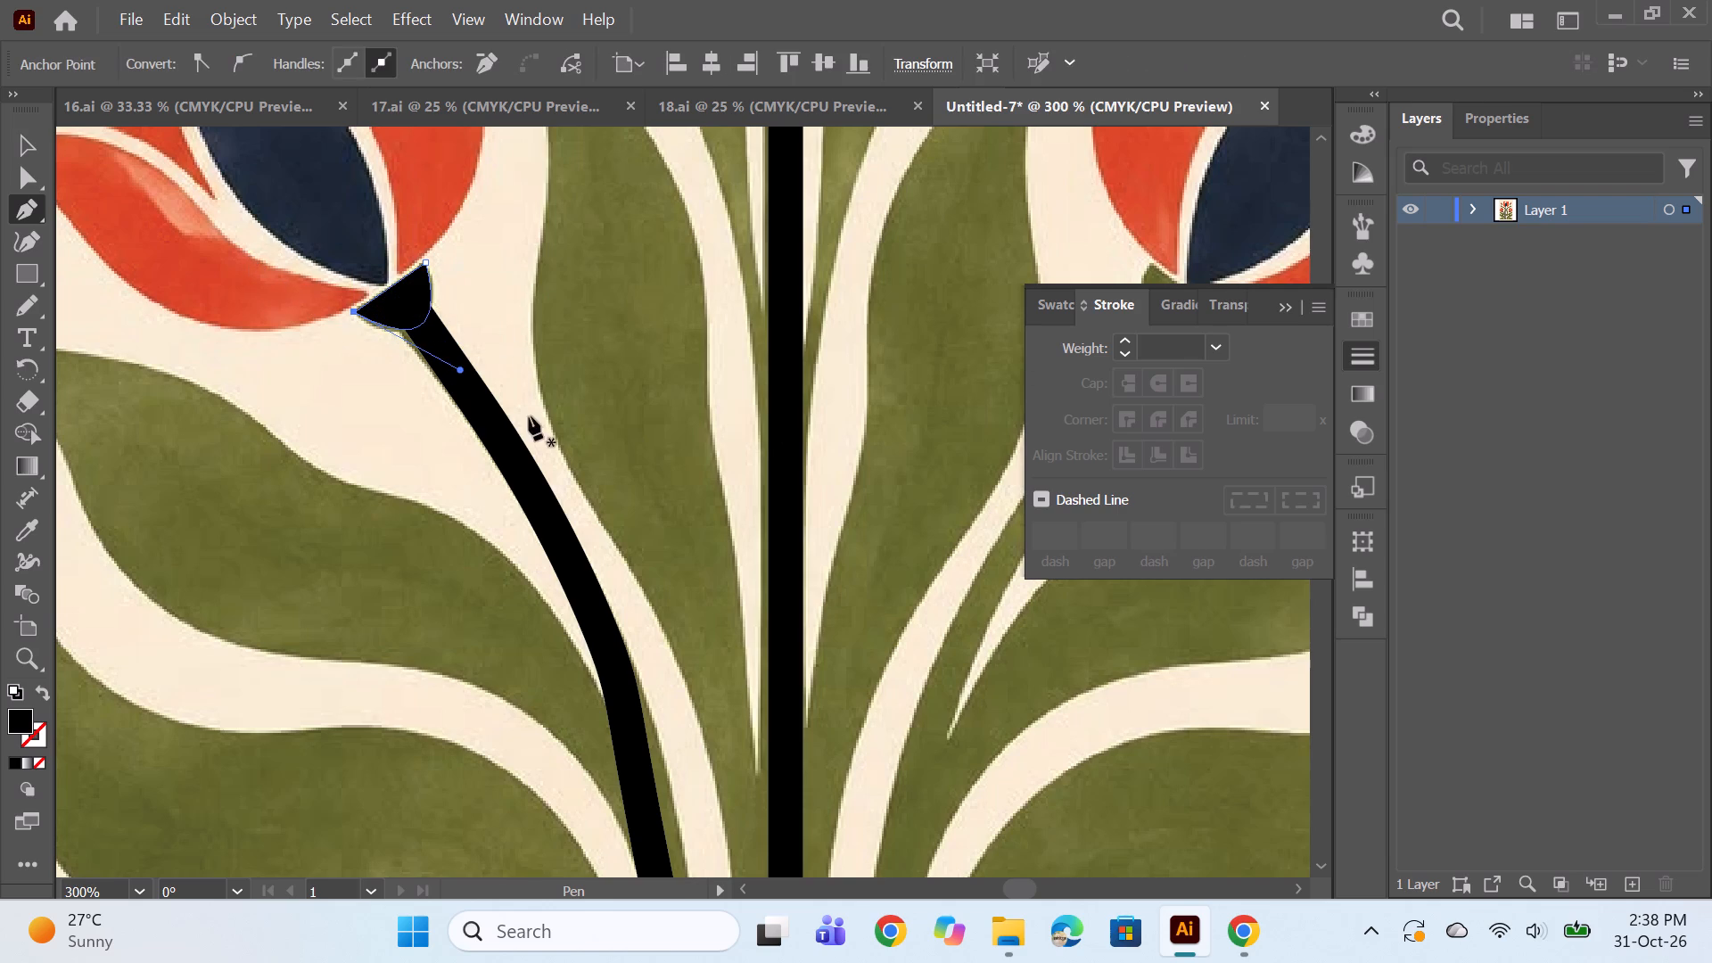
# Refine the rounded underside of the lower-left tulip's base shape with the Curvature tool, then deselect everything.
pyautogui.click(23, 234)
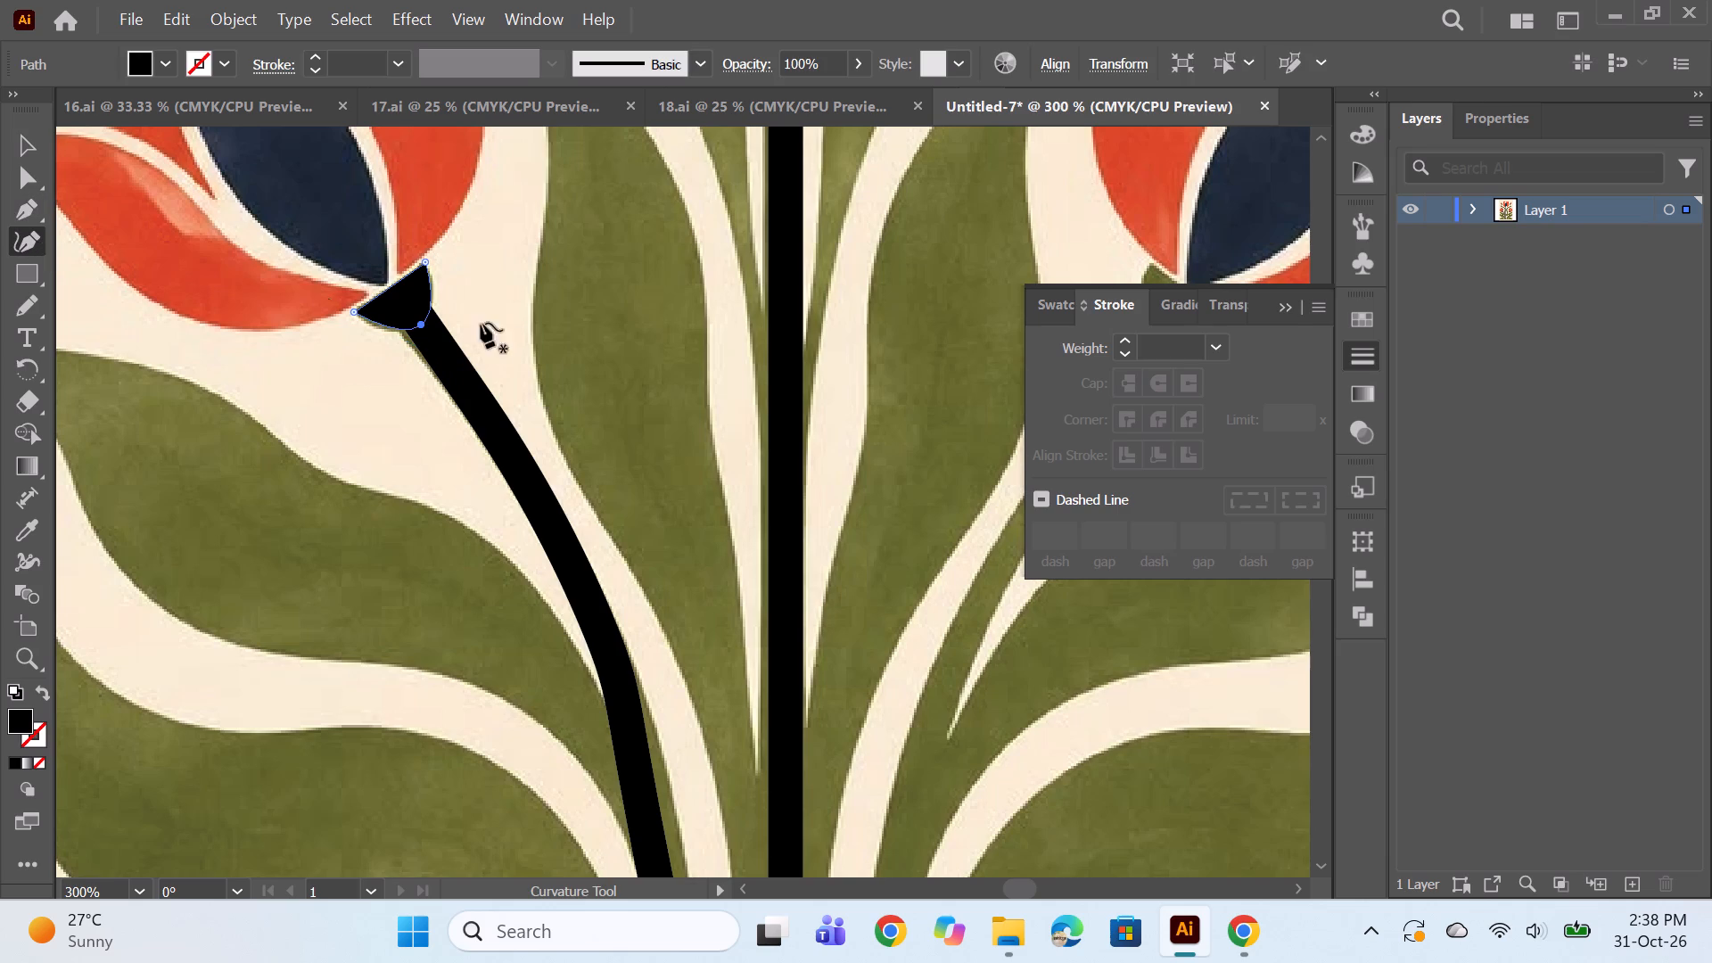
pyautogui.click(422, 323)
pyautogui.keyDown('ctrl'); pyautogui.click(720, 353); pyautogui.keyUp('ctrl')
pyautogui.keyDown('alt'); pyautogui.scroll(-2, 723, 348); pyautogui.keyUp('alt')
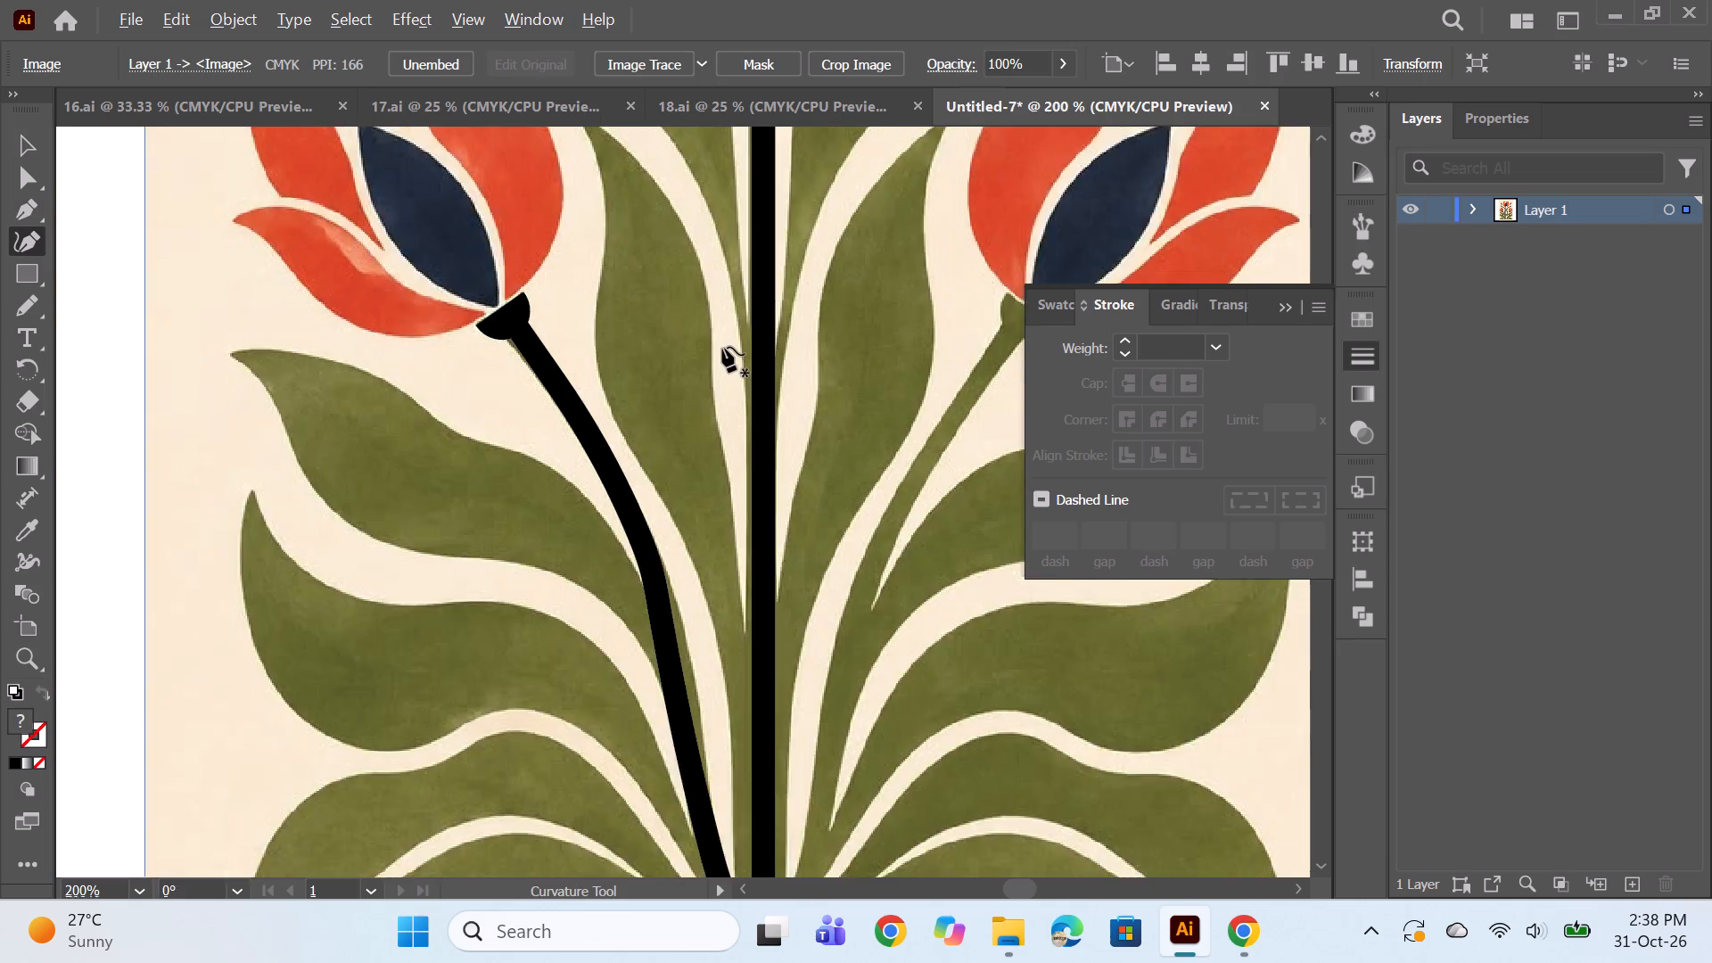
pyautogui.keyDown('alt'); pyautogui.scroll(-1, 722, 347); pyautogui.keyUp('alt')
pyautogui.keyDown('ctrl'); pyautogui.click(399, 374); pyautogui.keyUp('ctrl')
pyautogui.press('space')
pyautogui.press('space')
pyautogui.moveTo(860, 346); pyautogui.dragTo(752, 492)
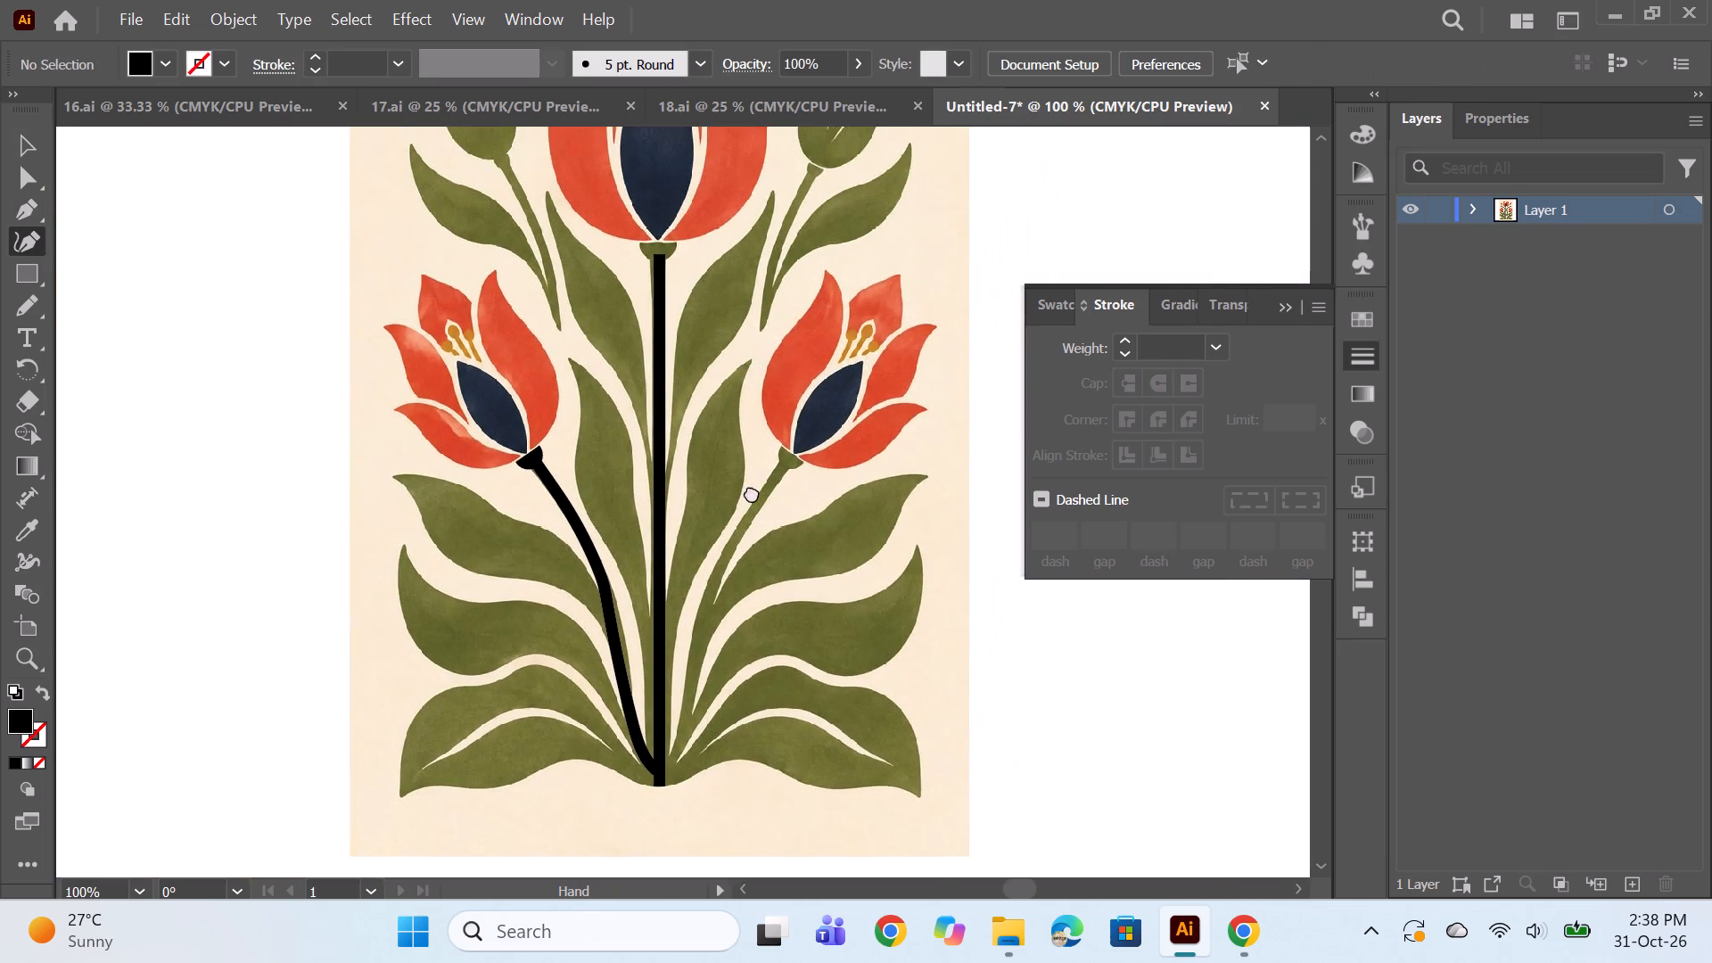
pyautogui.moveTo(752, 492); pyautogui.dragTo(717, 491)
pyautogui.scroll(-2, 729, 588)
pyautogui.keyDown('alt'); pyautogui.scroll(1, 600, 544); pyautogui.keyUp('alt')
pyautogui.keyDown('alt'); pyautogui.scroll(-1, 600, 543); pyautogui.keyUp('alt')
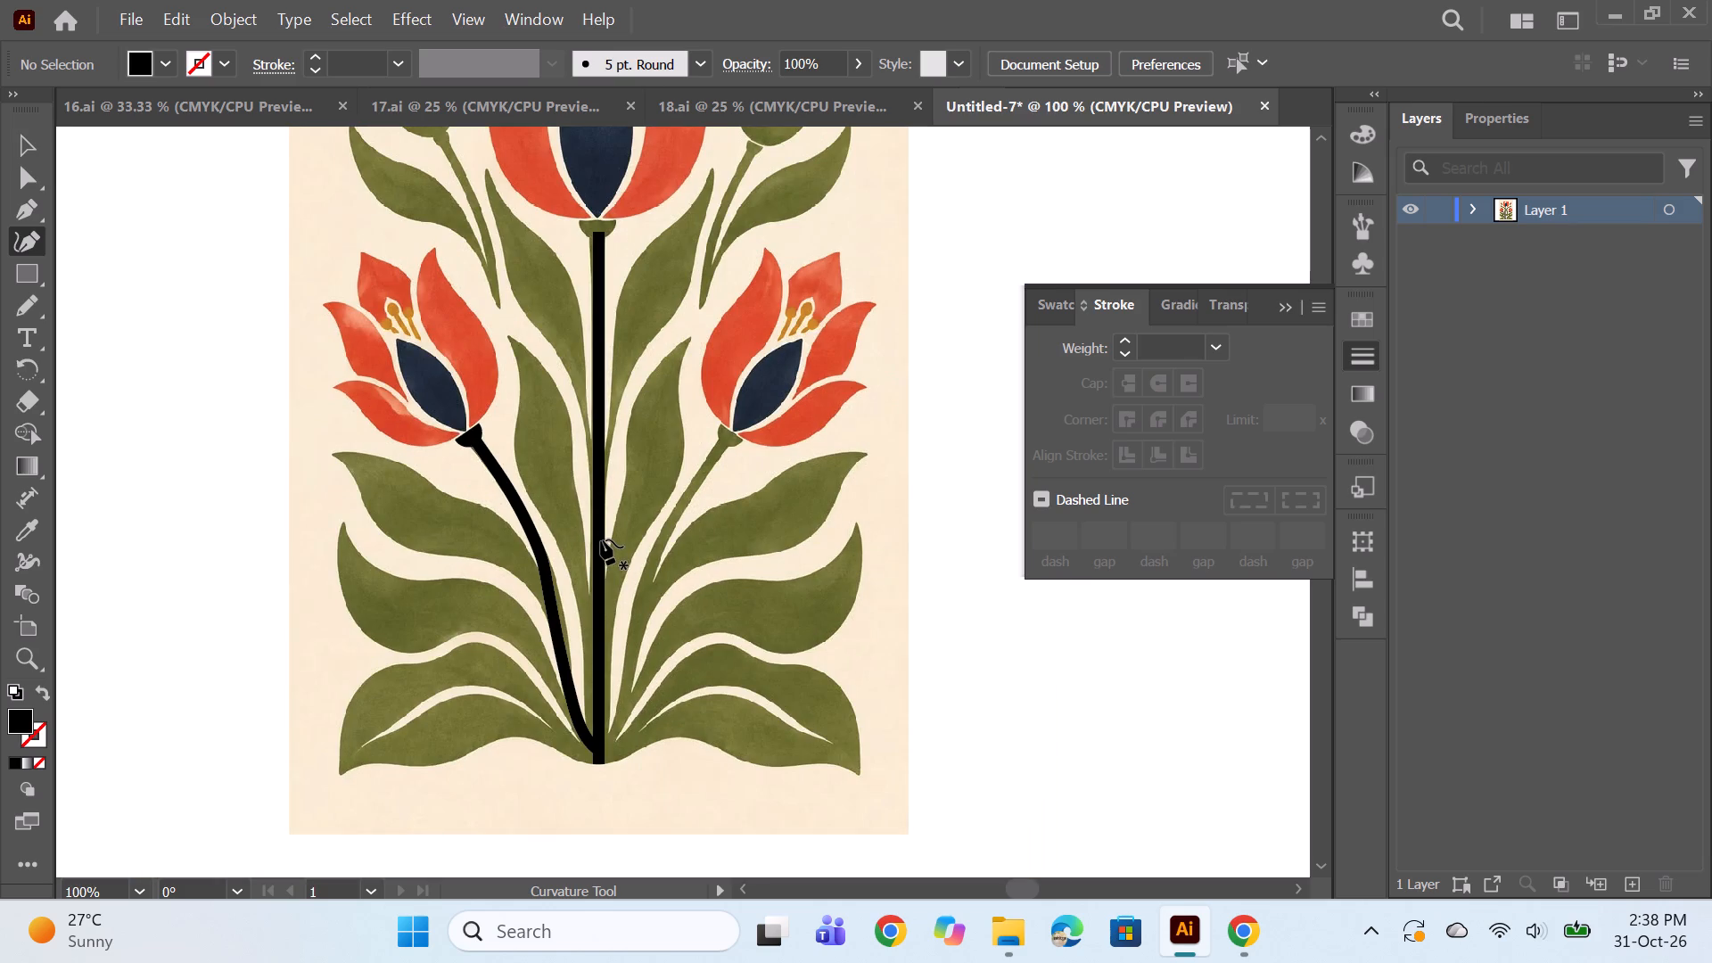
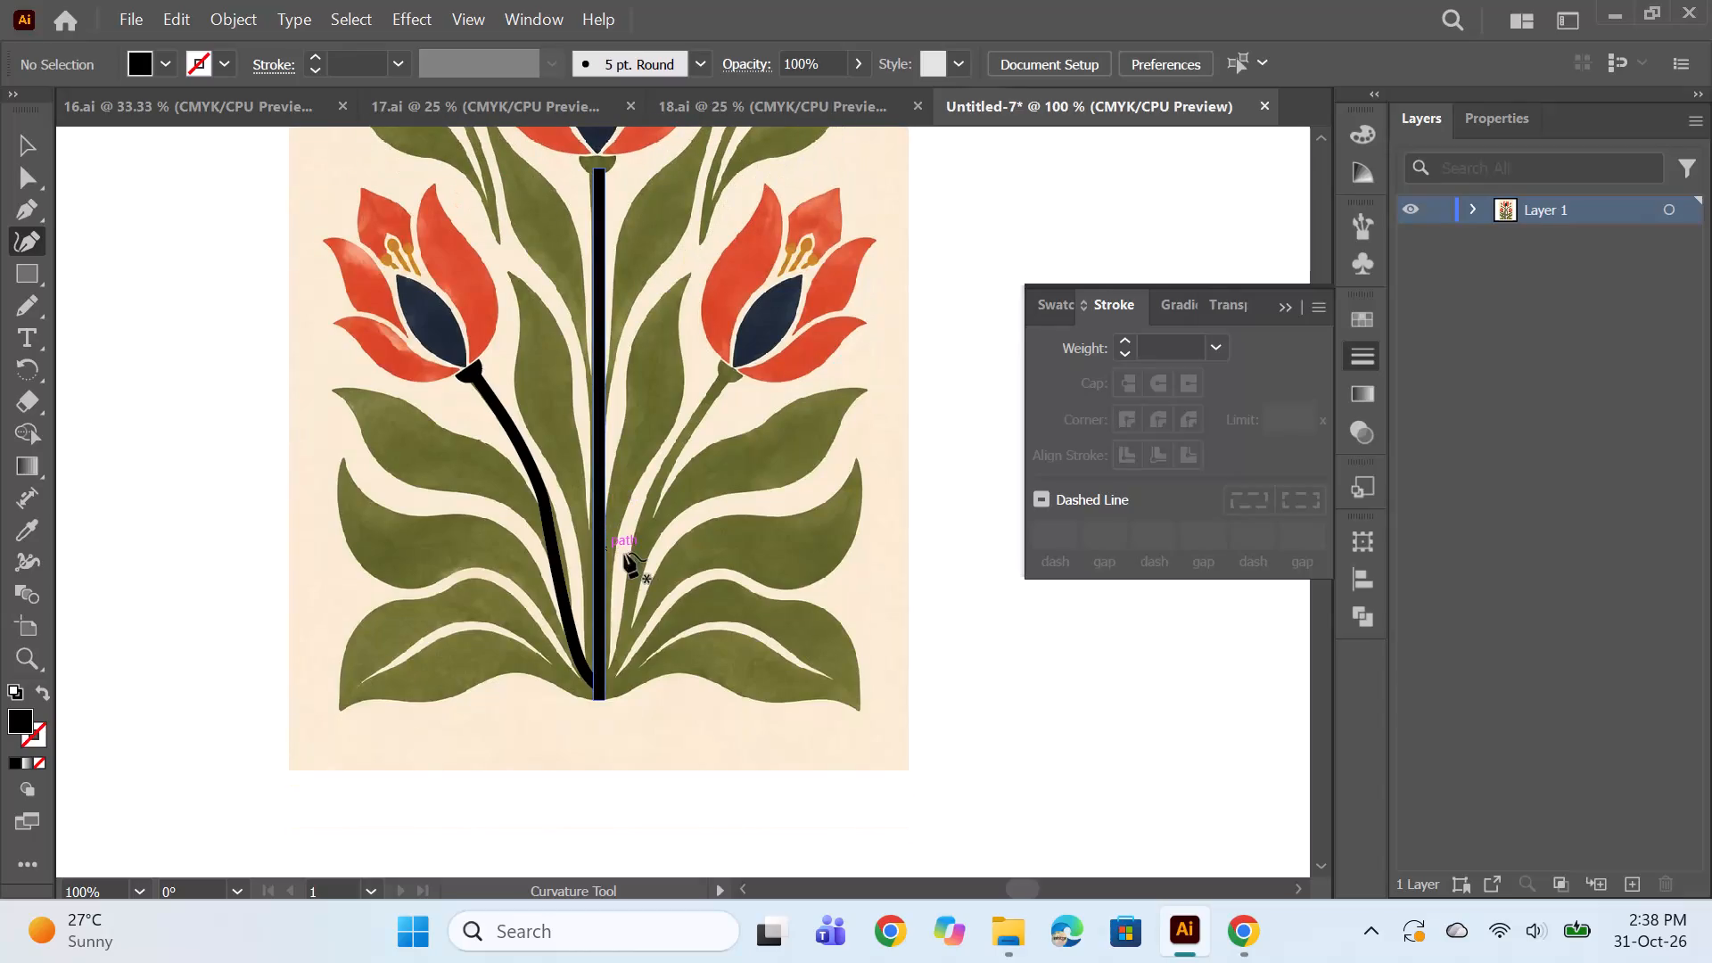
# Trace the tall narrow leaf between the left and central stems with the Pencil, fill it grey, and deselect it.
pyautogui.click(23, 302)
pyautogui.click(506, 267)
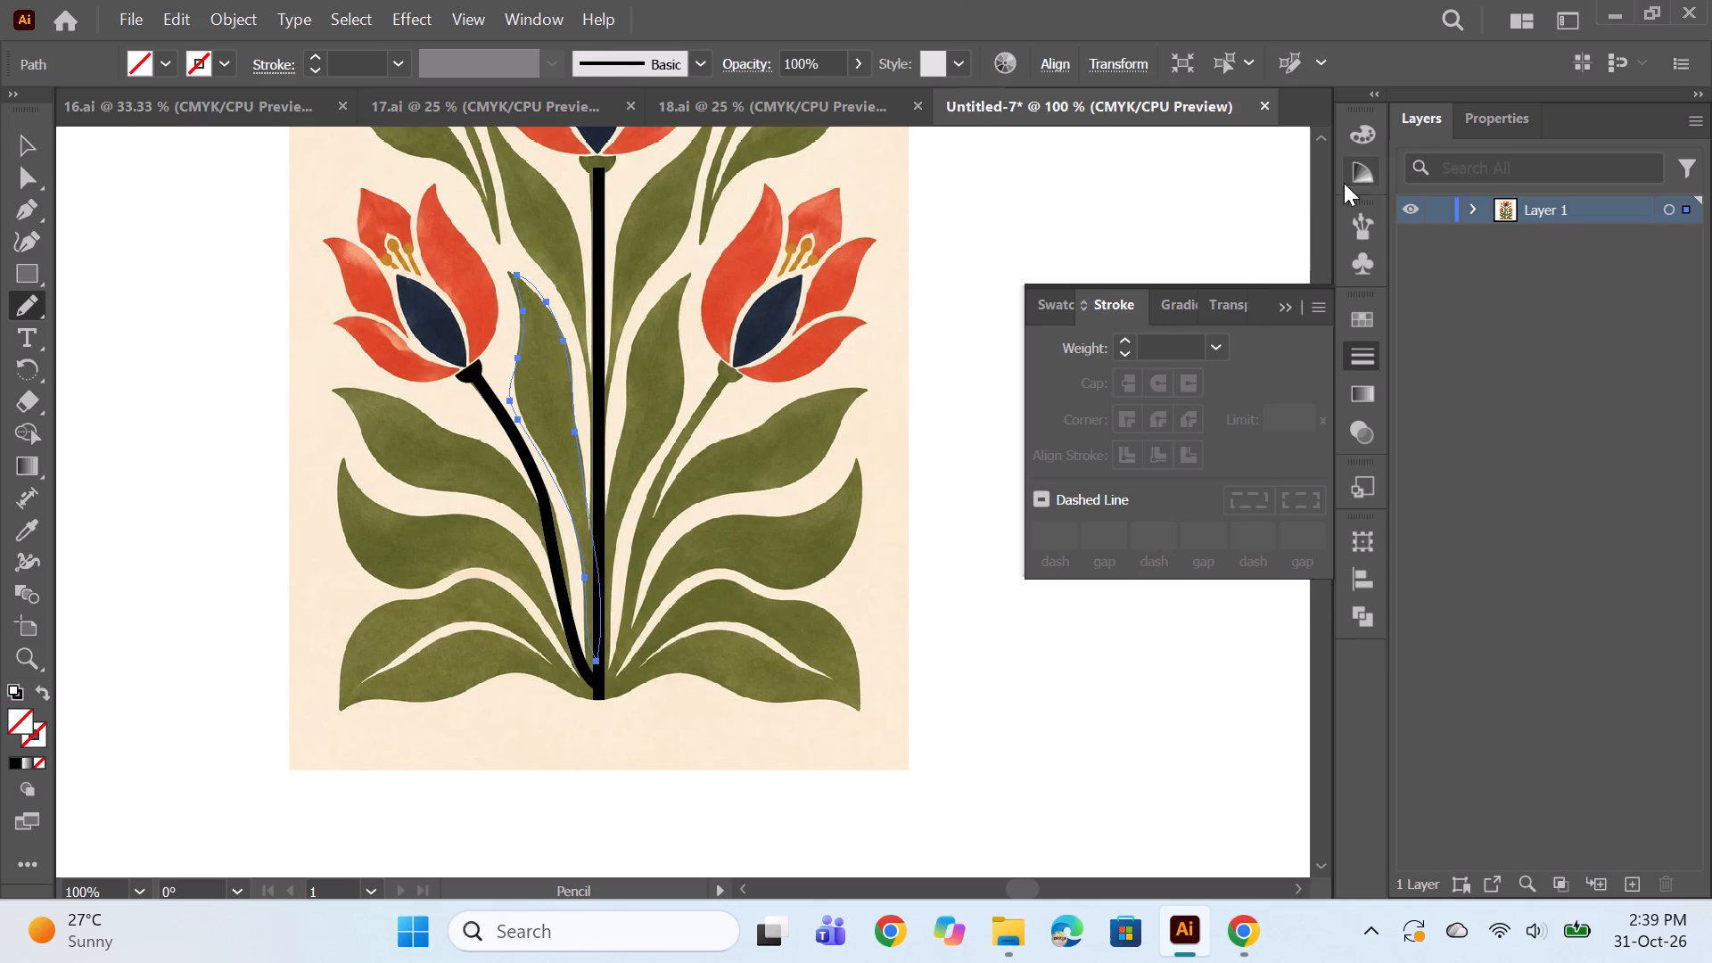
pyautogui.click(1508, 114)
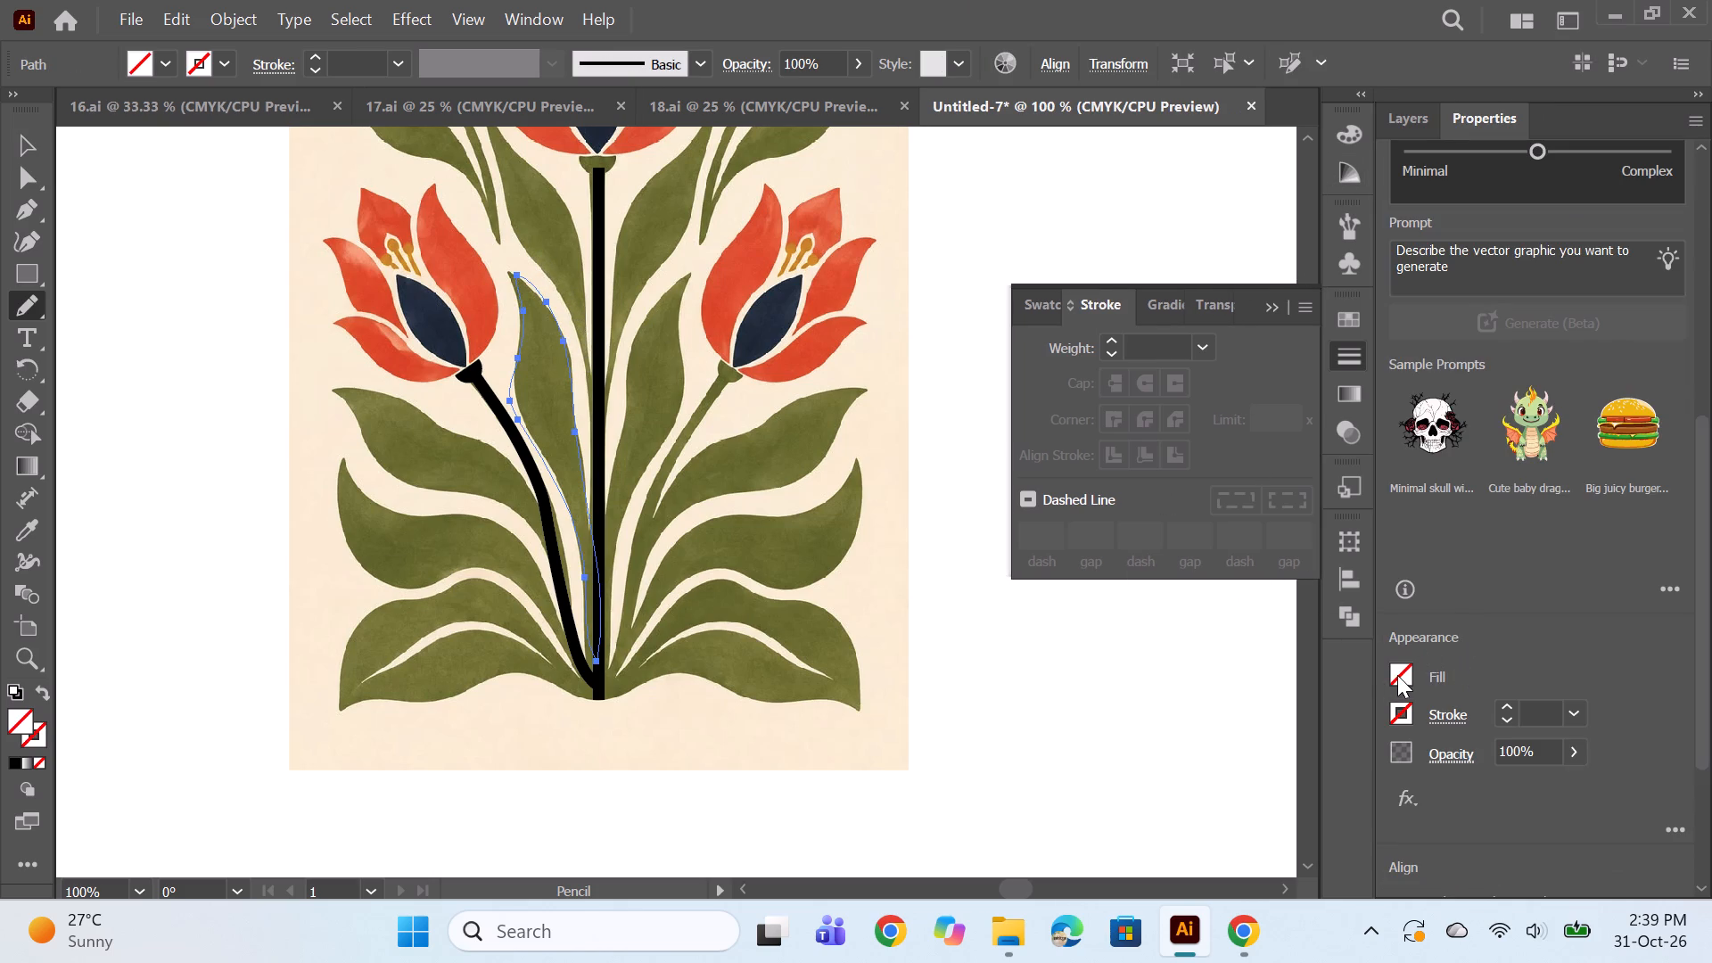
pyautogui.click(1397, 675)
pyautogui.click(1241, 499)
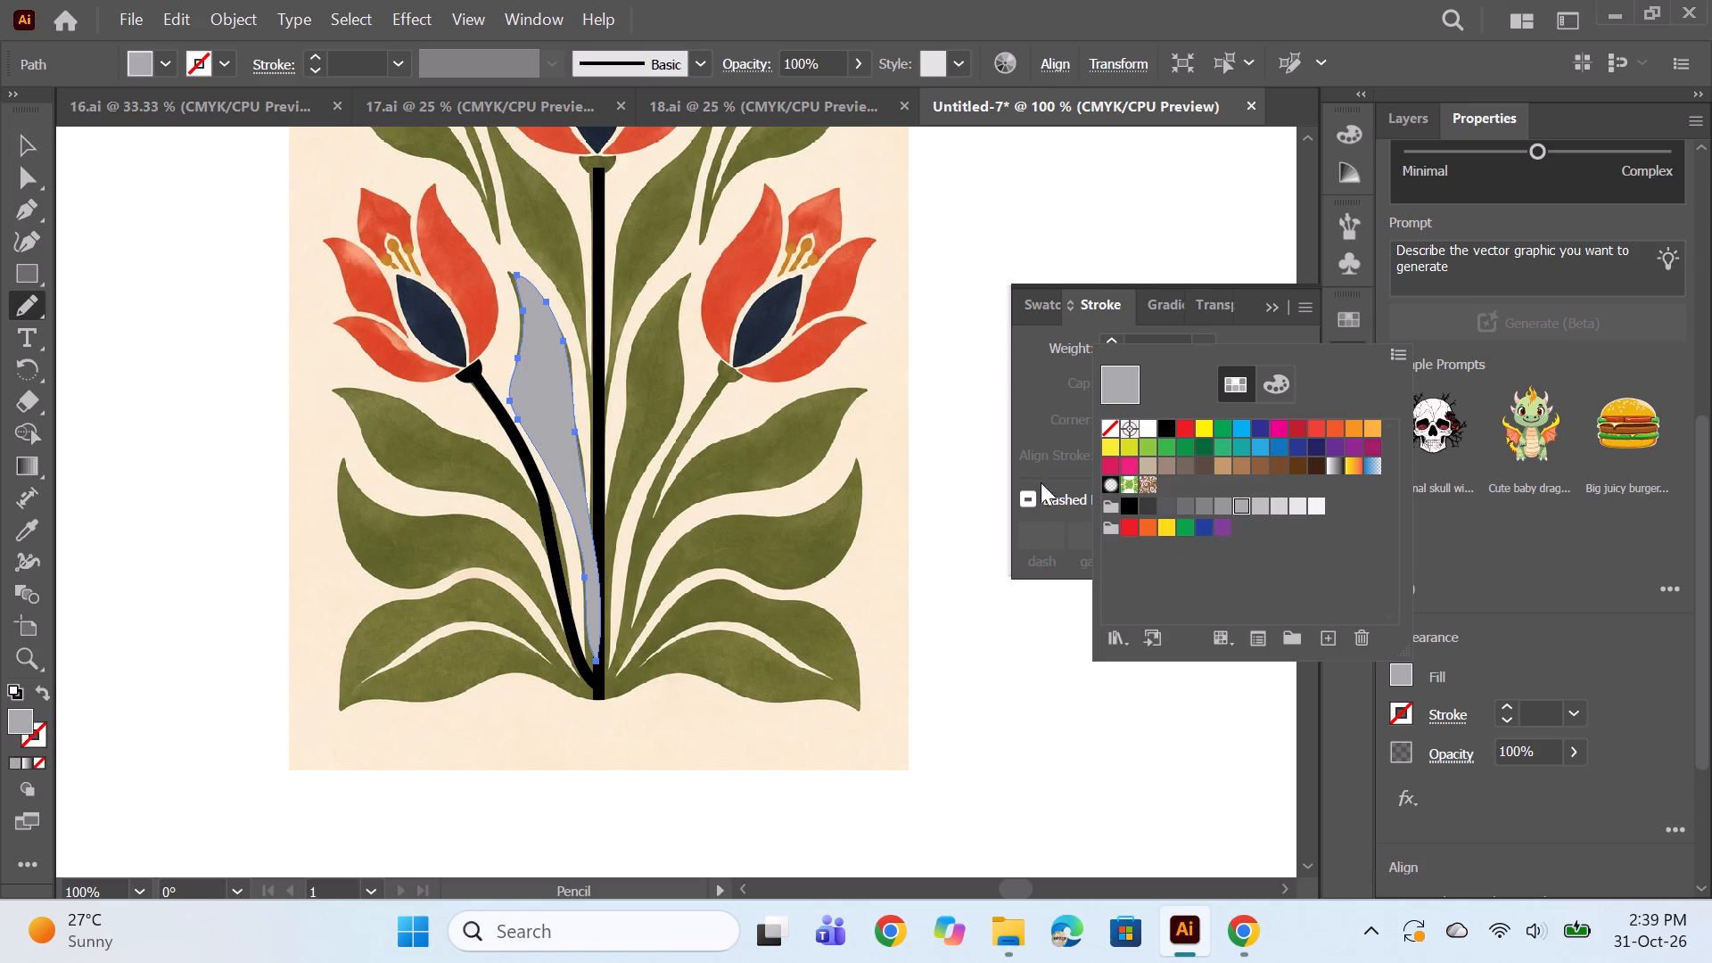
pyautogui.keyDown('ctrl'); pyautogui.click(1008, 235); pyautogui.keyUp('ctrl')
pyautogui.scroll(-1, 685, 525)
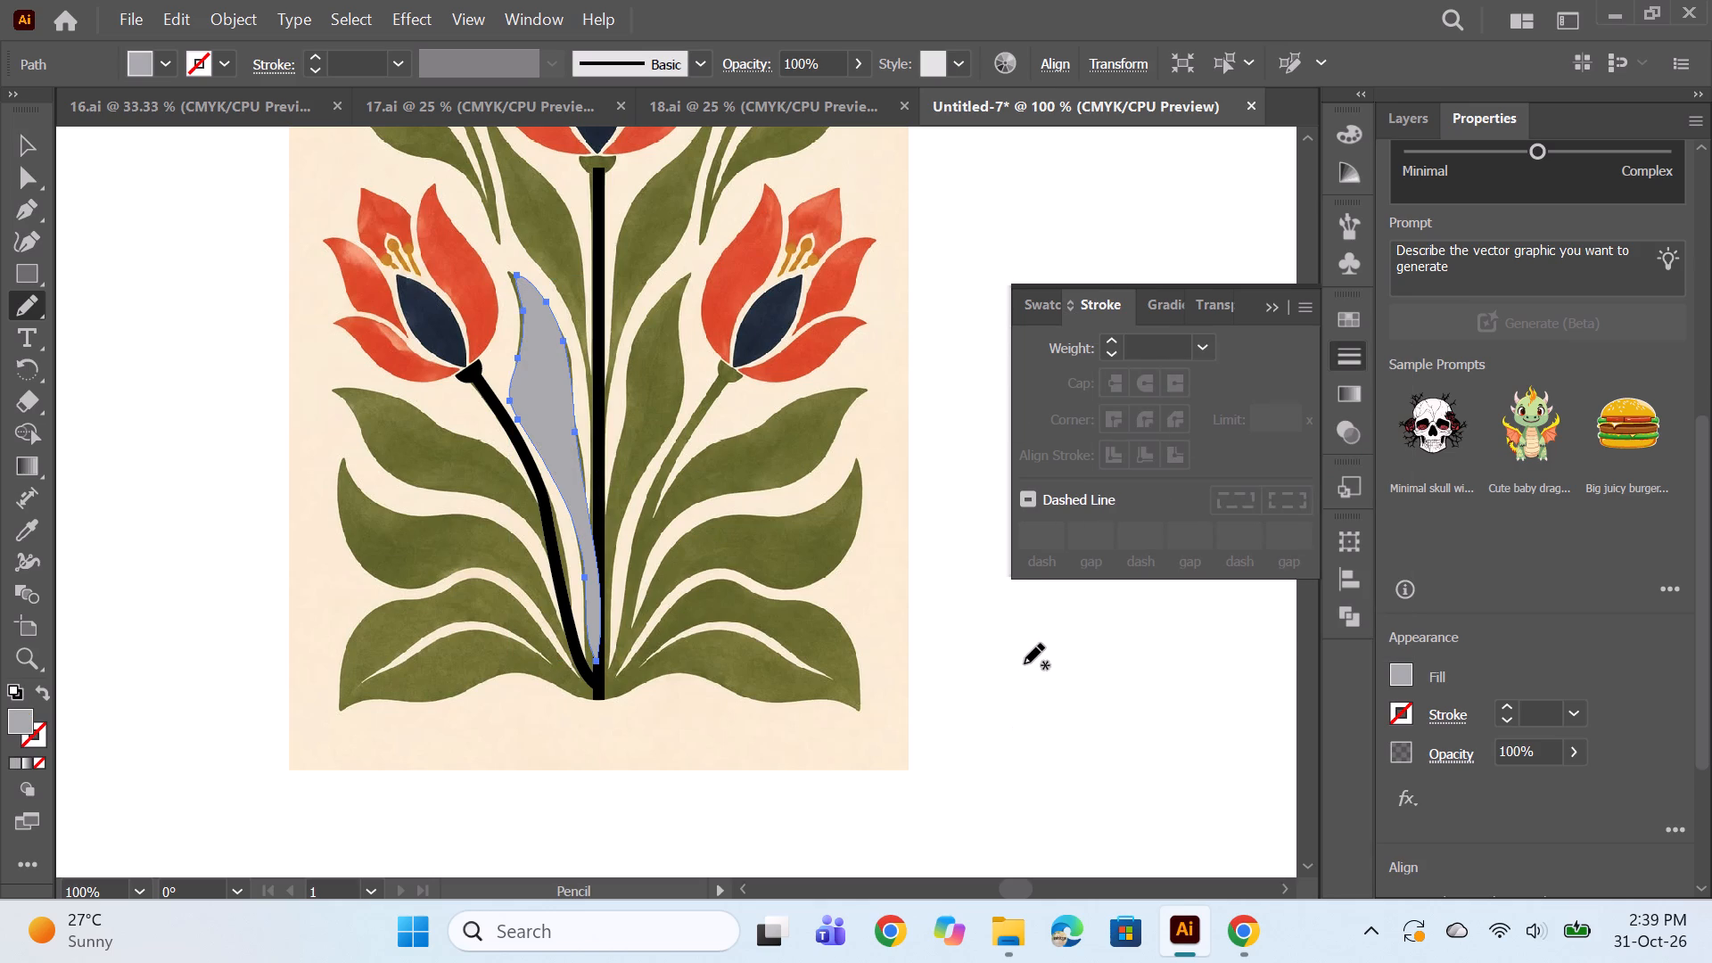
pyautogui.keyDown('ctrl'); pyautogui.click(1023, 659); pyautogui.keyUp('ctrl')
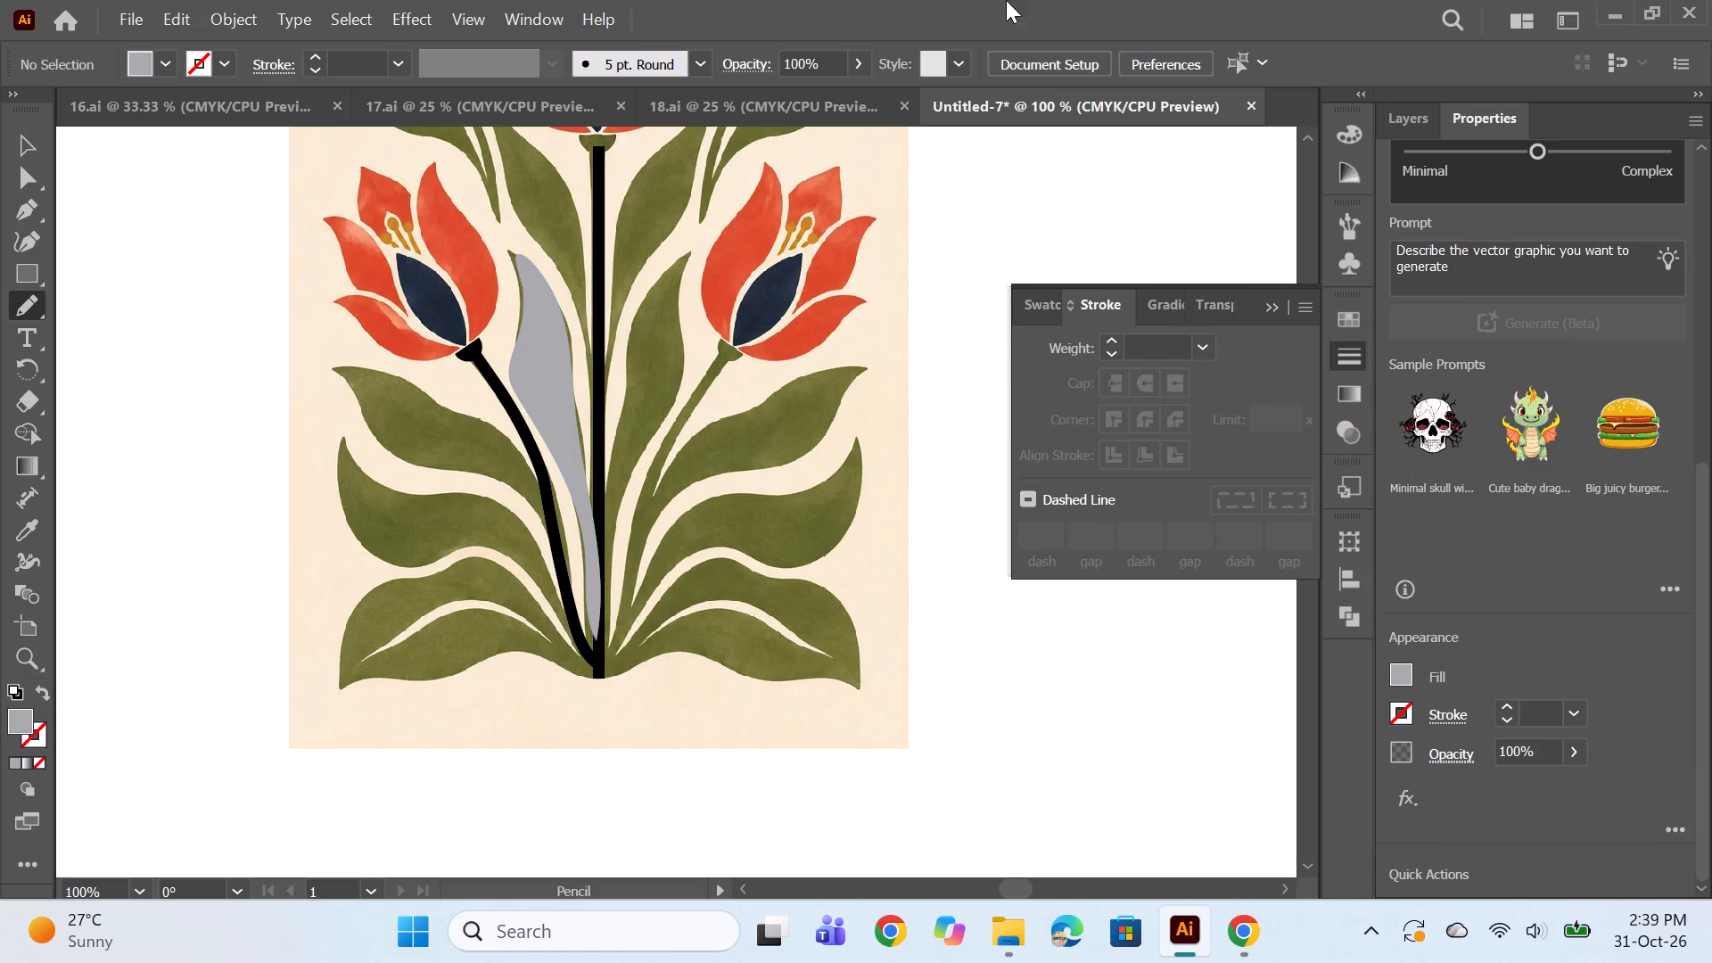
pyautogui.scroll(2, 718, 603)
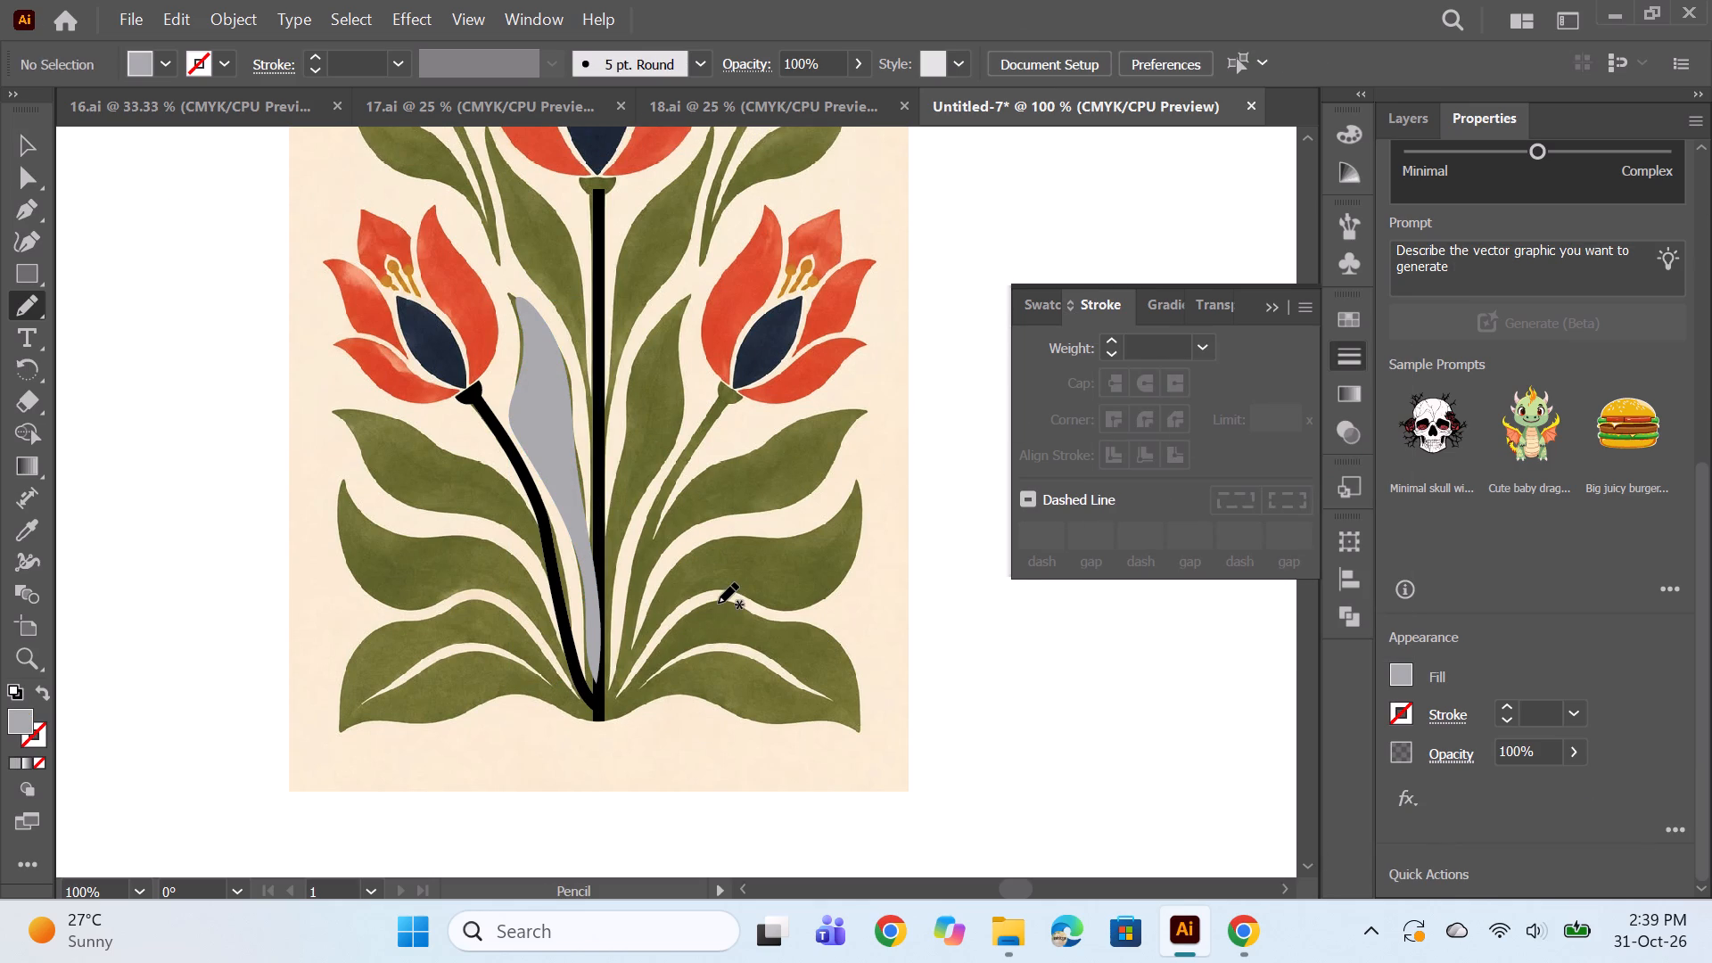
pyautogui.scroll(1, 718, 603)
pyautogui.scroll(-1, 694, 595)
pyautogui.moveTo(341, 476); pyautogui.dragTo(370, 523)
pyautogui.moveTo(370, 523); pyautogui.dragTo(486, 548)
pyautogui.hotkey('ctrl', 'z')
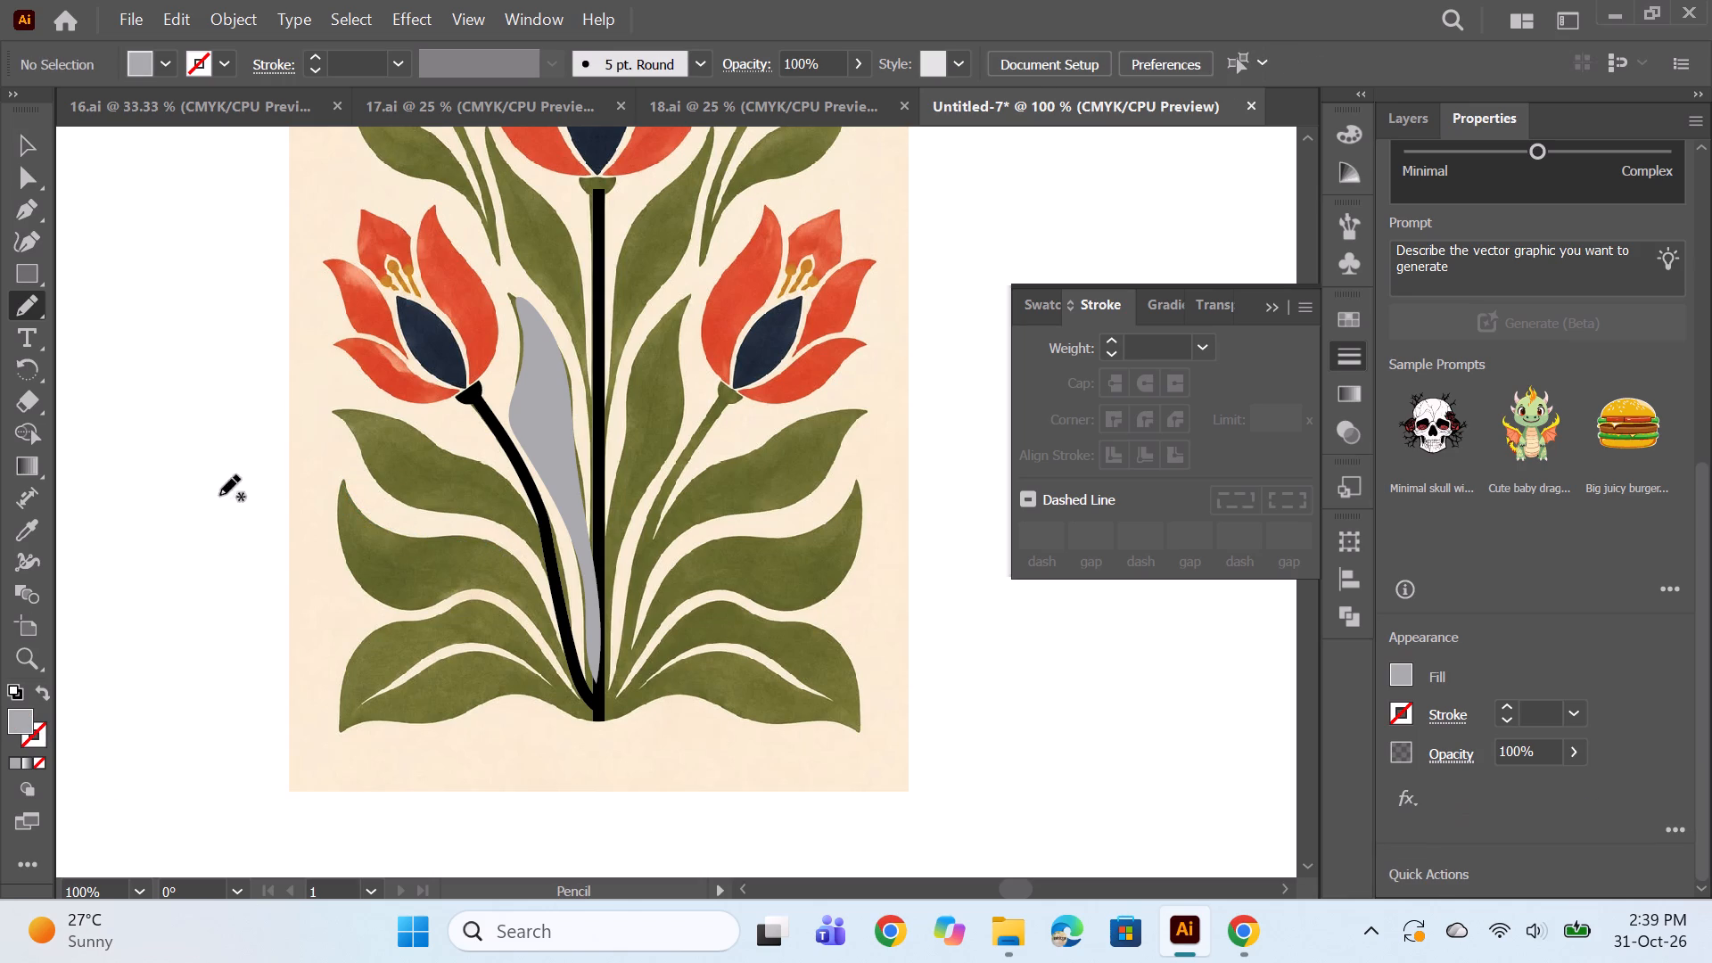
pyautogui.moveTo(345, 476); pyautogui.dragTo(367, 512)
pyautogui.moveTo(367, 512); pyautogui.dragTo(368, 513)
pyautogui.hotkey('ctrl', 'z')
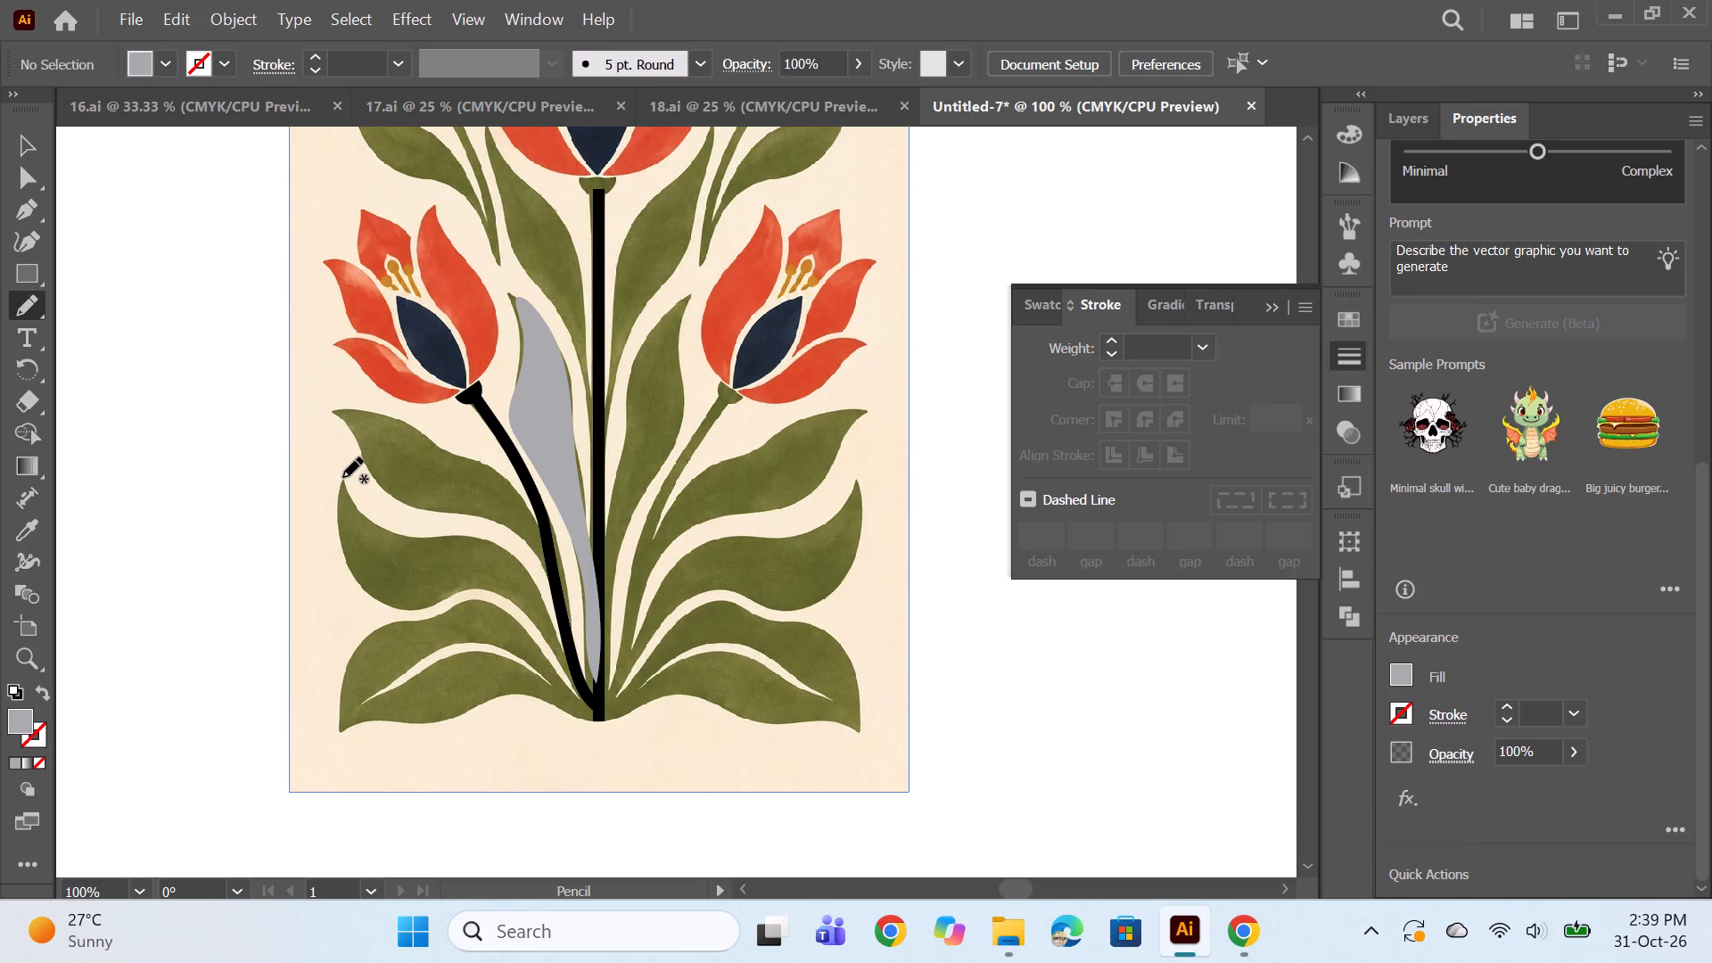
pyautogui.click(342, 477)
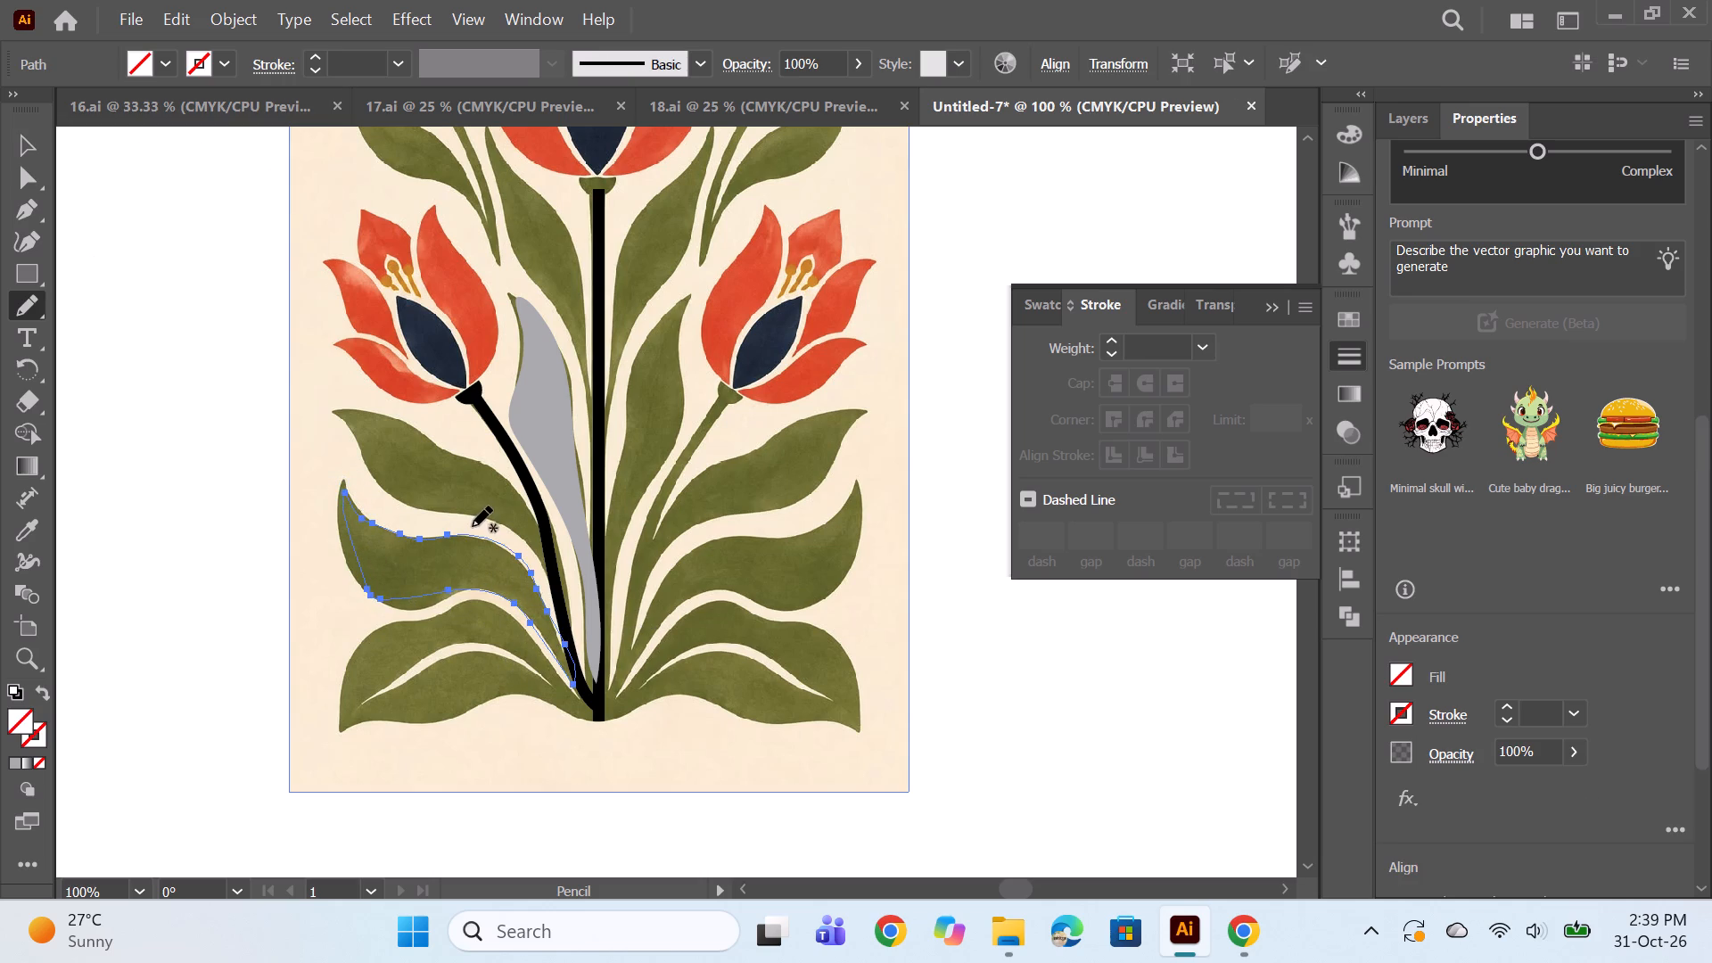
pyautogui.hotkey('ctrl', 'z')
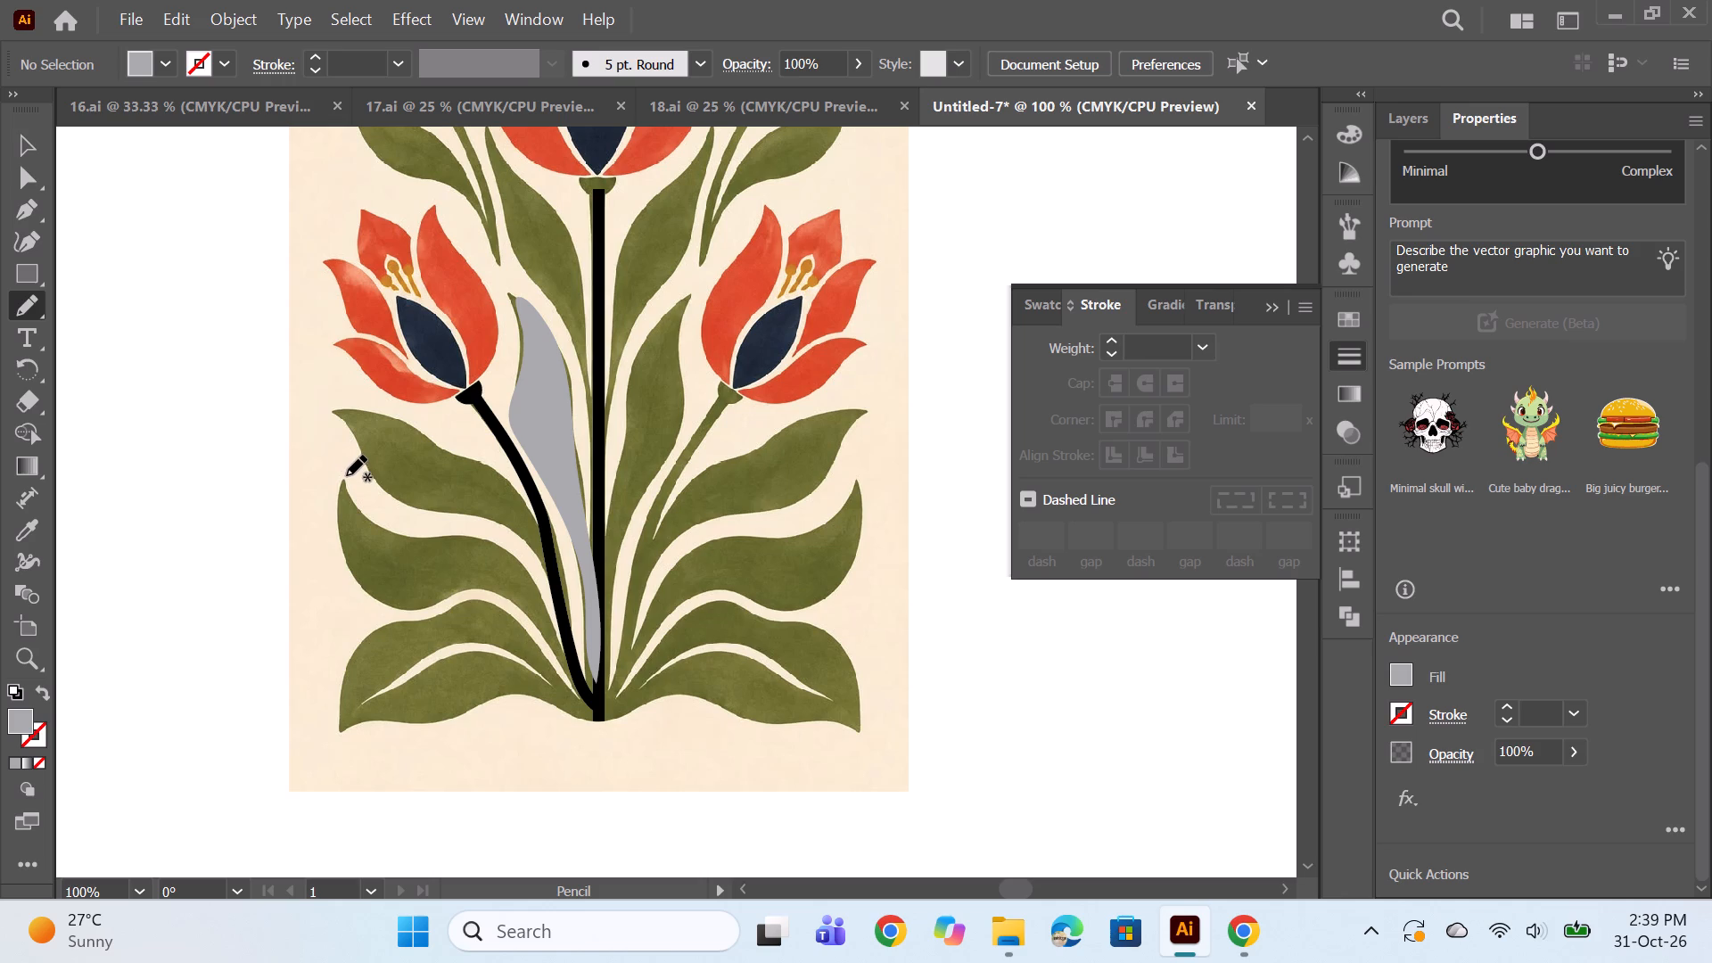
# Trace the middle leaf on the left side with the Pencil, down to its base at the curved stem, and fill it grey.
pyautogui.click(343, 481)
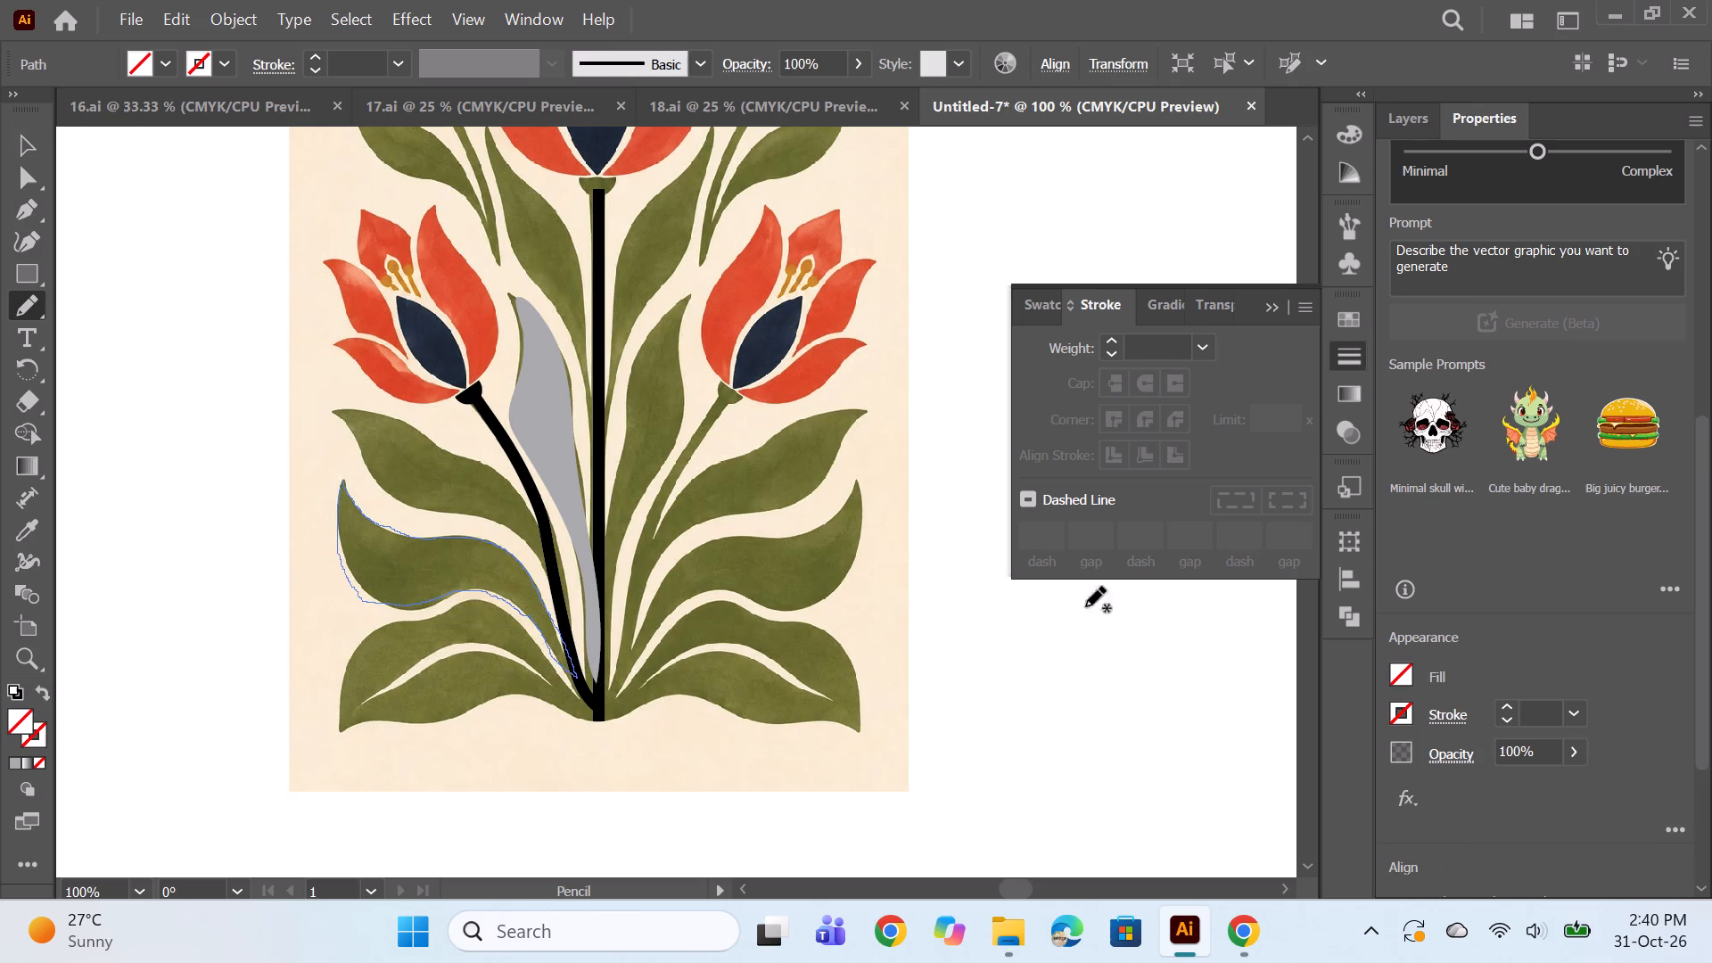
pyautogui.click(1411, 677)
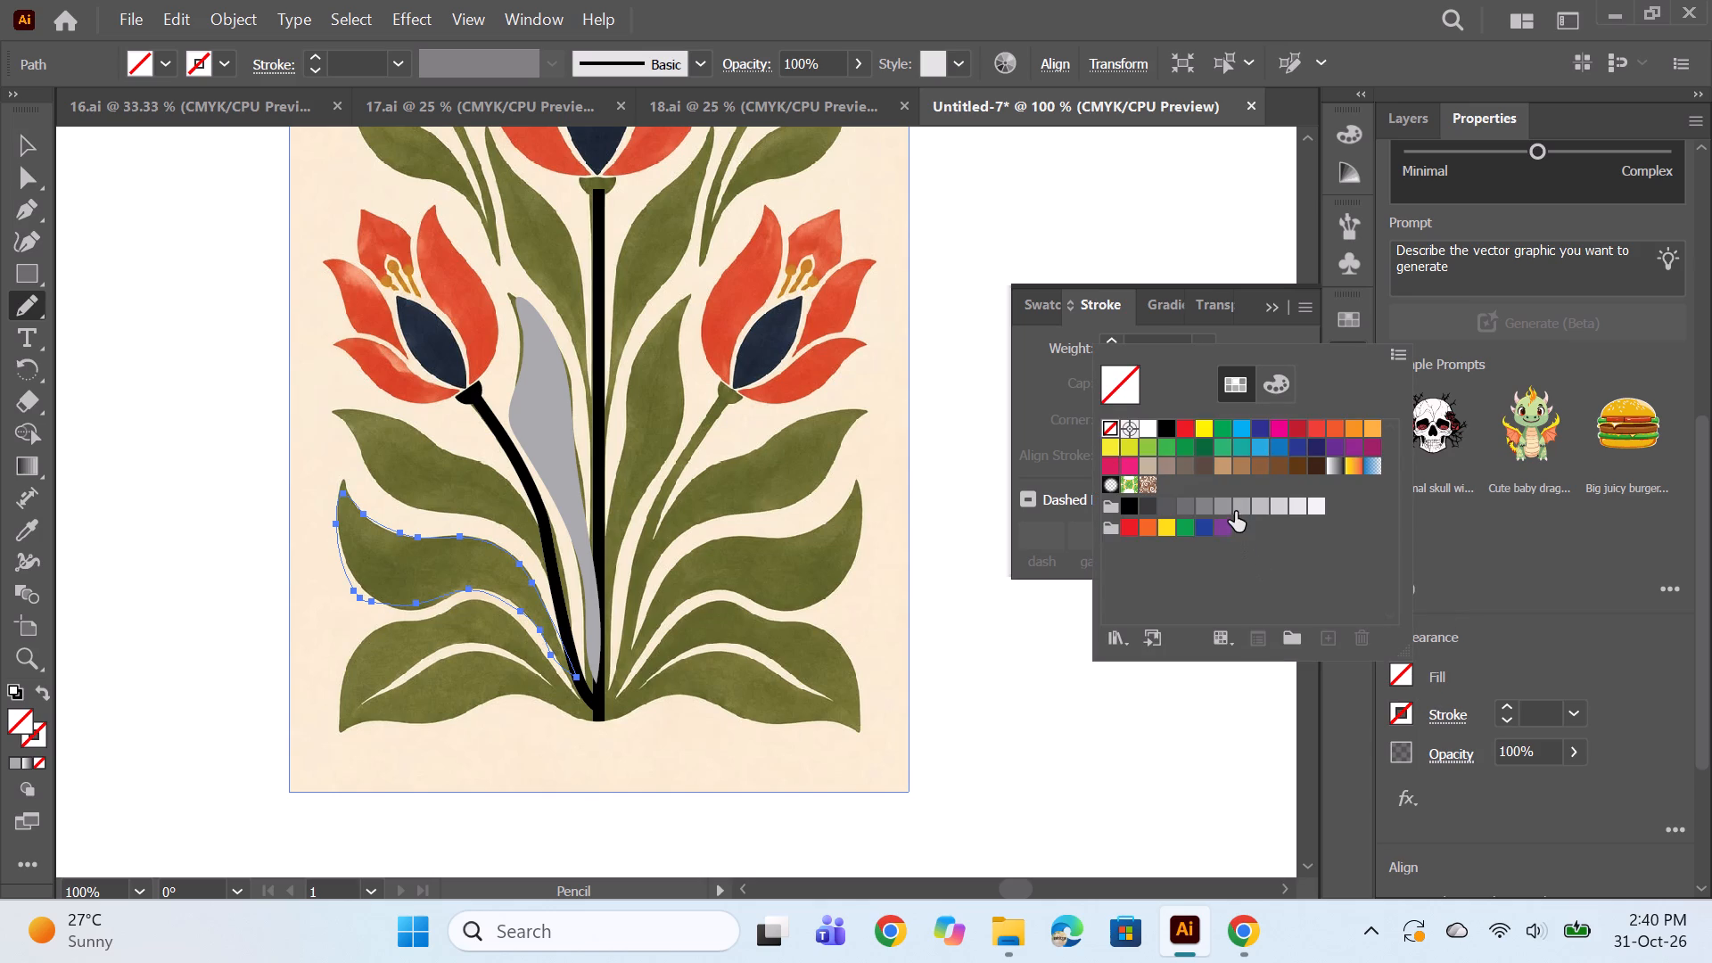
pyautogui.click(1235, 512)
# Extend the grey middle-left leaf's upper anchor to the pointed tip of the reference leaf, then deselect it.
pyautogui.keyDown('alt'); pyautogui.scroll(1, 338, 501); pyautogui.keyUp('alt')
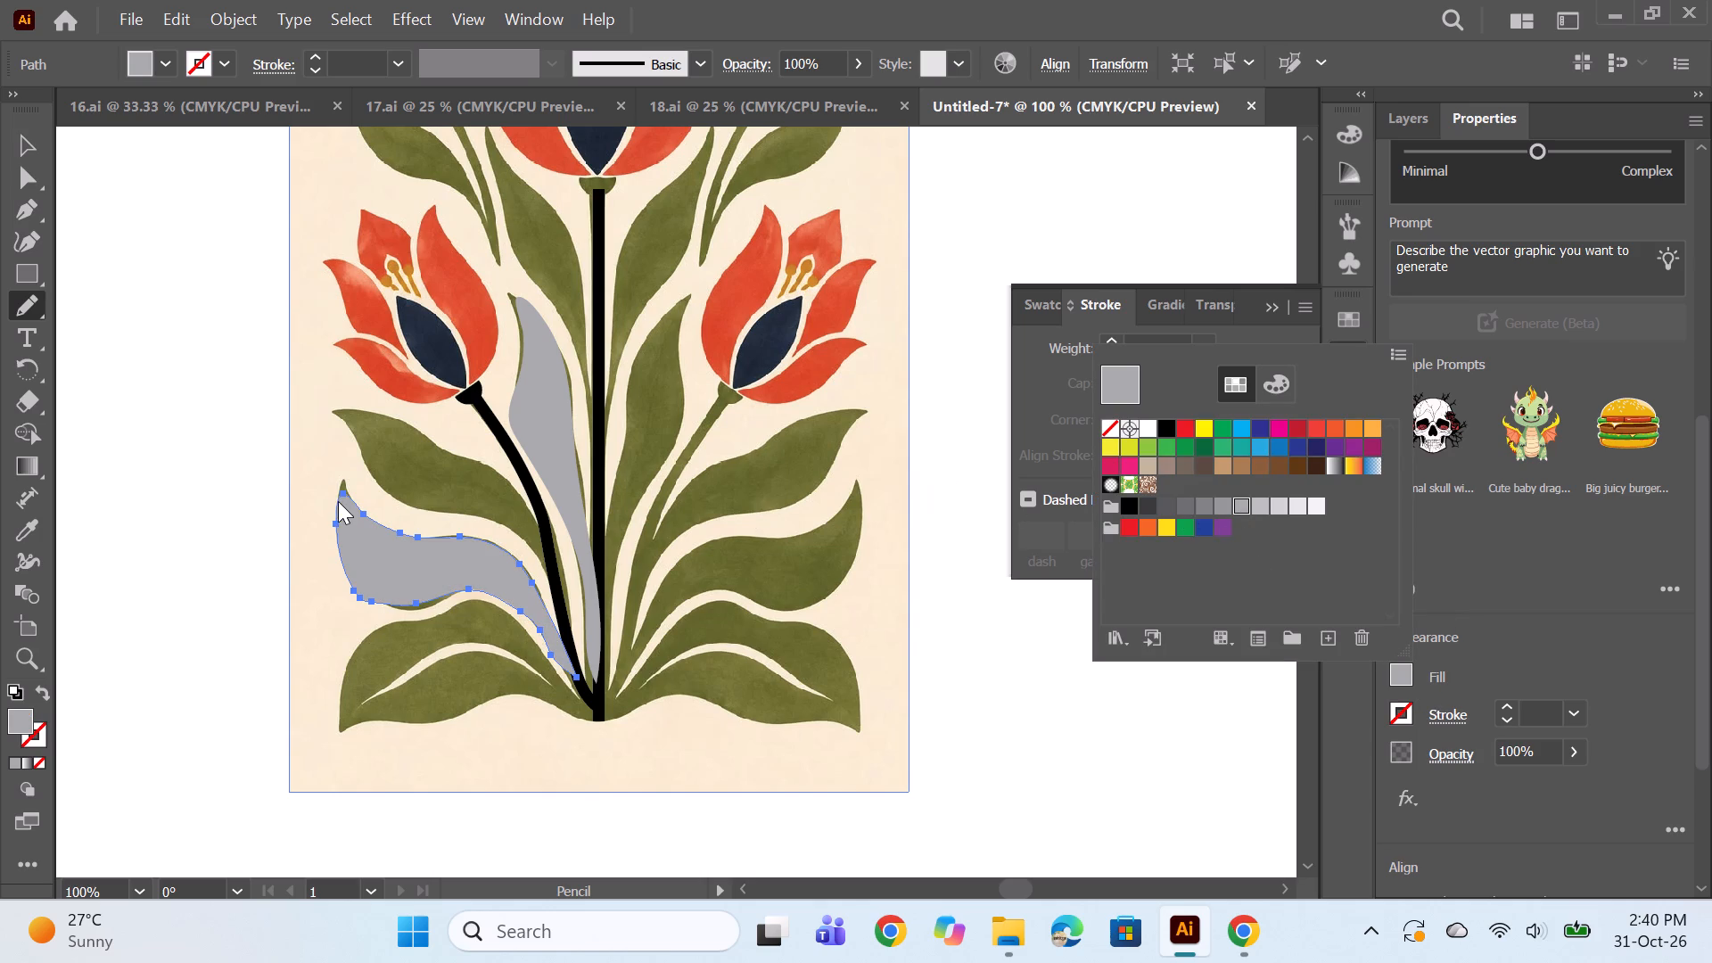
pyautogui.keyDown('alt'); pyautogui.scroll(5, 338, 501); pyautogui.keyUp('alt')
pyautogui.click(29, 210)
pyautogui.keyDown('alt'); pyautogui.scroll(2, 335, 551); pyautogui.keyUp('alt')
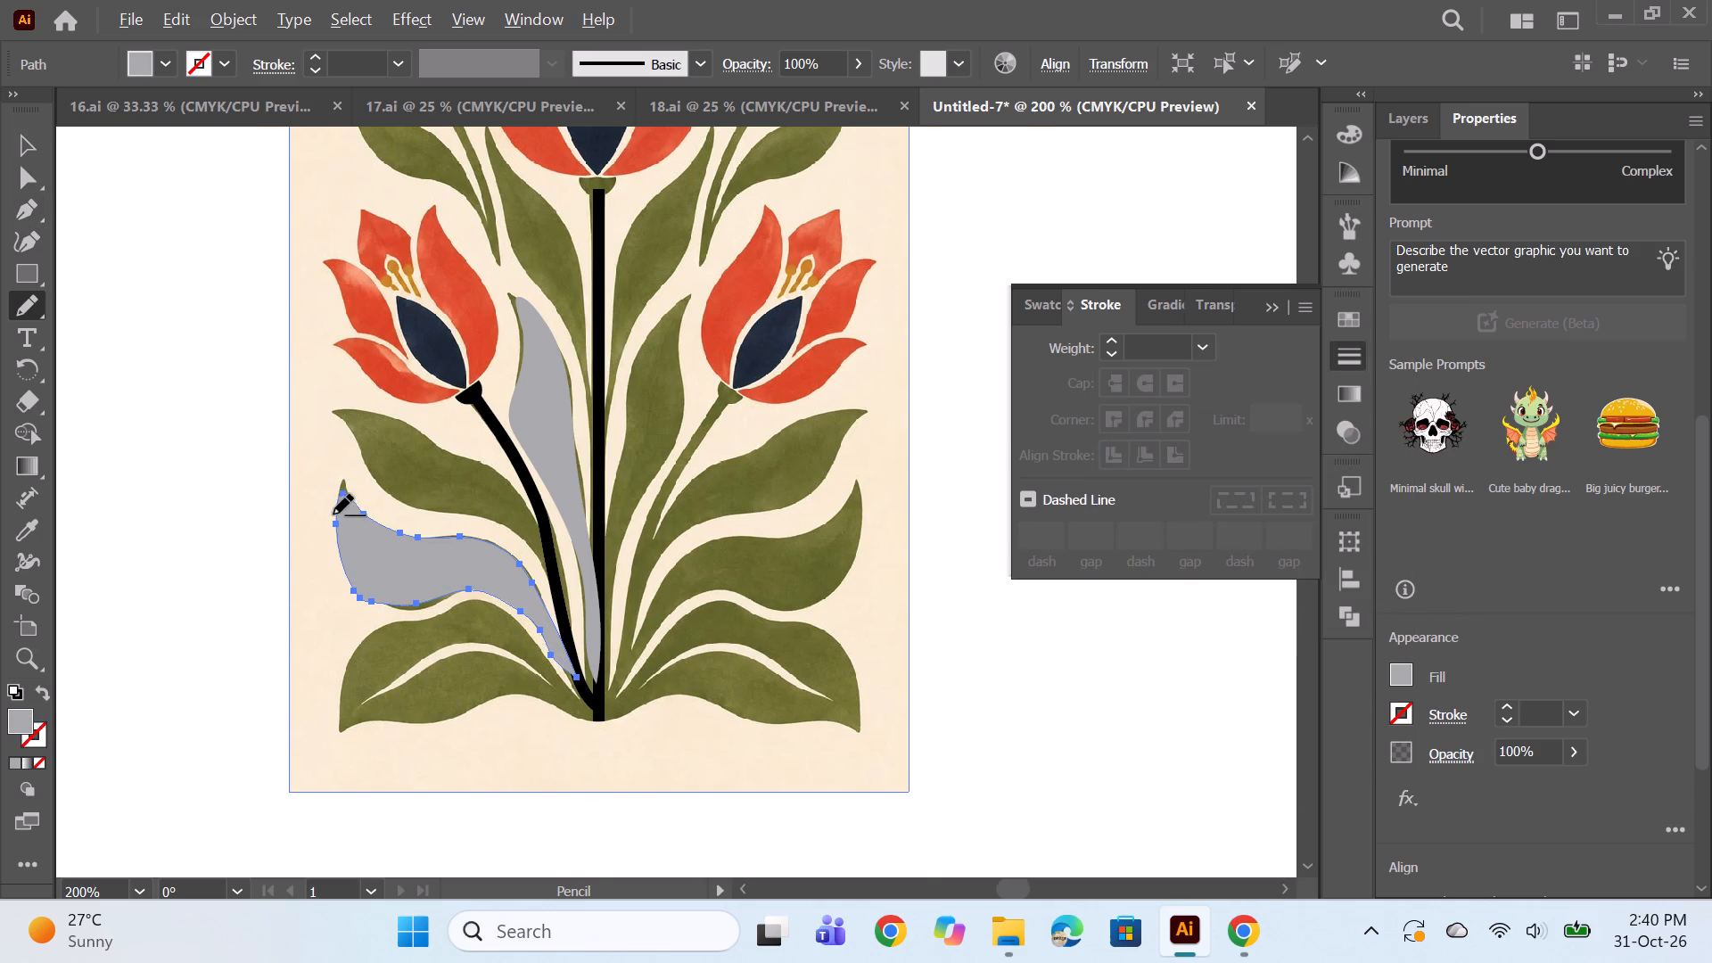
pyautogui.keyDown('alt'); pyautogui.scroll(1, 333, 515); pyautogui.keyUp('alt')
pyautogui.scroll(2, 376, 416)
pyautogui.click(41, 223)
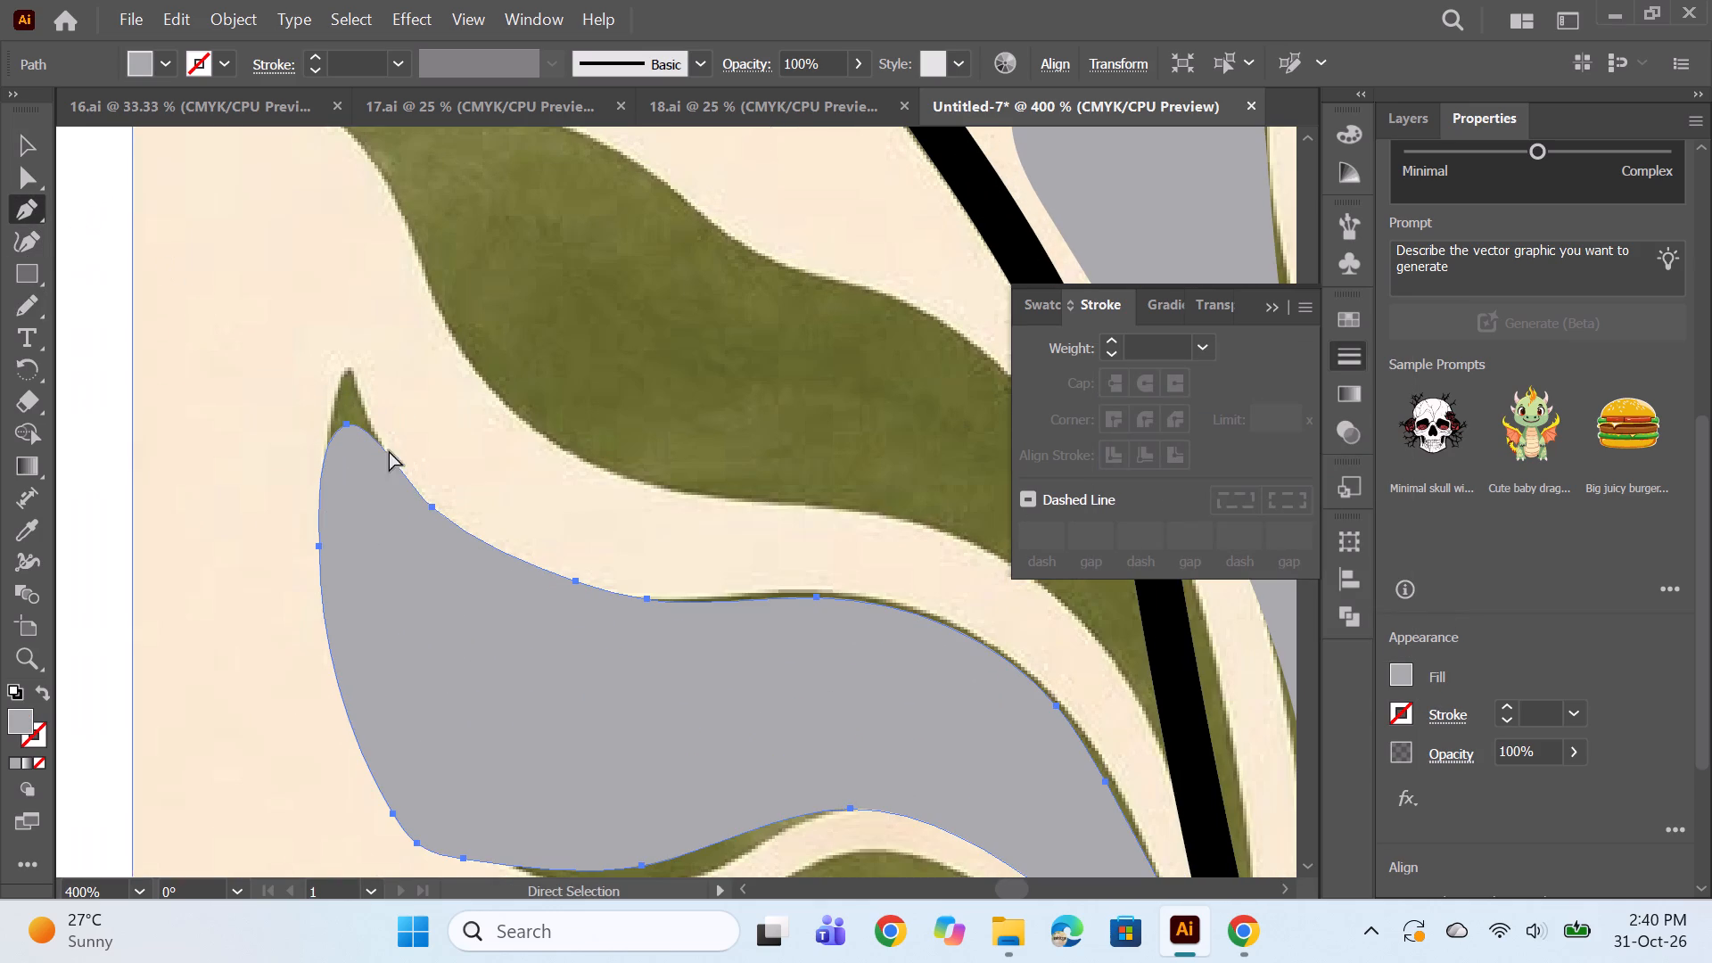
pyautogui.keyDown('ctrl'); pyautogui.click(350, 424); pyautogui.keyUp('ctrl')
pyautogui.keyDown('ctrl'); pyautogui.moveTo(349, 424); pyautogui.dragTo(349, 416); pyautogui.keyUp('ctrl')
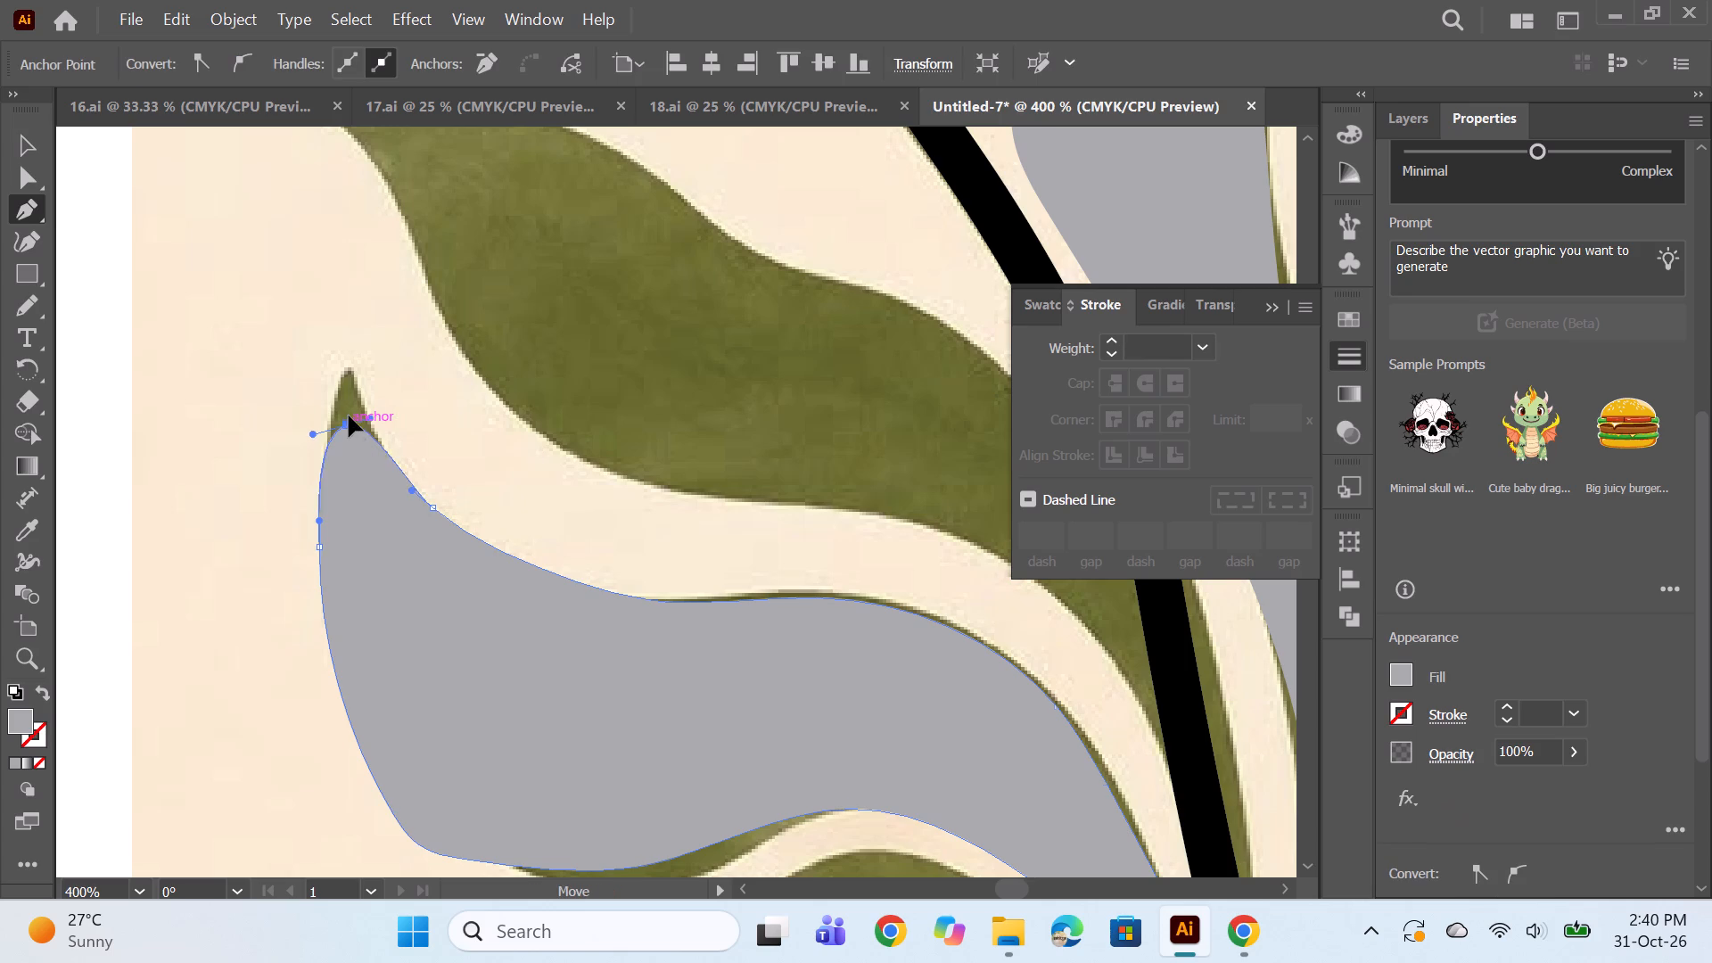
pyautogui.keyDown('ctrl'); pyautogui.moveTo(349, 416); pyautogui.dragTo(346, 375); pyautogui.keyUp('ctrl')
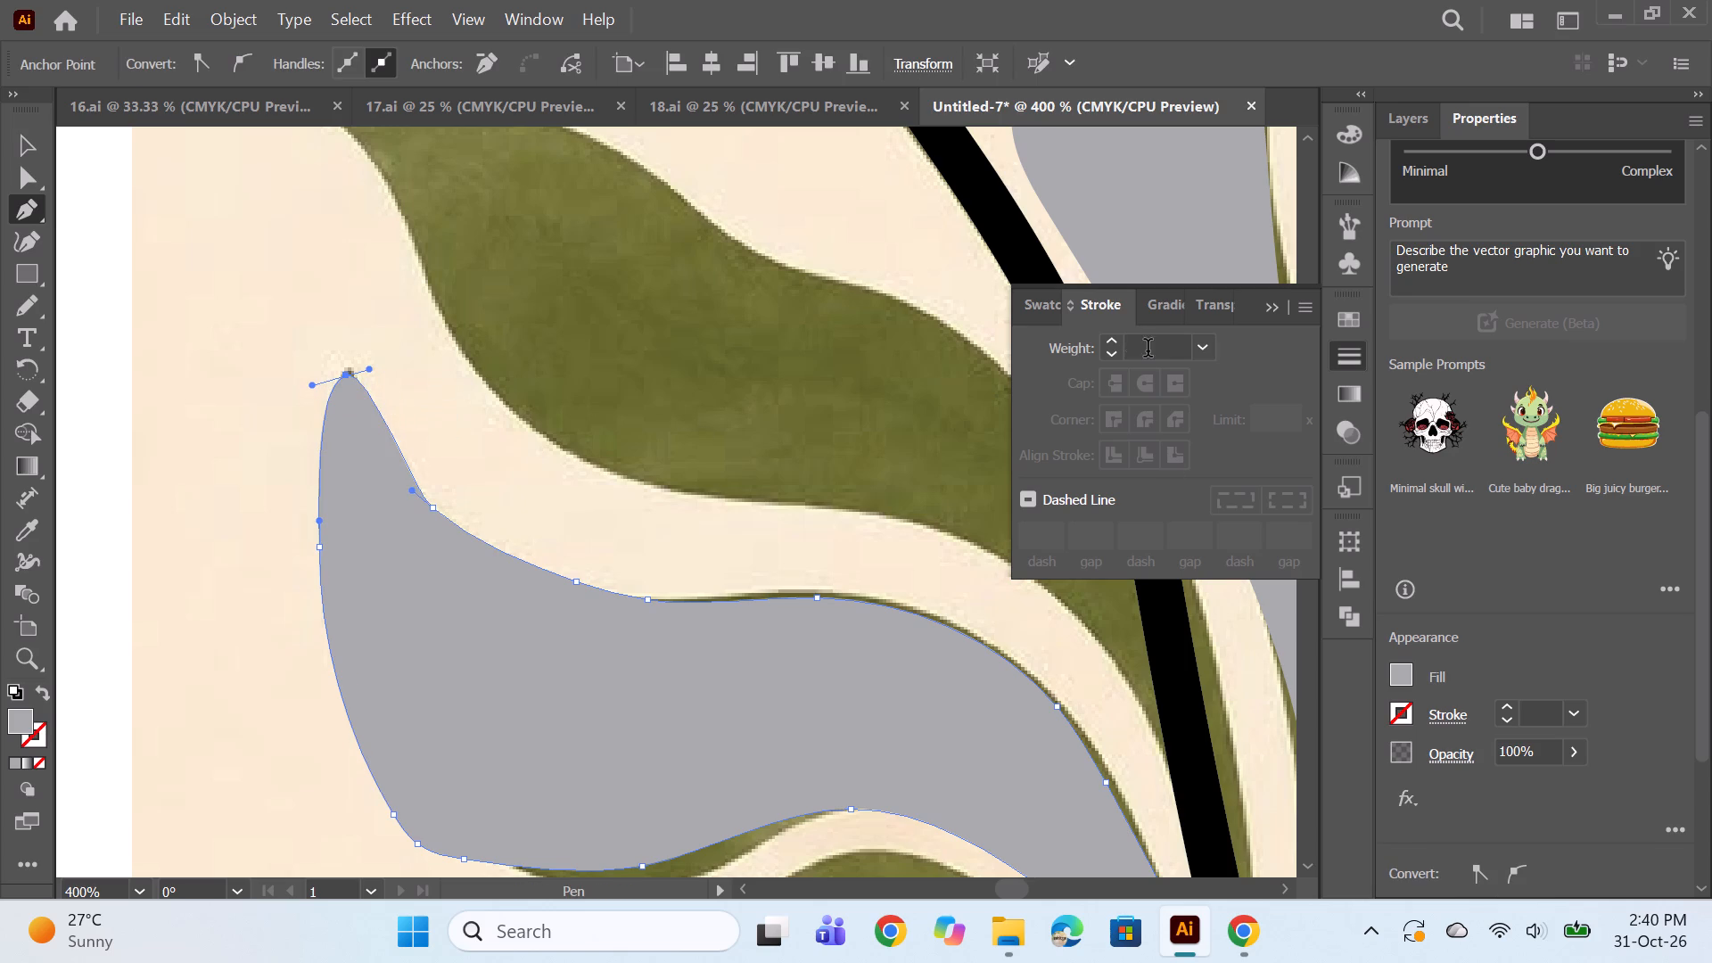
pyautogui.keyDown('alt'); pyautogui.scroll(-3, 597, 484); pyautogui.keyUp('alt')
pyautogui.keyDown('ctrl'); pyautogui.click(408, 509); pyautogui.keyUp('ctrl')
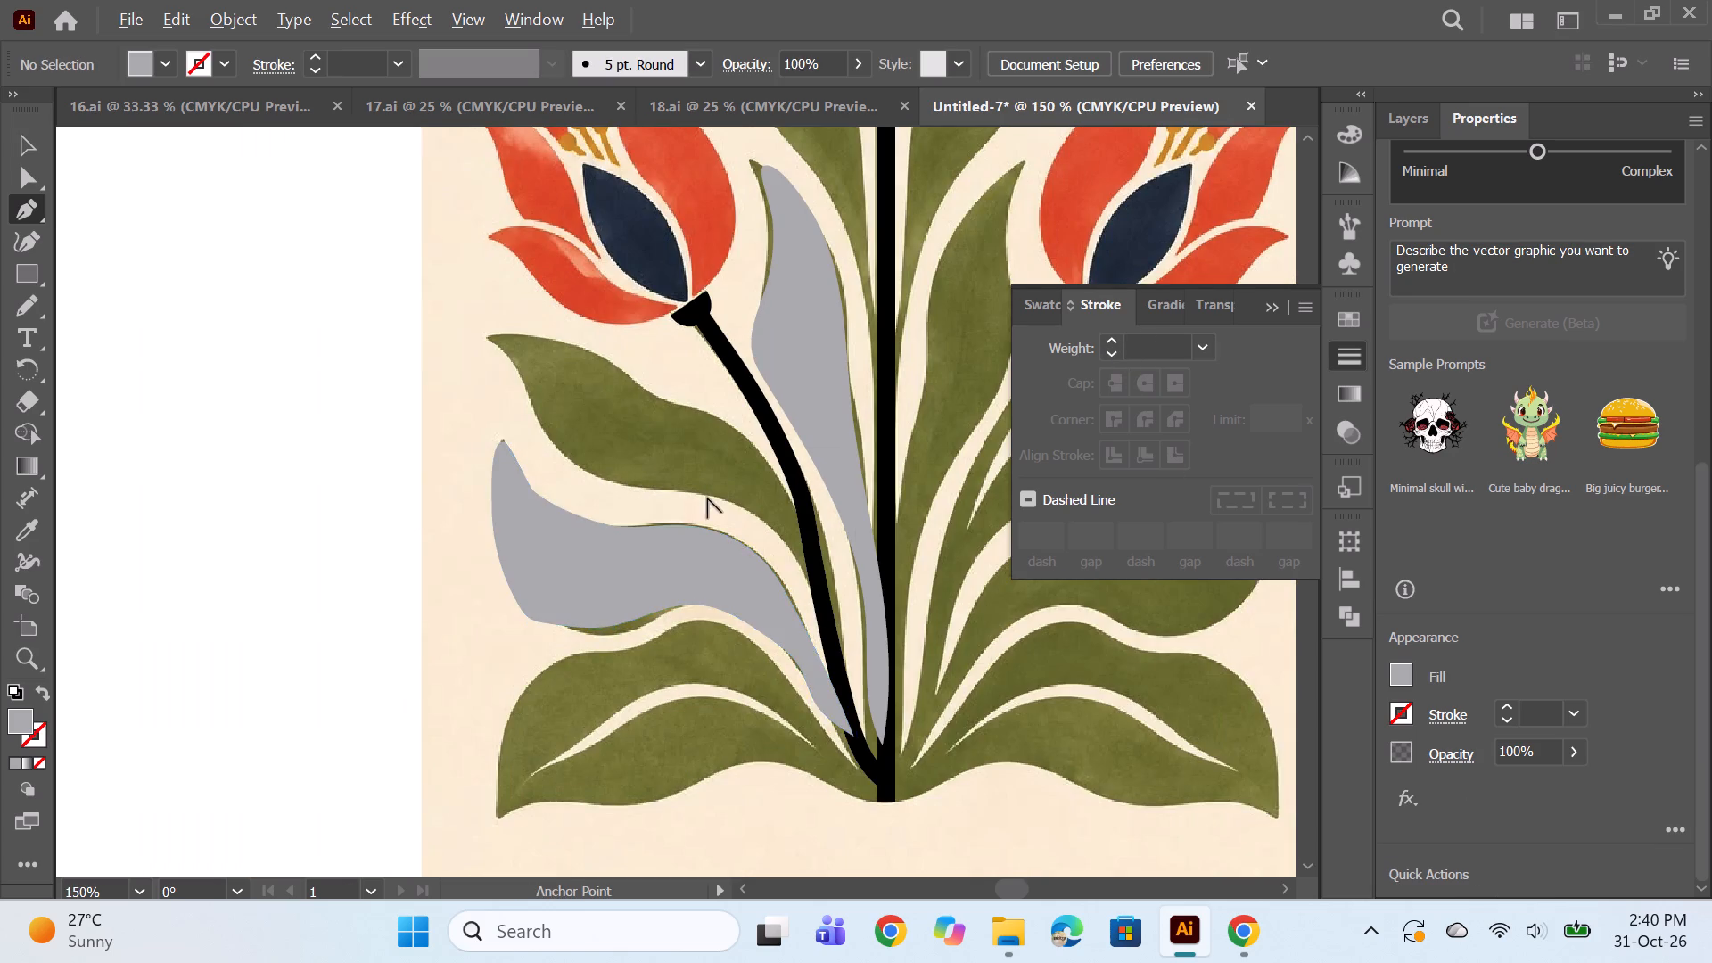
# Remove the extra anchor at the lower-left bend of the grey middle-left leaf with the Curvature tool.
pyautogui.keyDown('alt'); pyautogui.scroll(-2, 707, 498); pyautogui.keyUp('alt')
pyautogui.press('space')
pyautogui.press('space')
pyautogui.moveTo(878, 676); pyautogui.dragTo(654, 764)
pyautogui.keyDown('alt'); pyautogui.scroll(2, 444, 590); pyautogui.keyUp('alt')
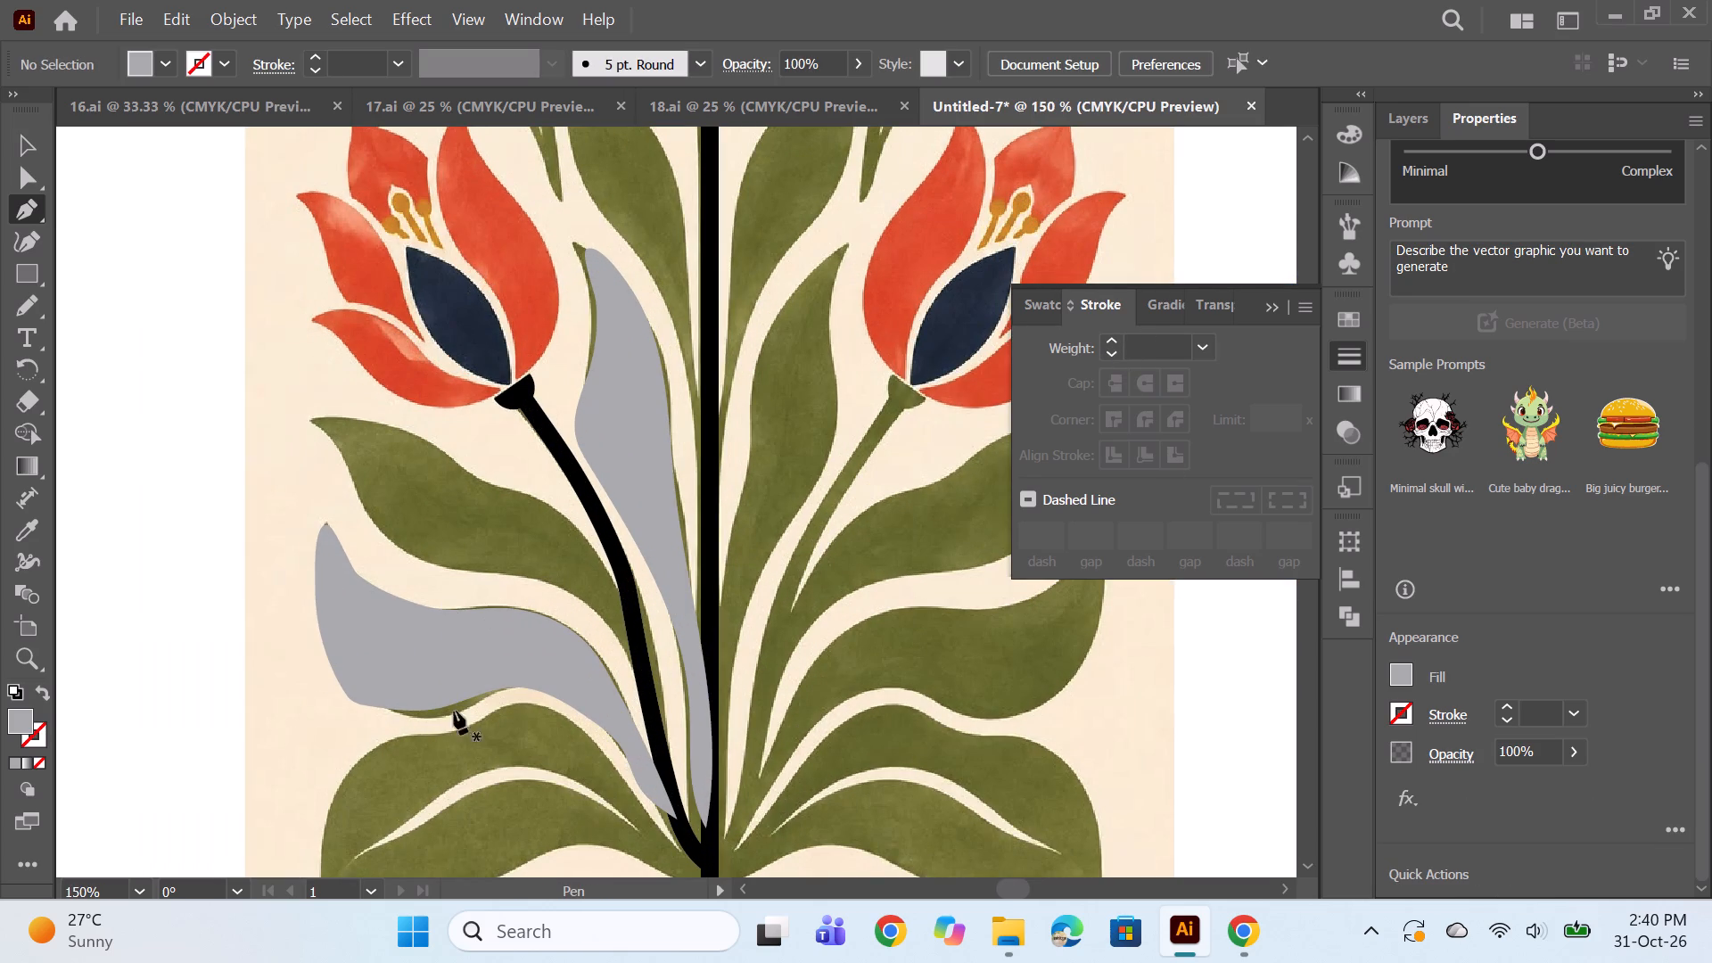
pyautogui.click(22, 238)
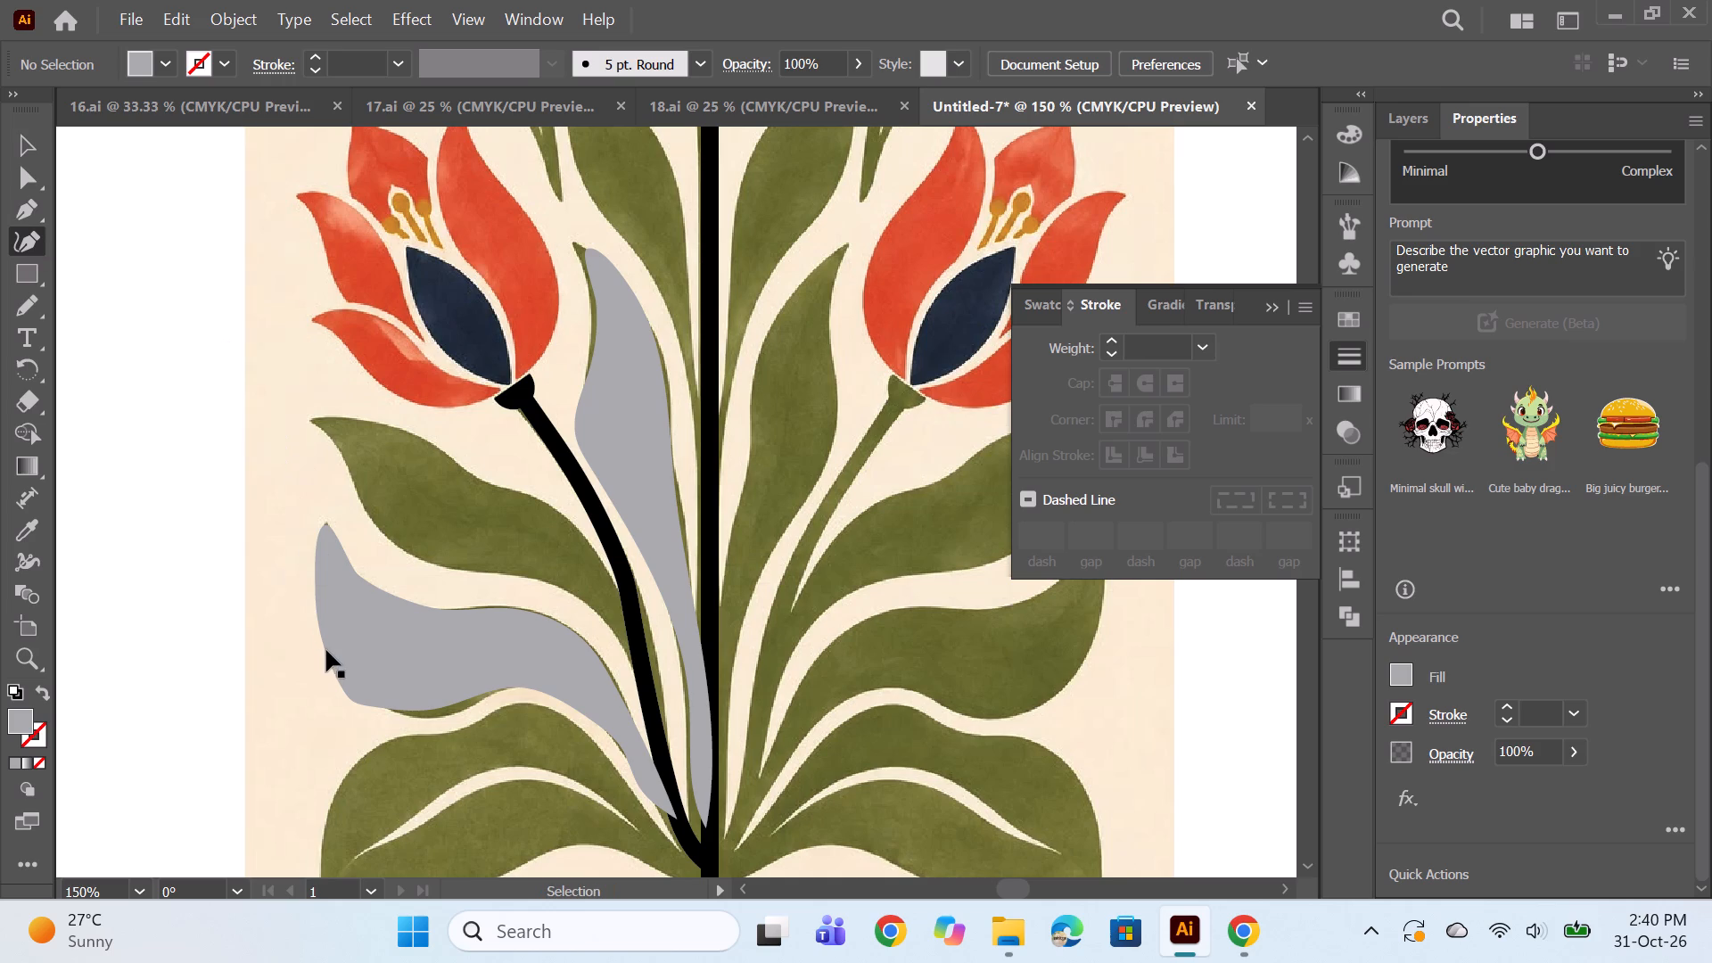
pyautogui.keyDown('ctrl'); pyautogui.click(326, 650); pyautogui.keyUp('ctrl')
pyautogui.click(353, 700)
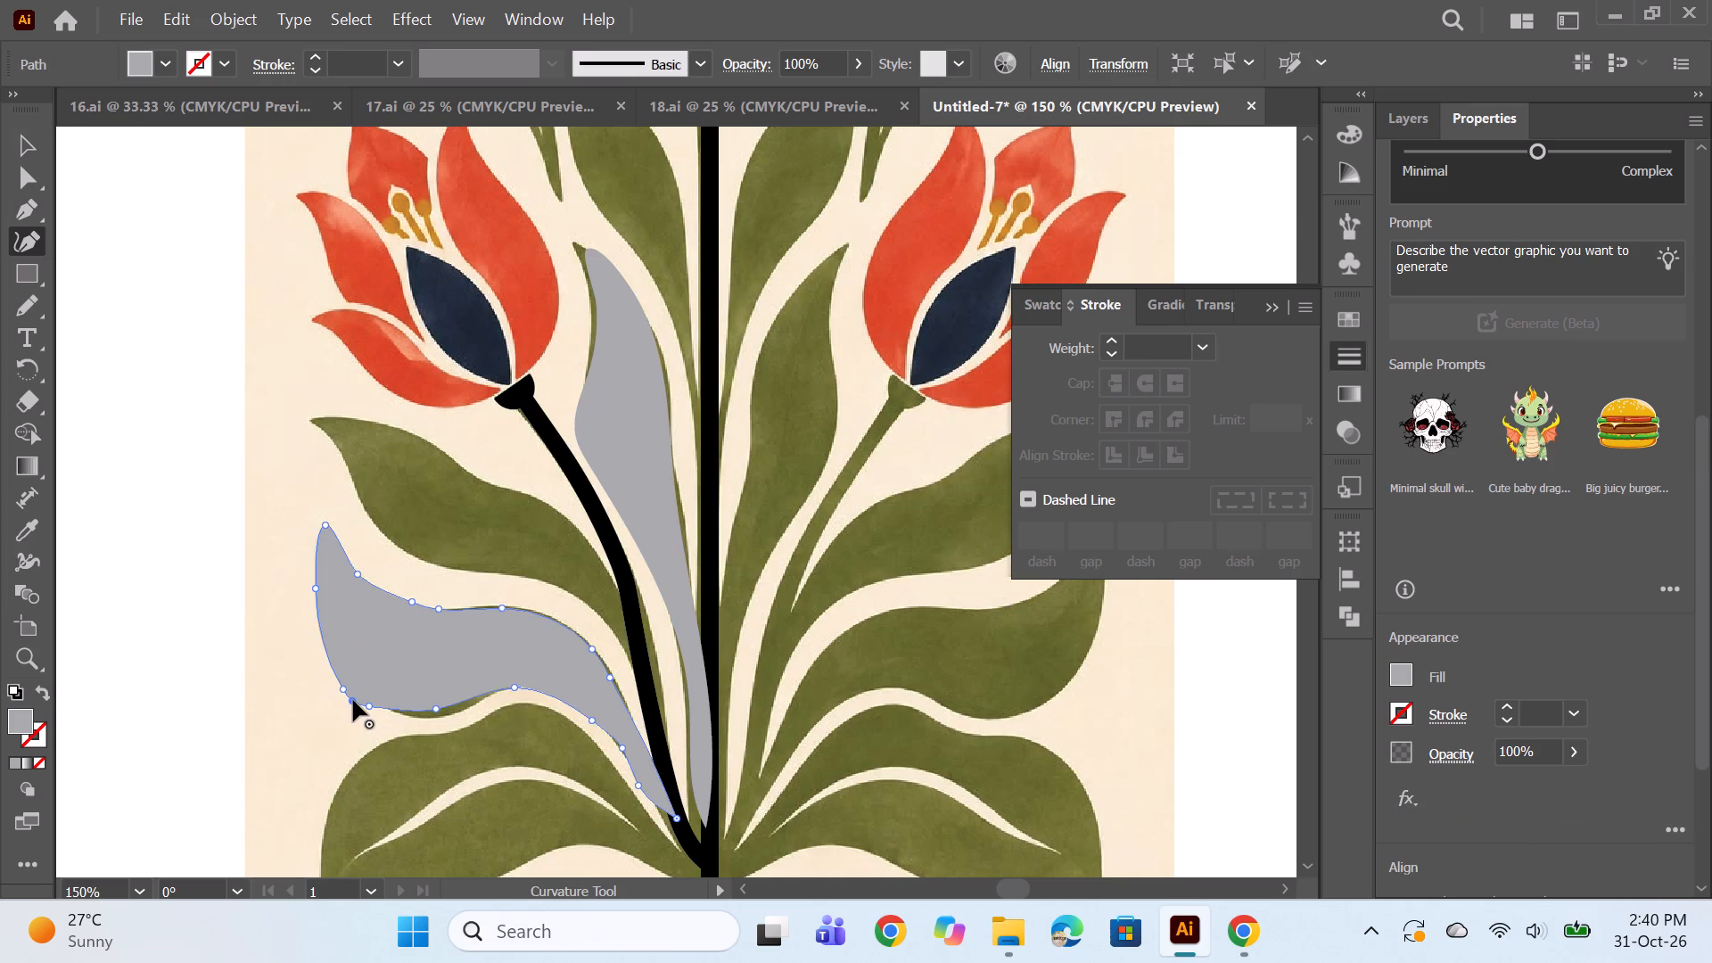
pyautogui.press('BackSpace')
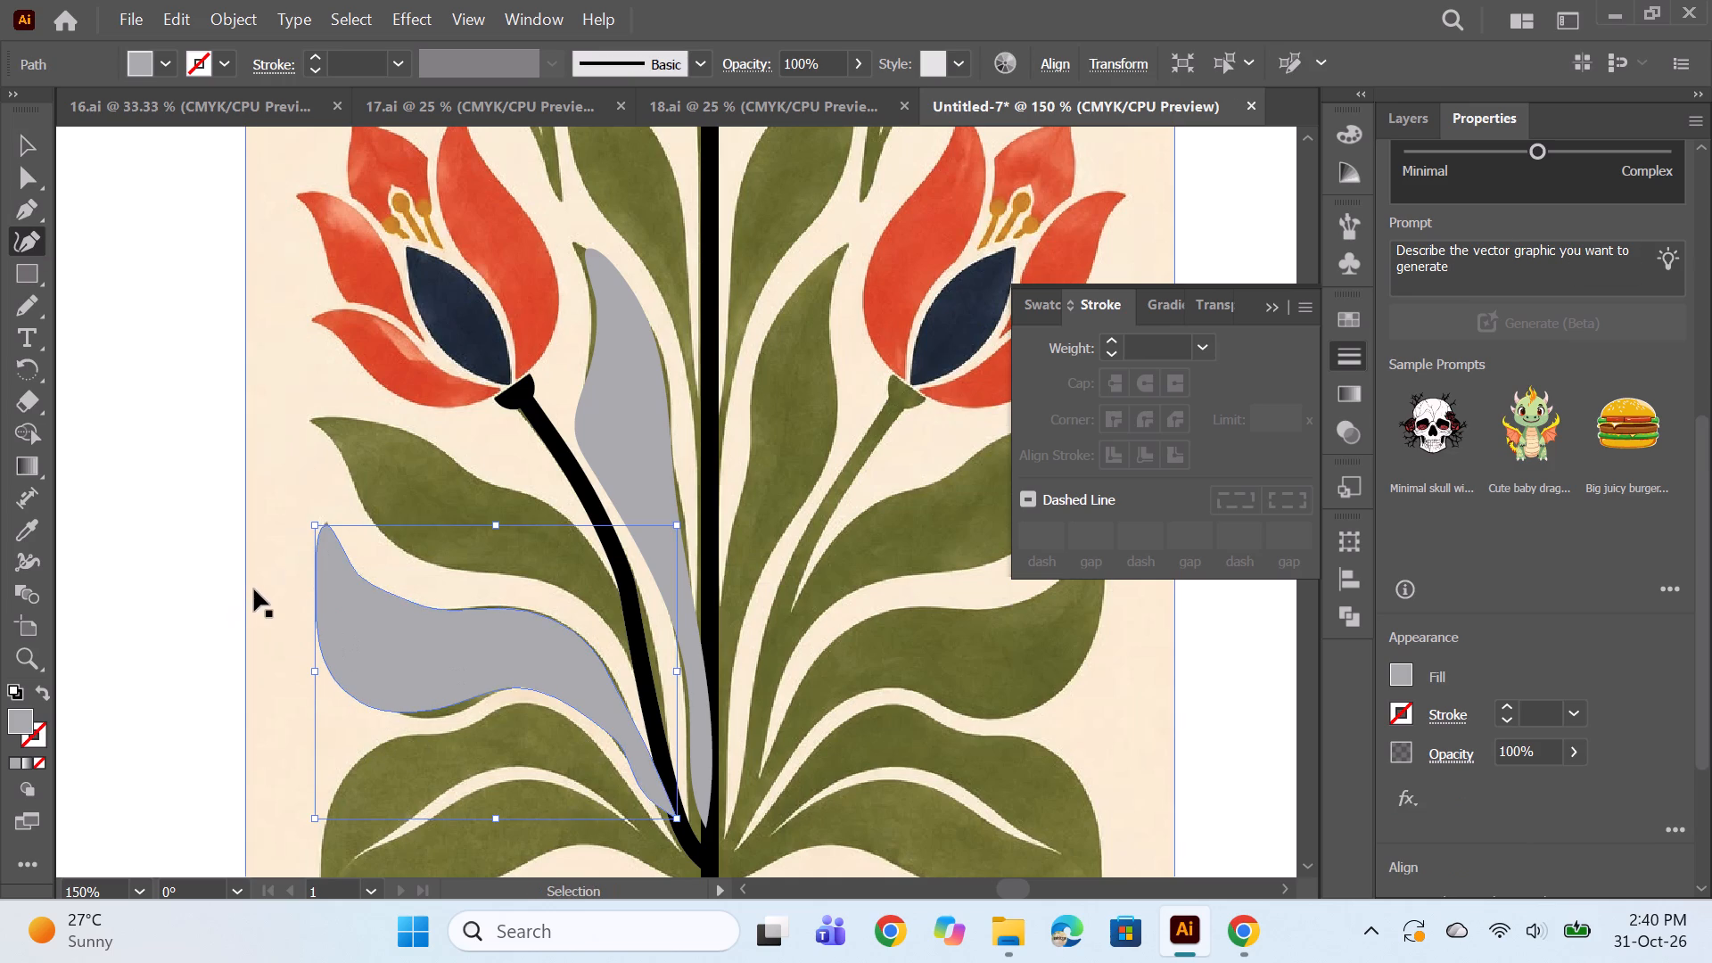
pyautogui.keyDown('ctrl'); pyautogui.click(251, 587); pyautogui.keyUp('ctrl')
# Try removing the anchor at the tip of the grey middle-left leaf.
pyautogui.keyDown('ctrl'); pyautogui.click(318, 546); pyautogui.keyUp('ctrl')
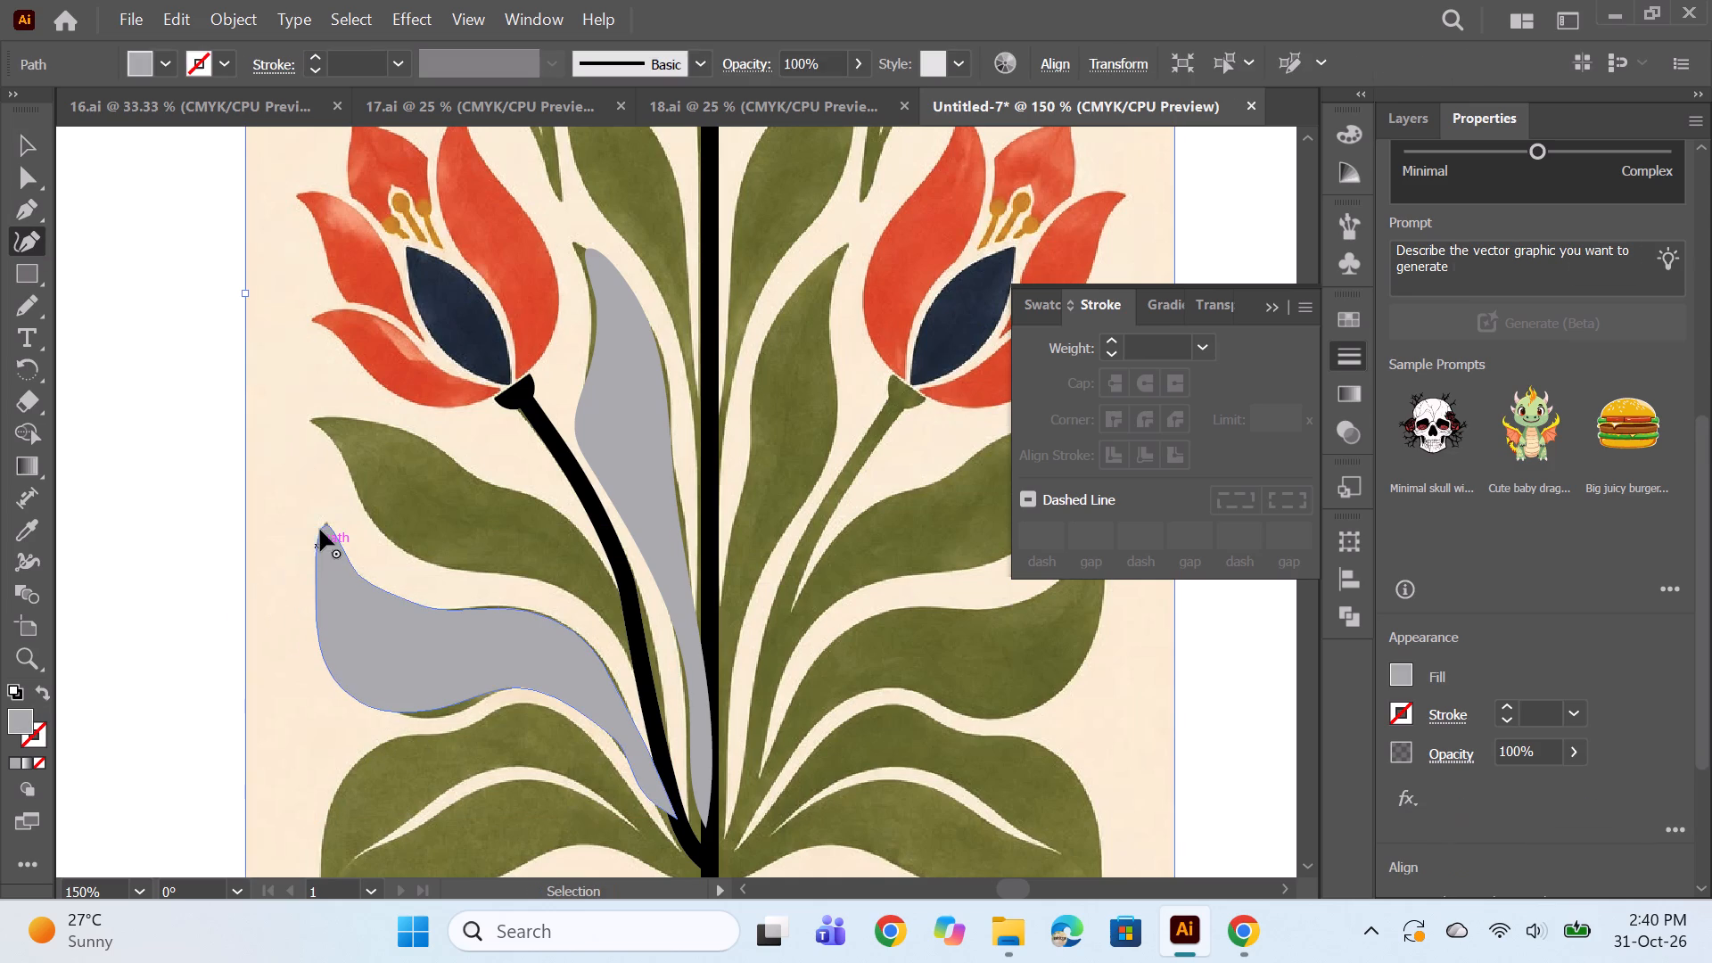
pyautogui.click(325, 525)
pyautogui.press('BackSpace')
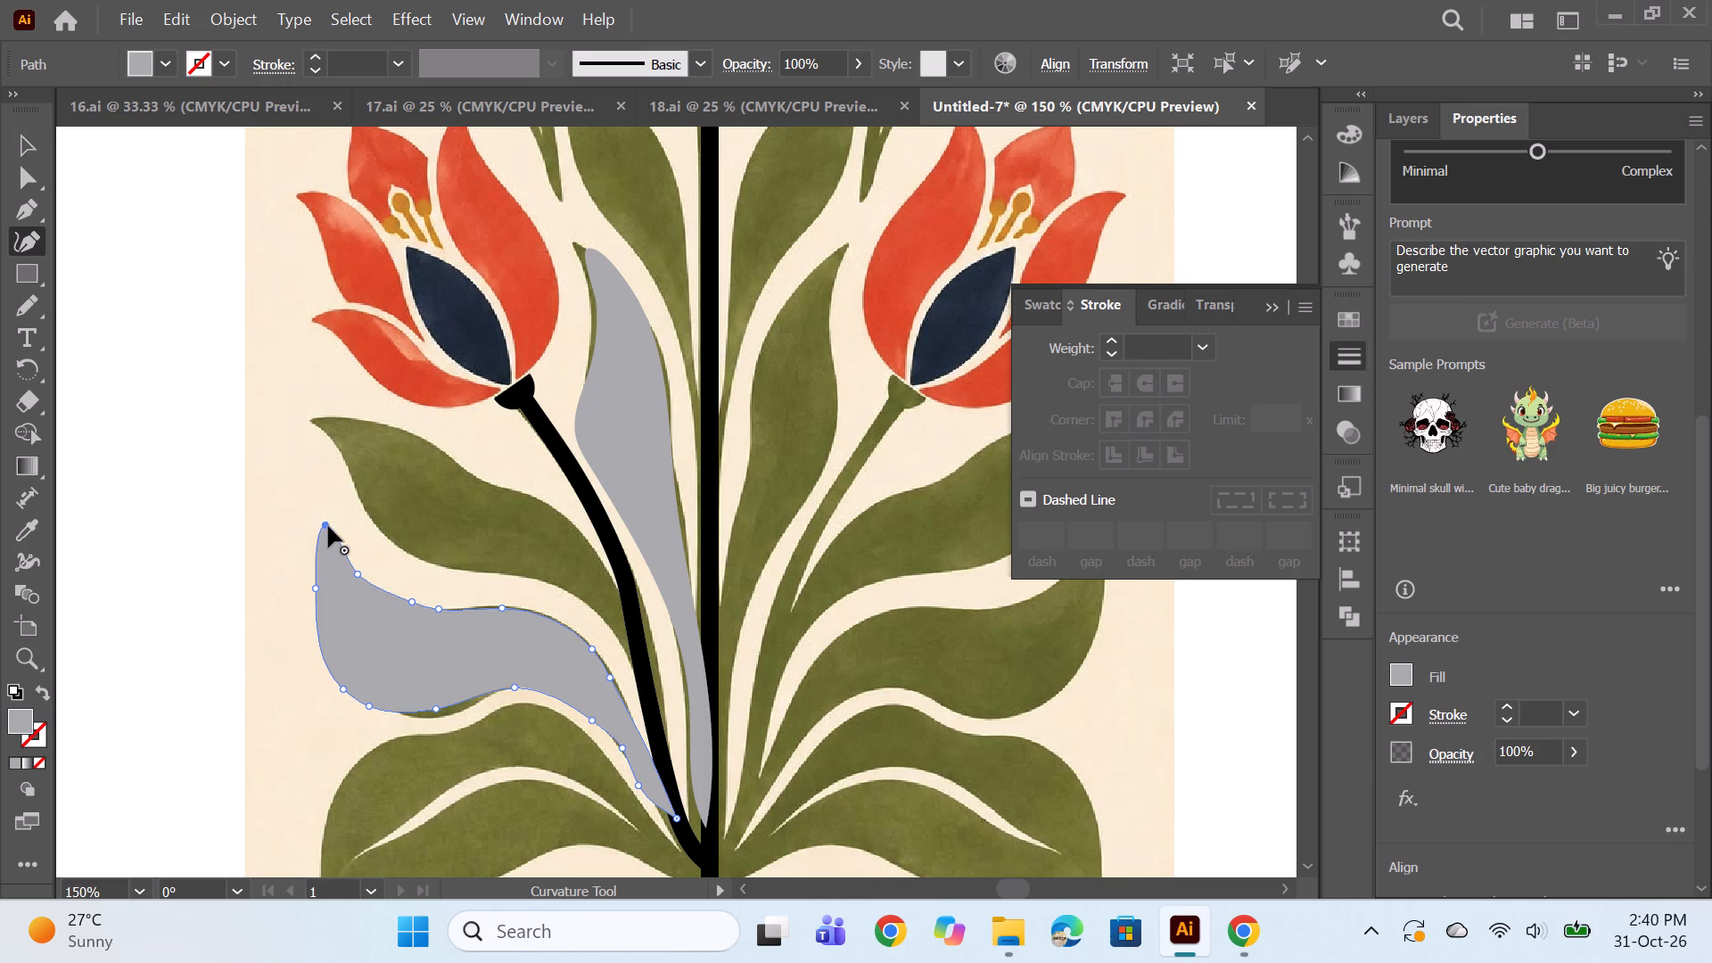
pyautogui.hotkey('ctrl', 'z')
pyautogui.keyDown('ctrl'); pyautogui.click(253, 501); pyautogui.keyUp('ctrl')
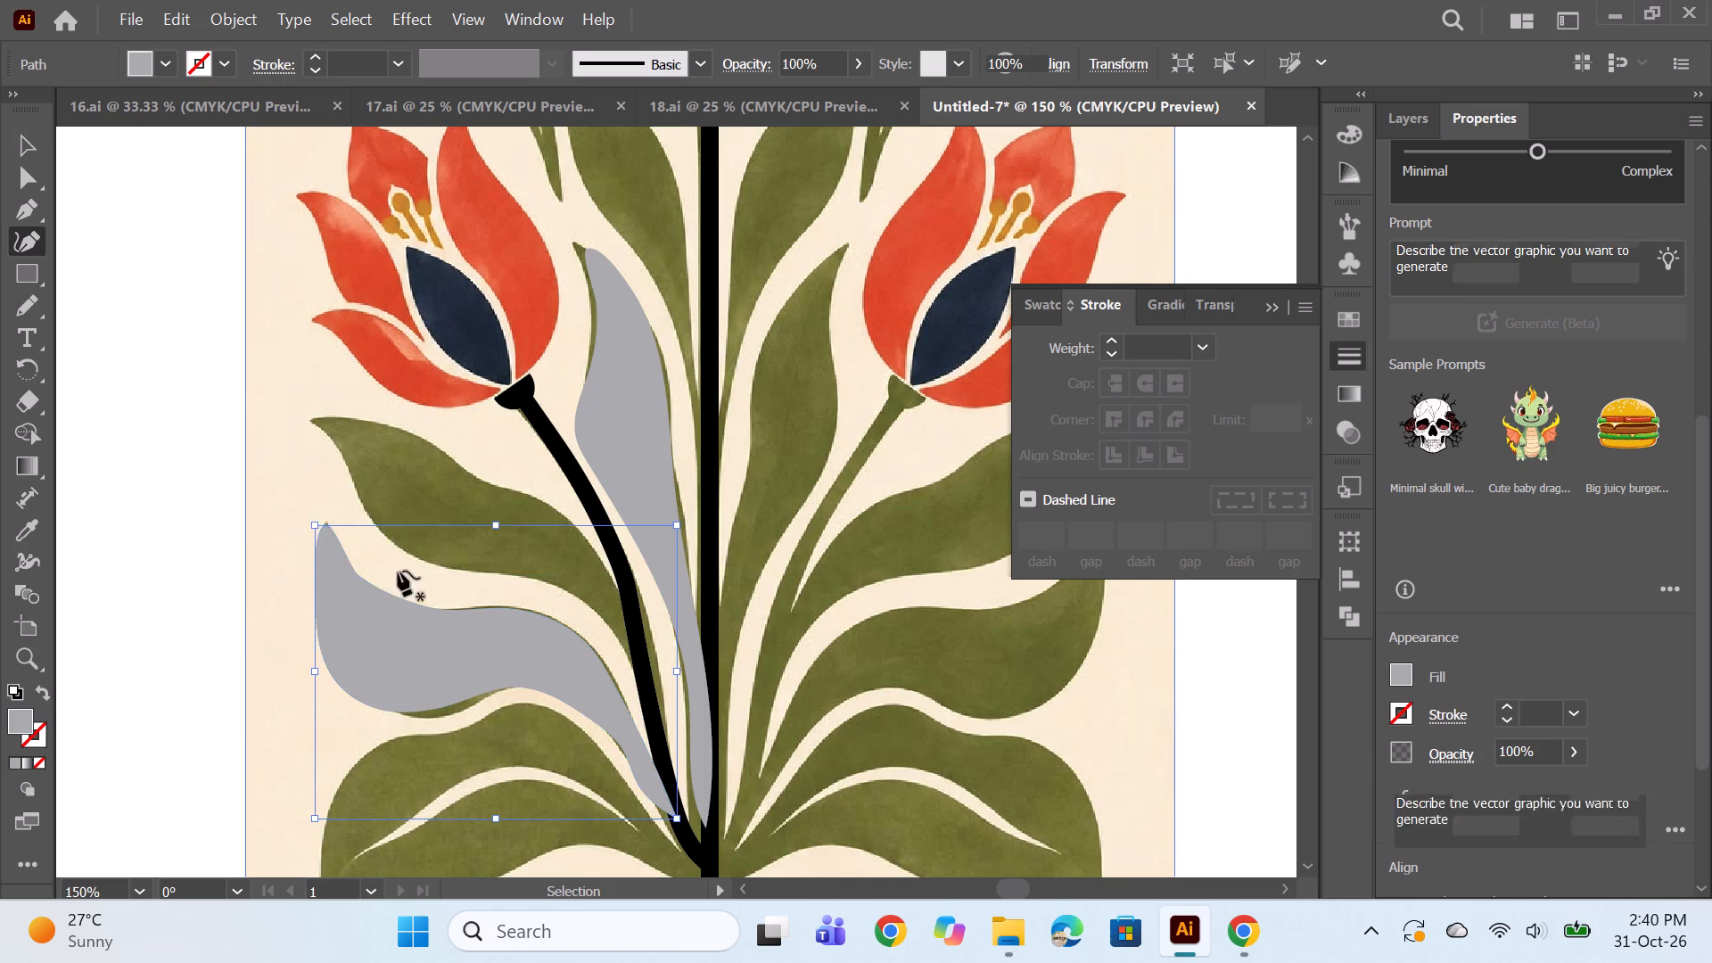
# Trace the leaf just below the lower-left tulip with the Pencil, fill it bright green, and deselect it.
pyautogui.keyDown('alt'); pyautogui.scroll(-2, 534, 568); pyautogui.keyUp('alt')
pyautogui.scroll(1, 449, 550)
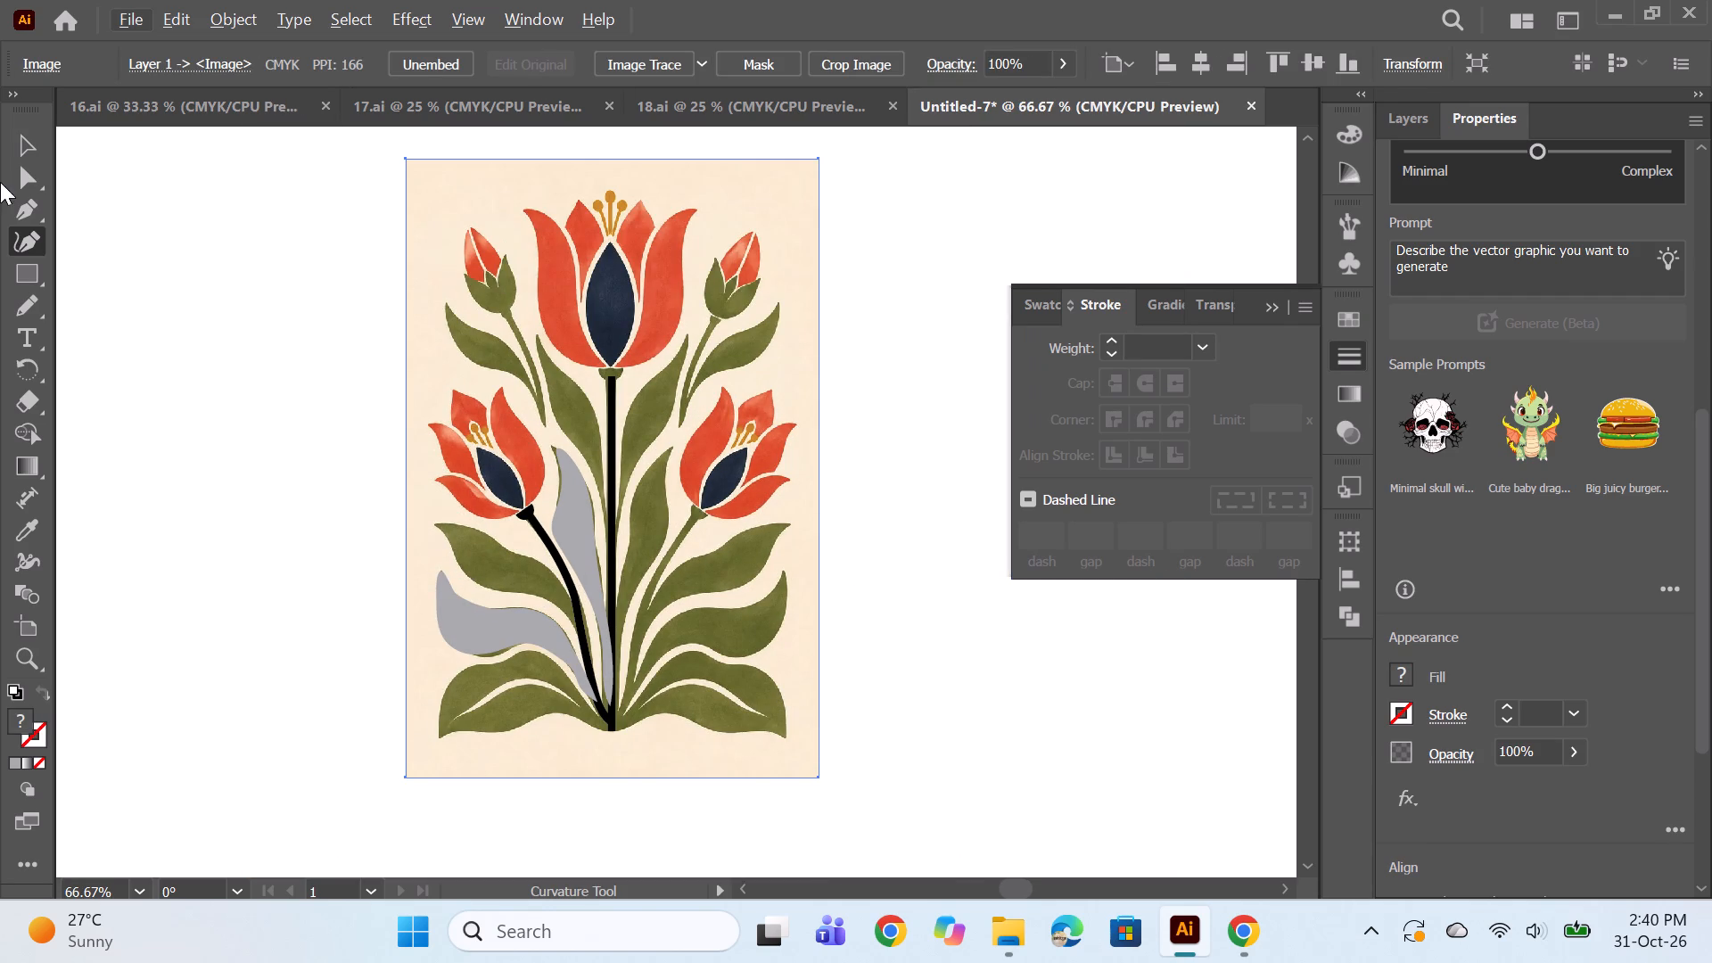
pyautogui.click(20, 210)
pyautogui.click(32, 294)
pyautogui.keyDown('alt'); pyautogui.scroll(2, 666, 580); pyautogui.keyUp('alt')
pyautogui.click(136, 453)
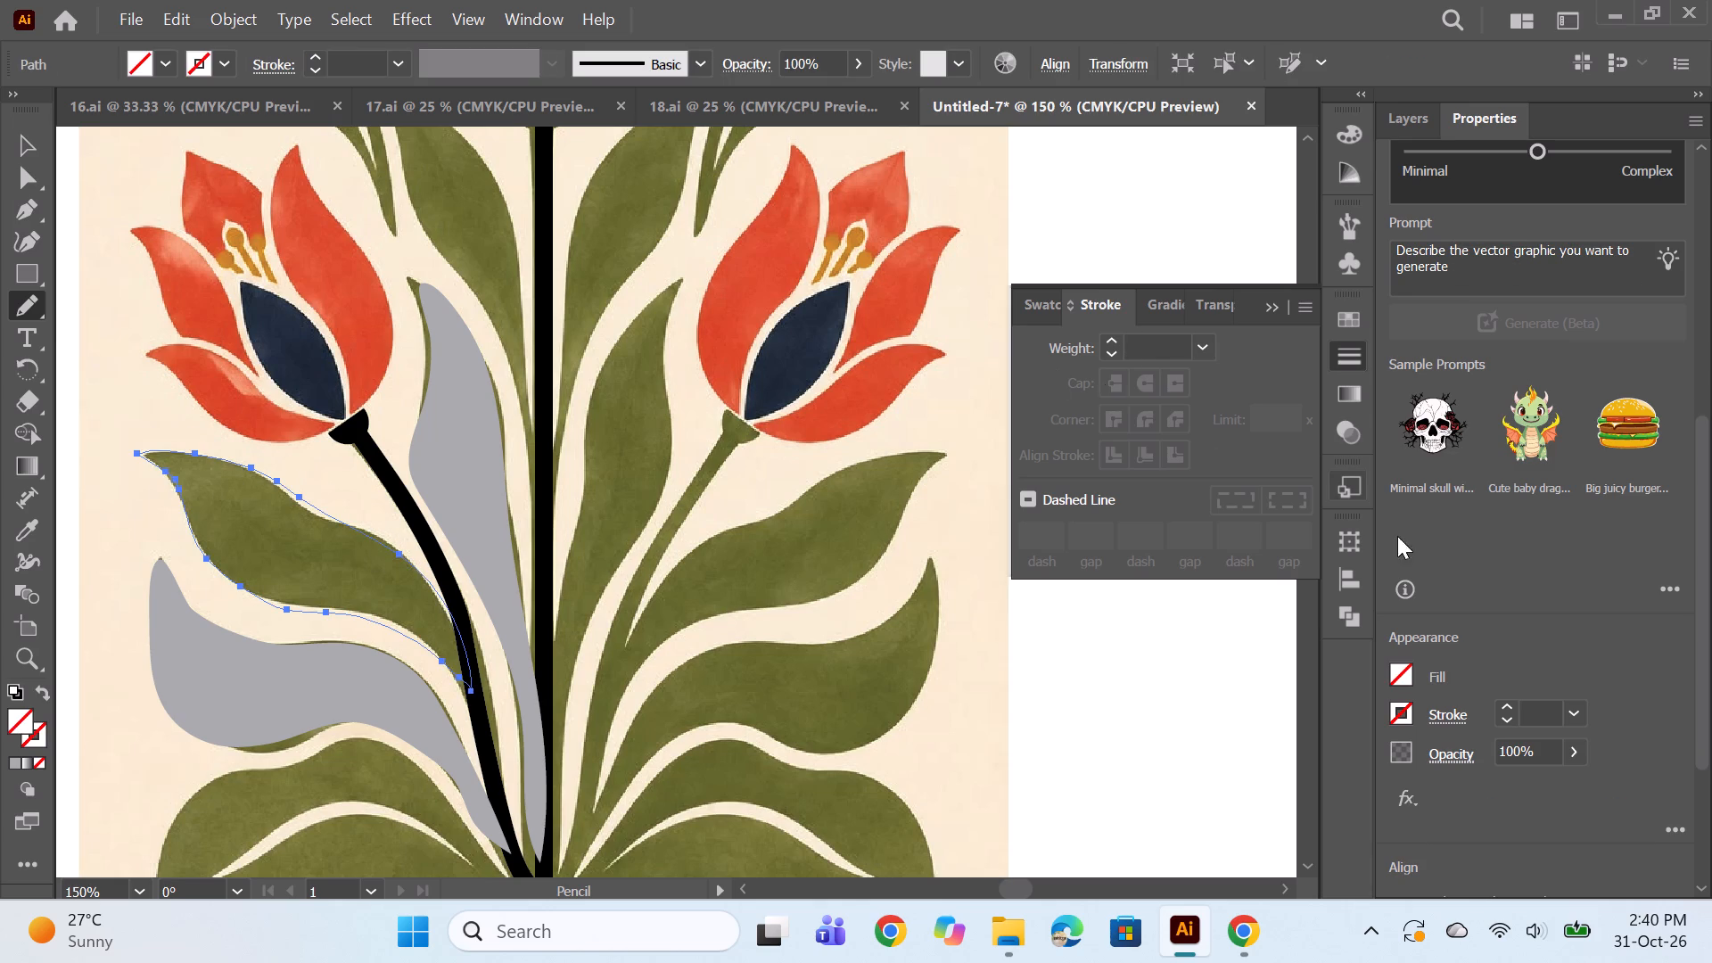
pyautogui.click(1384, 668)
pyautogui.click(1408, 673)
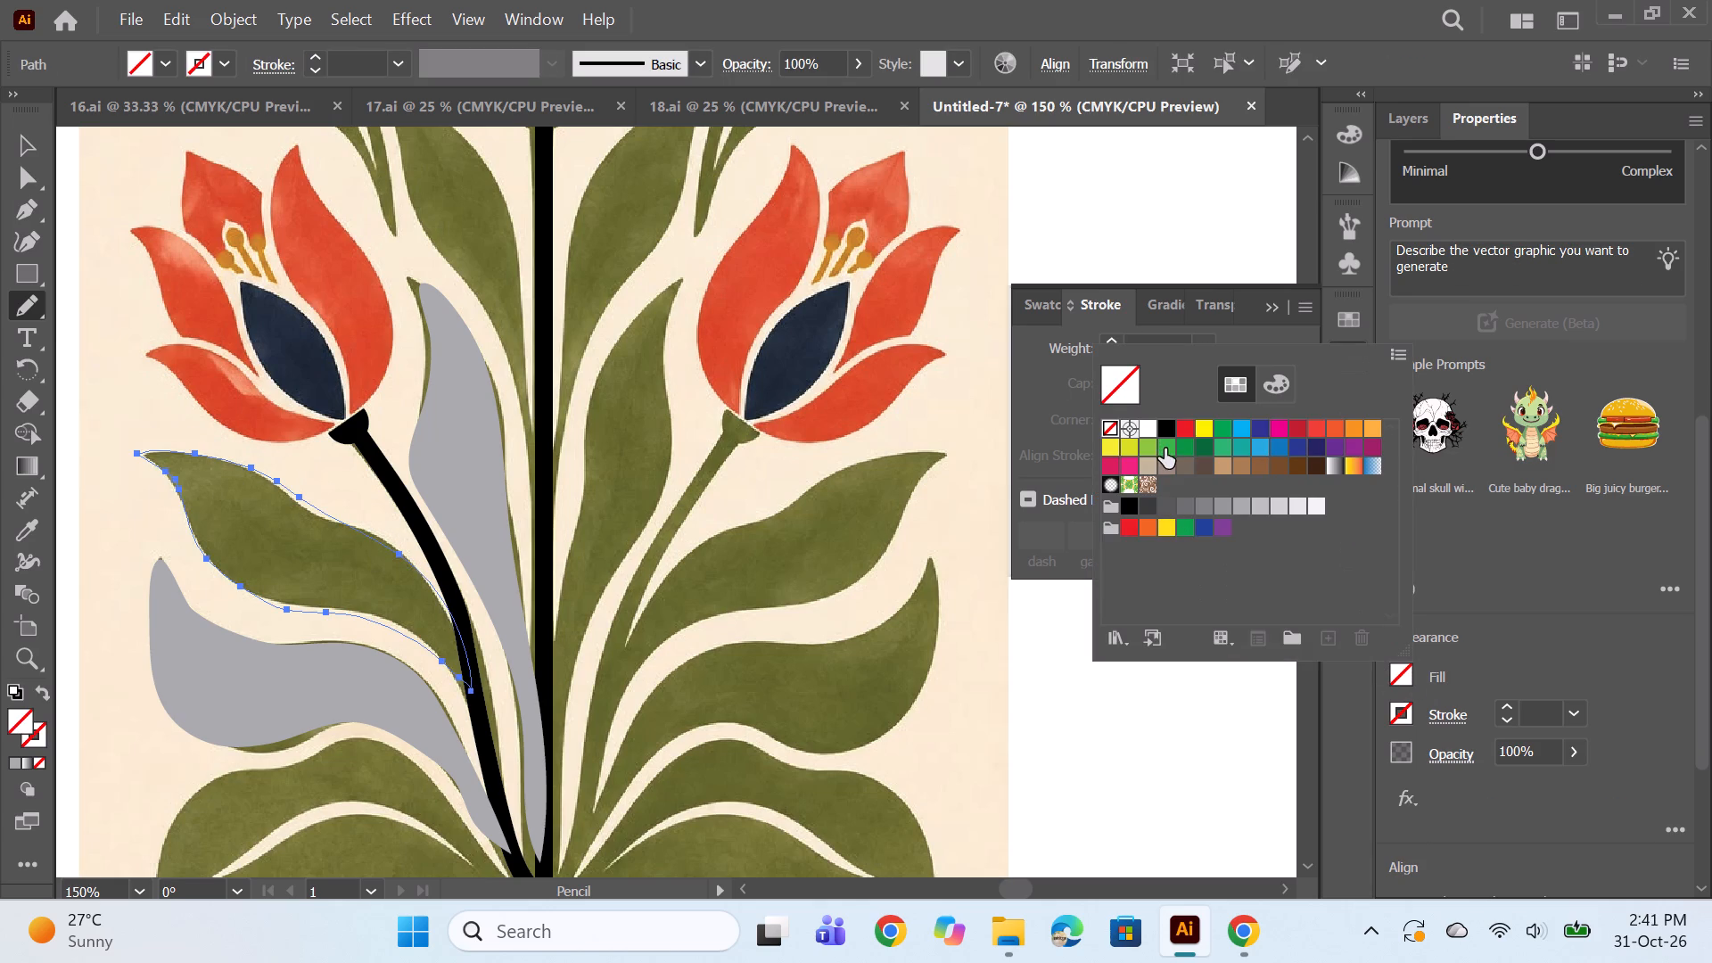
pyautogui.click(1165, 449)
pyautogui.keyDown('ctrl'); pyautogui.click(1103, 234); pyautogui.keyUp('ctrl')
pyautogui.keyDown('ctrl'); pyautogui.click(1055, 678); pyautogui.keyUp('ctrl')
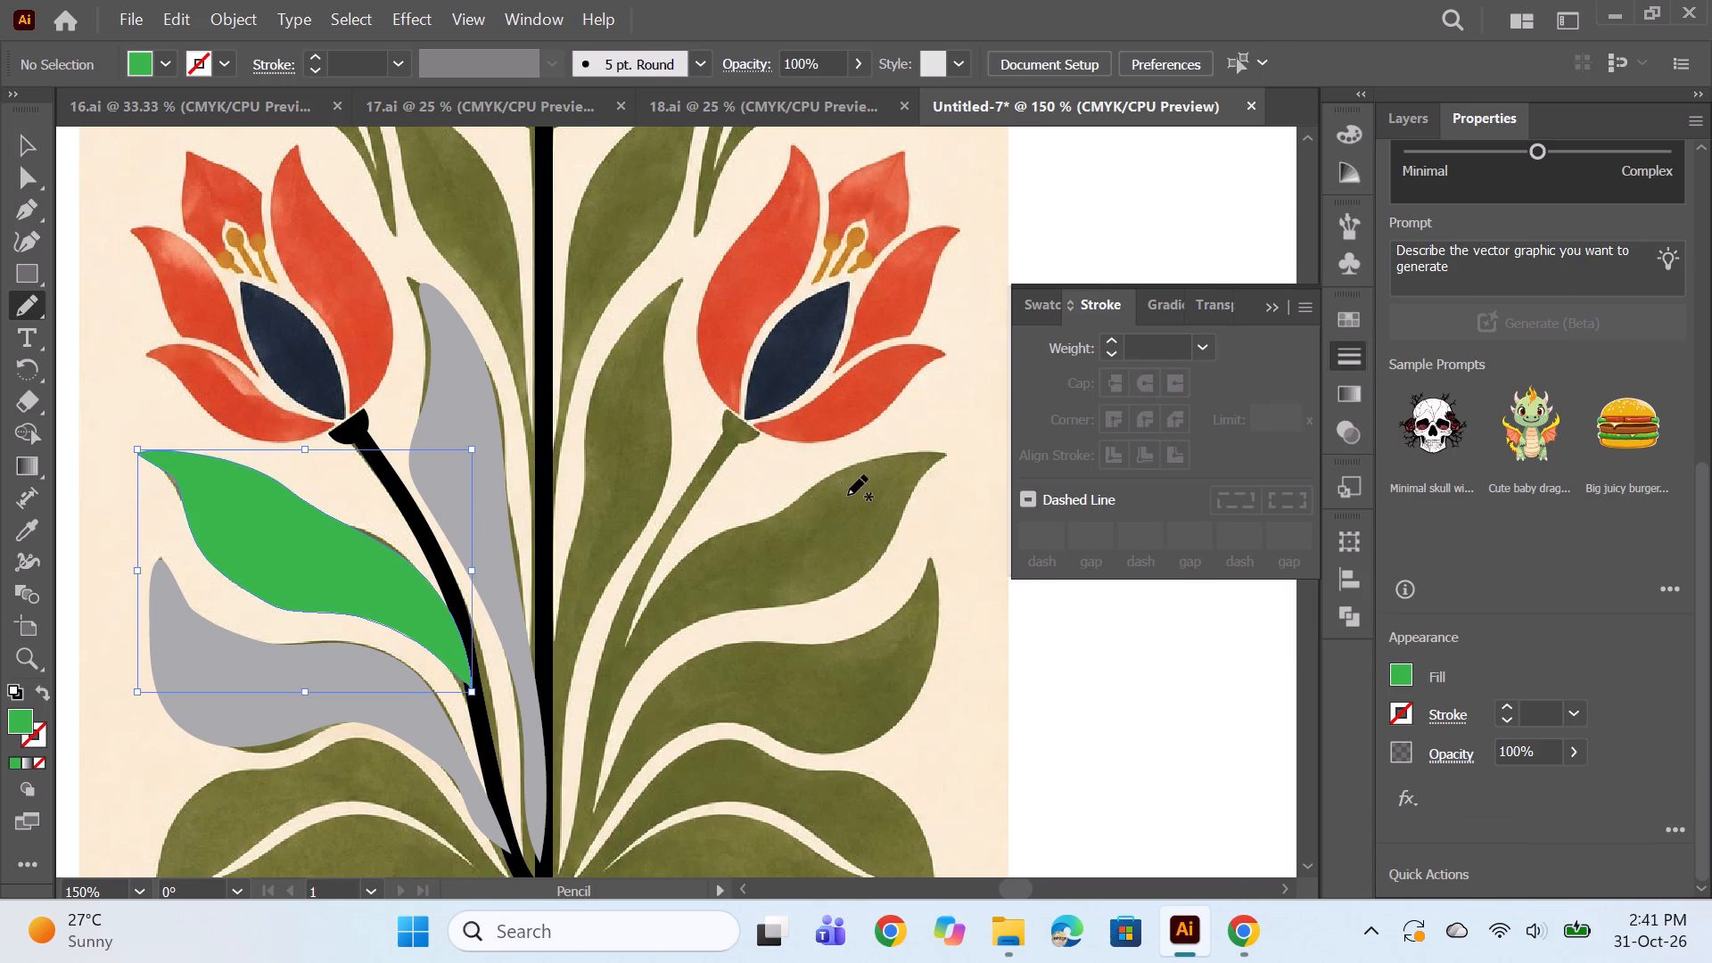
# Trace the lowest petal of the lower-left tulip with the Pen tool as a closed bright green shape.
pyautogui.keyDown('alt'); pyautogui.scroll(-1, 841, 484); pyautogui.keyUp('alt')
pyautogui.keyDown('alt'); pyautogui.scroll(1, 506, 432); pyautogui.keyUp('alt')
pyautogui.keyDown('alt'); pyautogui.scroll(-1, 508, 429); pyautogui.keyUp('alt')
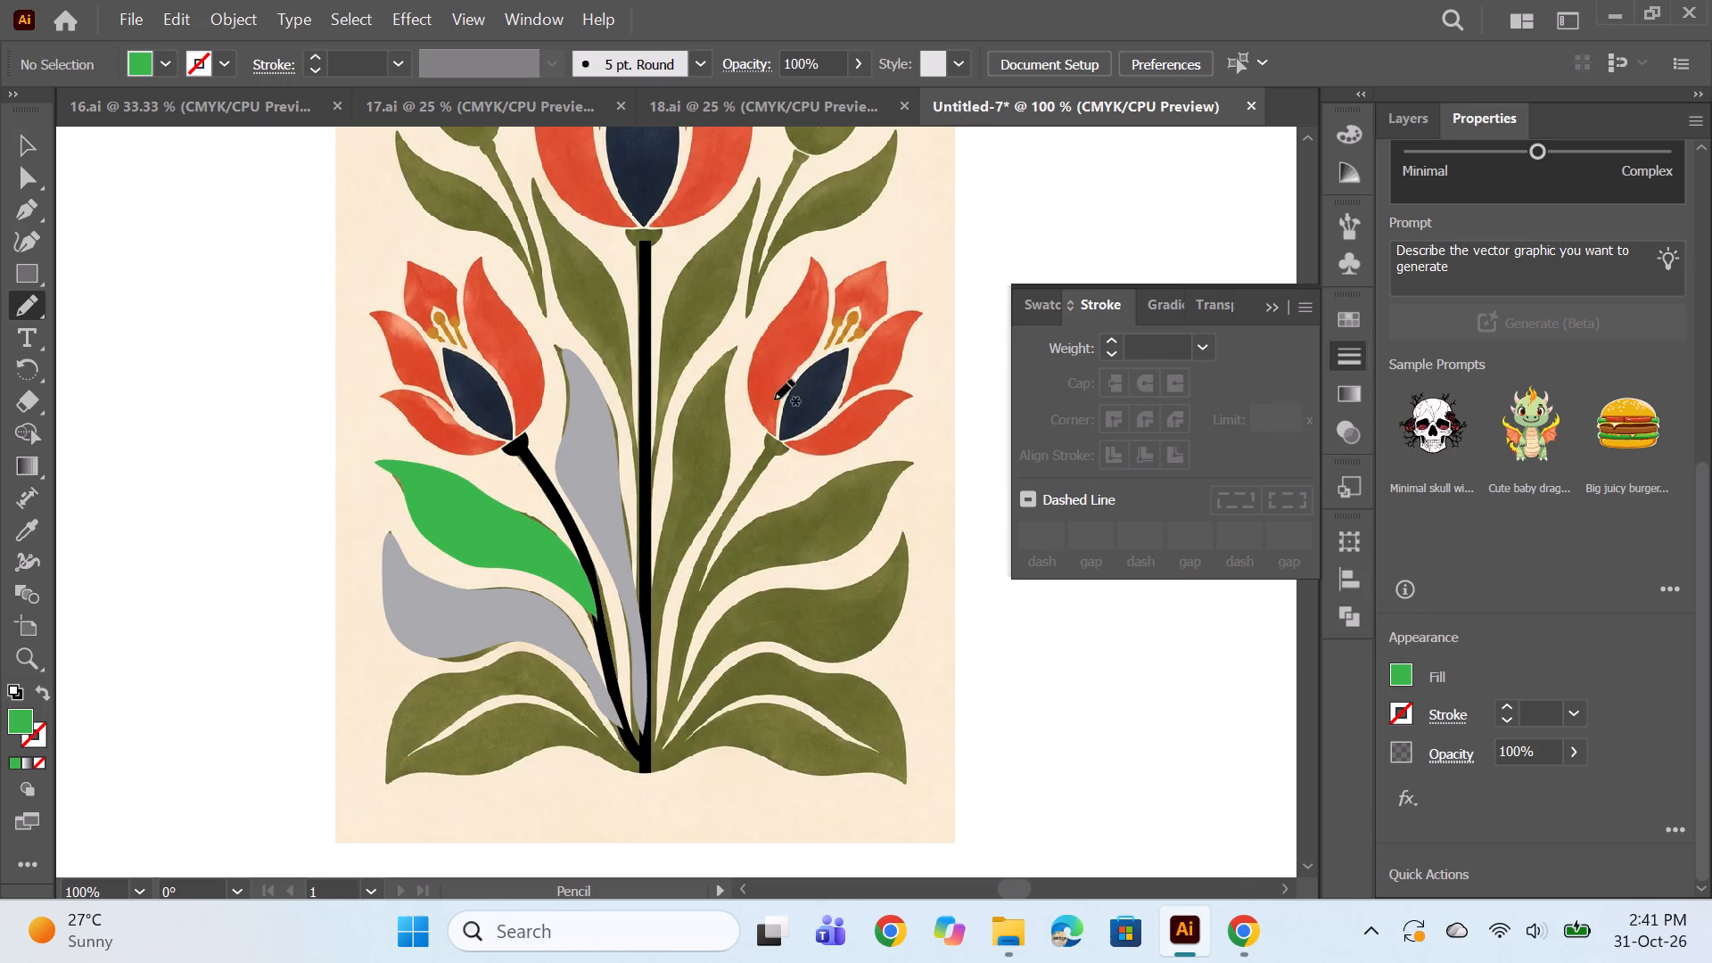
pyautogui.press('space')
pyautogui.press('space')
pyautogui.press('space')
pyautogui.press('space')
pyautogui.press('space')
pyautogui.press('space')
pyautogui.press('space')
pyautogui.moveTo(696, 403); pyautogui.dragTo(647, 717)
pyautogui.keyDown('alt'); pyautogui.scroll(1, 515, 571); pyautogui.keyUp('alt')
pyautogui.scroll(-2, 444, 501)
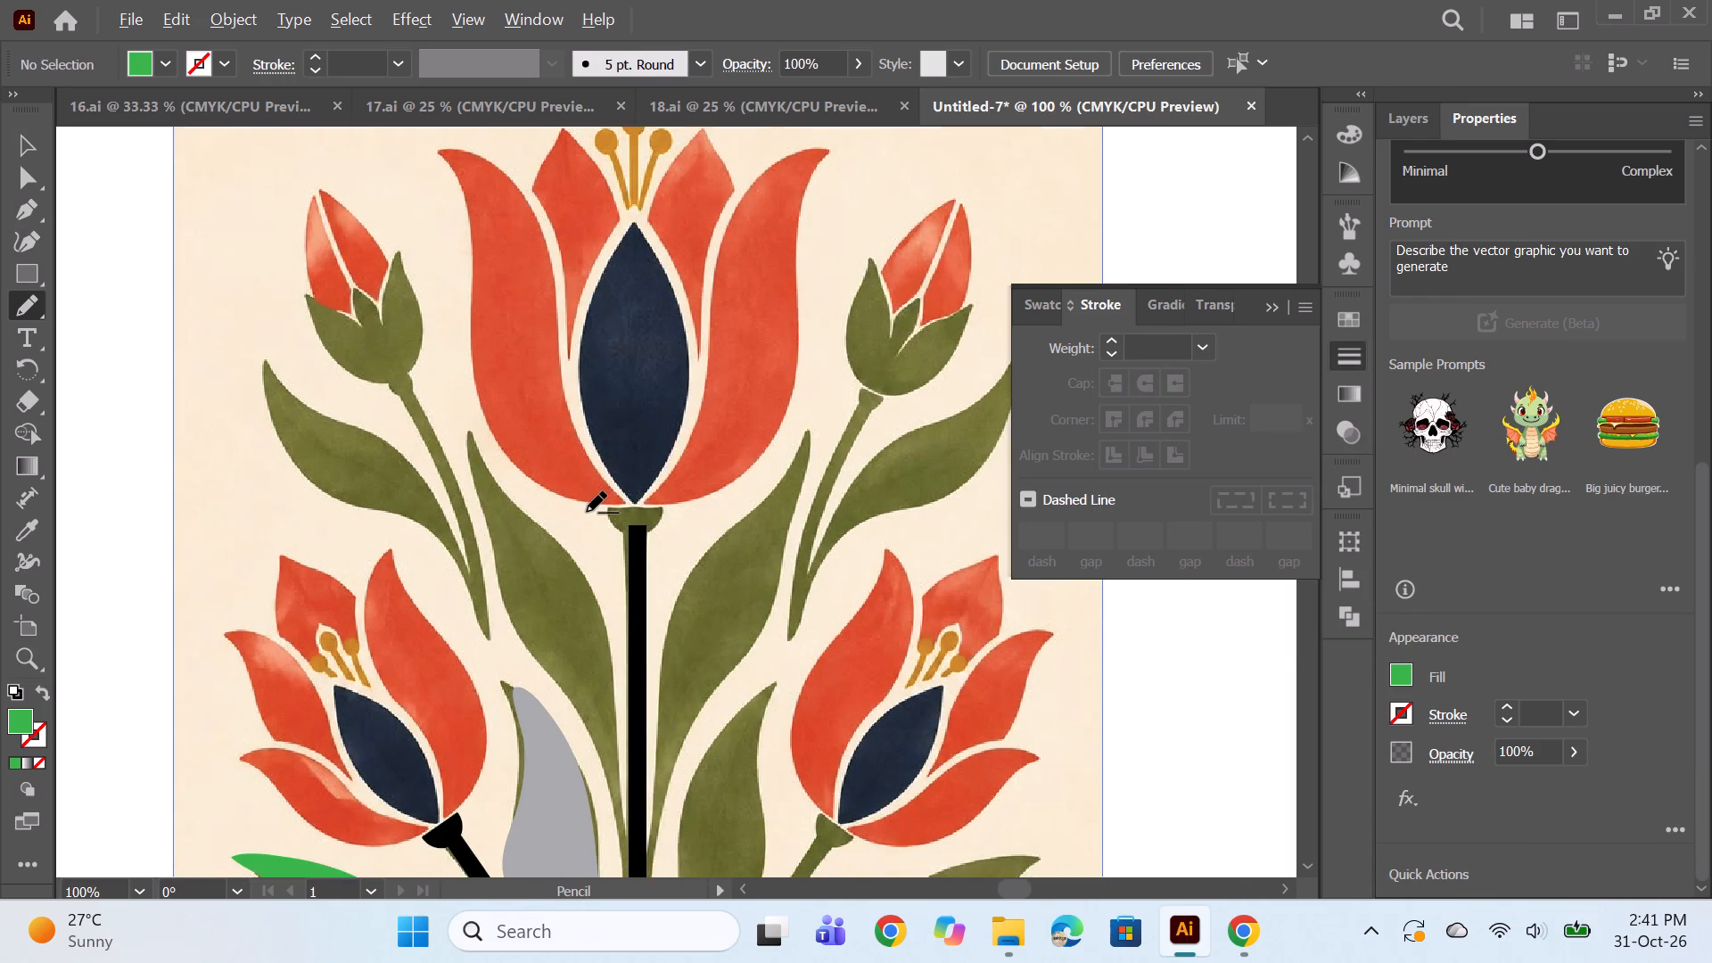
pyautogui.click(25, 216)
pyautogui.keyDown('alt'); pyautogui.scroll(2, 531, 702); pyautogui.keyUp('alt')
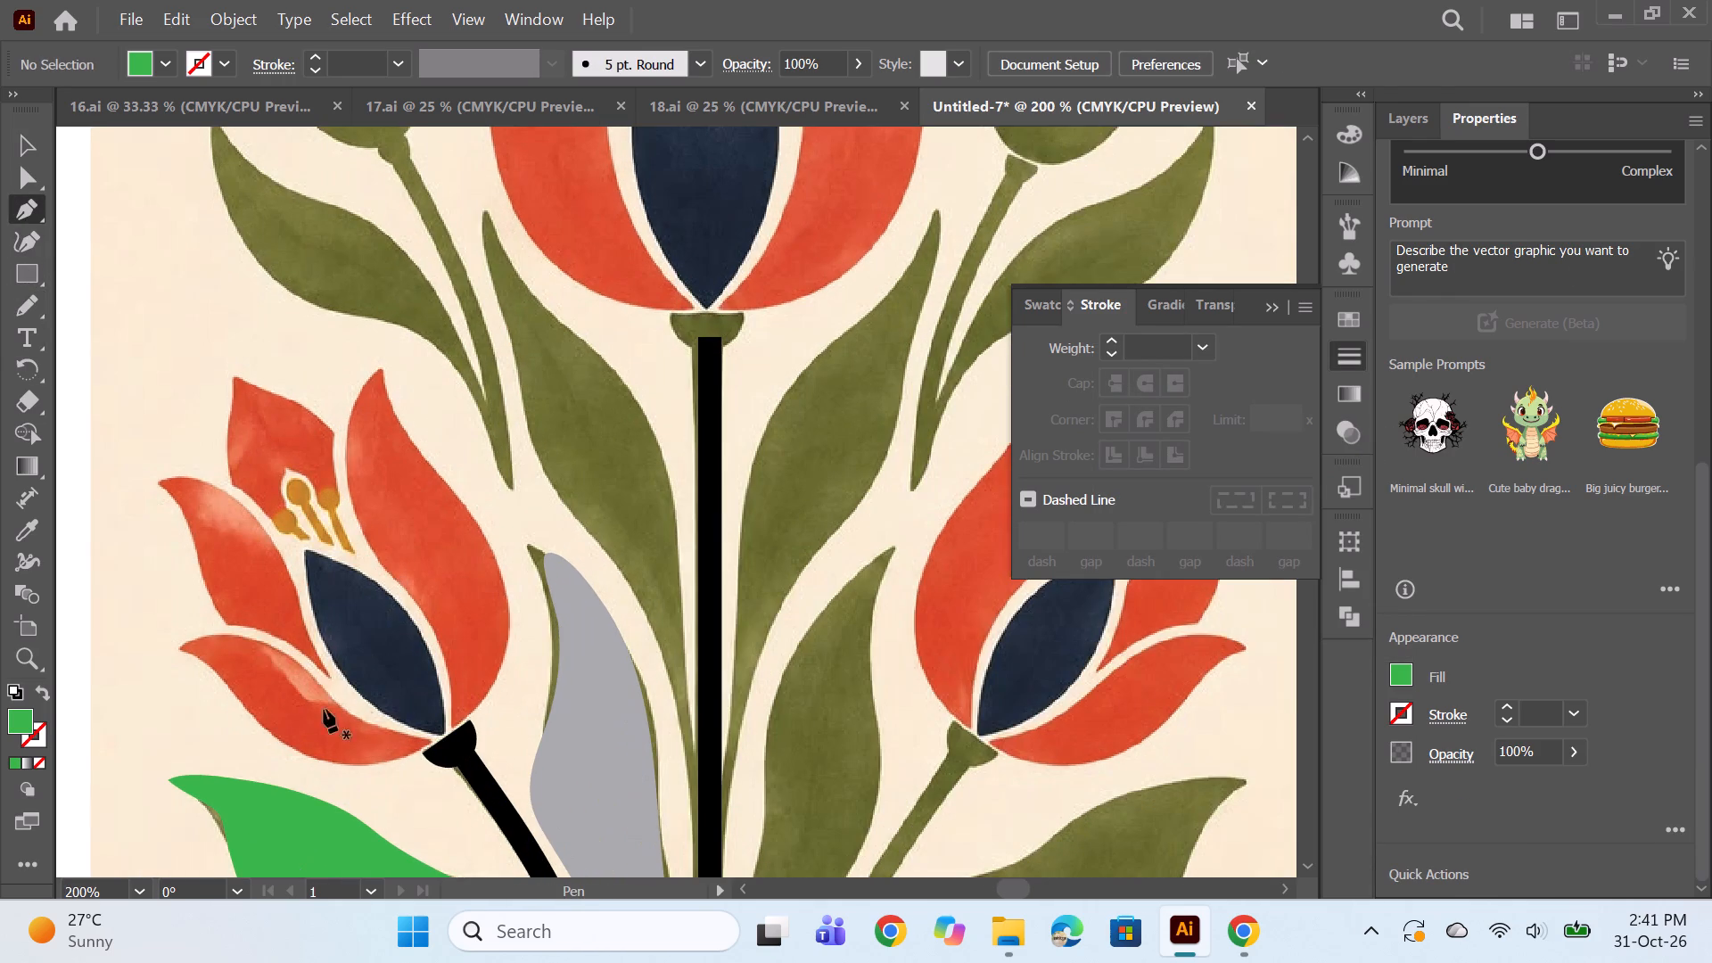
pyautogui.click(429, 741)
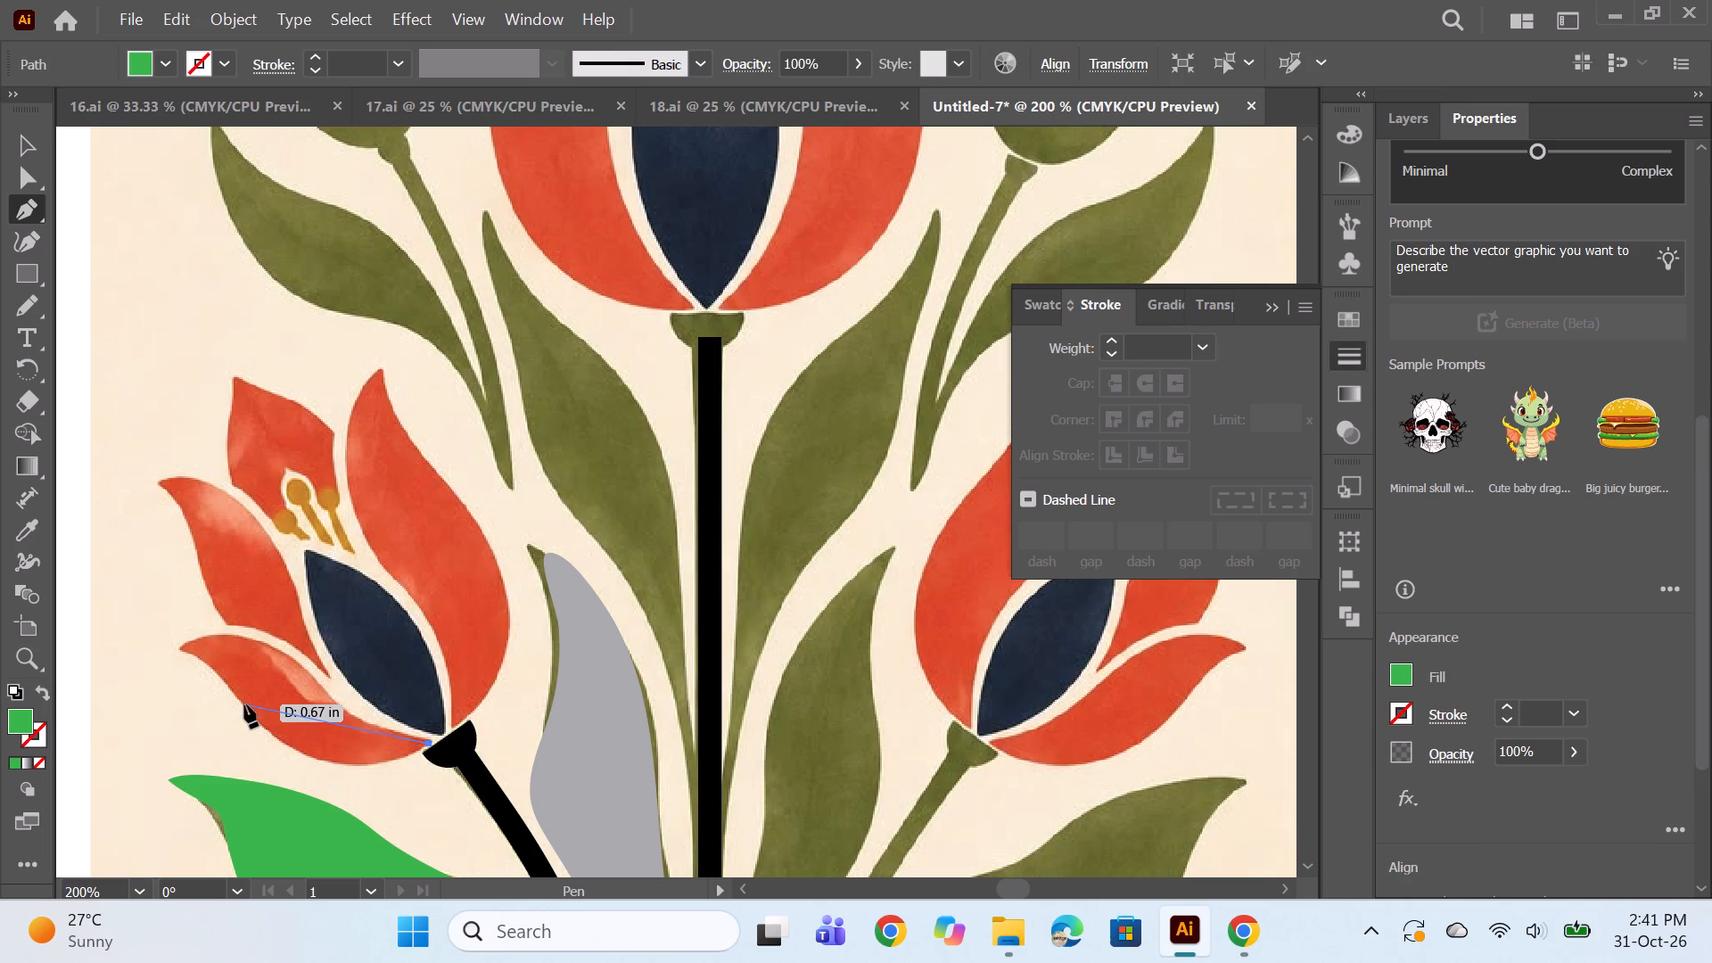
pyautogui.moveTo(239, 705); pyautogui.dragTo(139, 604)
pyautogui.keyDown('alt'); pyautogui.click(237, 708); pyautogui.keyUp('alt')
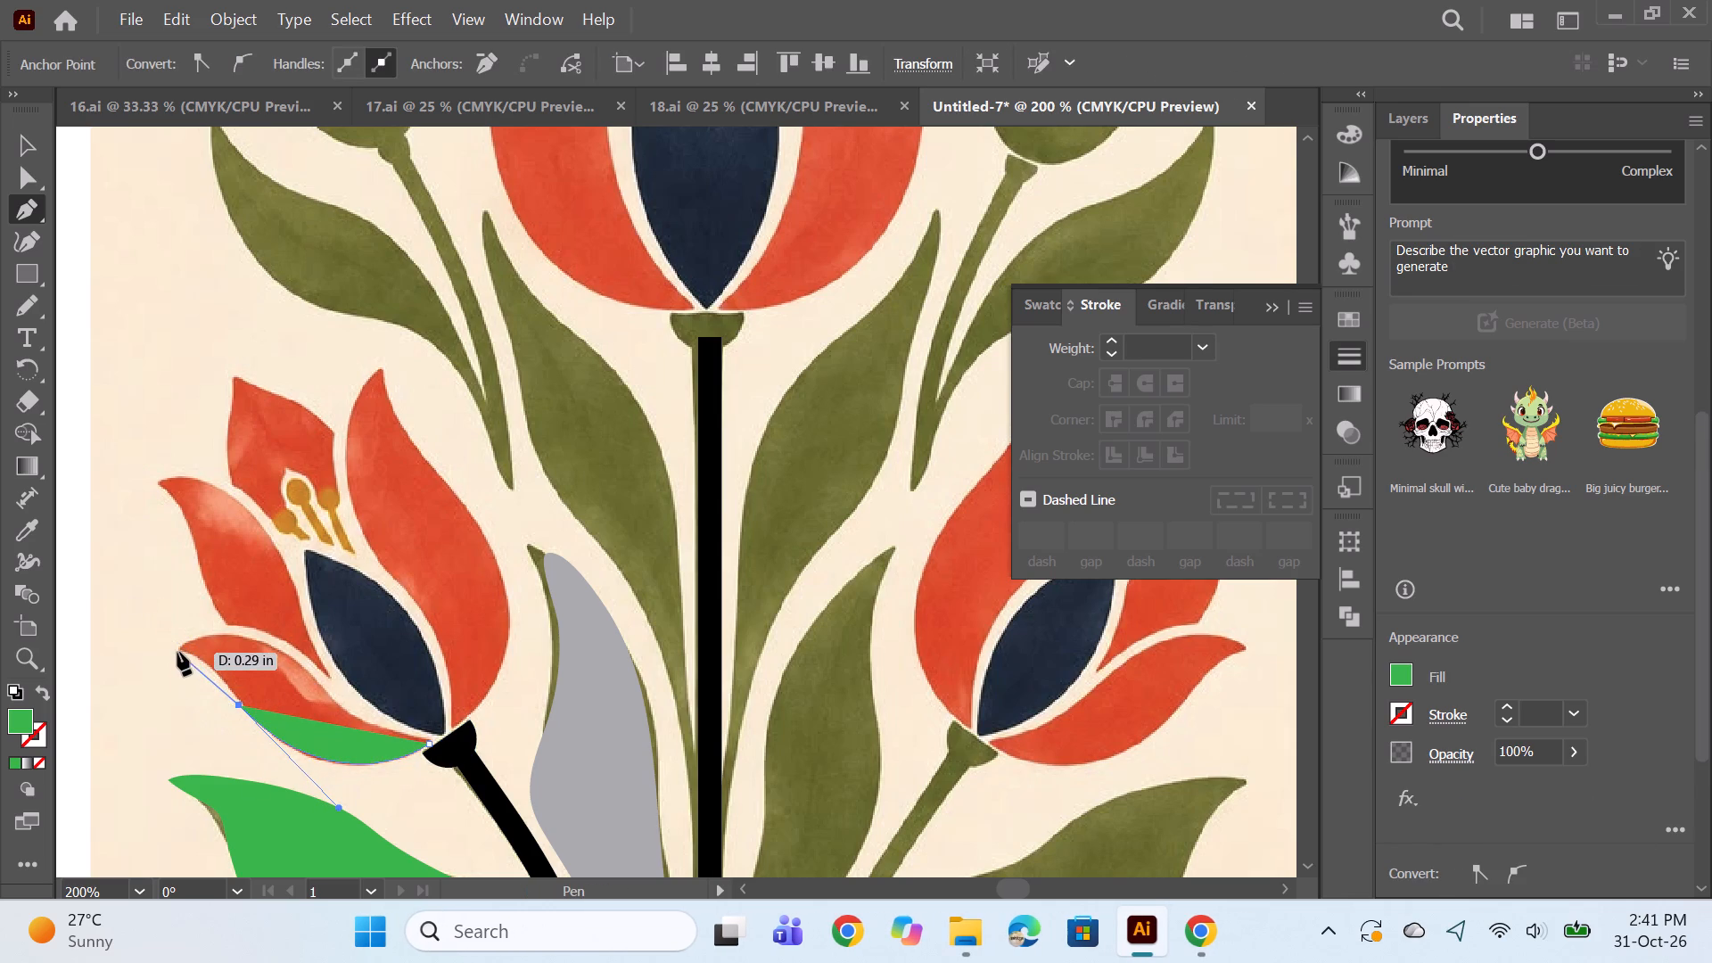
pyautogui.moveTo(177, 652); pyautogui.dragTo(138, 647)
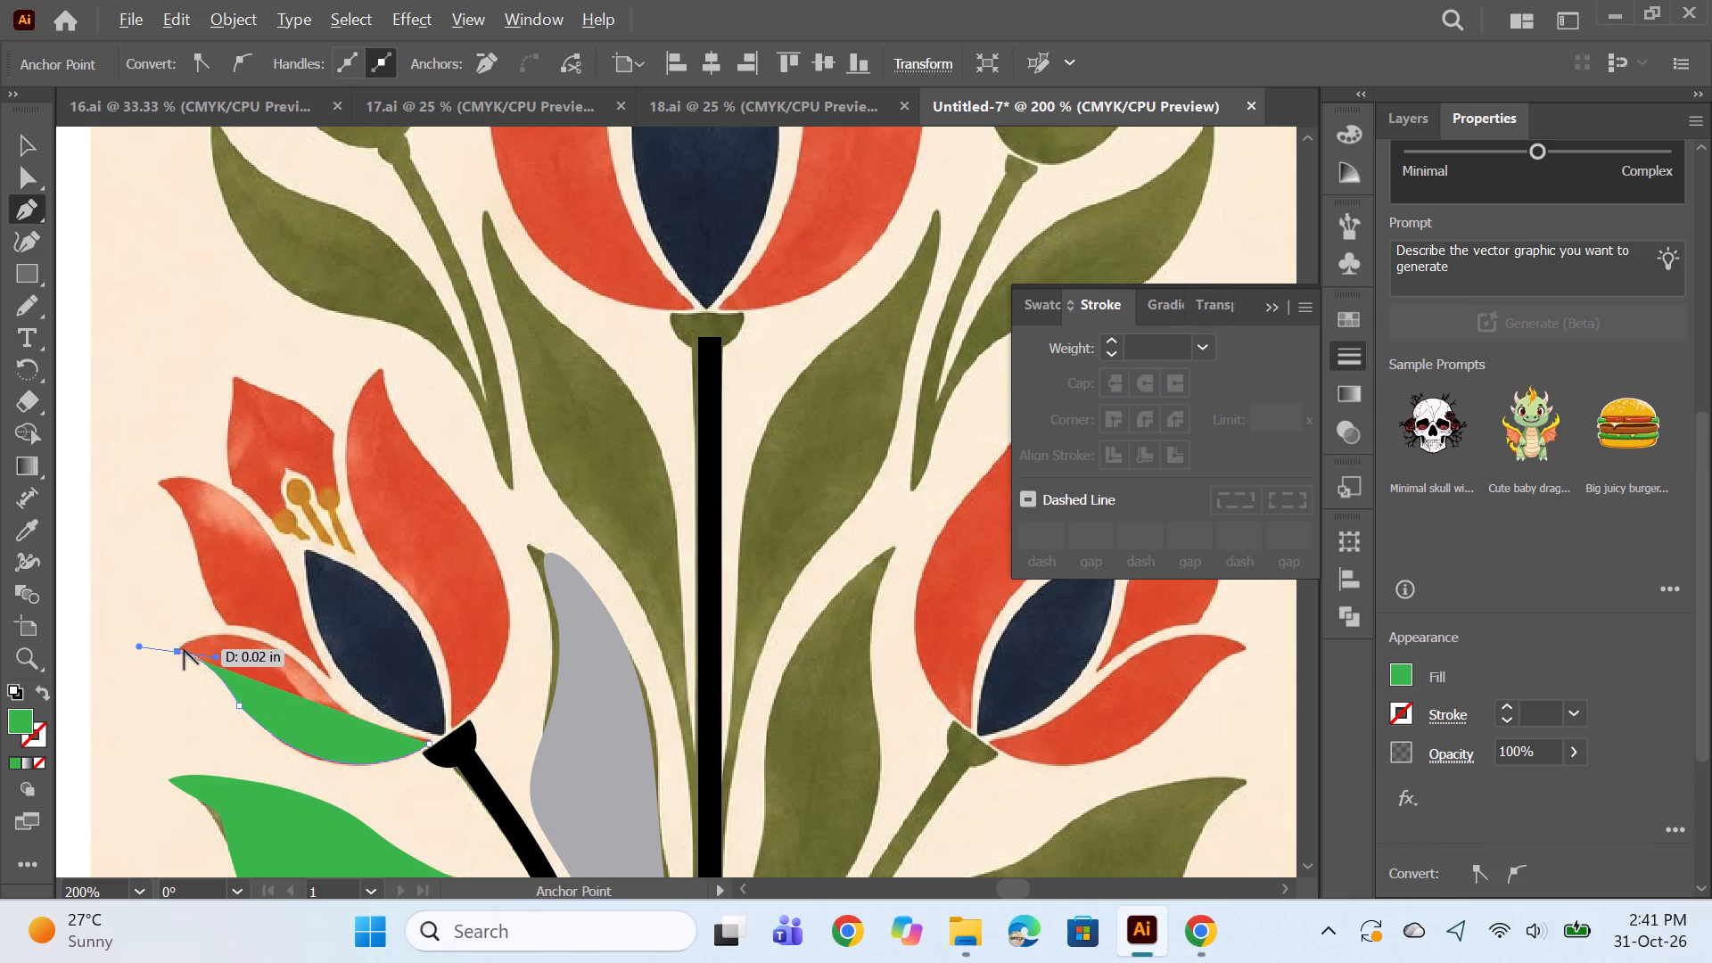
pyautogui.keyDown('alt'); pyautogui.click(177, 652); pyautogui.keyUp('alt')
pyautogui.moveTo(326, 690); pyautogui.dragTo(338, 718)
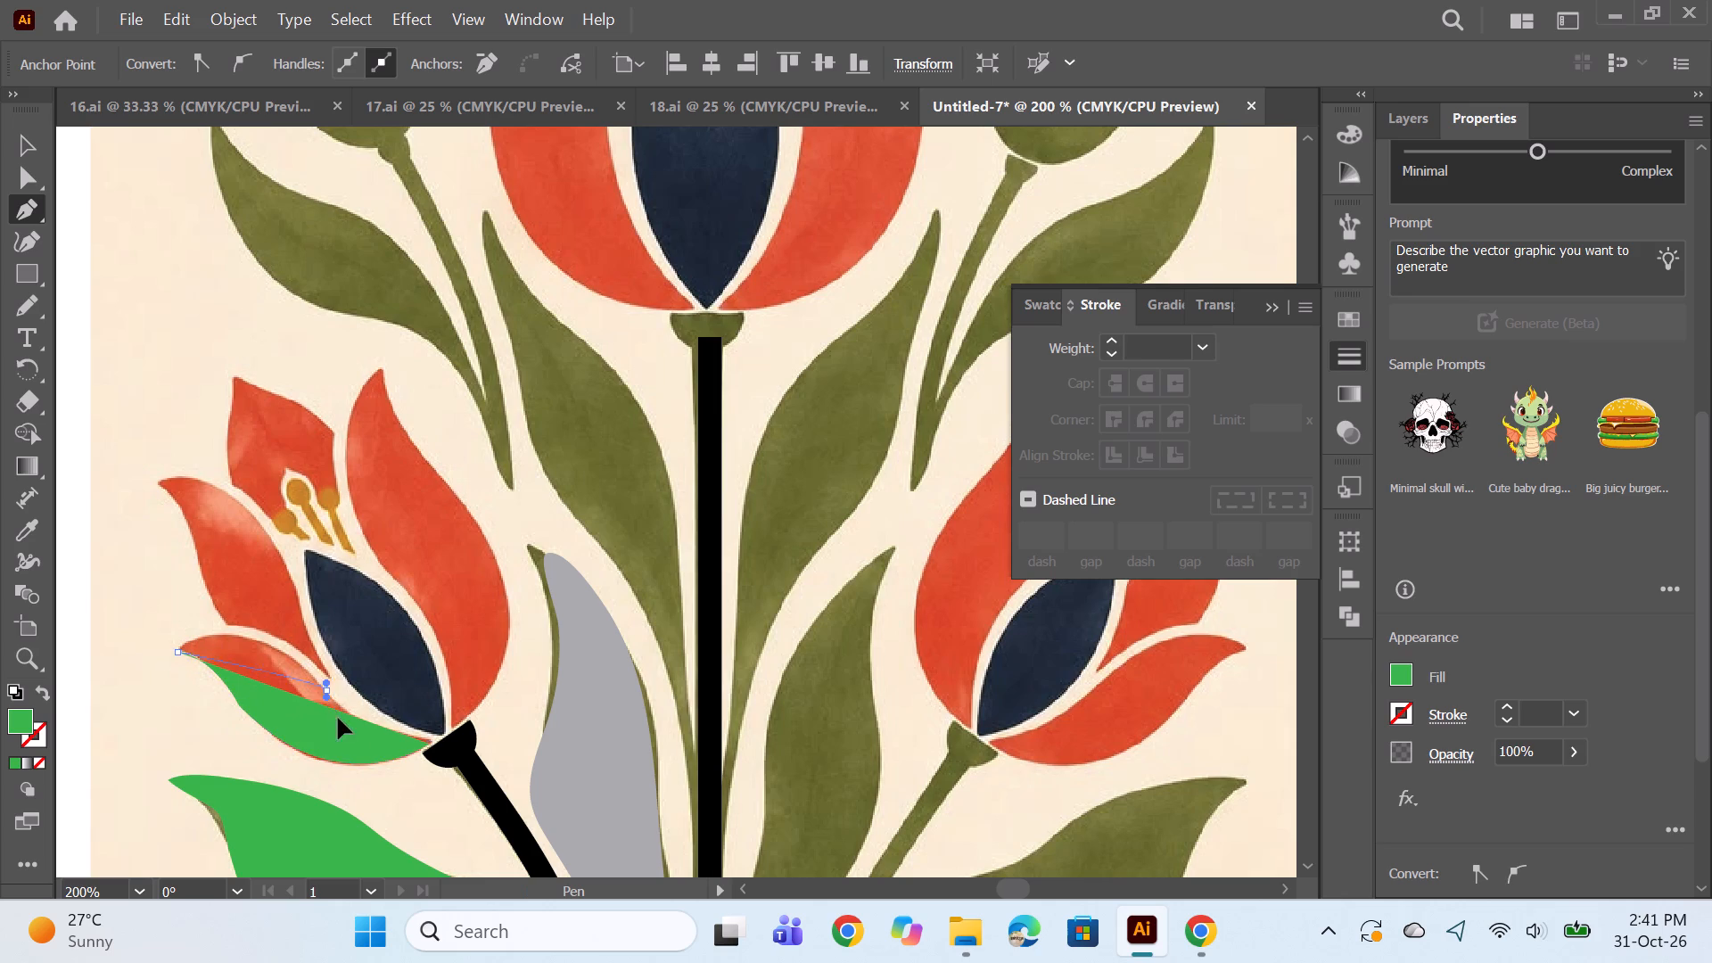
pyautogui.moveTo(338, 718); pyautogui.dragTo(423, 785)
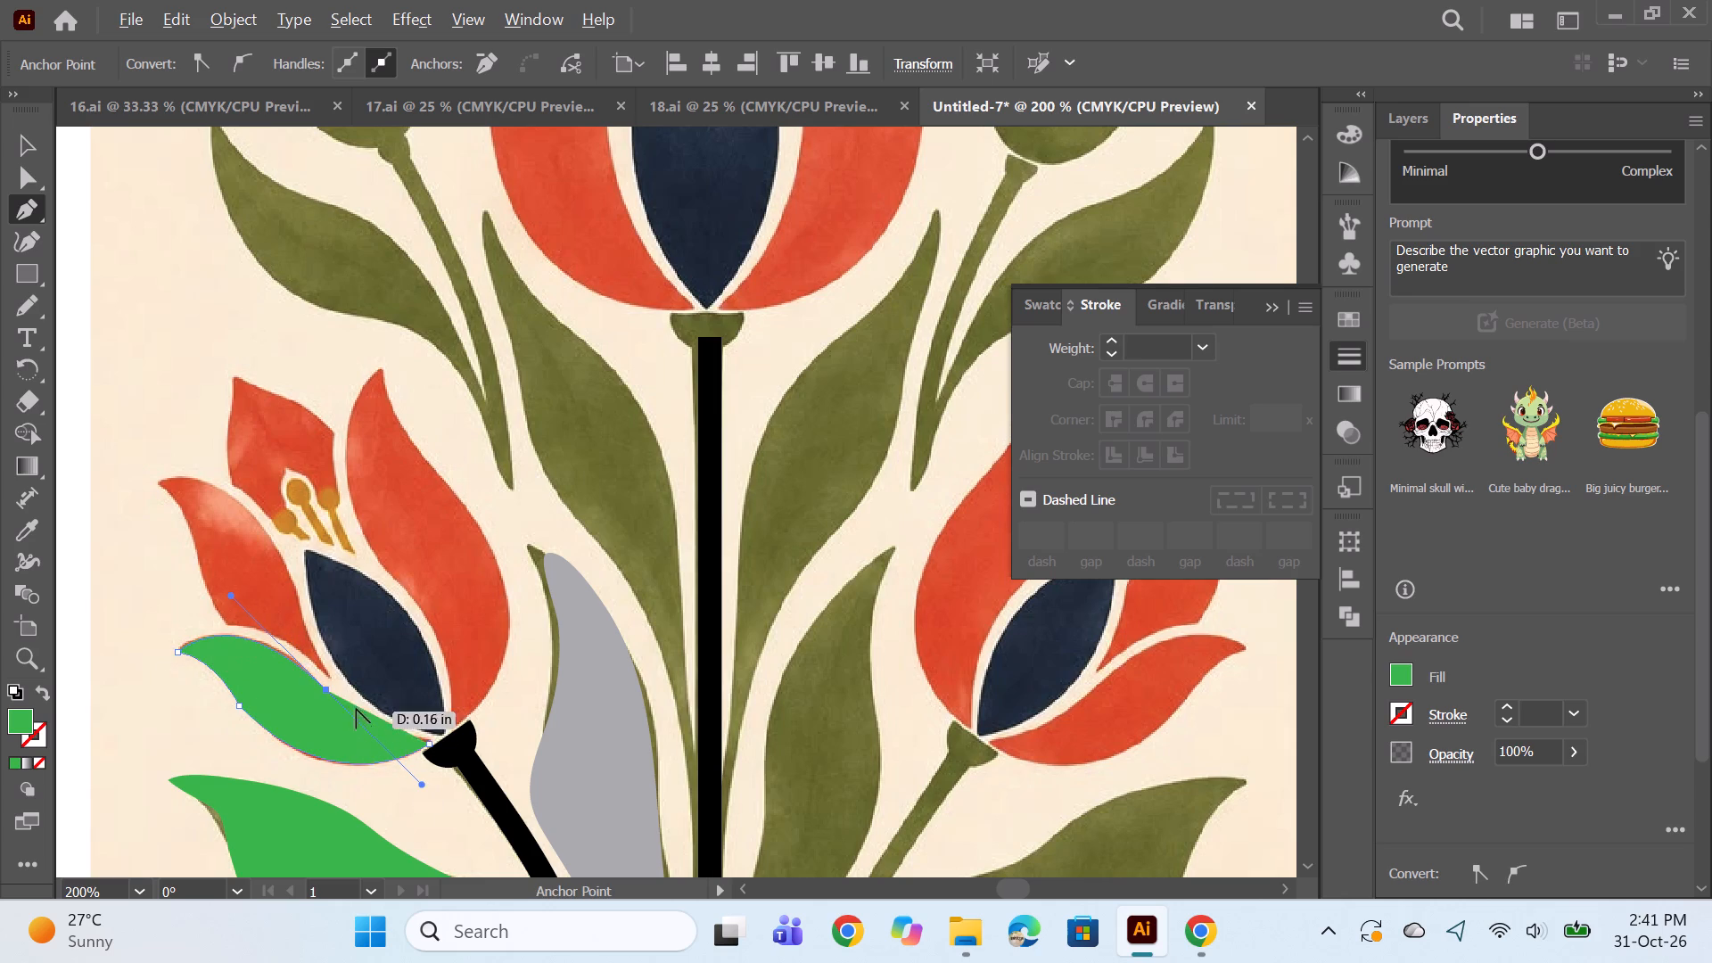
pyautogui.keyDown('alt'); pyautogui.click(325, 690); pyautogui.keyUp('alt')
pyautogui.moveTo(426, 743); pyautogui.dragTo(446, 741)
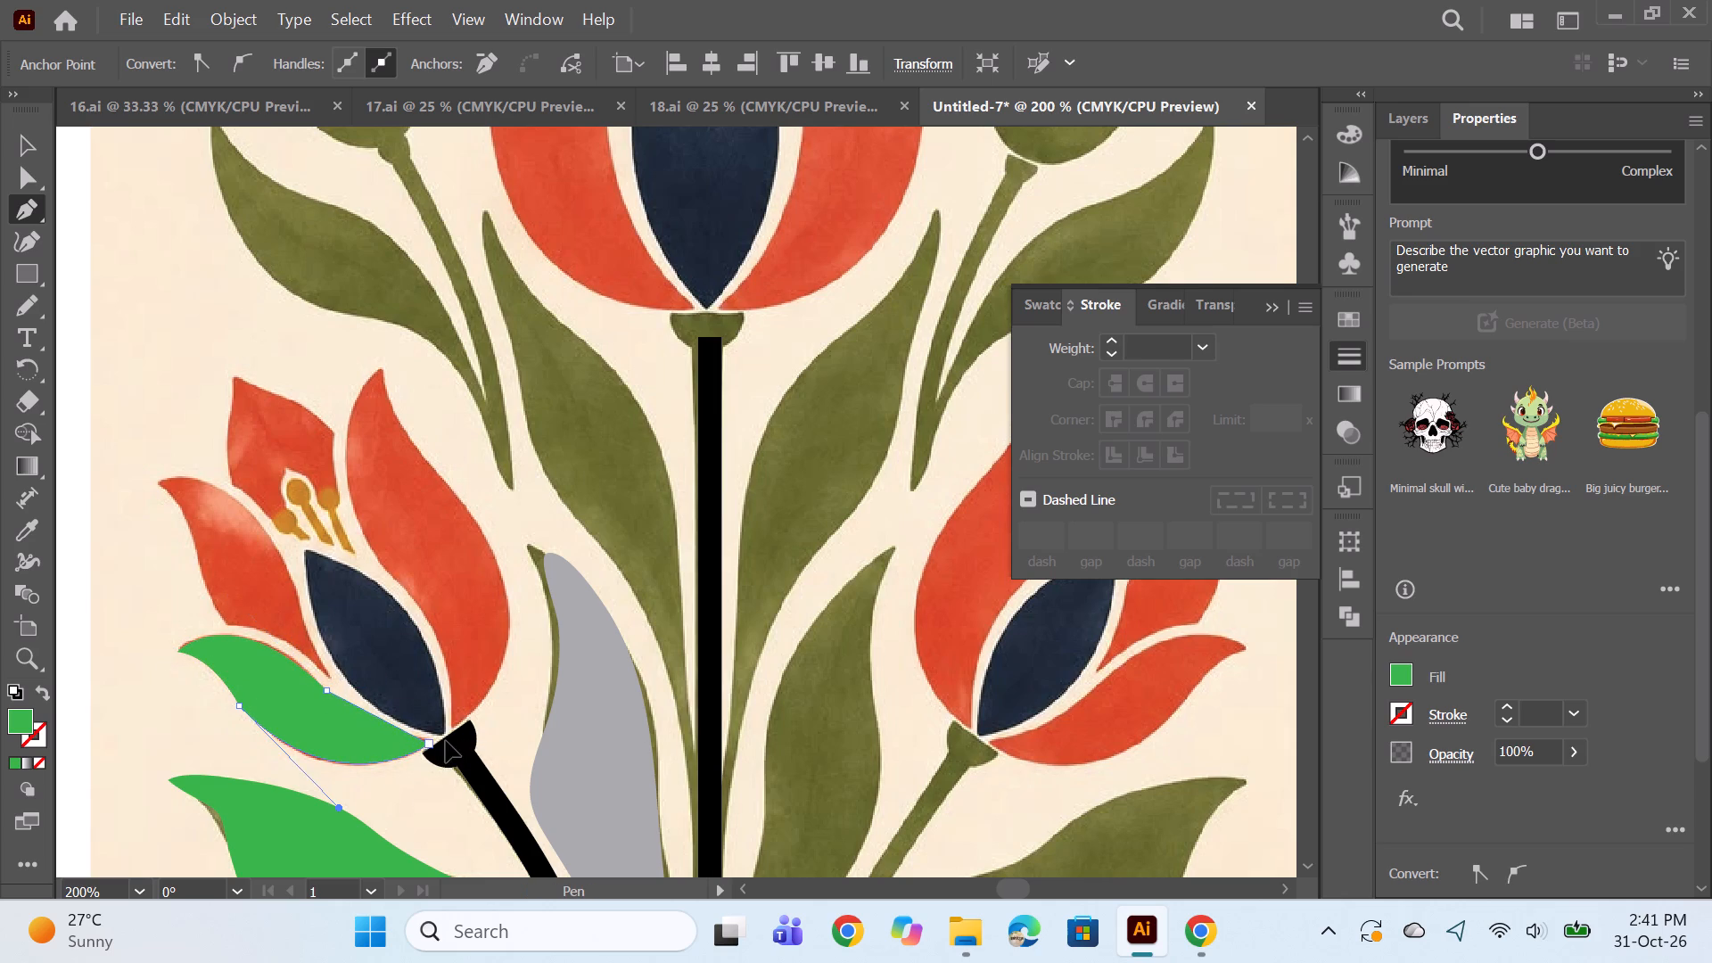
pyautogui.moveTo(446, 741); pyautogui.dragTo(465, 740)
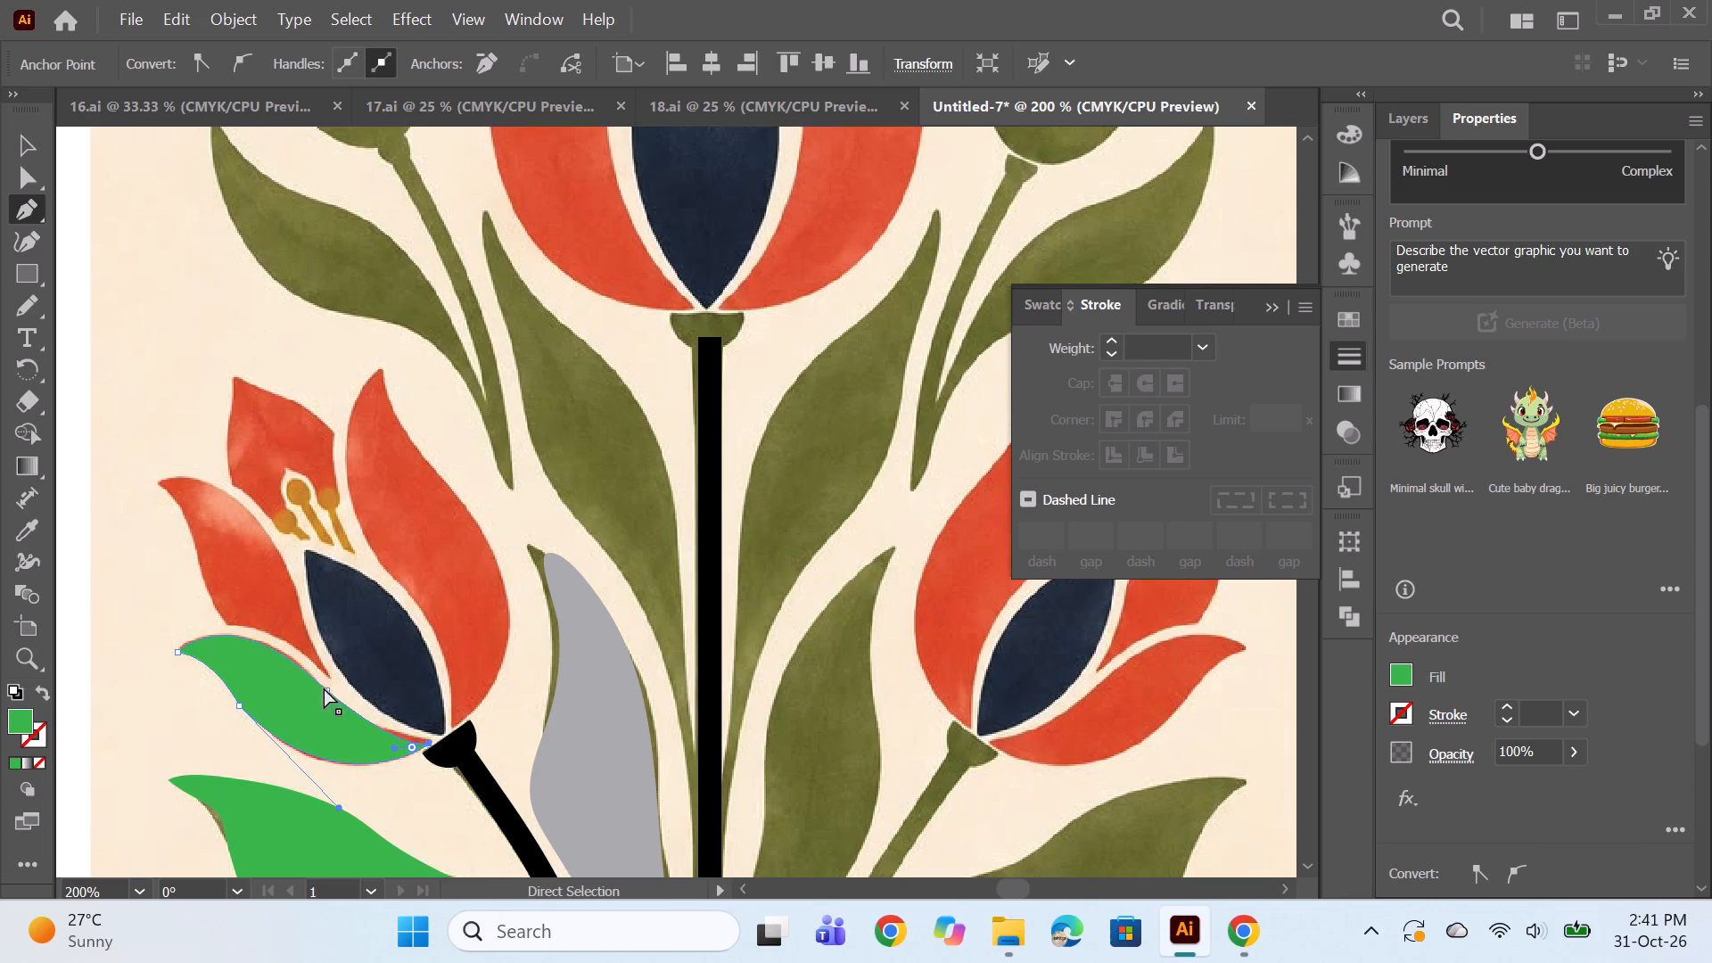
# Round the corners at the green petal's upper-edge and lower-edge anchors, then deselect it.
pyautogui.keyDown('ctrl'); pyautogui.click(325, 687); pyautogui.keyUp('ctrl')
pyautogui.keyDown('ctrl'); pyautogui.moveTo(341, 673); pyautogui.dragTo(525, 605); pyautogui.keyUp('ctrl')
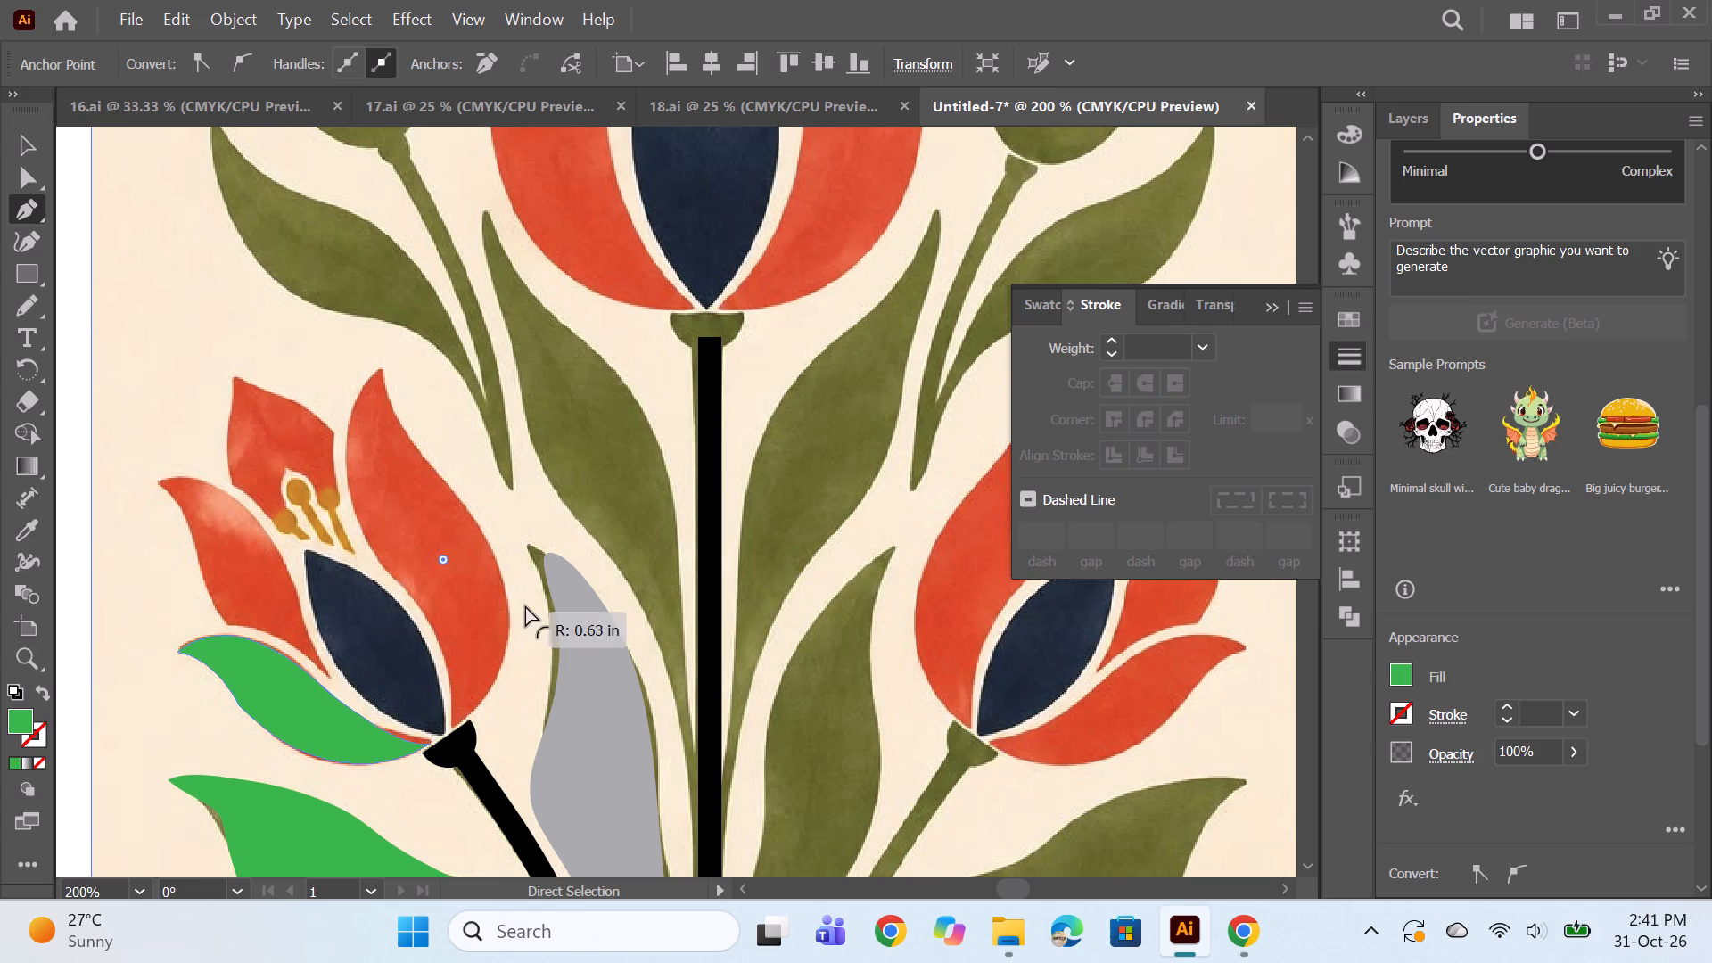
pyautogui.keyDown('ctrl'); pyautogui.moveTo(525, 605); pyautogui.dragTo(721, 555); pyautogui.keyUp('ctrl')
pyautogui.keyDown('ctrl'); pyautogui.click(239, 708); pyautogui.keyUp('ctrl')
pyautogui.keyDown('ctrl'); pyautogui.moveTo(251, 695); pyautogui.dragTo(474, 663); pyautogui.keyUp('ctrl')
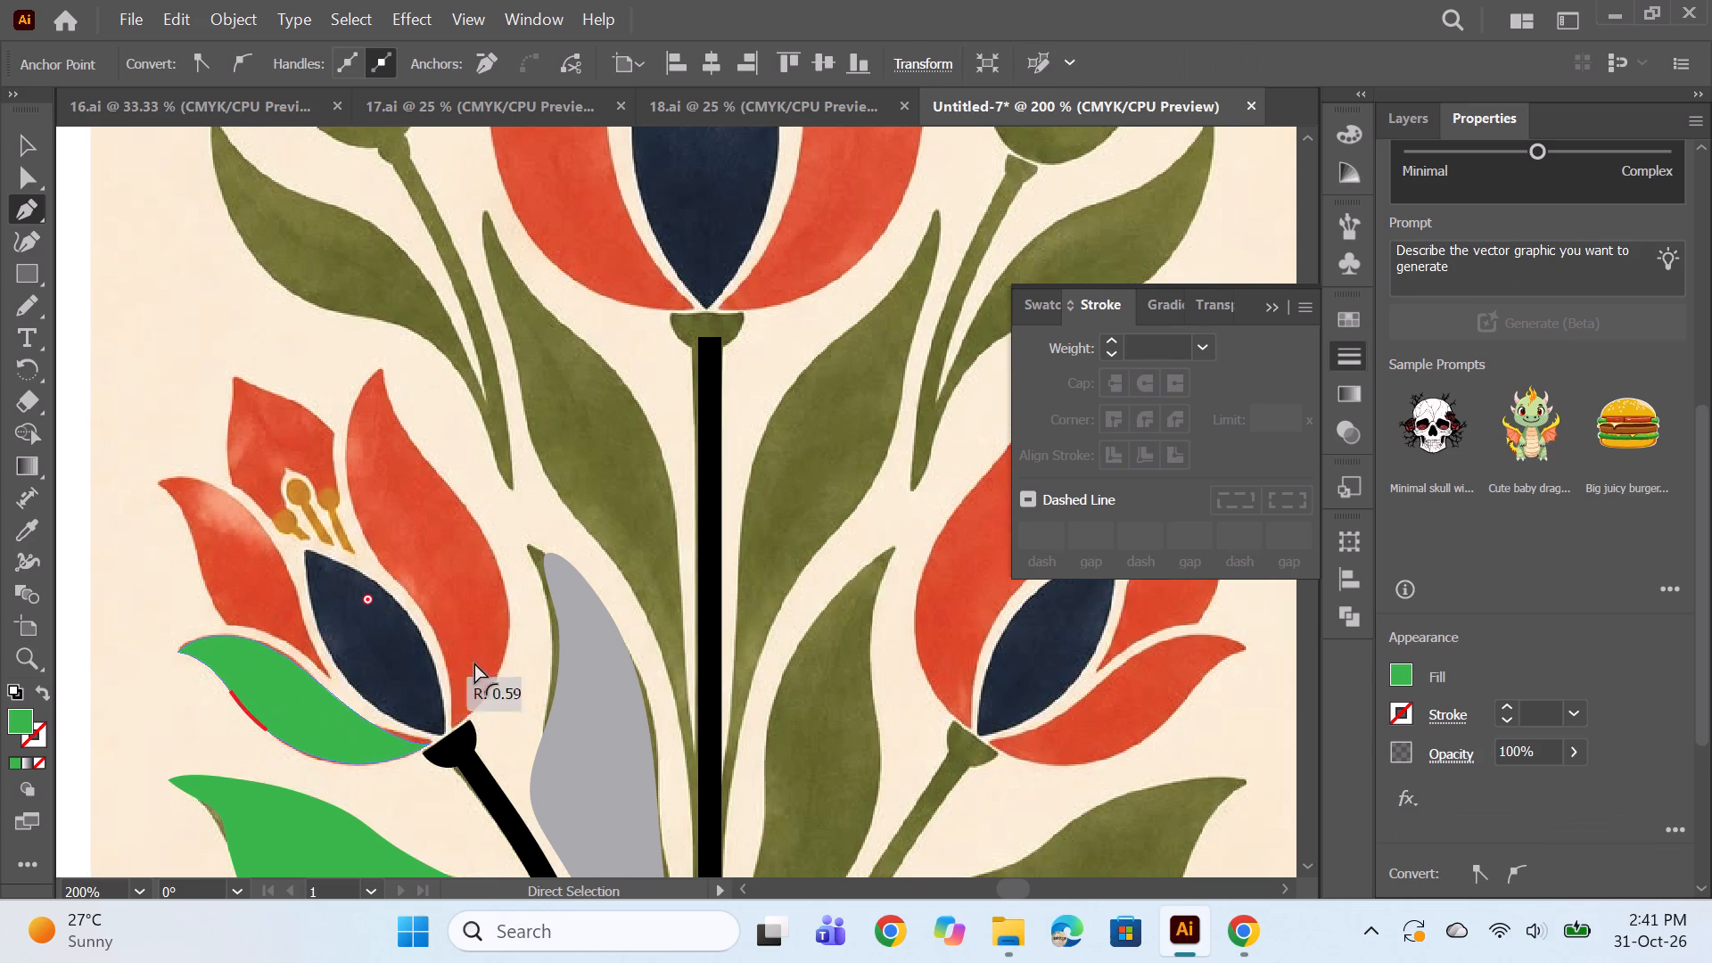
pyautogui.keyDown('ctrl'); pyautogui.moveTo(474, 663); pyautogui.dragTo(846, 589); pyautogui.keyUp('ctrl')
pyautogui.keyDown('ctrl'); pyautogui.click(548, 549); pyautogui.keyUp('ctrl')
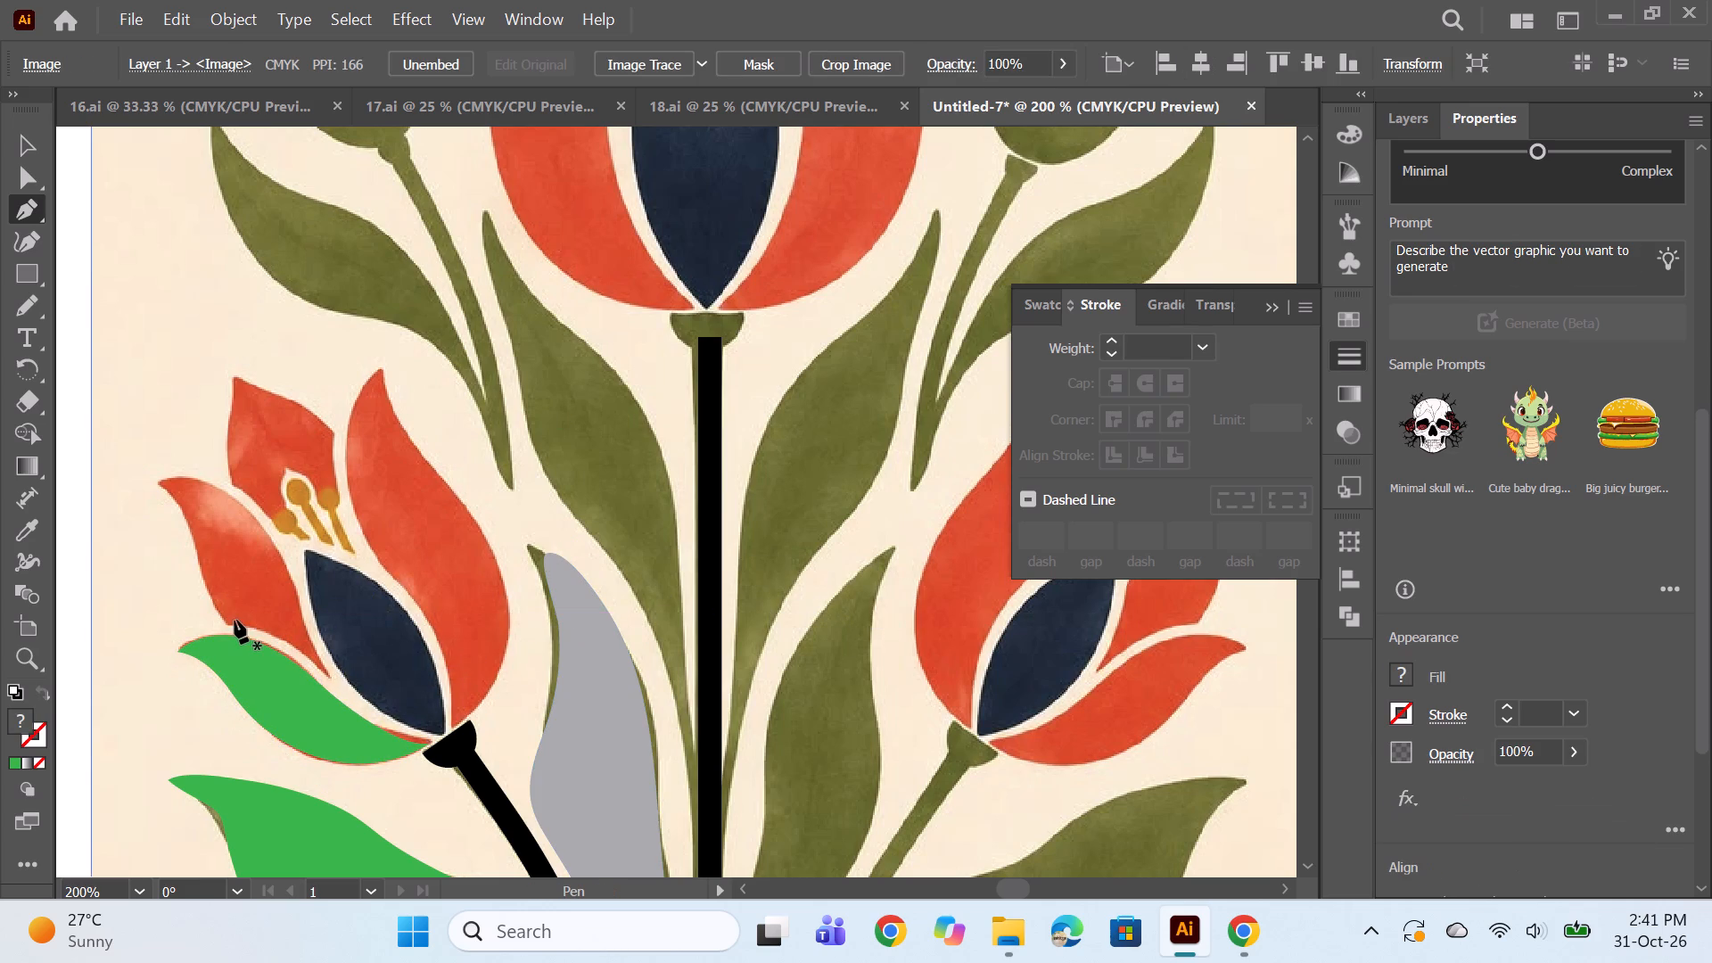
# Trace the lower-left tulip's outer left petal with the Pen, from its bottom edge up the inner edge to the pointed tip.
pyautogui.click(226, 623)
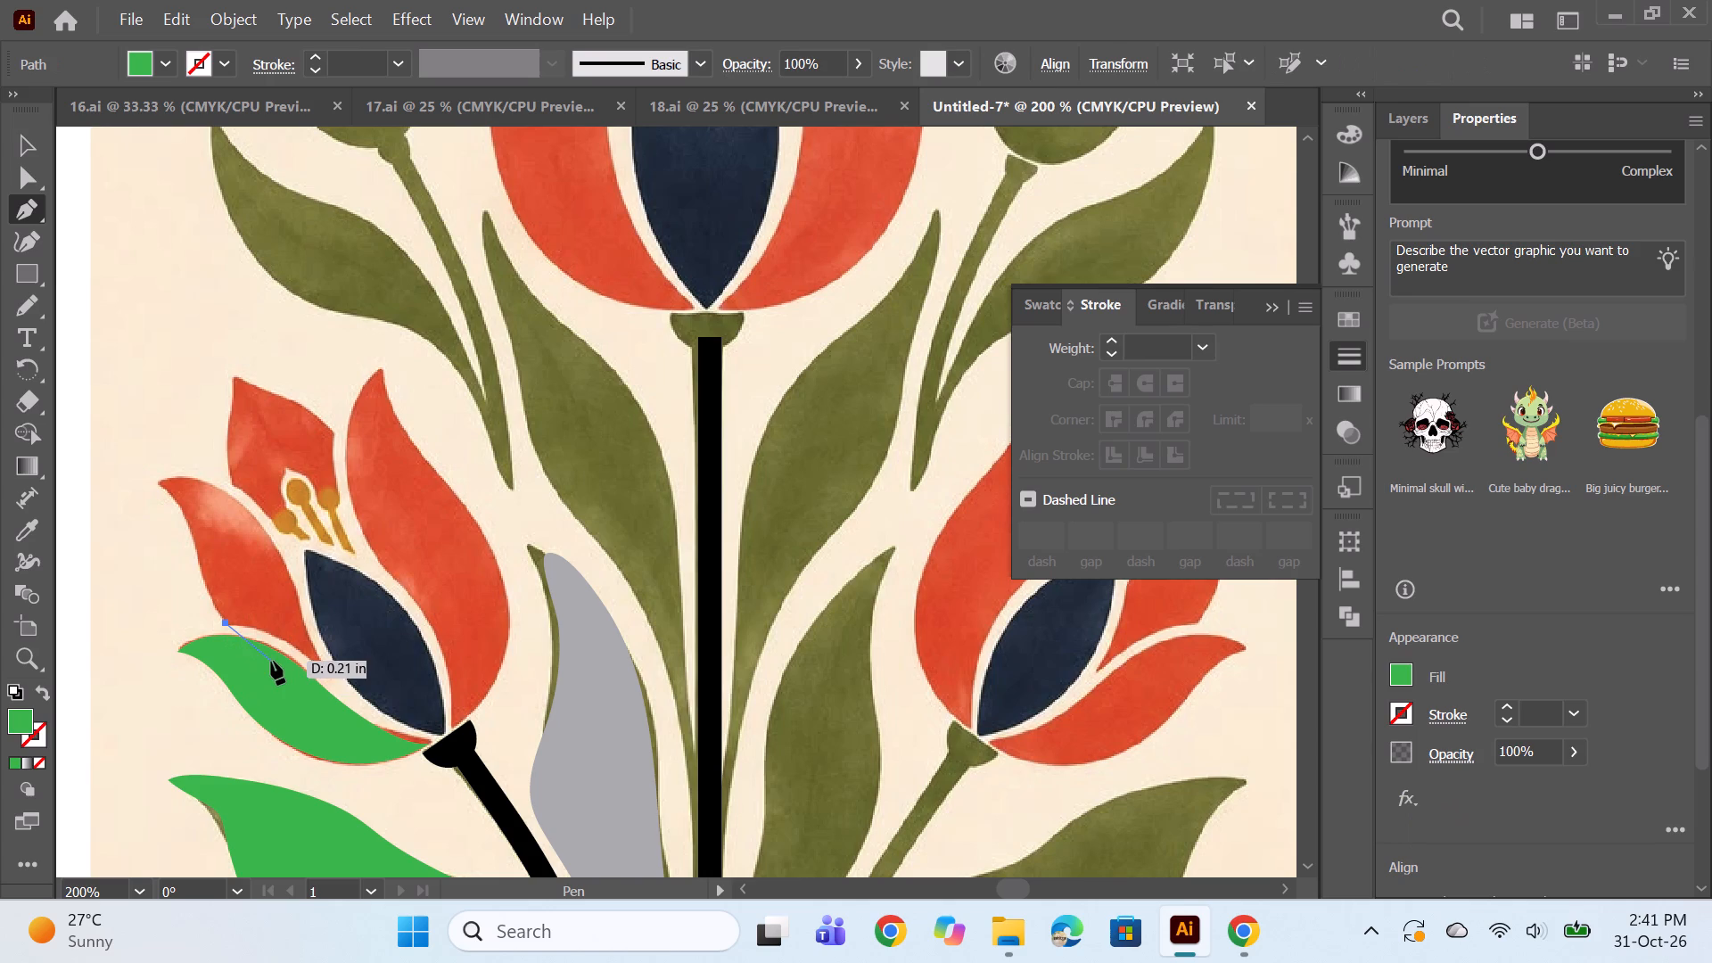
pyautogui.moveTo(329, 677); pyautogui.dragTo(358, 710)
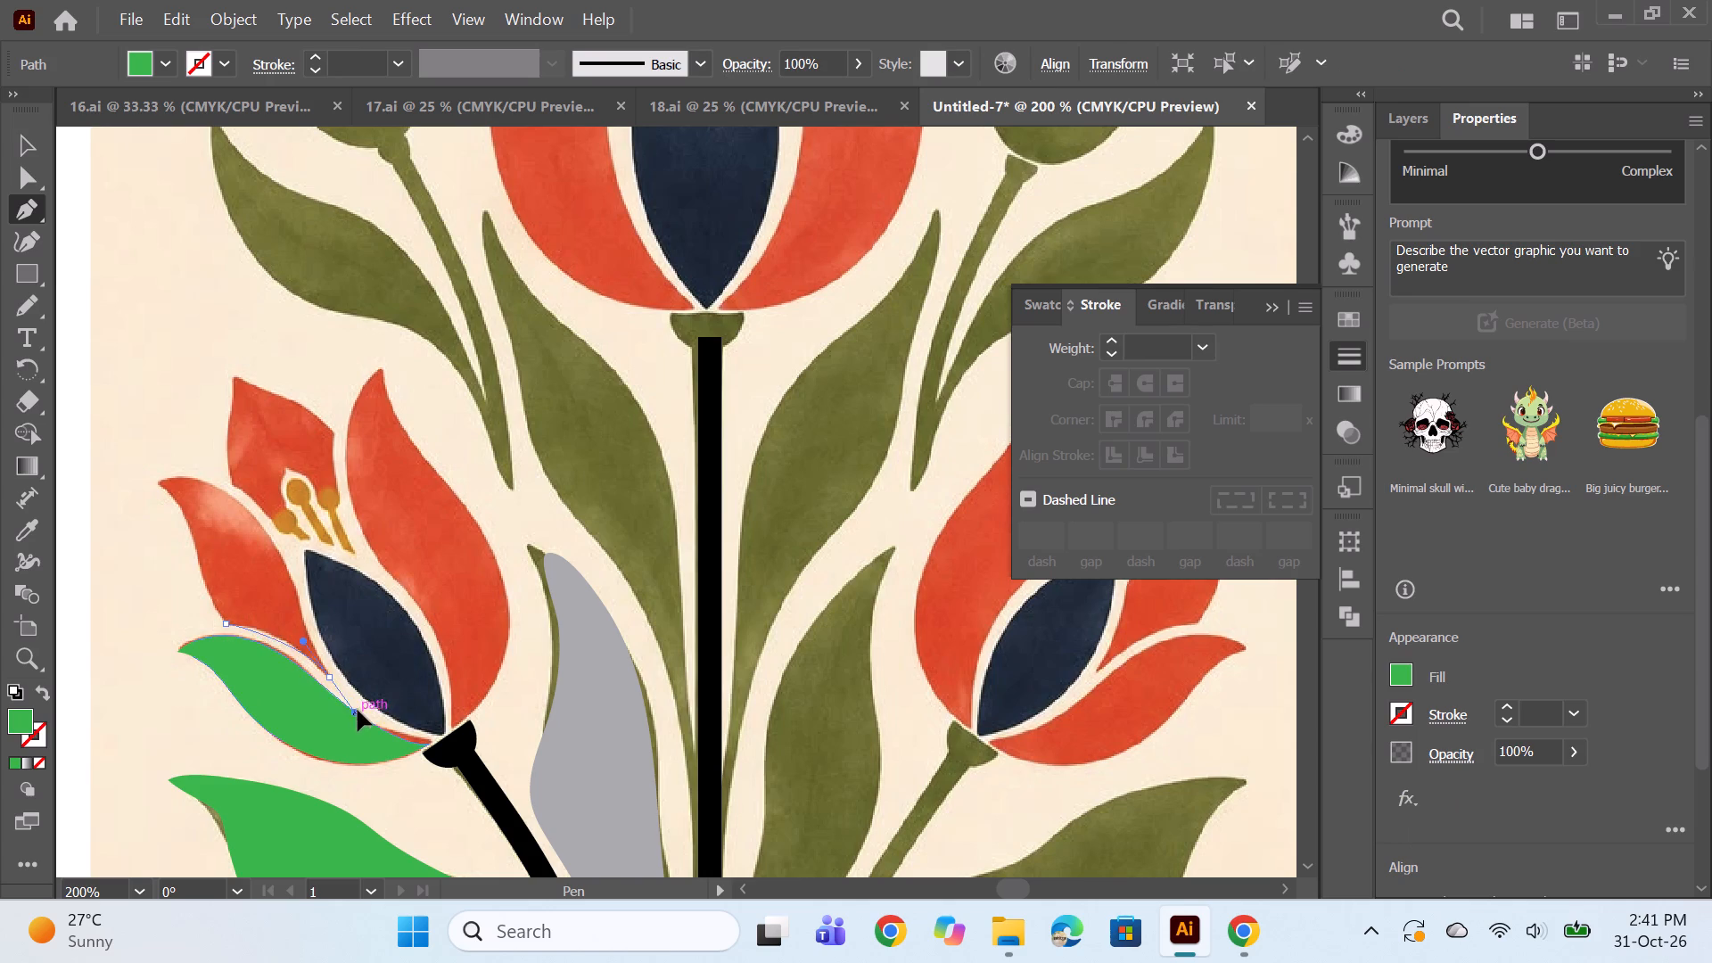
pyautogui.moveTo(358, 710); pyautogui.dragTo(376, 729)
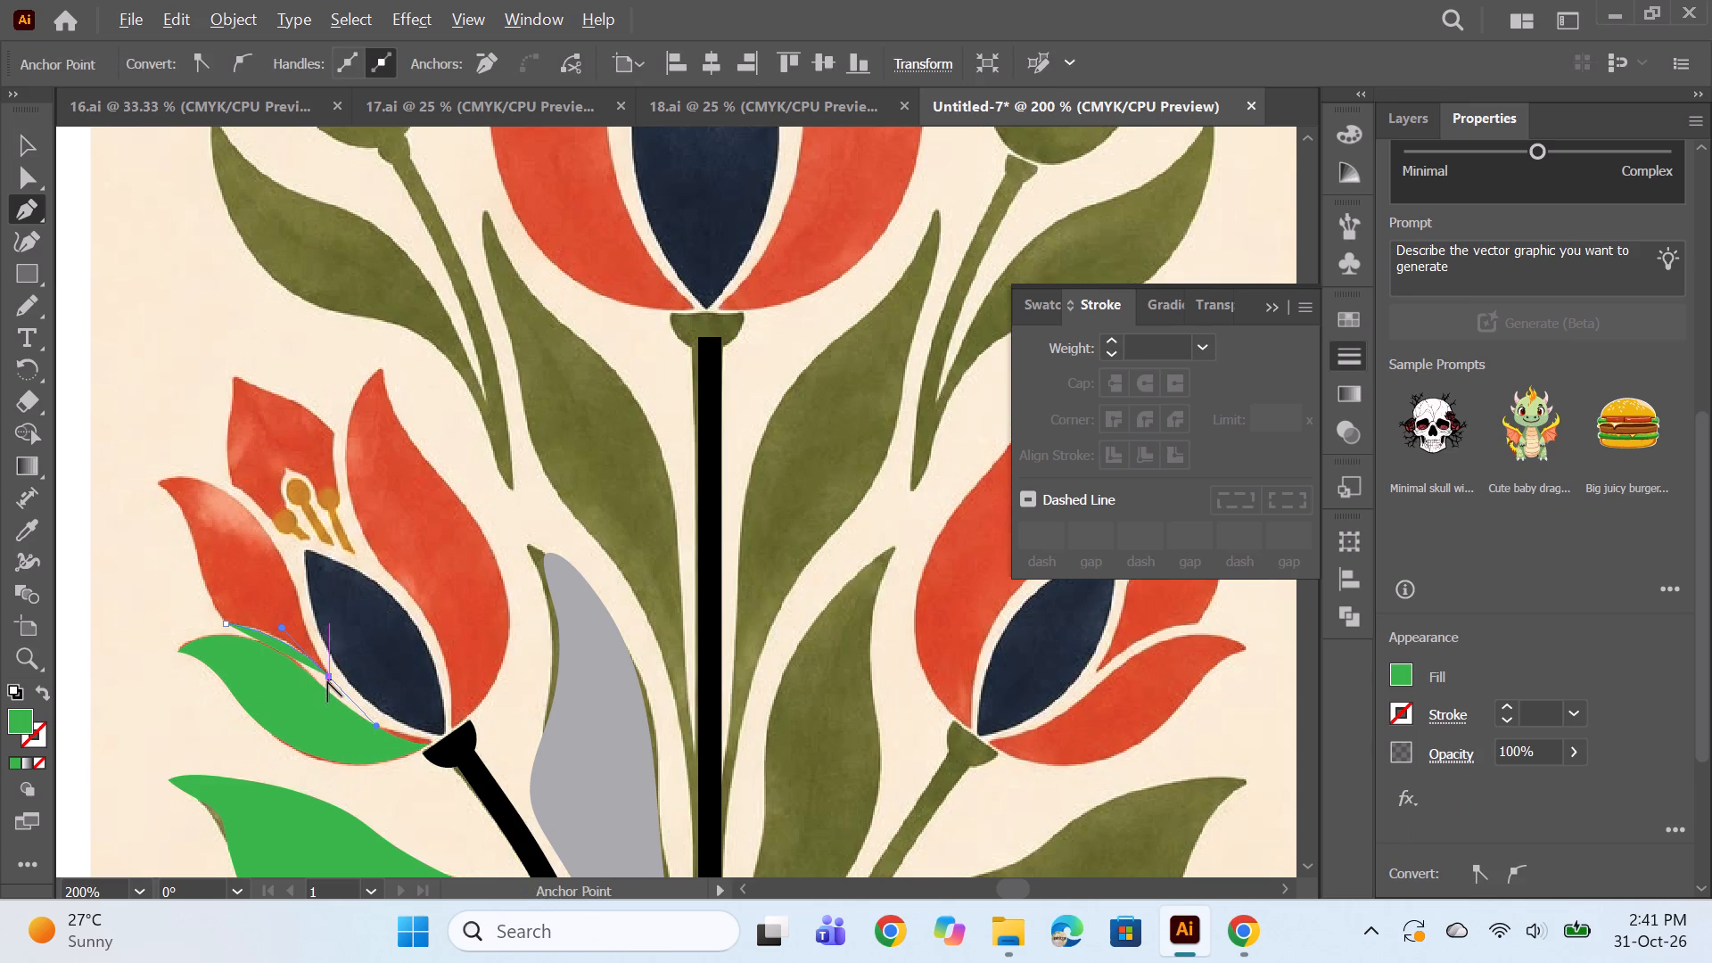
pyautogui.keyDown('alt'); pyautogui.click(327, 681); pyautogui.keyUp('alt')
pyautogui.keyDown('alt'); pyautogui.click(326, 679); pyautogui.keyUp('alt')
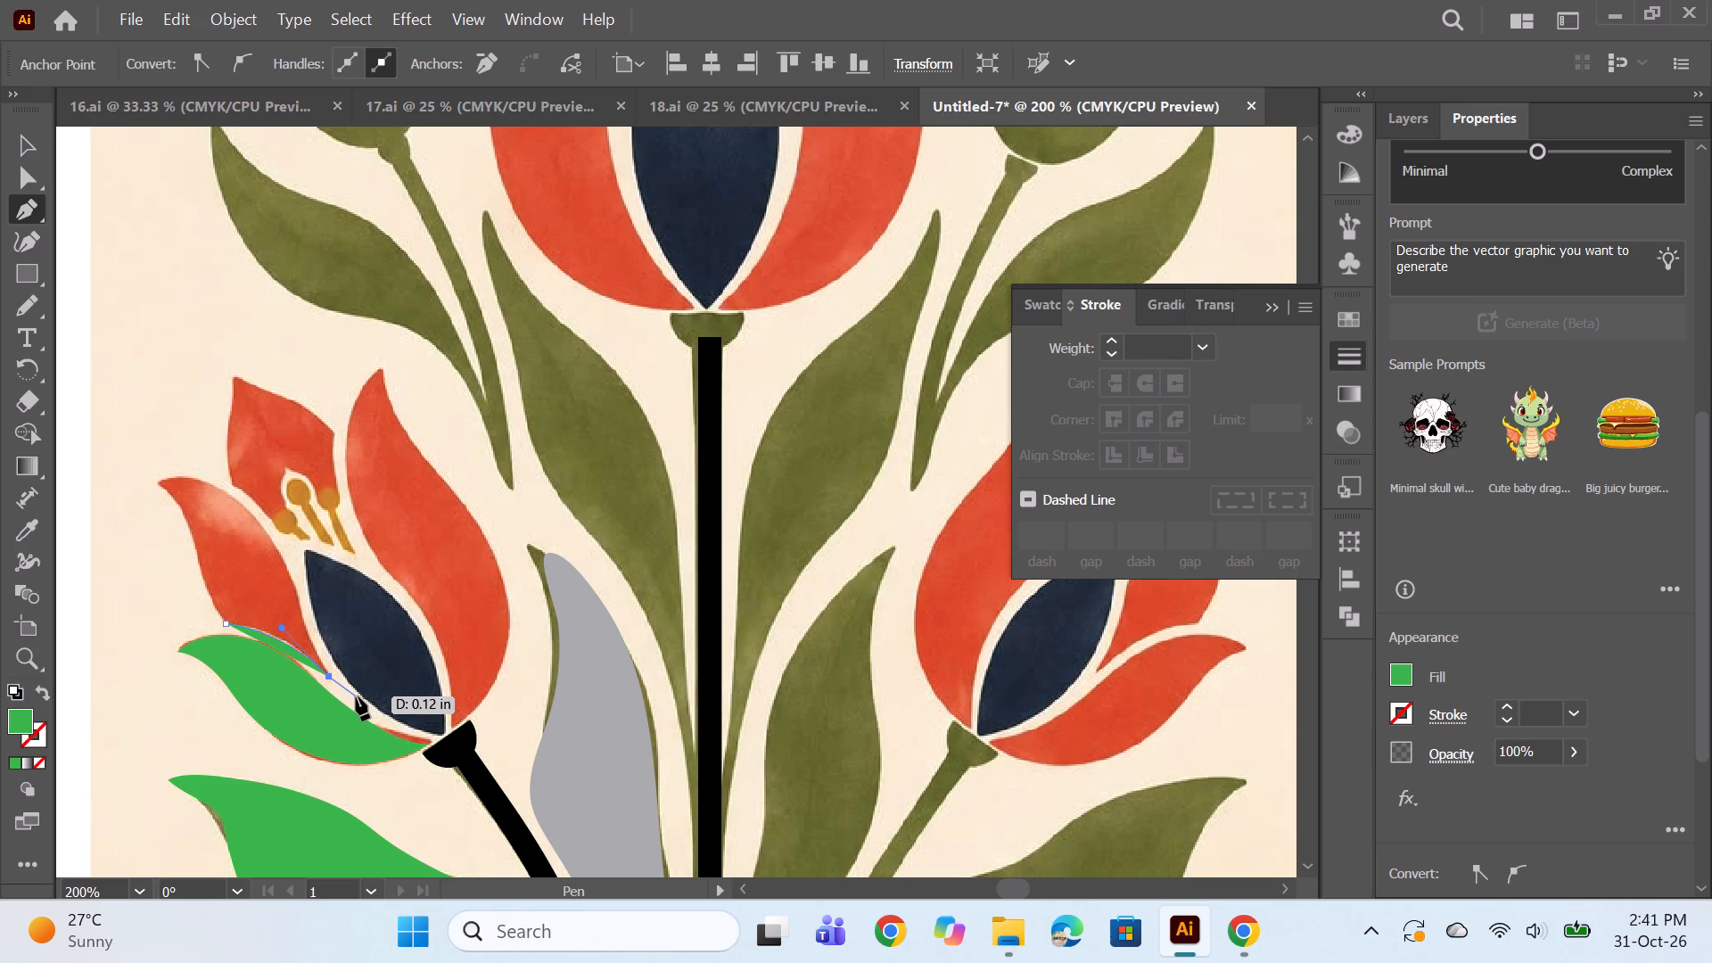
pyautogui.moveTo(297, 593); pyautogui.dragTo(295, 568)
pyautogui.keyDown('alt'); pyautogui.click(295, 589); pyautogui.keyUp('alt')
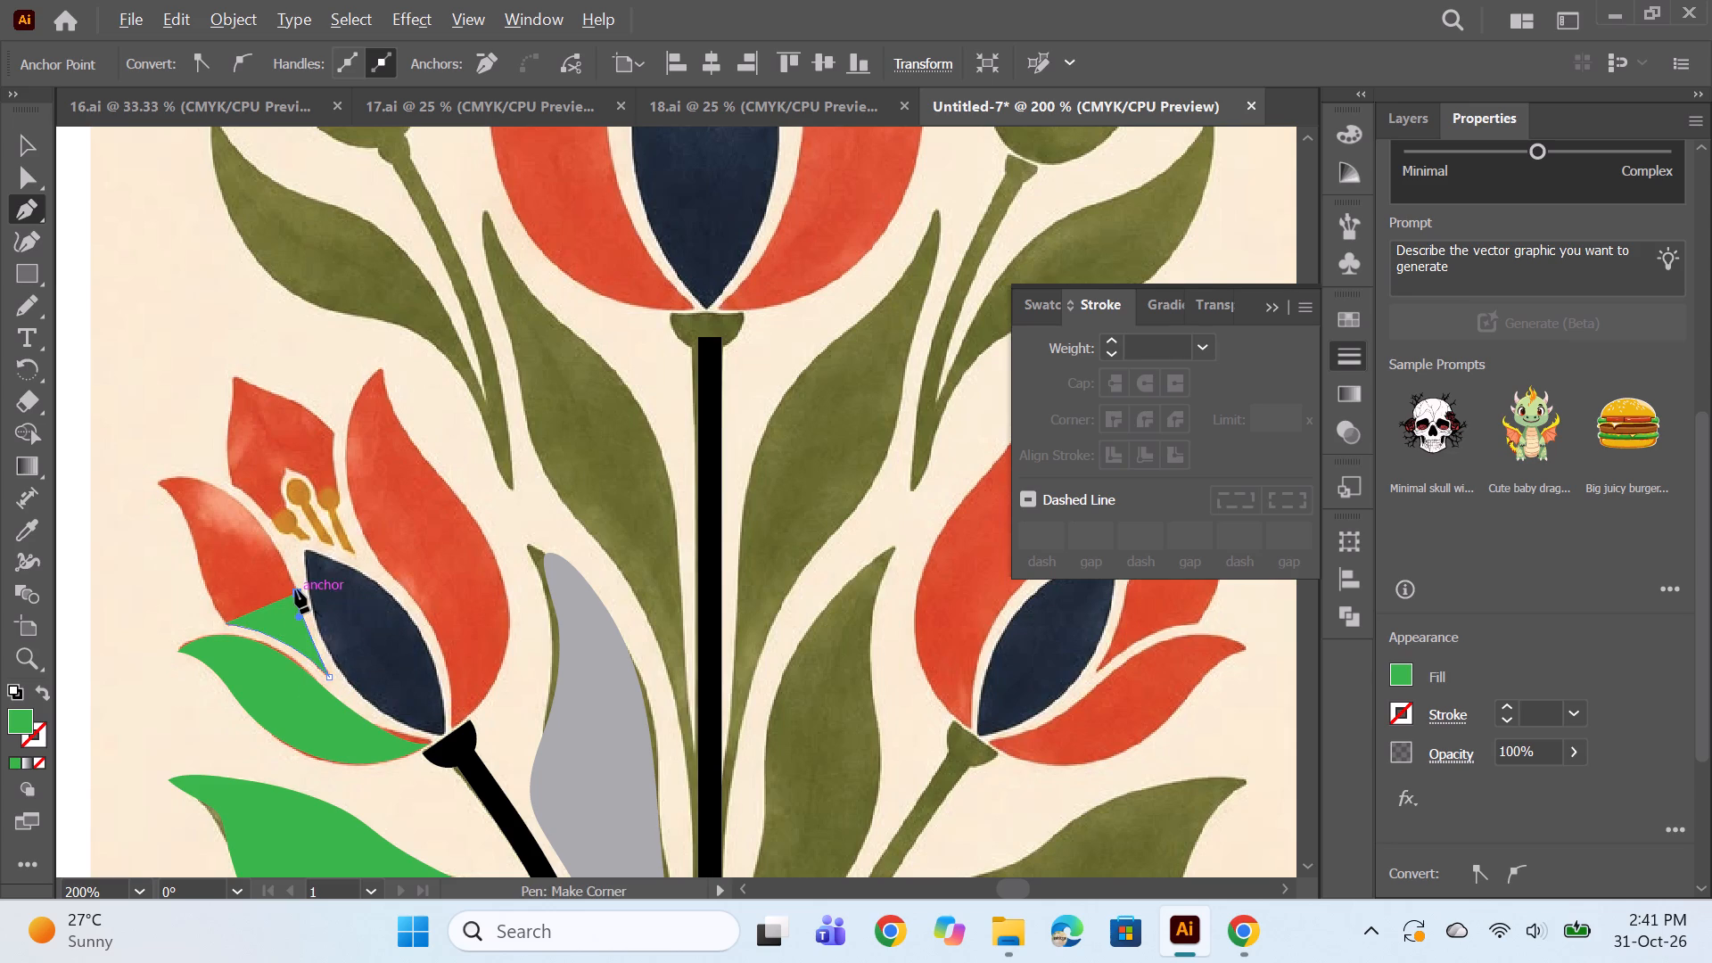
pyautogui.moveTo(157, 481); pyautogui.dragTo(87, 525)
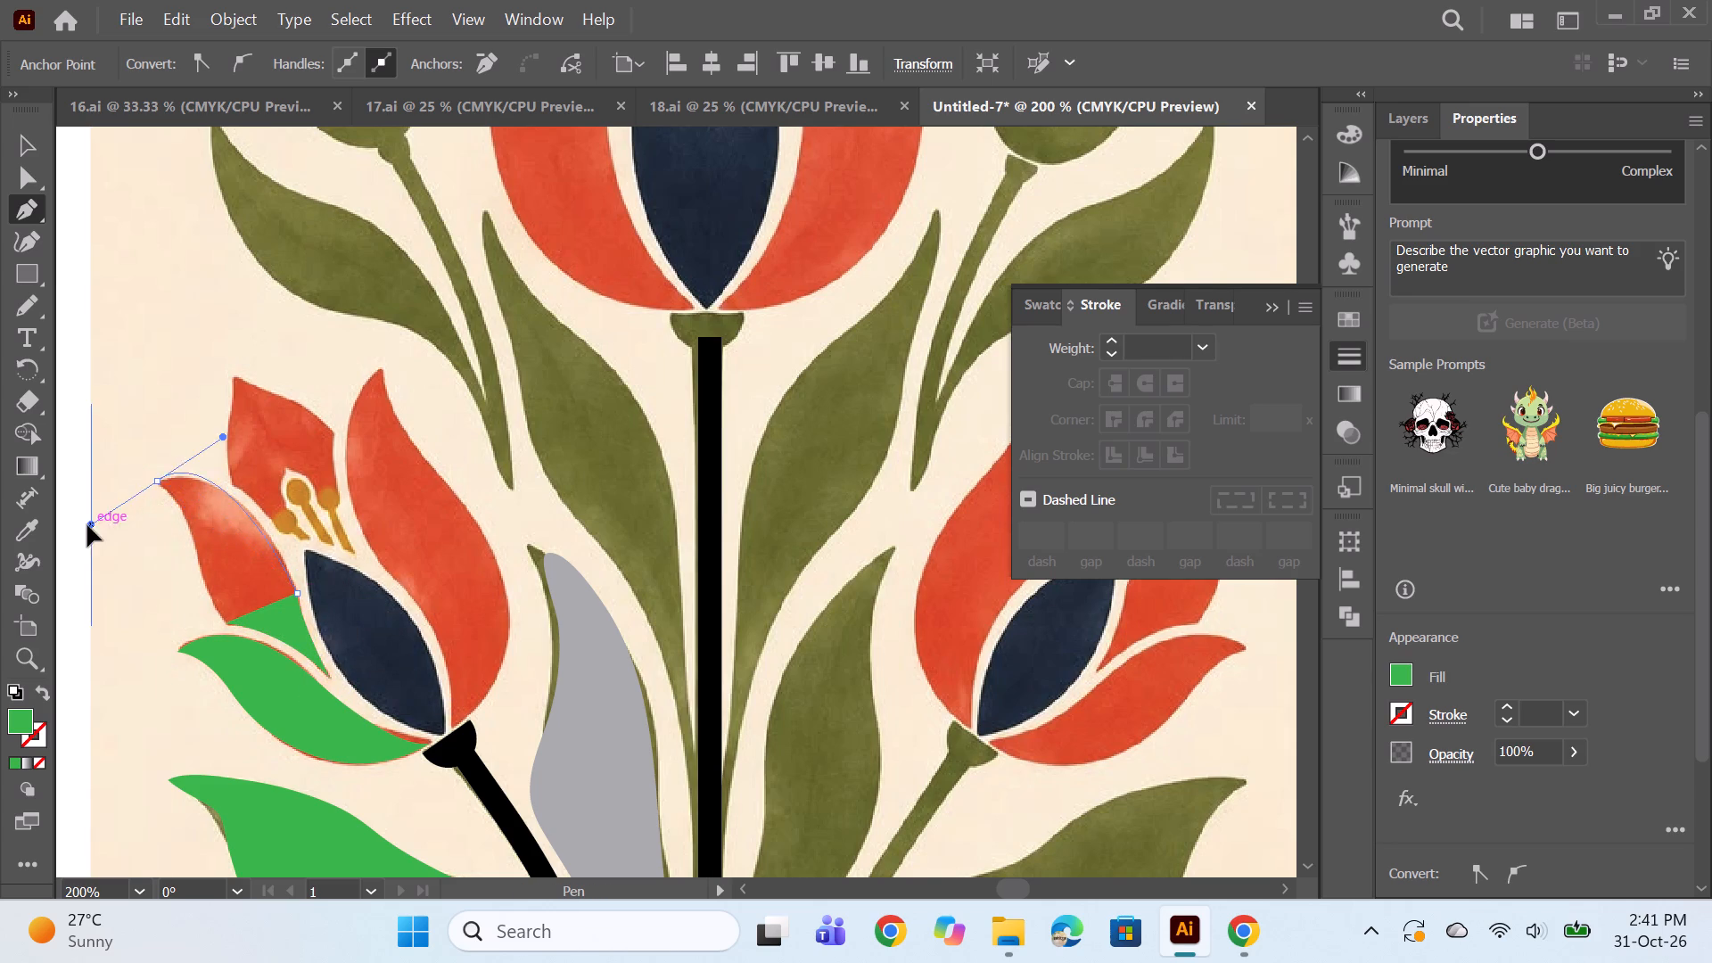
pyautogui.moveTo(87, 525); pyautogui.dragTo(294, 516)
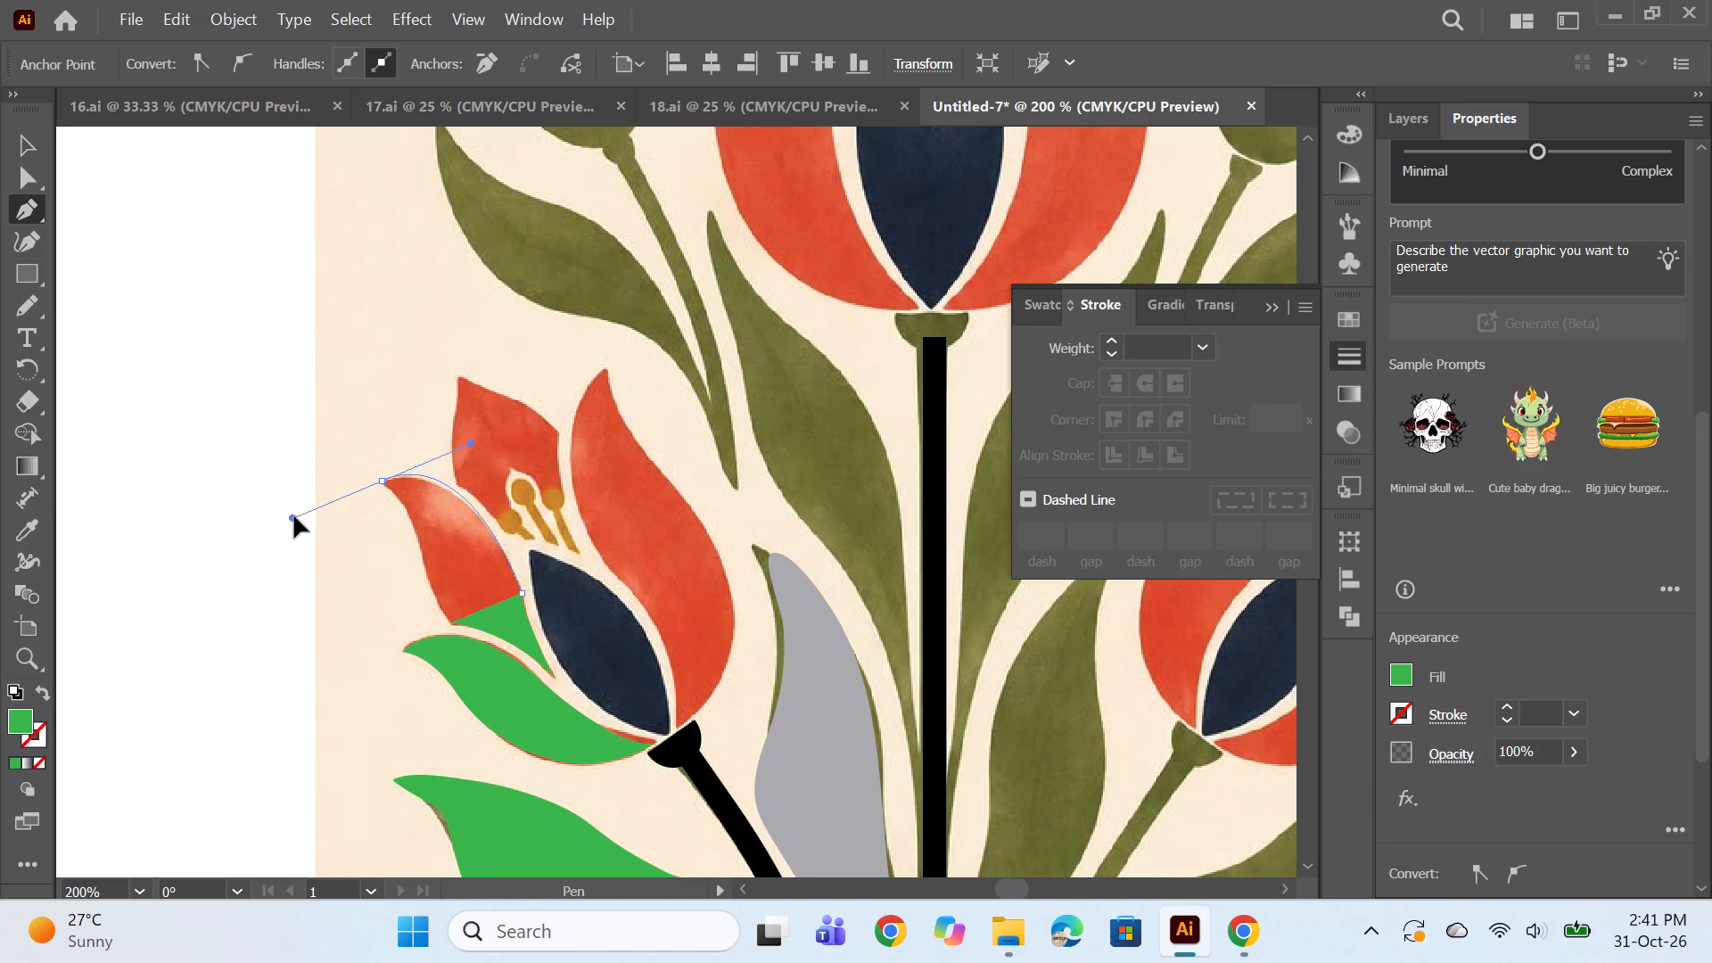
pyautogui.moveTo(294, 516); pyautogui.dragTo(282, 501)
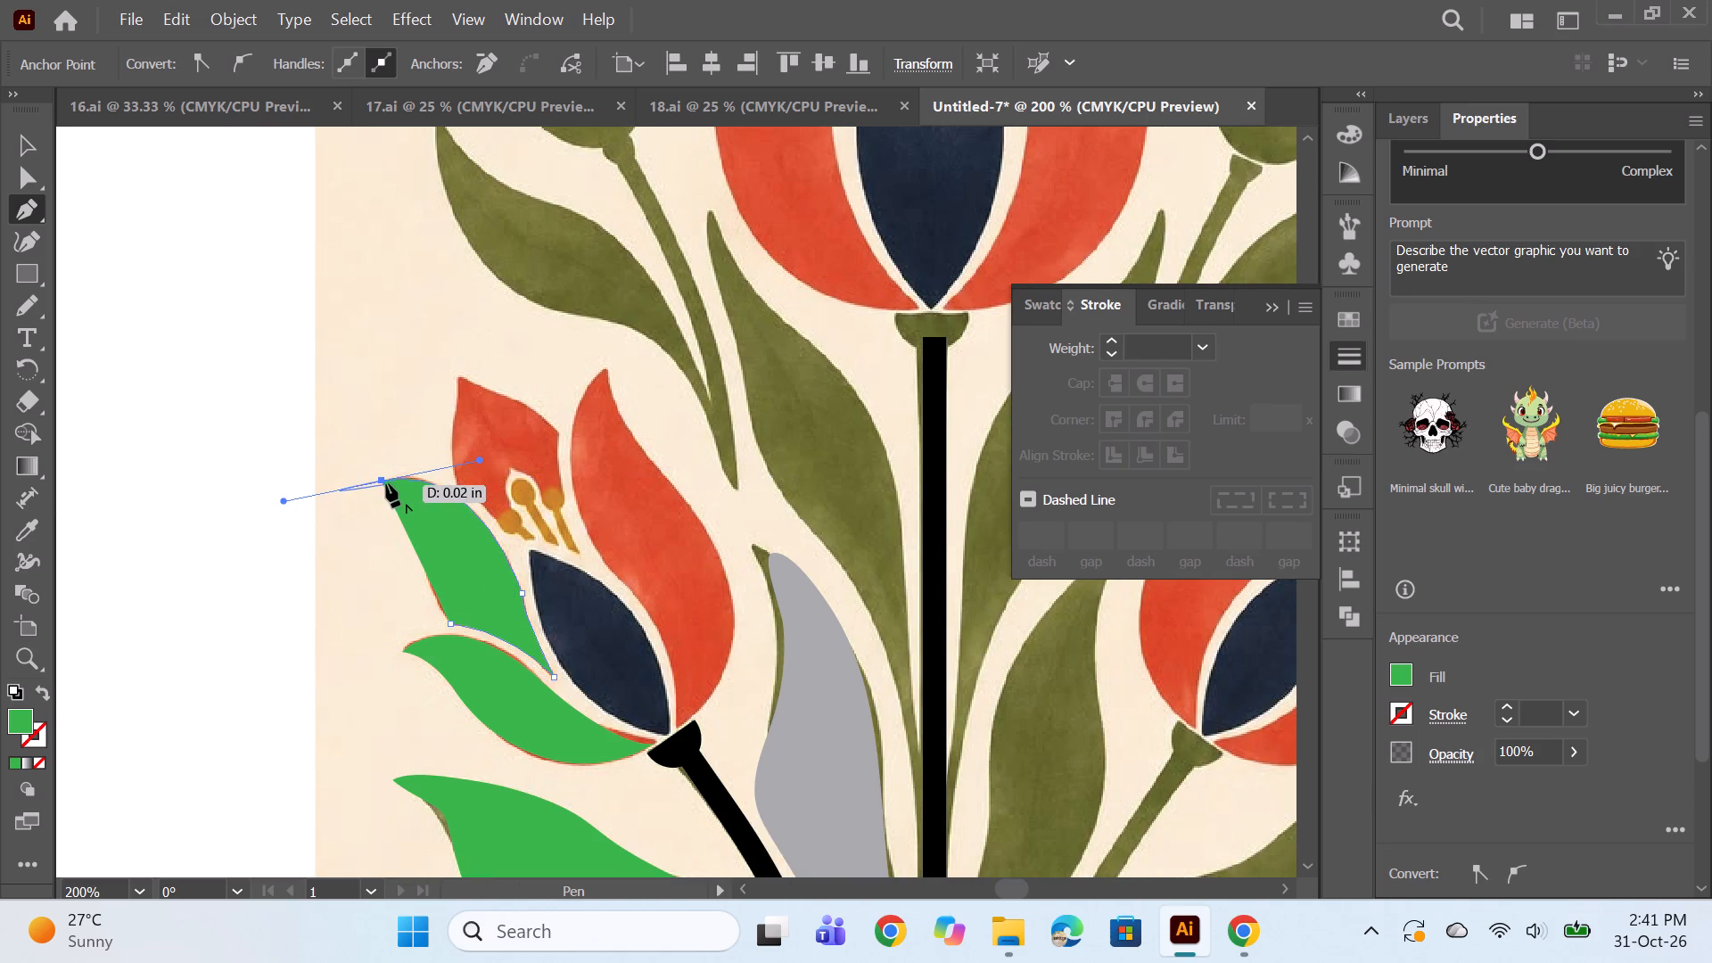
pyautogui.keyDown('alt'); pyautogui.click(380, 480); pyautogui.keyUp('alt')
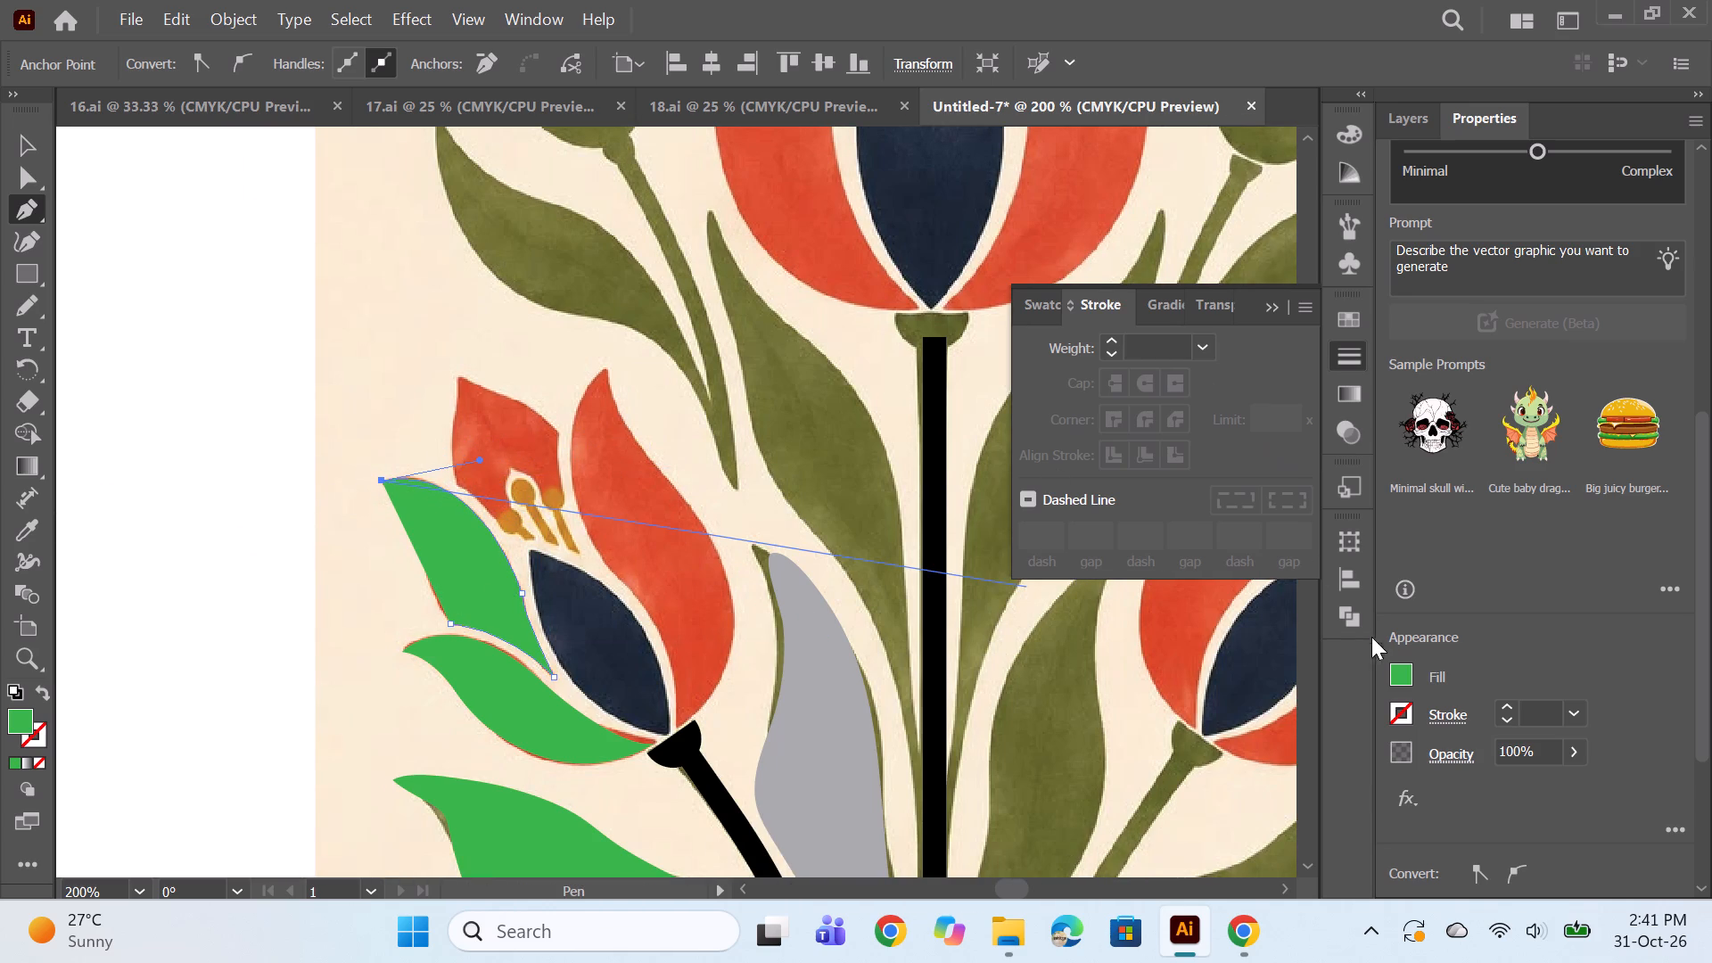
# Set the unfinished outer left petal's fill to none and trace its outer edge back to the start, closing the path.
pyautogui.click(1405, 685)
pyautogui.click(1110, 431)
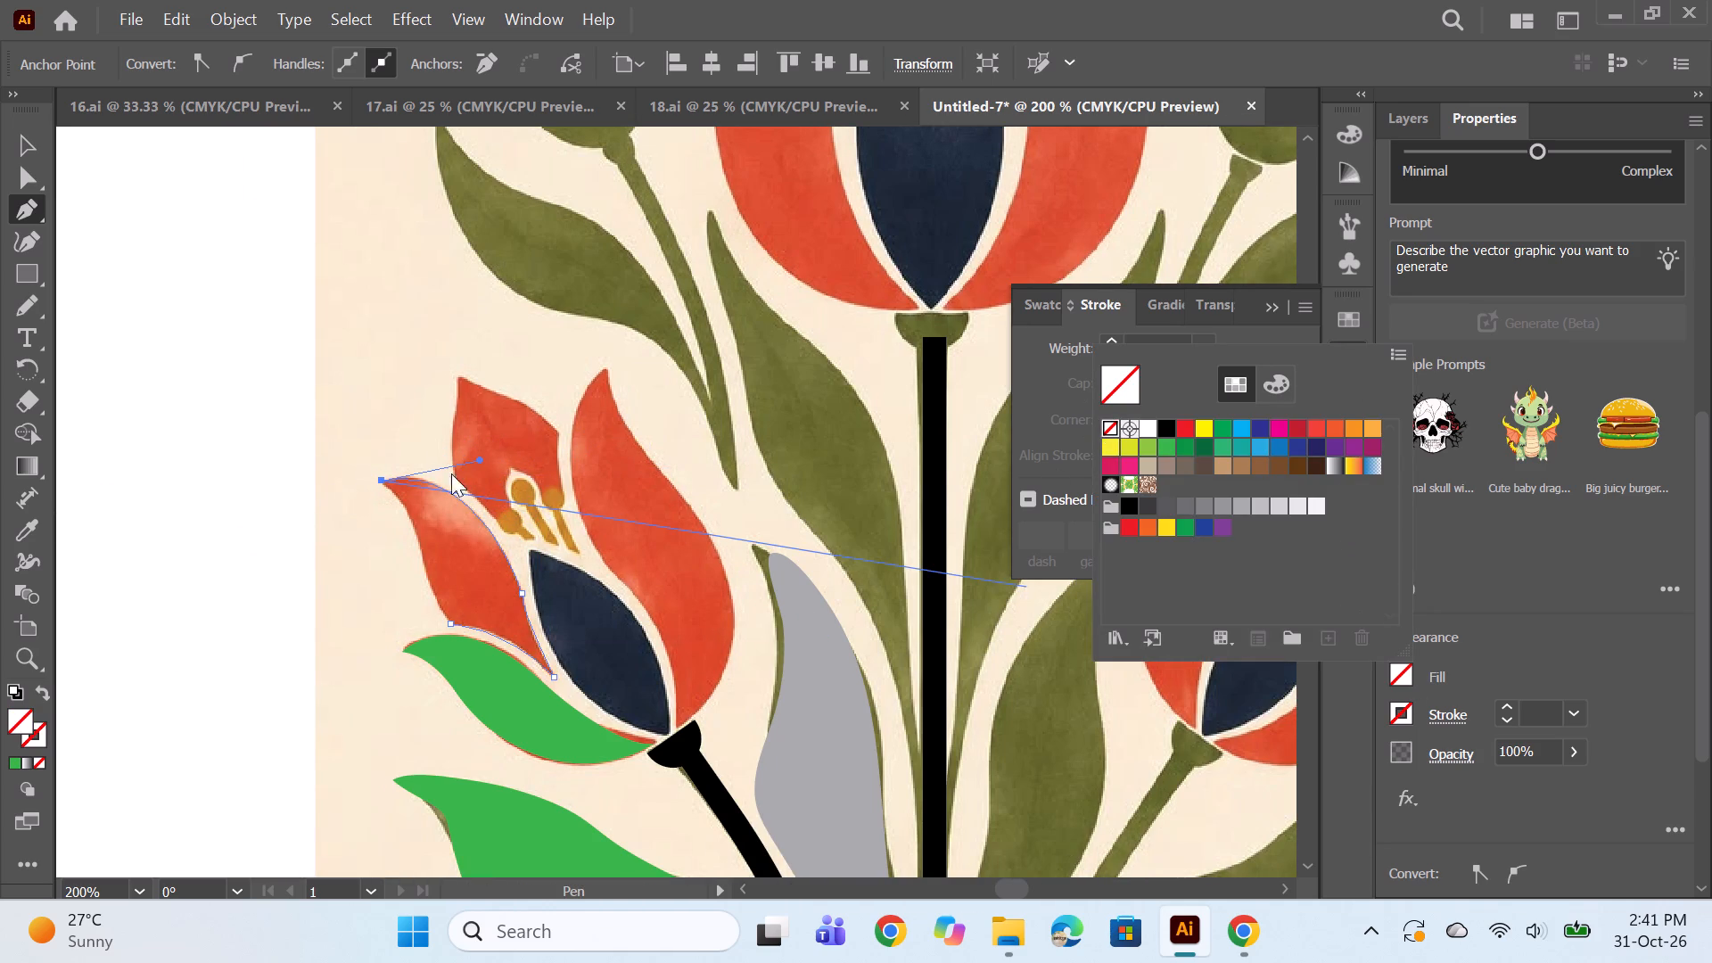
pyautogui.keyDown('alt'); pyautogui.click(380, 480); pyautogui.keyUp('alt')
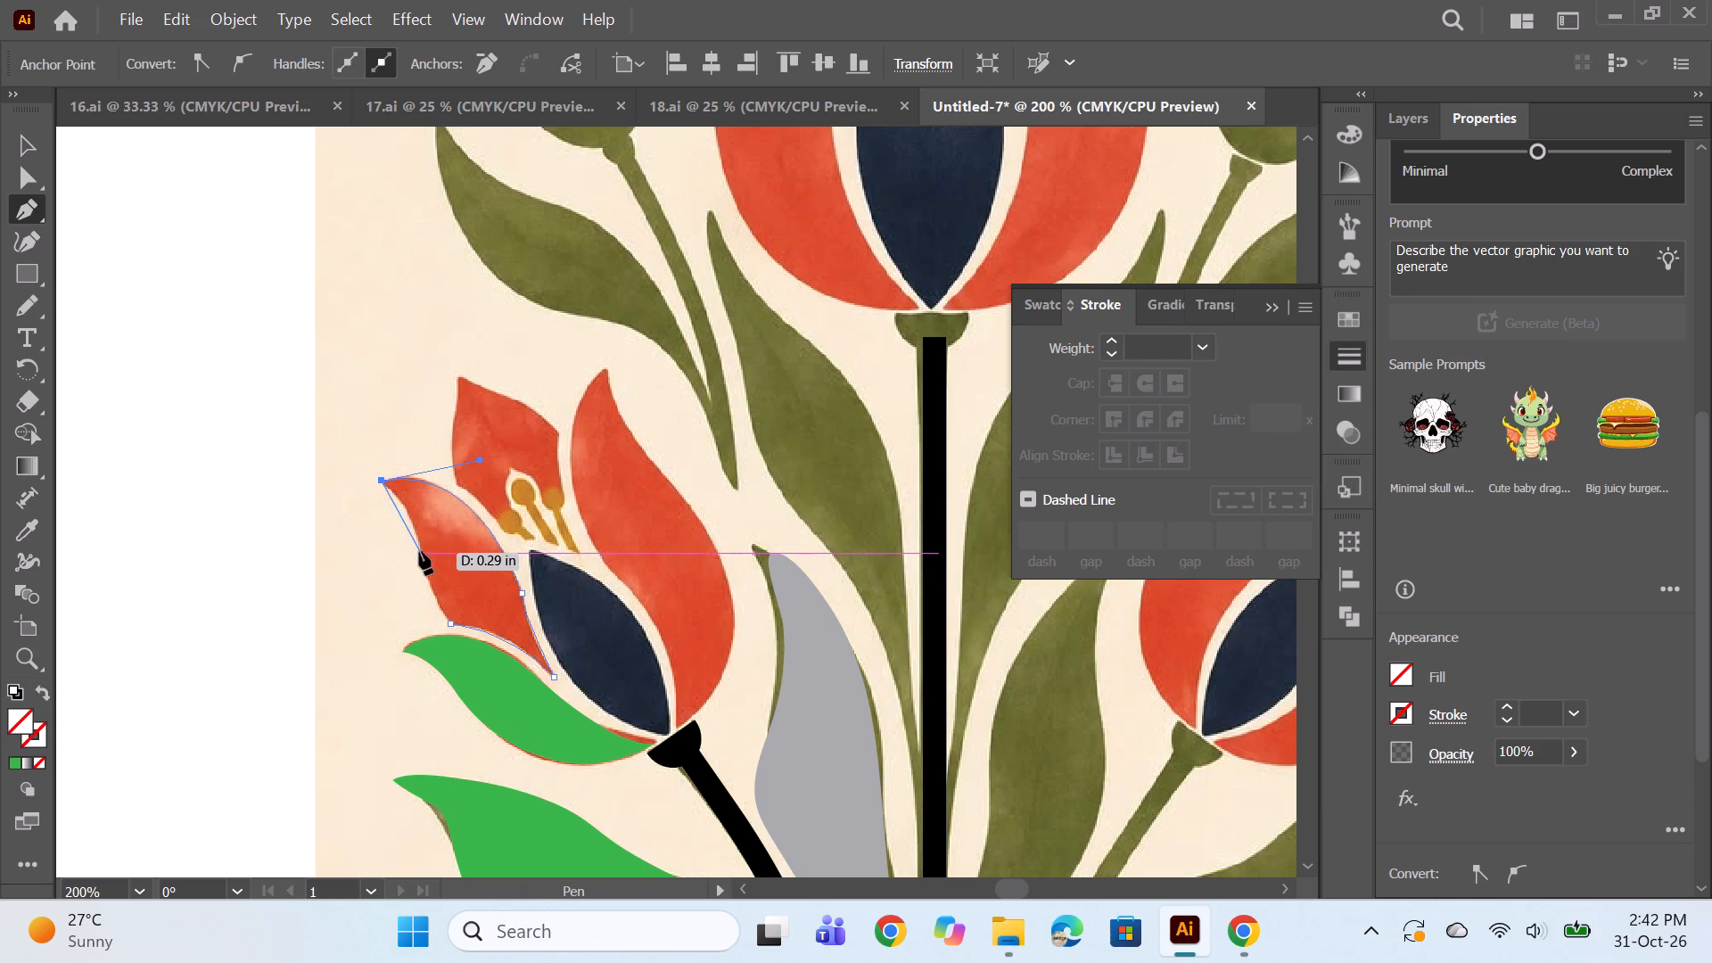
pyautogui.moveTo(419, 548); pyautogui.dragTo(425, 595)
pyautogui.keyDown('alt'); pyautogui.click(419, 549); pyautogui.keyUp('alt')
pyautogui.moveTo(449, 622); pyautogui.dragTo(478, 655)
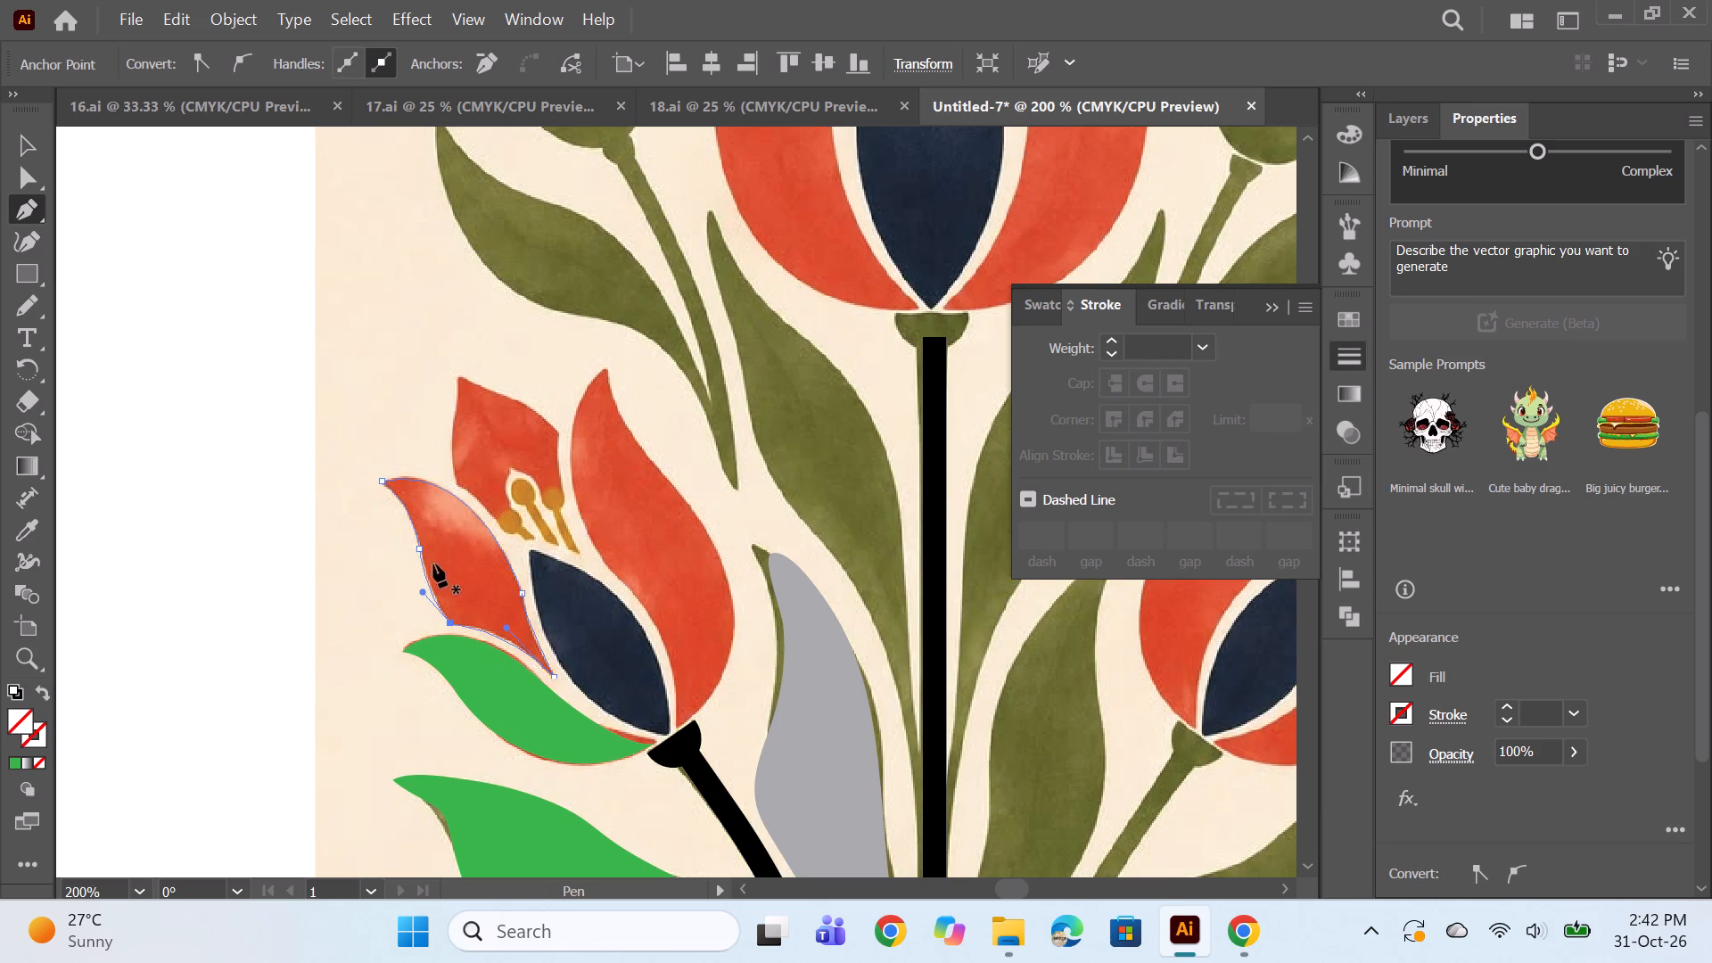
# Round the corner at the anchor on the outer left petal's inner edge, beside the navy centre.
pyautogui.keyDown('ctrl'); pyautogui.click(424, 549); pyautogui.keyUp('ctrl')
pyautogui.keyDown('ctrl'); pyautogui.click(420, 548); pyautogui.keyUp('ctrl')
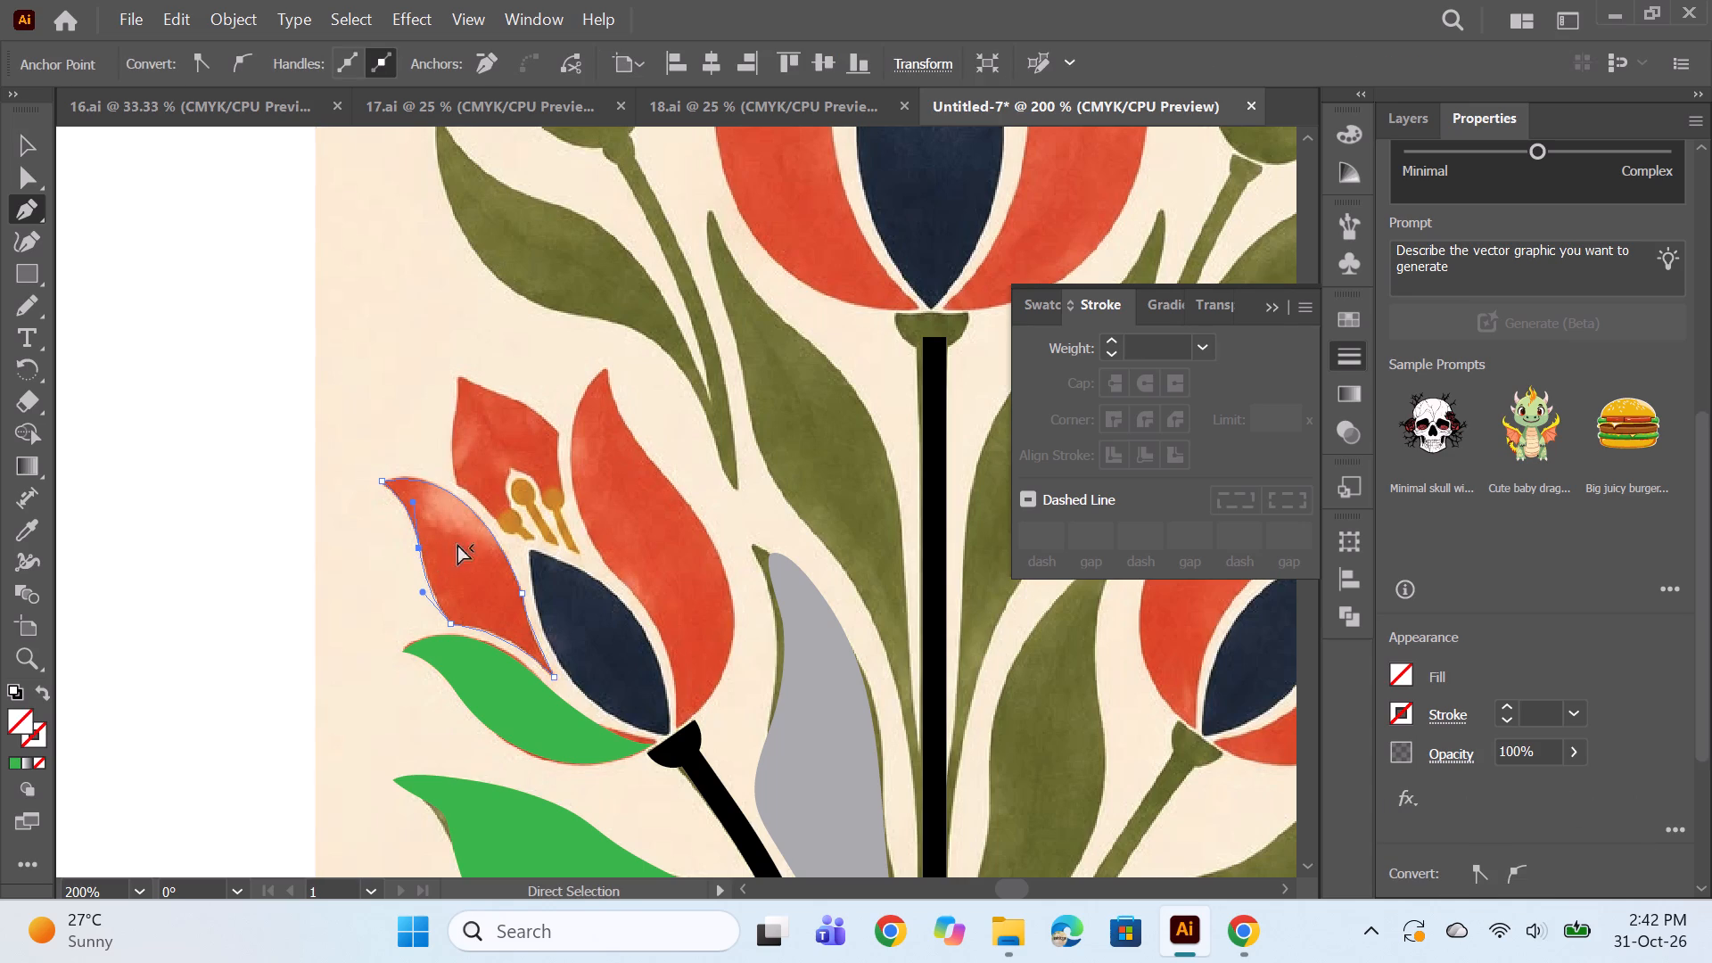
pyautogui.keyDown('ctrl'); pyautogui.click(522, 591); pyautogui.keyUp('ctrl')
pyautogui.keyDown('ctrl'); pyautogui.moveTo(502, 597); pyautogui.dragTo(169, 962); pyautogui.keyUp('ctrl')
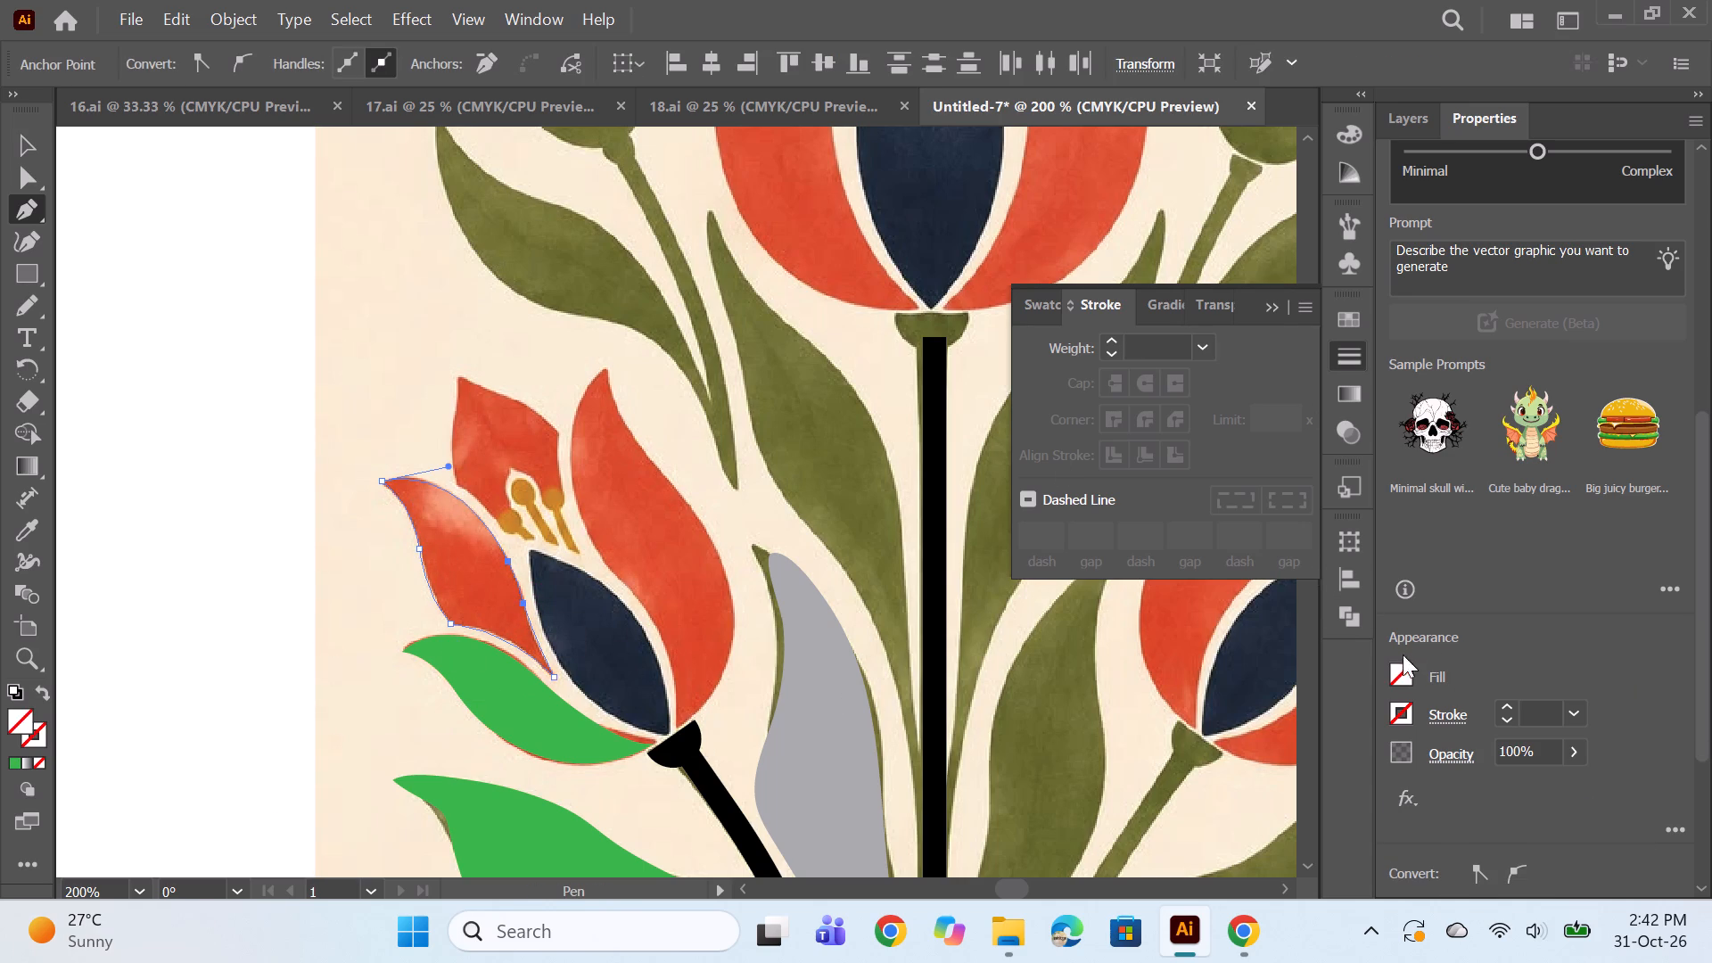
# Fill the outer left petal with the grey-brown swatch and deselect it.
pyautogui.click(1404, 671)
pyautogui.click(1168, 458)
pyautogui.keyDown('ctrl'); pyautogui.click(785, 345); pyautogui.keyUp('ctrl')
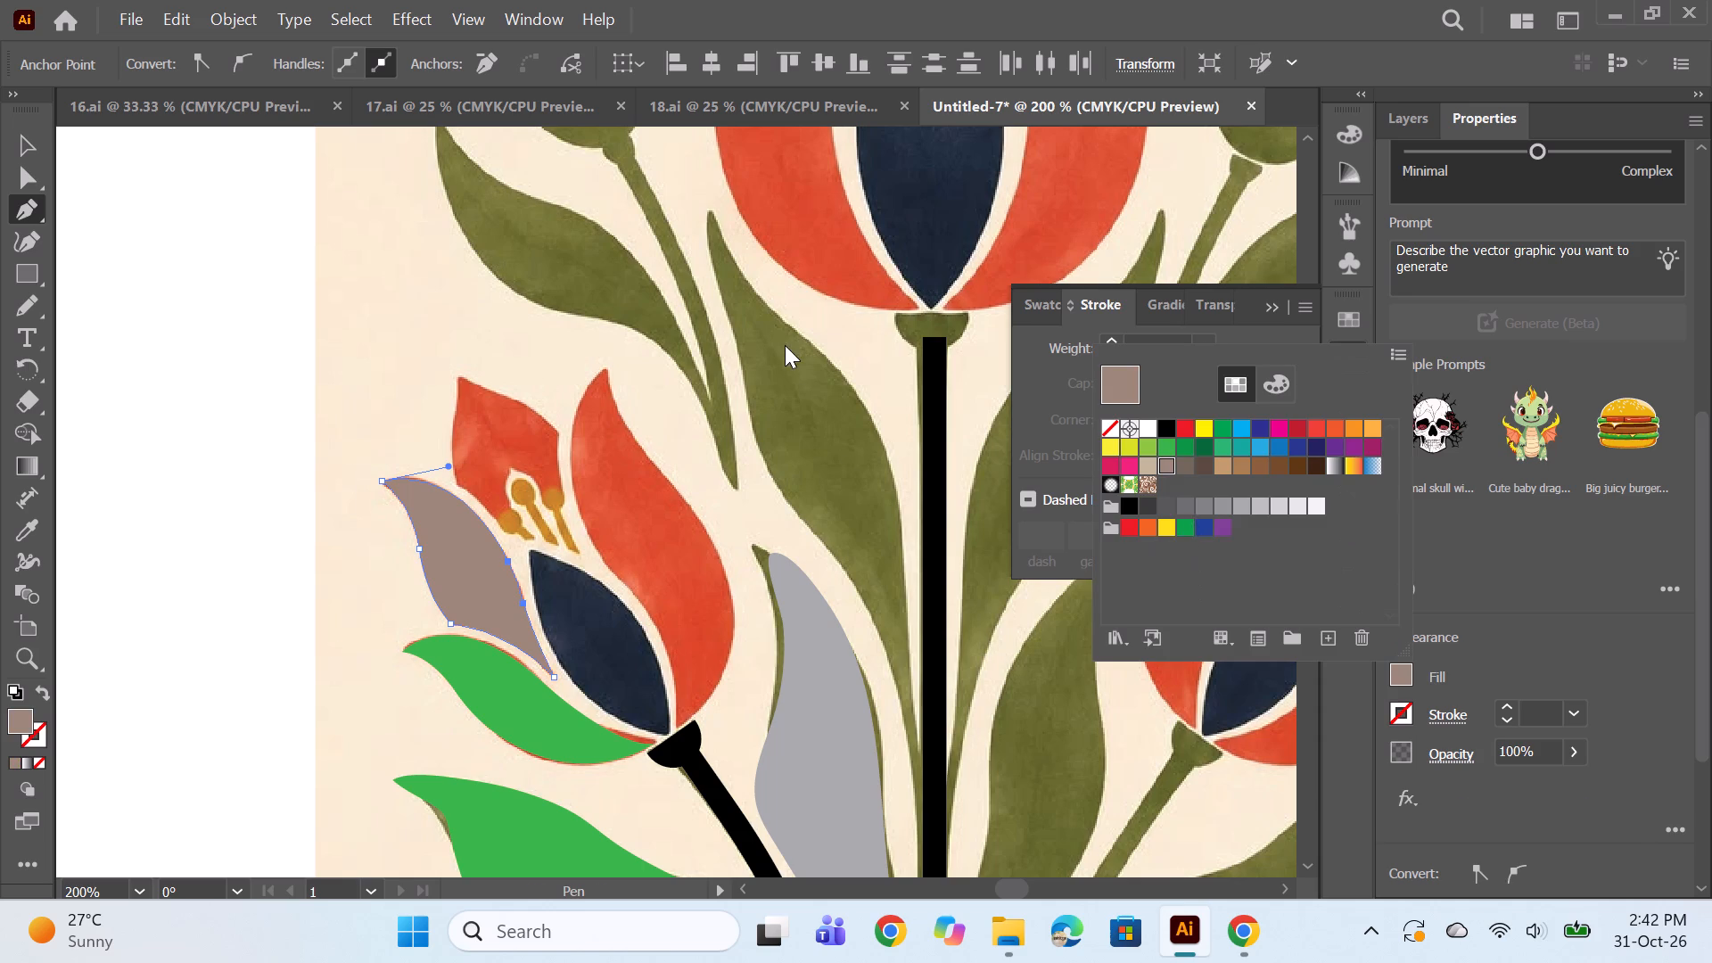
pyautogui.keyDown('ctrl'); pyautogui.click(585, 377); pyautogui.keyUp('ctrl')
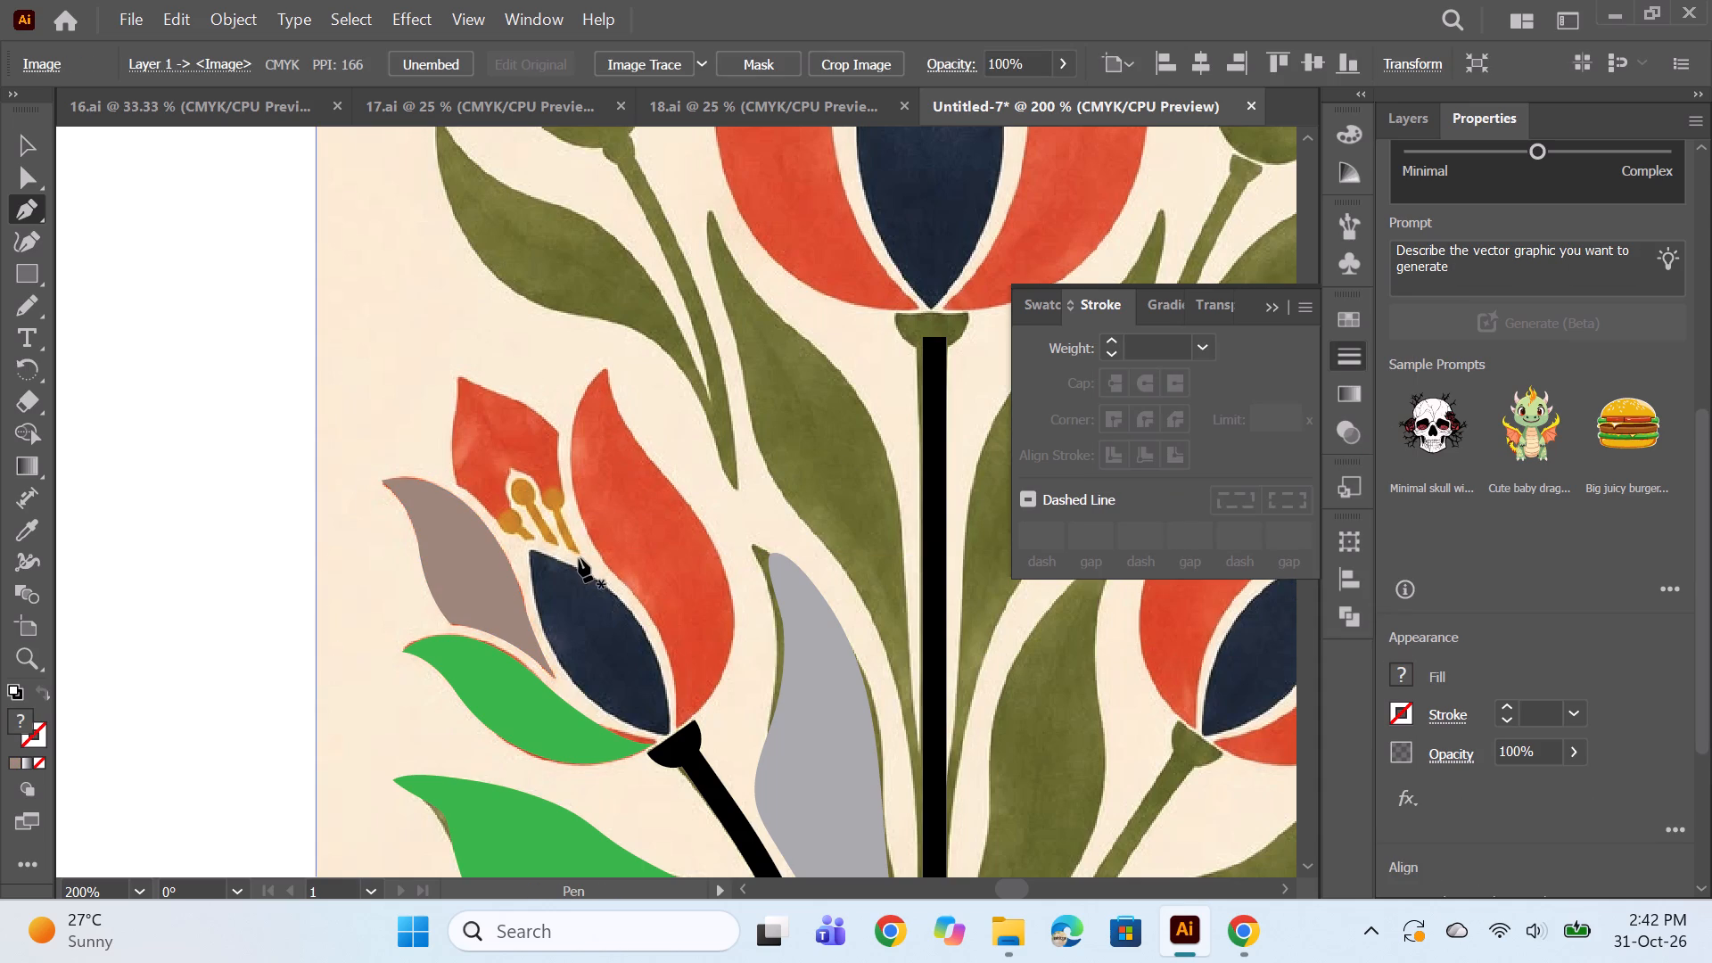
# Trace the lower-left tulip's back petal, behind the ochre stamens, with the Pen as a closed grey-brown shape and deselect it.
pyautogui.click(577, 554)
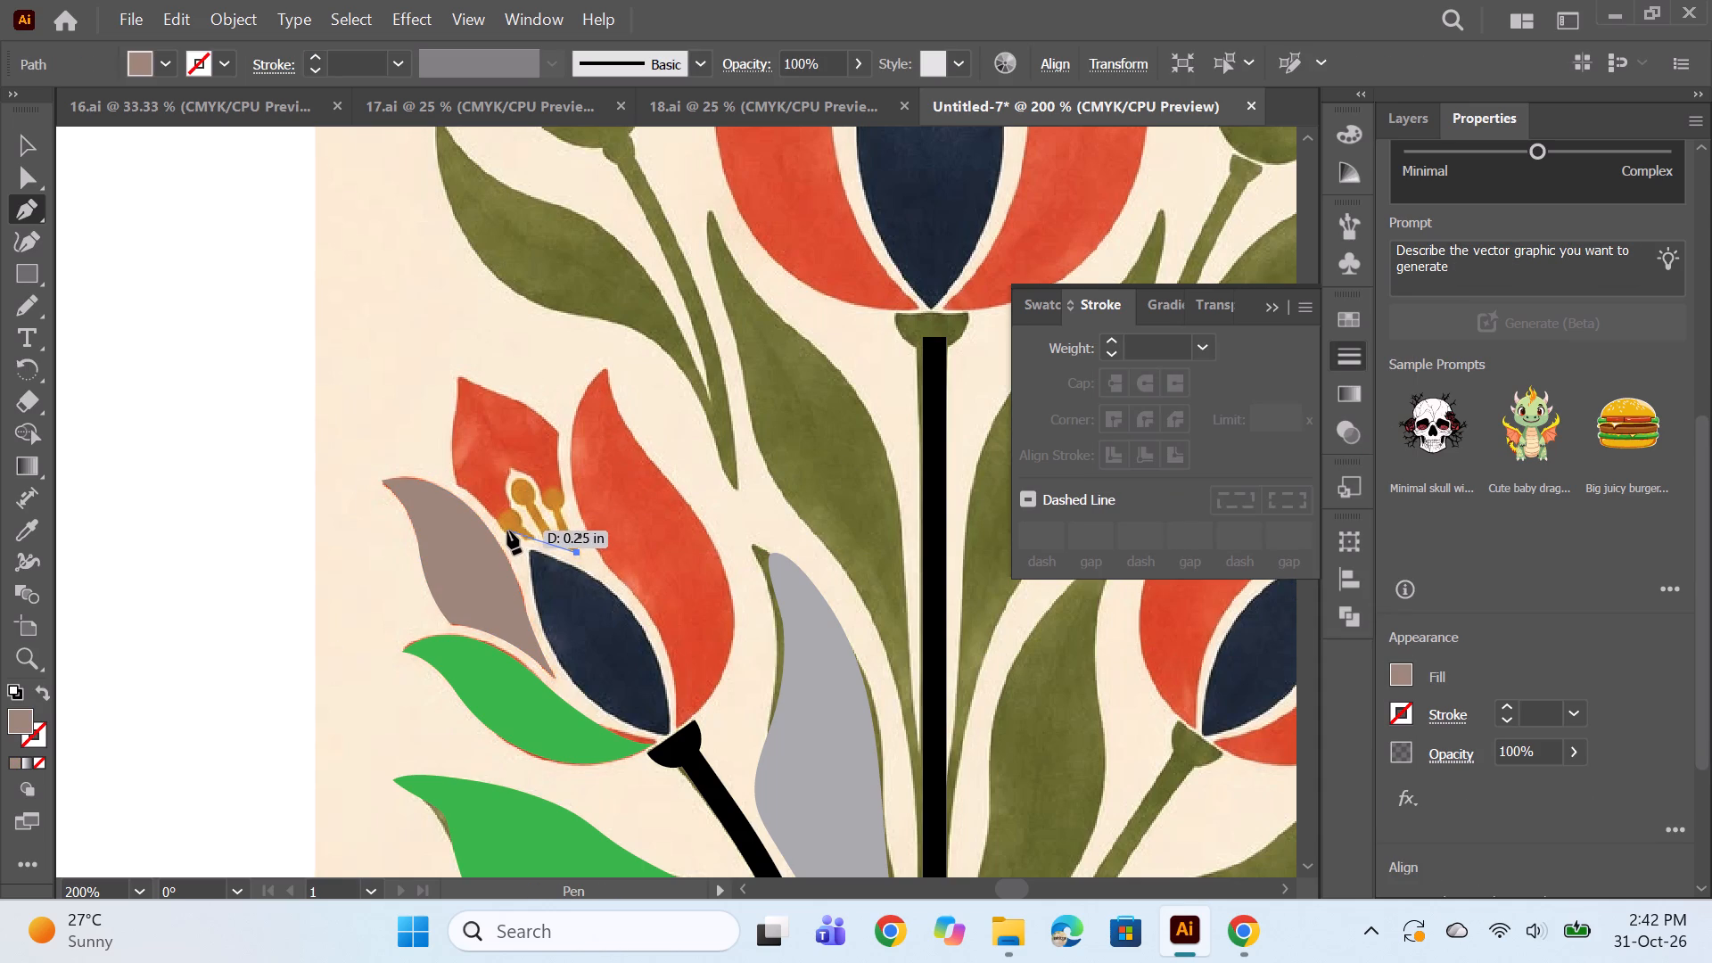
pyautogui.moveTo(506, 531); pyautogui.dragTo(497, 528)
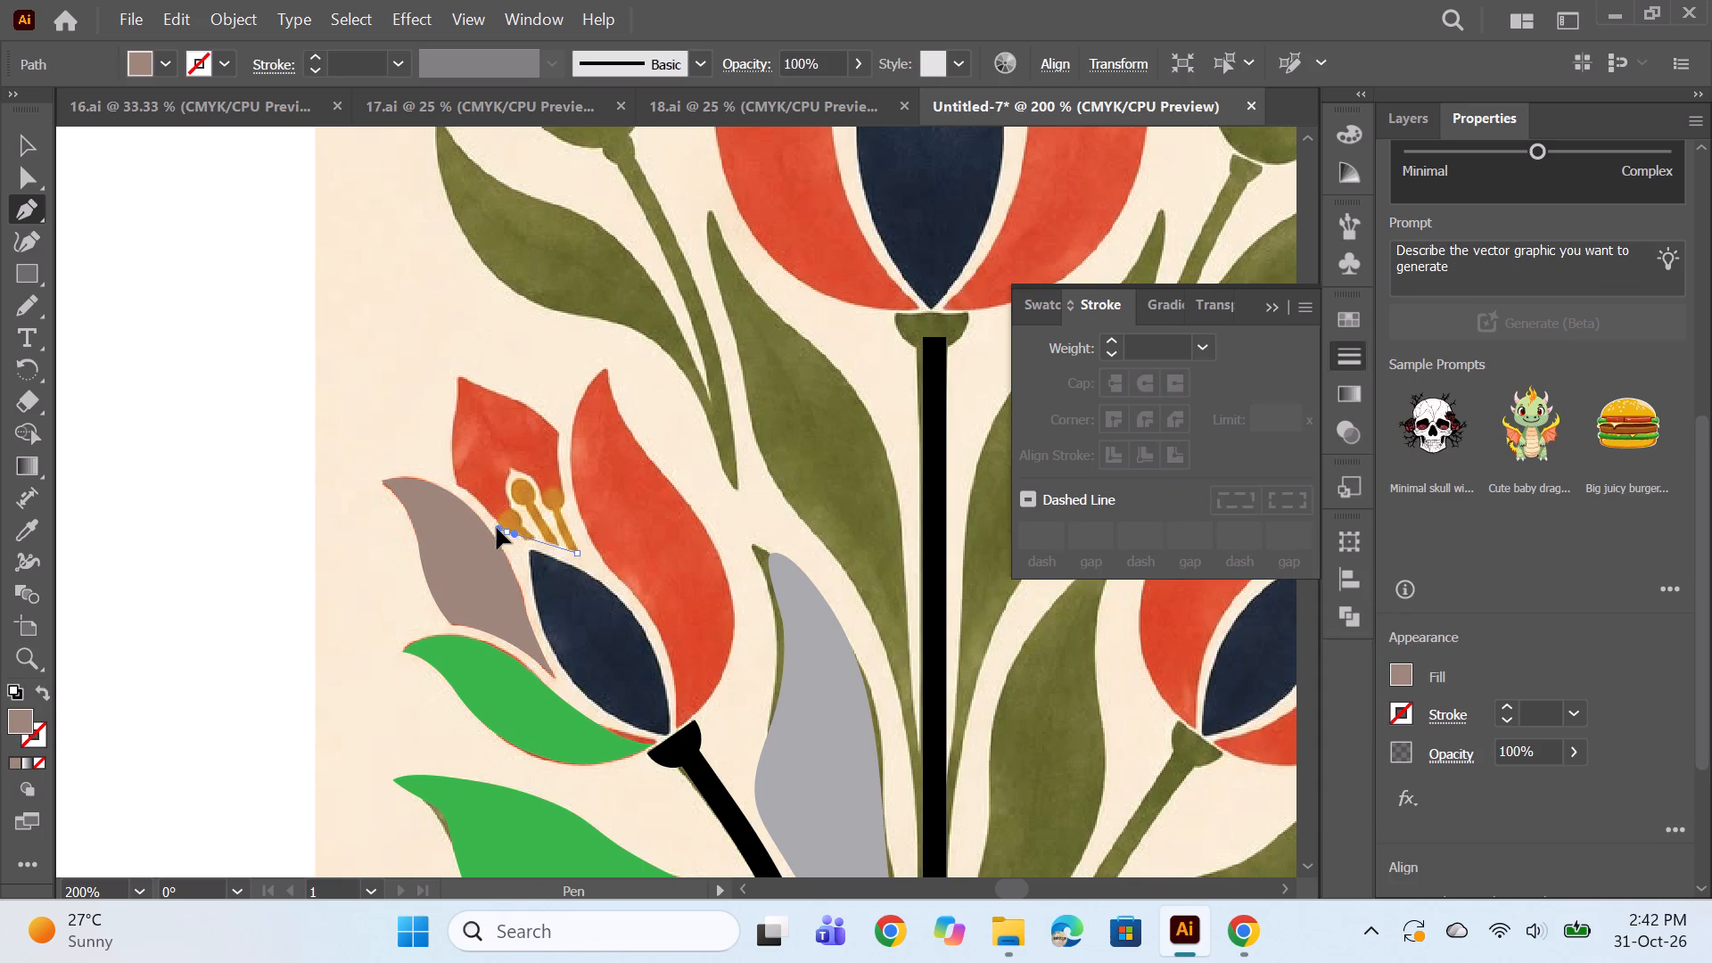
pyautogui.moveTo(497, 528); pyautogui.dragTo(483, 531)
pyautogui.keyDown('alt'); pyautogui.click(506, 532); pyautogui.keyUp('alt')
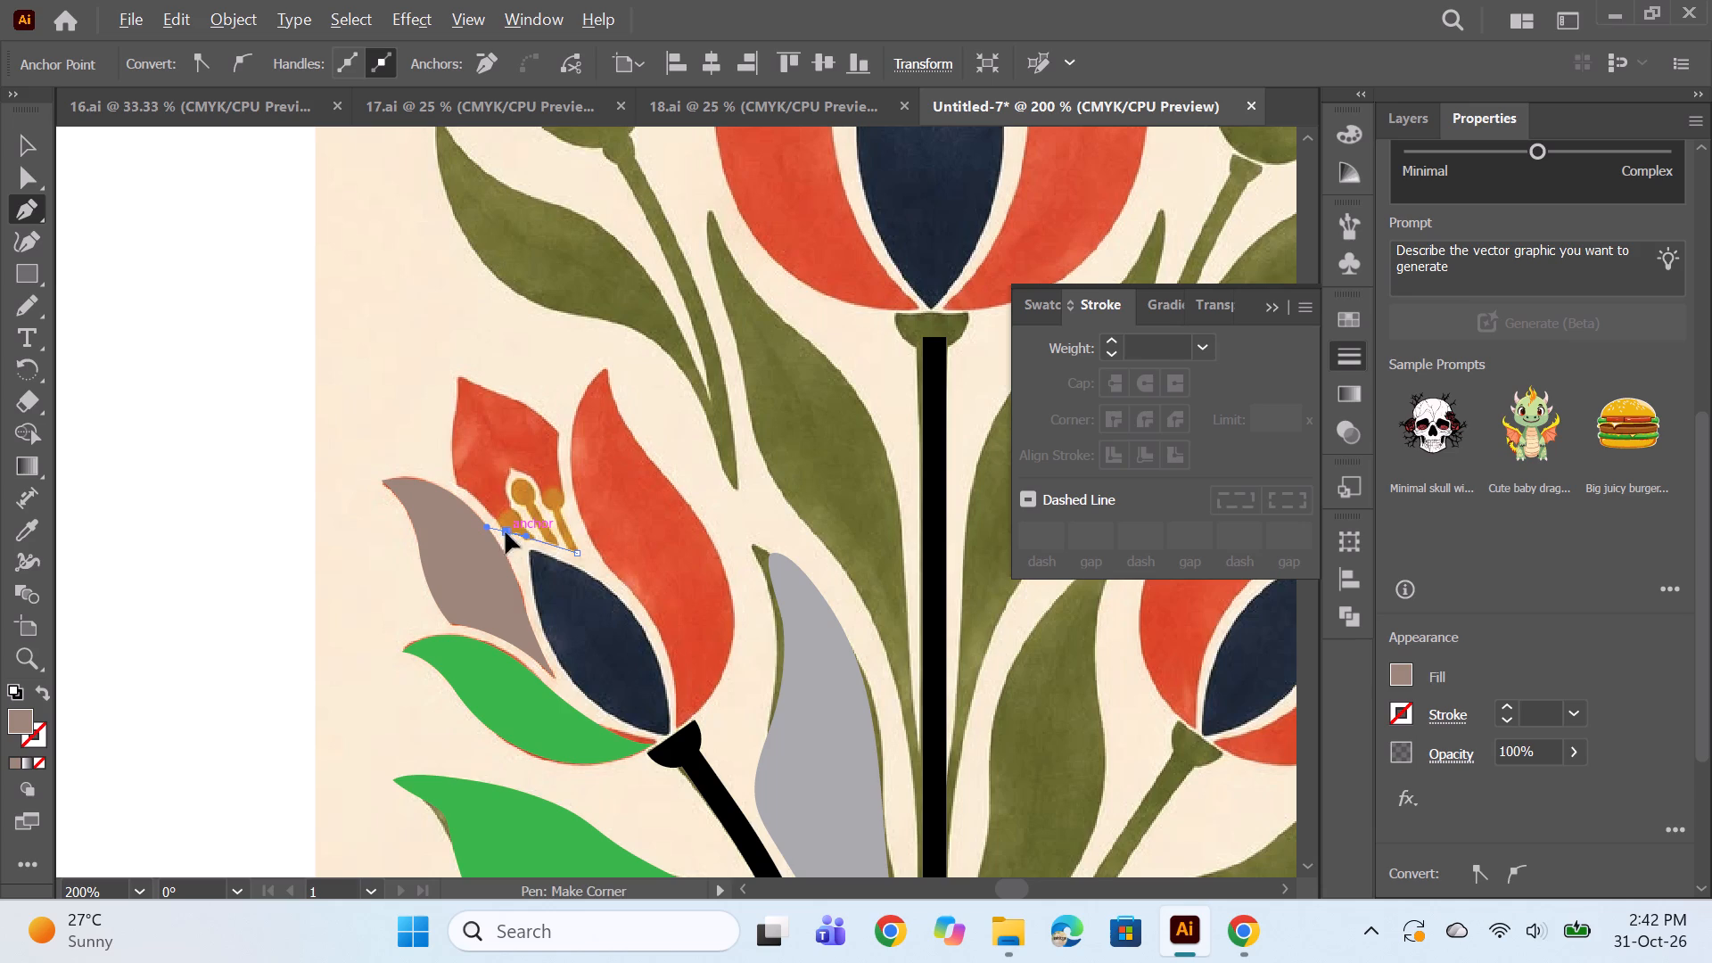
pyautogui.moveTo(456, 482); pyautogui.dragTo(434, 485)
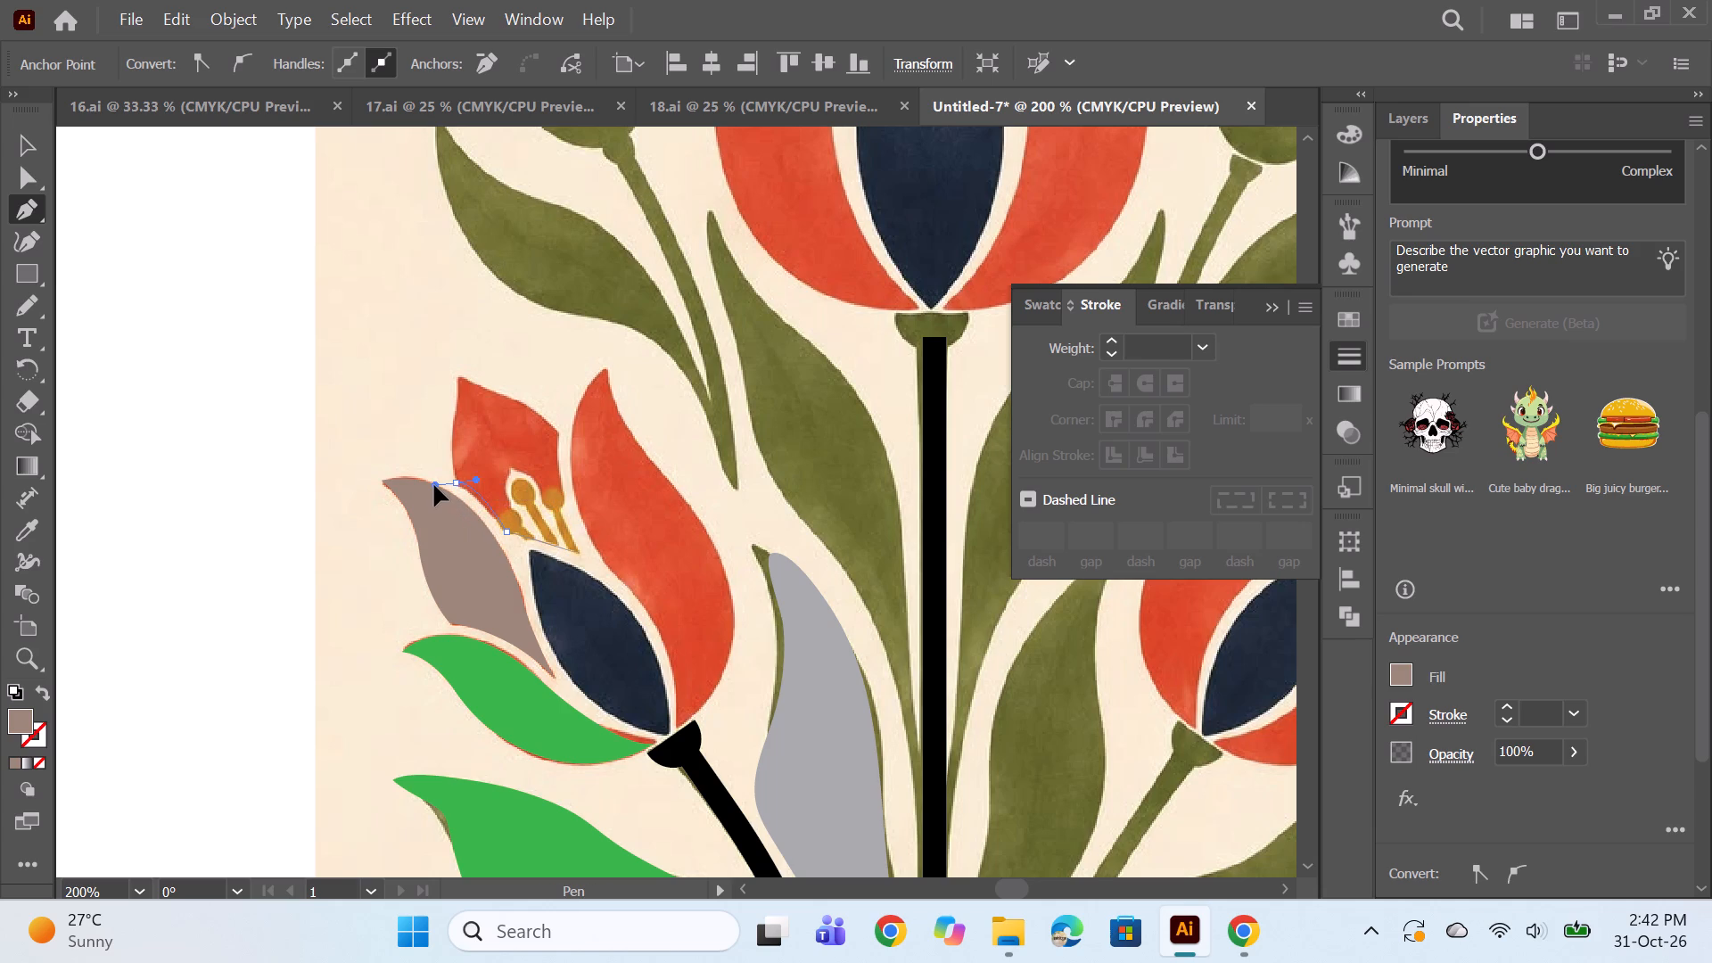
pyautogui.moveTo(434, 485); pyautogui.dragTo(444, 476)
pyautogui.keyDown('alt'); pyautogui.click(457, 484); pyautogui.keyUp('alt')
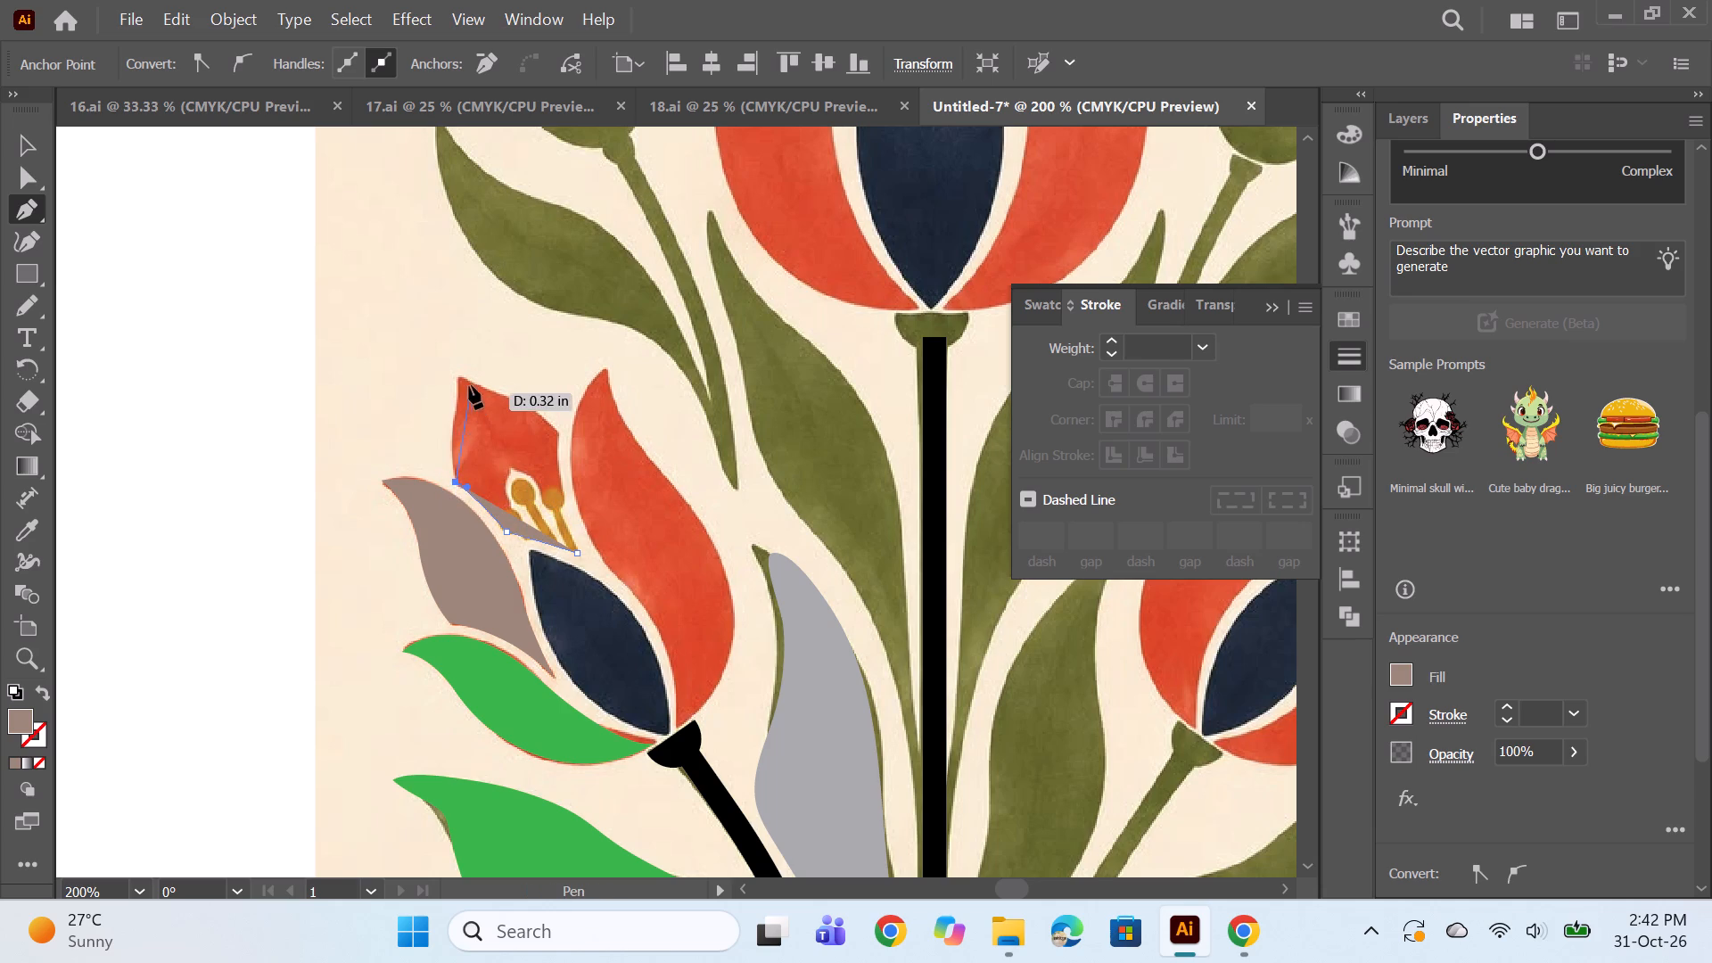
pyautogui.moveTo(458, 373); pyautogui.dragTo(465, 333)
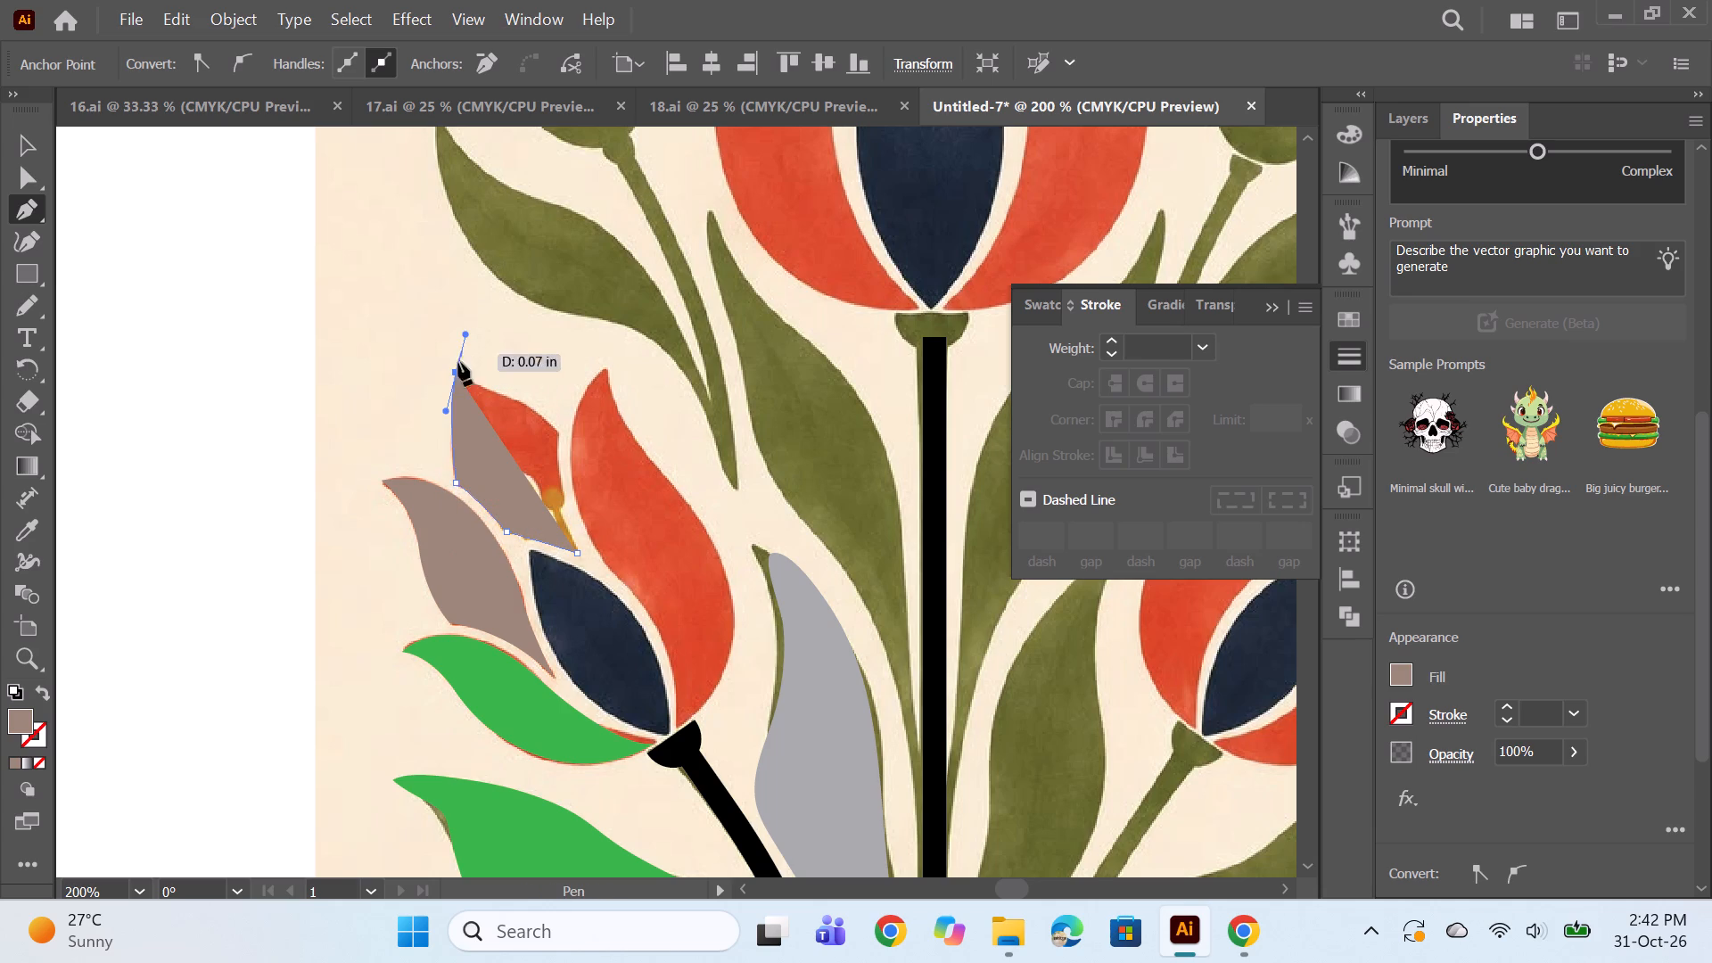
pyautogui.keyDown('alt'); pyautogui.click(455, 370); pyautogui.keyUp('alt')
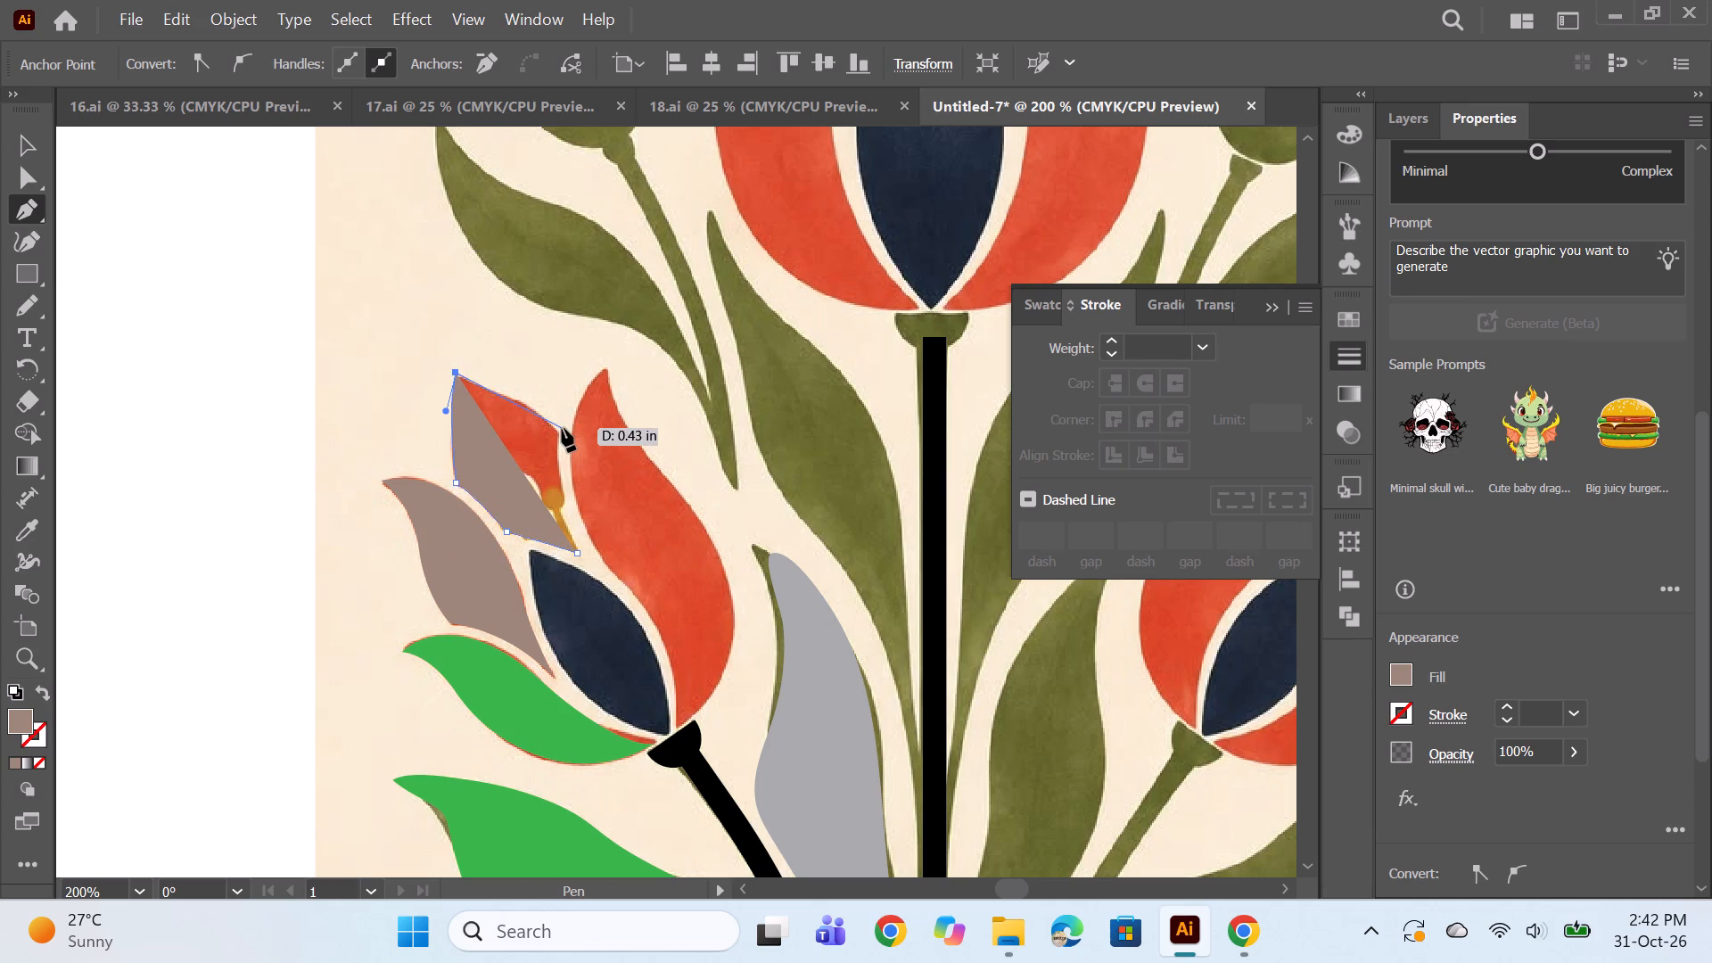
pyautogui.moveTo(559, 430); pyautogui.dragTo(573, 452)
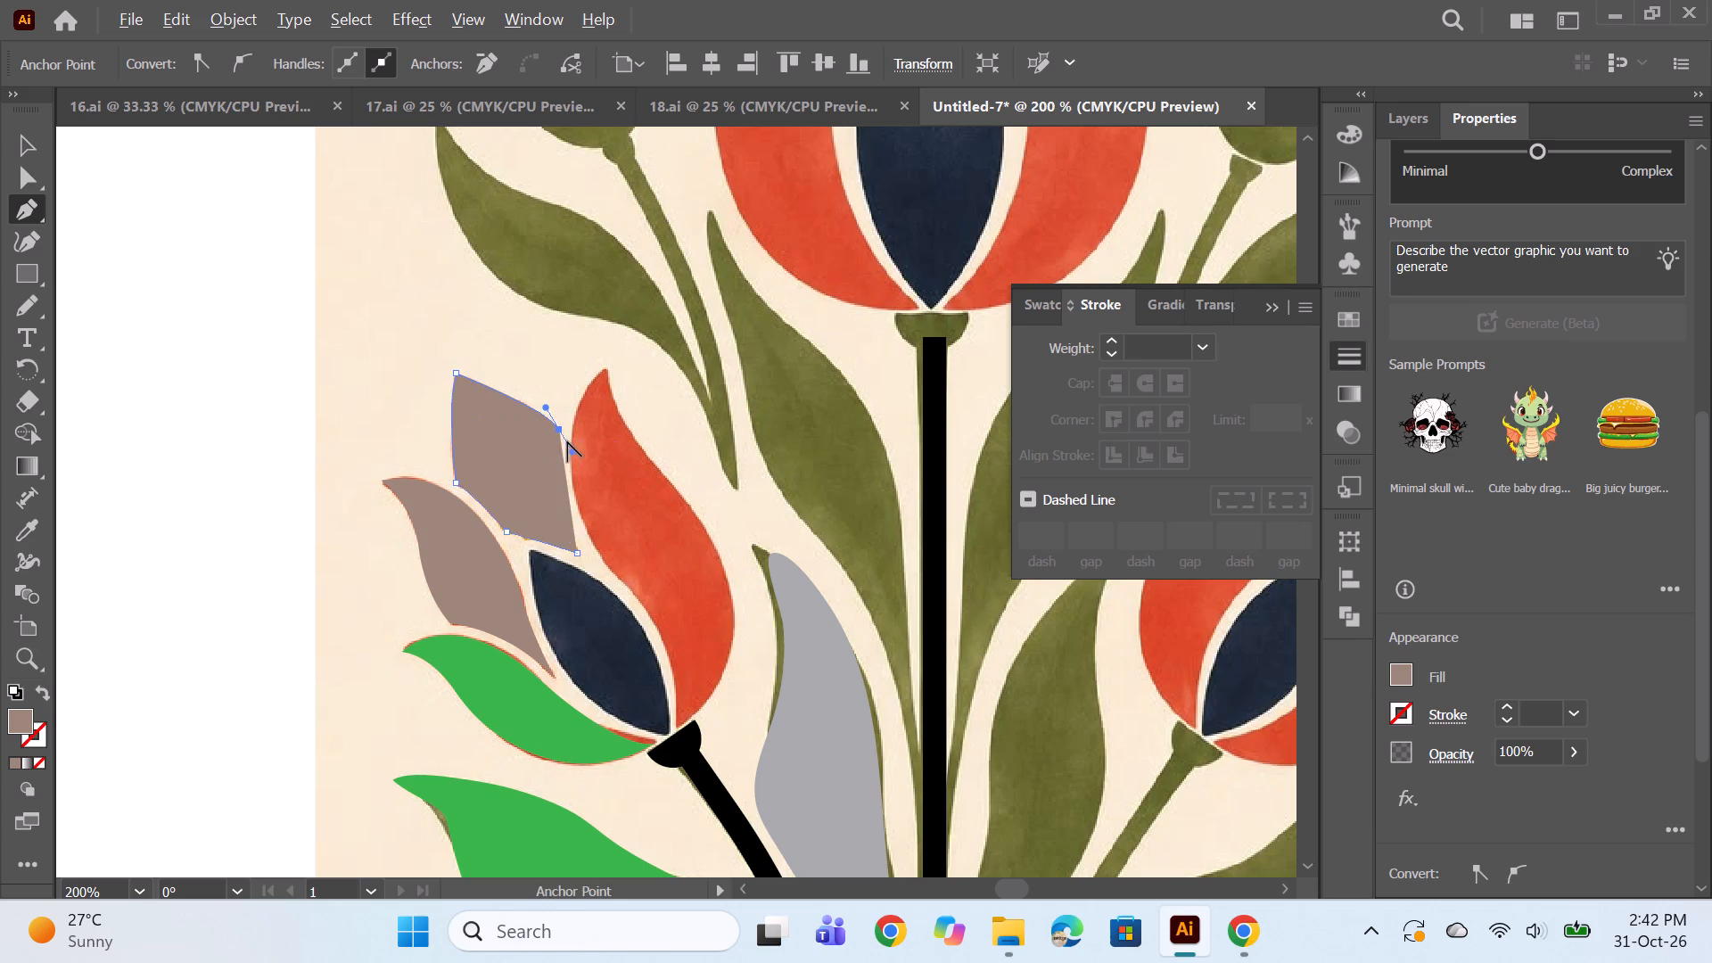
pyautogui.keyDown('alt'); pyautogui.click(561, 431); pyautogui.keyUp('alt')
pyautogui.moveTo(579, 553); pyautogui.dragTo(580, 556)
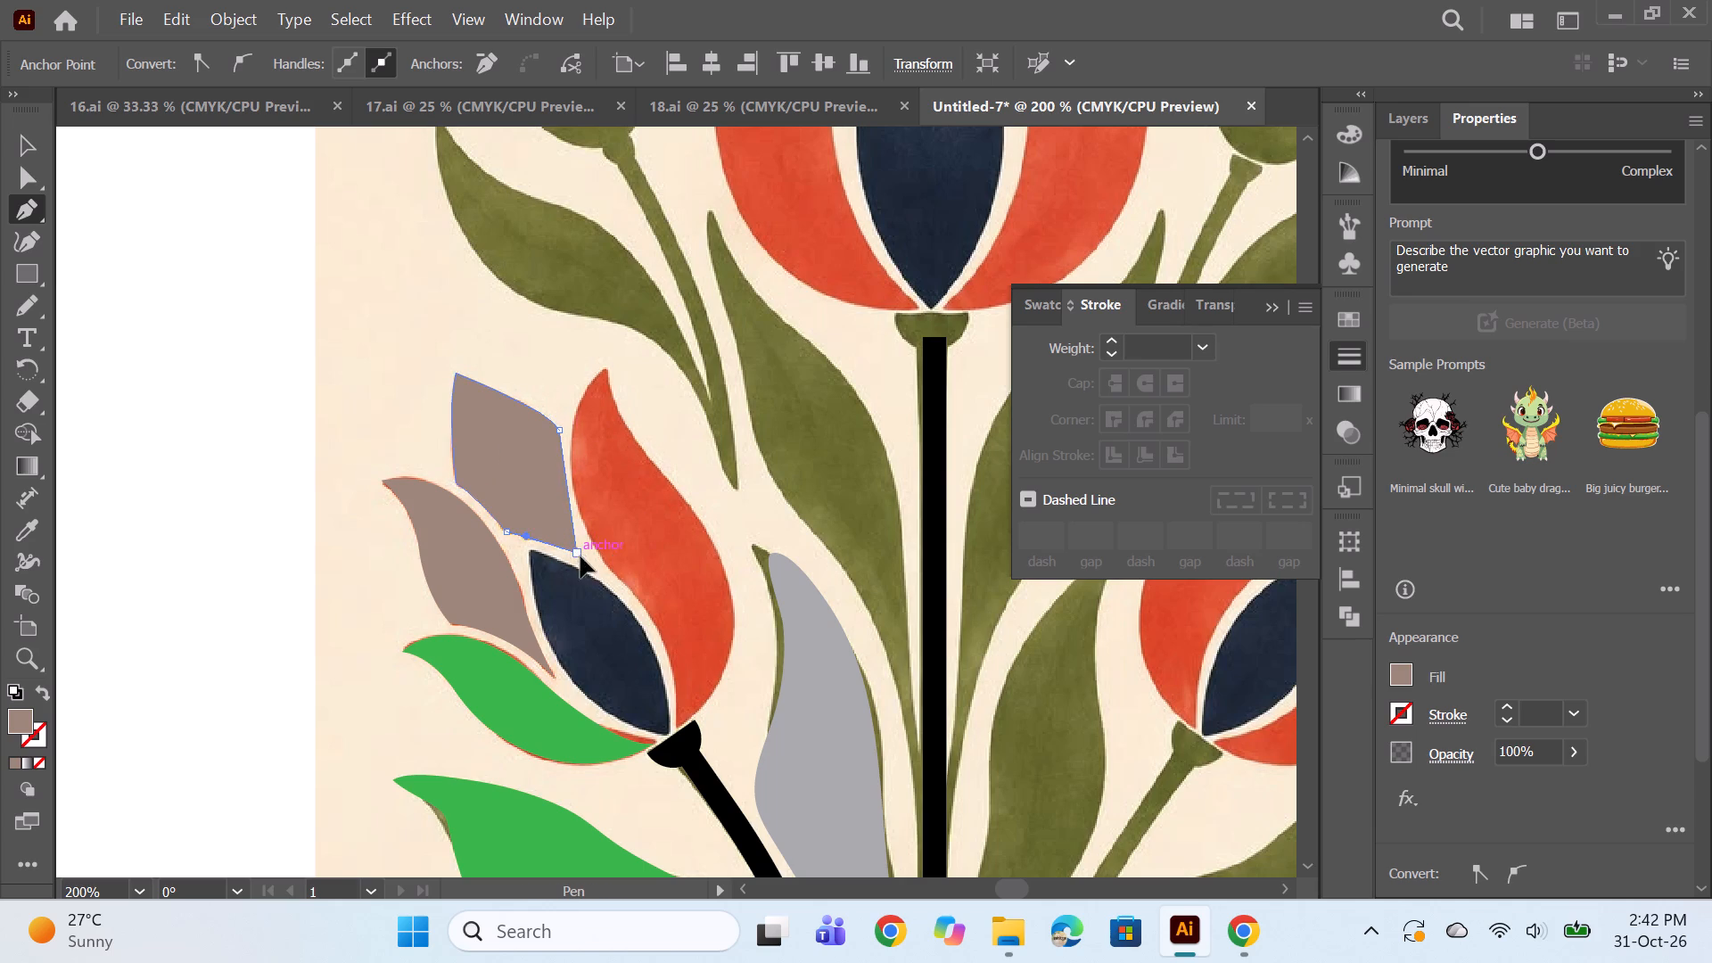
pyautogui.moveTo(580, 556); pyautogui.dragTo(599, 614)
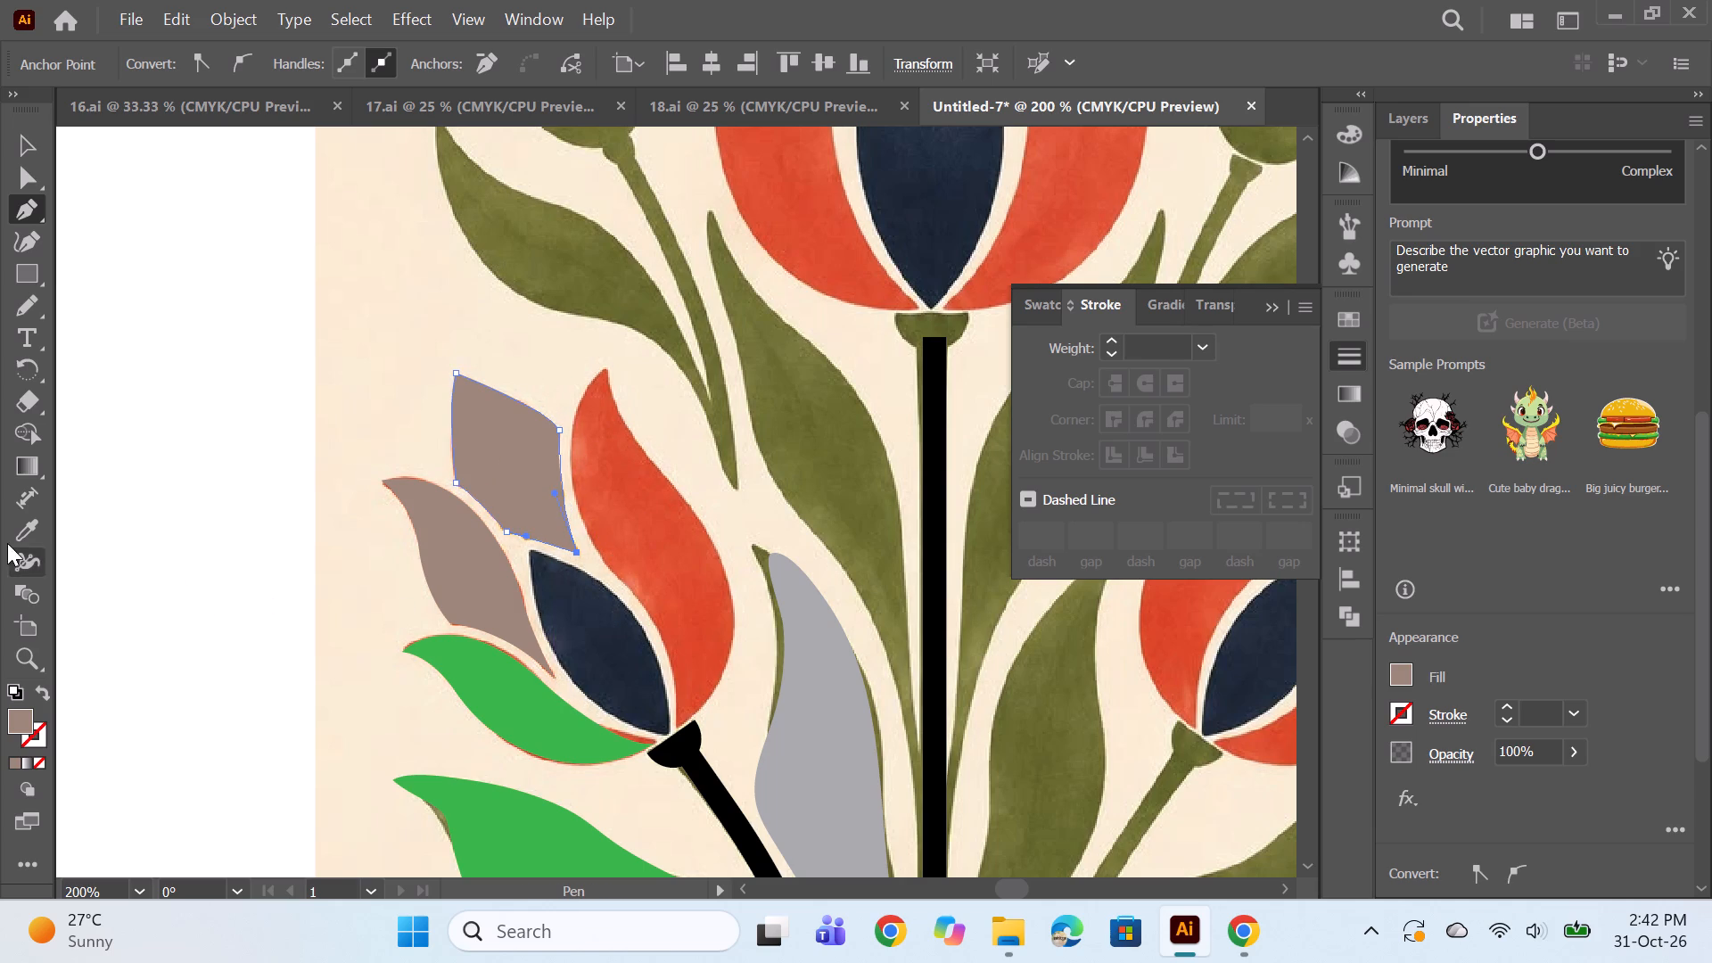
pyautogui.keyDown('ctrl'); pyautogui.click(818, 525); pyautogui.keyUp('ctrl')
# Trace the lower-left tulip's large right petal with the Pen, from the flower base up to its tip and back, closing the path.
pyautogui.click(675, 727)
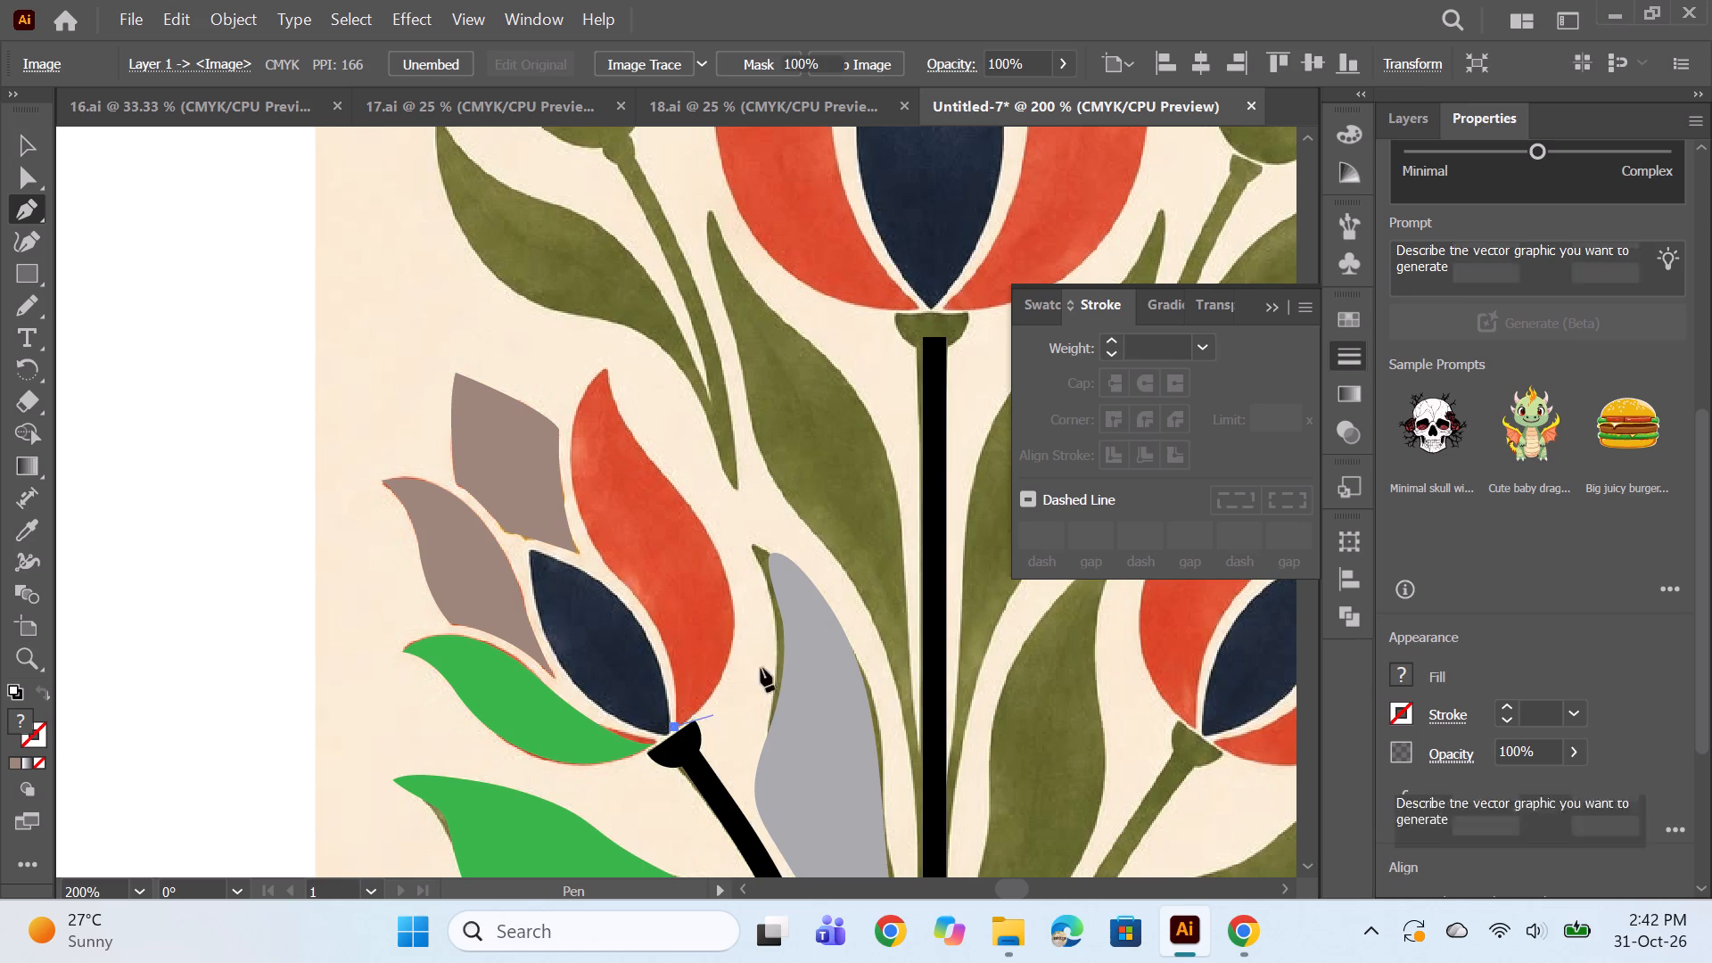
pyautogui.moveTo(608, 572); pyautogui.dragTo(575, 566)
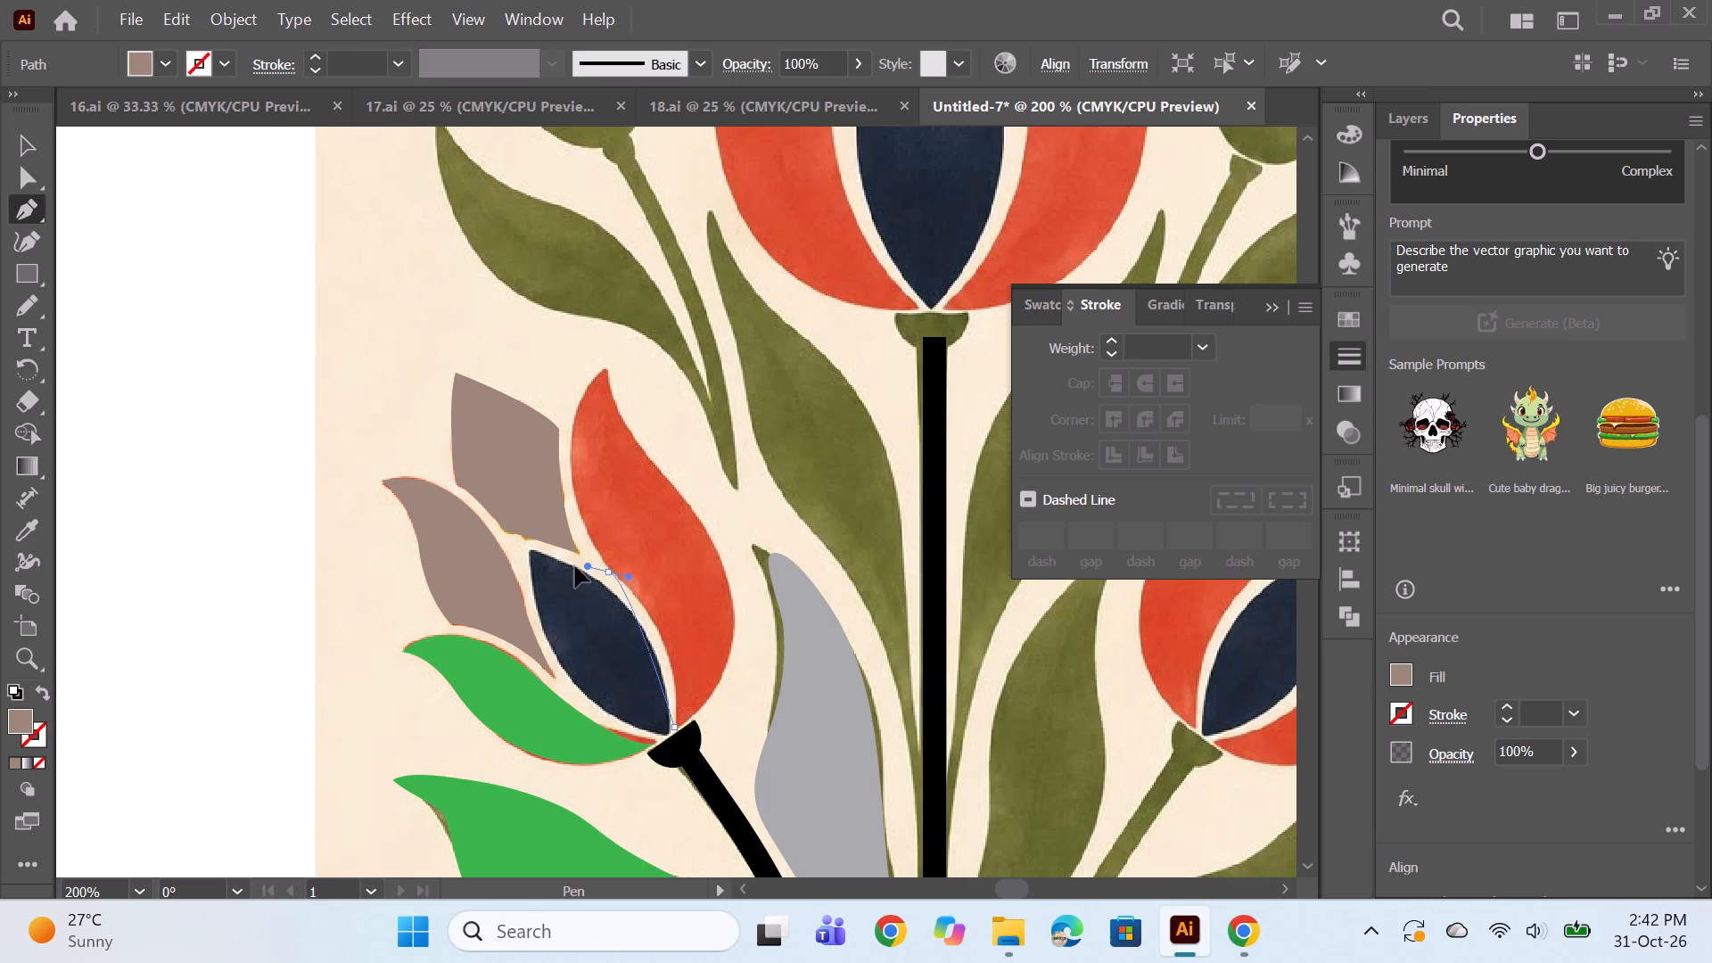
pyautogui.moveTo(575, 566); pyautogui.dragTo(529, 521)
pyautogui.keyDown('alt'); pyautogui.click(607, 570); pyautogui.keyUp('alt')
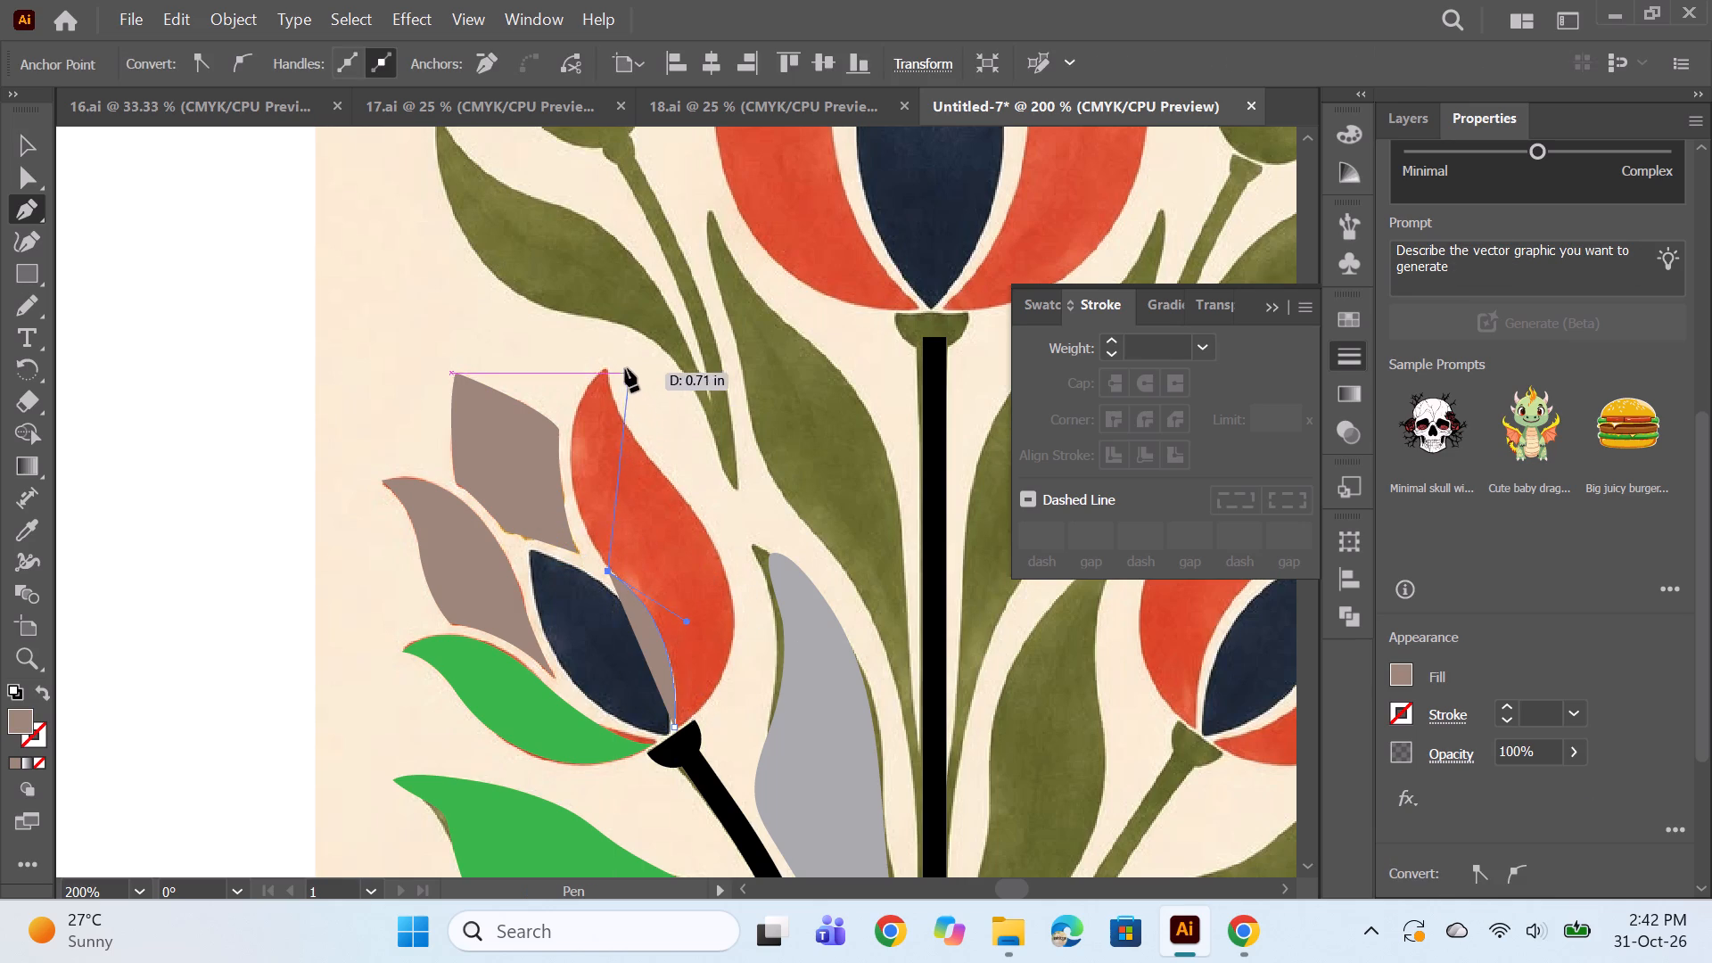
pyautogui.moveTo(608, 365); pyautogui.dragTo(694, 282)
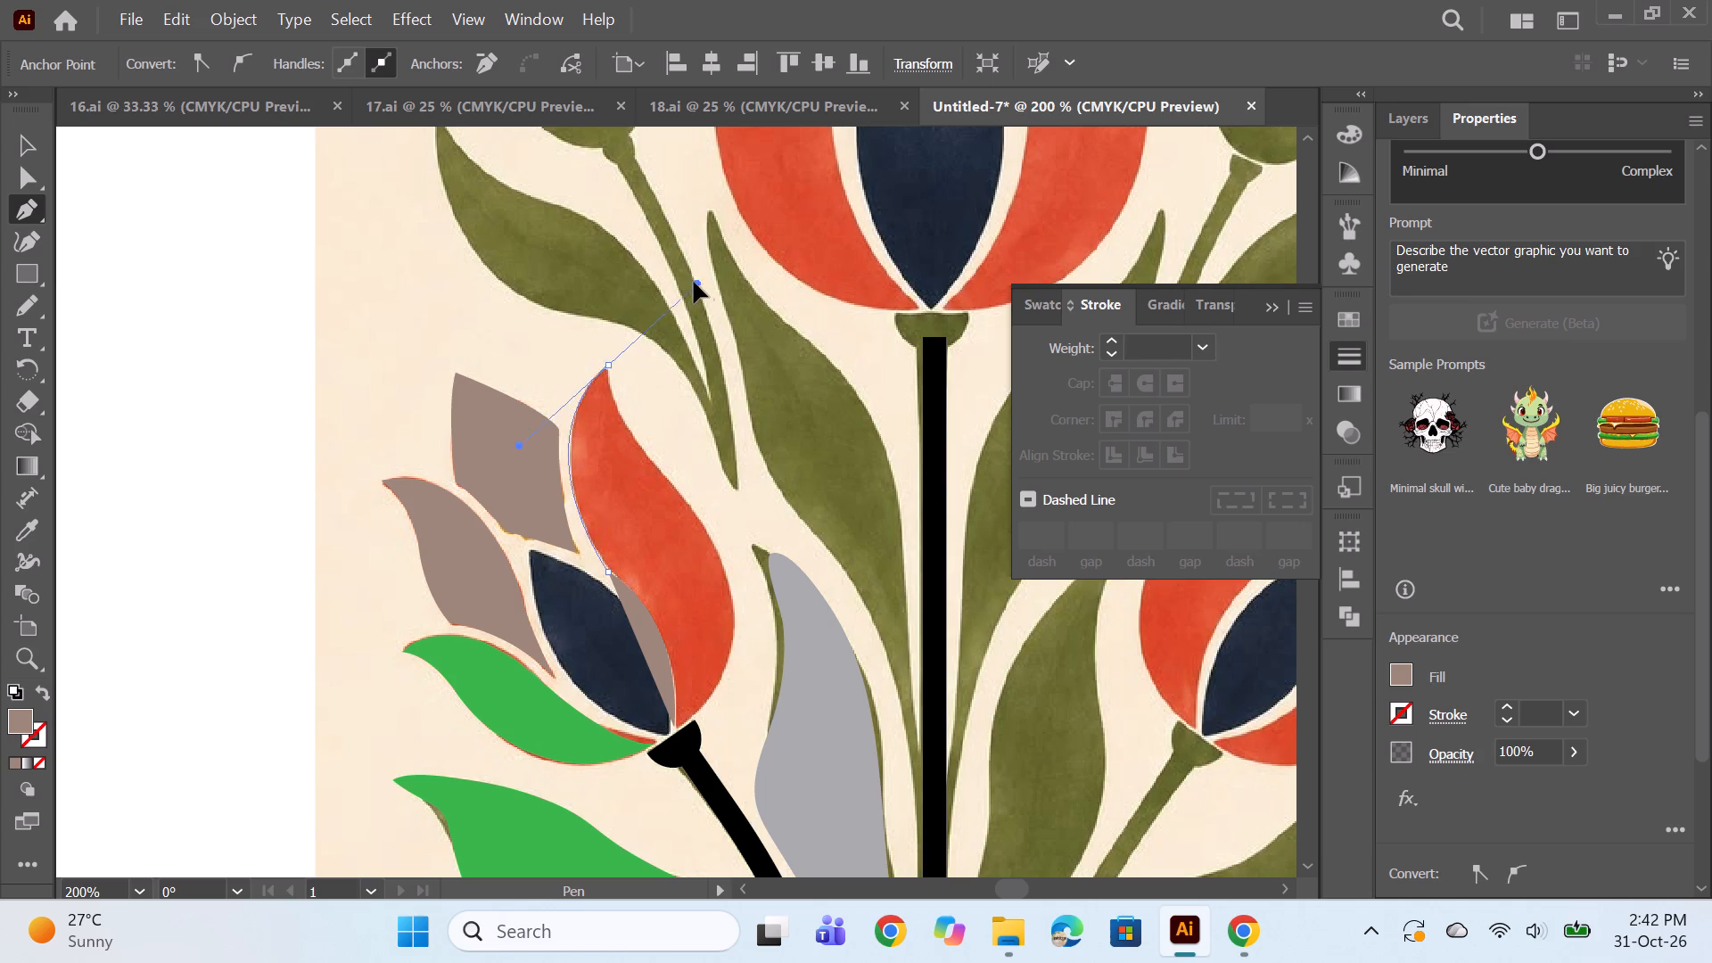
pyautogui.moveTo(694, 282); pyautogui.dragTo(688, 277)
pyautogui.keyDown('alt'); pyautogui.click(612, 362); pyautogui.keyUp('alt')
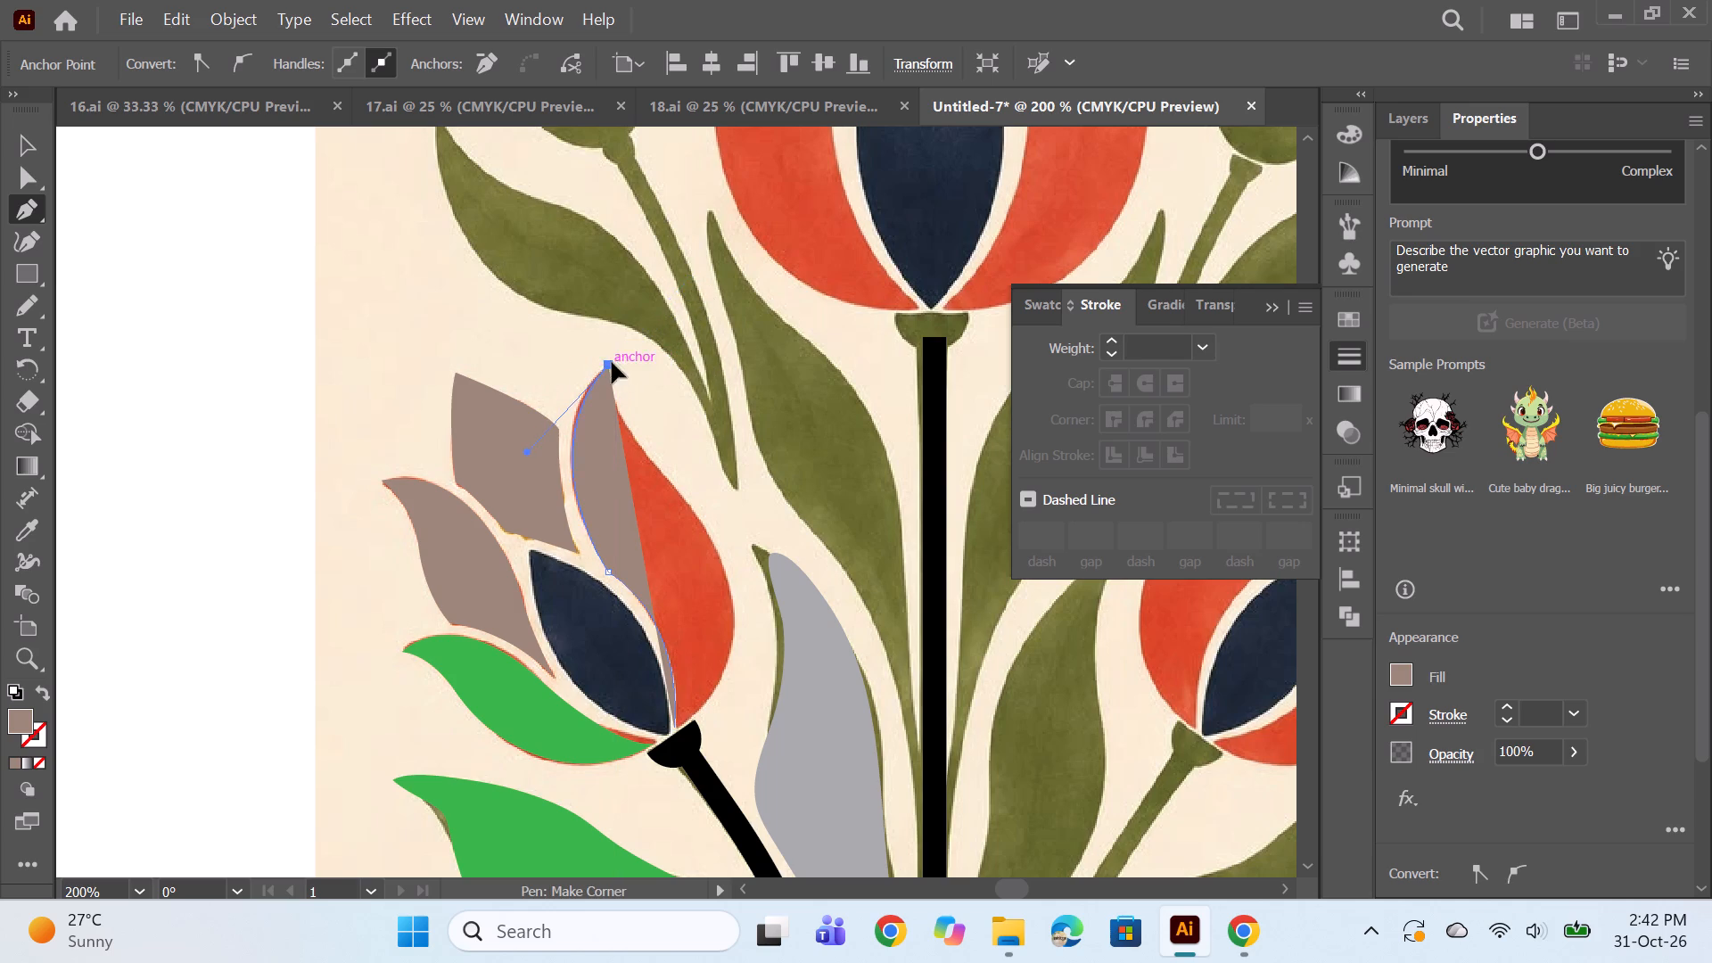
pyautogui.moveTo(668, 480); pyautogui.dragTo(704, 516)
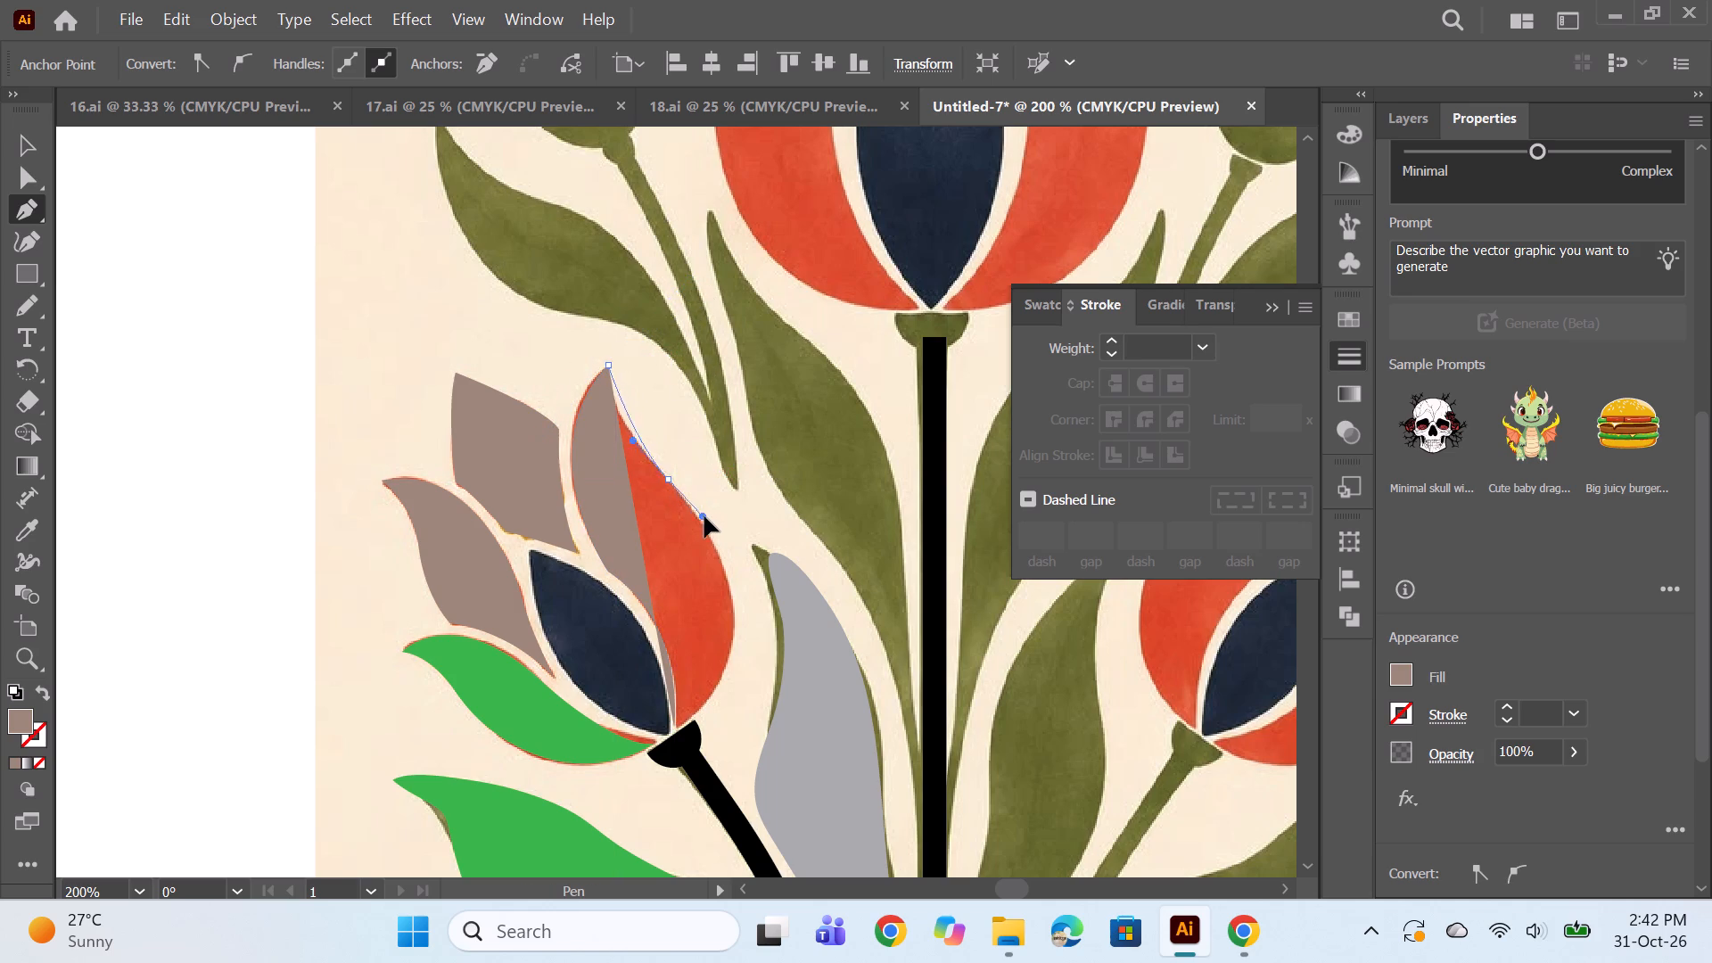
pyautogui.moveTo(704, 516); pyautogui.dragTo(722, 521)
pyautogui.keyDown('alt'); pyautogui.click(668, 473); pyautogui.keyUp('alt')
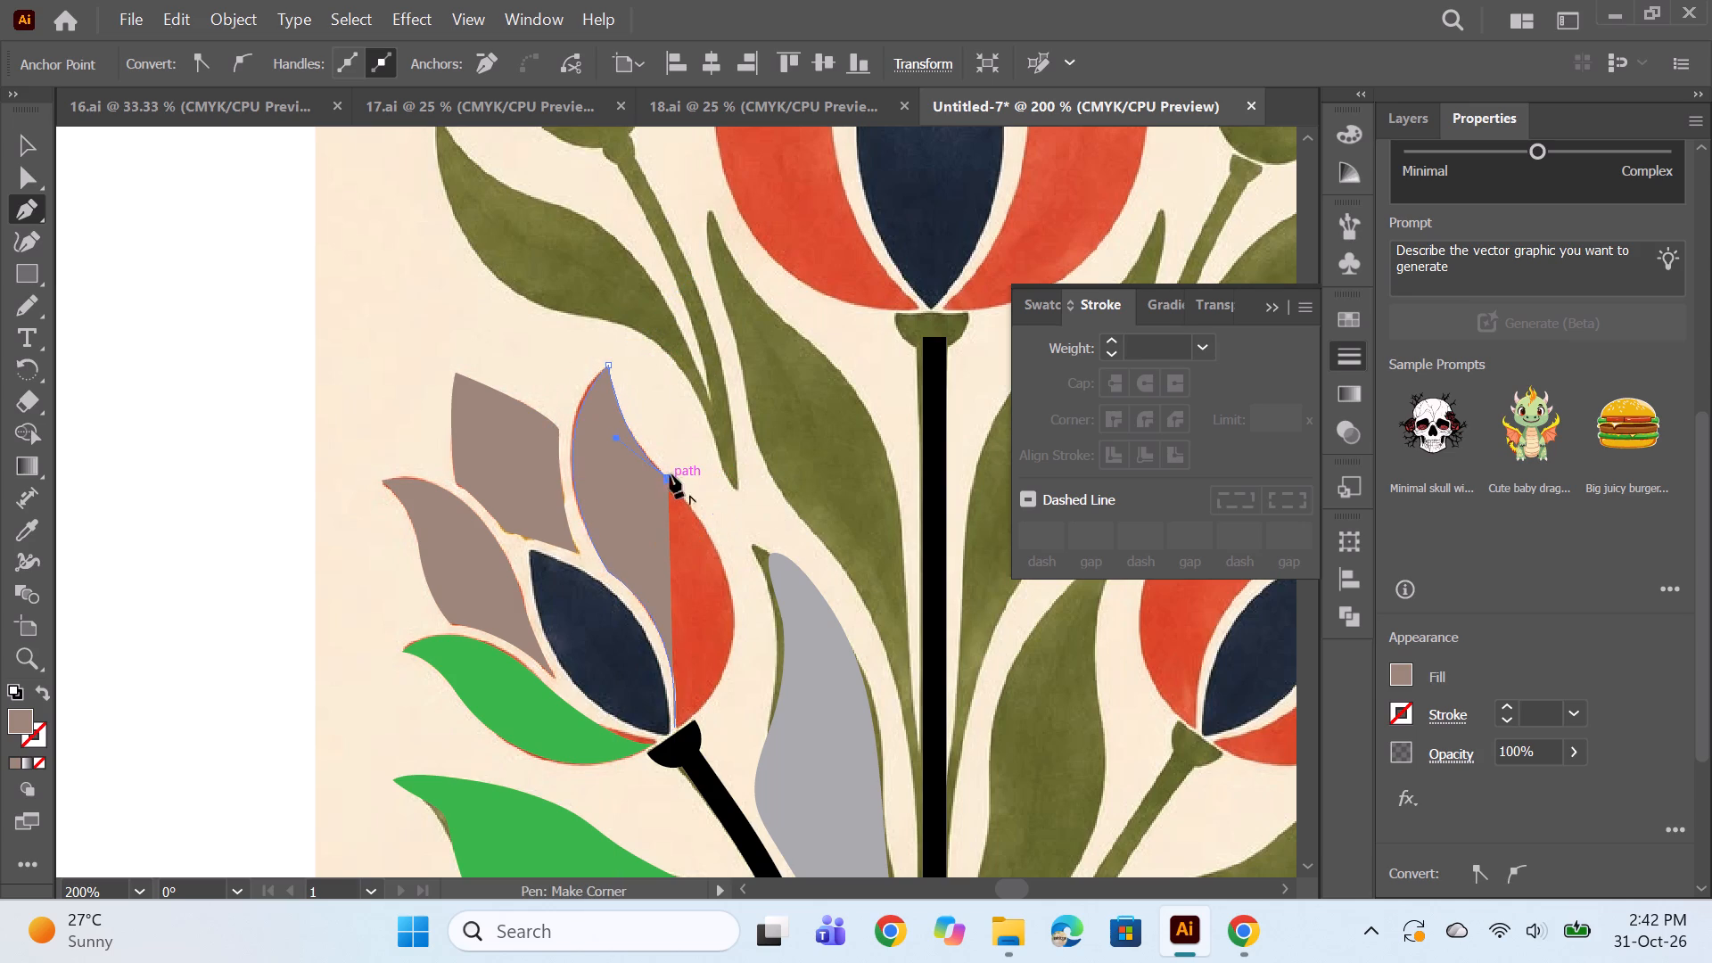
pyautogui.moveTo(674, 728); pyautogui.dragTo(572, 802)
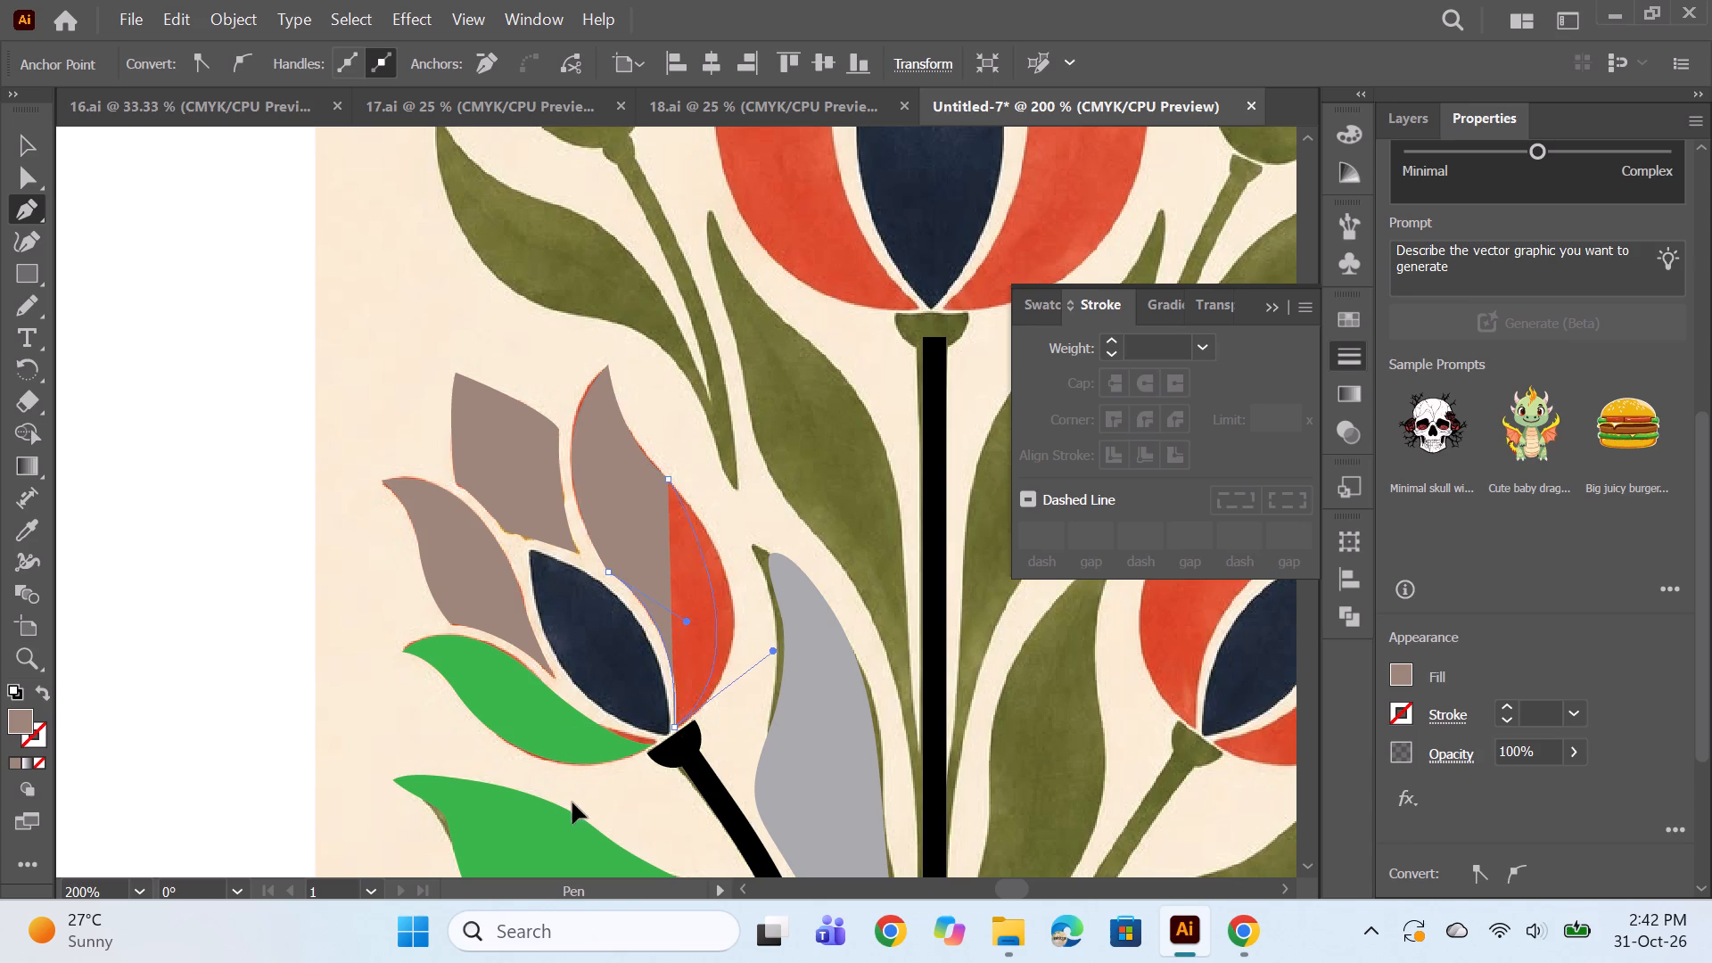
pyautogui.moveTo(572, 802); pyautogui.dragTo(539, 817)
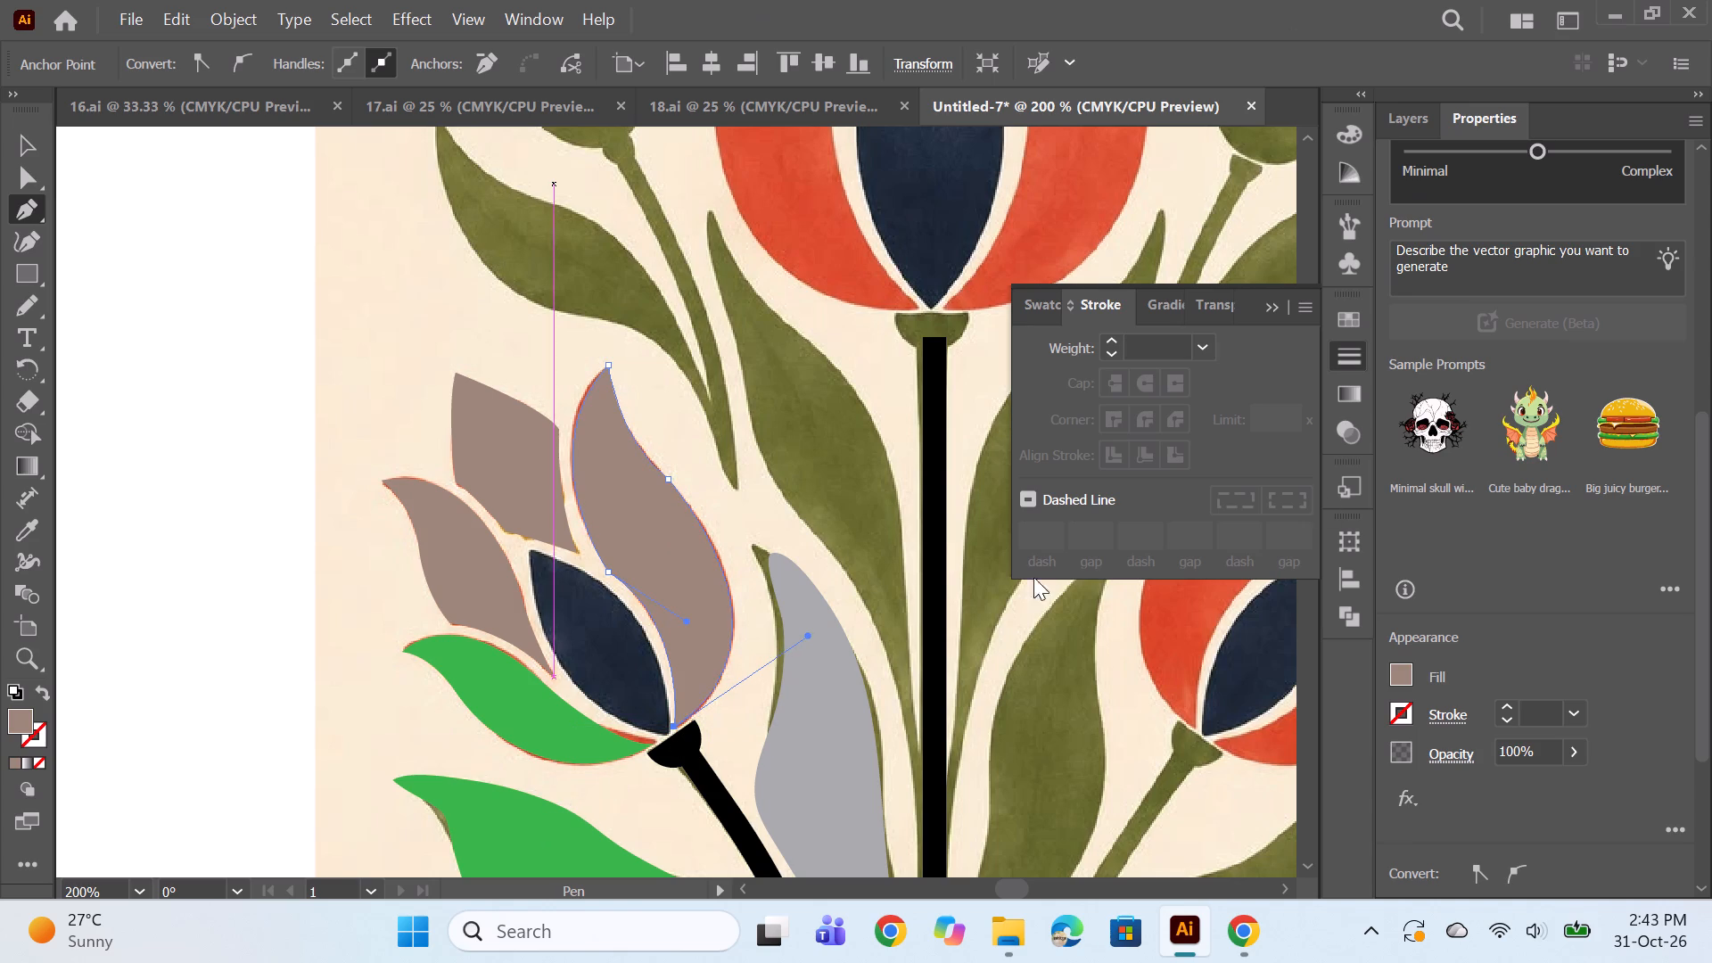
# Round the corners at the right petal's inner-edge anchor beside the navy centre and at its outer-edge anchor, leaving the petal deselected.
pyautogui.keyDown('ctrl'); pyautogui.click(609, 573); pyautogui.keyUp('ctrl')
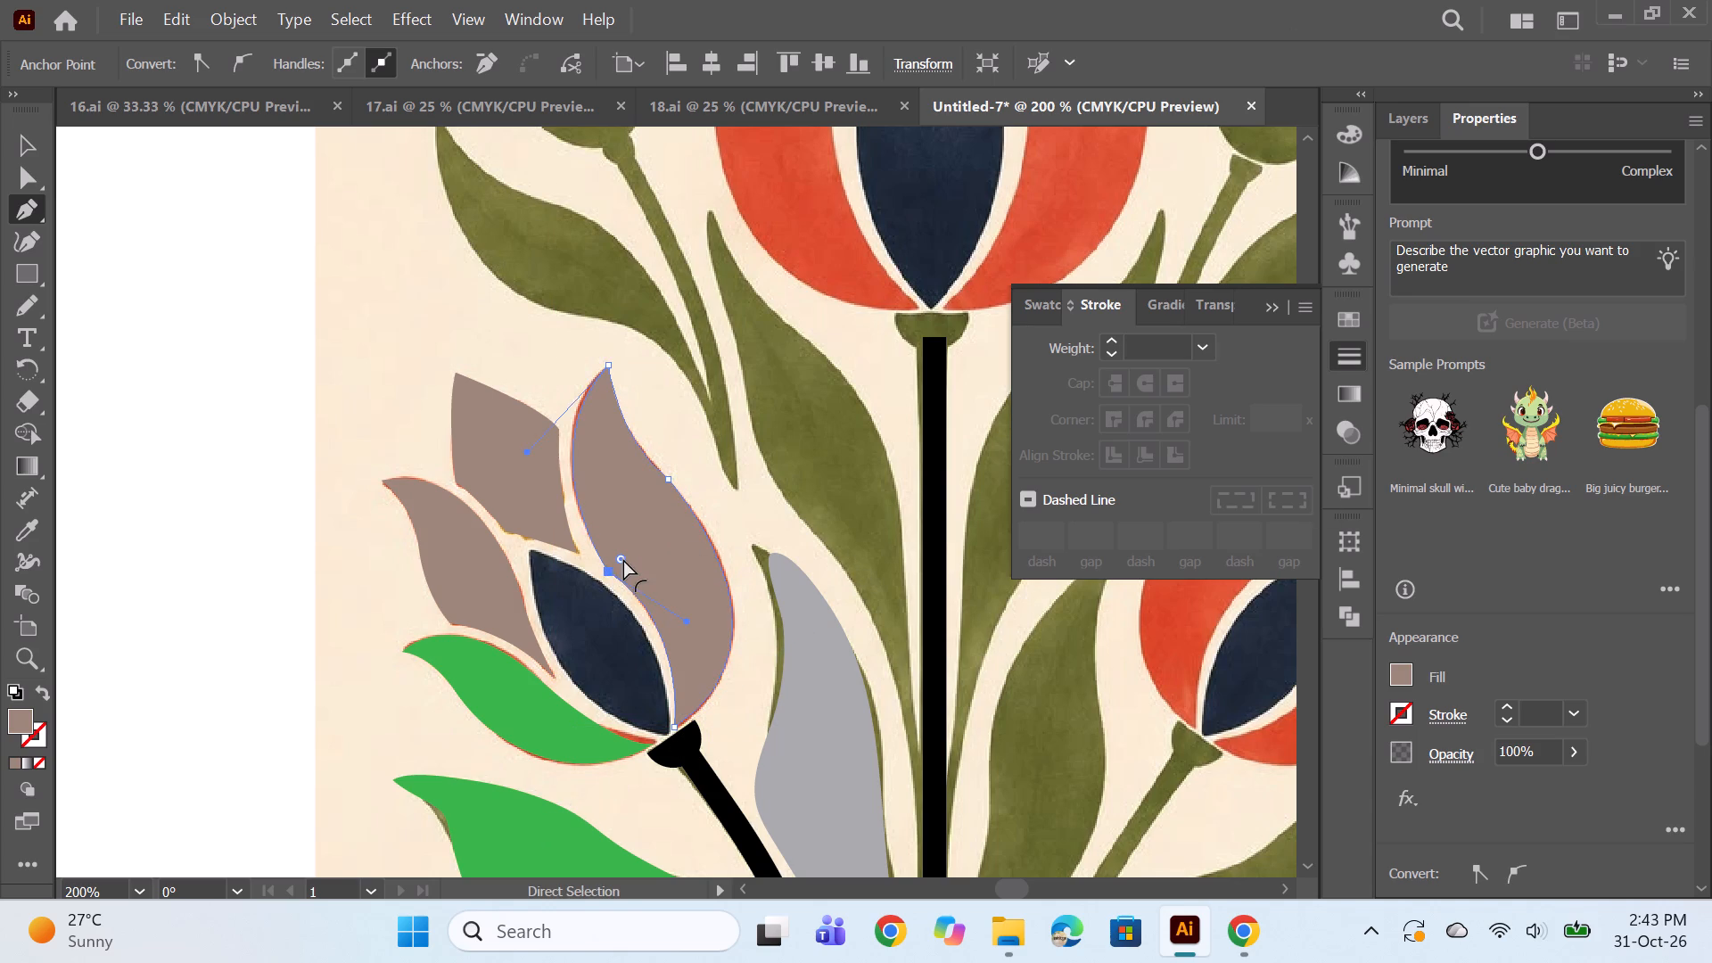
pyautogui.keyDown('ctrl'); pyautogui.moveTo(623, 559); pyautogui.dragTo(889, 443); pyautogui.keyUp('ctrl')
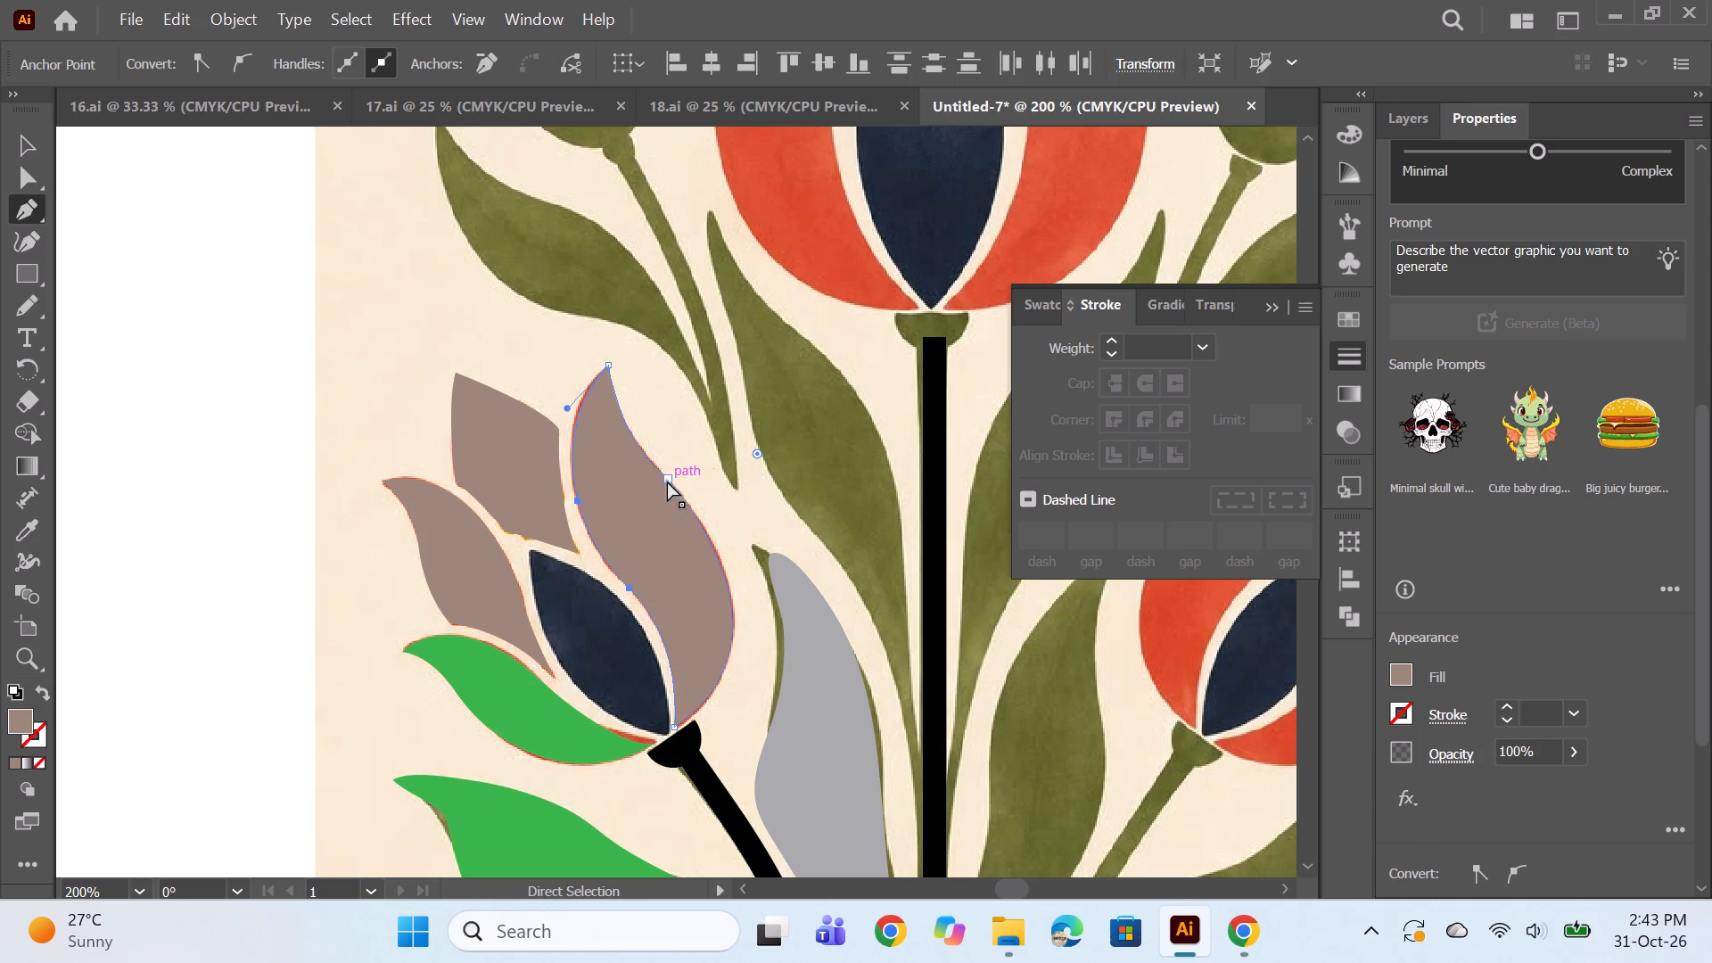
pyautogui.keyDown('ctrl'); pyautogui.click(667, 474); pyautogui.keyUp('ctrl')
pyautogui.keyDown('ctrl'); pyautogui.moveTo(659, 492); pyautogui.dragTo(342, 789); pyautogui.keyUp('ctrl')
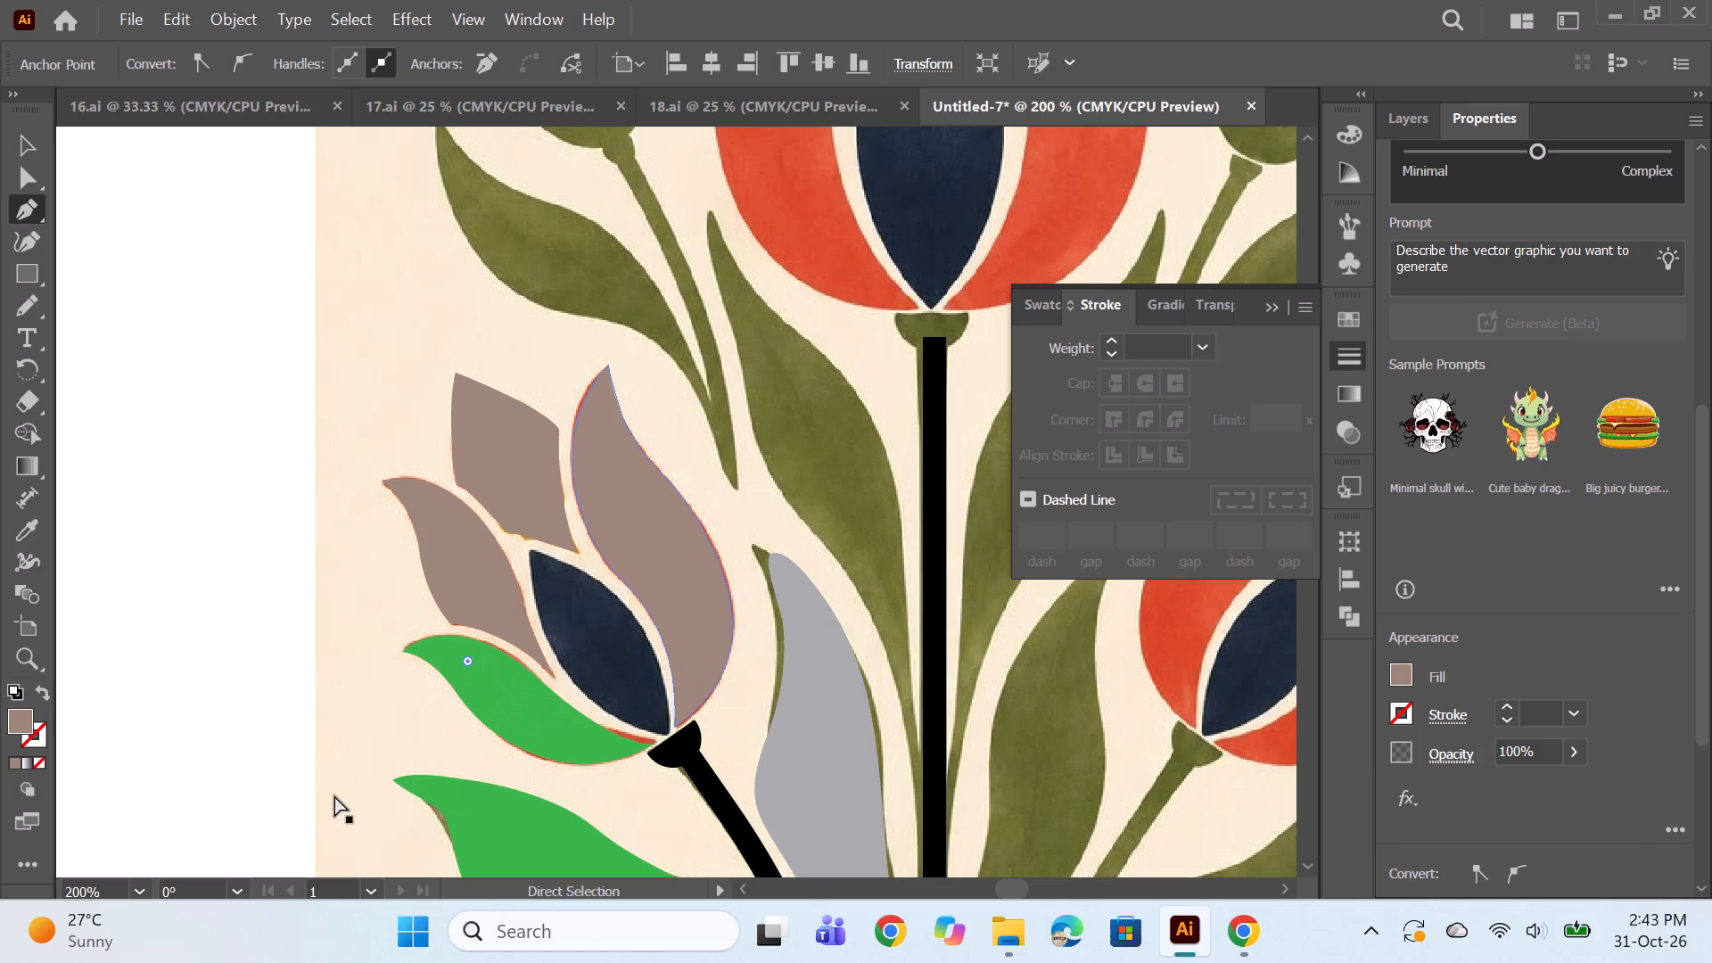
pyautogui.keyDown('ctrl'); pyautogui.click(933, 475); pyautogui.keyUp('ctrl')
# Trace the tall leaf left of the central stem, below the main tulip, with the Pencil as one outline from tip to base and back.
pyautogui.keyDown('alt'); pyautogui.scroll(-2, 797, 454); pyautogui.keyUp('alt')
pyautogui.keyDown('alt'); pyautogui.scroll(-1, 868, 557); pyautogui.keyUp('alt')
pyautogui.keyDown('alt'); pyautogui.scroll(1, 855, 518); pyautogui.keyUp('alt')
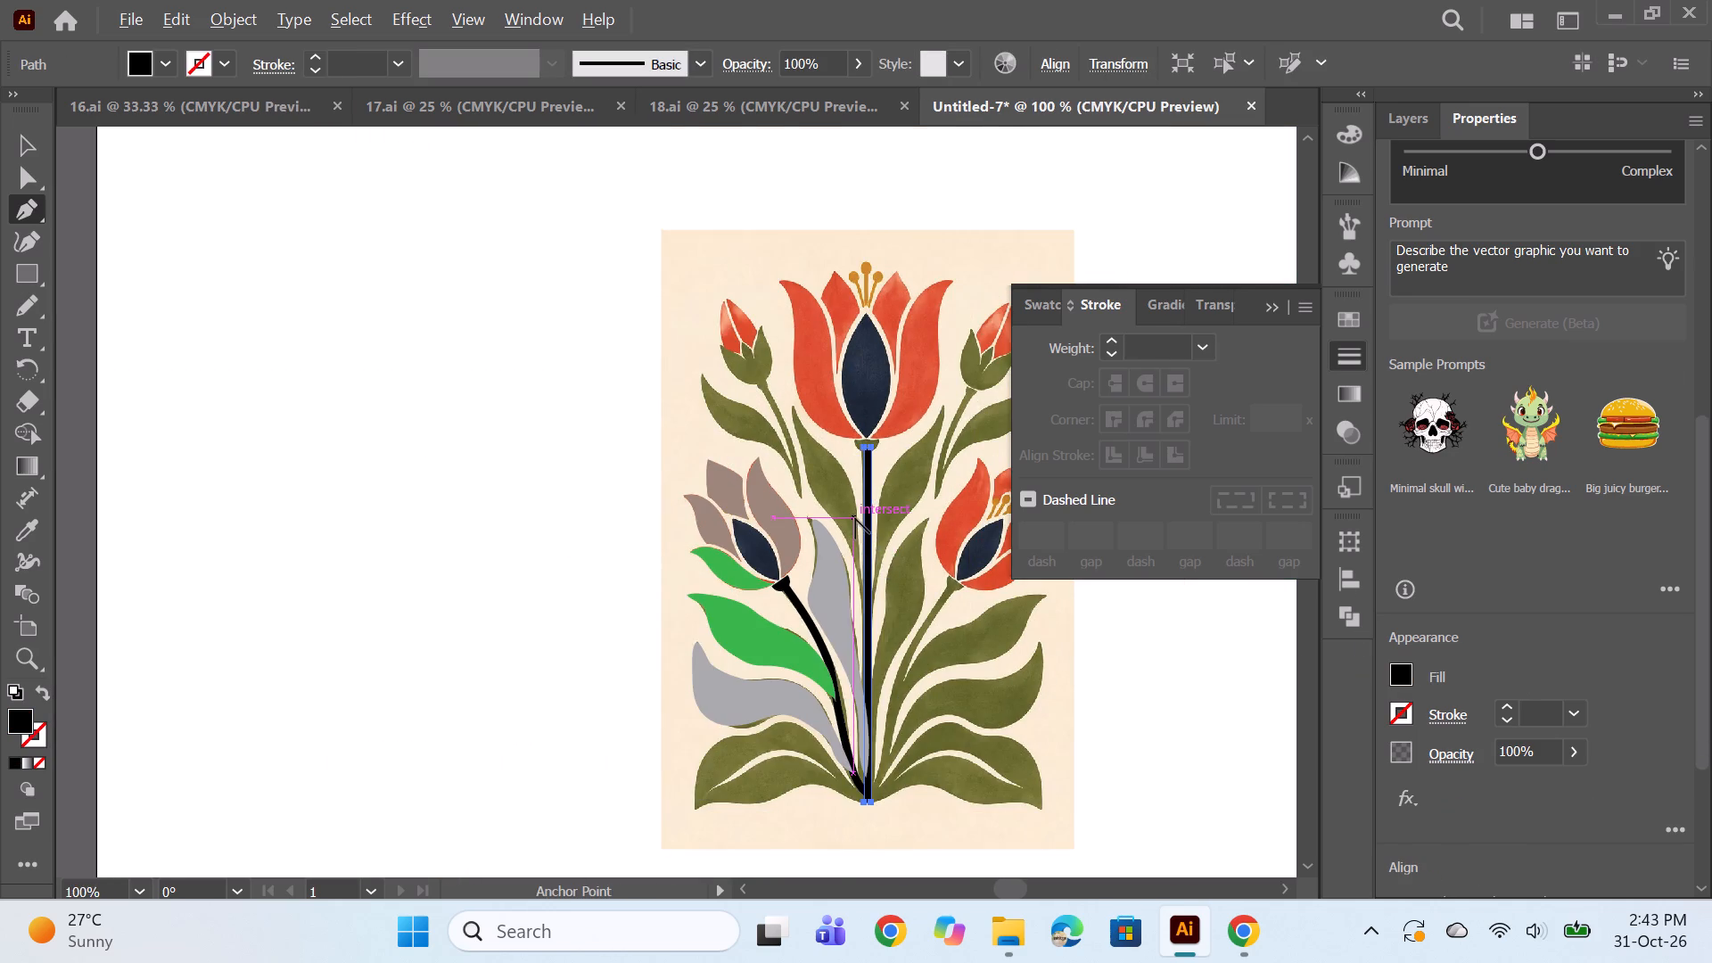
pyautogui.press('space')
pyautogui.press('space')
pyautogui.press('space')
pyautogui.press('space')
pyautogui.press('space')
pyautogui.press('space')
pyautogui.moveTo(938, 586); pyautogui.dragTo(753, 759)
pyautogui.scroll(-2, 635, 569)
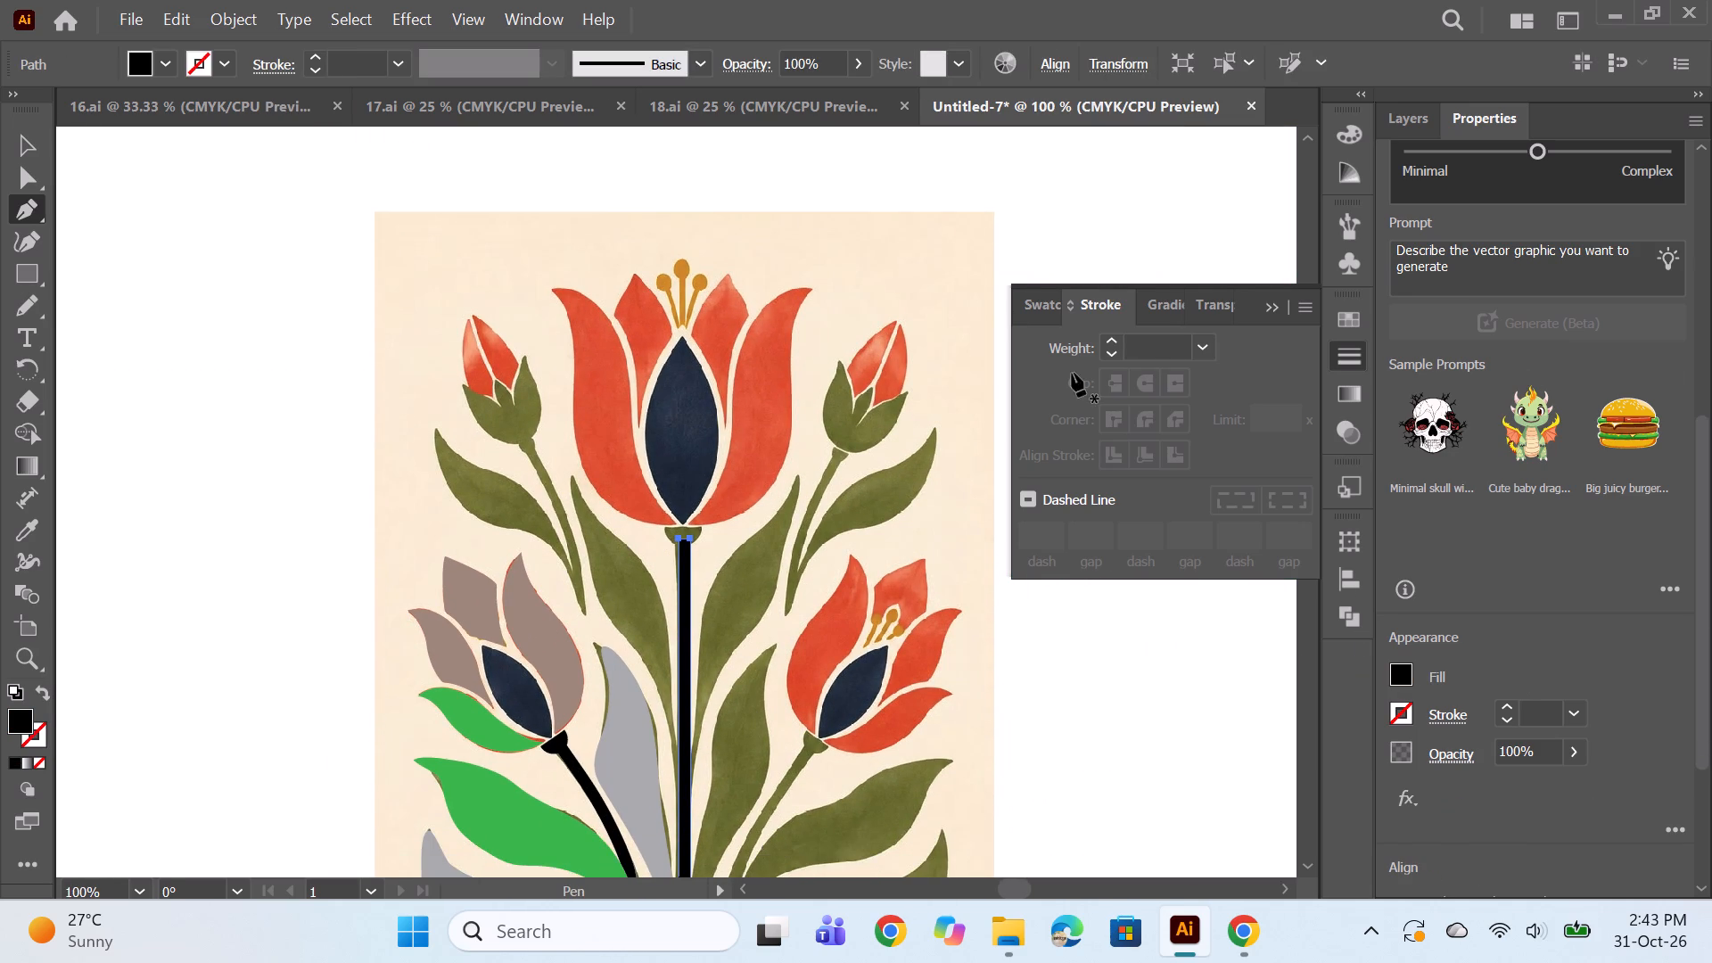
pyautogui.keyDown('alt'); pyautogui.scroll(1, 528, 479); pyautogui.keyUp('alt')
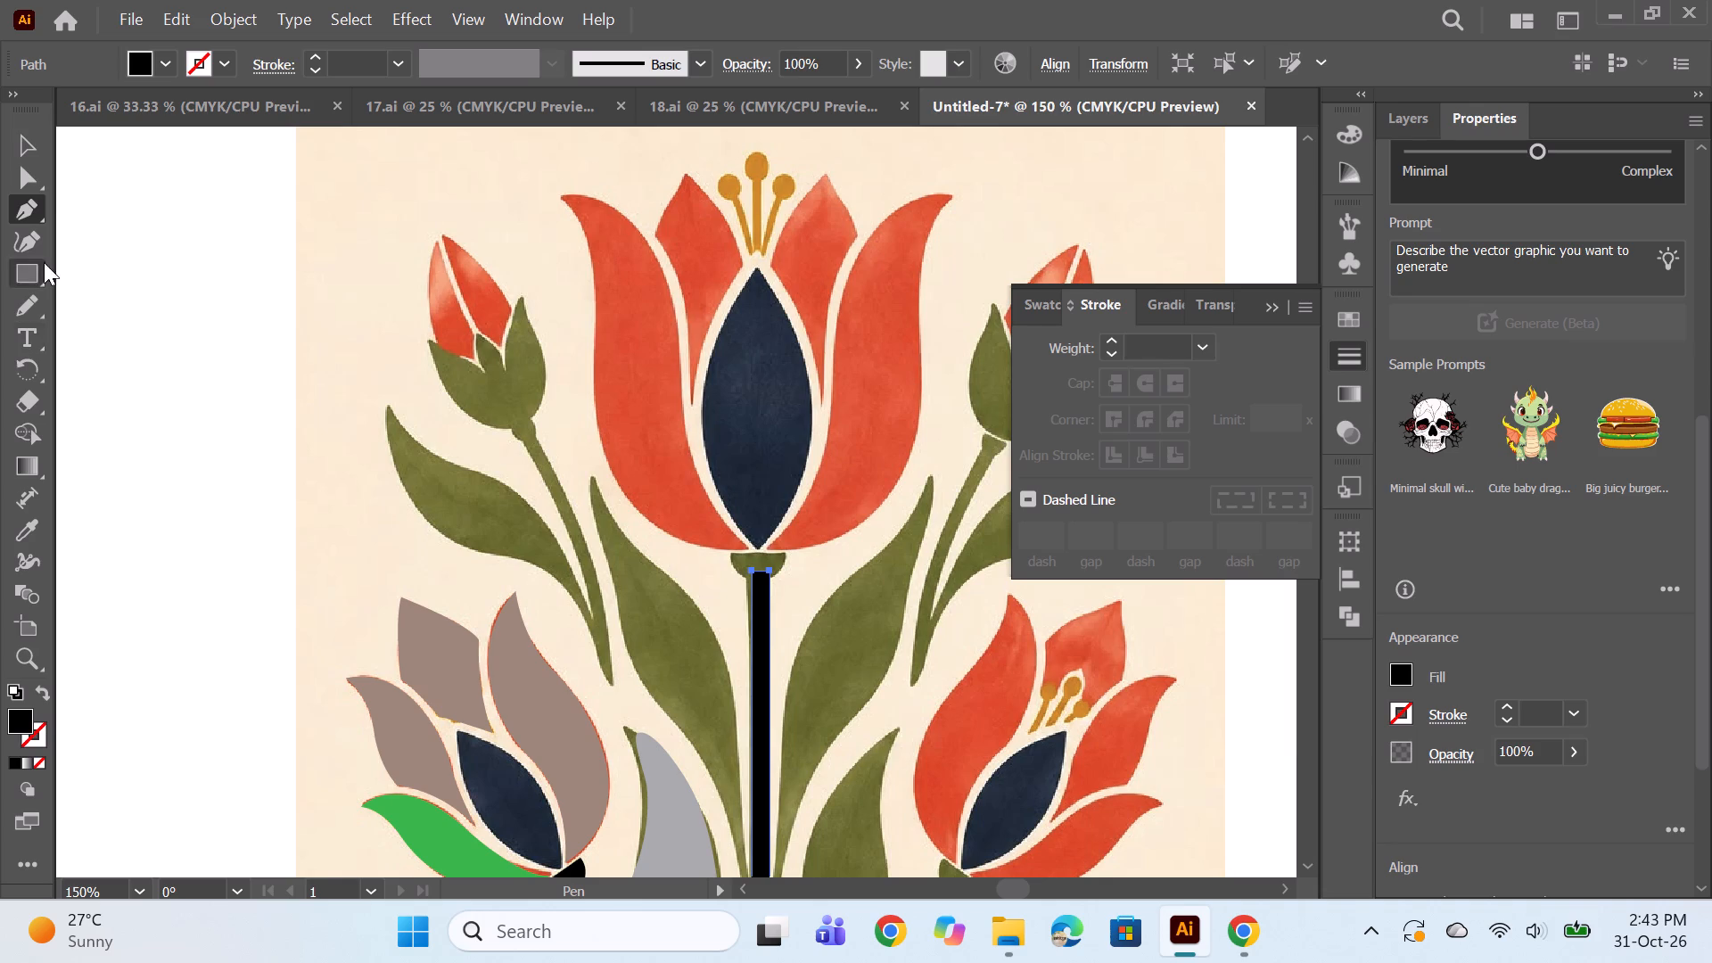
pyautogui.click(24, 307)
pyautogui.scroll(-3, 759, 661)
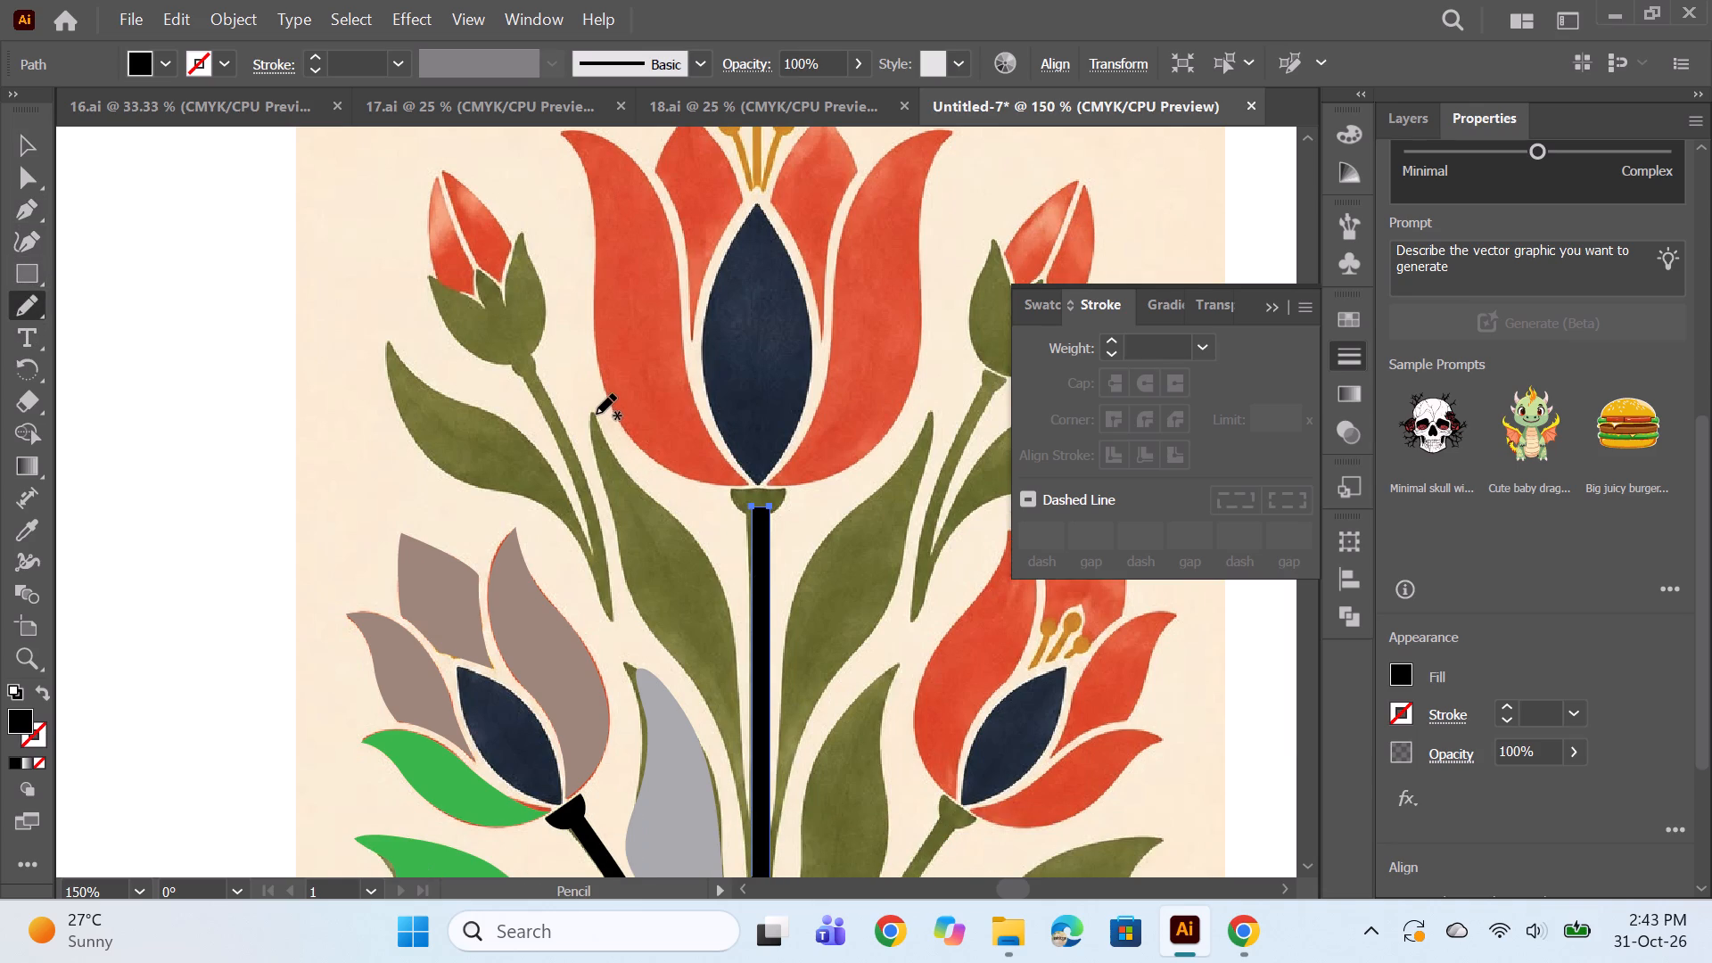
pyautogui.moveTo(591, 411); pyautogui.dragTo(621, 466)
pyautogui.moveTo(621, 466); pyautogui.dragTo(726, 603)
pyautogui.moveTo(726, 603); pyautogui.dragTo(747, 780)
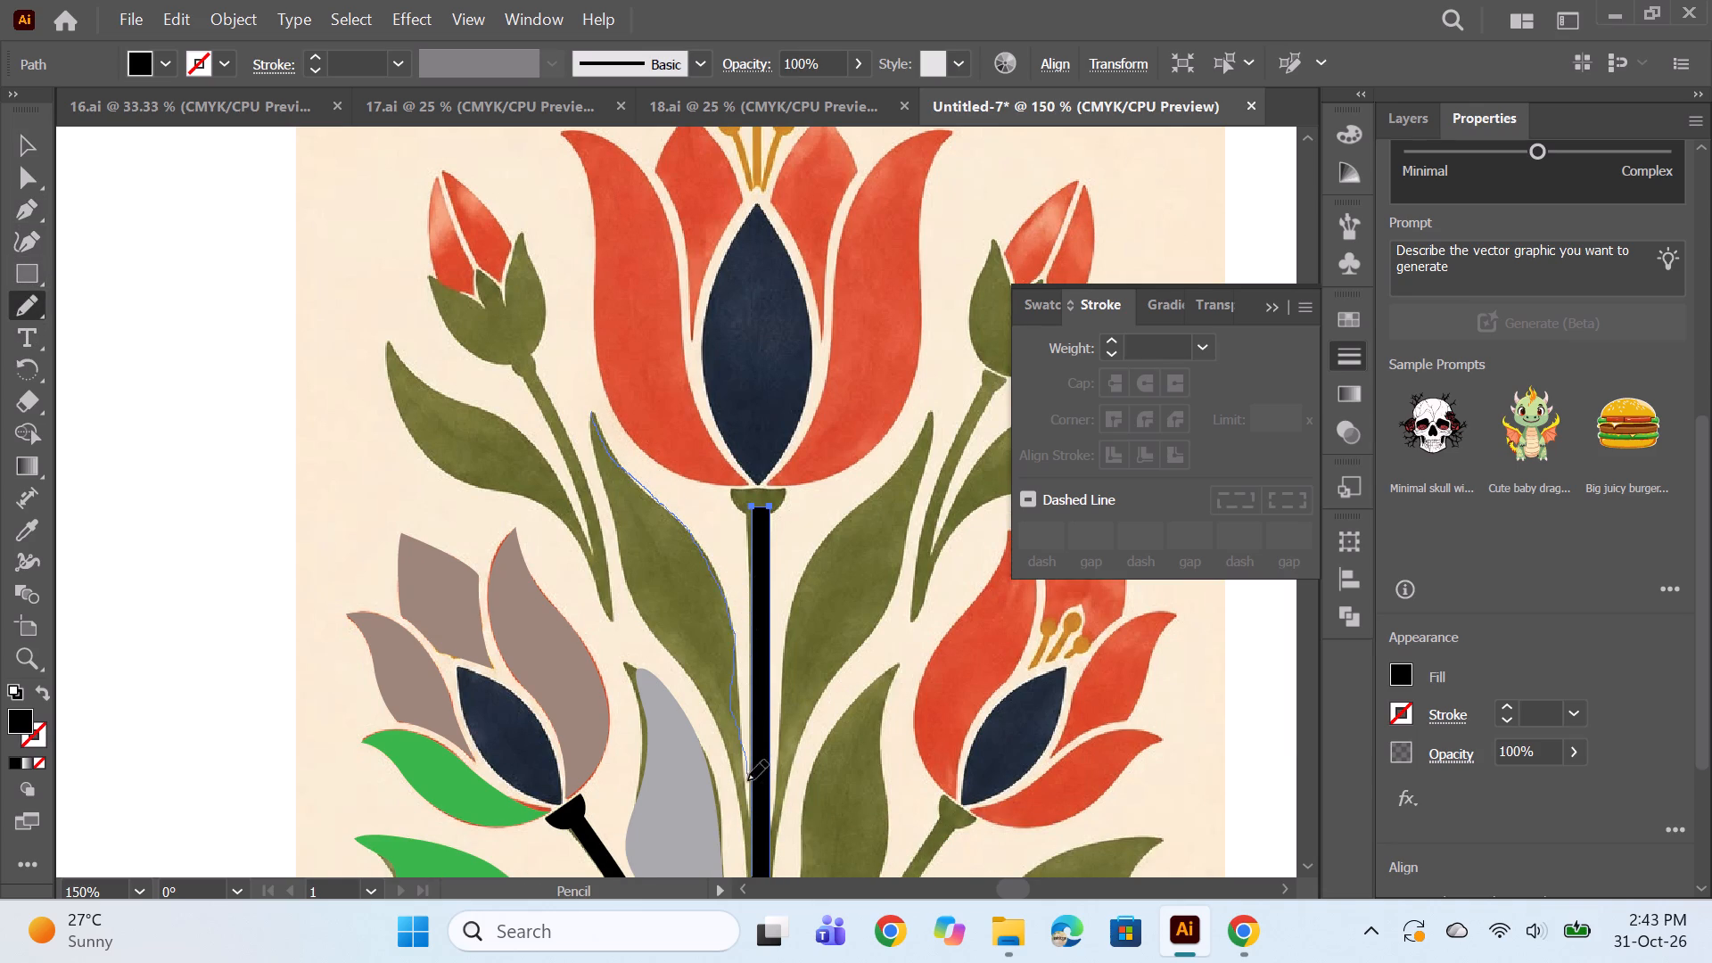
pyautogui.moveTo(747, 780); pyautogui.dragTo(752, 852)
pyautogui.moveTo(752, 852); pyautogui.dragTo(687, 678)
pyautogui.moveTo(687, 678); pyautogui.dragTo(604, 482)
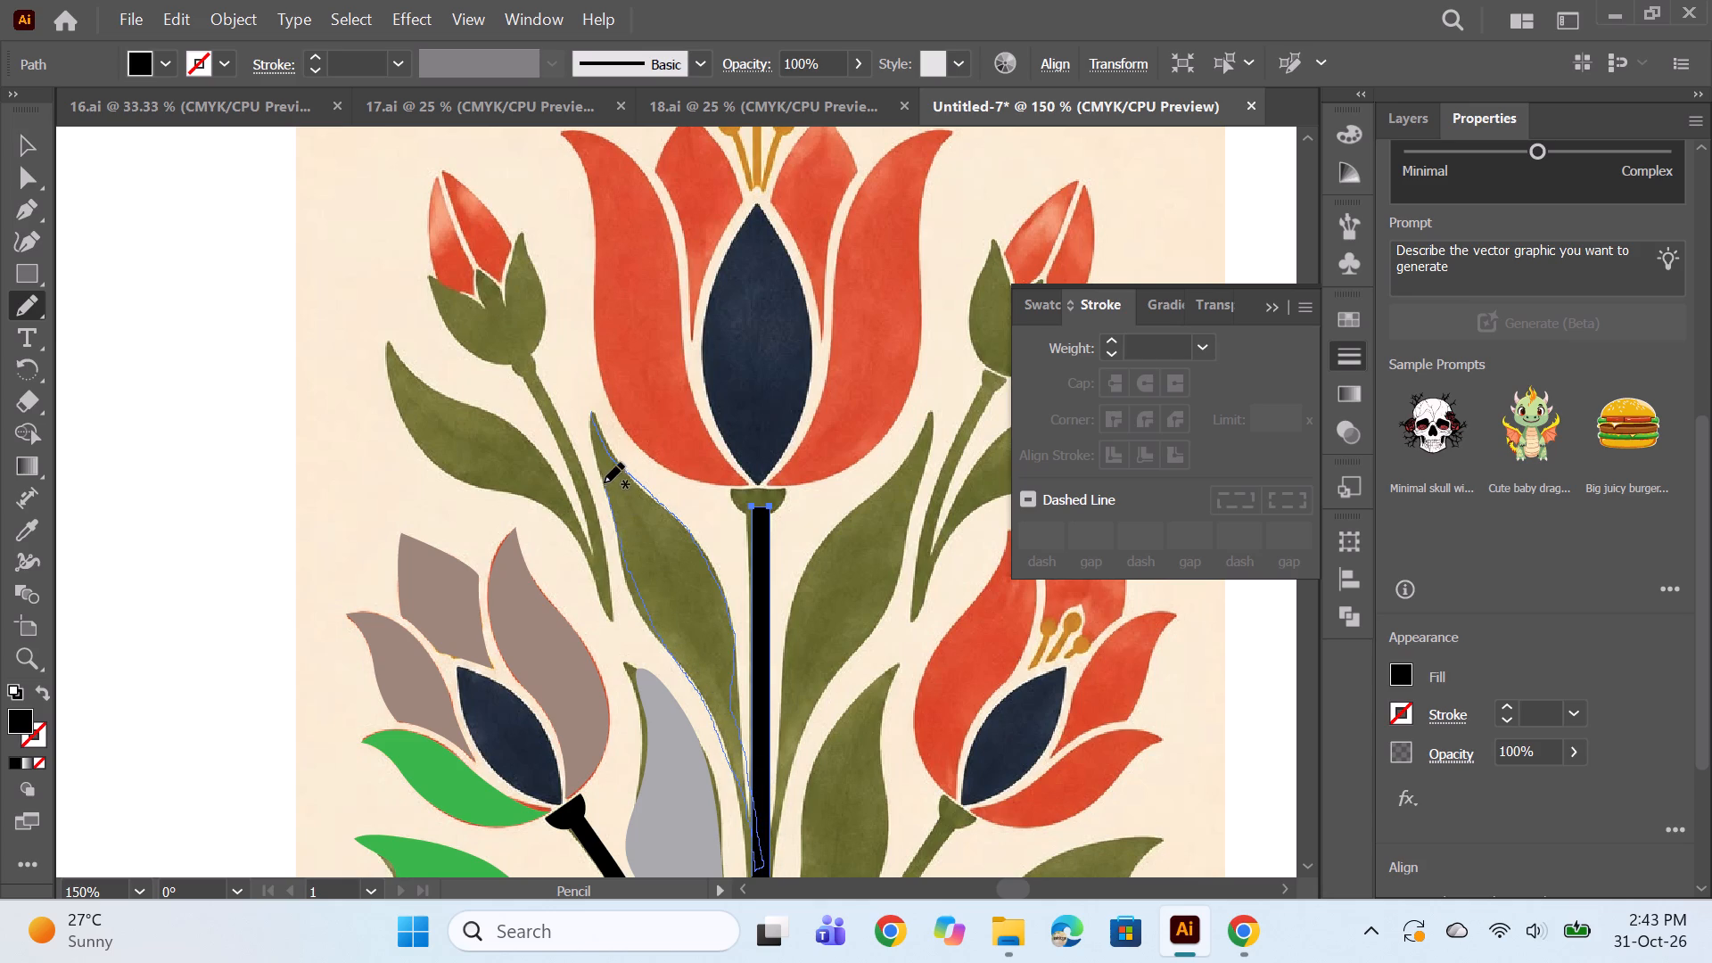
pyautogui.moveTo(604, 482); pyautogui.dragTo(597, 425)
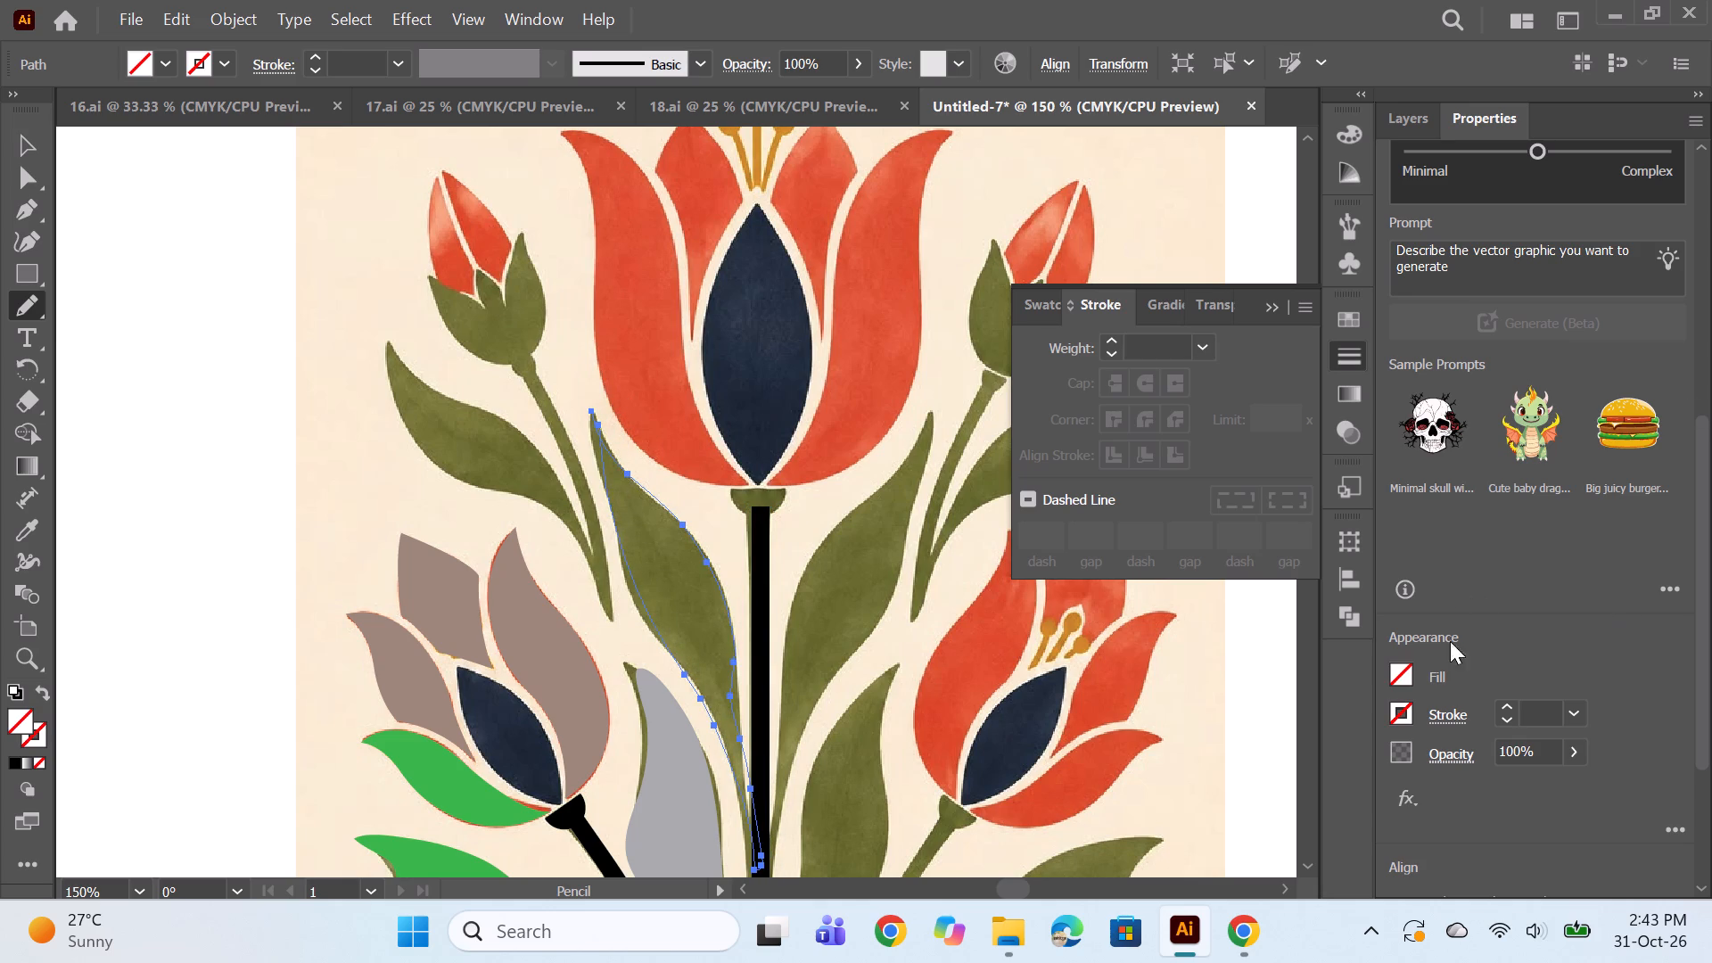
# Fill the traced leaf left of the central stem with a mid-grey swatch.
pyautogui.click(1420, 667)
pyautogui.click(1387, 676)
pyautogui.click(1396, 679)
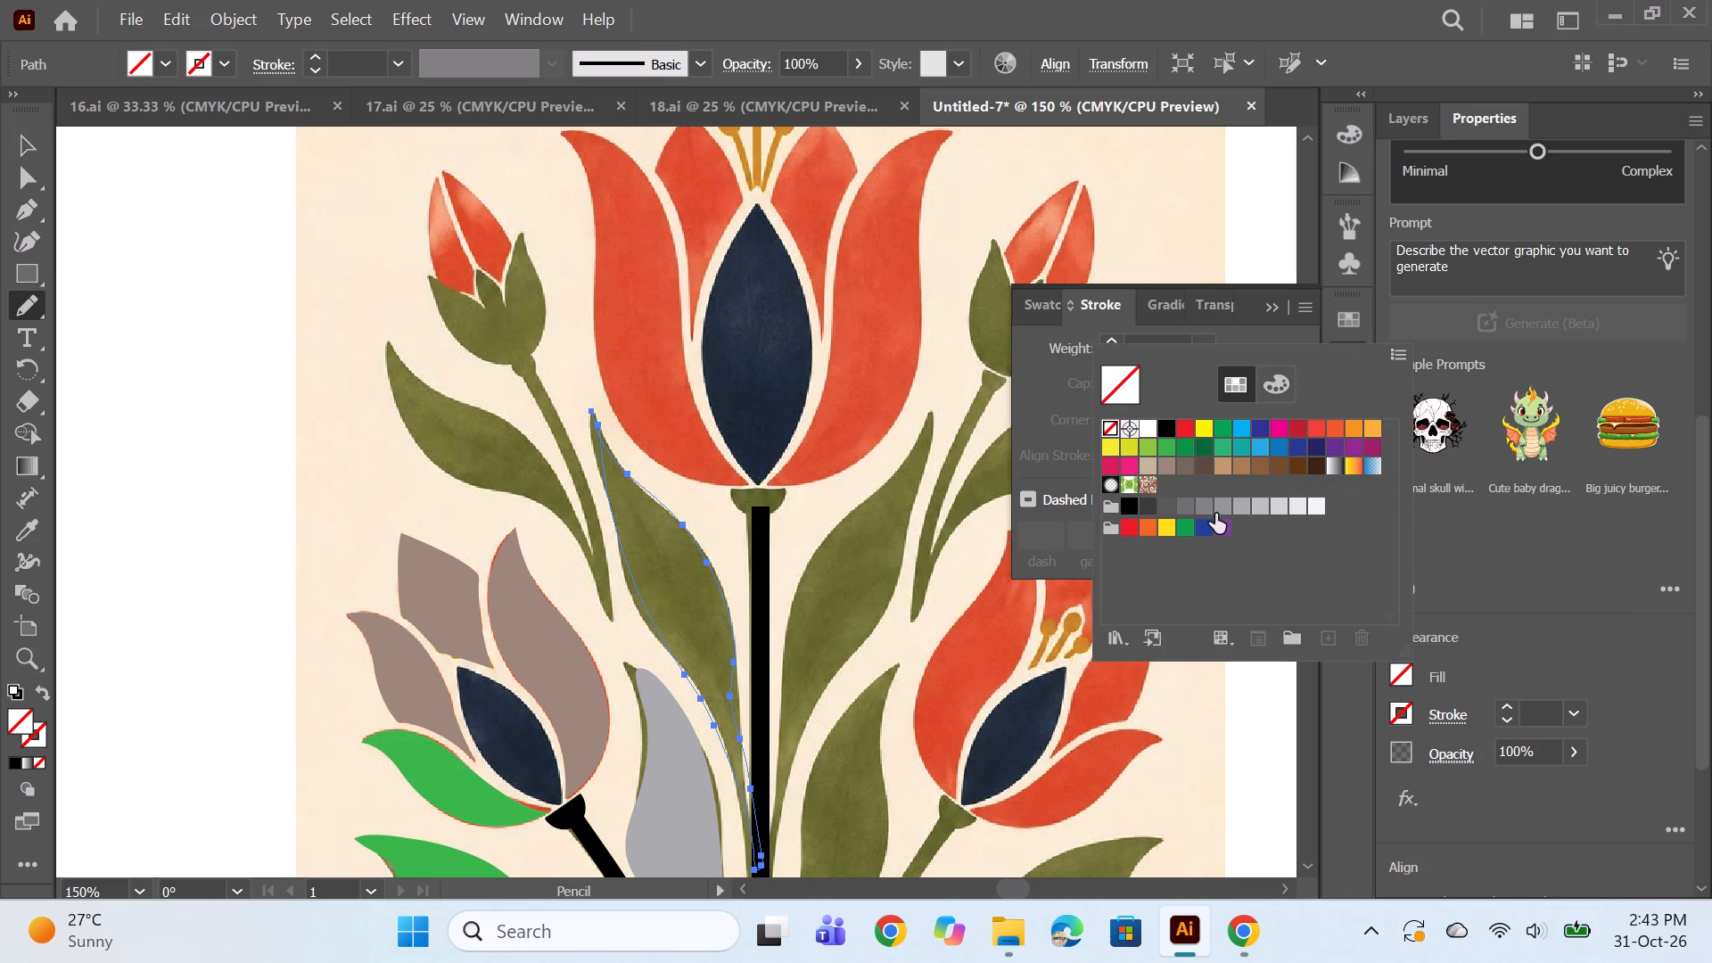
pyautogui.click(1214, 505)
pyautogui.keyDown('ctrl'); pyautogui.click(1152, 231); pyautogui.keyUp('ctrl')
pyautogui.scroll(-2, 722, 465)
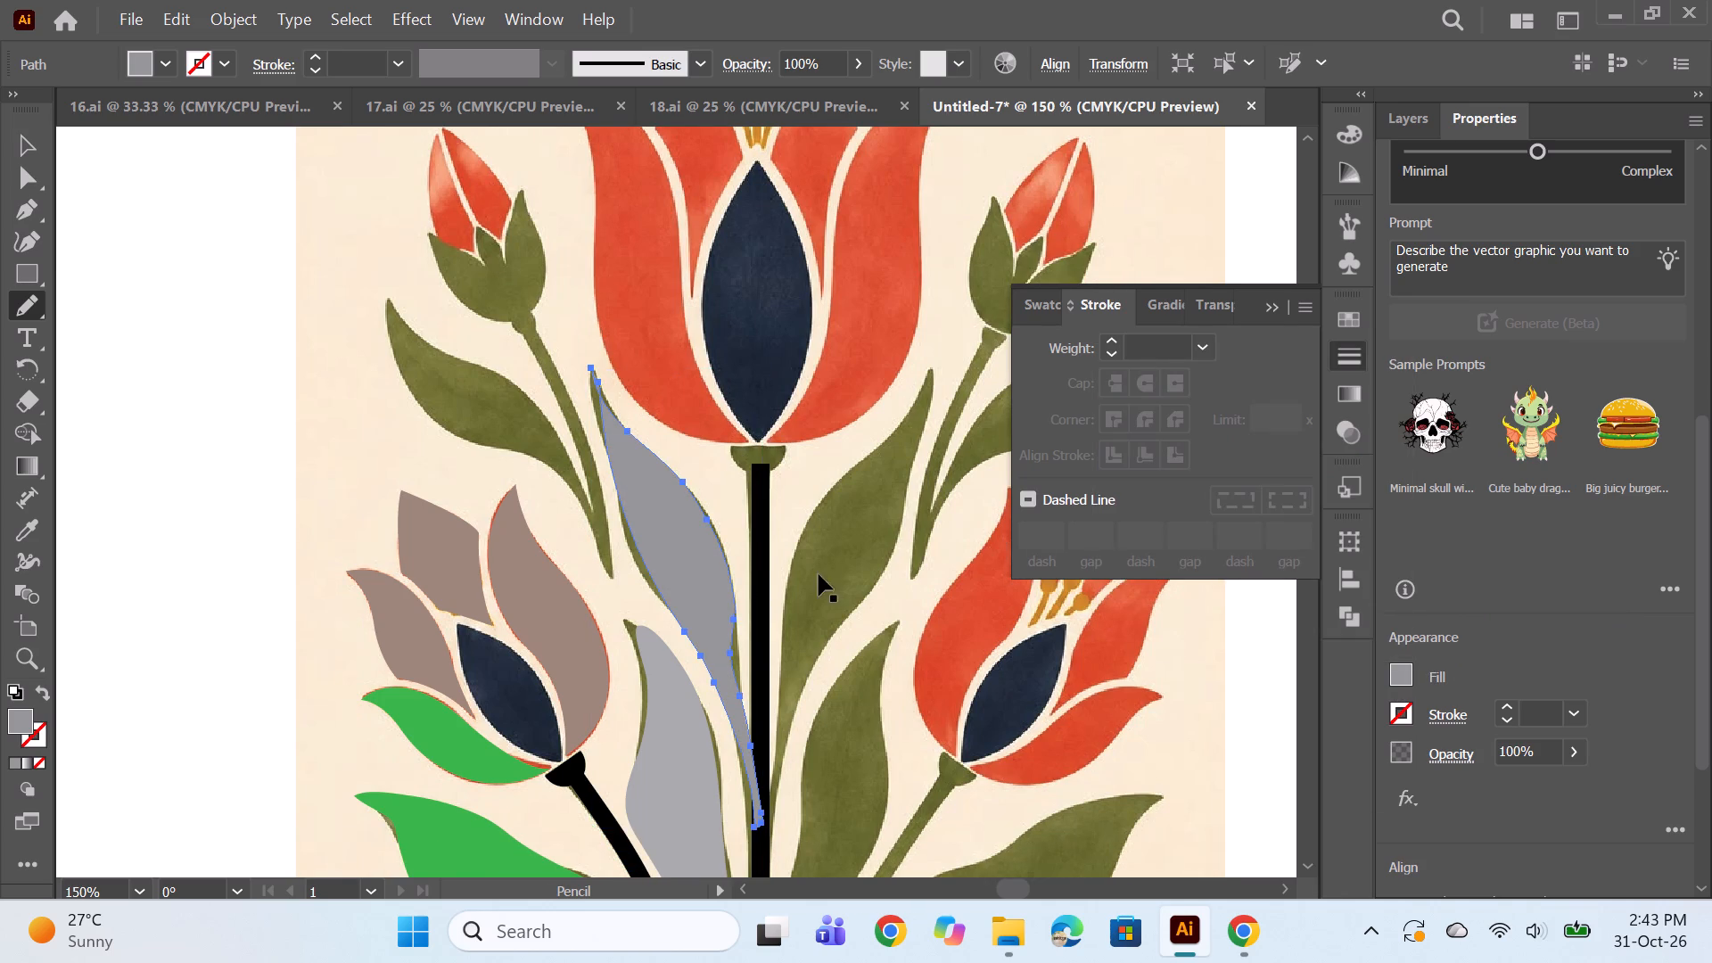
# Move the second anchor near the tip of the grey leaf left of the central stem onto the leaf's upper-left edge.
pyautogui.keyDown('ctrl'); pyautogui.click(820, 574); pyautogui.keyUp('ctrl')
pyautogui.scroll(-2, 605, 414)
pyautogui.keyDown('alt'); pyautogui.scroll(5, 605, 284); pyautogui.keyUp('alt')
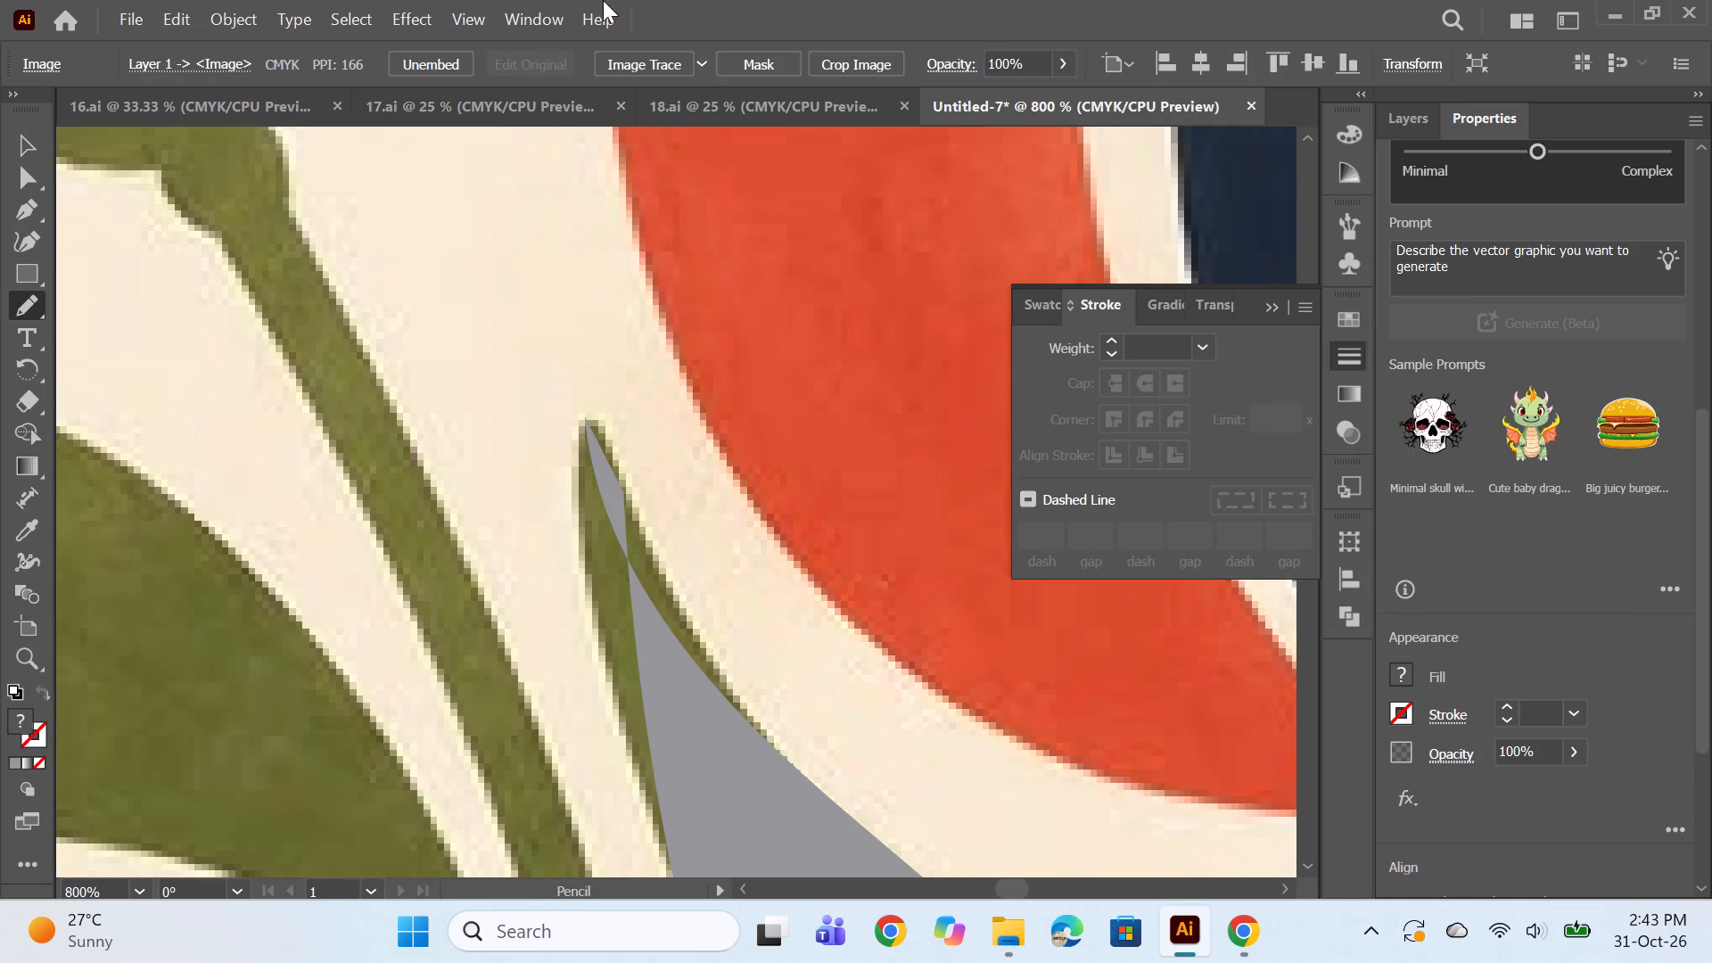
pyautogui.click(20, 215)
pyautogui.keyDown('ctrl'); pyautogui.click(648, 595); pyautogui.keyUp('ctrl')
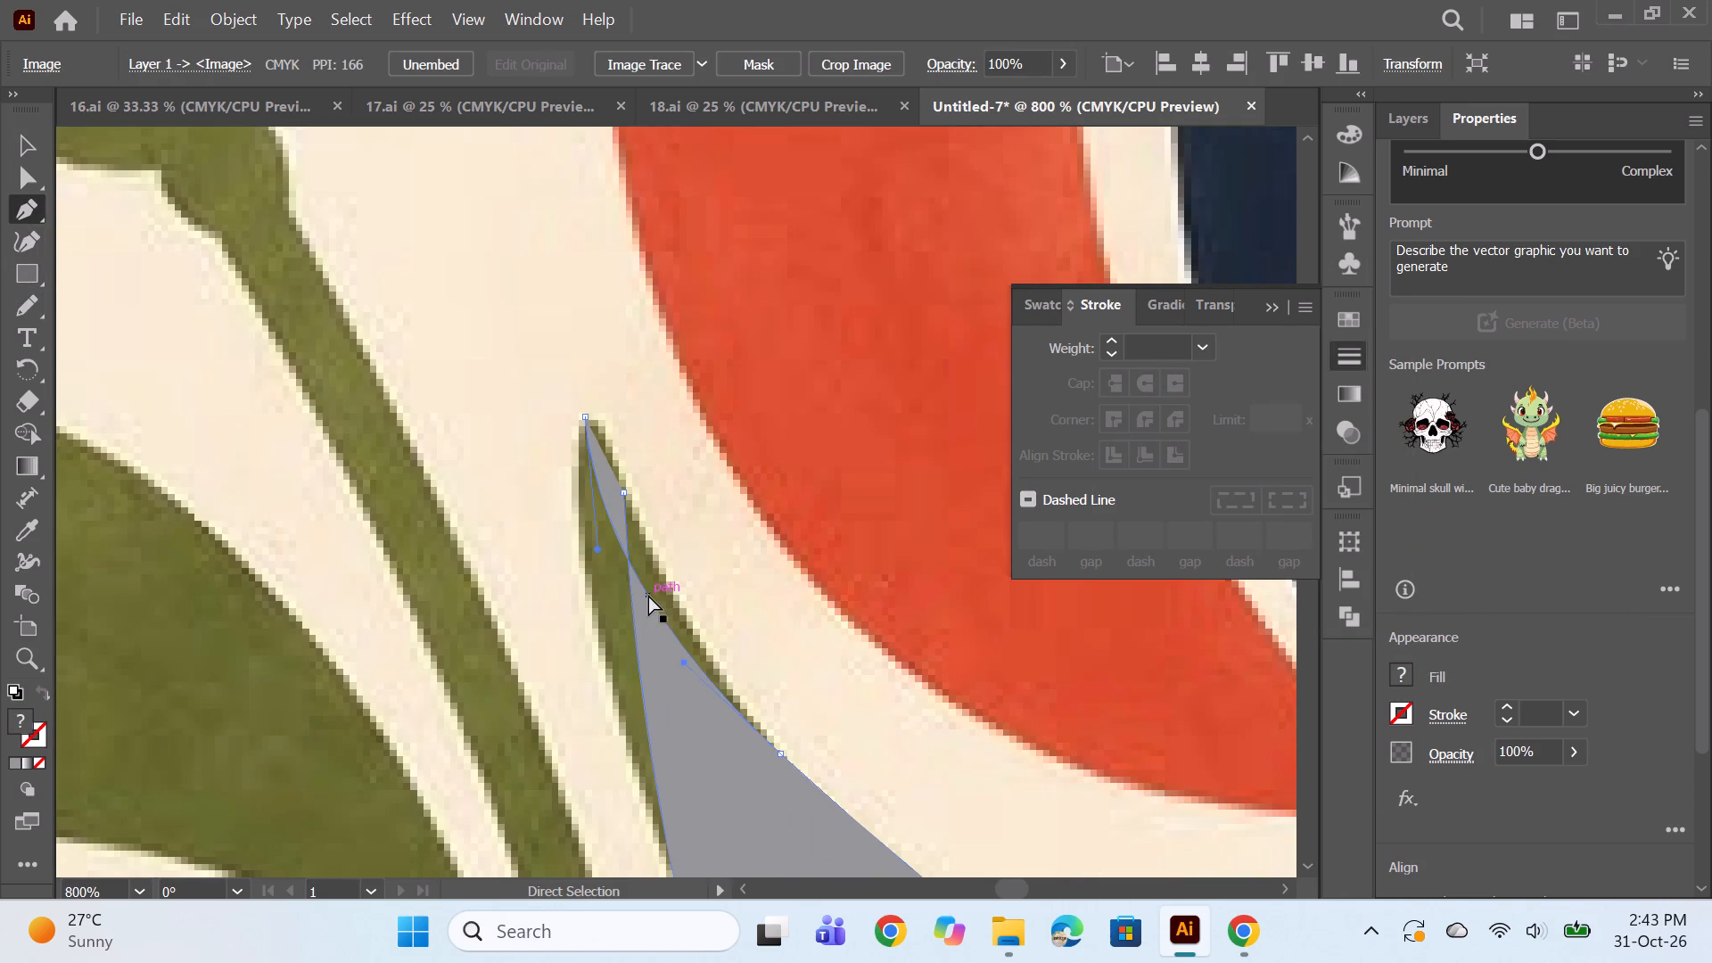
pyautogui.keyDown('ctrl'); pyautogui.click(625, 492); pyautogui.keyUp('ctrl')
pyautogui.keyDown('ctrl'); pyautogui.moveTo(625, 492); pyautogui.dragTo(589, 506); pyautogui.keyUp('ctrl')
pyautogui.hotkey('ctrl', 'z')
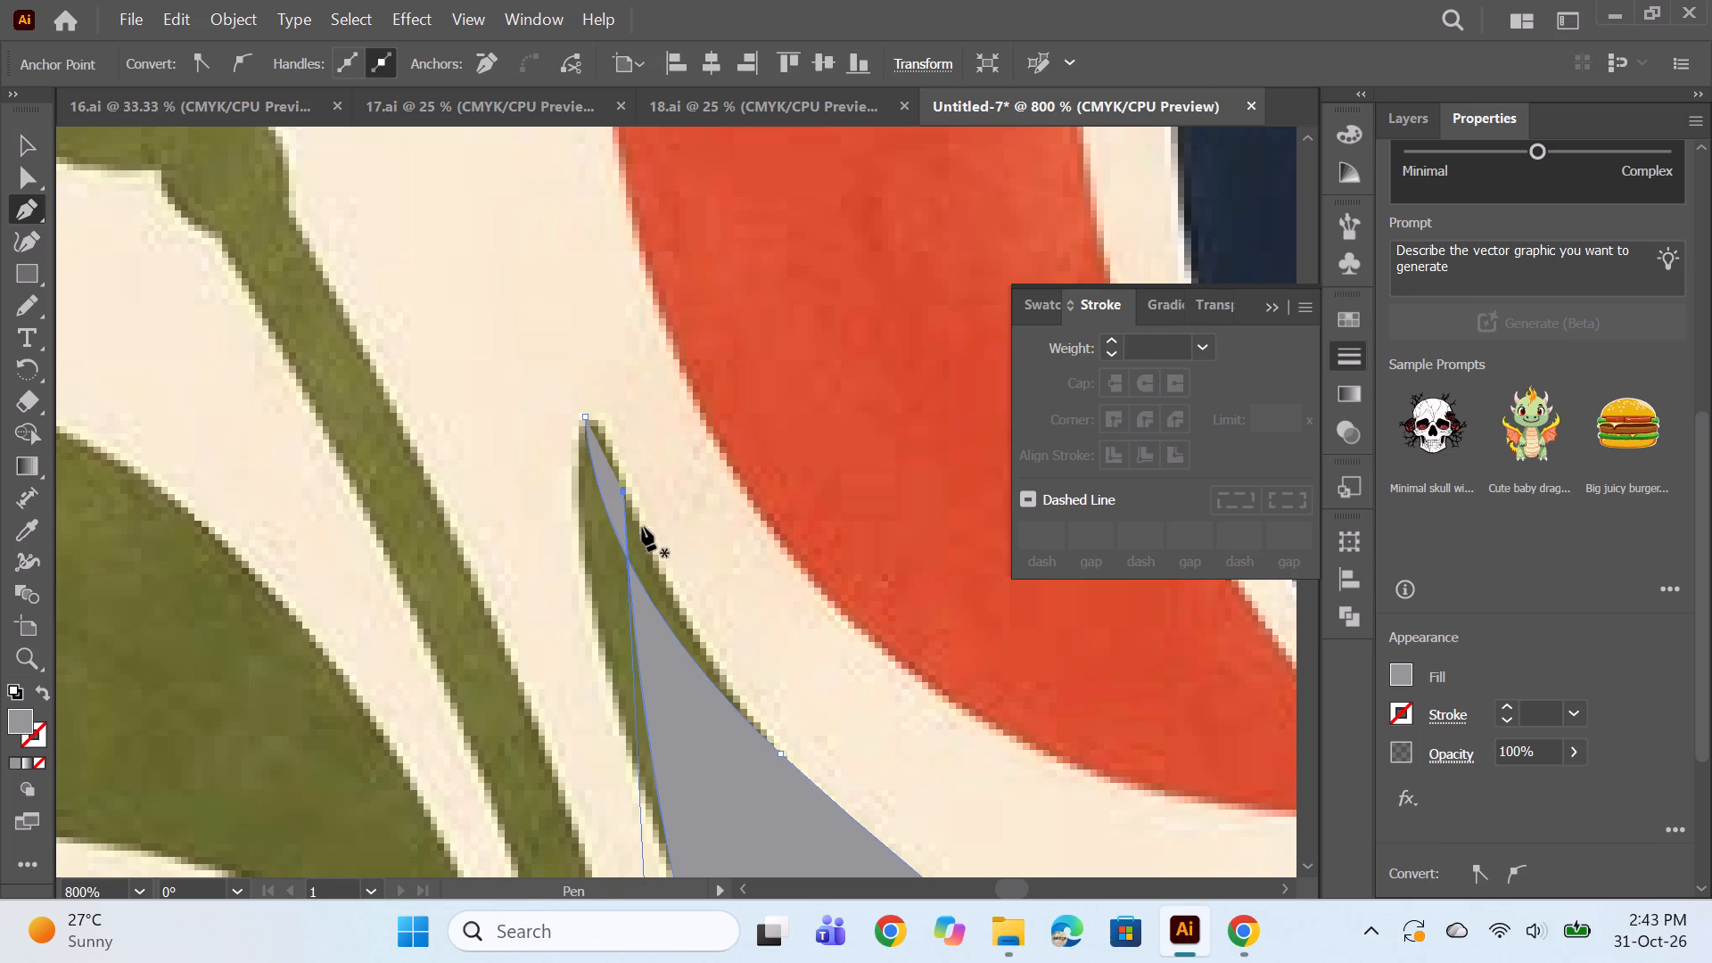
pyautogui.keyDown('ctrl'); pyautogui.moveTo(622, 491); pyautogui.dragTo(589, 454); pyautogui.keyUp('ctrl')
pyautogui.keyDown('alt'); pyautogui.scroll(-4, 688, 499); pyautogui.keyUp('alt')
pyautogui.keyDown('ctrl'); pyautogui.click(957, 611); pyautogui.keyUp('ctrl')
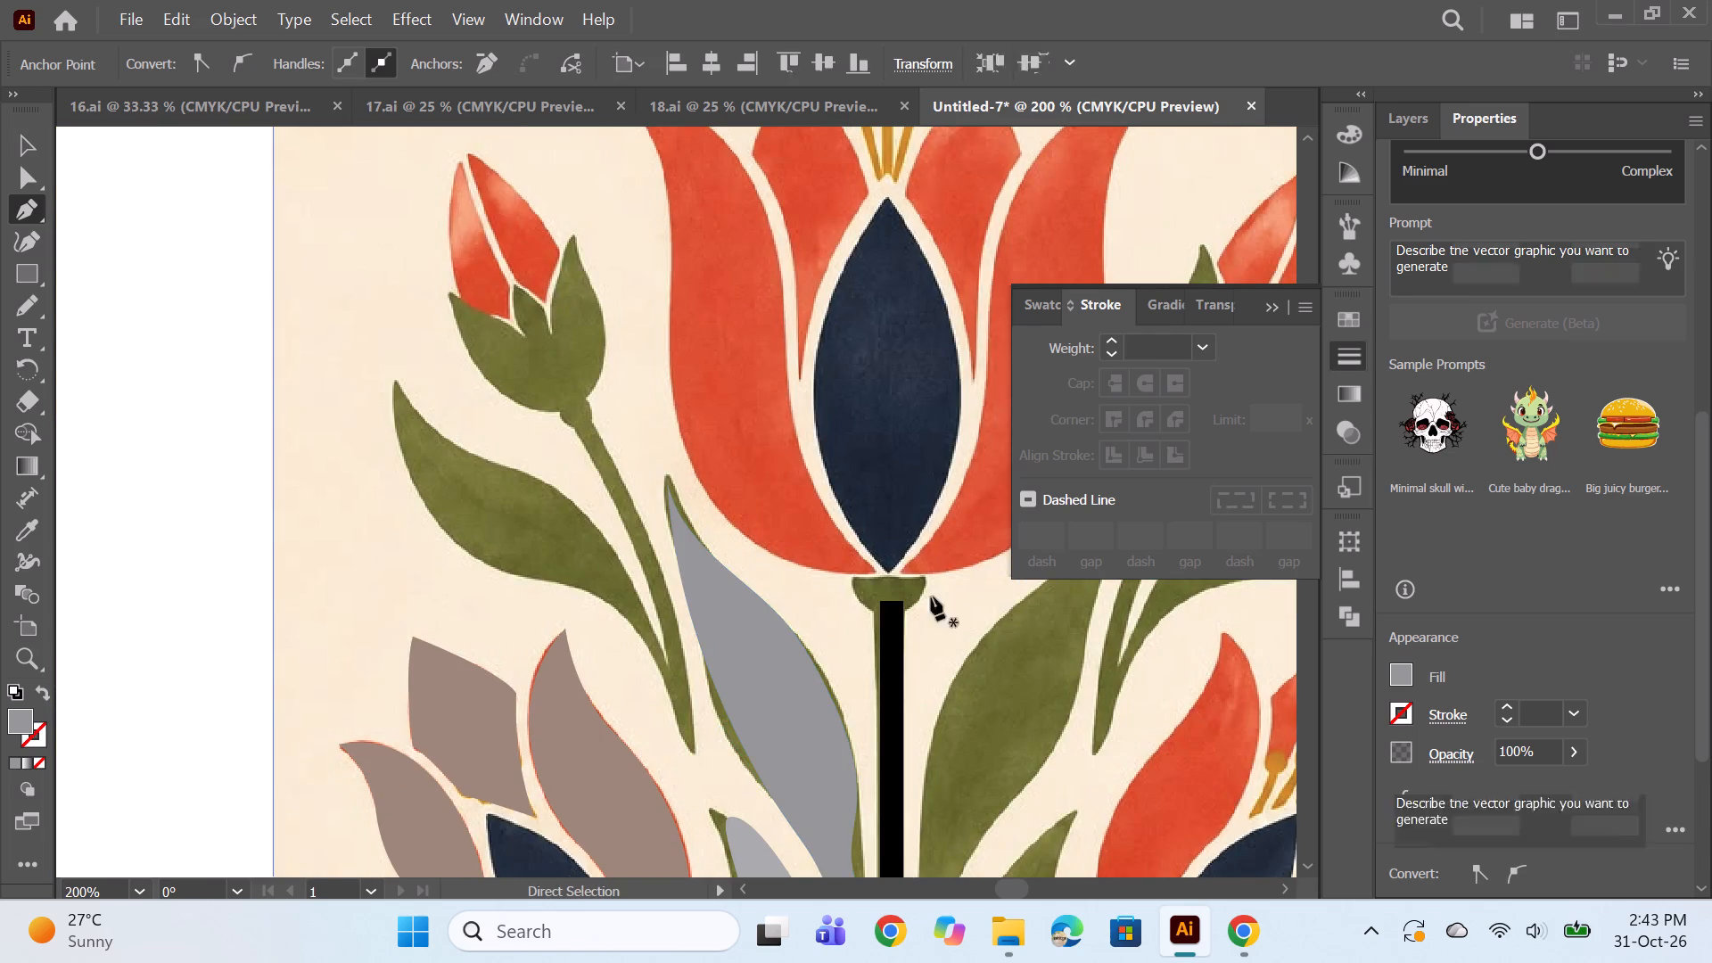
# Lengthen the direction handle below the same leaf's tip so its left edge follows the reference curve, leaving the leaf deselected.
pyautogui.scroll(-5, 800, 531)
pyautogui.keyDown('ctrl'); pyautogui.click(732, 617); pyautogui.keyUp('ctrl')
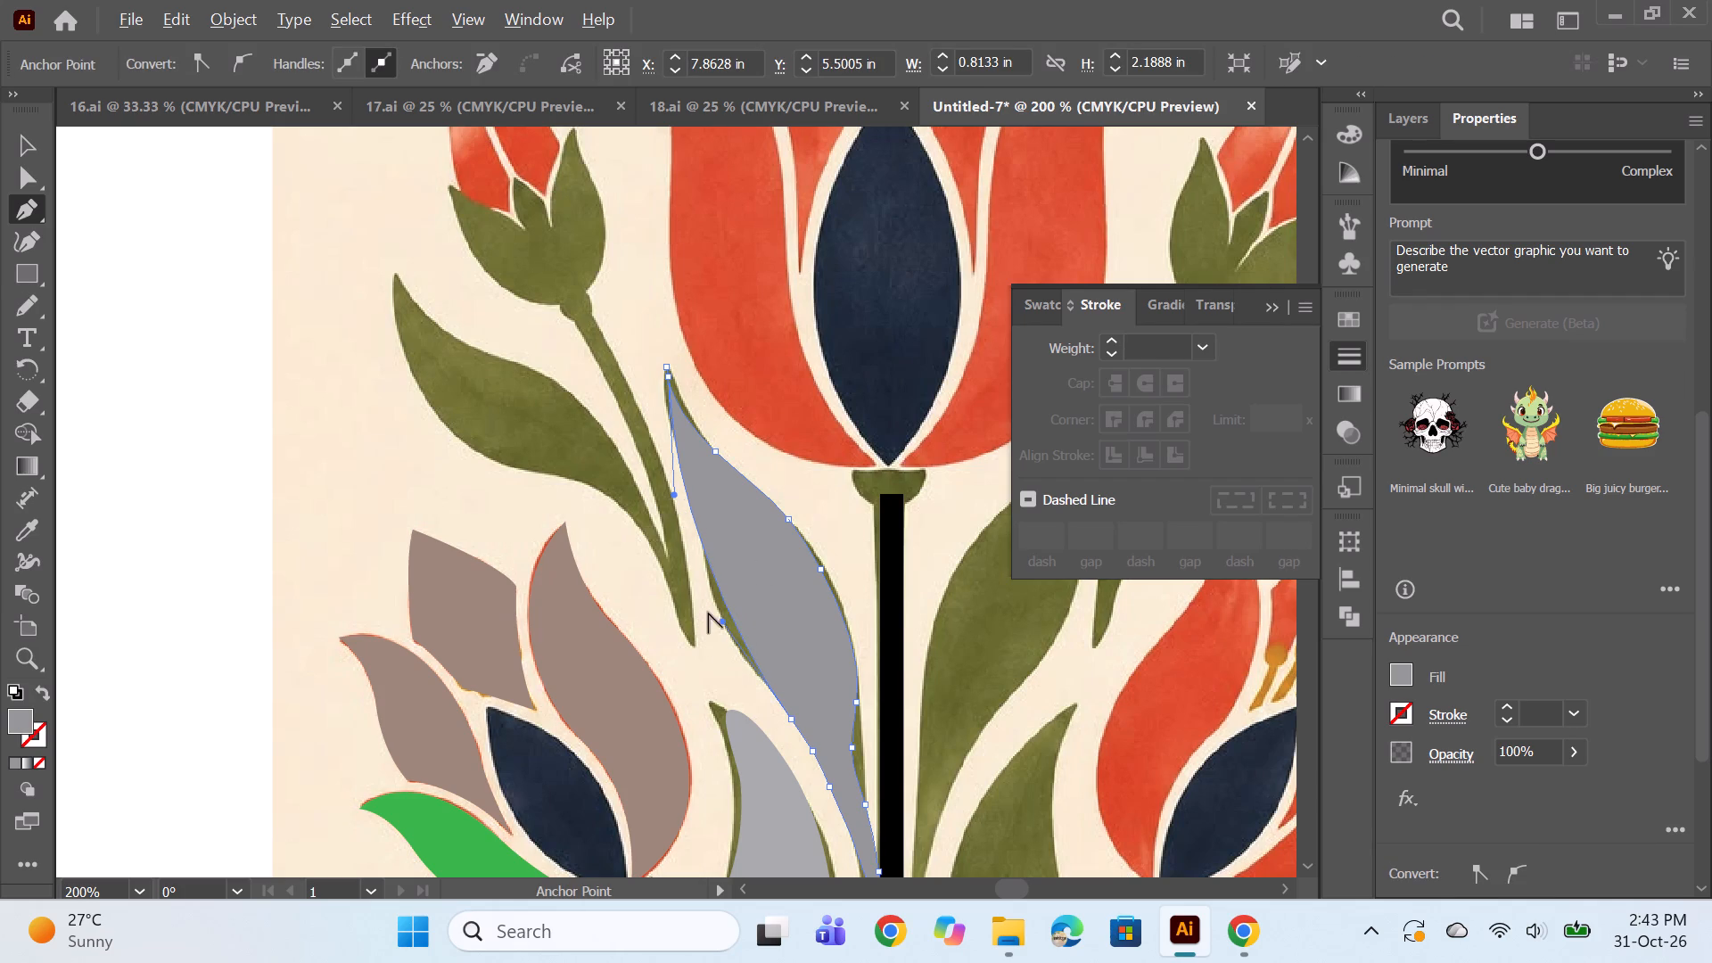
pyautogui.keyDown('alt'); pyautogui.moveTo(672, 494); pyautogui.dragTo(717, 687); pyautogui.keyUp('alt')
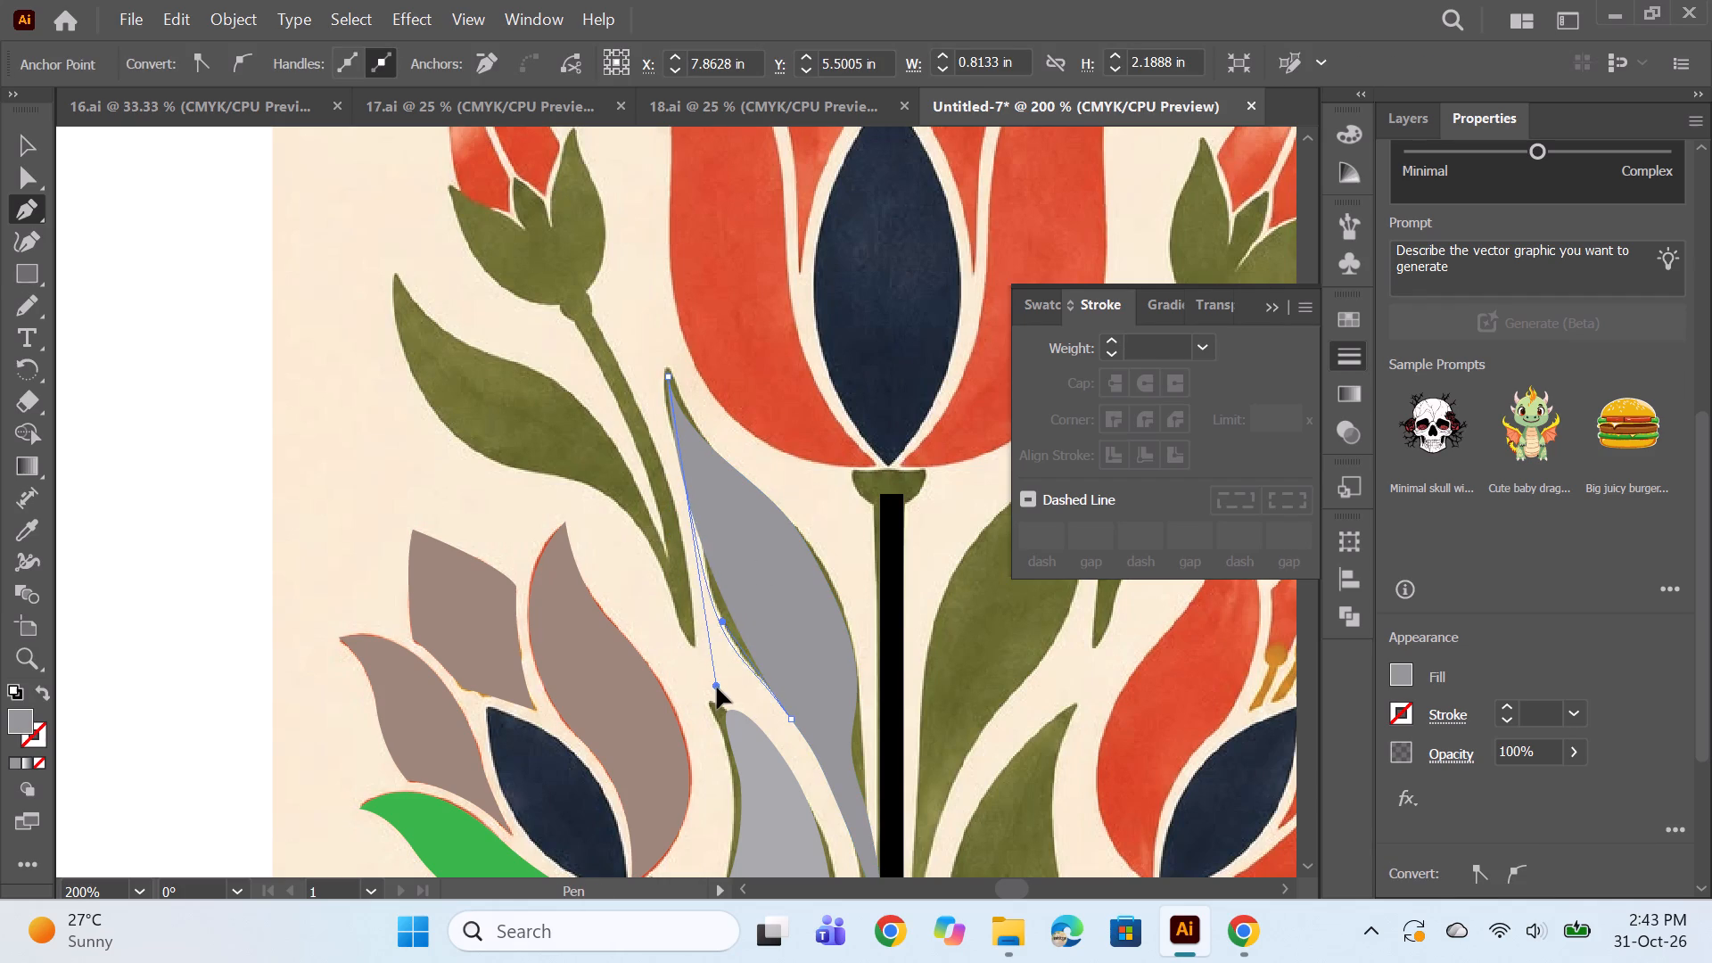
pyautogui.keyDown('alt'); pyautogui.moveTo(717, 687); pyautogui.dragTo(725, 695); pyautogui.keyUp('alt')
pyautogui.keyDown('ctrl'); pyautogui.click(794, 439); pyautogui.keyUp('ctrl')
pyautogui.scroll(-10, 866, 400)
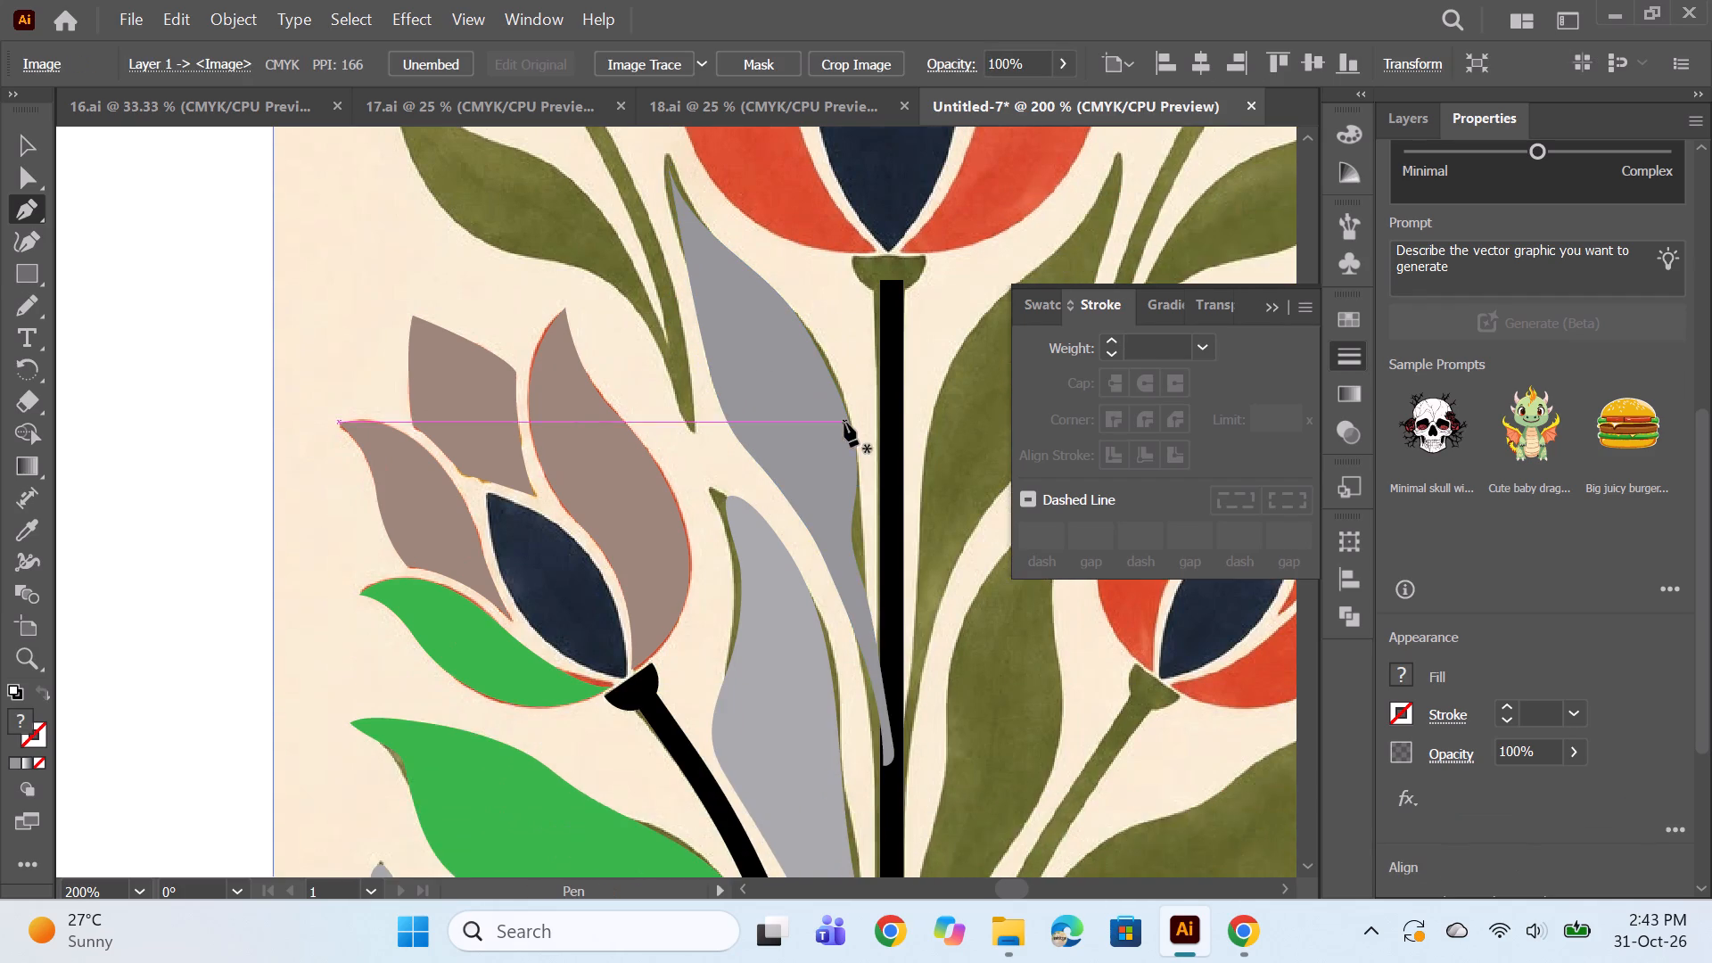
# Draw the upper-left bud's stem with the Pen as one curved path from its lower end up to the bud's base.
pyautogui.scroll(16, 788, 351)
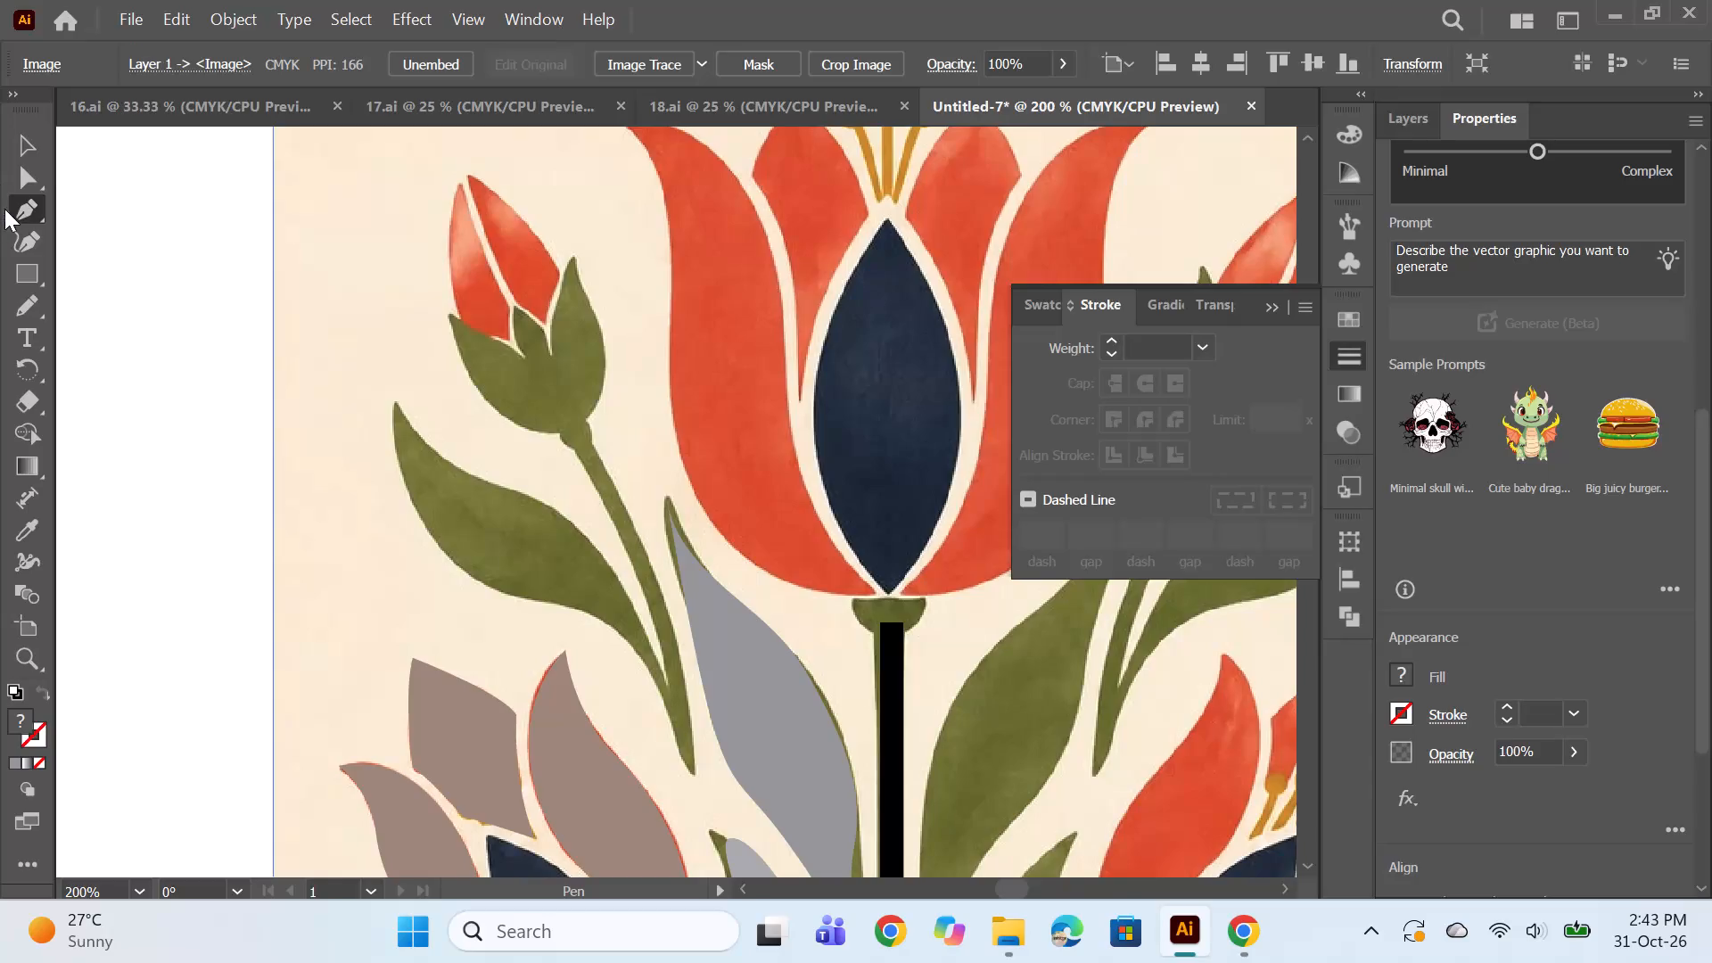
pyautogui.click(685, 764)
pyautogui.moveTo(577, 432); pyautogui.dragTo(510, 385)
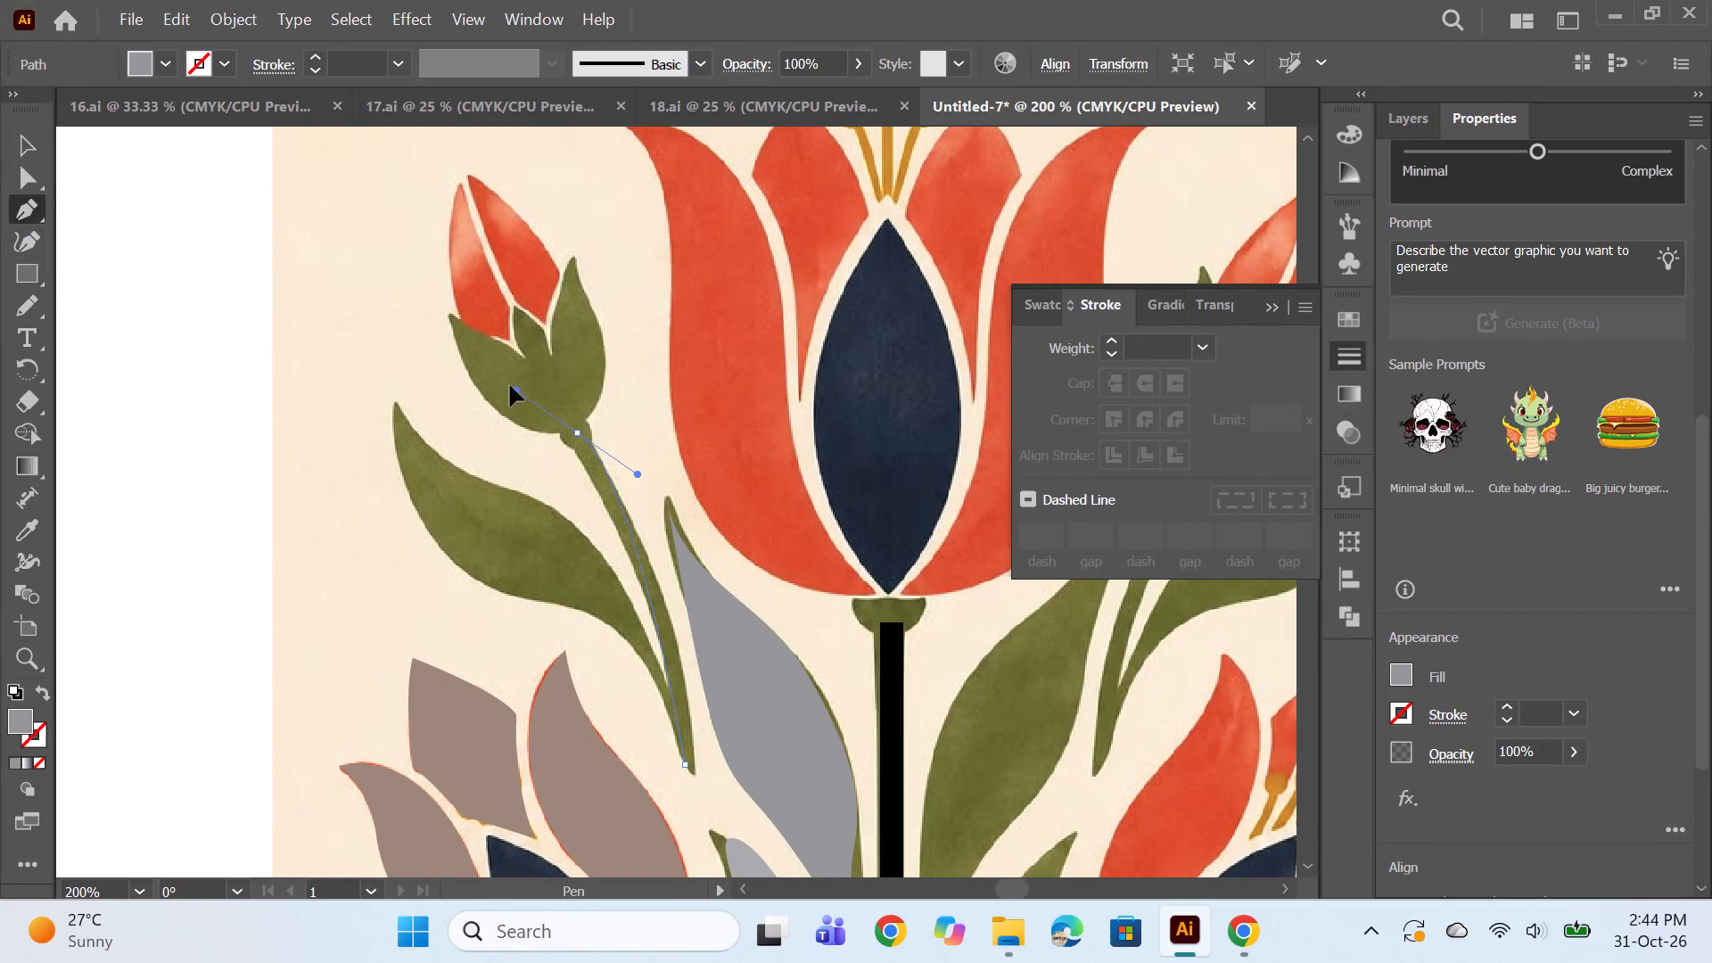
pyautogui.moveTo(510, 385); pyautogui.dragTo(464, 250)
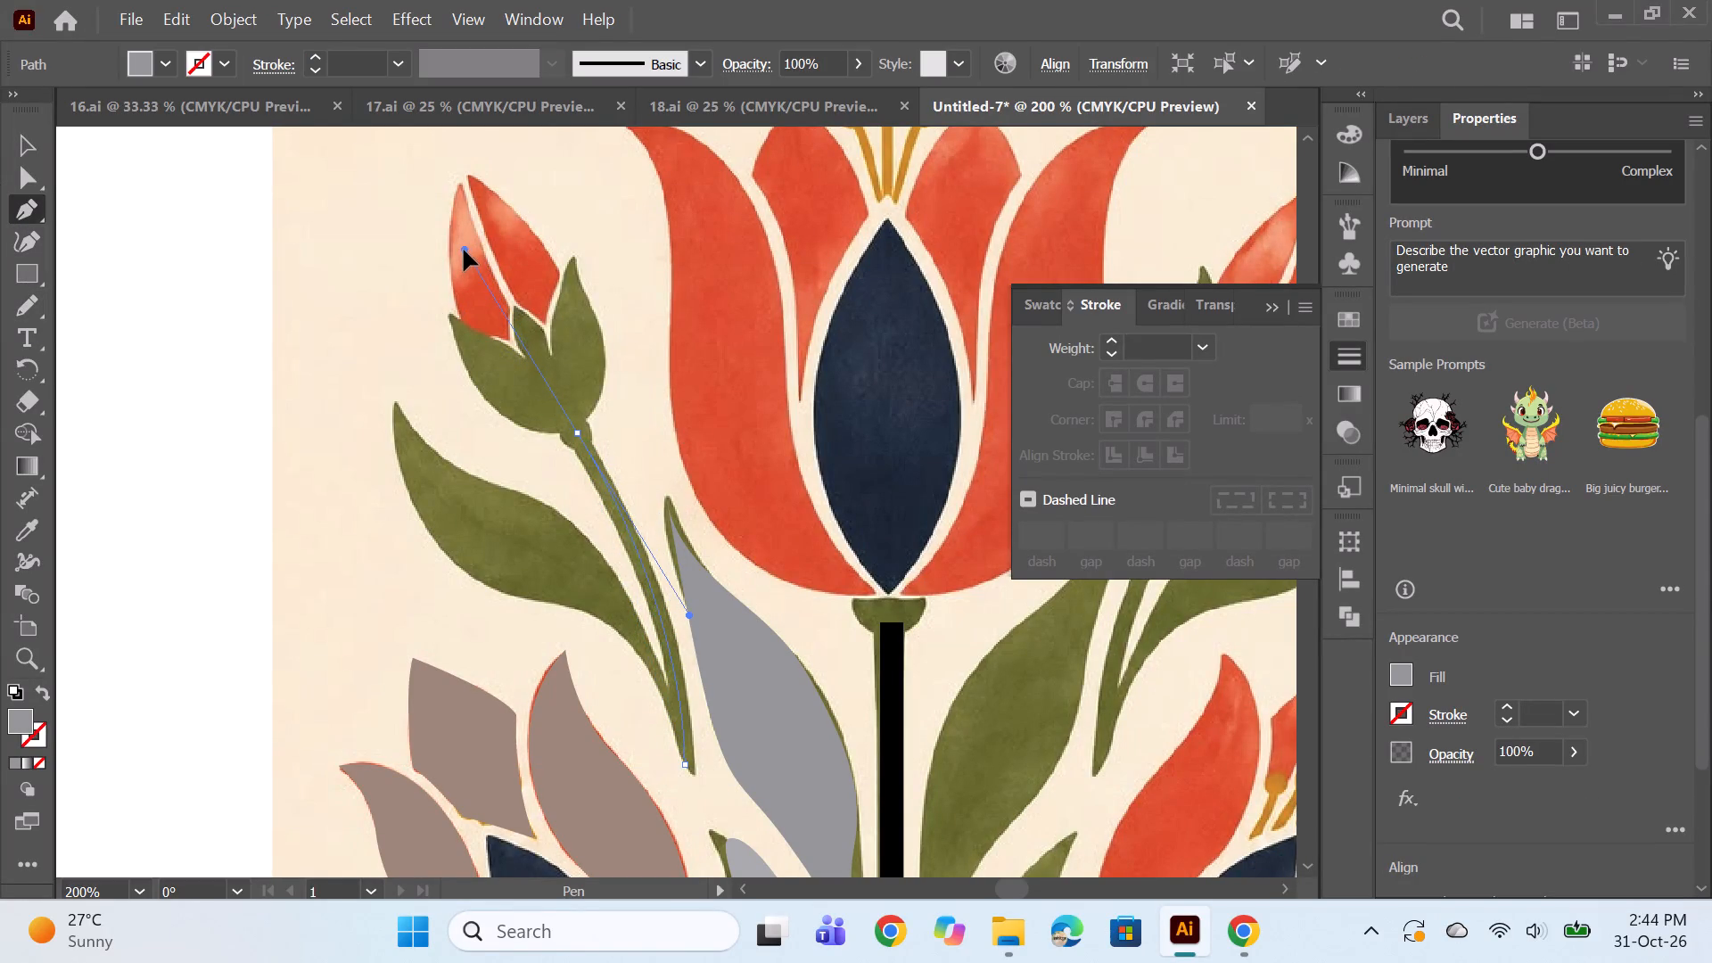
pyautogui.moveTo(464, 250); pyautogui.dragTo(464, 239)
# Give the bud stem path a 4 pt black stroke and no fill, leaving it deselected.
pyautogui.tripleClick(1117, 338)
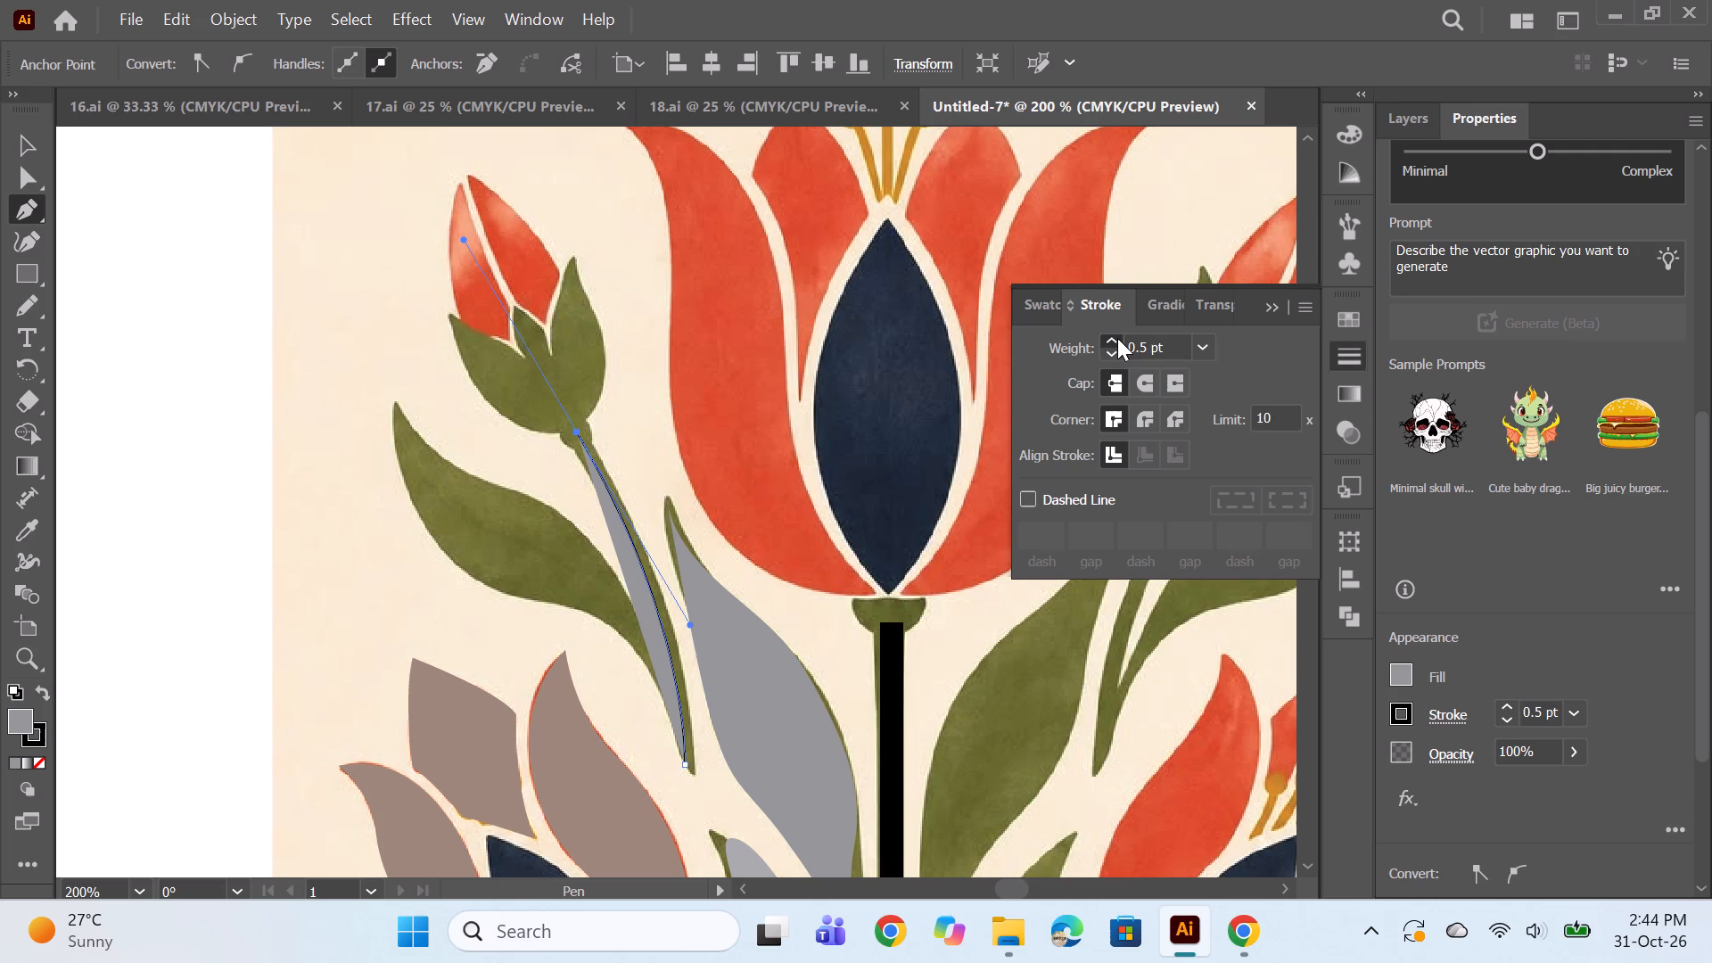
pyautogui.tripleClick(1117, 338)
pyautogui.click(1117, 338)
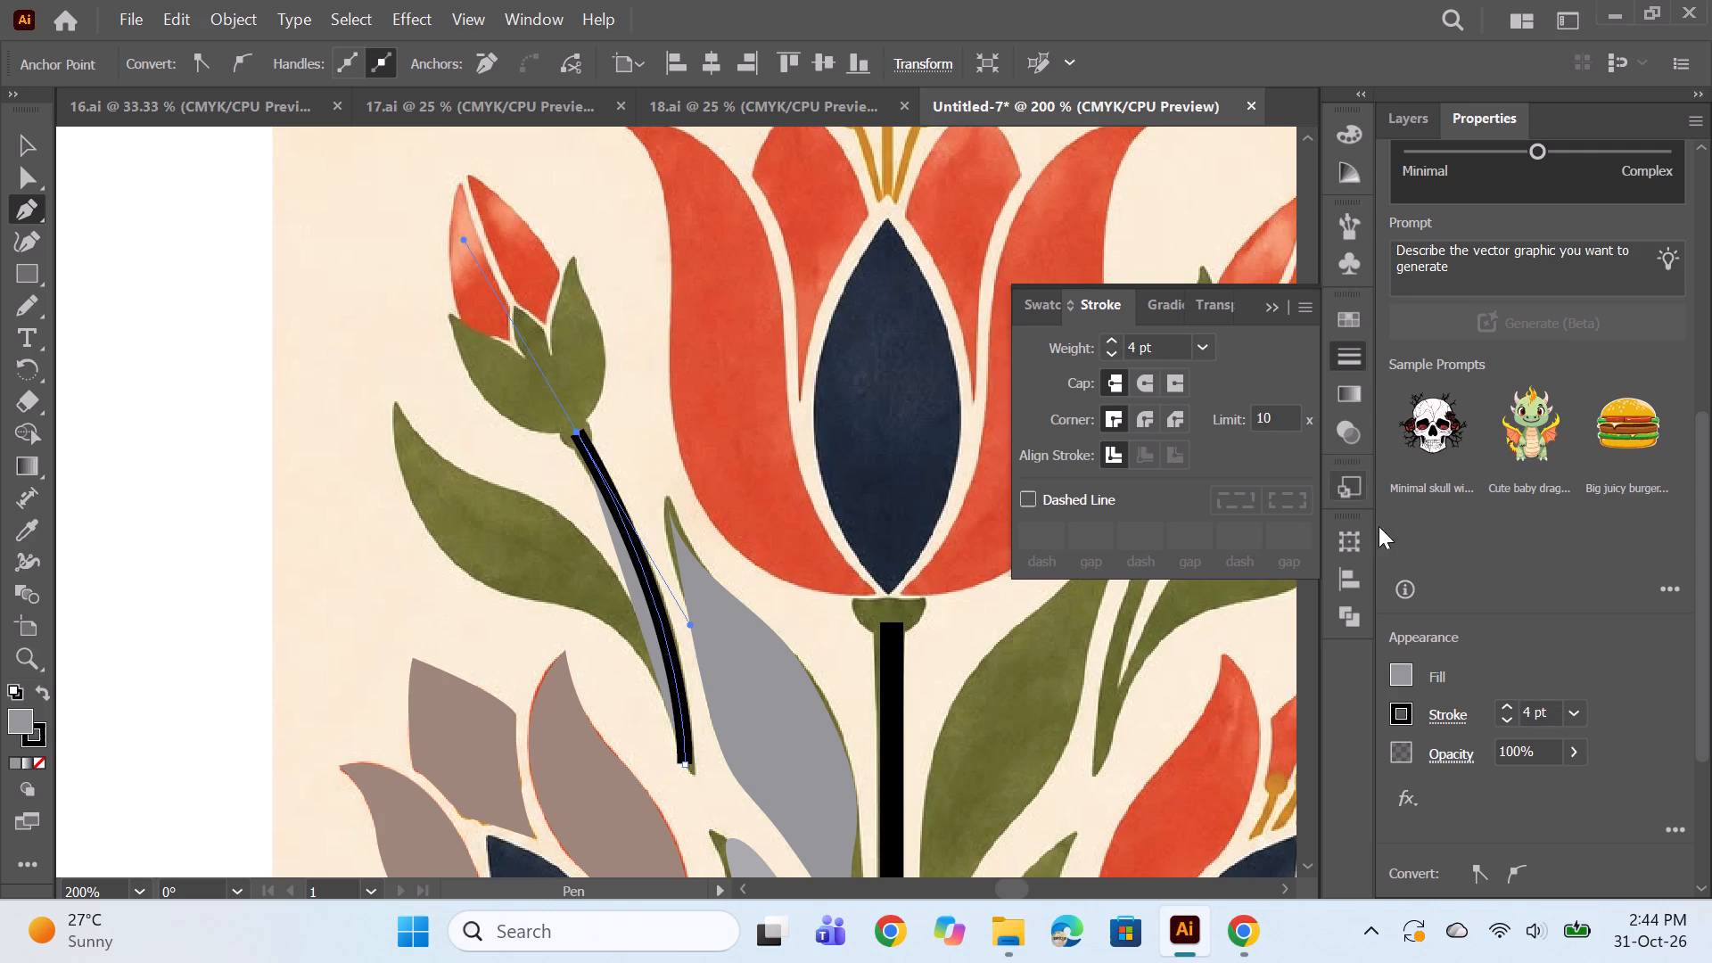
pyautogui.click(1402, 678)
pyautogui.click(1110, 423)
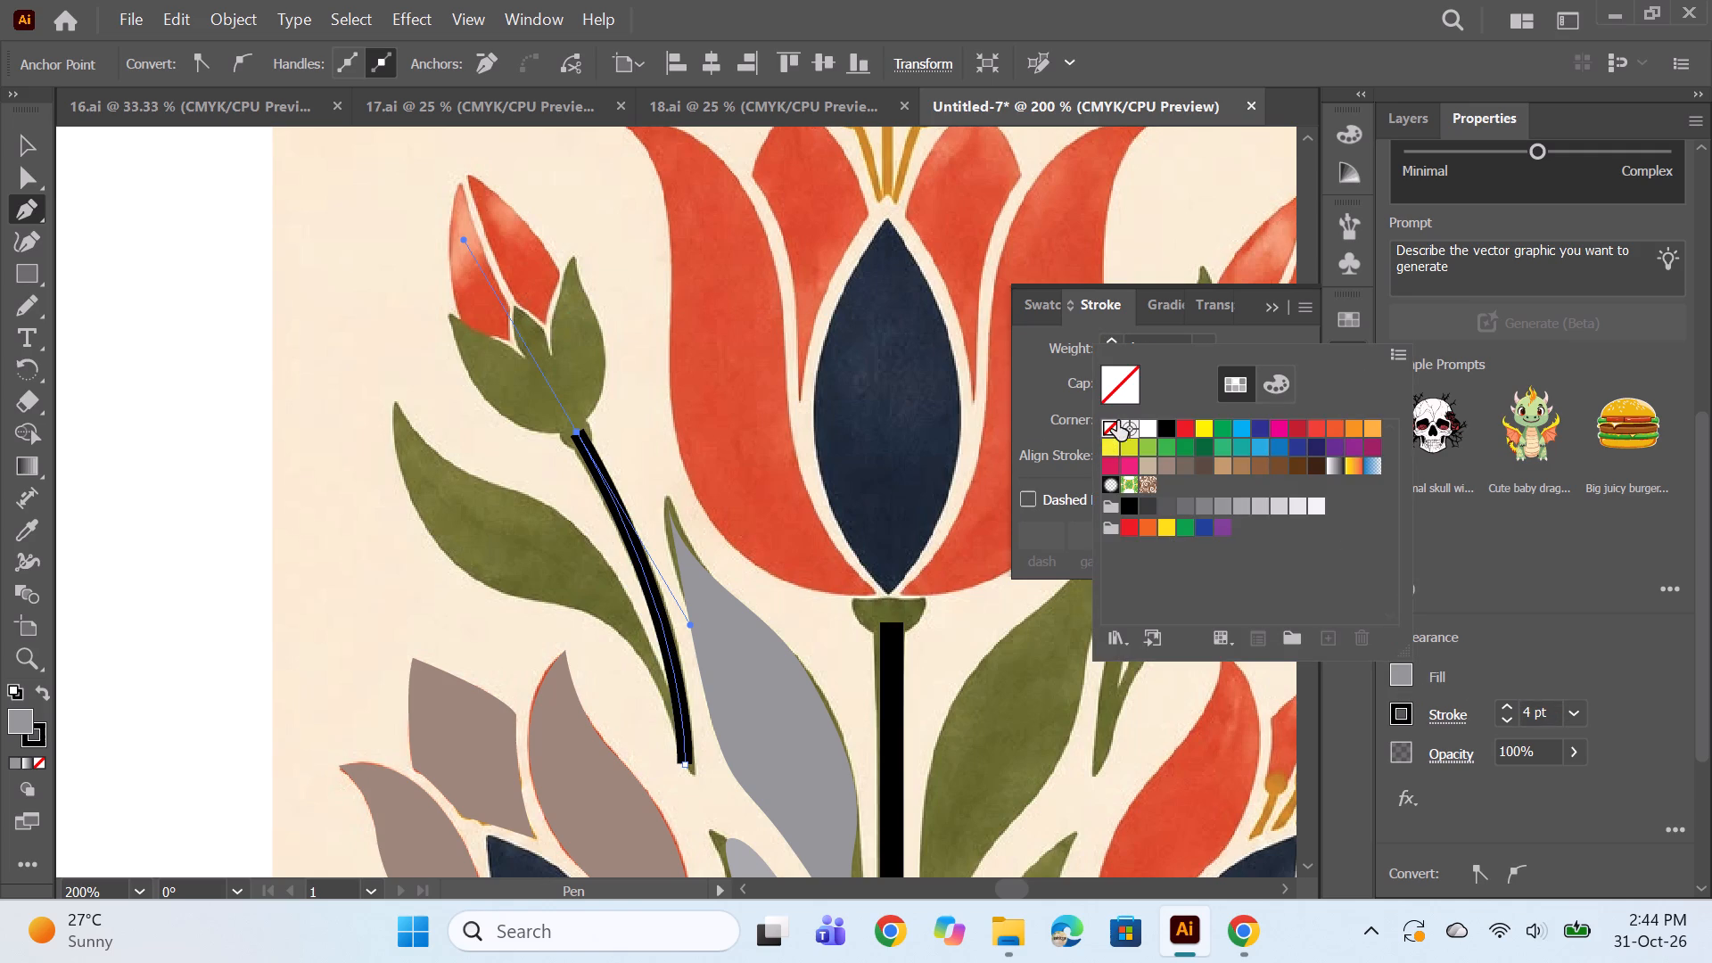
pyautogui.keyDown('alt'); pyautogui.scroll(-3, 426, 363); pyautogui.keyUp('alt')
pyautogui.keyDown('alt'); pyautogui.click(707, 398); pyautogui.keyUp('alt')
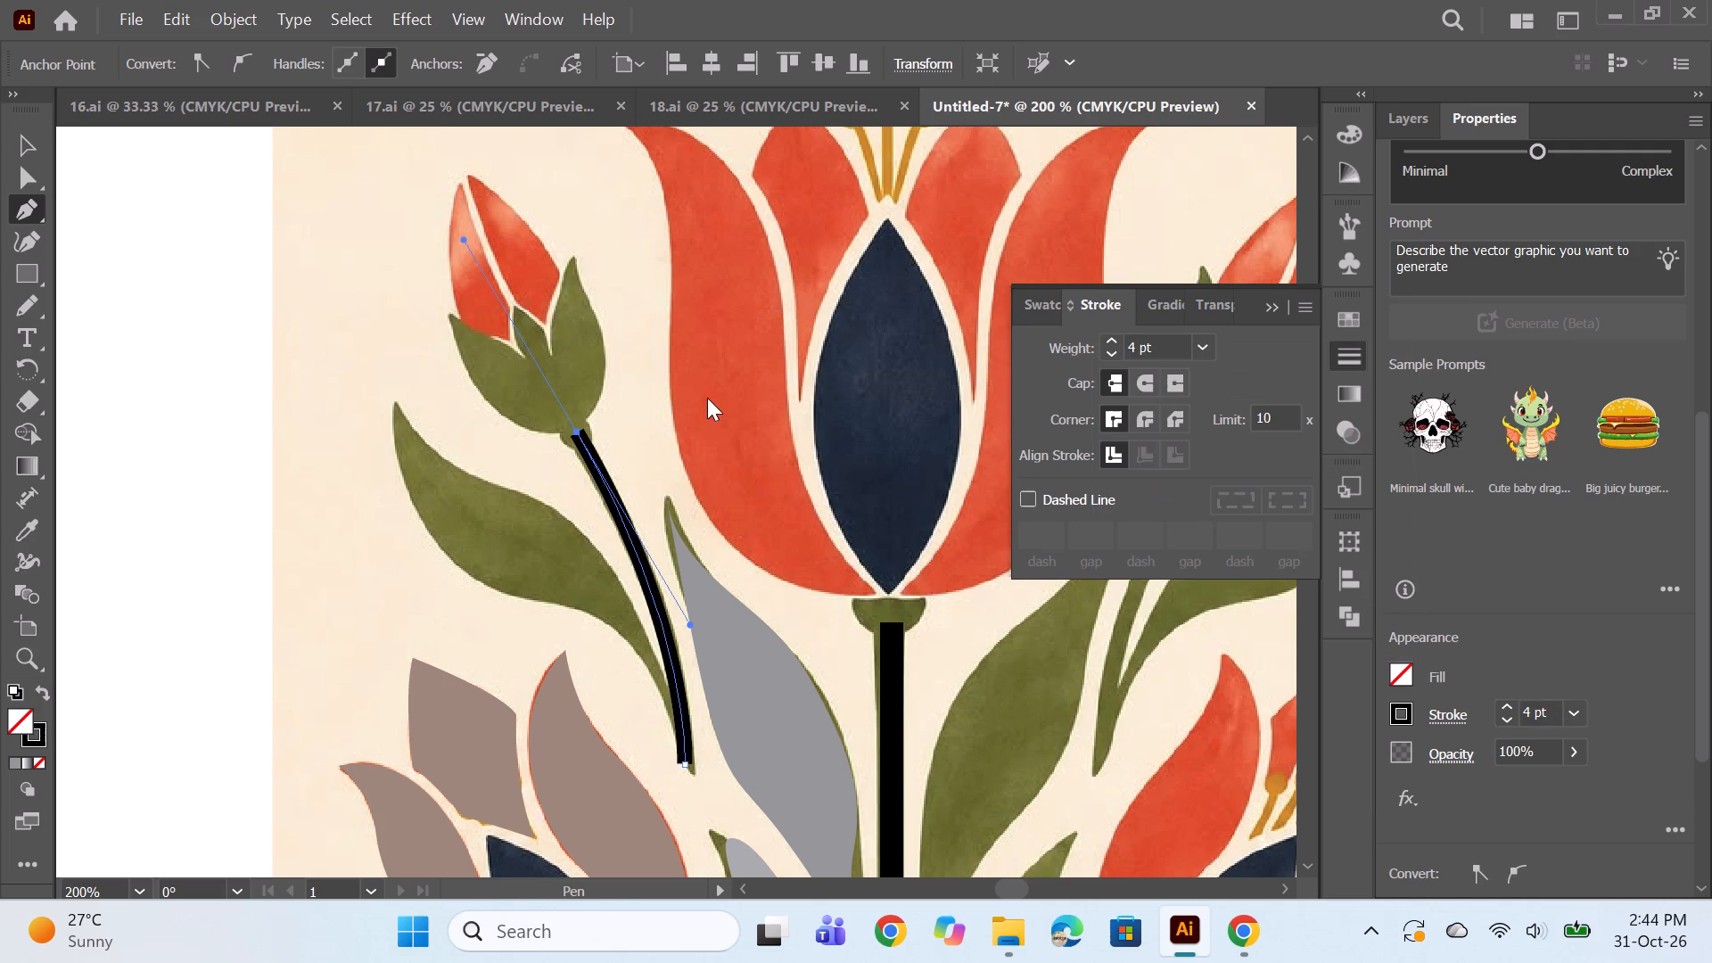
pyautogui.keyDown('ctrl'); pyautogui.click(255, 419); pyautogui.keyUp('ctrl')
pyautogui.keyDown('alt'); pyautogui.scroll(-2, 719, 383); pyautogui.keyUp('alt')
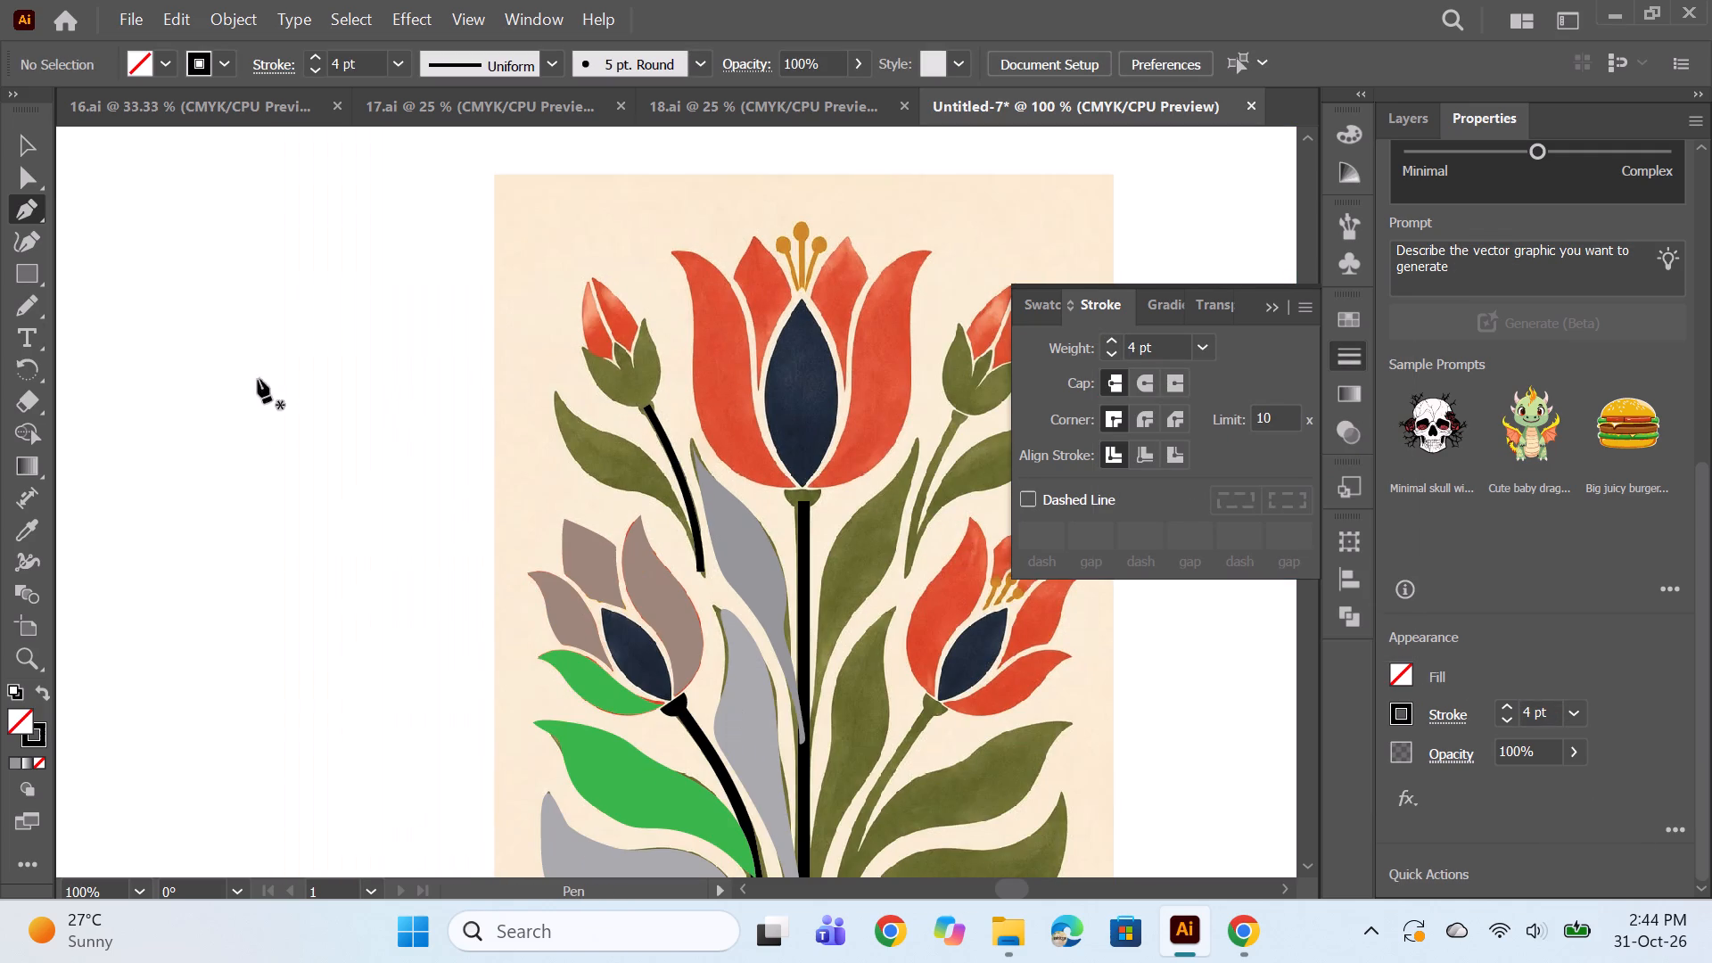
# Expand the upper-left bud's stem stroke into a filled shape and deselect it.
pyautogui.click(25, 156)
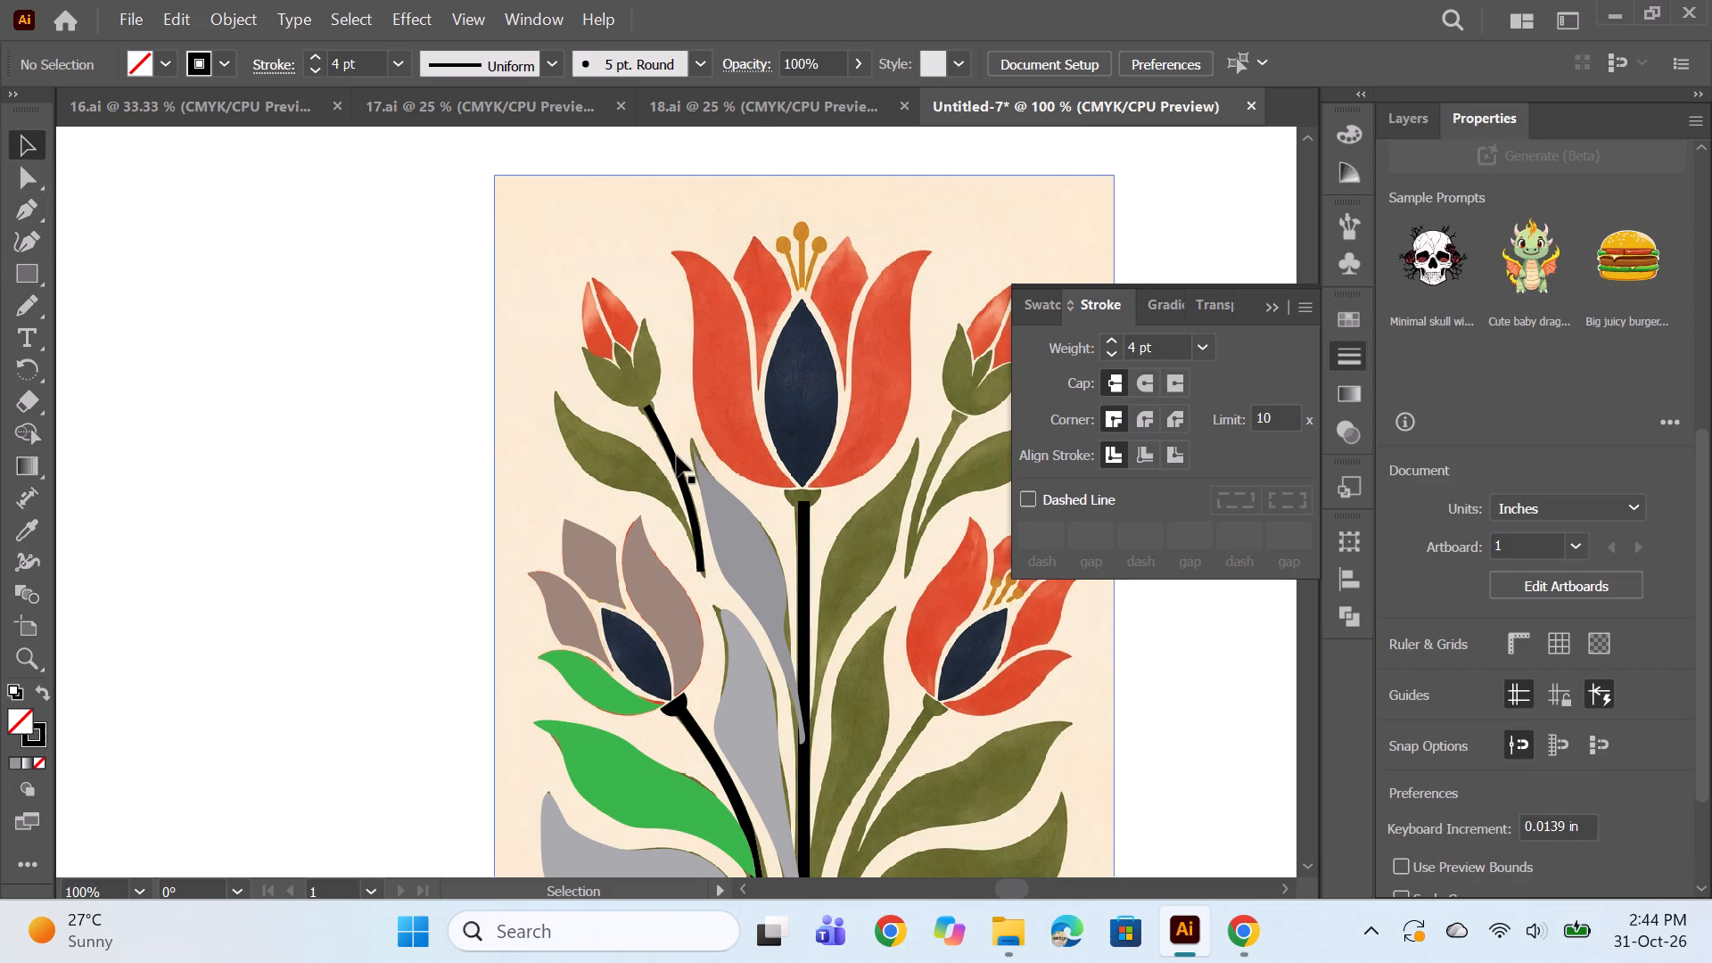
pyautogui.click(675, 458)
pyautogui.click(252, 17)
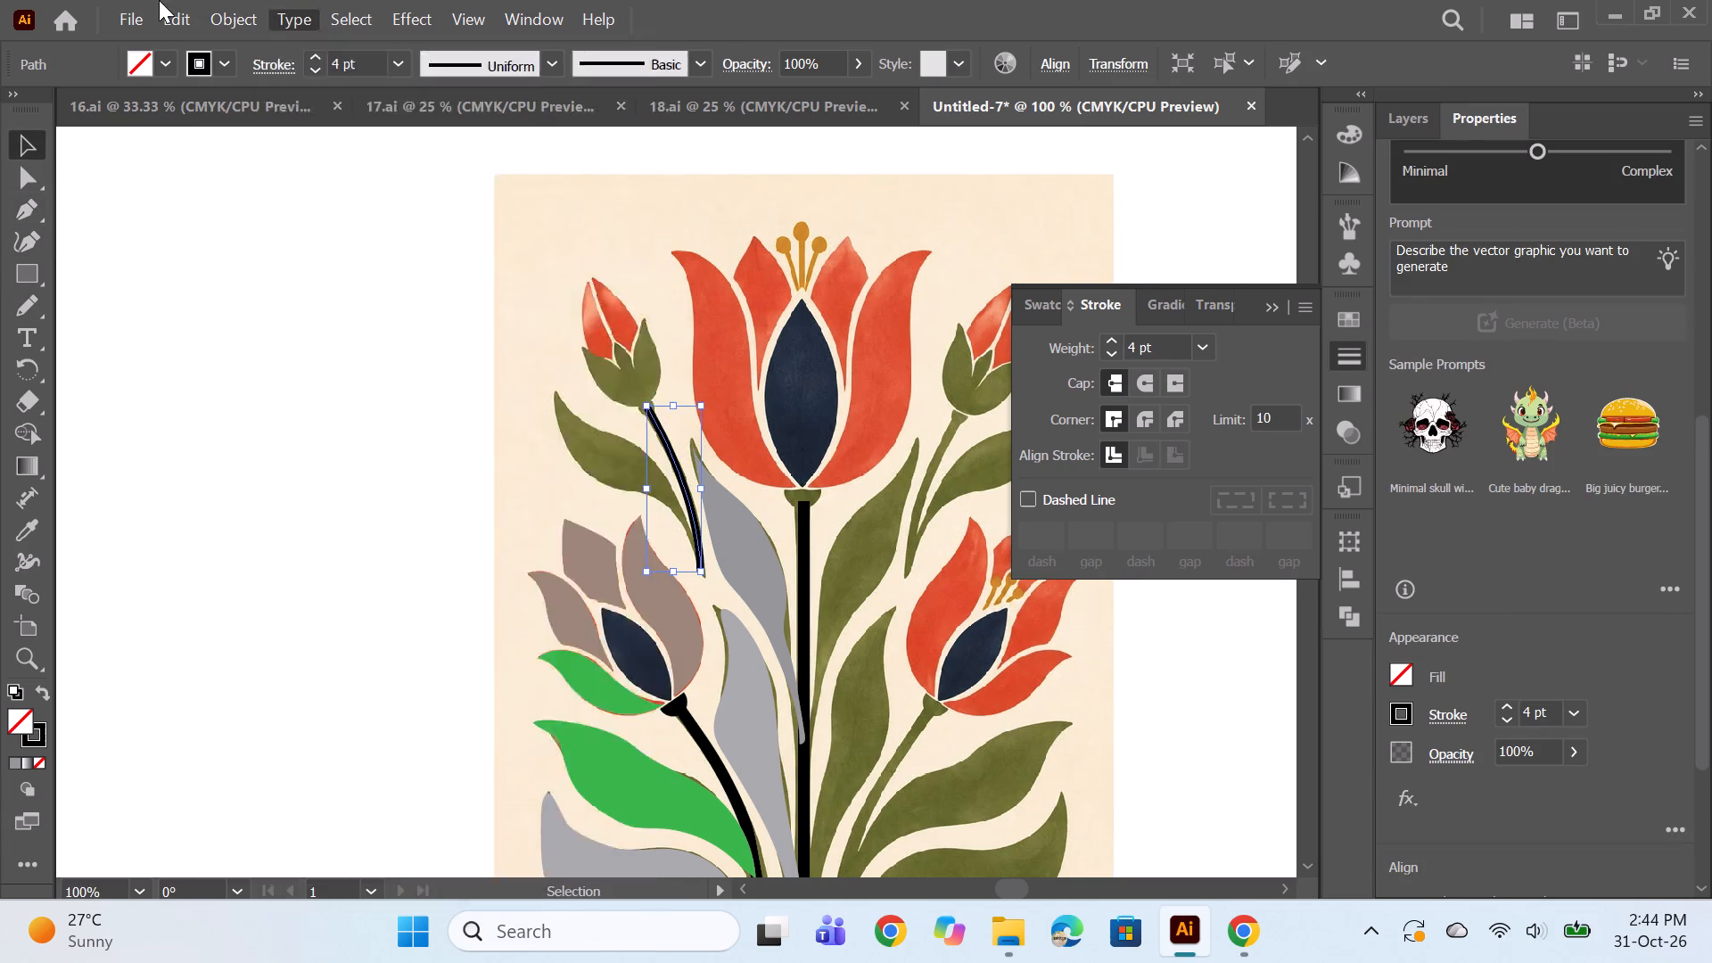
pyautogui.click(251, 13)
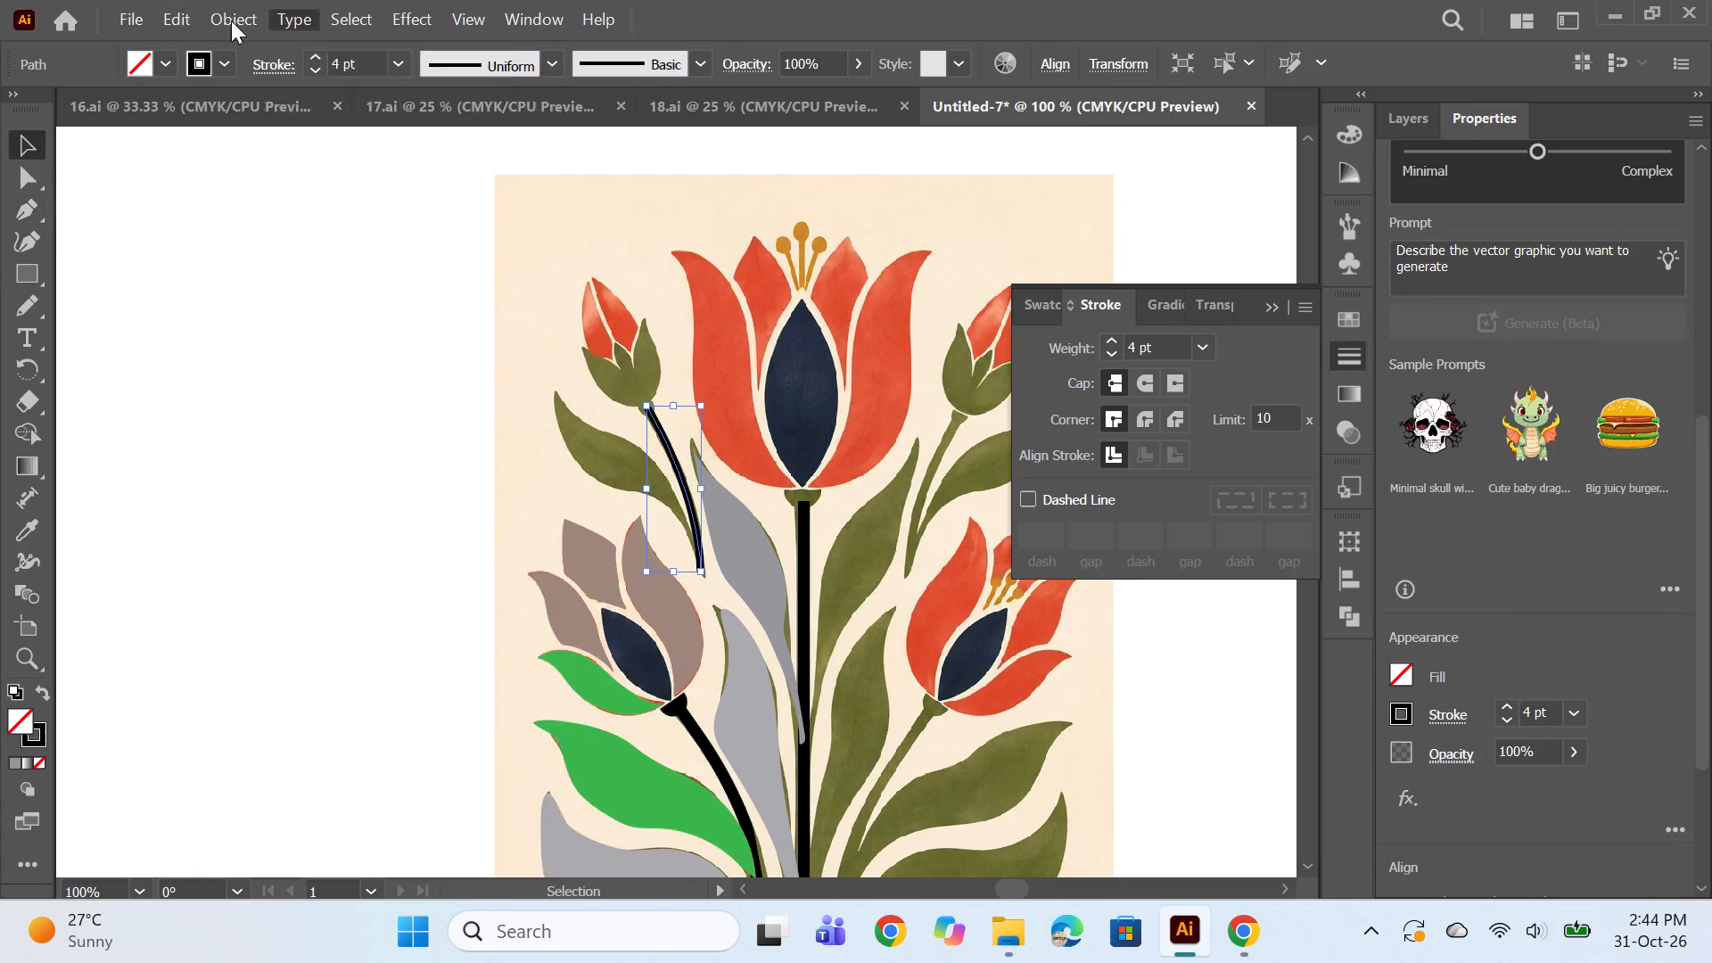
pyautogui.click(227, 6)
pyautogui.click(328, 145)
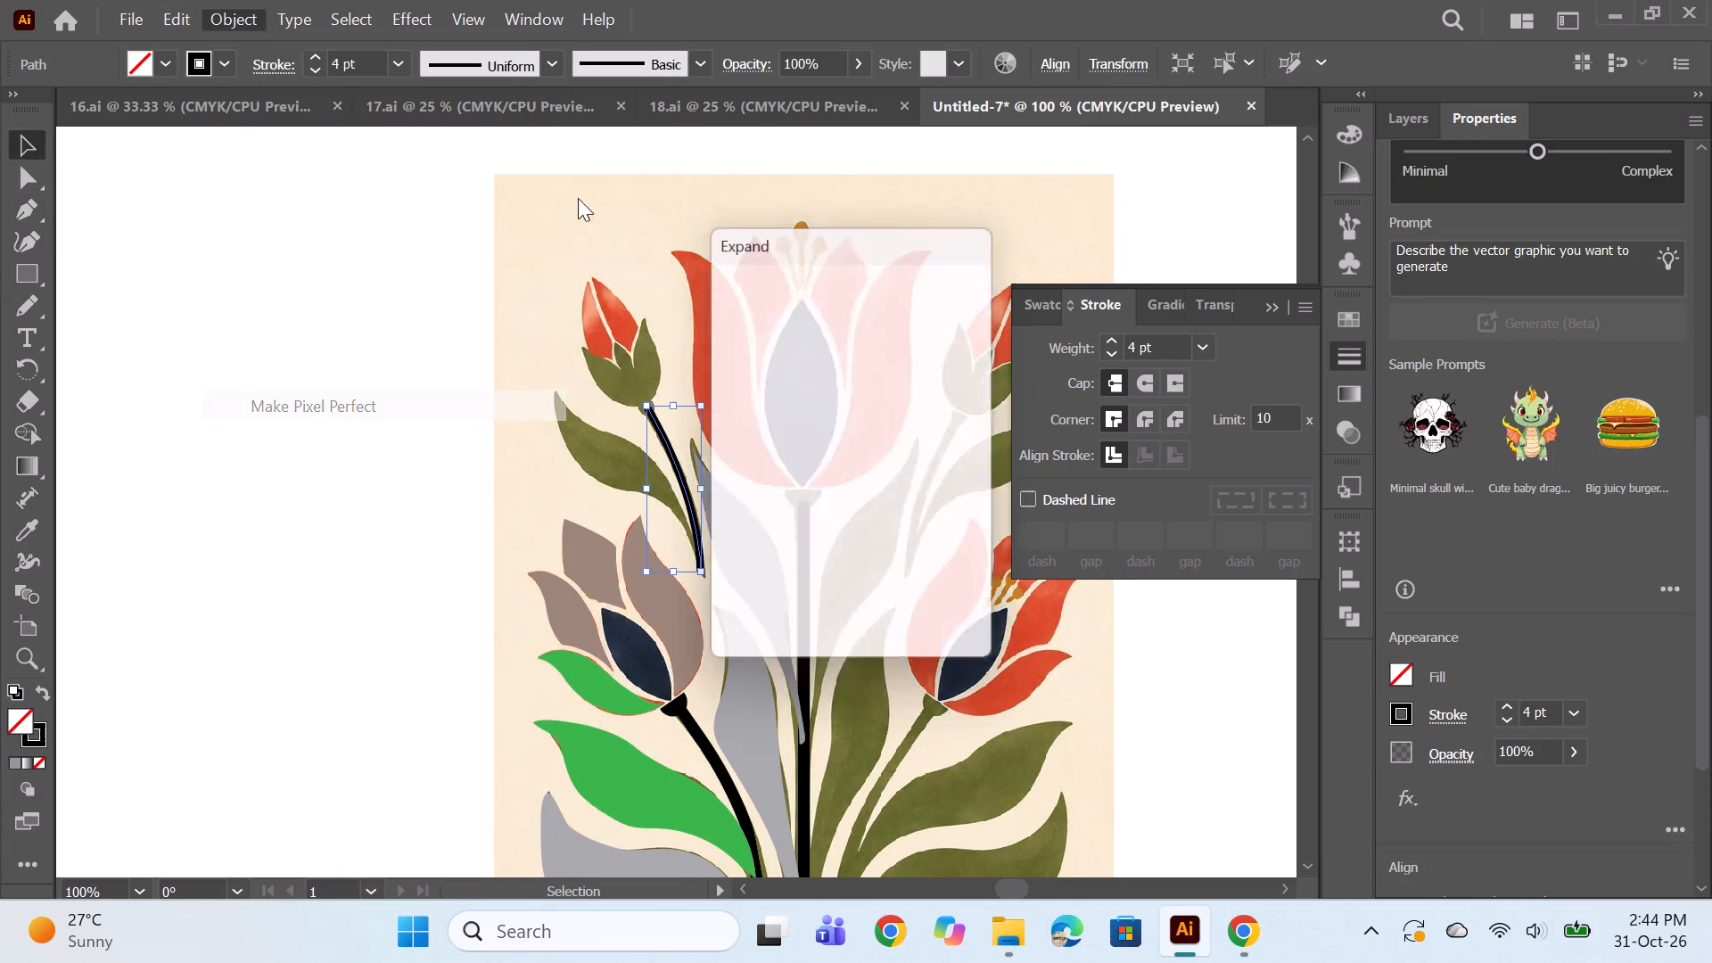
pyautogui.click(784, 607)
pyautogui.keyDown('ctrl'); pyautogui.click(481, 450); pyautogui.keyUp('ctrl')
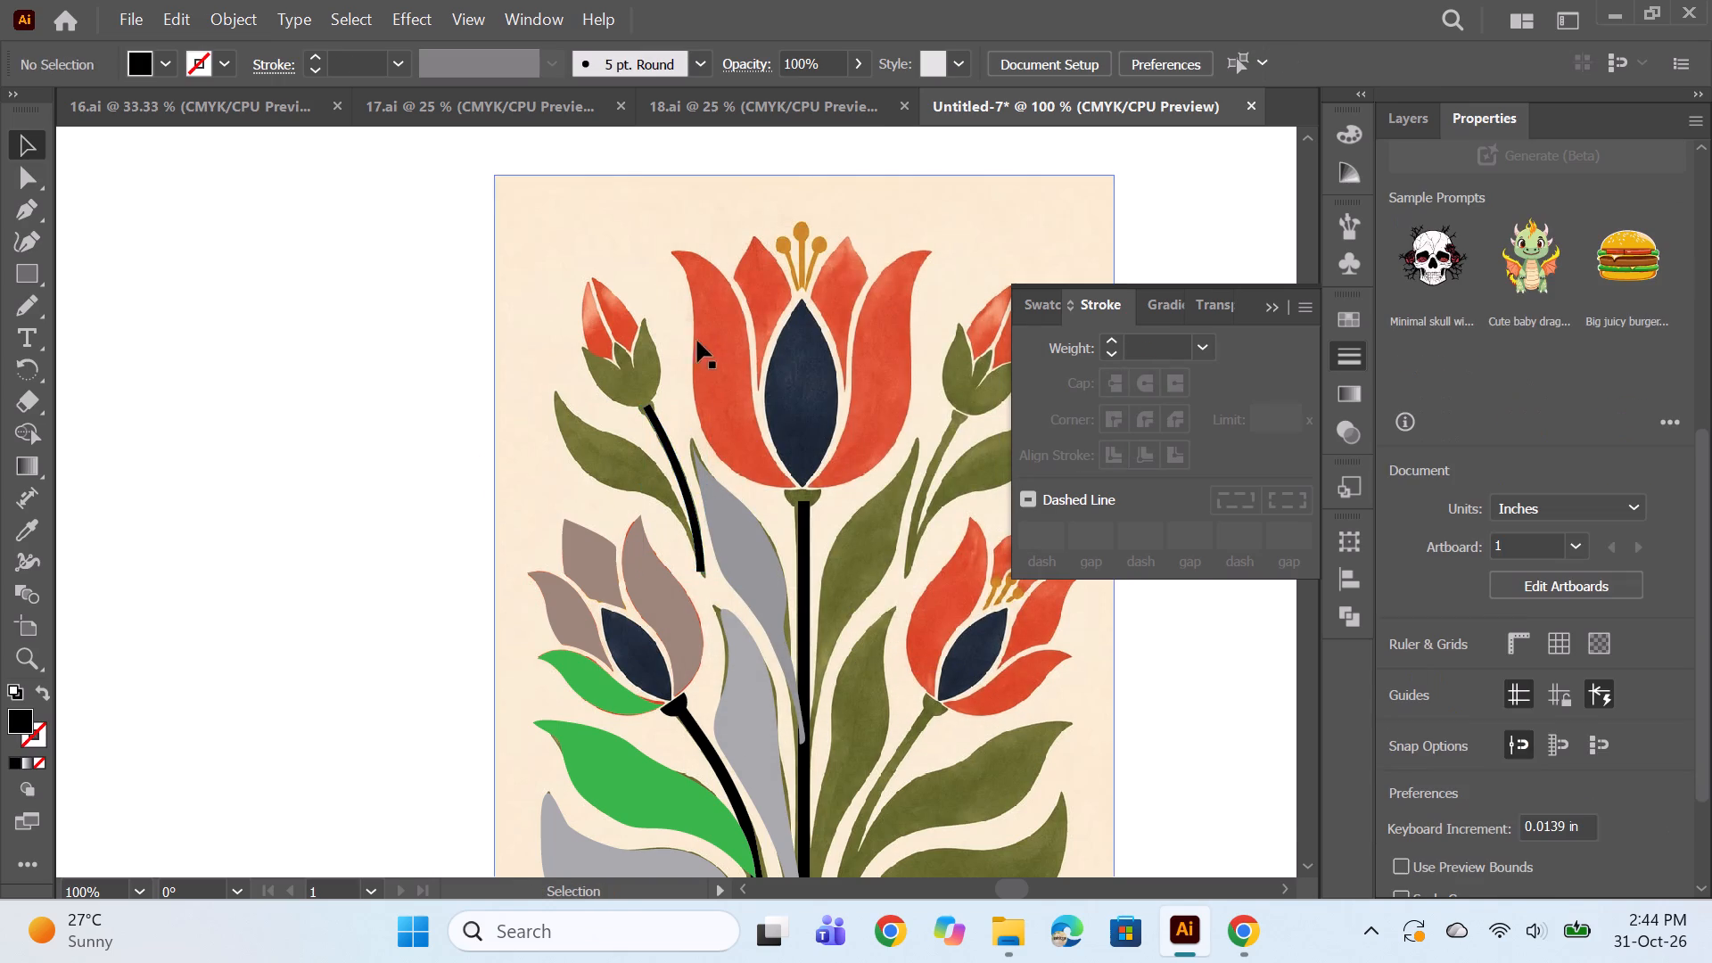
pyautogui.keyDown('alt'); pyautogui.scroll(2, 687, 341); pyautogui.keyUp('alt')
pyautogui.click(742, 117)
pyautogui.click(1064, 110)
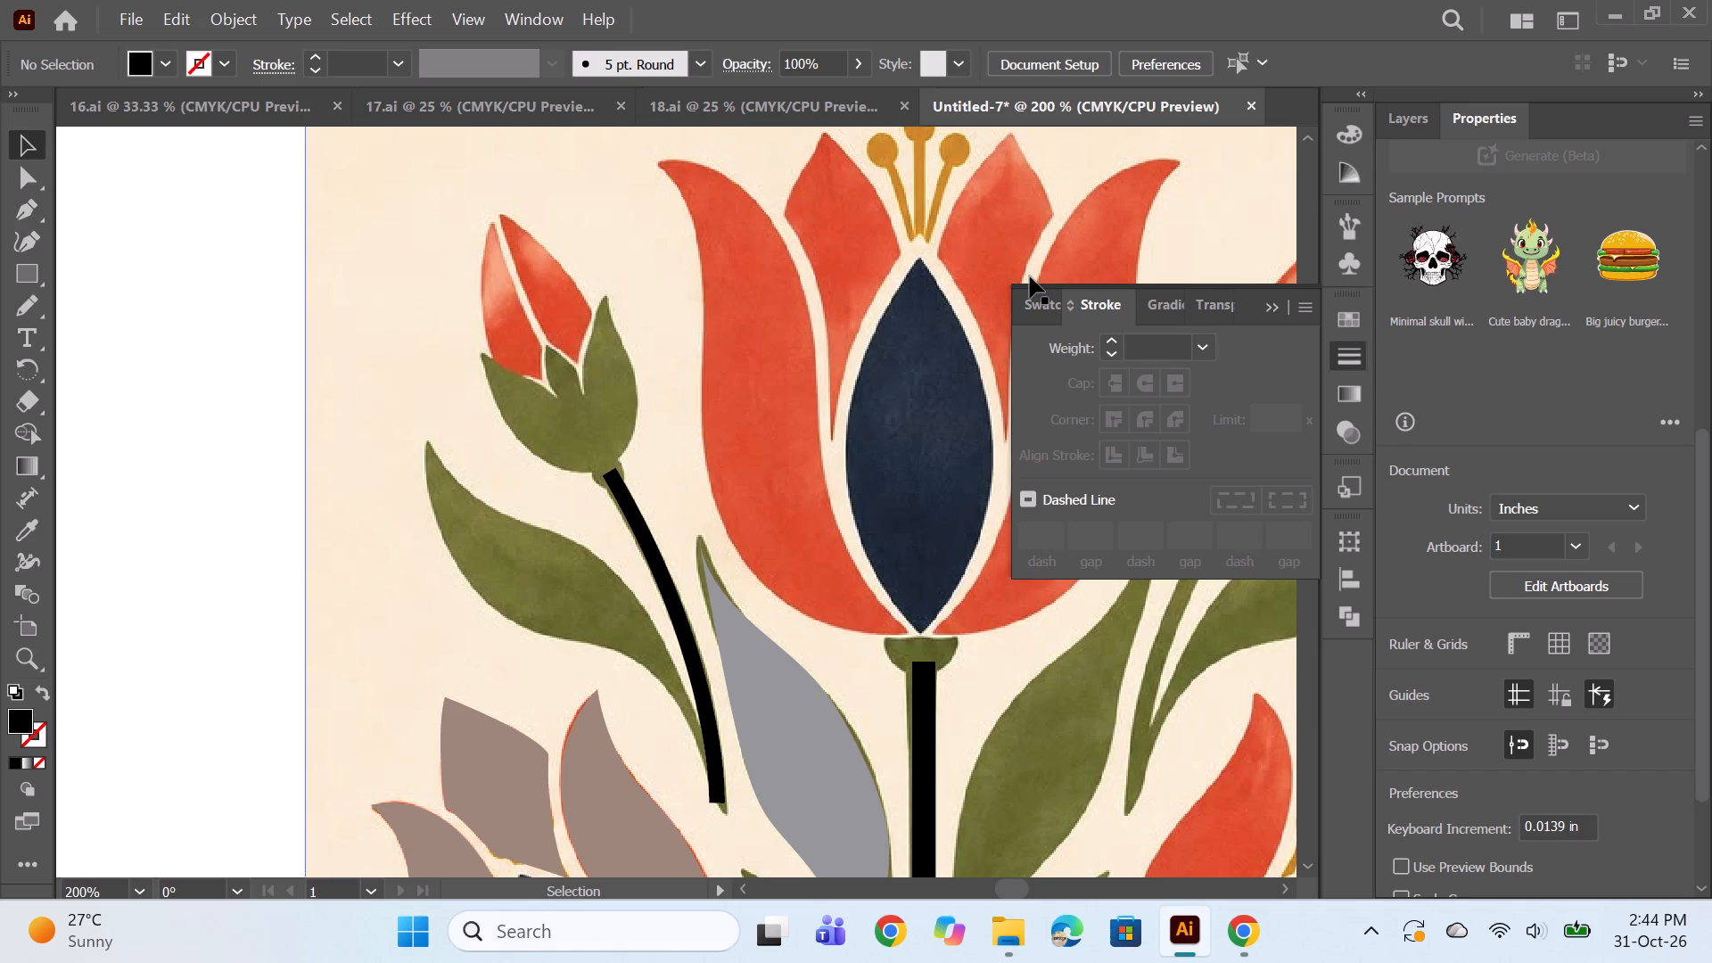
# Trace the small base between the upper-left bud and its stem with the Pen as a closed black shape.
pyautogui.keyDown('alt'); pyautogui.scroll(2, 701, 344); pyautogui.keyUp('alt')
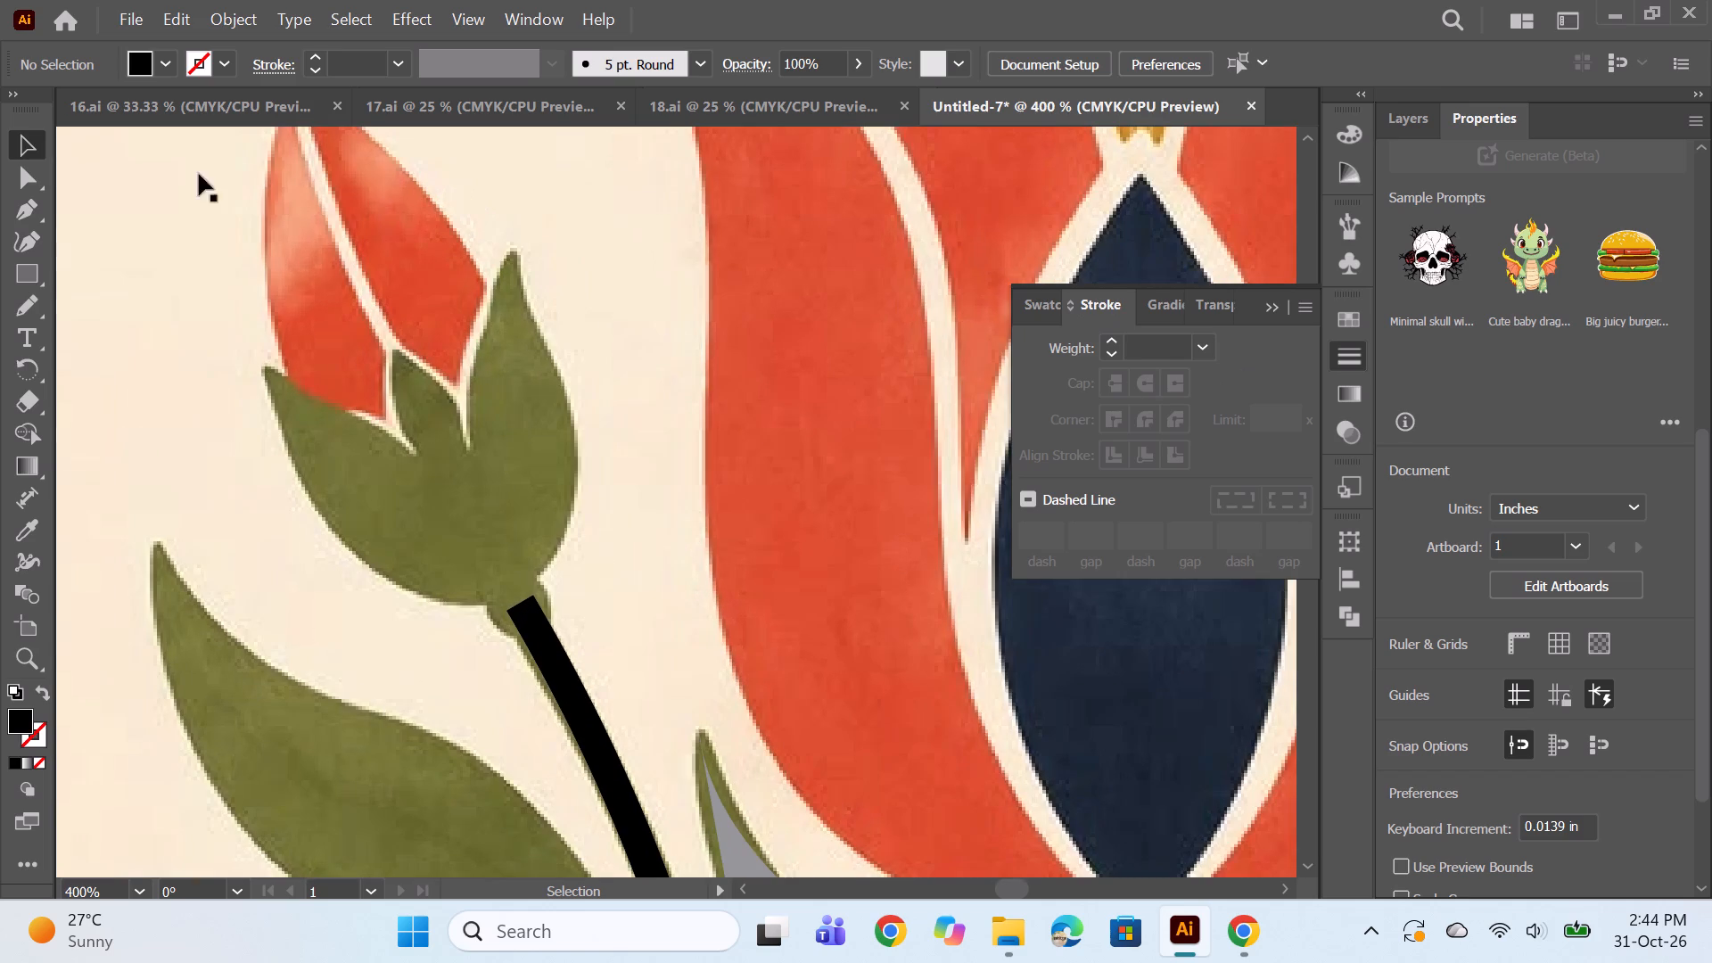
pyautogui.click(37, 206)
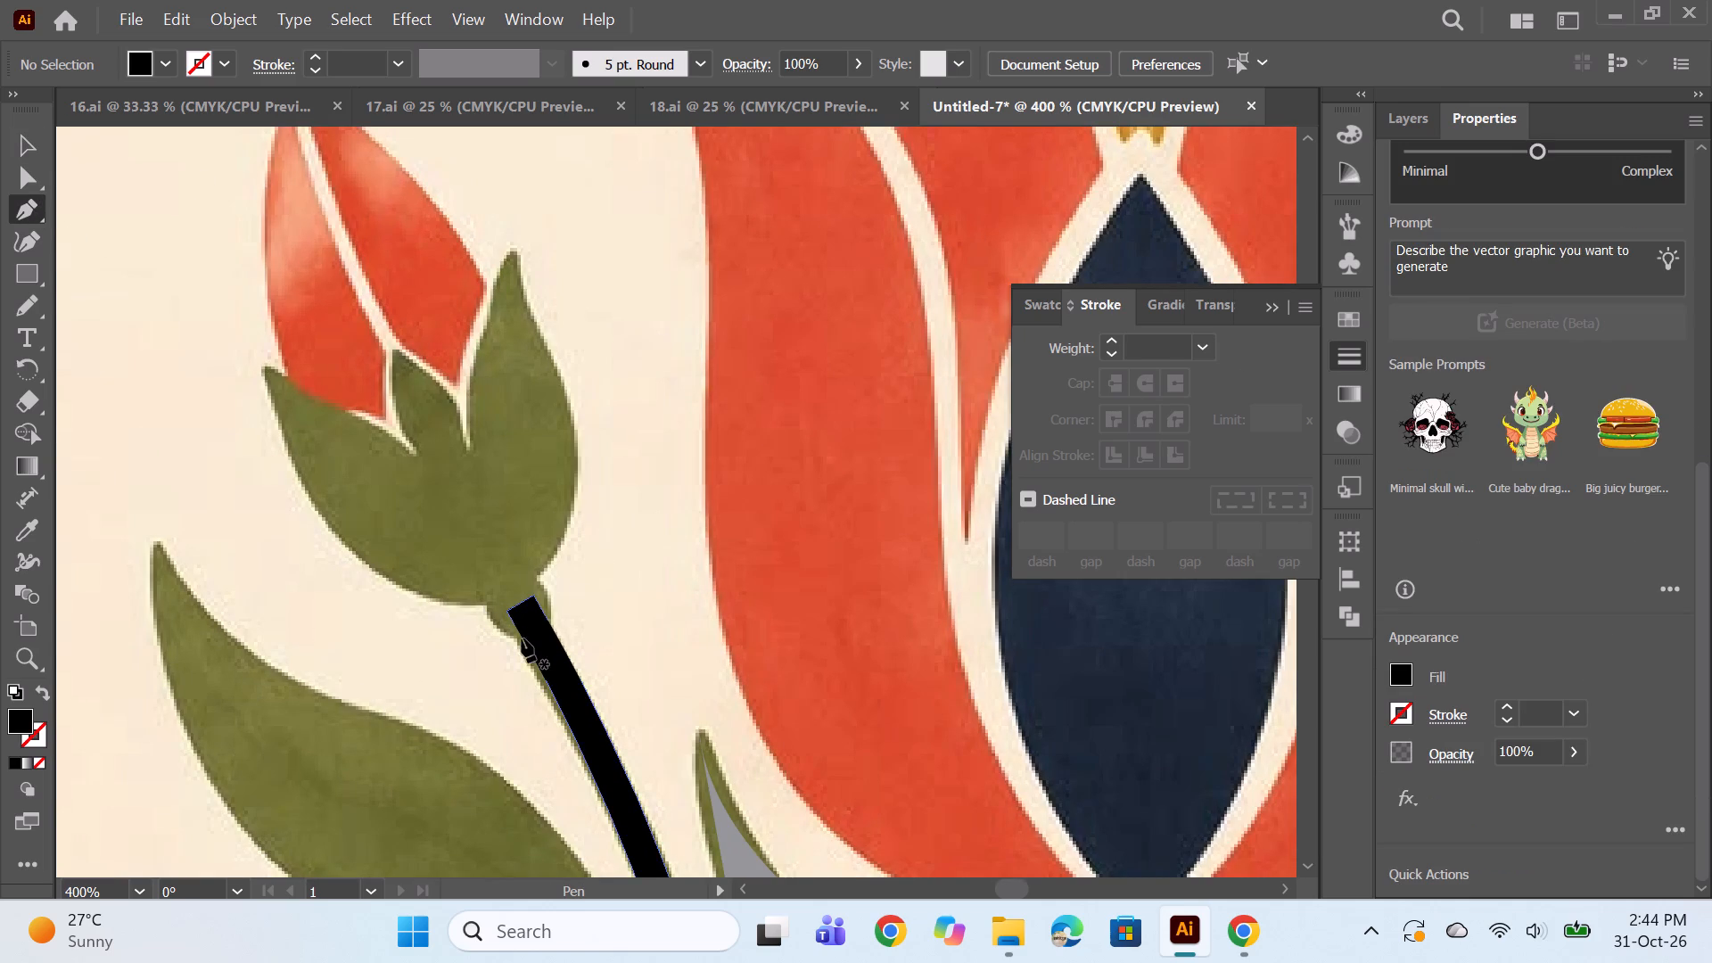
pyautogui.keyDown('alt'); pyautogui.scroll(-2, 598, 620); pyautogui.keyUp('alt')
pyautogui.scroll(-20, 705, 548)
pyautogui.scroll(-7, 705, 548)
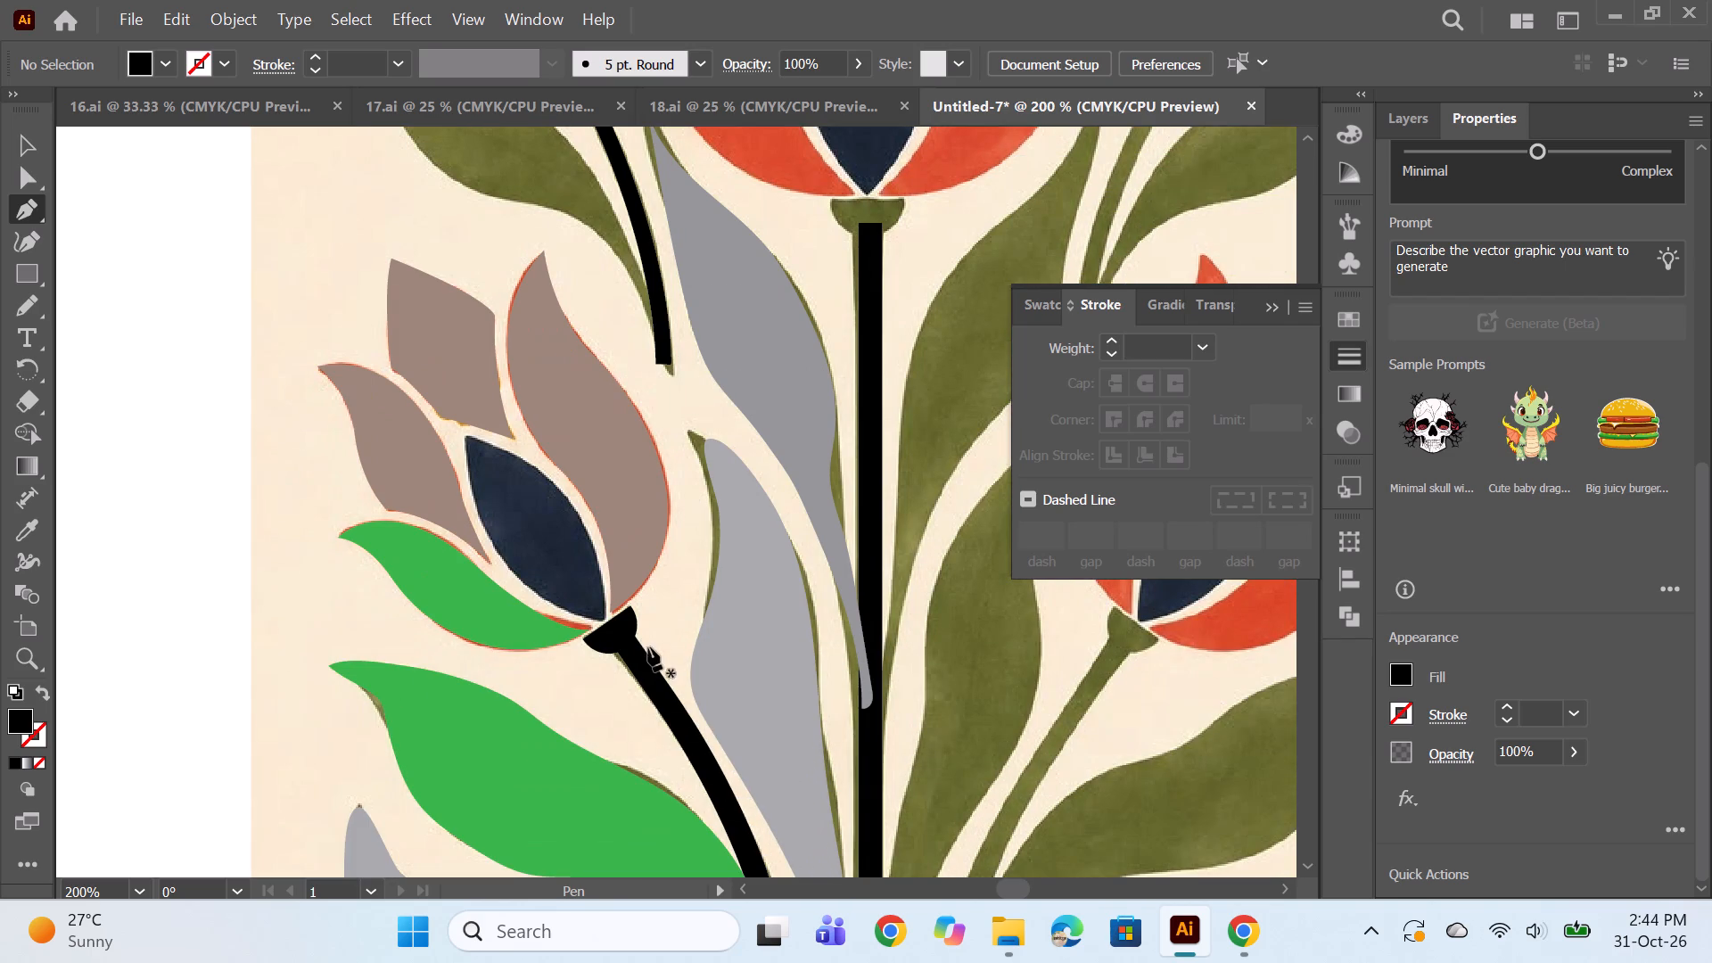
pyautogui.scroll(11, 635, 388)
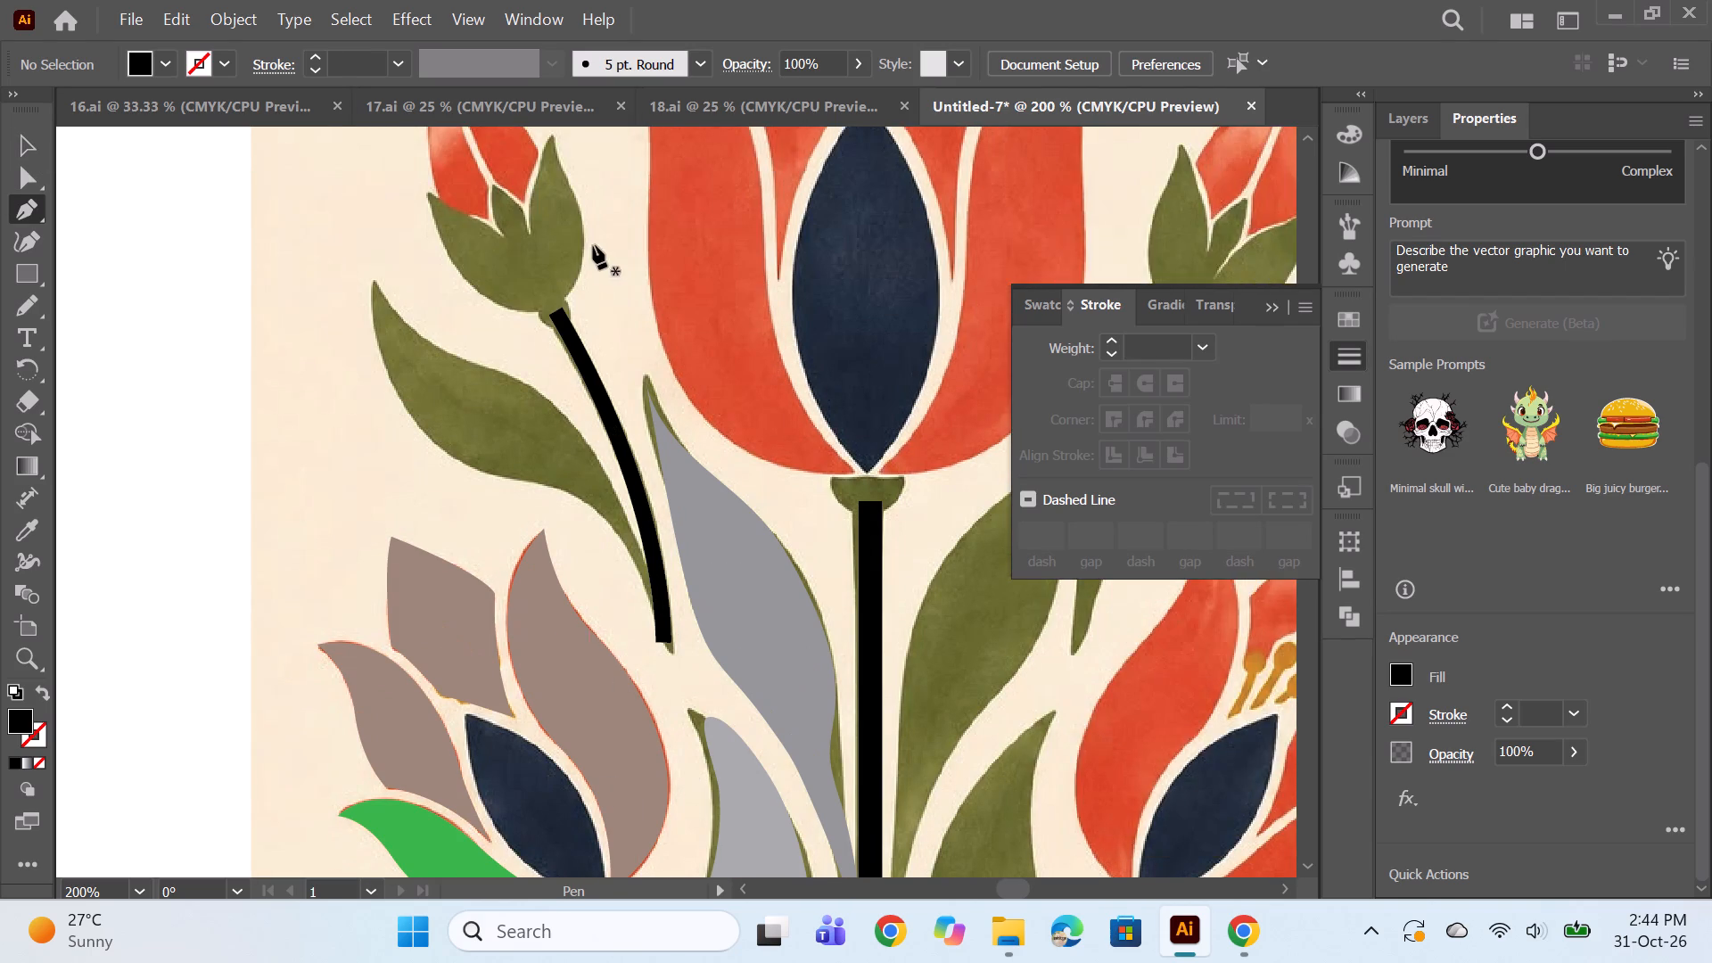
pyautogui.scroll(3, 593, 245)
pyautogui.keyDown('alt'); pyautogui.scroll(5, 551, 342); pyautogui.keyUp('alt')
pyautogui.keyDown('alt'); pyautogui.scroll(-2, 523, 276); pyautogui.keyUp('alt')
pyautogui.click(495, 254)
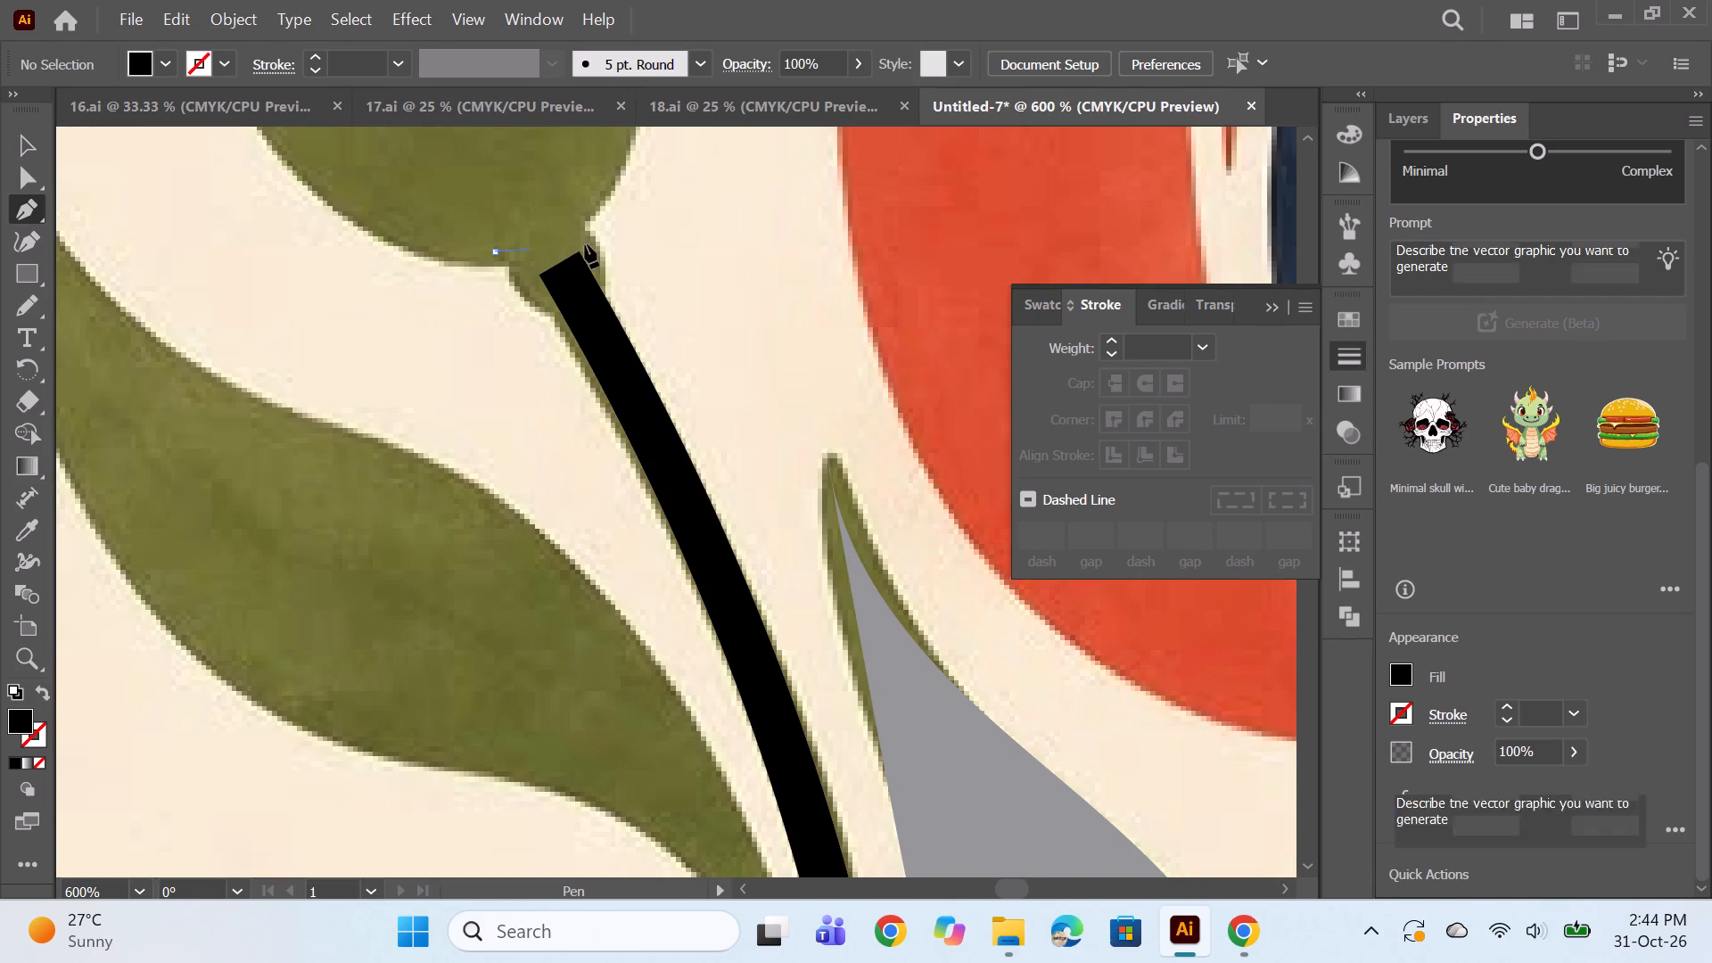
pyautogui.click(584, 215)
pyautogui.moveTo(498, 254); pyautogui.dragTo(399, 409)
# Shorten and redirect the base shape's overlong curve handle so its lower edge rounds off closely over the stem's top.
pyautogui.keyDown('alt'); pyautogui.scroll(-4, 579, 488); pyautogui.keyUp('alt')
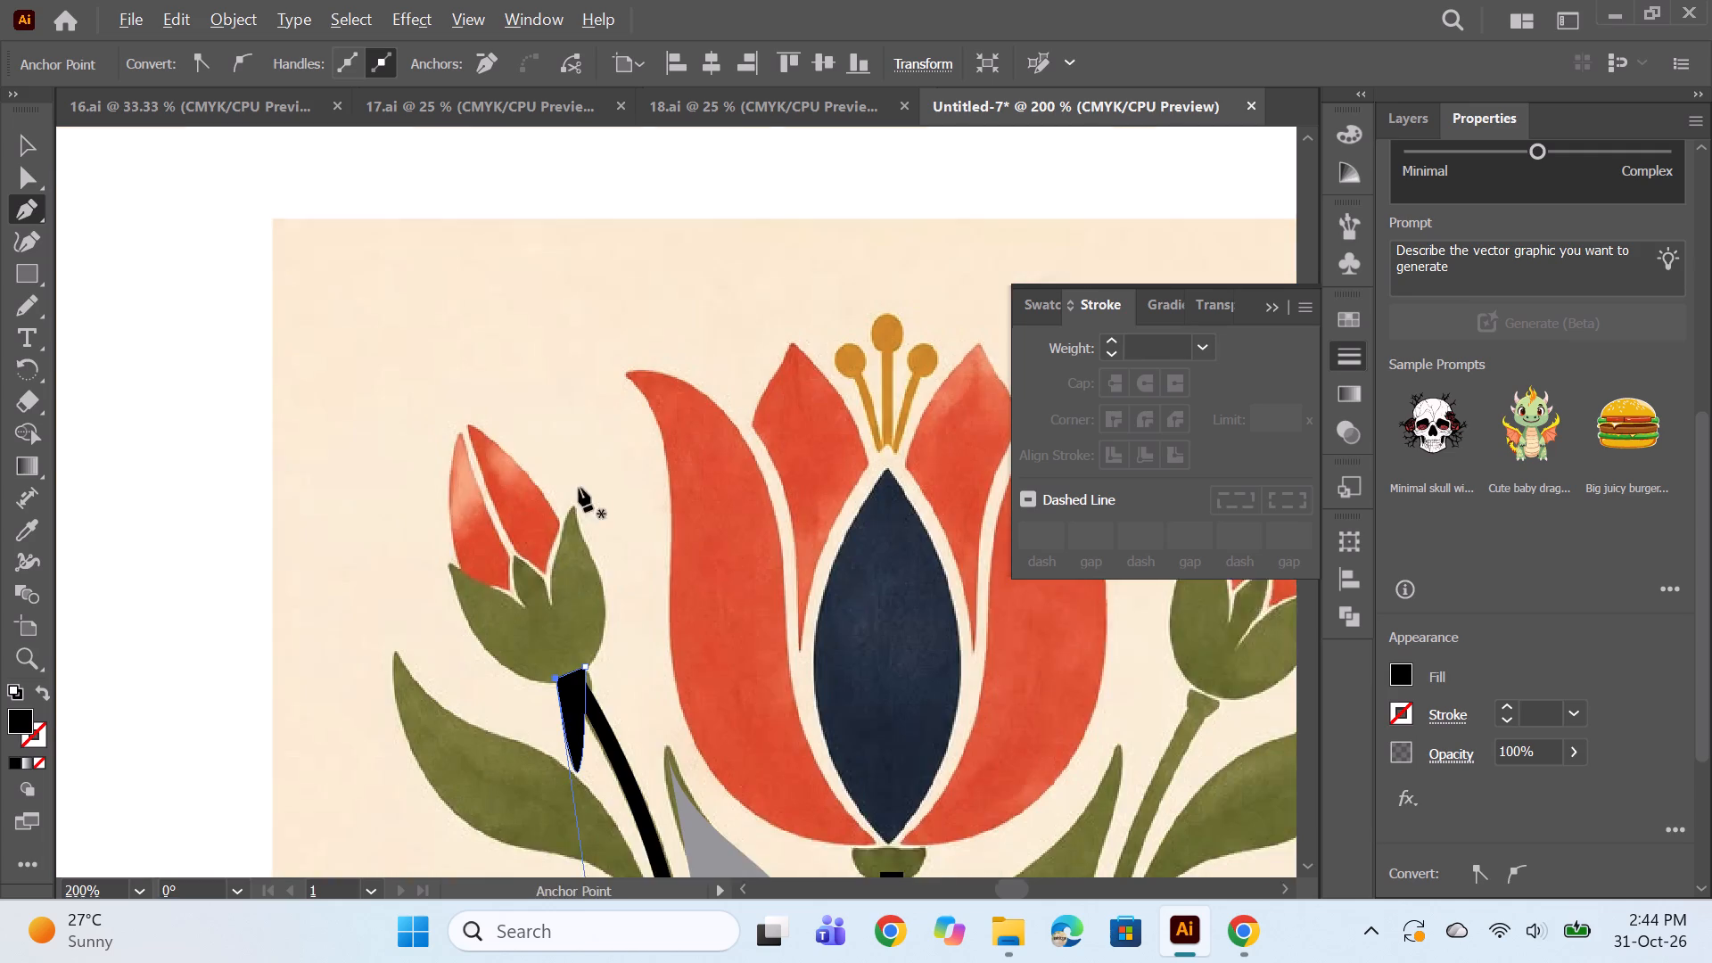
pyautogui.keyDown('alt'); pyautogui.scroll(-6, 579, 488); pyautogui.keyUp('alt')
pyautogui.keyDown('alt'); pyautogui.scroll(3, 591, 565); pyautogui.keyUp('alt')
pyautogui.scroll(-3, 622, 603)
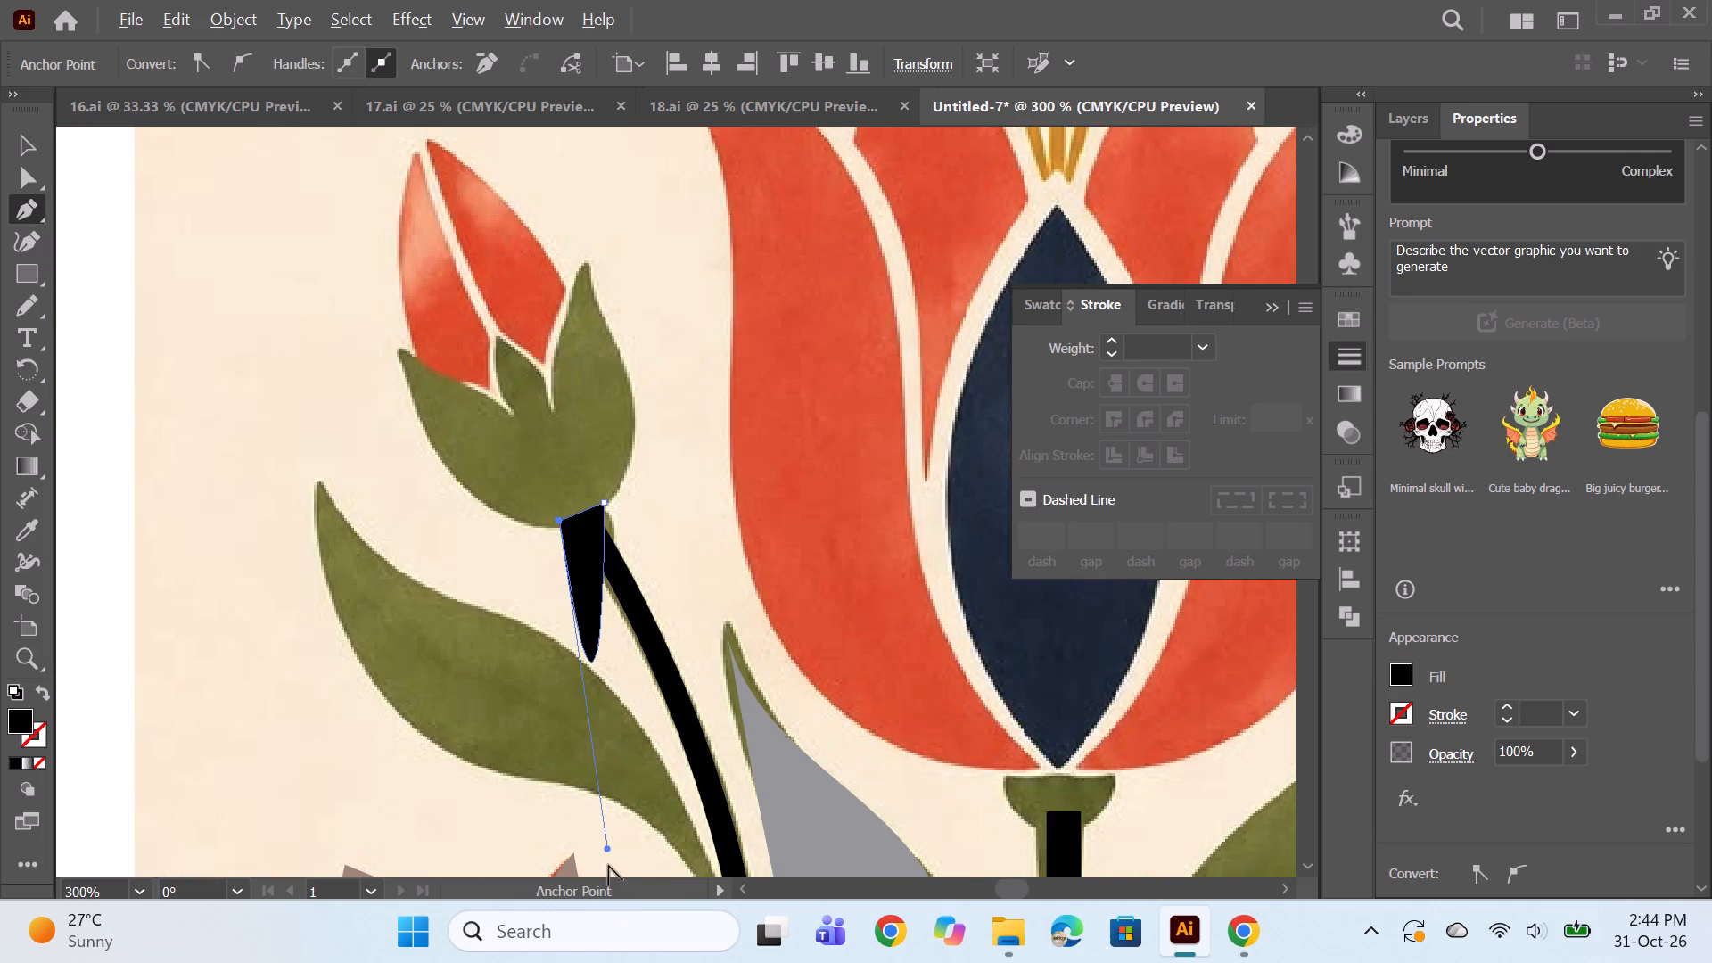
pyautogui.keyDown('alt'); pyautogui.moveTo(607, 850); pyautogui.dragTo(630, 581); pyautogui.keyUp('alt')
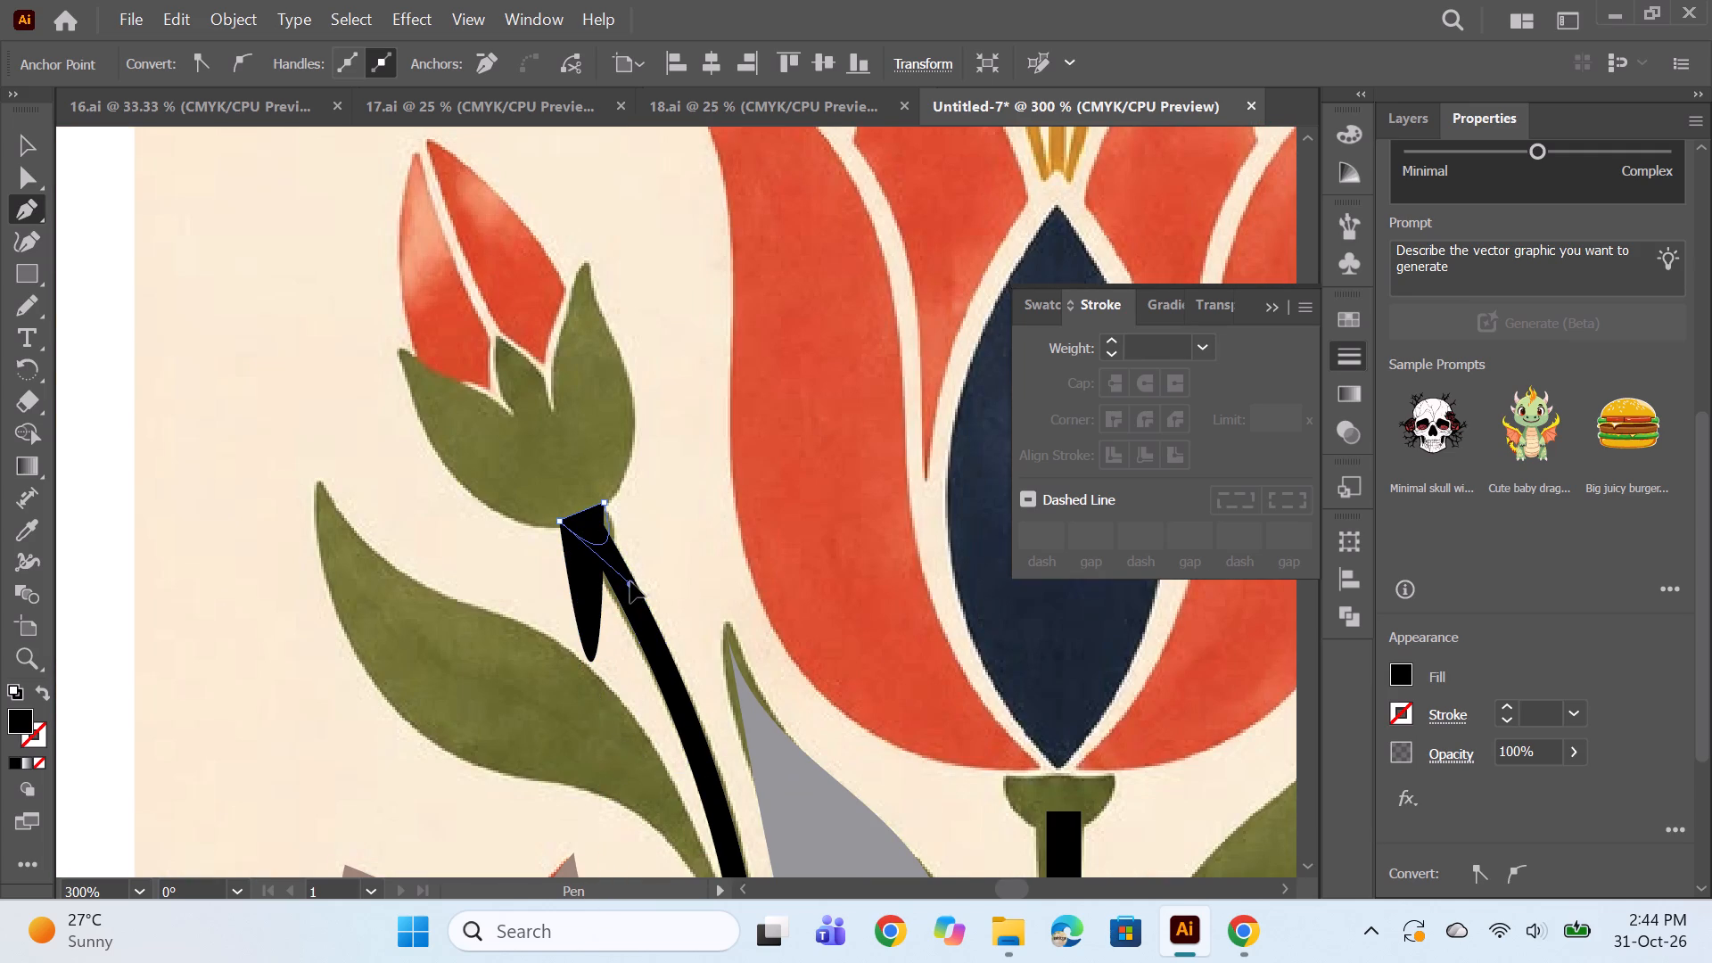
pyautogui.keyDown('alt'); pyautogui.moveTo(630, 581); pyautogui.dragTo(627, 588); pyautogui.keyUp('alt')
# Pull the base shape's lower curve slightly down along the stem with the Curvature tool, leaving the shape deselected.
pyautogui.keyDown('alt'); pyautogui.scroll(2, 624, 539); pyautogui.keyUp('alt')
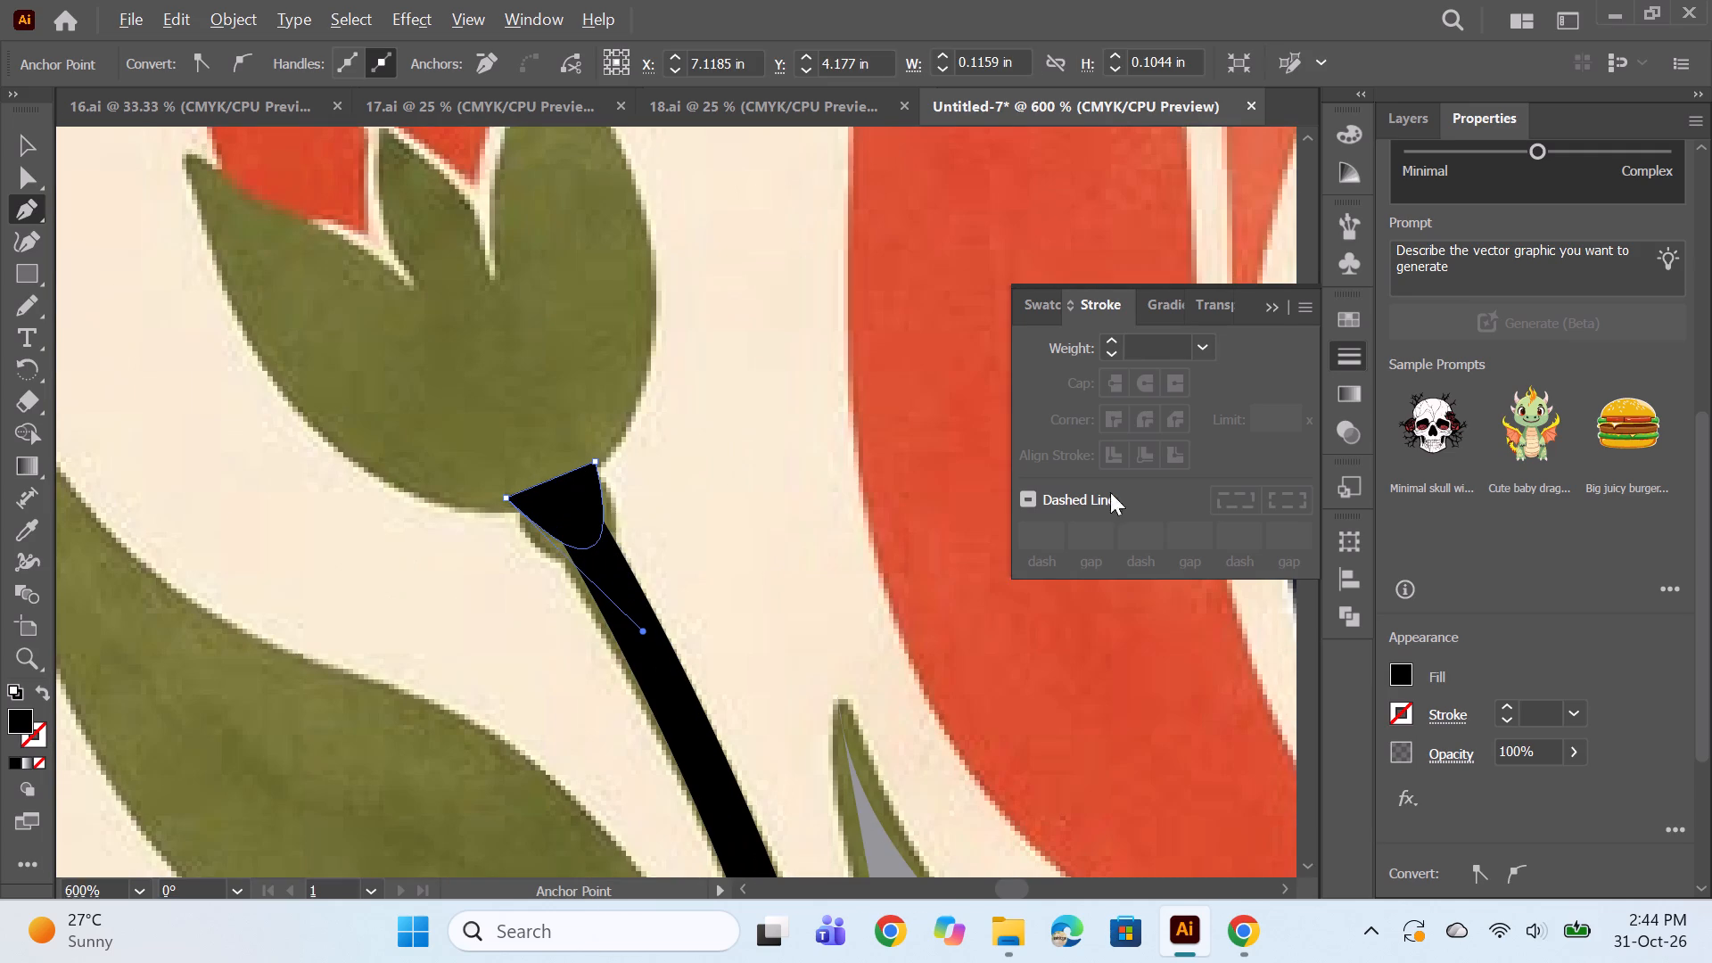
pyautogui.click(27, 242)
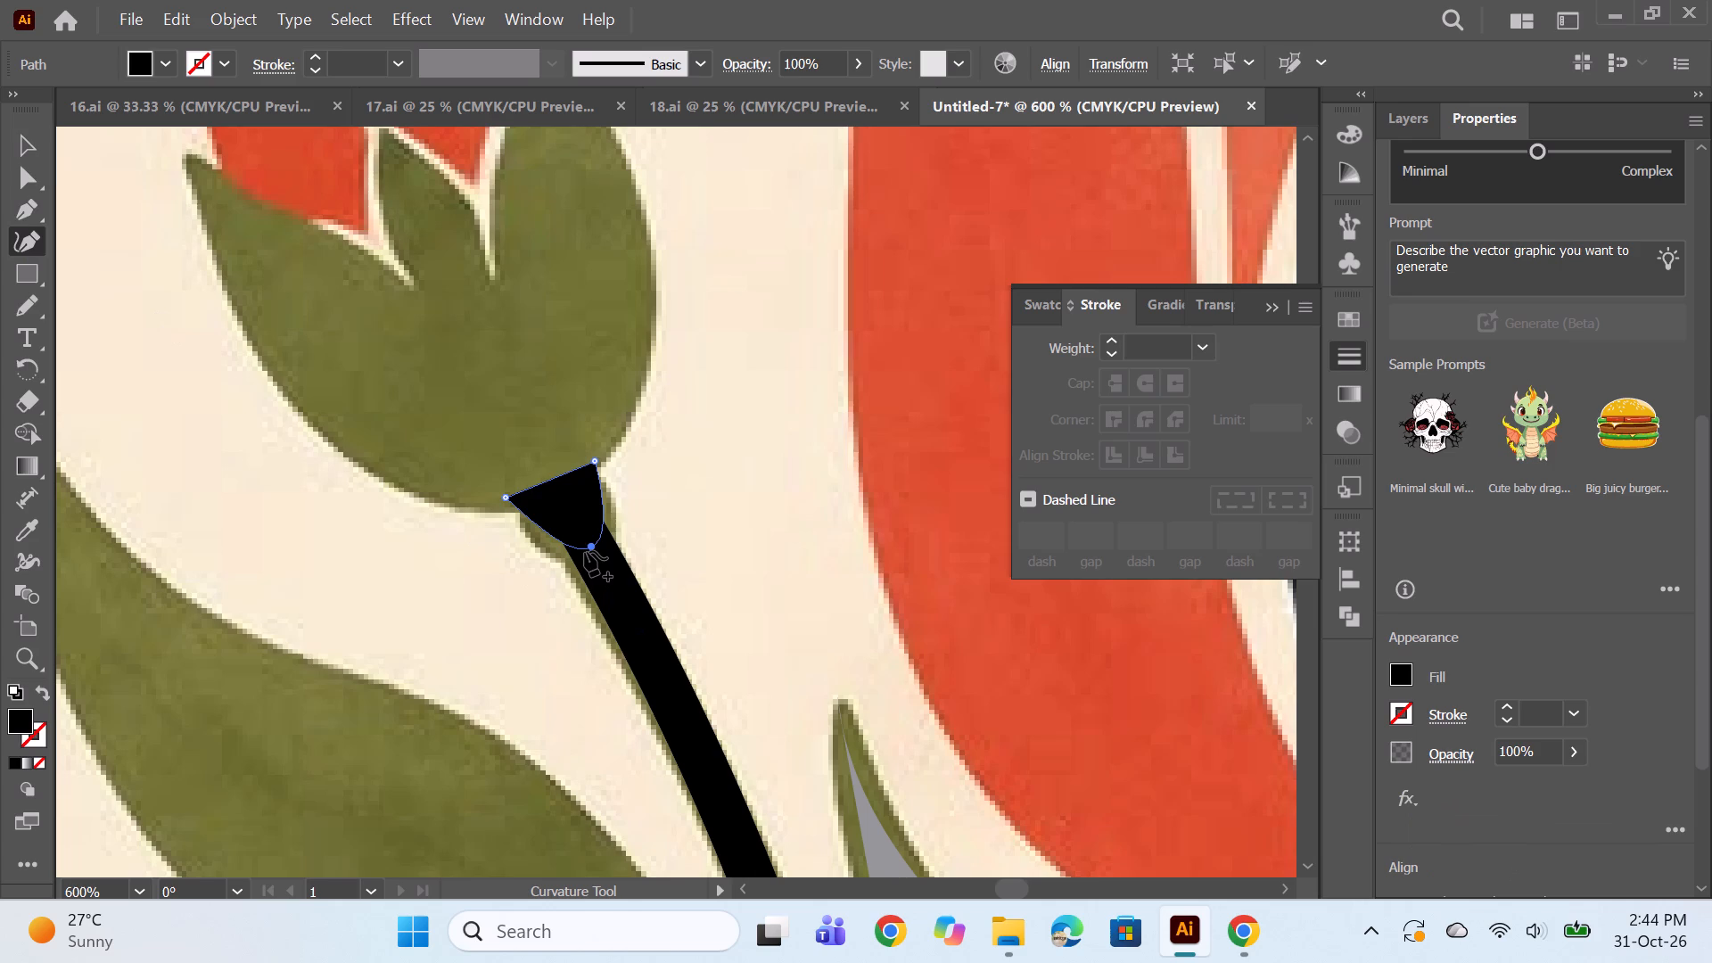
pyautogui.moveTo(586, 549); pyautogui.dragTo(596, 560)
pyautogui.moveTo(596, 560); pyautogui.dragTo(596, 553)
pyautogui.keyDown('ctrl'); pyautogui.click(716, 476); pyautogui.keyUp('ctrl')
pyautogui.keyDown('alt'); pyautogui.scroll(-1, 635, 391); pyautogui.keyUp('alt')
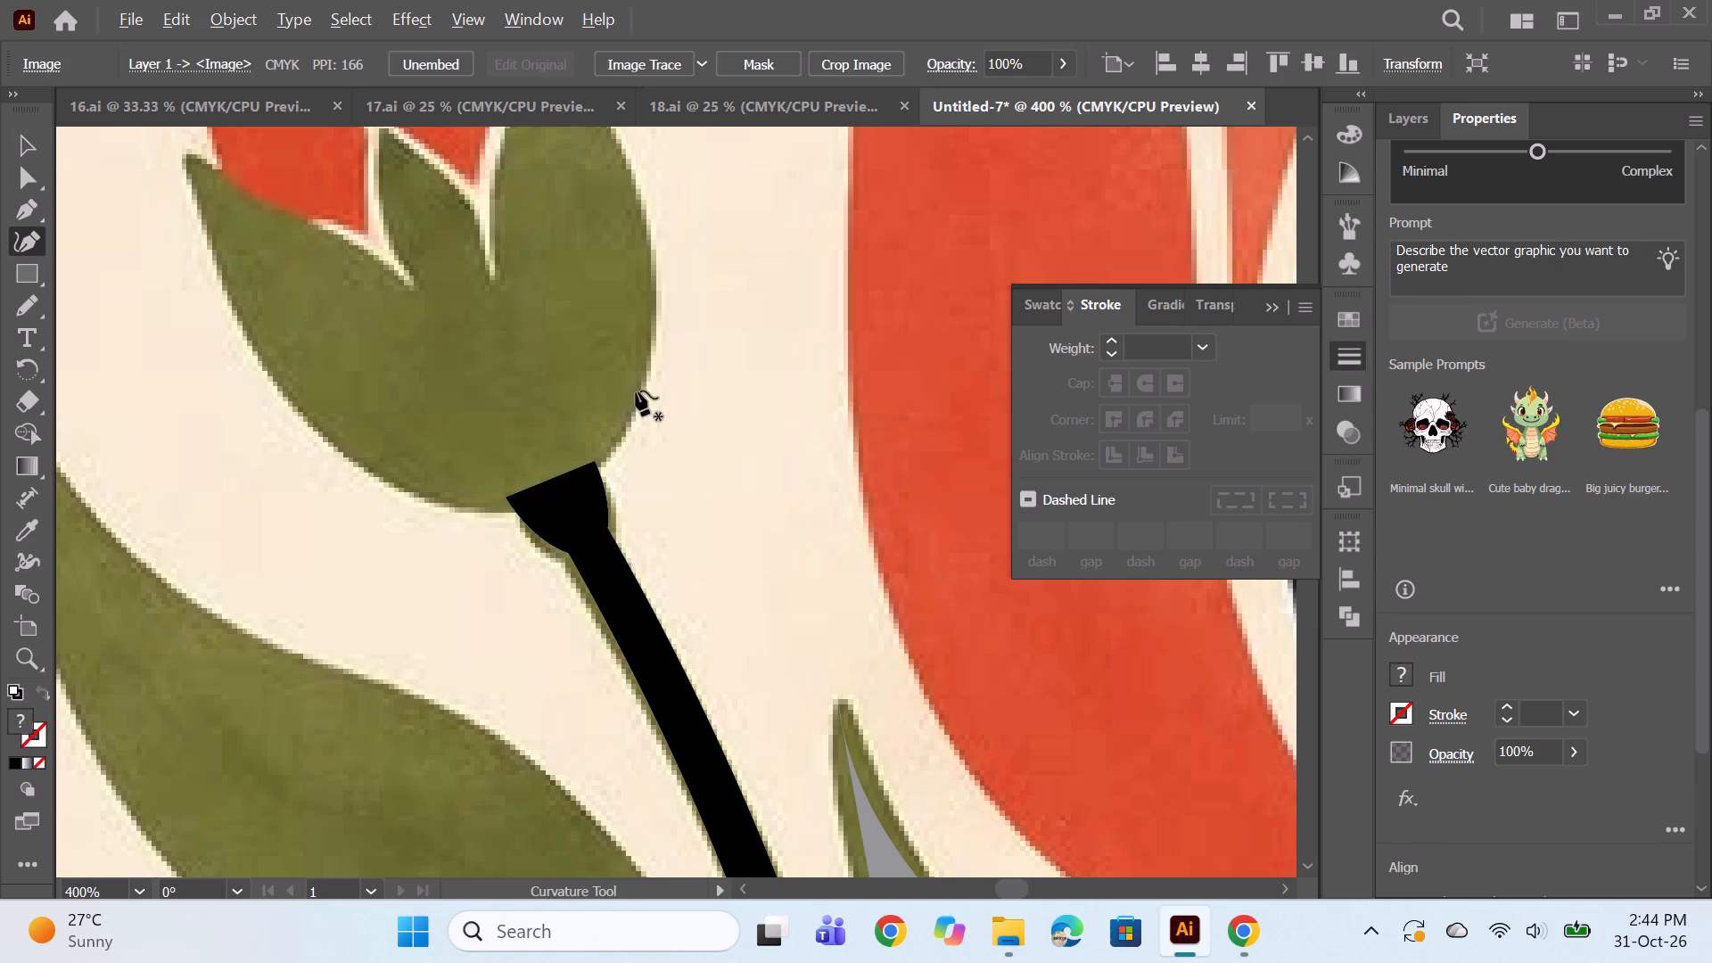
# Trace the outer left edge of the upper-left bud's green calyx with the Pen, from its left tip to a corner point at the stem.
pyautogui.scroll(2, 729, 400)
pyautogui.keyDown('alt'); pyautogui.scroll(-2, 547, 312); pyautogui.keyUp('alt')
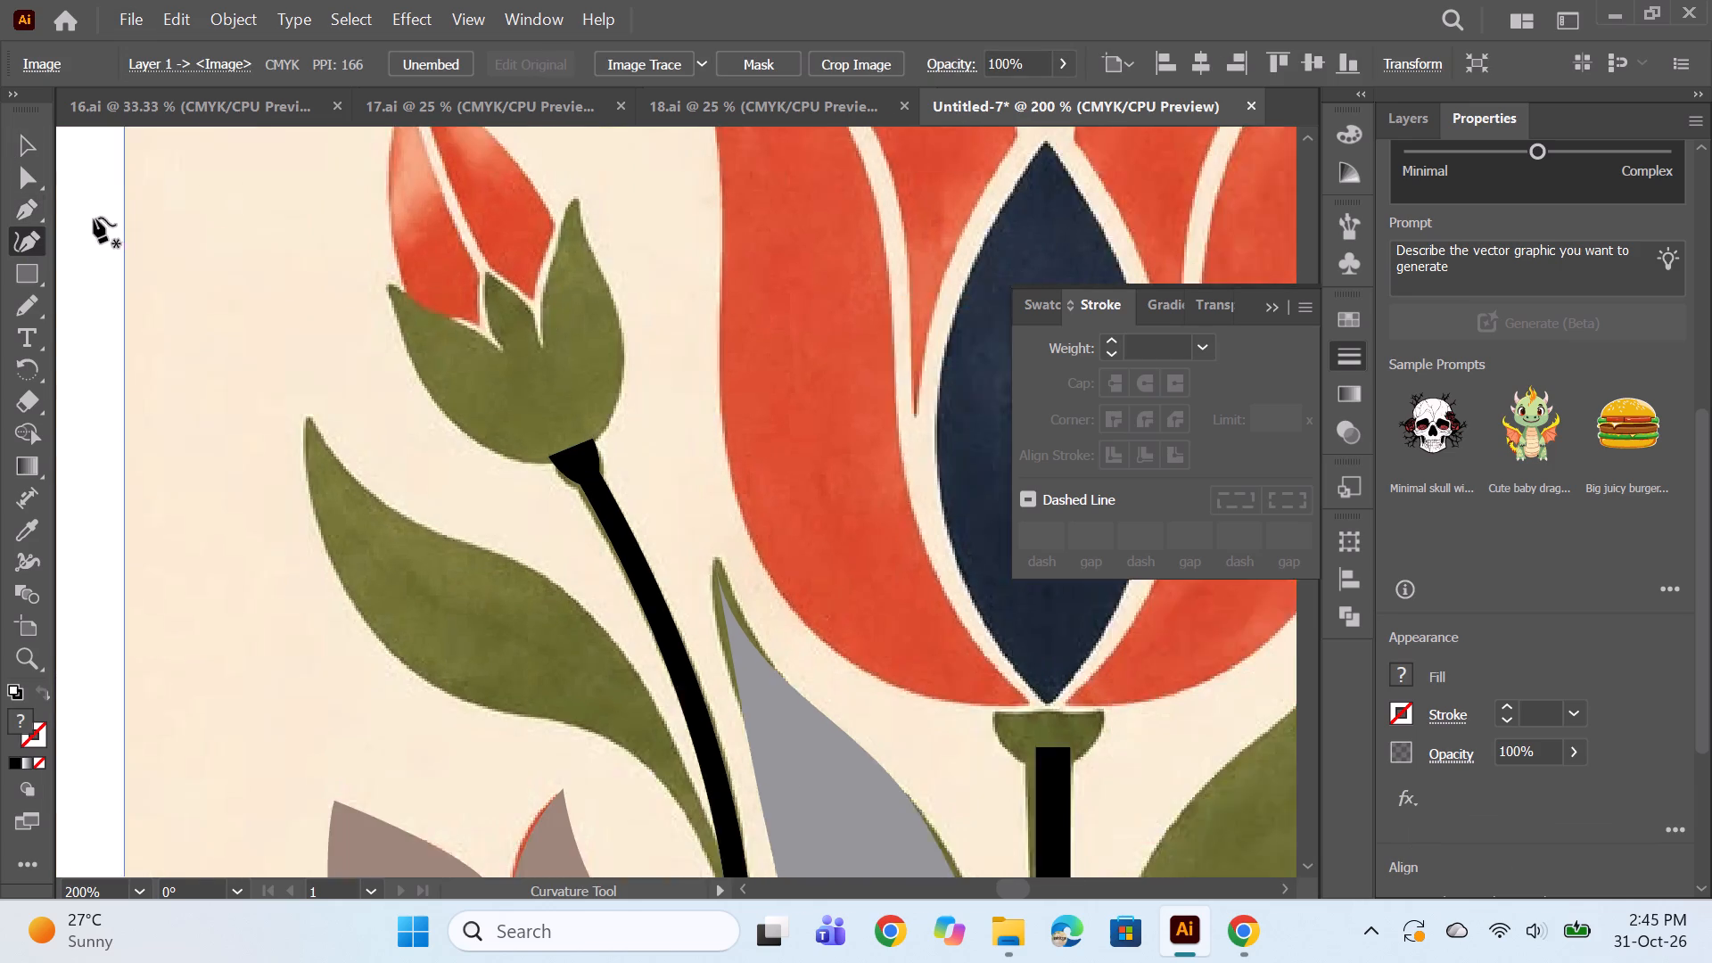
pyautogui.click(24, 207)
pyautogui.keyDown('alt'); pyautogui.scroll(1, 715, 339); pyautogui.keyUp('alt')
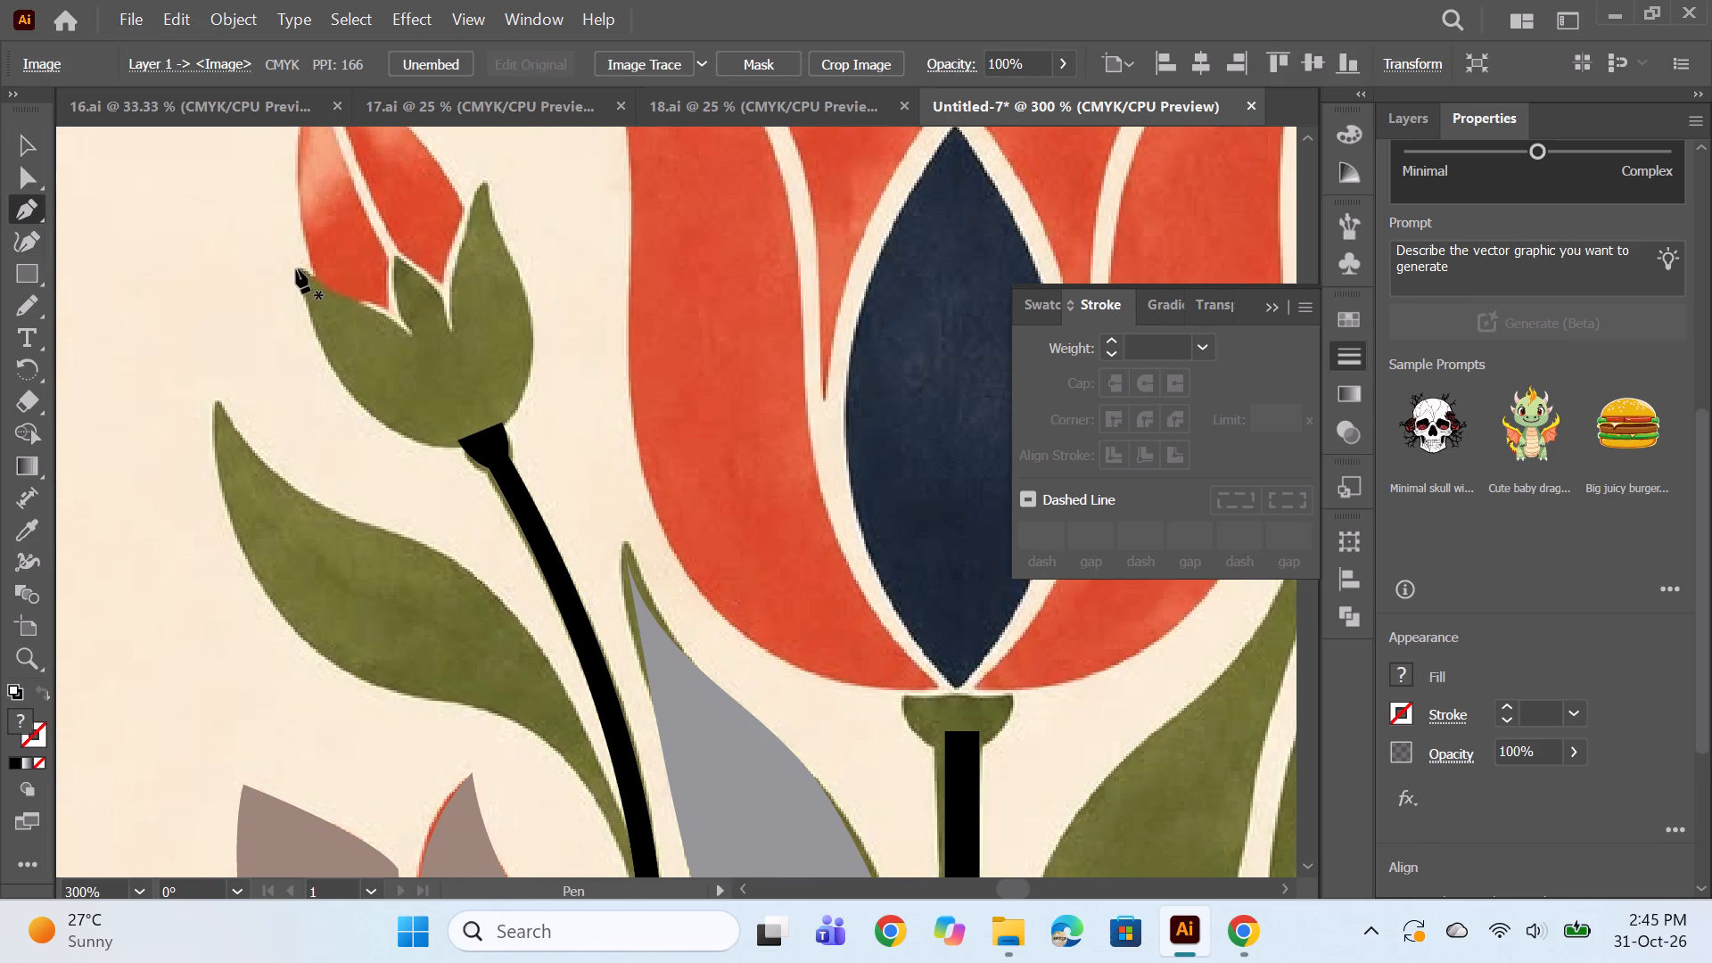
pyautogui.click(296, 269)
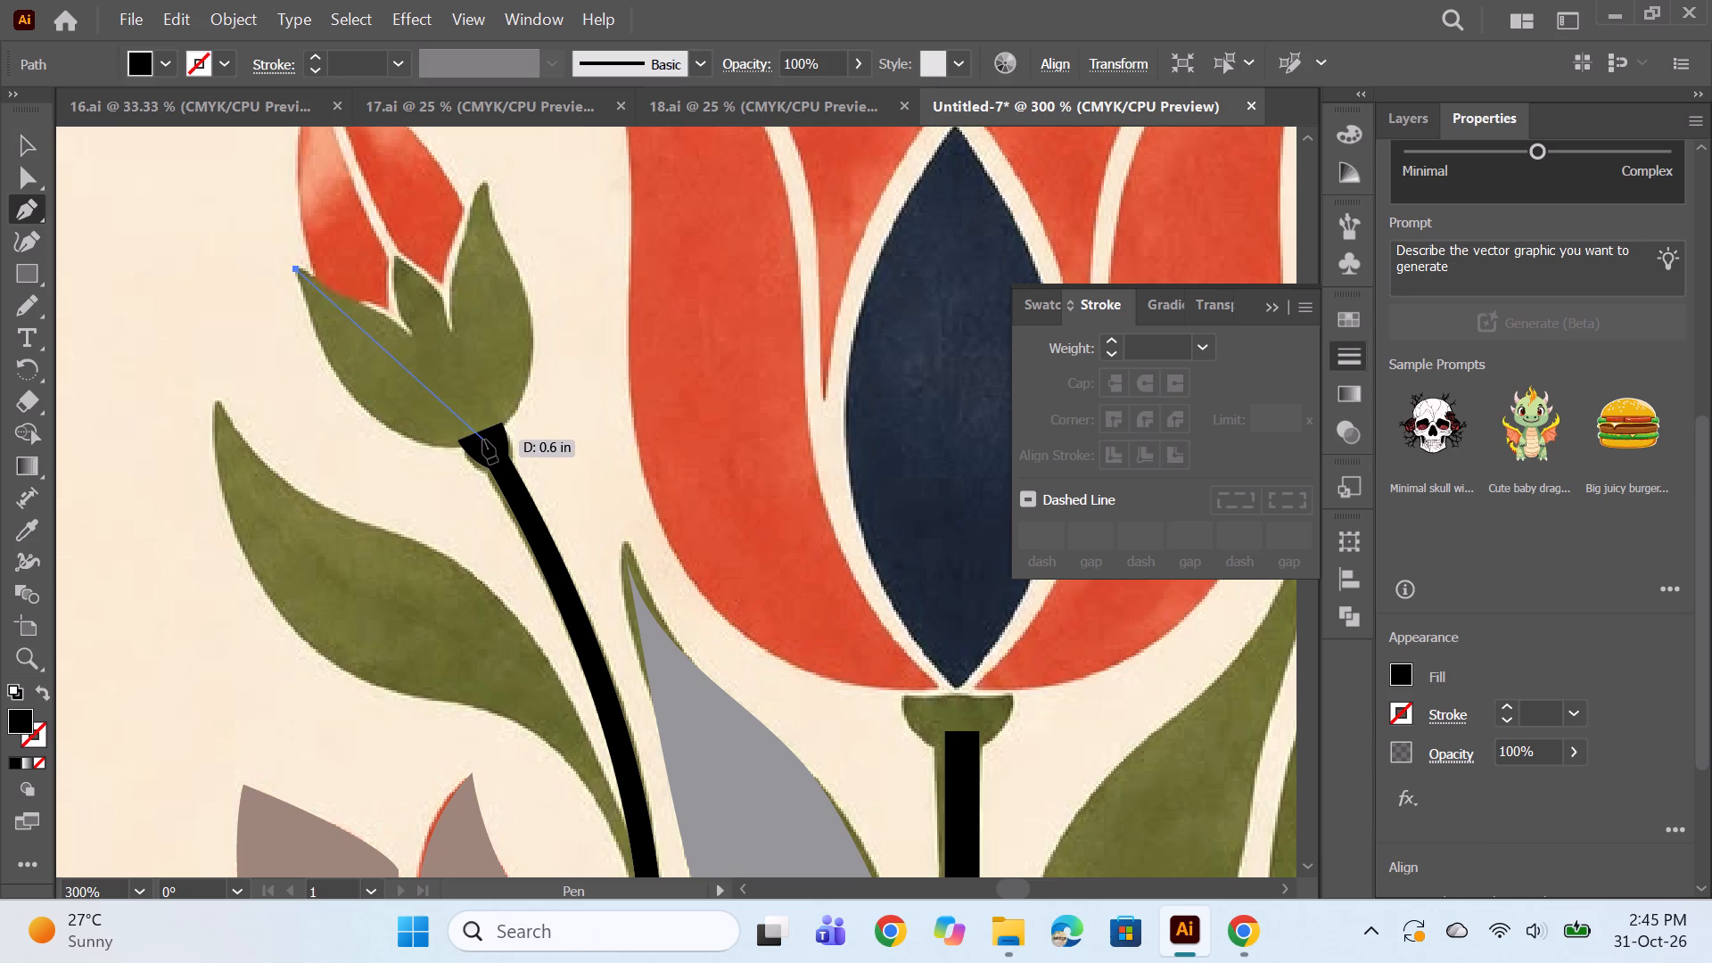
pyautogui.moveTo(483, 440); pyautogui.dragTo(610, 393)
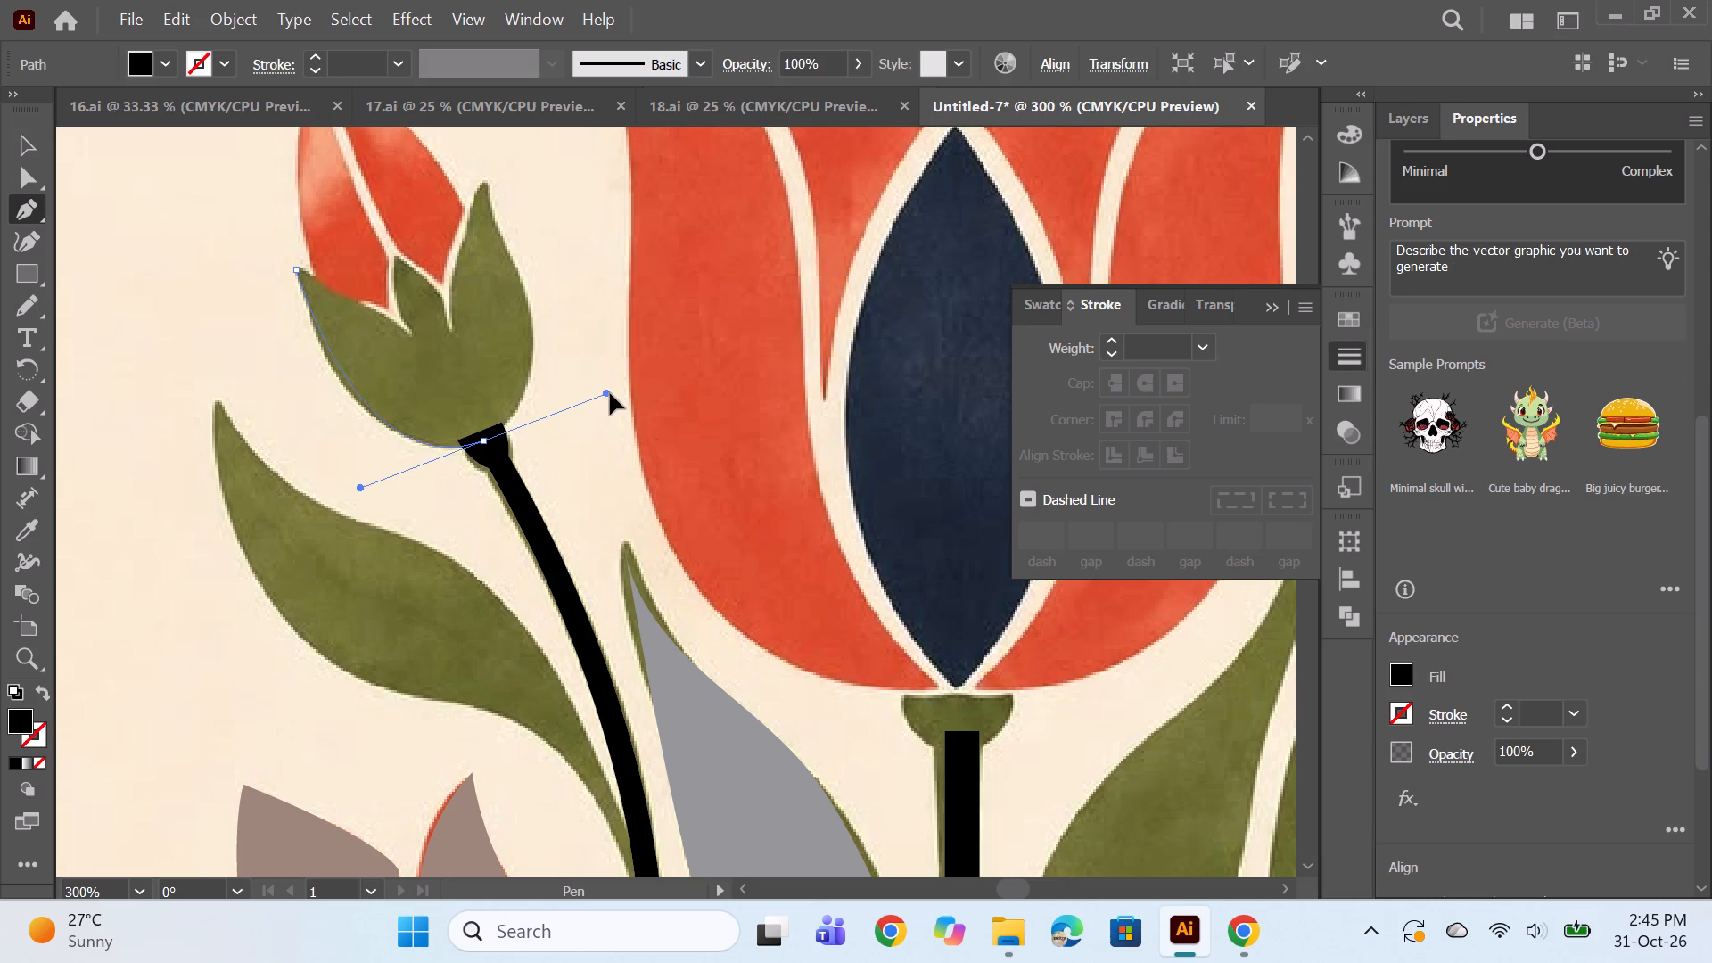
pyautogui.moveTo(610, 393); pyautogui.dragTo(646, 416)
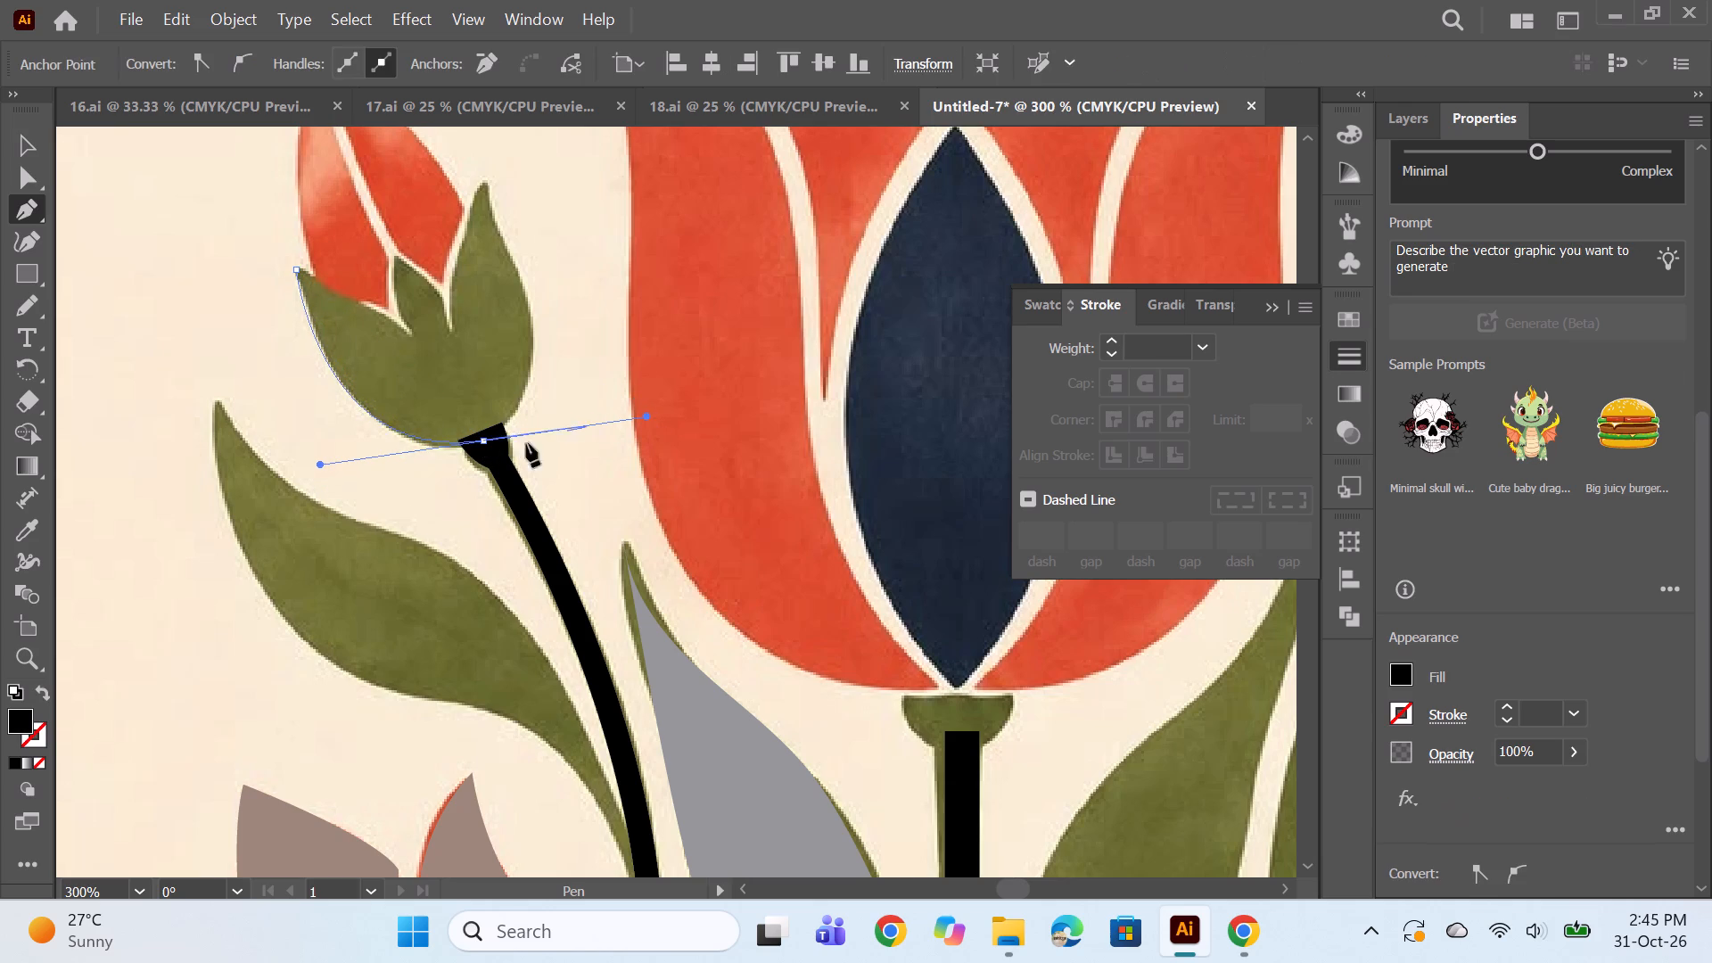
pyautogui.keyDown('alt'); pyautogui.click(485, 444); pyautogui.keyUp('alt')
# Continue the calyx outline from the stem up its outer right edge to the right tip, following the reference curve.
pyautogui.moveTo(488, 186); pyautogui.dragTo(430, 470)
pyautogui.keyDown('alt'); pyautogui.scroll(-6, 501, 498); pyautogui.keyUp('alt')
pyautogui.hotkey('ctrl', 'z')
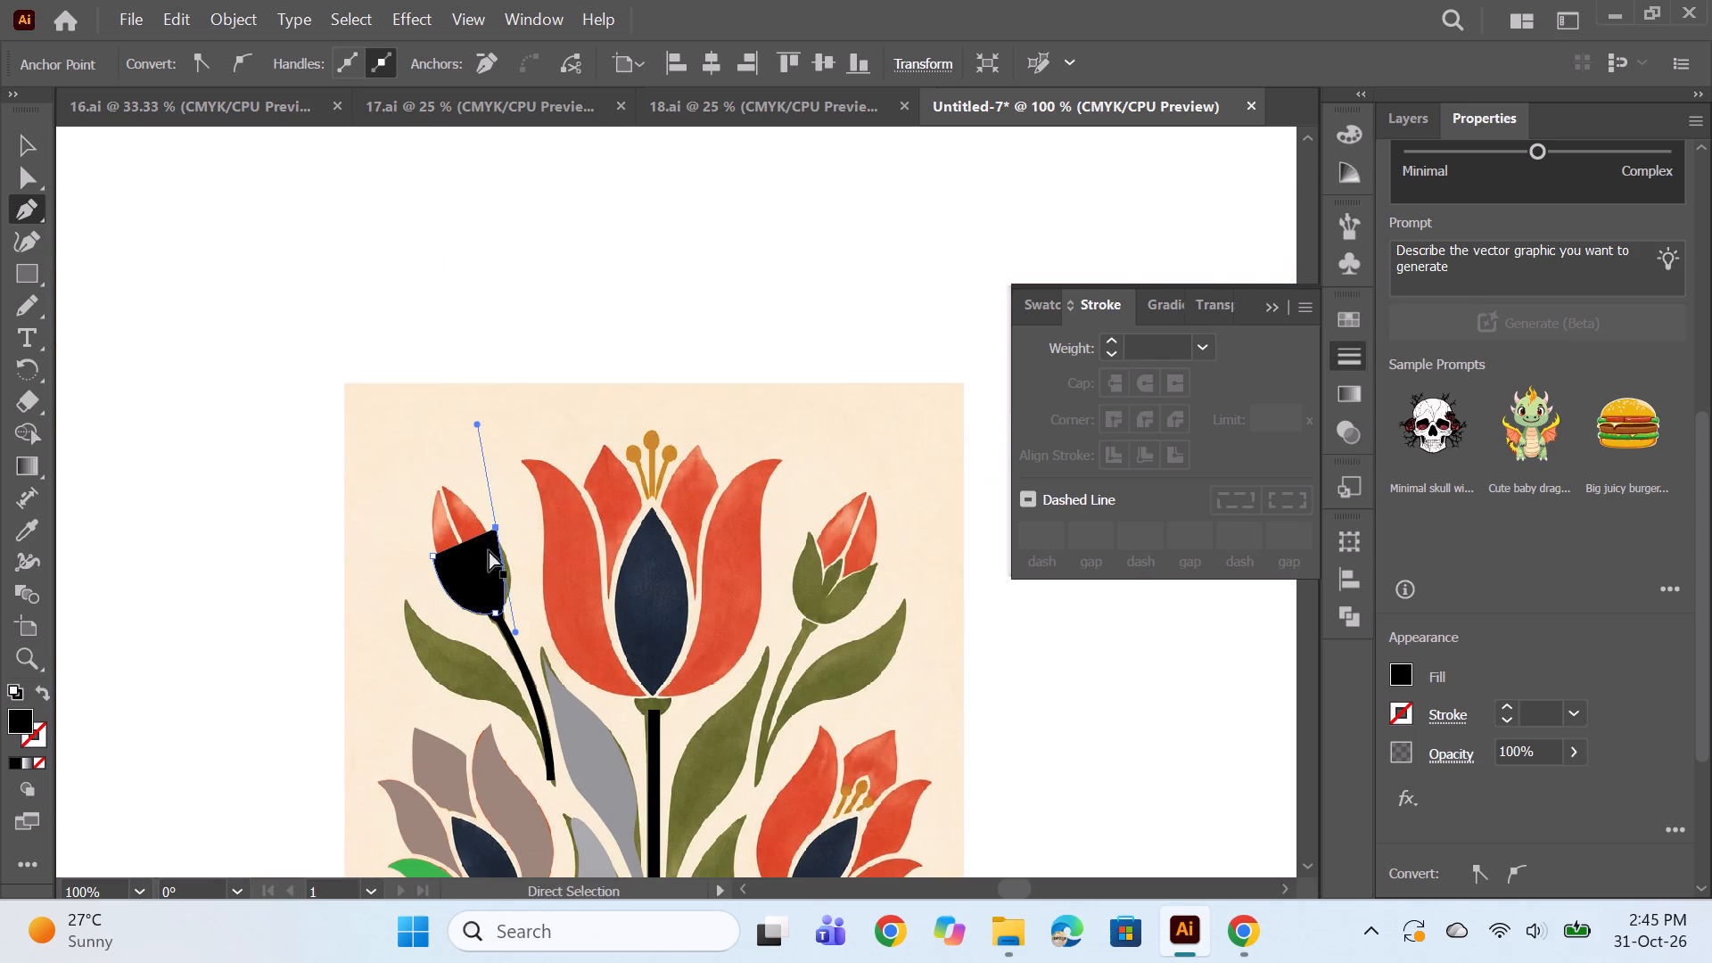
pyautogui.keyDown('alt'); pyautogui.scroll(1, 507, 572); pyautogui.keyUp('alt')
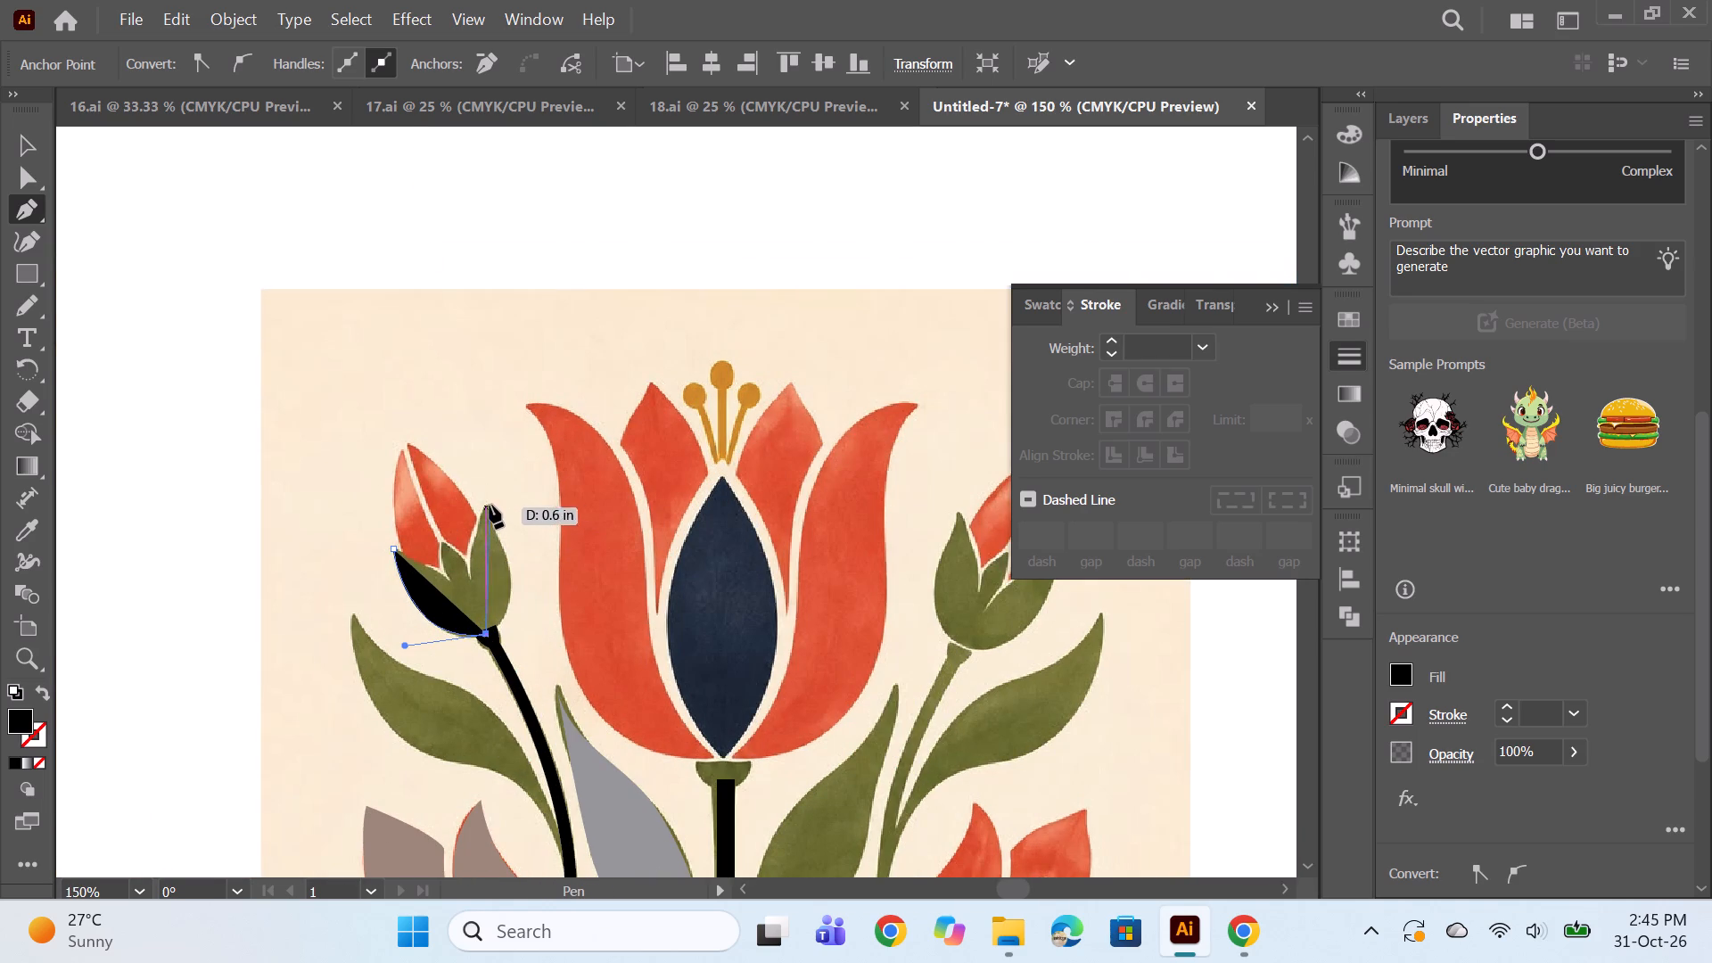
pyautogui.moveTo(489, 504); pyautogui.dragTo(434, 391)
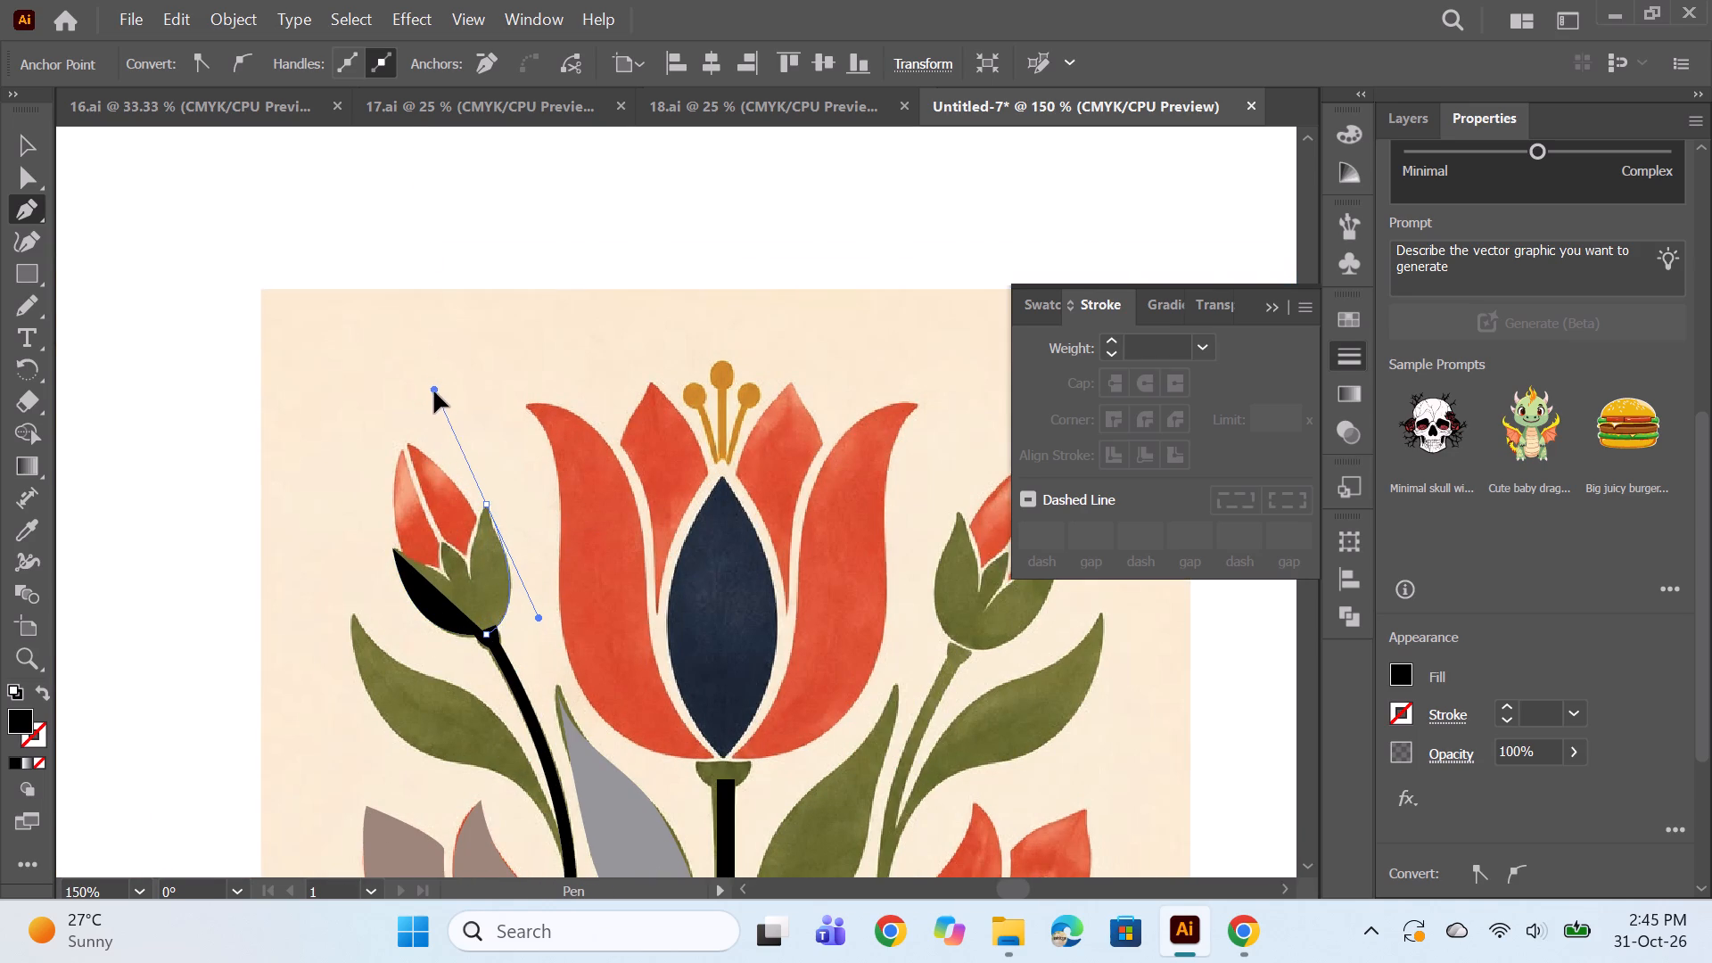
pyautogui.moveTo(434, 391); pyautogui.dragTo(434, 392)
pyautogui.keyDown('alt'); pyautogui.scroll(1, 579, 728); pyautogui.keyUp('alt')
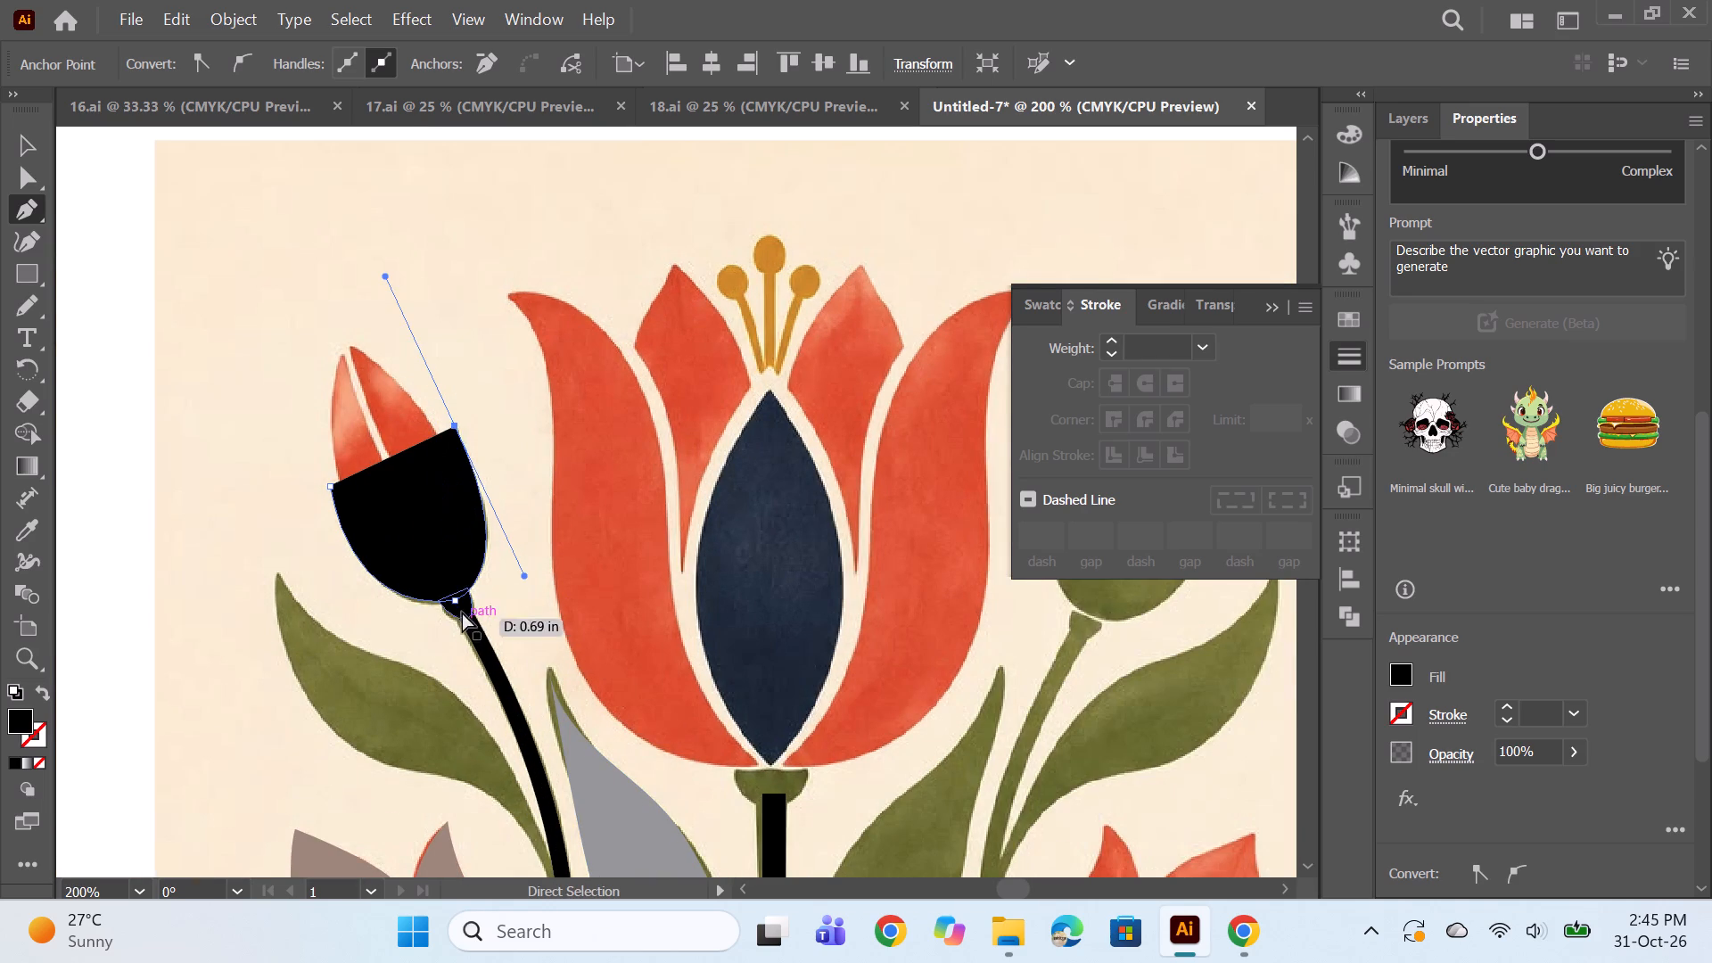
pyautogui.keyDown('ctrl'); pyautogui.click(459, 602); pyautogui.keyUp('ctrl')
pyautogui.hotkey('ctrl', 'z')
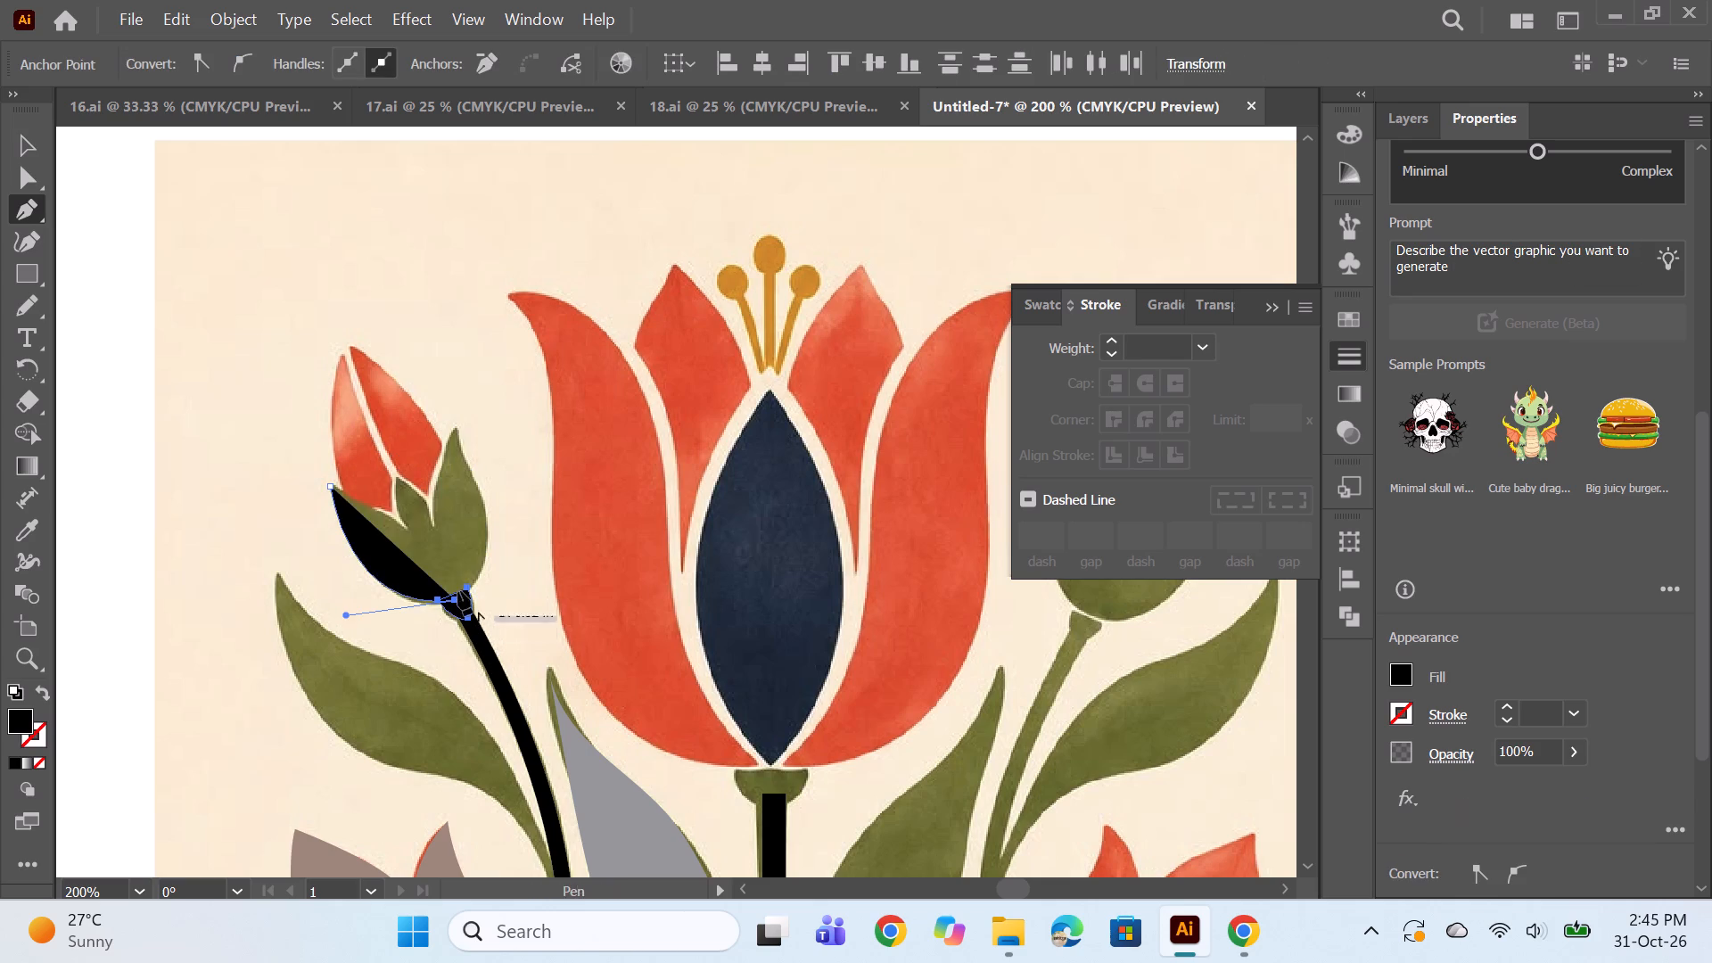
pyautogui.hotkey('ctrl', 'shift', 'z')
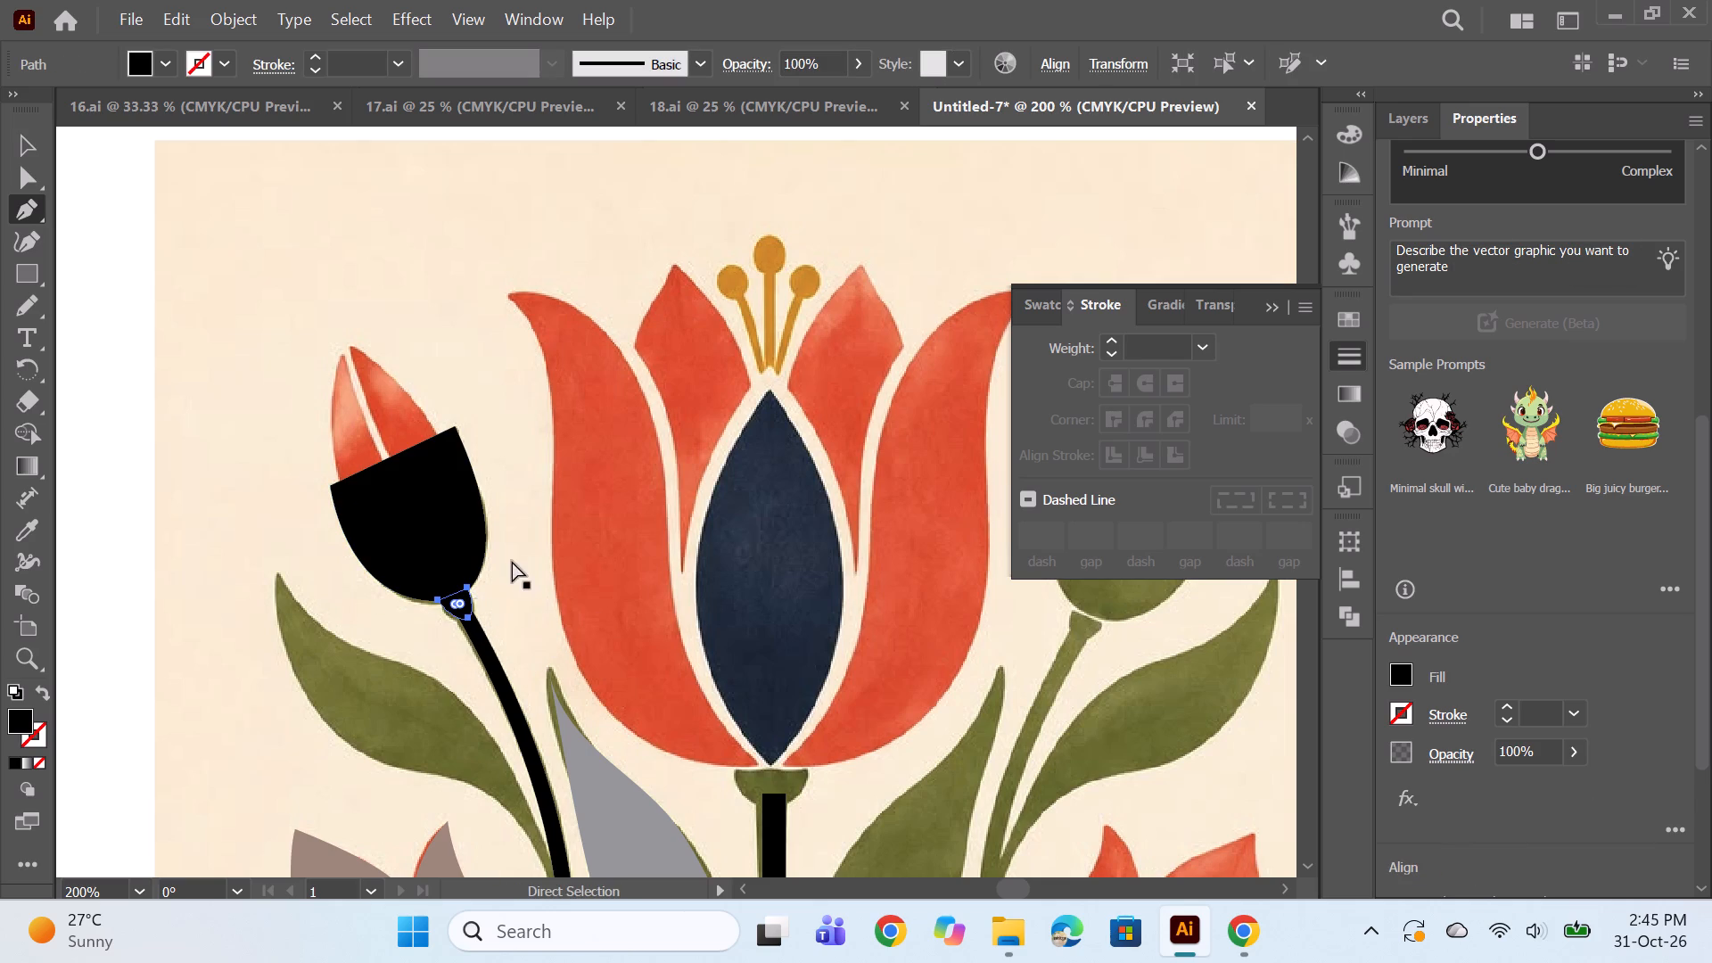
# Round off the calyx outline's bottom corner where it meets the stem base.
pyautogui.keyDown('ctrl'); pyautogui.click(458, 427); pyautogui.keyUp('ctrl')
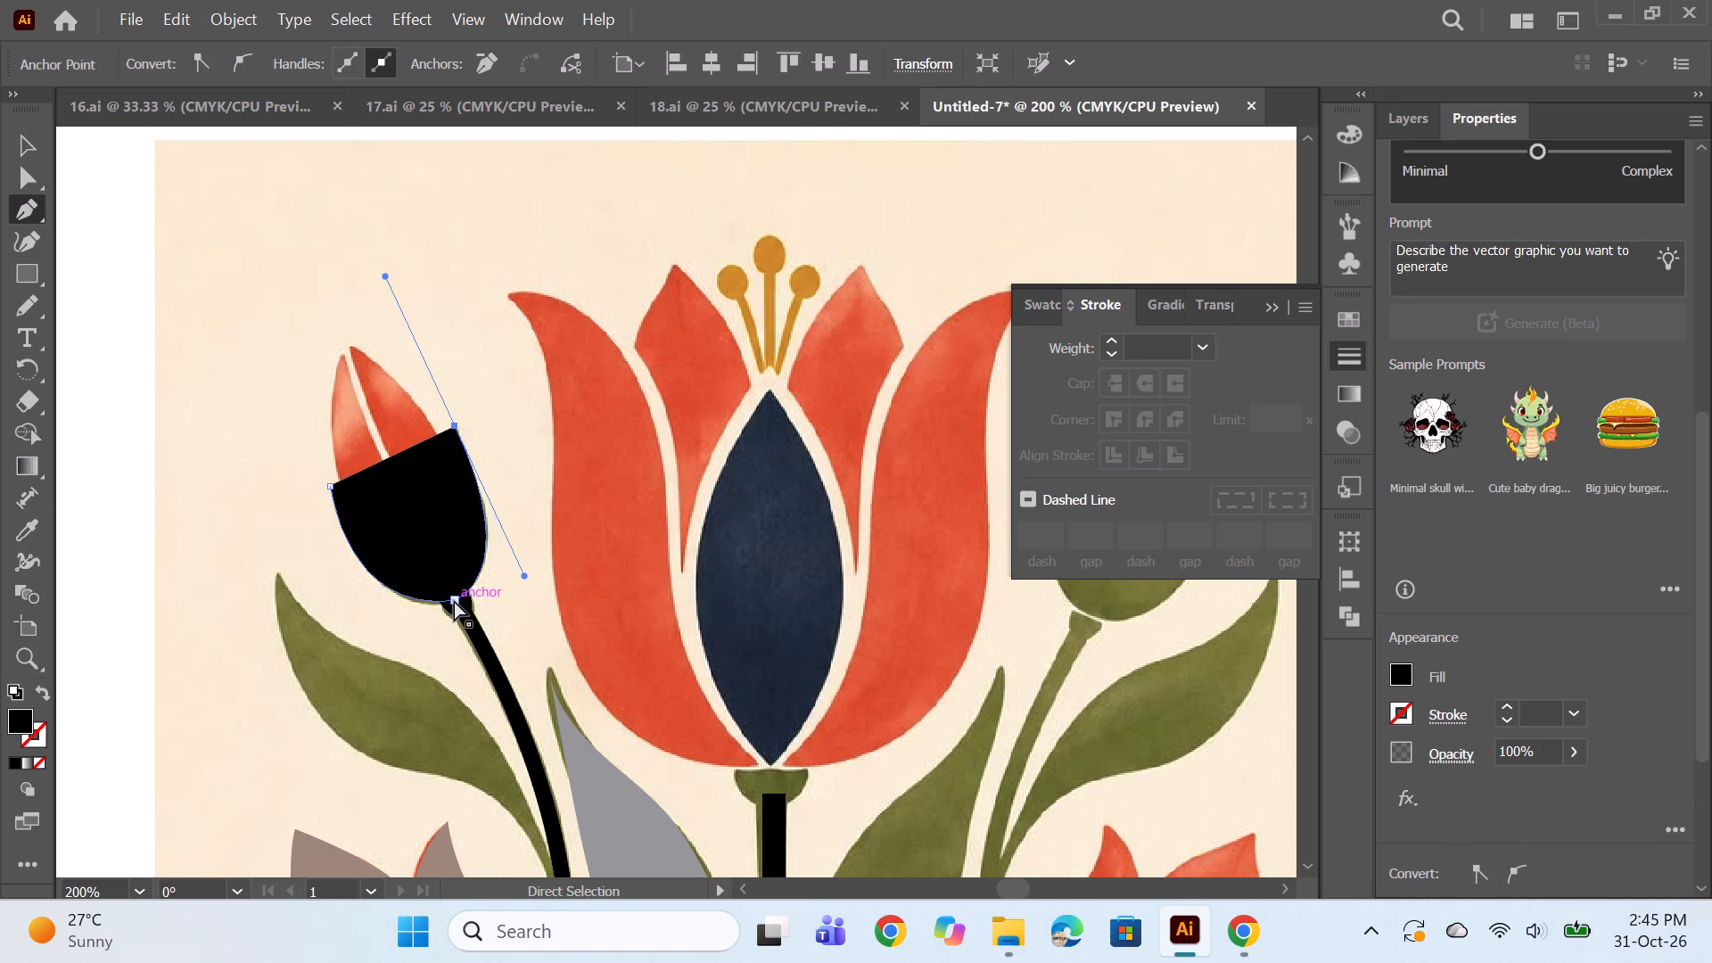
pyautogui.keyDown('ctrl'); pyautogui.click(455, 599); pyautogui.keyUp('ctrl')
pyautogui.keyDown('ctrl'); pyautogui.moveTo(453, 580); pyautogui.dragTo(412, 572); pyautogui.keyUp('ctrl')
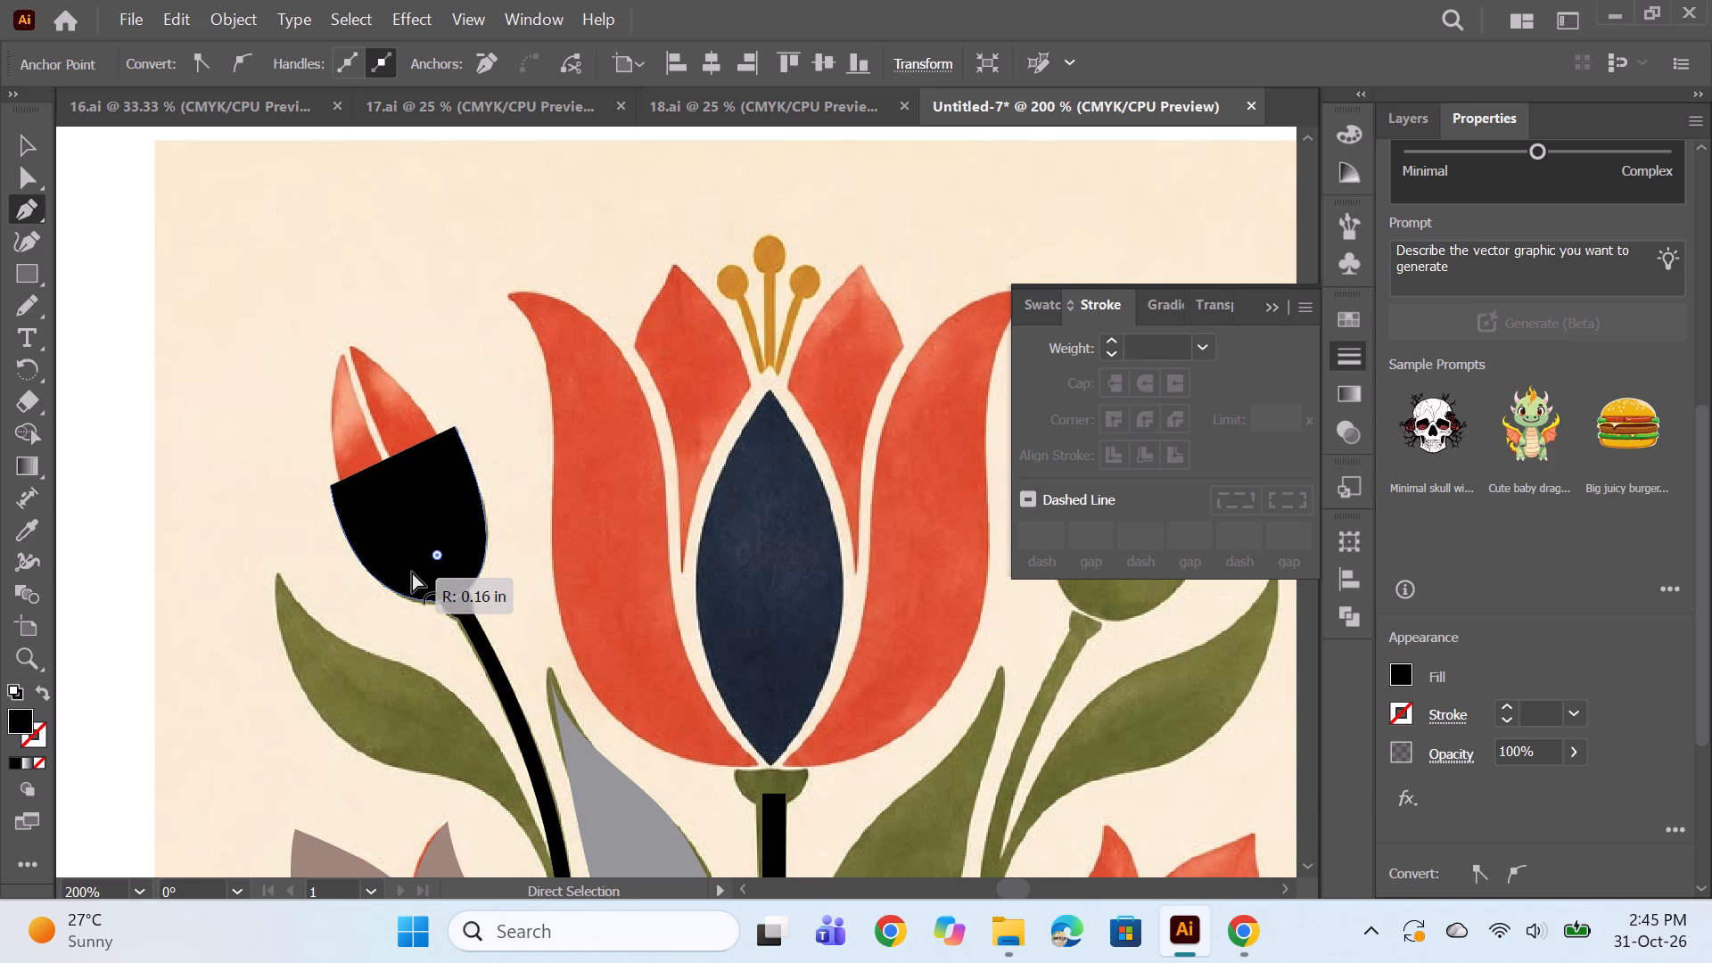
pyautogui.keyDown('ctrl'); pyautogui.moveTo(412, 572); pyautogui.dragTo(412, 580); pyautogui.keyUp('ctrl')
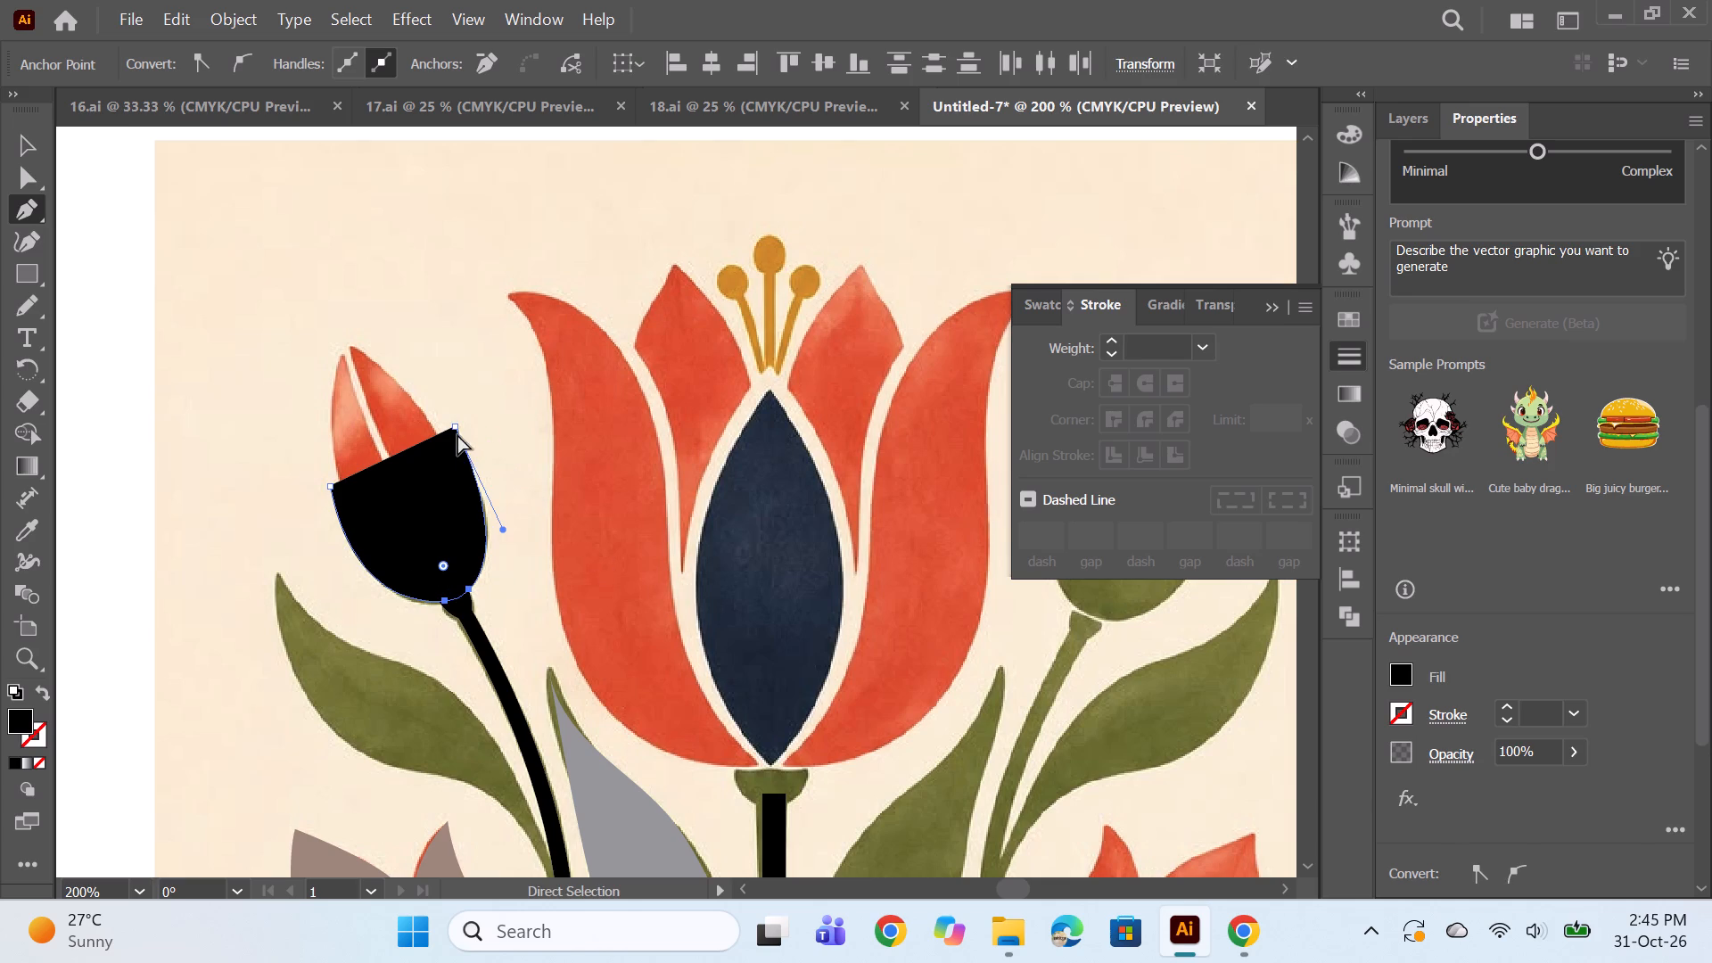
# Remove the calyx outline's fill and continue the path from the right tip down its inner edge to a corner in the first notch.
pyautogui.keyDown('ctrl'); pyautogui.click(458, 430); pyautogui.keyUp('ctrl')
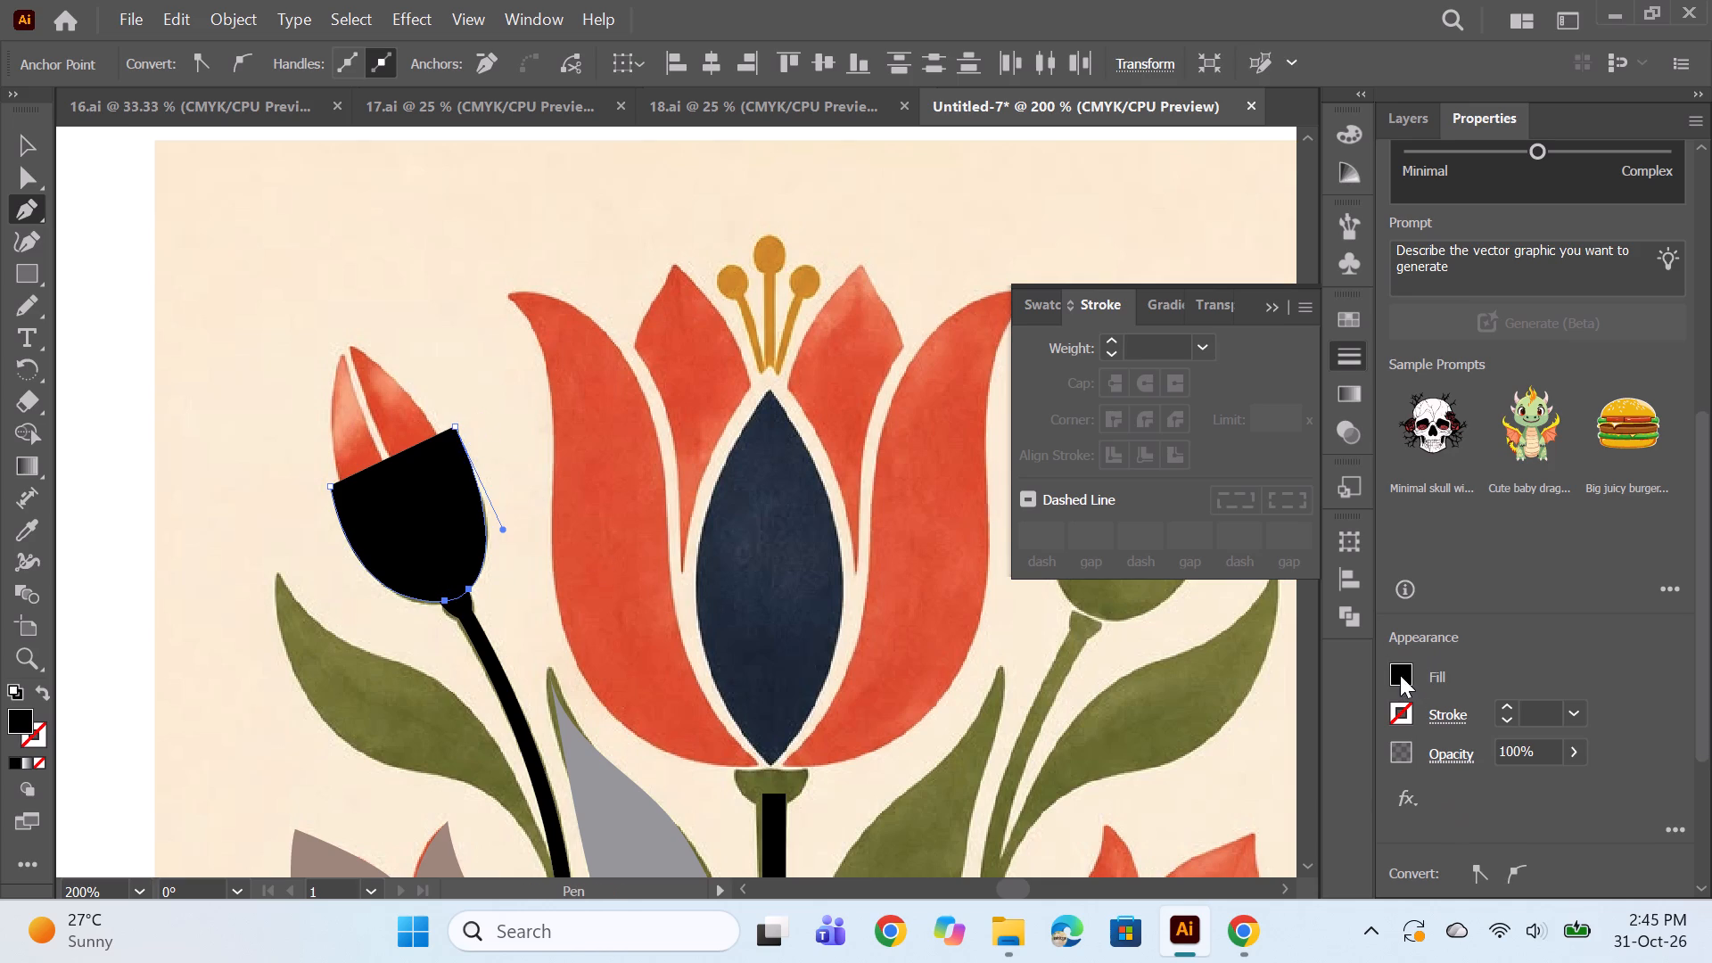
pyautogui.click(1398, 674)
pyautogui.click(1120, 431)
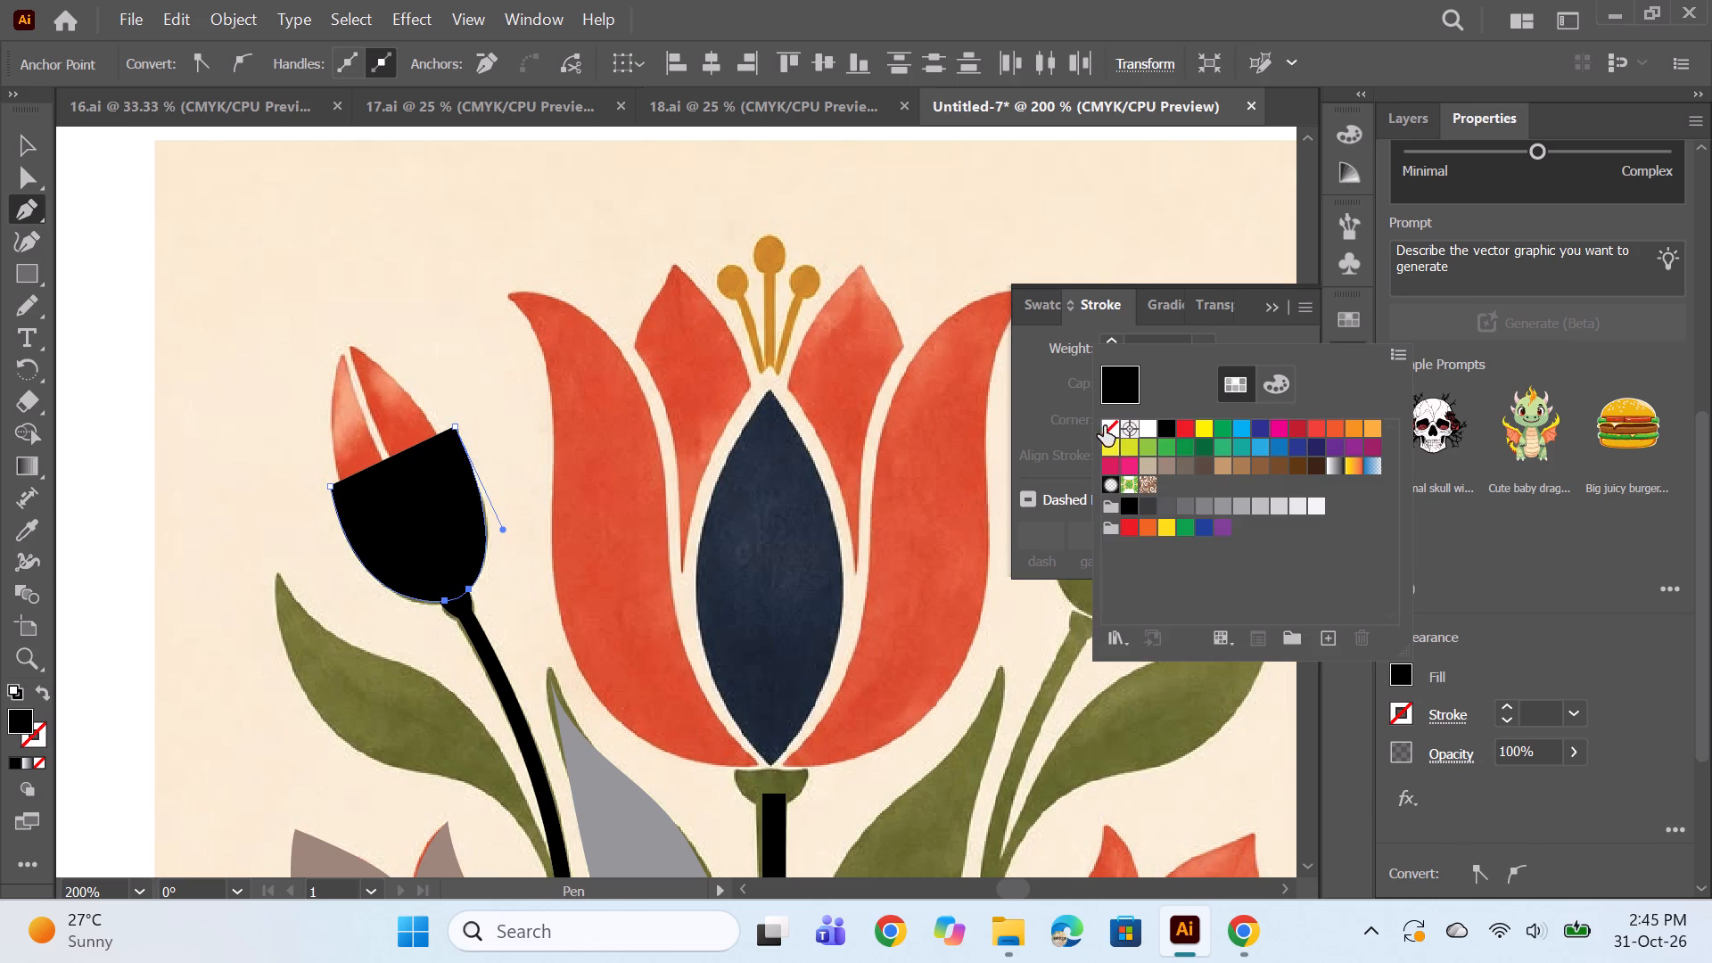
pyautogui.click(1106, 427)
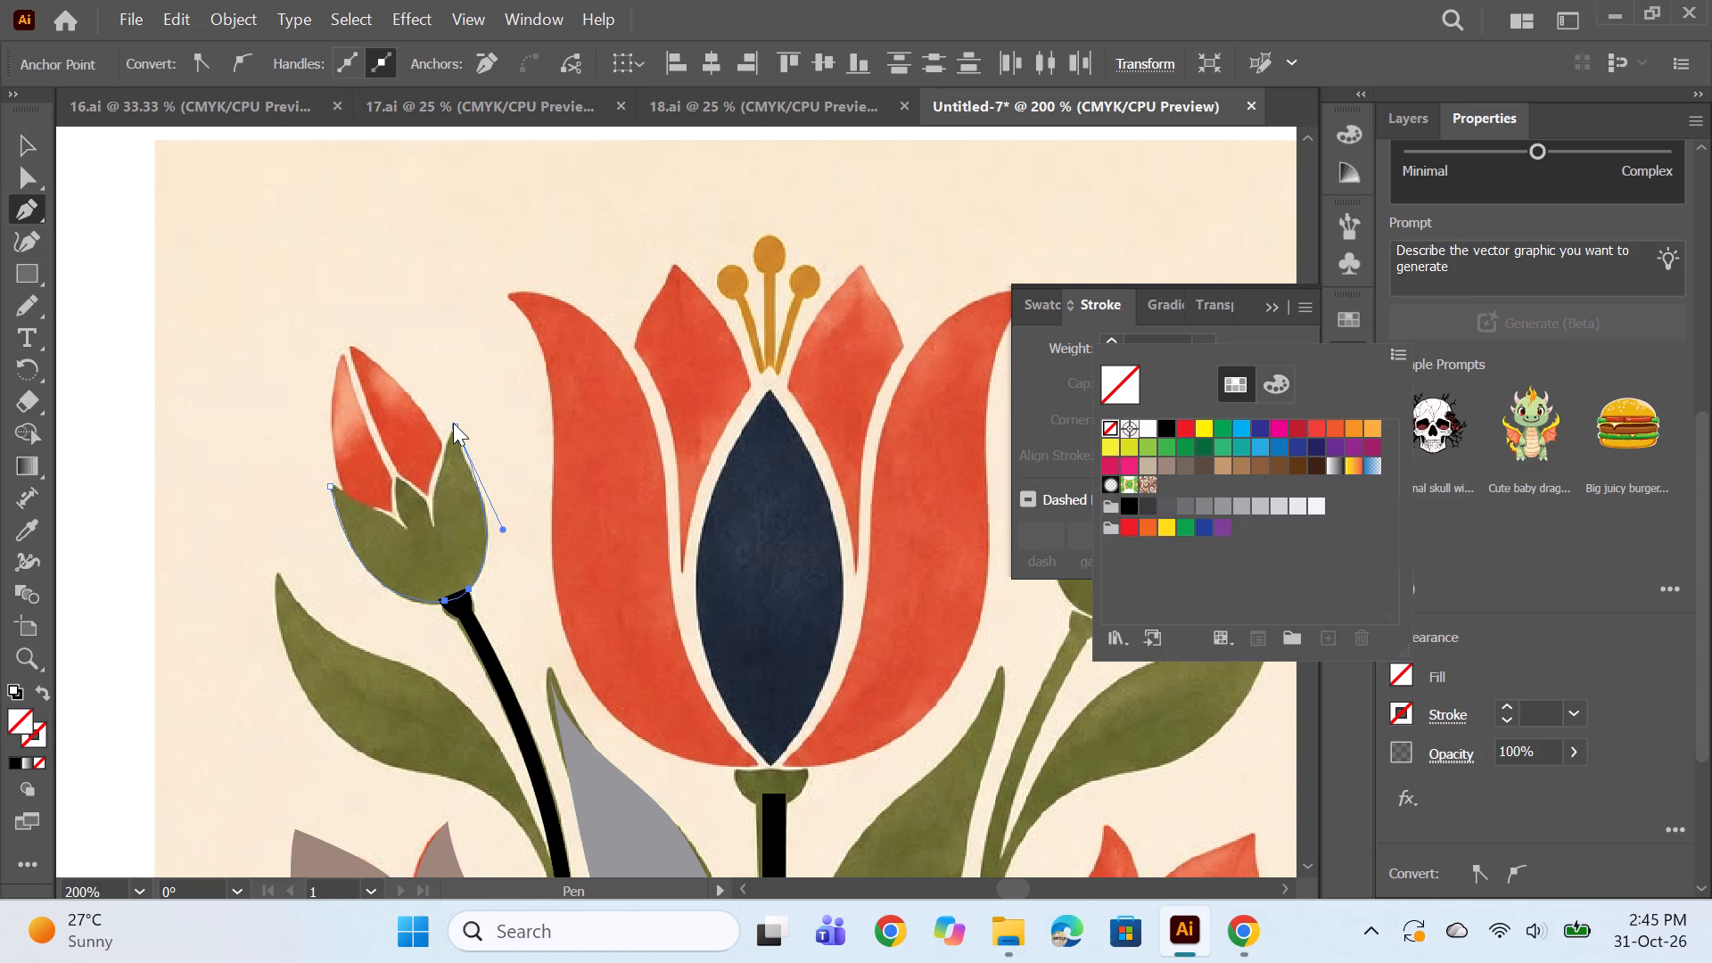
pyautogui.keyDown('ctrl'); pyautogui.click(453, 423); pyautogui.keyUp('ctrl')
pyautogui.click(454, 426)
pyautogui.moveTo(435, 529); pyautogui.dragTo(441, 540)
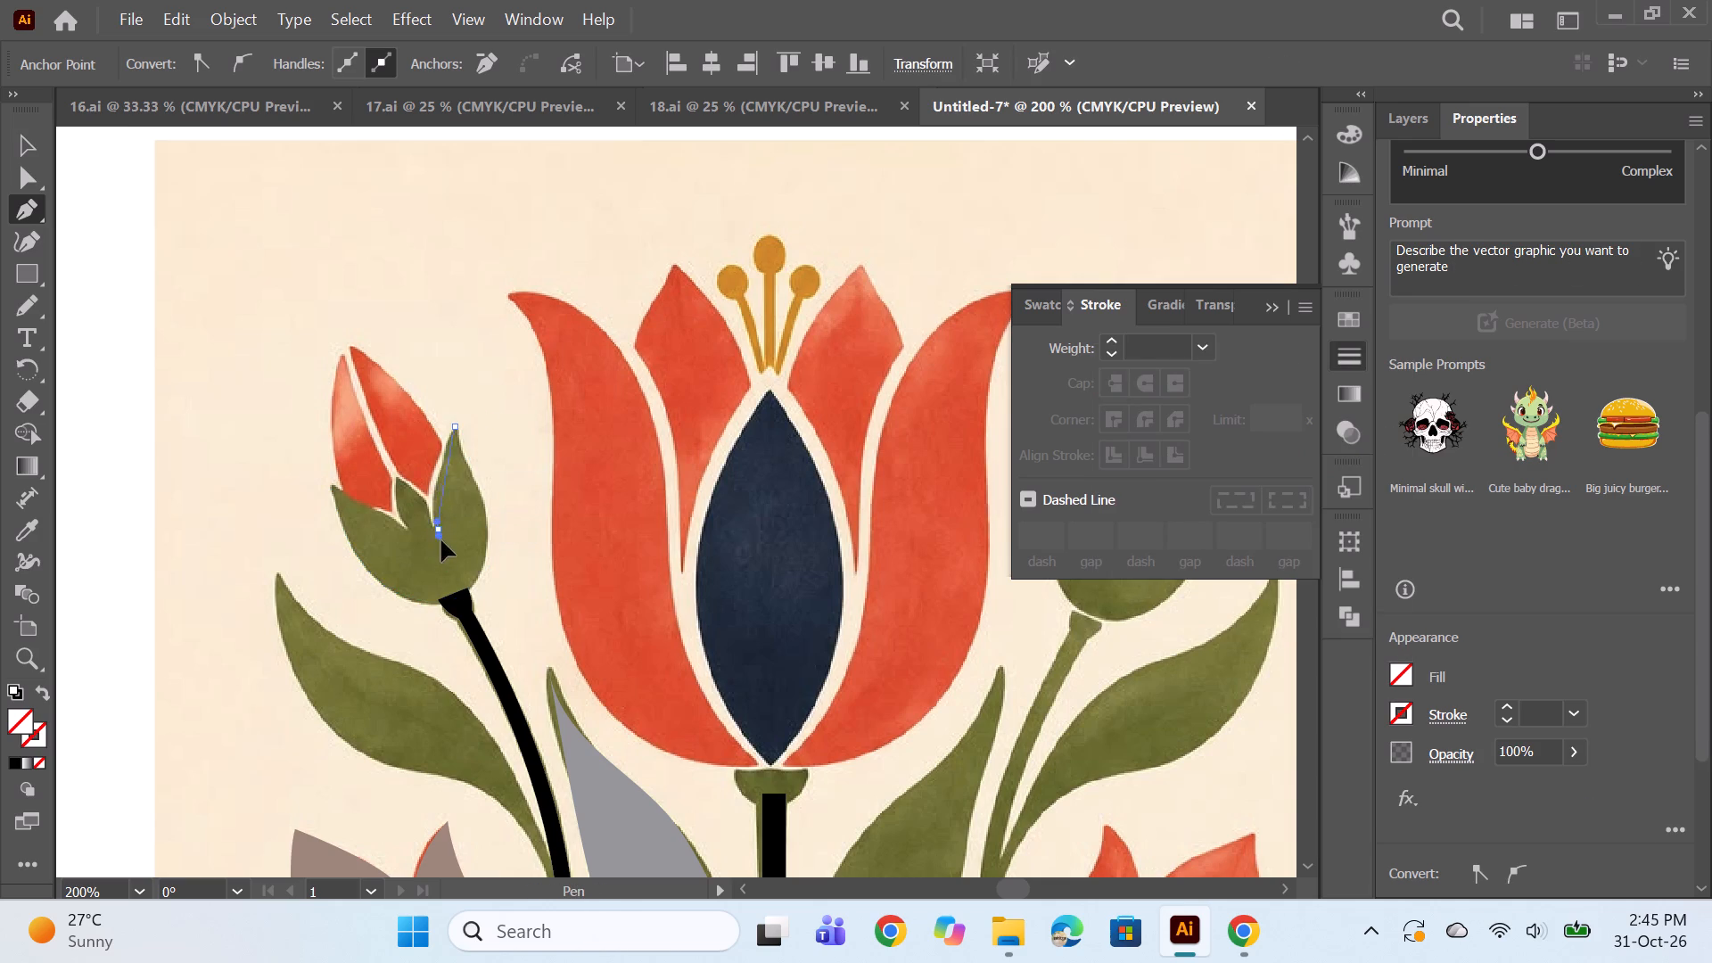
pyautogui.moveTo(441, 540); pyautogui.dragTo(451, 568)
pyautogui.keyDown('alt'); pyautogui.click(437, 528); pyautogui.keyUp('alt')
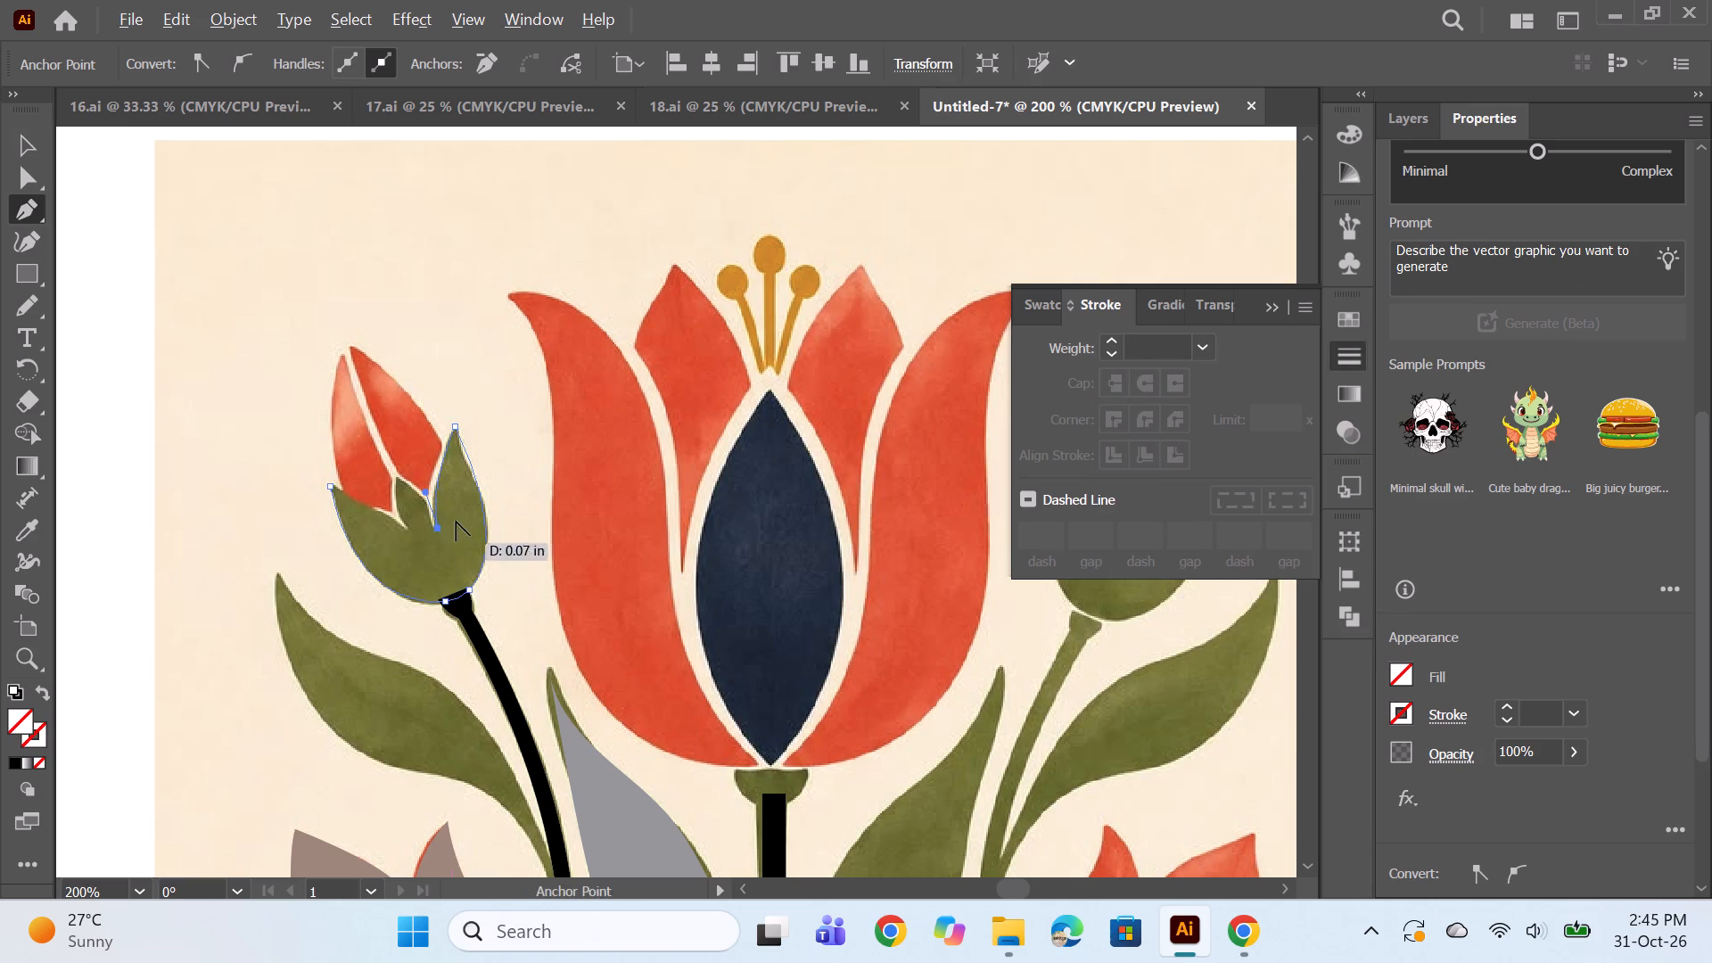
# Trace the calyx's middle tip and second notch as corner points and close the outline with a curve at the left tip.
pyautogui.keyDown('alt'); pyautogui.scroll(2, 458, 515); pyautogui.keyUp('alt')
pyautogui.moveTo(339, 433); pyautogui.dragTo(274, 366)
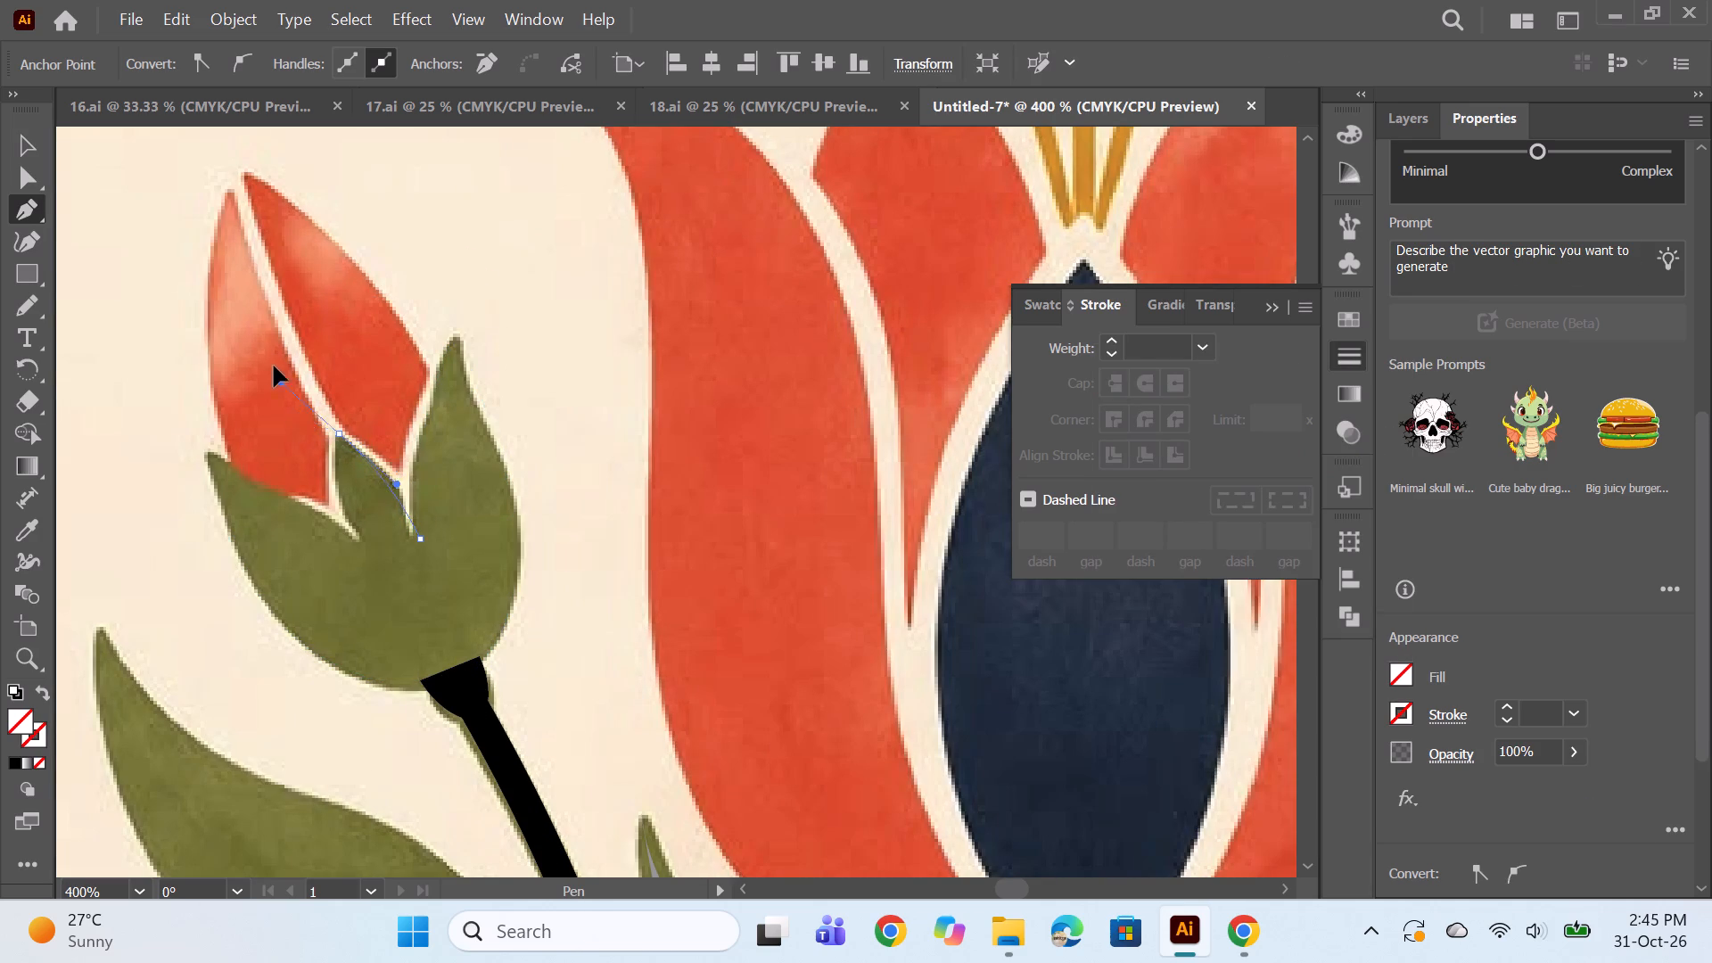
pyautogui.moveTo(274, 366); pyautogui.dragTo(261, 379)
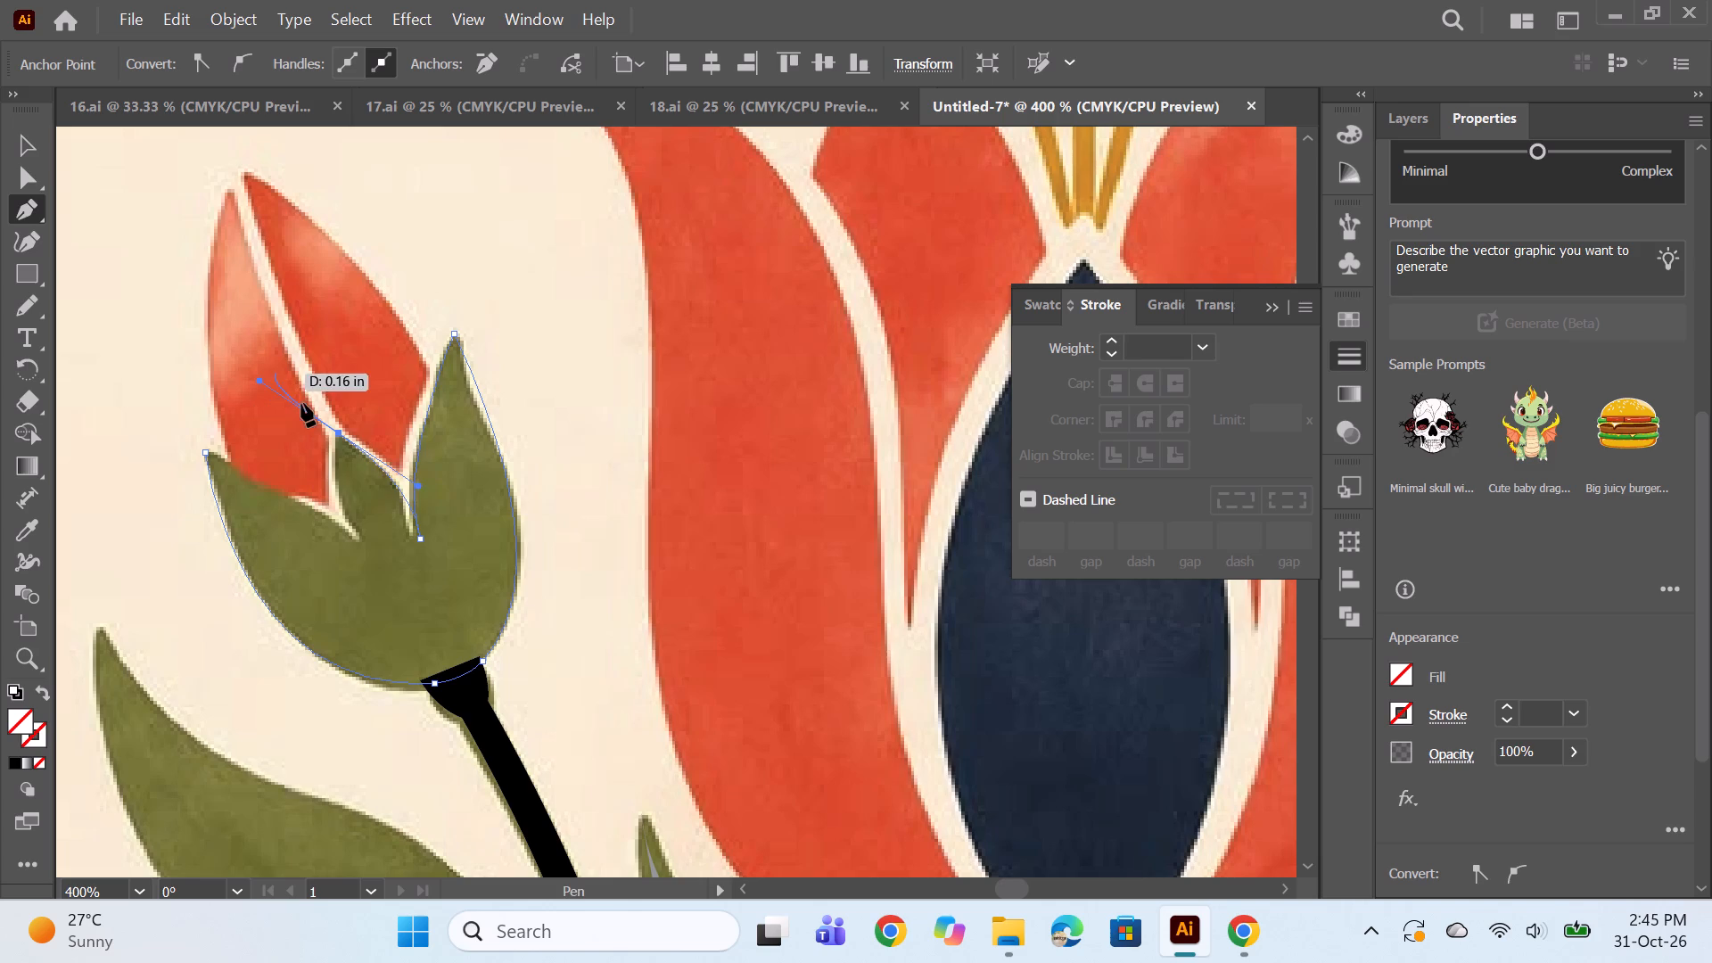
pyautogui.keyDown('alt'); pyautogui.click(343, 433); pyautogui.keyUp('alt')
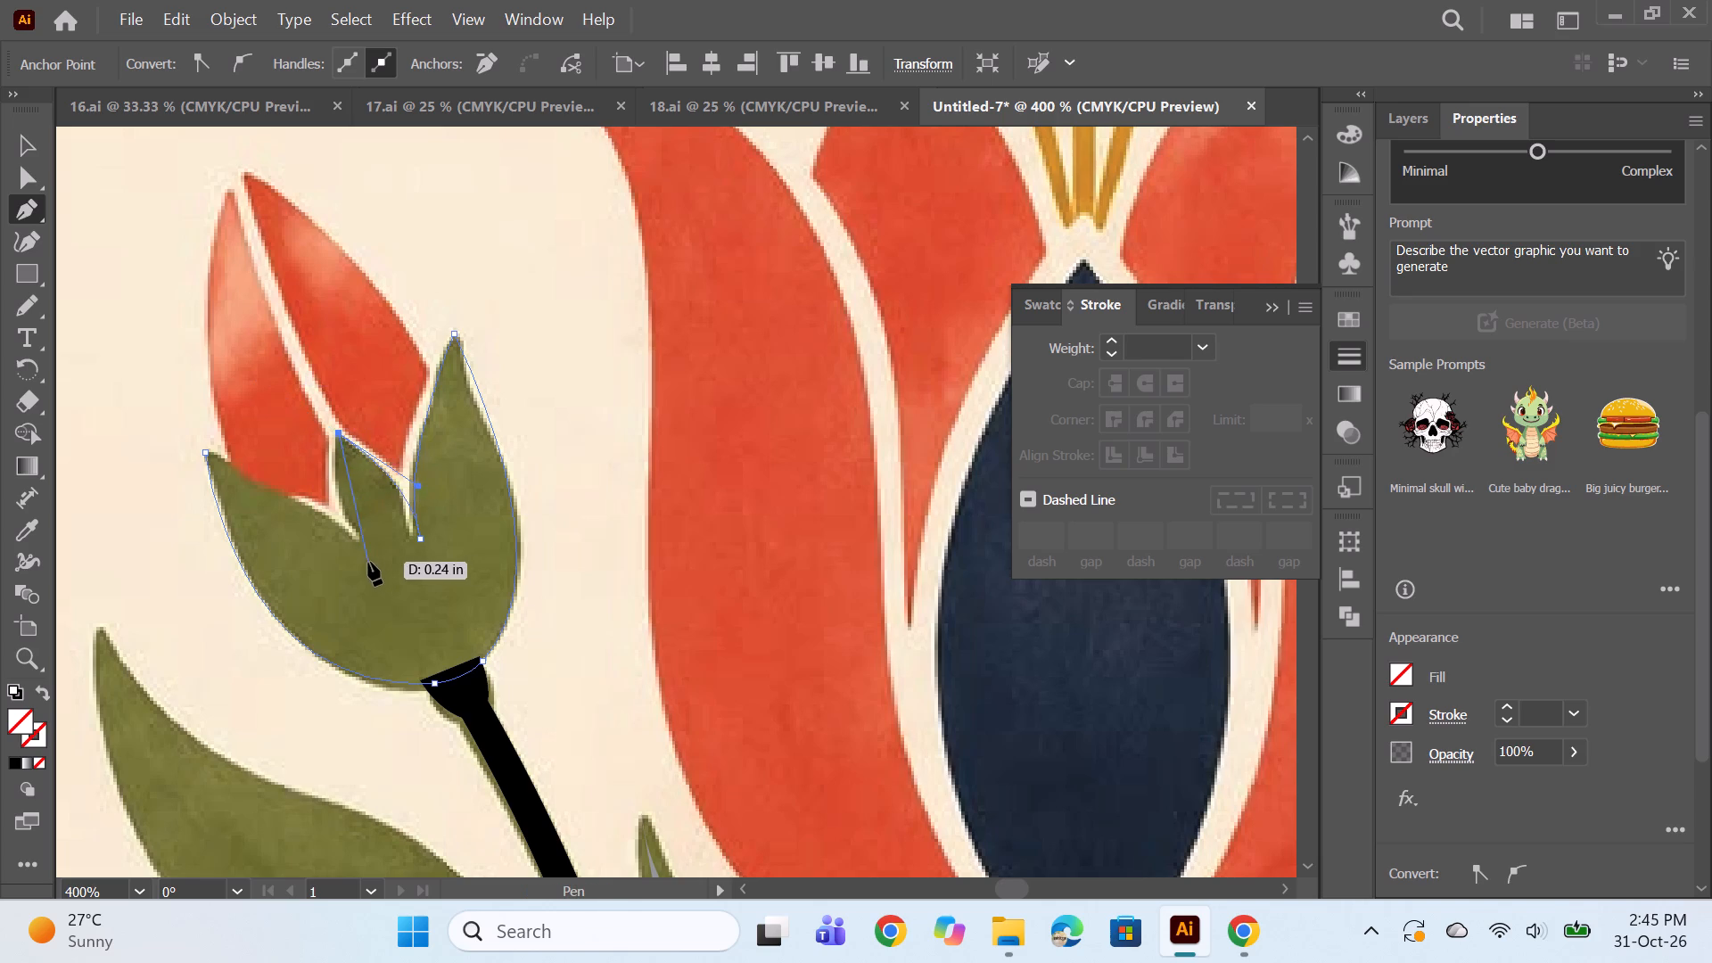
pyautogui.moveTo(368, 562); pyautogui.dragTo(410, 621)
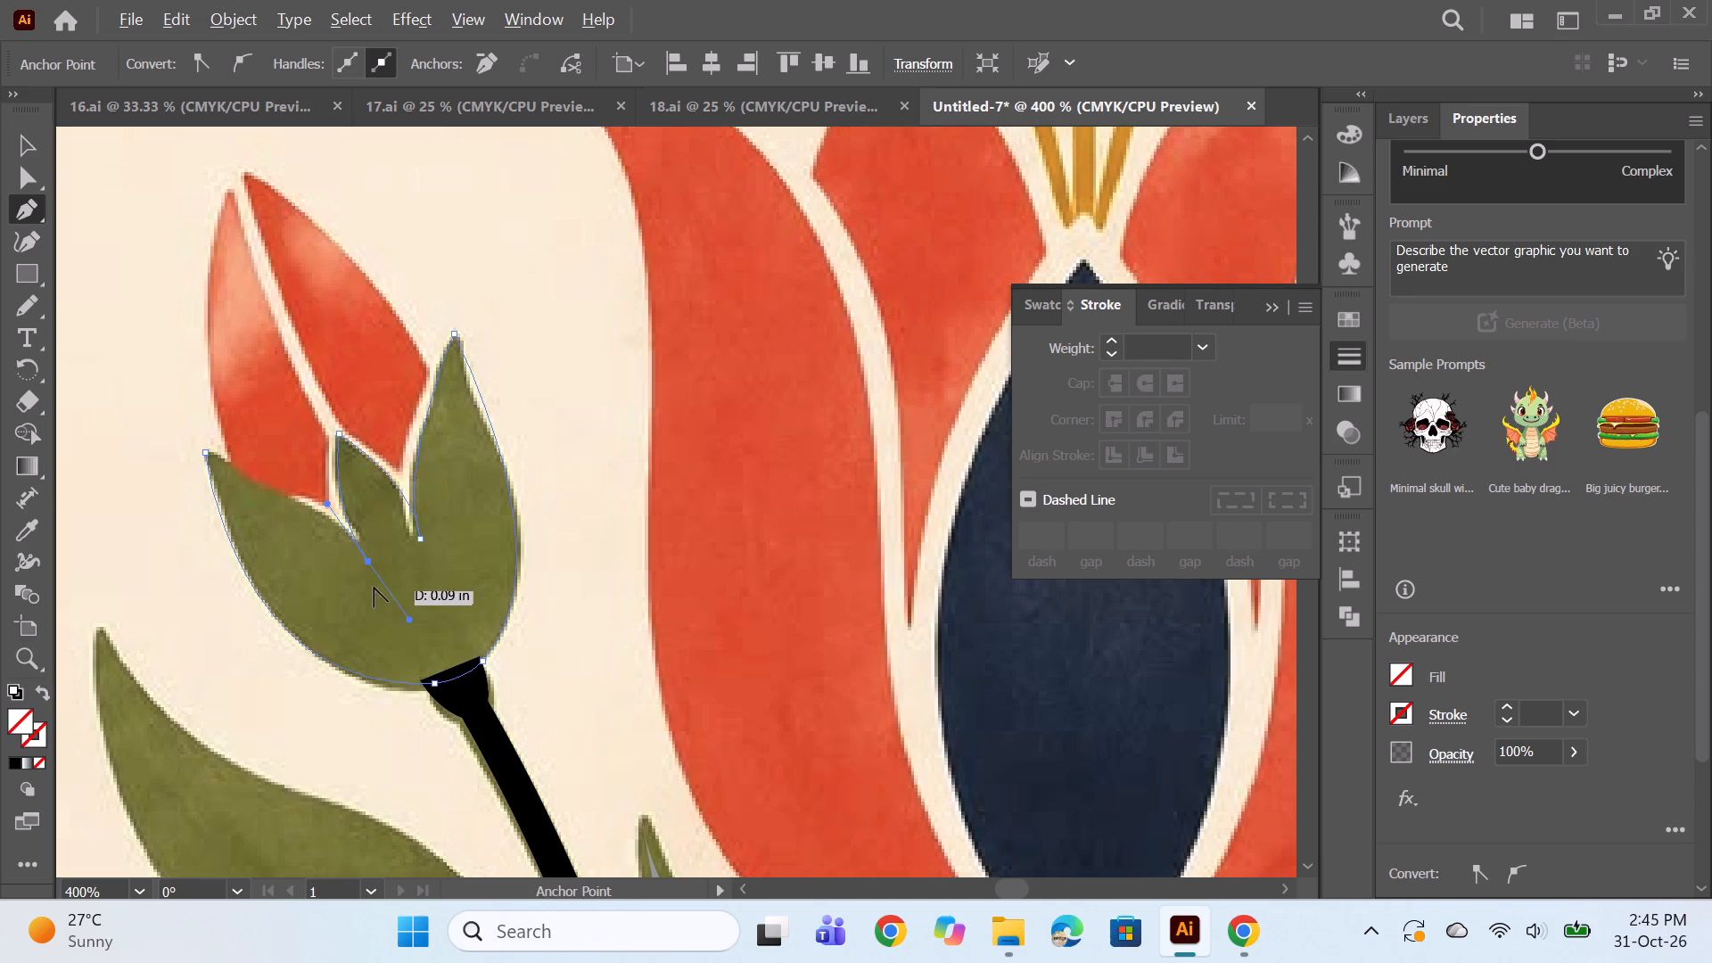
pyautogui.keyDown('alt'); pyautogui.click(371, 565); pyautogui.keyUp('alt')
pyautogui.moveTo(203, 452); pyautogui.dragTo(171, 452)
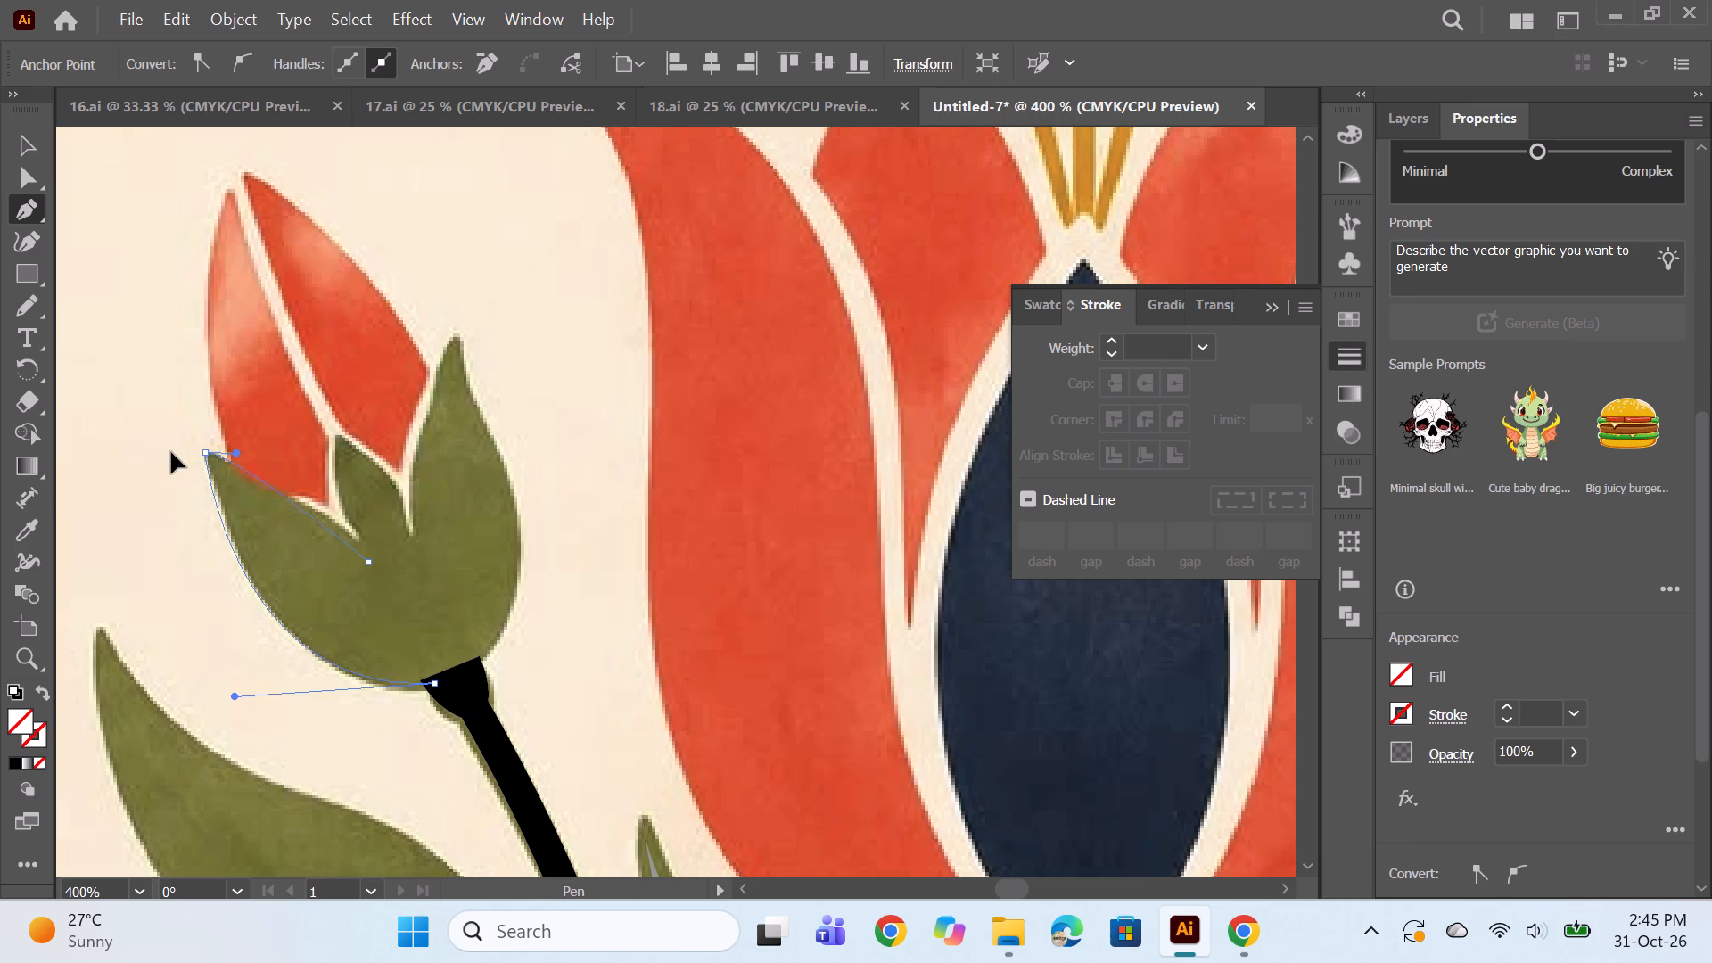
pyautogui.moveTo(171, 452); pyautogui.dragTo(96, 421)
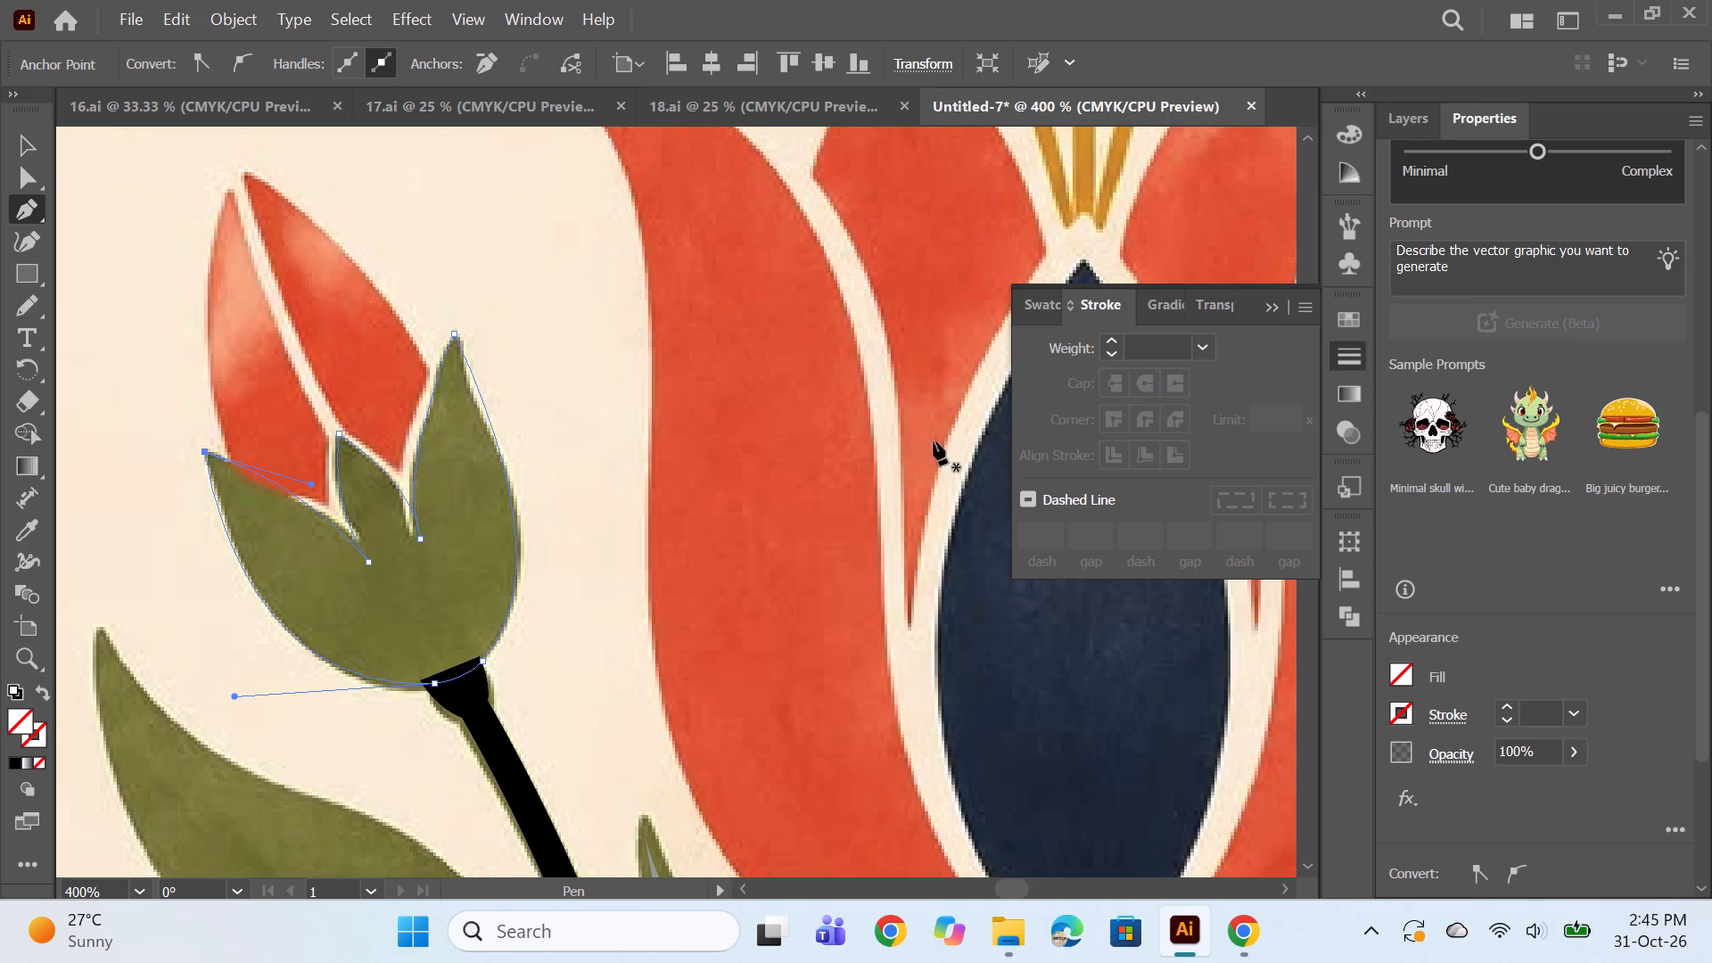
# Fill the closed calyx shape with the light green swatch and deselect it.
pyautogui.click(1414, 672)
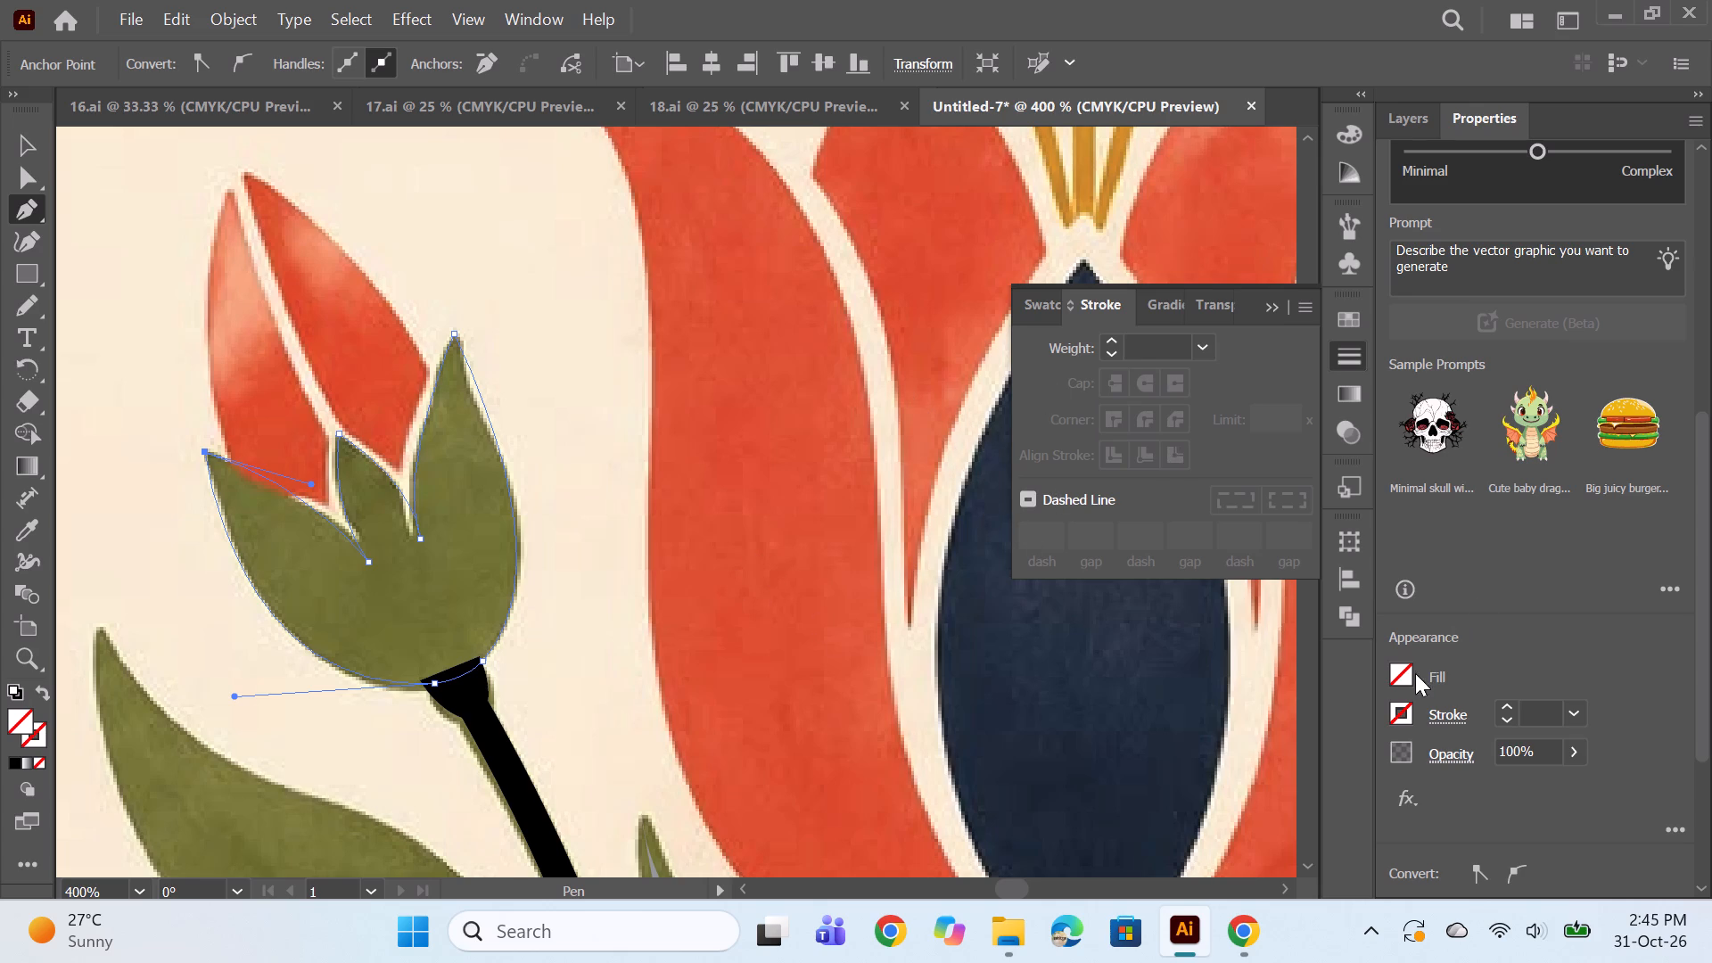
pyautogui.click(1403, 680)
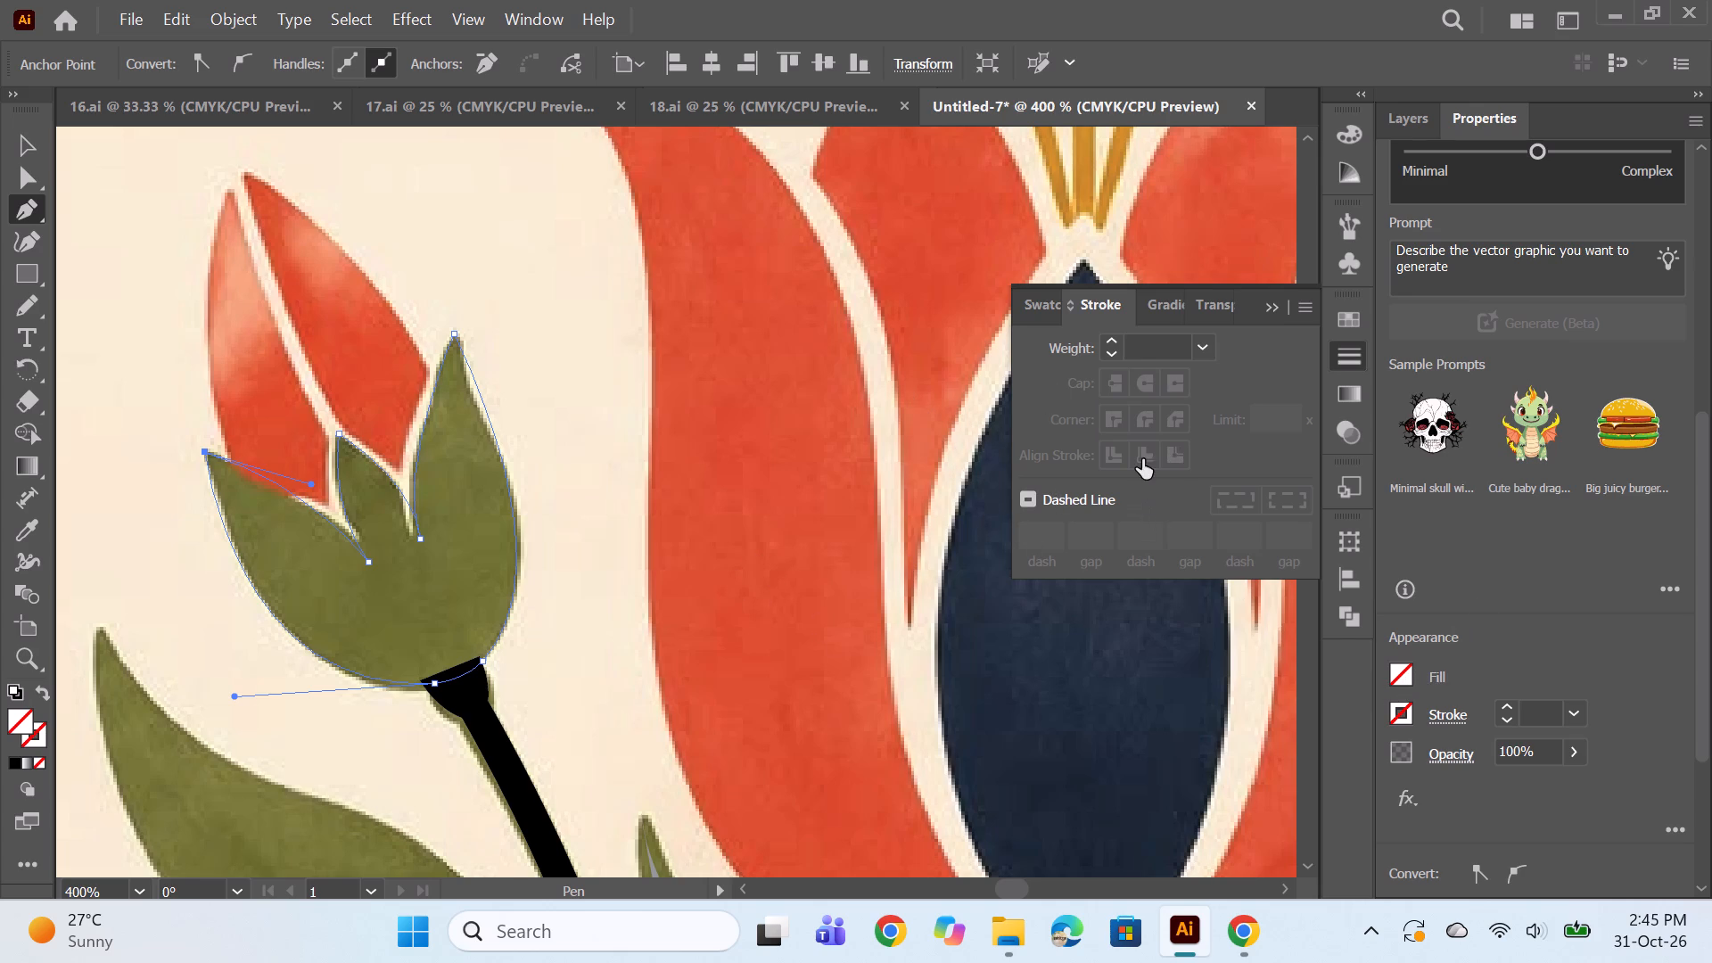
pyautogui.click(1152, 450)
pyautogui.keyDown('ctrl'); pyautogui.click(655, 354); pyautogui.keyUp('ctrl')
pyautogui.keyDown('ctrl'); pyautogui.click(638, 415); pyautogui.keyUp('ctrl')
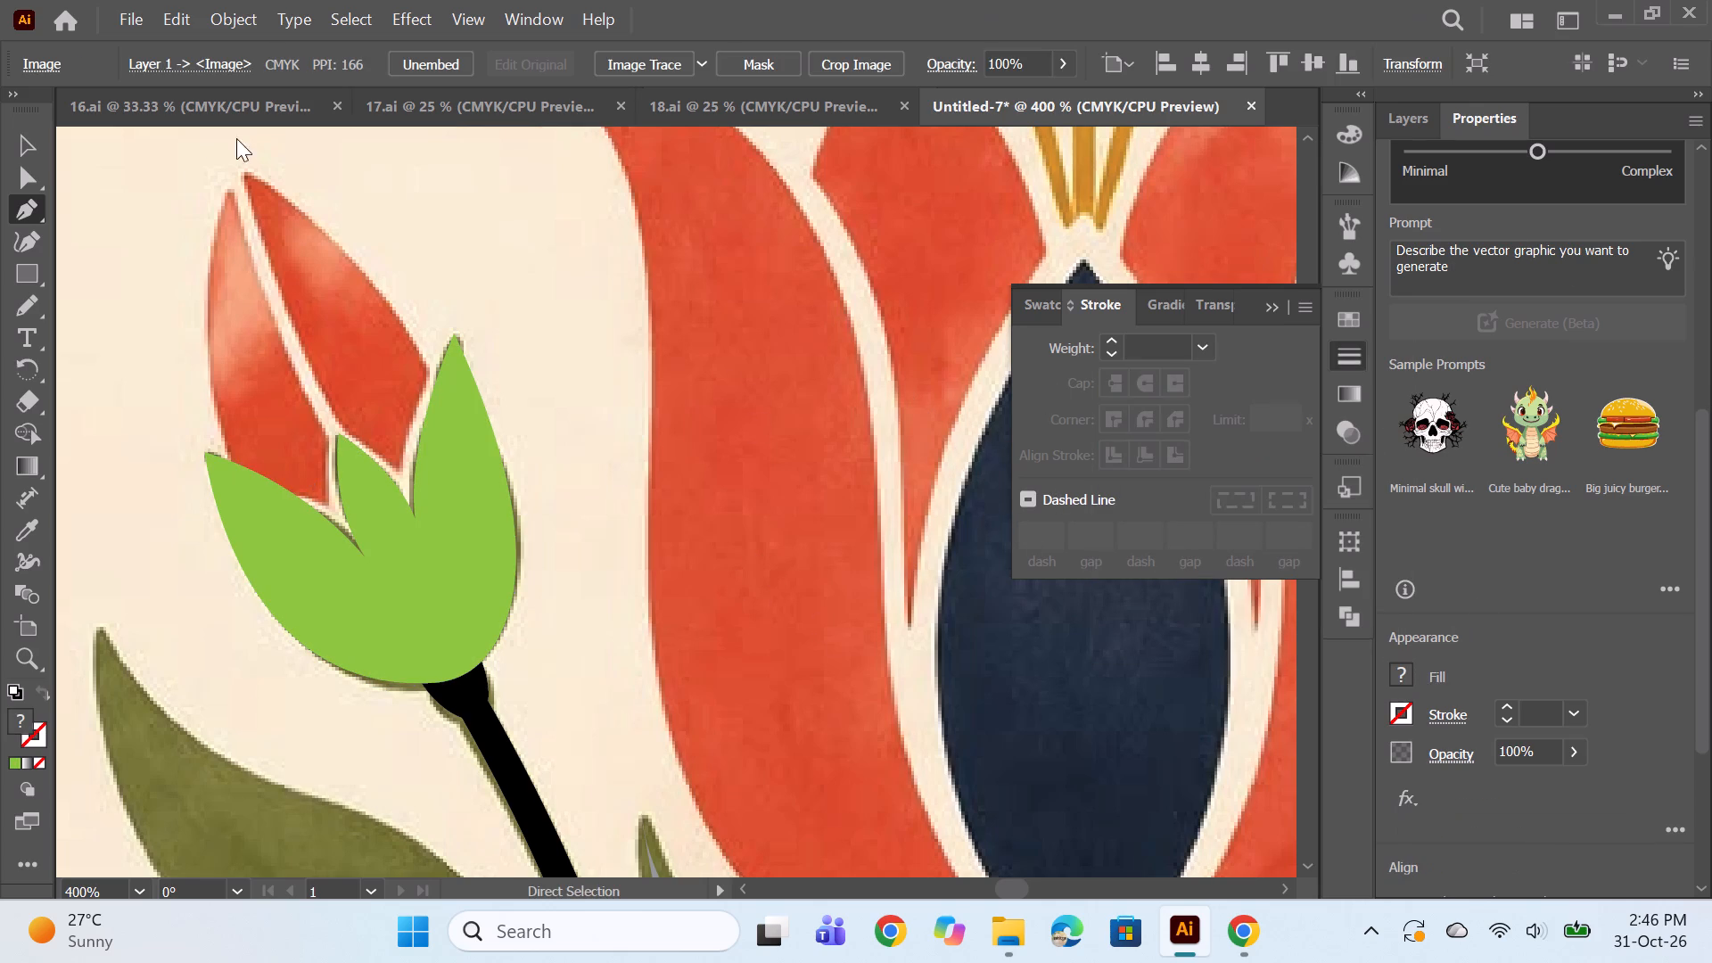
# Trace the upper-left bud's larger red petal, on the right above the calyx, with the Pen as a closed light green shape.
pyautogui.click(403, 477)
pyautogui.moveTo(338, 425); pyautogui.dragTo(322, 432)
pyautogui.keyDown('alt'); pyautogui.click(336, 428); pyautogui.keyUp('alt')
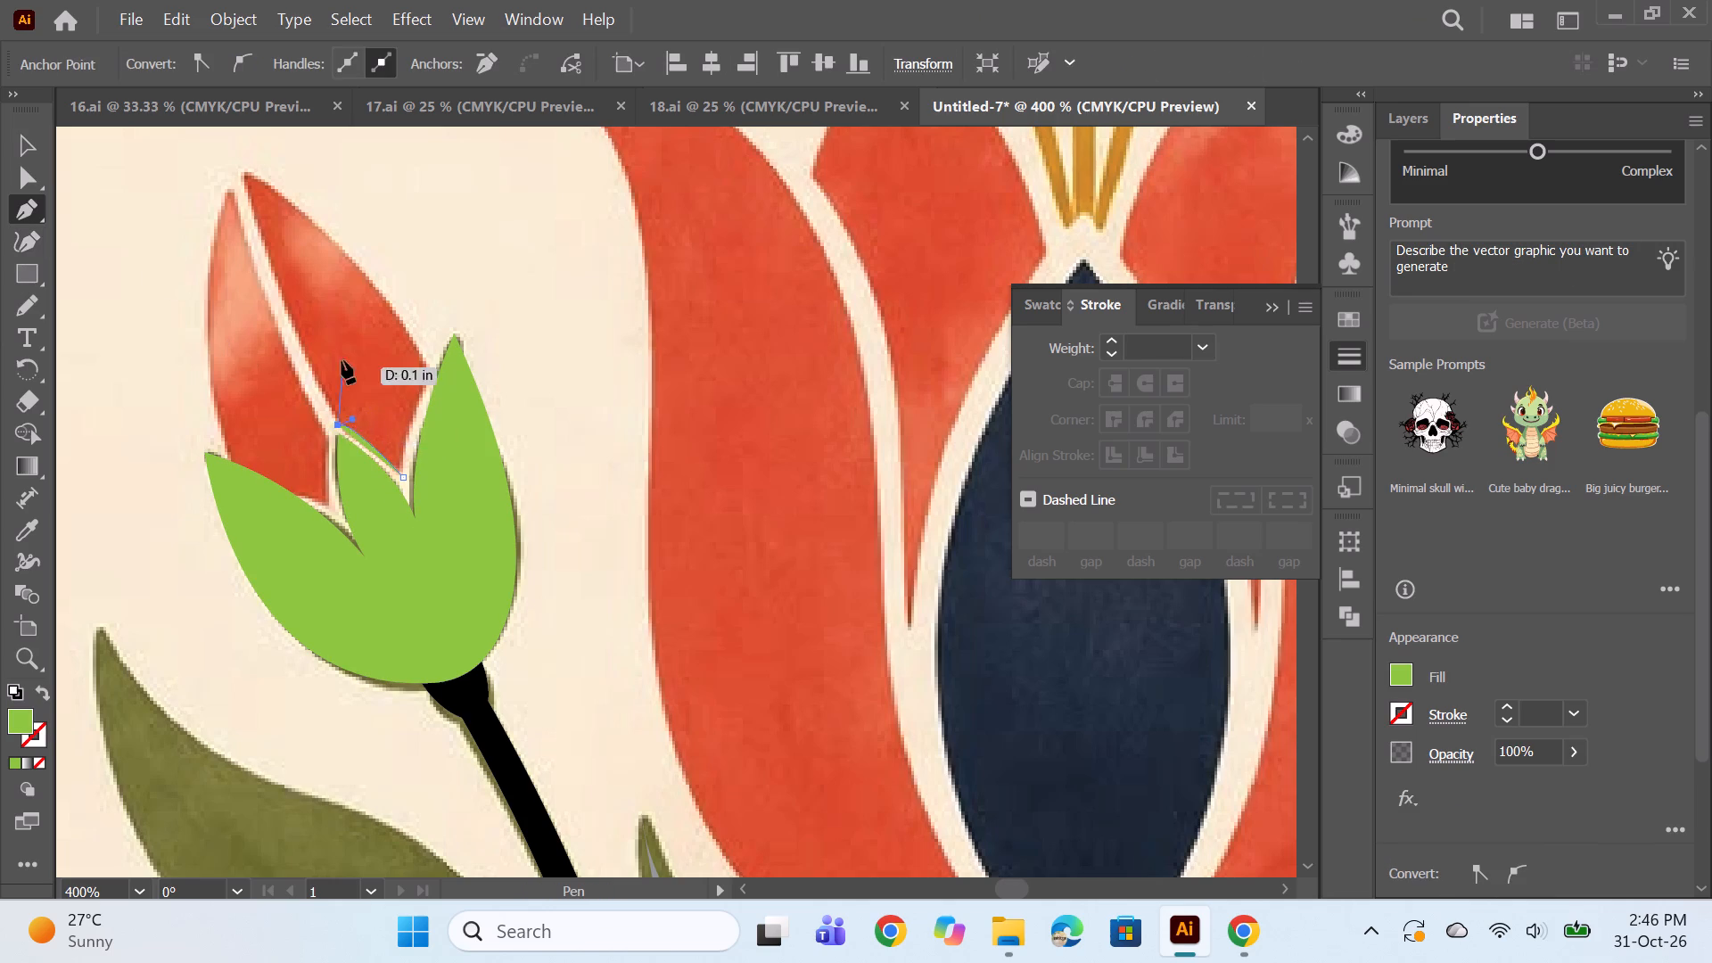
pyautogui.scroll(4, 342, 360)
pyautogui.moveTo(243, 257); pyautogui.dragTo(246, 235)
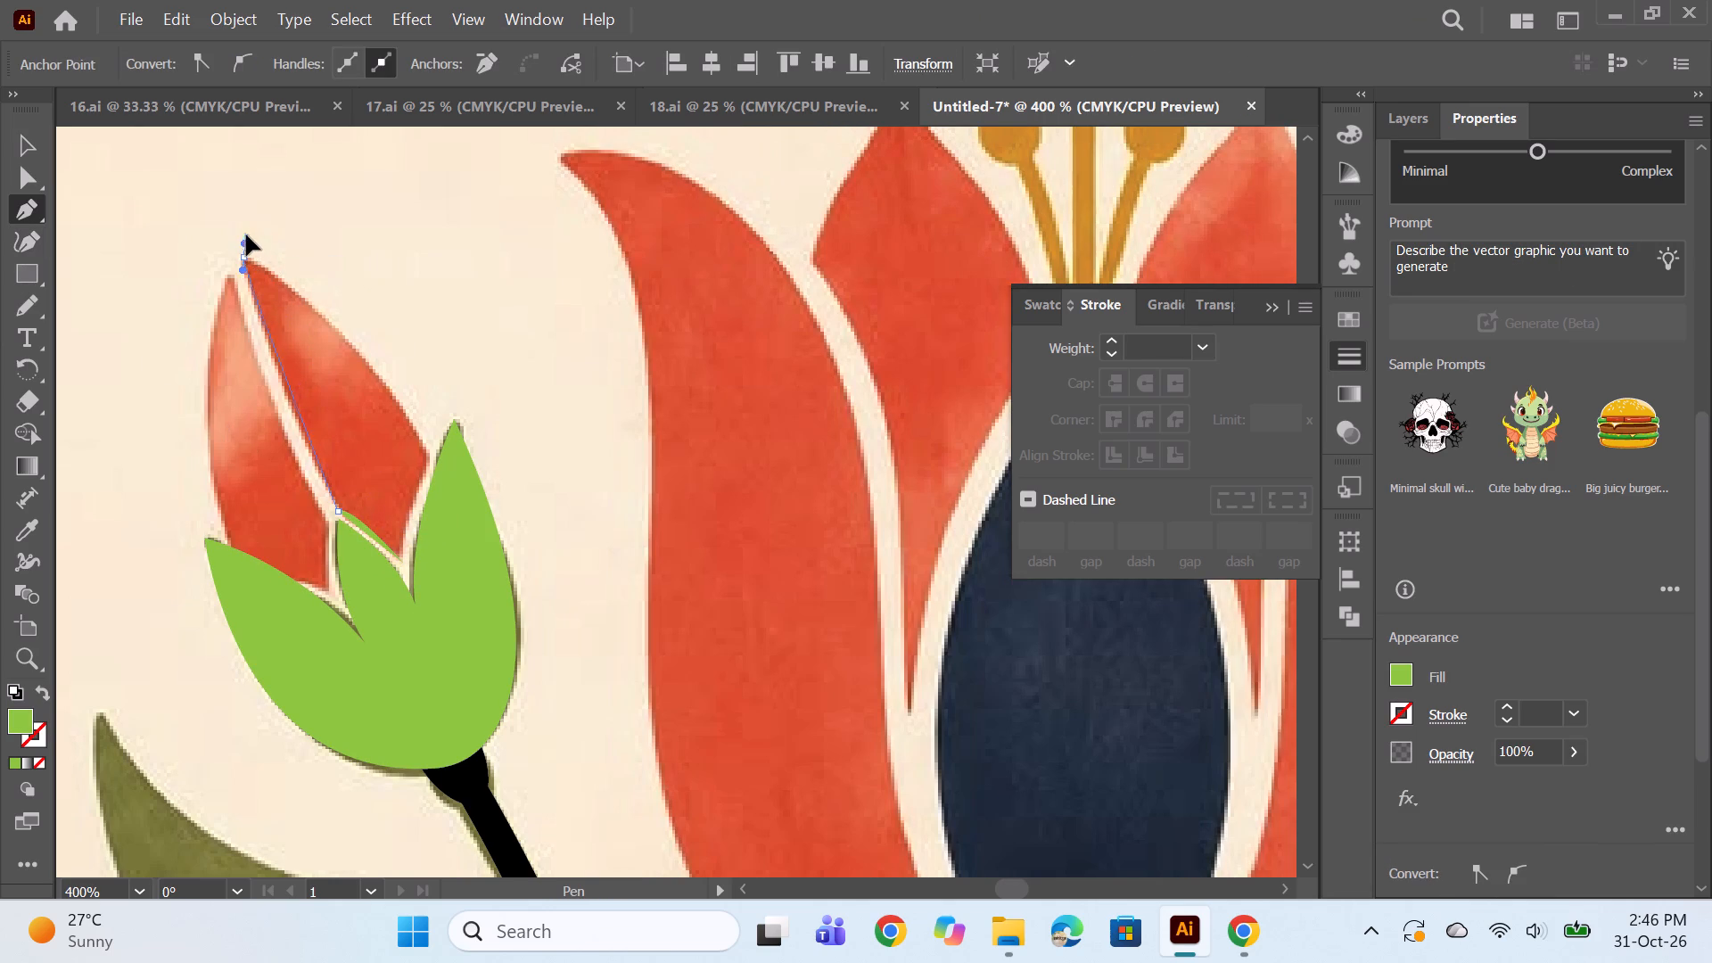
pyautogui.moveTo(246, 235); pyautogui.dragTo(248, 231)
pyautogui.keyDown('alt'); pyautogui.click(244, 259); pyautogui.keyUp('alt')
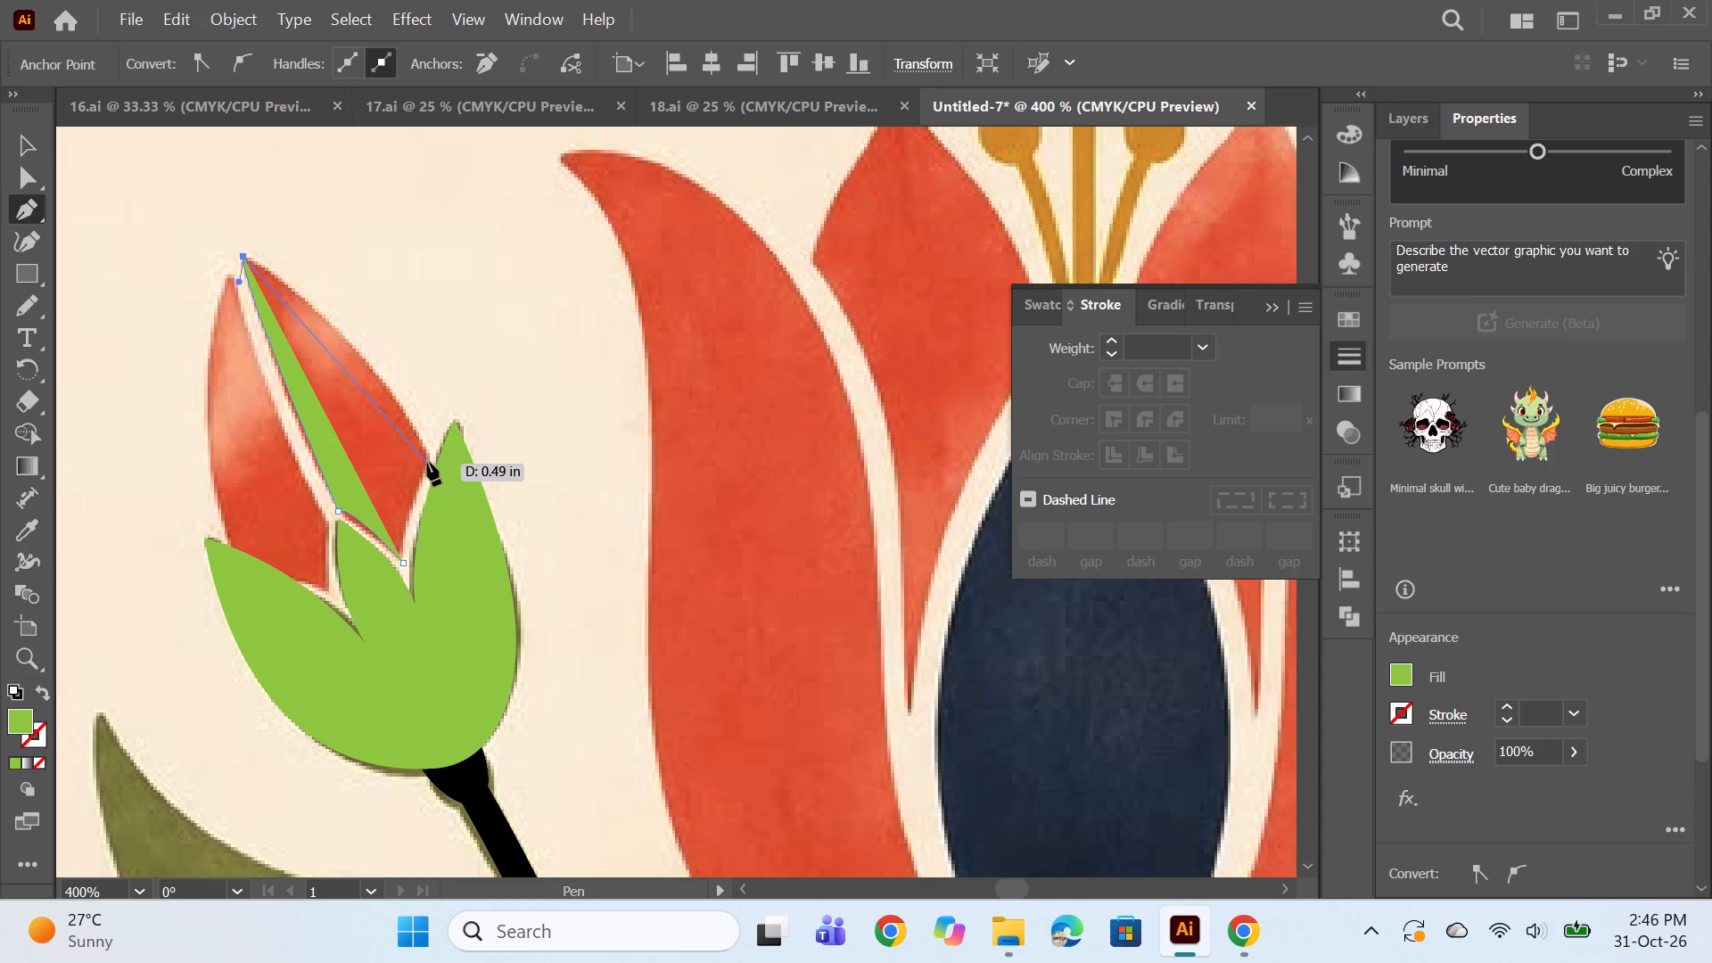
pyautogui.moveTo(428, 450); pyautogui.dragTo(493, 564)
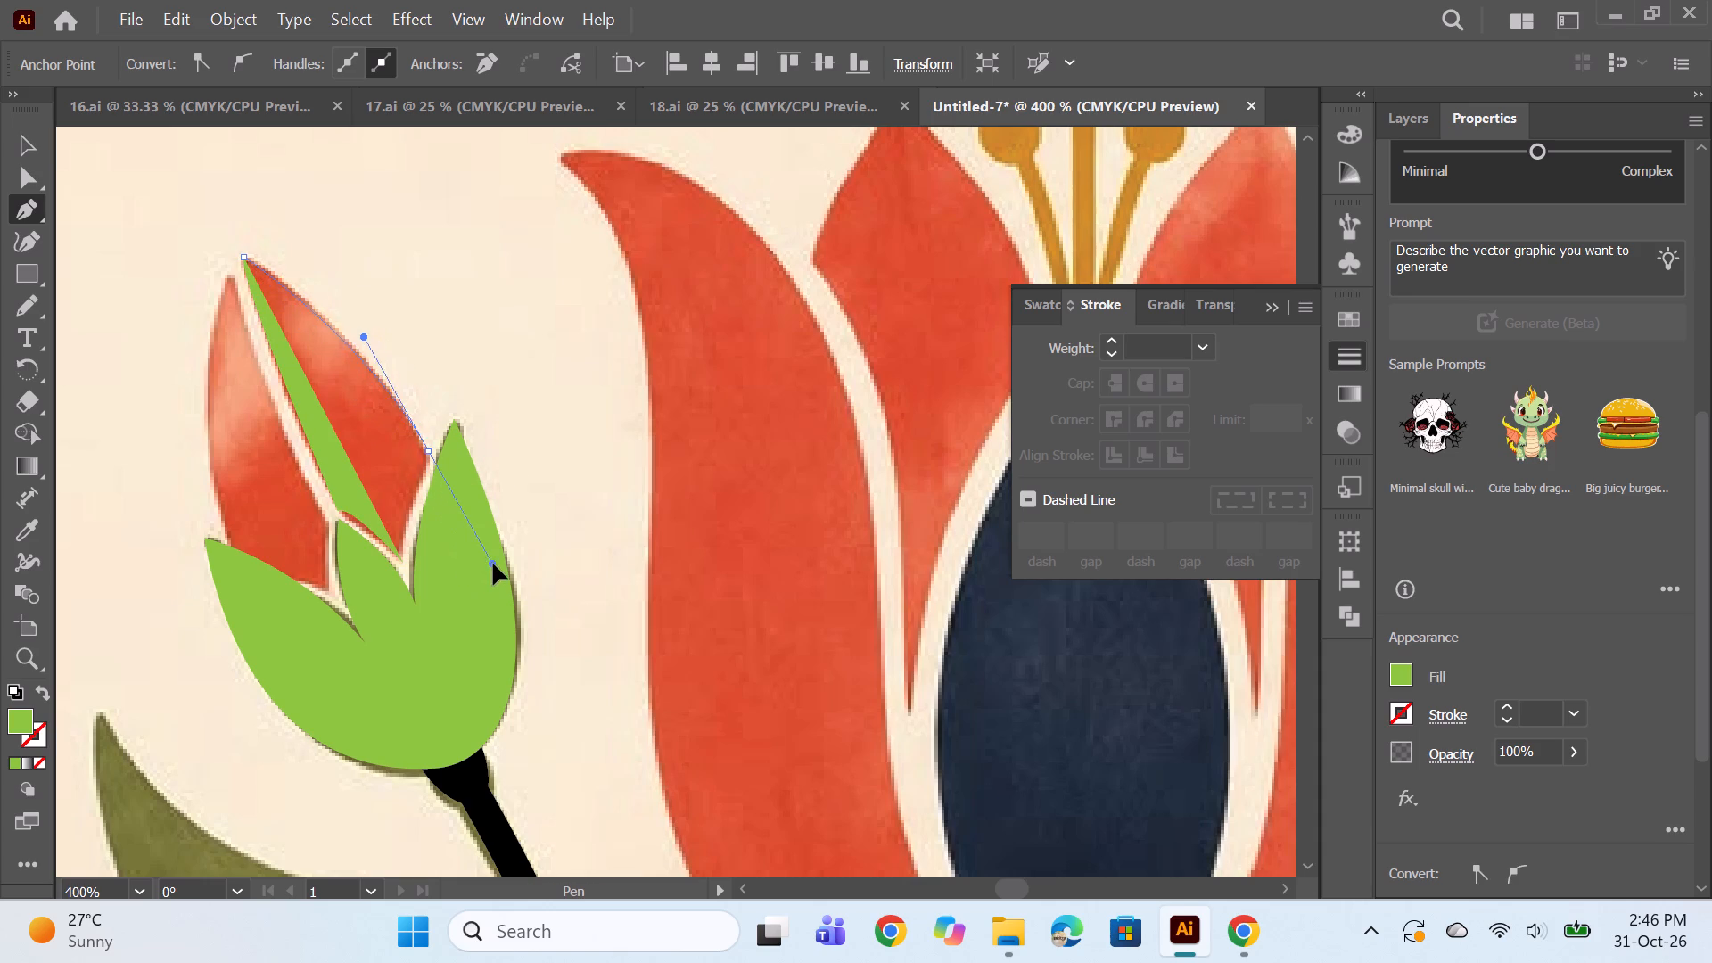
pyautogui.moveTo(493, 564); pyautogui.dragTo(510, 594)
pyautogui.keyDown('alt'); pyautogui.click(428, 447); pyautogui.keyUp('alt')
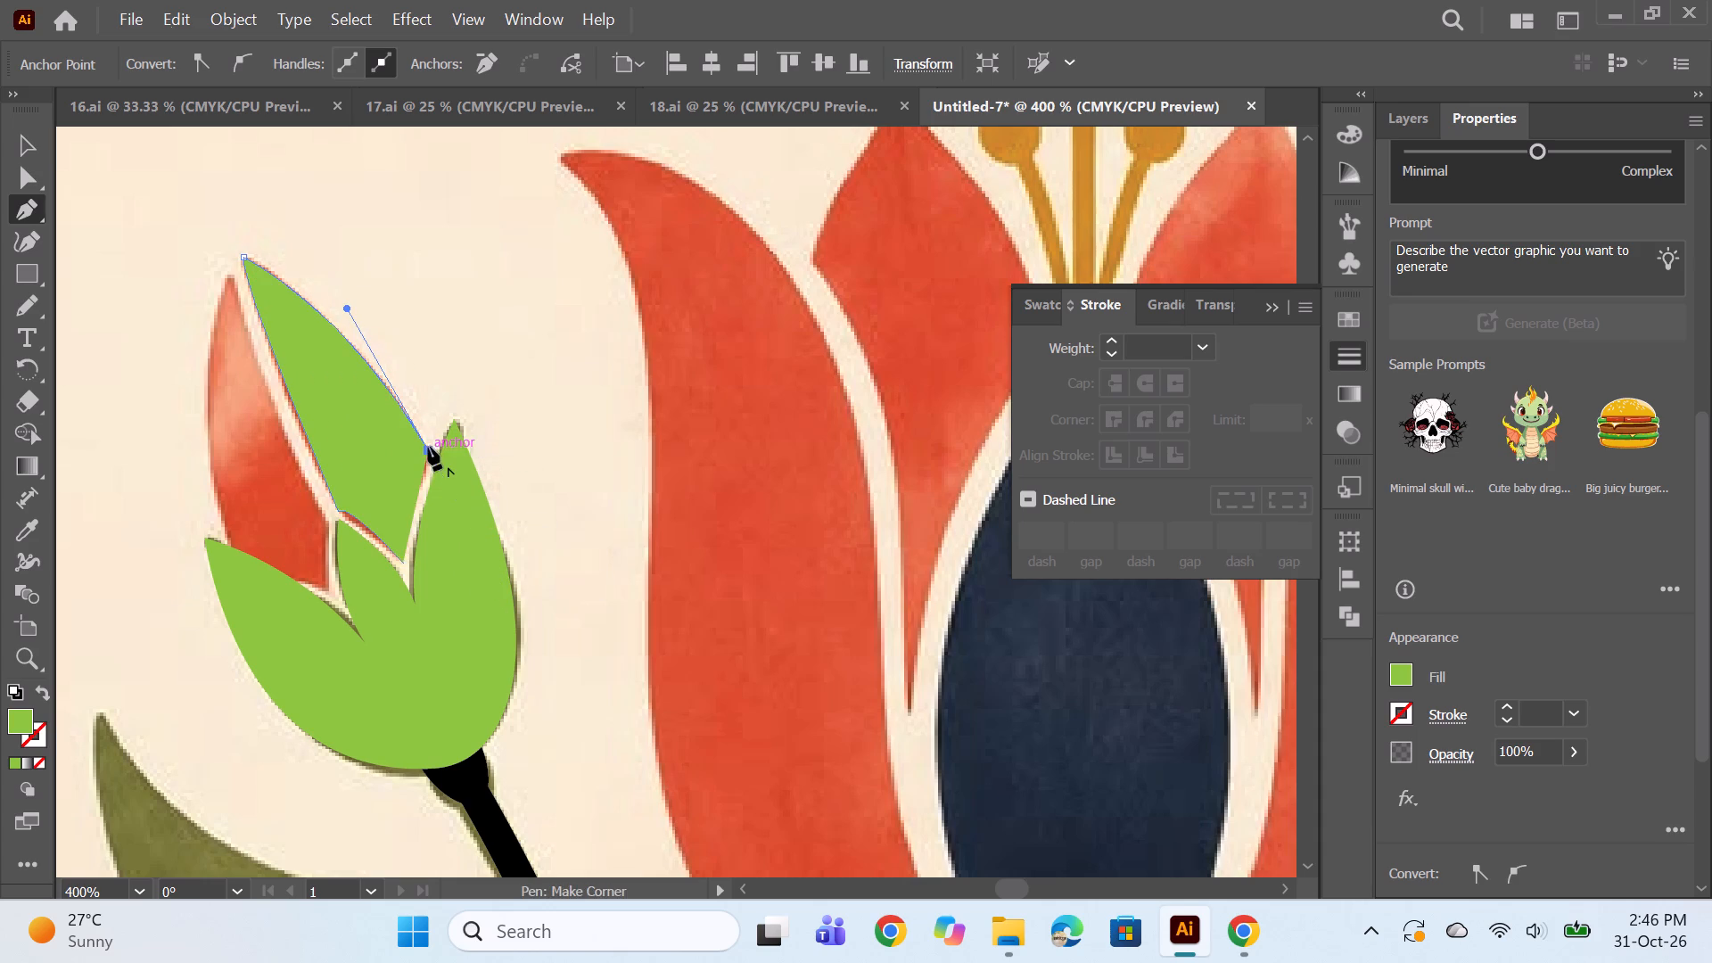
pyautogui.moveTo(404, 563); pyautogui.dragTo(407, 583)
pyautogui.click(19, 138)
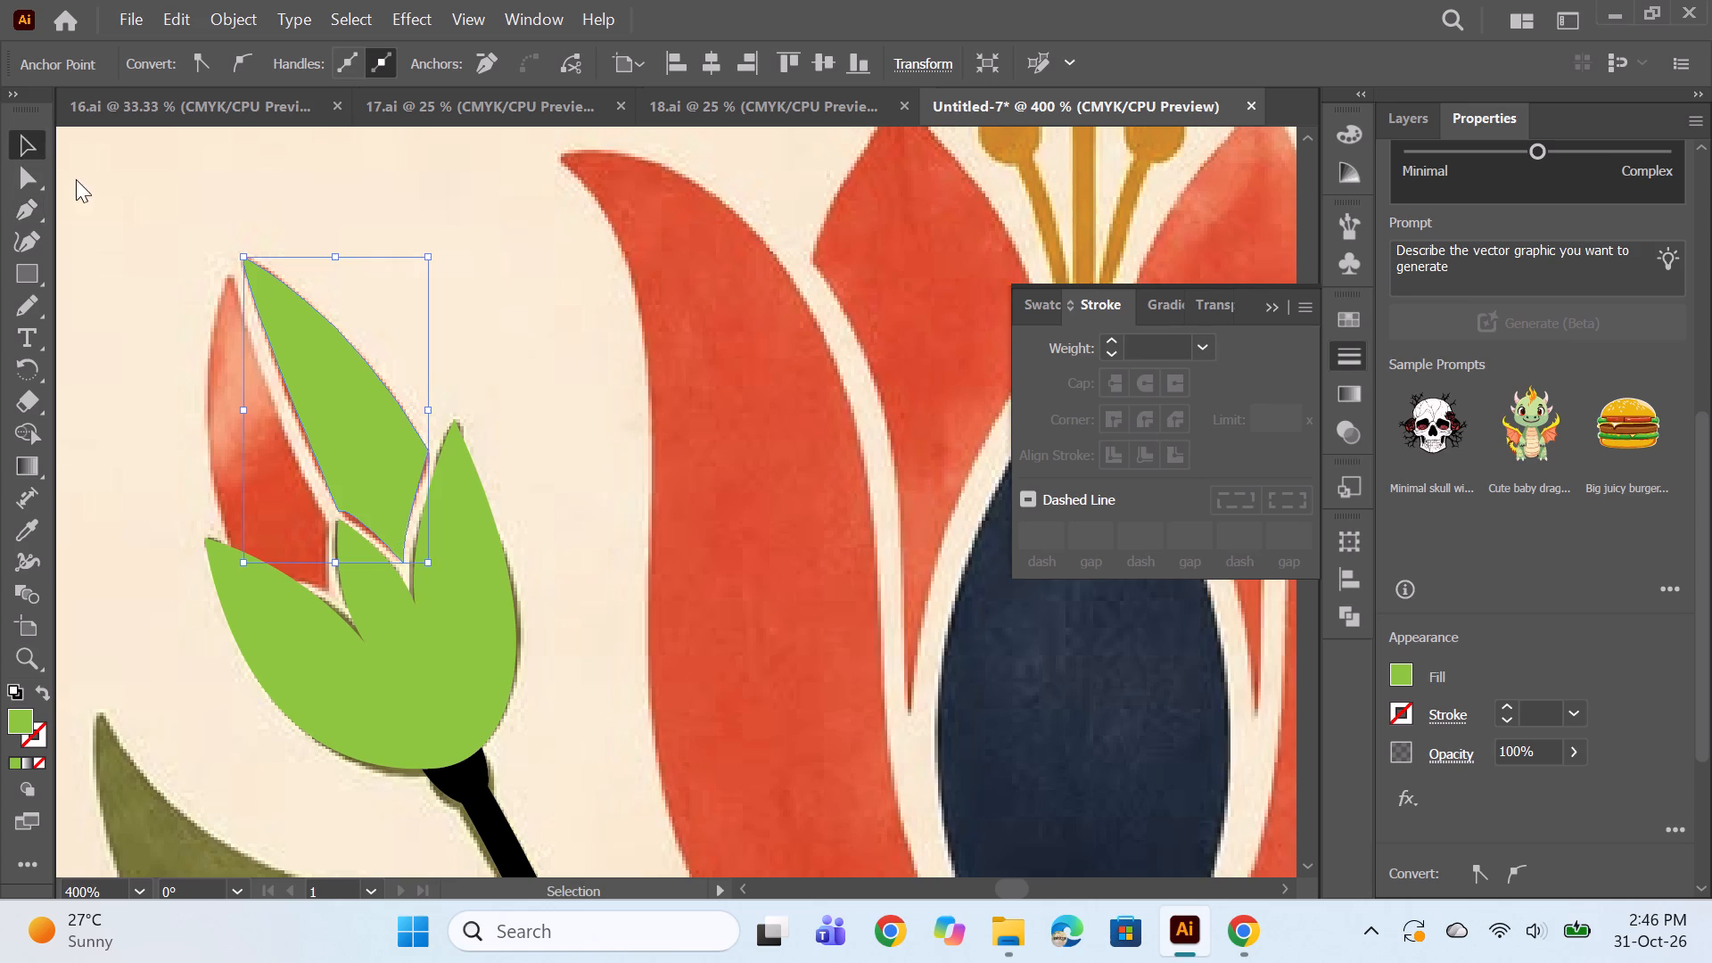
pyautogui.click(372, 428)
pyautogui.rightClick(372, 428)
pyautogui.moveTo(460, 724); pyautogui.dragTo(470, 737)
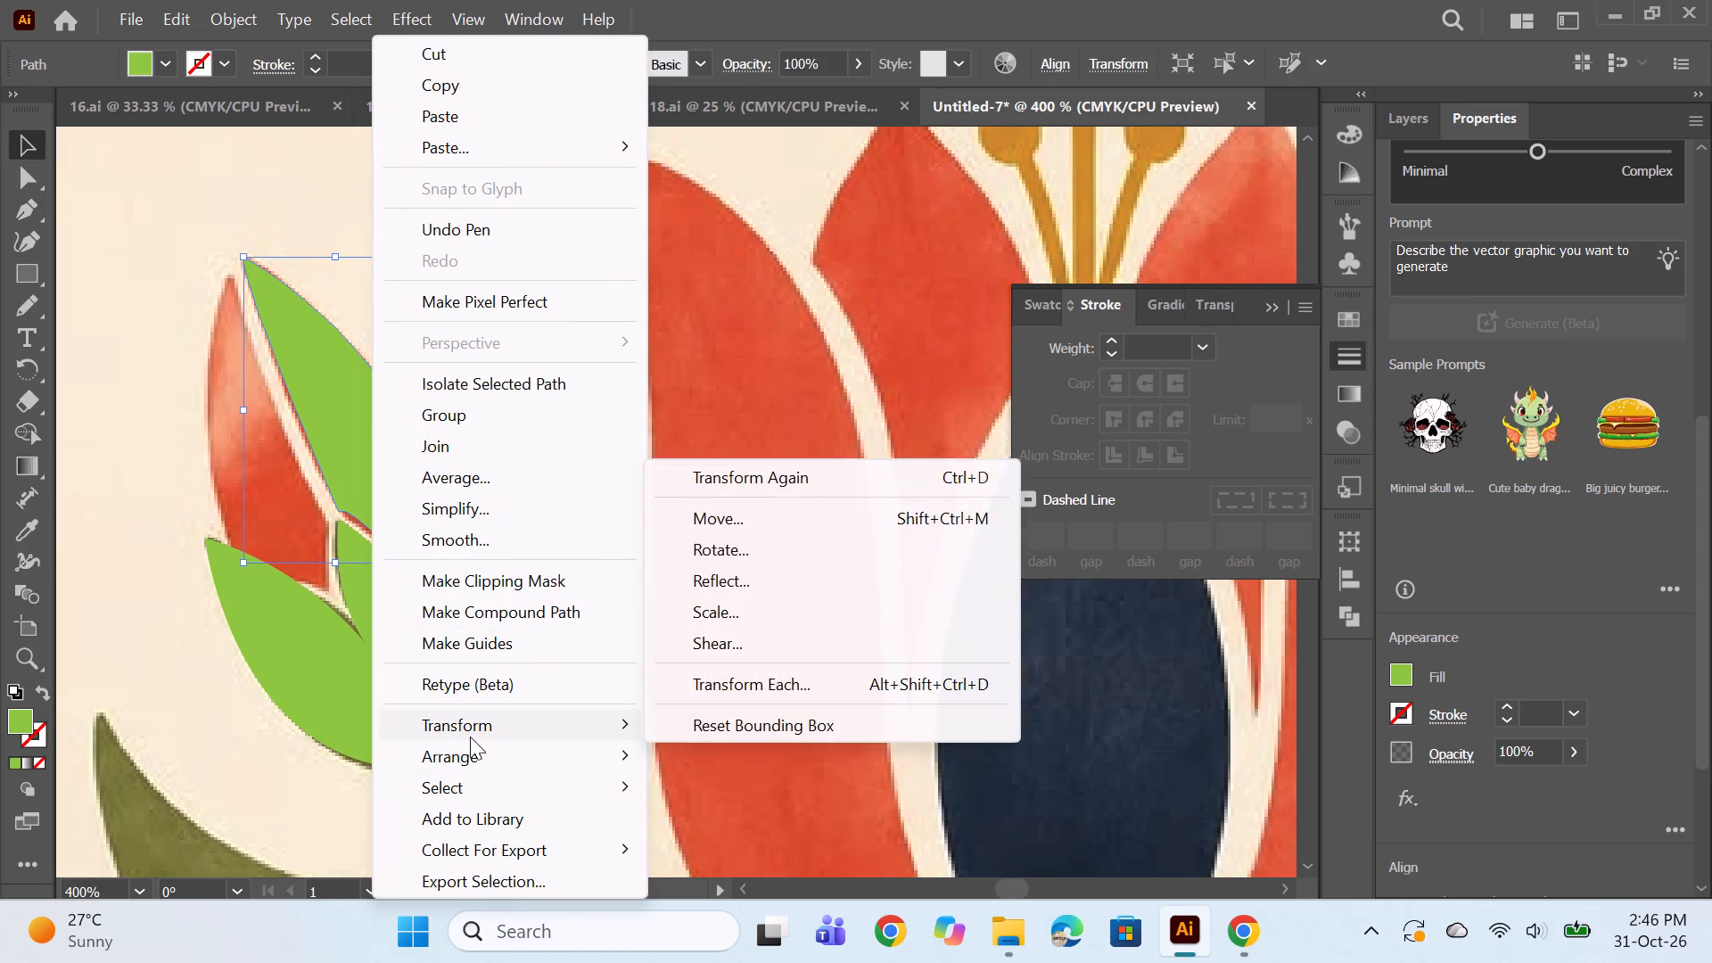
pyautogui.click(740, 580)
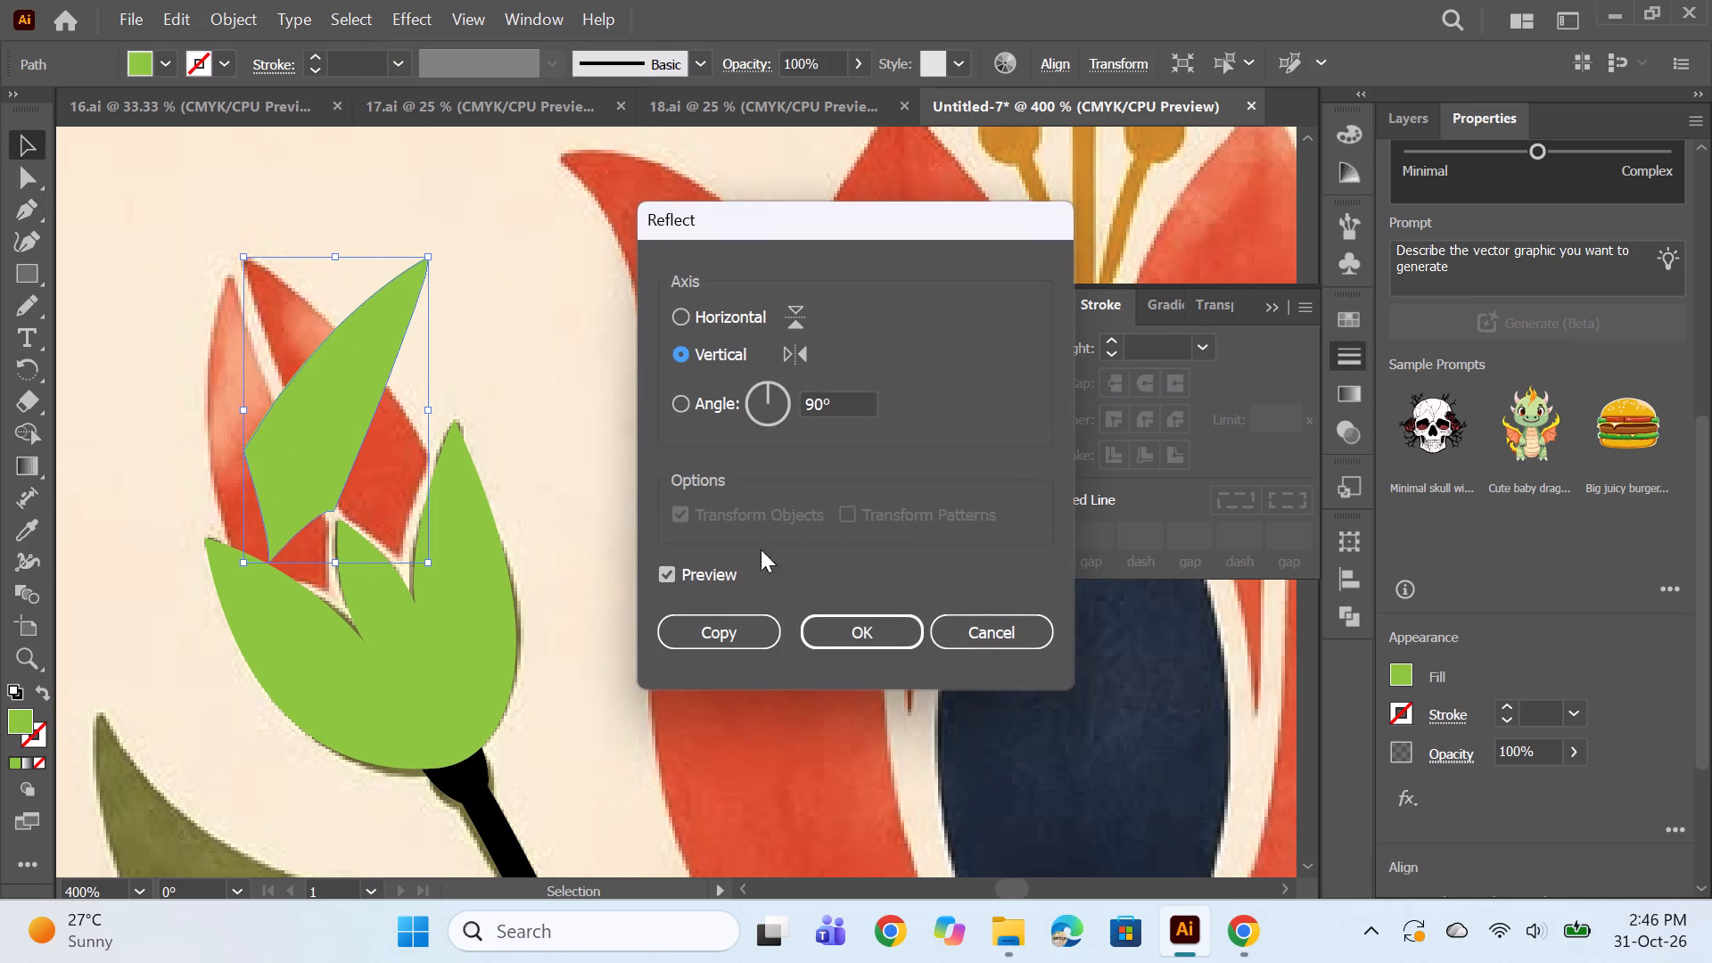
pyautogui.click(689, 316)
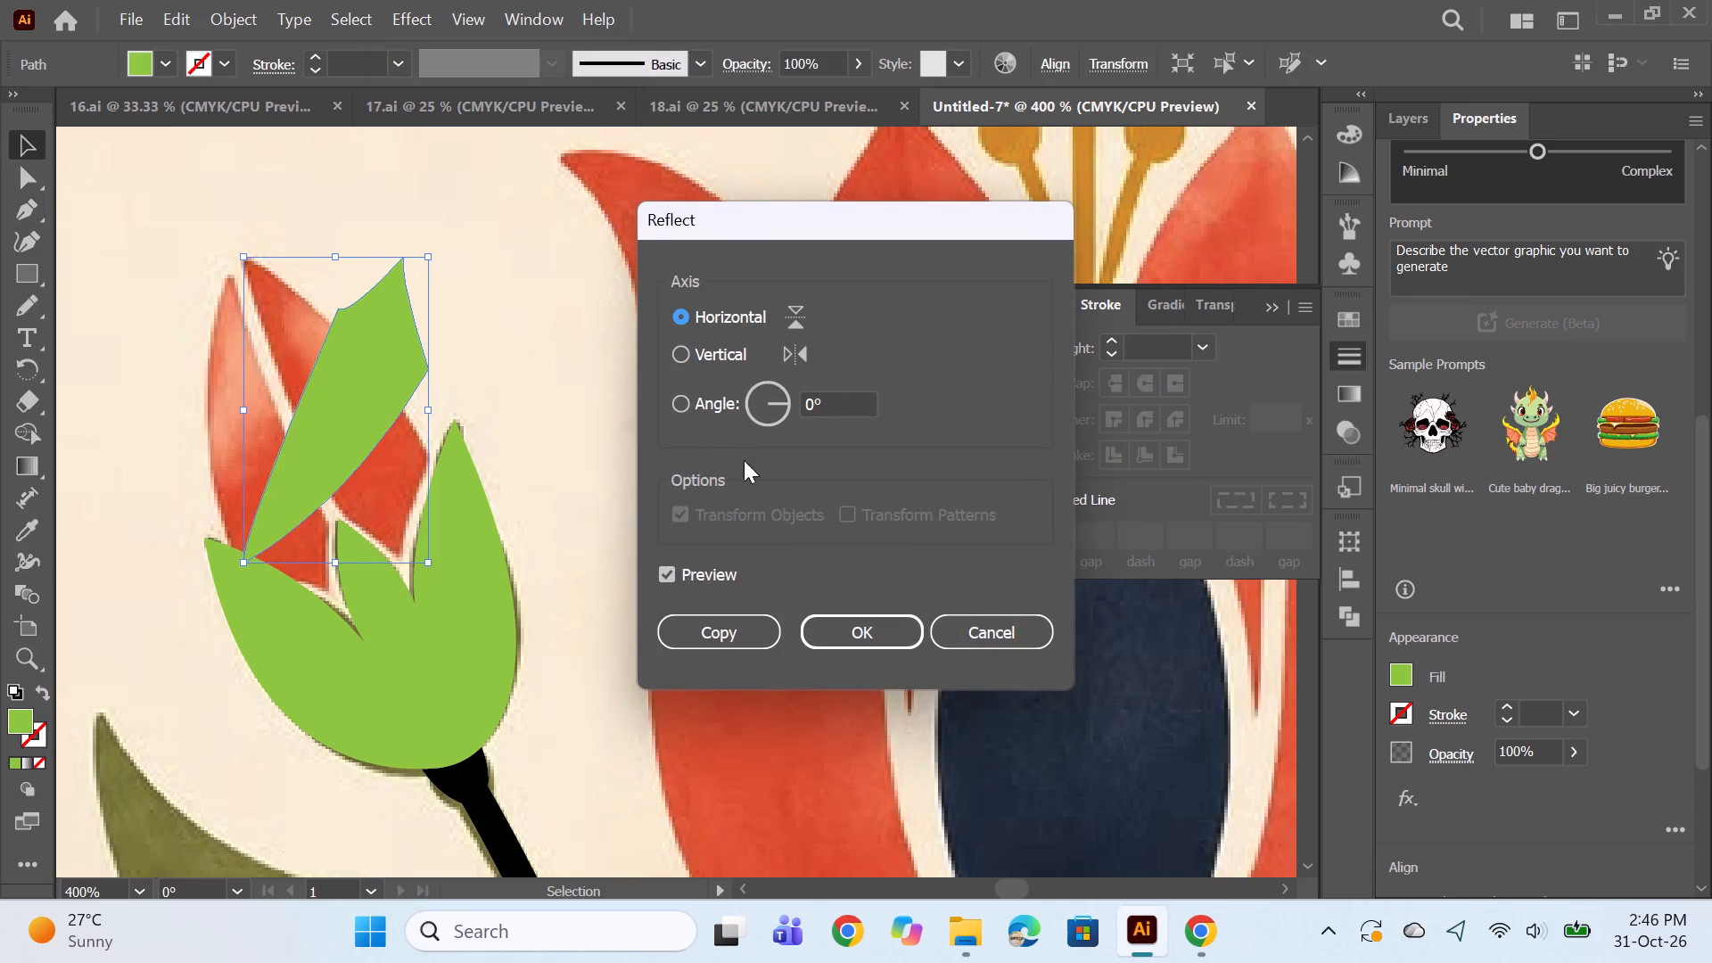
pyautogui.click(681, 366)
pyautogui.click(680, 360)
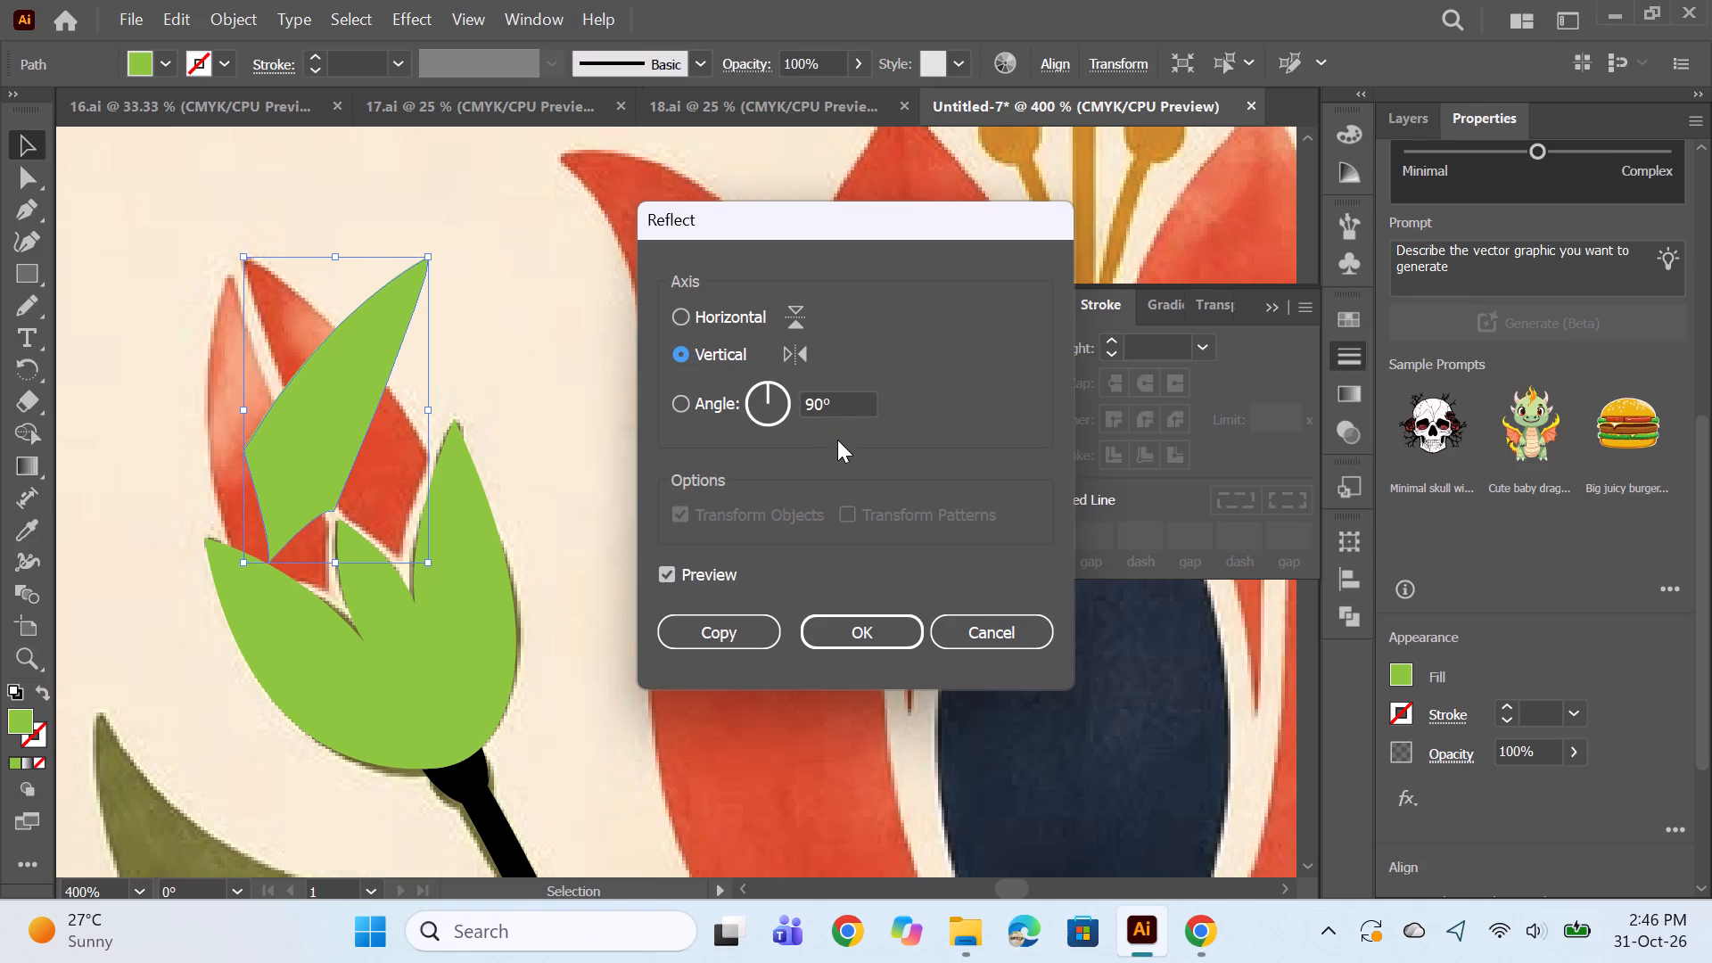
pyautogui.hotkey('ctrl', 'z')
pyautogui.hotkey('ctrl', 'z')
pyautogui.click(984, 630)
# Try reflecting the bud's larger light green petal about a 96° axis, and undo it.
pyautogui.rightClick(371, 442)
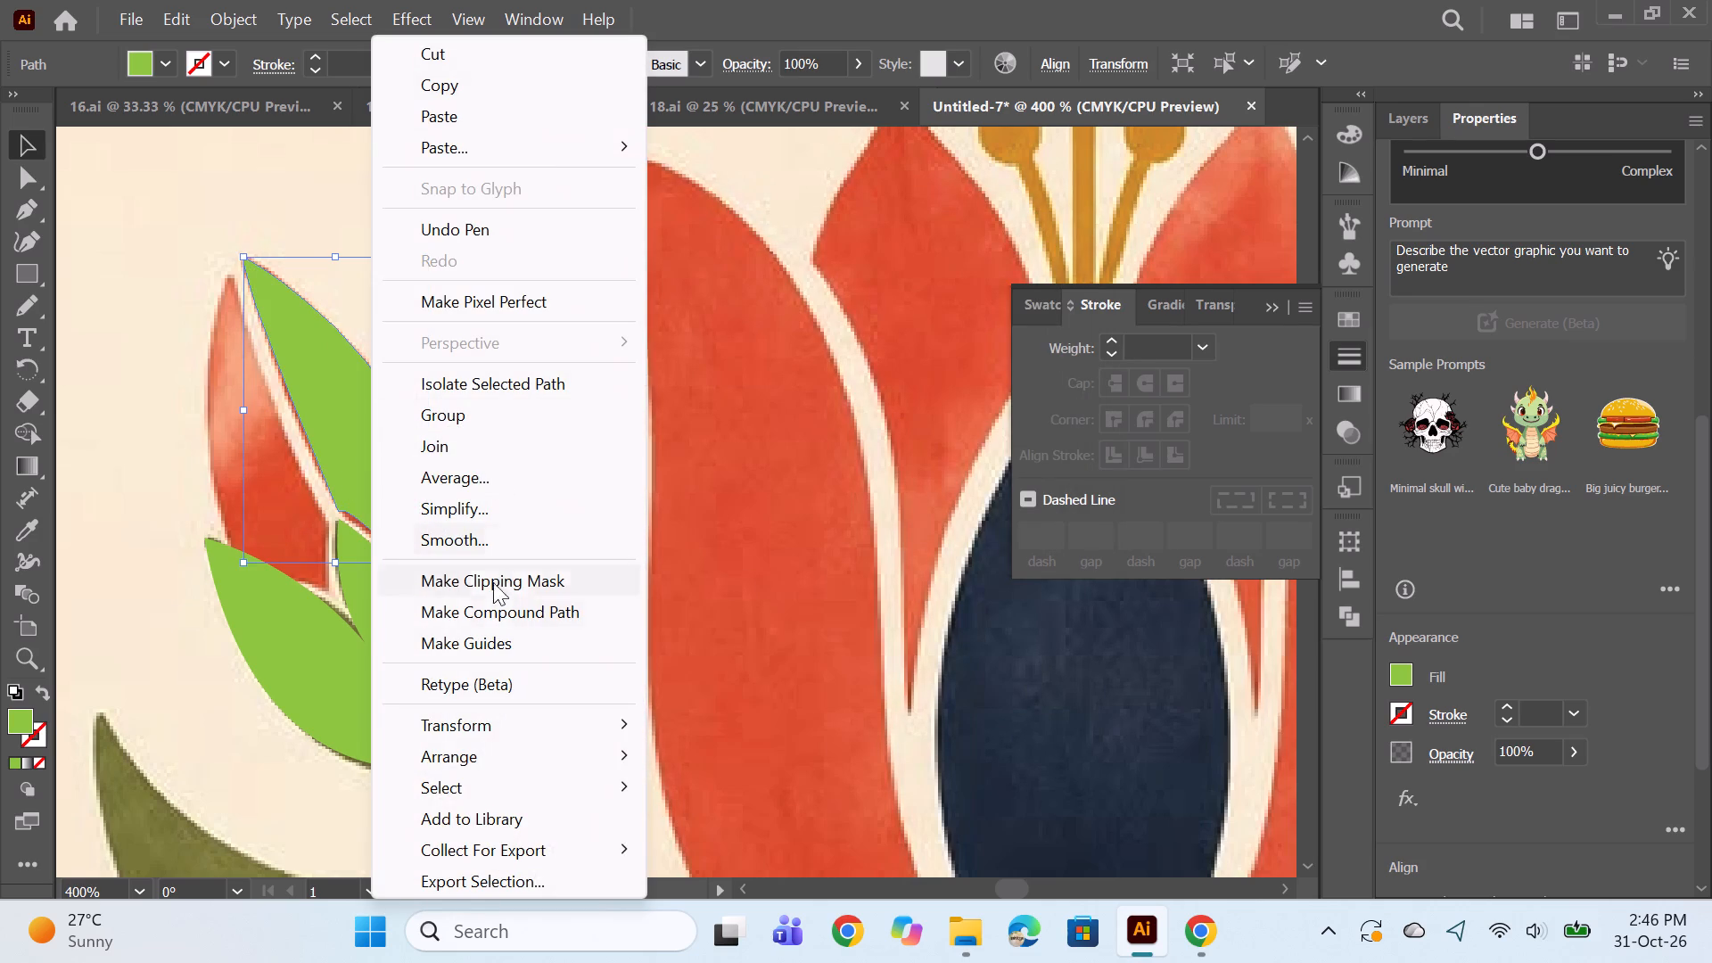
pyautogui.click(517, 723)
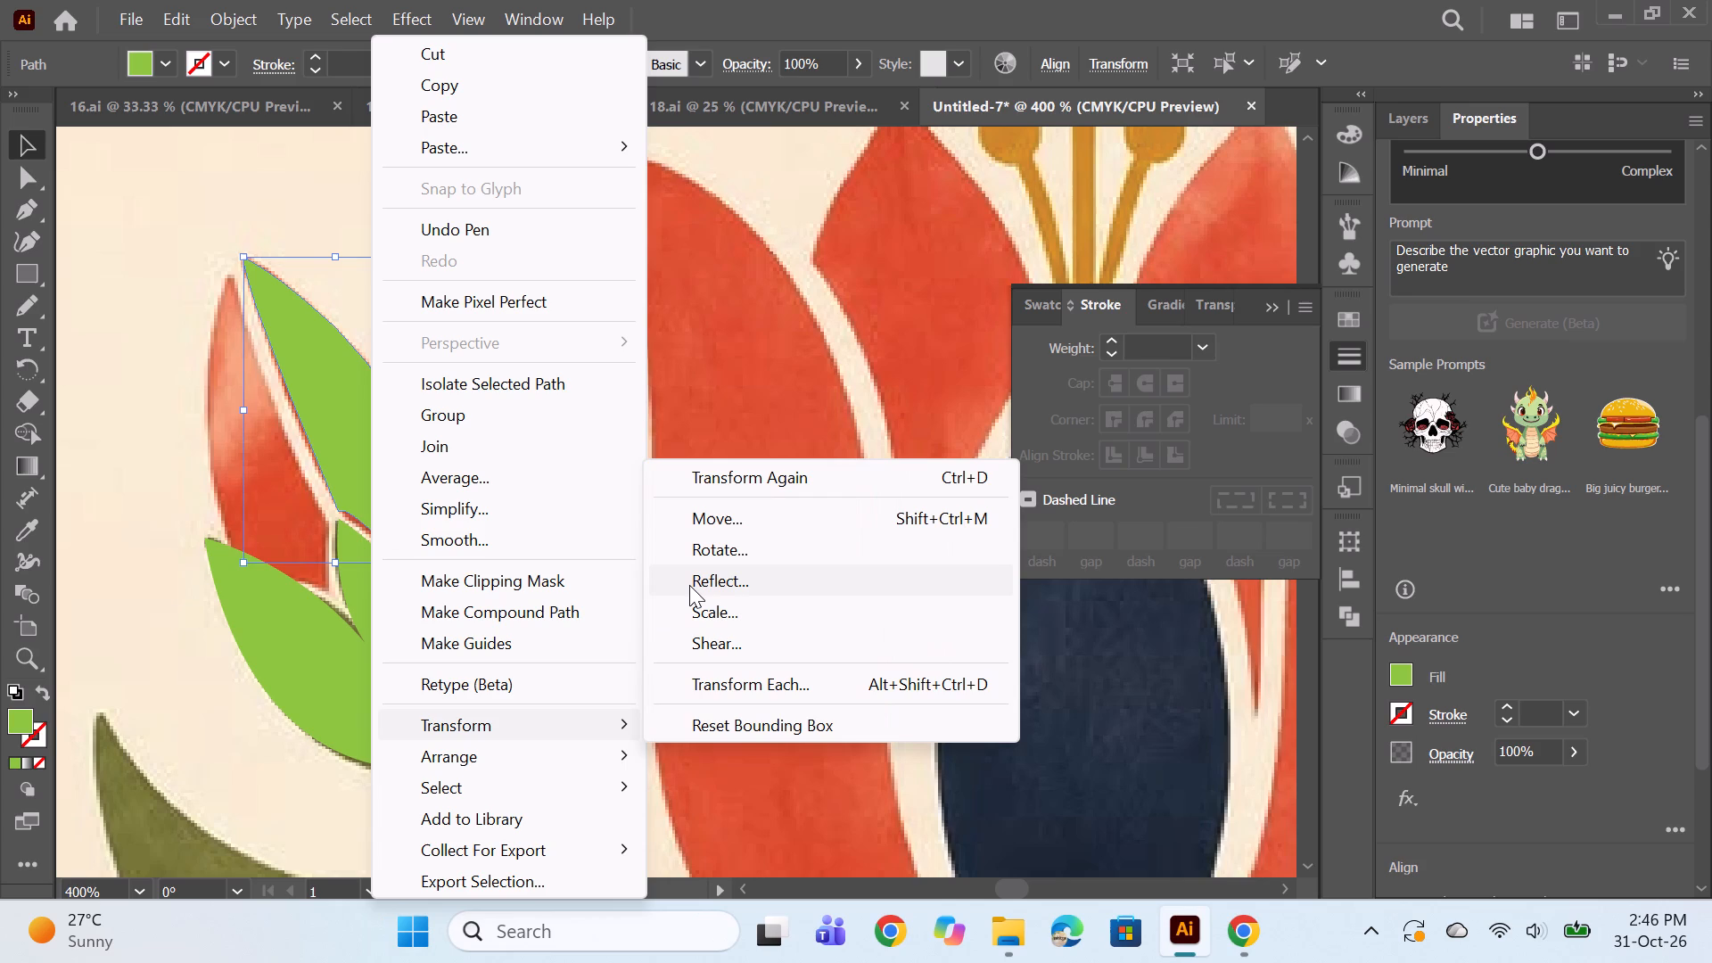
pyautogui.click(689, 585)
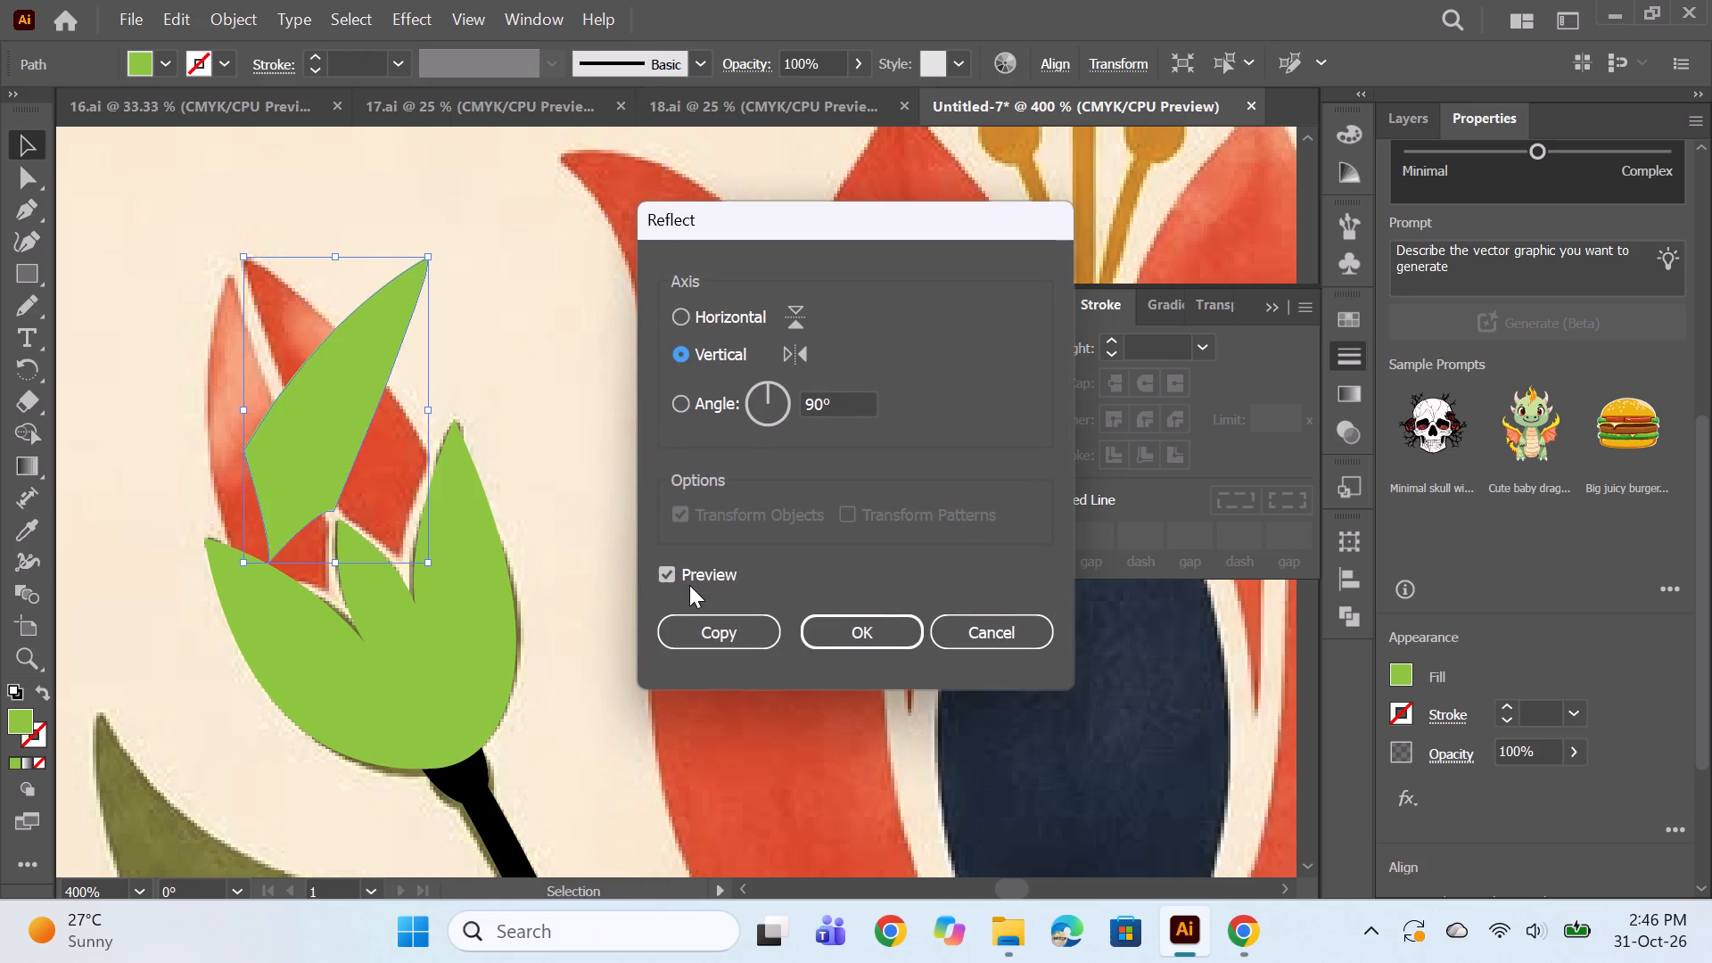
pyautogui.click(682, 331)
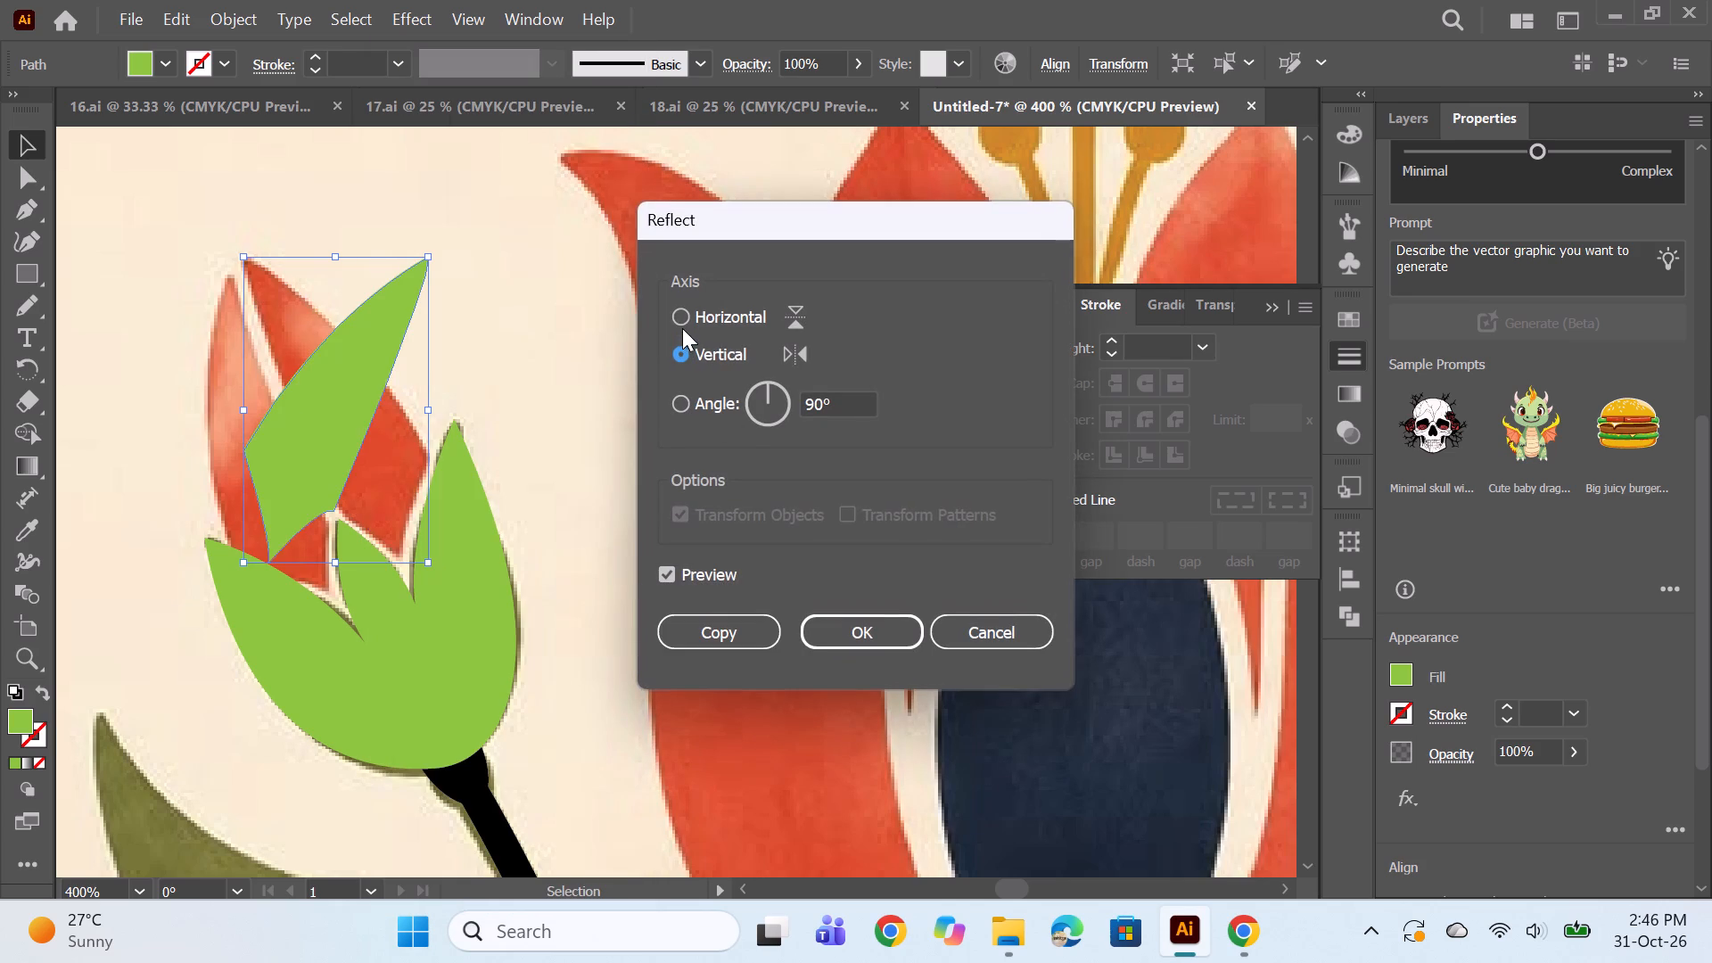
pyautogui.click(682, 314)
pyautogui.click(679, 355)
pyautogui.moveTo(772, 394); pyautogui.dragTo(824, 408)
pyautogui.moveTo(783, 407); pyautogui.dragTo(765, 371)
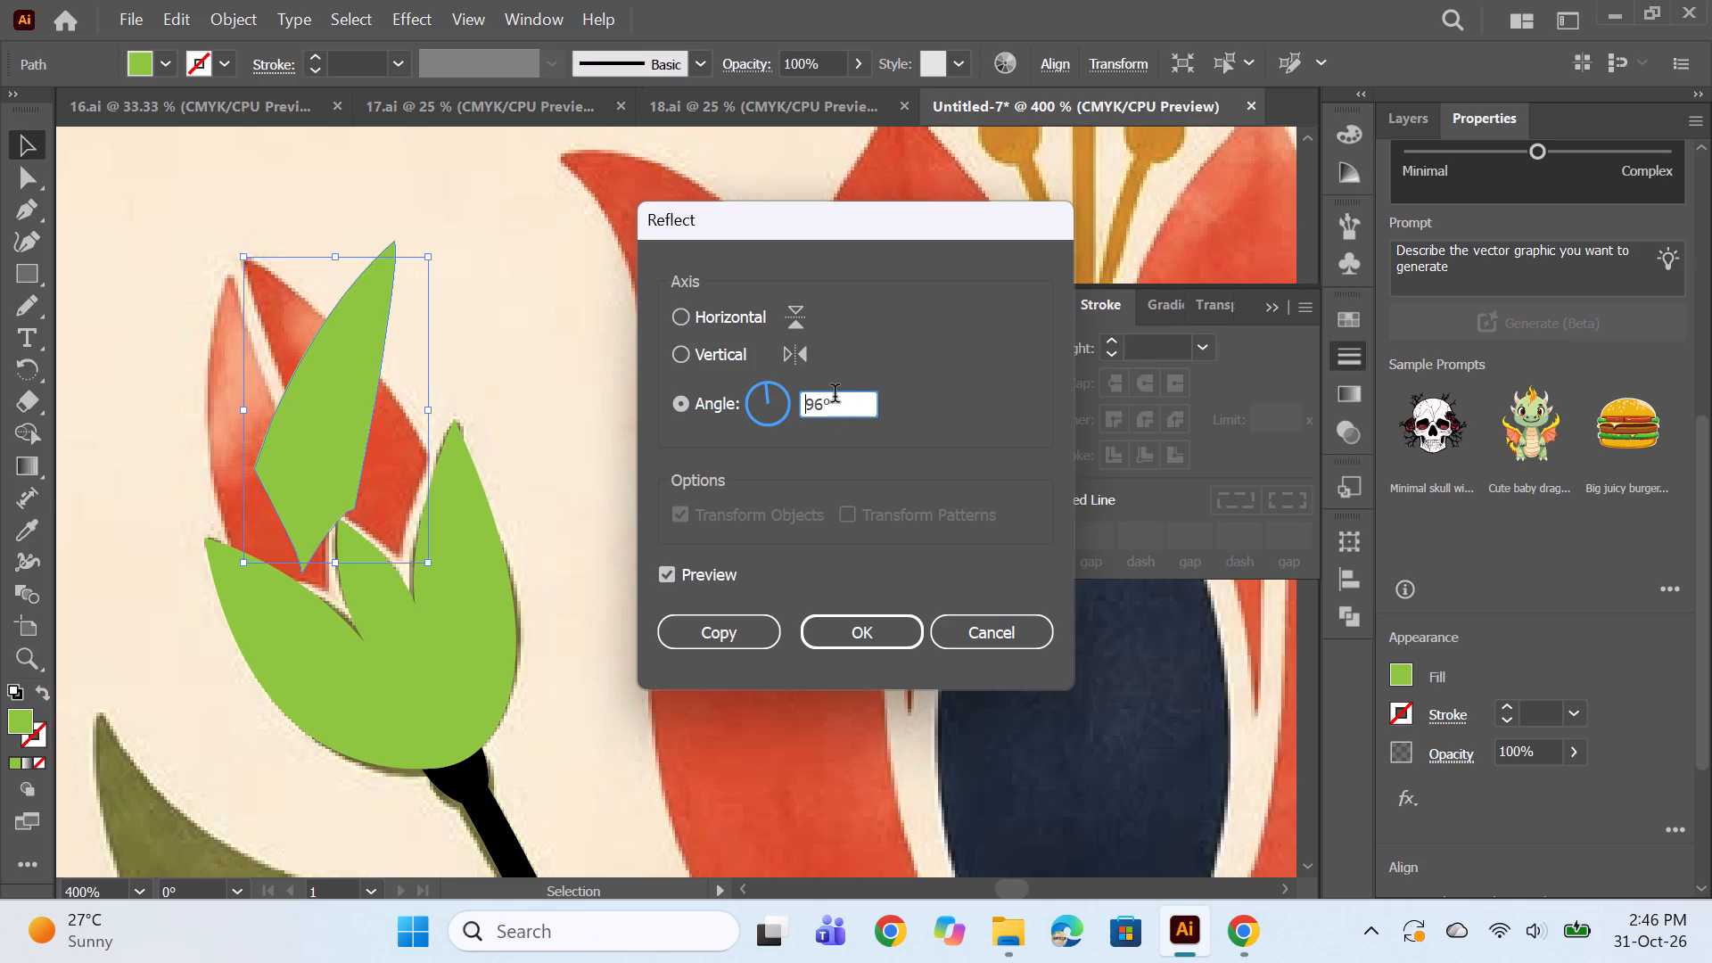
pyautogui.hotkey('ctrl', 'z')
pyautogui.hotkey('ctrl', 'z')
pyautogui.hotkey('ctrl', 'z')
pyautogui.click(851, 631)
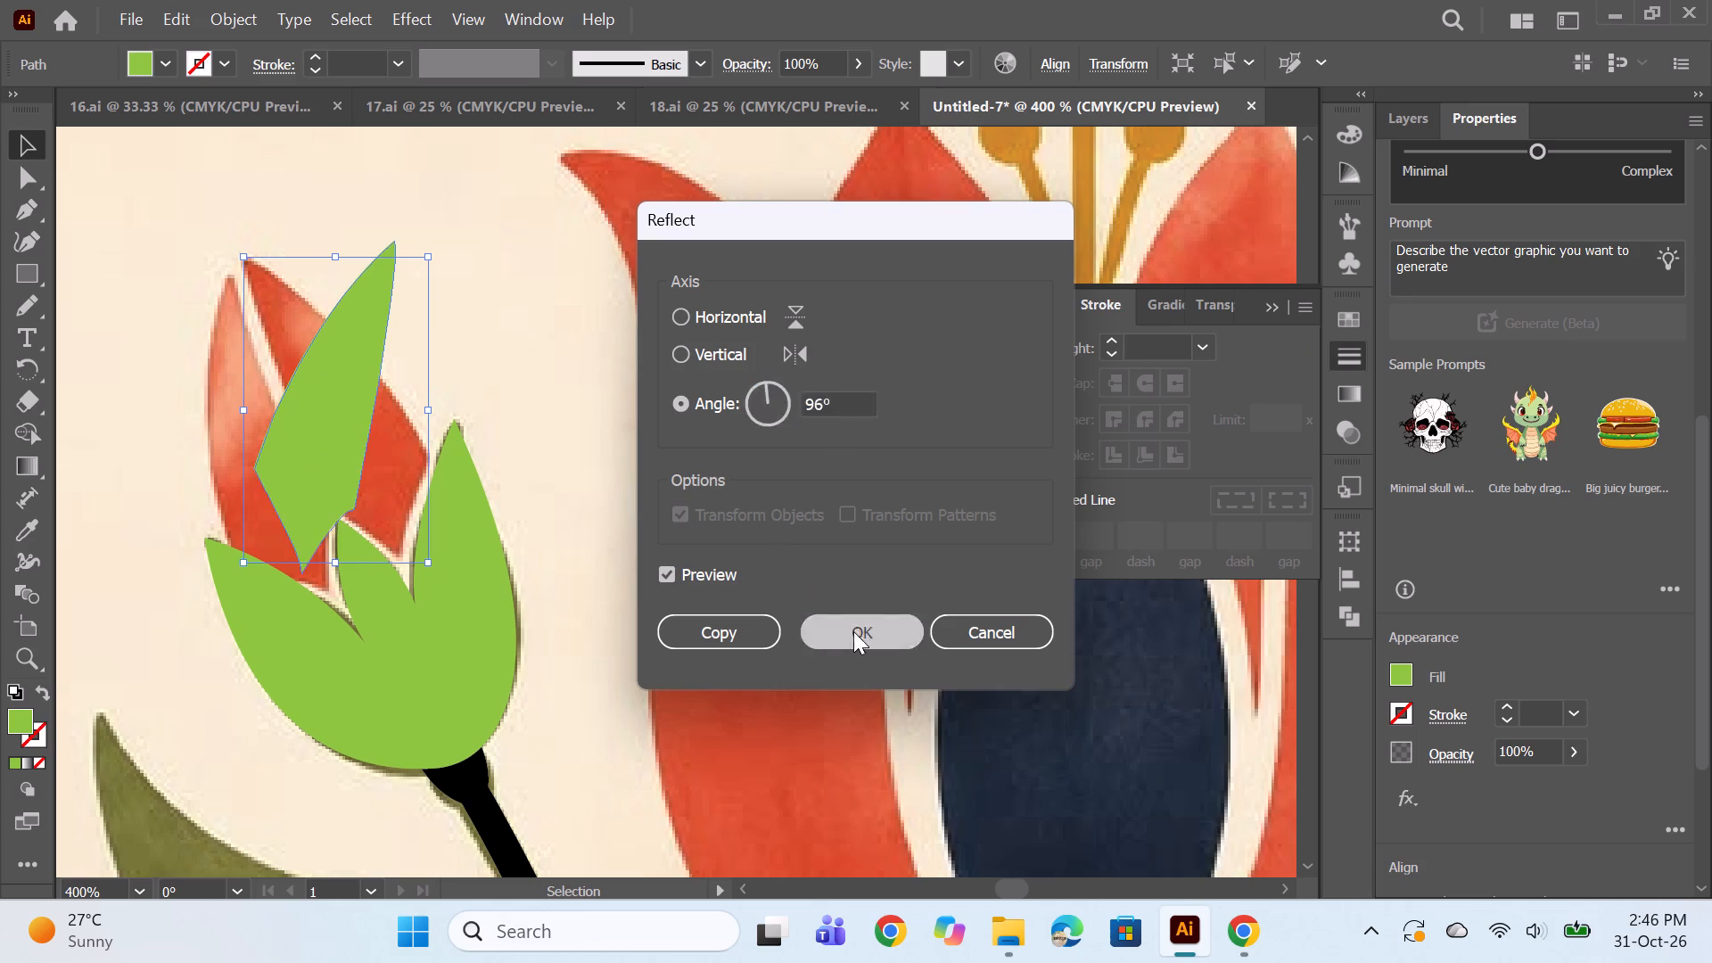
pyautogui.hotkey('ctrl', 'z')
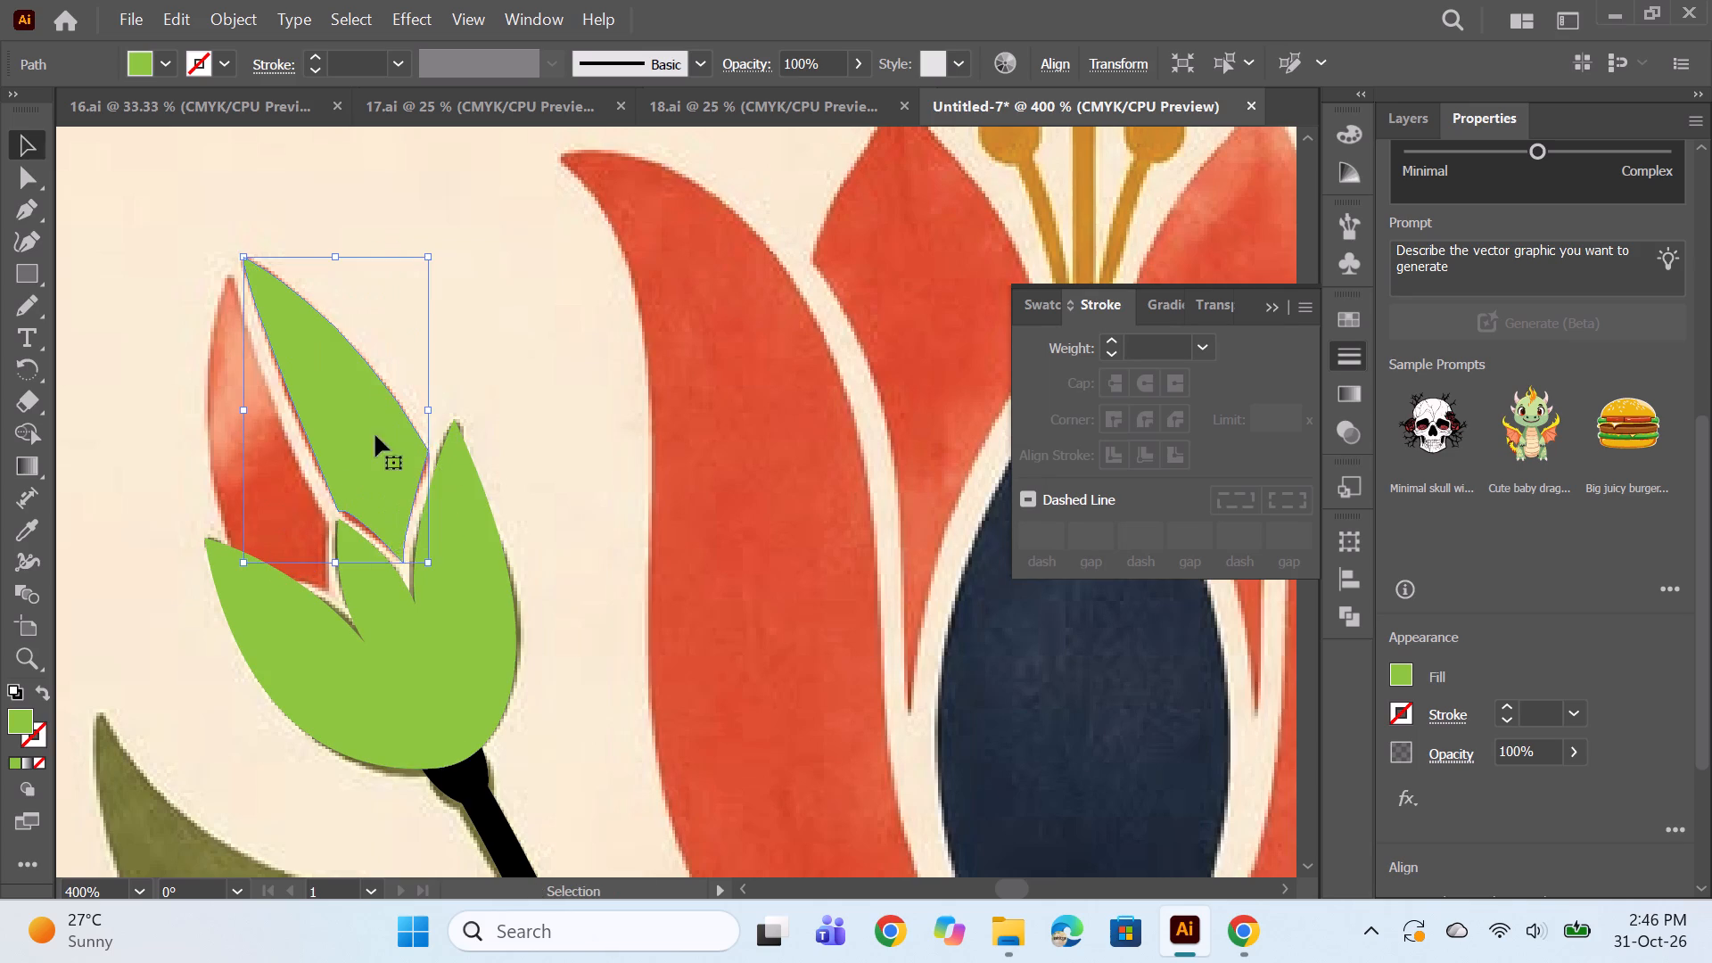
# Make a reflected copy of the bud's larger light green petal with a 45° axis angle.
pyautogui.rightClick(374, 435)
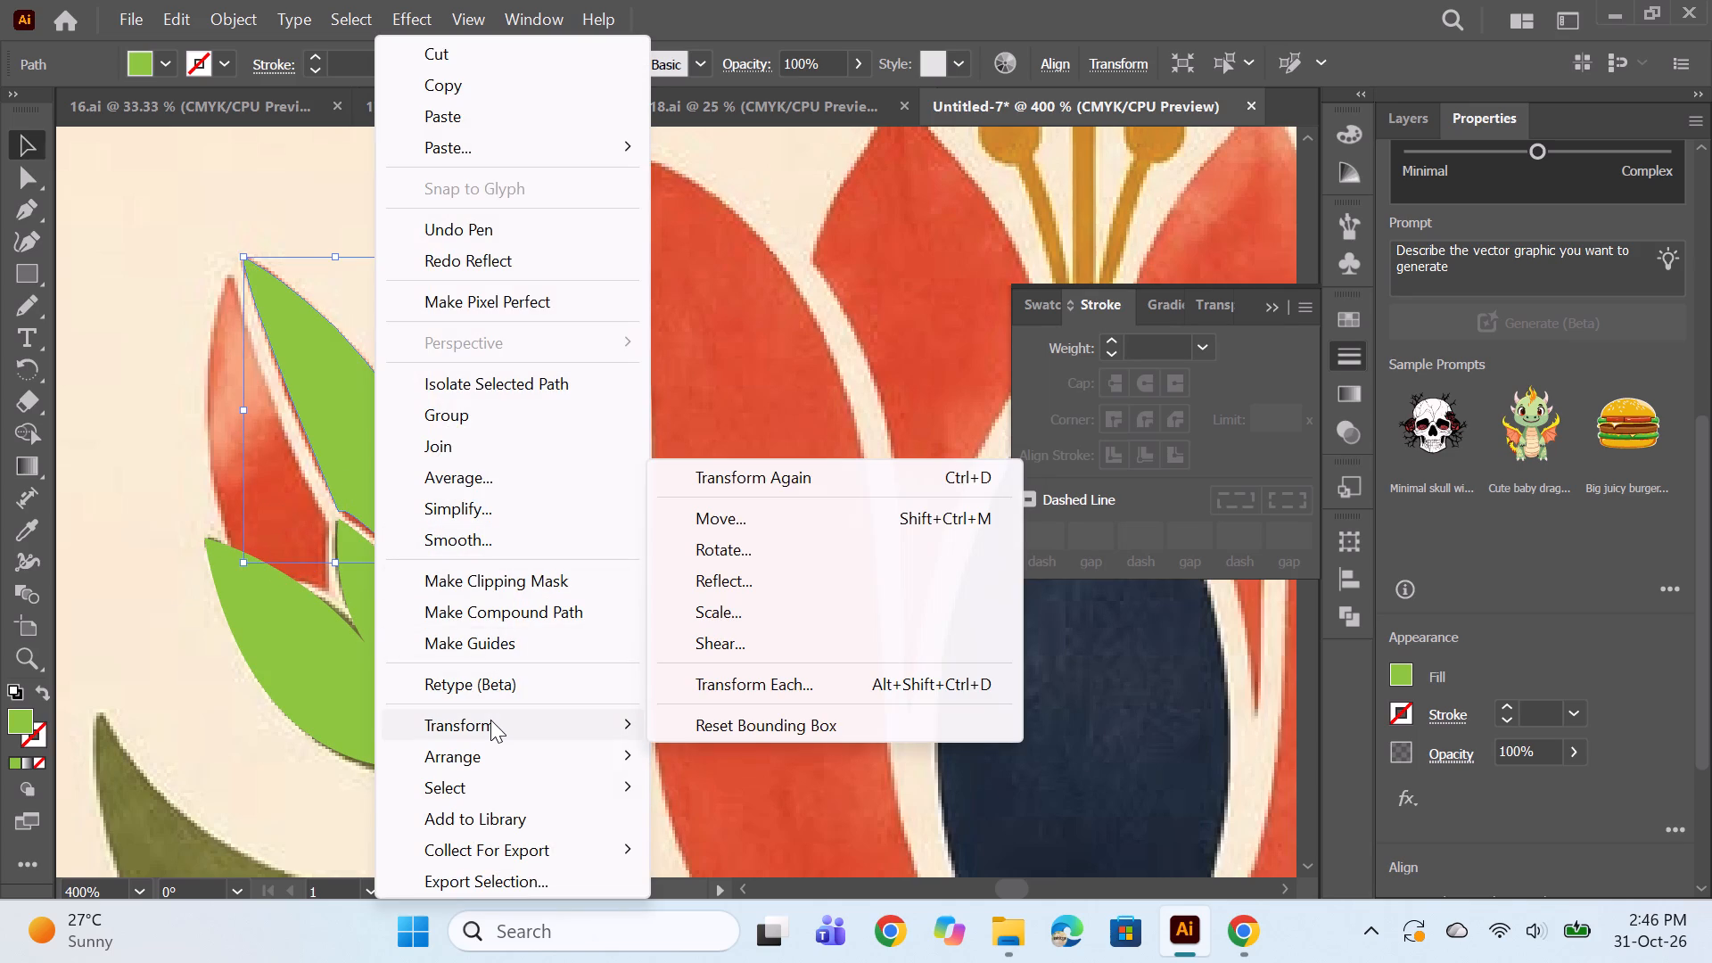
pyautogui.click(770, 573)
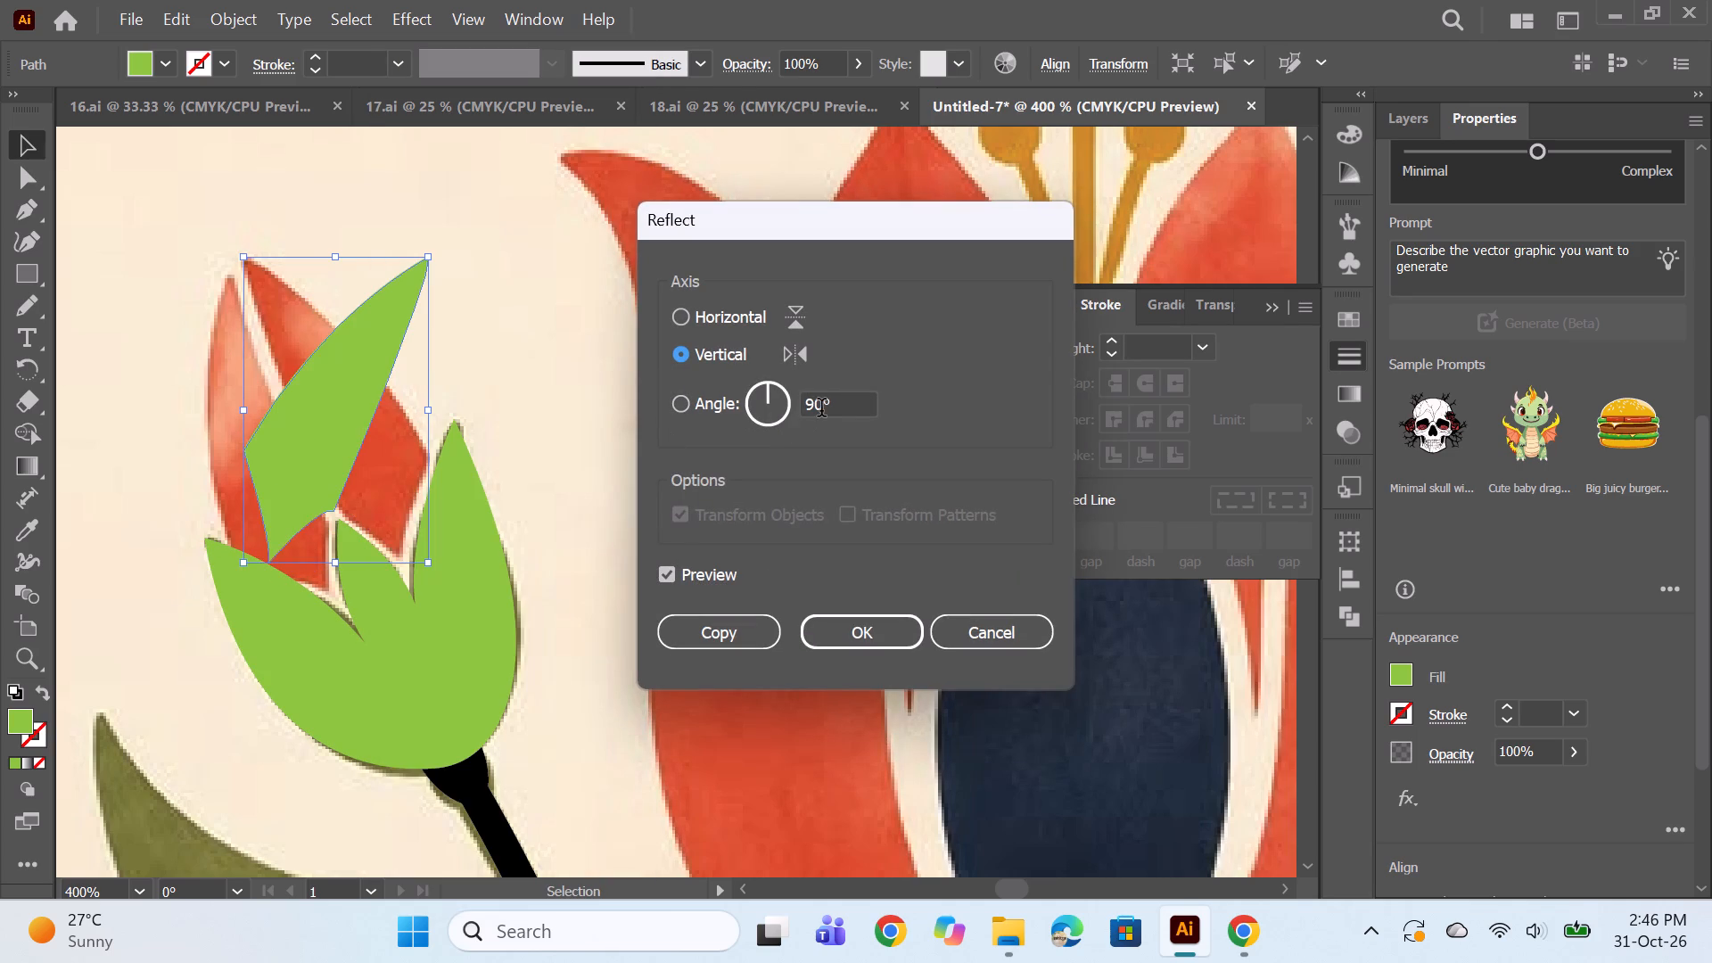
pyautogui.moveTo(821, 410); pyautogui.dragTo(770, 427)
pyautogui.write('45')
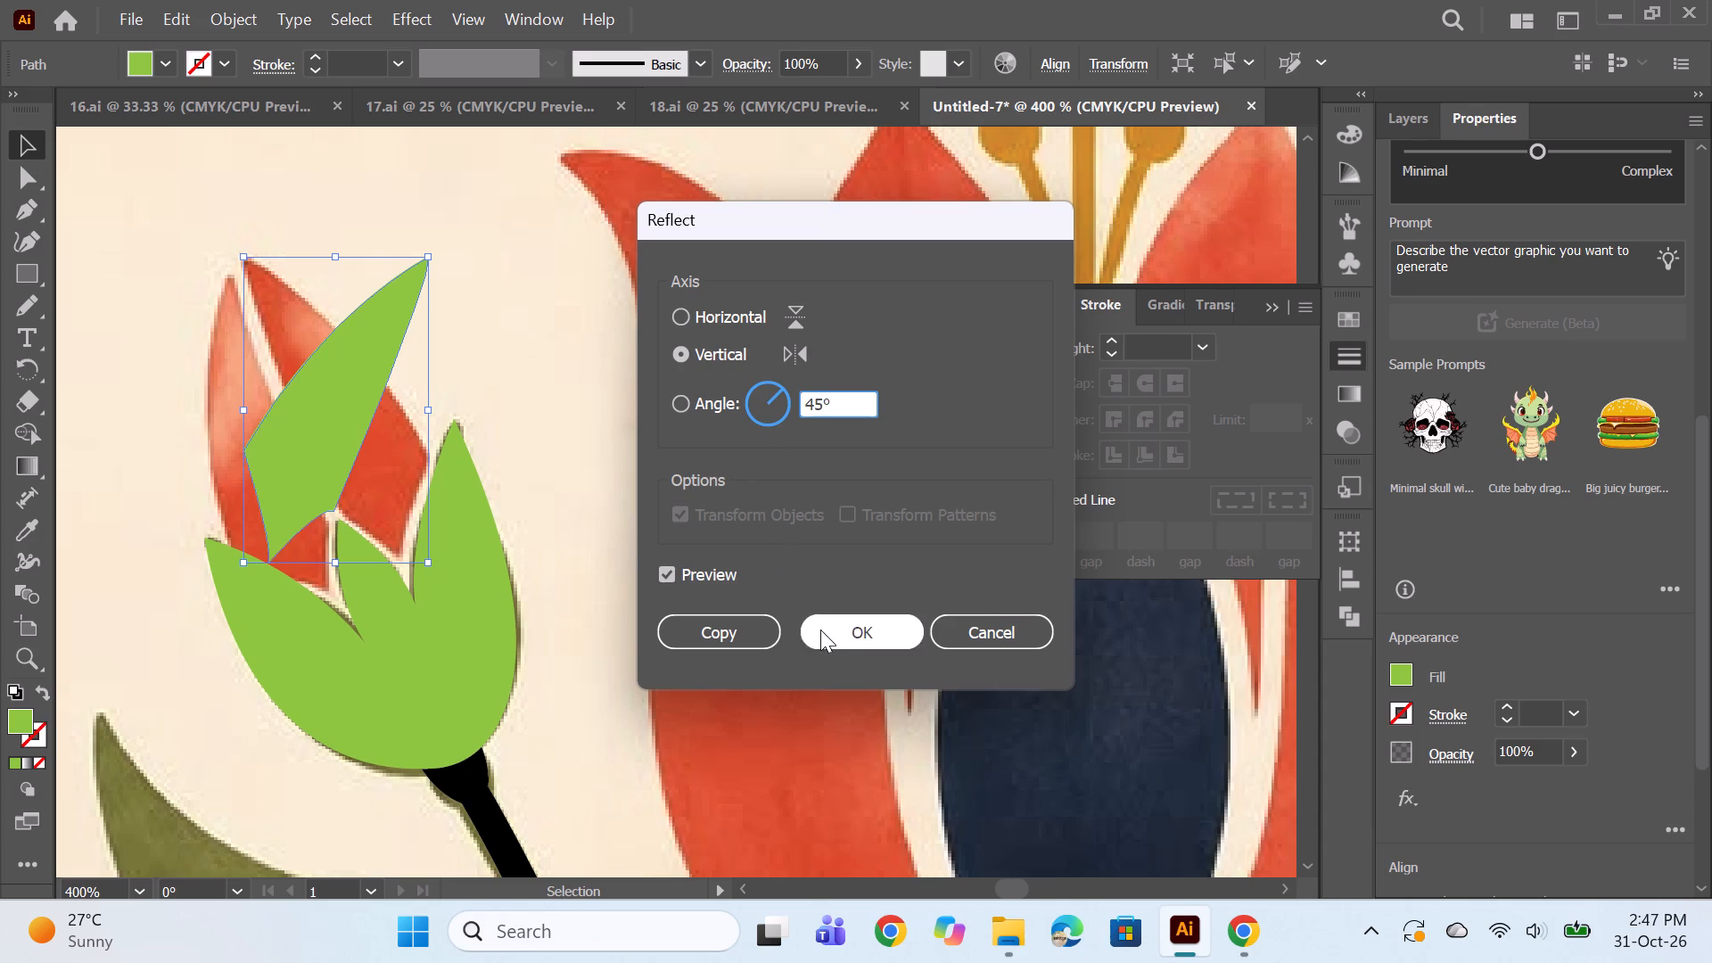
pyautogui.click(756, 634)
# Move and rotate the copied petal over the bud's smaller red petal, nudge it into place and deselect it.
pyautogui.moveTo(394, 441); pyautogui.dragTo(320, 488)
pyautogui.moveTo(419, 556); pyautogui.dragTo(326, 211)
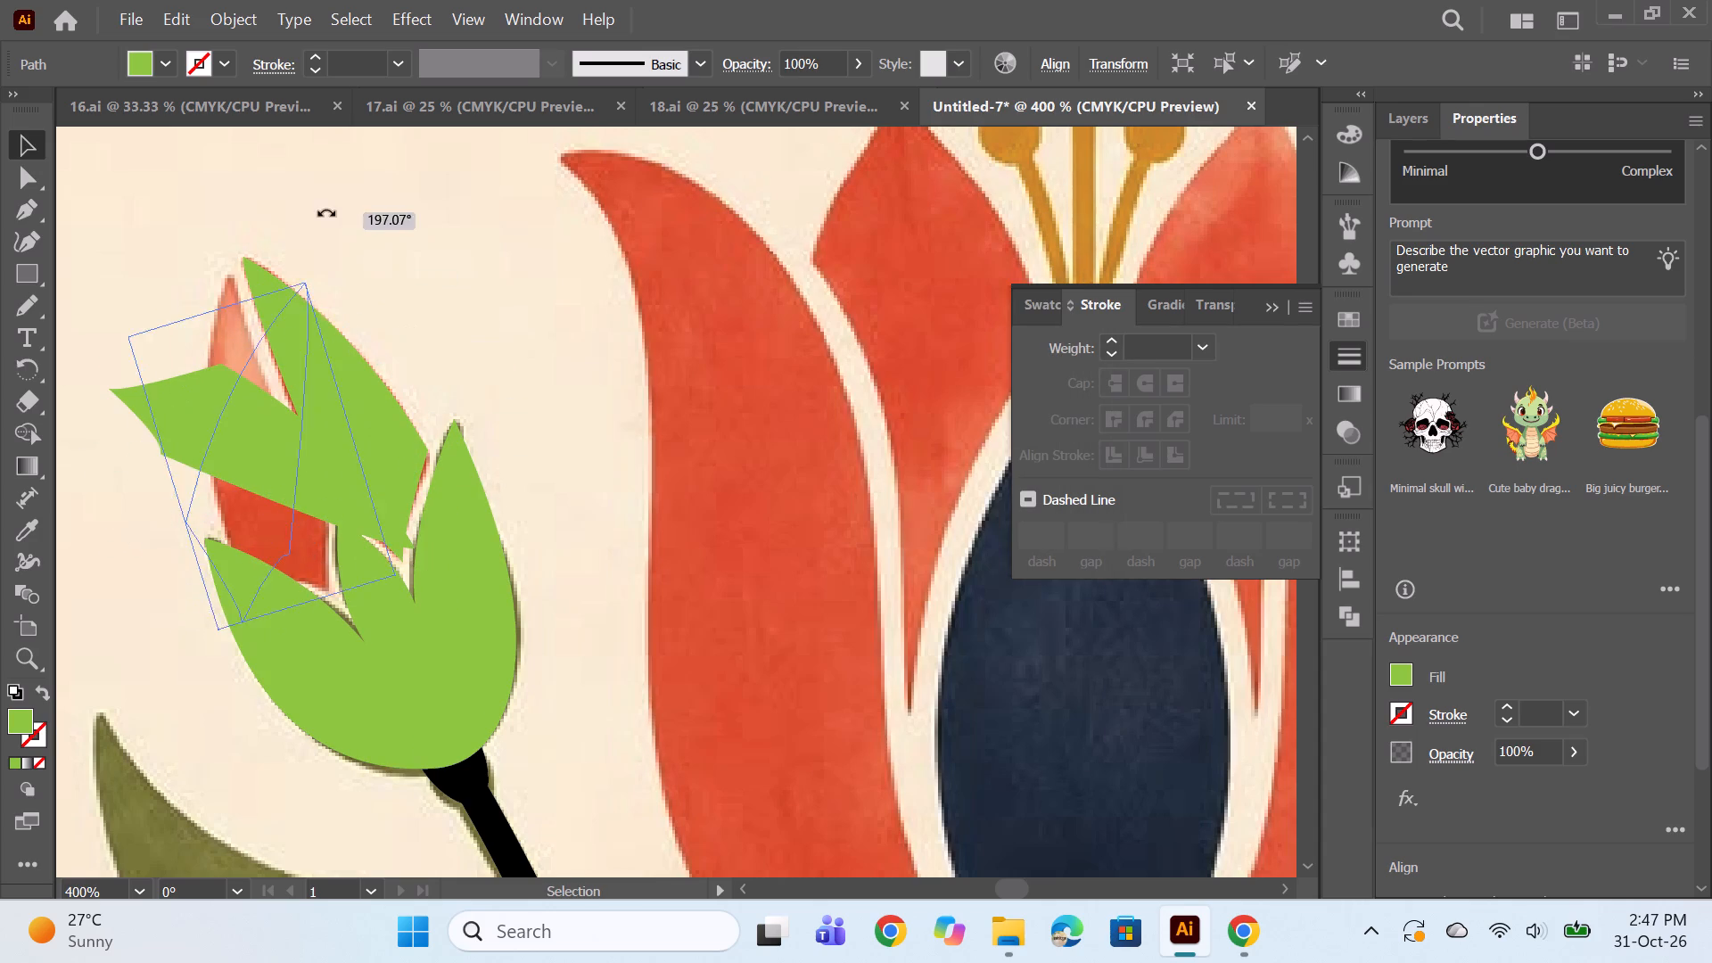
pyautogui.moveTo(326, 211); pyautogui.dragTo(197, 255)
pyautogui.scroll(-9, 271, 383)
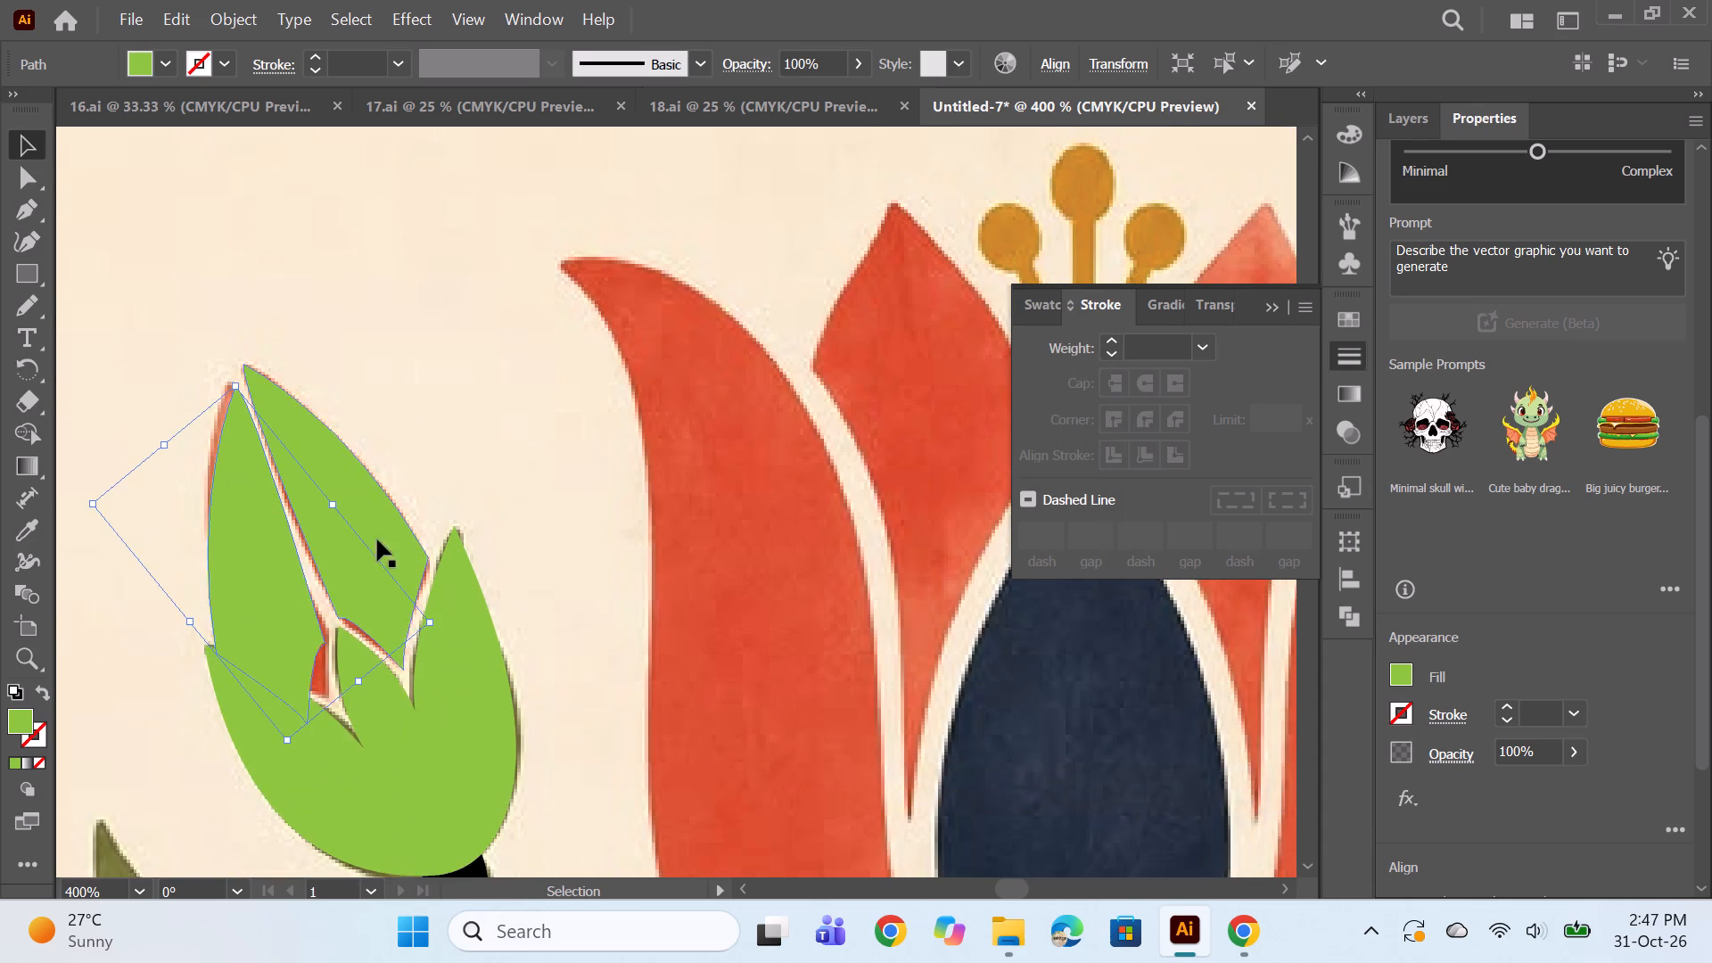
pyautogui.scroll(-5, 377, 539)
pyautogui.moveTo(440, 526); pyautogui.dragTo(440, 485)
pyautogui.press('Up')
pyautogui.press('Up')
pyautogui.press('Left')
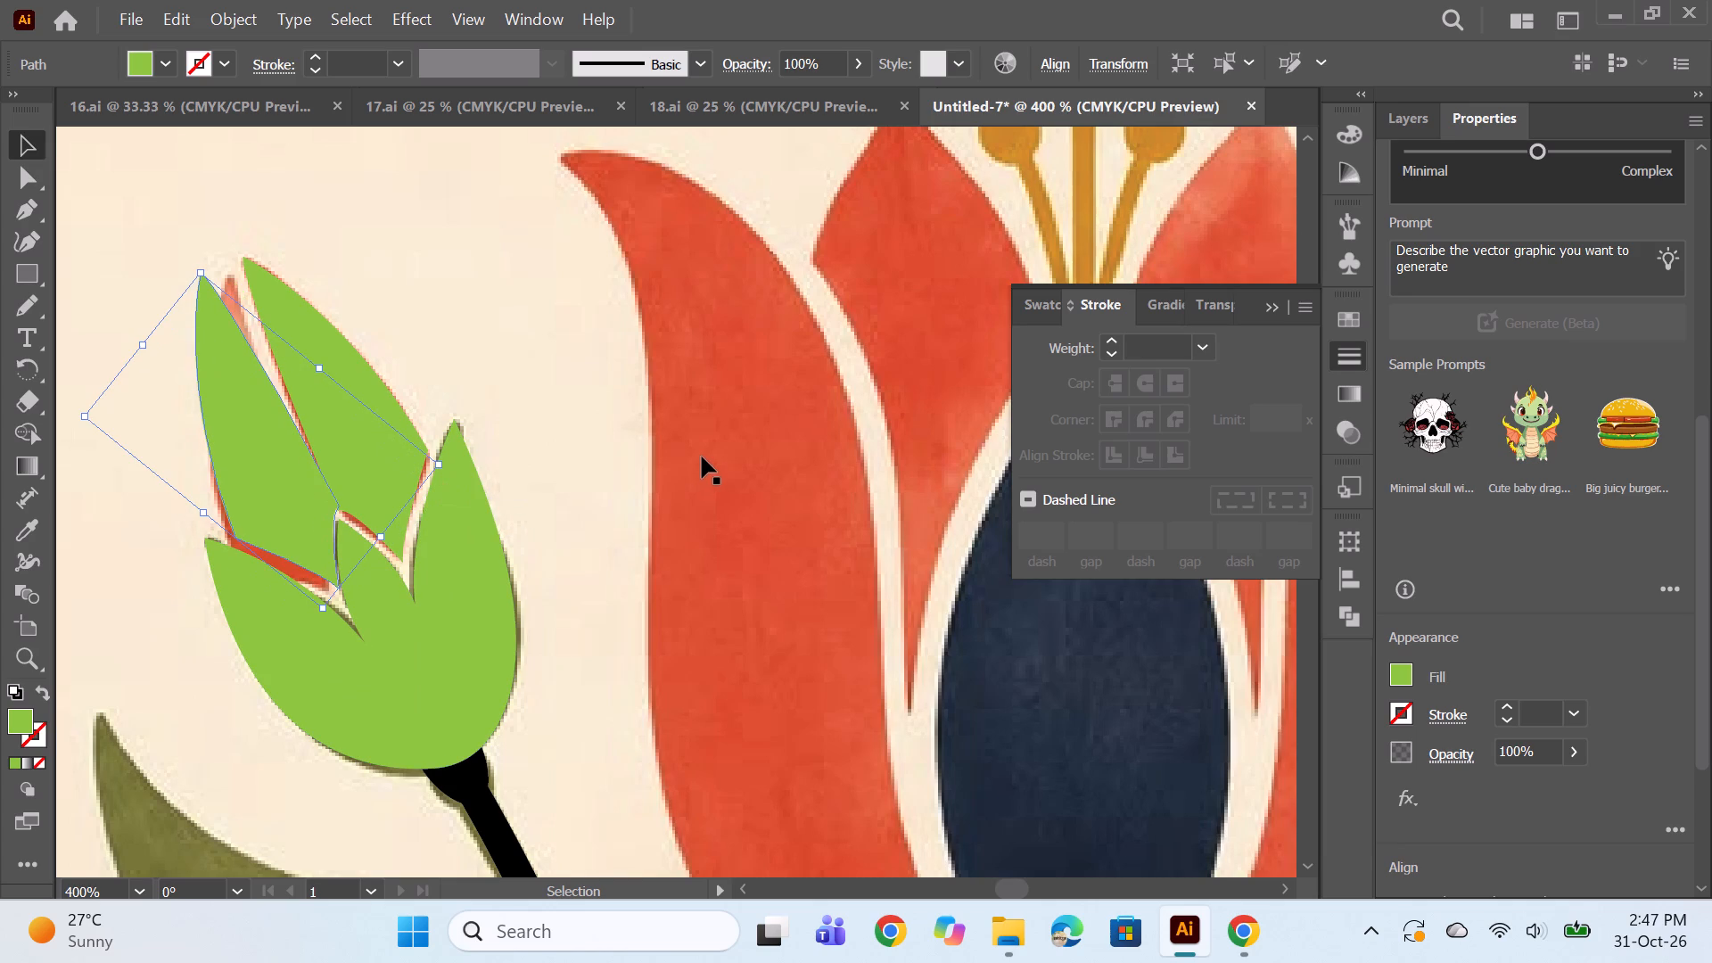
pyautogui.keyDown('ctrl'); pyautogui.click(381, 353); pyautogui.keyUp('ctrl')
# Trace the olive leaf beside the upper-left bud's stem as a closed Pencil shape and fill it with a dark grey-brown swatch.
pyautogui.keyDown('alt'); pyautogui.scroll(-5, 508, 392); pyautogui.keyUp('alt')
pyautogui.press('space')
pyautogui.moveTo(665, 563); pyautogui.dragTo(512, 660)
pyautogui.keyDown('alt'); pyautogui.scroll(2, 363, 531); pyautogui.keyUp('alt')
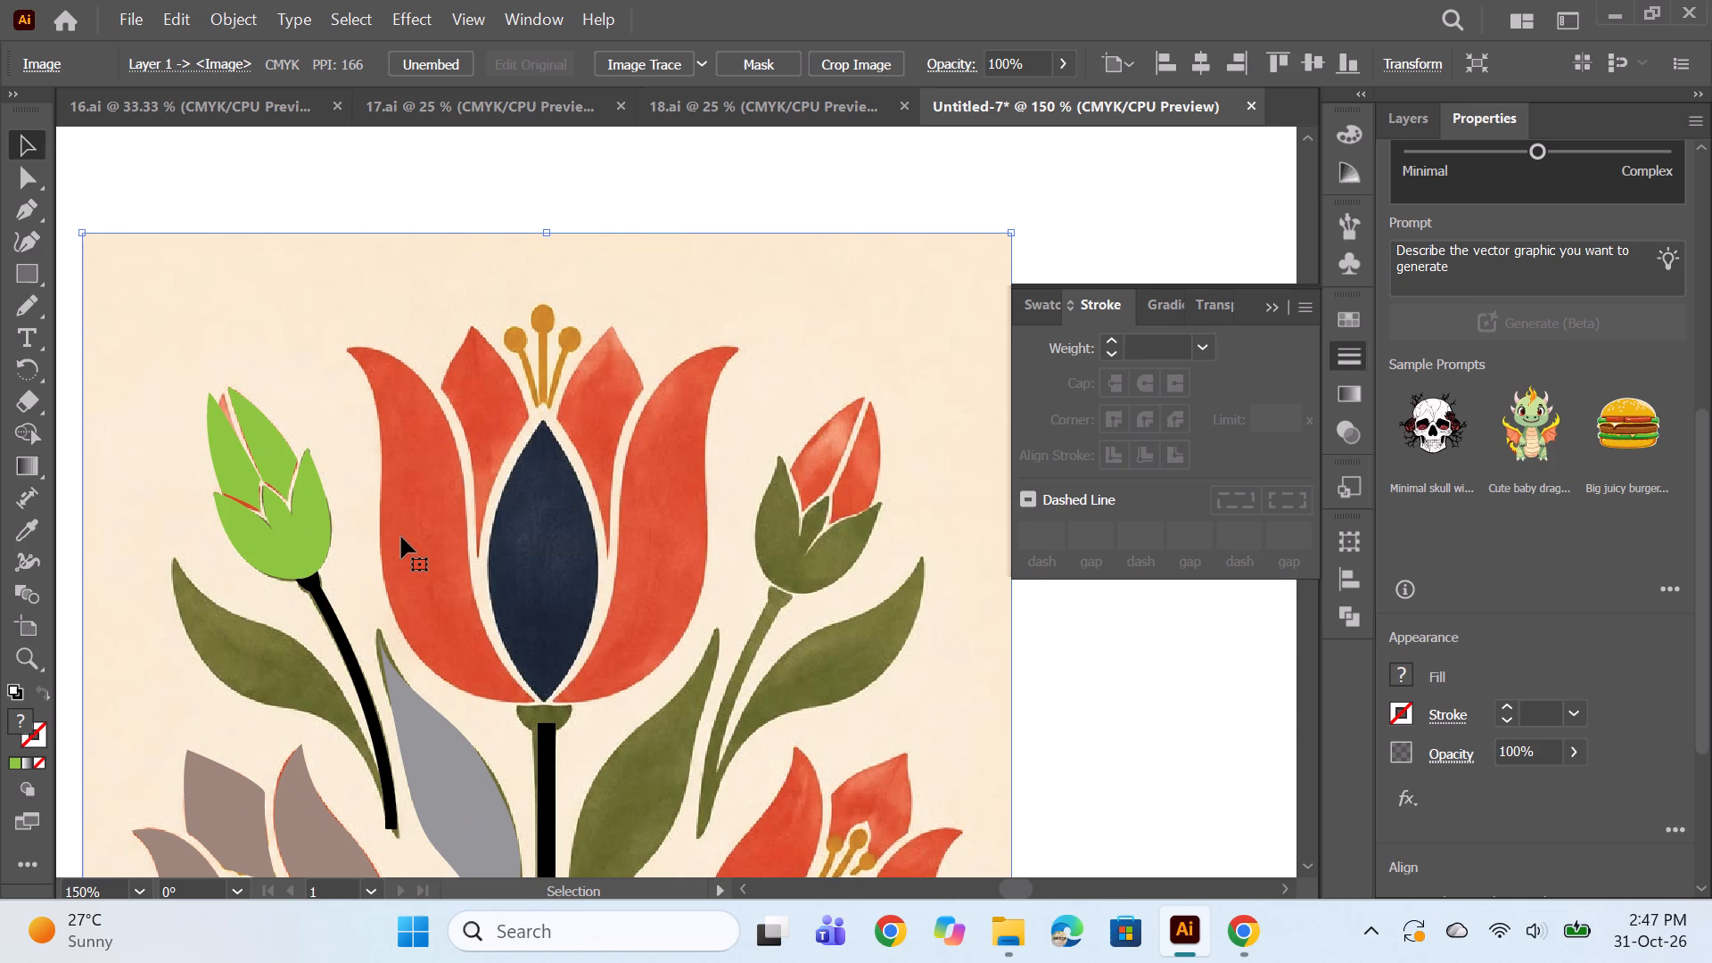
pyautogui.scroll(1, 401, 537)
pyautogui.scroll(-8, 401, 537)
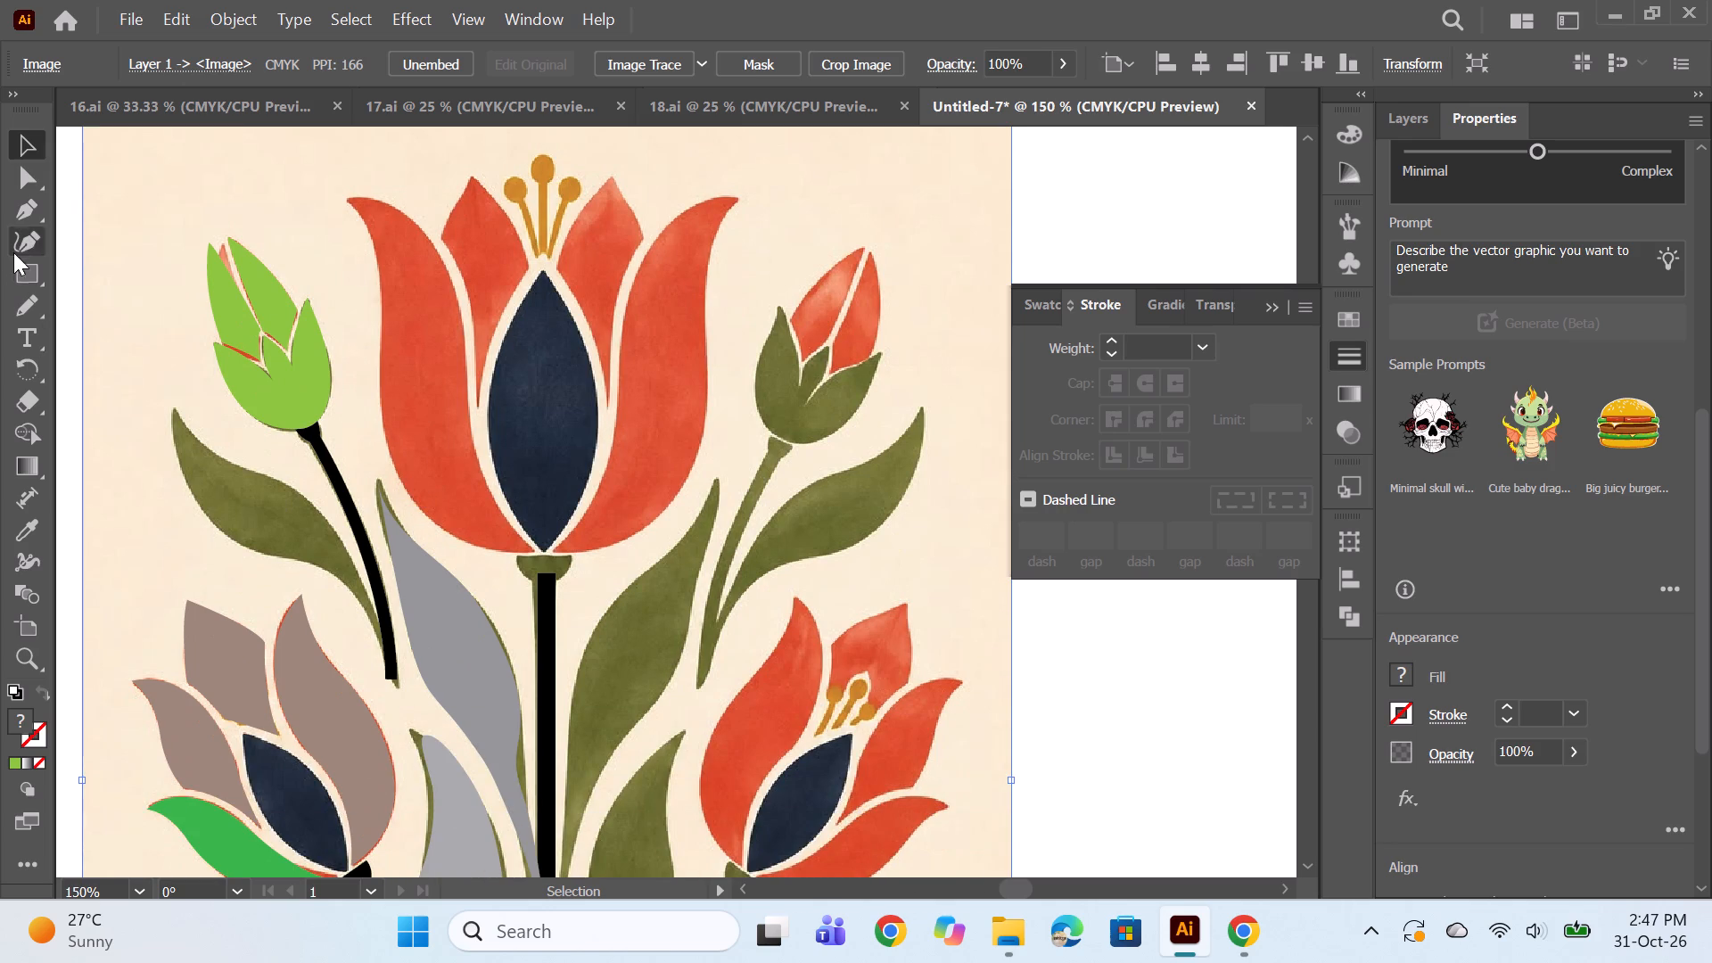
pyautogui.click(30, 309)
pyautogui.keyDown('alt'); pyautogui.scroll(1, 243, 494); pyautogui.keyUp('alt')
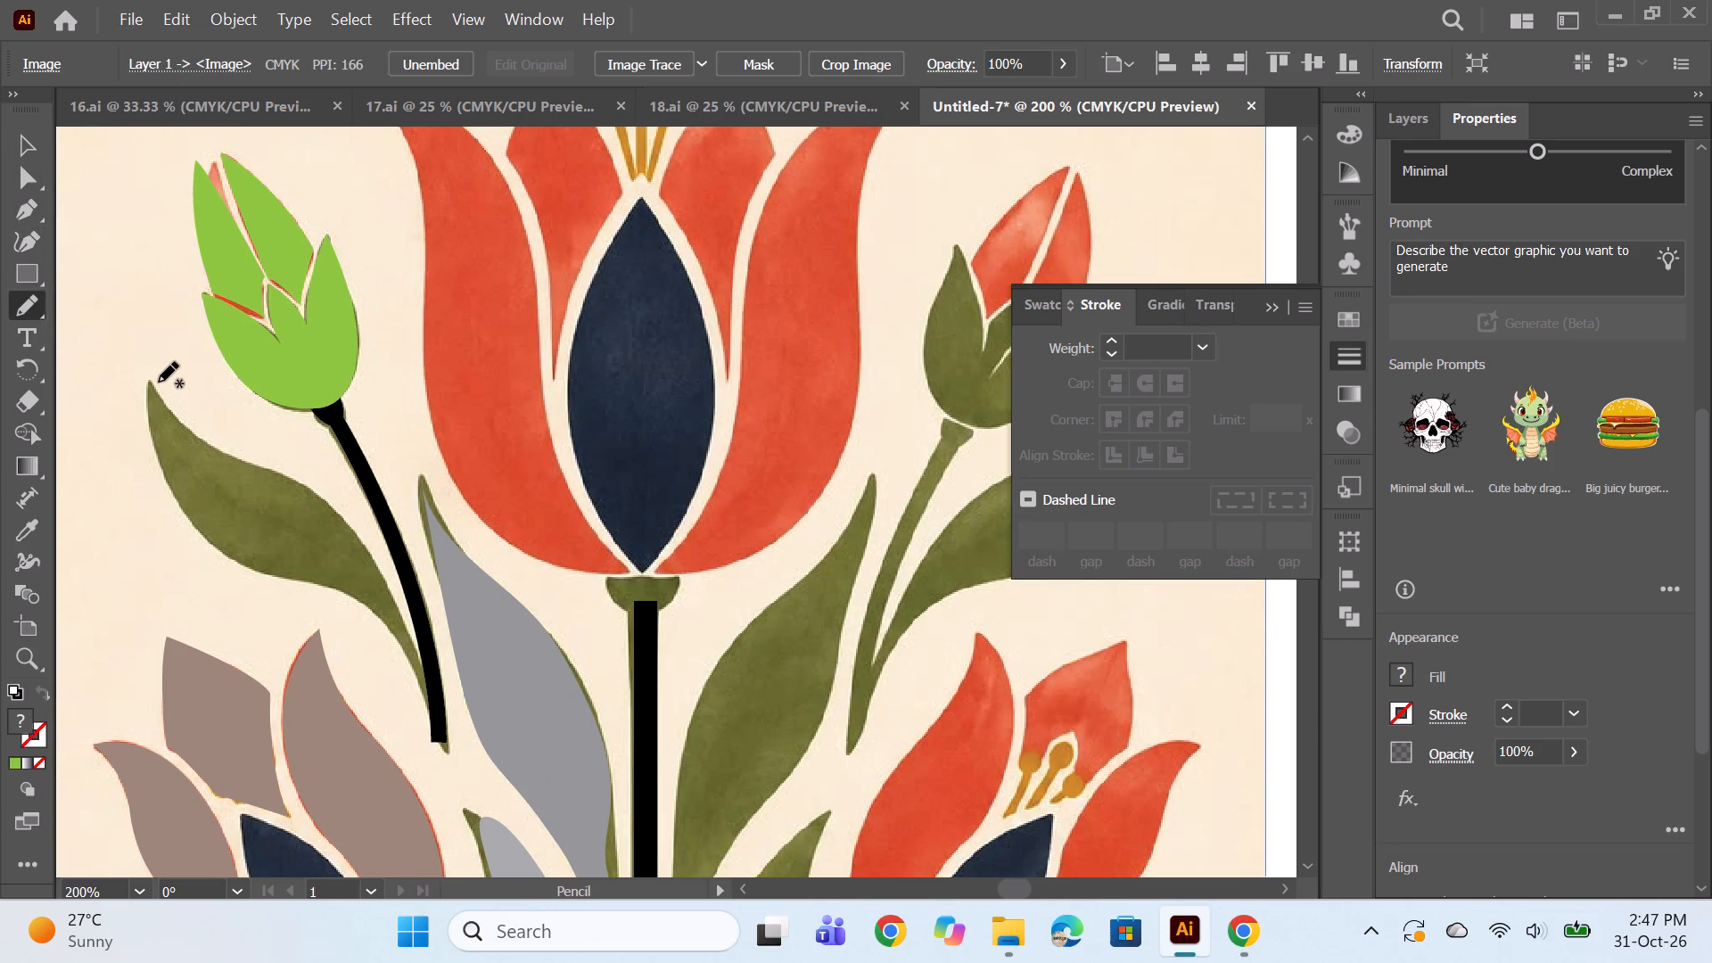
pyautogui.moveTo(147, 378); pyautogui.dragTo(258, 466)
pyautogui.moveTo(258, 466); pyautogui.dragTo(424, 653)
pyautogui.hotkey('ctrl', 'z')
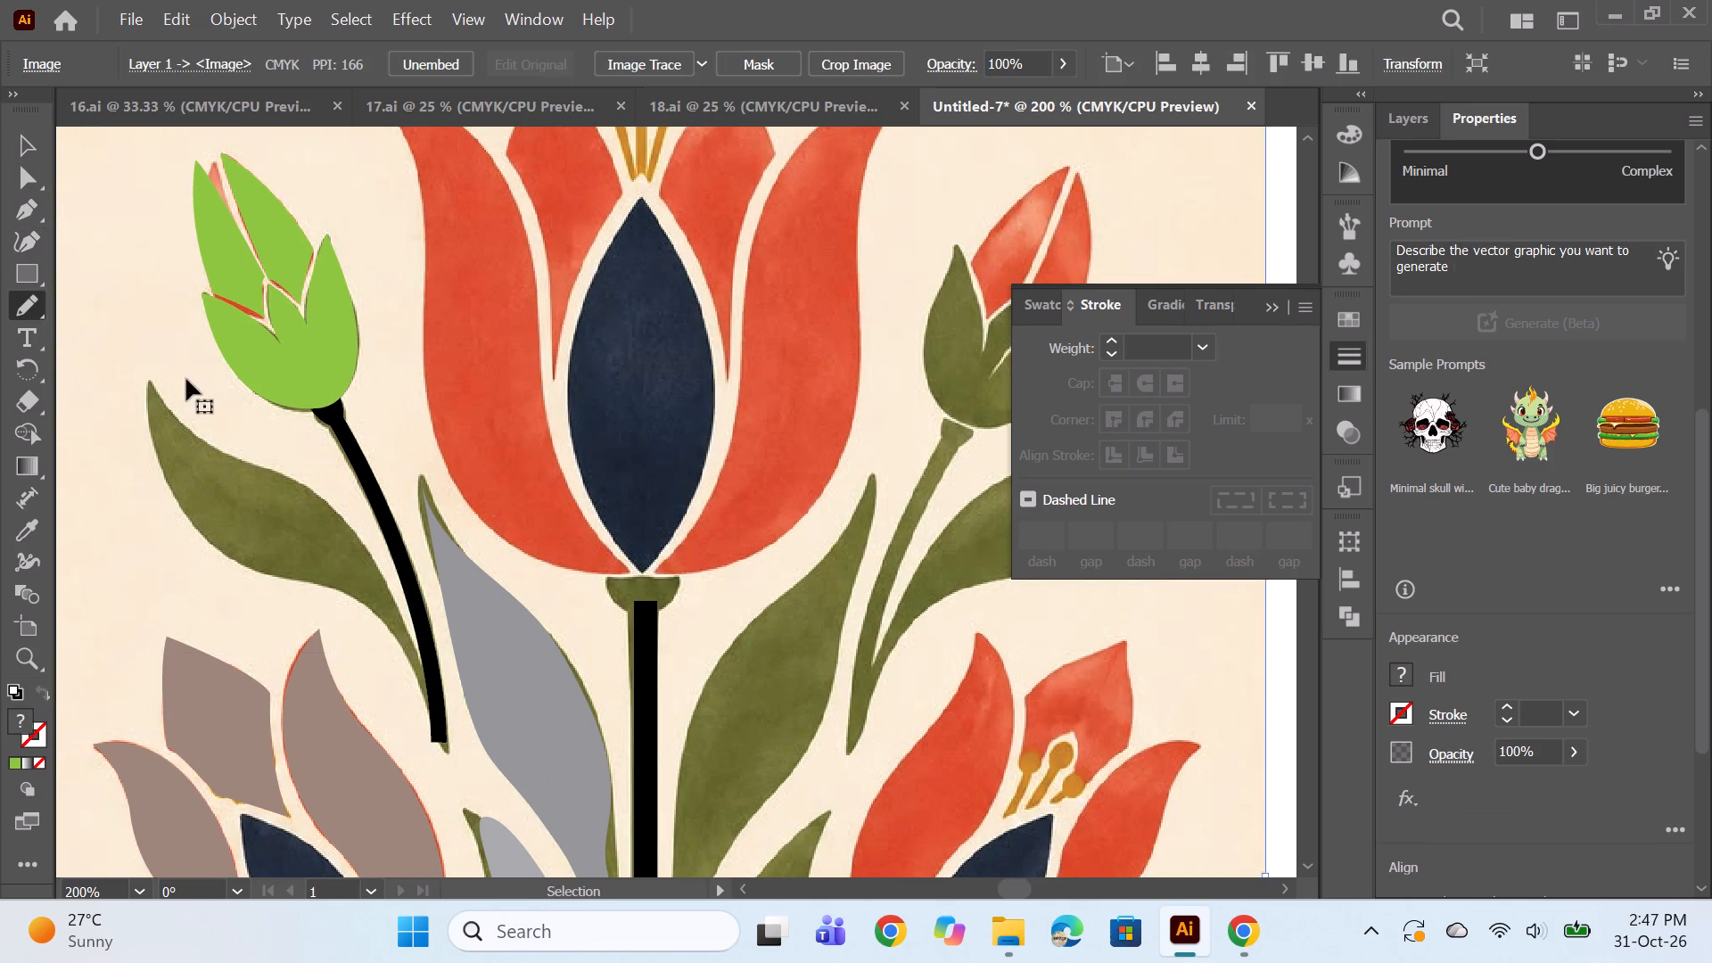
pyautogui.click(148, 377)
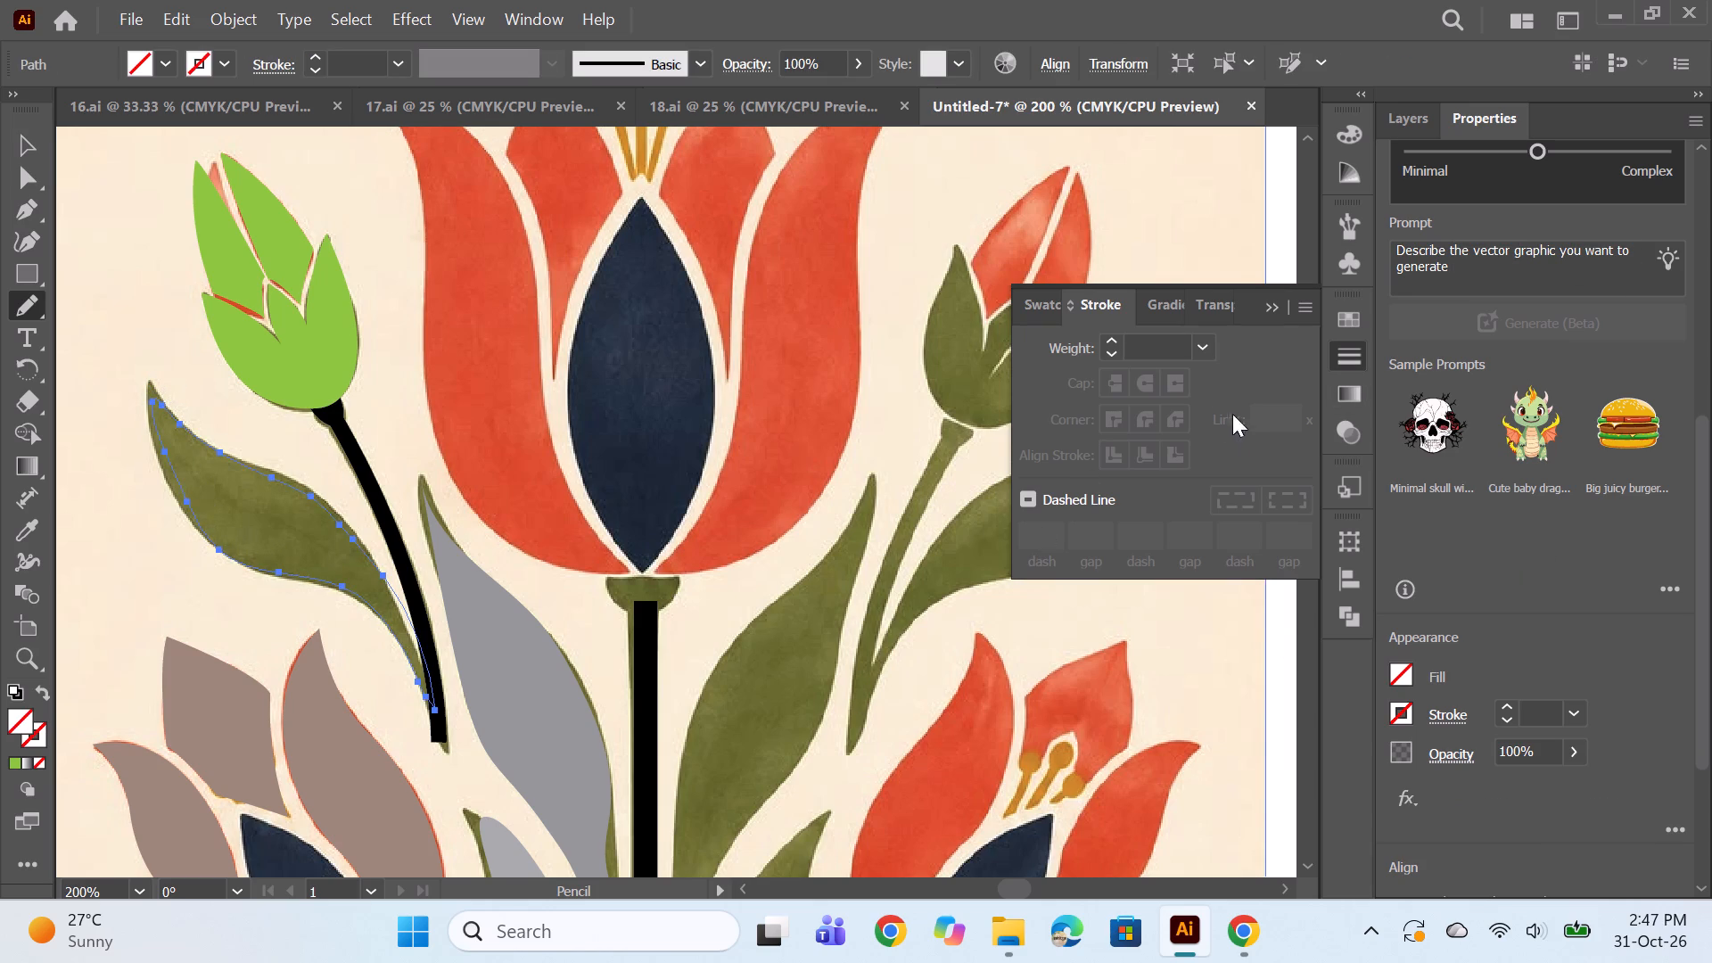
pyautogui.click(1406, 670)
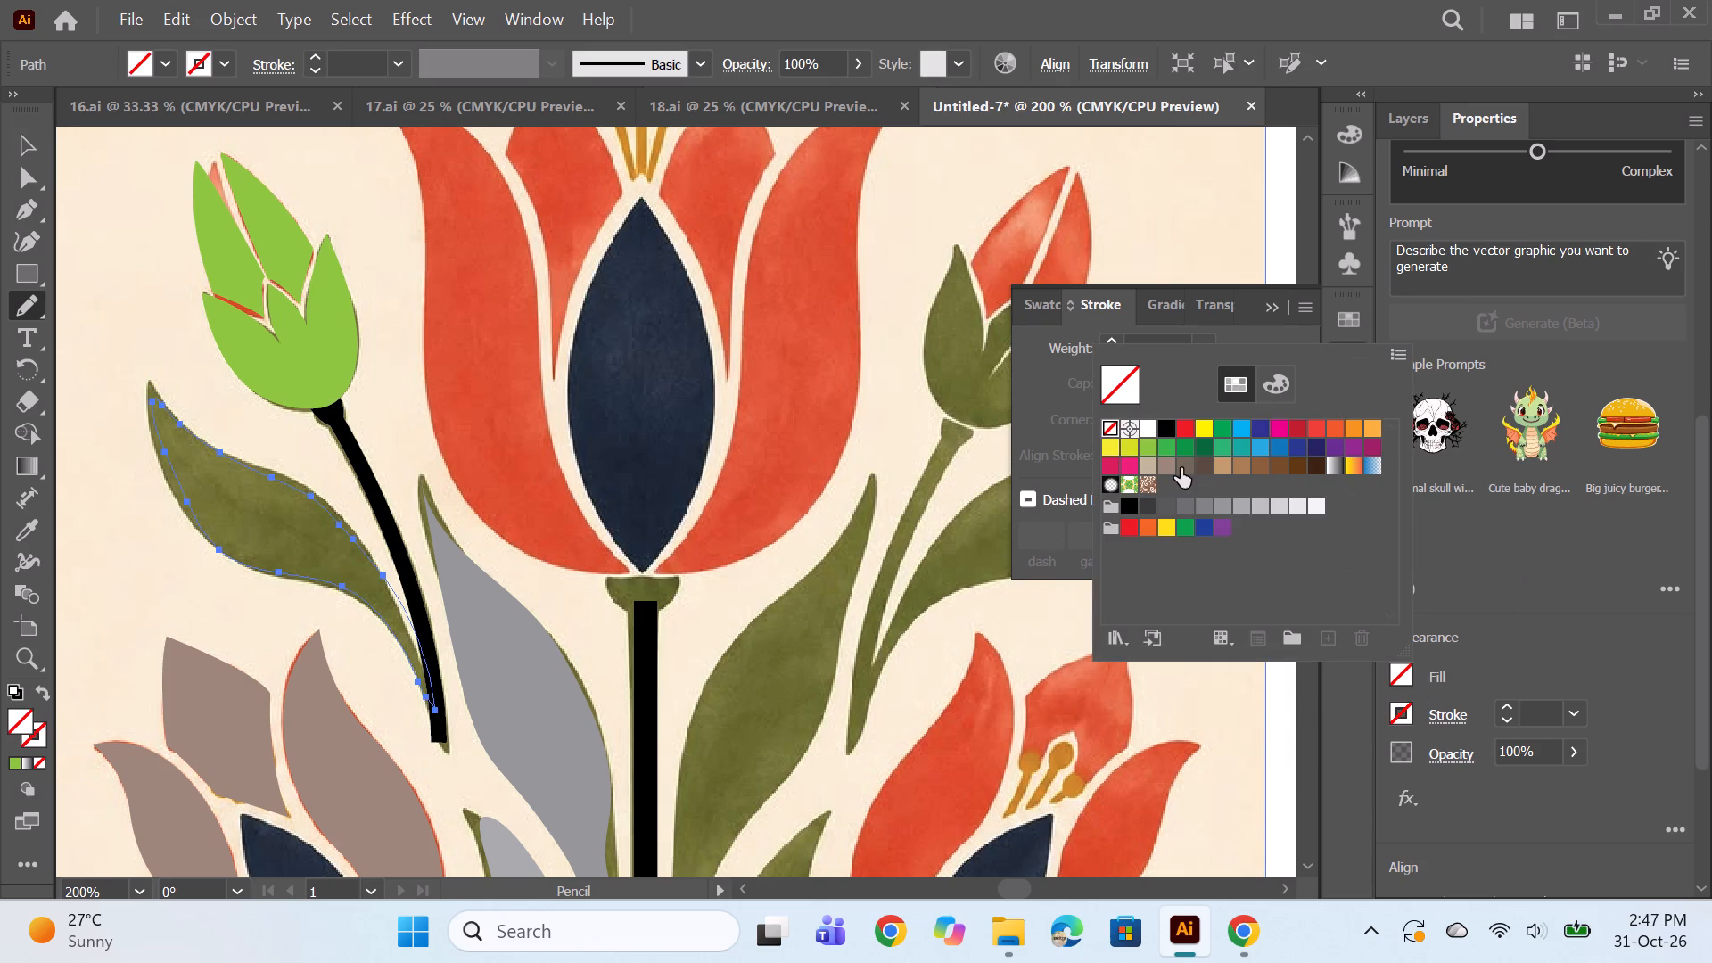
pyautogui.click(1181, 468)
pyautogui.keyDown('ctrl'); pyautogui.click(883, 661); pyautogui.keyUp('ctrl')
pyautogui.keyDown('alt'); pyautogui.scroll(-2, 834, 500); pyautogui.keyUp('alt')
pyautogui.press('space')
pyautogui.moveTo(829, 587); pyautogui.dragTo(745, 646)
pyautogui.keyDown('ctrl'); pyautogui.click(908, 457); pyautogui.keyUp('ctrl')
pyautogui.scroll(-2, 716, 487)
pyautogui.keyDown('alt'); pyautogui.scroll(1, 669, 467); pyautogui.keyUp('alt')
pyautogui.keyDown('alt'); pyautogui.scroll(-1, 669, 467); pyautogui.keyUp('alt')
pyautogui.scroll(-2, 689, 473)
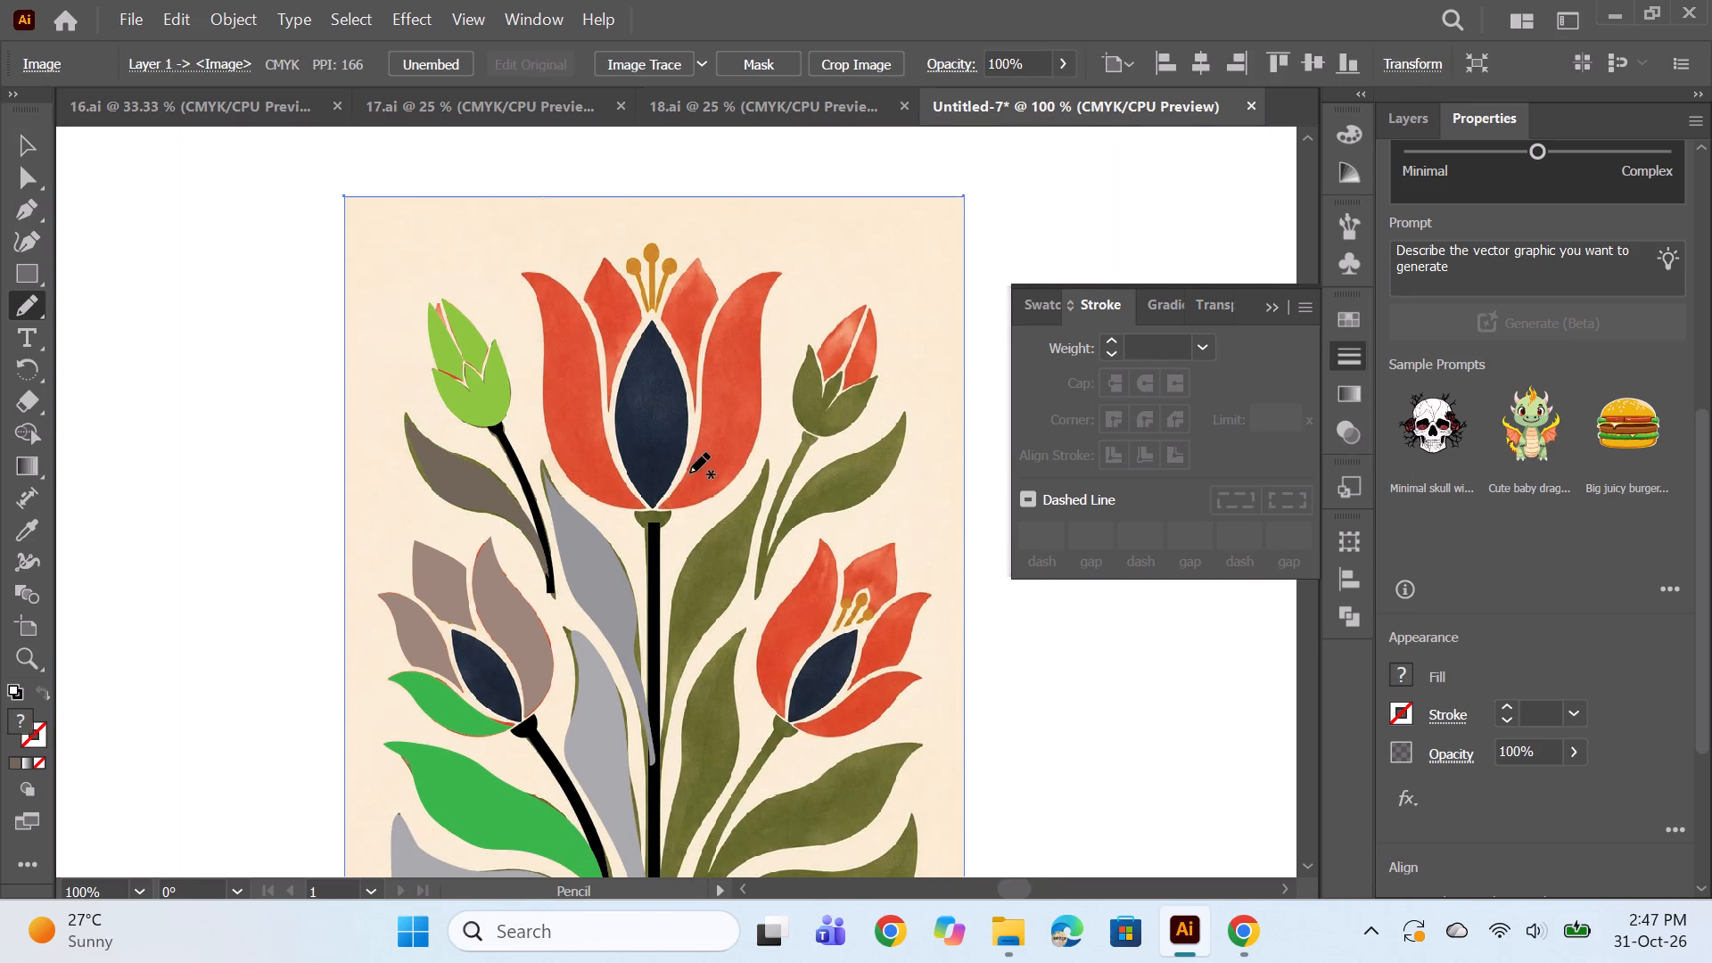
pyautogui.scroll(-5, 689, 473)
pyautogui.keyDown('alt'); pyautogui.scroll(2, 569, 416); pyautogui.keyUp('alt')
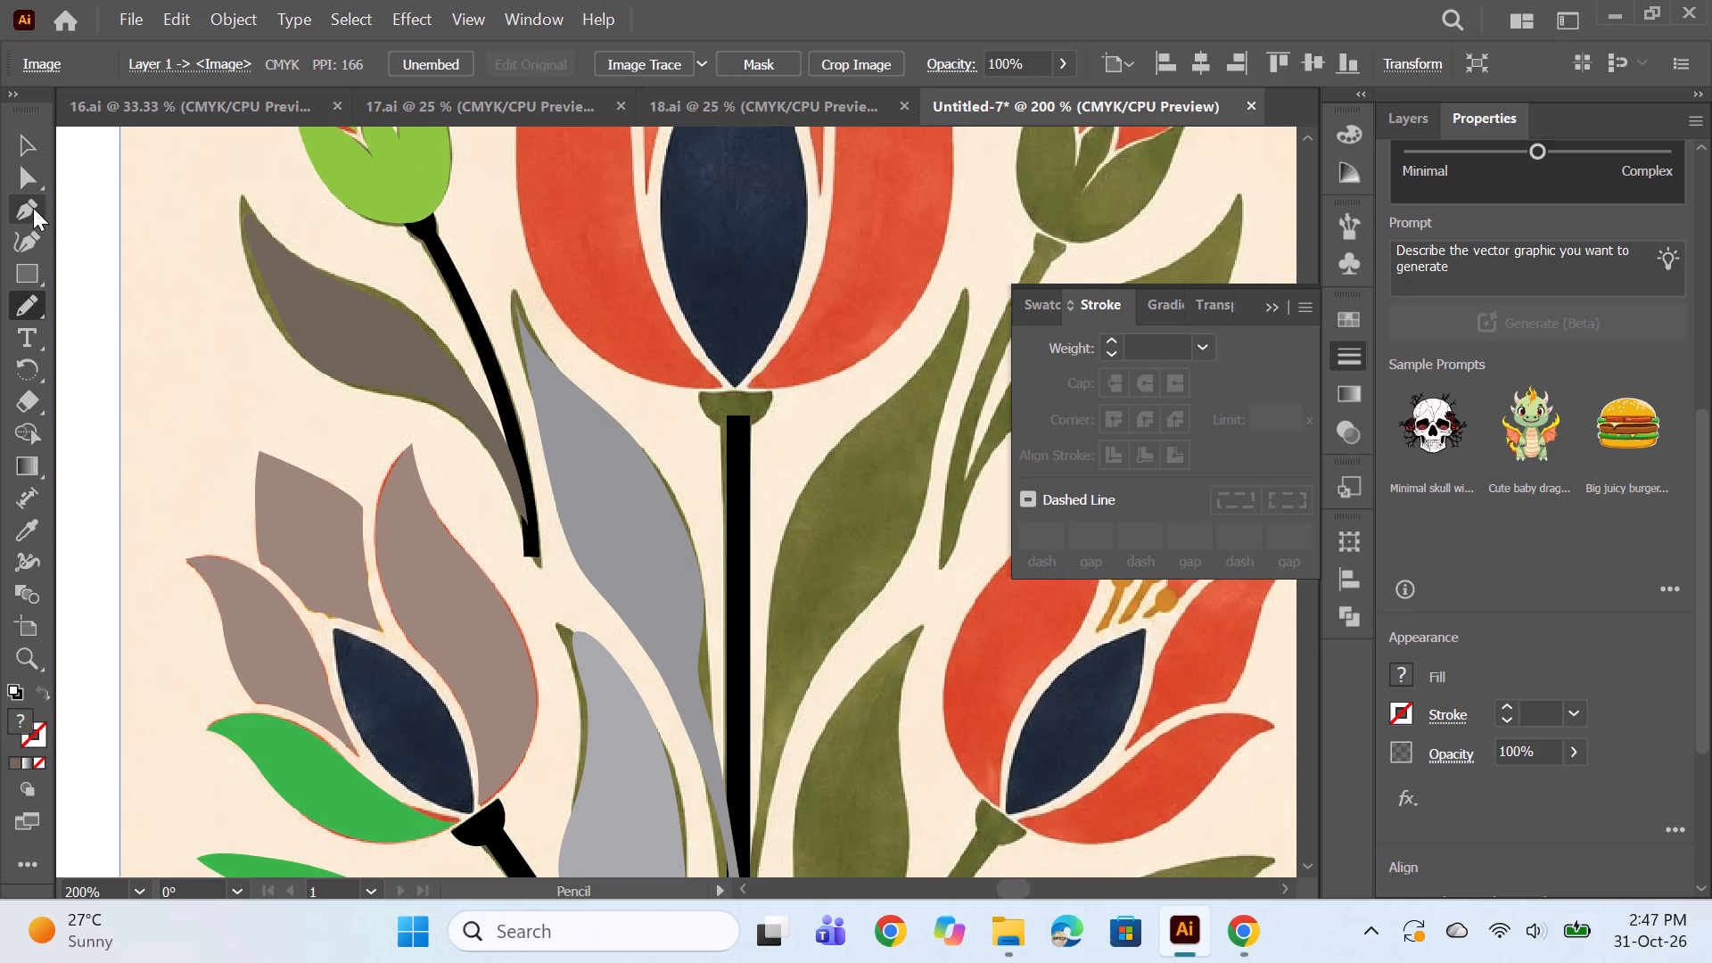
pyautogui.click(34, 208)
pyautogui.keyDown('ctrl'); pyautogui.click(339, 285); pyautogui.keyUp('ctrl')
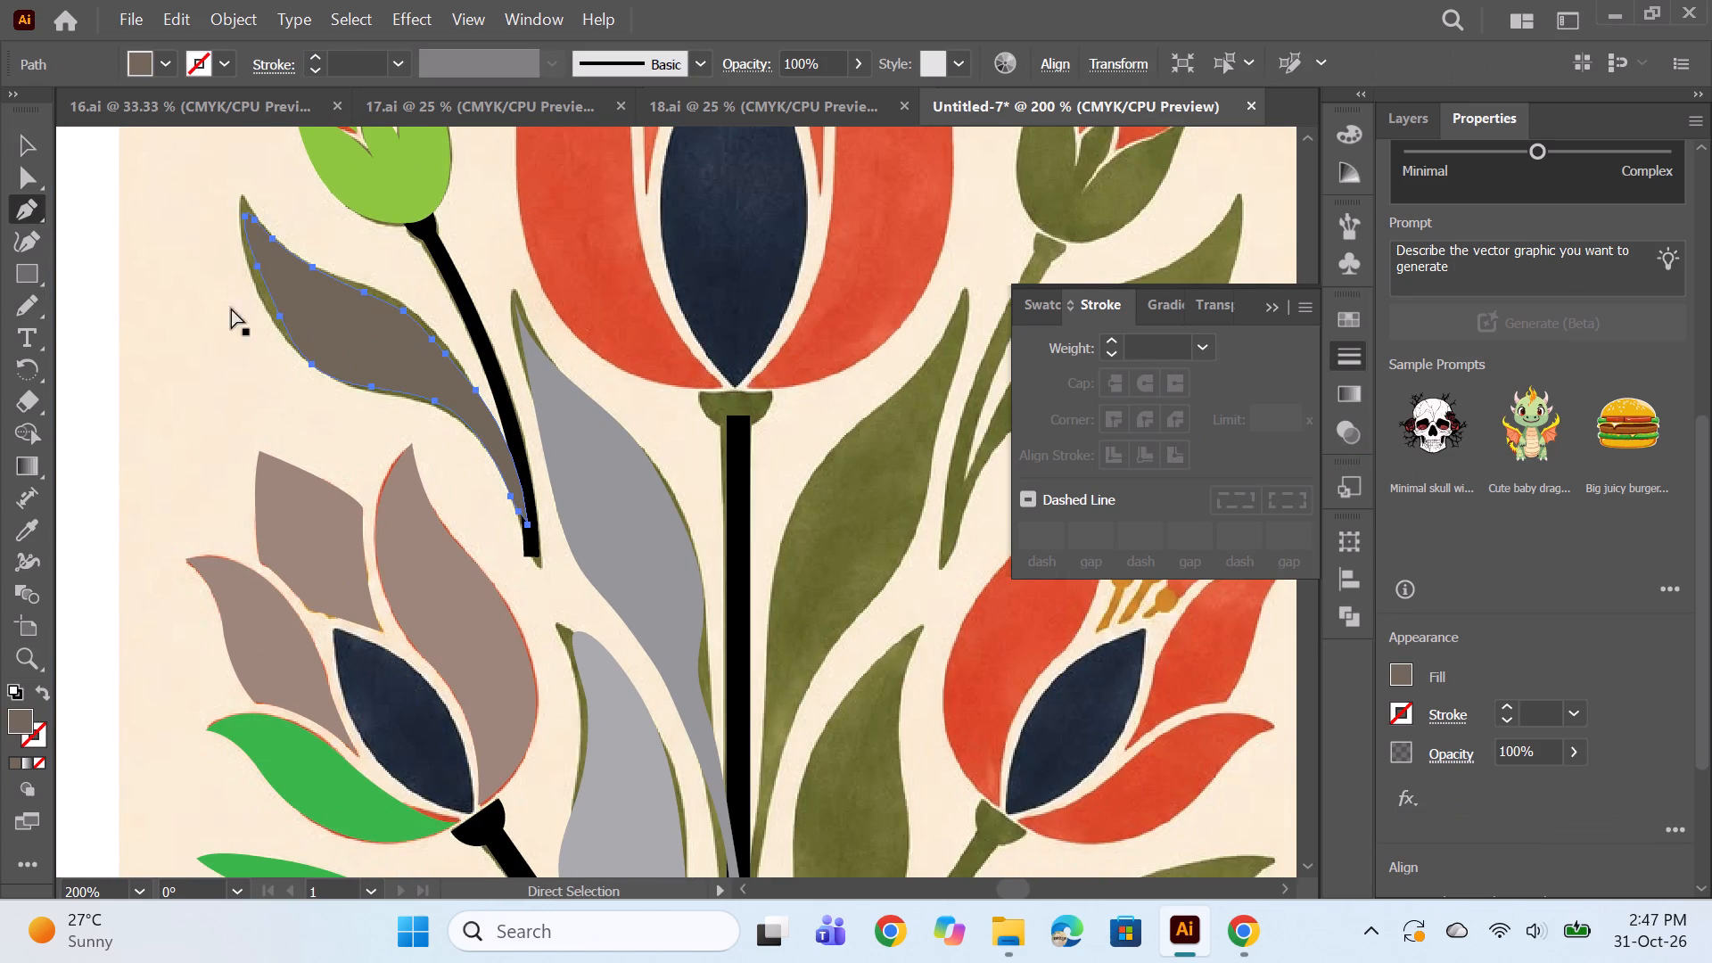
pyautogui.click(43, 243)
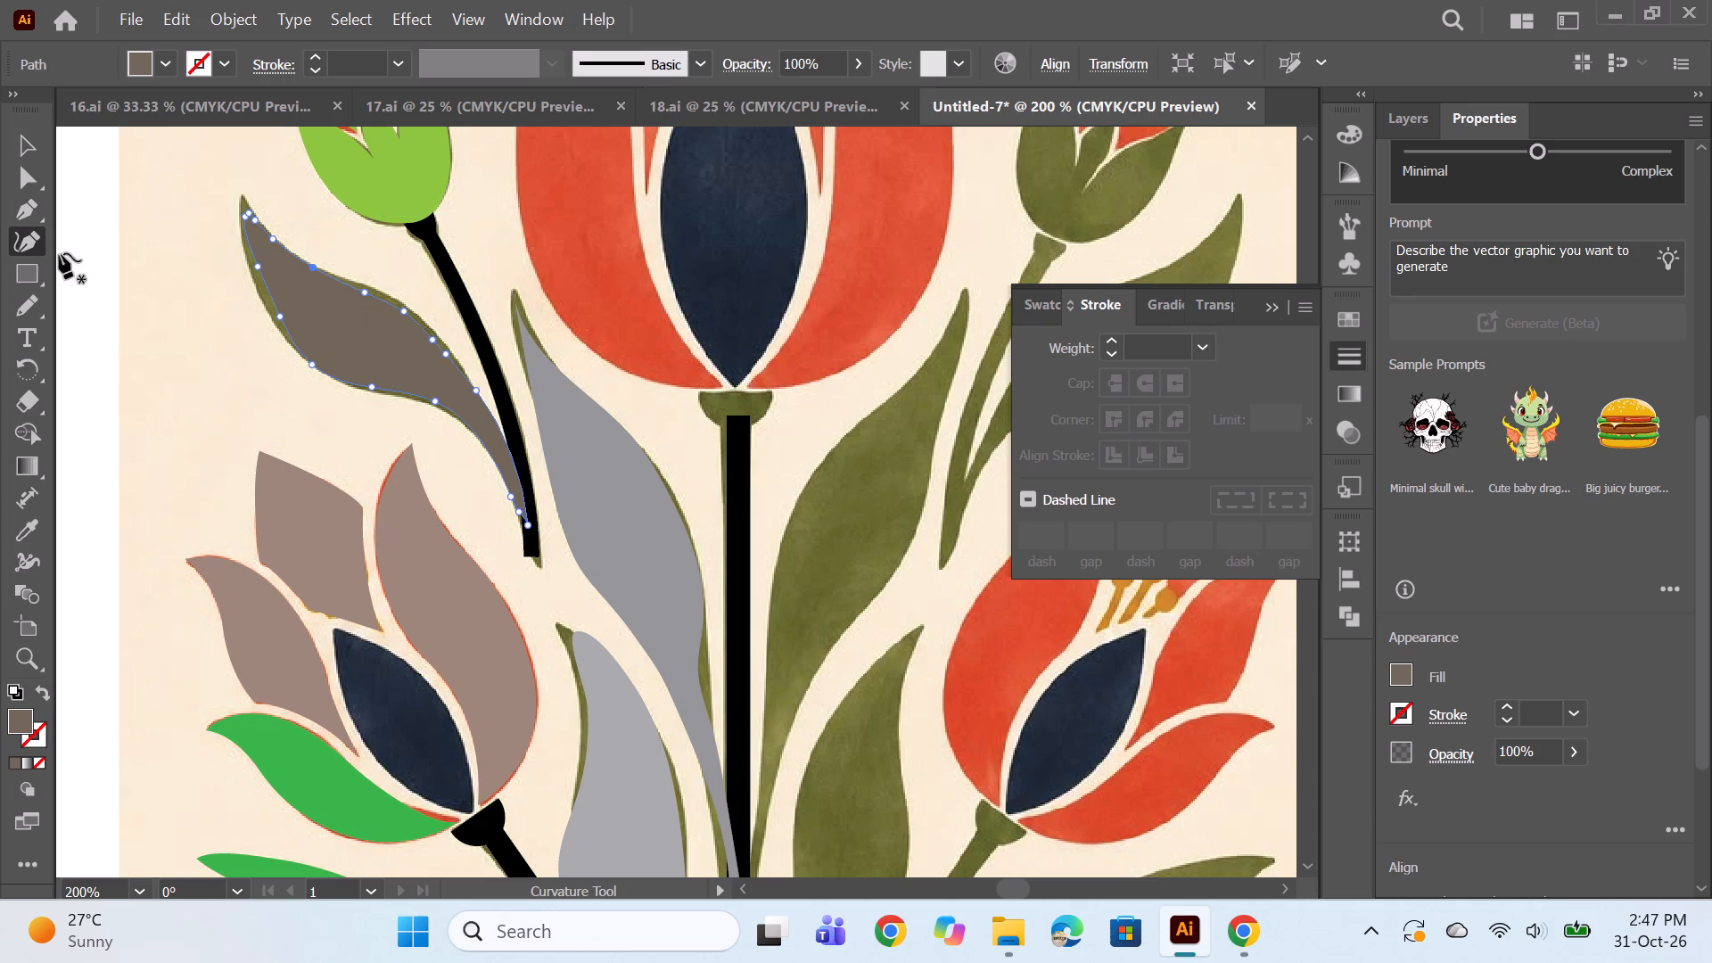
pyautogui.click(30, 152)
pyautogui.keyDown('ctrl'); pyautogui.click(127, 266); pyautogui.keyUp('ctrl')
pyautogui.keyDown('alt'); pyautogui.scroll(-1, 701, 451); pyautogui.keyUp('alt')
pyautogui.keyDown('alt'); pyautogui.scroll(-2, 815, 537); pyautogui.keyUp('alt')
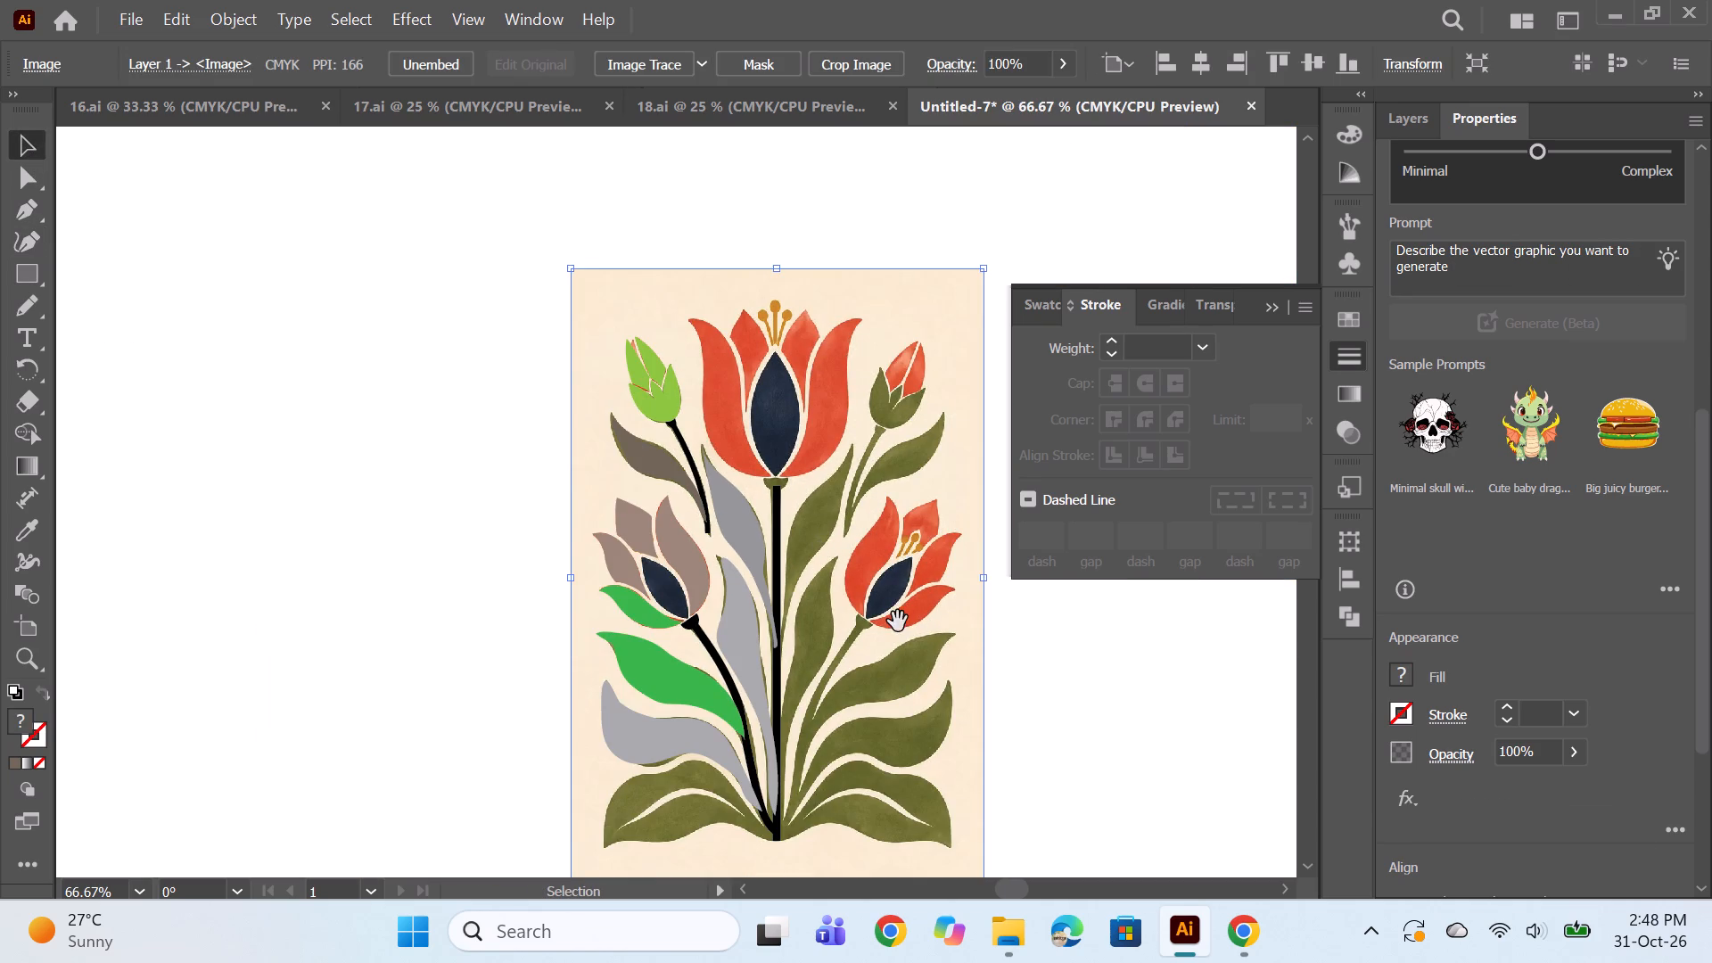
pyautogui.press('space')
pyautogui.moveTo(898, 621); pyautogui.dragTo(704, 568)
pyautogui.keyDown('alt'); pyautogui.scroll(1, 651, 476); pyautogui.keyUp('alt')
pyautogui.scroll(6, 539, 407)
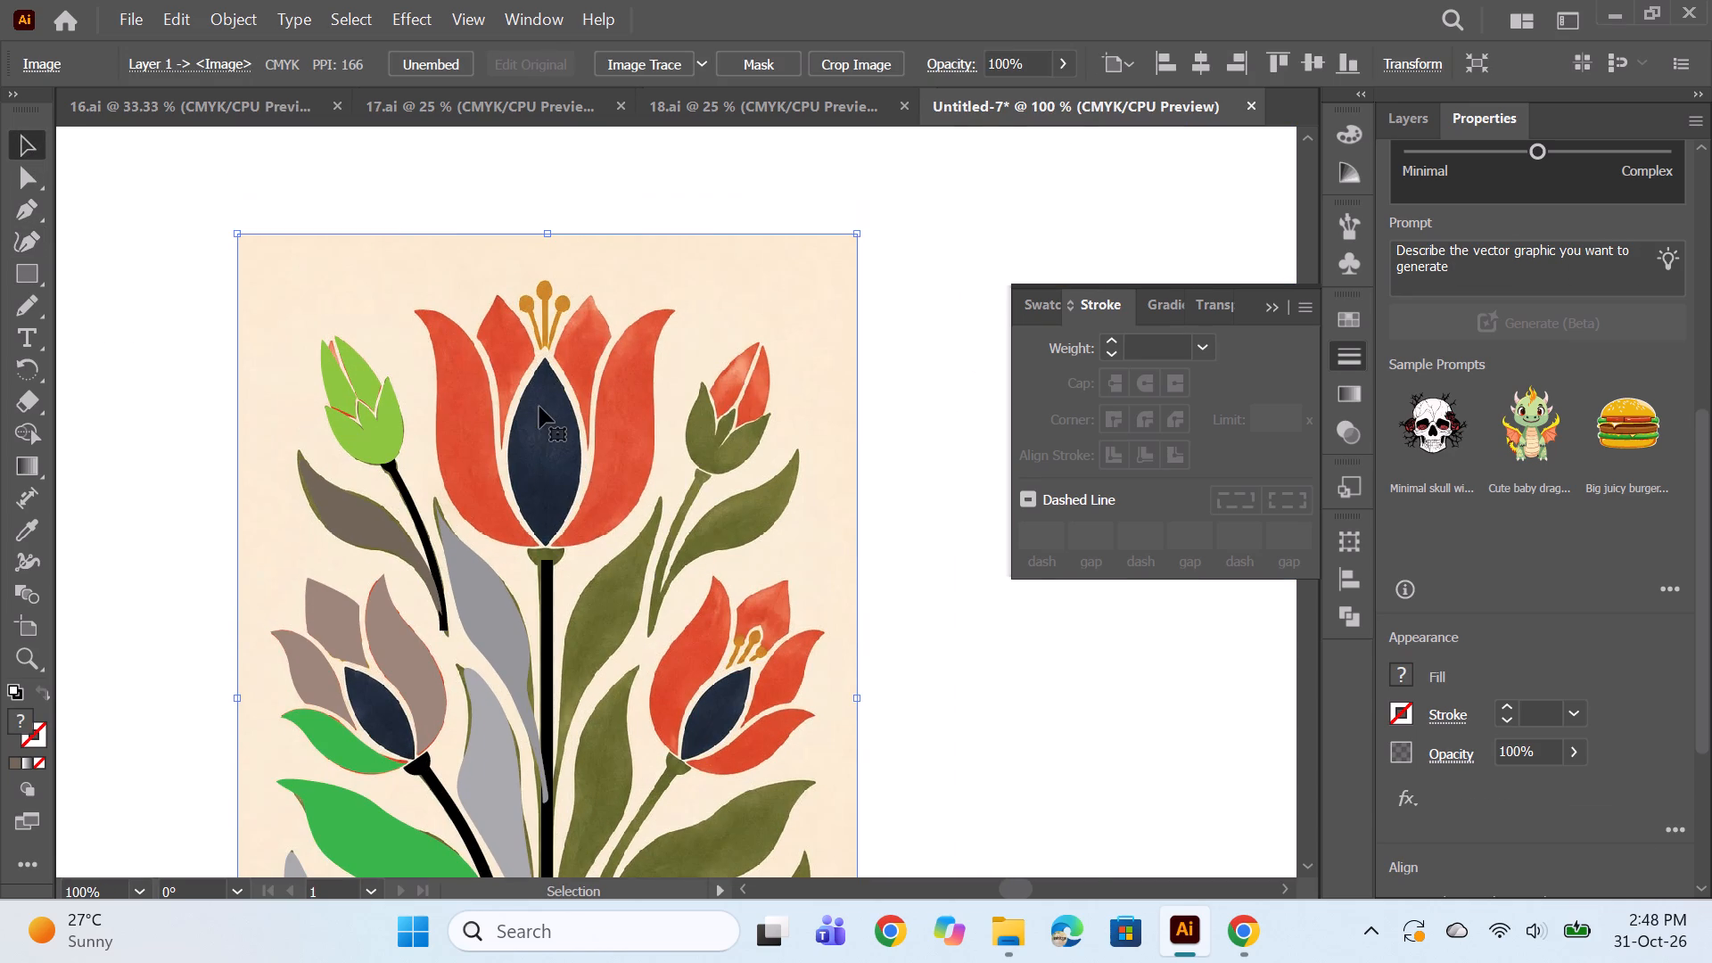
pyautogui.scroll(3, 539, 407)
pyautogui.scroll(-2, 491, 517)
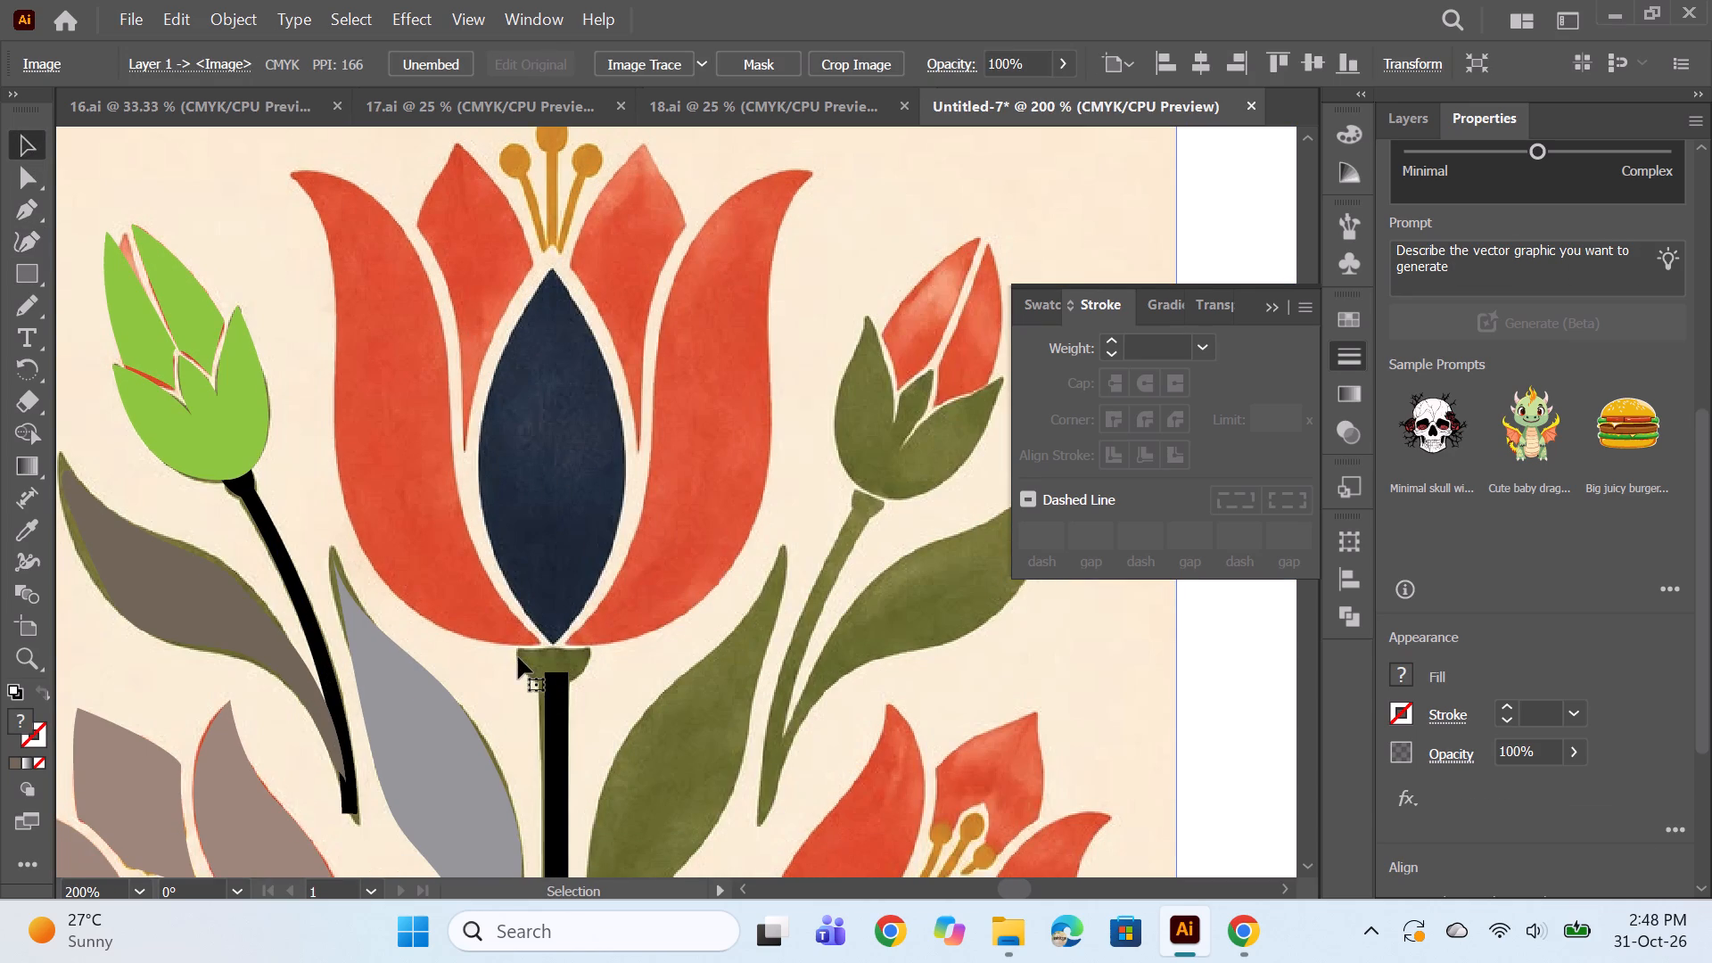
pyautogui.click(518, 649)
# Trace the olive cup-shaped base under the large central tulip with the Pen tool and round its lower edge with the Curvature tool.
pyautogui.moveTo(17, 213); pyautogui.dragTo(27, 219)
pyautogui.keyDown('alt'); pyautogui.scroll(3, 585, 737); pyautogui.keyUp('alt')
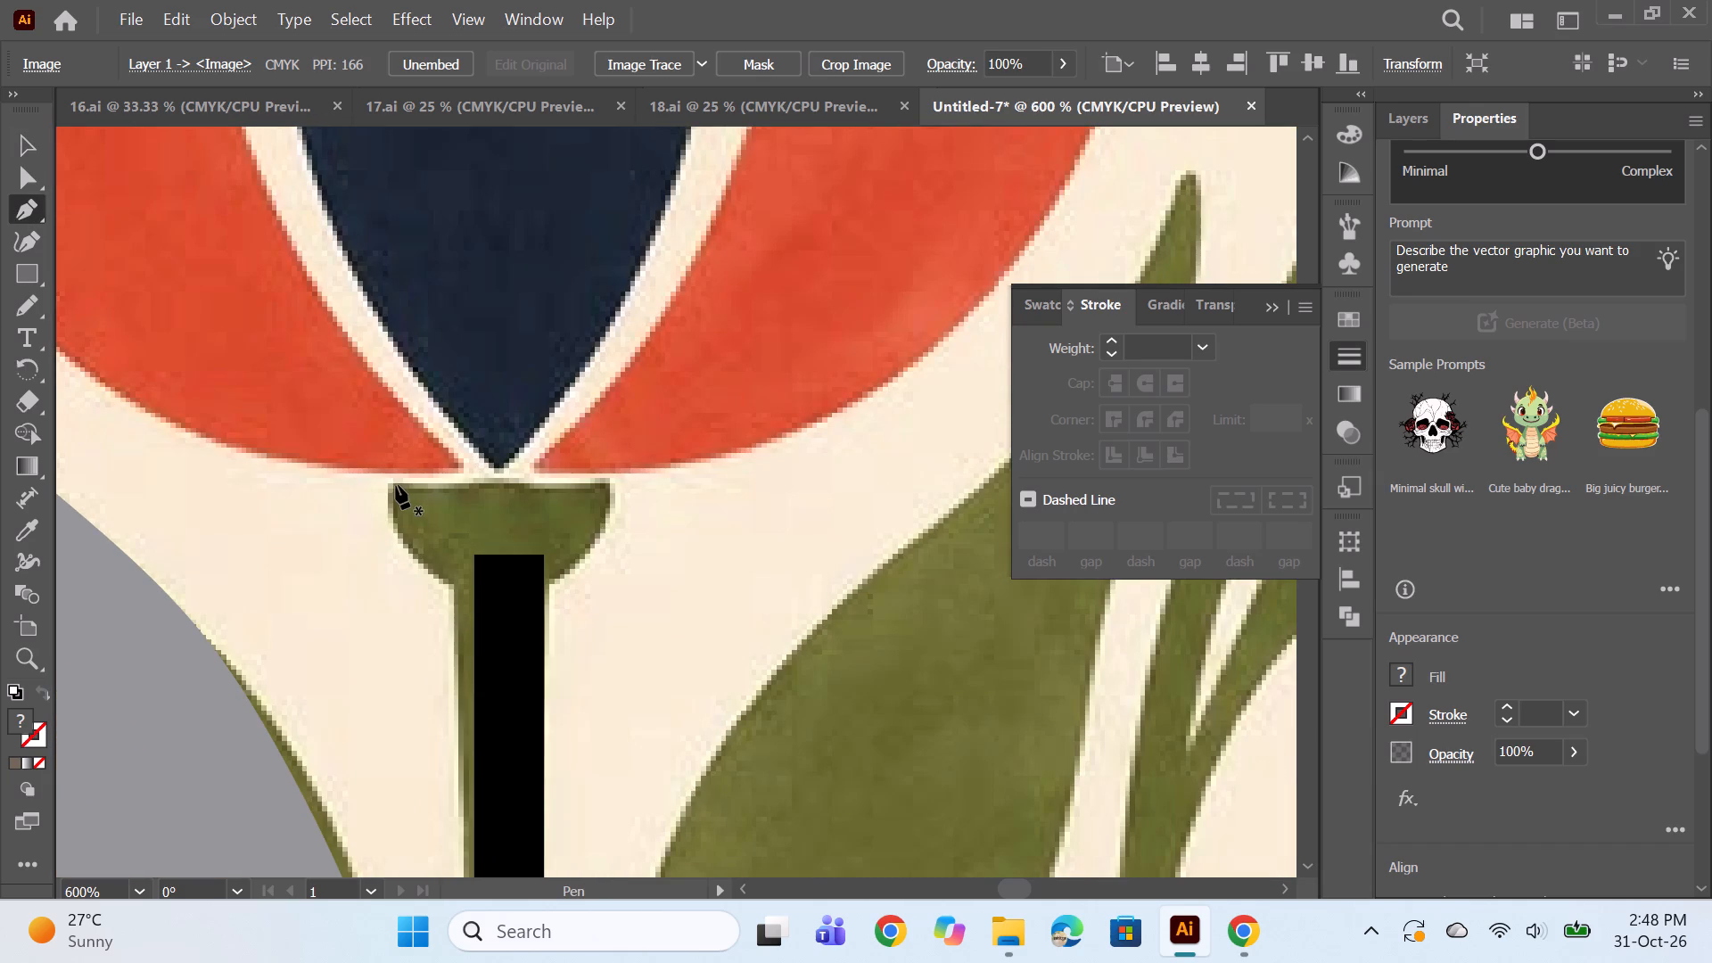
pyautogui.click(391, 483)
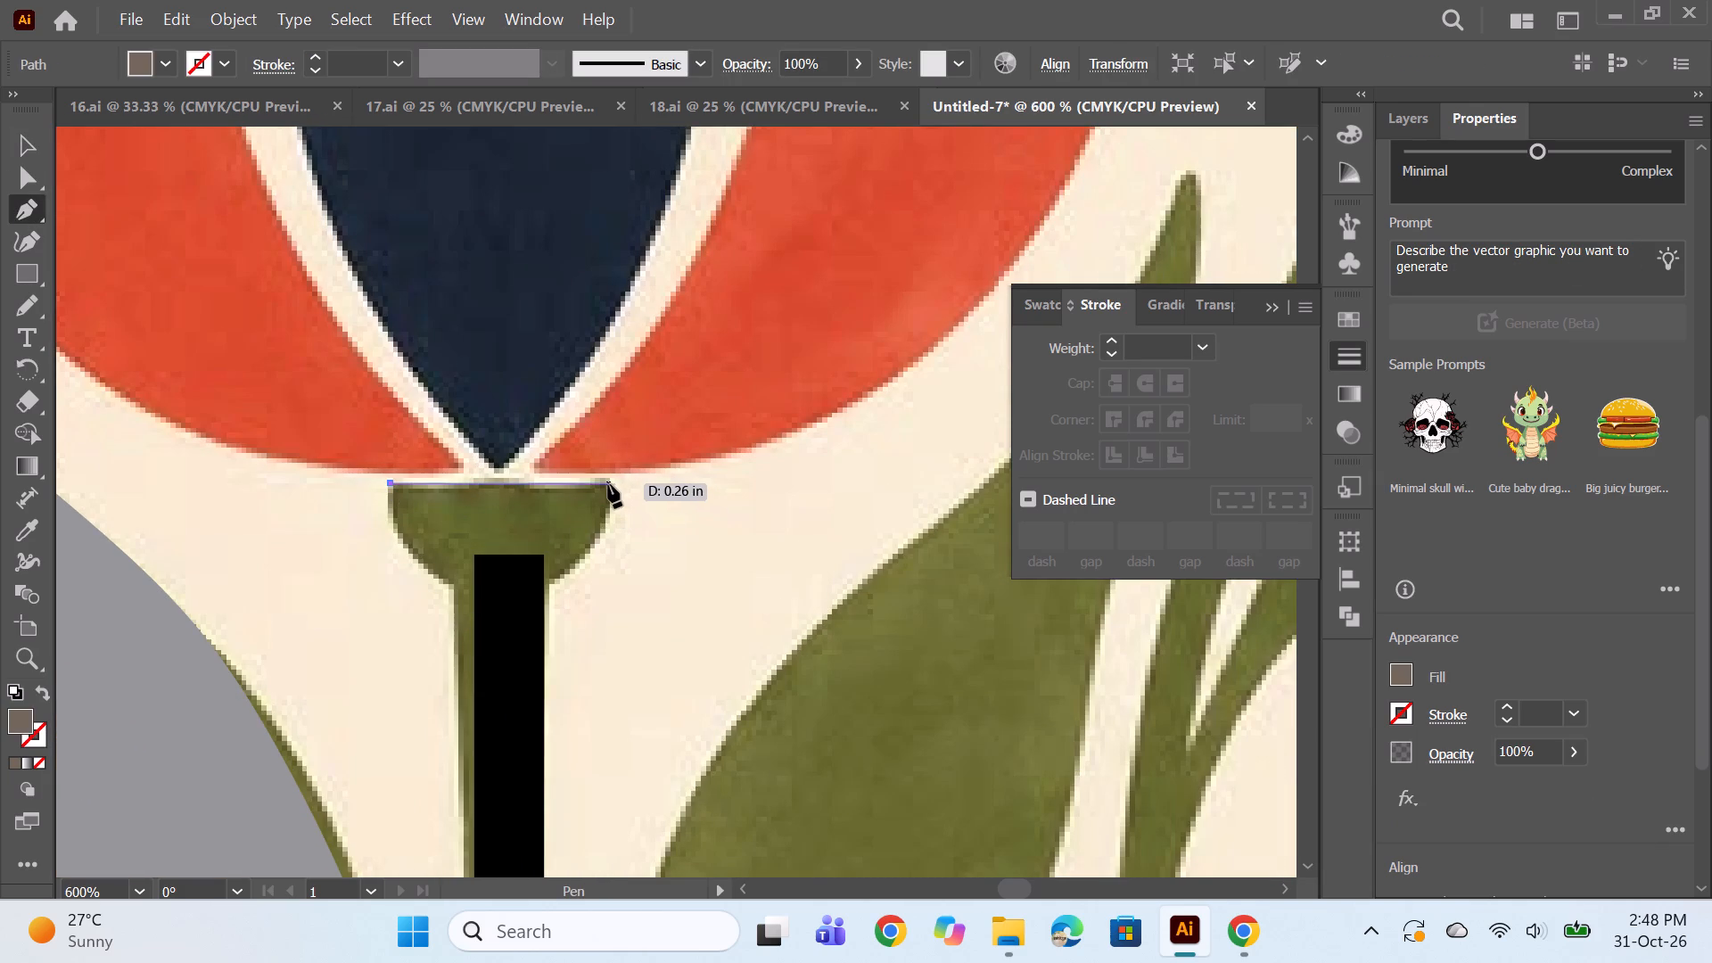
pyautogui.click(610, 482)
pyautogui.moveTo(390, 486); pyautogui.dragTo(318, 373)
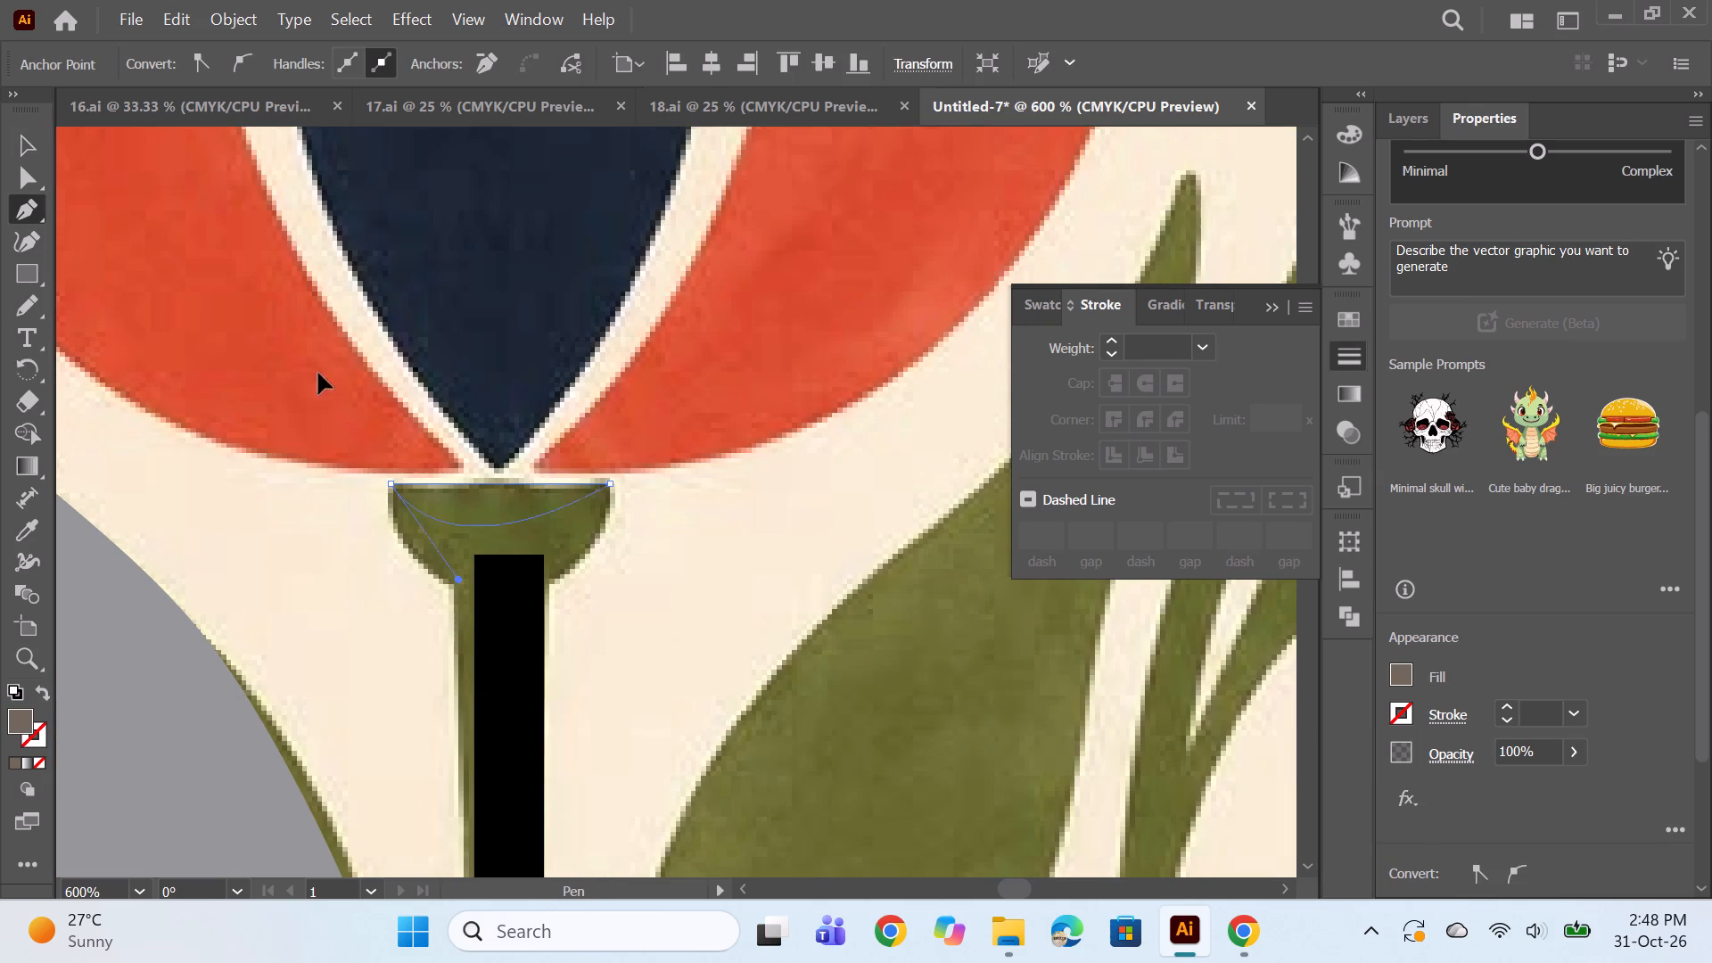
pyautogui.moveTo(318, 373); pyautogui.dragTo(272, 240)
pyautogui.click(37, 244)
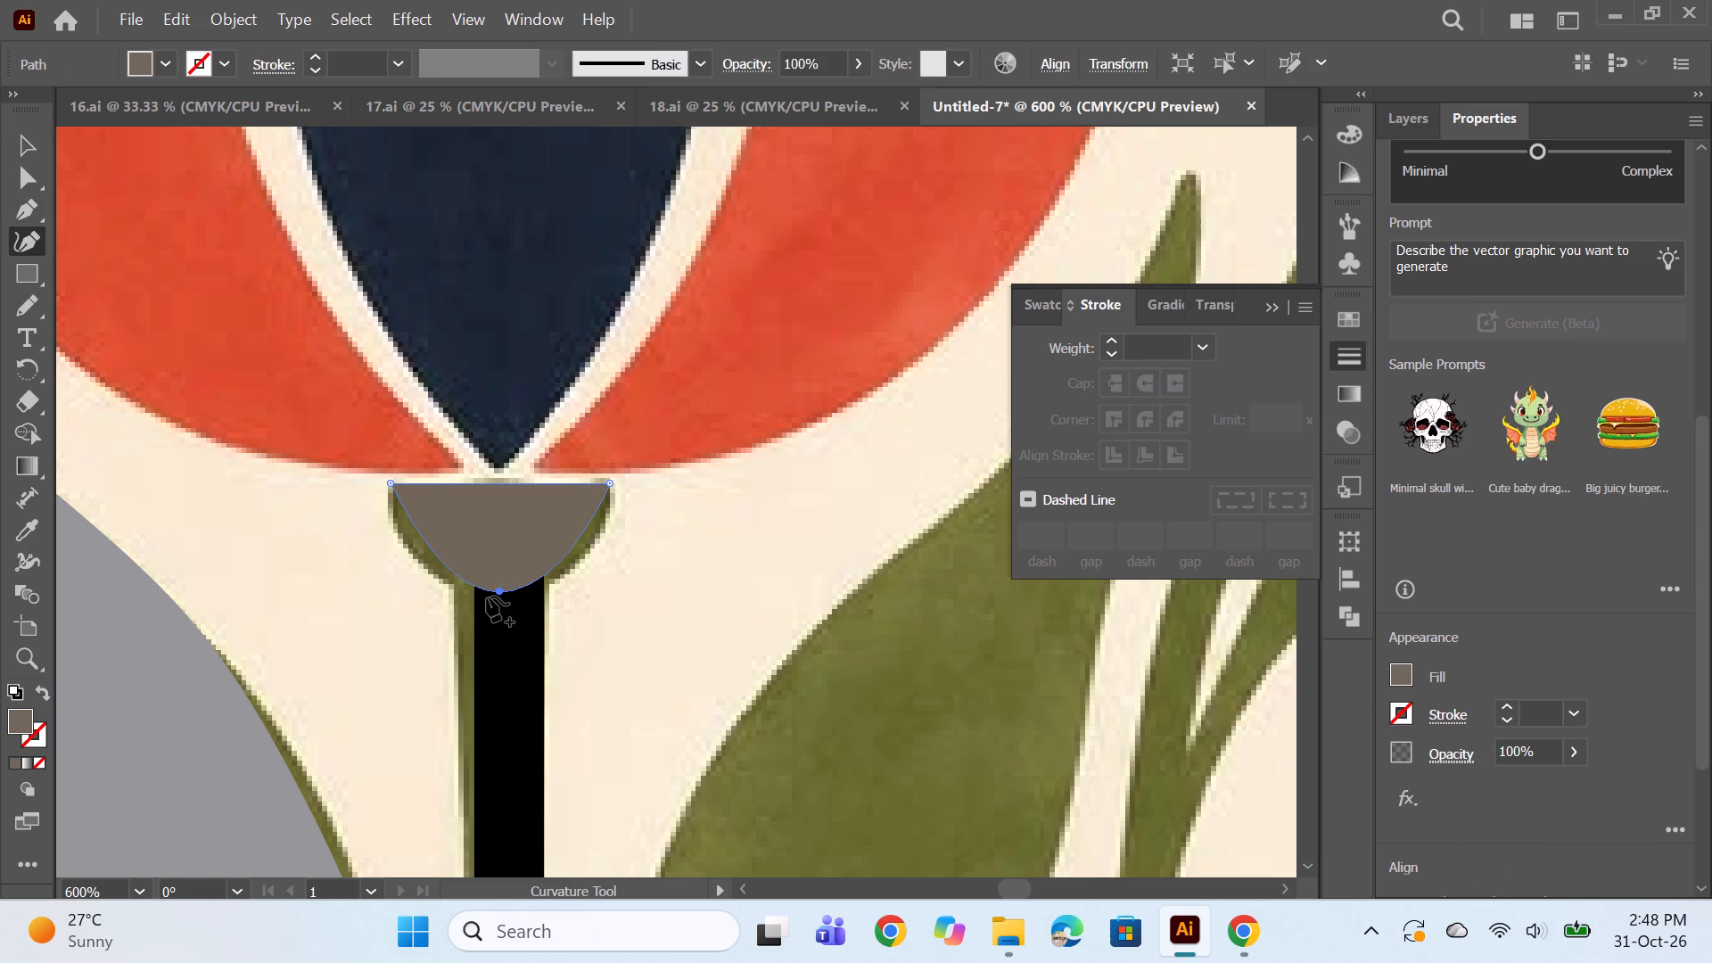
pyautogui.moveTo(500, 591); pyautogui.dragTo(504, 584)
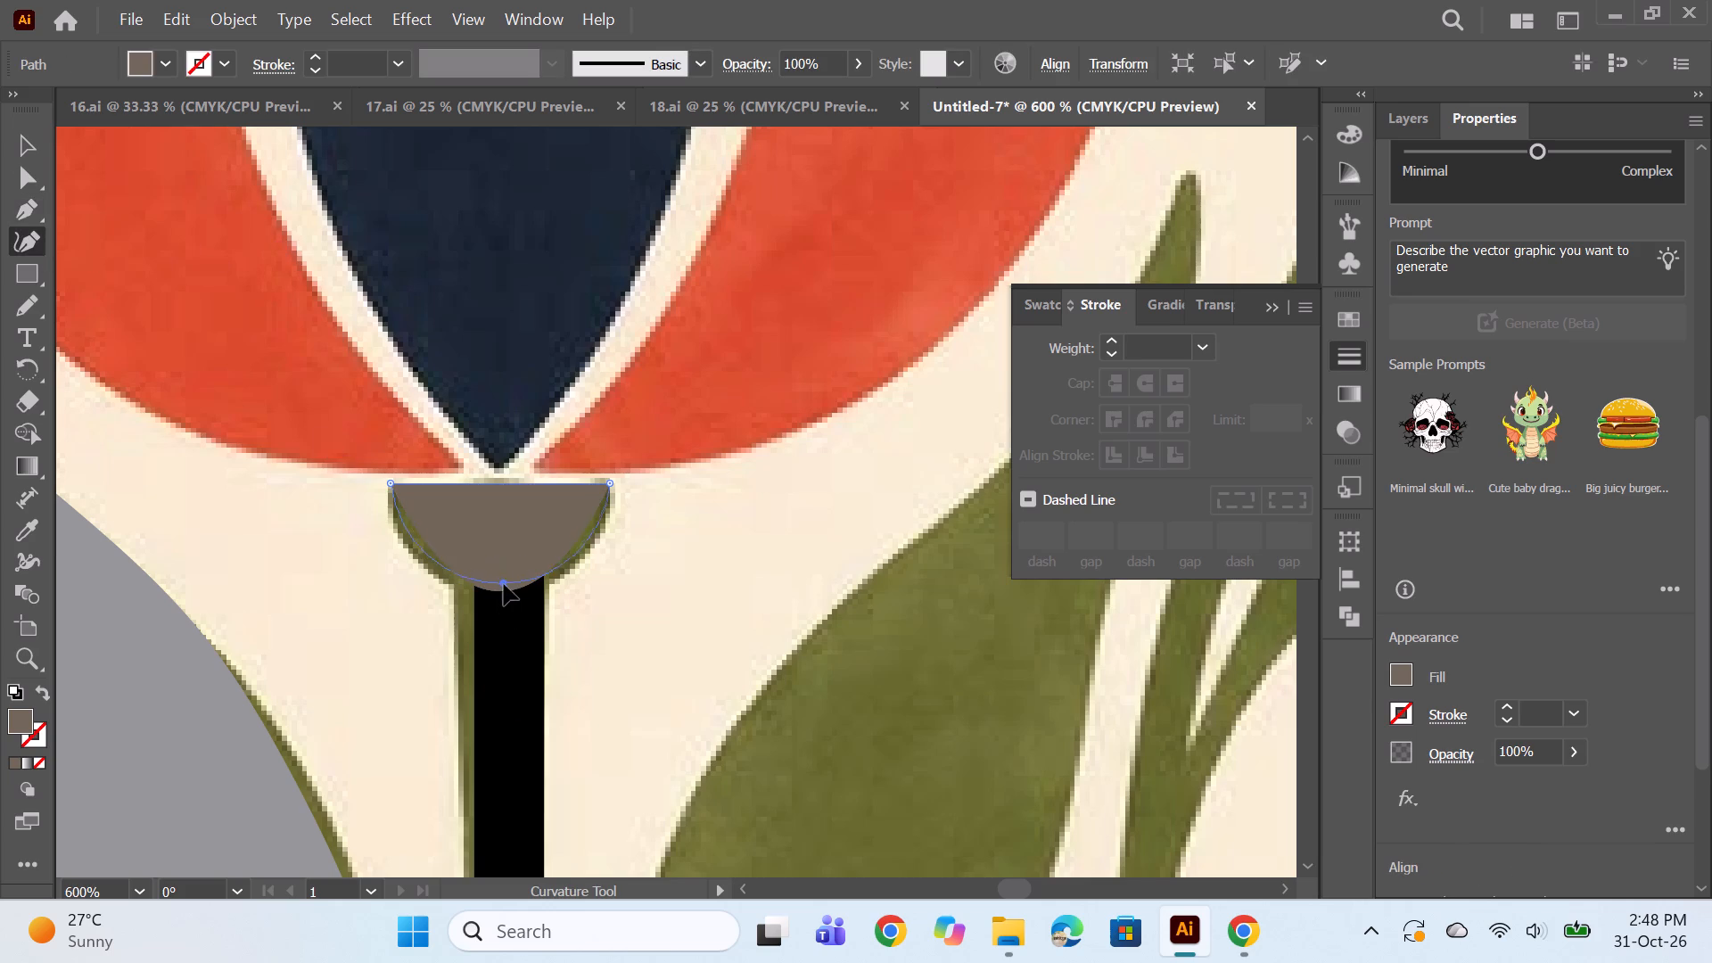
pyautogui.moveTo(504, 584); pyautogui.dragTo(508, 599)
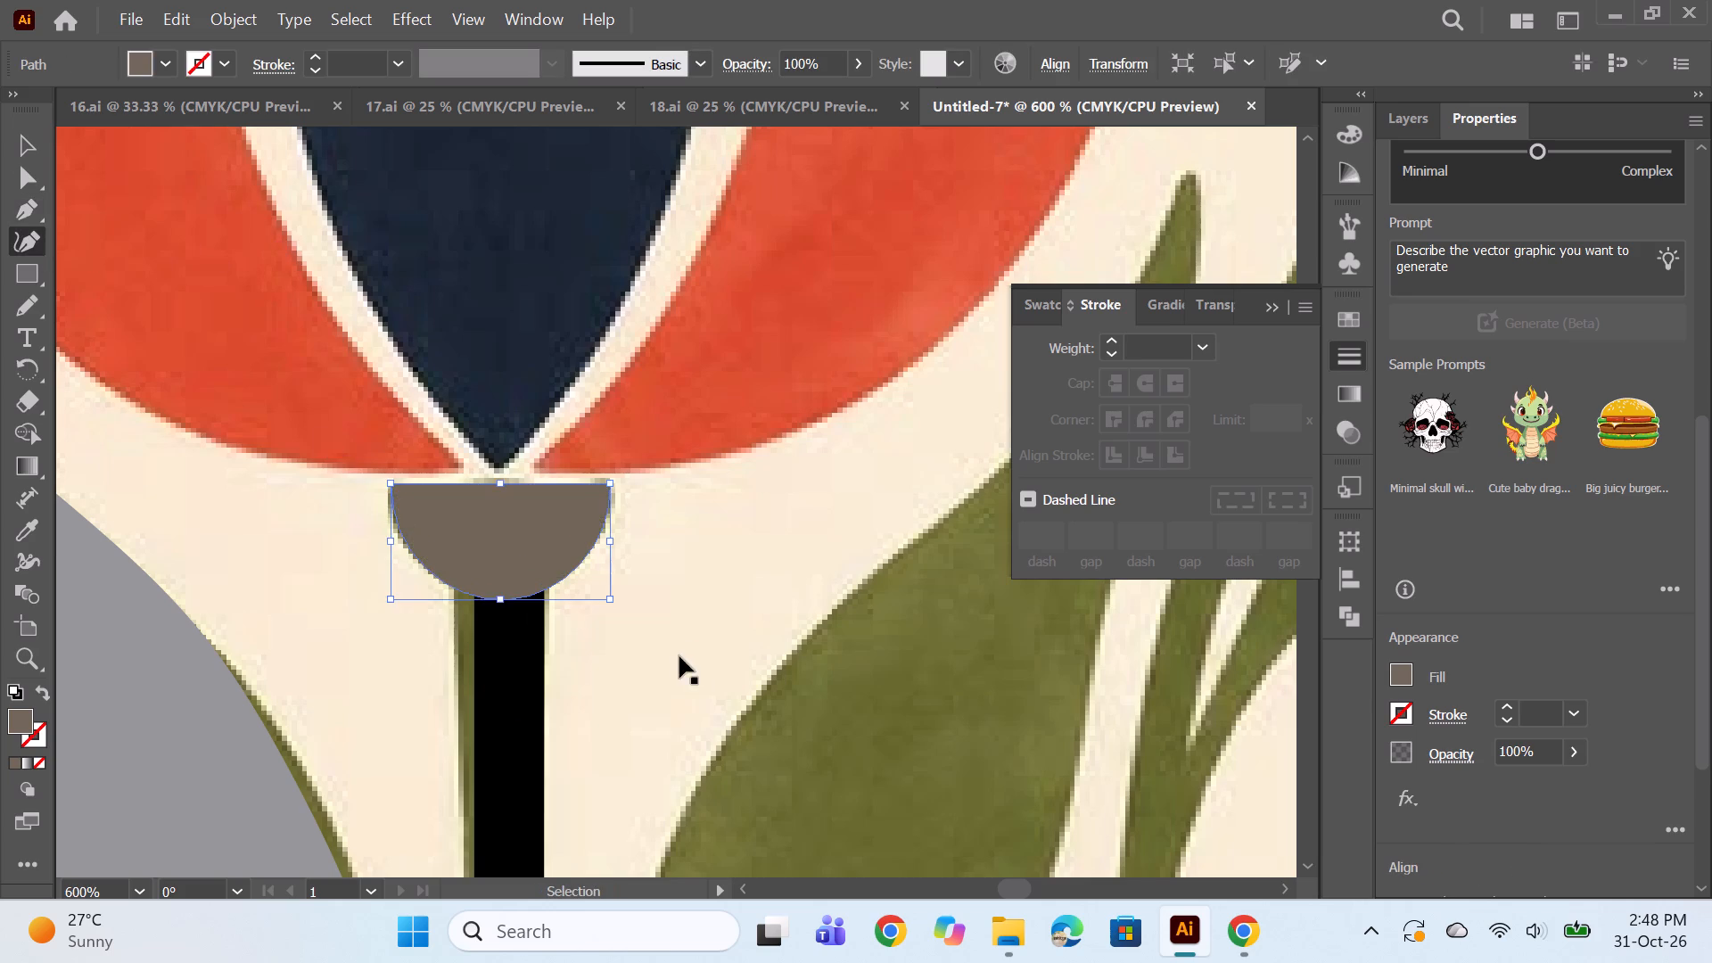
pyautogui.keyDown('ctrl'); pyautogui.click(686, 646); pyautogui.keyUp('ctrl')
# Trace the large tulip's navy pointed-oval centre as a closed, grey-brown Pen shape with two curved sides and deselect it.
pyautogui.keyDown('alt'); pyautogui.scroll(-5, 653, 531); pyautogui.keyUp('alt')
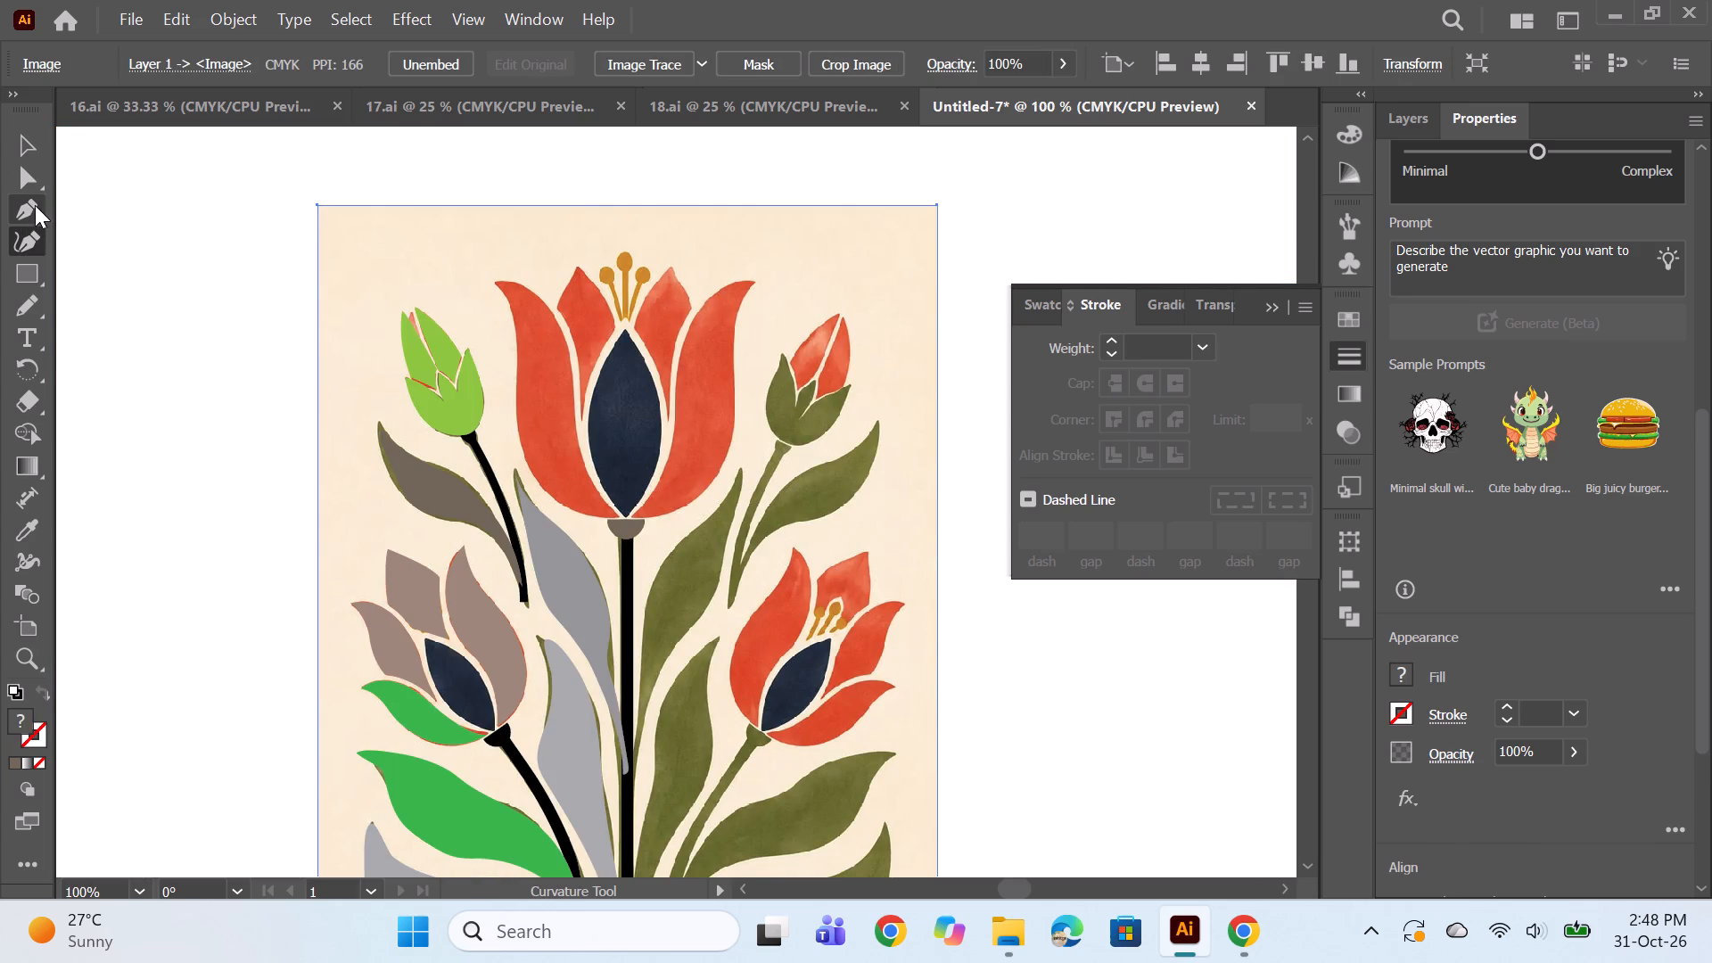
pyautogui.click(35, 205)
pyautogui.keyDown('alt'); pyautogui.scroll(2, 591, 402); pyautogui.keyUp('alt')
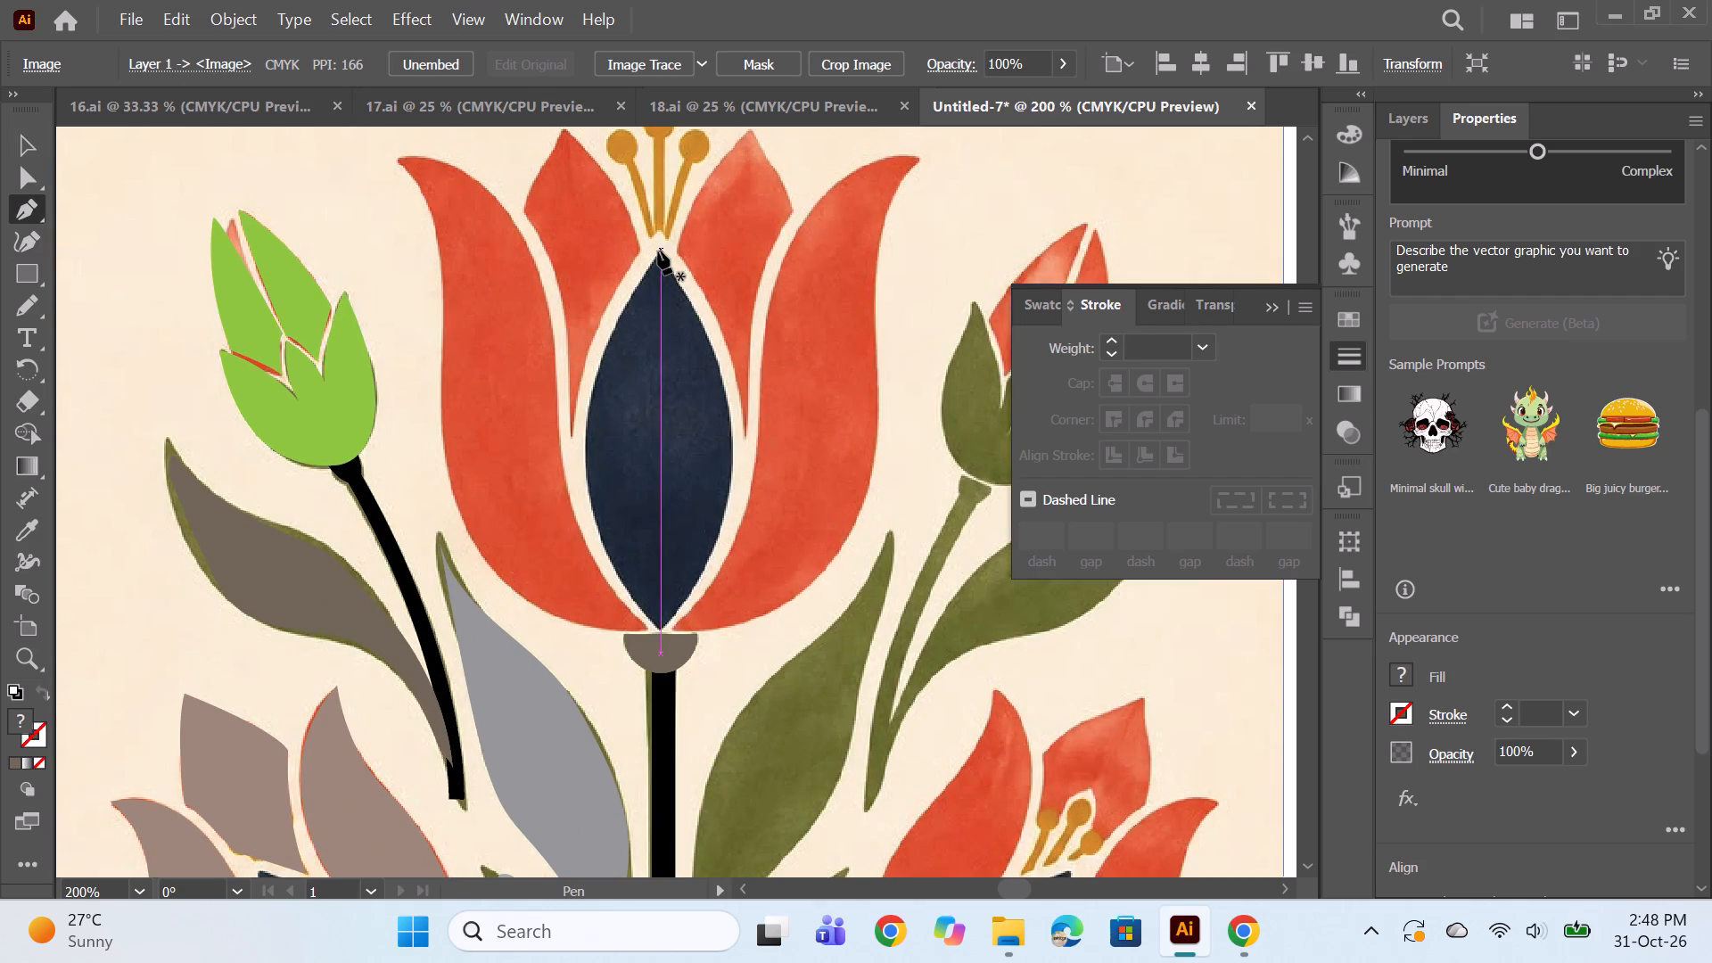
pyautogui.click(658, 251)
pyautogui.moveTo(660, 629); pyautogui.dragTo(700, 665)
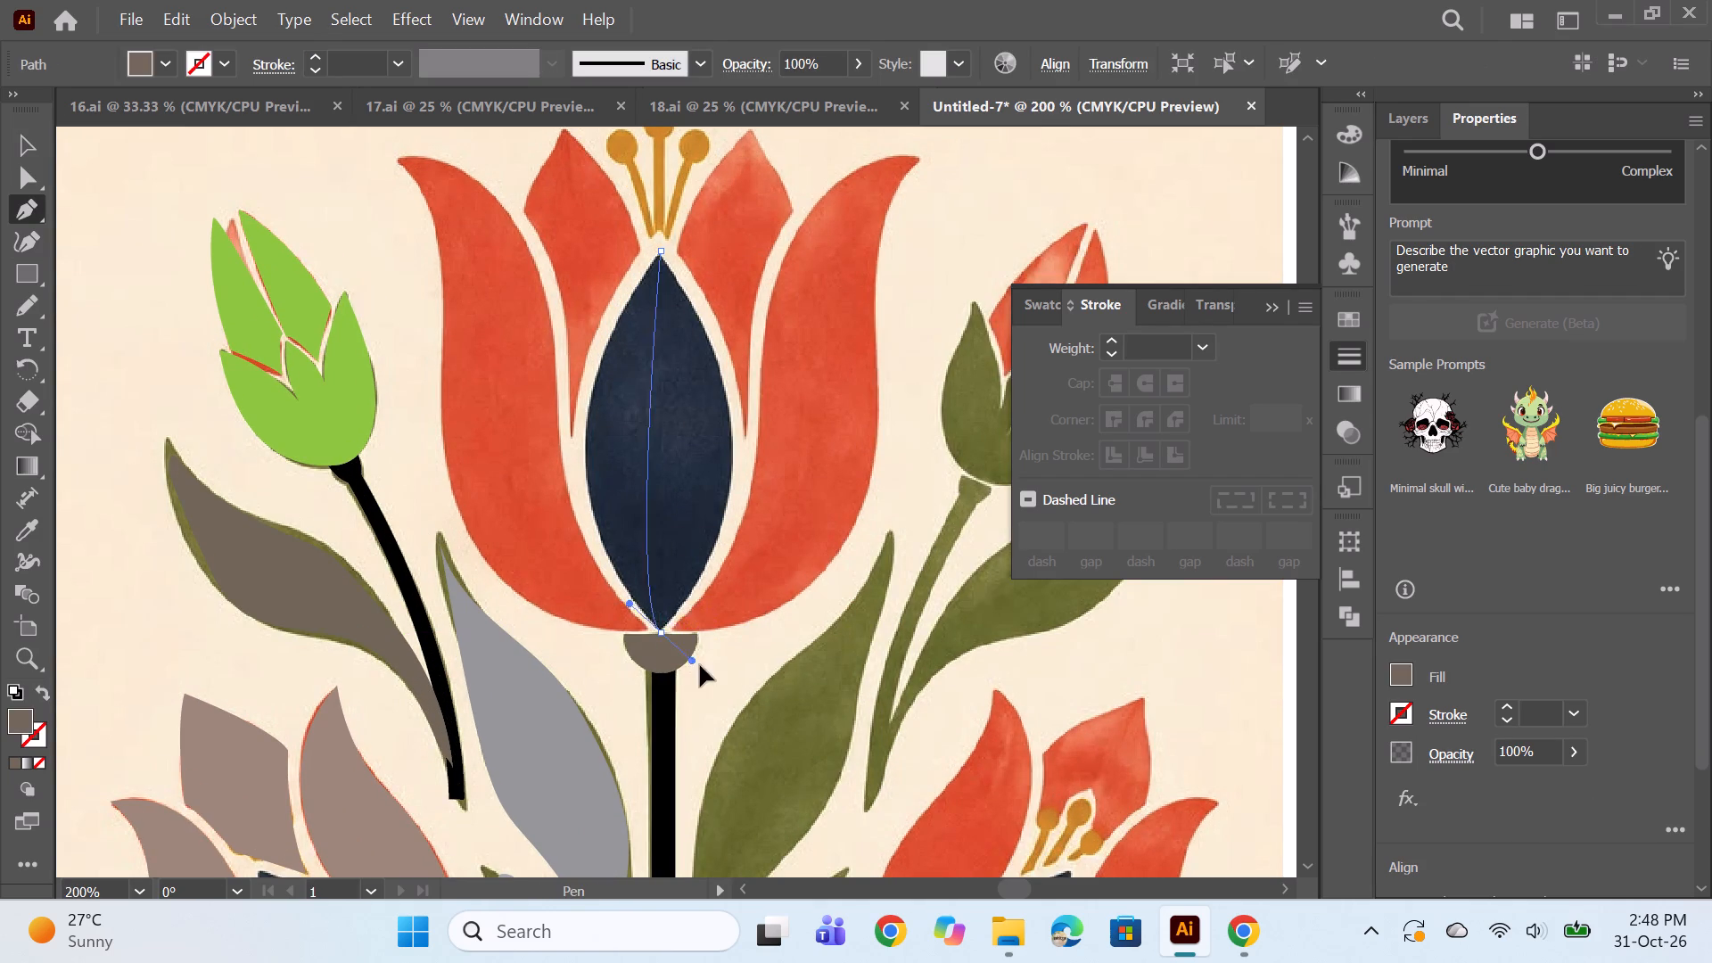
pyautogui.moveTo(700, 665); pyautogui.dragTo(827, 802)
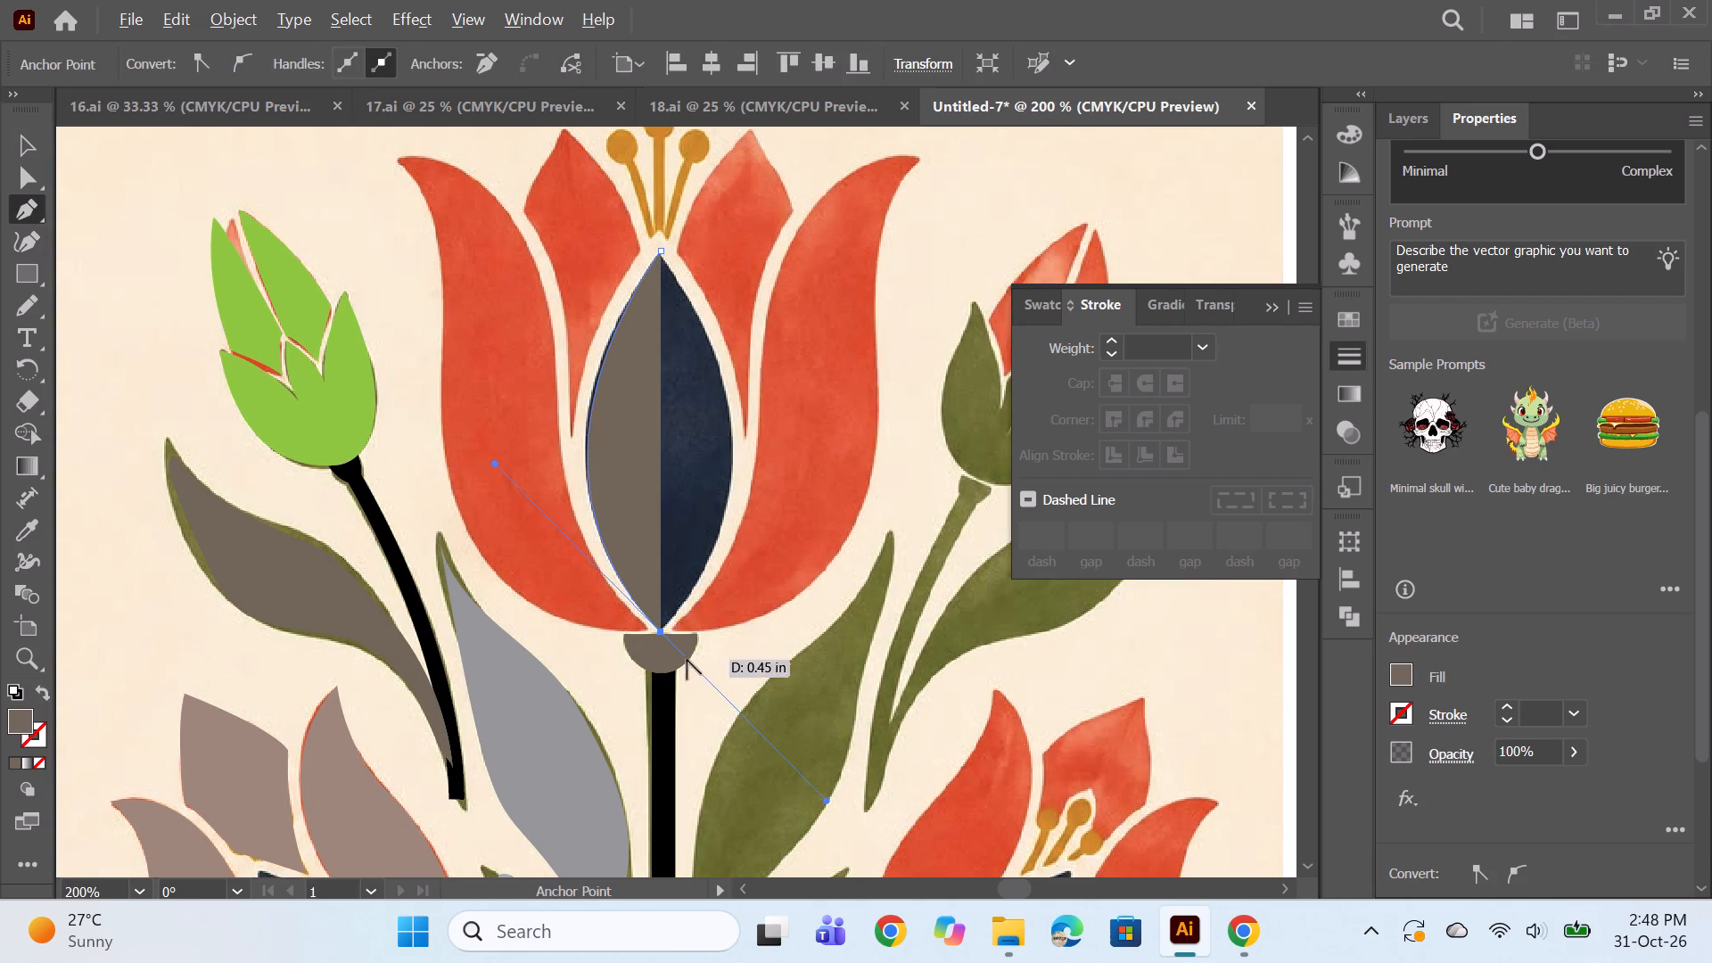
pyautogui.keyDown('alt'); pyautogui.click(660, 630); pyautogui.keyUp('alt')
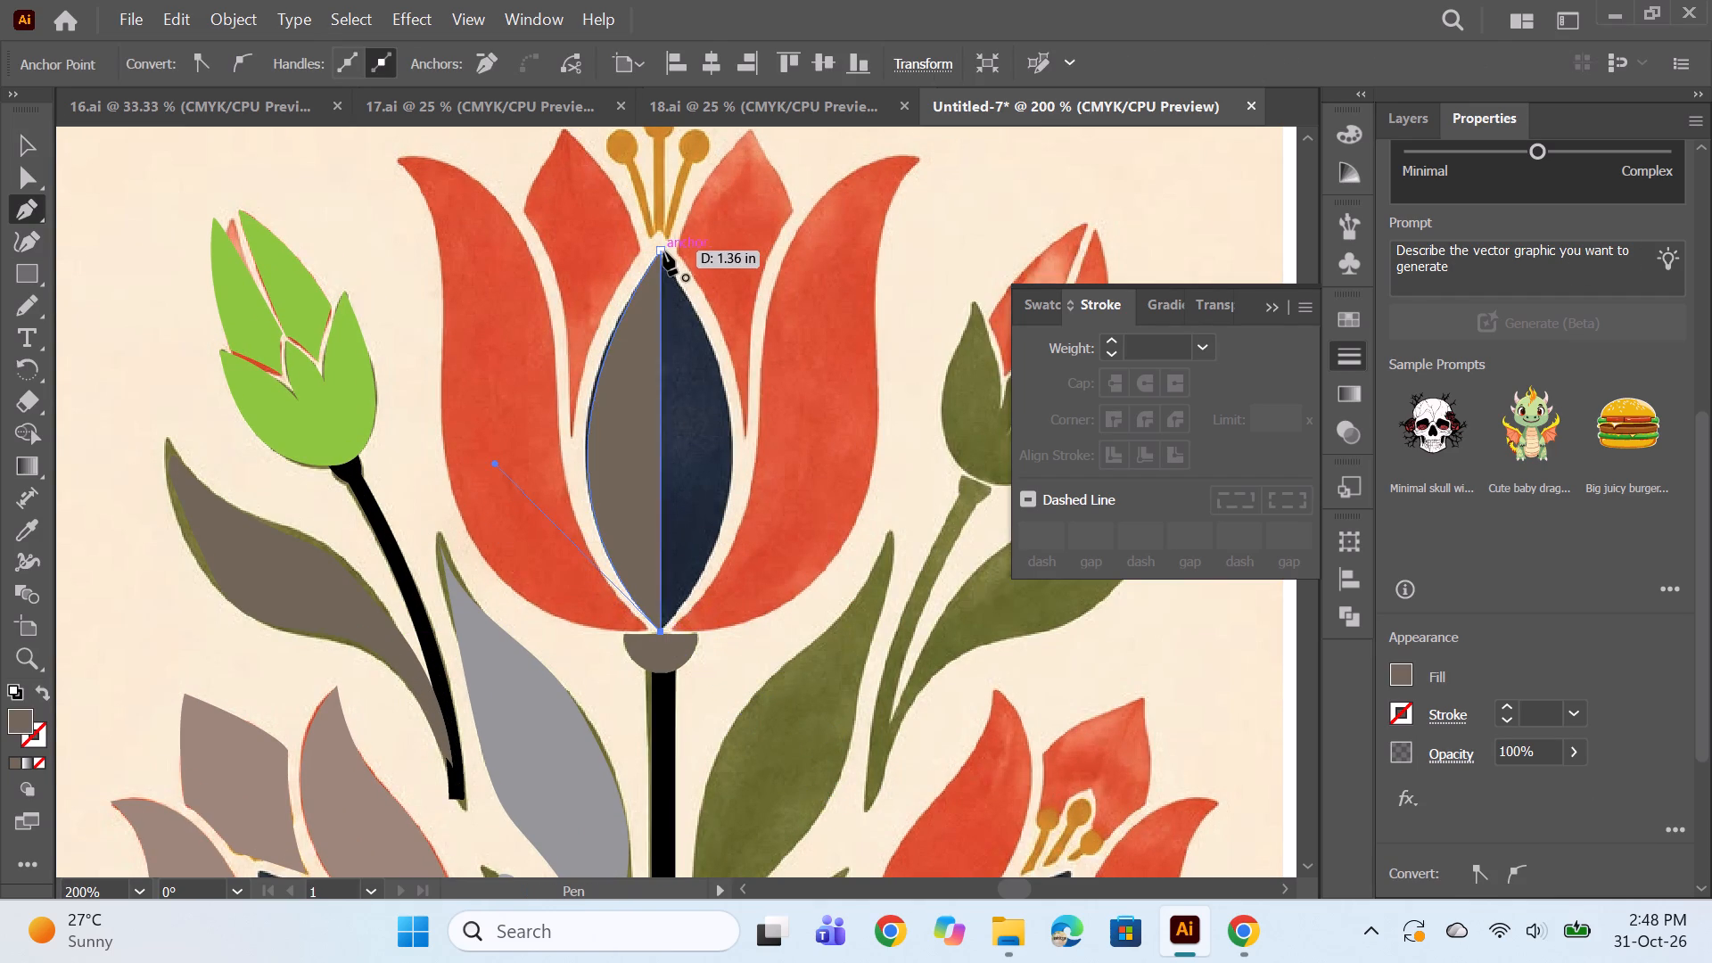
pyautogui.moveTo(663, 251); pyautogui.dragTo(544, 425)
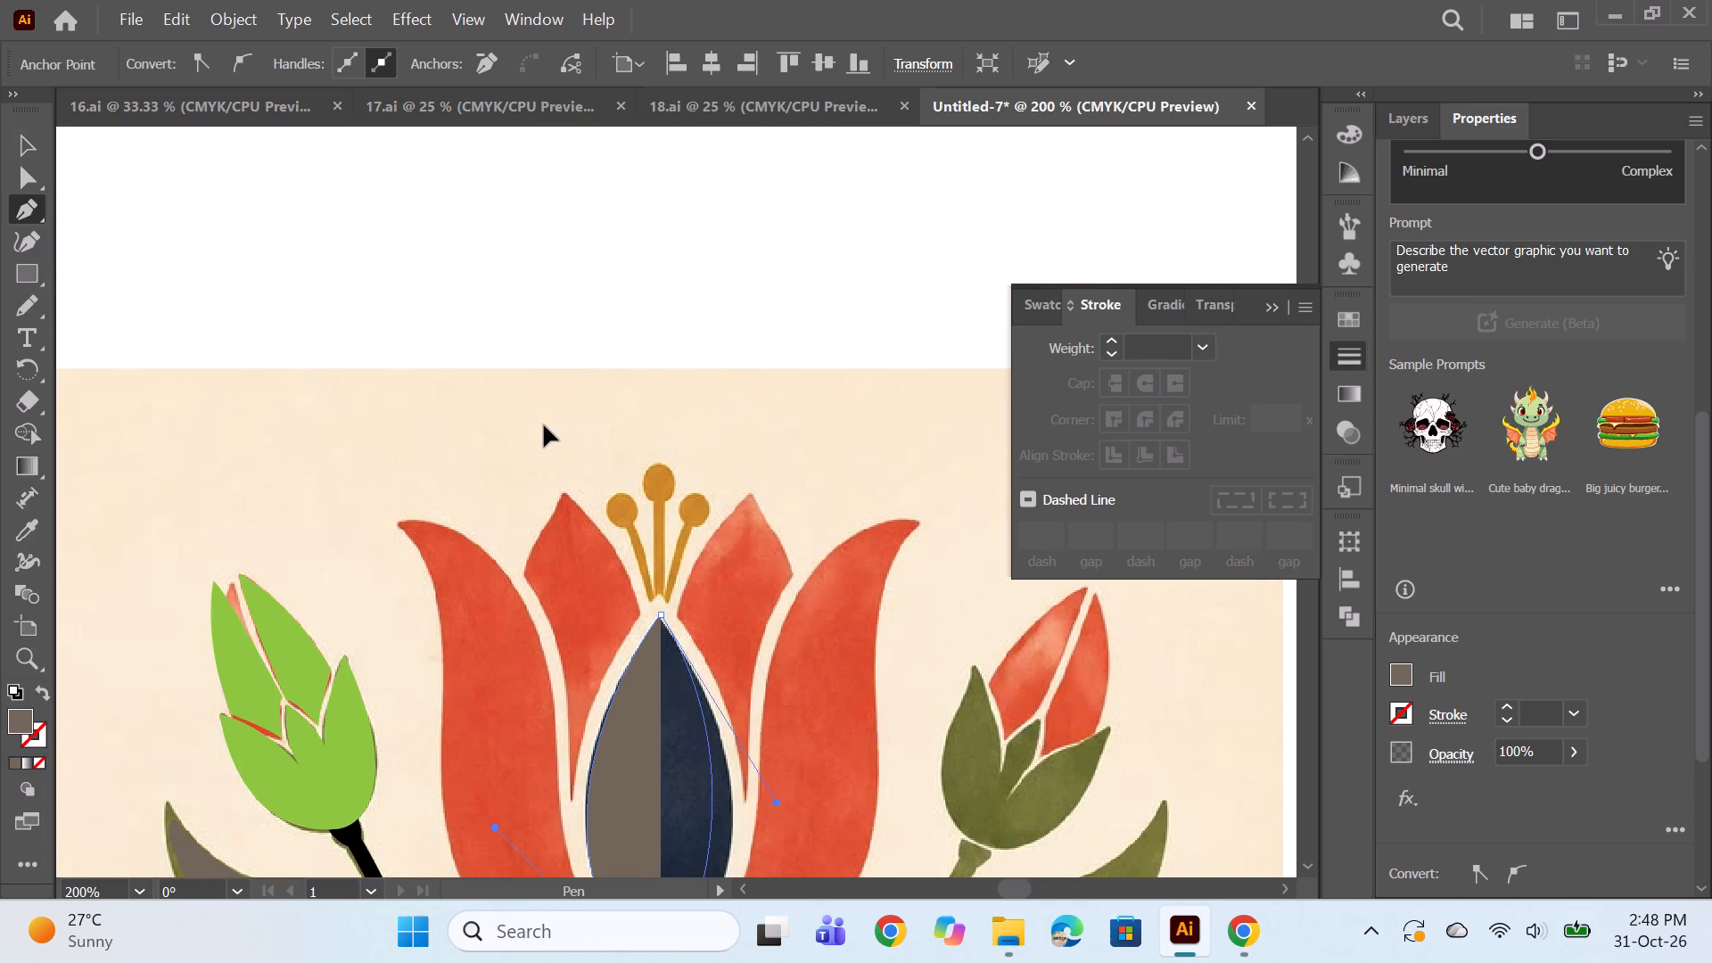
pyautogui.moveTo(544, 425); pyautogui.dragTo(498, 389)
pyautogui.scroll(-10, 595, 442)
pyautogui.scroll(-2, 849, 588)
pyautogui.keyDown('alt'); pyautogui.scroll(1, 728, 572); pyautogui.keyUp('alt')
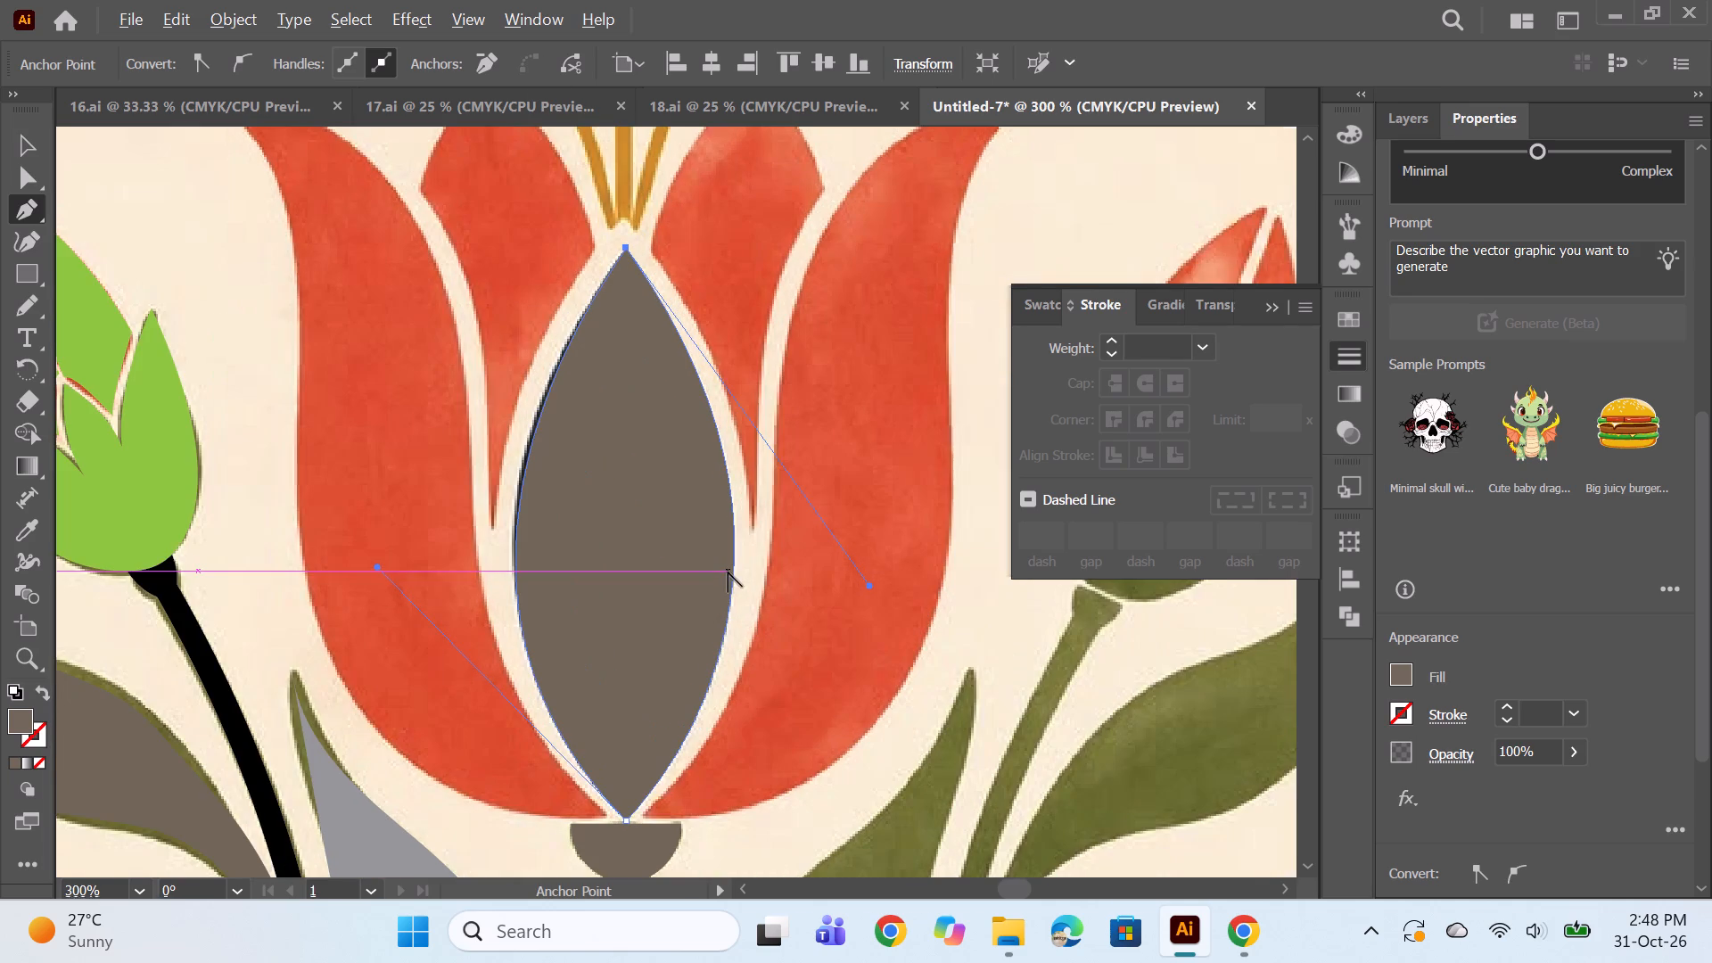
pyautogui.keyDown('alt'); pyautogui.scroll(-1, 728, 572); pyautogui.keyUp('alt')
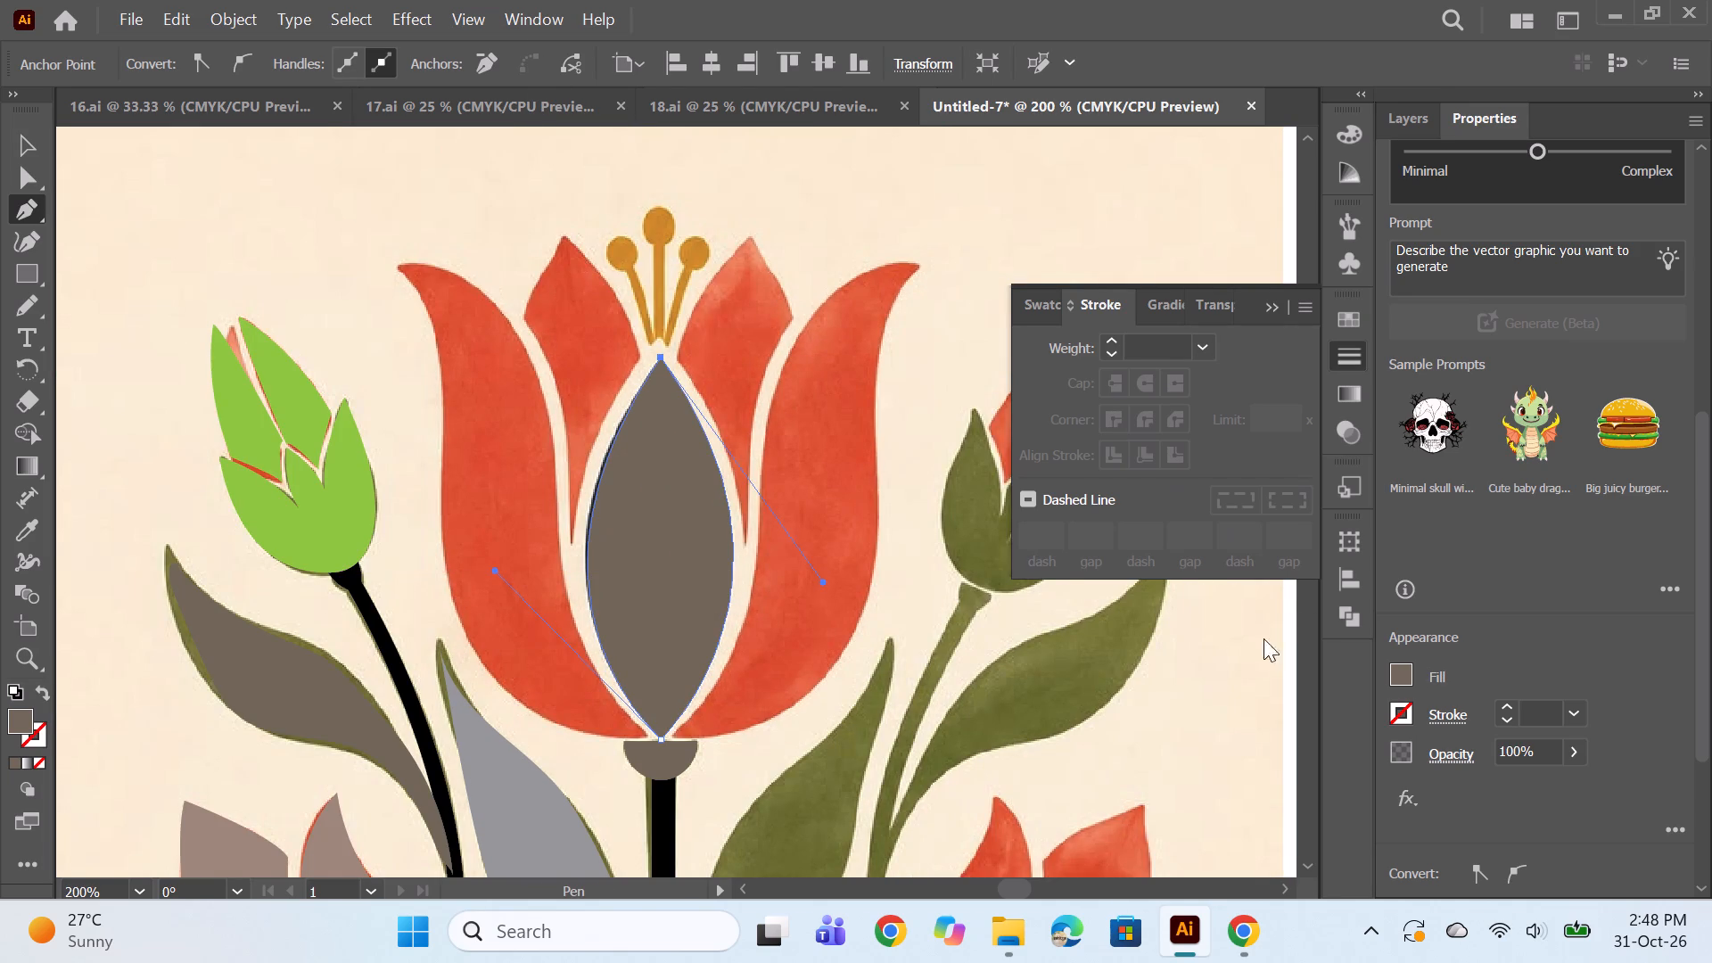
pyautogui.keyDown('ctrl'); pyautogui.click(910, 599); pyautogui.keyUp('ctrl')
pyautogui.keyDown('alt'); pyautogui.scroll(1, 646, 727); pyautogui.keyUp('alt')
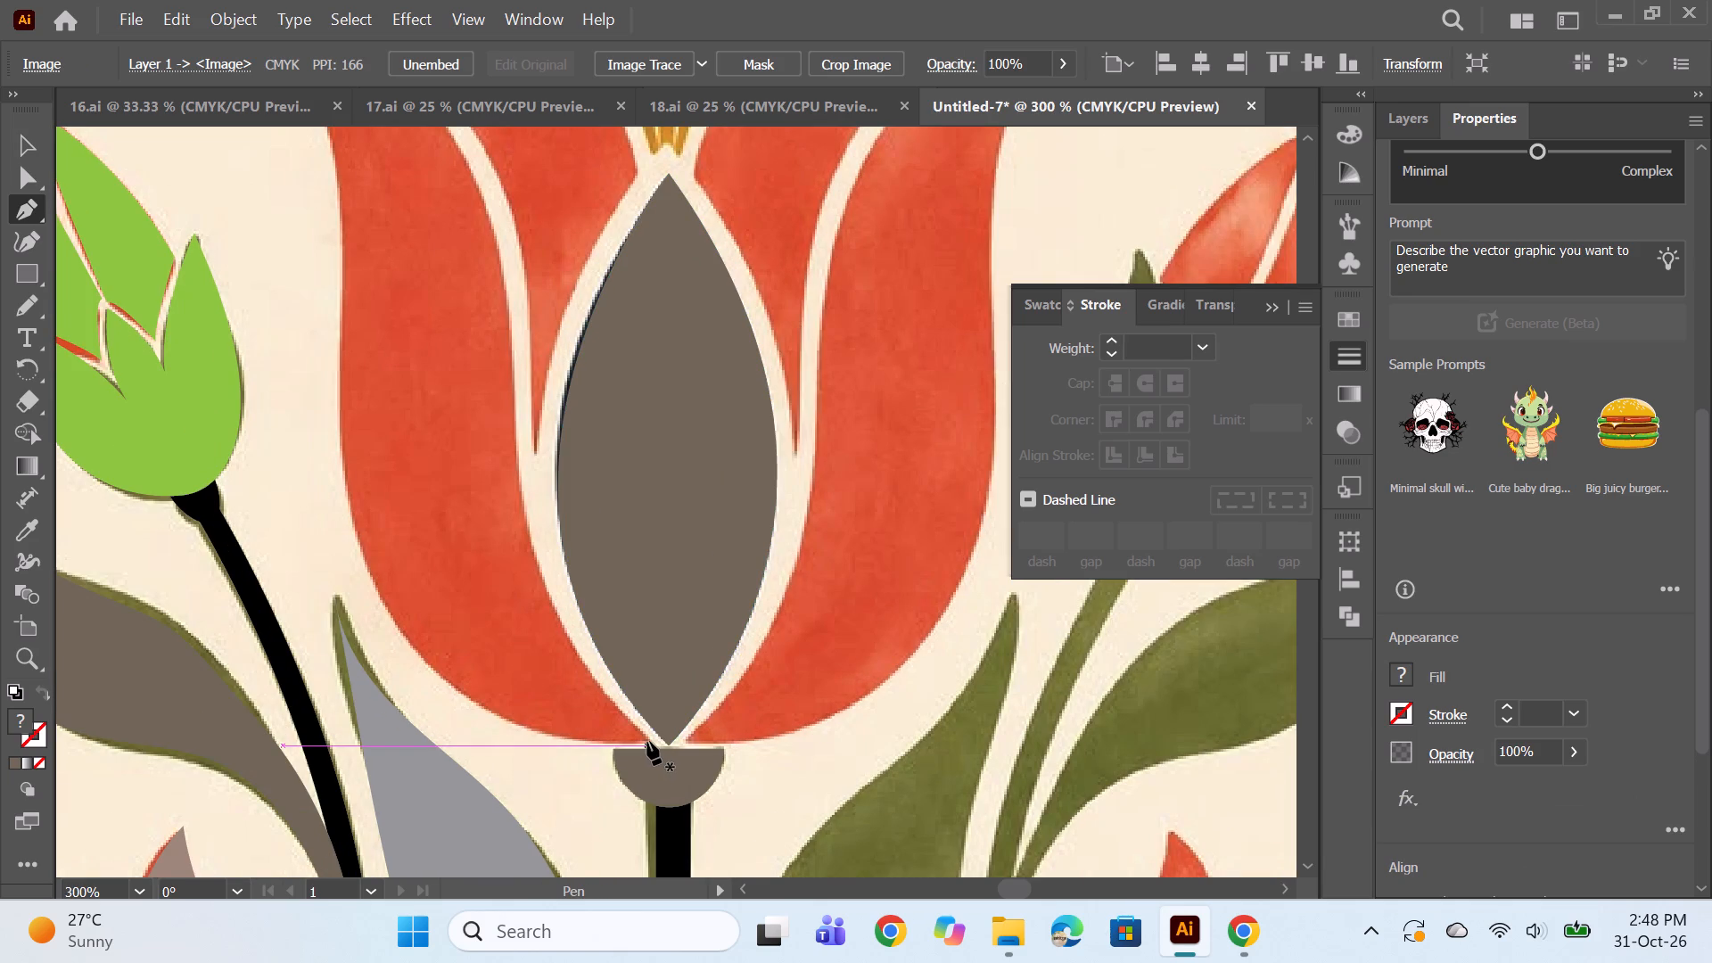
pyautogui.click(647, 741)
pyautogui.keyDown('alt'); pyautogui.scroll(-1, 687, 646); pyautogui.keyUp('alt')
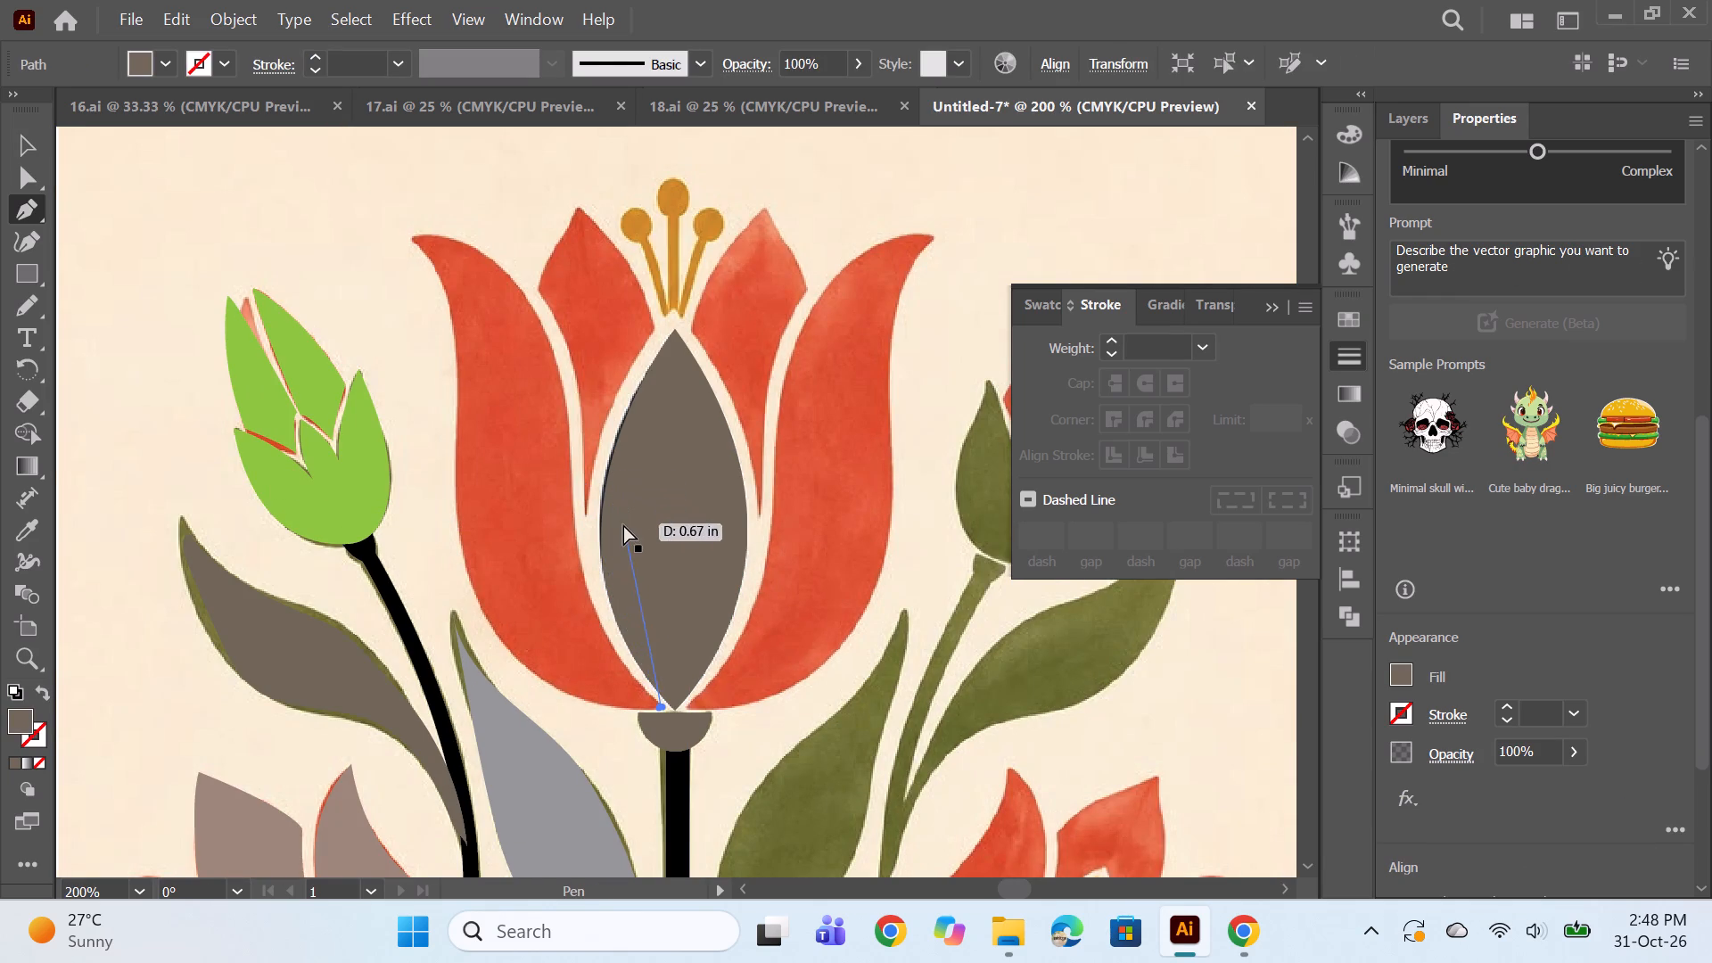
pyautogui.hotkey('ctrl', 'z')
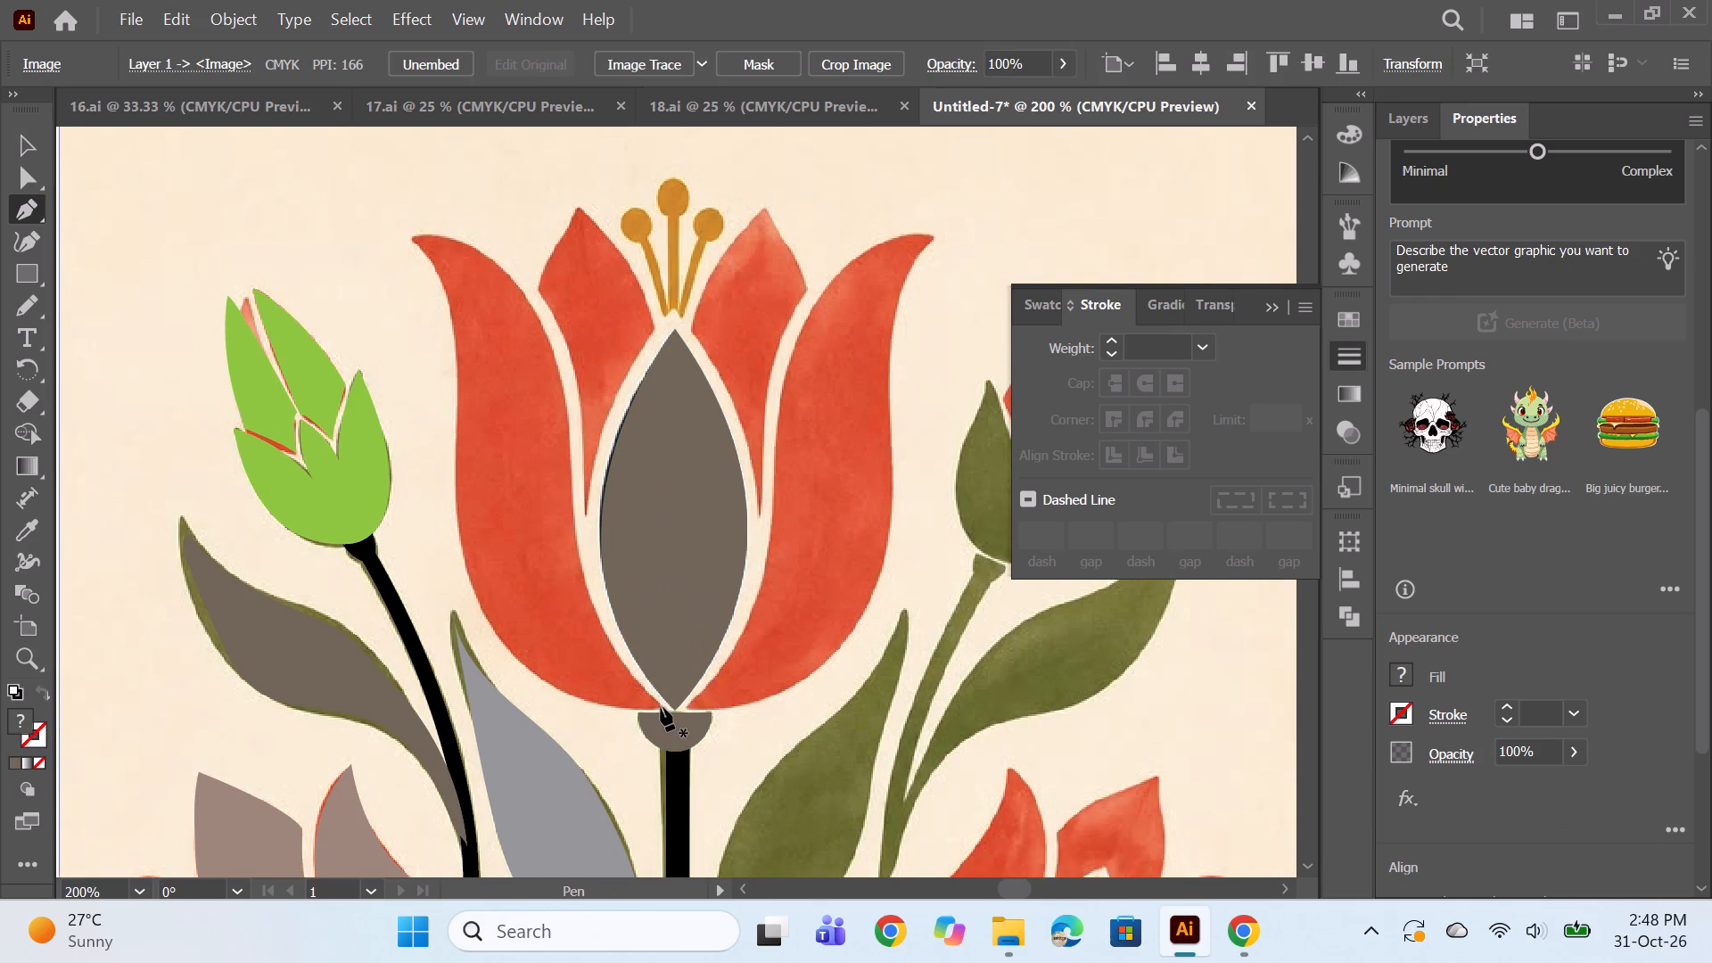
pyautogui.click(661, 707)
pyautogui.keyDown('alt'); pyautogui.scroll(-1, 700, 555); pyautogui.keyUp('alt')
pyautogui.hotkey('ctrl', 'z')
# Trace the large tulip's outer left red petal as a closed, grey-brown Pen shape from its base around the curled tip, and deselect it.
pyautogui.keyDown('alt'); pyautogui.scroll(2, 693, 678); pyautogui.keyUp('alt')
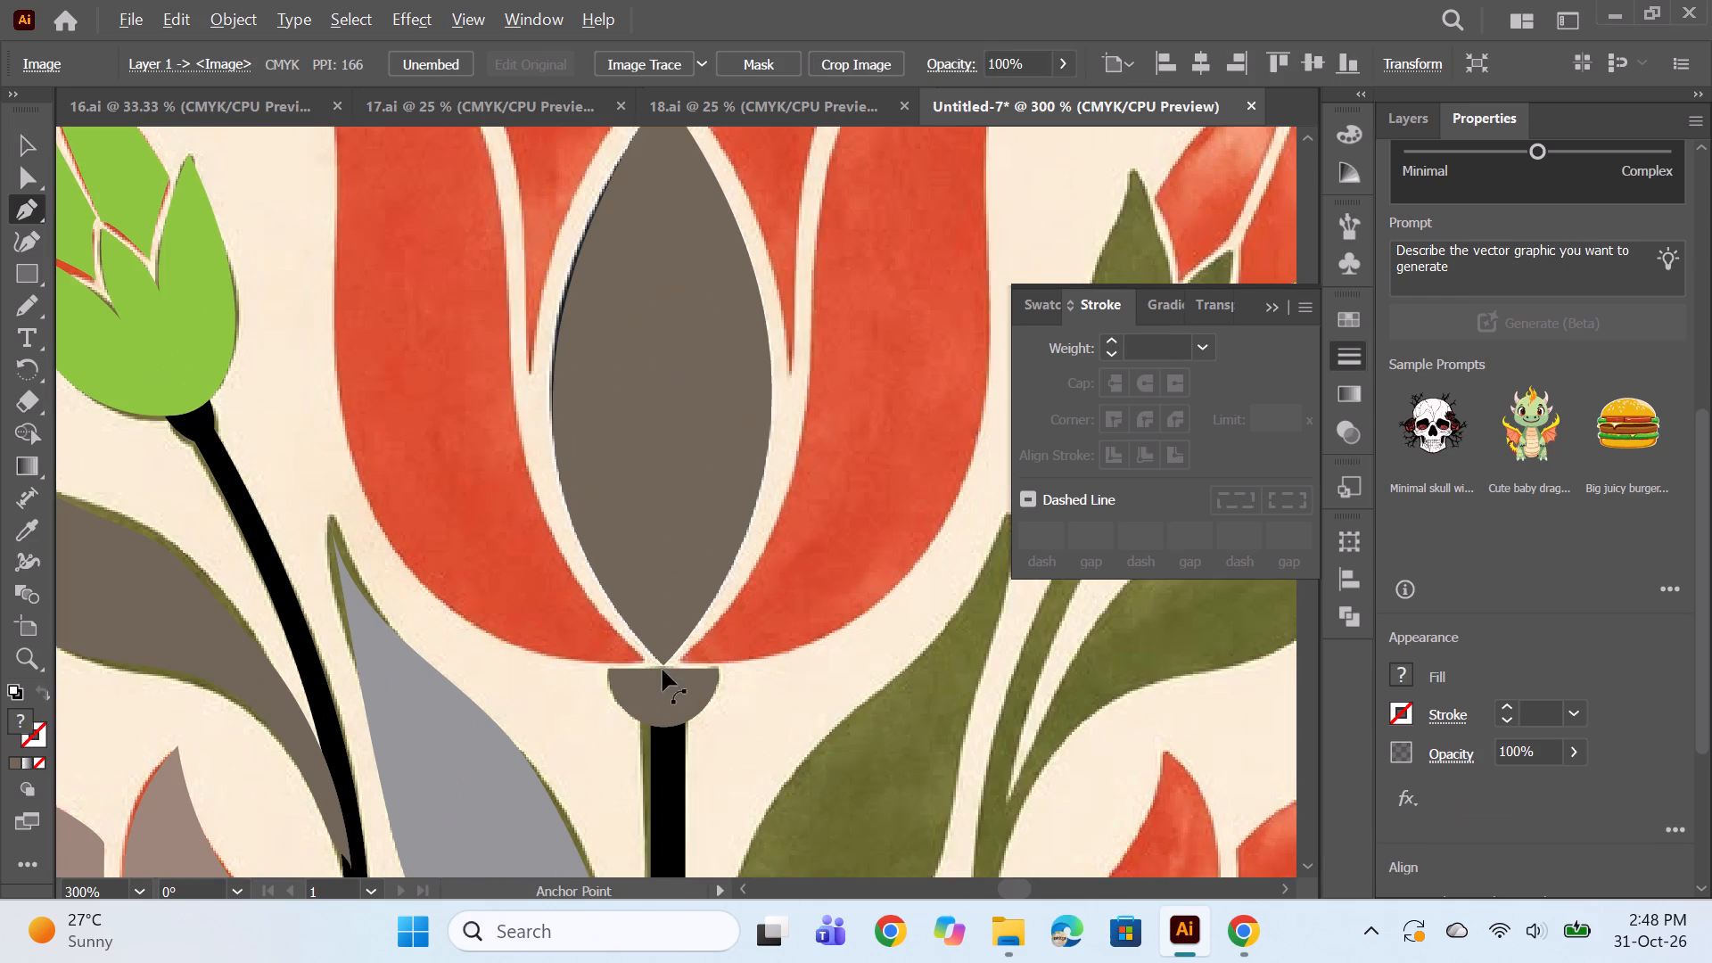
pyautogui.click(642, 659)
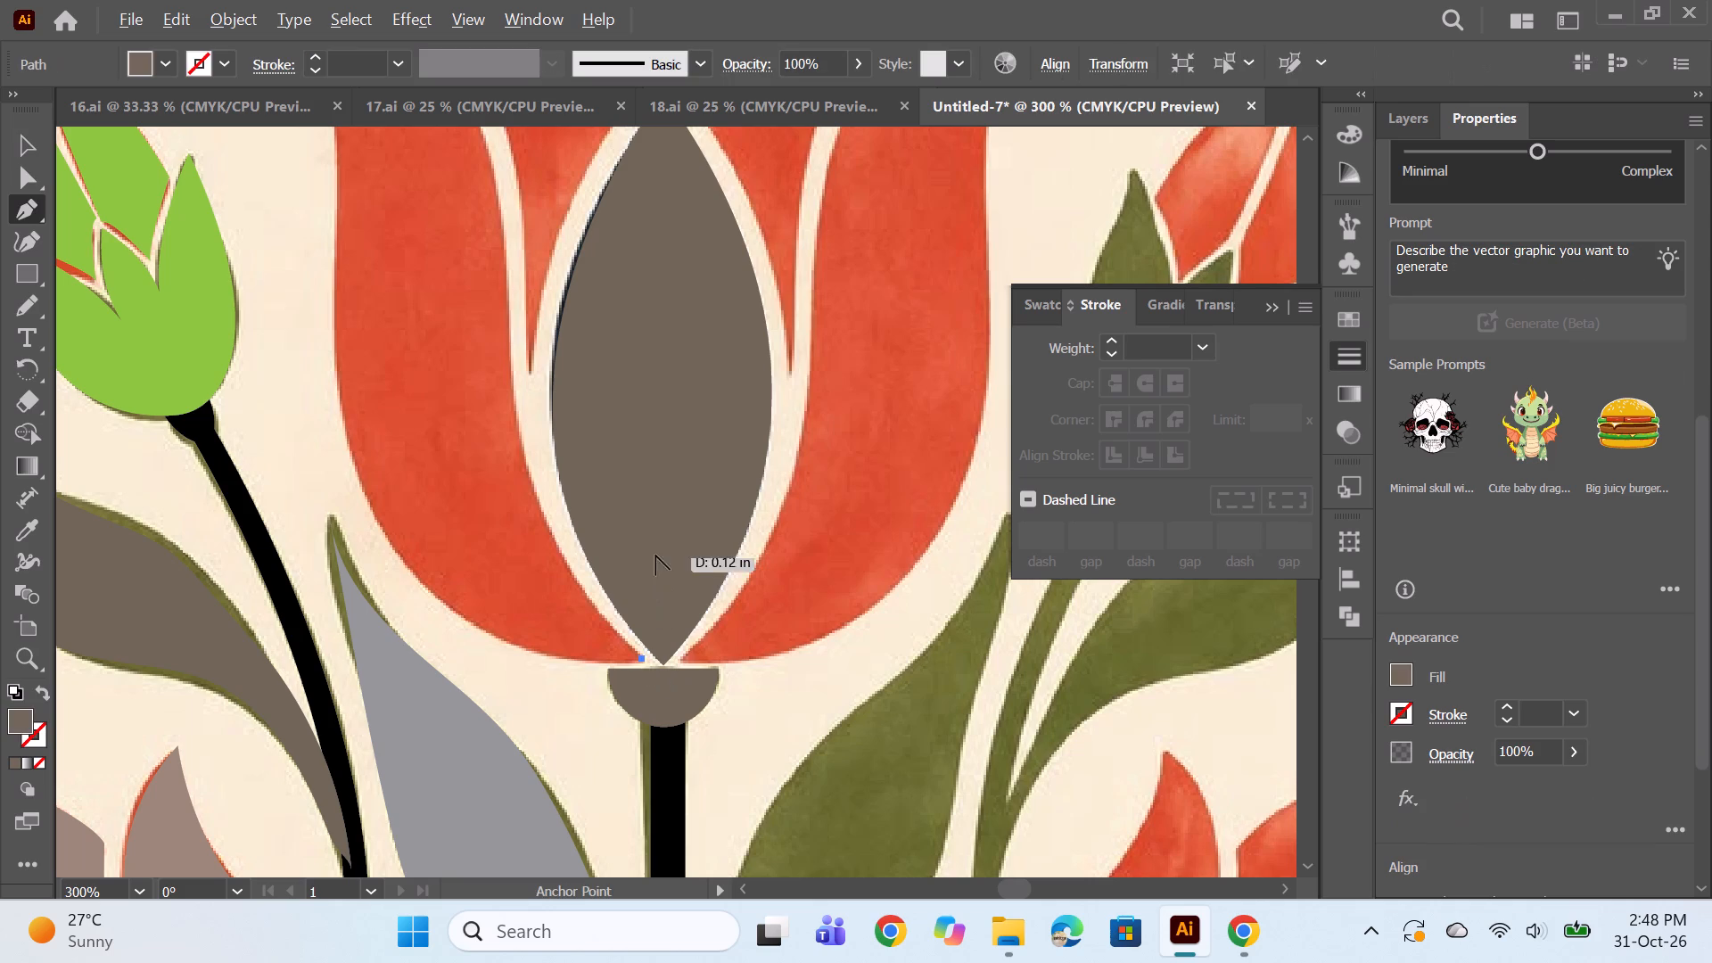
pyautogui.keyDown('alt'); pyautogui.scroll(-2, 552, 429); pyautogui.keyUp('alt')
pyautogui.scroll(4, 562, 427)
pyautogui.keyDown('alt'); pyautogui.scroll(1, 551, 440); pyautogui.keyUp('alt')
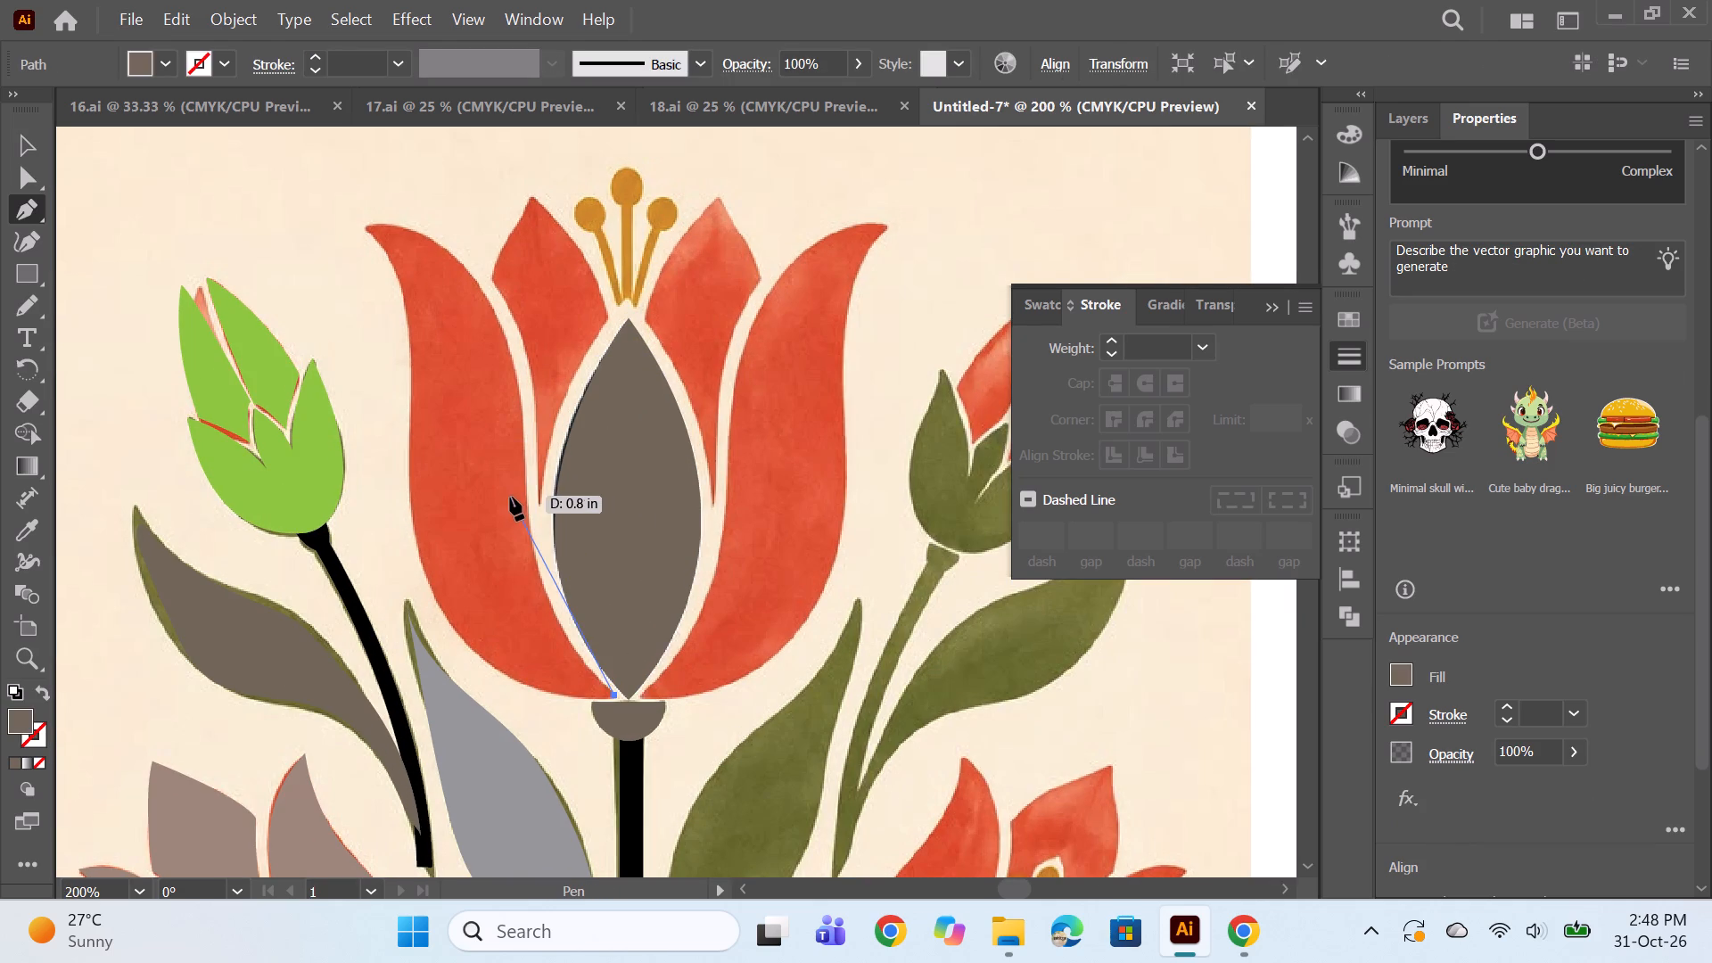
pyautogui.moveTo(524, 490); pyautogui.dragTo(505, 324)
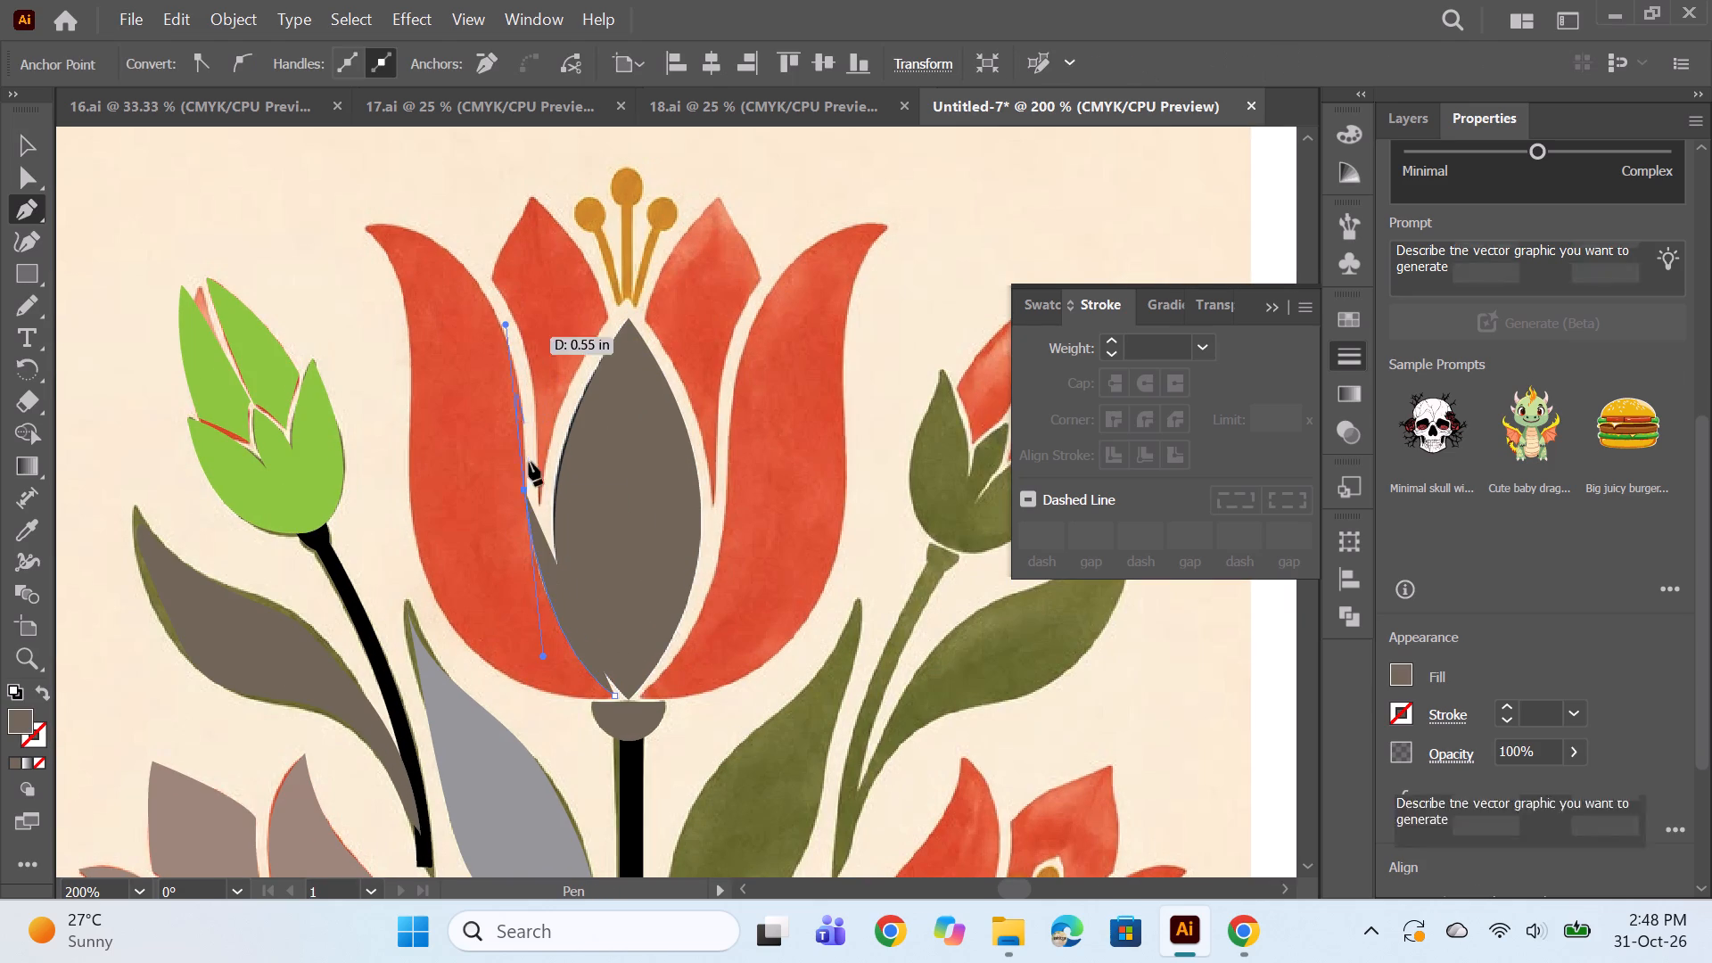
pyautogui.keyDown('alt'); pyautogui.click(525, 492); pyautogui.keyUp('alt')
pyautogui.scroll(3, 553, 446)
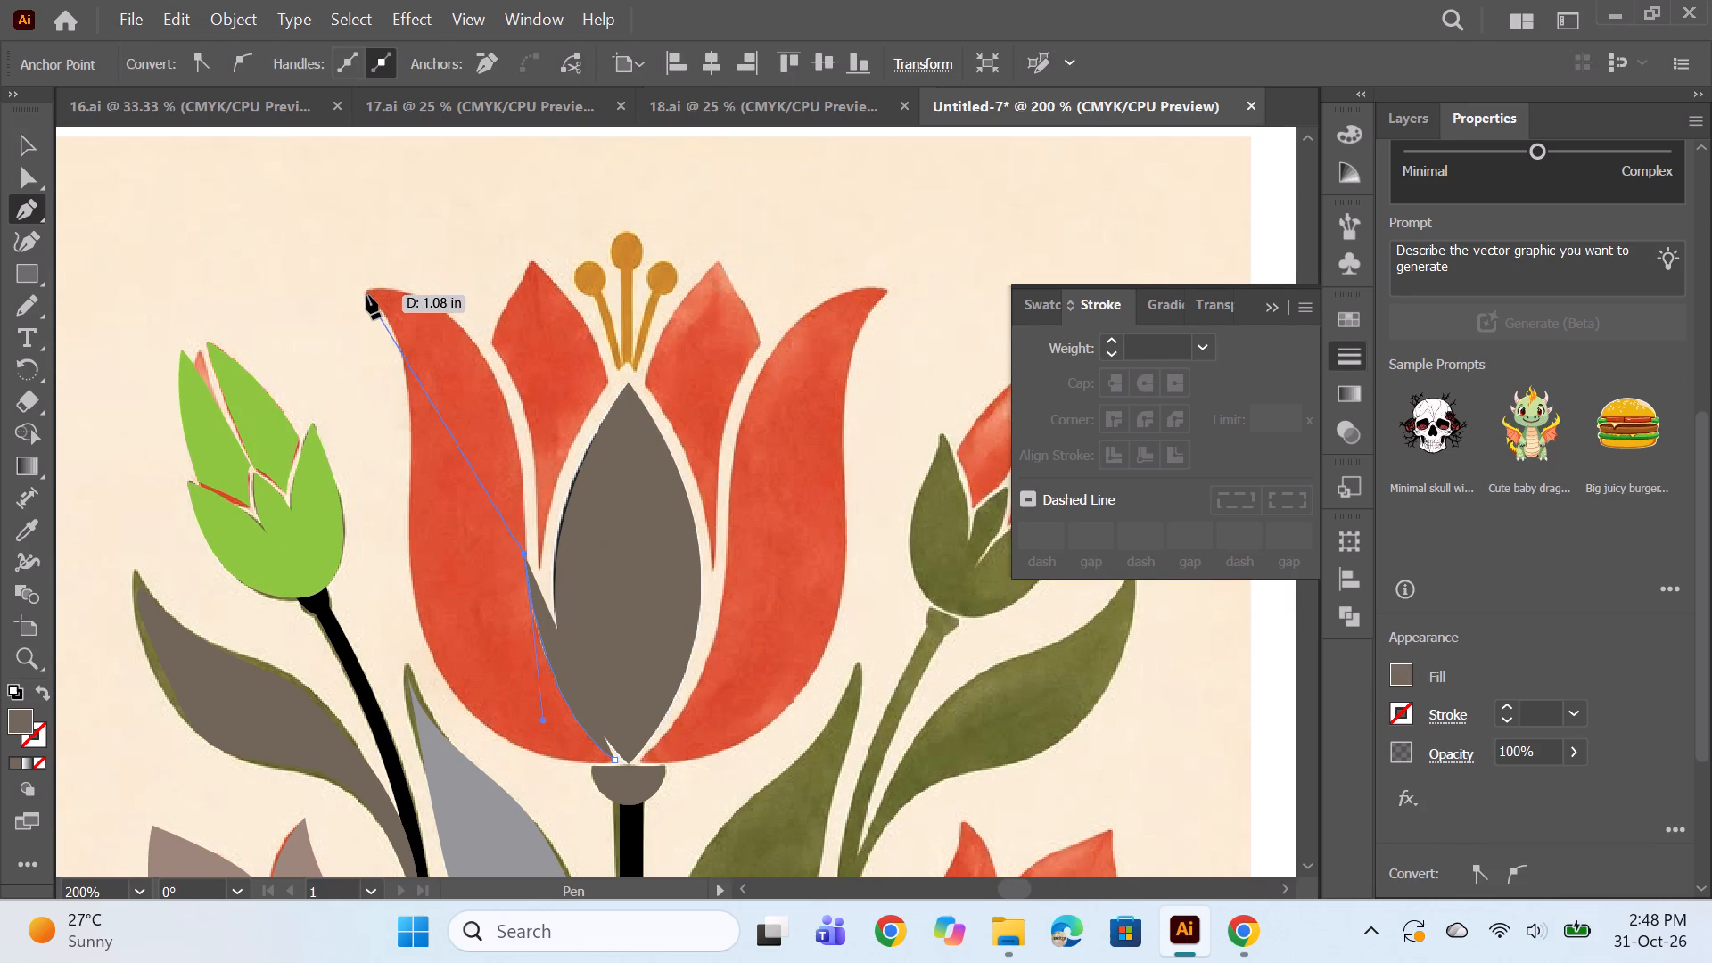
pyautogui.moveTo(365, 292); pyautogui.dragTo(188, 316)
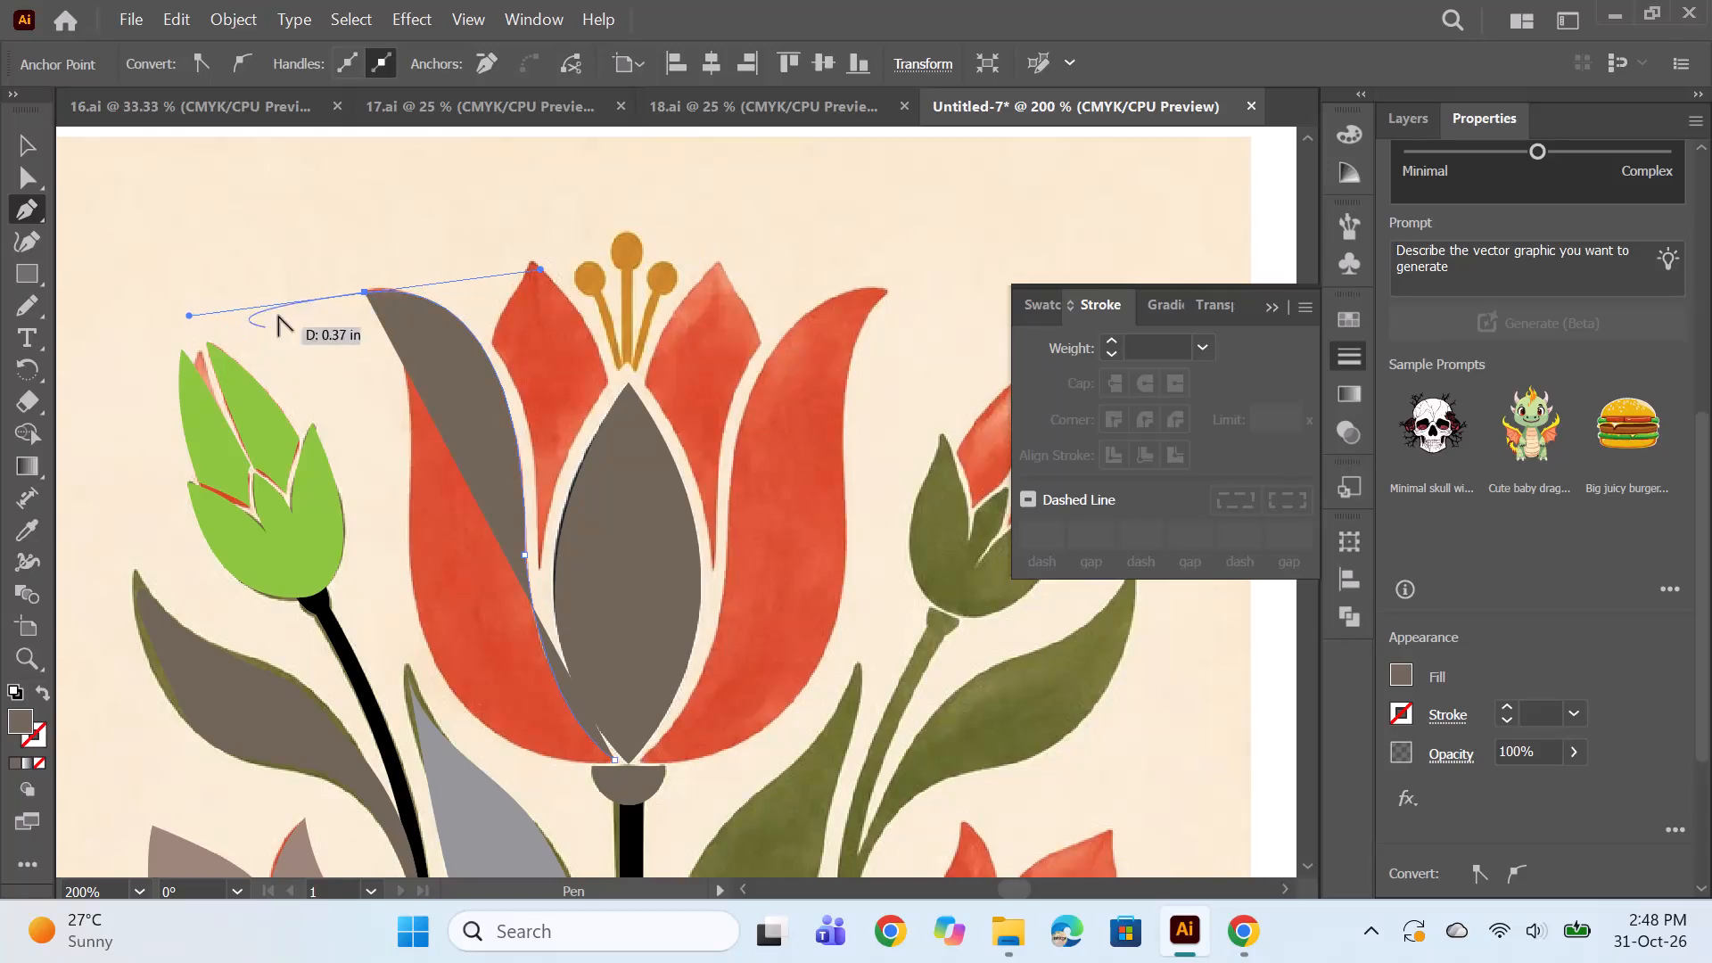
pyautogui.keyDown('alt'); pyautogui.click(364, 294); pyautogui.keyUp('alt')
pyautogui.moveTo(410, 480); pyautogui.dragTo(387, 603)
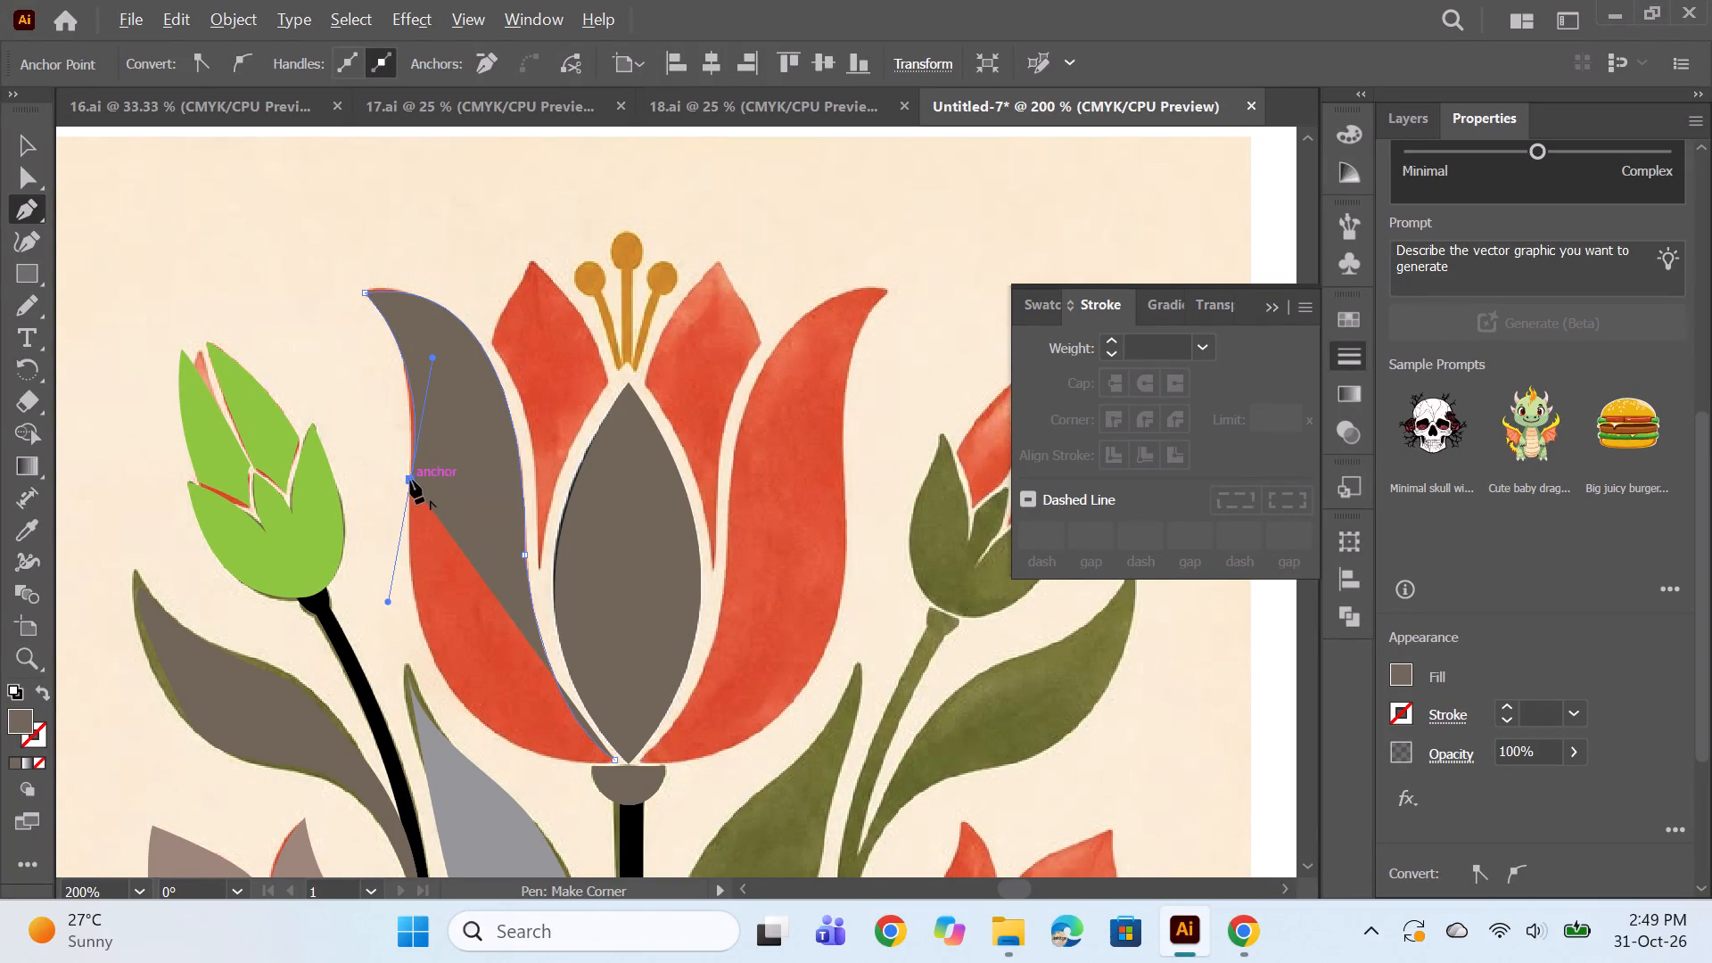
pyautogui.keyDown('alt'); pyautogui.click(410, 480); pyautogui.keyUp('alt')
pyautogui.scroll(-5, 461, 489)
pyautogui.moveTo(614, 654); pyautogui.dragTo(860, 651)
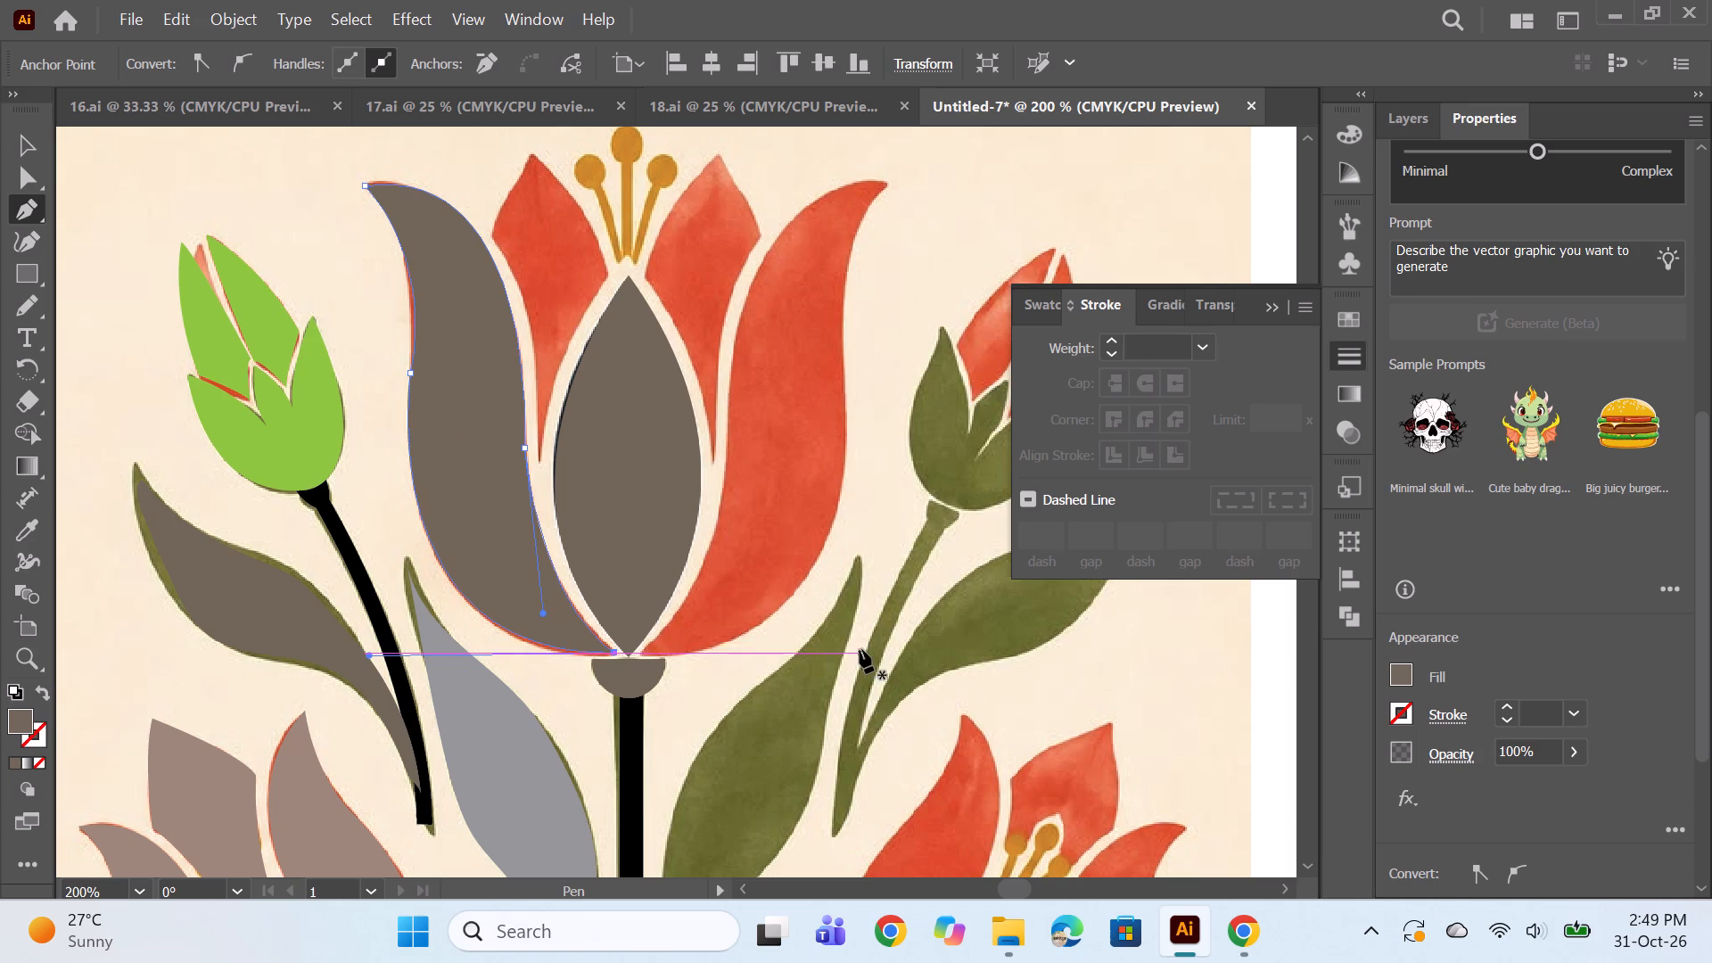
pyautogui.keyDown('ctrl'); pyautogui.click(411, 375); pyautogui.keyUp('ctrl')
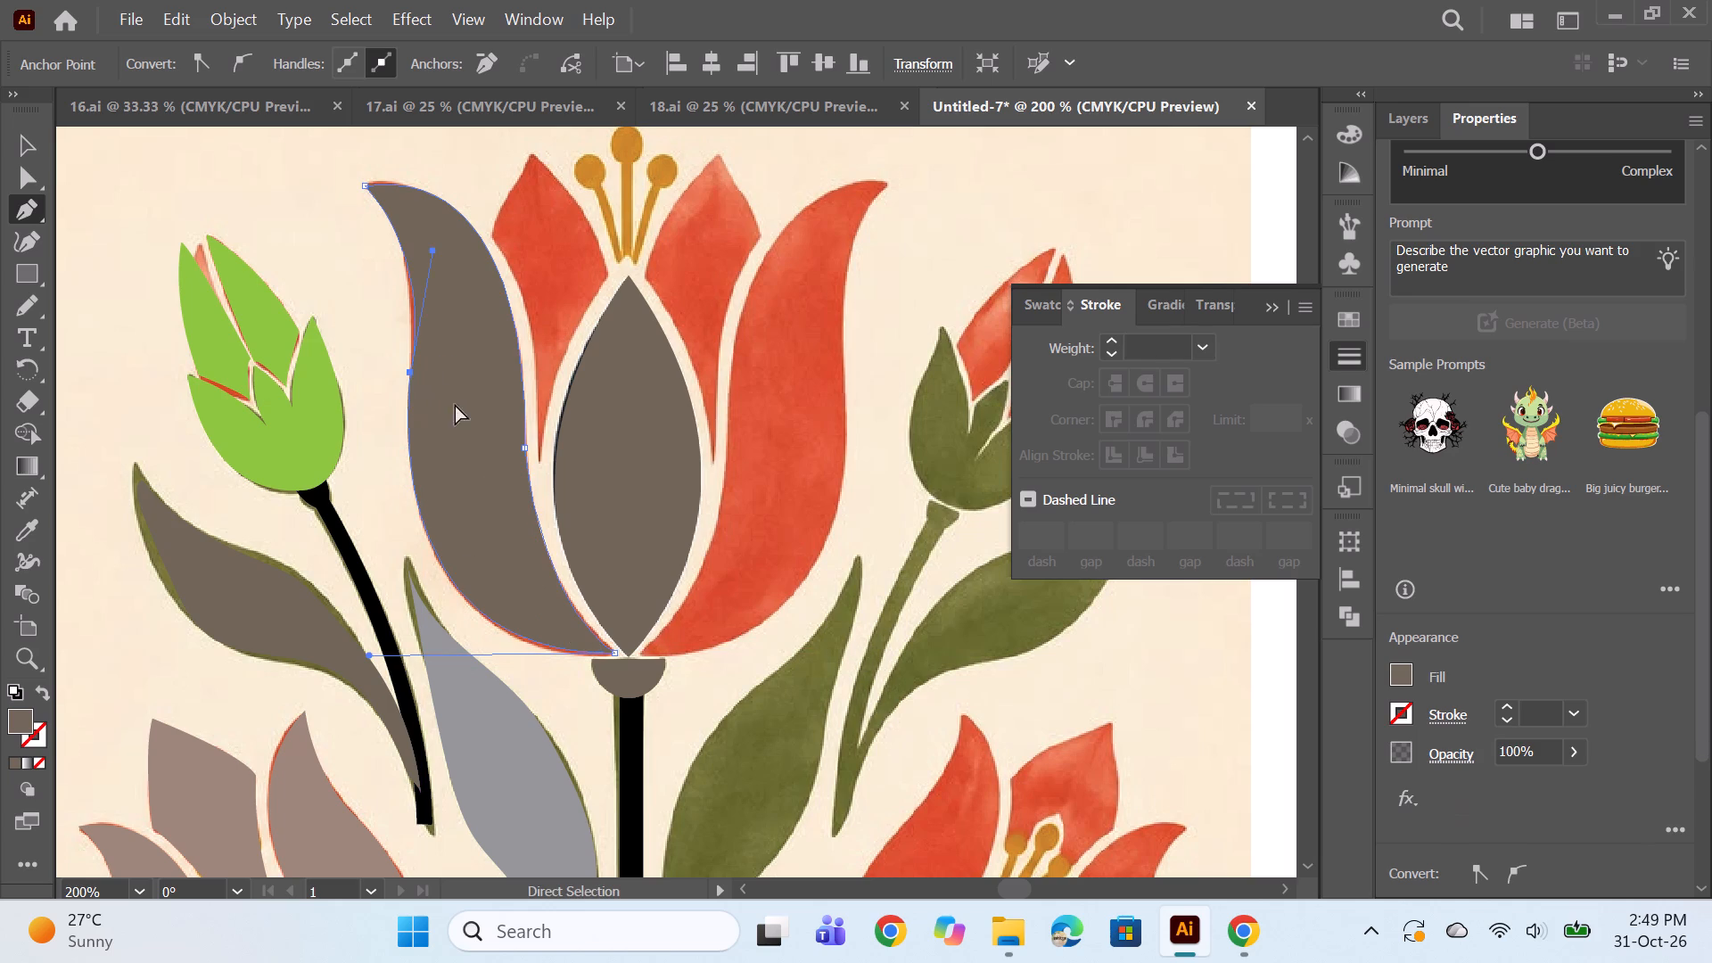
pyautogui.keyDown('ctrl'); pyautogui.click(525, 449); pyautogui.keyUp('ctrl')
pyautogui.keyDown('ctrl'); pyautogui.moveTo(542, 446); pyautogui.dragTo(1267, 480); pyautogui.keyUp('ctrl')
pyautogui.keyDown('ctrl'); pyautogui.click(951, 257); pyautogui.keyUp('ctrl')
# Trace the large tulip's inner left red petal as a closed, grey-brown Pen shape, curving its sides from the narrow lower point.
pyautogui.scroll(2, 576, 369)
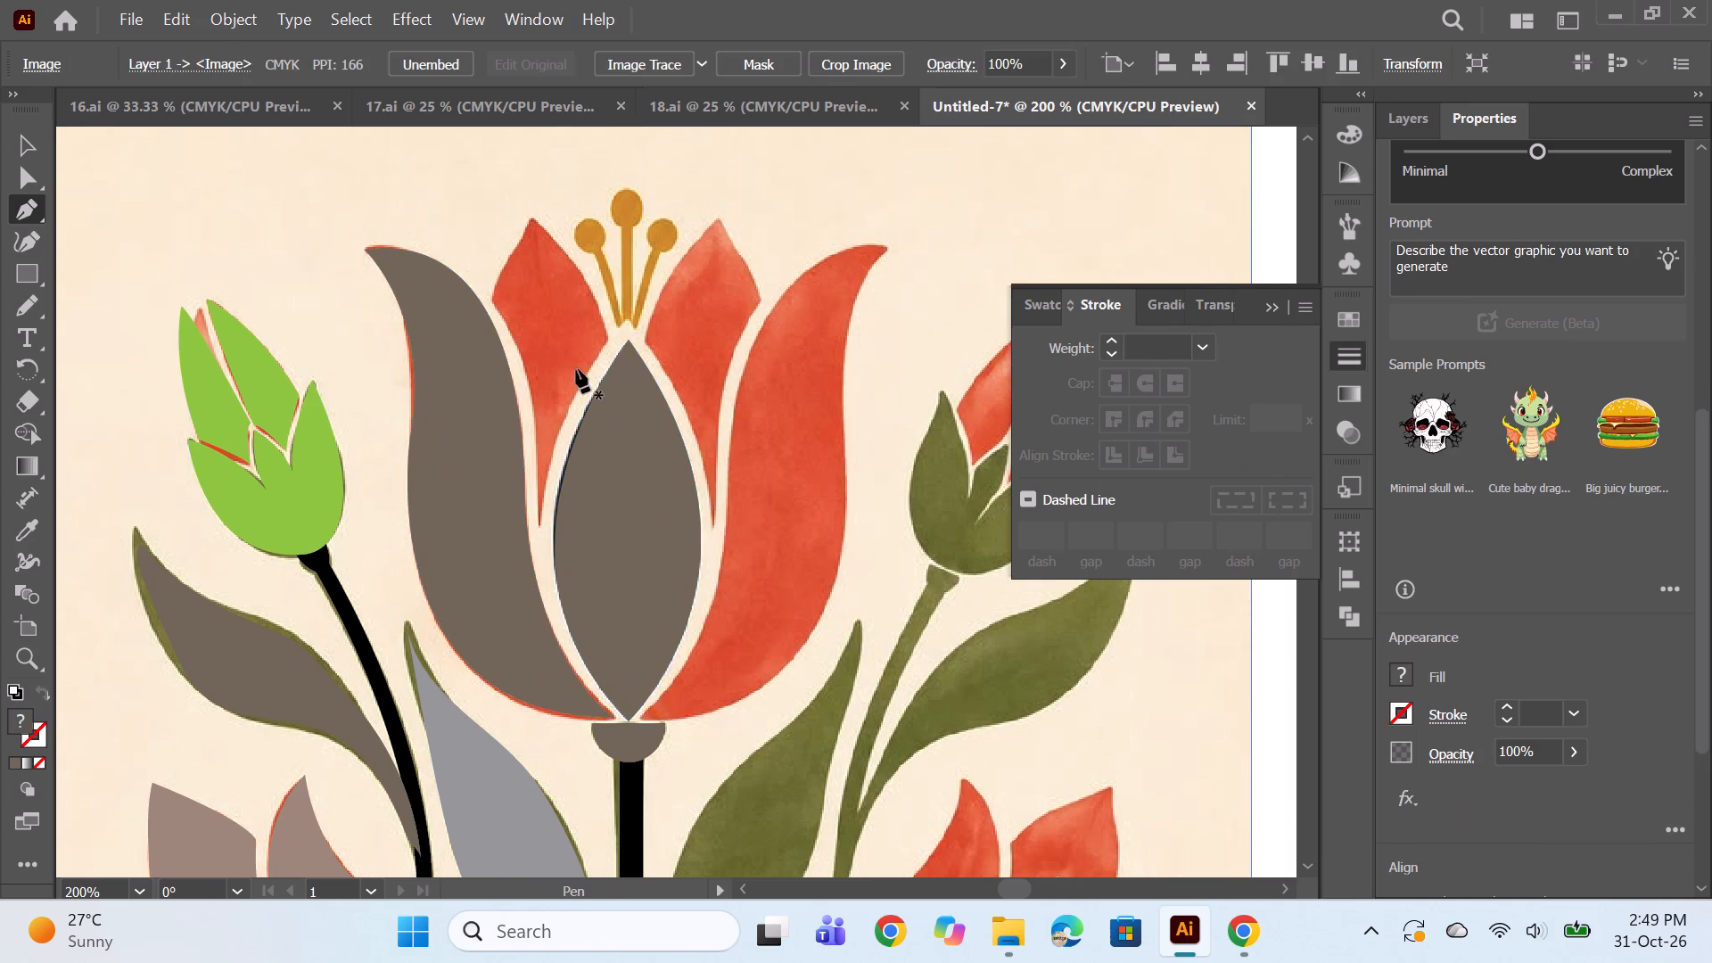
pyautogui.scroll(4, 576, 369)
pyautogui.click(539, 589)
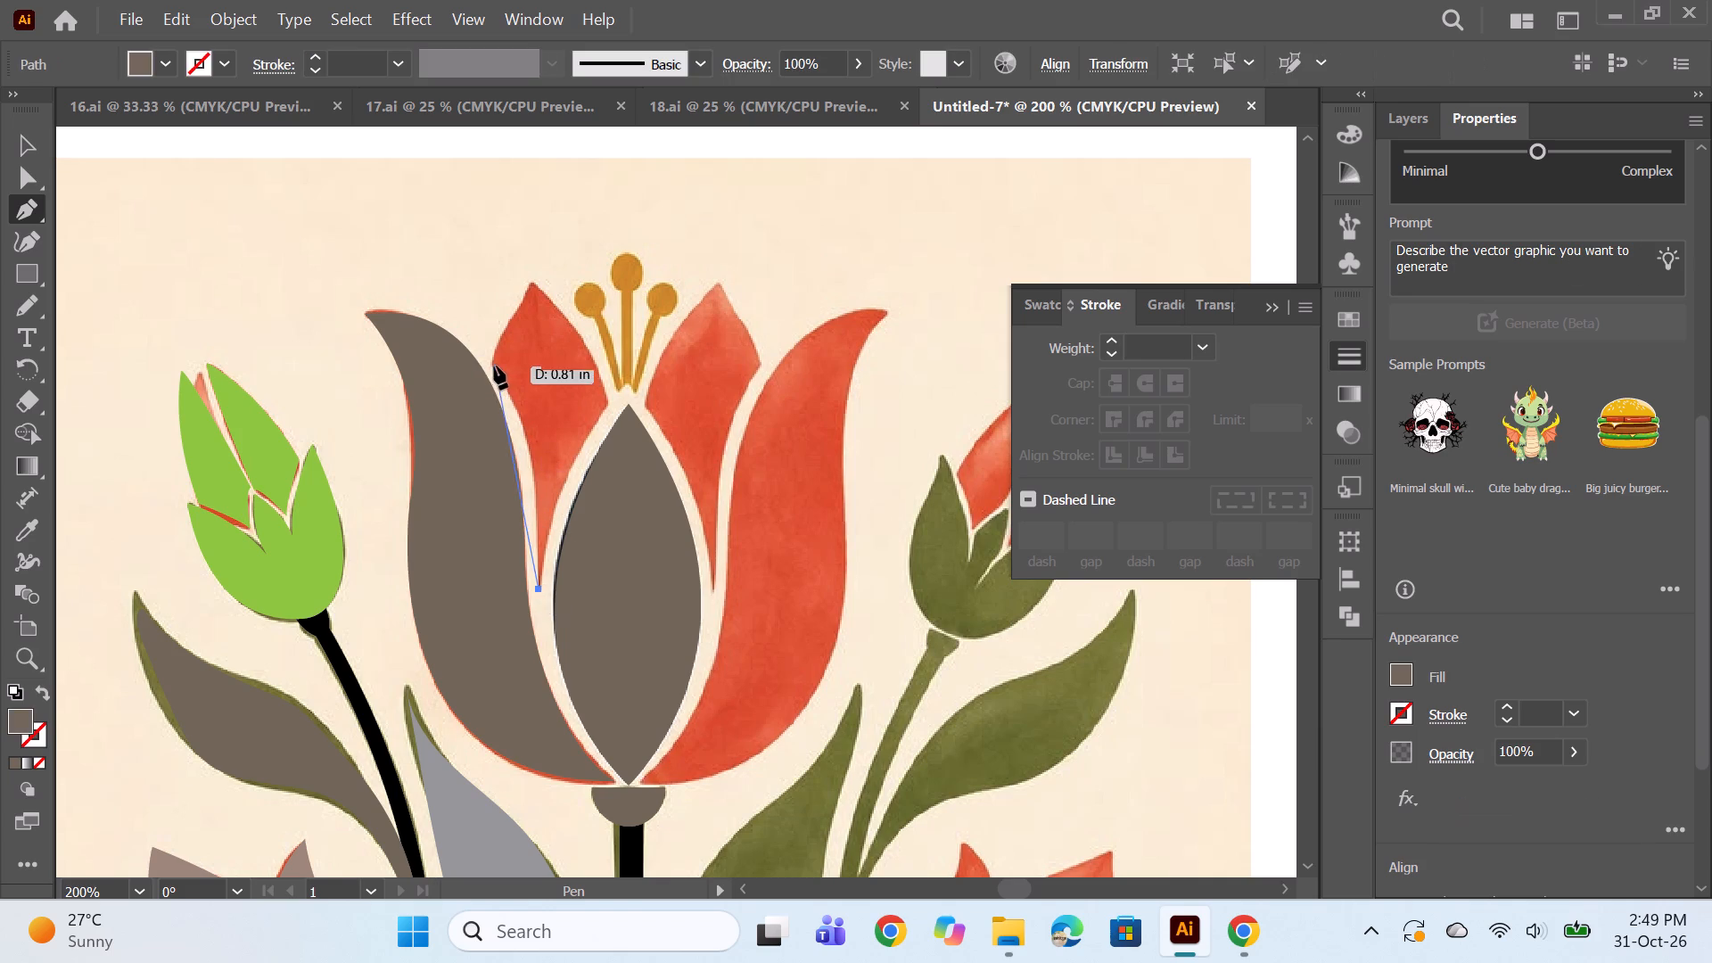
pyautogui.moveTo(490, 366); pyautogui.dragTo(430, 320)
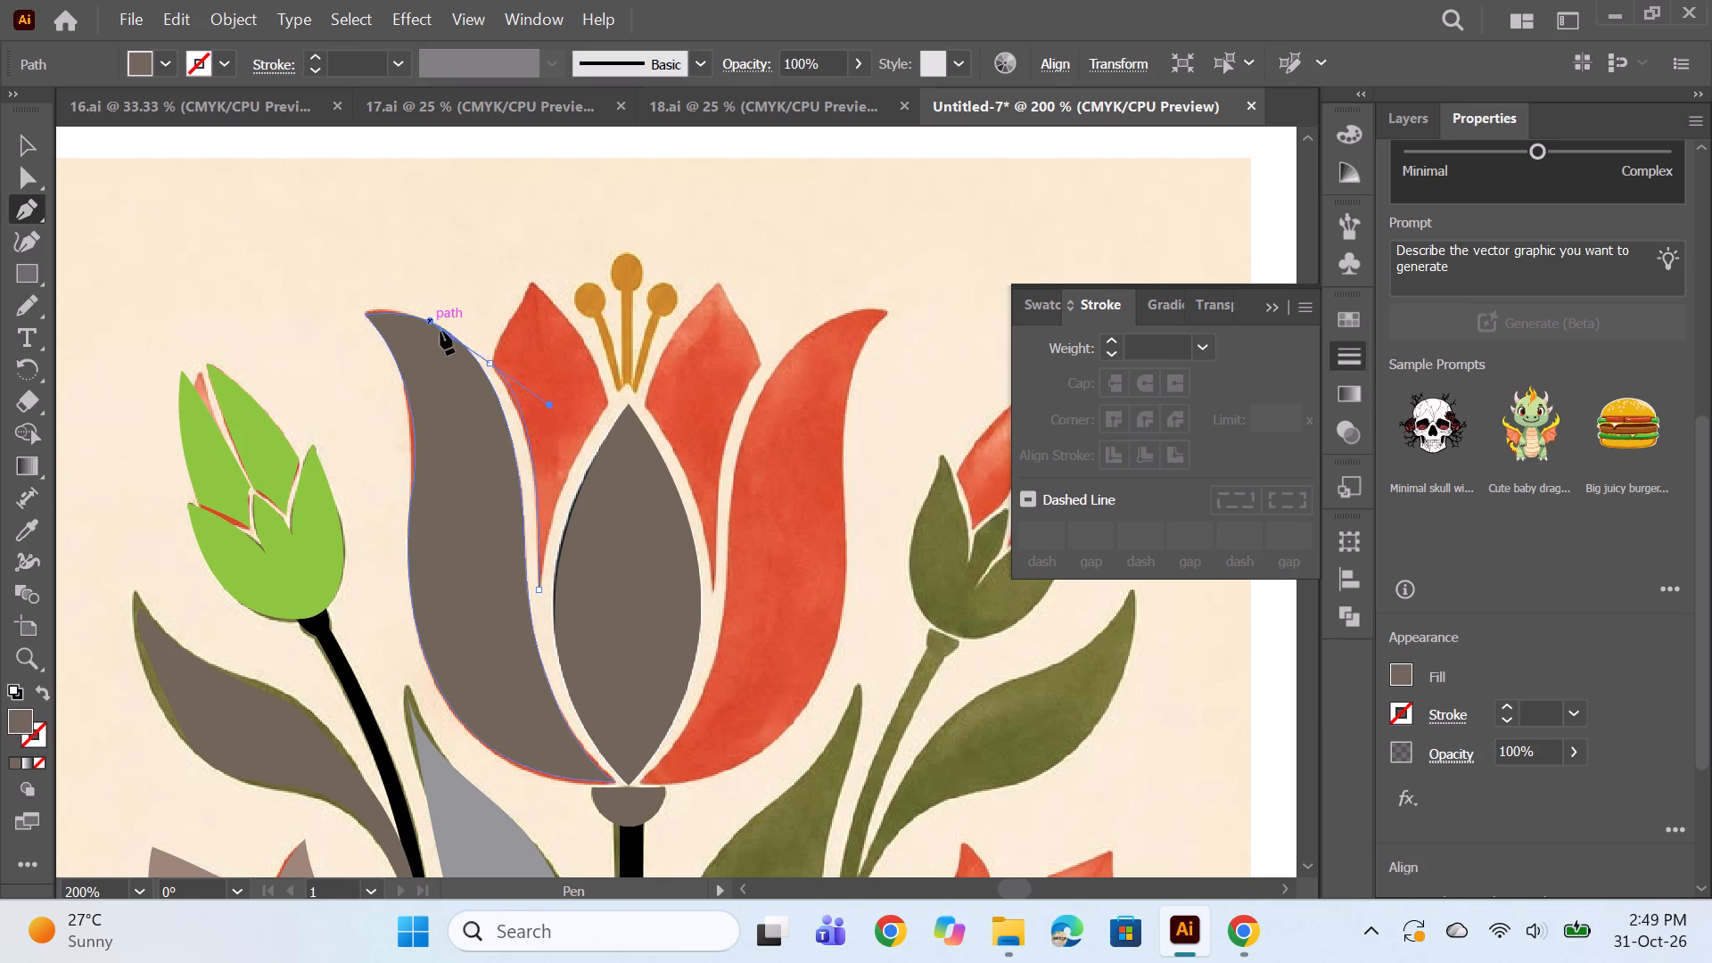
pyautogui.keyDown('alt'); pyautogui.click(490, 362); pyautogui.keyUp('alt')
pyautogui.moveTo(531, 278); pyautogui.dragTo(539, 273)
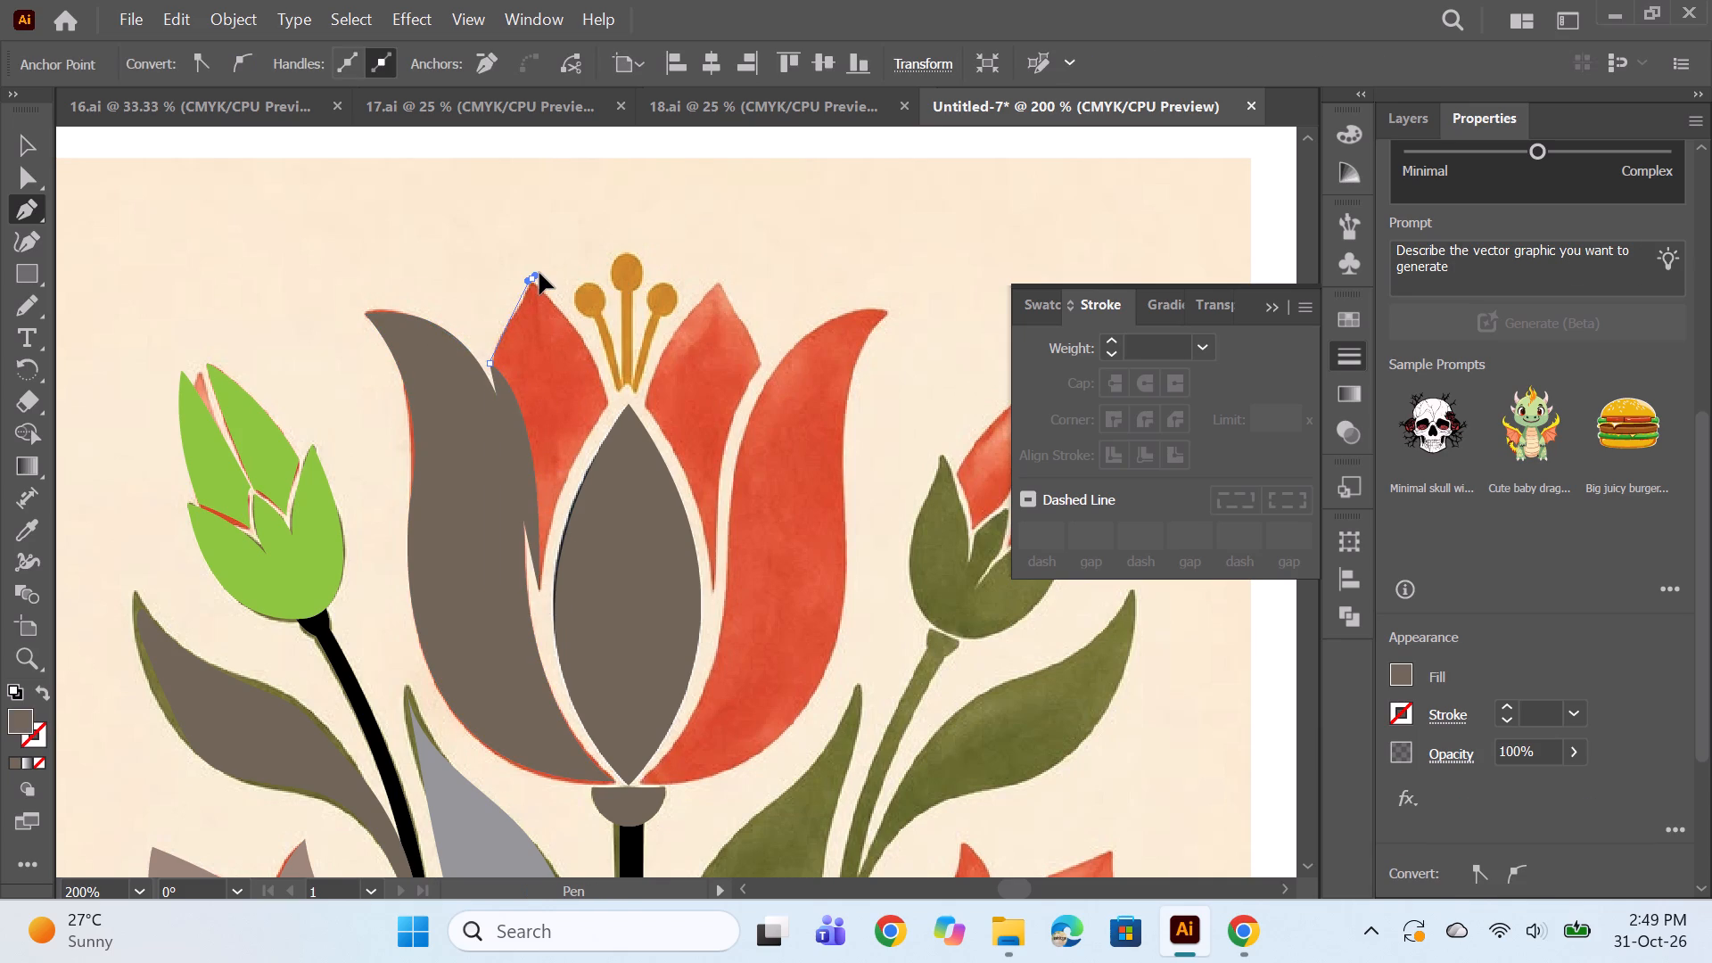
pyautogui.moveTo(539, 273); pyautogui.dragTo(543, 260)
pyautogui.keyDown('alt'); pyautogui.click(535, 277); pyautogui.keyUp('alt')
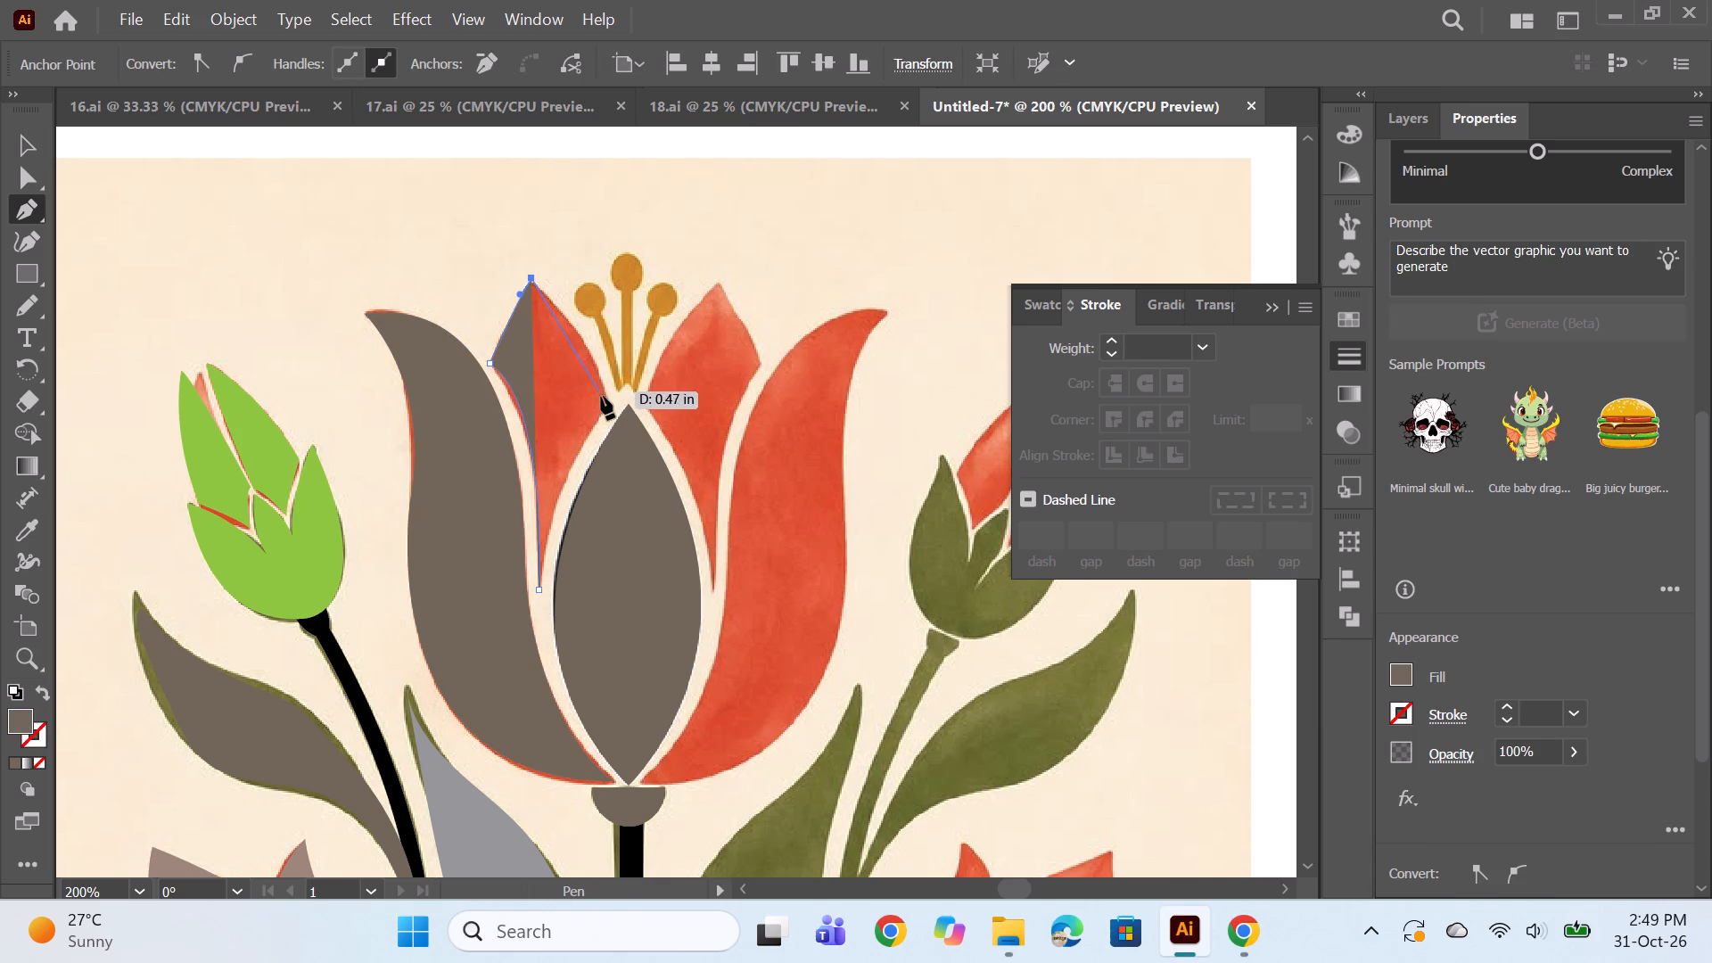
pyautogui.moveTo(607, 399); pyautogui.dragTo(615, 459)
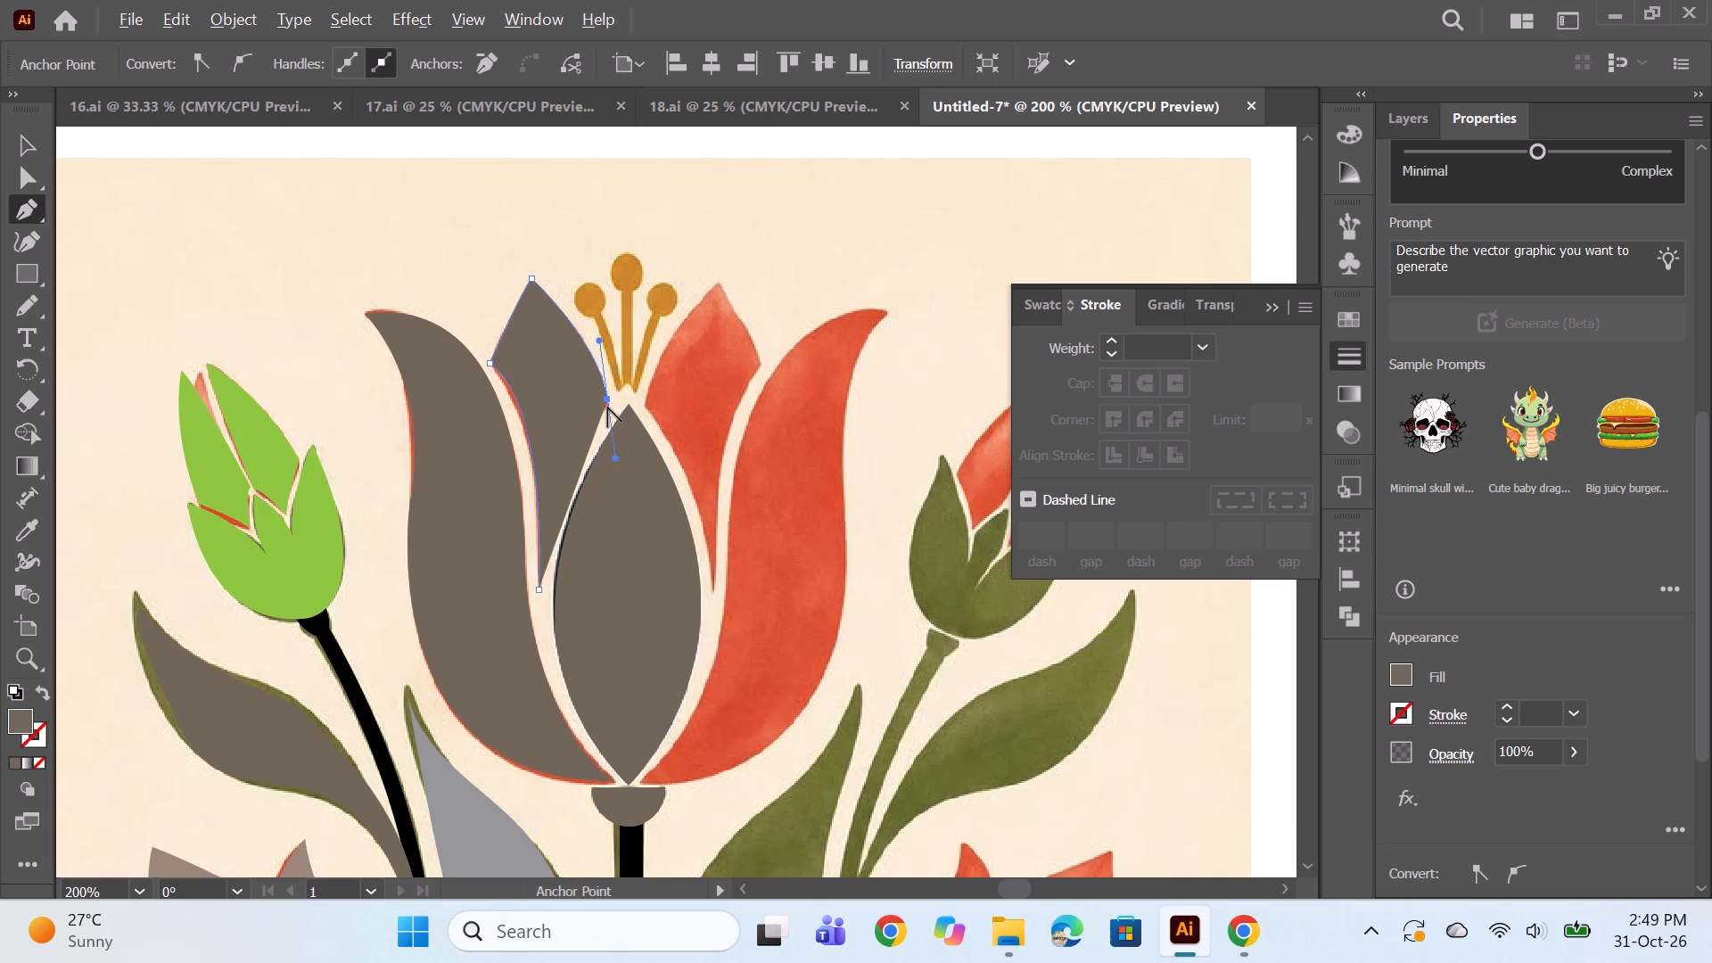
pyautogui.keyDown('alt'); pyautogui.click(607, 402); pyautogui.keyUp('alt')
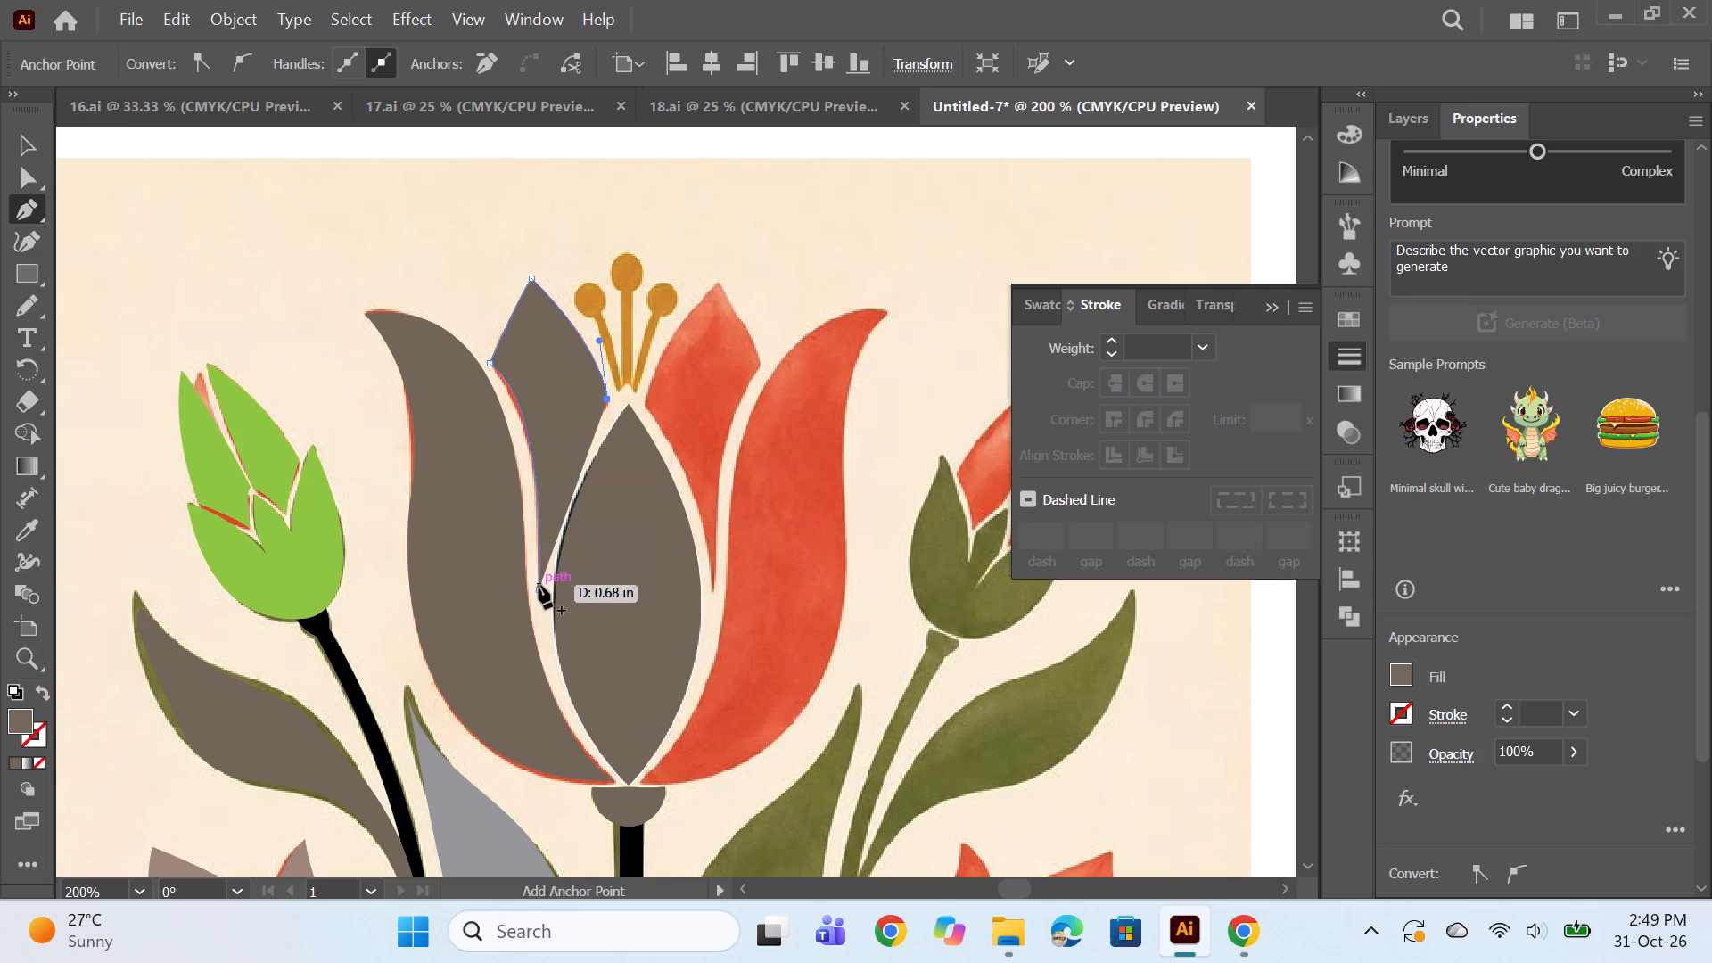
pyautogui.moveTo(539, 589); pyautogui.dragTo(519, 695)
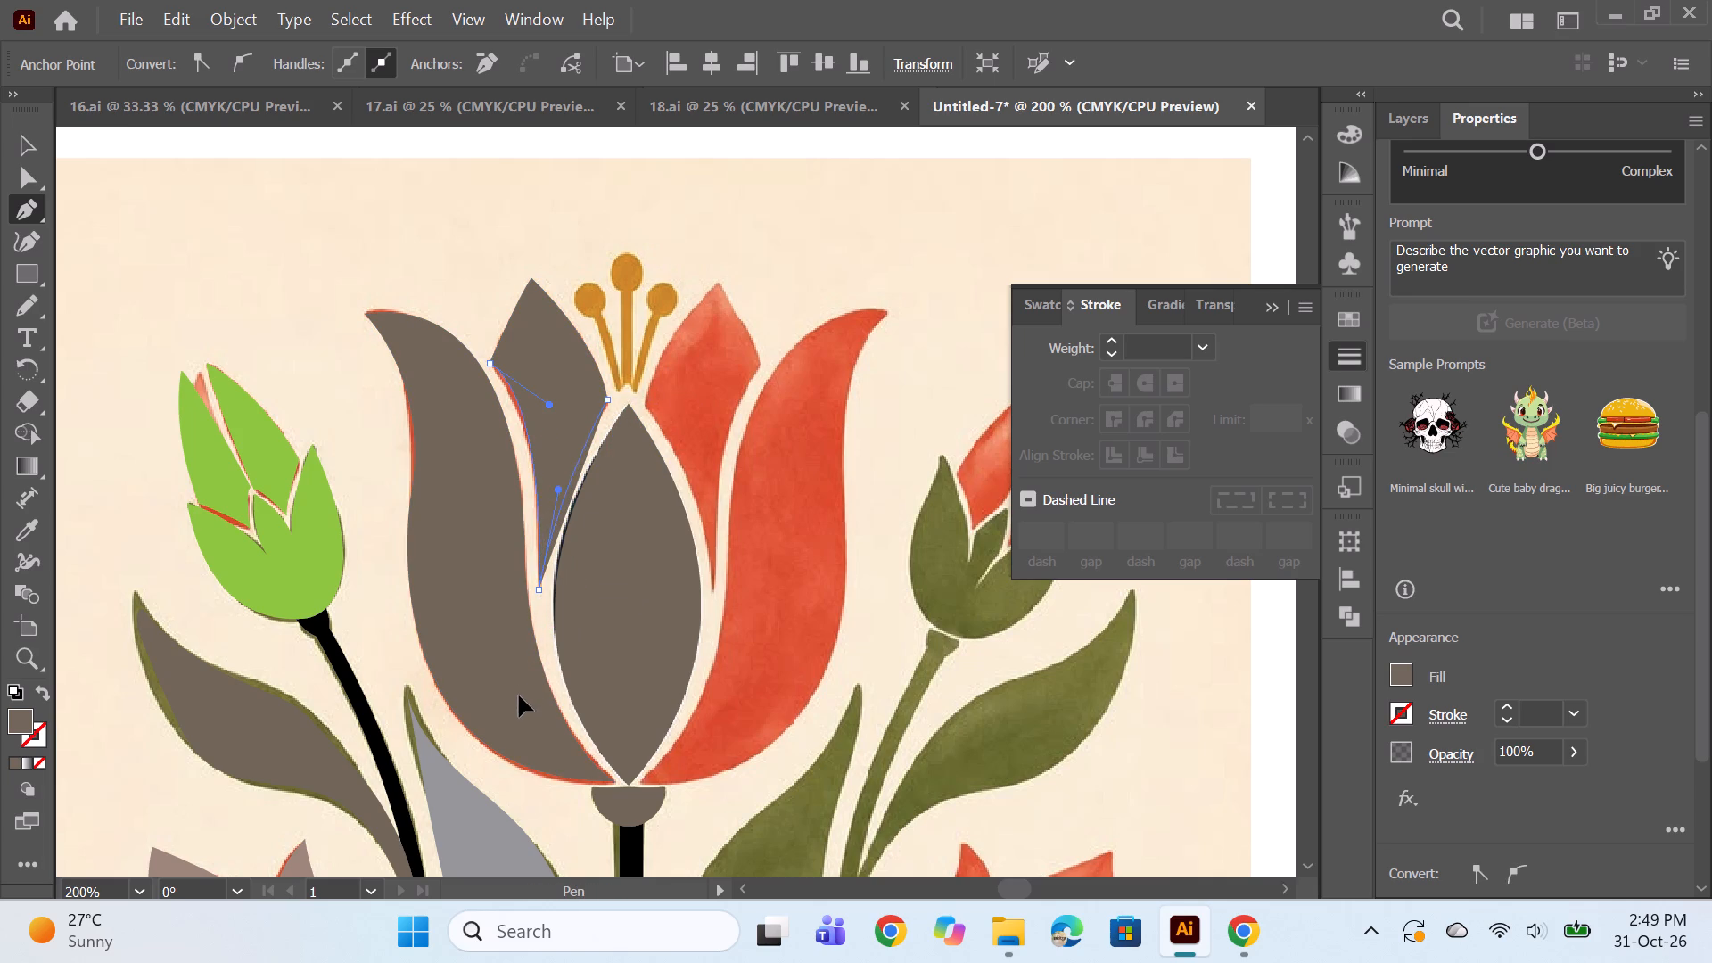
pyautogui.moveTo(519, 695); pyautogui.dragTo(524, 717)
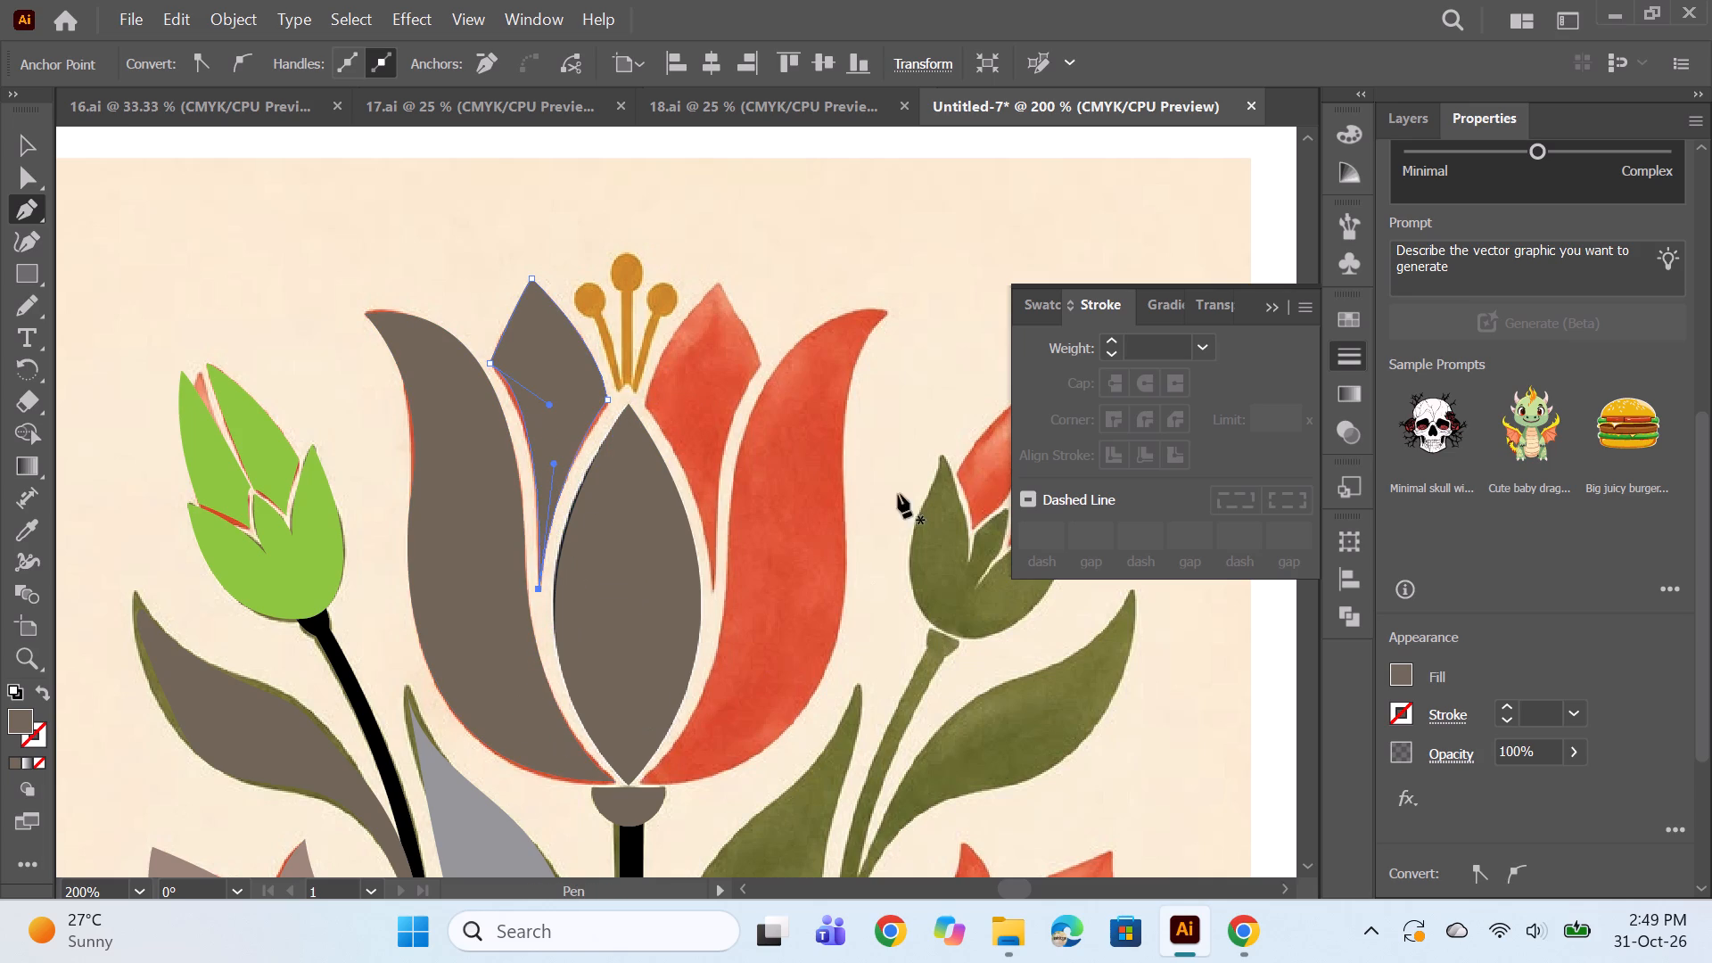
# Start a new petal over the large tulip's stamens with the Pen tool, drawing its small arched base notch and curved lower right edge.
pyautogui.keyDown('ctrl'); pyautogui.click(773, 237); pyautogui.keyUp('ctrl')
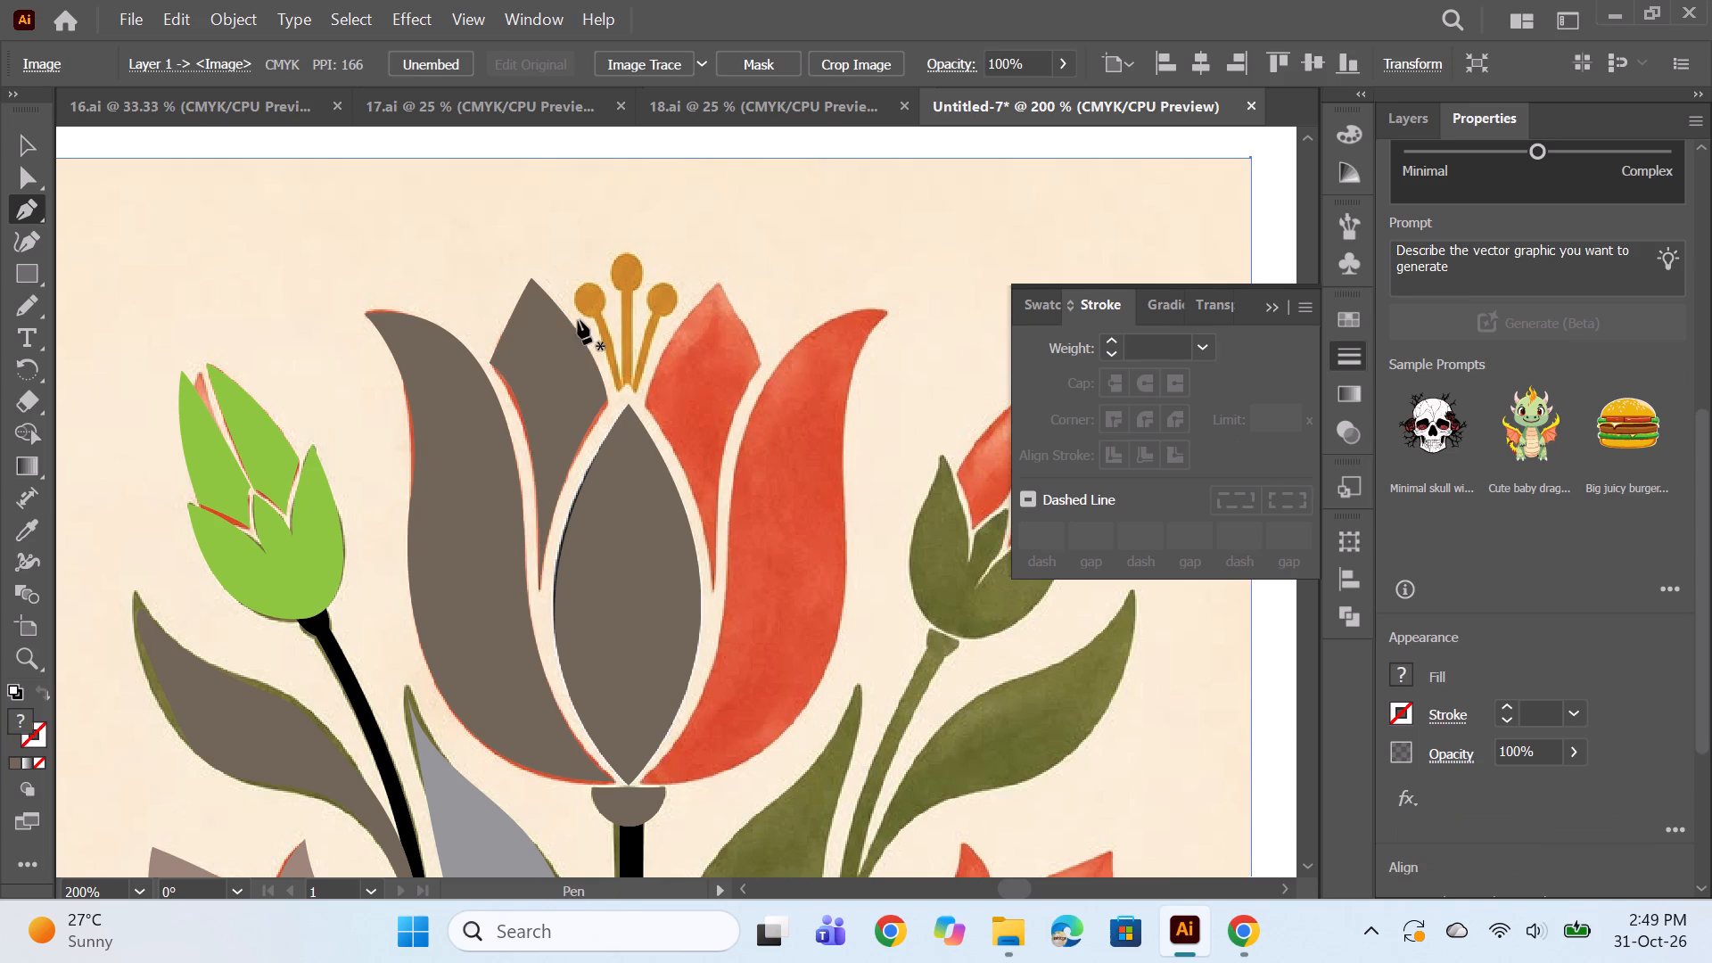
pyautogui.keyDown('alt'); pyautogui.scroll(1, 641, 344); pyautogui.keyUp('alt')
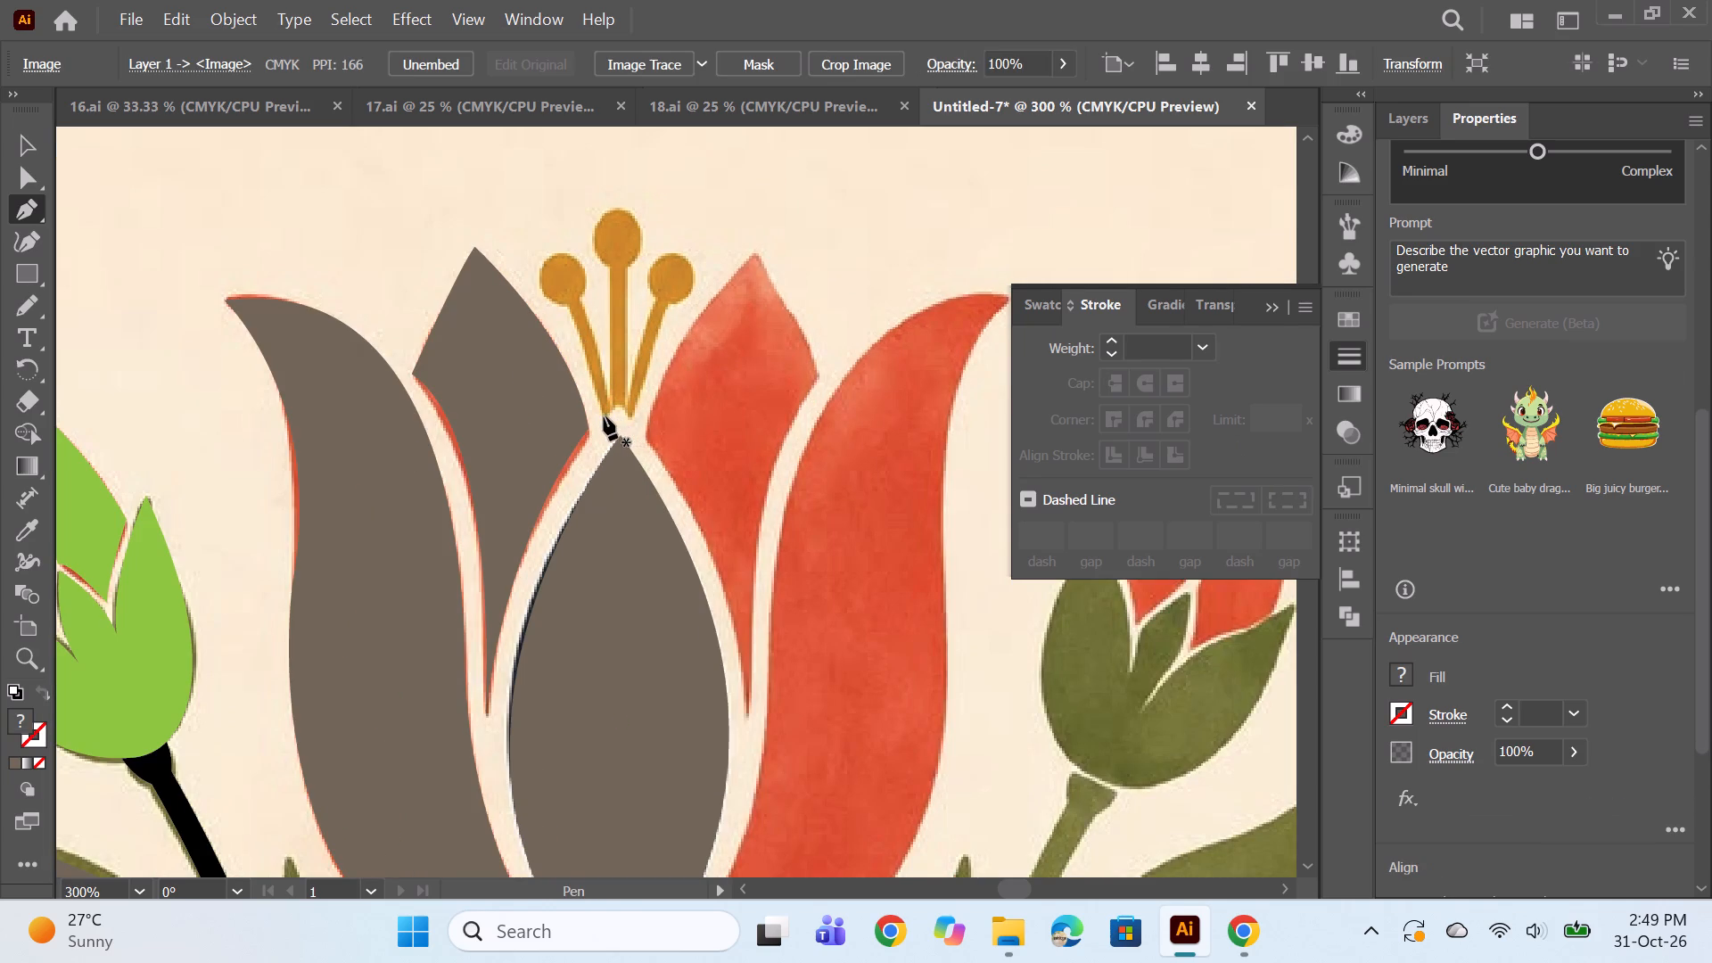
pyautogui.click(604, 416)
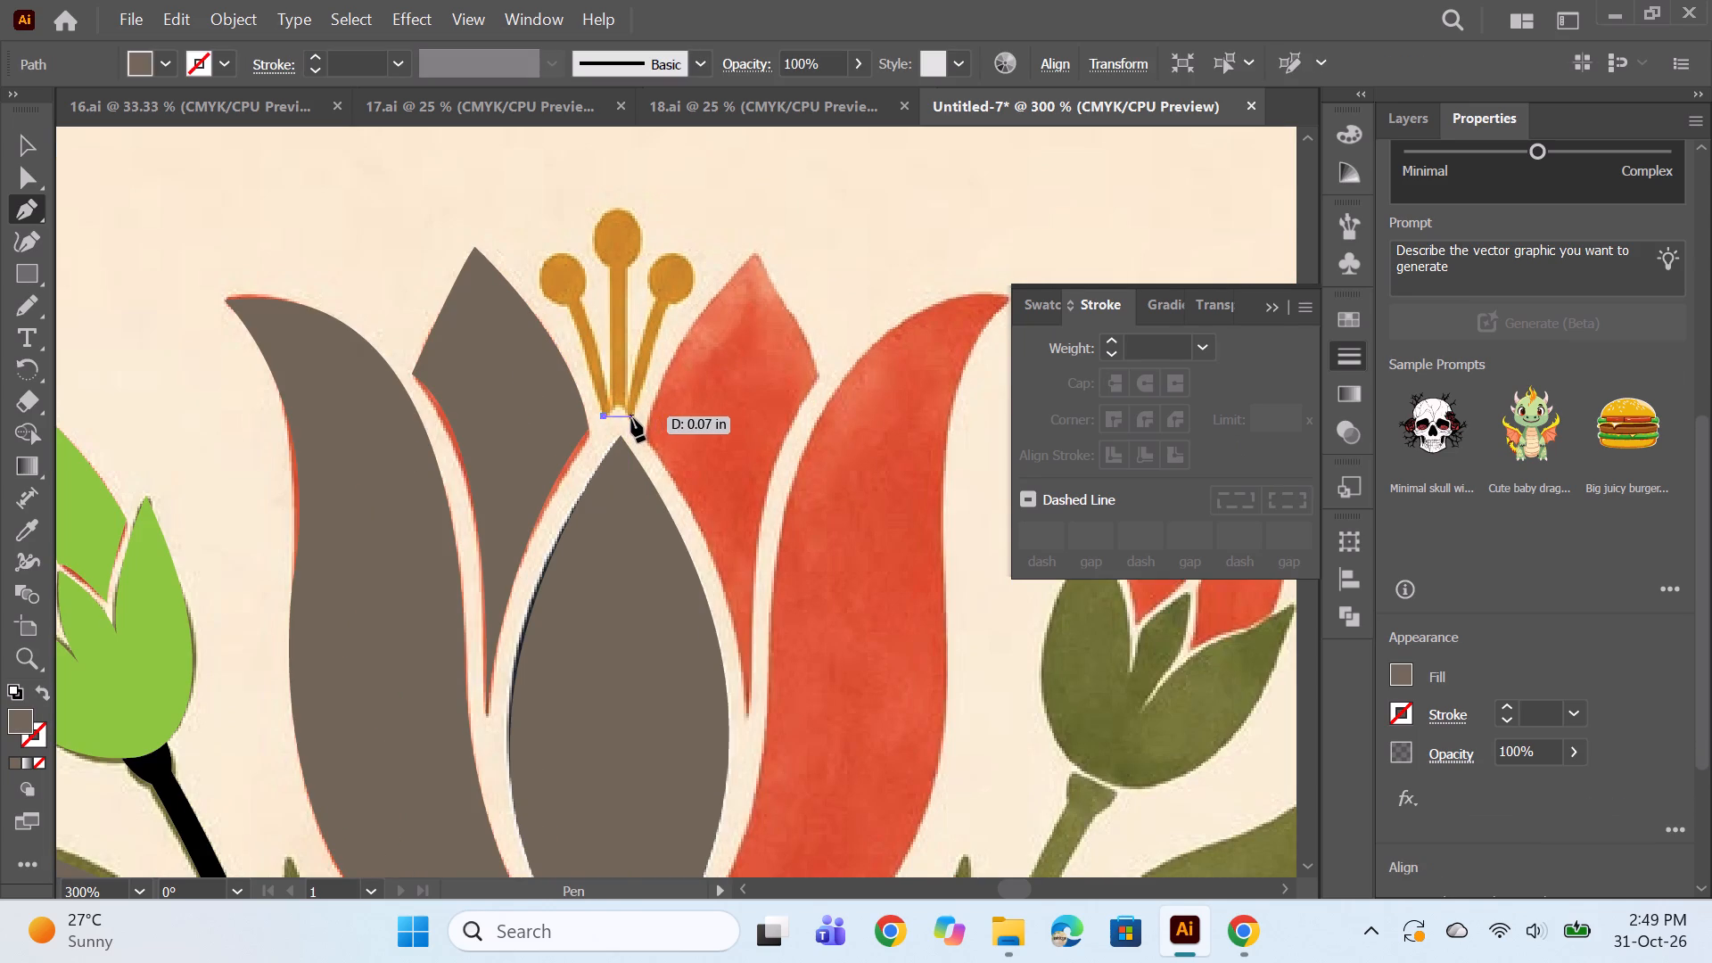
pyautogui.moveTo(631, 418); pyautogui.dragTo(645, 447)
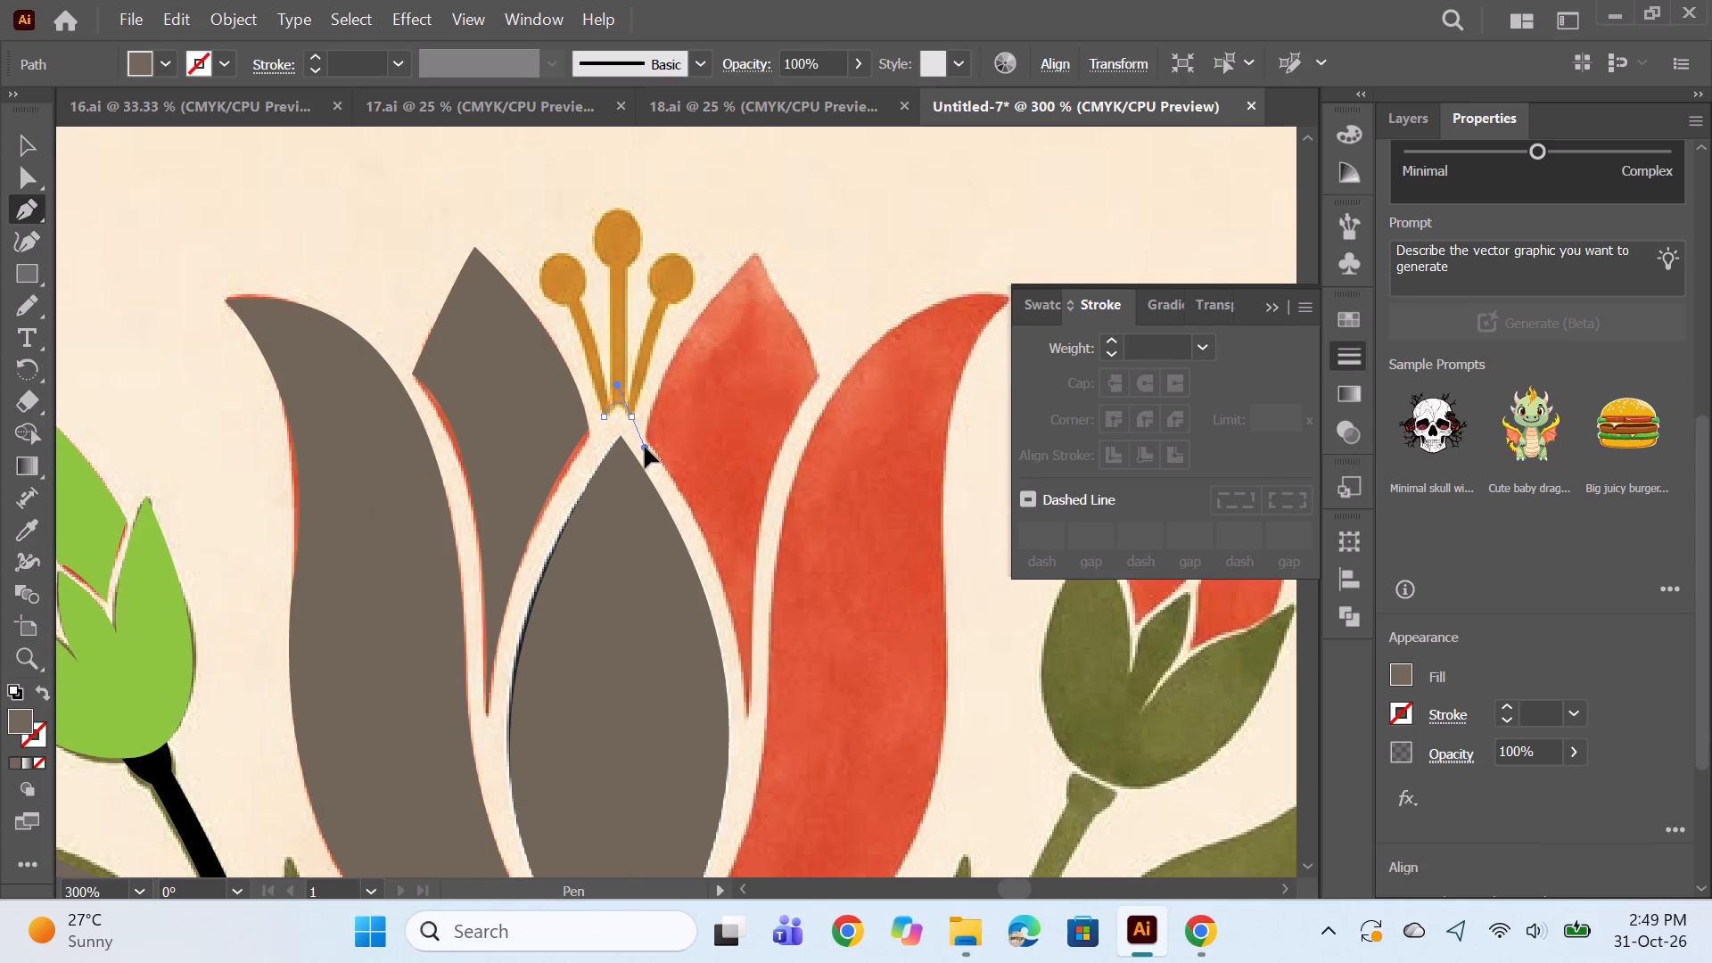
pyautogui.moveTo(645, 447); pyautogui.dragTo(645, 442)
pyautogui.keyDown('alt'); pyautogui.click(632, 418); pyautogui.keyUp('alt')
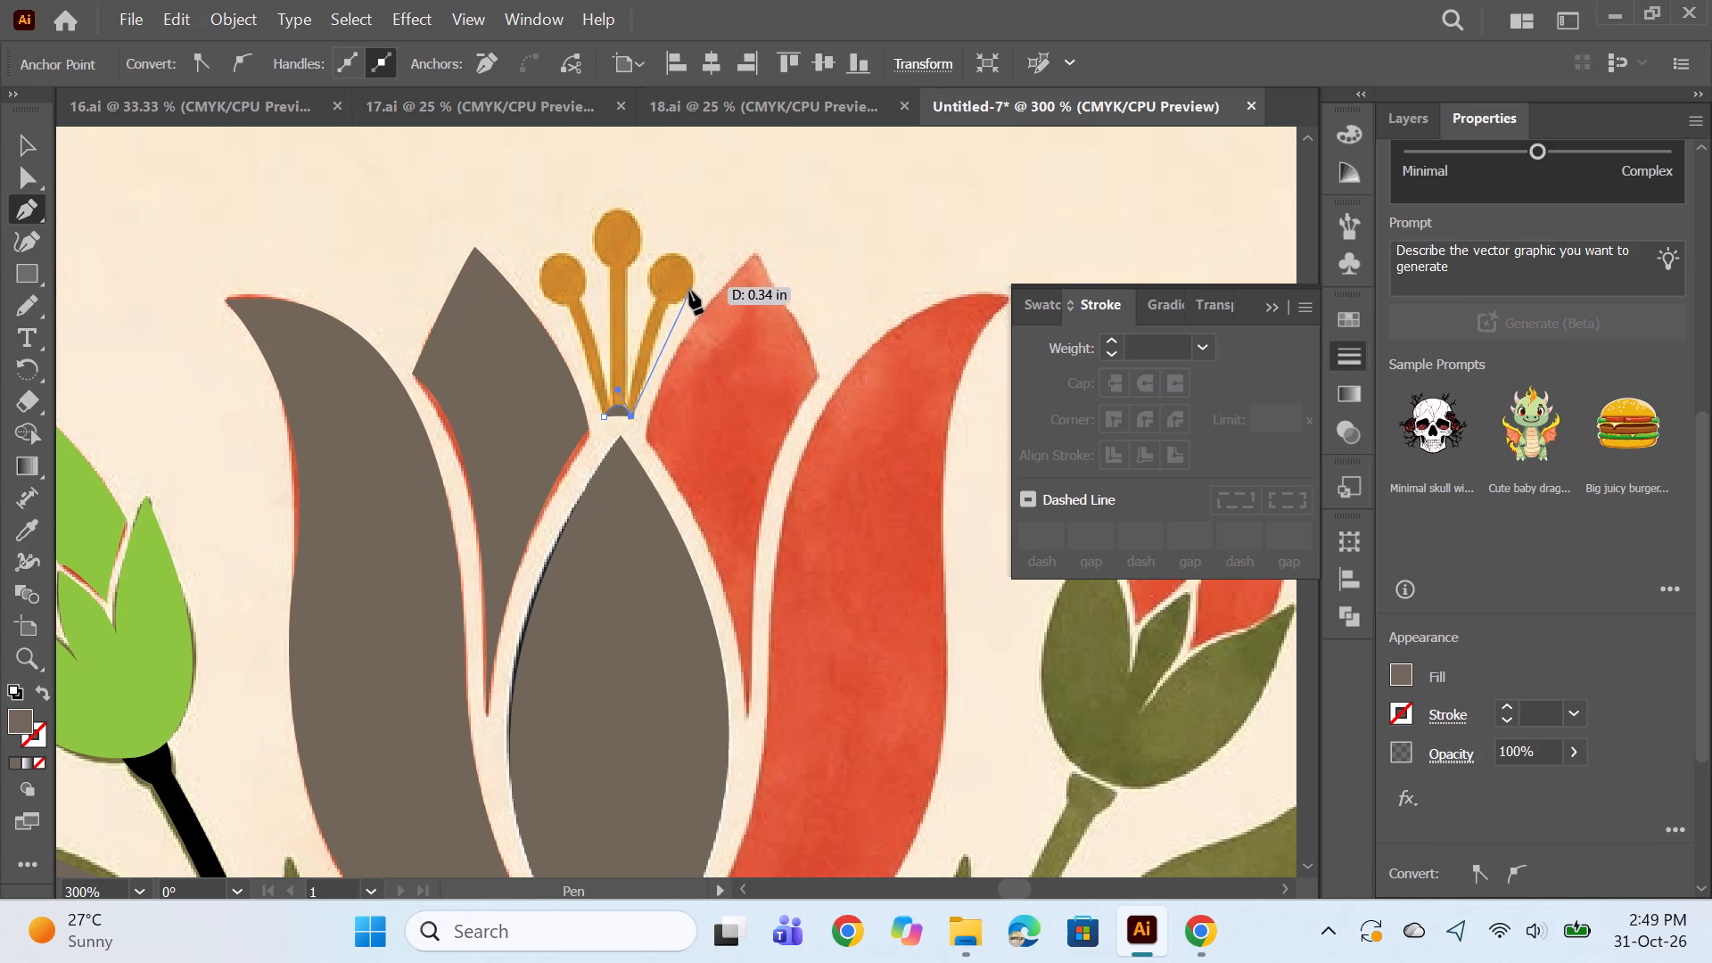
pyautogui.moveTo(686, 296); pyautogui.dragTo(735, 267)
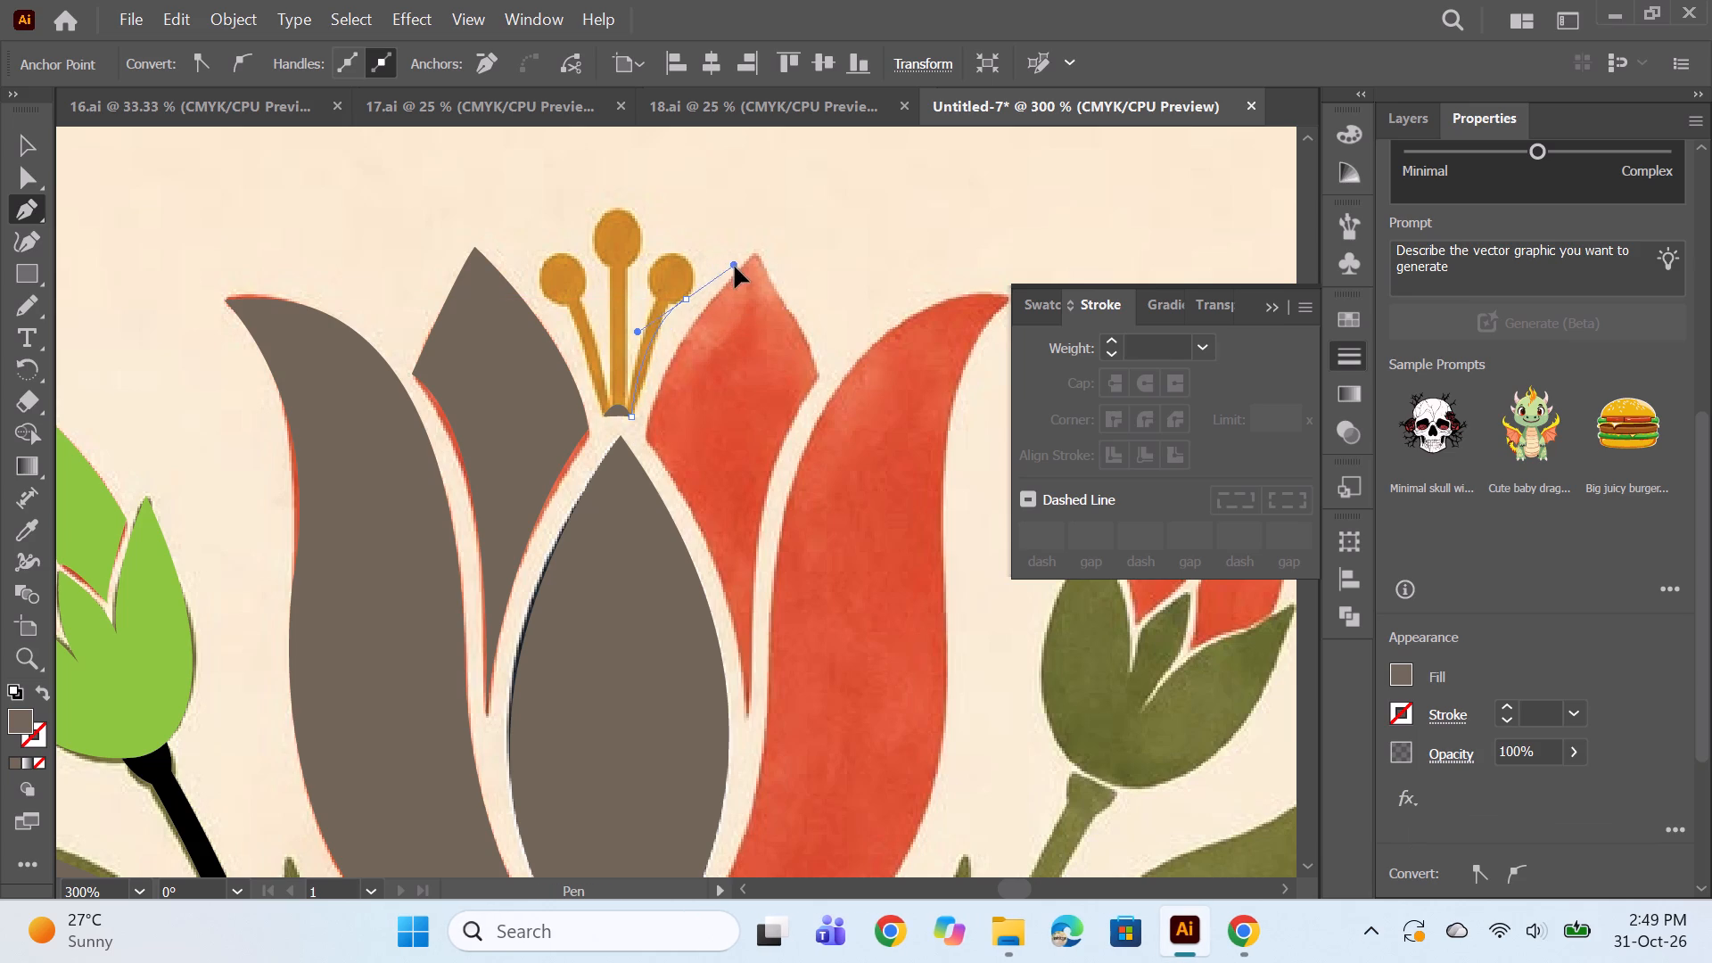
pyautogui.moveTo(735, 267); pyautogui.dragTo(728, 279)
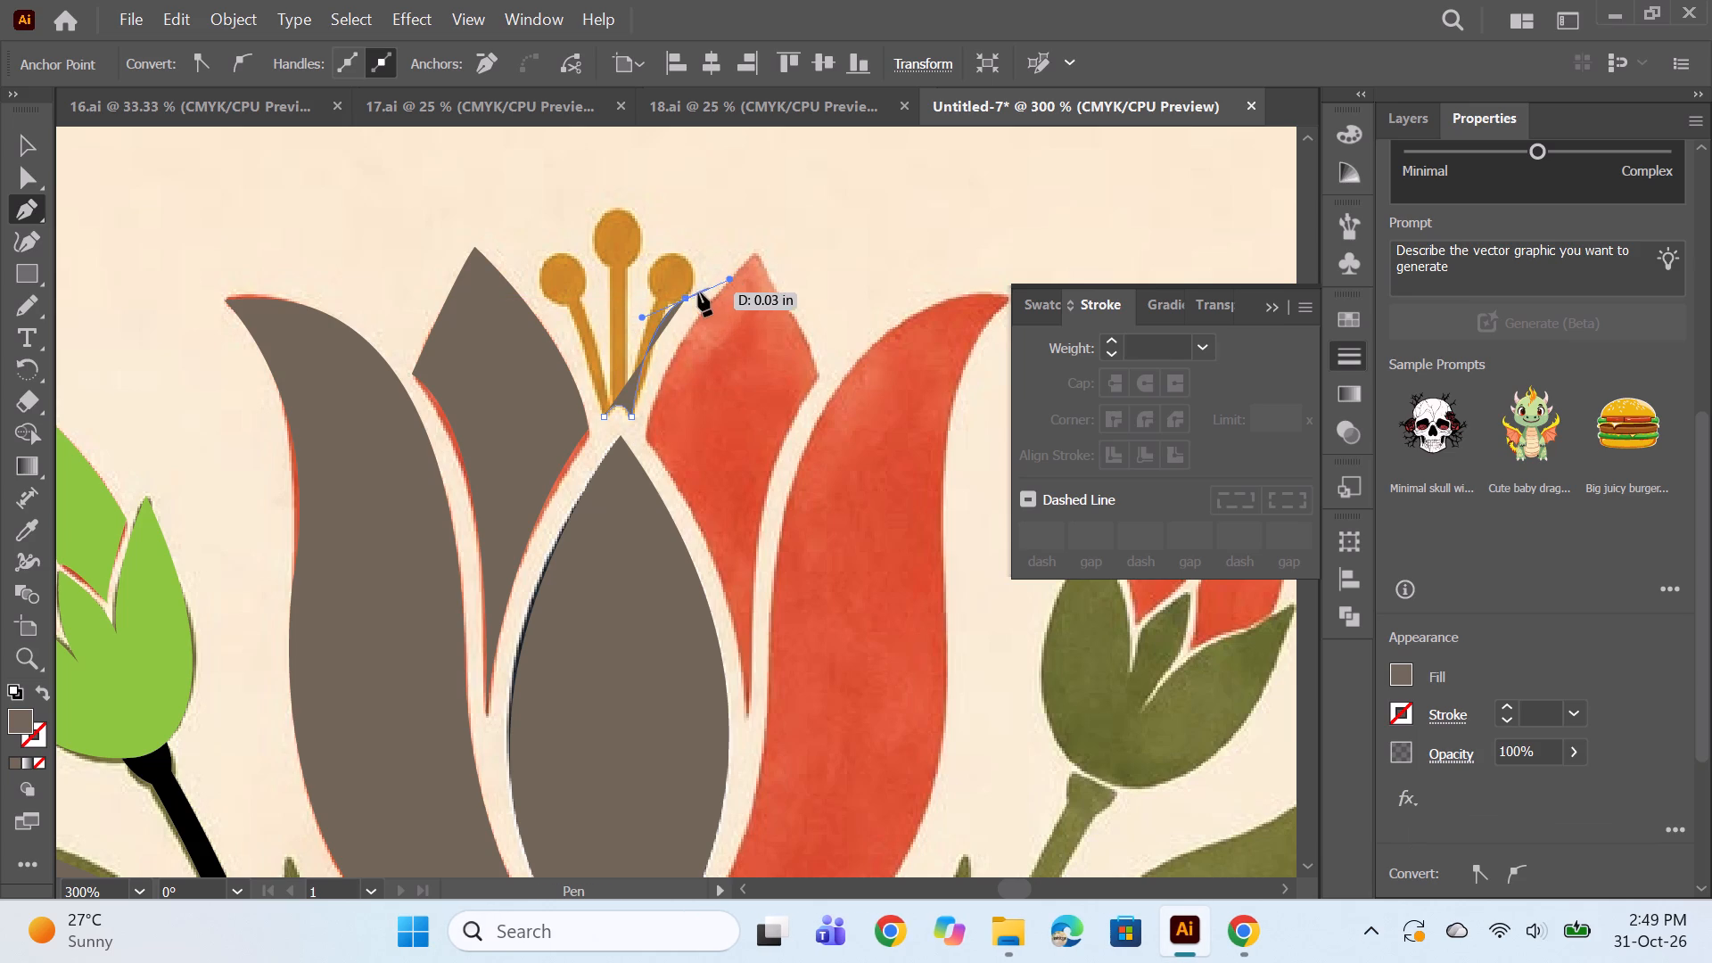
pyautogui.keyDown('alt'); pyautogui.click(687, 297); pyautogui.keyUp('alt')
# Extend the petal to a pointed tip above the stamens, curve its left side down to the base, close the shape and deselect it.
pyautogui.keyDown('alt'); pyautogui.scroll(-1, 717, 290); pyautogui.keyUp('alt')
pyautogui.scroll(4, 717, 292)
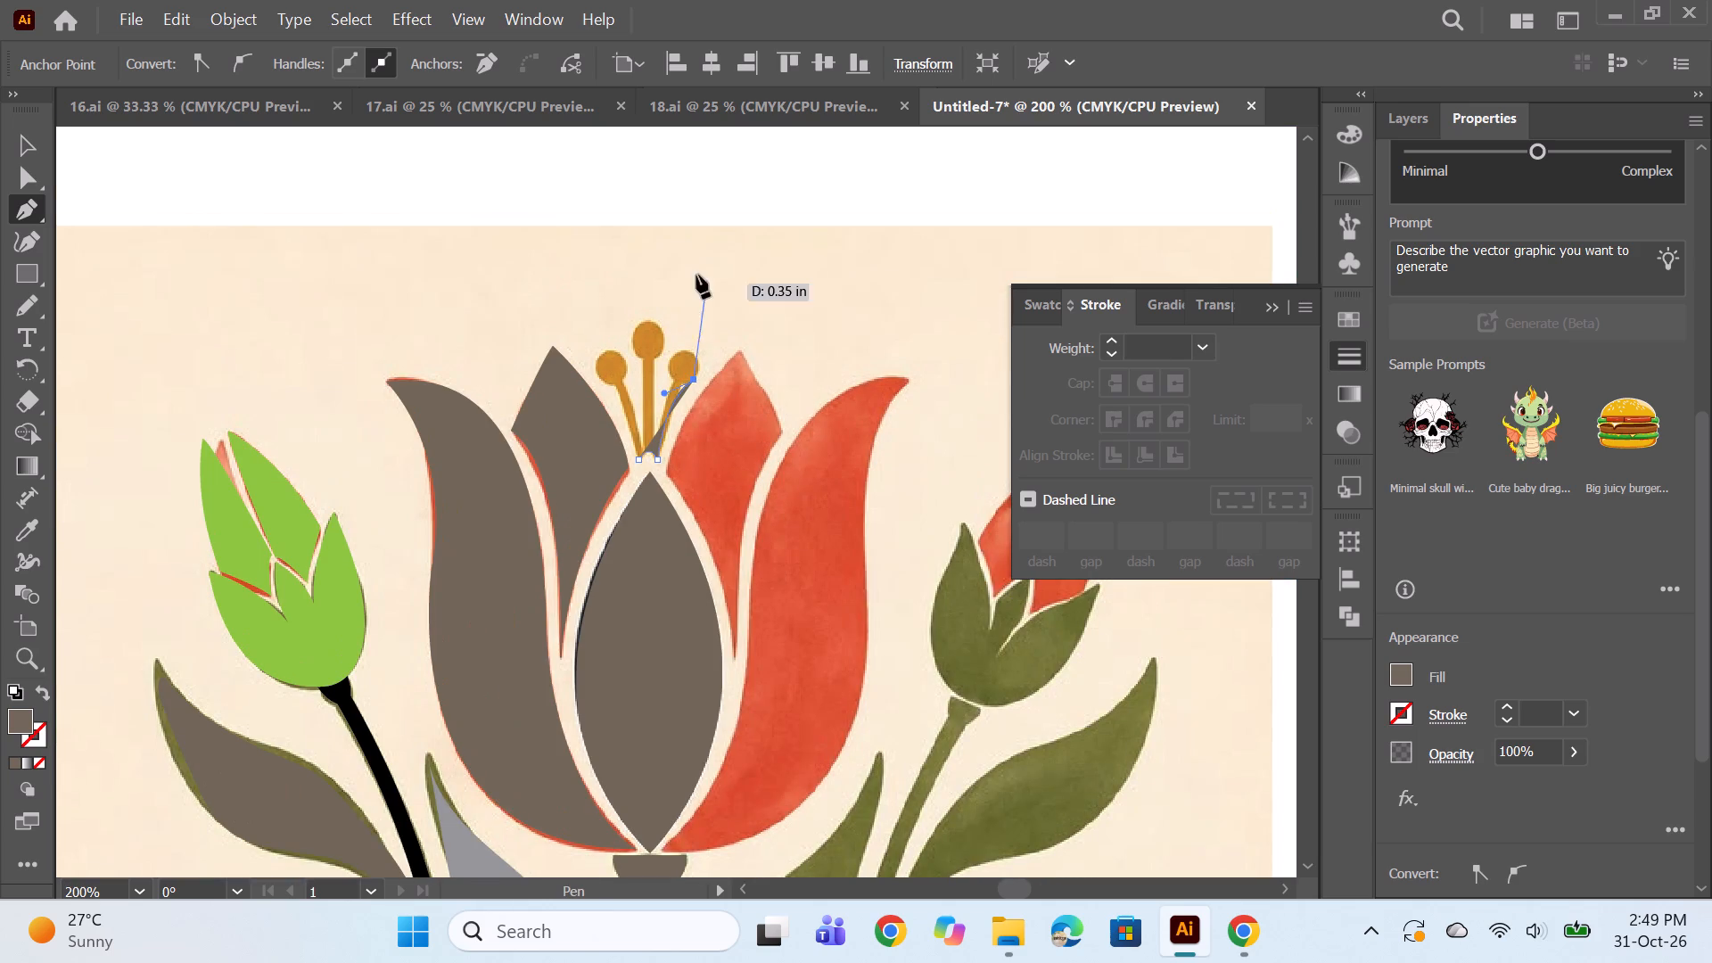
pyautogui.moveTo(649, 288); pyautogui.dragTo(638, 289)
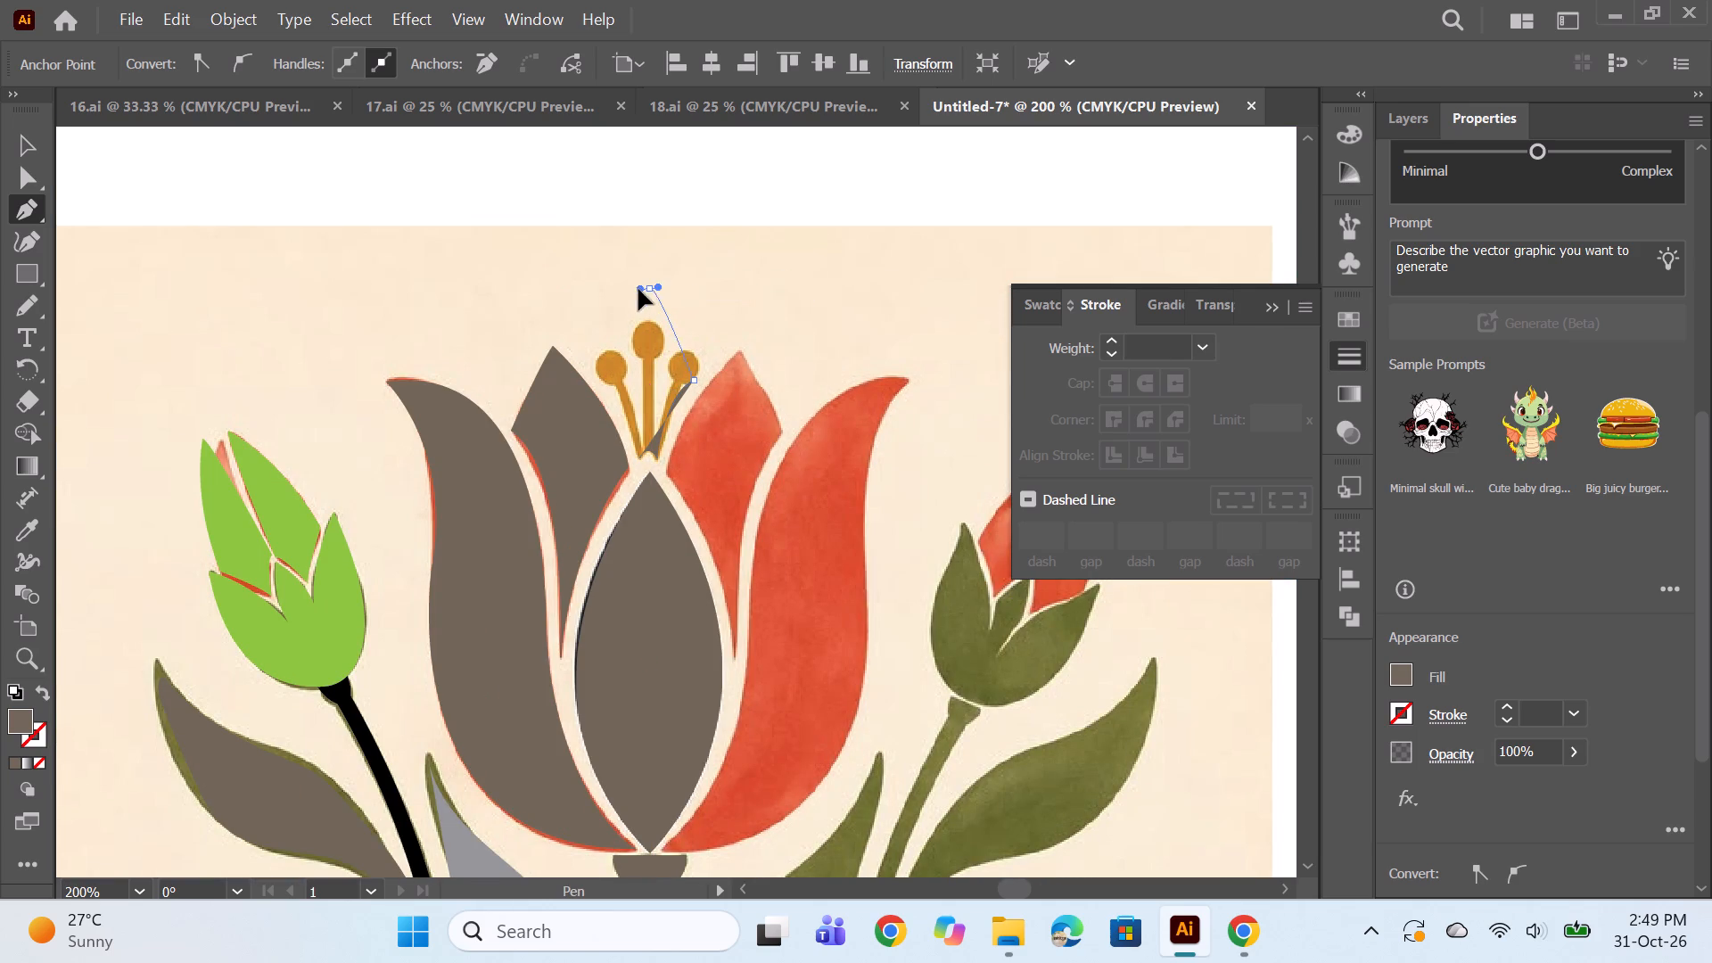
pyautogui.moveTo(638, 289); pyautogui.dragTo(625, 271)
pyautogui.keyDown('alt'); pyautogui.click(651, 286); pyautogui.keyUp('alt')
pyautogui.keyDown('alt'); pyautogui.scroll(2, 687, 293); pyautogui.keyUp('alt')
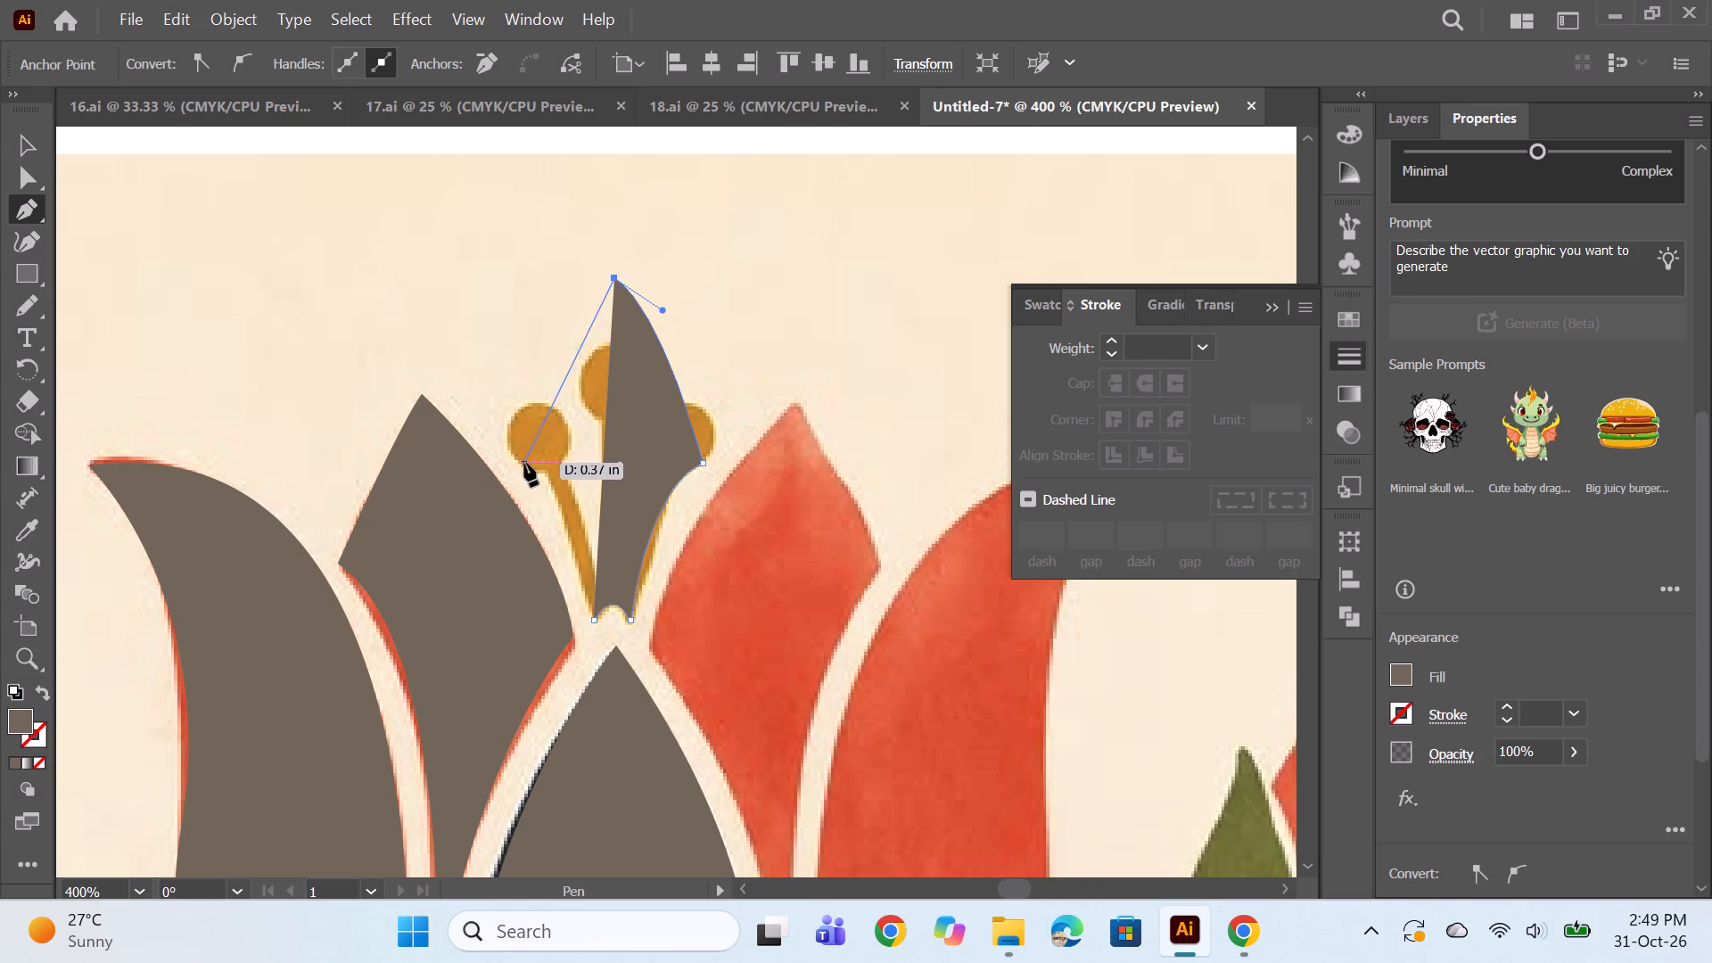
pyautogui.moveTo(523, 464); pyautogui.dragTo(525, 547)
pyautogui.keyDown('alt'); pyautogui.click(522, 464); pyautogui.keyUp('alt')
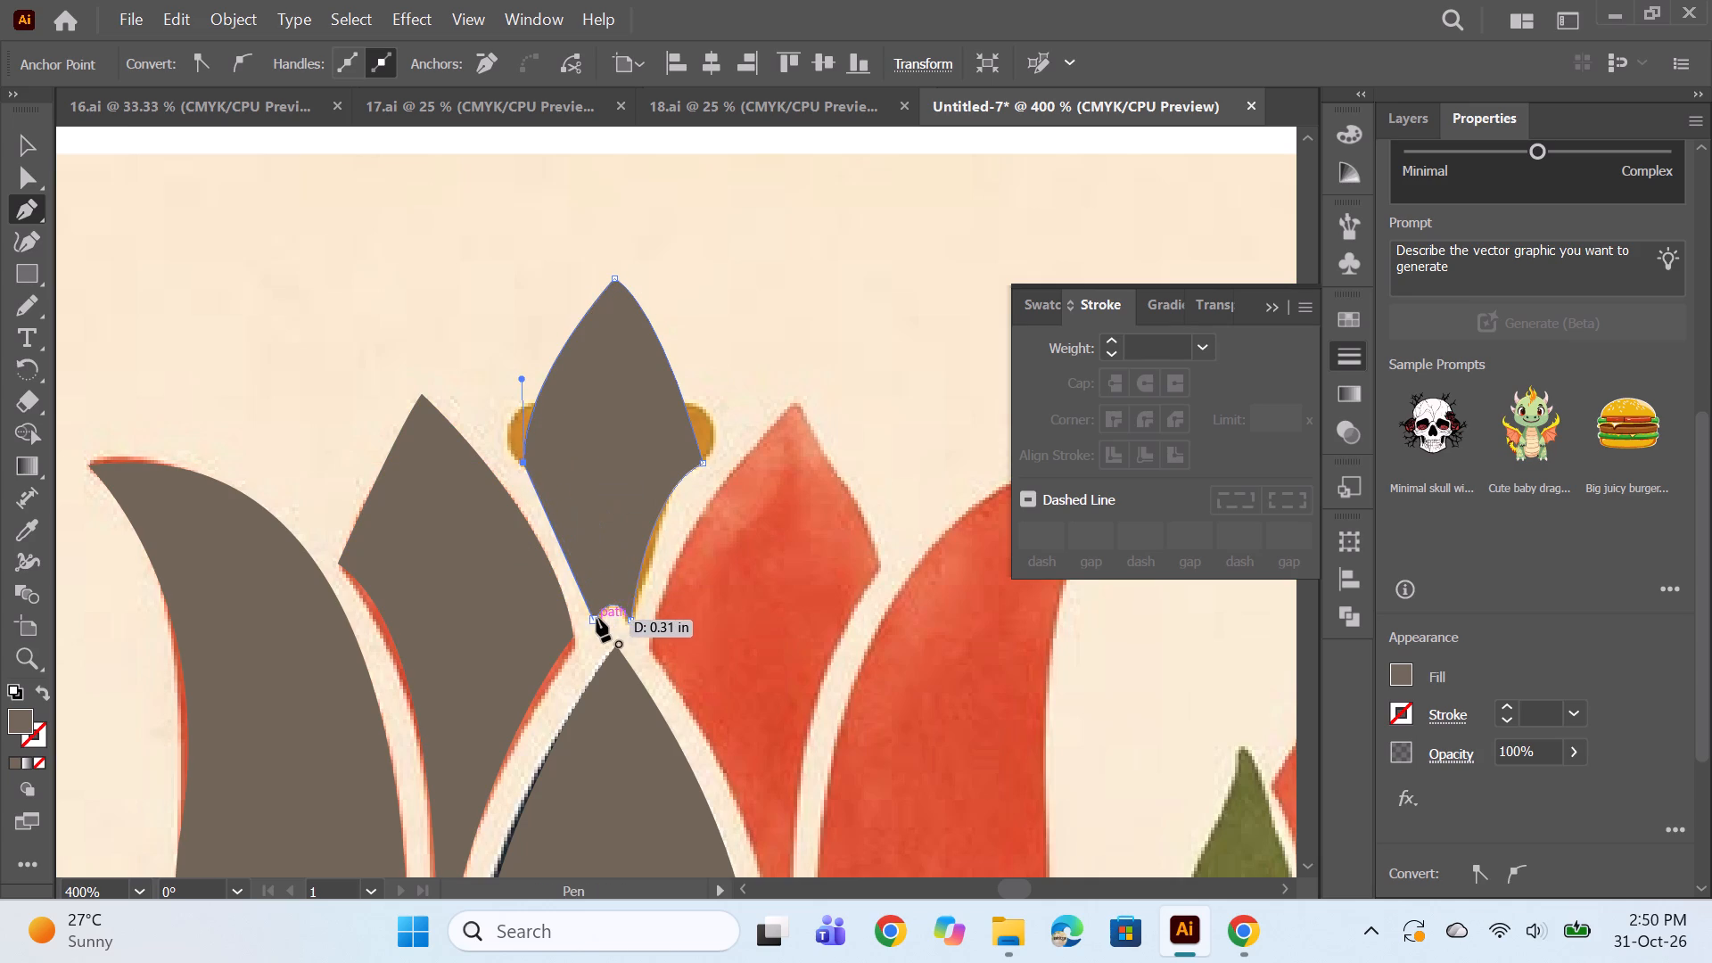
pyautogui.moveTo(597, 618); pyautogui.dragTo(610, 716)
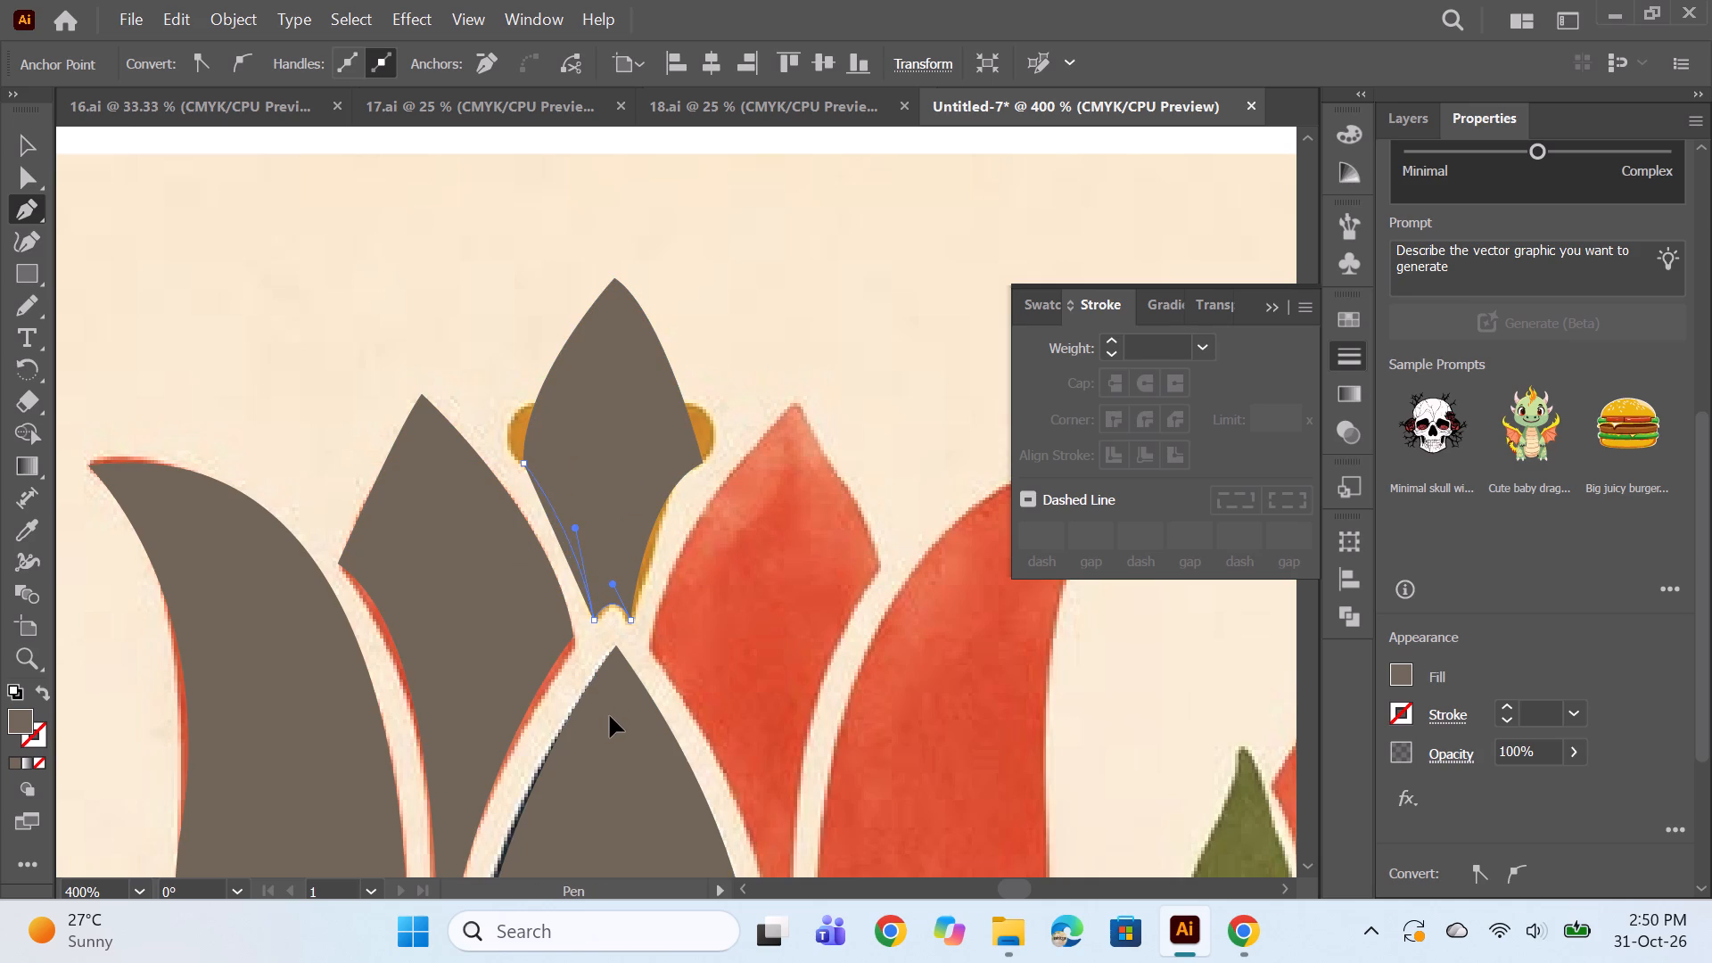
pyautogui.moveTo(610, 716); pyautogui.dragTo(610, 728)
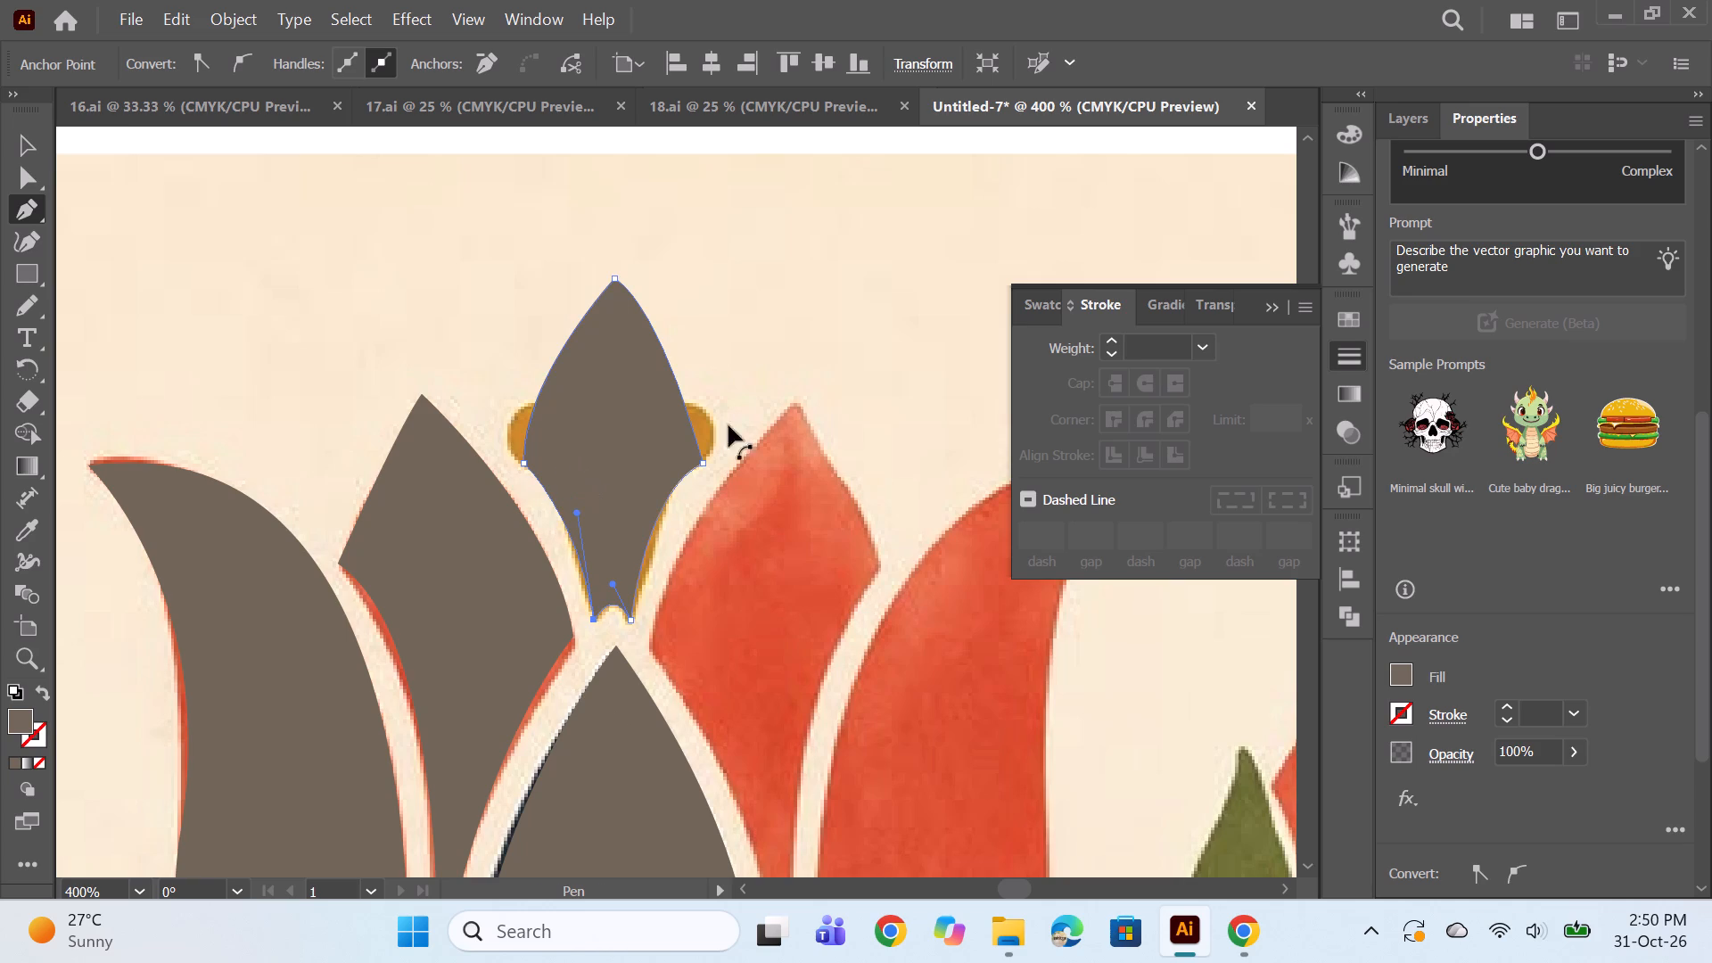
pyautogui.keyDown('ctrl'); pyautogui.click(855, 358); pyautogui.keyUp('ctrl')
# Hide the tulip reference image in Layer 1, leaving only the traced vector shapes showing.
pyautogui.keyDown('alt'); pyautogui.scroll(-5, 773, 362); pyautogui.keyUp('alt')
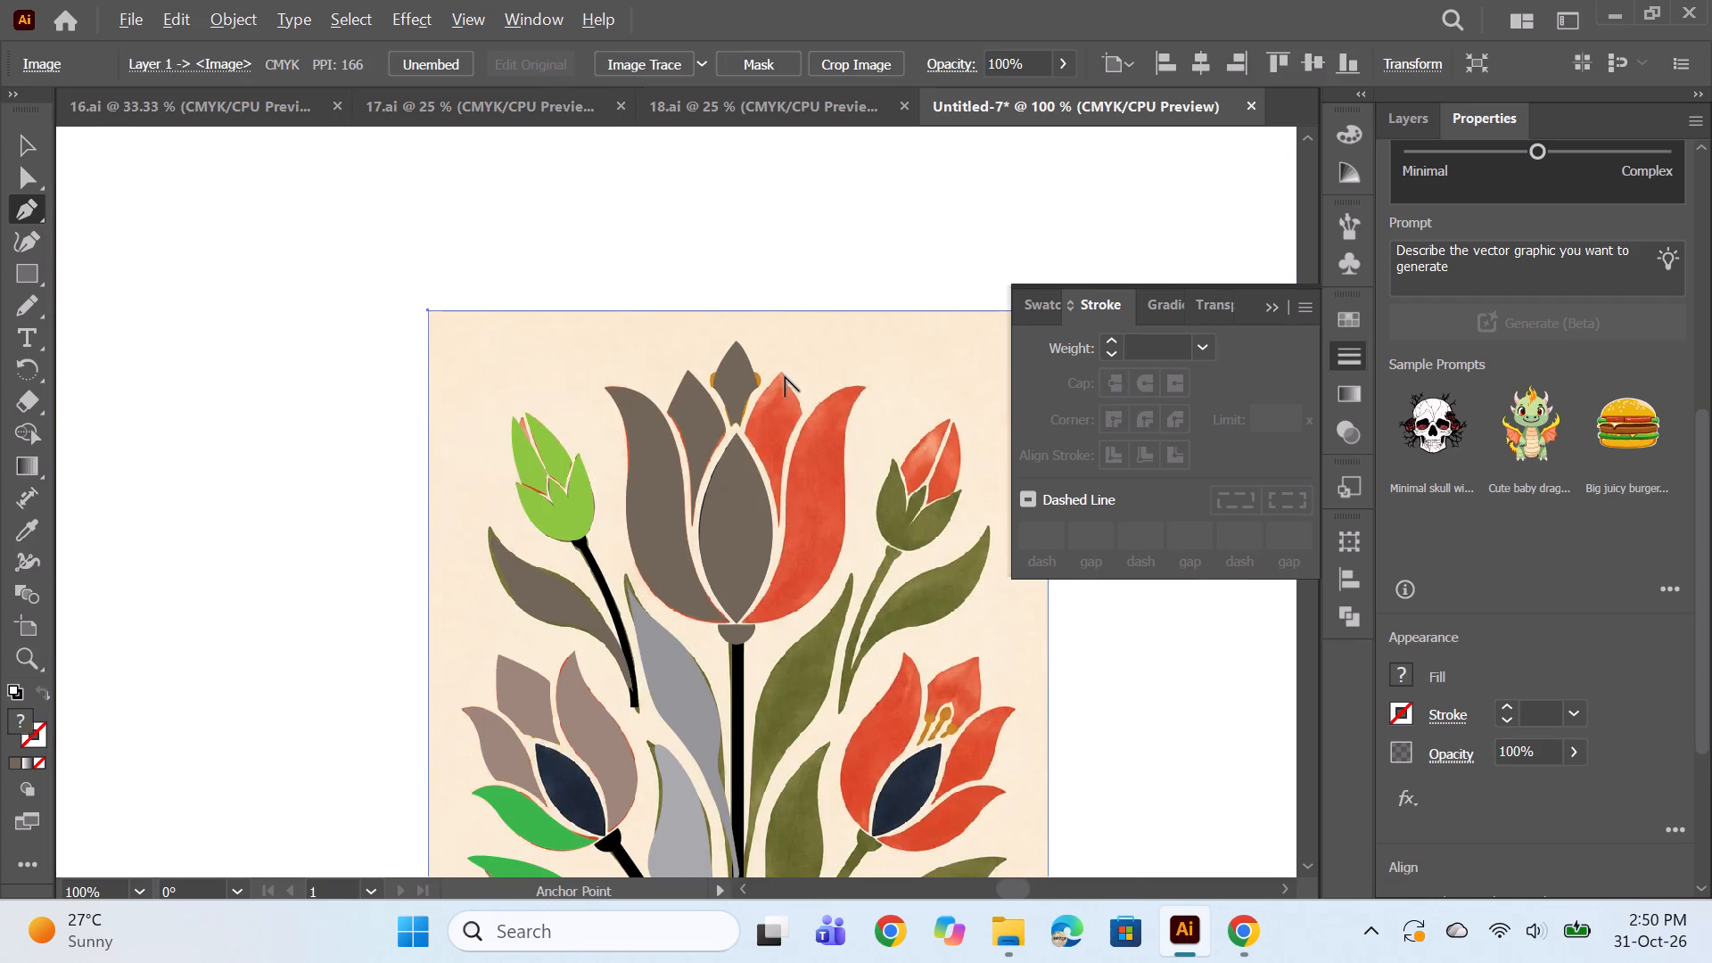
pyautogui.scroll(-9, 842, 564)
pyautogui.scroll(2, 860, 358)
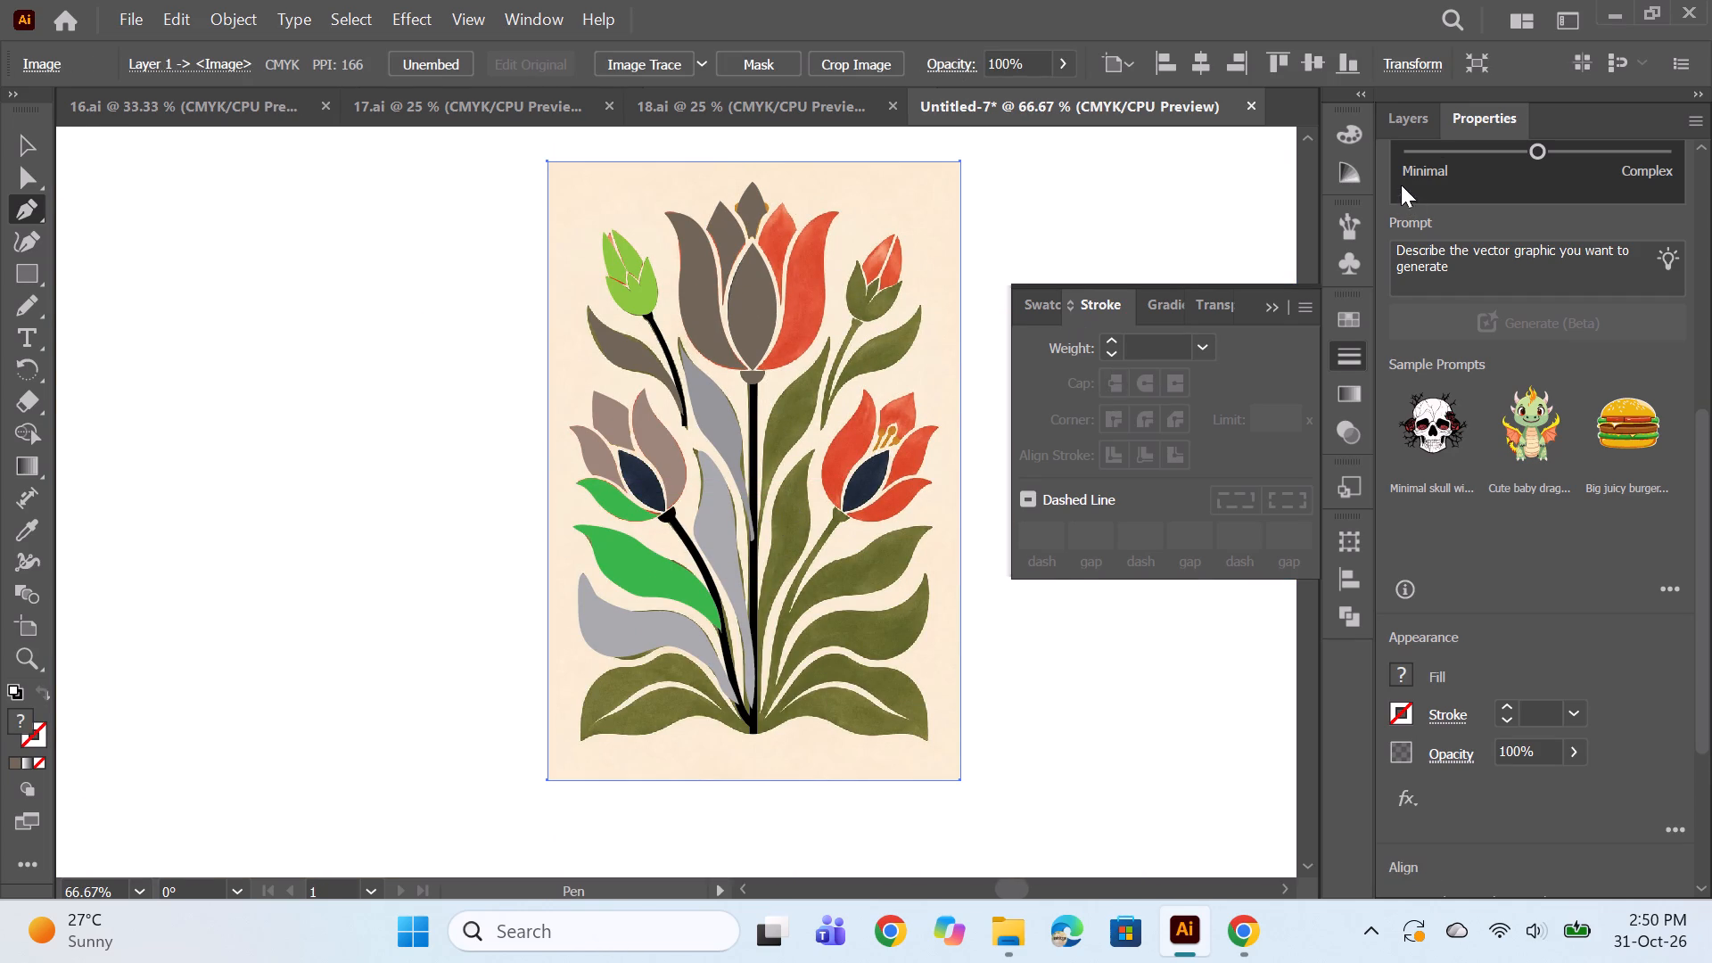
pyautogui.click(1421, 129)
pyautogui.click(1467, 208)
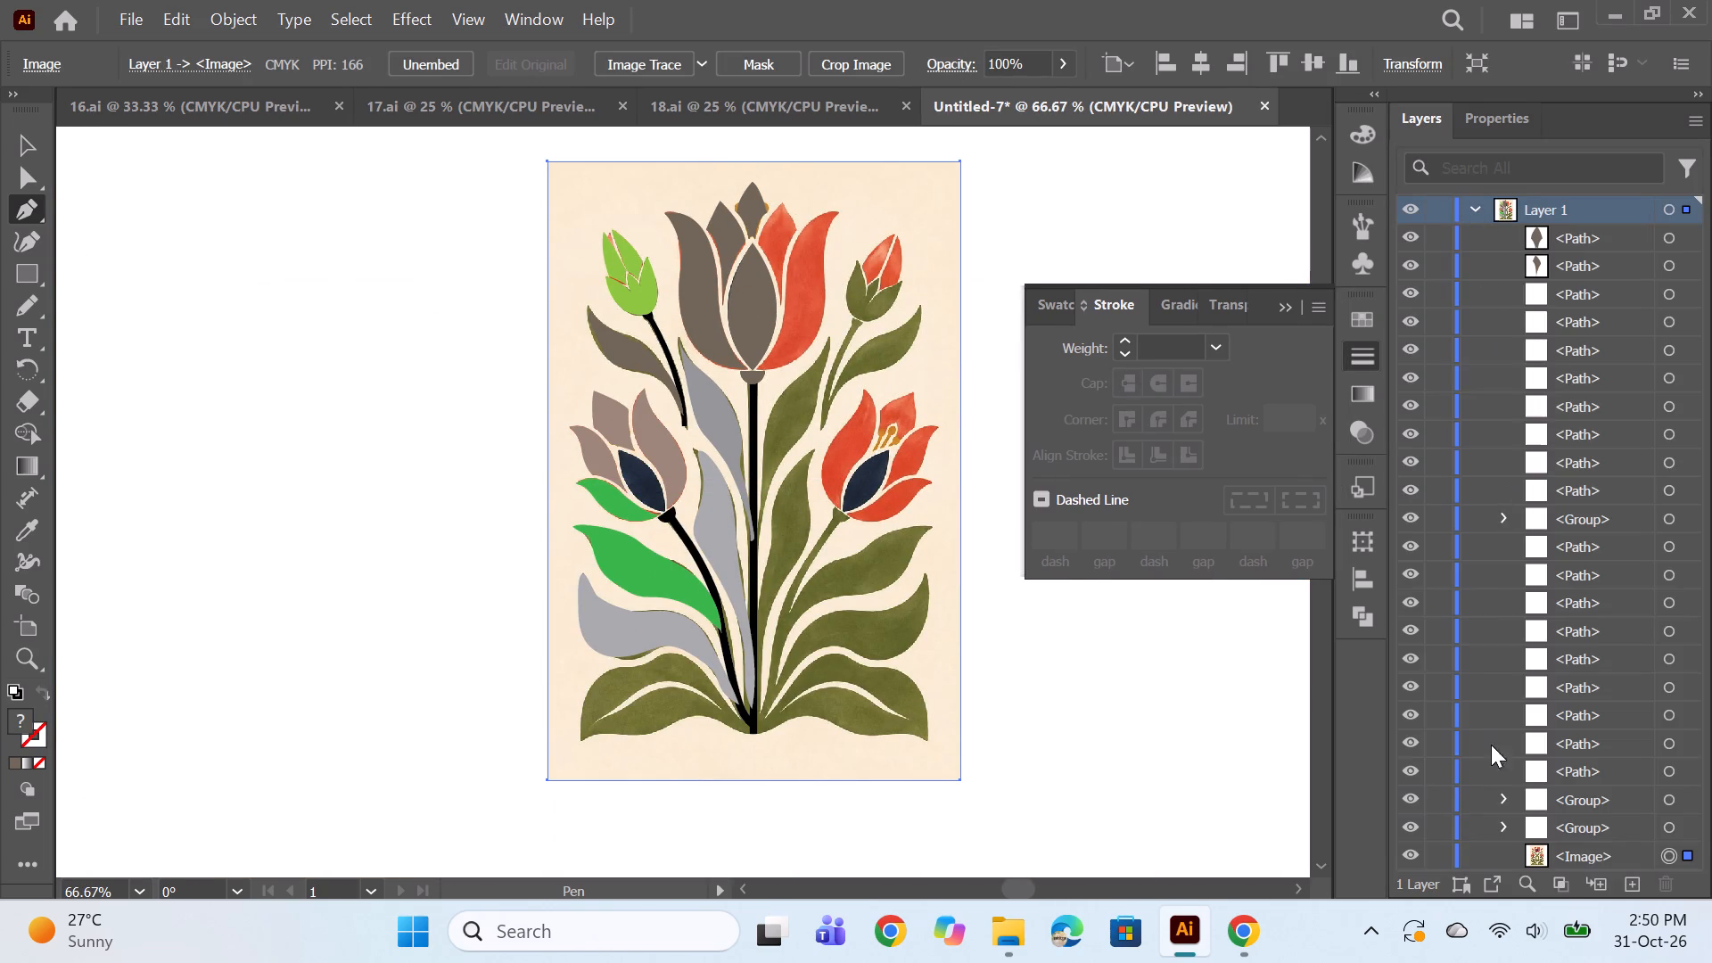
pyautogui.scroll(-6, 1491, 749)
pyautogui.click(1412, 859)
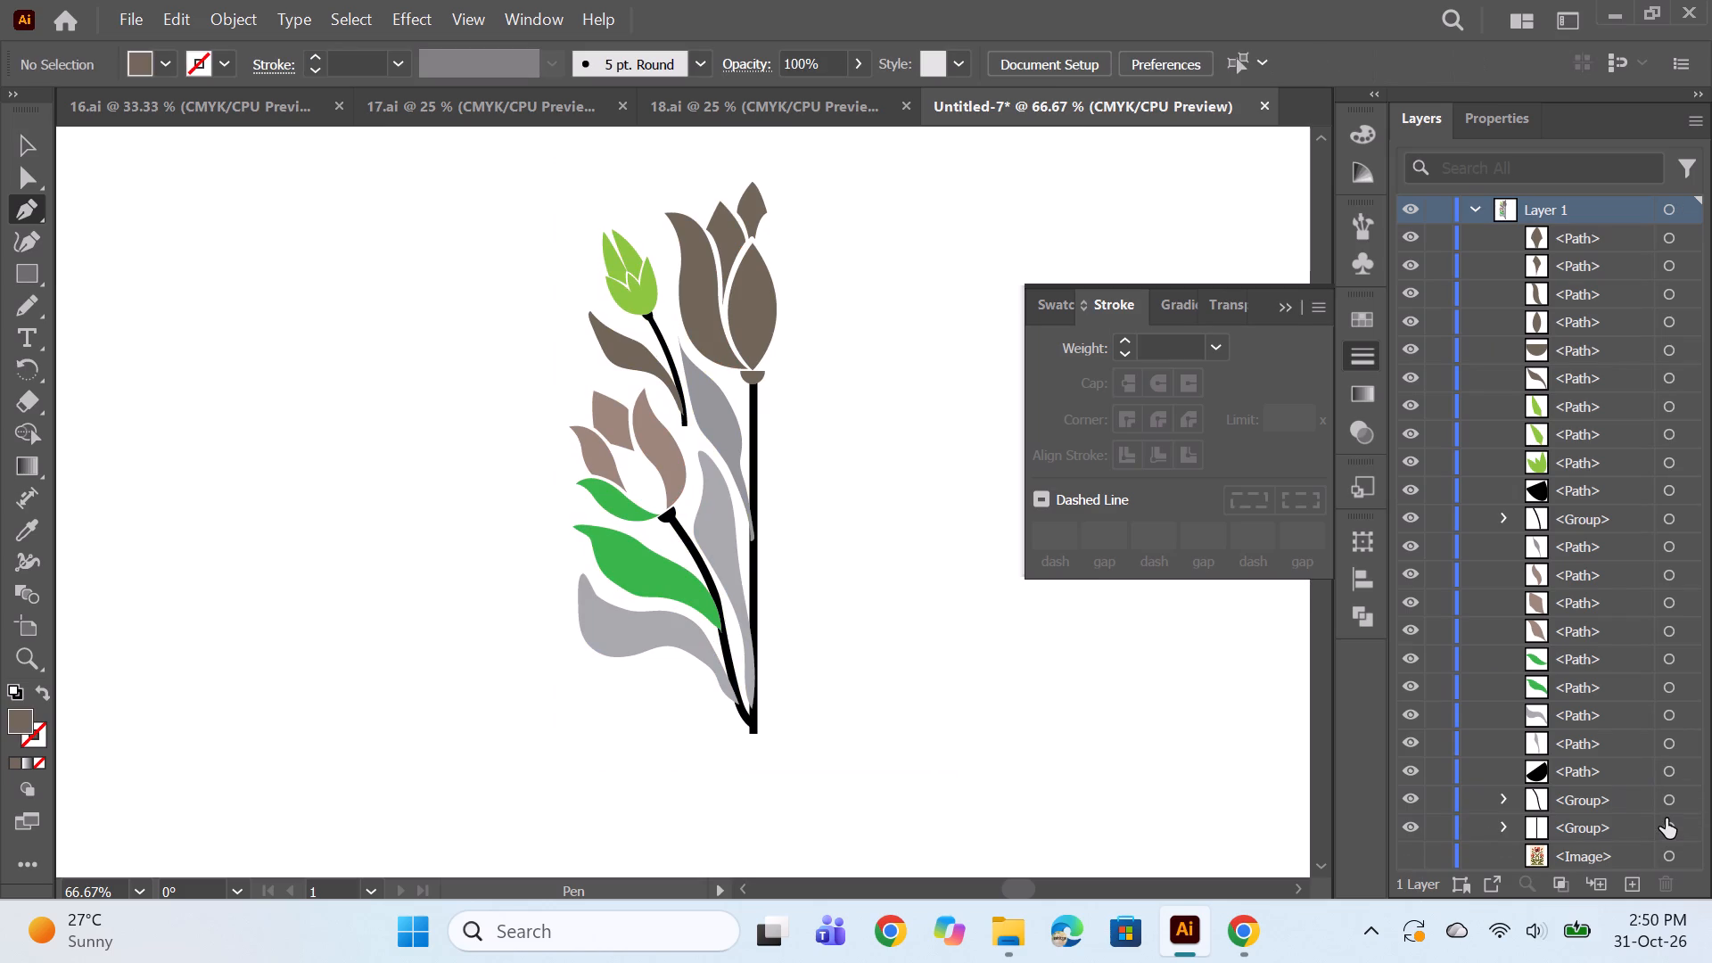
# Reflect a copy of all the traced shapes across the vertical axis, leaving out the straight central stem and the top centre petal.
pyautogui.click(1669, 804)
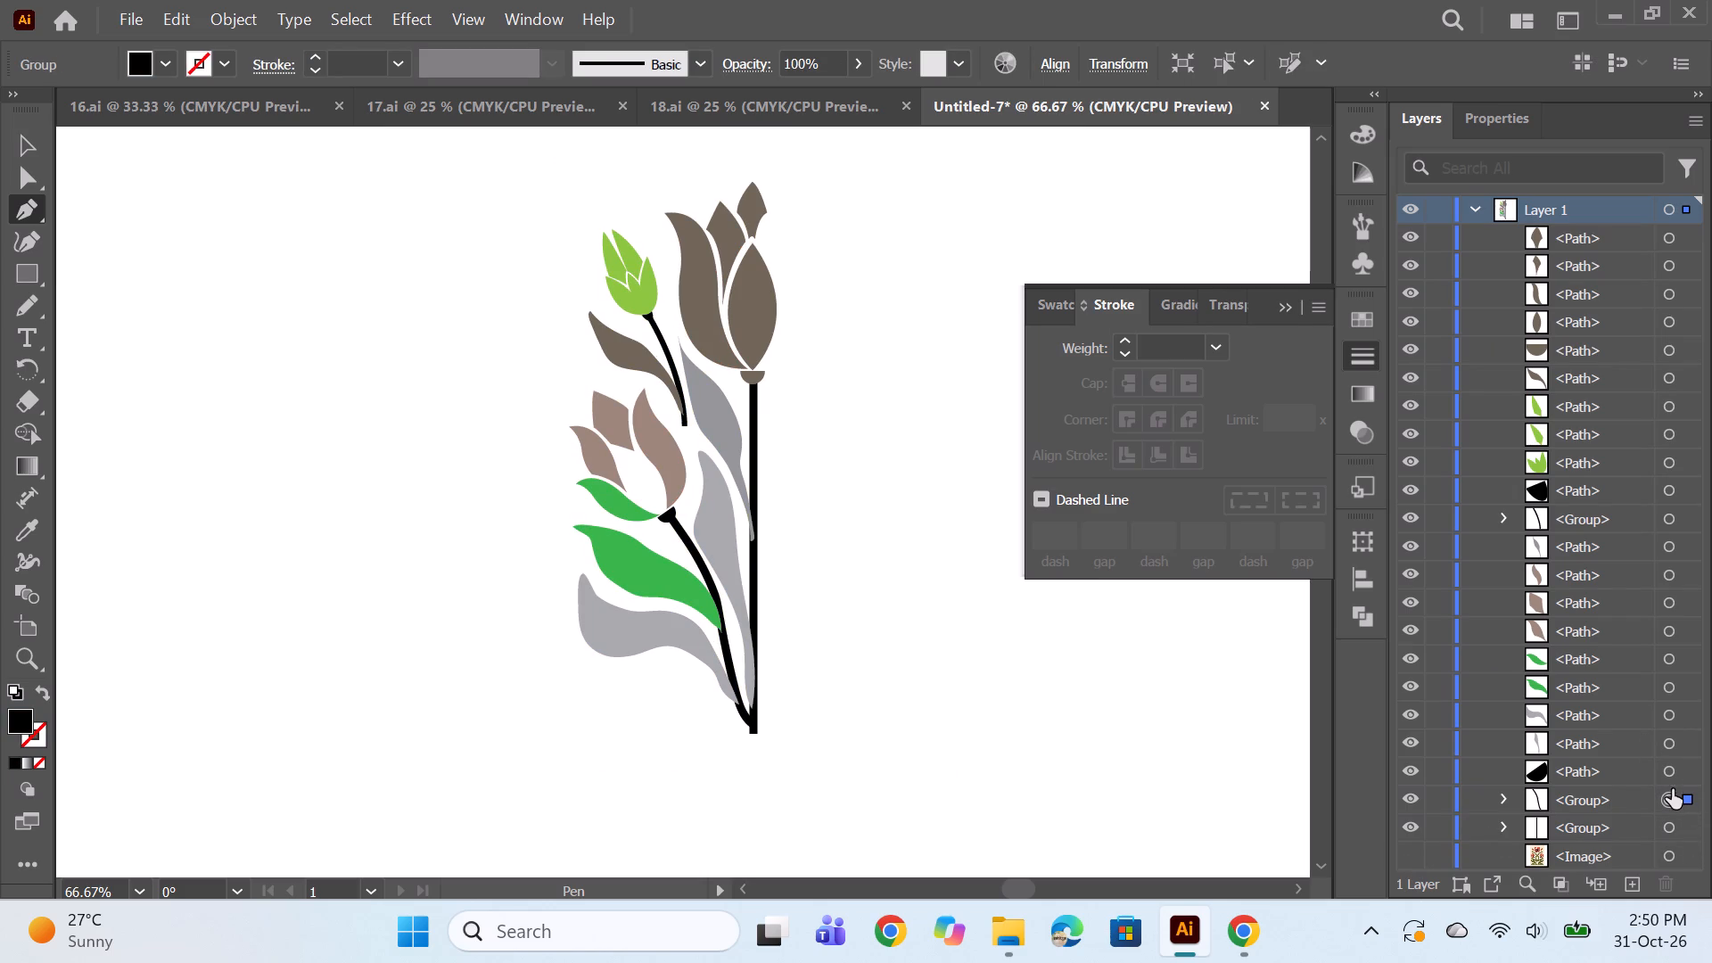
pyautogui.keyDown('shift'); pyautogui.click(1668, 778); pyautogui.keyUp('shift')
pyautogui.keyDown('shift'); pyautogui.click(1667, 745); pyautogui.keyUp('shift')
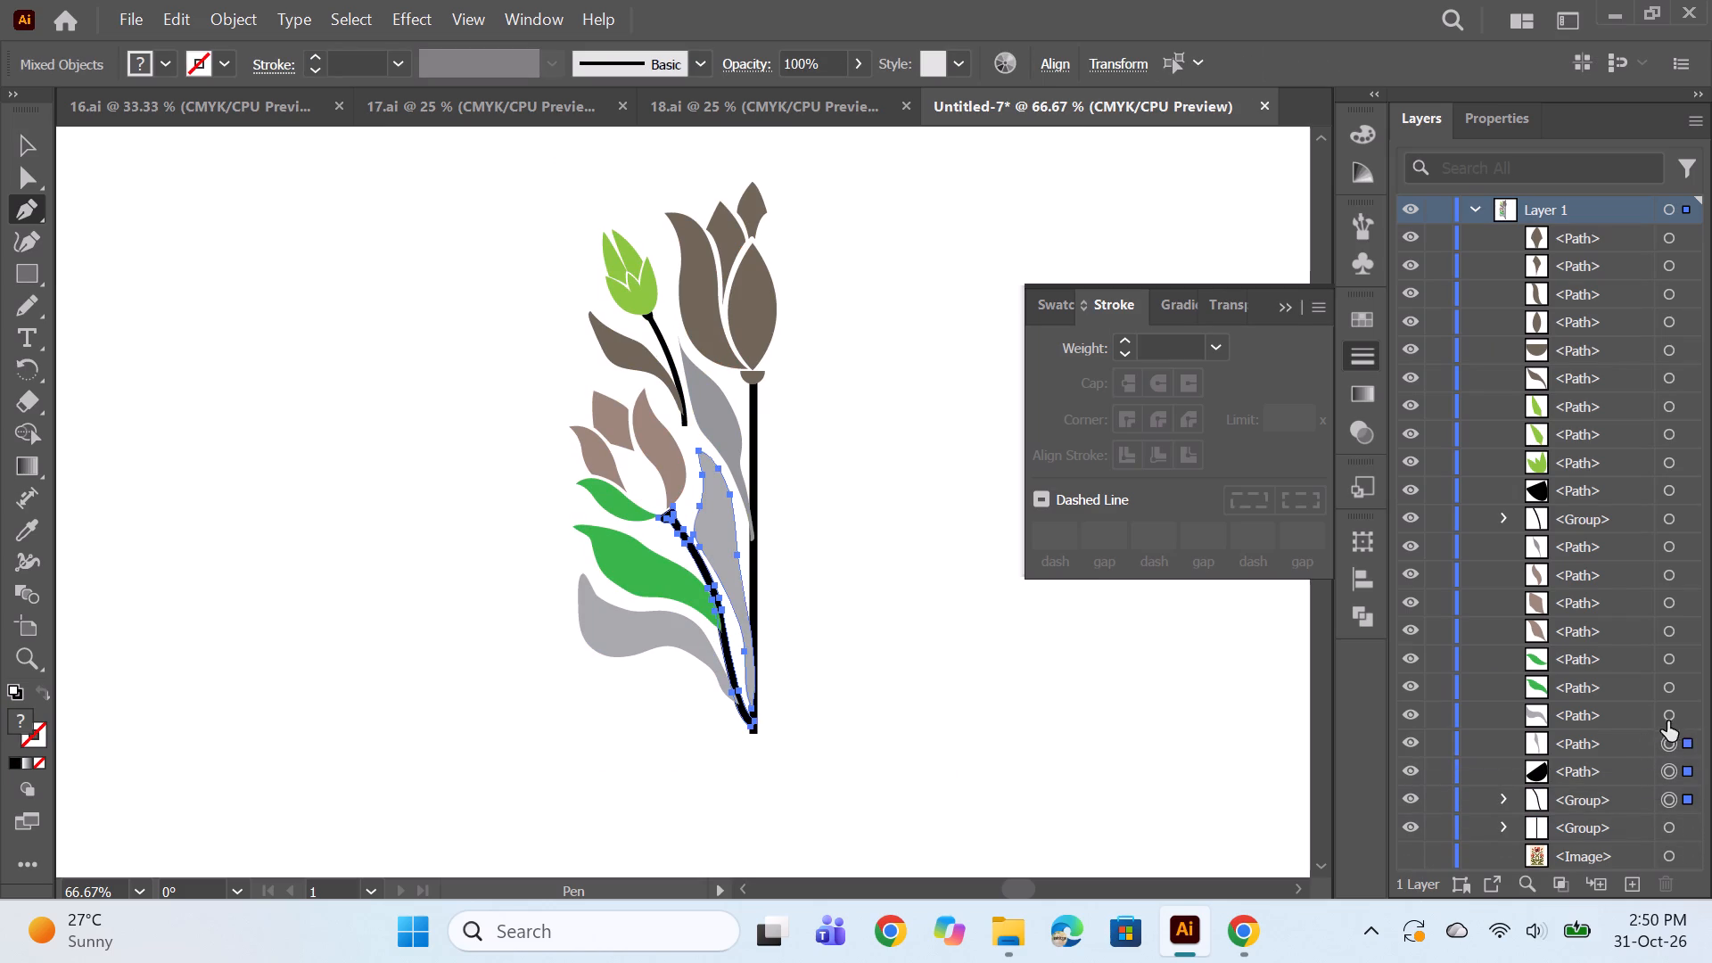
pyautogui.keyDown('shift'); pyautogui.click(1667, 720); pyautogui.keyUp('shift')
pyautogui.keyDown('shift'); pyautogui.click(1668, 690); pyautogui.keyUp('shift')
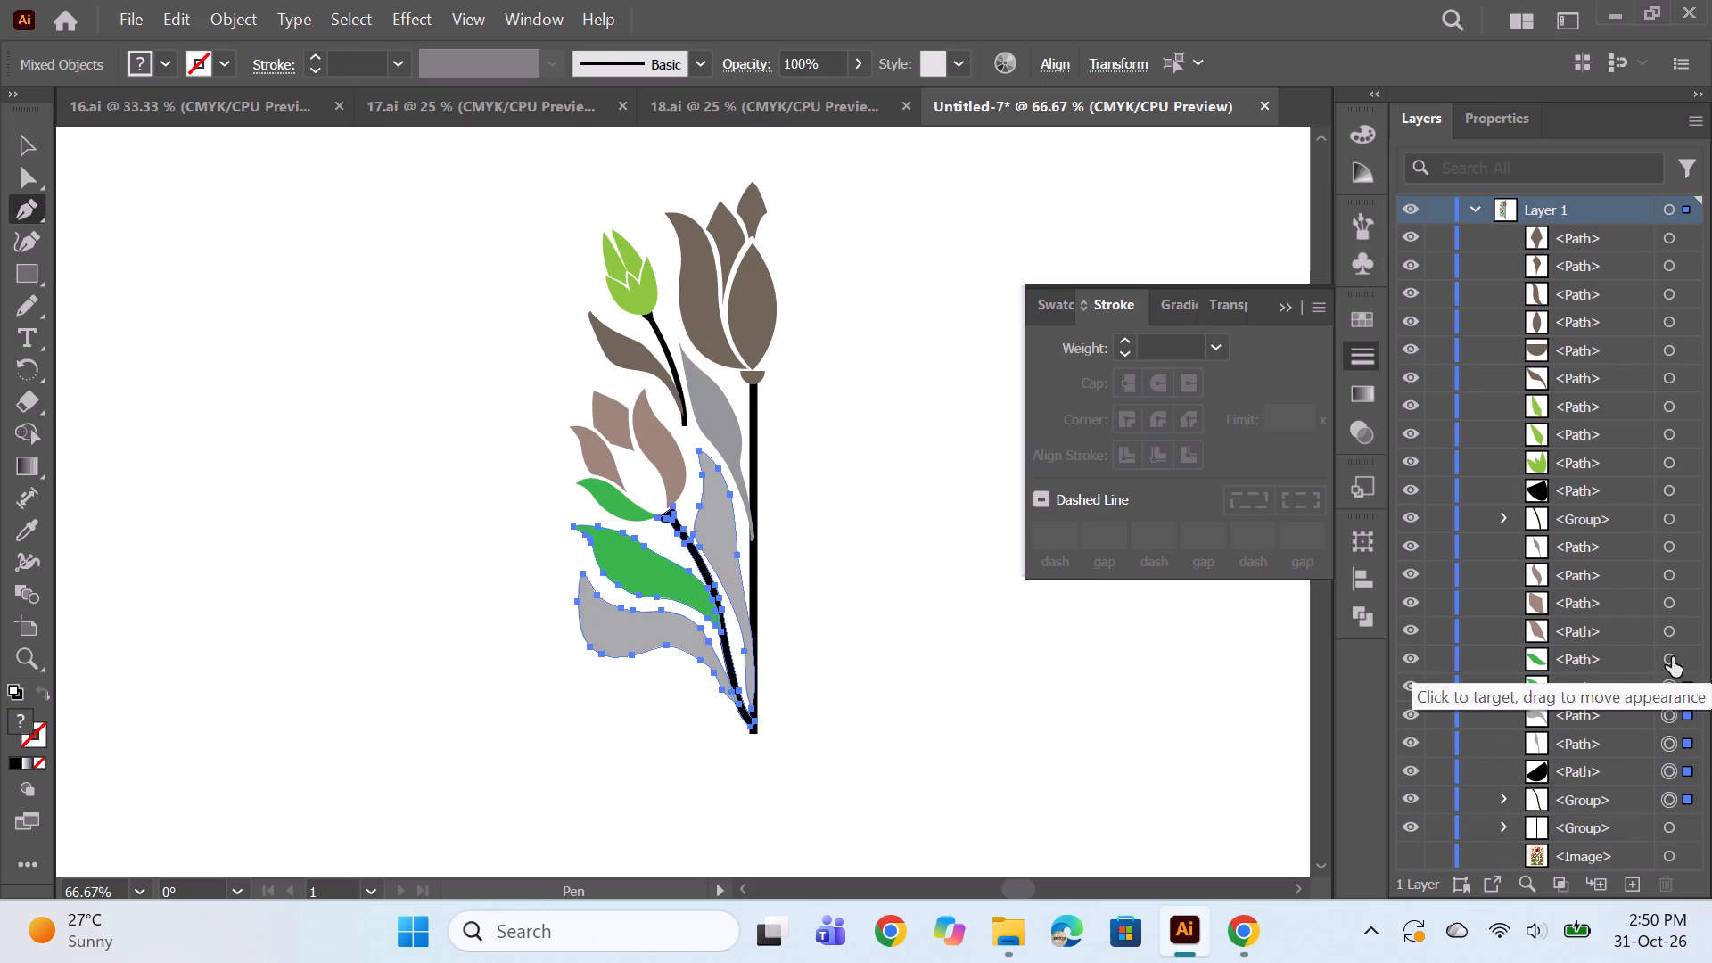
pyautogui.keyDown('shift'); pyautogui.click(1671, 656); pyautogui.keyUp('shift')
pyautogui.keyDown('shift'); pyautogui.click(1669, 632); pyautogui.keyUp('shift')
pyautogui.keyDown('shift'); pyautogui.click(1667, 611); pyautogui.keyUp('shift')
pyautogui.keyDown('shift'); pyautogui.click(1665, 573); pyautogui.keyUp('shift')
pyautogui.keyDown('shift'); pyautogui.click(1666, 536); pyautogui.keyUp('shift')
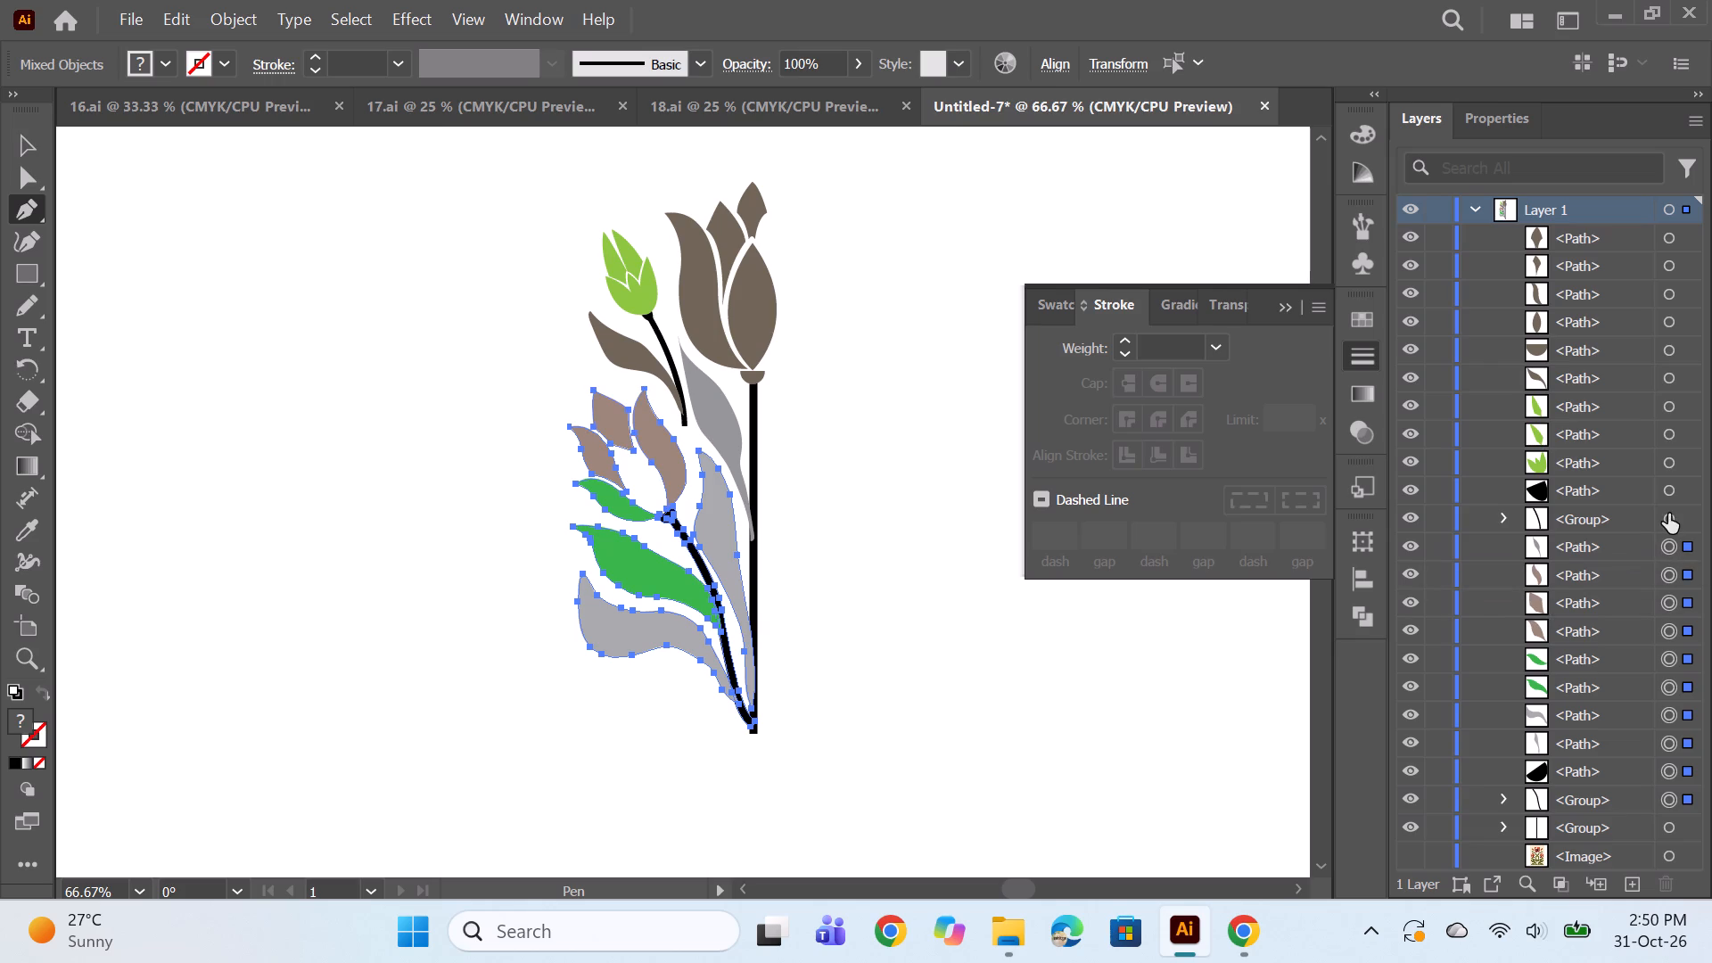
pyautogui.keyDown('shift'); pyautogui.click(1668, 514); pyautogui.keyUp('shift')
pyautogui.keyDown('shift'); pyautogui.click(1667, 490); pyautogui.keyUp('shift')
pyautogui.keyDown('shift'); pyautogui.click(1666, 454); pyautogui.keyUp('shift')
pyautogui.keyDown('shift'); pyautogui.click(1672, 436); pyautogui.keyUp('shift')
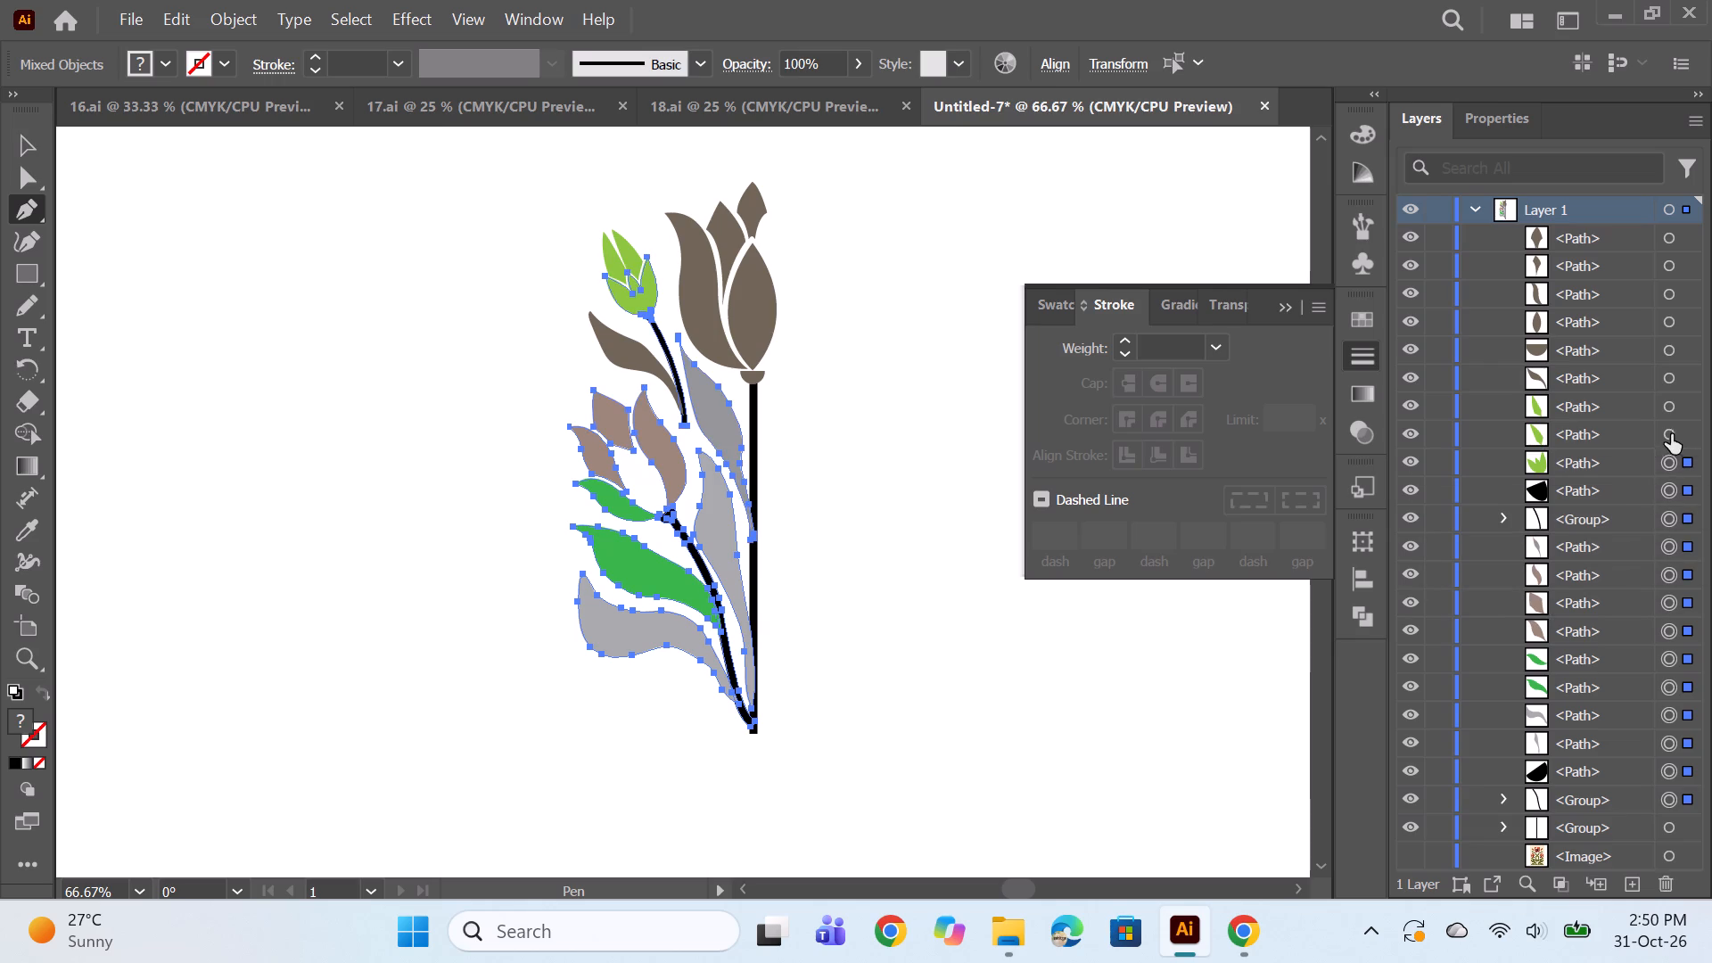
pyautogui.keyDown('shift'); pyautogui.click(1672, 401); pyautogui.keyUp('shift')
pyautogui.keyDown('shift'); pyautogui.moveTo(1672, 383); pyautogui.dragTo(1676, 373); pyautogui.keyUp('shift')
pyautogui.keyDown('shift'); pyautogui.click(1674, 353); pyautogui.keyUp('shift')
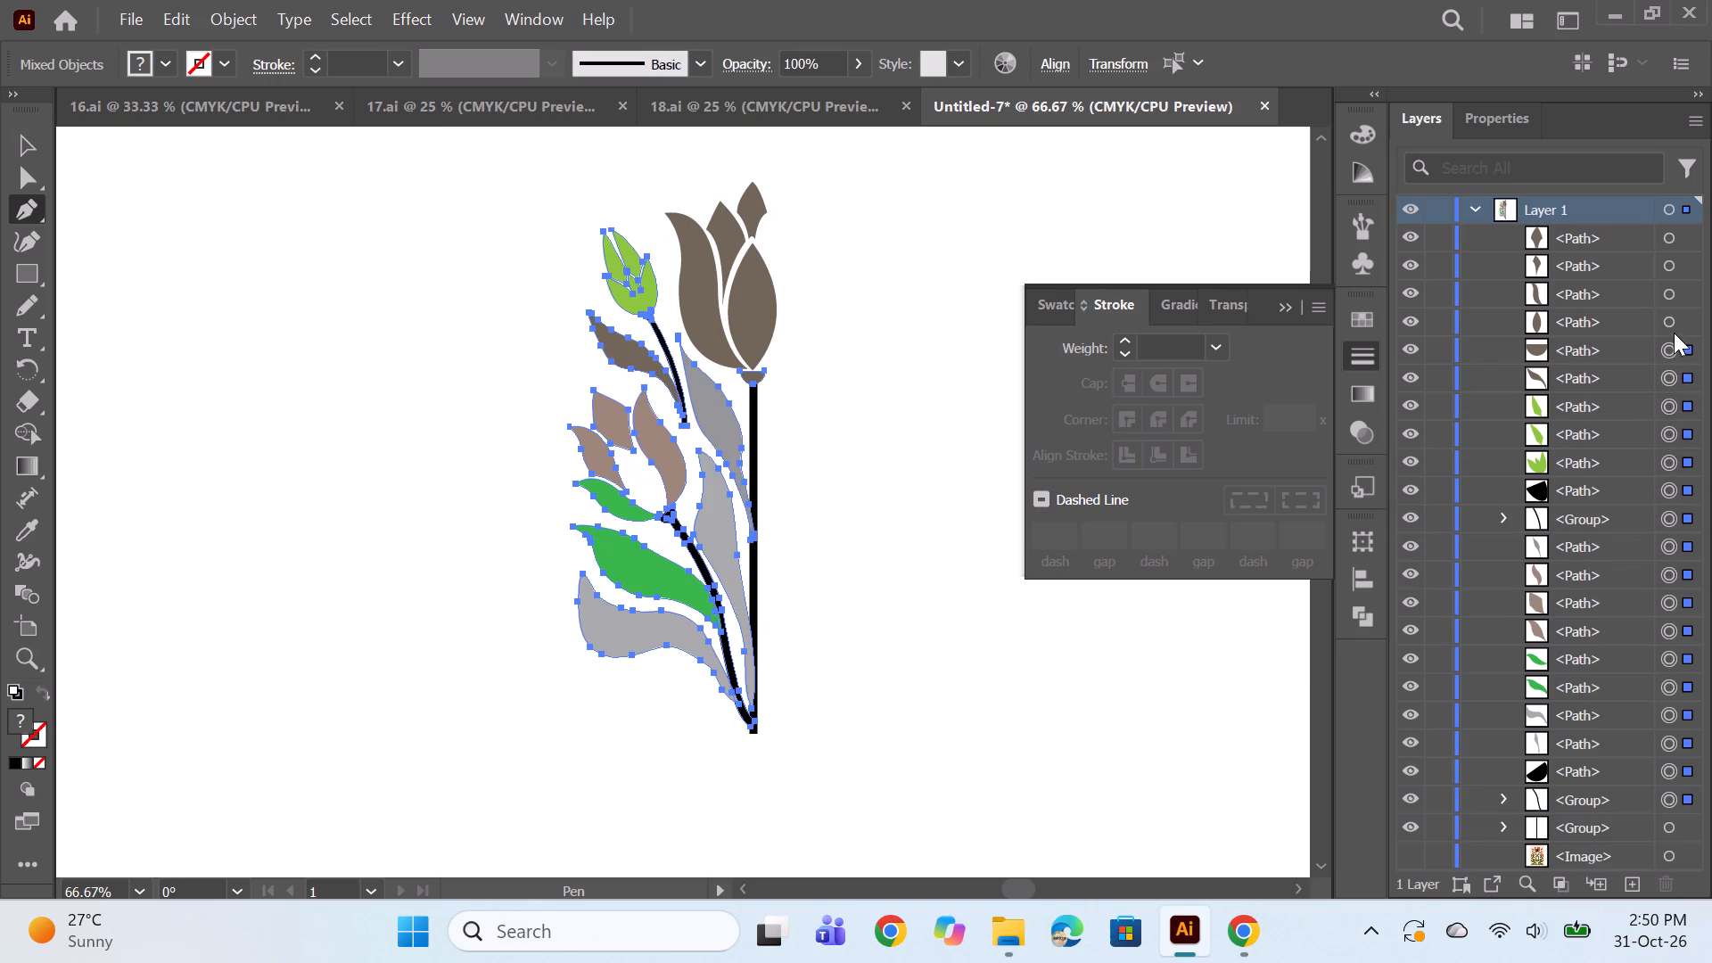
pyautogui.keyDown('shift'); pyautogui.click(1674, 333); pyautogui.keyUp('shift')
pyautogui.keyDown('shift'); pyautogui.click(1667, 300); pyautogui.keyUp('shift')
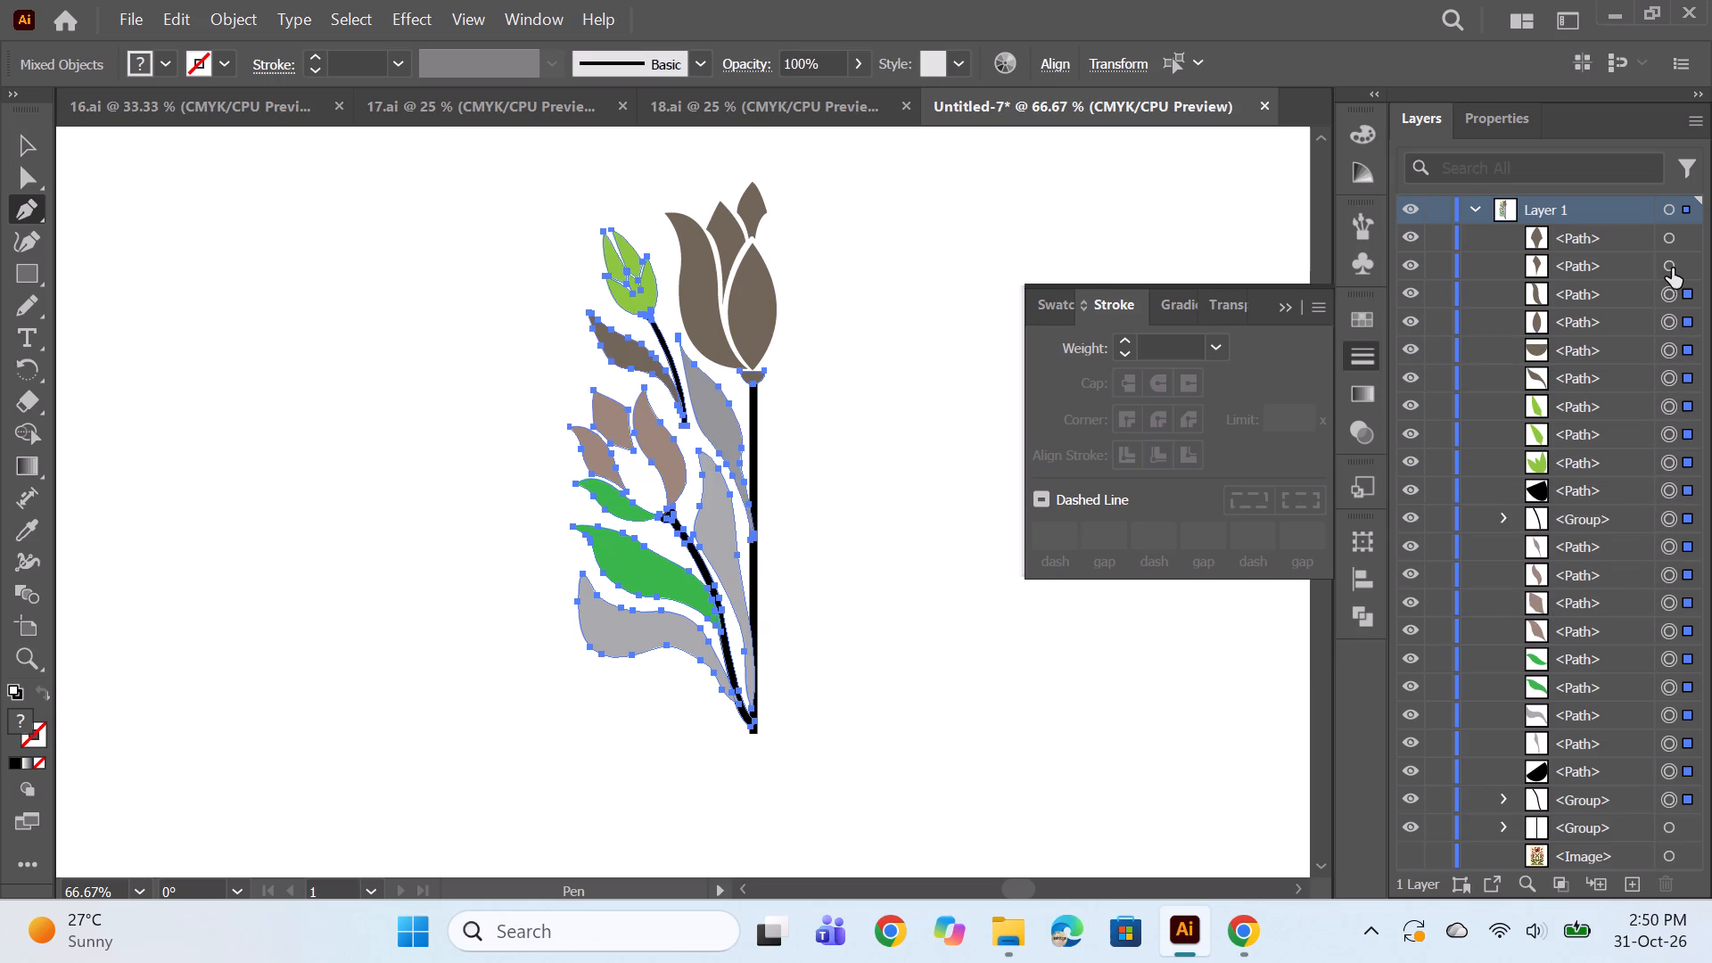
pyautogui.keyDown('shift'); pyautogui.click(1672, 267); pyautogui.keyUp('shift')
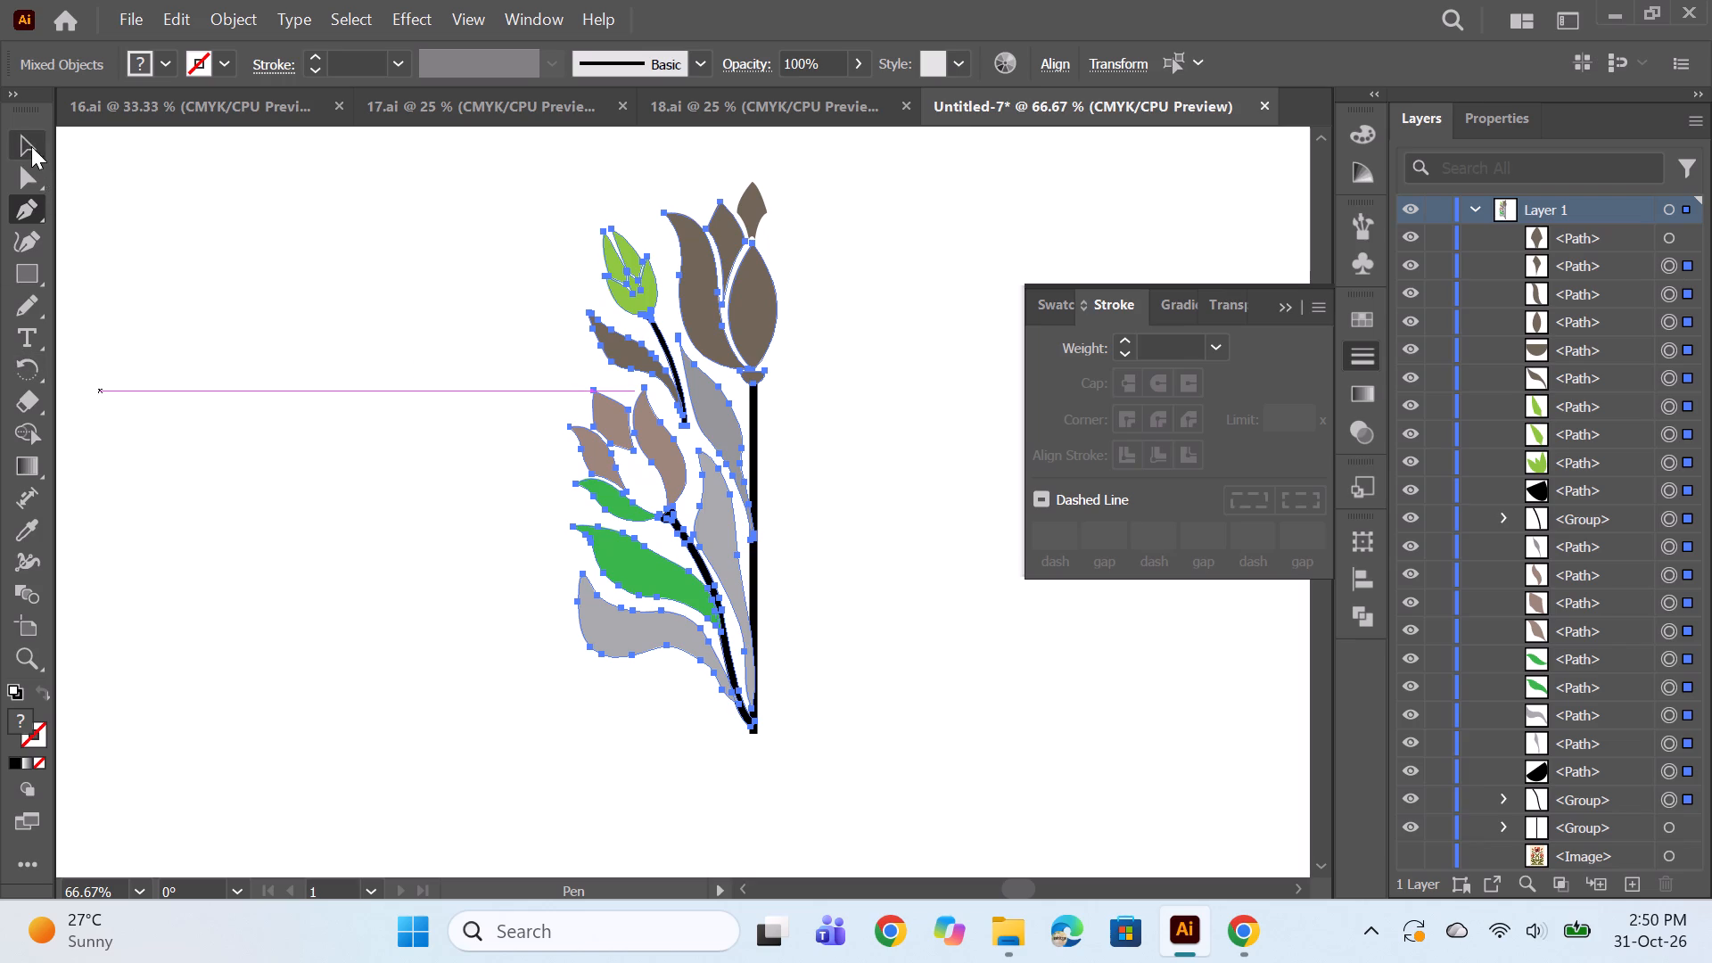
pyautogui.click(31, 146)
pyautogui.rightClick(658, 493)
pyautogui.click(760, 728)
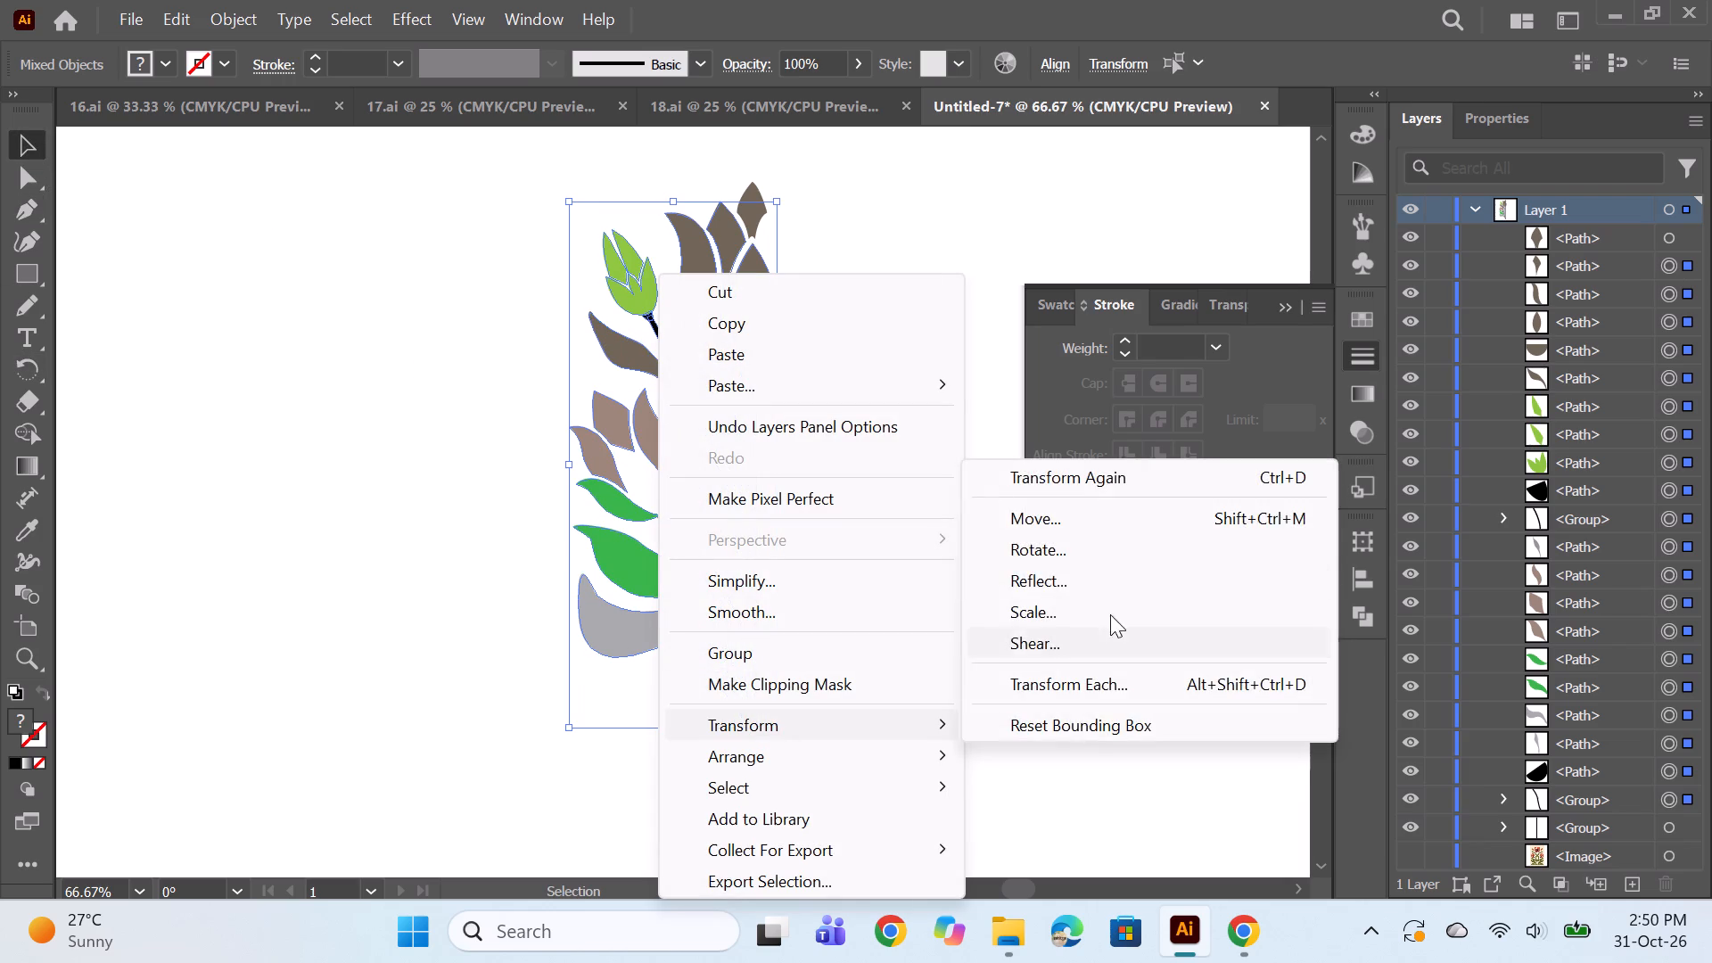
pyautogui.click(1121, 570)
pyautogui.click(679, 318)
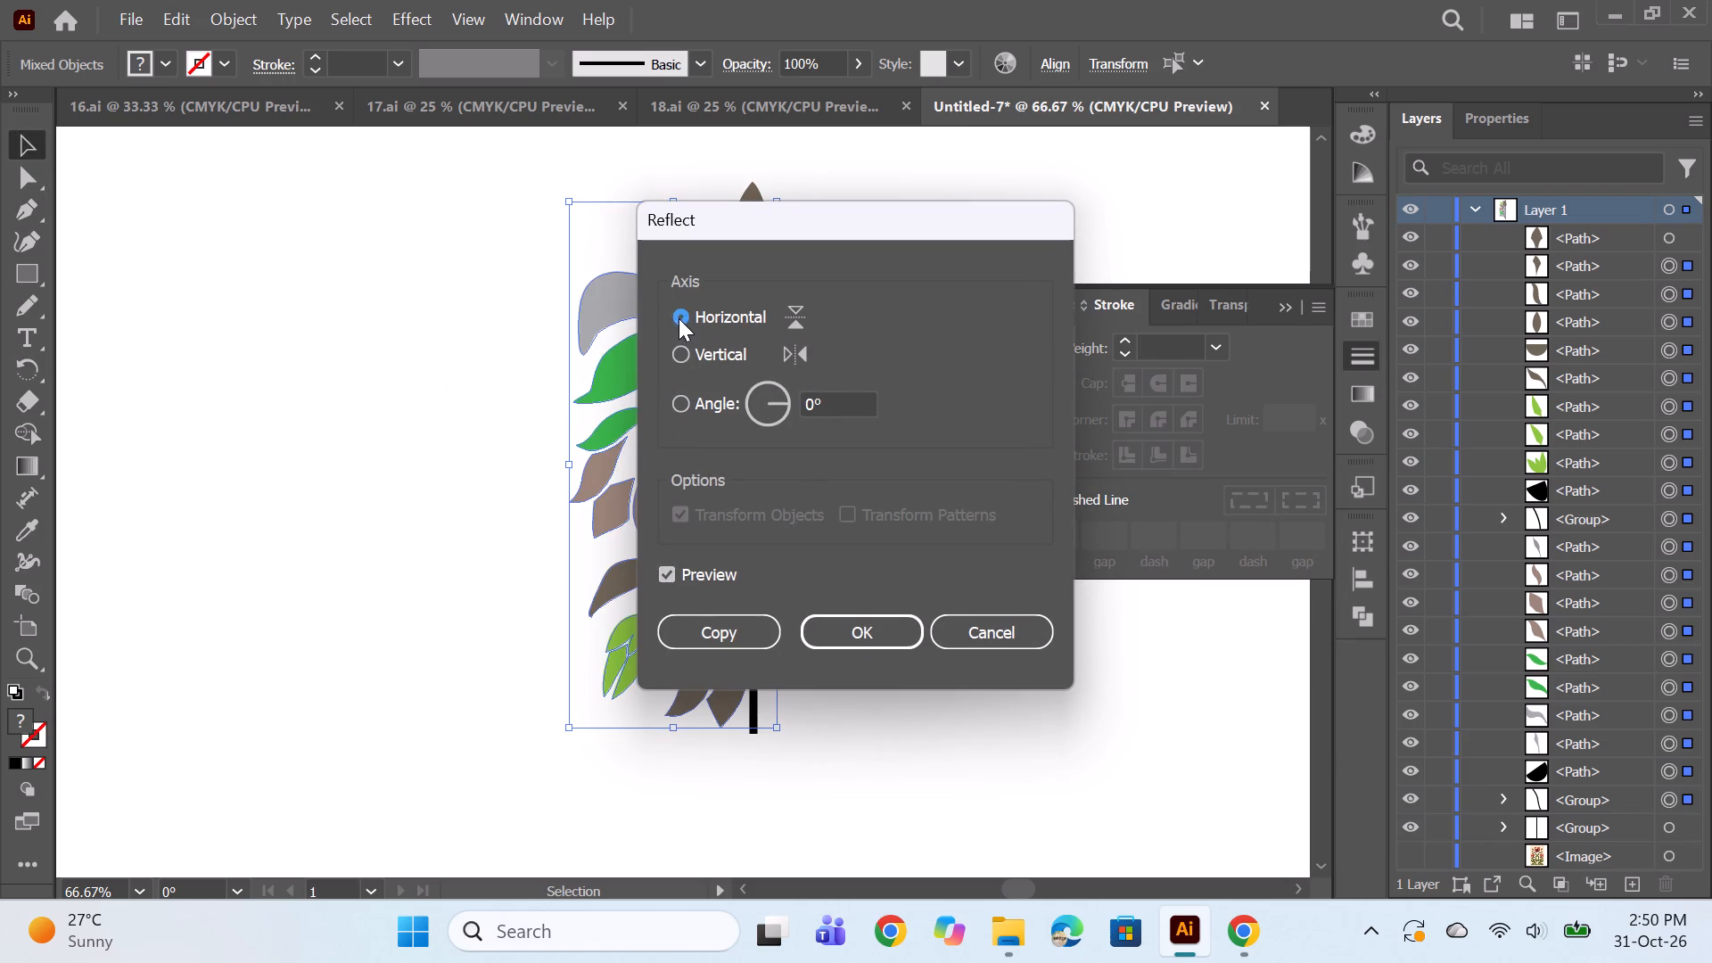
pyautogui.click(676, 354)
pyautogui.click(724, 630)
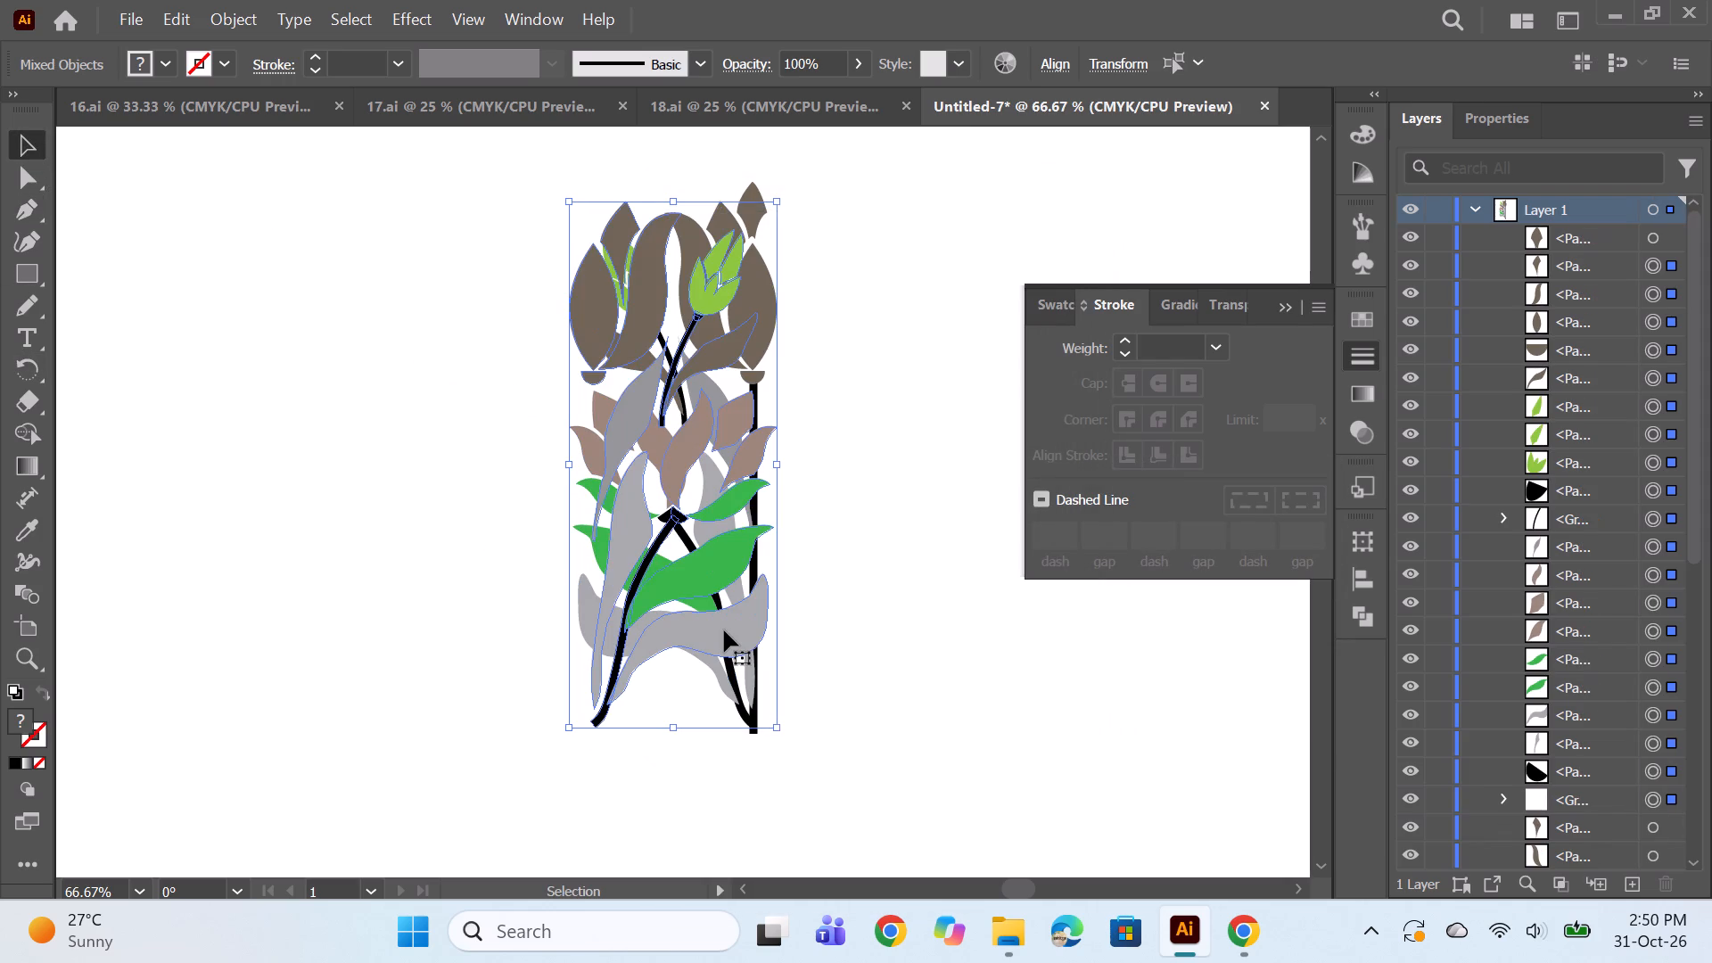
# Move the mirrored copy right until its stems, leaves and petals form the matching half around the central stem, and deselect it.
pyautogui.hotkey('shift', 'Right')
pyautogui.hotkey('shift', 'Right')
pyautogui.hotkey('shift', 'Right')
pyautogui.hotkey('shift', 'Right')
pyautogui.hotkey('shift', 'Right')
pyautogui.hotkey('shift', 'Right')
pyautogui.hotkey('shift', 'Right')
pyautogui.hotkey('shift', 'Right')
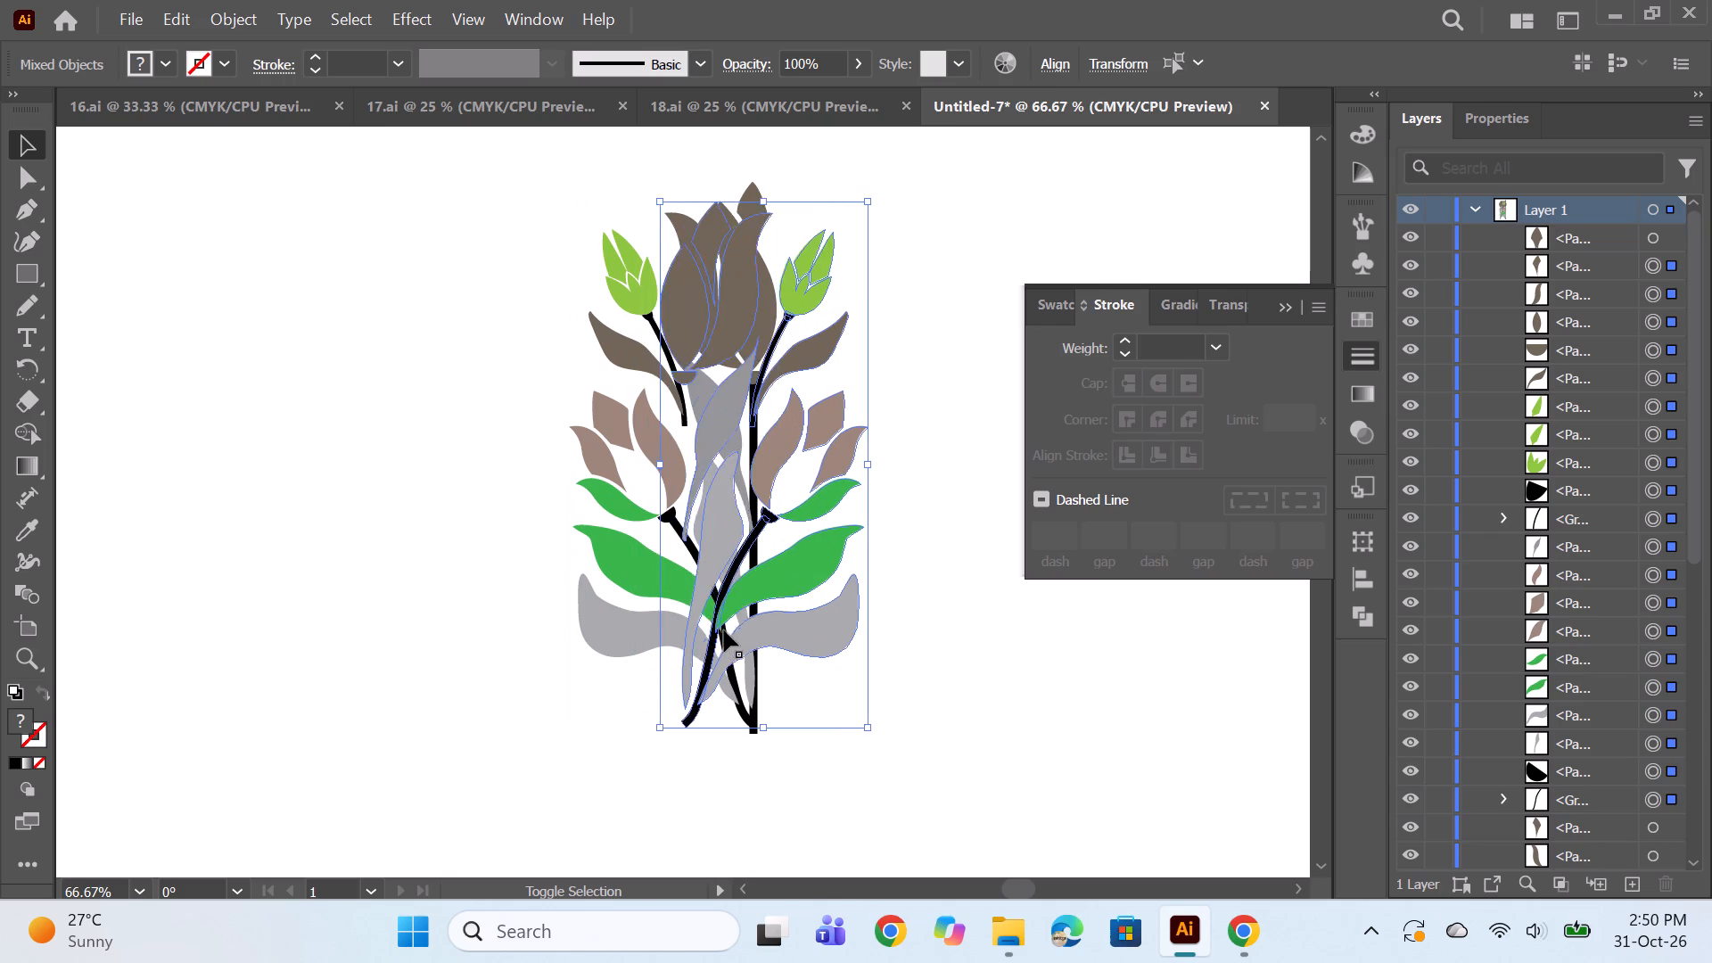
pyautogui.hotkey('shift', 'Right')
pyautogui.hotkey('shift', 'Right')
pyautogui.hotkey('shift', 'Right')
pyautogui.hotkey('shift', 'Right')
pyautogui.hotkey('shift', 'Right')
pyautogui.press('Left')
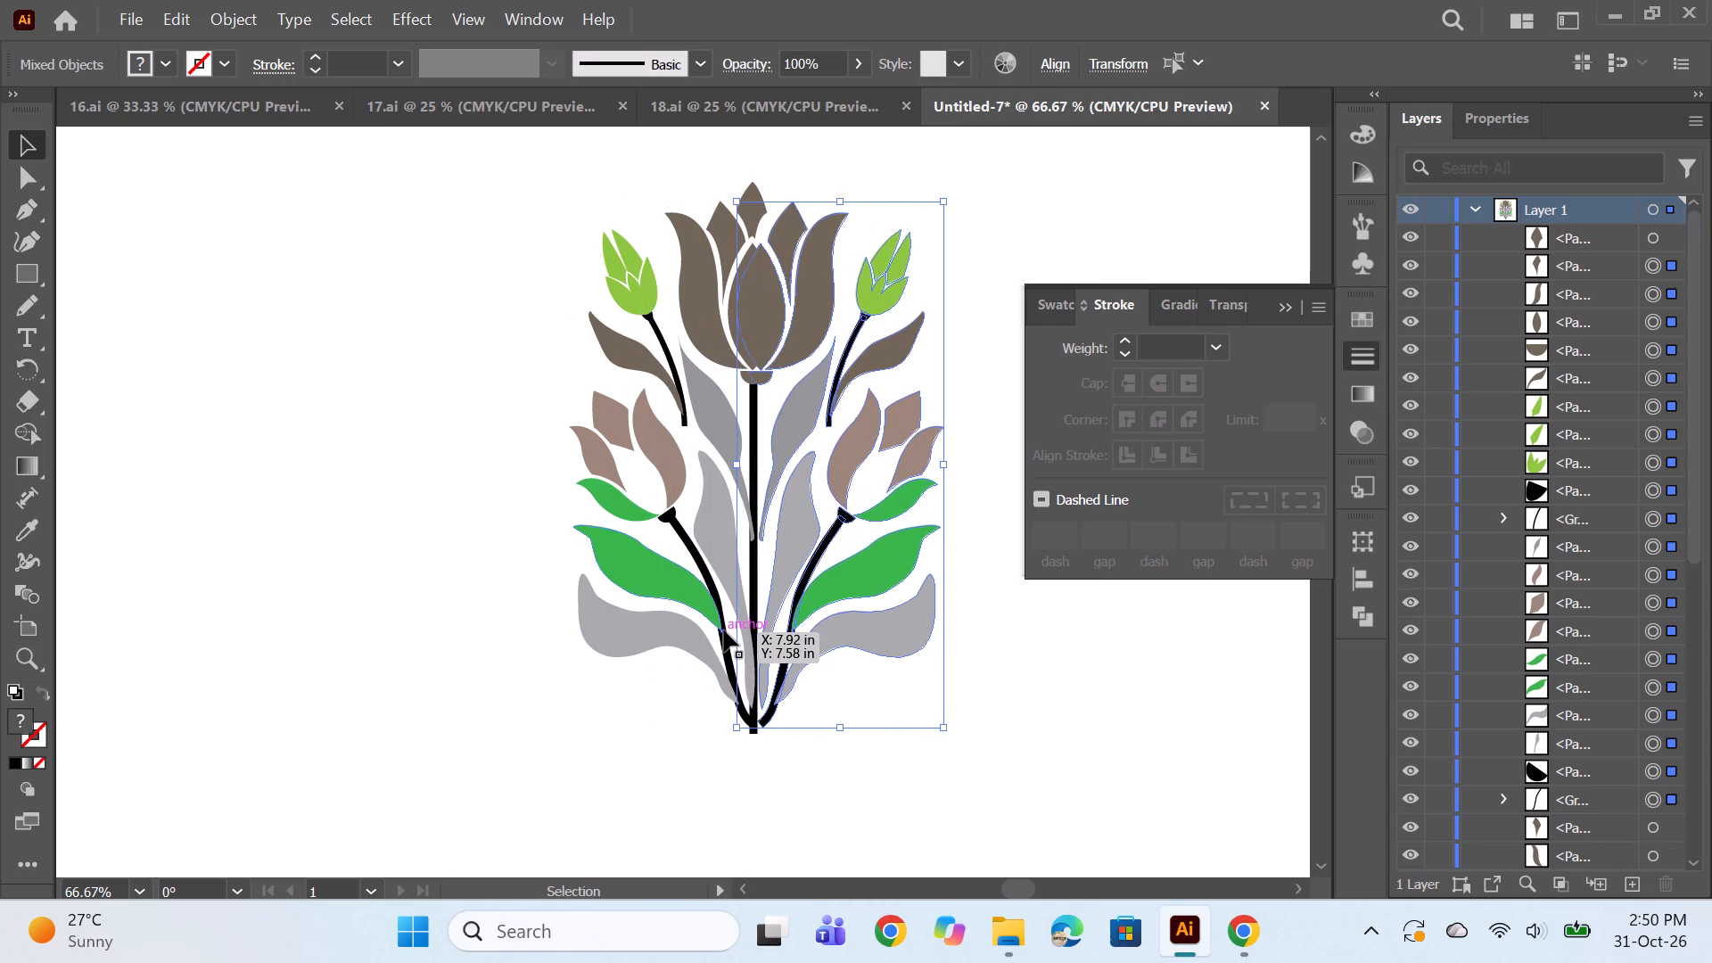
pyautogui.press('Left')
pyautogui.press('Left')
pyautogui.press('Left')
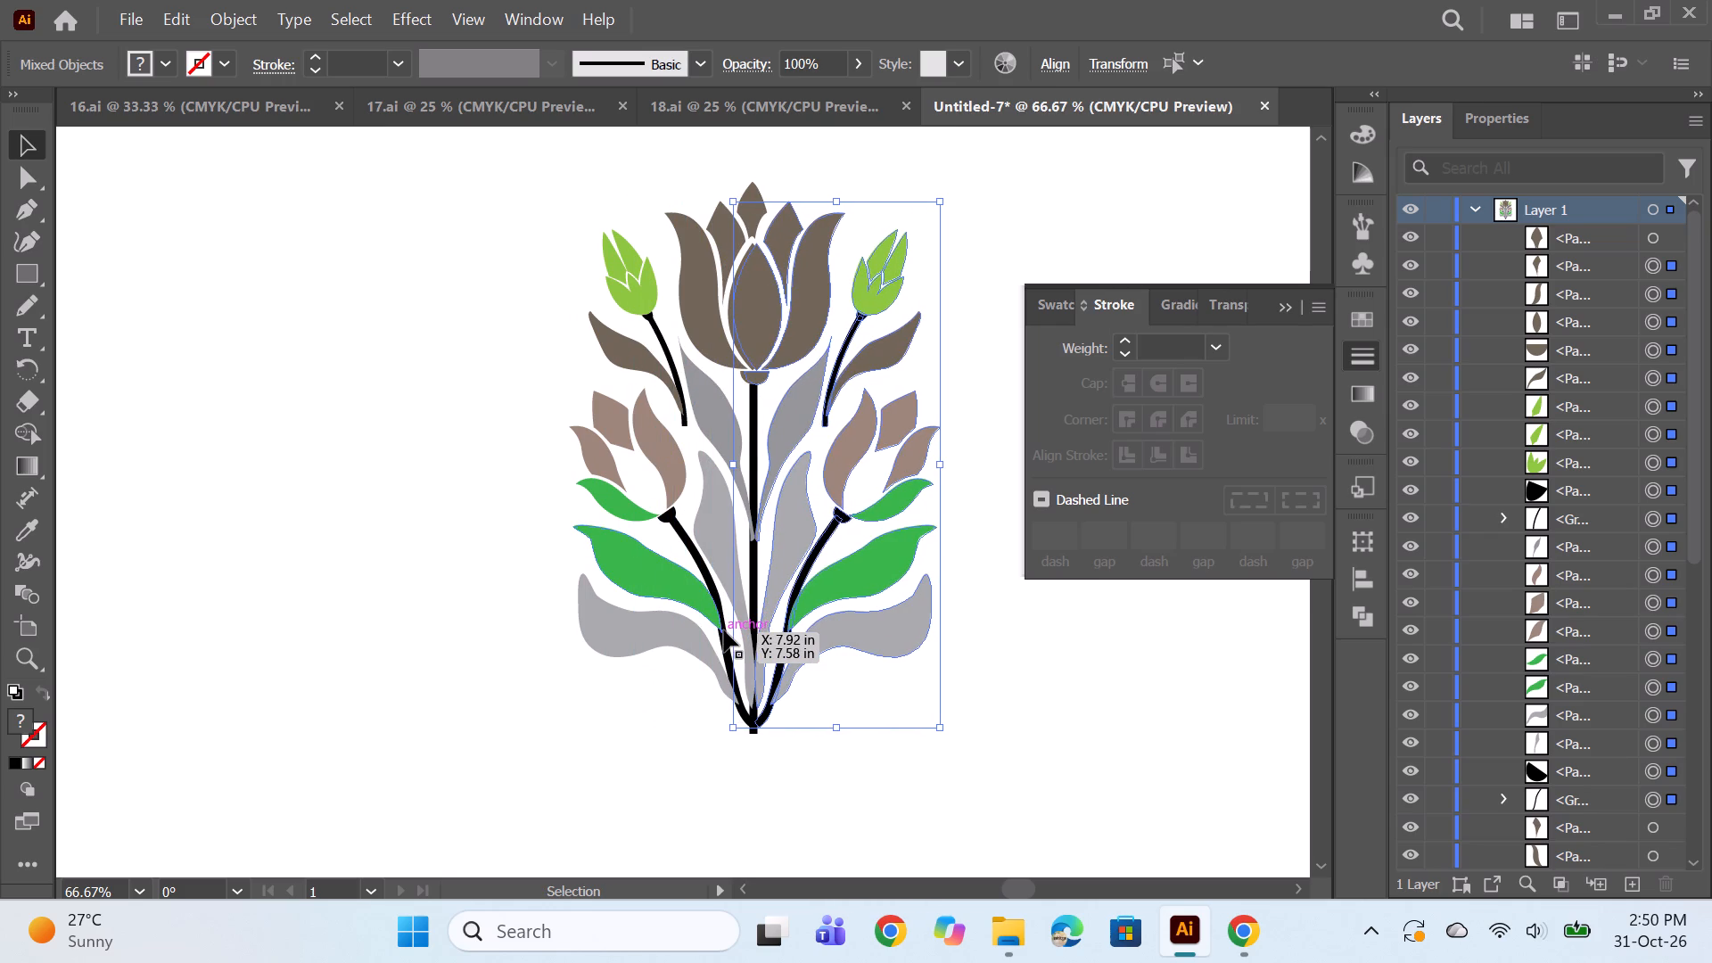
pyautogui.click(1222, 193)
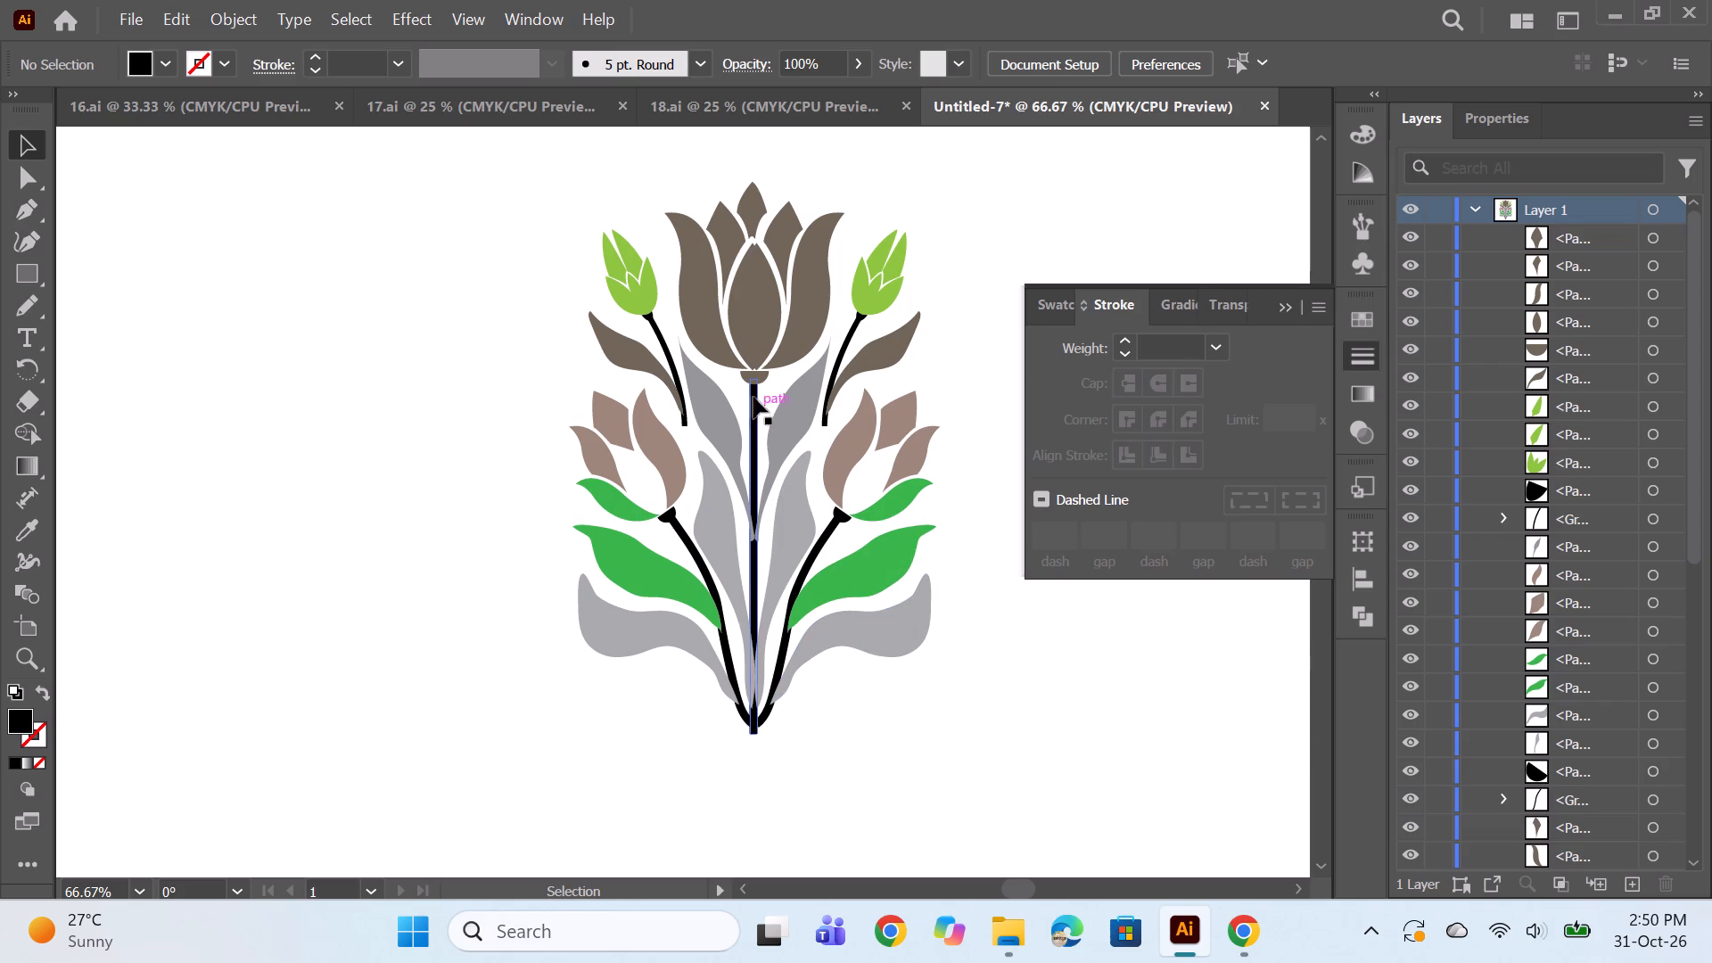
# Delete the mirrored duplicate of the large tulip's pointed-oval centre, keeping the original oval.
pyautogui.keyDown('alt'); pyautogui.scroll(3, 784, 271); pyautogui.keyUp('alt')
pyautogui.scroll(3, 698, 287)
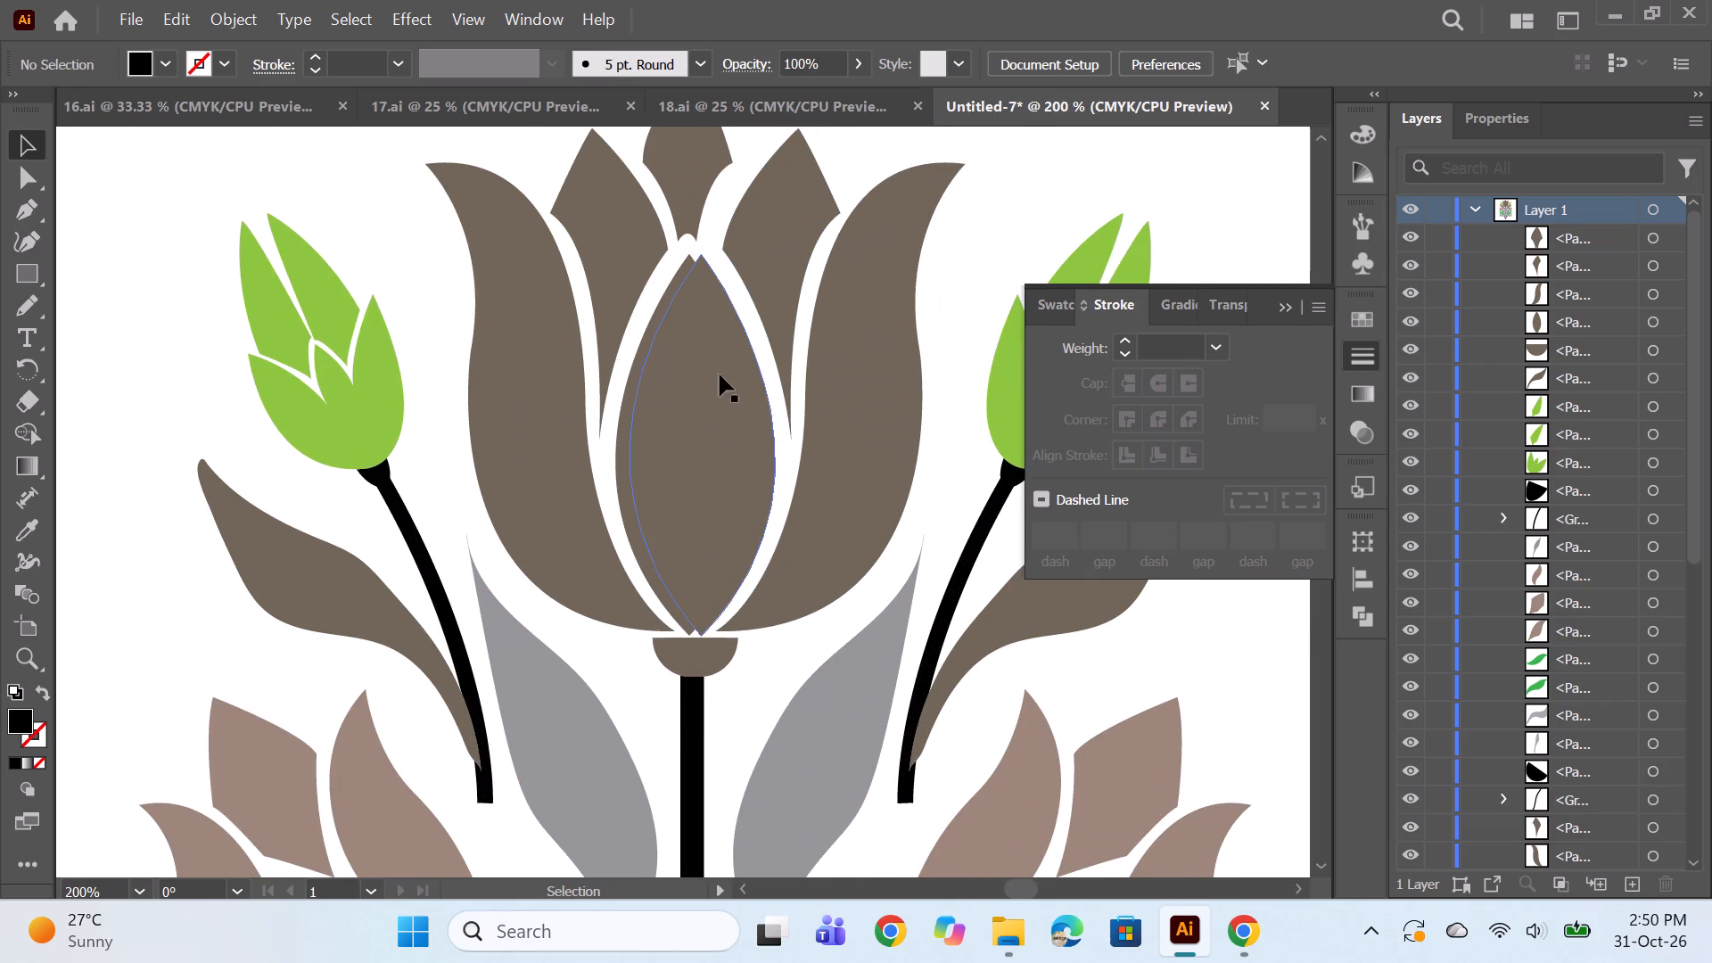
pyautogui.click(728, 396)
pyautogui.press('BackSpace')
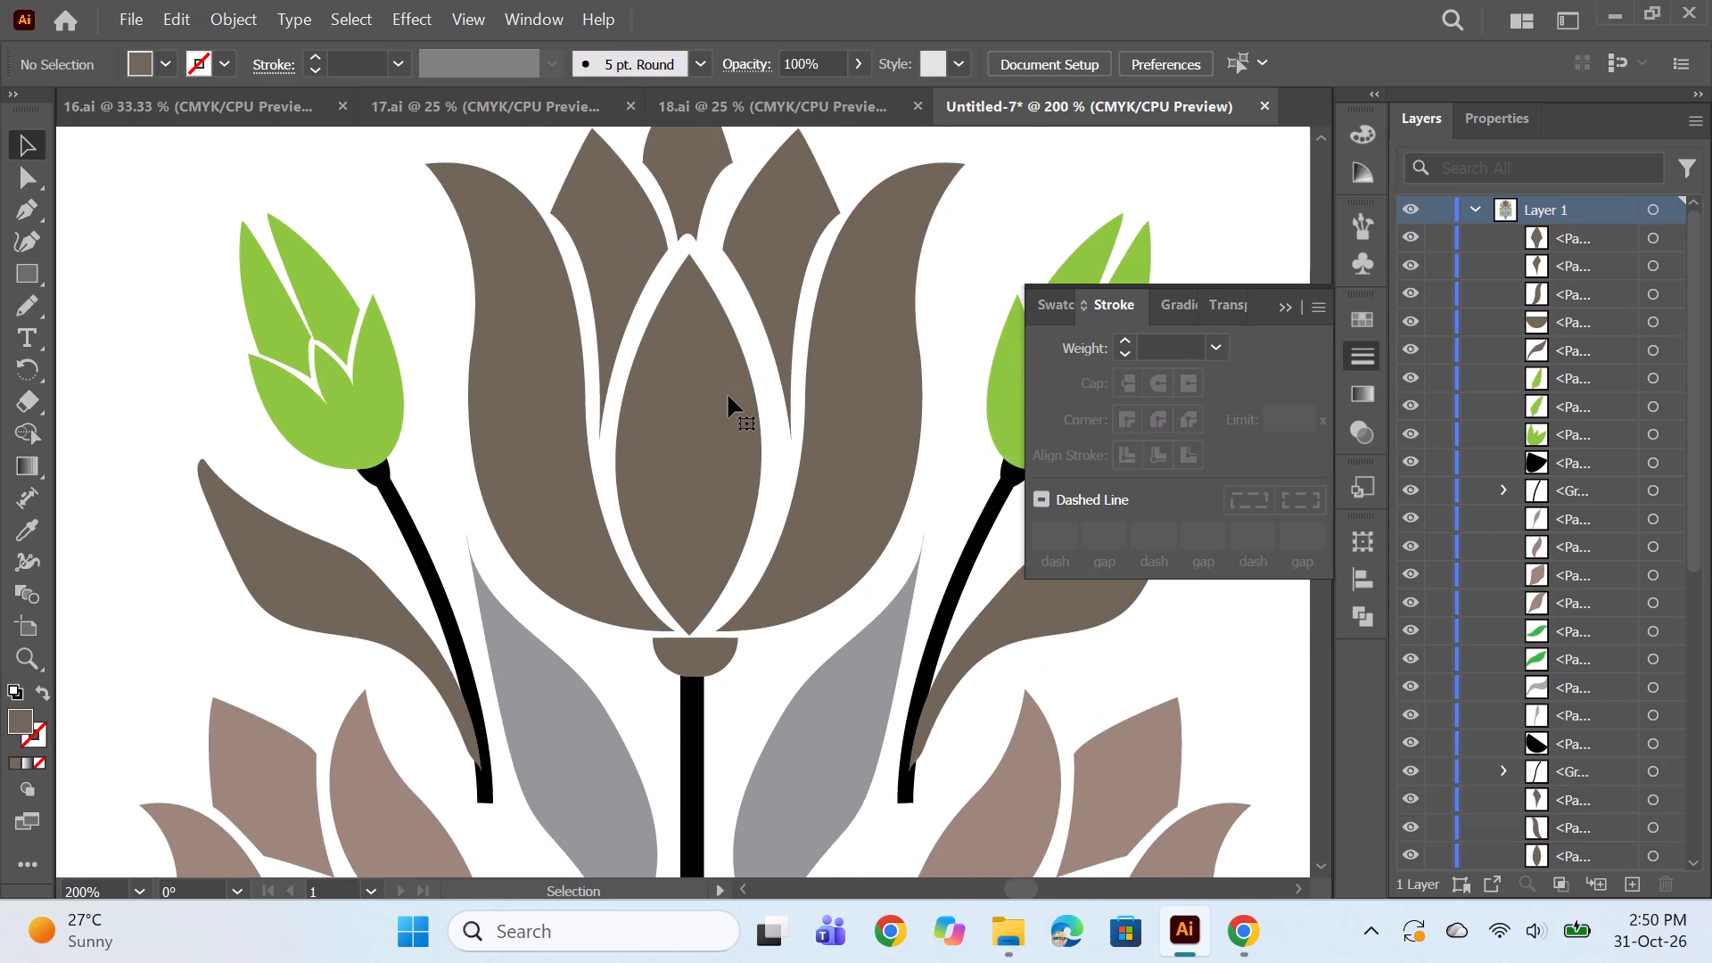
pyautogui.keyDown('alt'); pyautogui.scroll(-3, 728, 396); pyautogui.keyUp('alt')
pyautogui.keyDown('alt'); pyautogui.scroll(3, 717, 327); pyautogui.keyUp('alt')
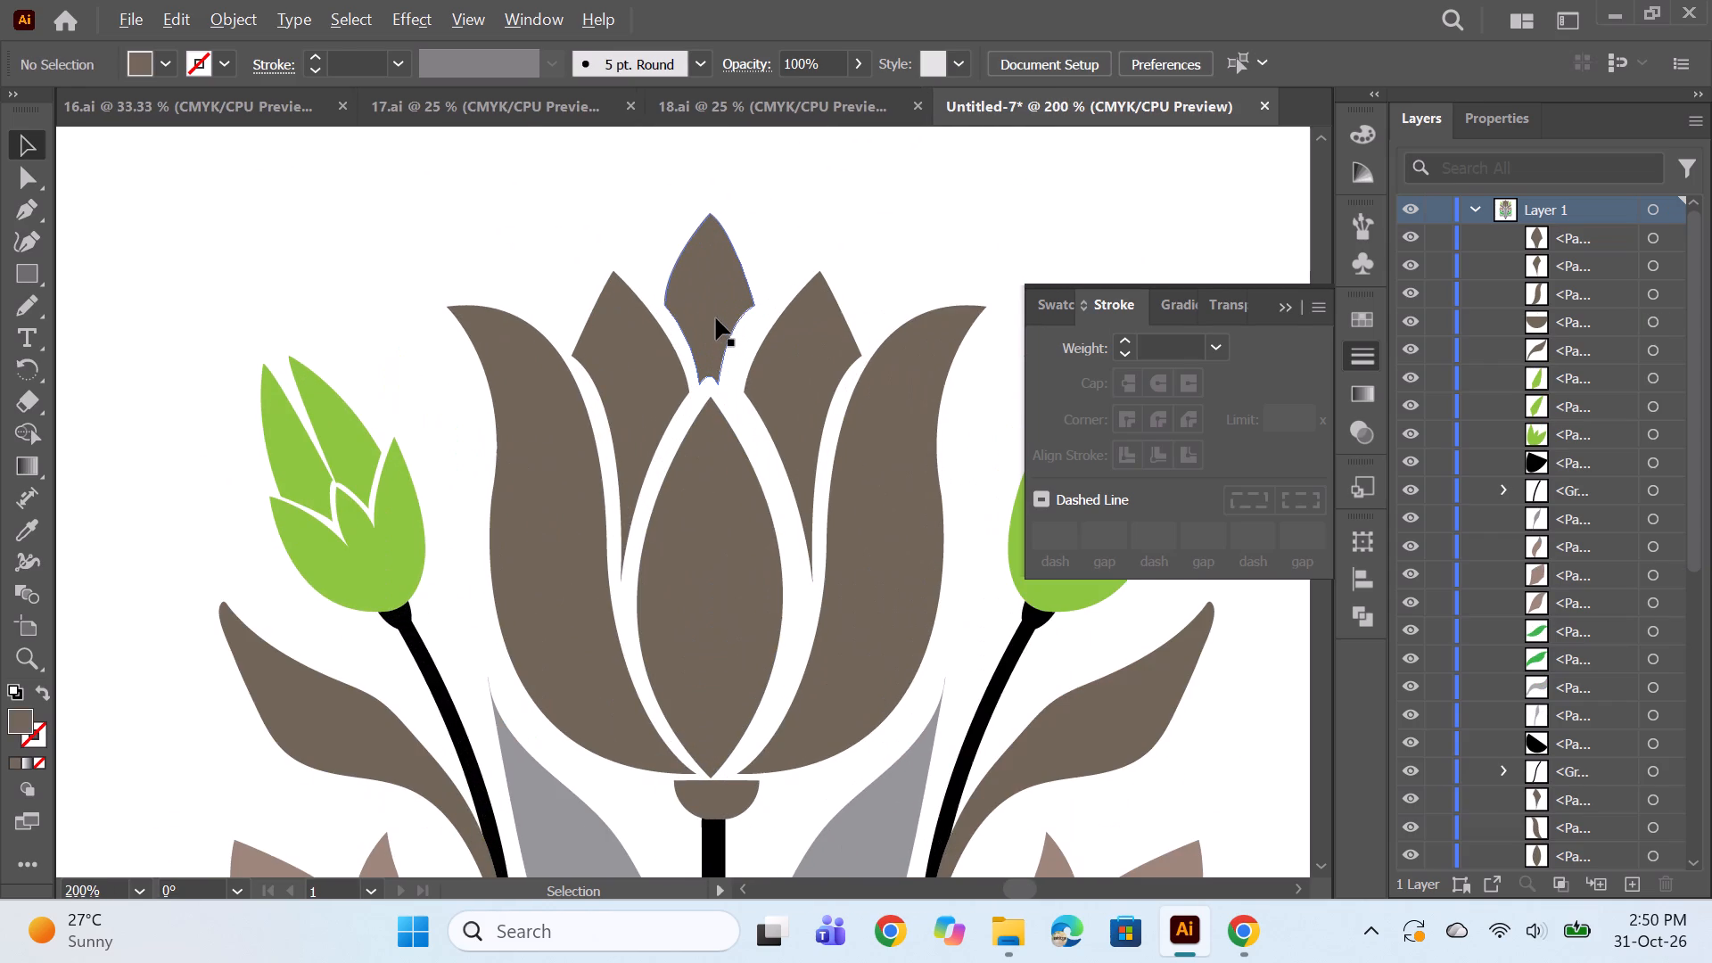
# Nudge the large tulip's top centre petal slightly right in two small increments and deselect it.
pyautogui.click(716, 318)
pyautogui.press('Right')
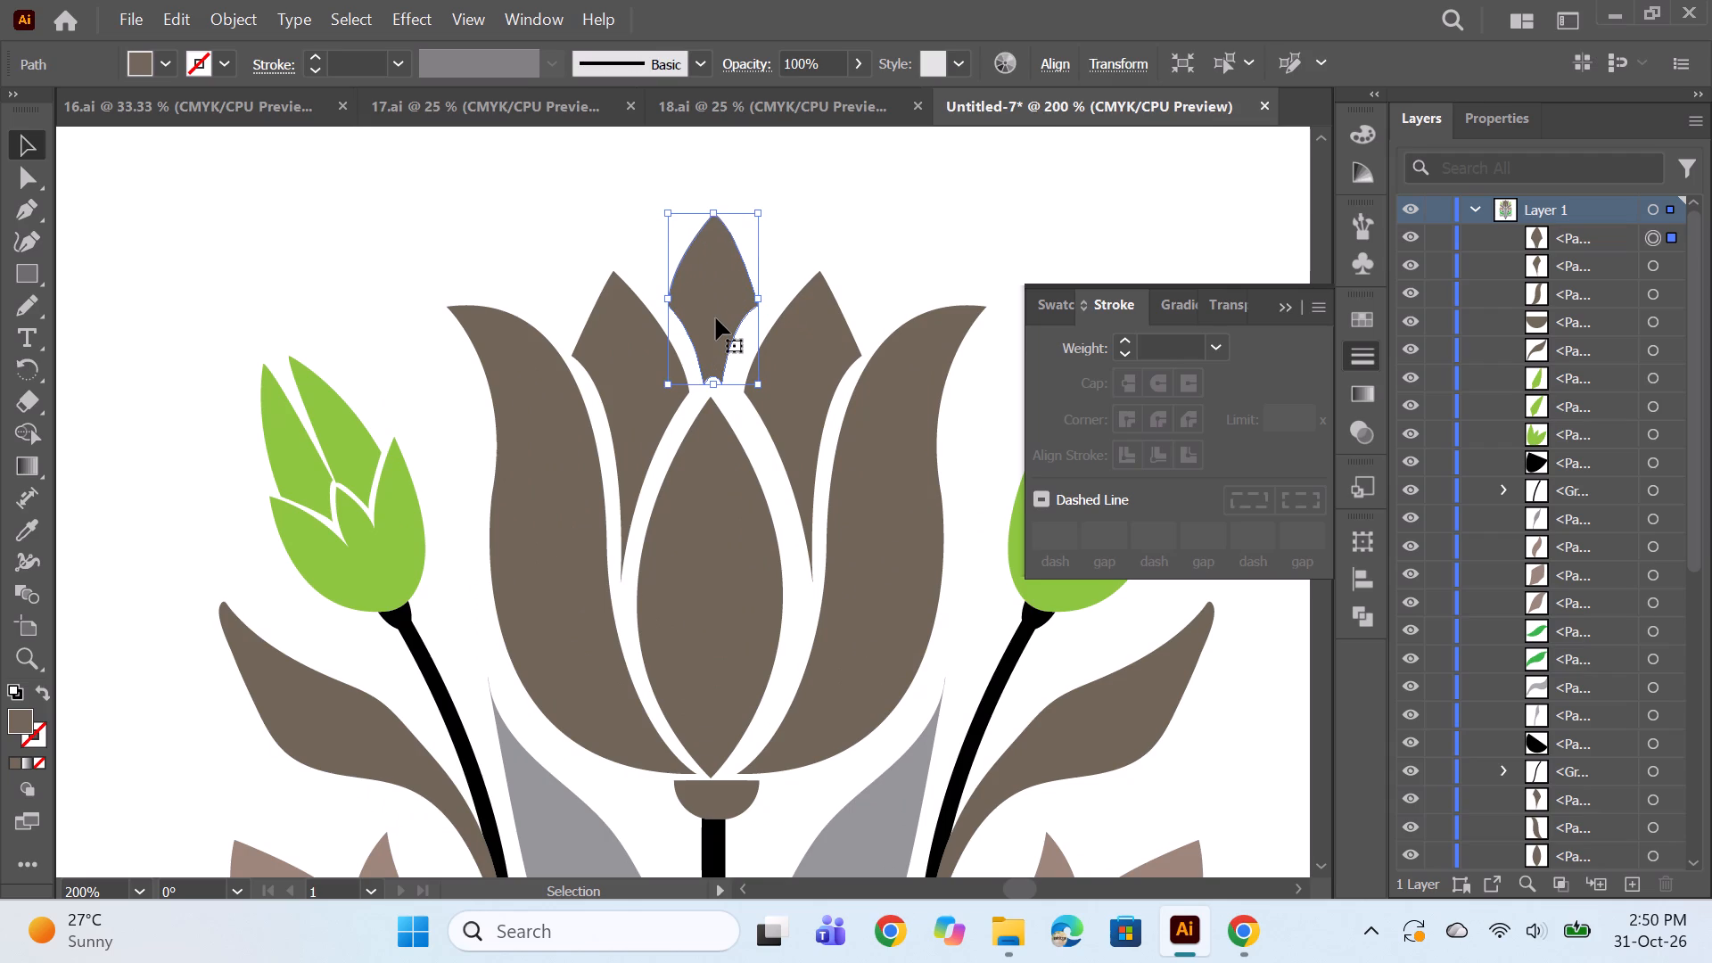
pyautogui.press('Right')
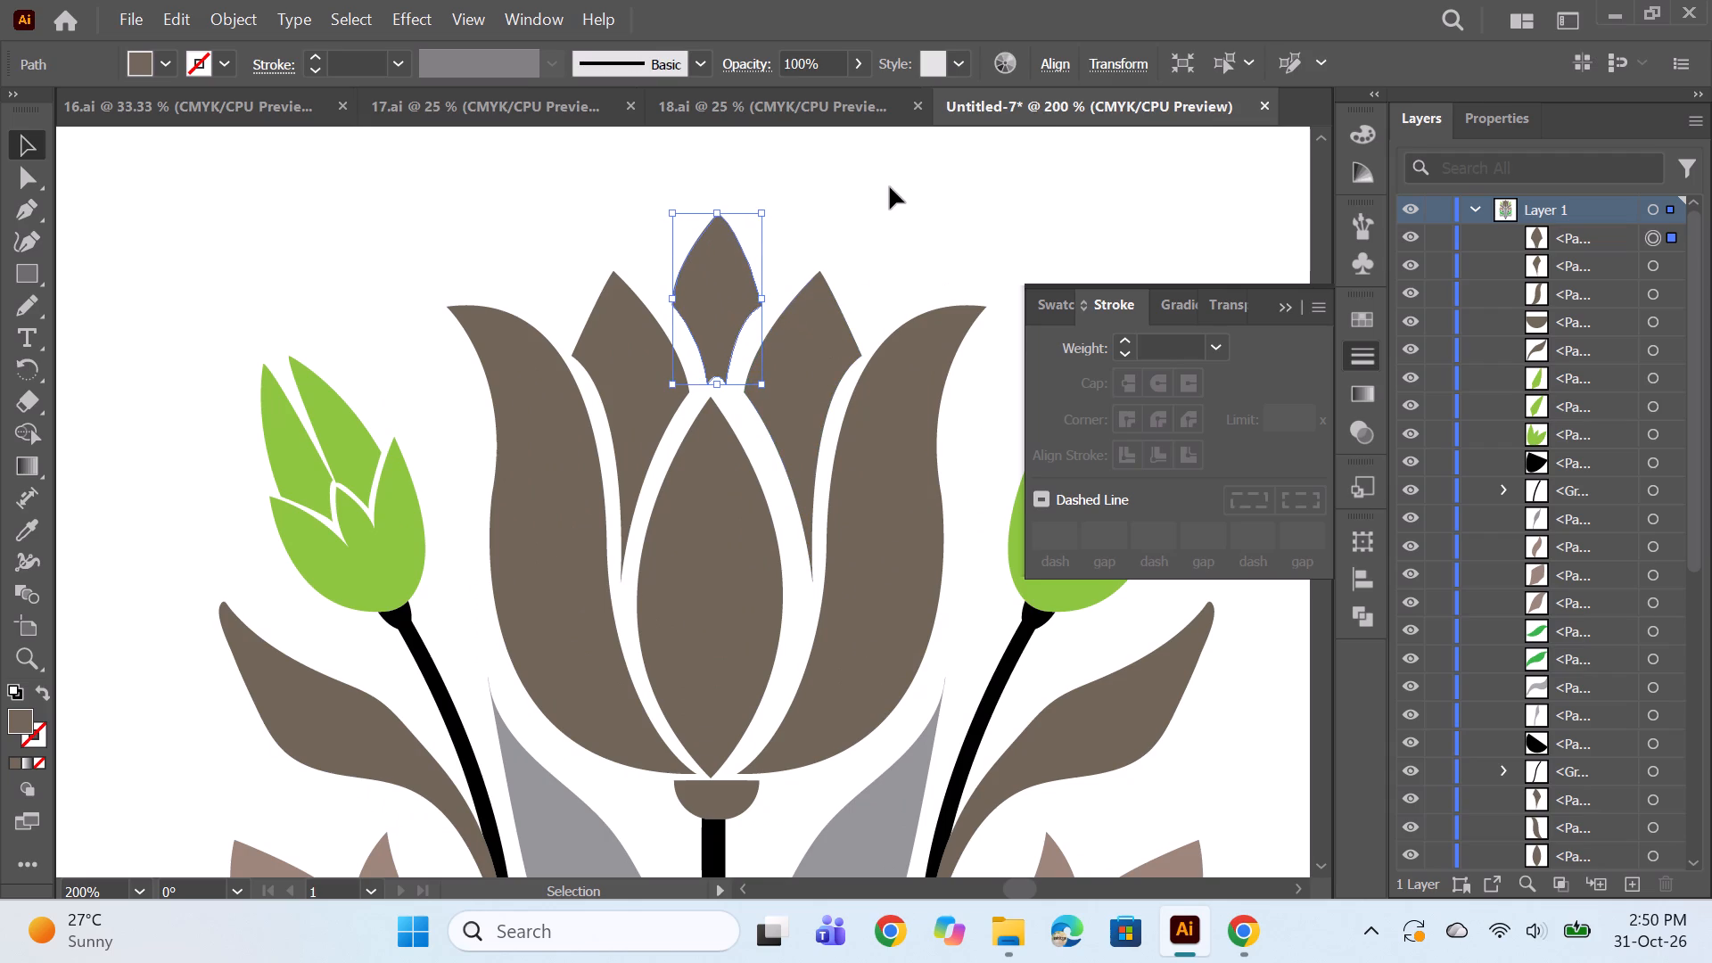
pyautogui.click(908, 190)
# Put away the floating stroke settings and view the whole floral motif on the artboard.
pyautogui.keyDown('alt'); pyautogui.scroll(-3, 908, 198); pyautogui.keyUp('alt')
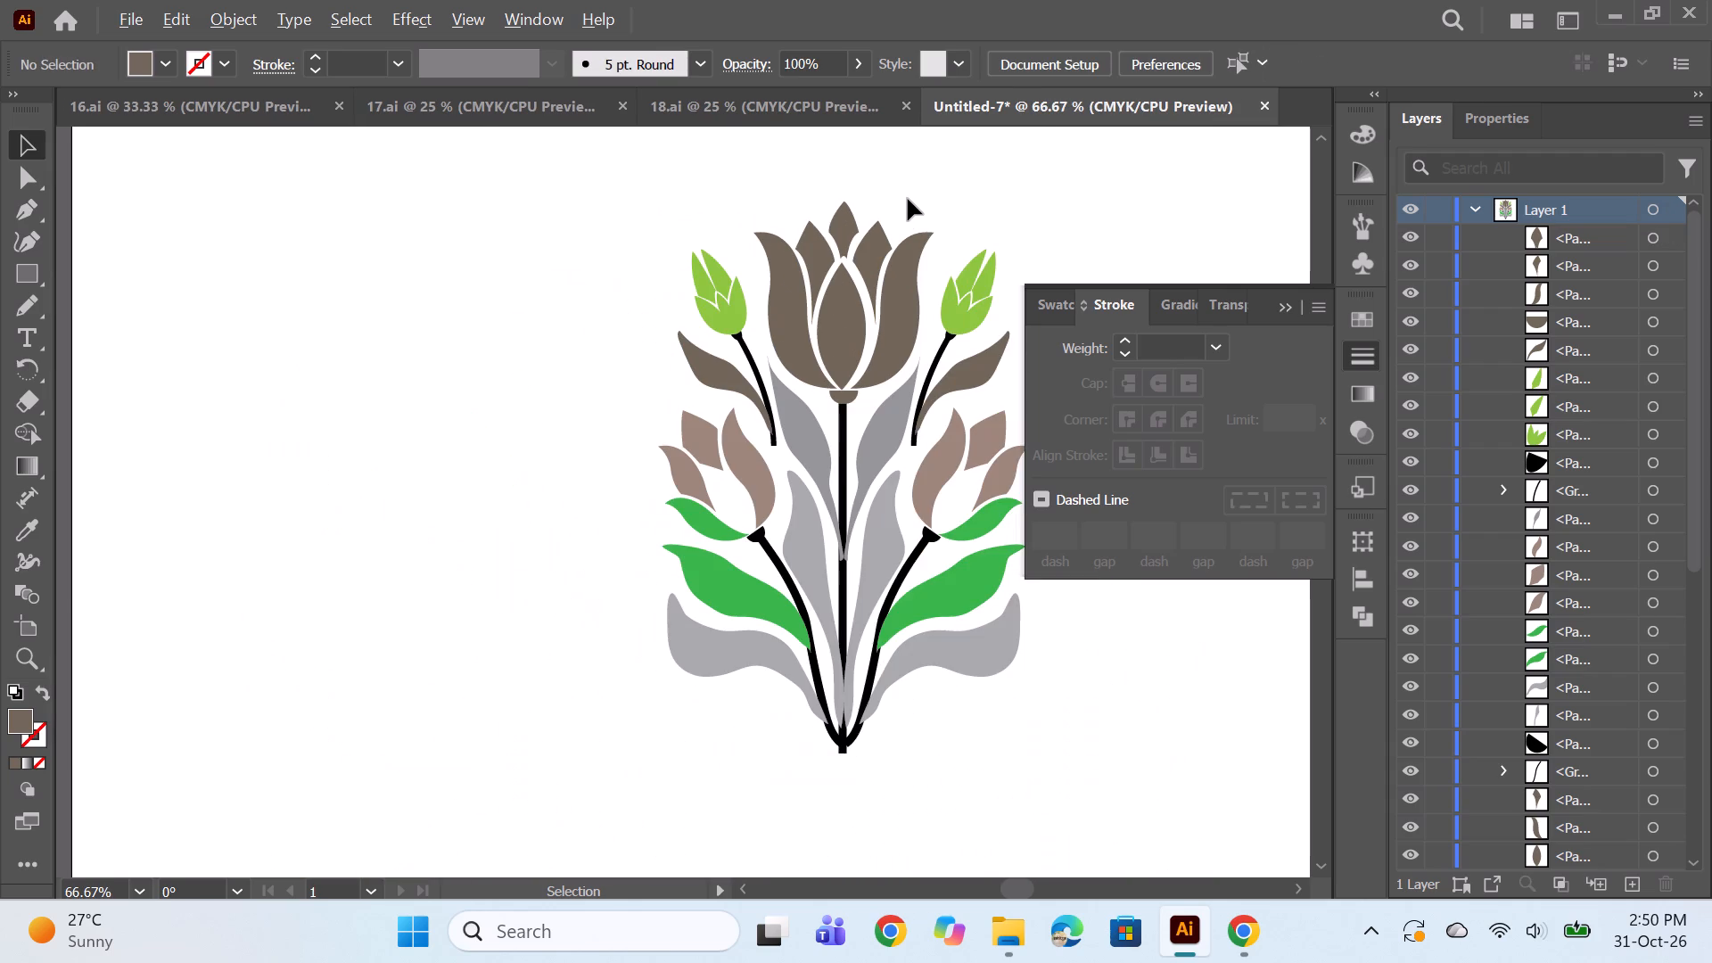
pyautogui.keyDown('alt'); pyautogui.scroll(-2, 902, 208); pyautogui.keyUp('alt')
pyautogui.click(1285, 311)
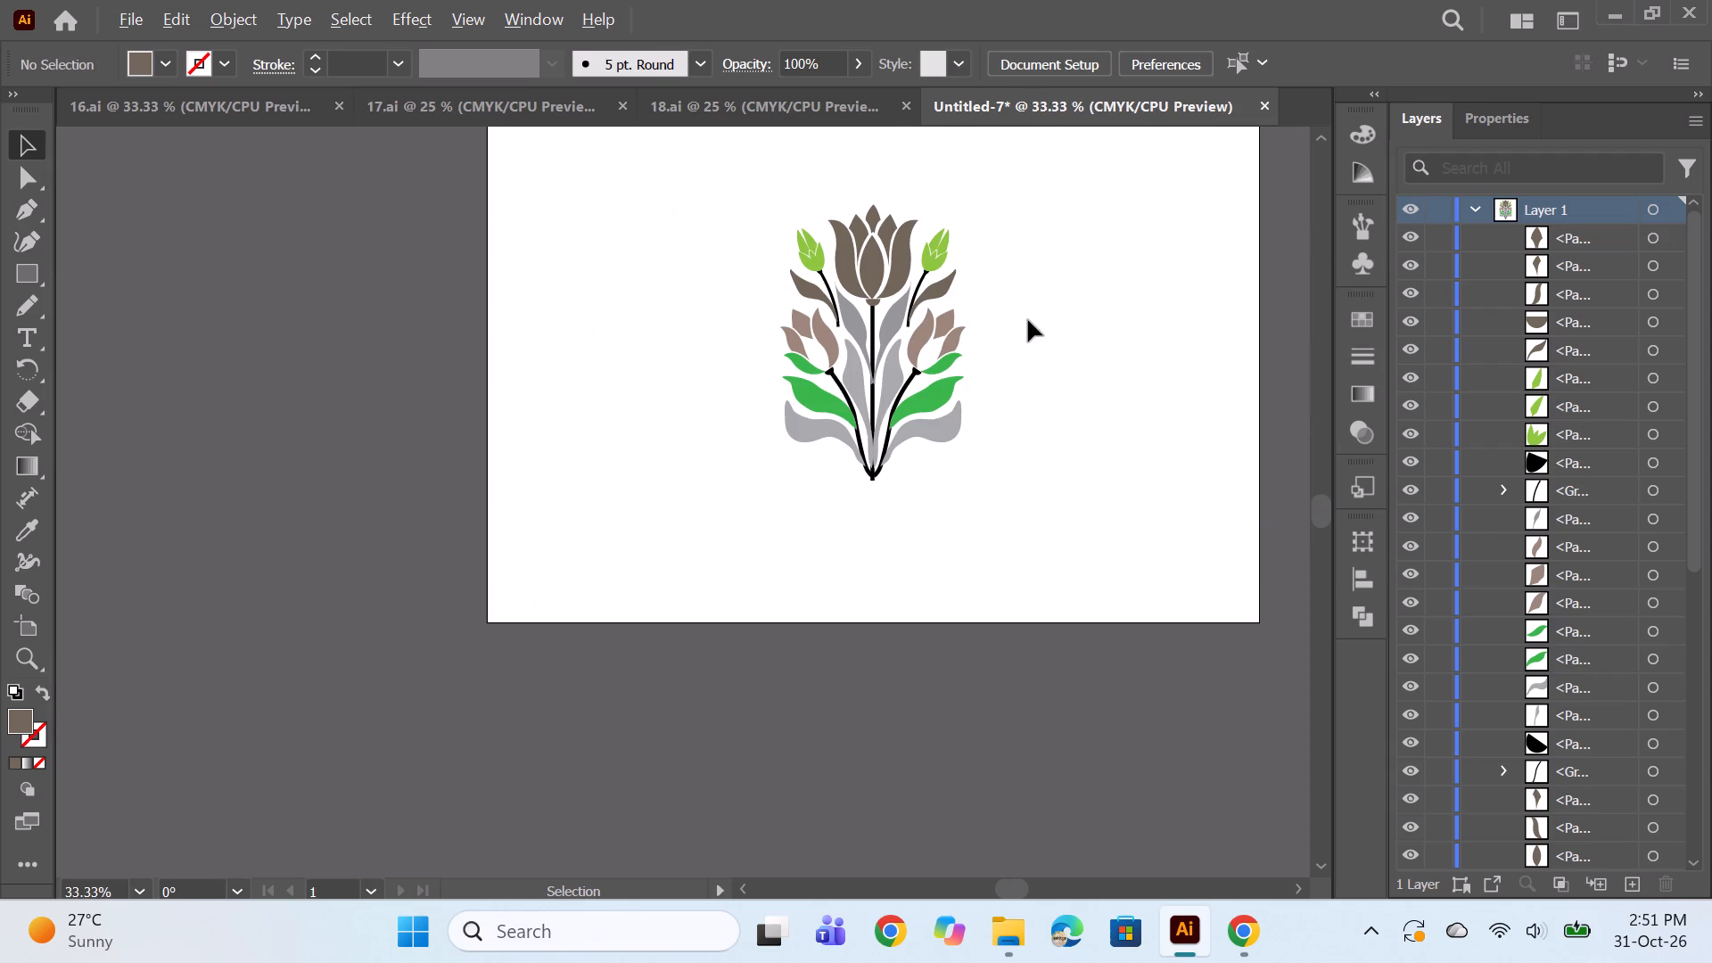
pyautogui.keyDown('alt'); pyautogui.scroll(1, 1028, 320); pyautogui.keyUp('alt')
pyautogui.scroll(-3, 920, 382)
pyautogui.scroll(4, 943, 399)
pyautogui.scroll(-1, 944, 399)
pyautogui.scroll(4, 944, 399)
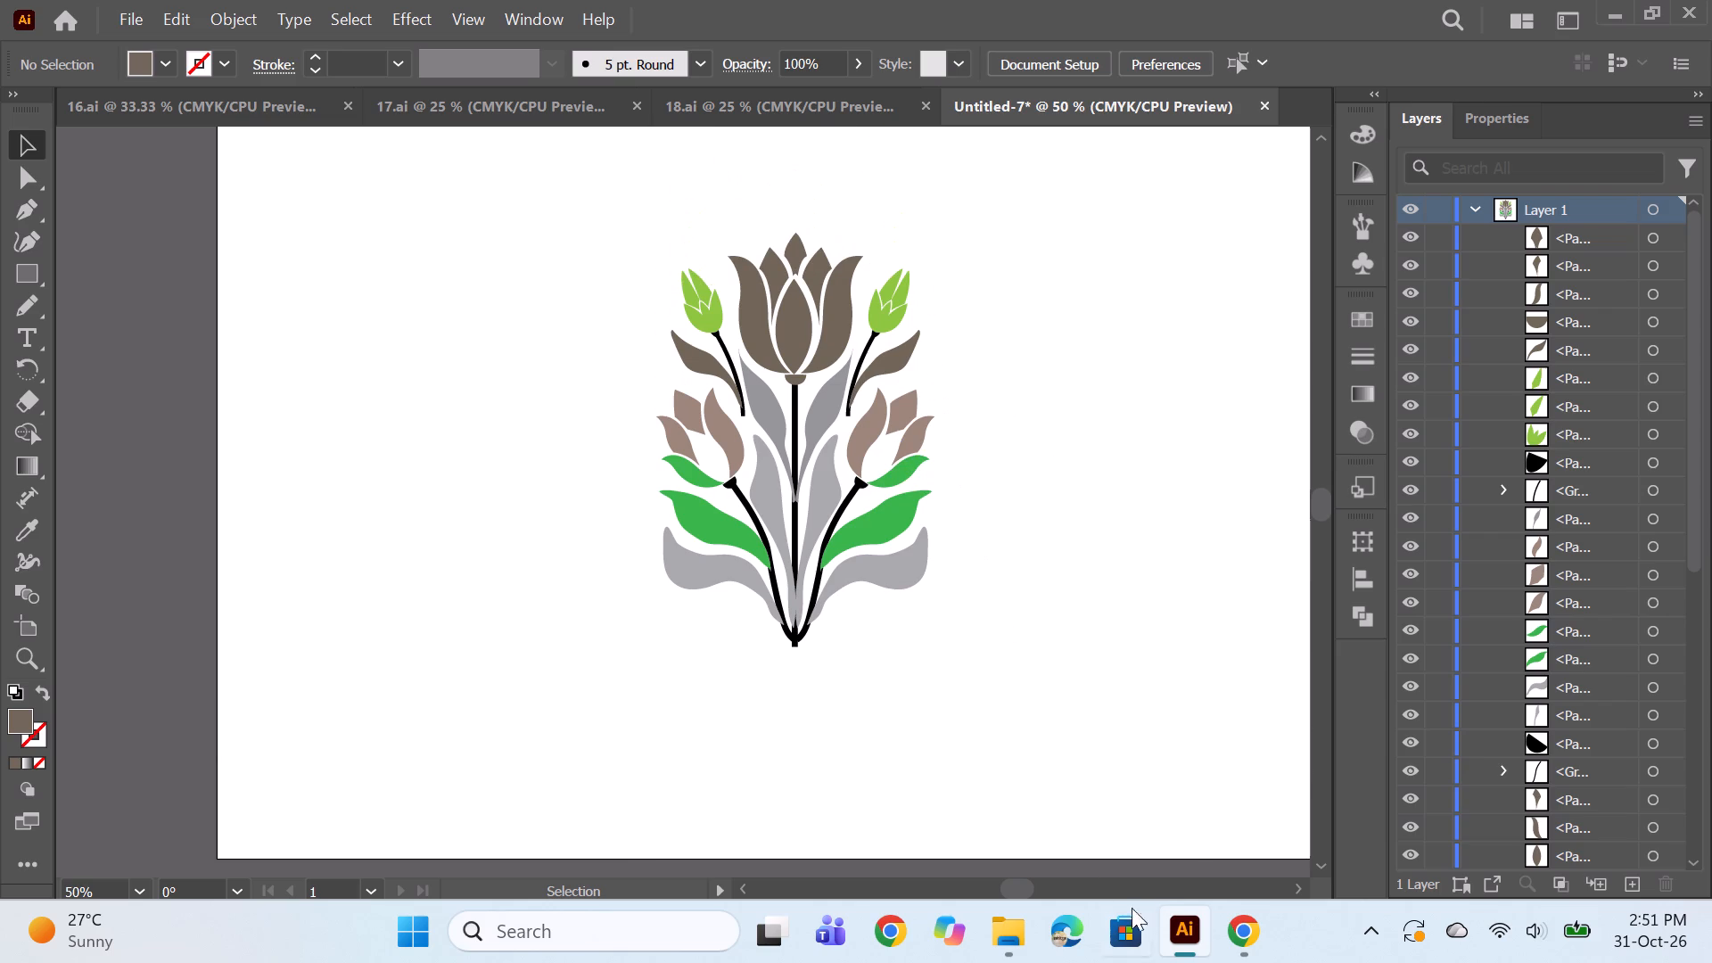
# Look over the Pinterest tulip reference and the floral block printed fabrics results in Chrome, and return to Illustrator.
pyautogui.click(1242, 935)
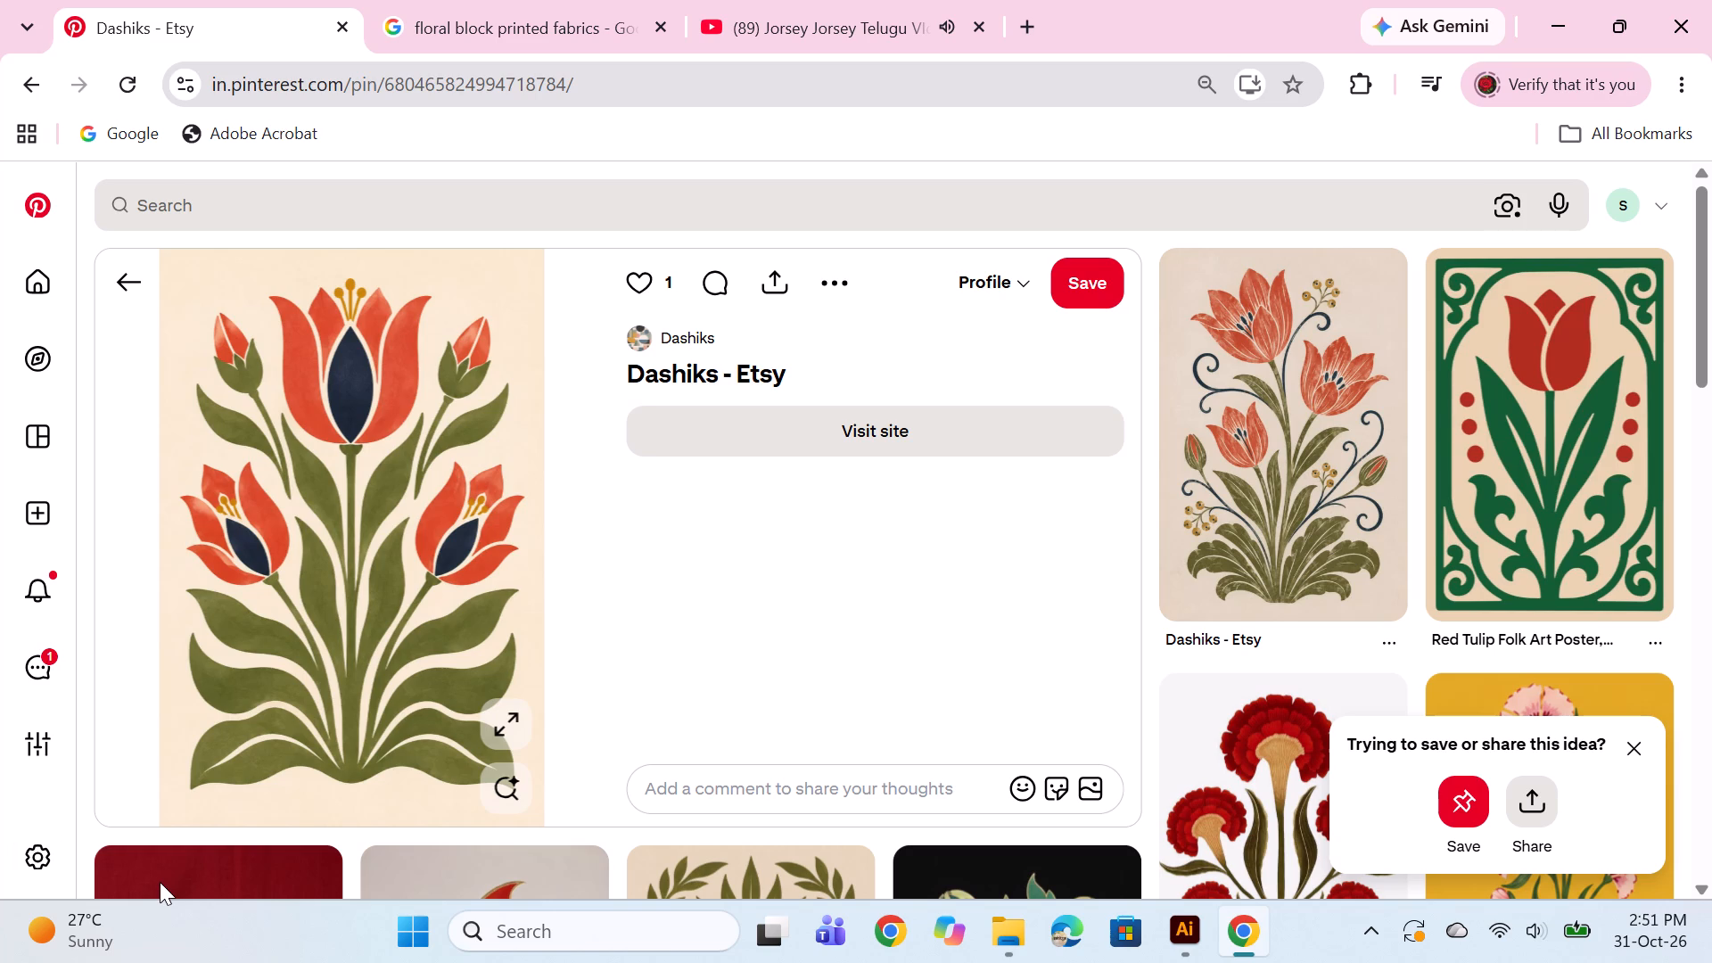
pyautogui.click(539, 9)
pyautogui.scroll(-5, 814, 547)
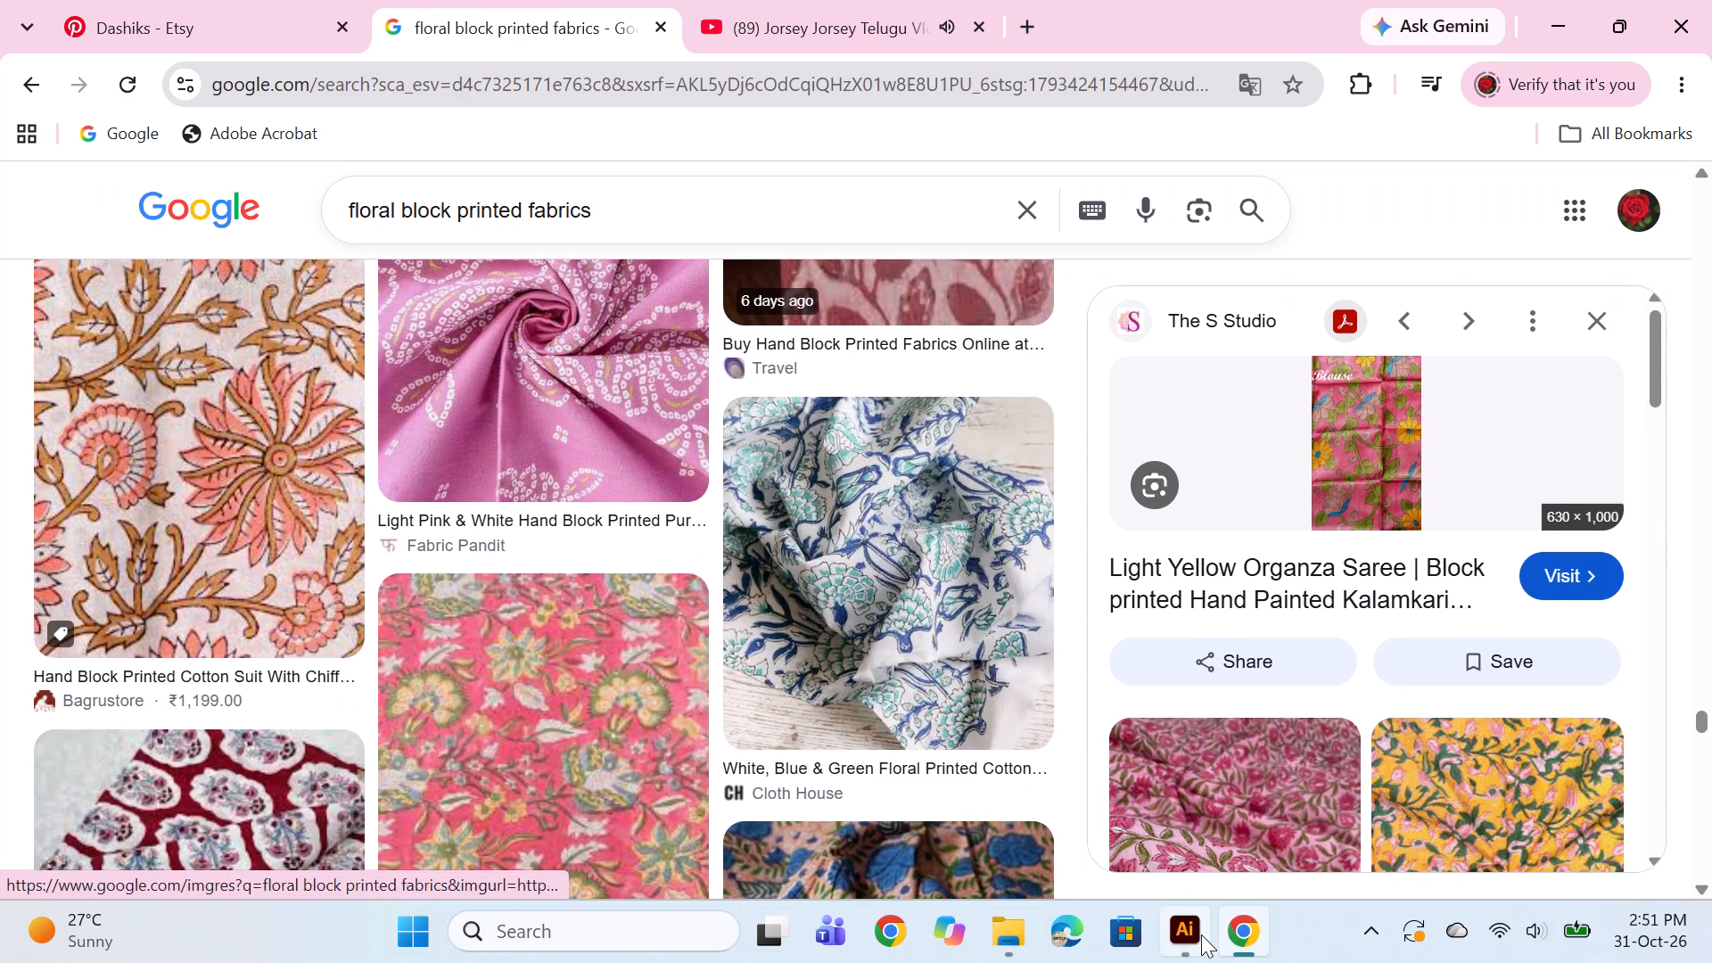
pyautogui.click(1201, 934)
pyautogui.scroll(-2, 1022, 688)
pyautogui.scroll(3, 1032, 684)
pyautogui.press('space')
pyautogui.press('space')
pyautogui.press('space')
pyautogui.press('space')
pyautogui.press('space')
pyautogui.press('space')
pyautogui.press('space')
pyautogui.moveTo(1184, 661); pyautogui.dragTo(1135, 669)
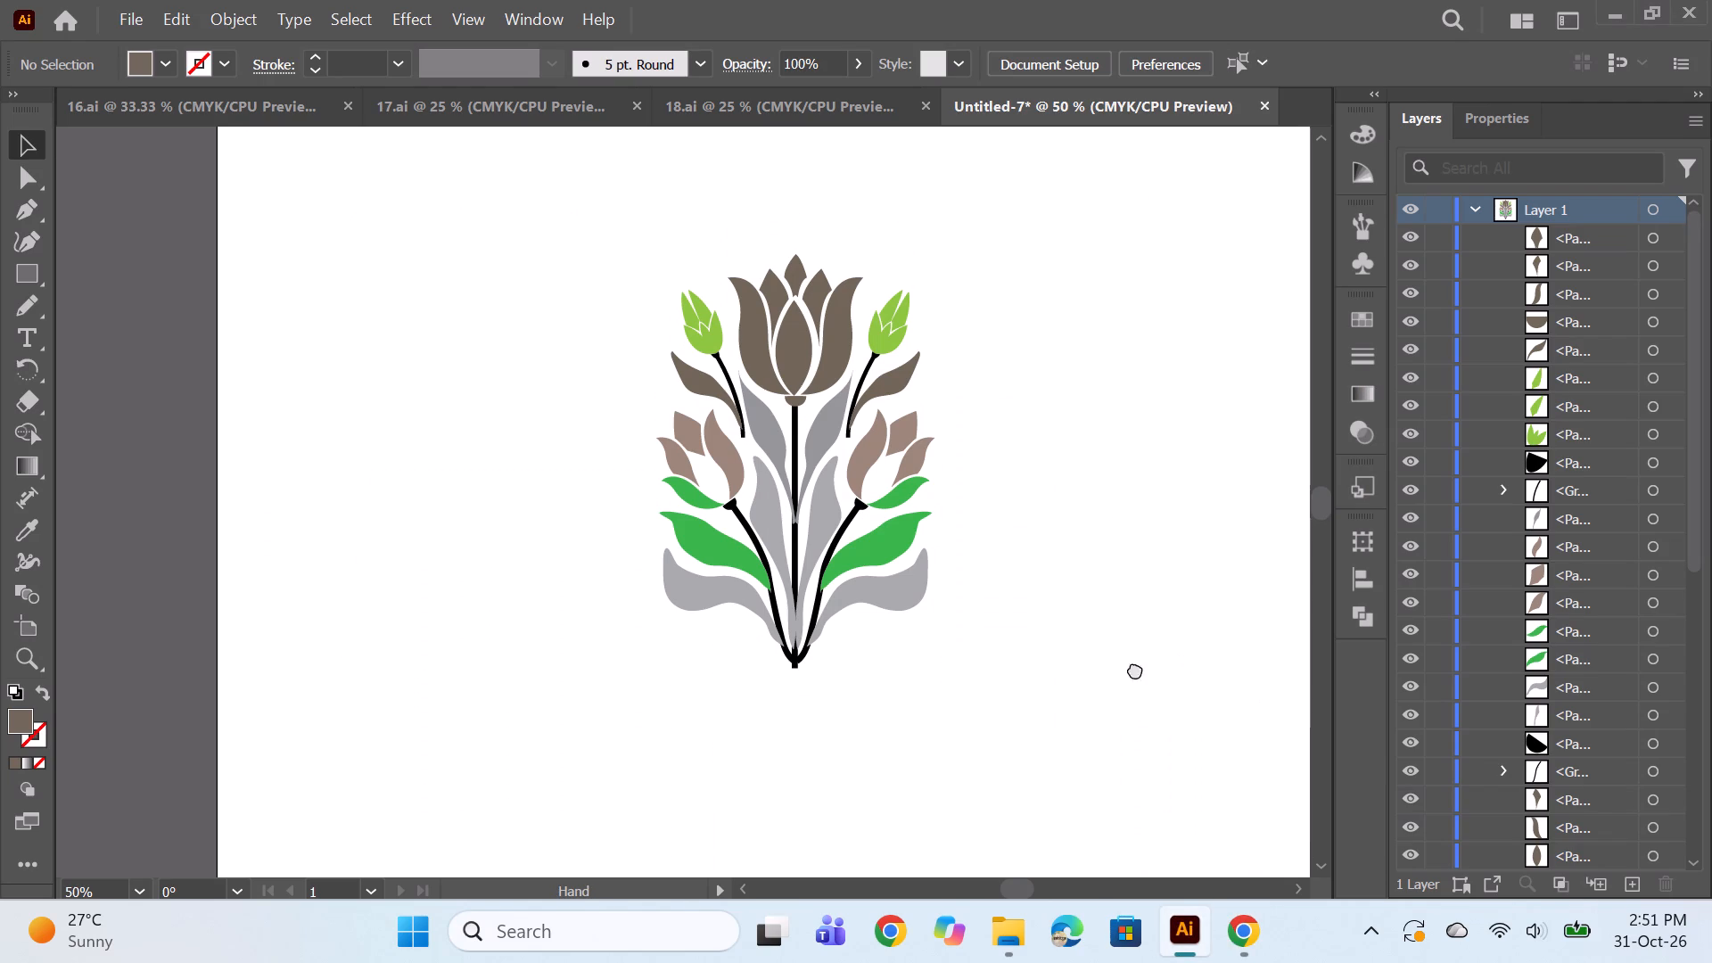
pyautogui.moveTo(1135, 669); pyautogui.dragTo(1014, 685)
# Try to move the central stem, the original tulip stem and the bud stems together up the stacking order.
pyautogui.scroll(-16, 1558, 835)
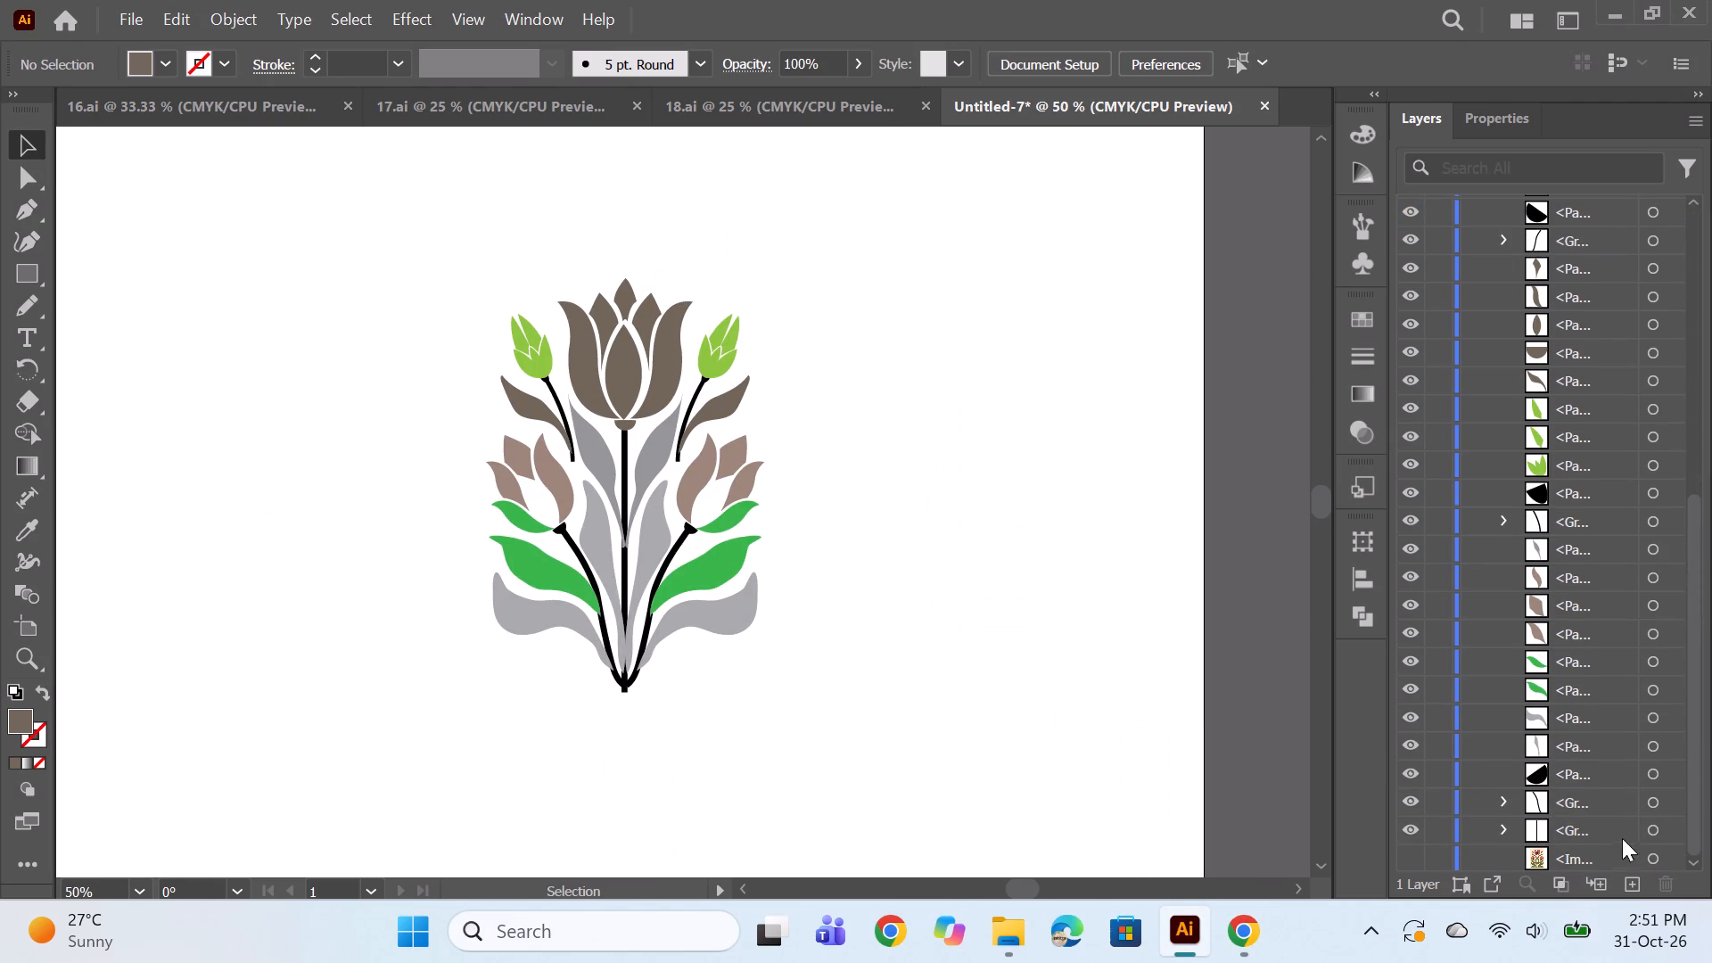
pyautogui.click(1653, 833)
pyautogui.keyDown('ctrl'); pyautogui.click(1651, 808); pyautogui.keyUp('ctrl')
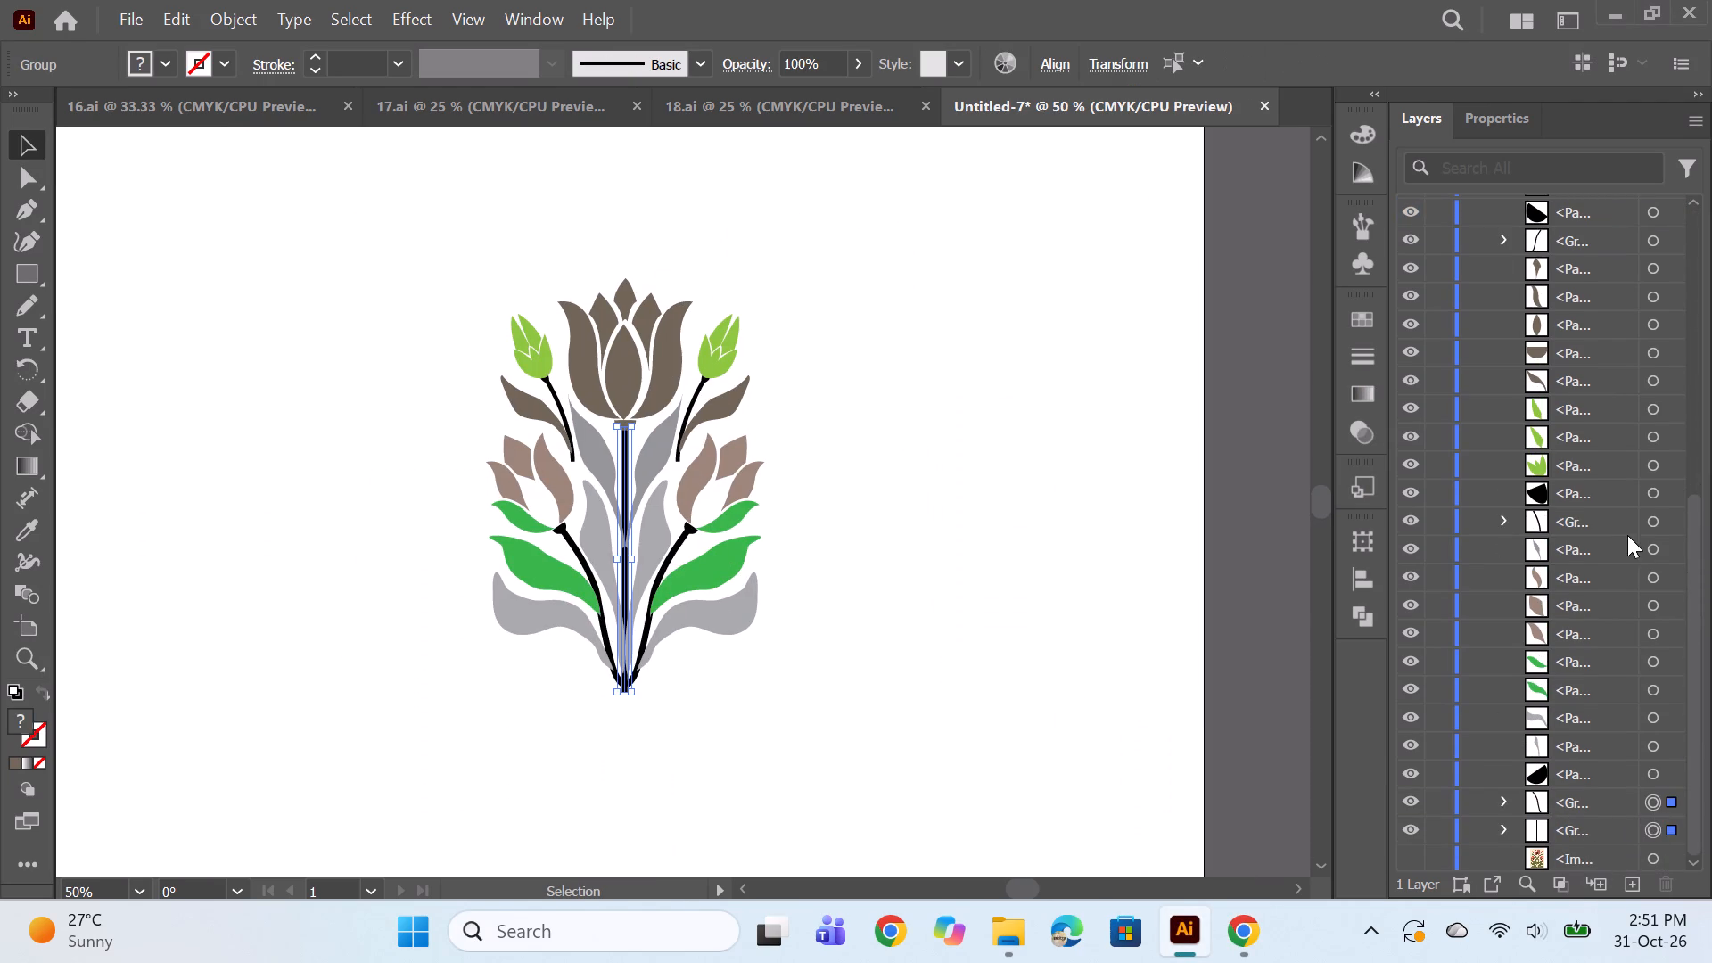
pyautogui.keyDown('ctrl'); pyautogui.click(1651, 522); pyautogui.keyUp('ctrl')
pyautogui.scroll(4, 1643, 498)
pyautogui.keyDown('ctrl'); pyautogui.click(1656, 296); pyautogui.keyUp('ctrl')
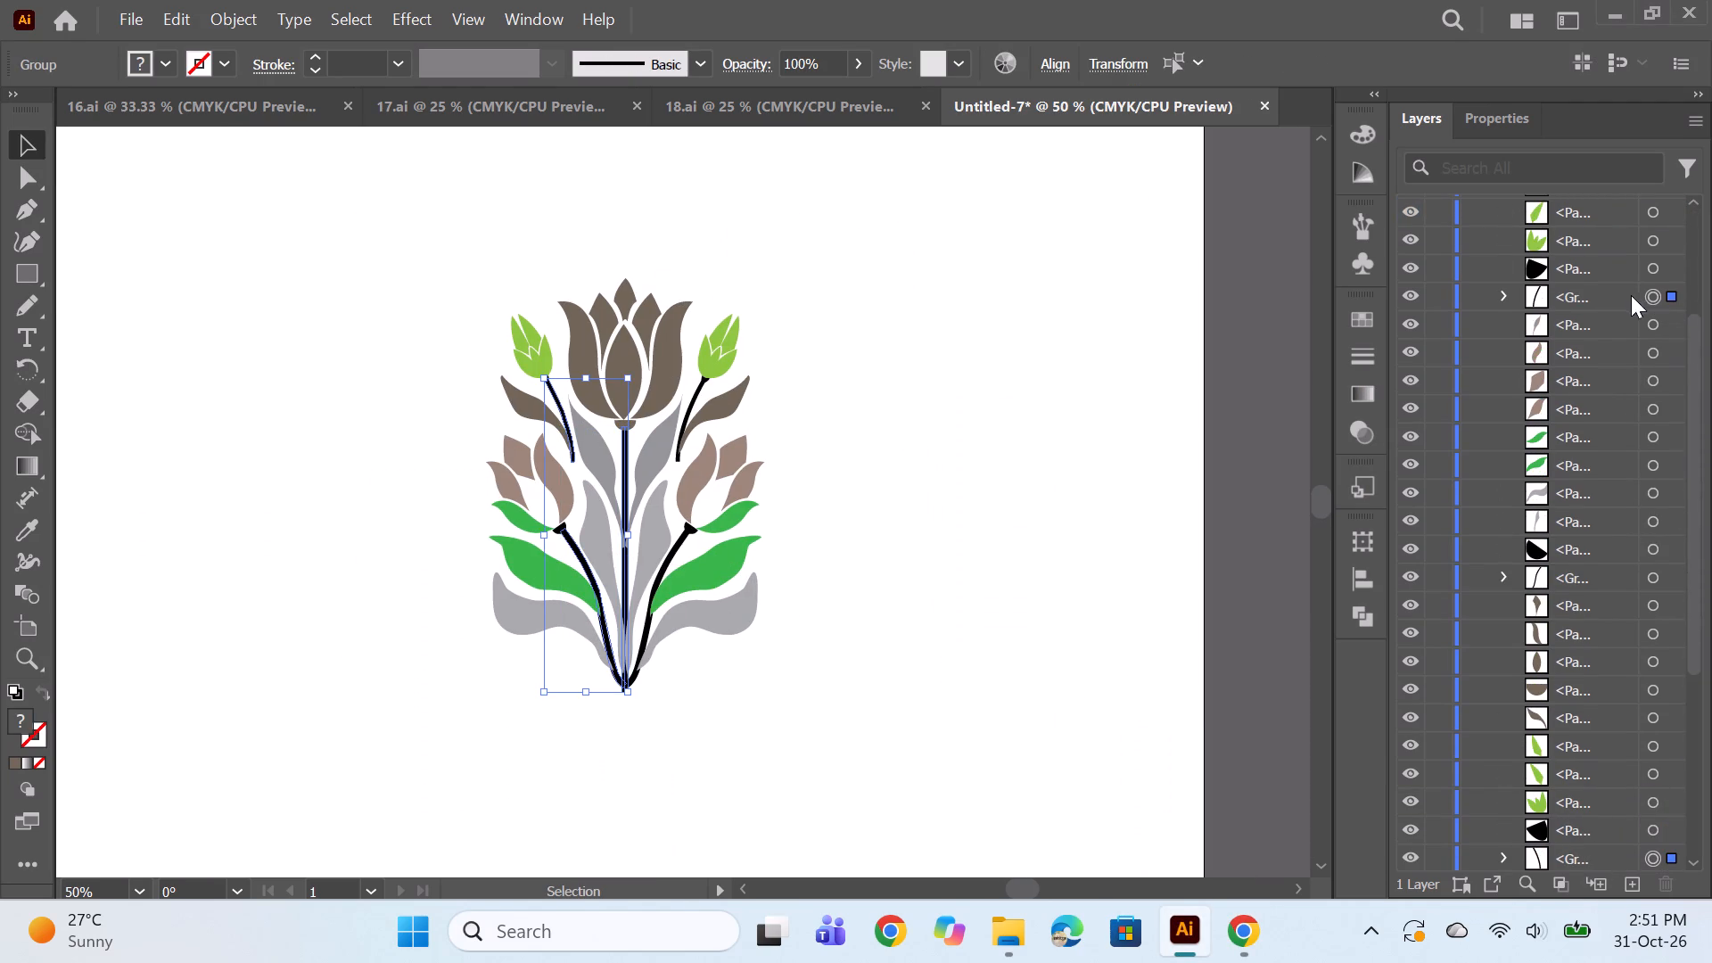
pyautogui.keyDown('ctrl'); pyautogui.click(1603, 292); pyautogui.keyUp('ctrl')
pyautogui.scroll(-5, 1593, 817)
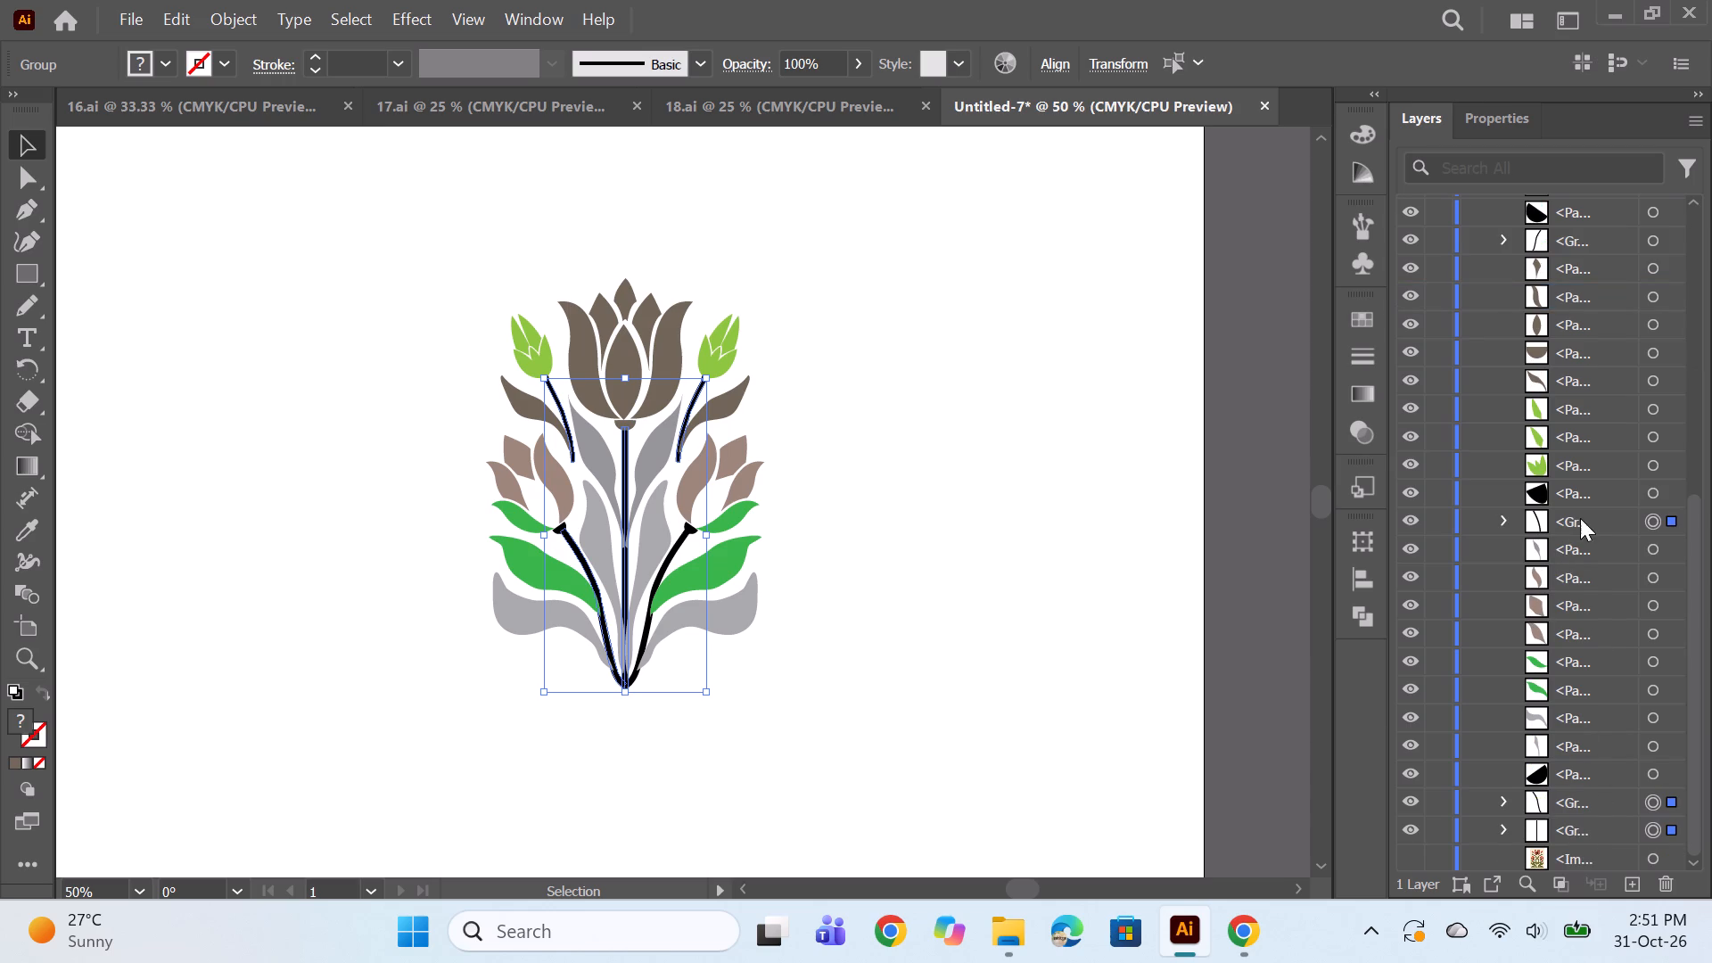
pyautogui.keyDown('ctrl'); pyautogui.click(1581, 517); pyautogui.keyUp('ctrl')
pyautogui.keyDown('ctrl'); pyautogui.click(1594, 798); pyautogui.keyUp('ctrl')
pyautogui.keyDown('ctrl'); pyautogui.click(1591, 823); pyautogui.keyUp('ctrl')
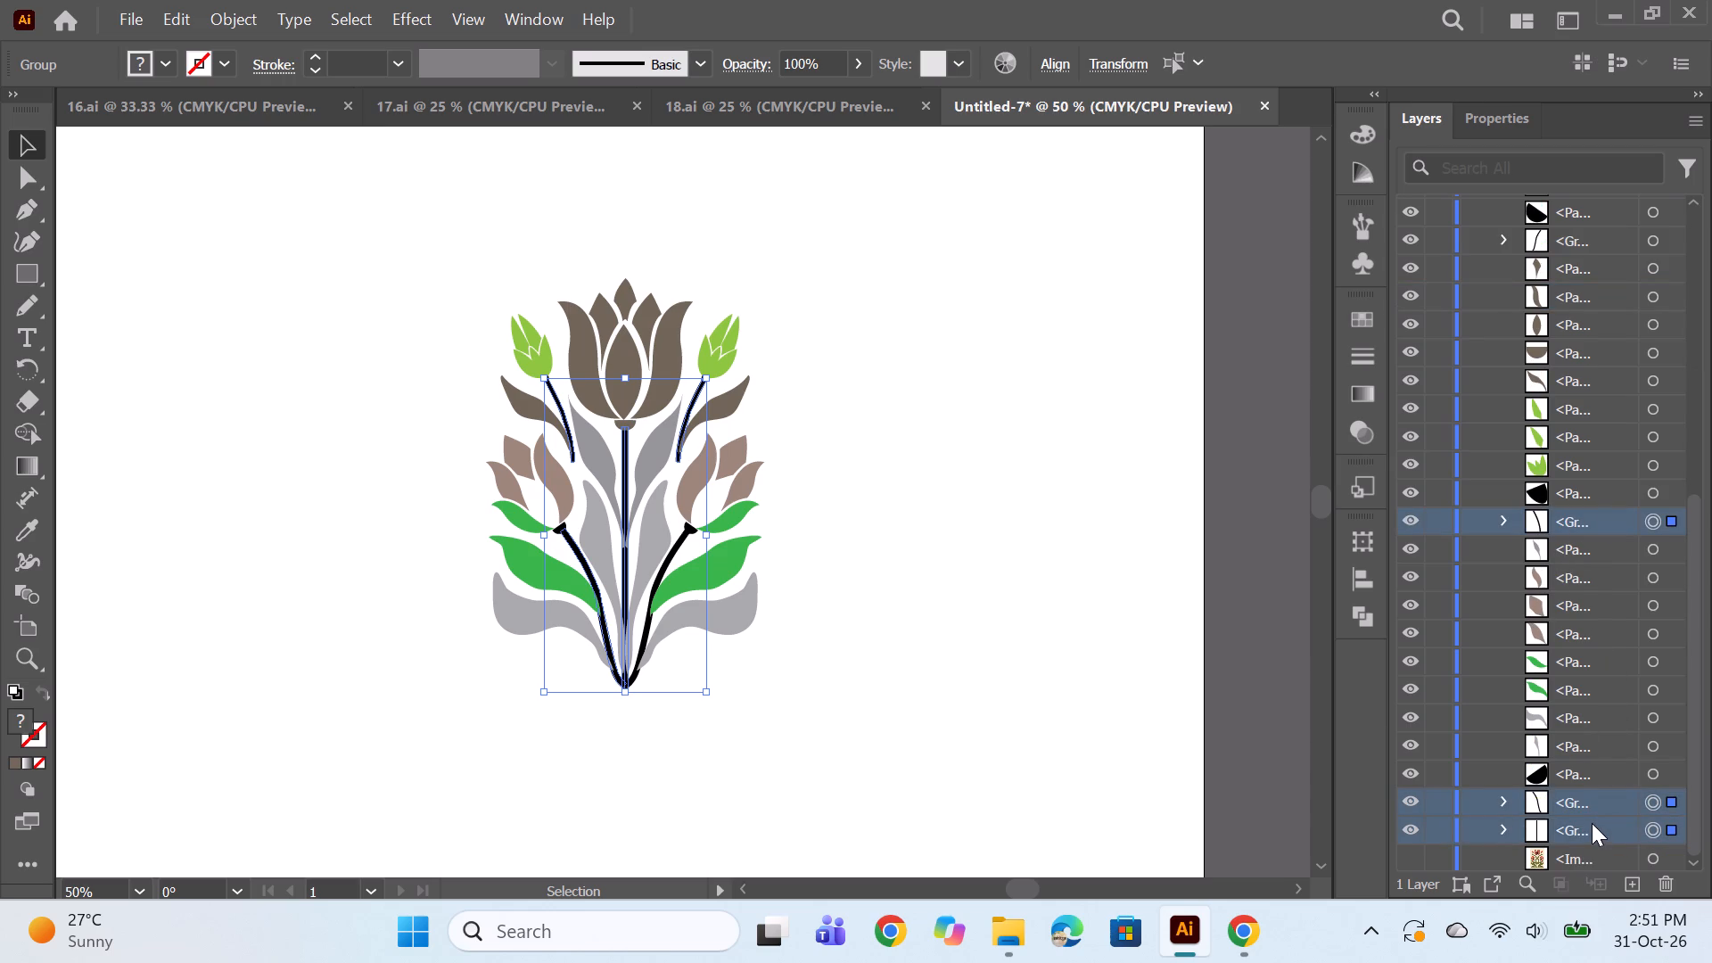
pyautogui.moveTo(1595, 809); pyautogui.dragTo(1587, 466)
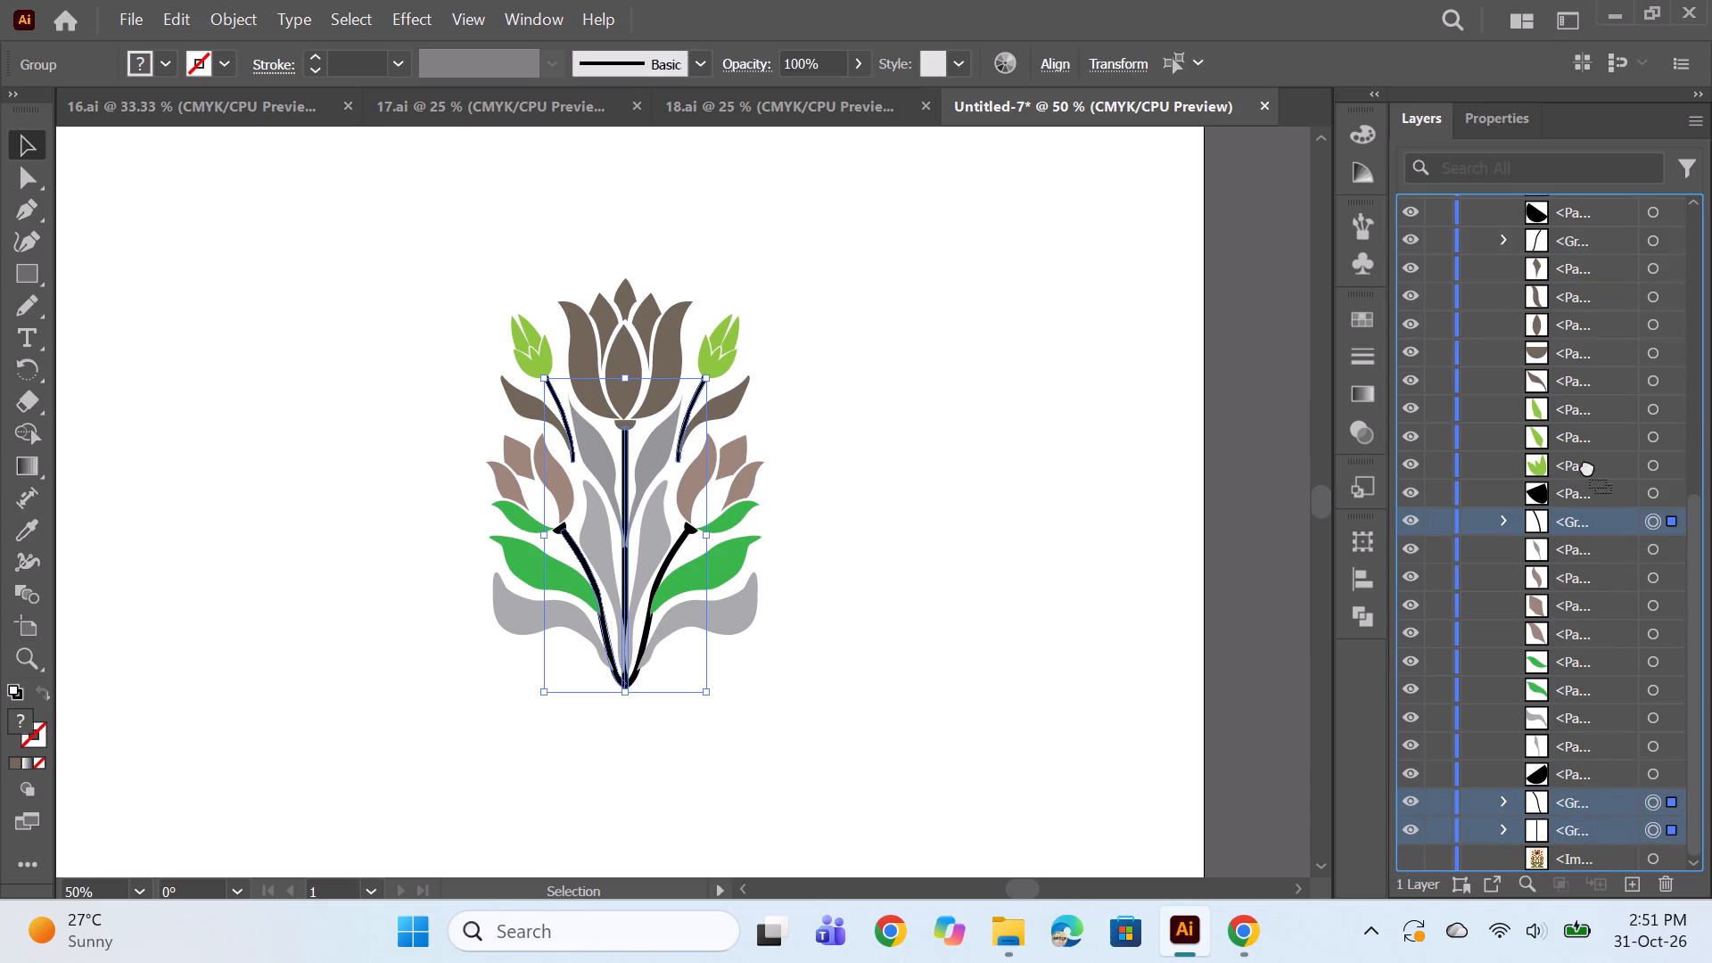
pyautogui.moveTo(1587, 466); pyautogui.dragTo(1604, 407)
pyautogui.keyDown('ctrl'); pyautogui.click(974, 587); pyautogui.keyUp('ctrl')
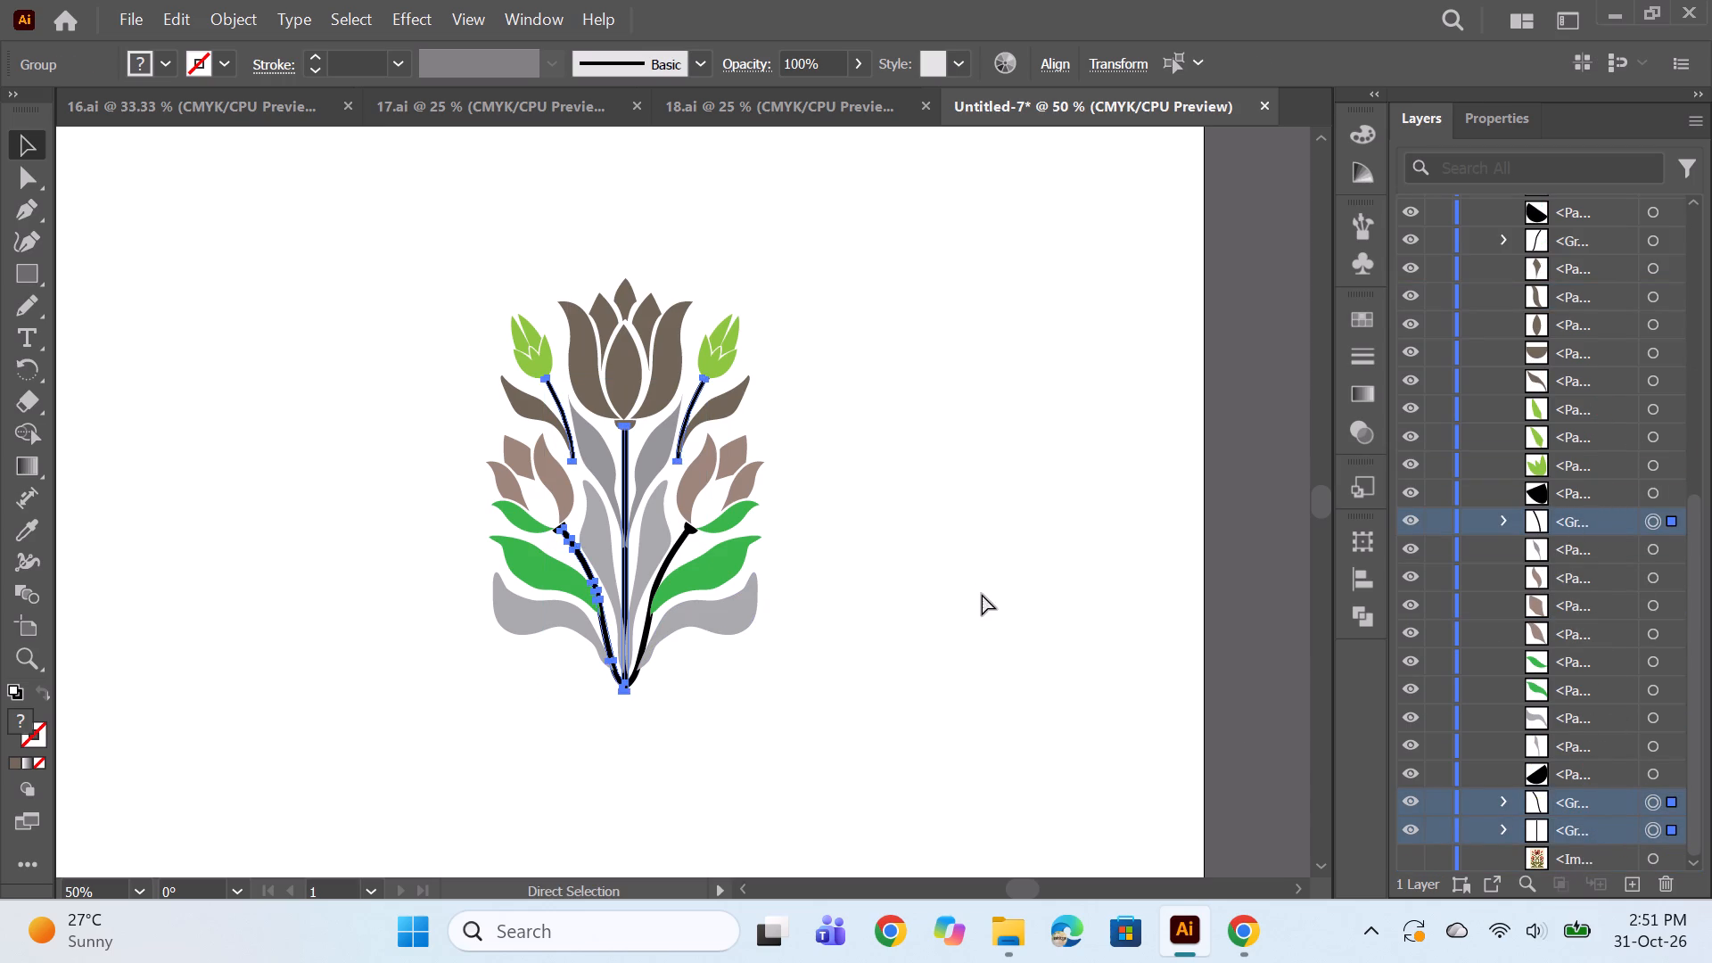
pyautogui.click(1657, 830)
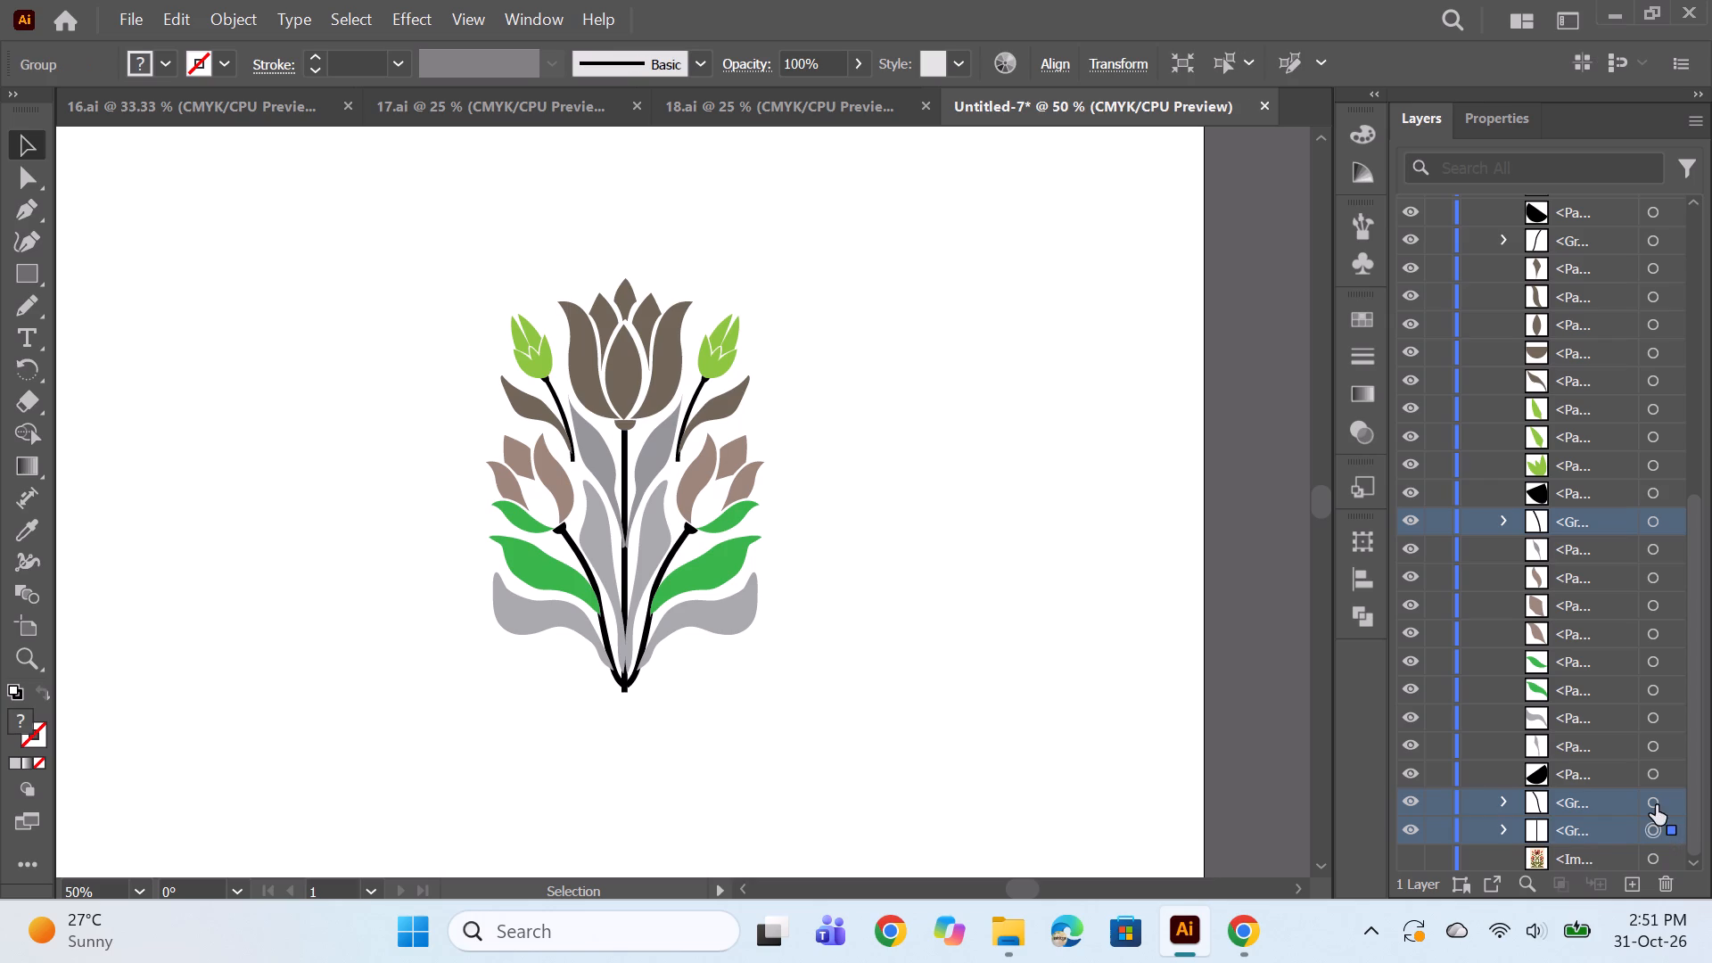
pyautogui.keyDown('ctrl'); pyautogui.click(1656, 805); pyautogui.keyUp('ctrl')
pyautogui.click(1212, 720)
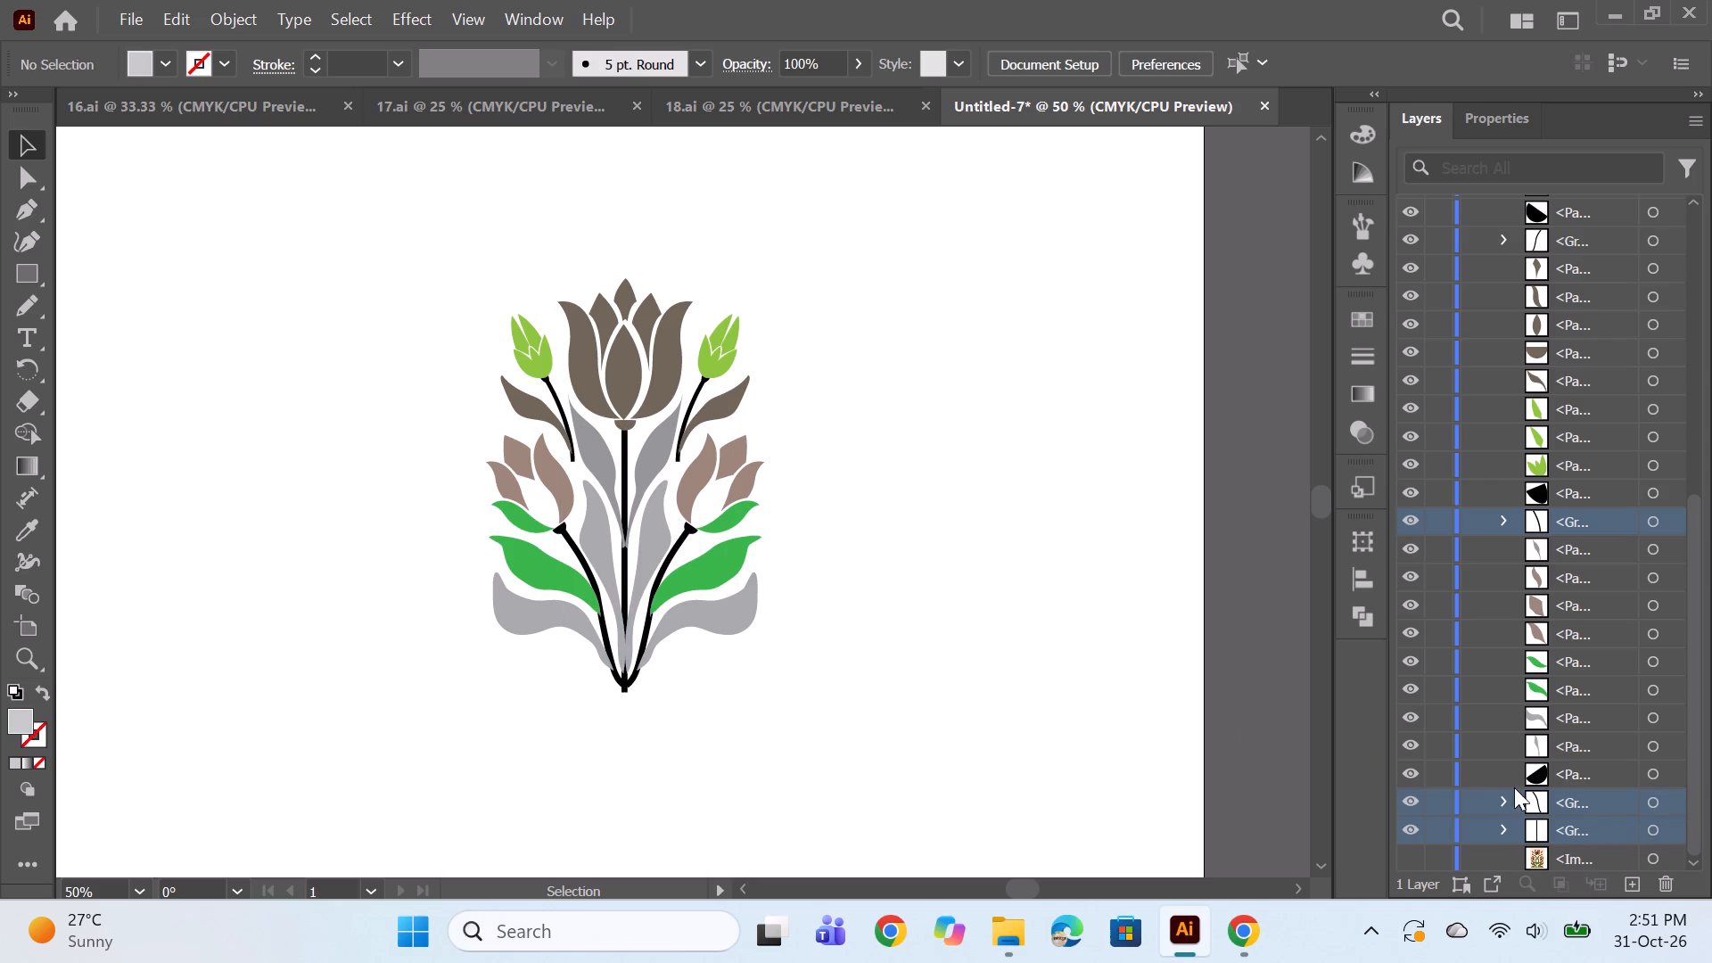
# Move the central stem and the original side tulip's stem up the stacking order, just beneath the mirrored lowest grey leaf.
pyautogui.click(1514, 787)
pyautogui.click(1580, 817)
pyautogui.keyDown('ctrl'); pyautogui.click(1592, 802); pyautogui.keyUp('ctrl')
pyautogui.moveTo(1584, 811); pyautogui.dragTo(1563, 673)
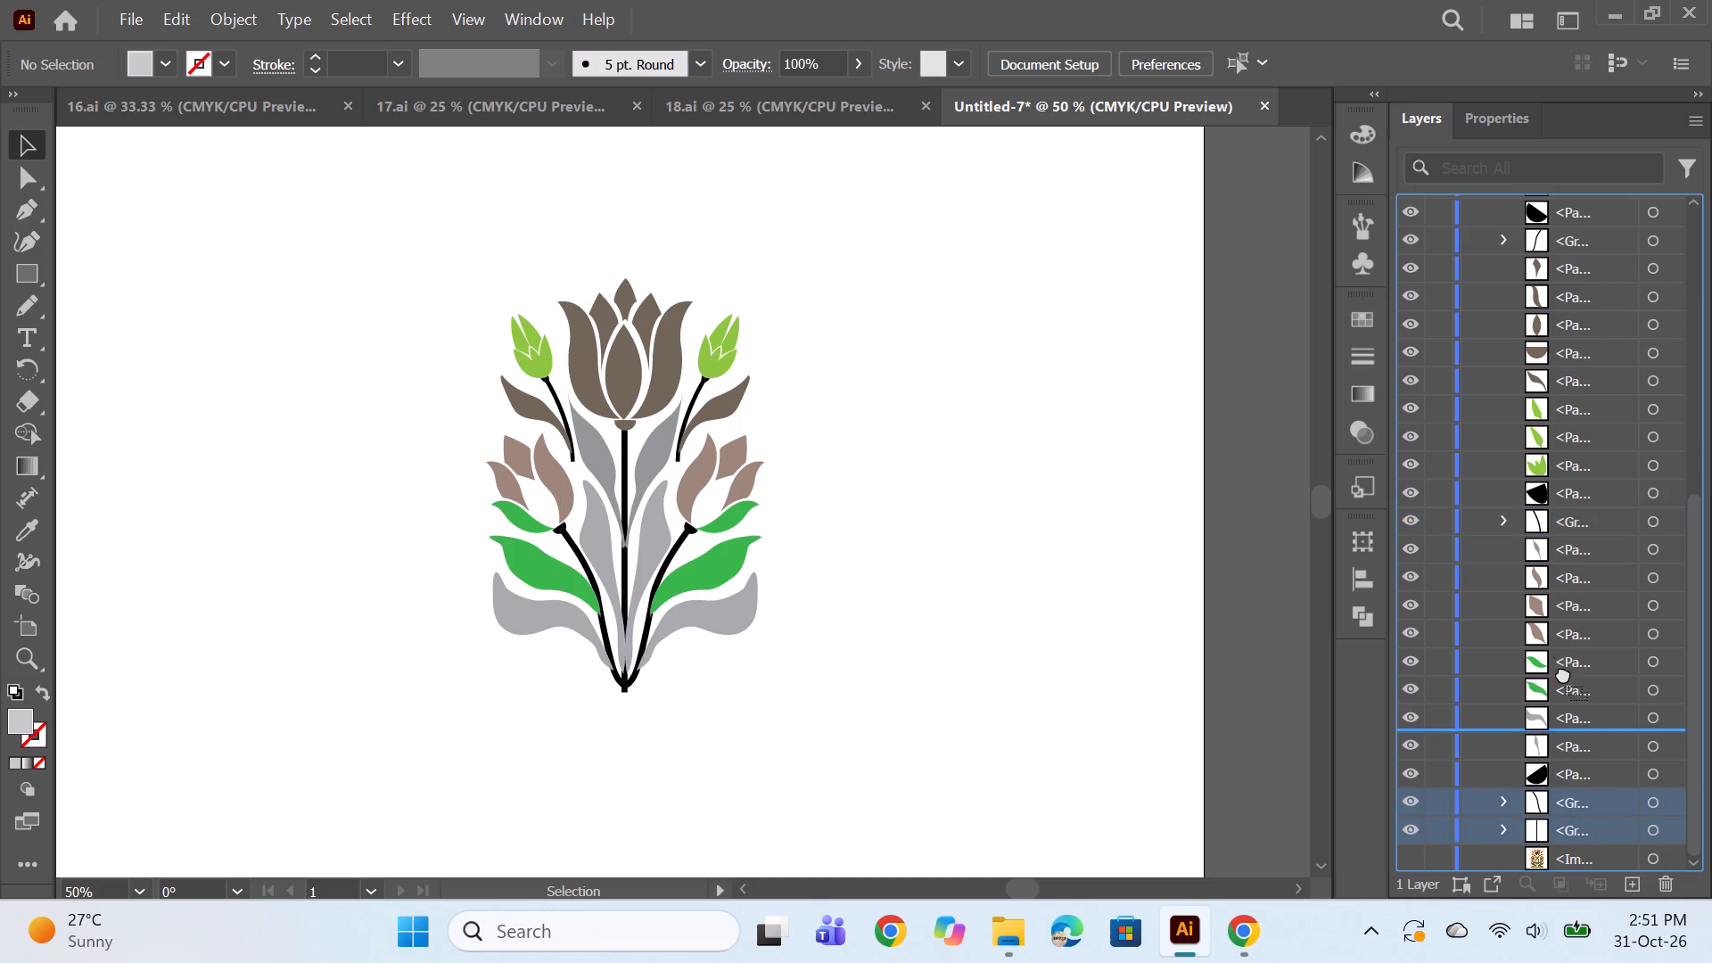
pyautogui.moveTo(1563, 673); pyautogui.dragTo(1577, 218)
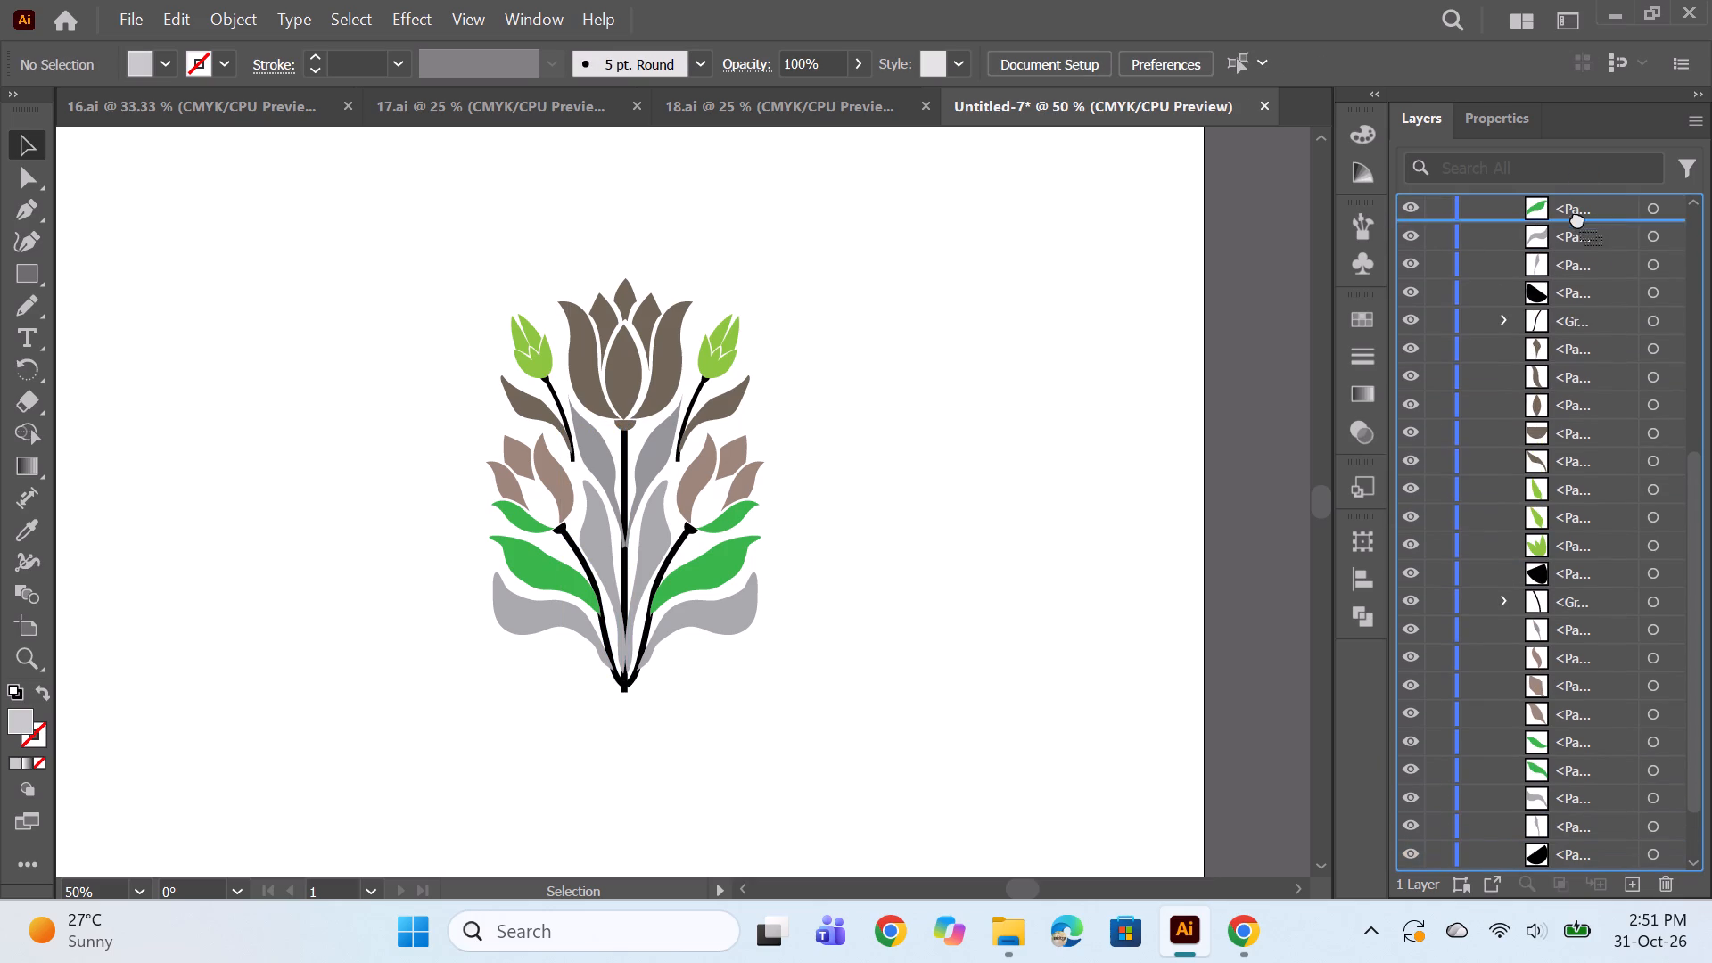
pyautogui.moveTo(1577, 218); pyautogui.dragTo(1574, 250)
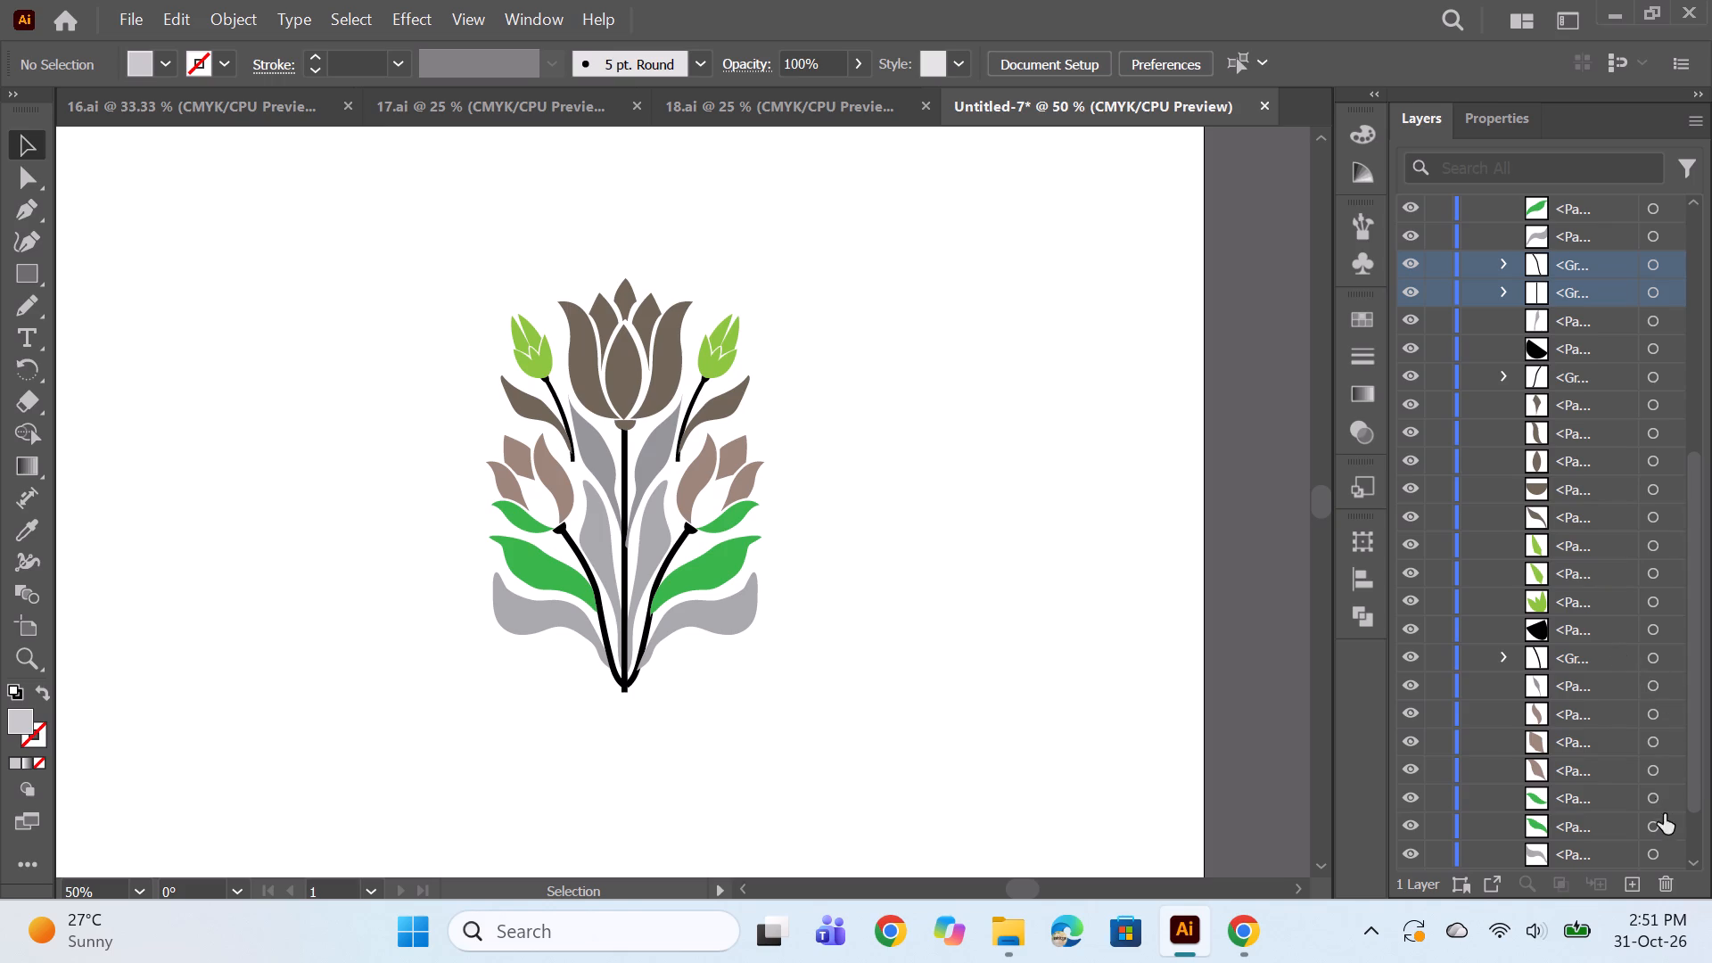
# Move the original bud's stem group up the stacking order, directly beneath the mirrored bud's stem.
pyautogui.scroll(-5, 1630, 702)
pyautogui.click(1619, 572)
pyautogui.moveTo(1612, 573); pyautogui.dragTo(1576, 337)
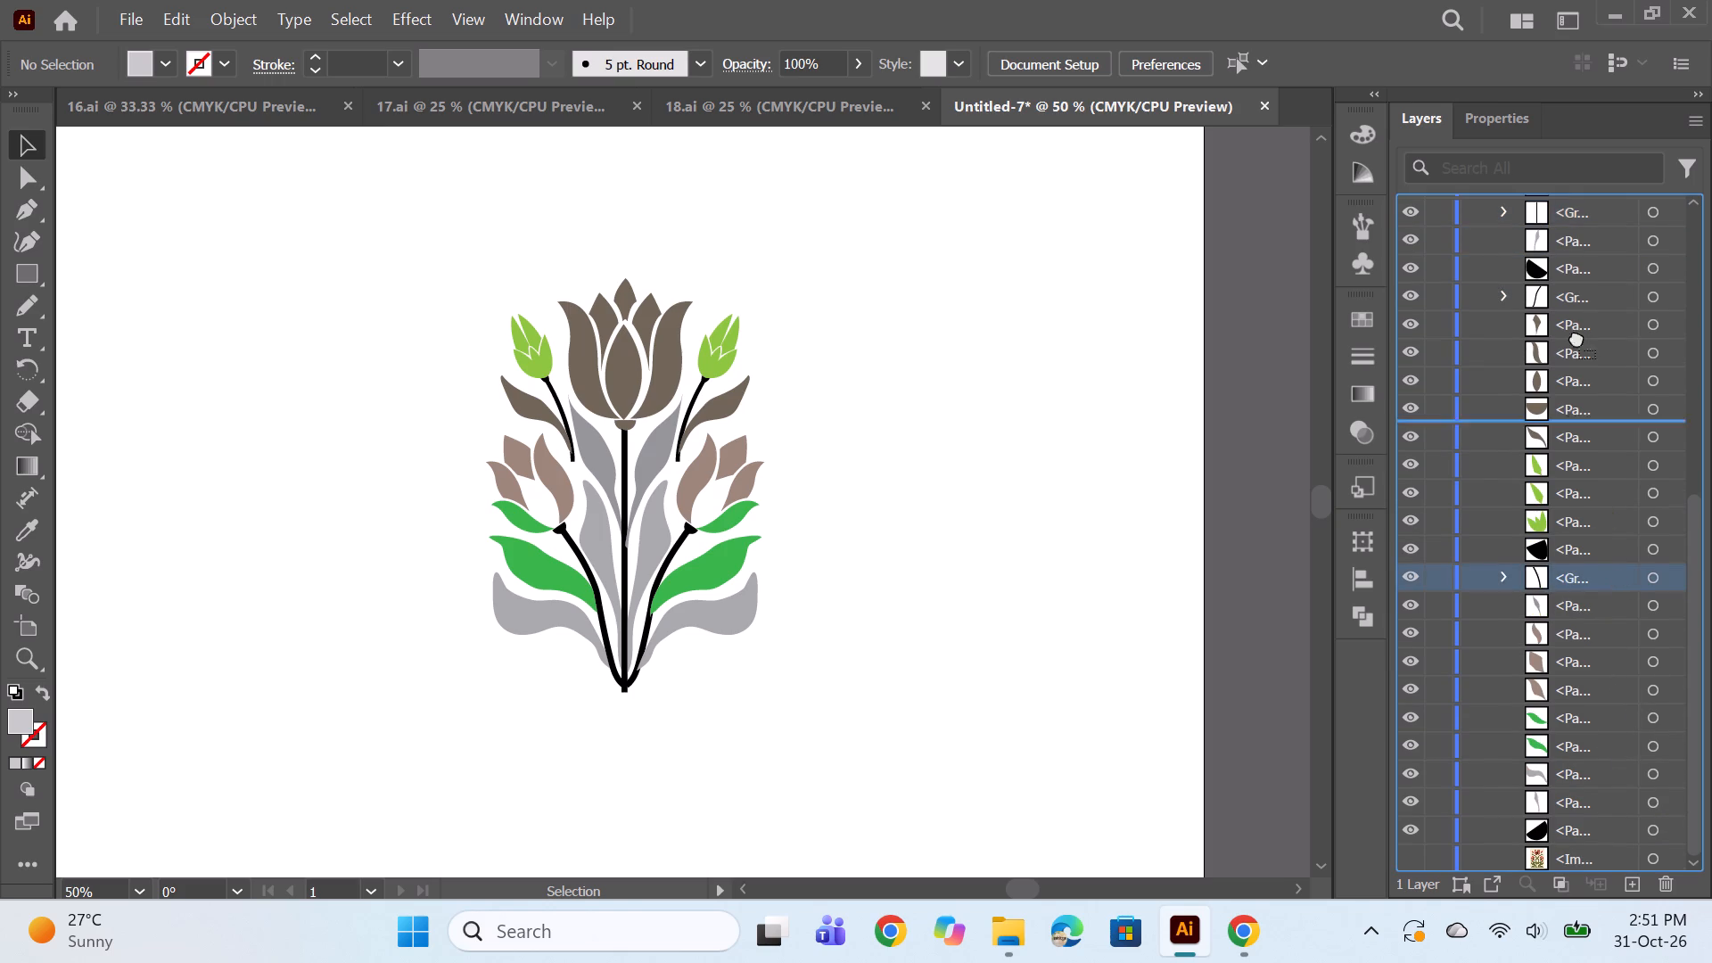
pyautogui.moveTo(1576, 337); pyautogui.dragTo(1556, 202)
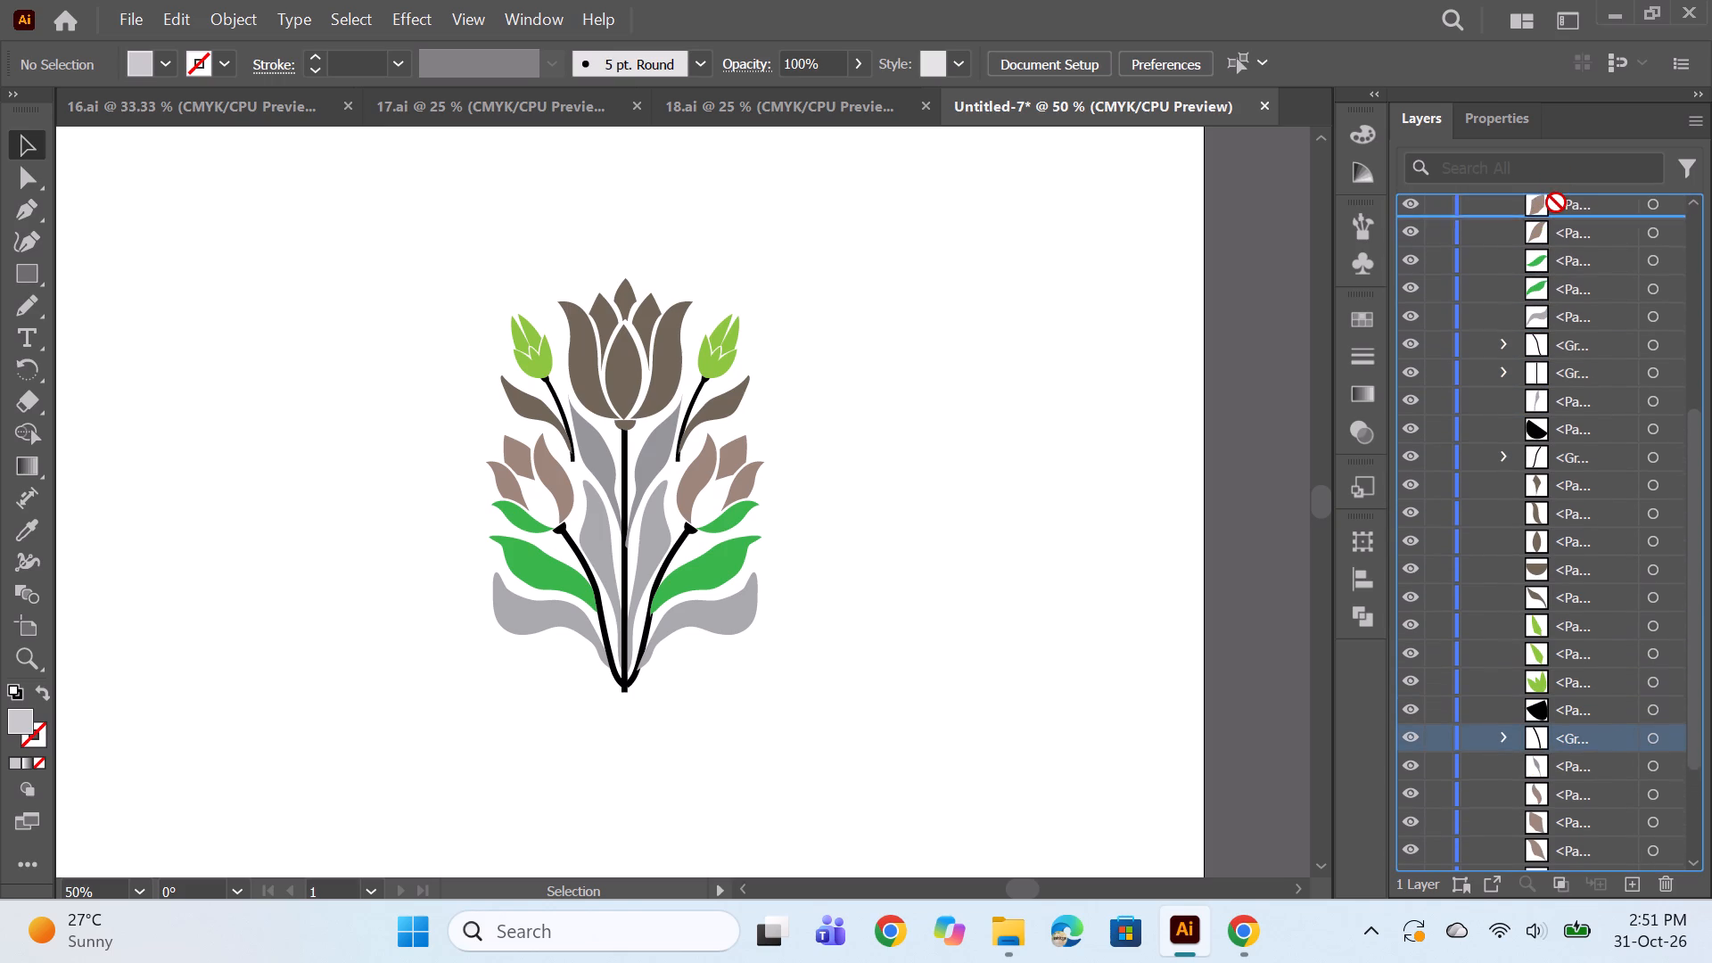
pyautogui.moveTo(1556, 202); pyautogui.dragTo(1556, 219)
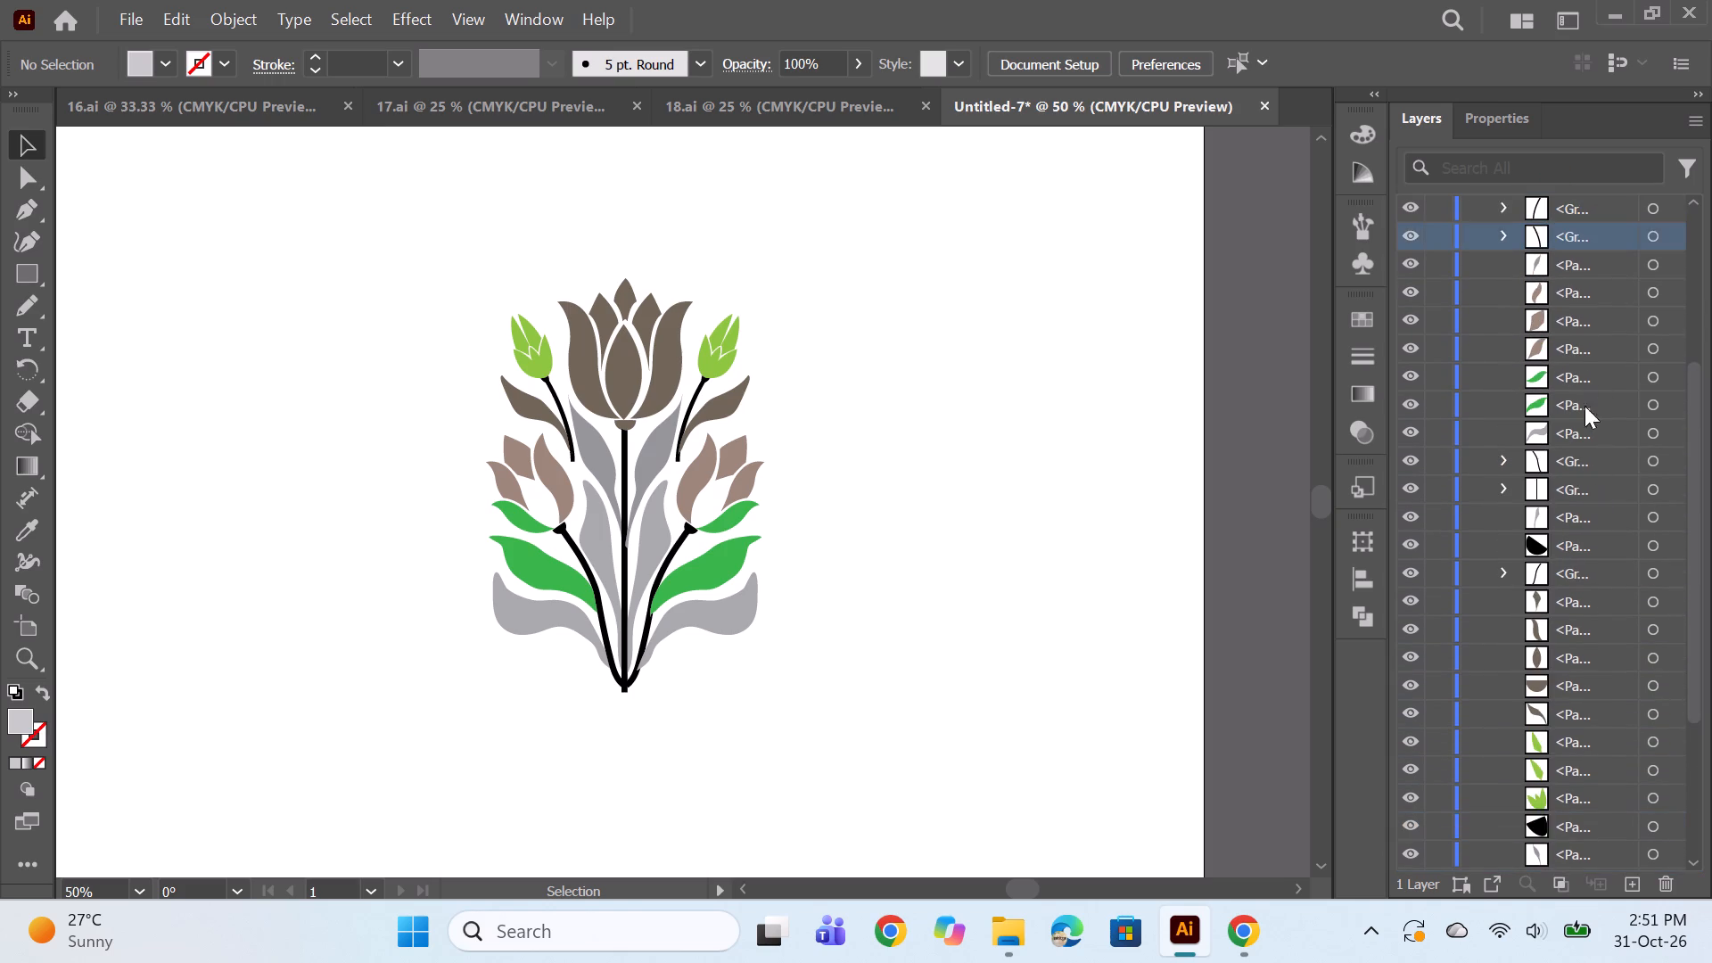
# Move the central stem and the original side tulip's stem to just beneath the top centre petal in the stacking order.
pyautogui.scroll(3, 1584, 375)
pyautogui.click(1611, 709)
pyautogui.keyDown('ctrl'); pyautogui.click(1606, 737); pyautogui.keyUp('ctrl')
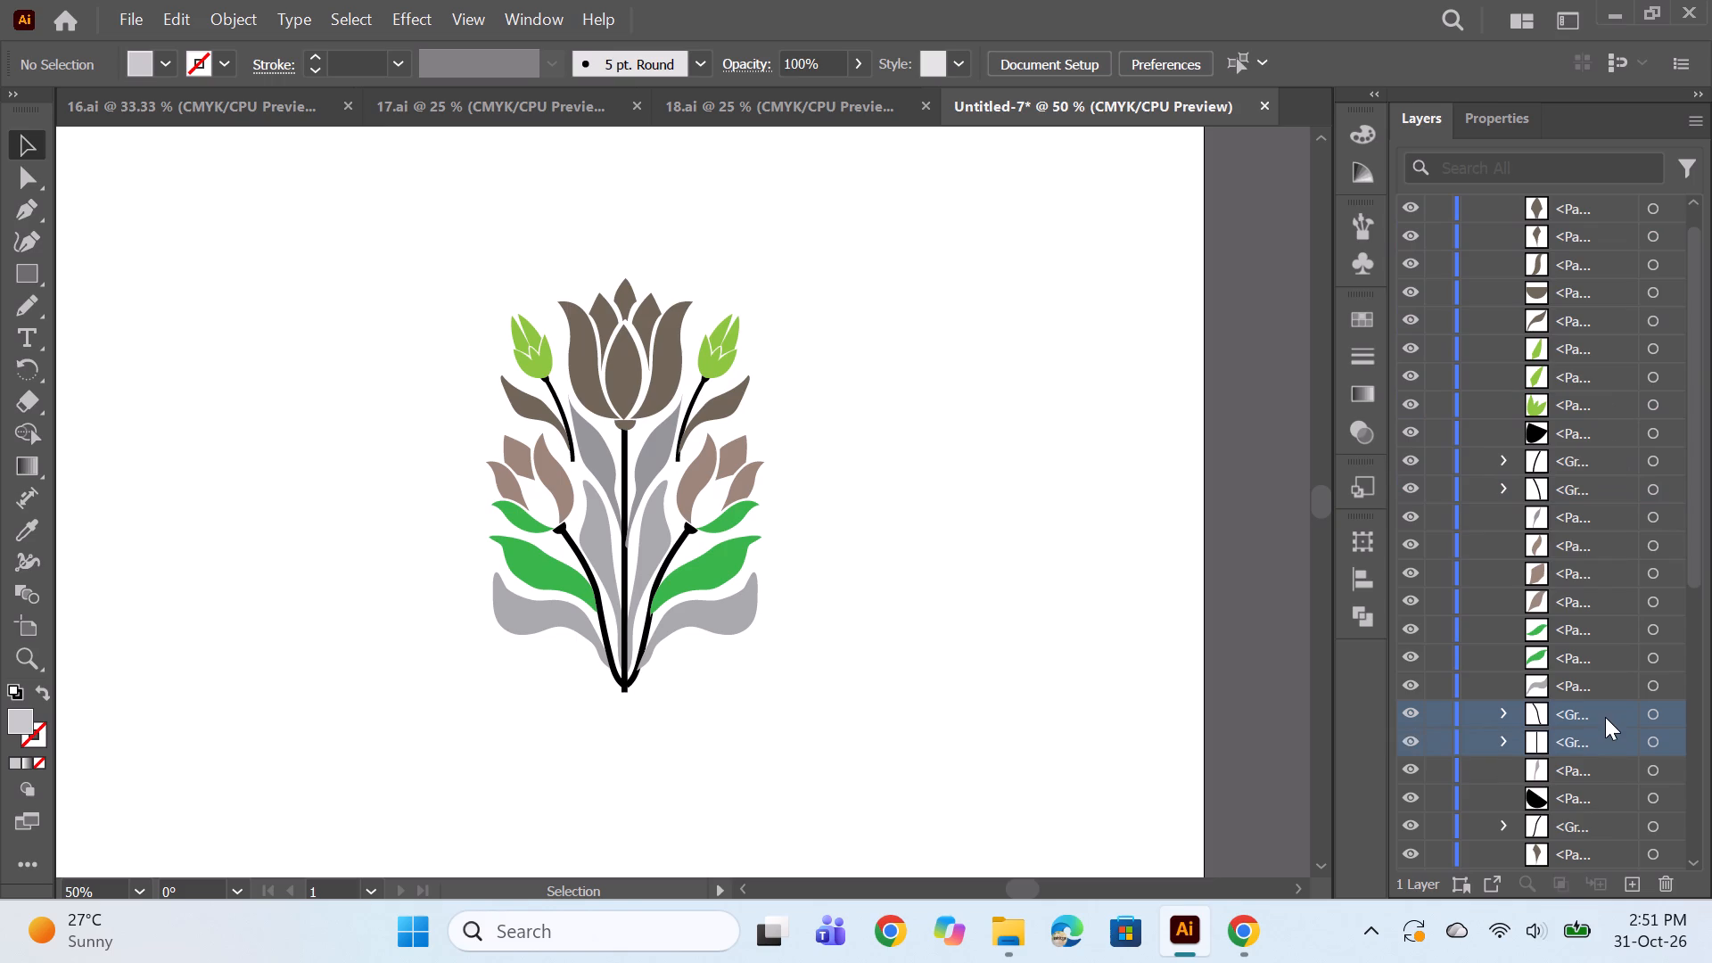
pyautogui.moveTo(1605, 717); pyautogui.dragTo(1558, 223)
# Move both bud stem groups directly beneath the top centre petal in the stacking order, above the other stems.
pyautogui.click(1583, 515)
pyautogui.keyDown('ctrl'); pyautogui.click(1580, 532); pyautogui.keyUp('ctrl')
pyautogui.moveTo(1580, 531); pyautogui.dragTo(1580, 518)
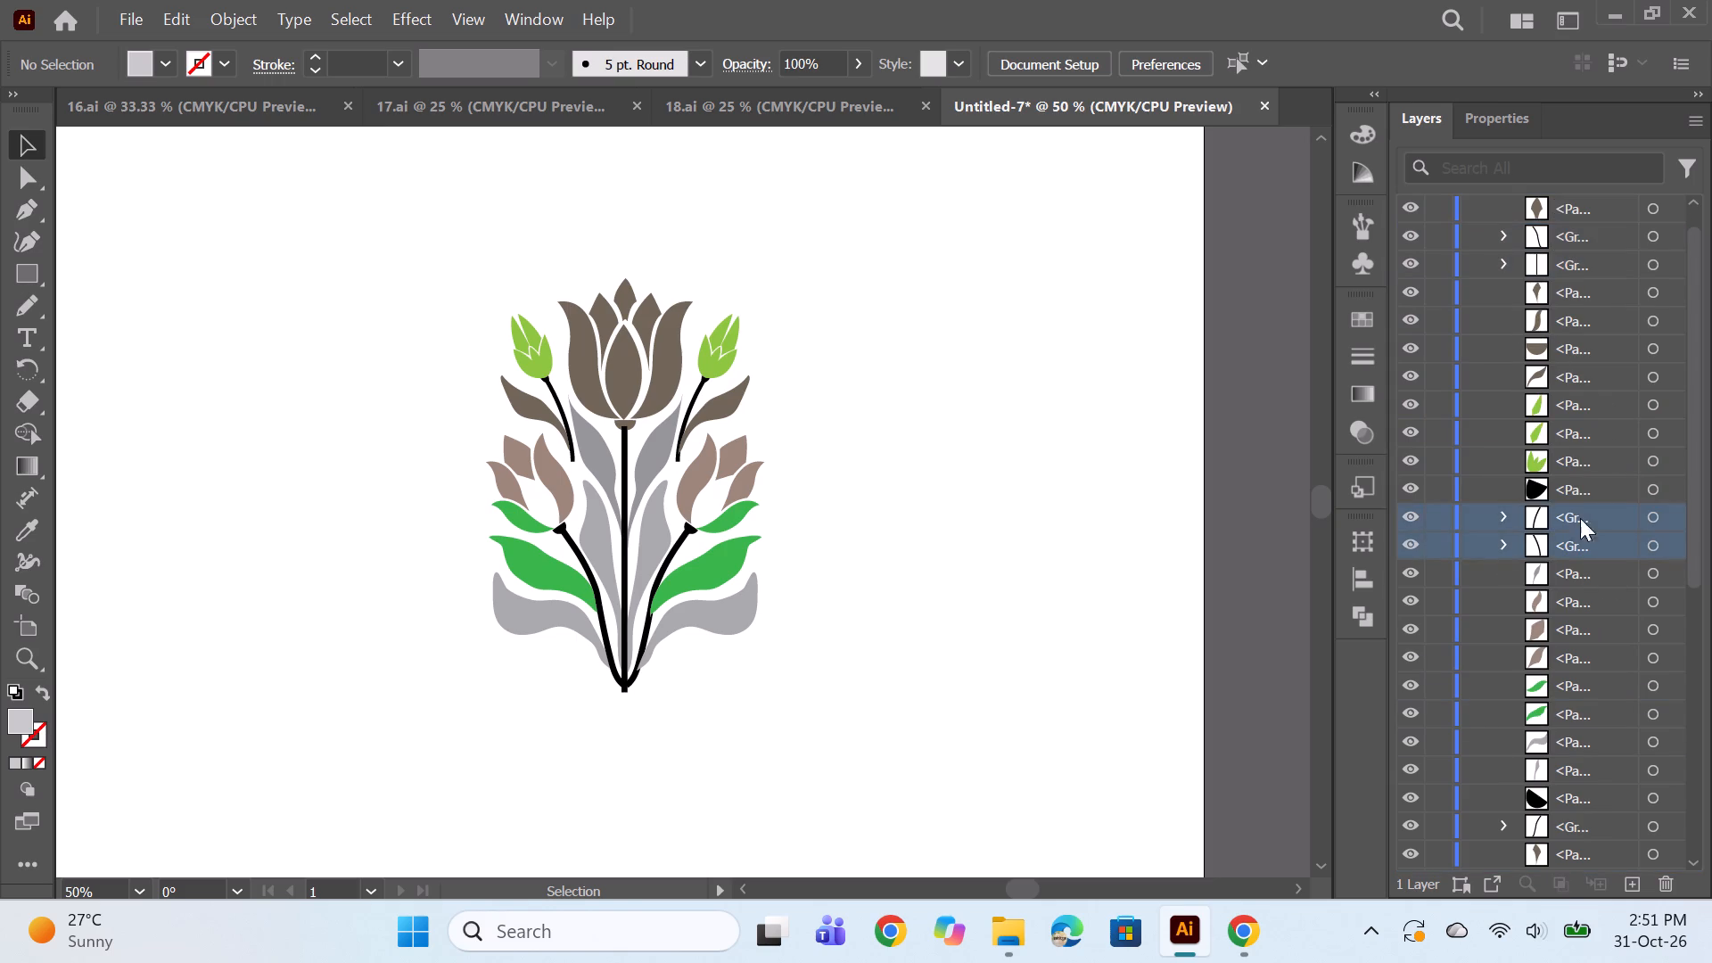
pyautogui.moveTo(1580, 518); pyautogui.dragTo(1545, 251)
pyautogui.moveTo(1570, 531); pyautogui.dragTo(1556, 227)
pyautogui.click(1574, 554)
pyautogui.keyDown('ctrl'); pyautogui.click(1588, 531); pyautogui.keyUp('ctrl')
pyautogui.moveTo(1589, 538); pyautogui.dragTo(1568, 320)
pyautogui.click(1568, 320)
pyautogui.click(1589, 515)
pyautogui.keyDown('ctrl'); pyautogui.click(1595, 551); pyautogui.keyUp('ctrl')
pyautogui.moveTo(1603, 527); pyautogui.dragTo(1587, 226)
# Move the mirrored side tulip's stem group up the stacking order, in front of the leaves and just beneath the large tulip's cup.
pyautogui.scroll(11, 1598, 412)
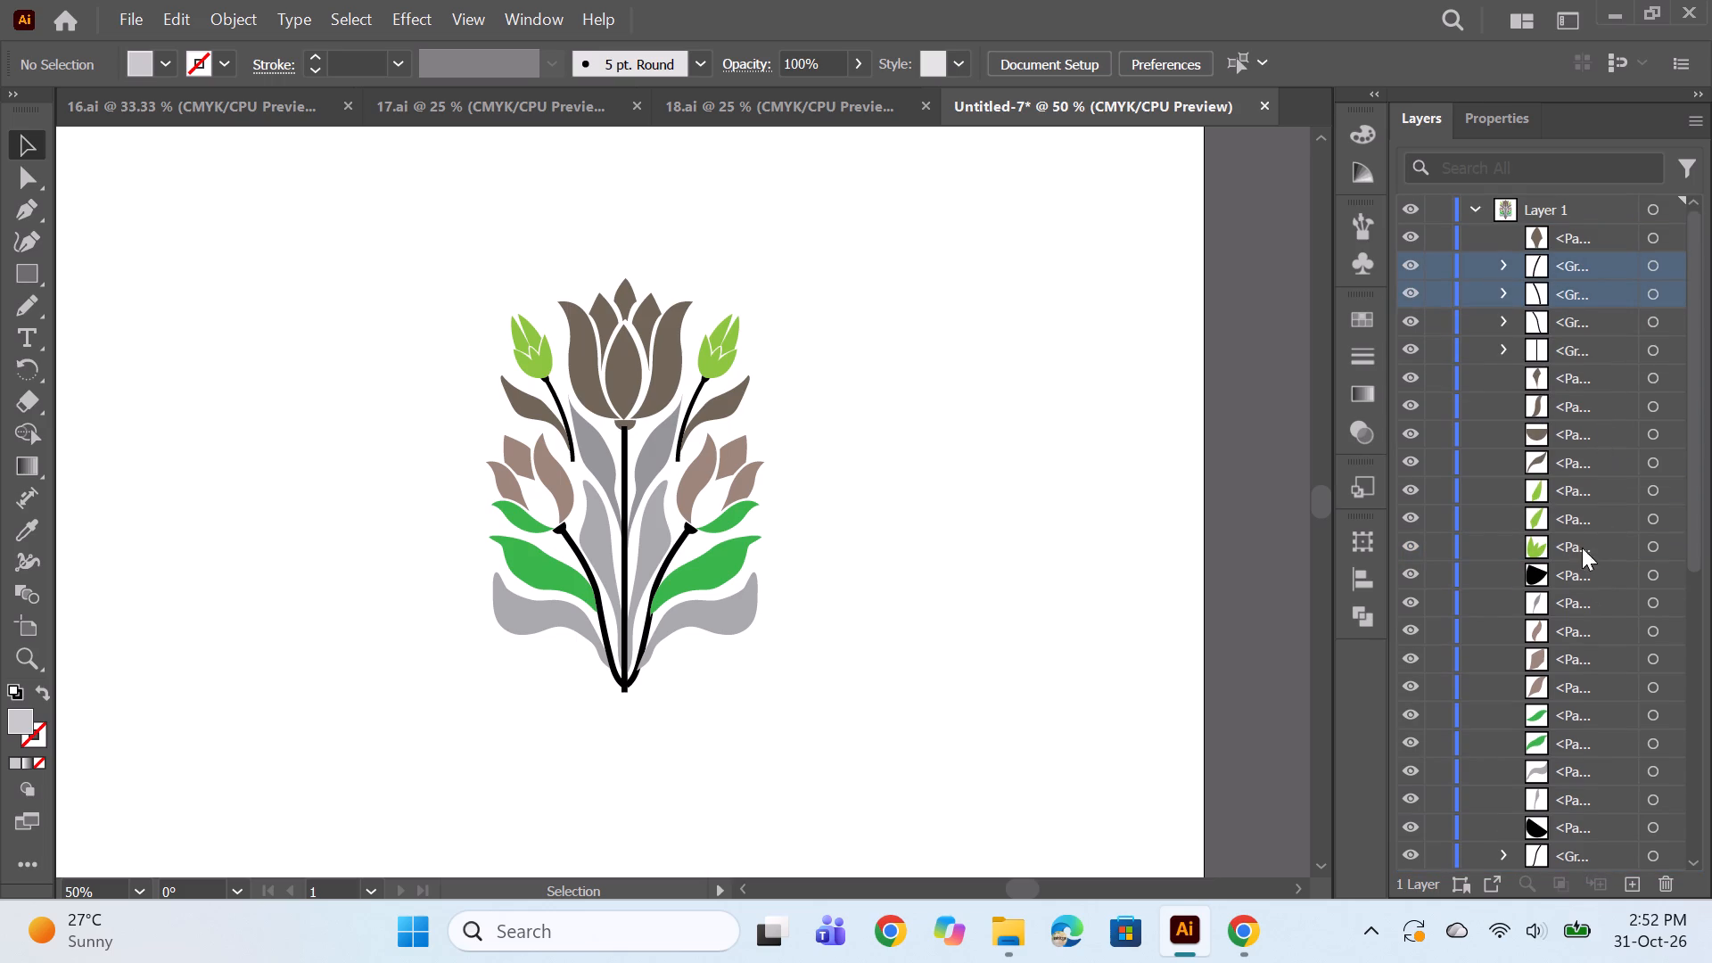
pyautogui.scroll(-20, 1585, 529)
pyautogui.scroll(-1, 1585, 529)
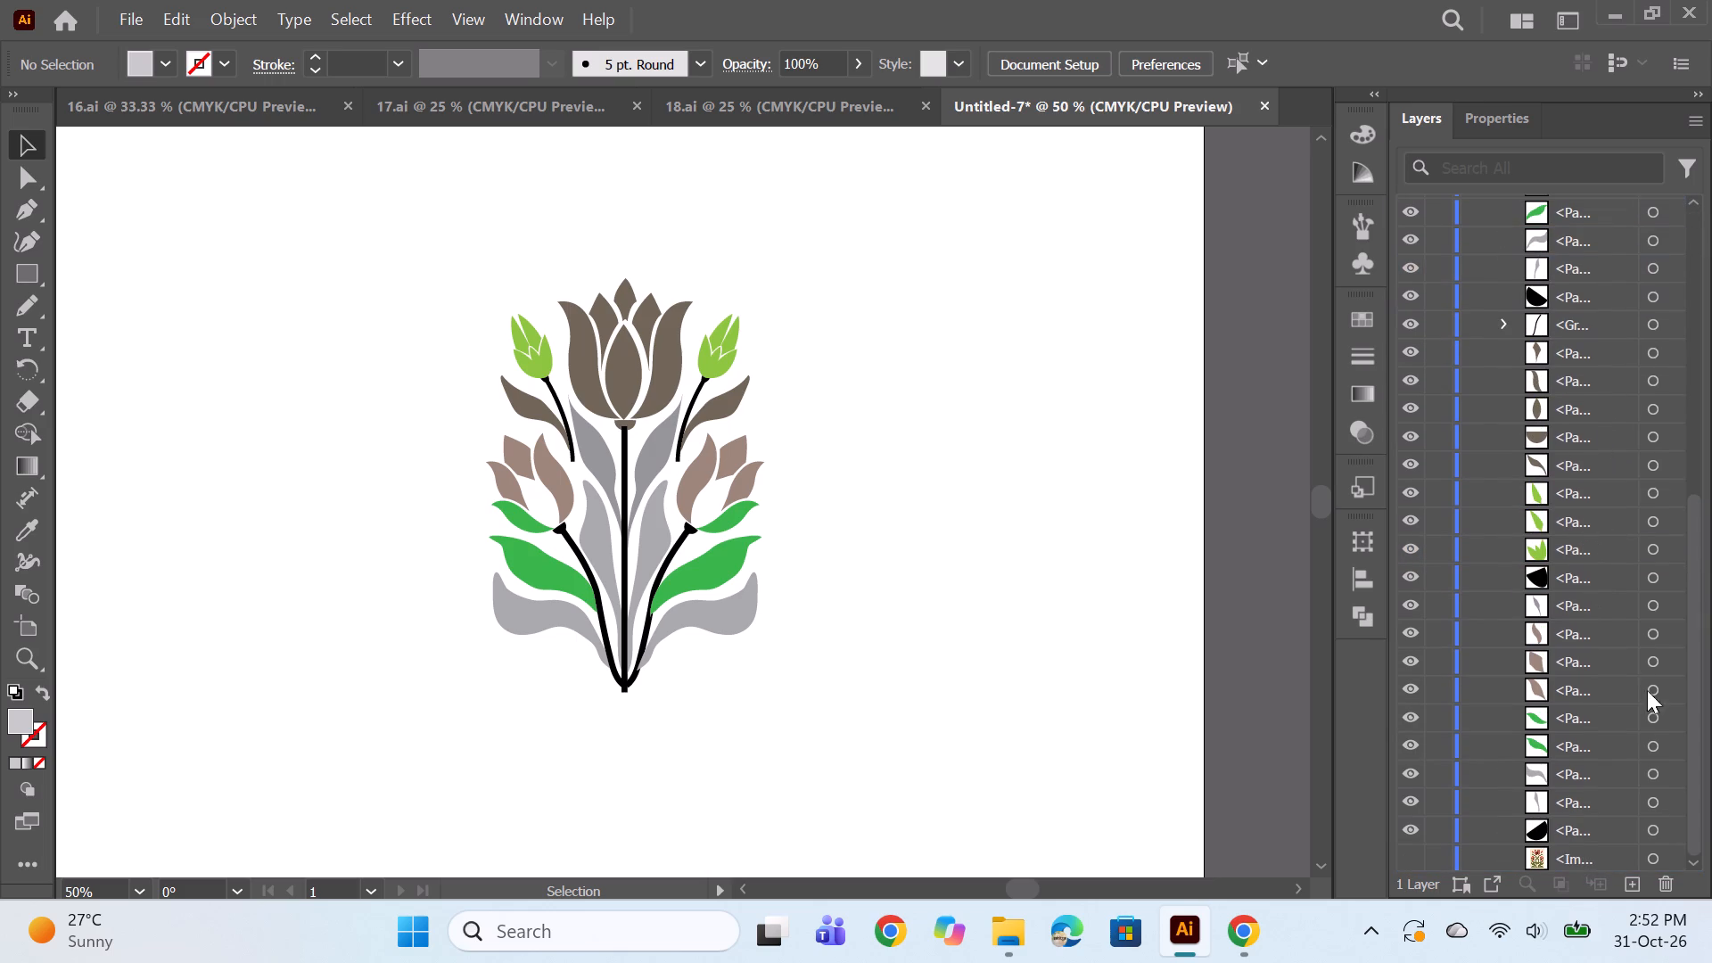
pyautogui.scroll(4, 1591, 620)
pyautogui.moveTo(1585, 662); pyautogui.dragTo(1577, 251)
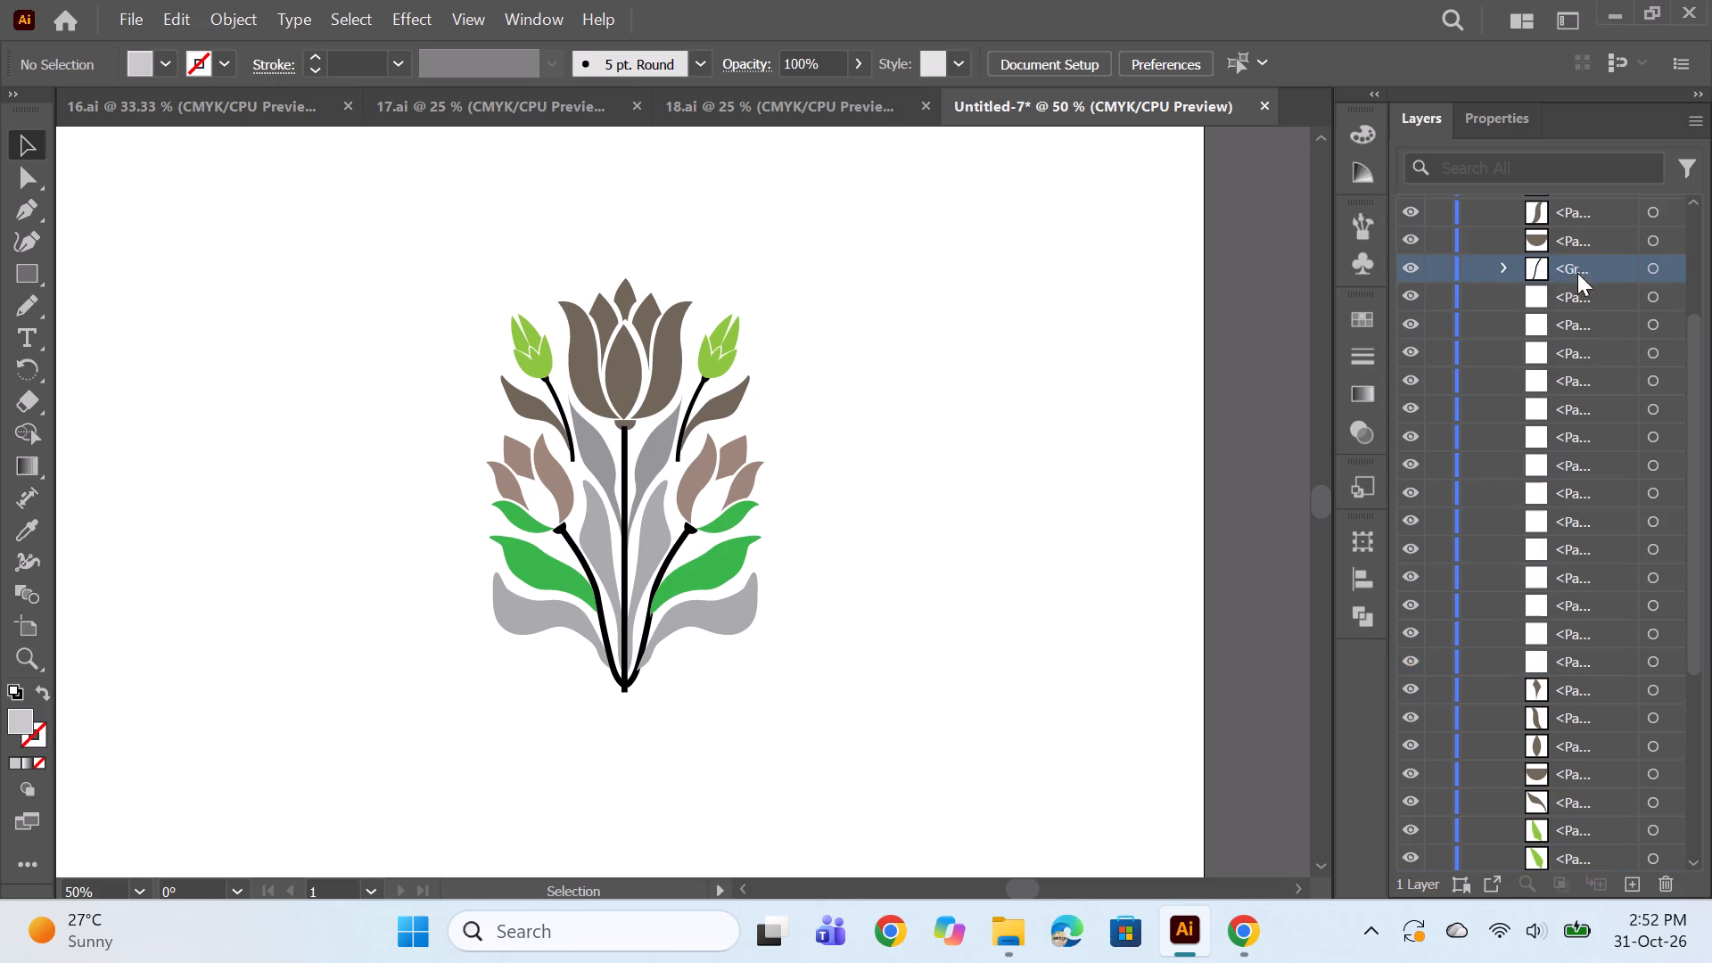
# Recolour the small black cup under the left side tulip dark maroon, hex 51071C.
pyautogui.scroll(-3, 692, 486)
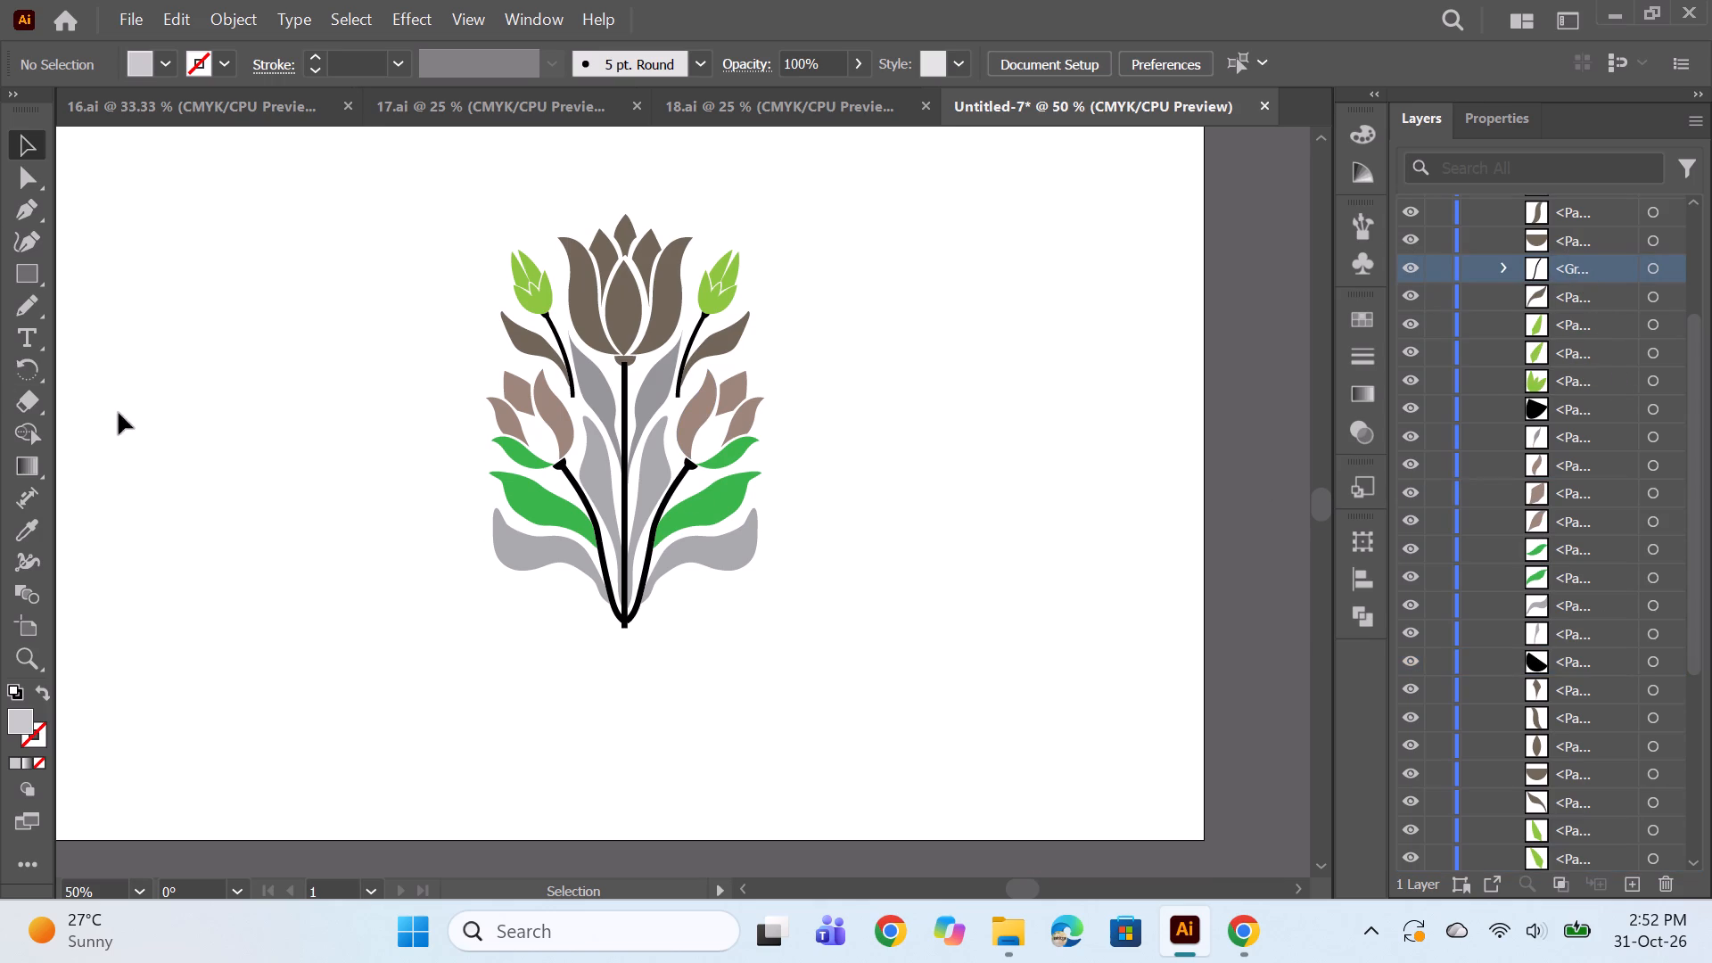
pyautogui.scroll(-6, 1509, 468)
pyautogui.scroll(-5, 1628, 580)
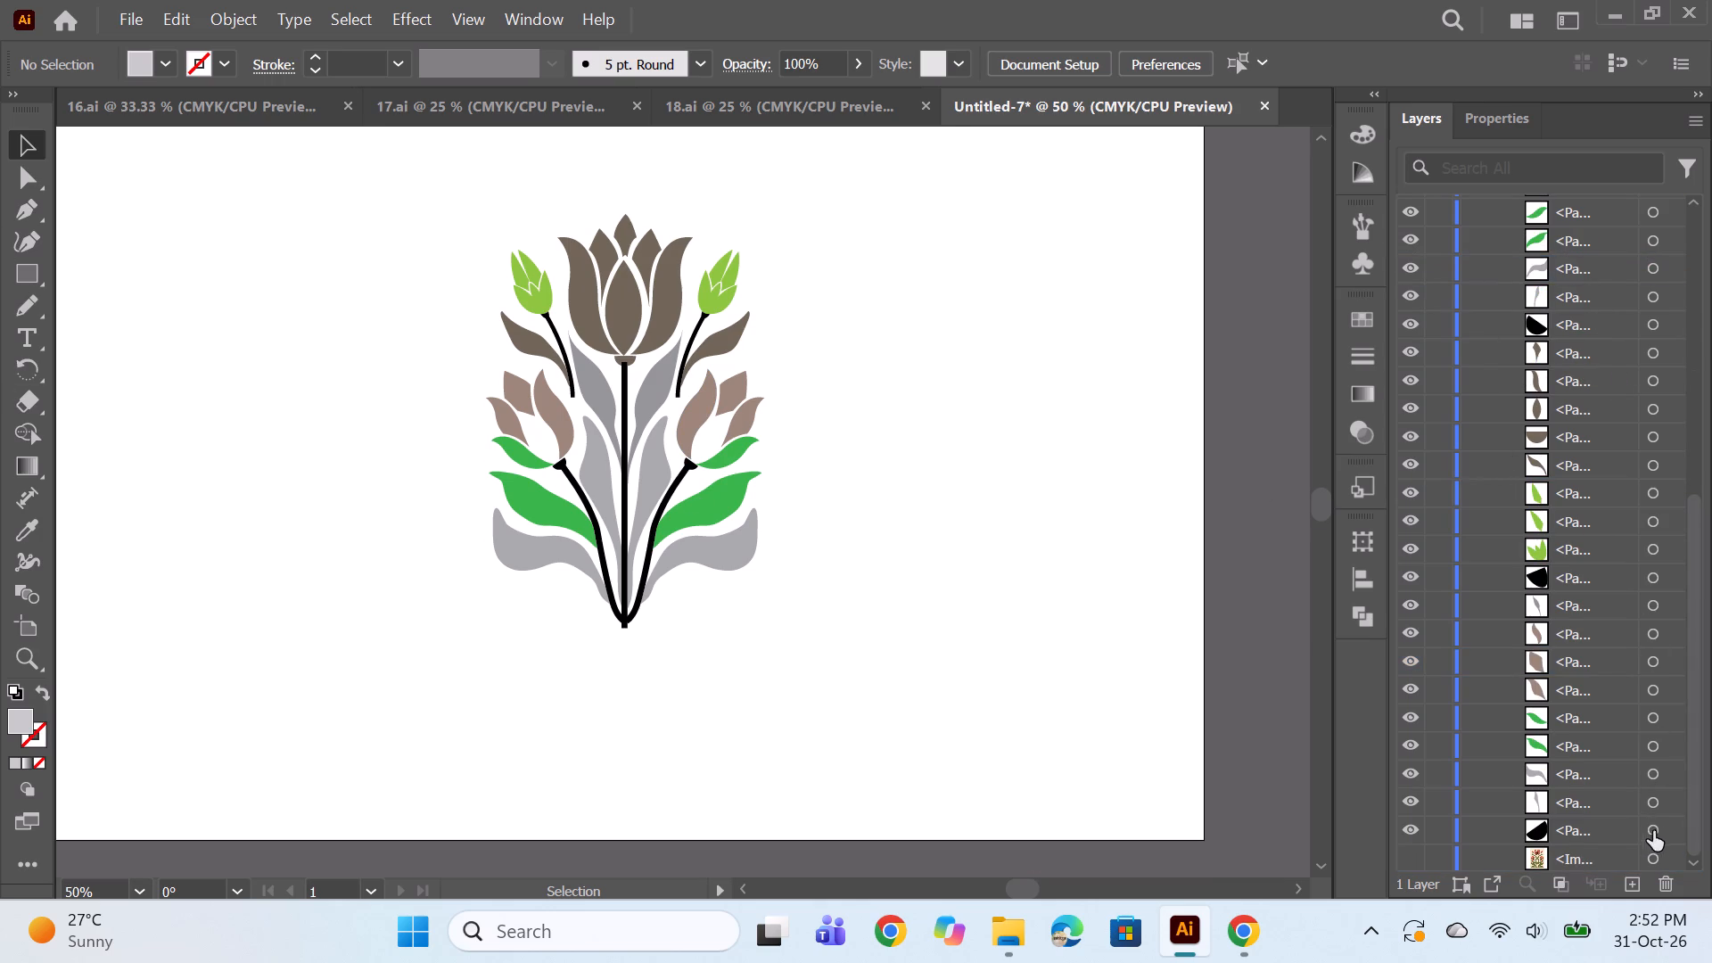
pyautogui.click(1658, 830)
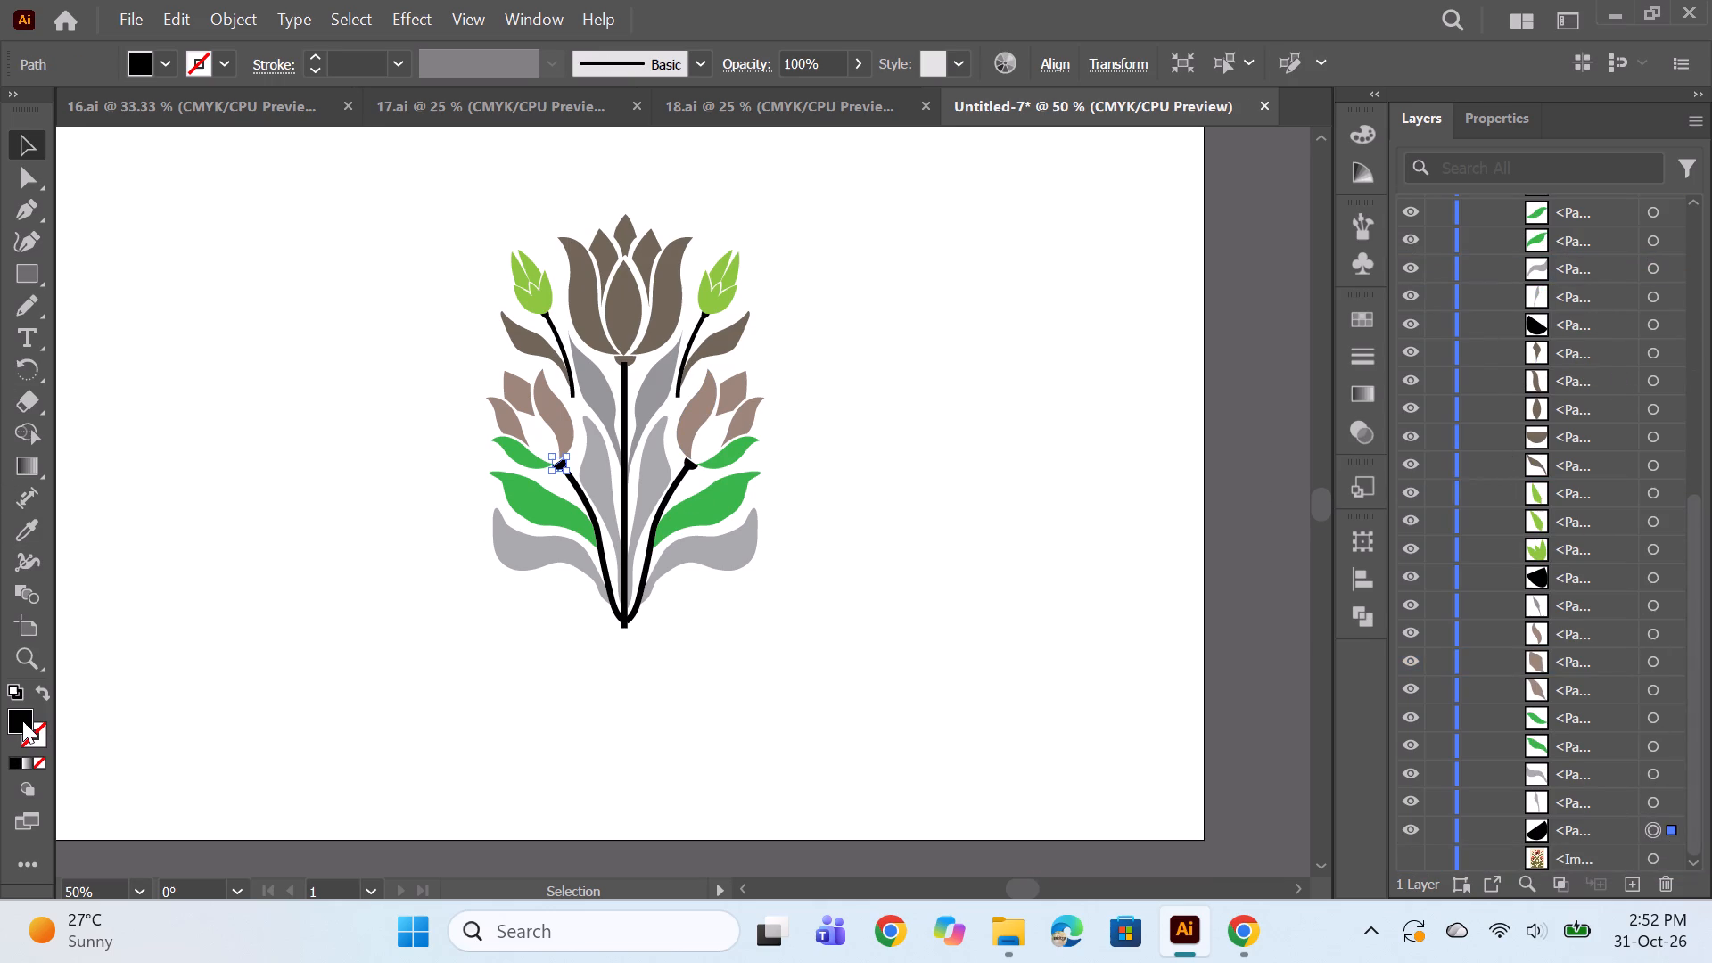
pyautogui.doubleClick(22, 721)
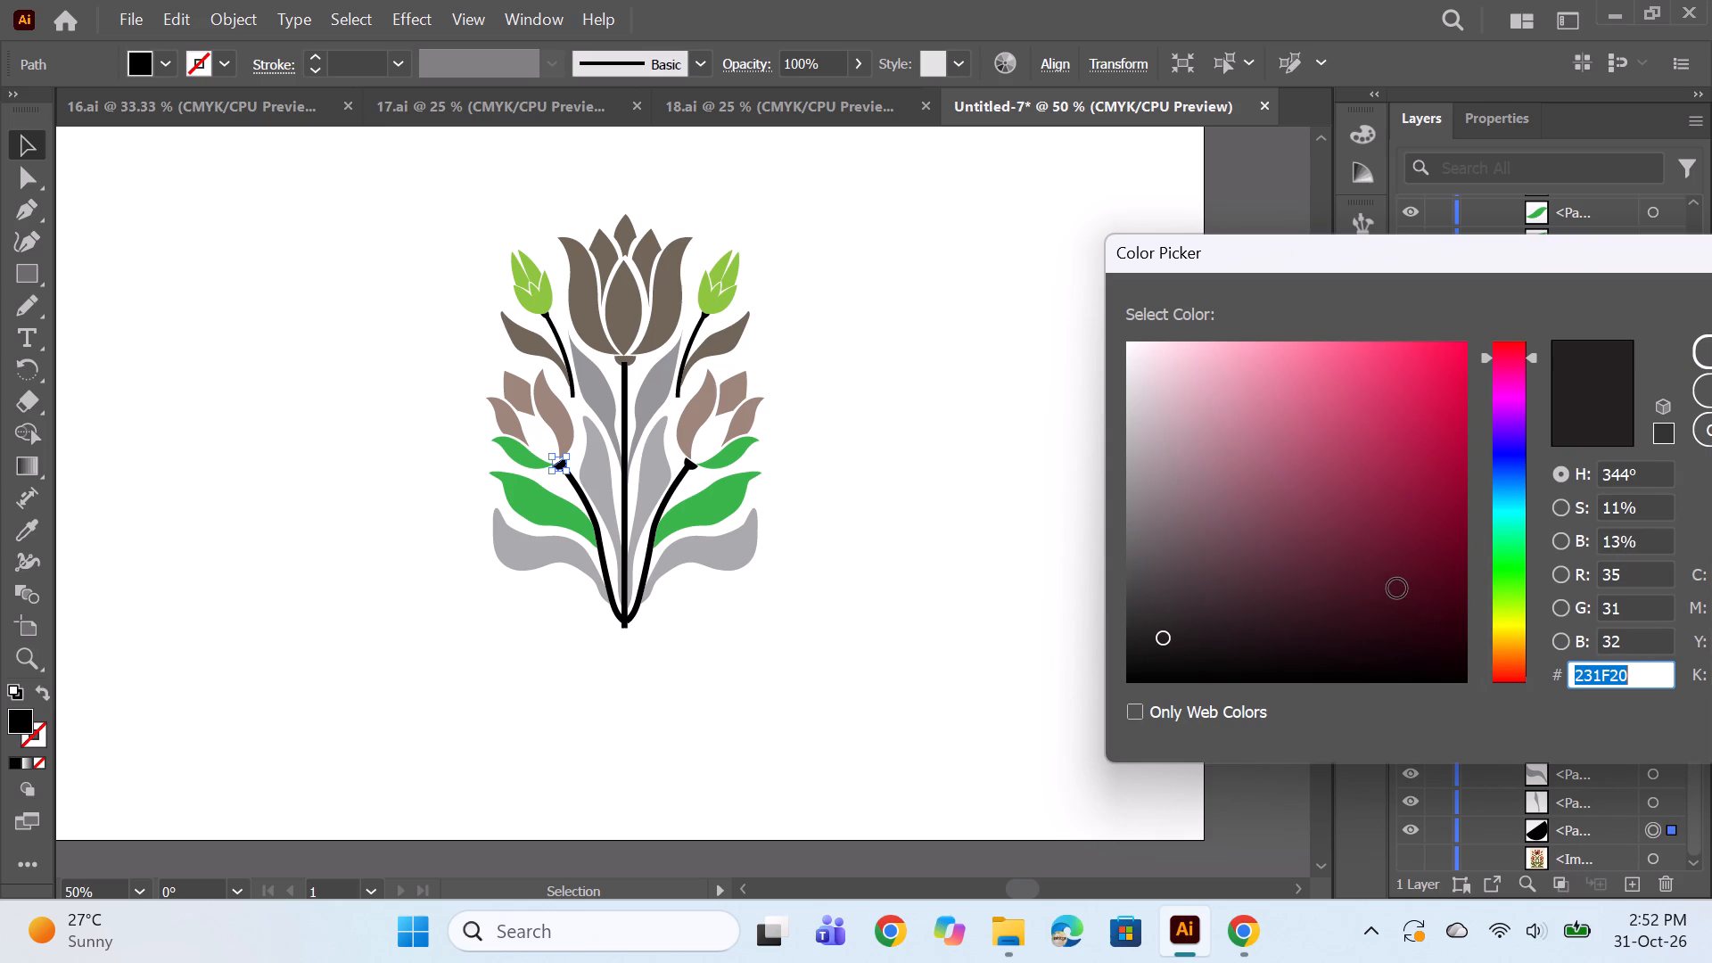
pyautogui.click(1397, 588)
pyautogui.click(1416, 568)
pyautogui.click(1415, 575)
pyautogui.click(1437, 570)
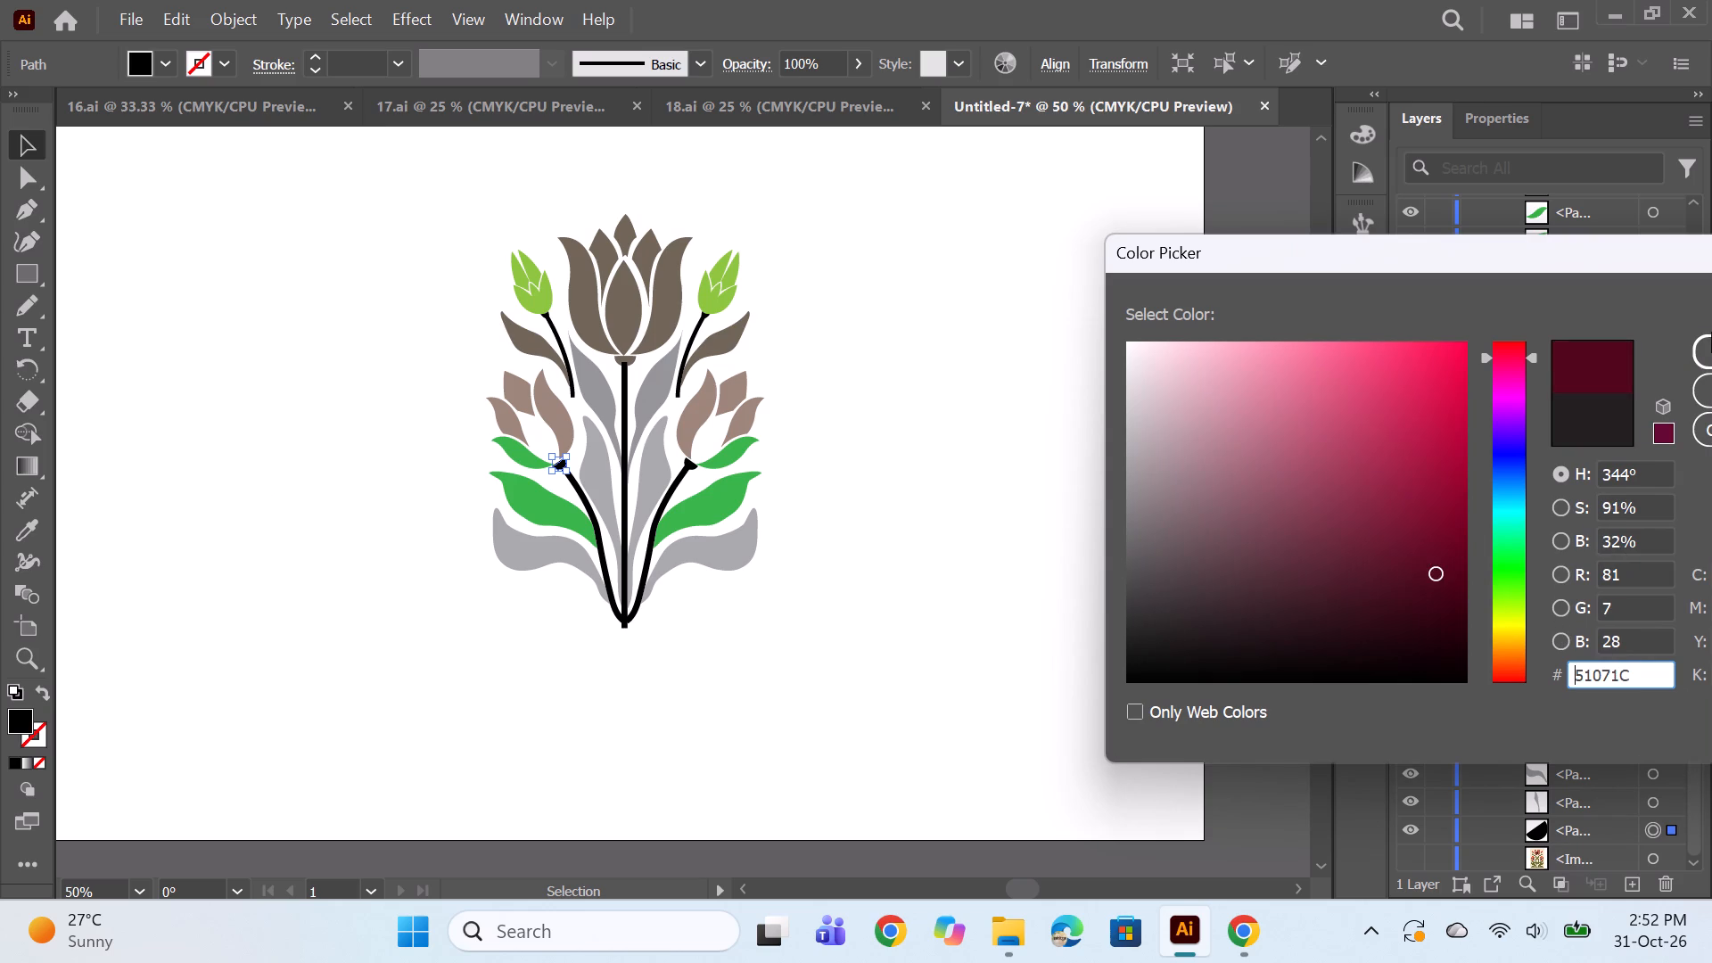
pyautogui.click(1696, 347)
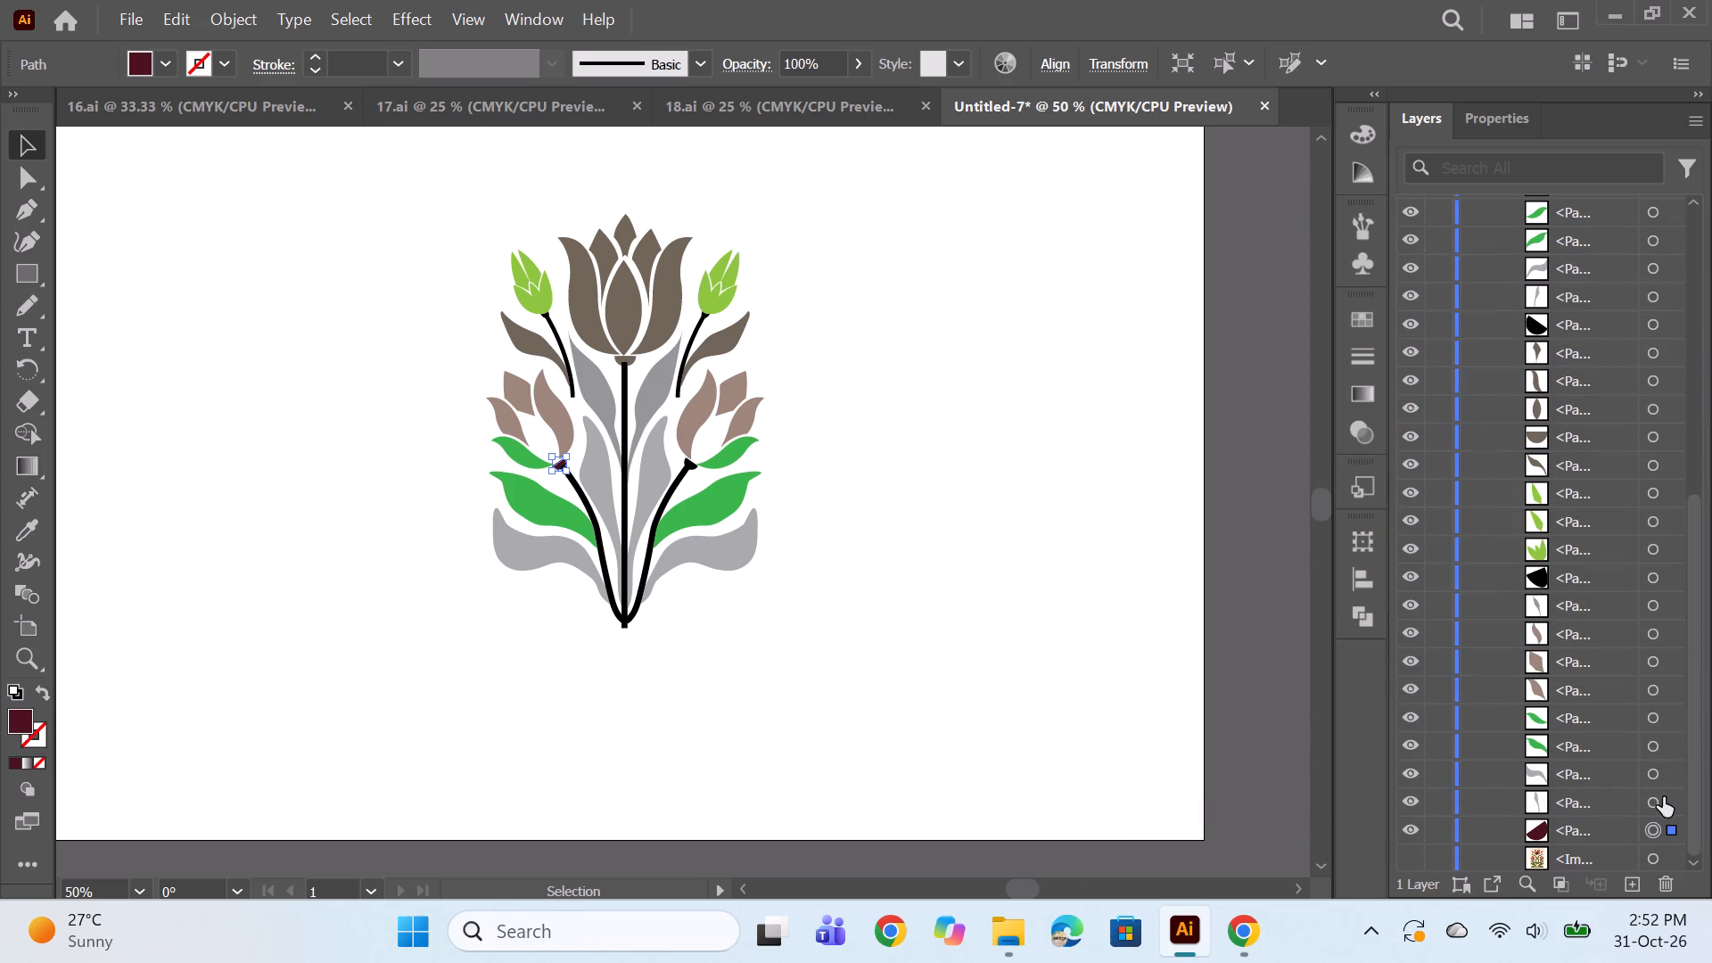
# Lighten the dark maroon fill of the small cup under the left side tulip to RGB 107, 17, 41.
pyautogui.click(1658, 798)
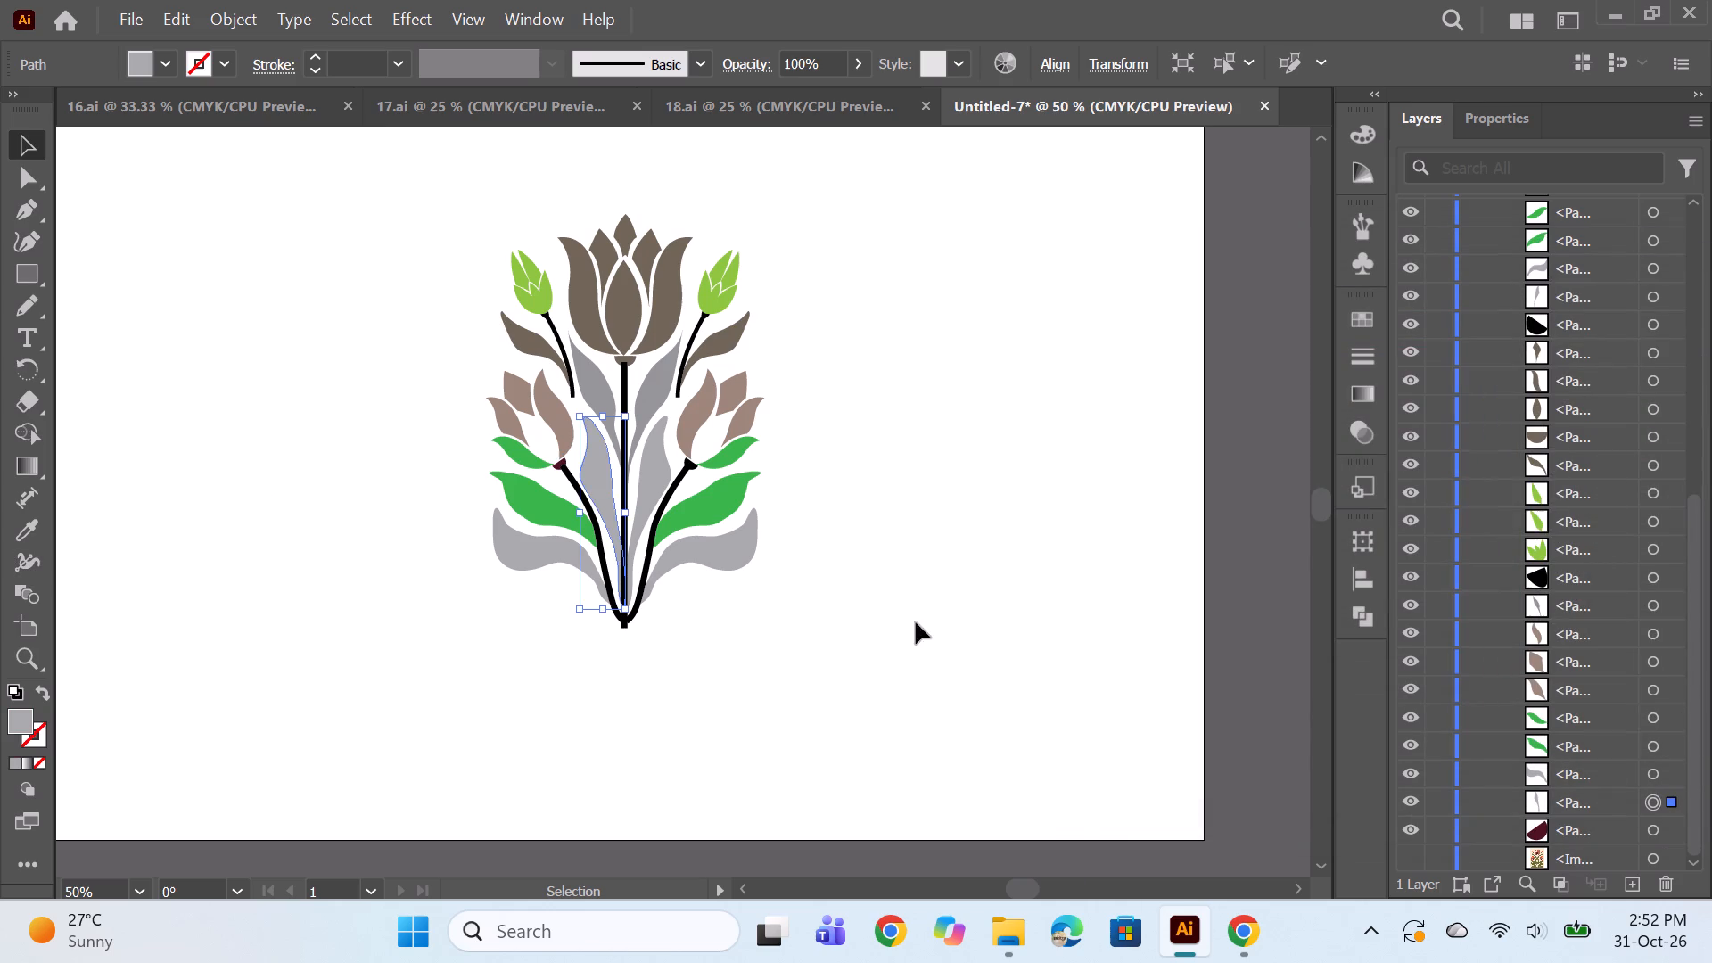
pyautogui.click(1652, 826)
pyautogui.doubleClick(21, 718)
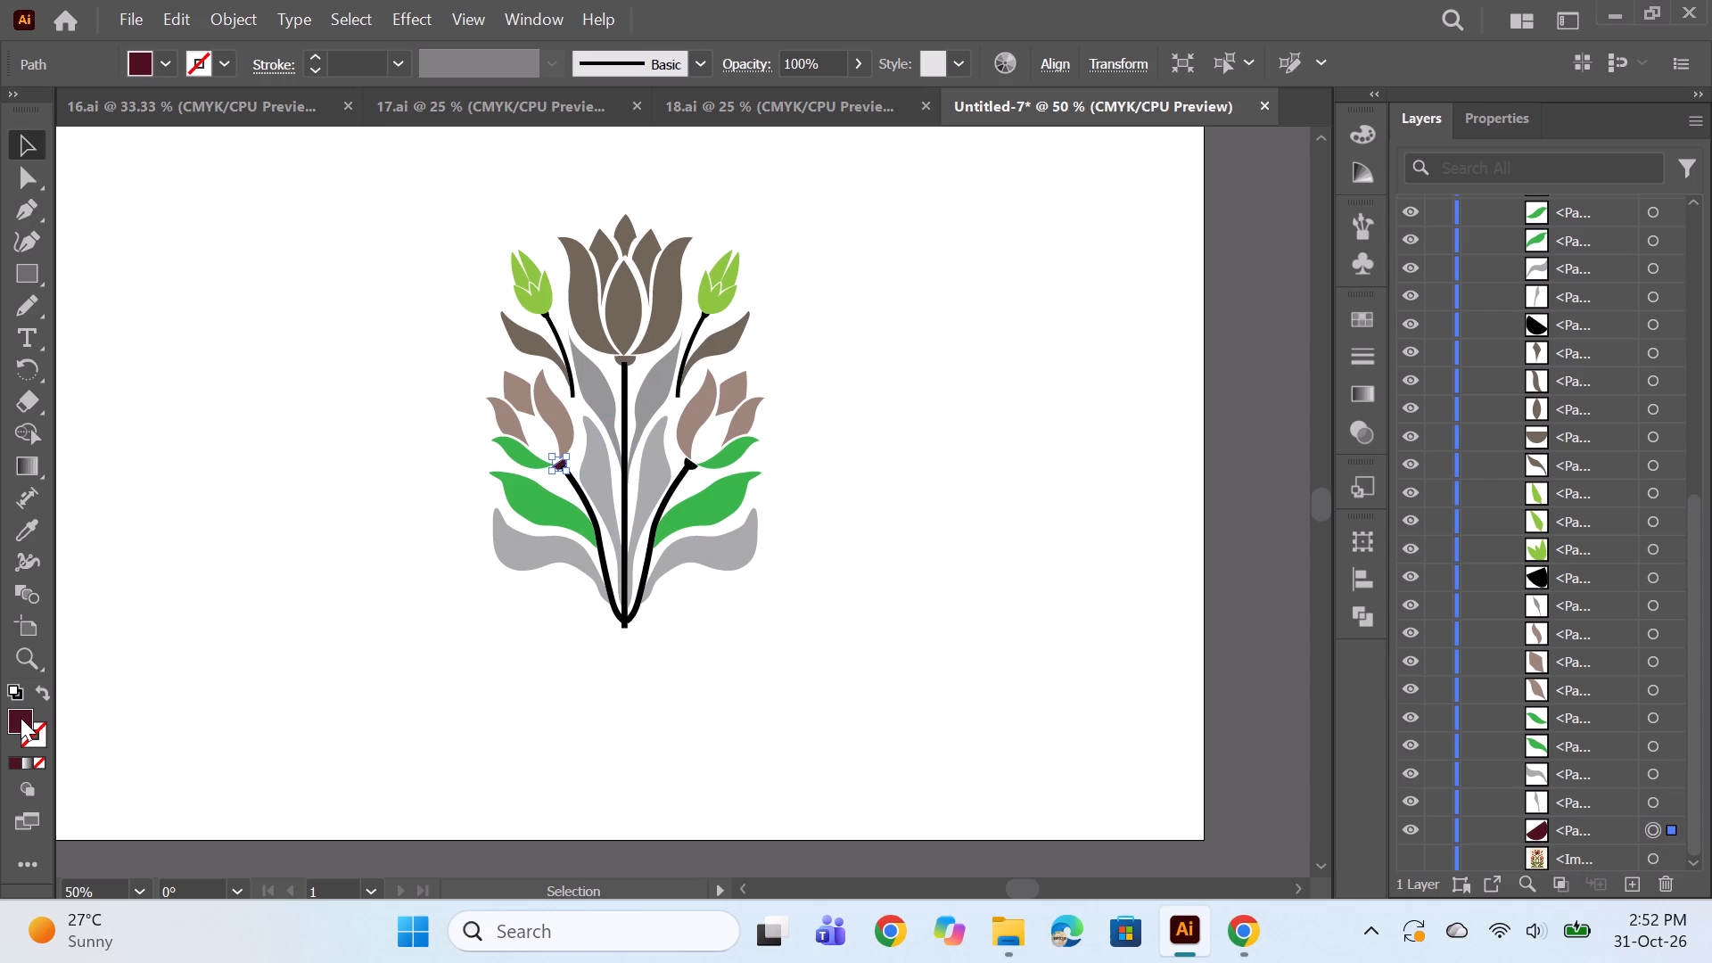
pyautogui.click(1387, 556)
pyautogui.click(1378, 537)
pyautogui.click(1414, 539)
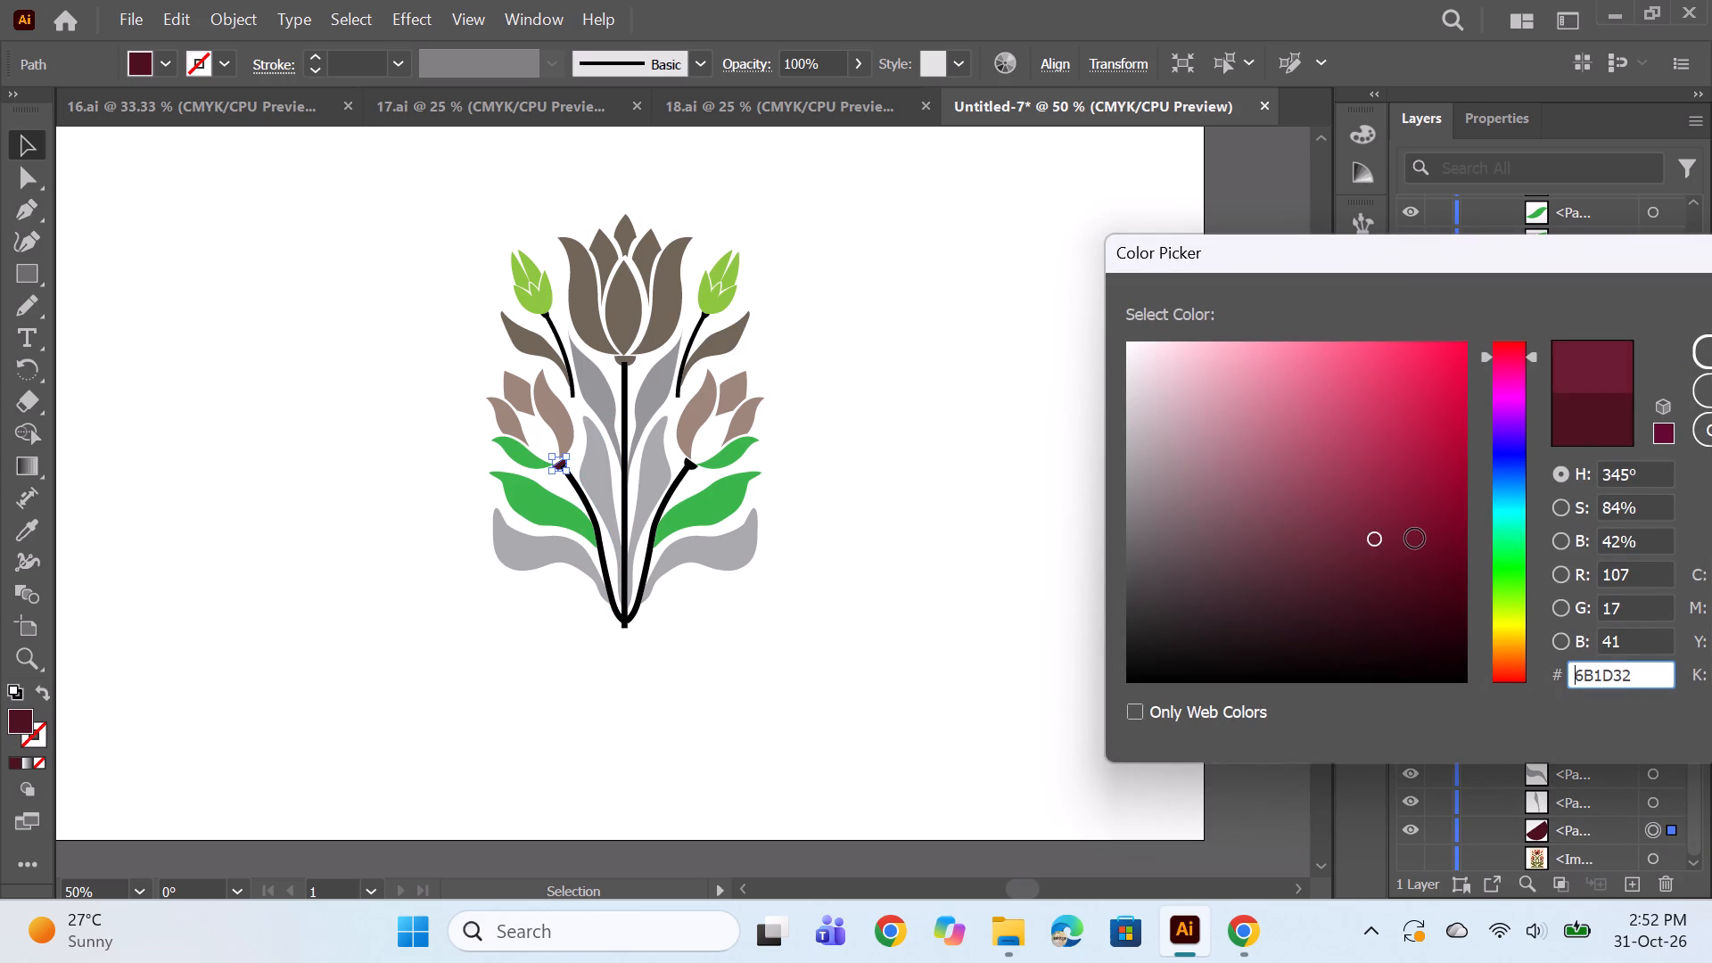
pyautogui.click(1710, 350)
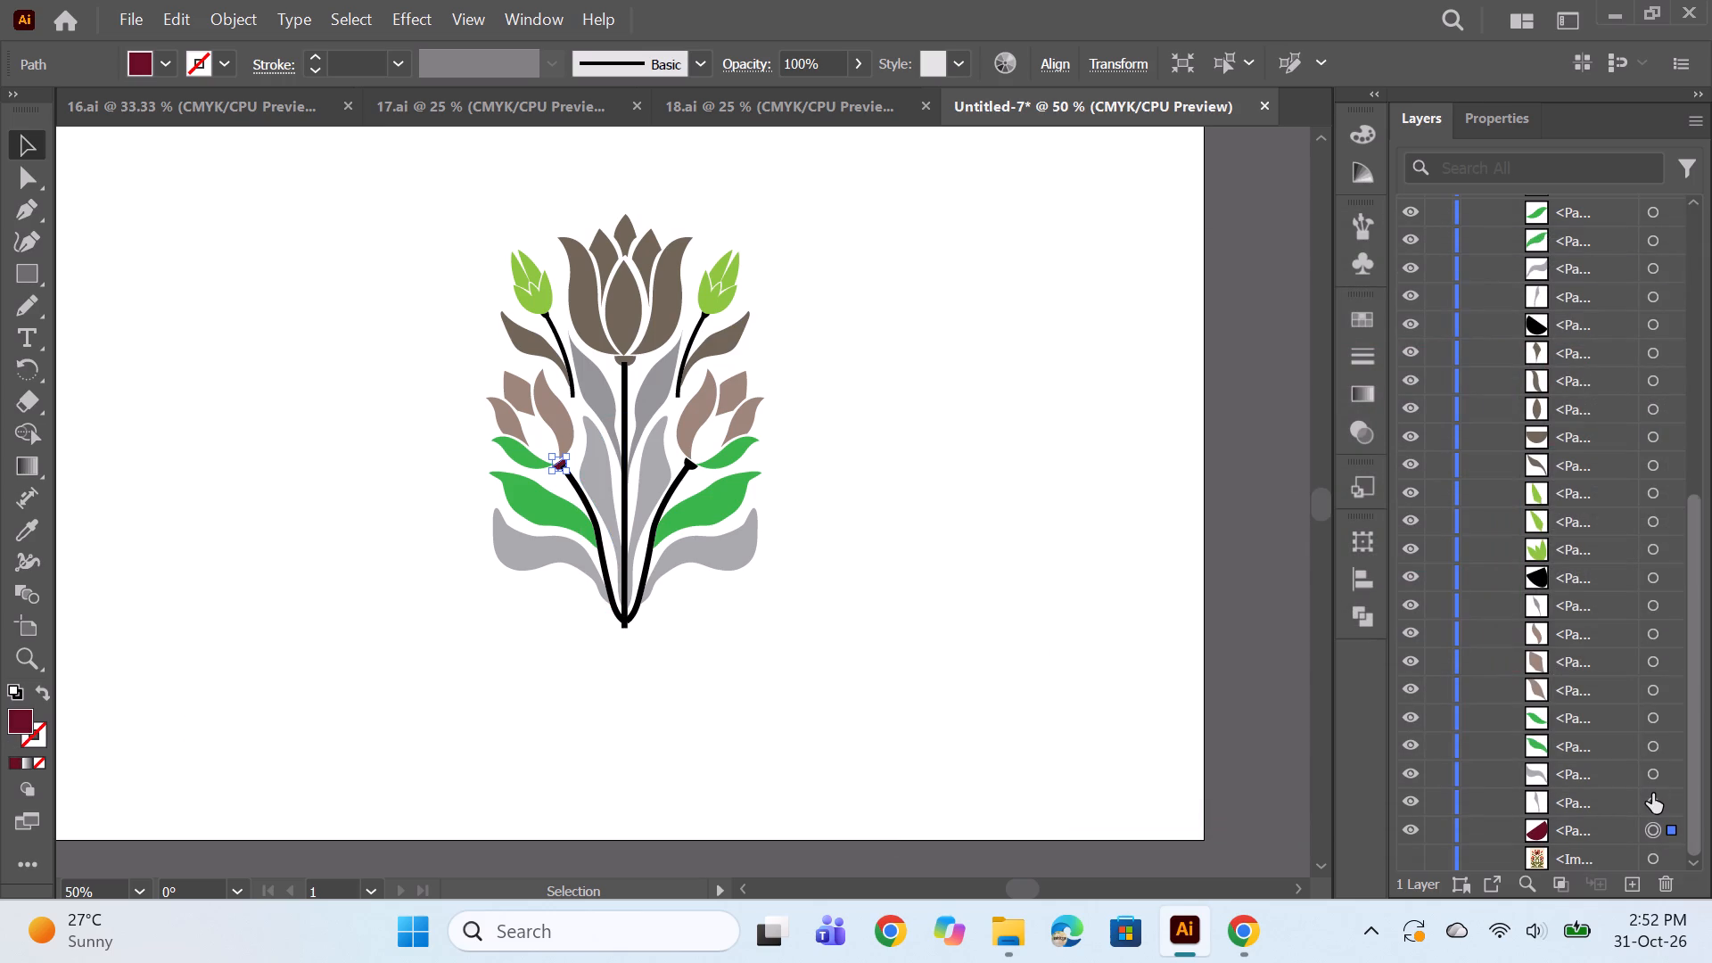
# Sample the left side tulip cup's maroon with the Eyedropper onto the light grey inner leaf just left of the central stem.
pyautogui.click(1652, 794)
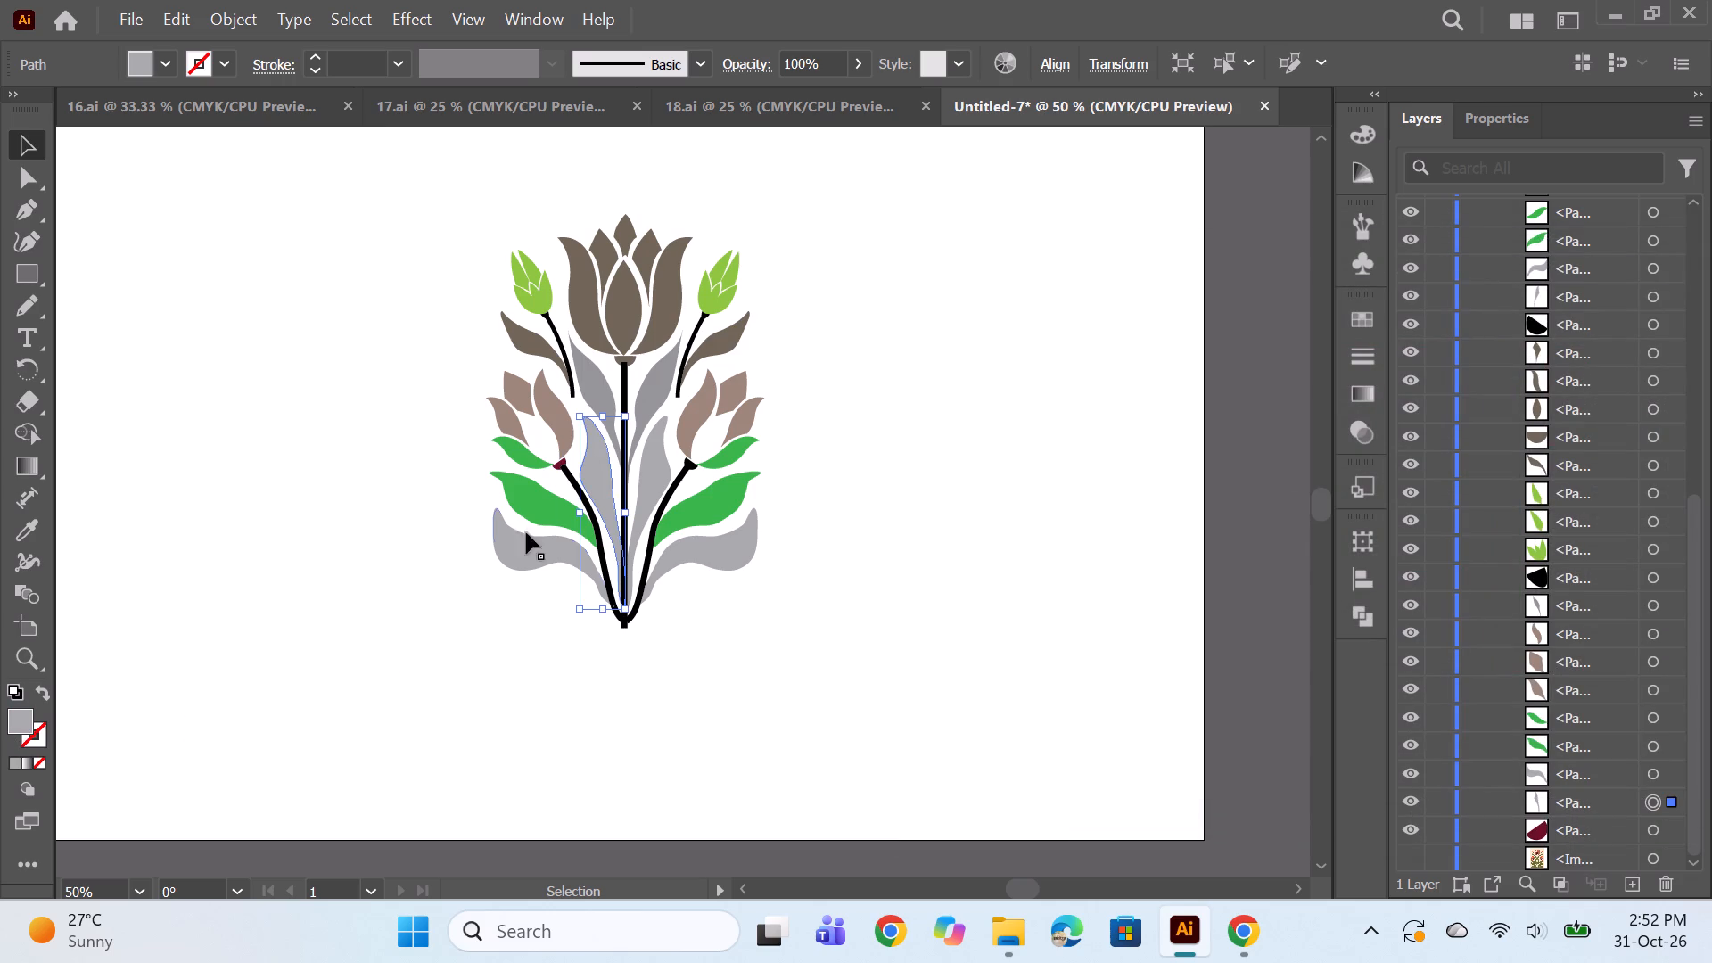
pyautogui.click(30, 524)
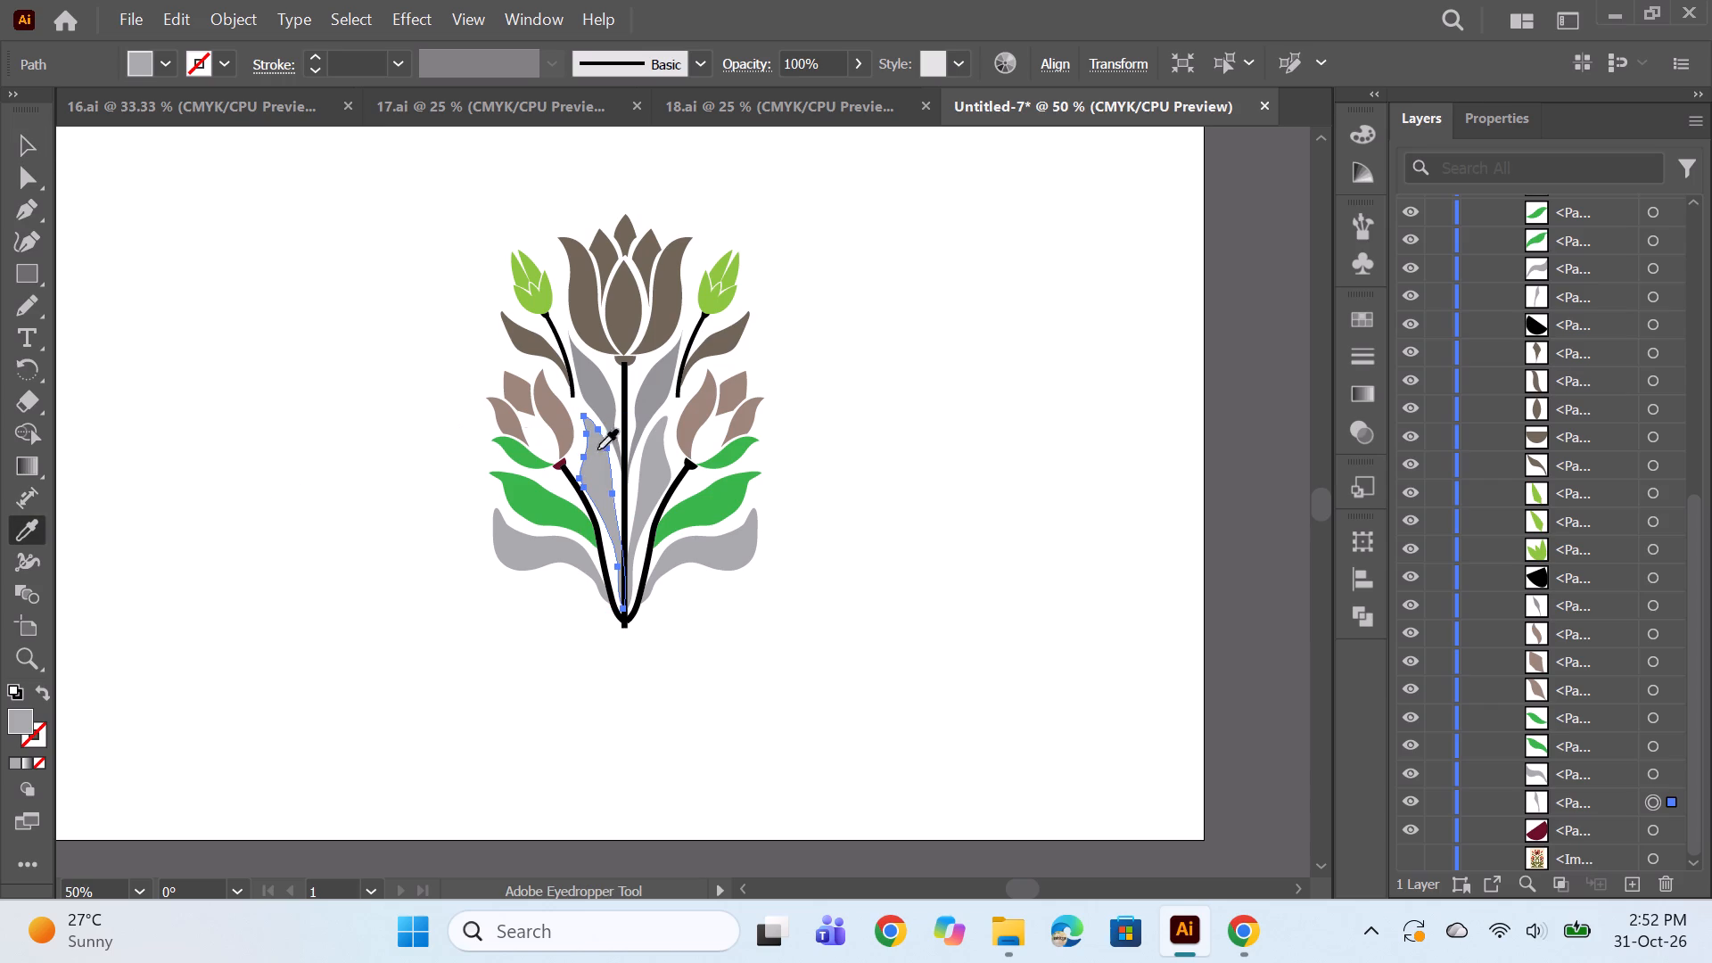
pyautogui.click(561, 460)
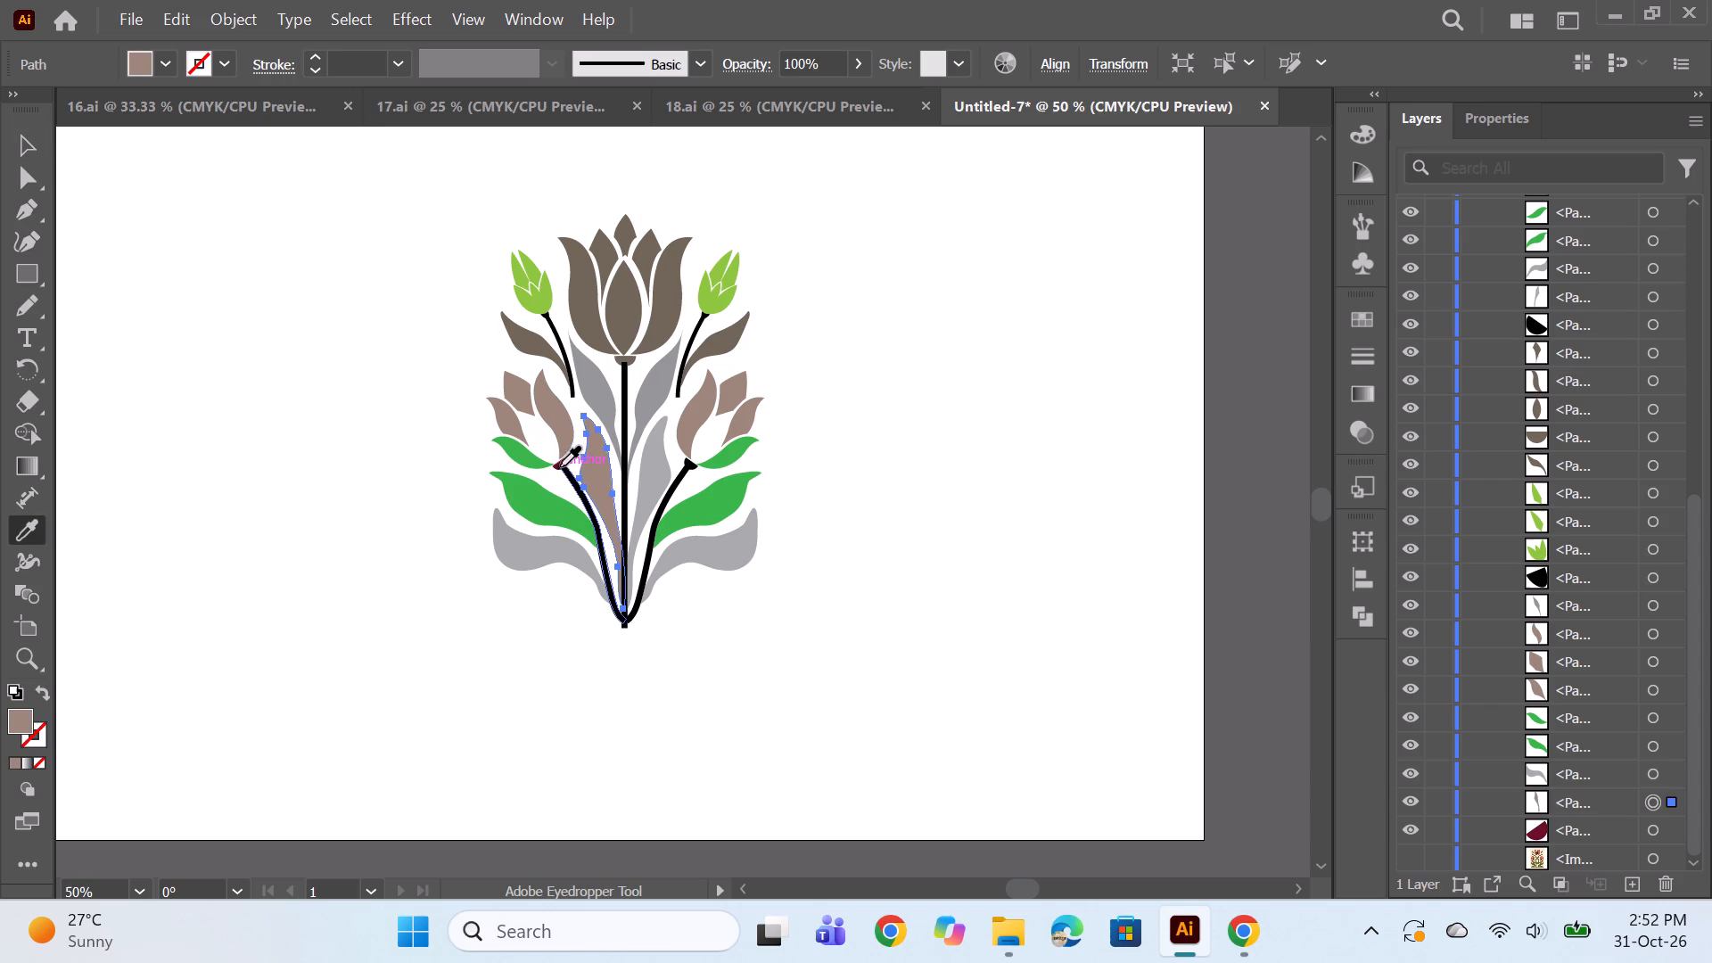
pyautogui.click(556, 465)
pyautogui.click(564, 464)
pyautogui.click(565, 462)
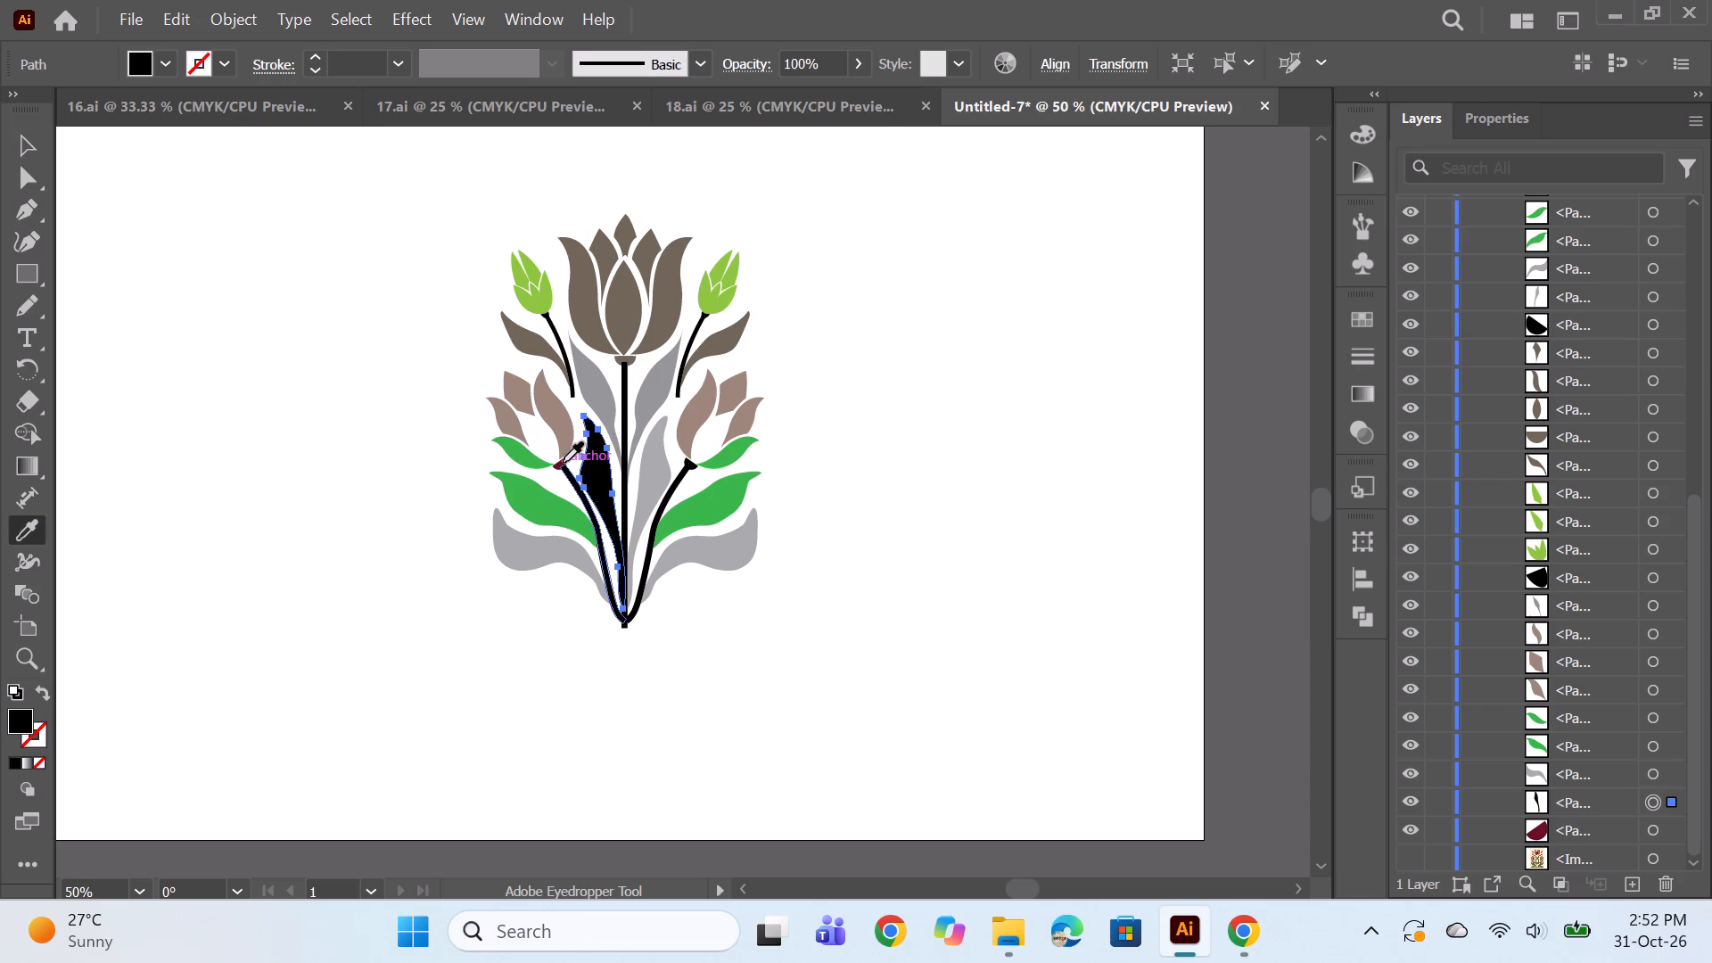
pyautogui.keyDown('alt'); pyautogui.scroll(4, 570, 473); pyautogui.keyUp('alt')
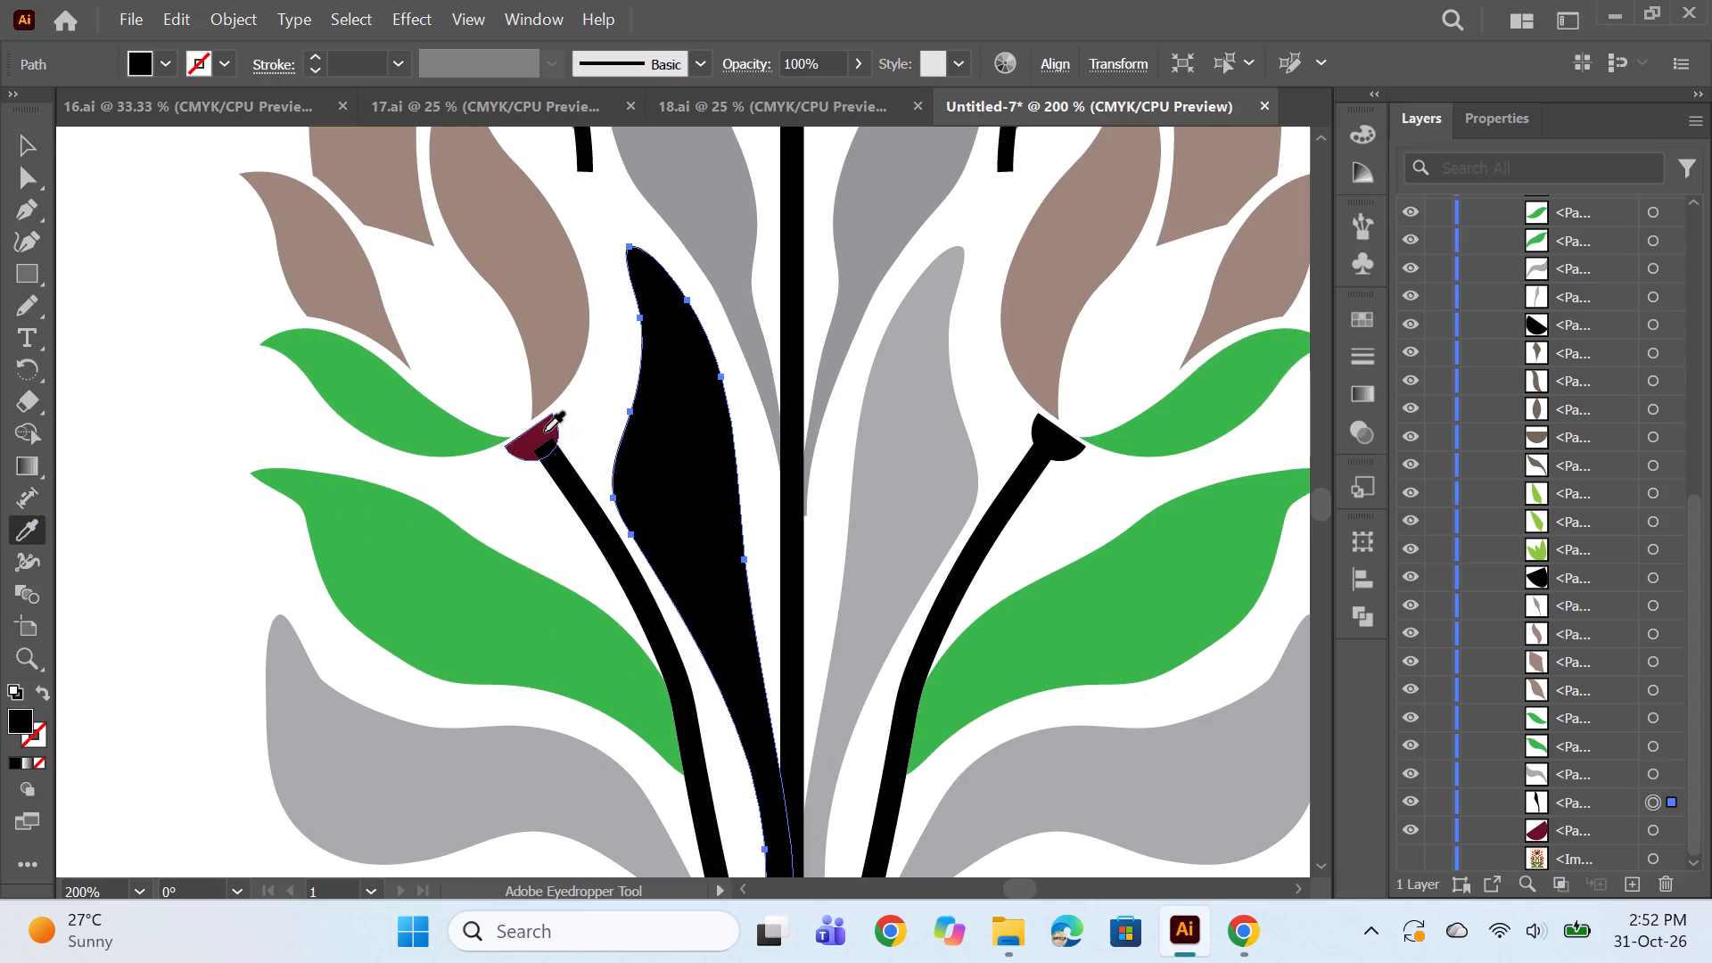
pyautogui.click(544, 432)
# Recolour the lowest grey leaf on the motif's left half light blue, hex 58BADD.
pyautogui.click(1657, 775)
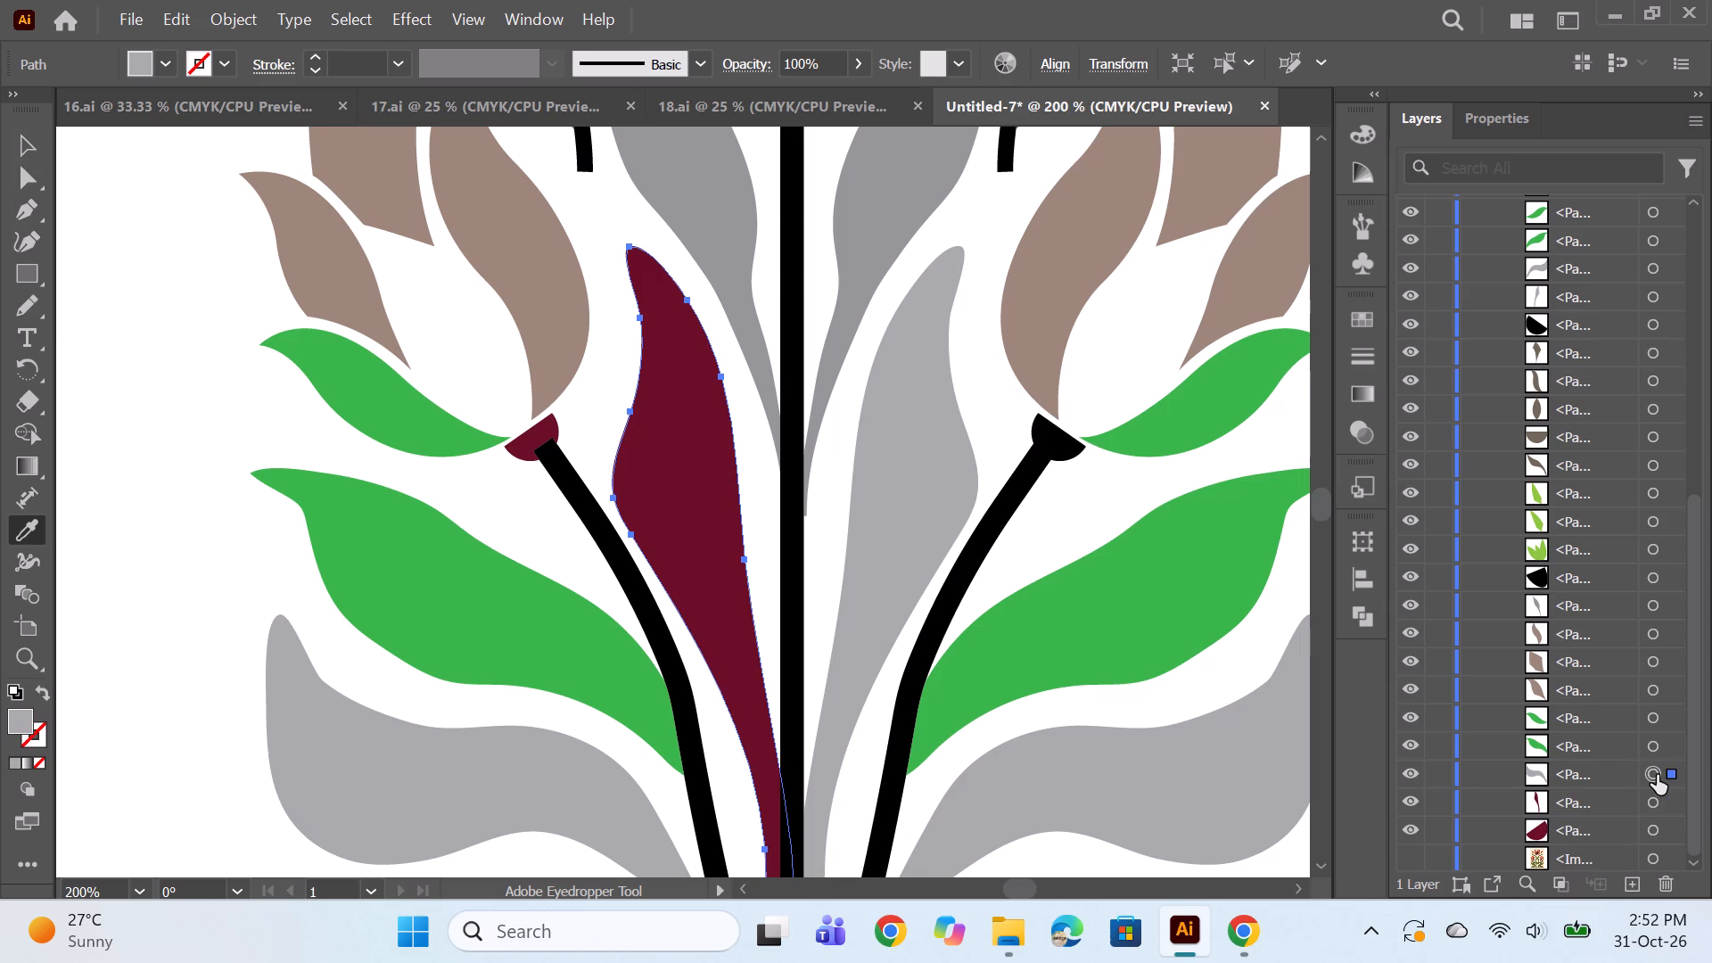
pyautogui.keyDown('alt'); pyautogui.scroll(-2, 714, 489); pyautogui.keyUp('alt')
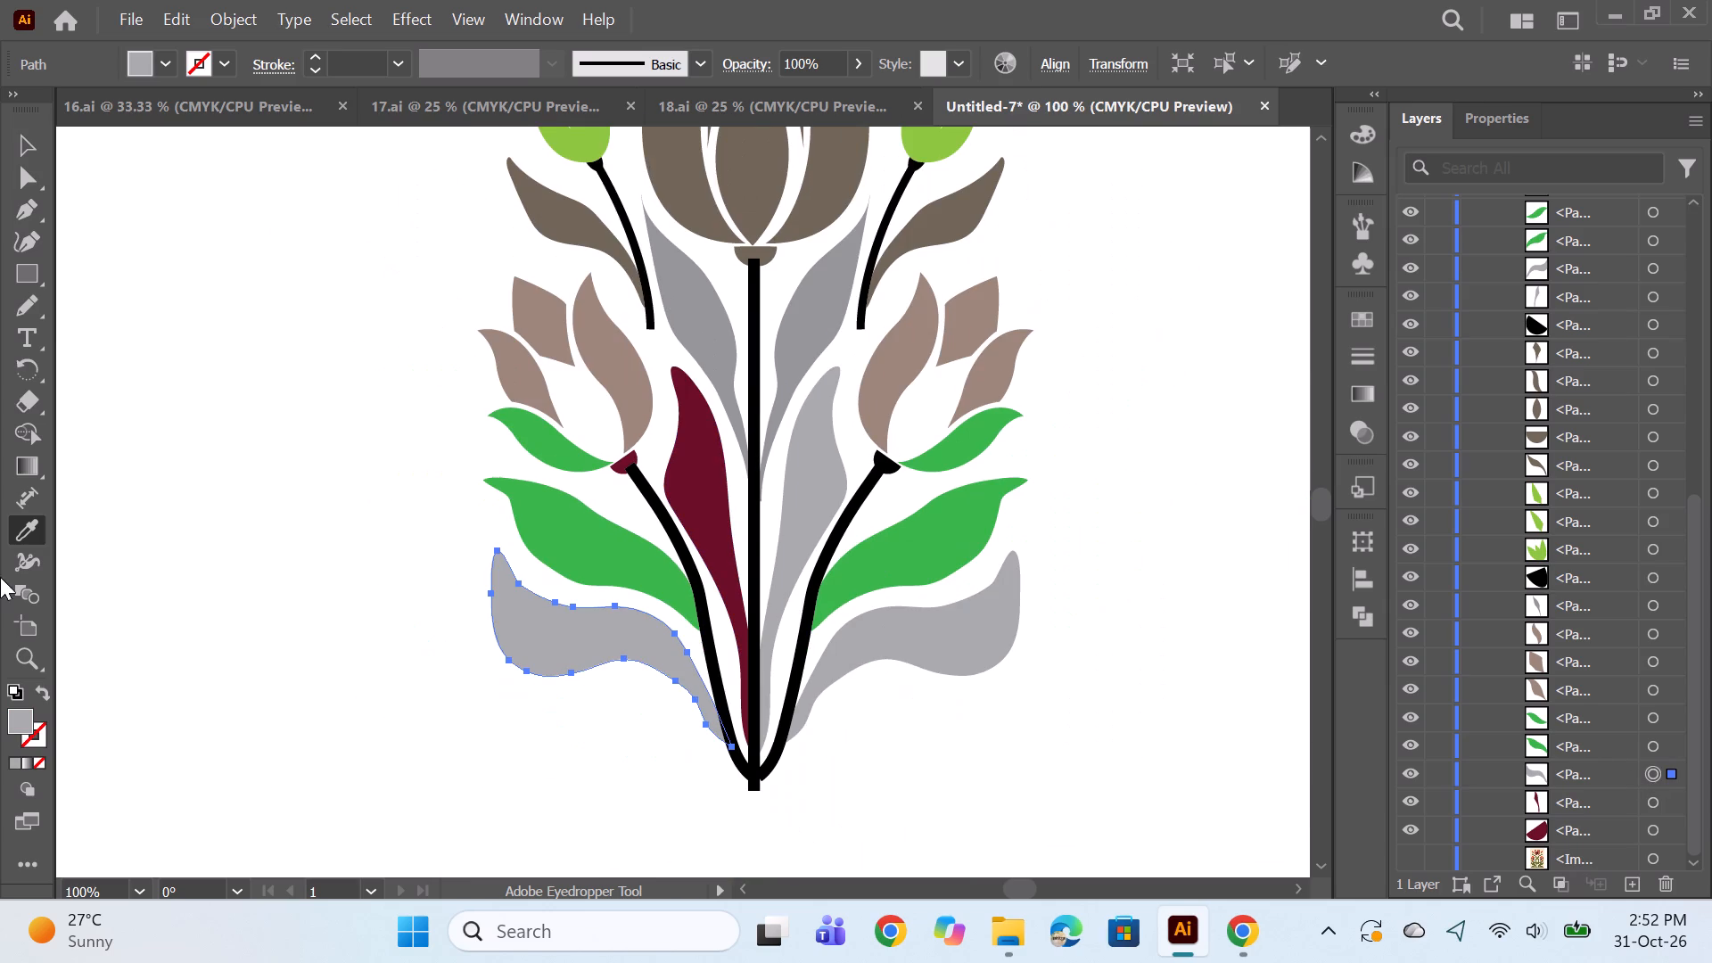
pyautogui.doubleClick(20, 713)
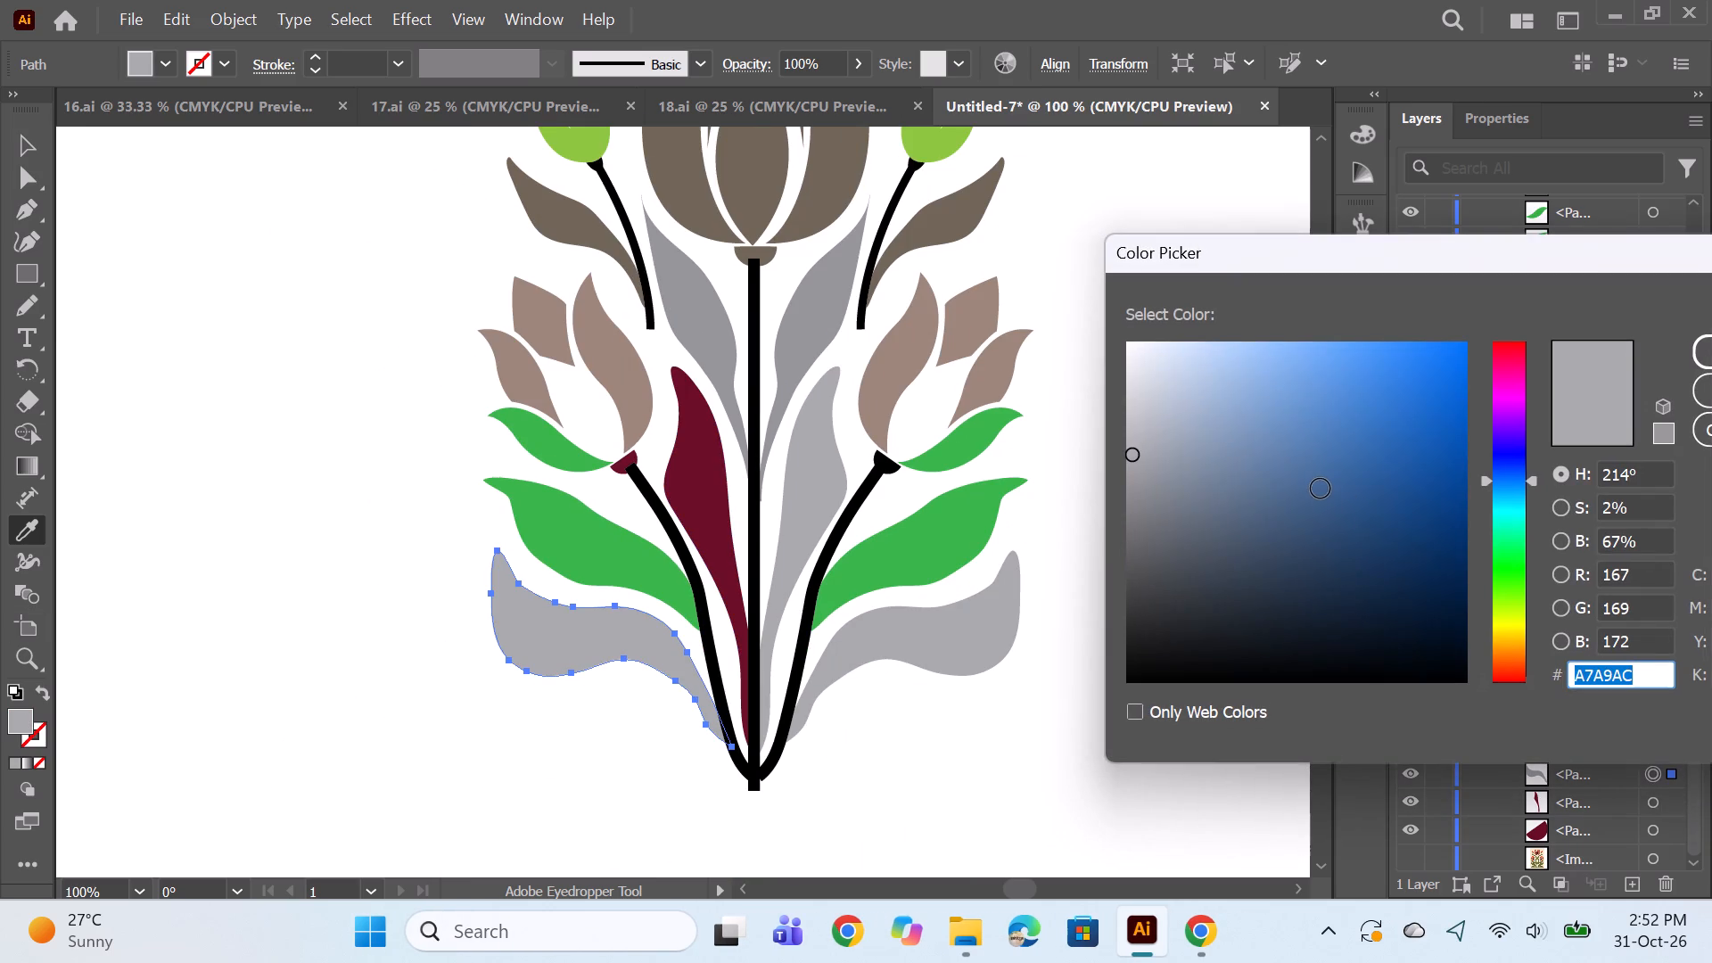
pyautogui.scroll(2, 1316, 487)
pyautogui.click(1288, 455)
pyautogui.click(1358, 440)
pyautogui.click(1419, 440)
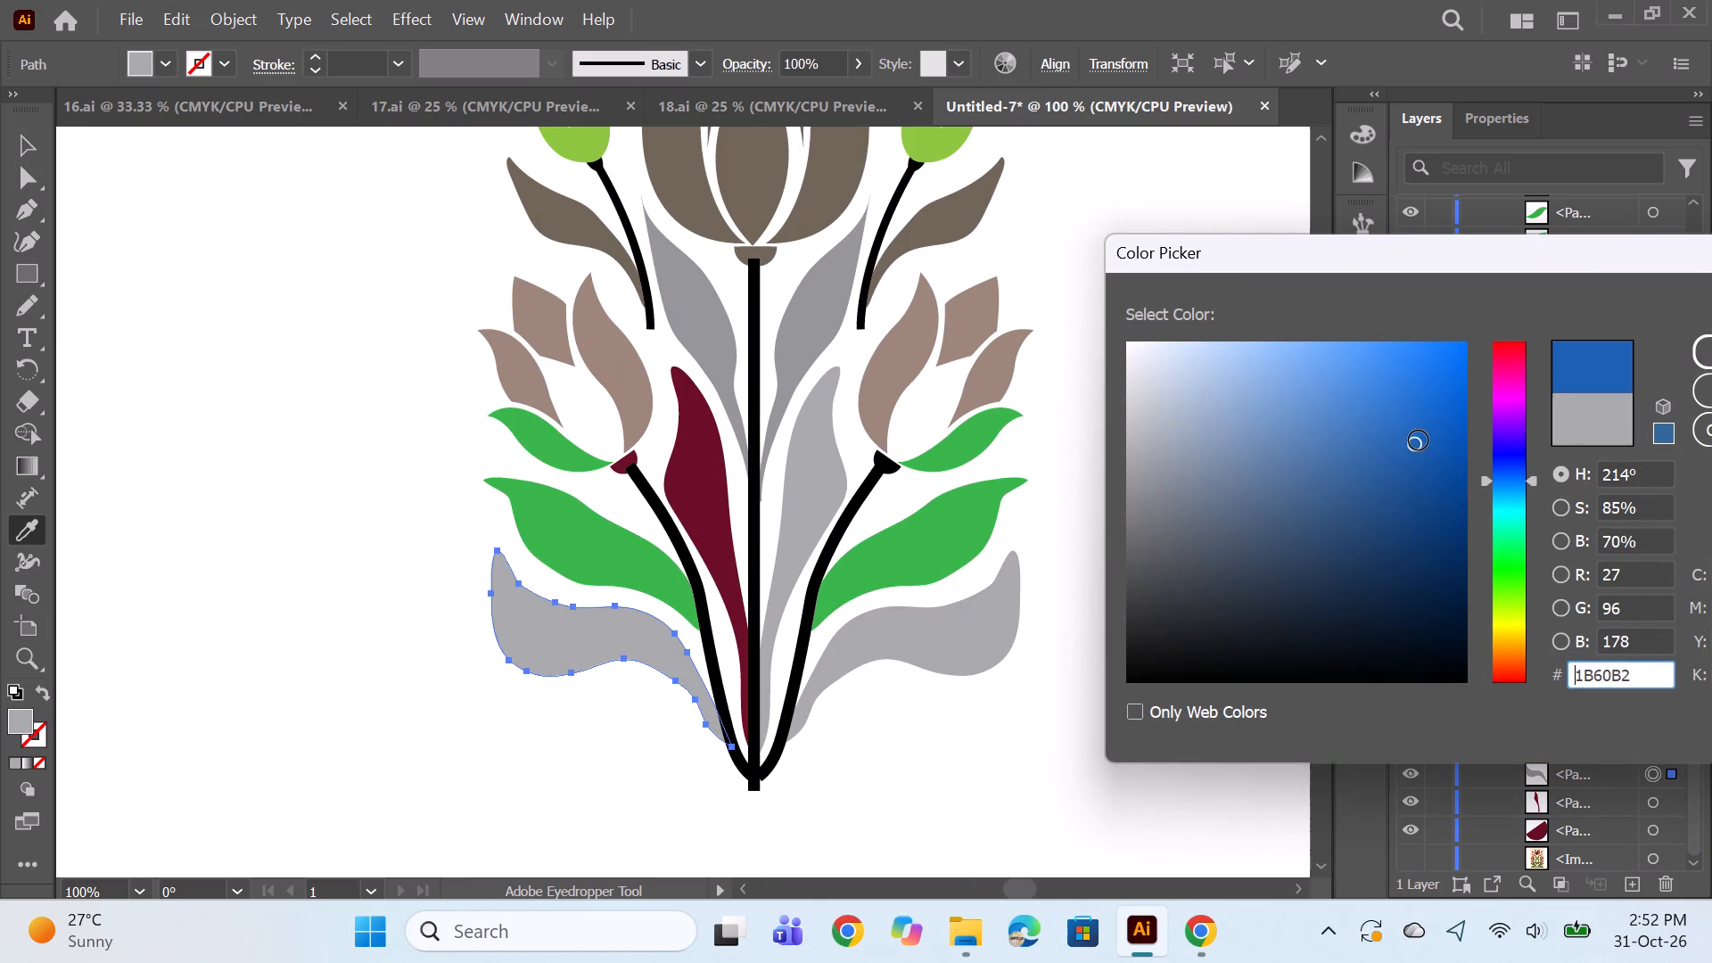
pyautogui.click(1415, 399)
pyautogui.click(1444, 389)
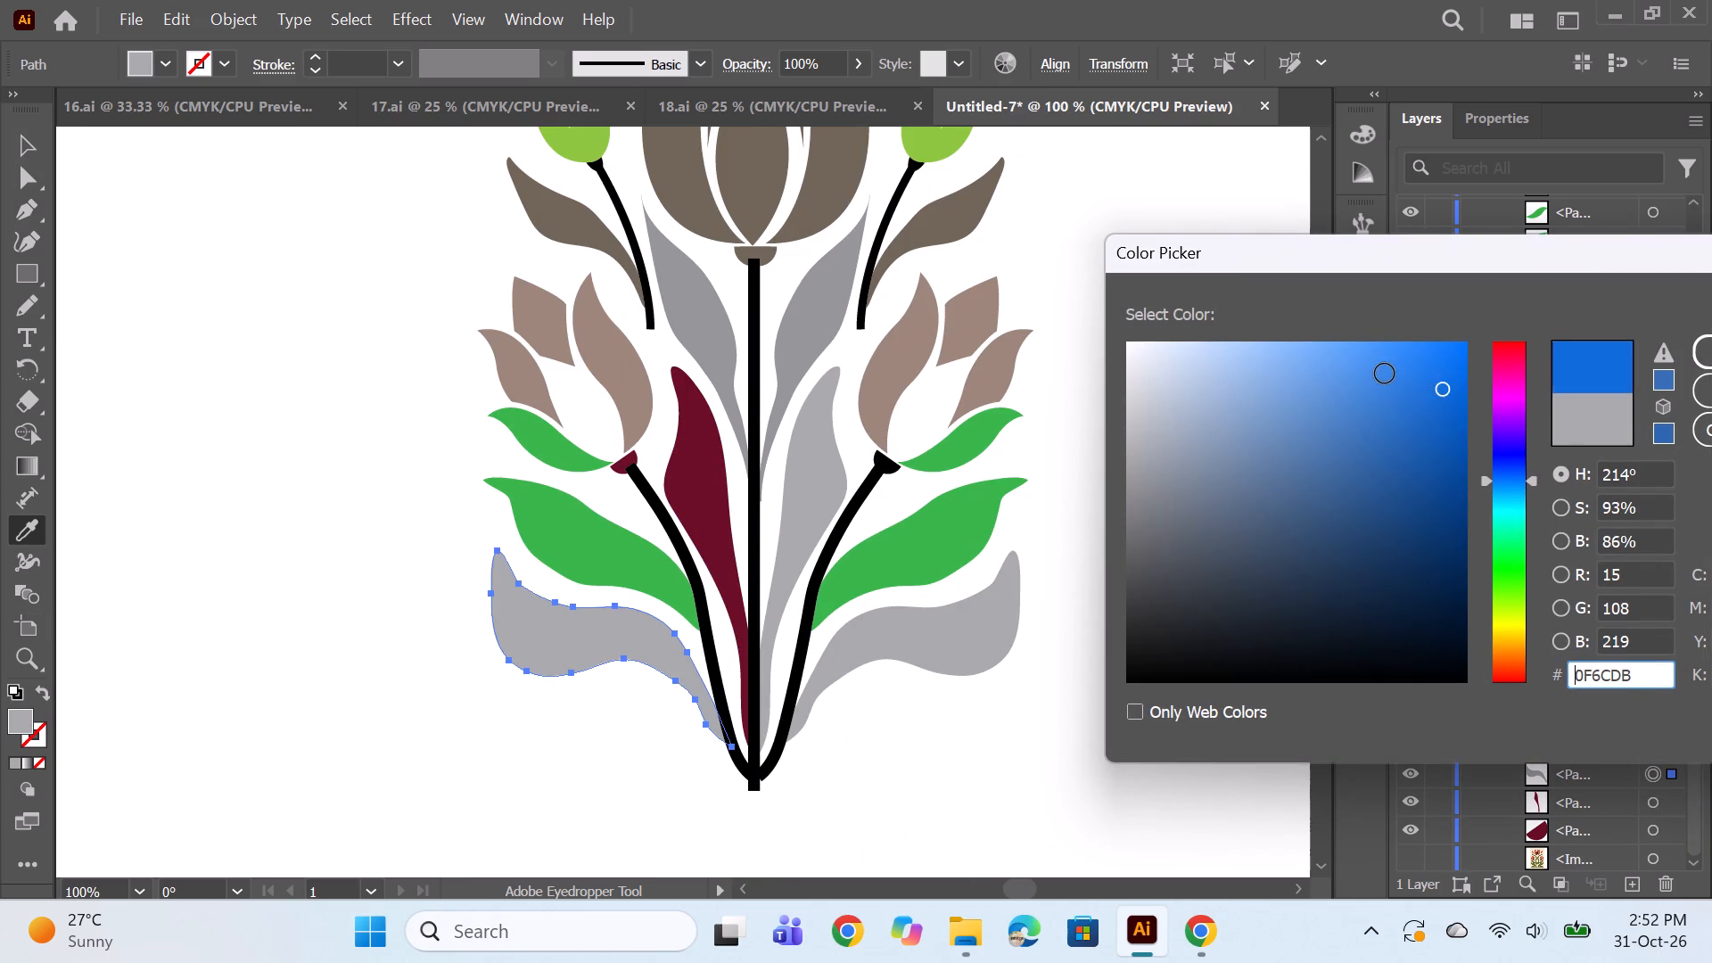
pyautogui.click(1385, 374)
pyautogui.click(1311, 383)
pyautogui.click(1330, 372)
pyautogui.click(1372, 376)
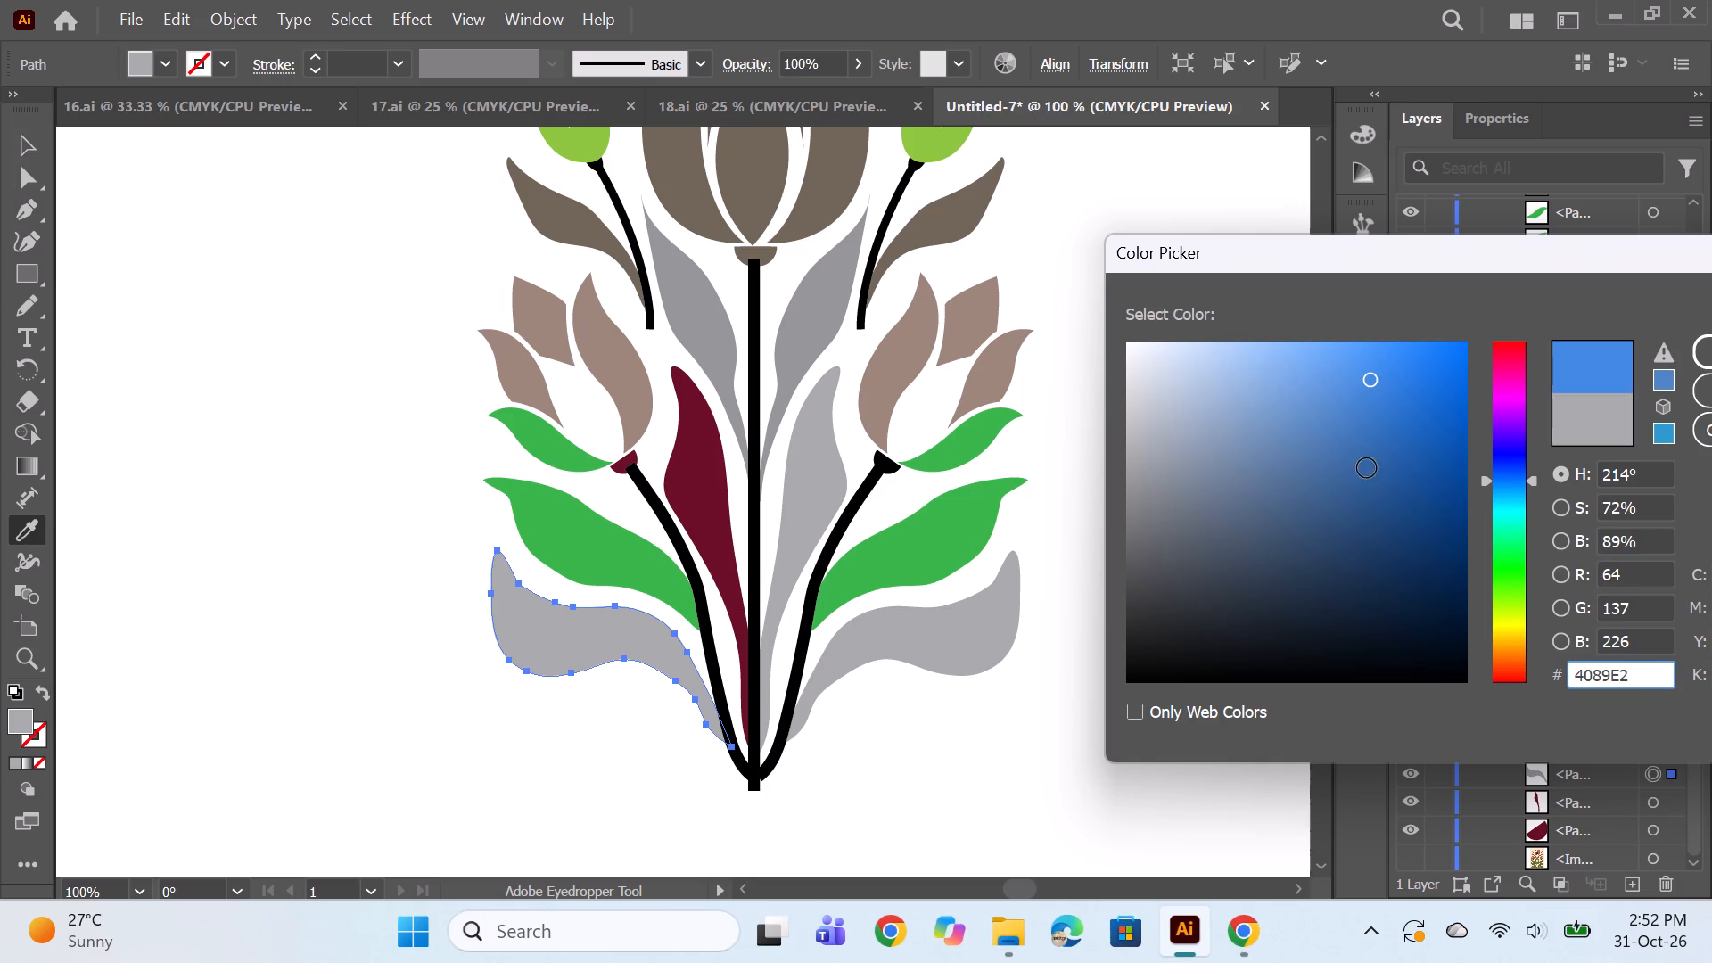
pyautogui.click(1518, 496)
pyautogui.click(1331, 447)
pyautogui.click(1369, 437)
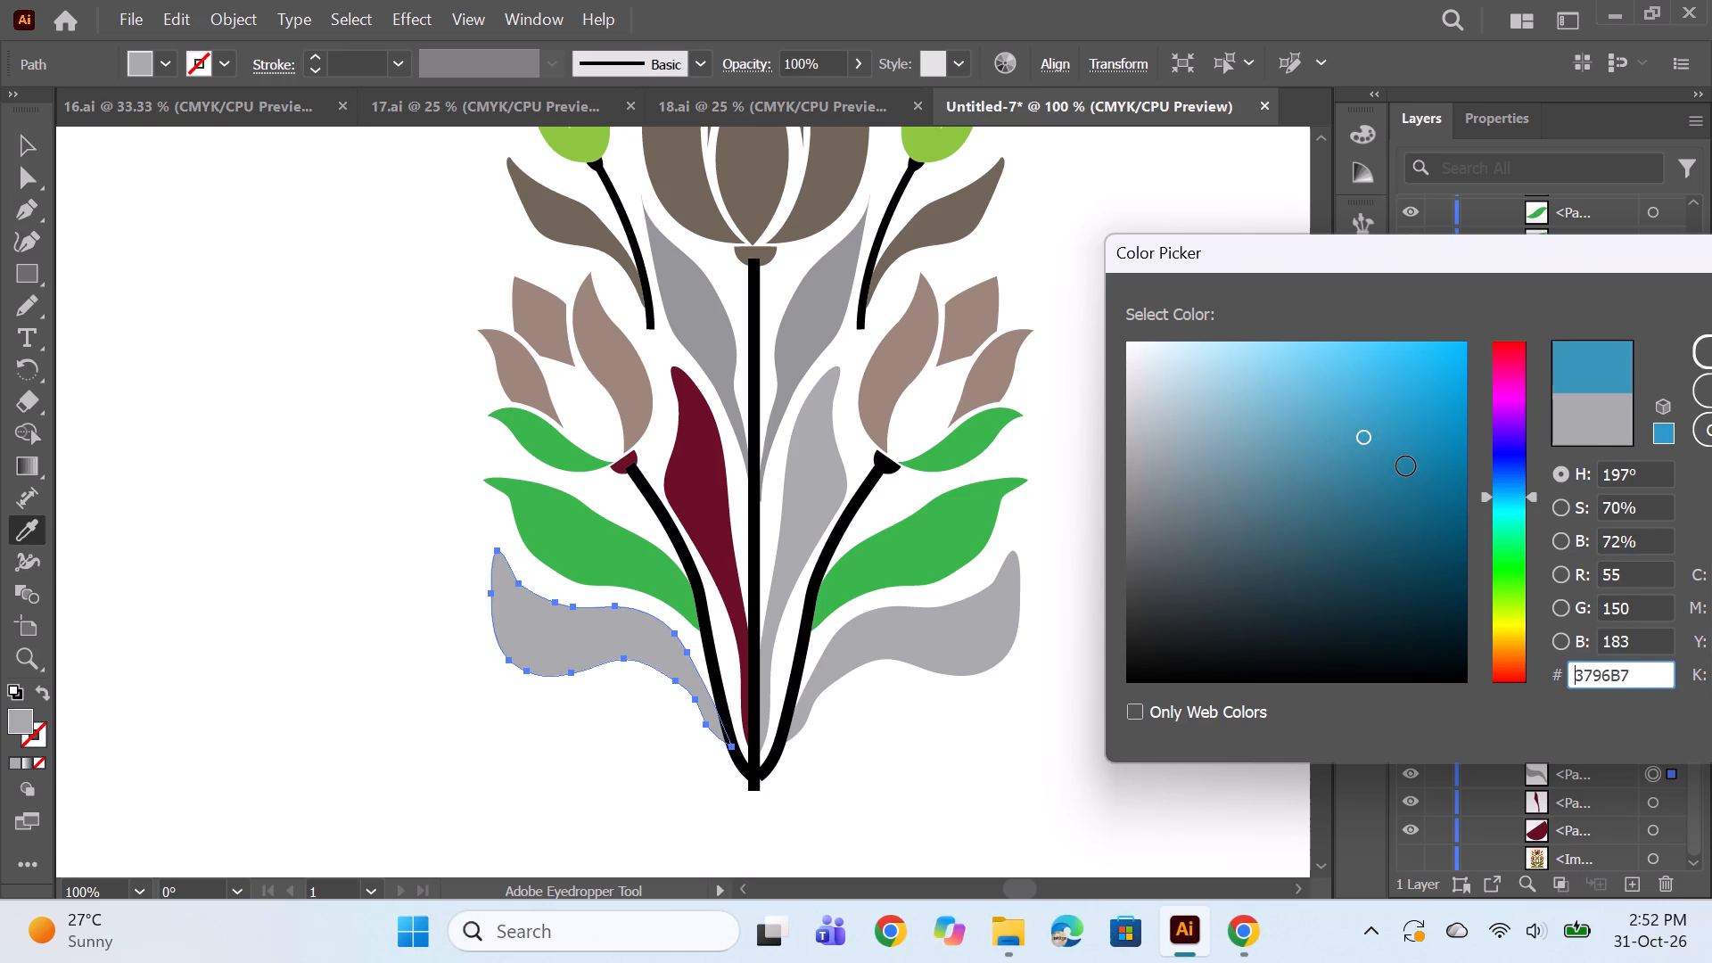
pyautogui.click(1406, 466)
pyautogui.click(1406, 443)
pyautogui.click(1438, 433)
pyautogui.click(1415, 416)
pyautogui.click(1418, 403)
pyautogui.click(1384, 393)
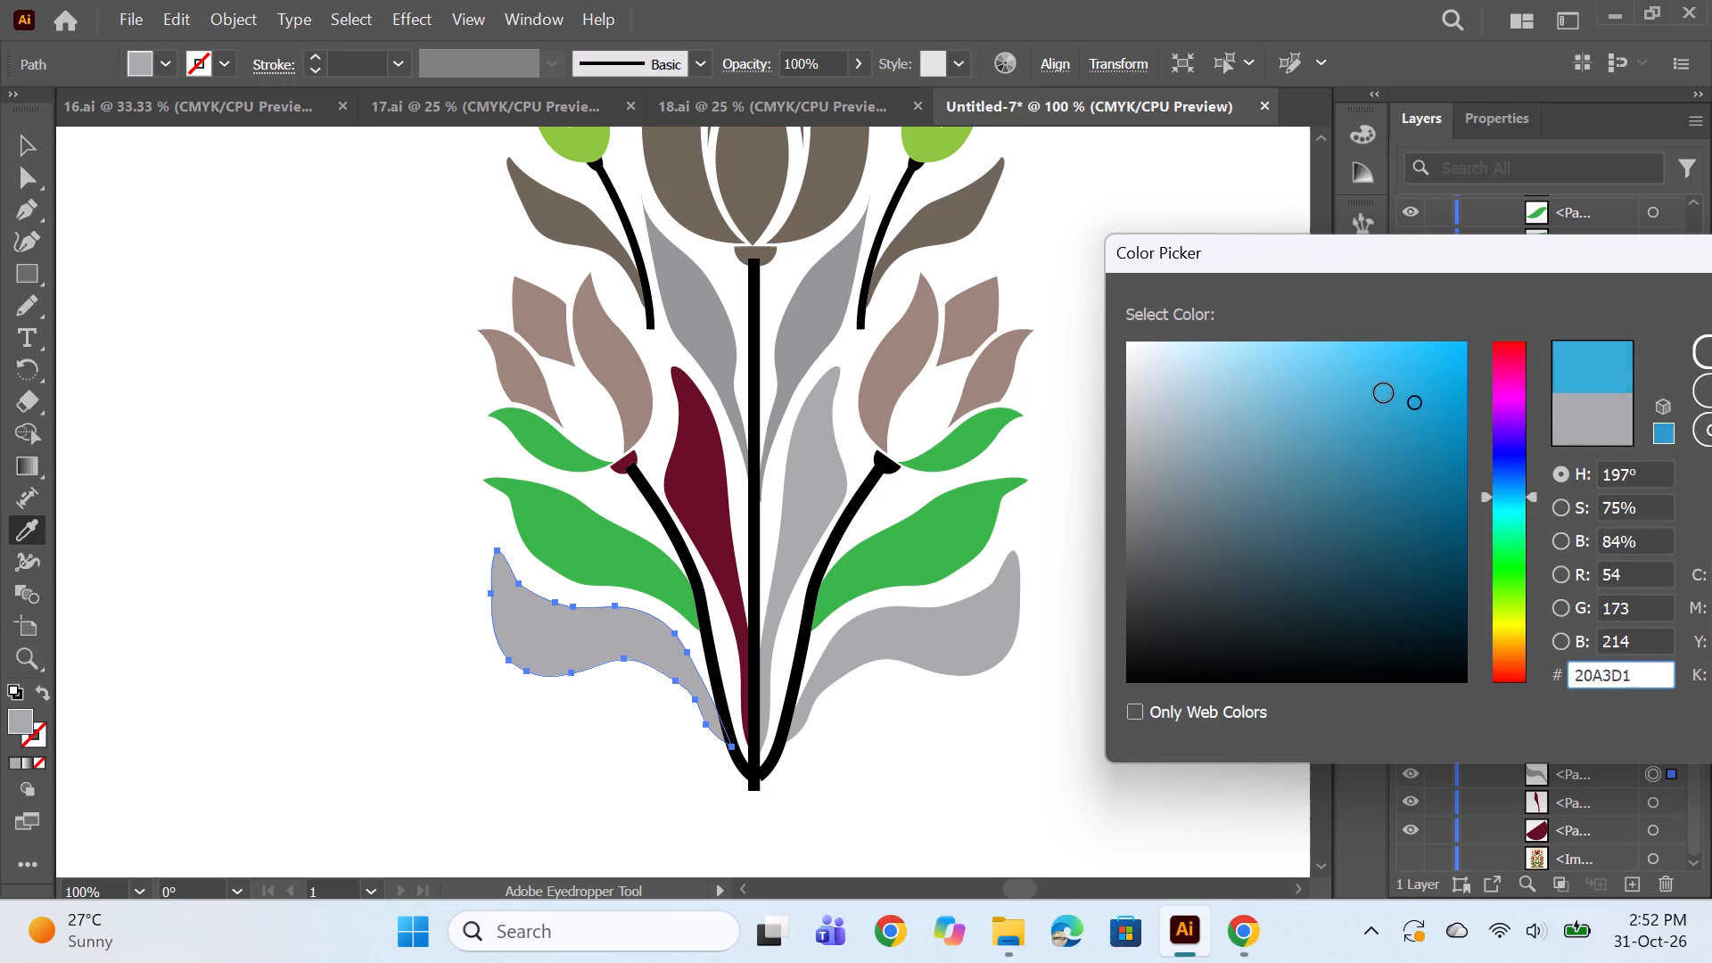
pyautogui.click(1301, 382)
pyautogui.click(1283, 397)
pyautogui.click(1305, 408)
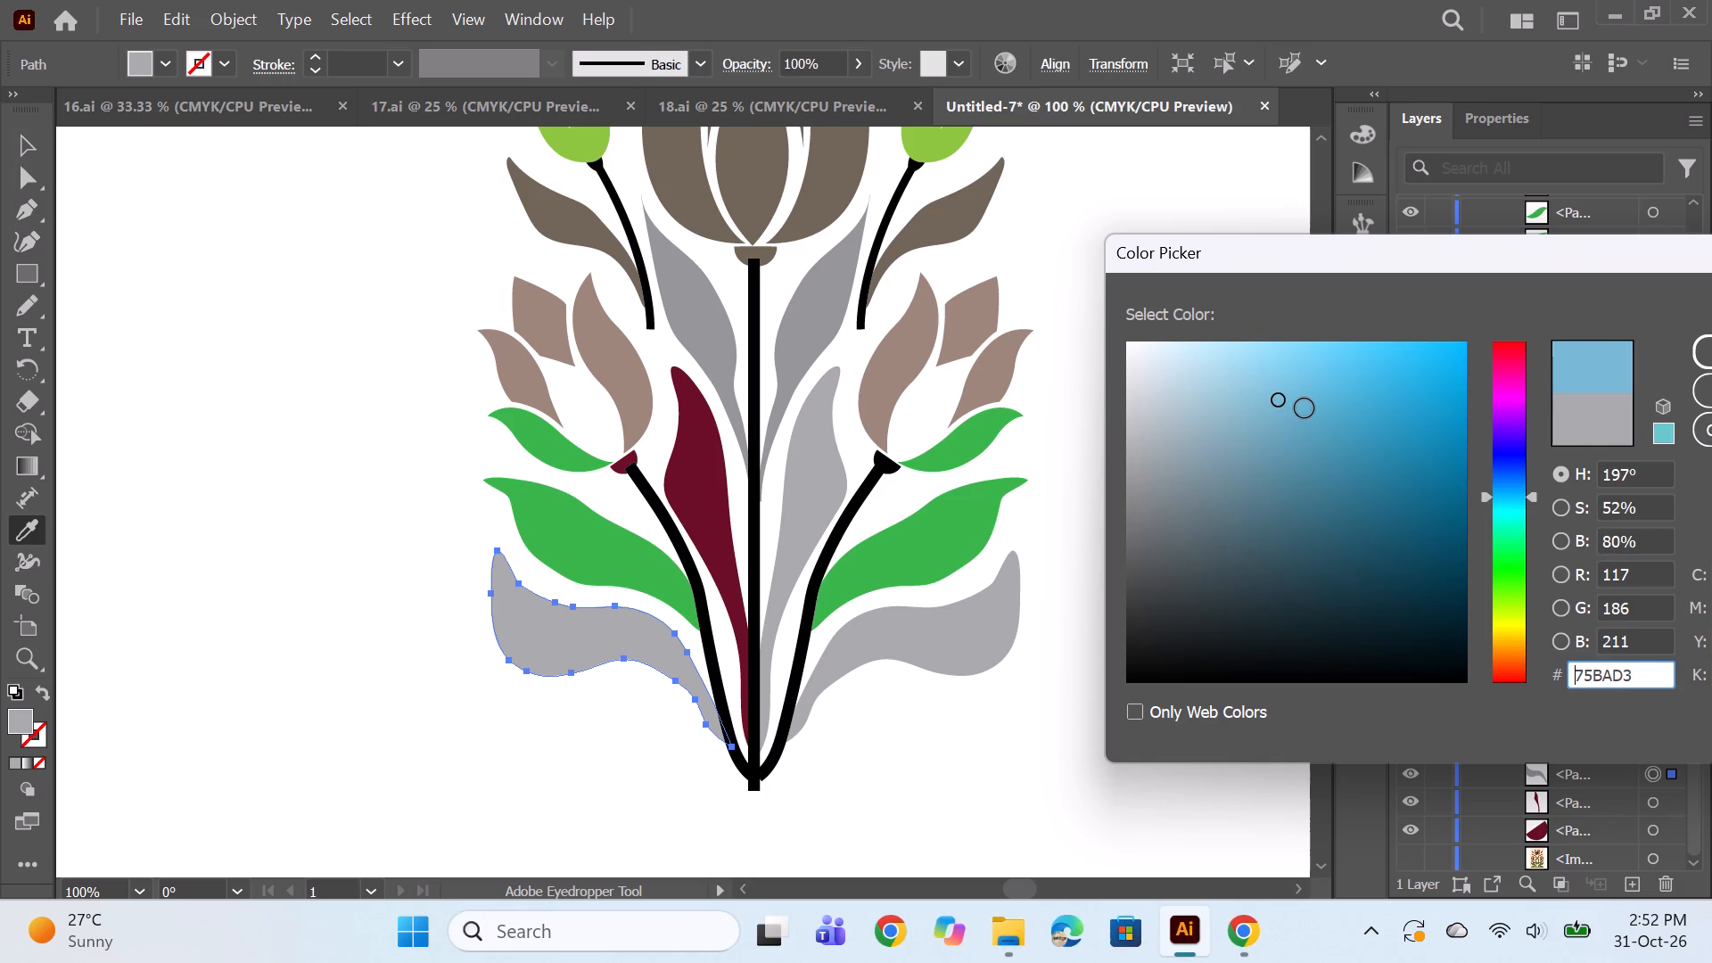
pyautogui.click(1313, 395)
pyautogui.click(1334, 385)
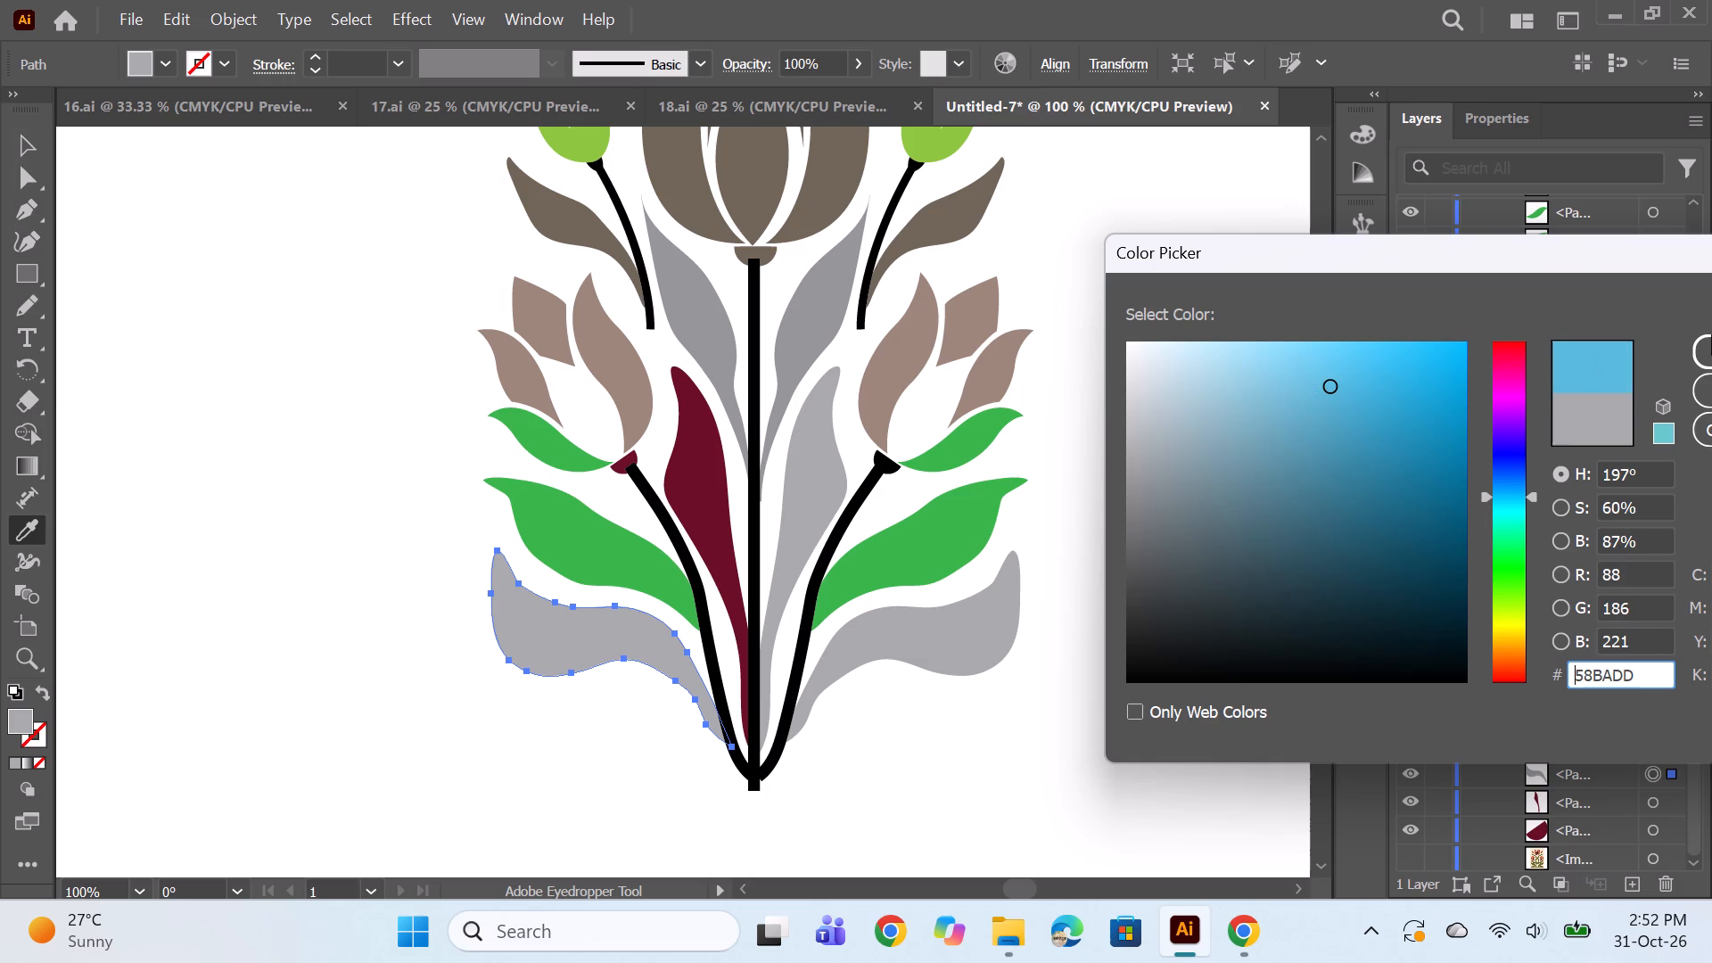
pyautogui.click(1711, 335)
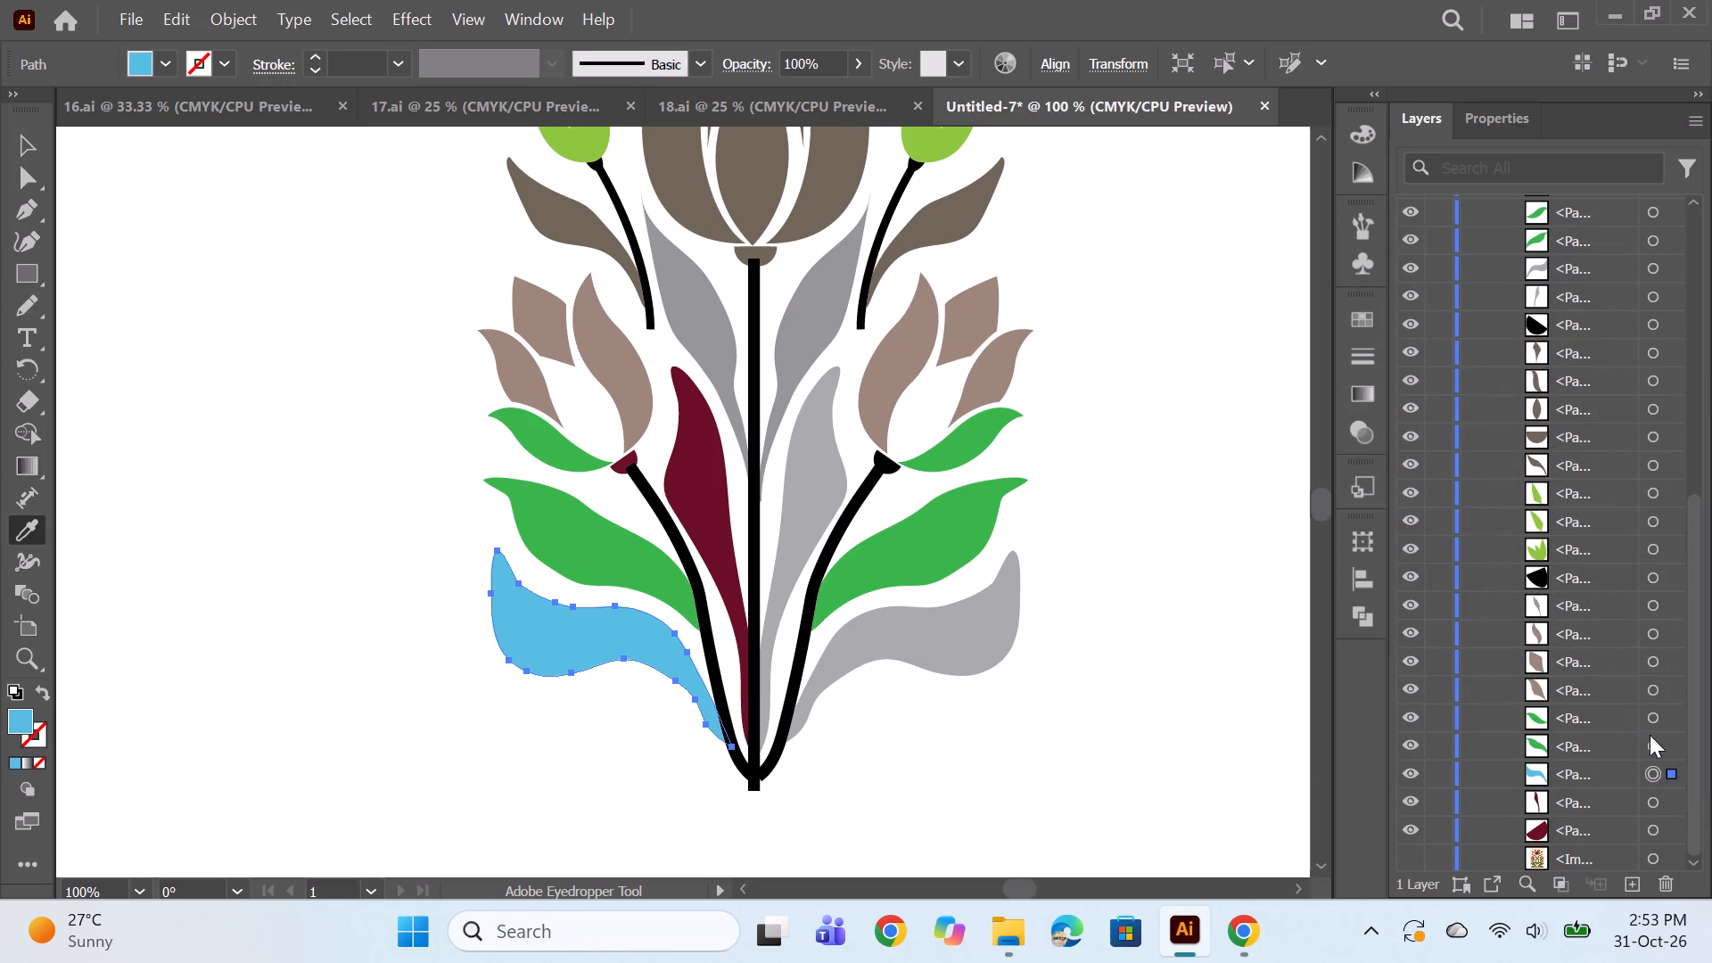
# Recolour the large green leaf on the motif's left half teal blue, hex 36A7C1.
pyautogui.click(1653, 745)
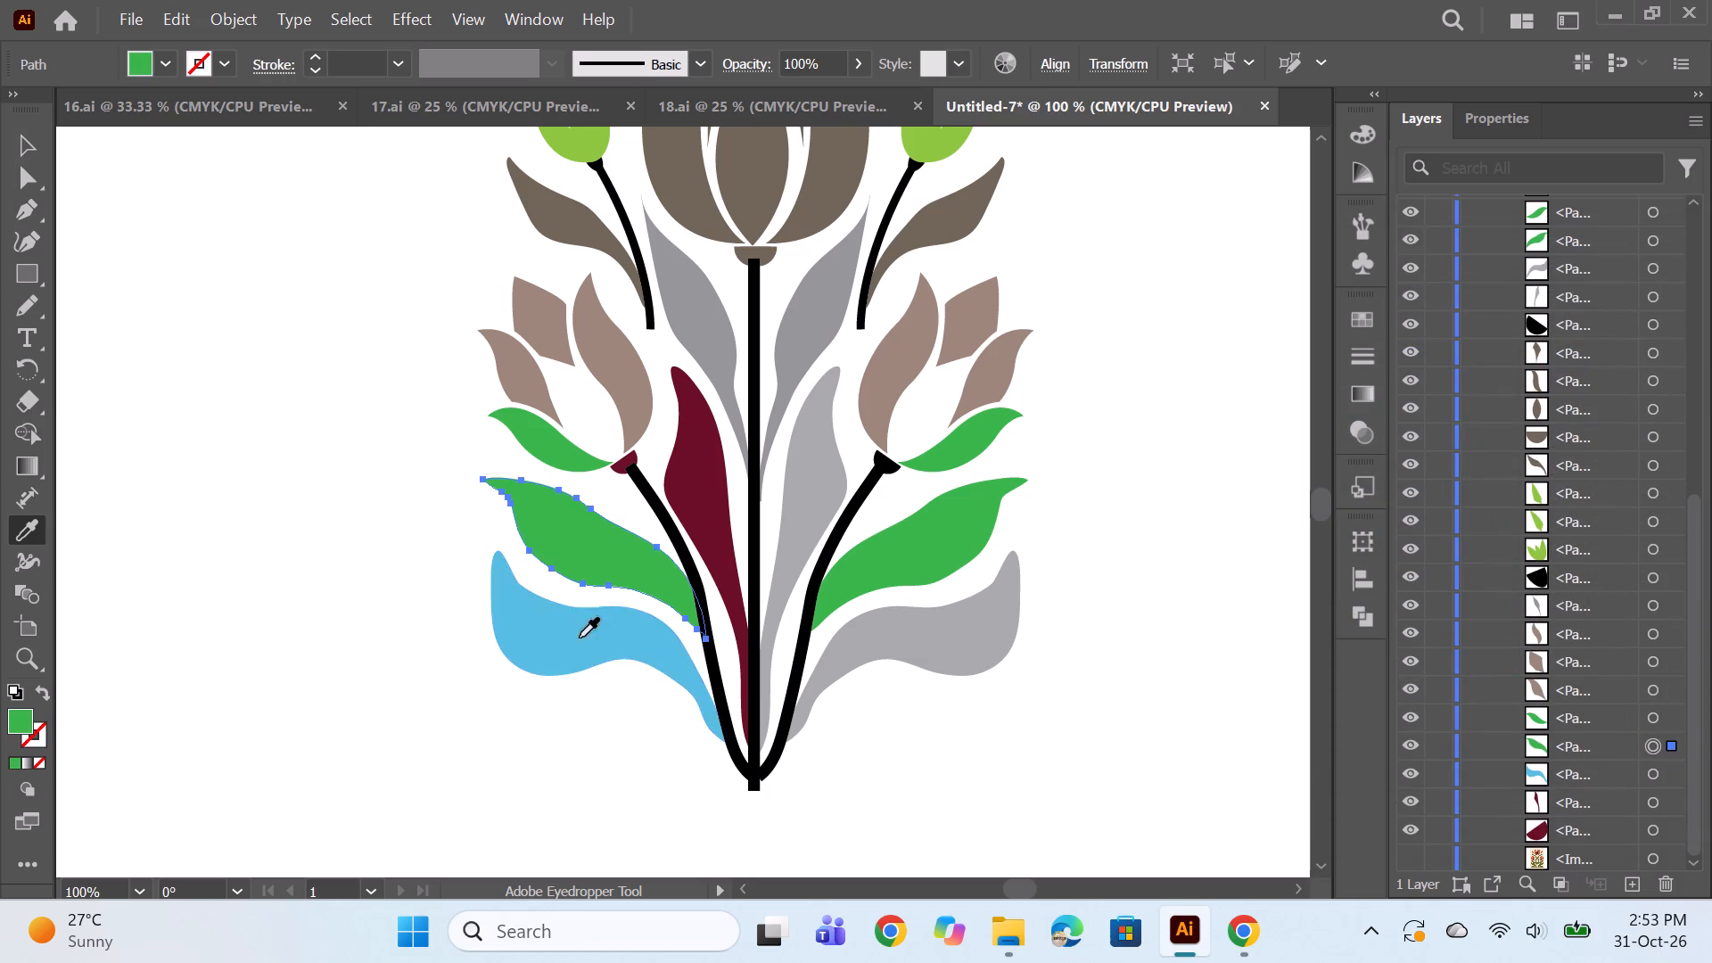
pyautogui.doubleClick(21, 724)
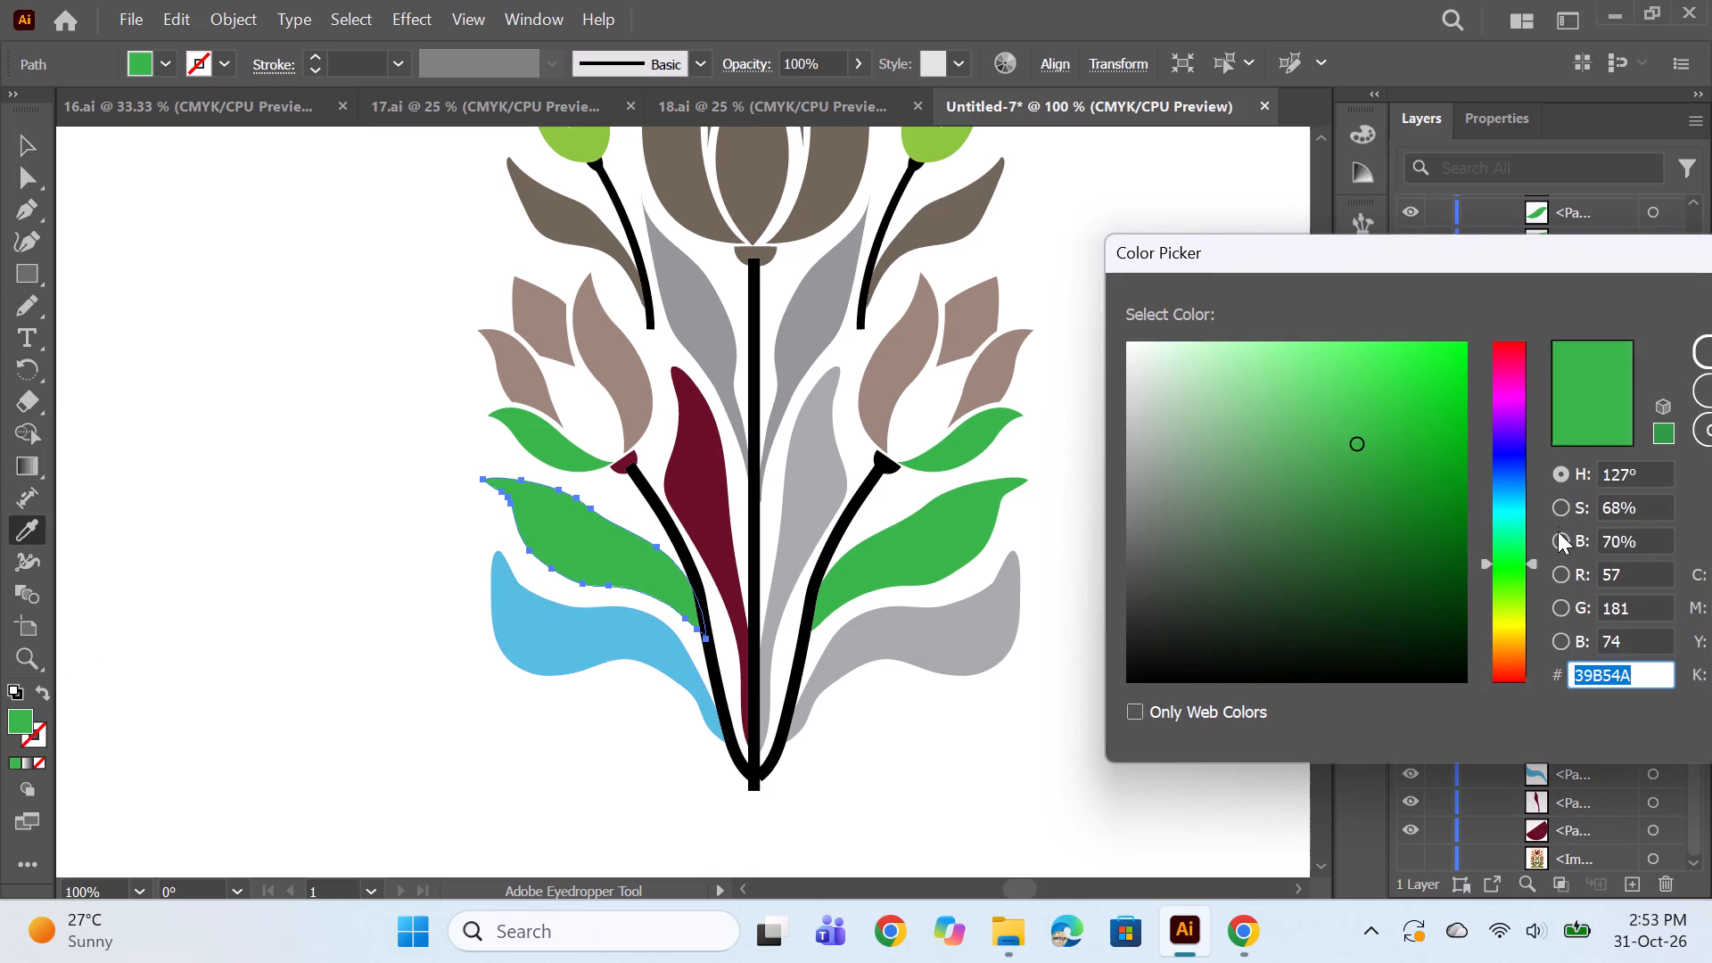
pyautogui.click(1519, 527)
pyautogui.click(1515, 516)
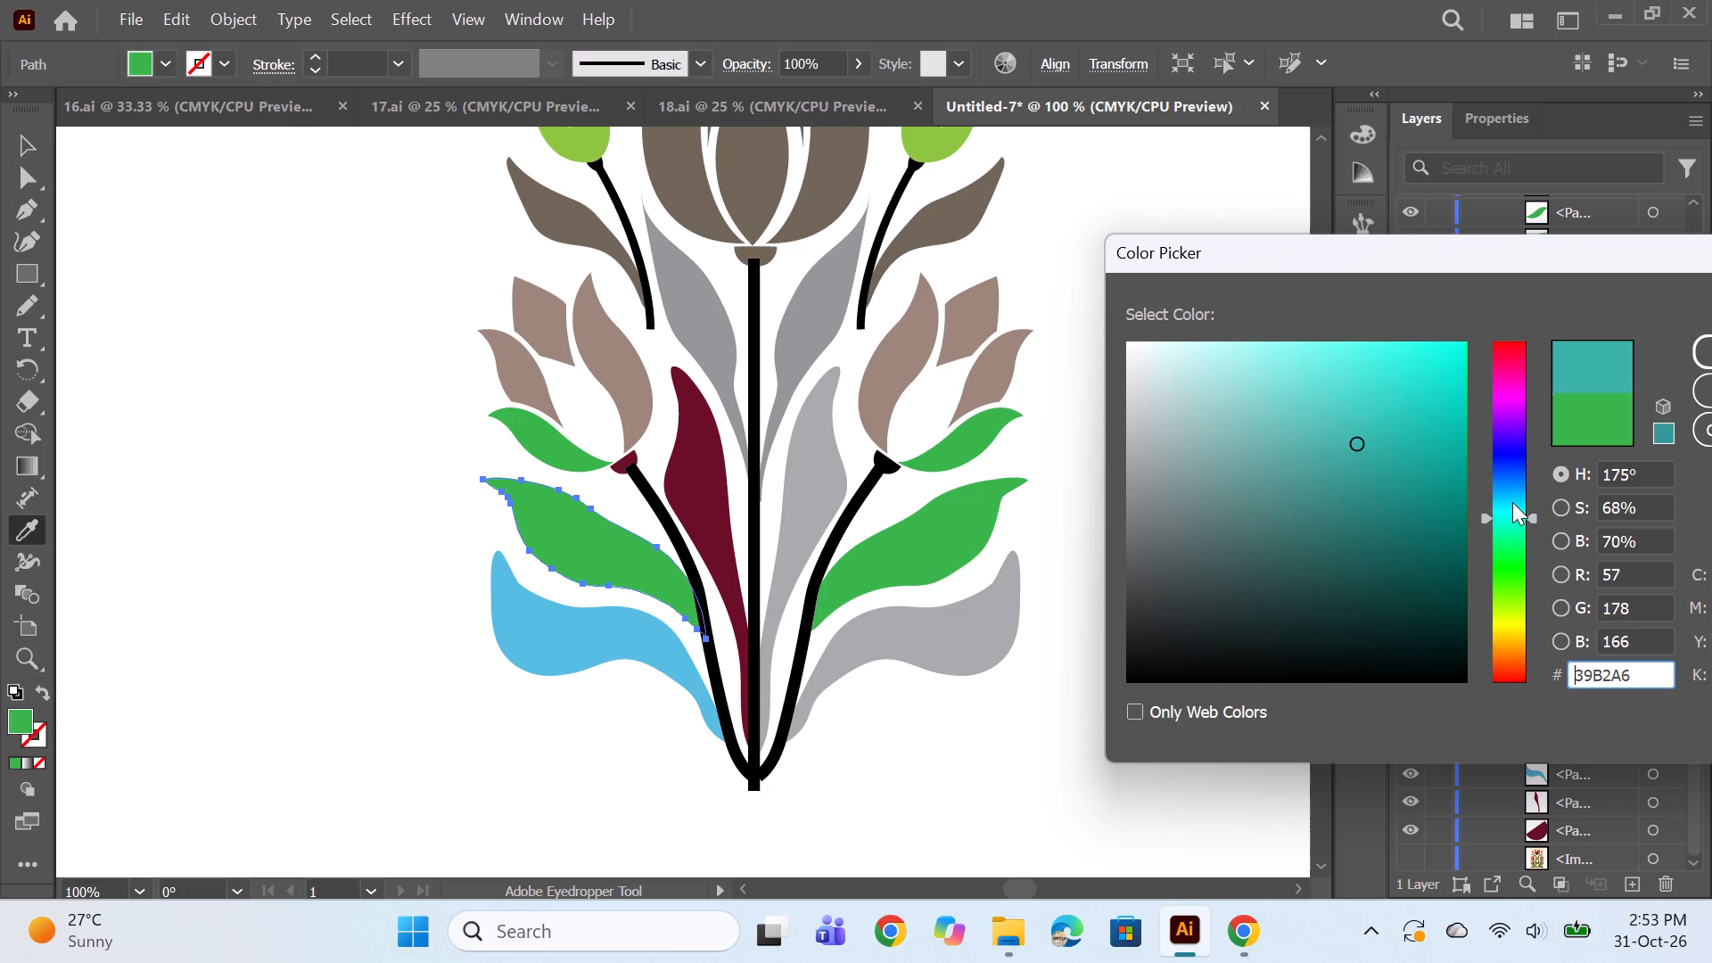
pyautogui.doubleClick(1512, 502)
pyautogui.click(1423, 457)
pyautogui.click(1358, 463)
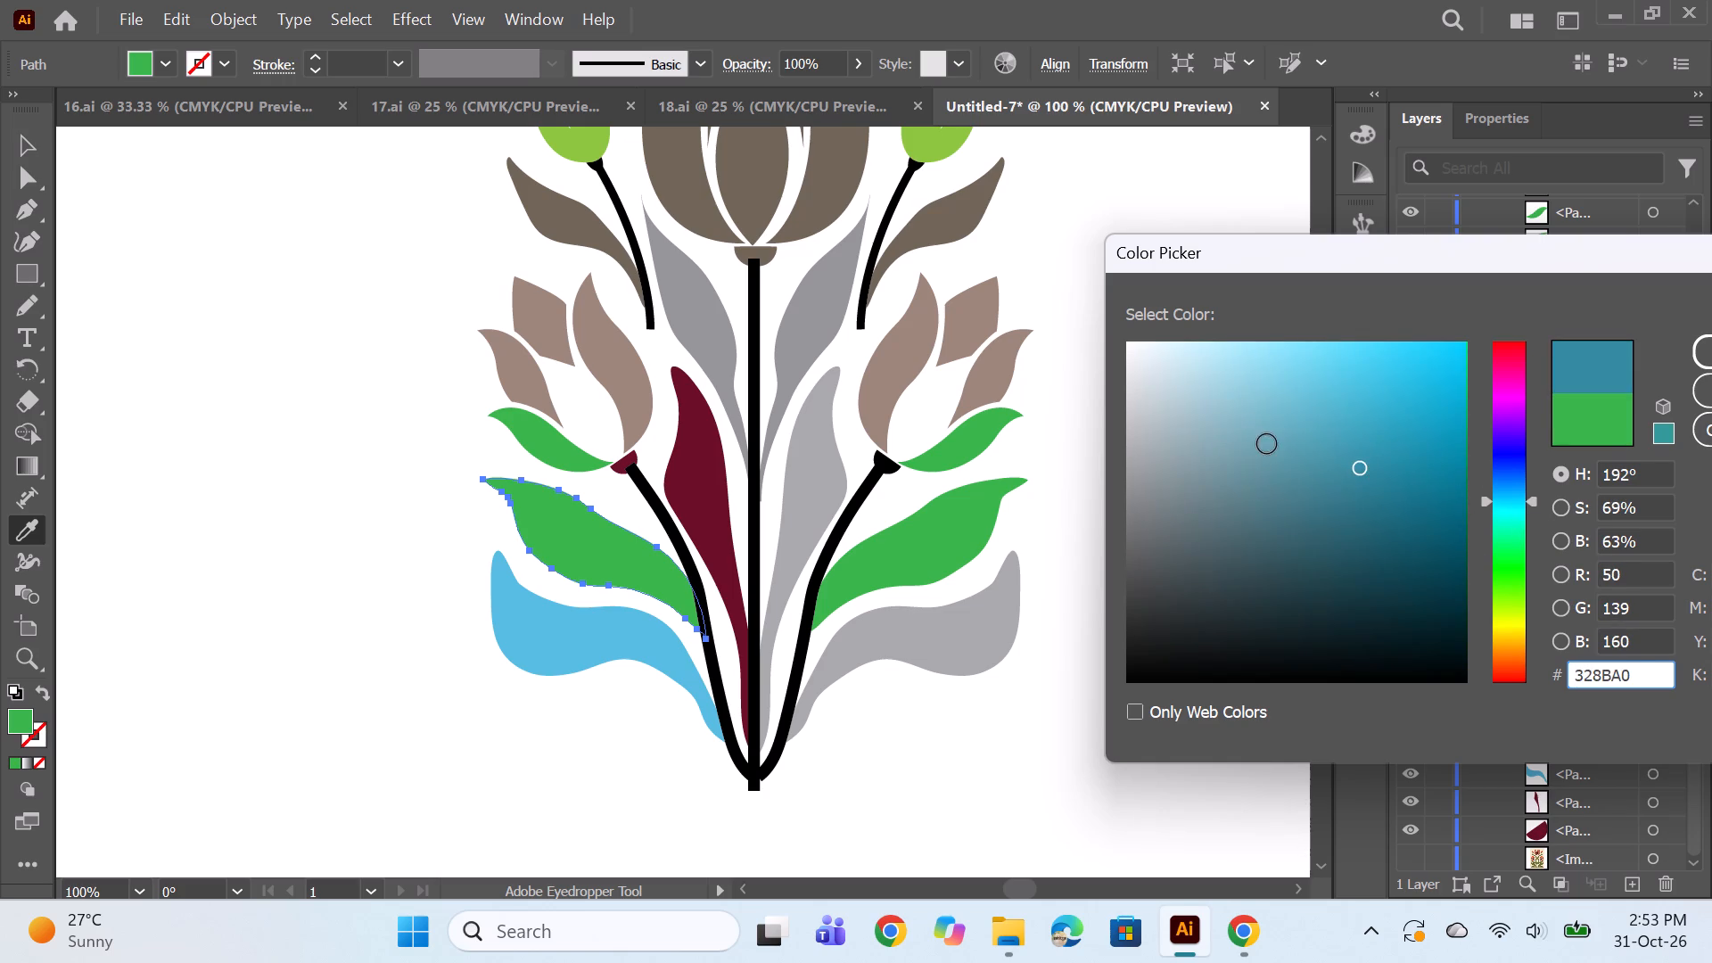
pyautogui.click(1267, 444)
pyautogui.click(1275, 416)
pyautogui.click(1292, 402)
pyautogui.click(1330, 388)
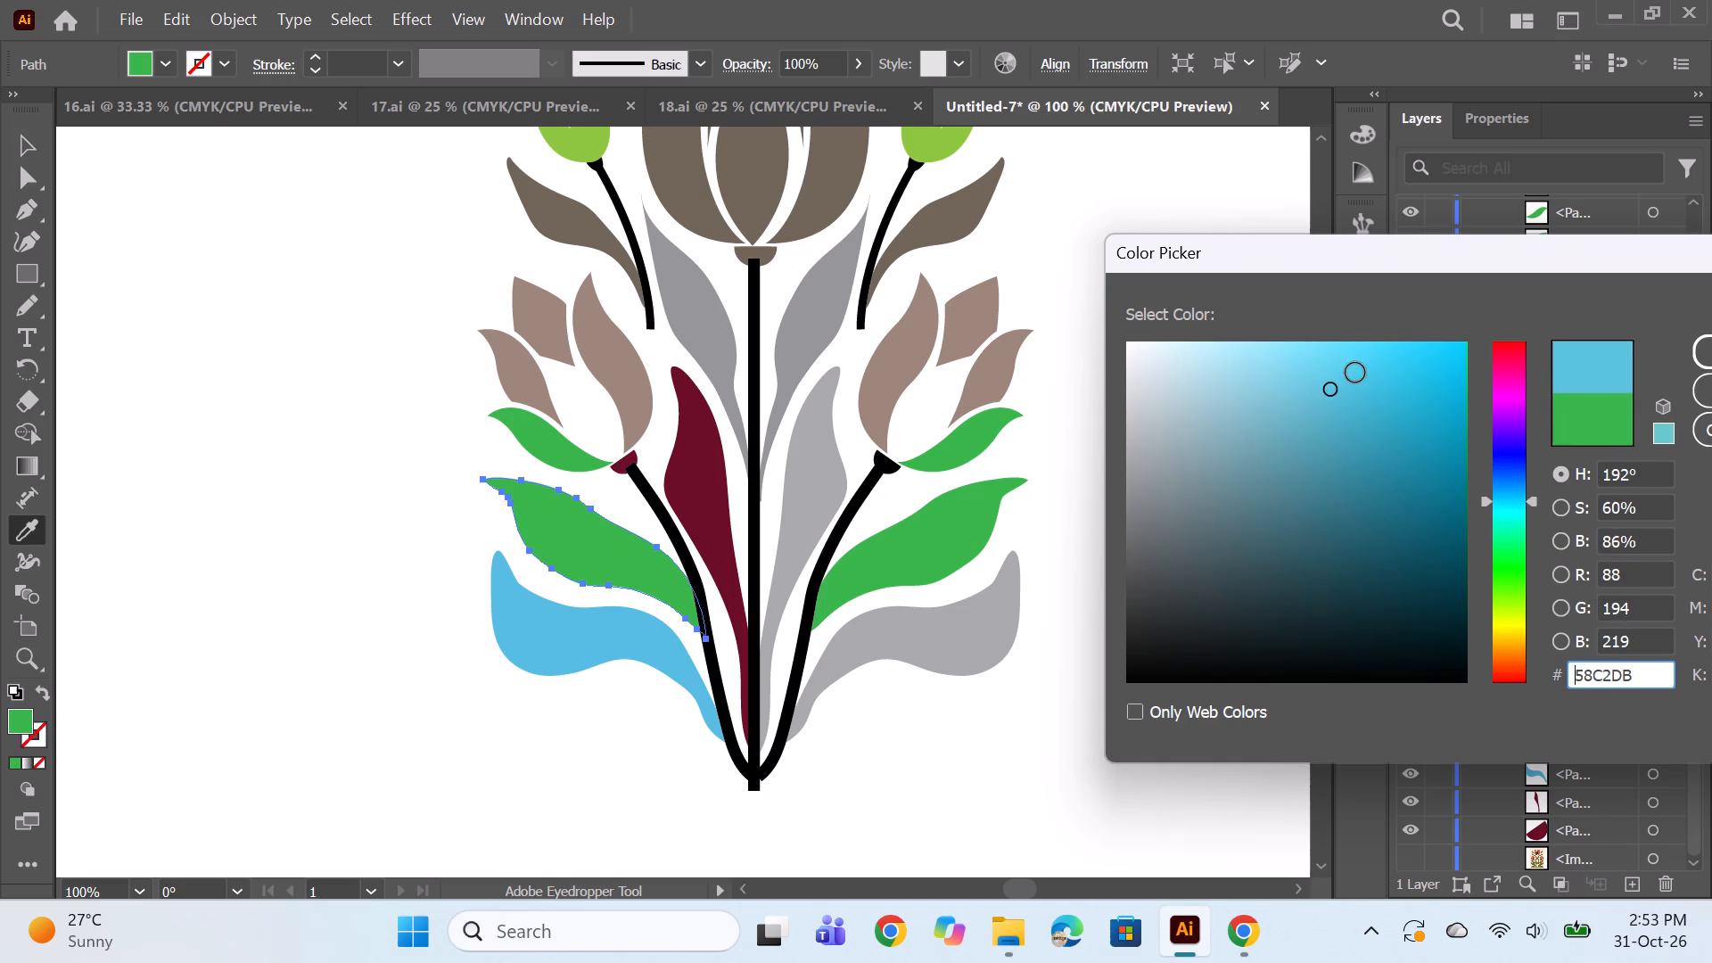
pyautogui.click(1355, 373)
pyautogui.click(1370, 391)
pyautogui.click(1374, 423)
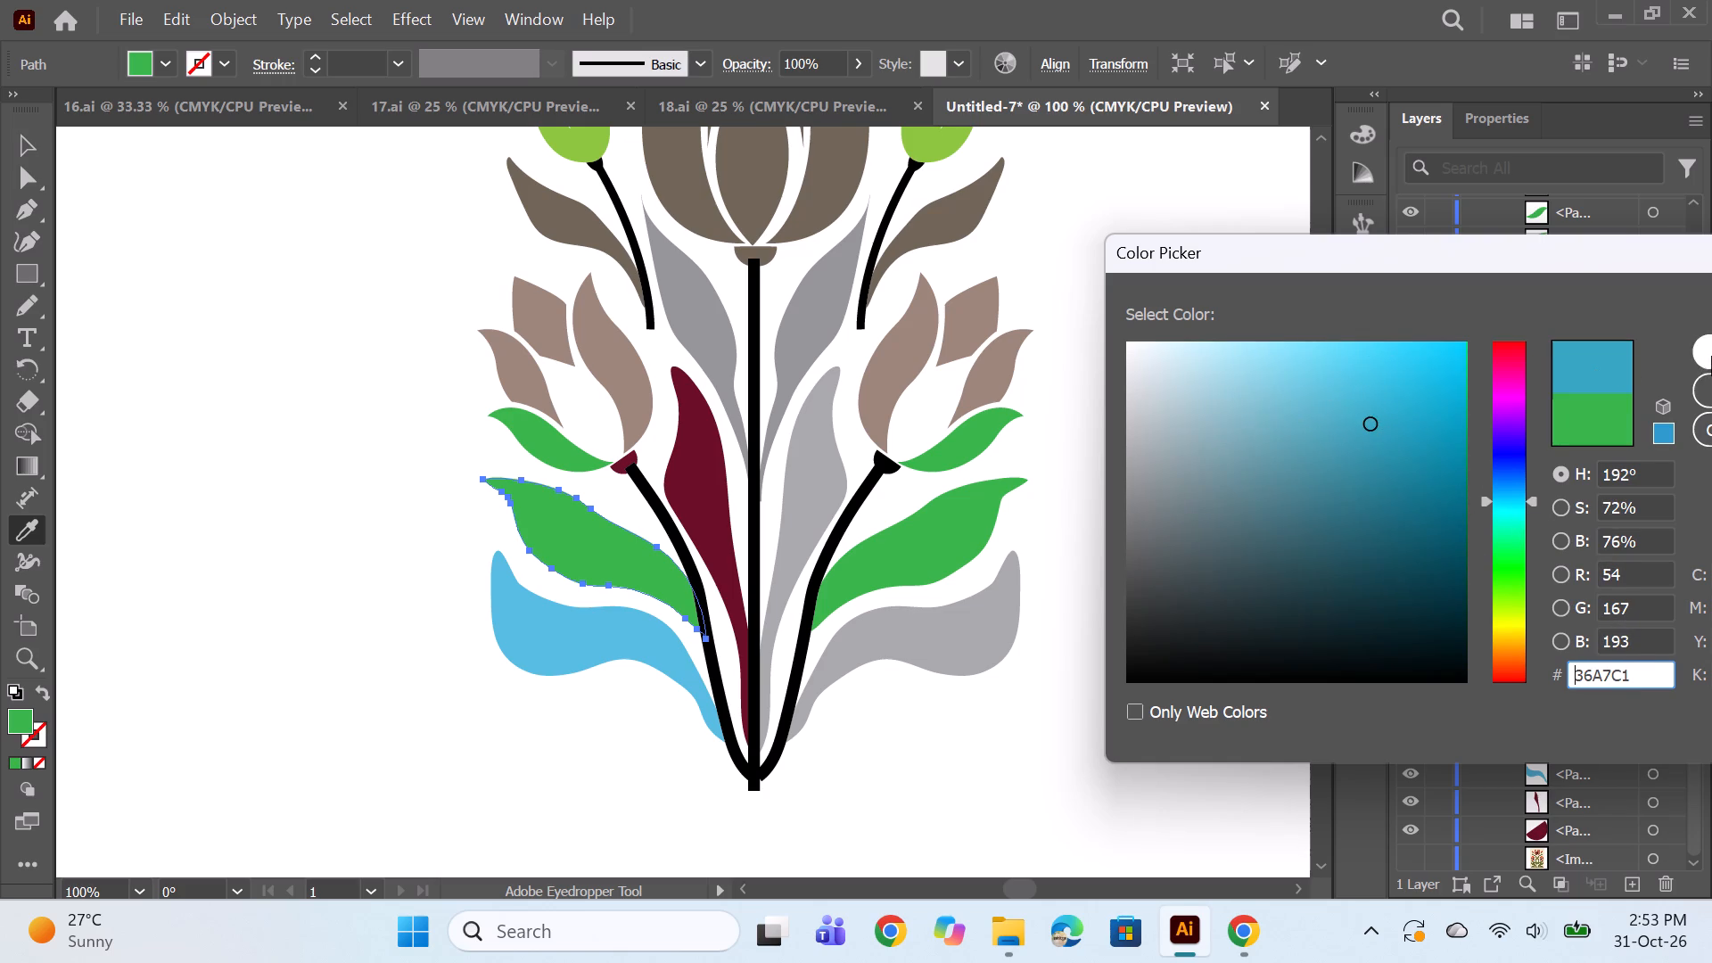
pyautogui.click(1711, 355)
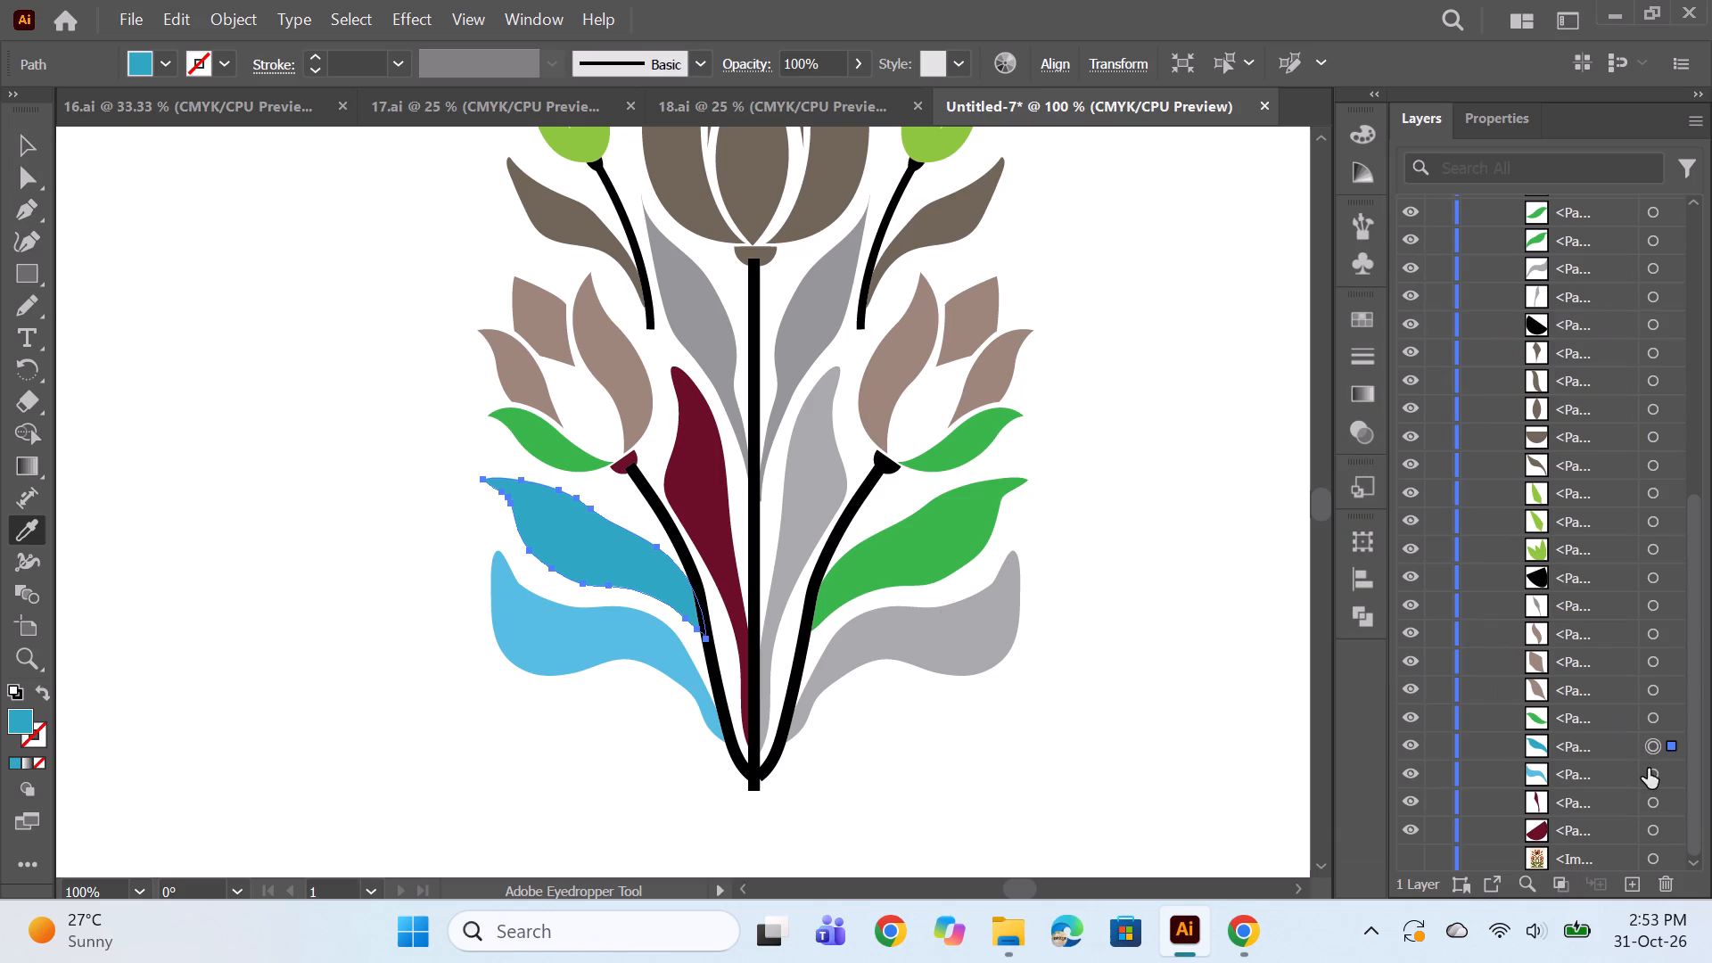
# Sample the teal blue from the large left leaf onto the lowest left leaf with the Eyedropper.
pyautogui.click(1650, 776)
pyautogui.click(571, 561)
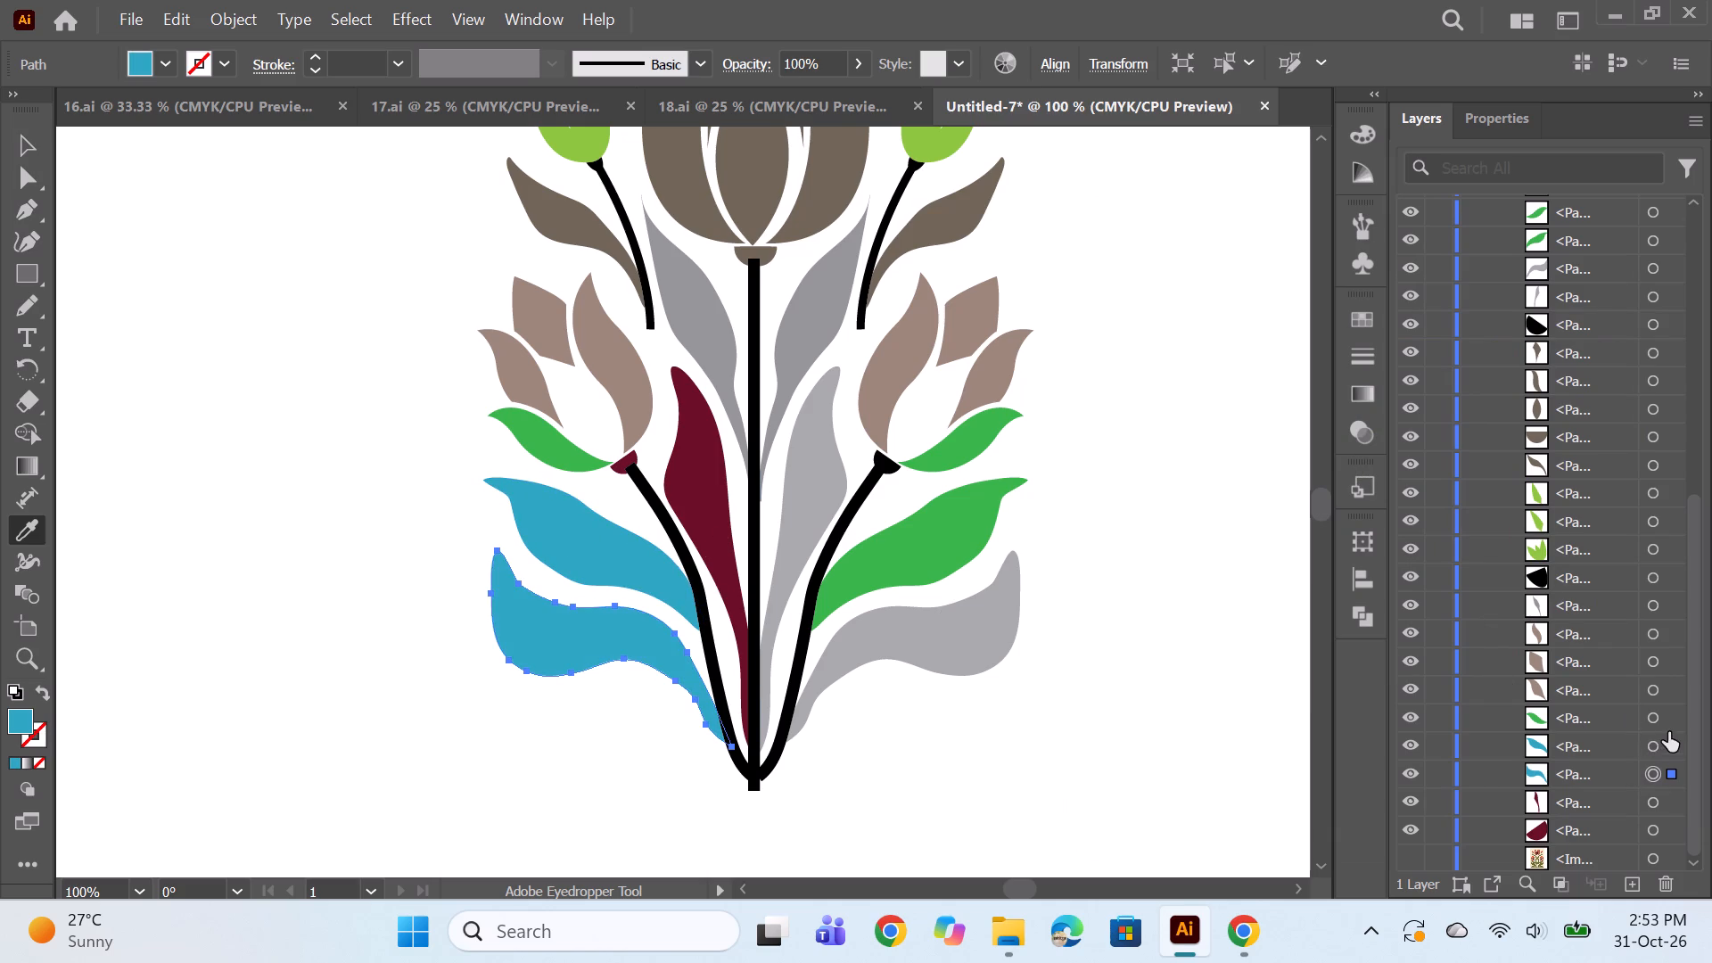
# Show the hidden reference image beneath the traced floral motif.
pyautogui.click(1655, 713)
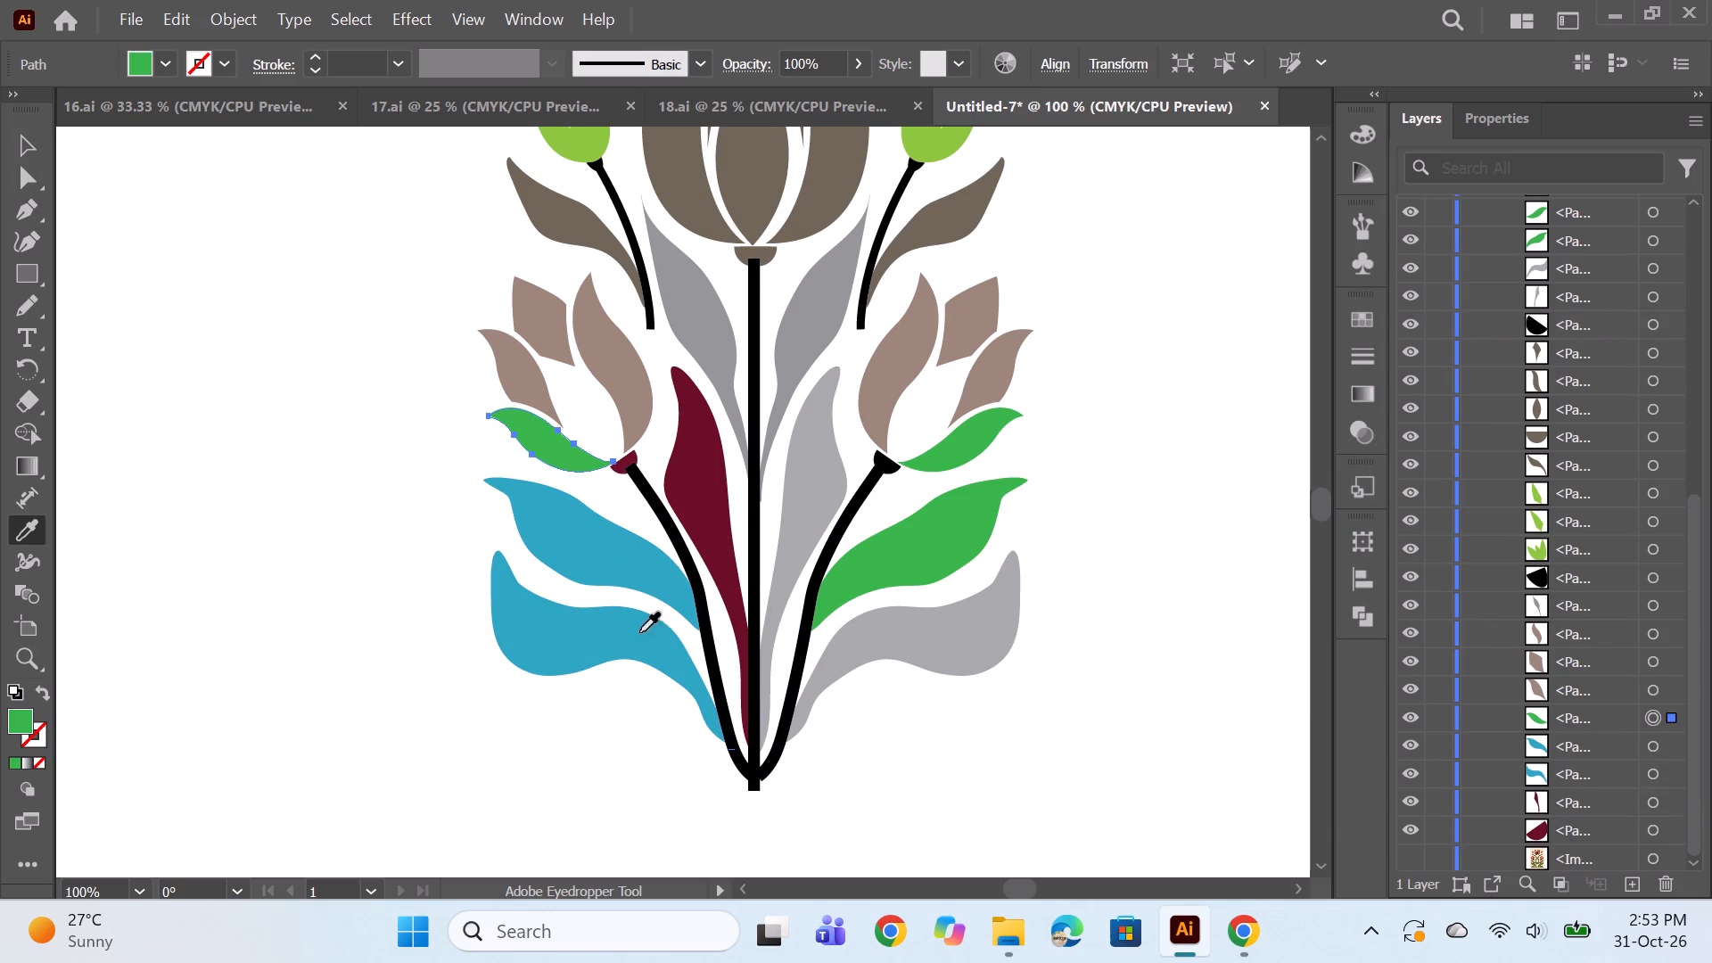
pyautogui.scroll(2, 858, 564)
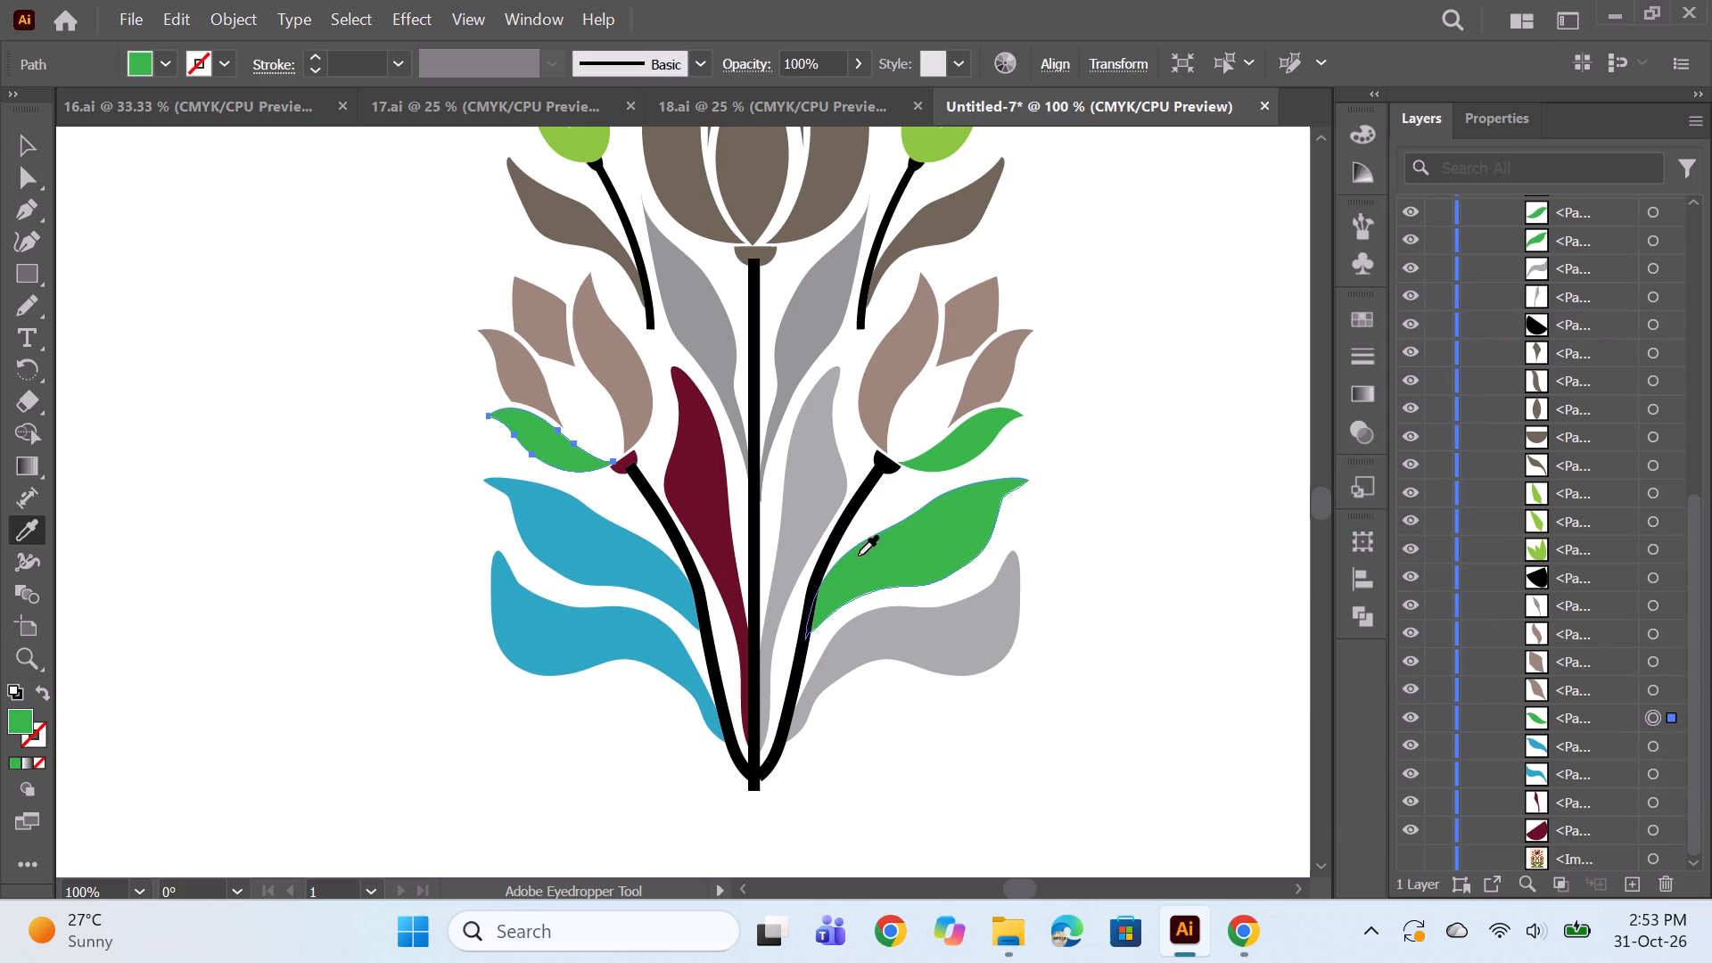
pyautogui.scroll(5, 858, 556)
pyautogui.scroll(-1, 860, 548)
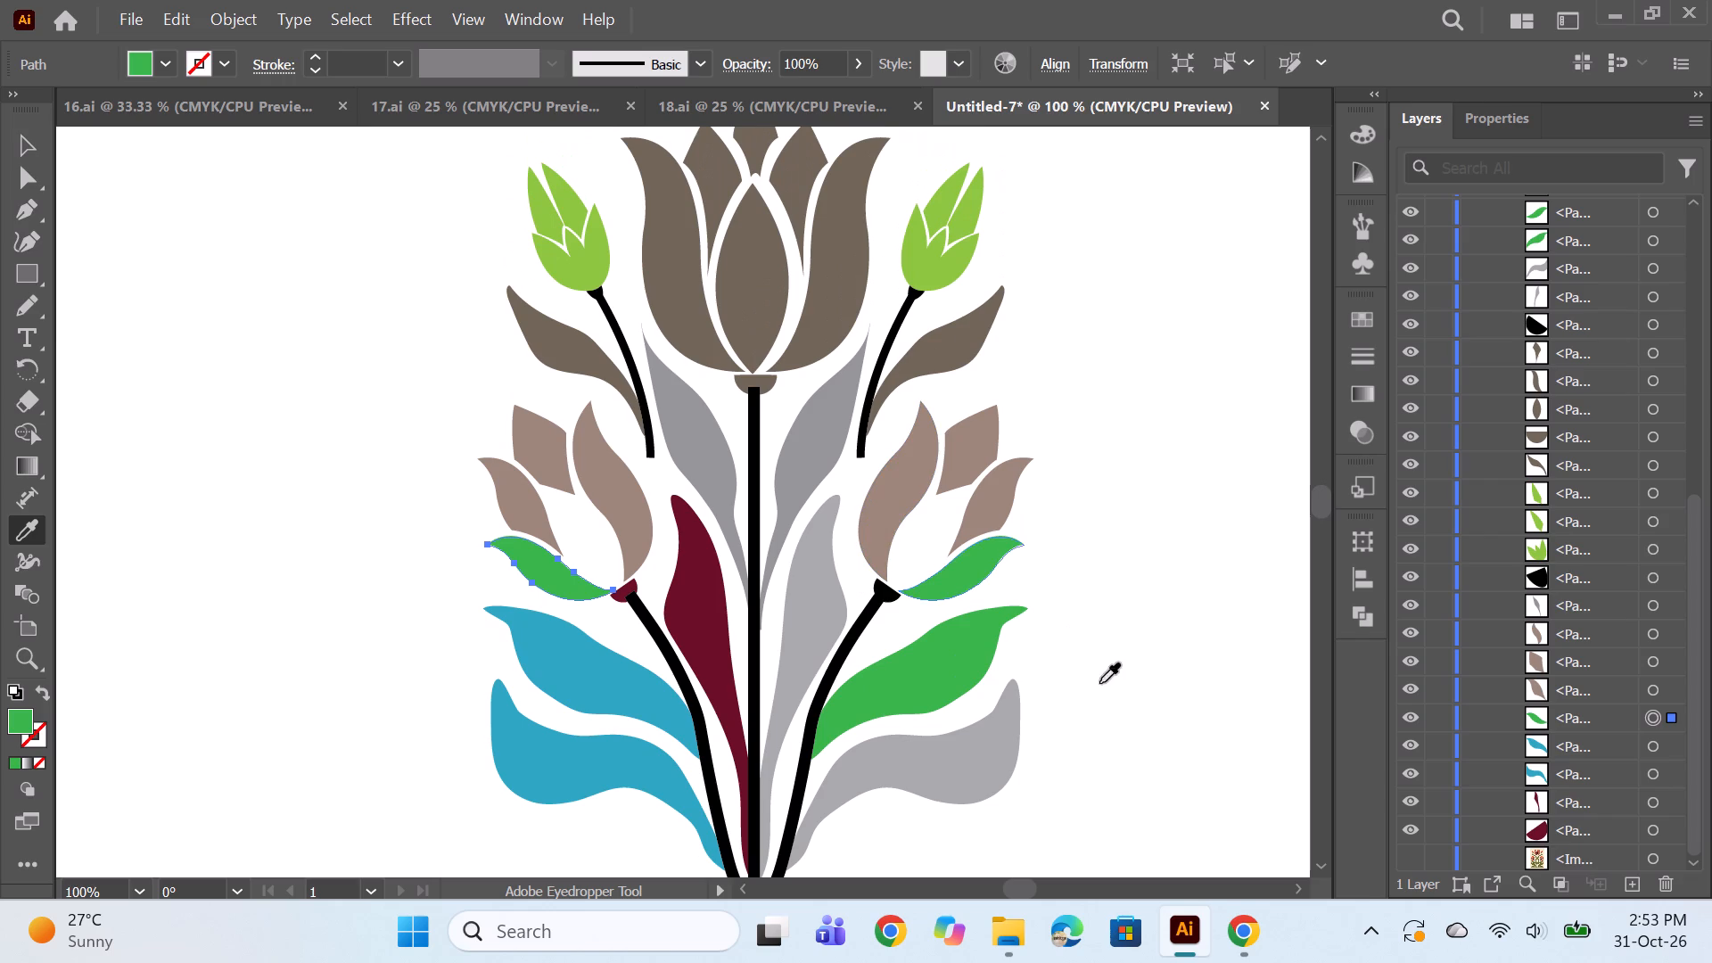
pyautogui.scroll(-6, 1492, 756)
pyautogui.click(1420, 861)
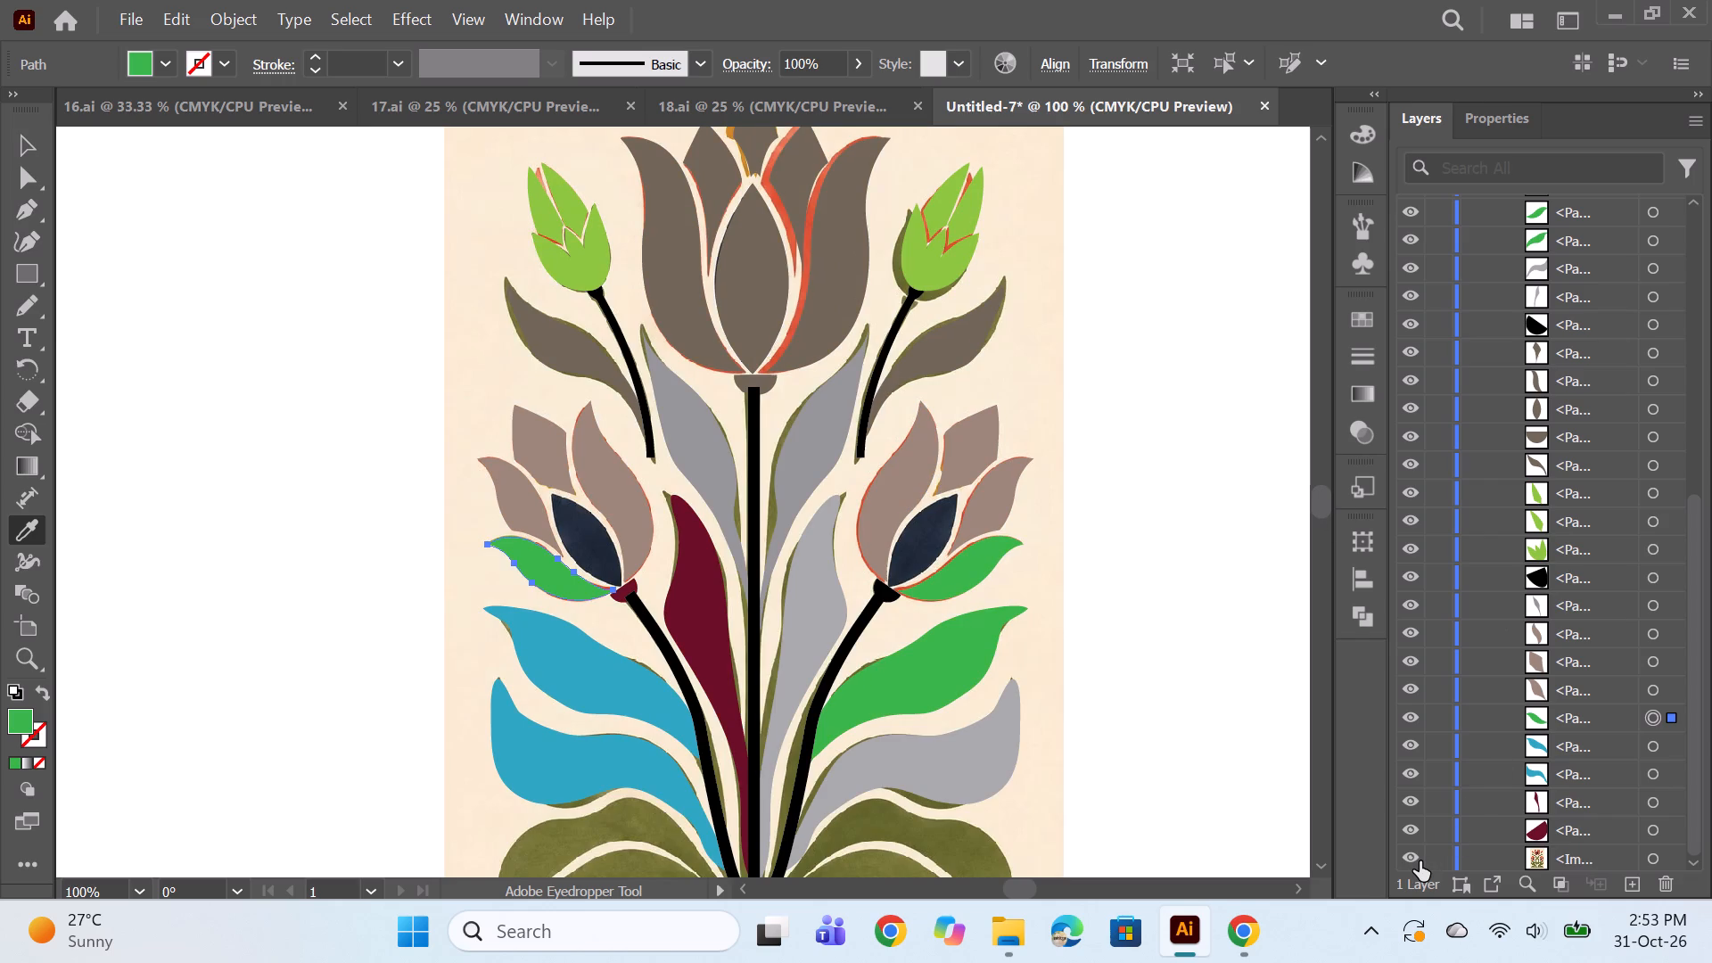
# Trace the dark navy inner petal of the left tulip as a closed shape with the Pen tool.
pyautogui.click(16, 202)
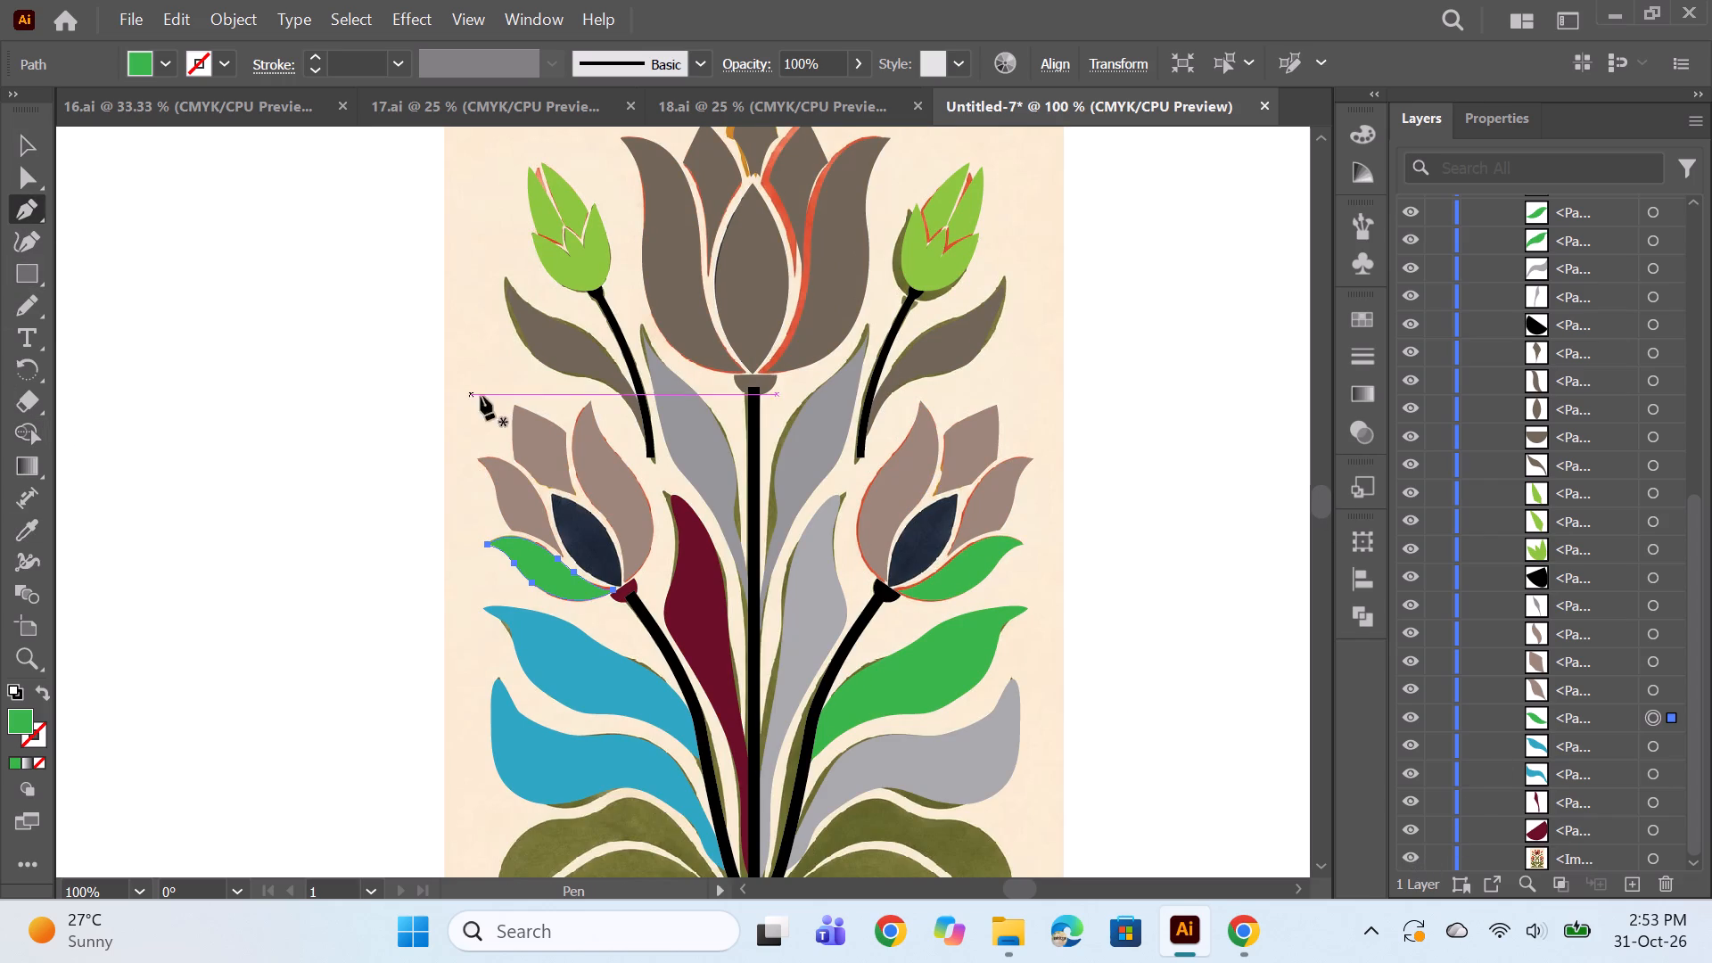
pyautogui.keyDown('alt'); pyautogui.scroll(4, 602, 526); pyautogui.keyUp('alt')
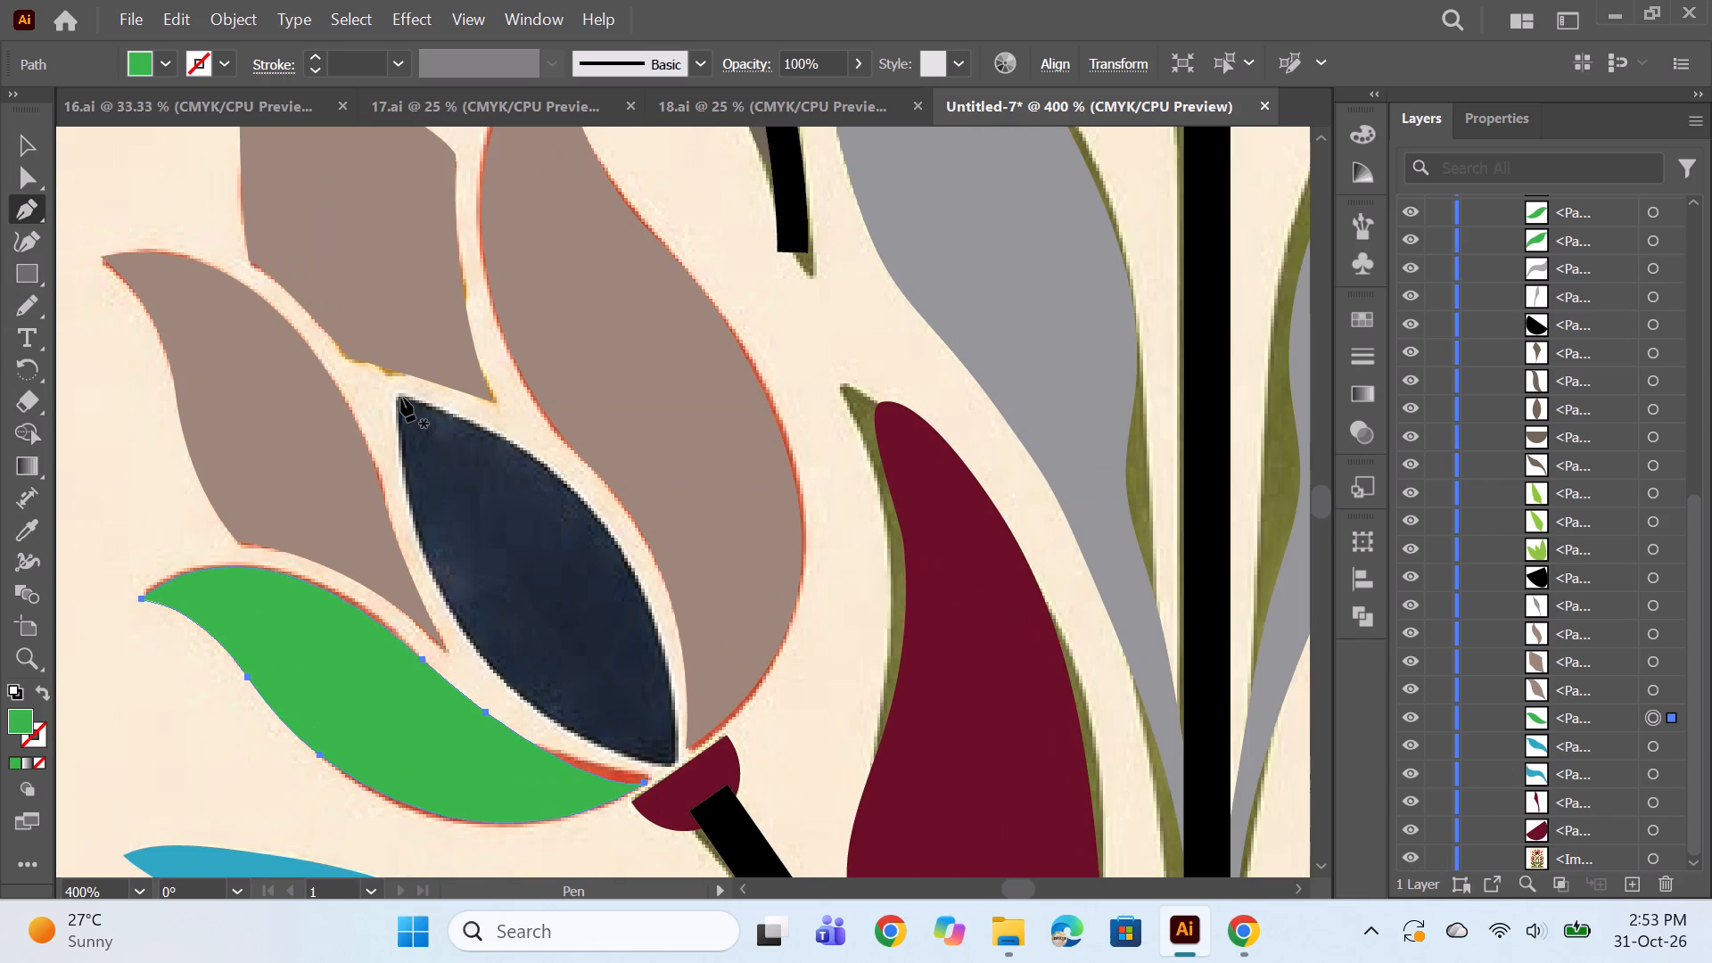
pyautogui.click(401, 398)
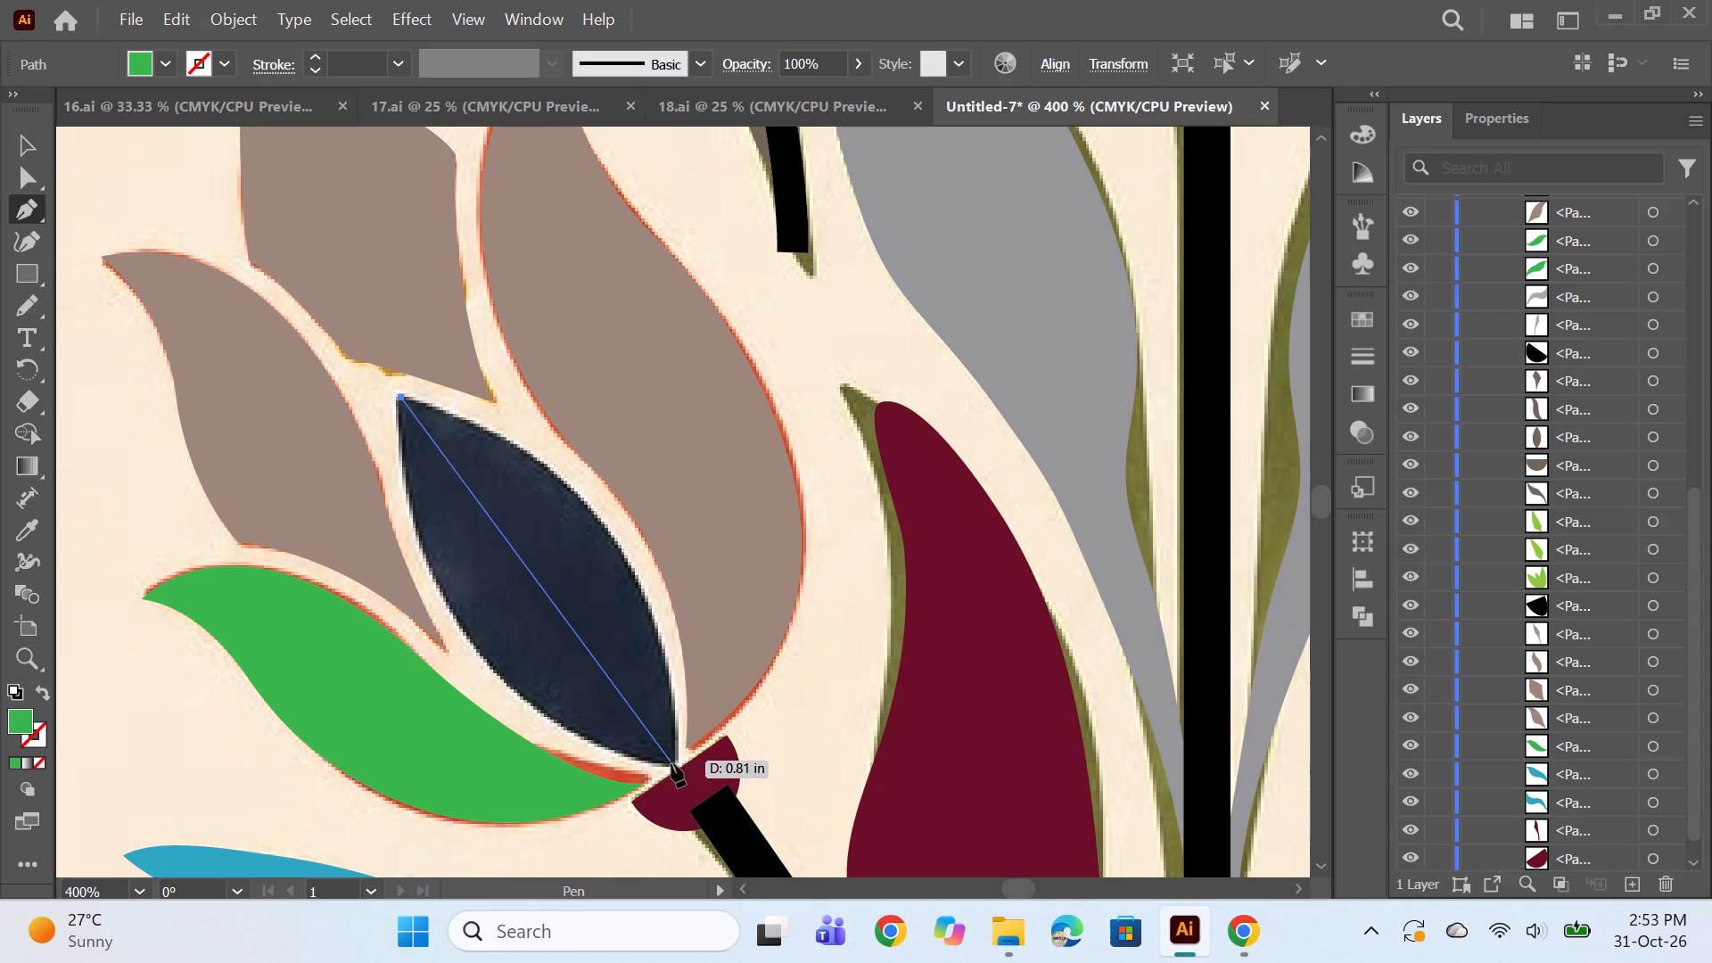
pyautogui.moveTo(671, 763); pyautogui.dragTo(961, 826)
pyautogui.keyDown('alt'); pyautogui.click(672, 761); pyautogui.keyUp('alt')
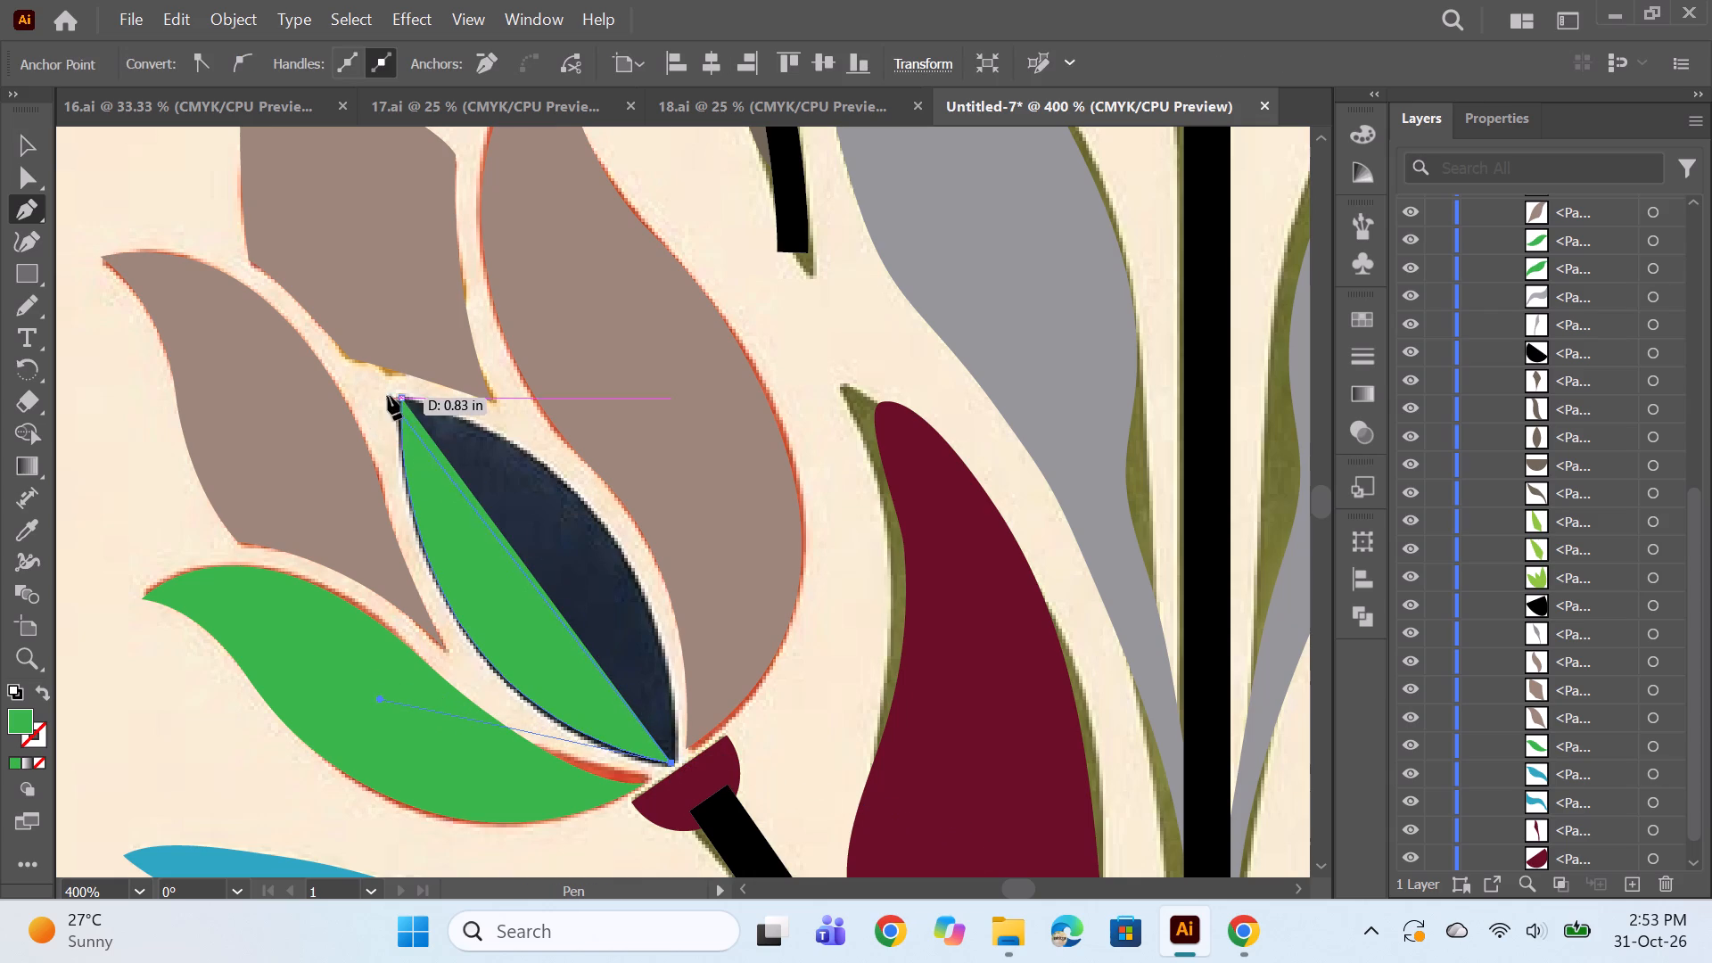
pyautogui.moveTo(399, 396); pyautogui.dragTo(250, 396)
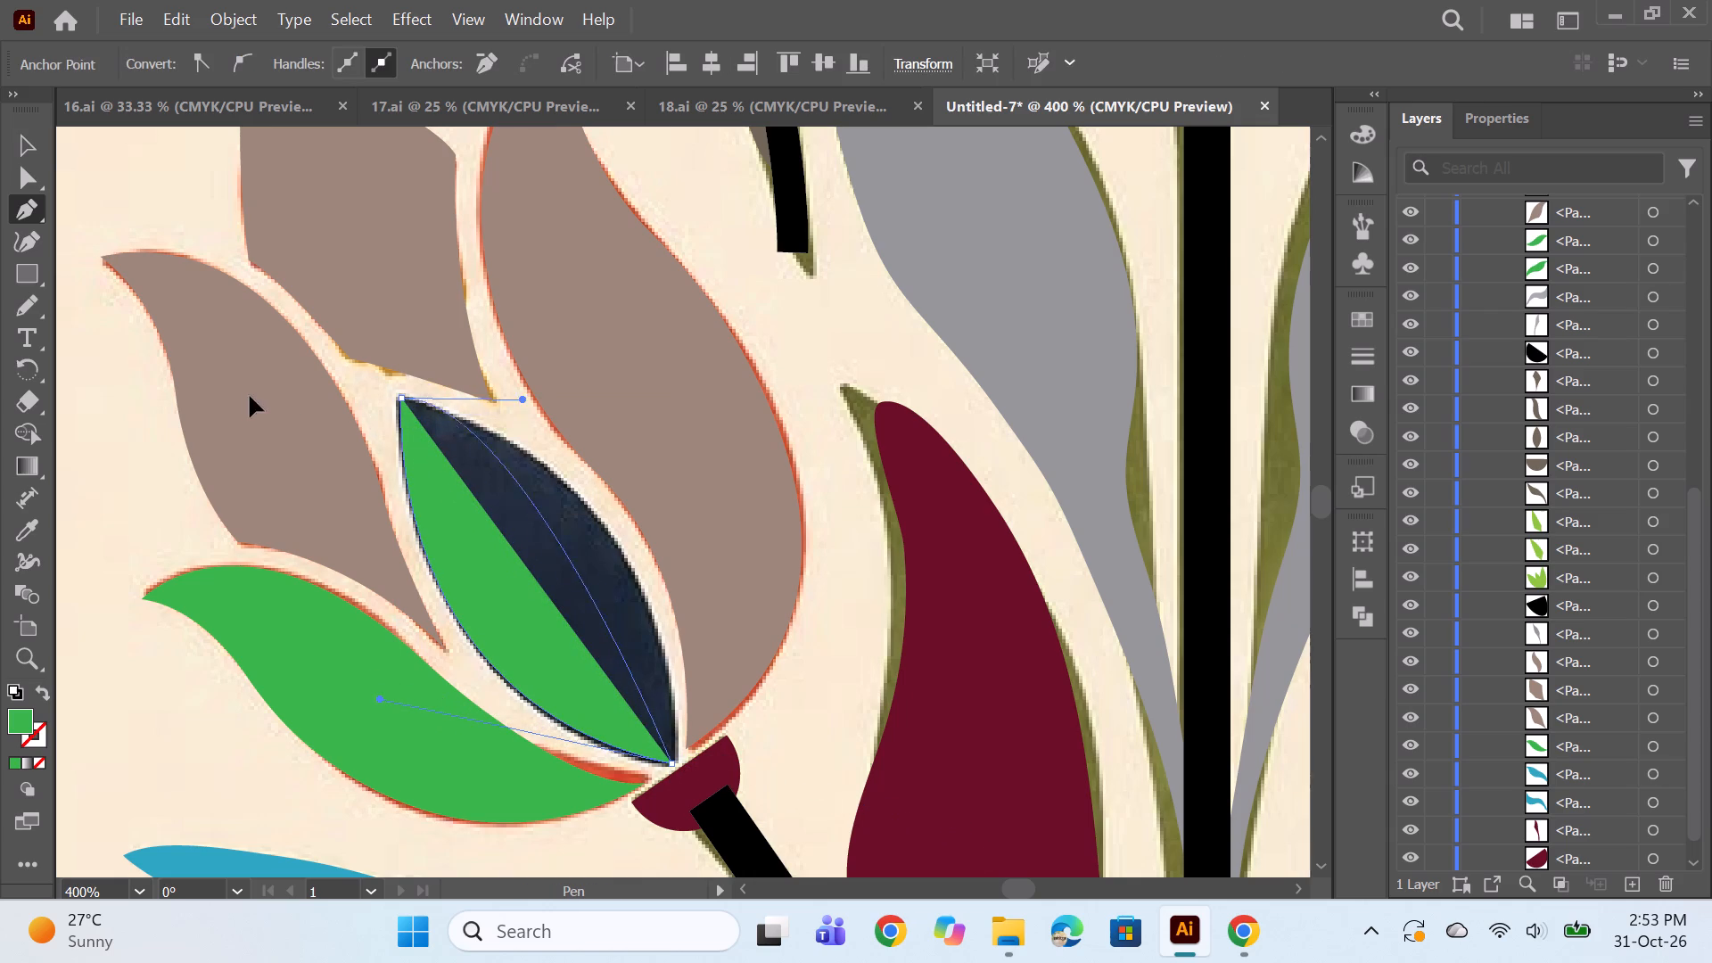
pyautogui.moveTo(250, 396); pyautogui.dragTo(114, 335)
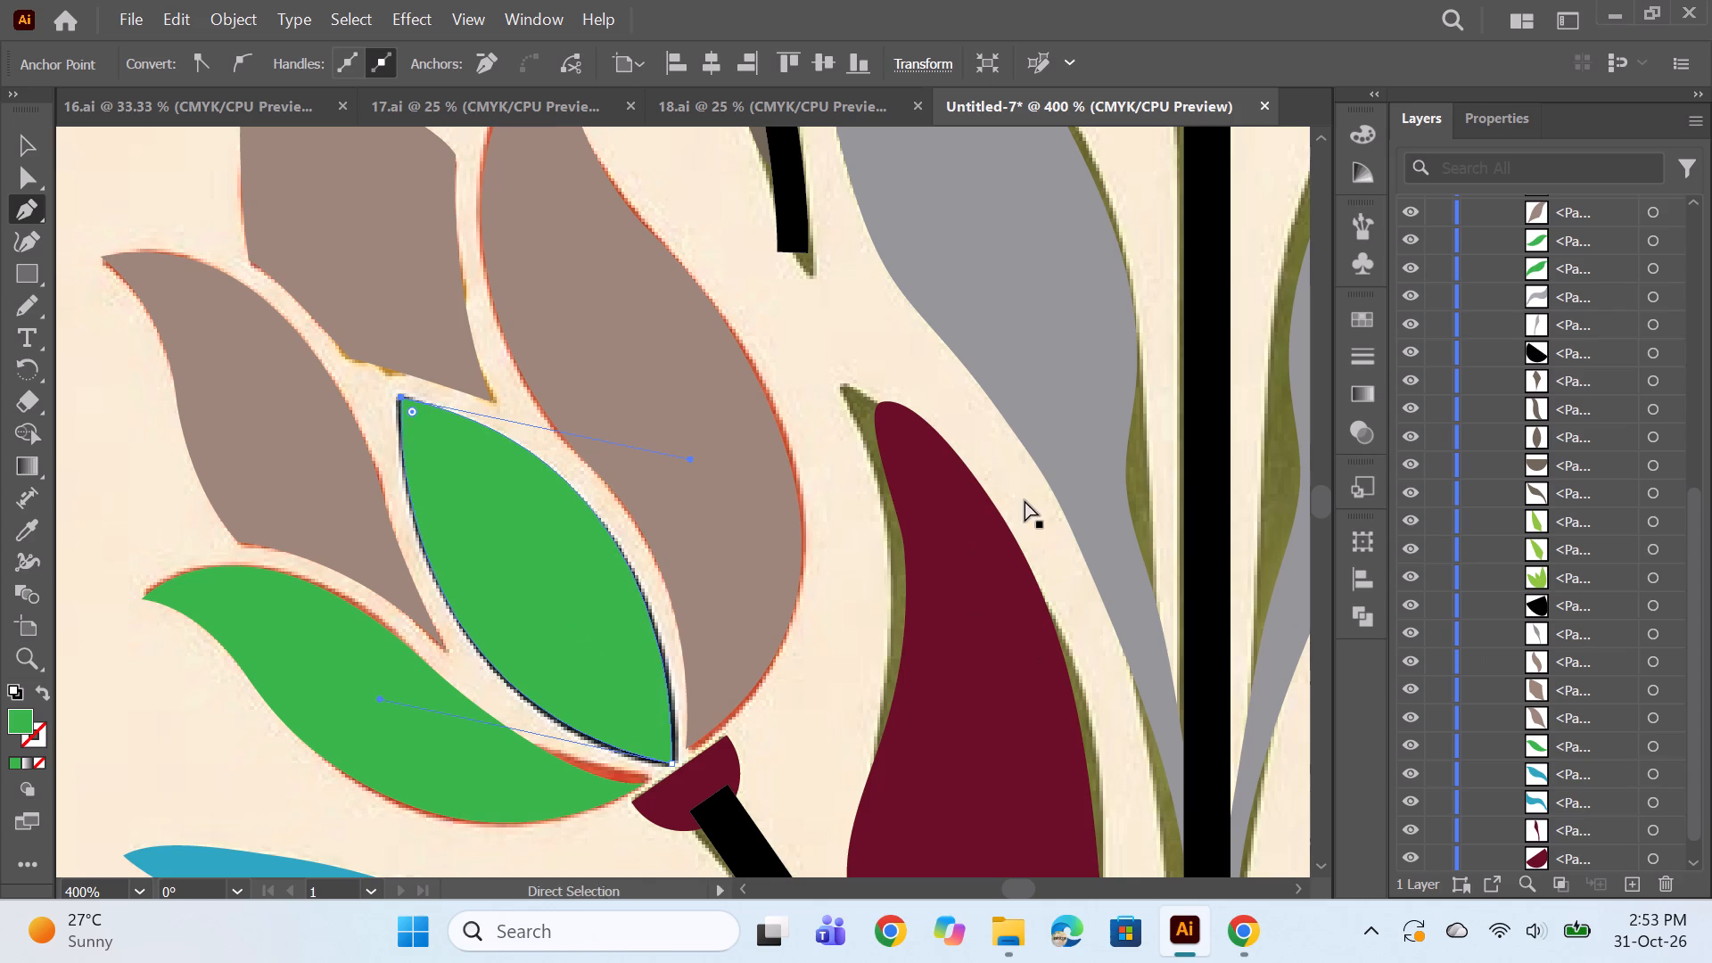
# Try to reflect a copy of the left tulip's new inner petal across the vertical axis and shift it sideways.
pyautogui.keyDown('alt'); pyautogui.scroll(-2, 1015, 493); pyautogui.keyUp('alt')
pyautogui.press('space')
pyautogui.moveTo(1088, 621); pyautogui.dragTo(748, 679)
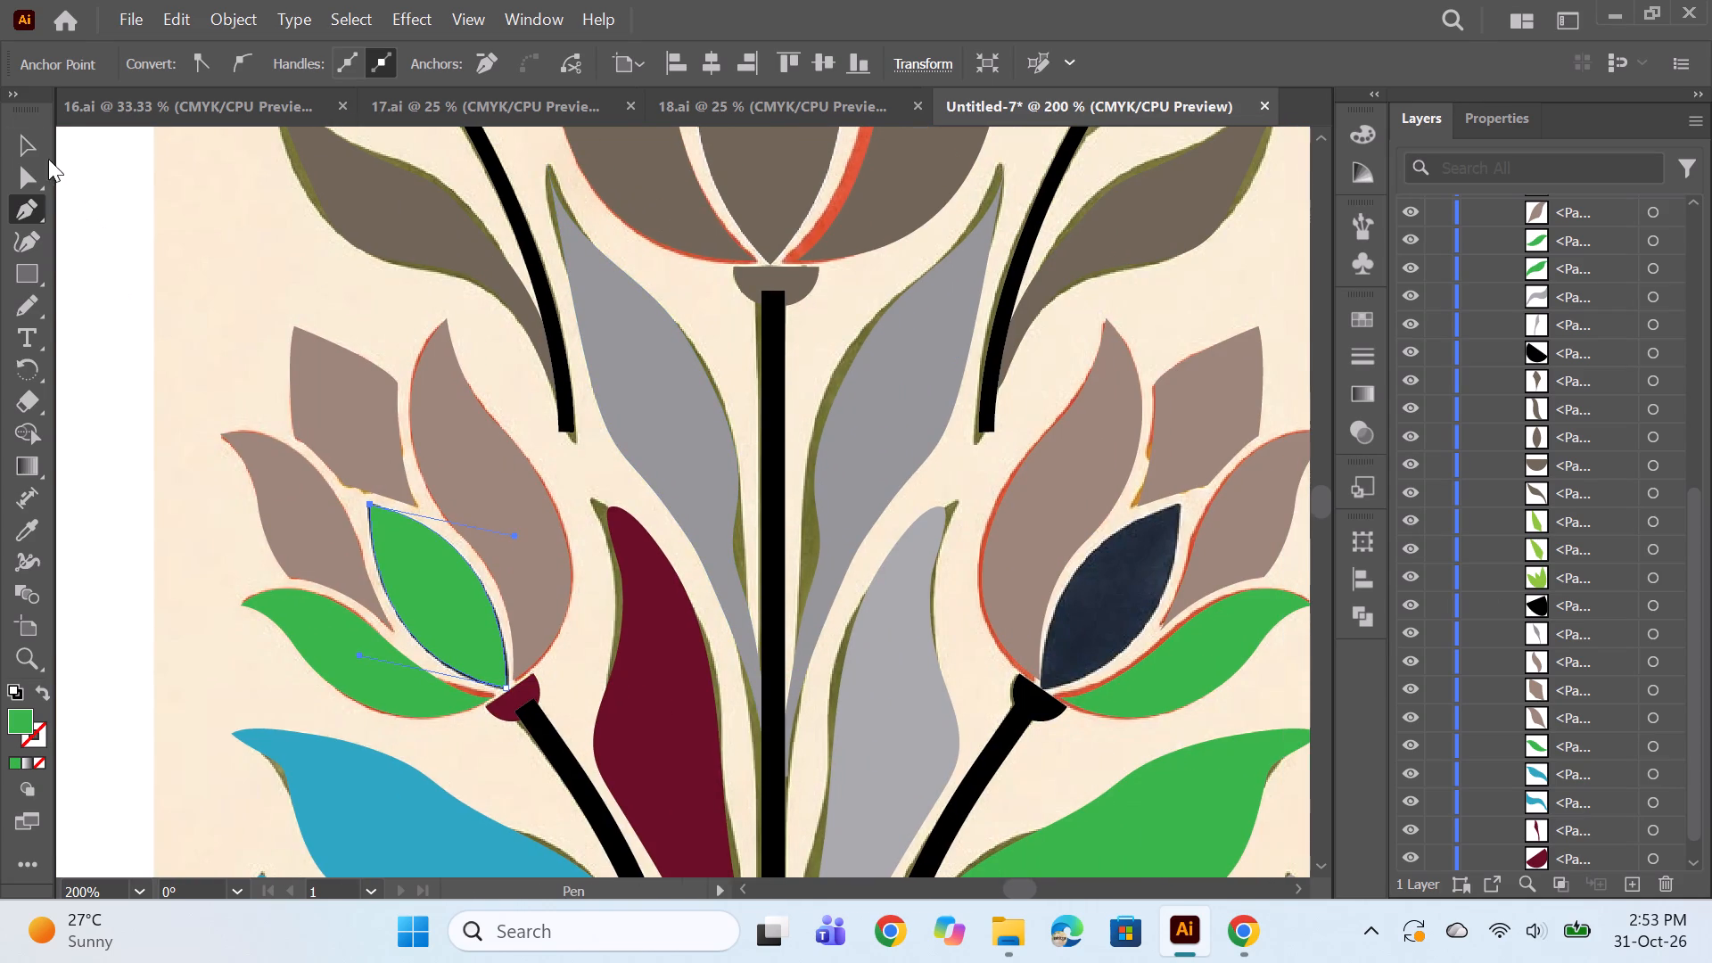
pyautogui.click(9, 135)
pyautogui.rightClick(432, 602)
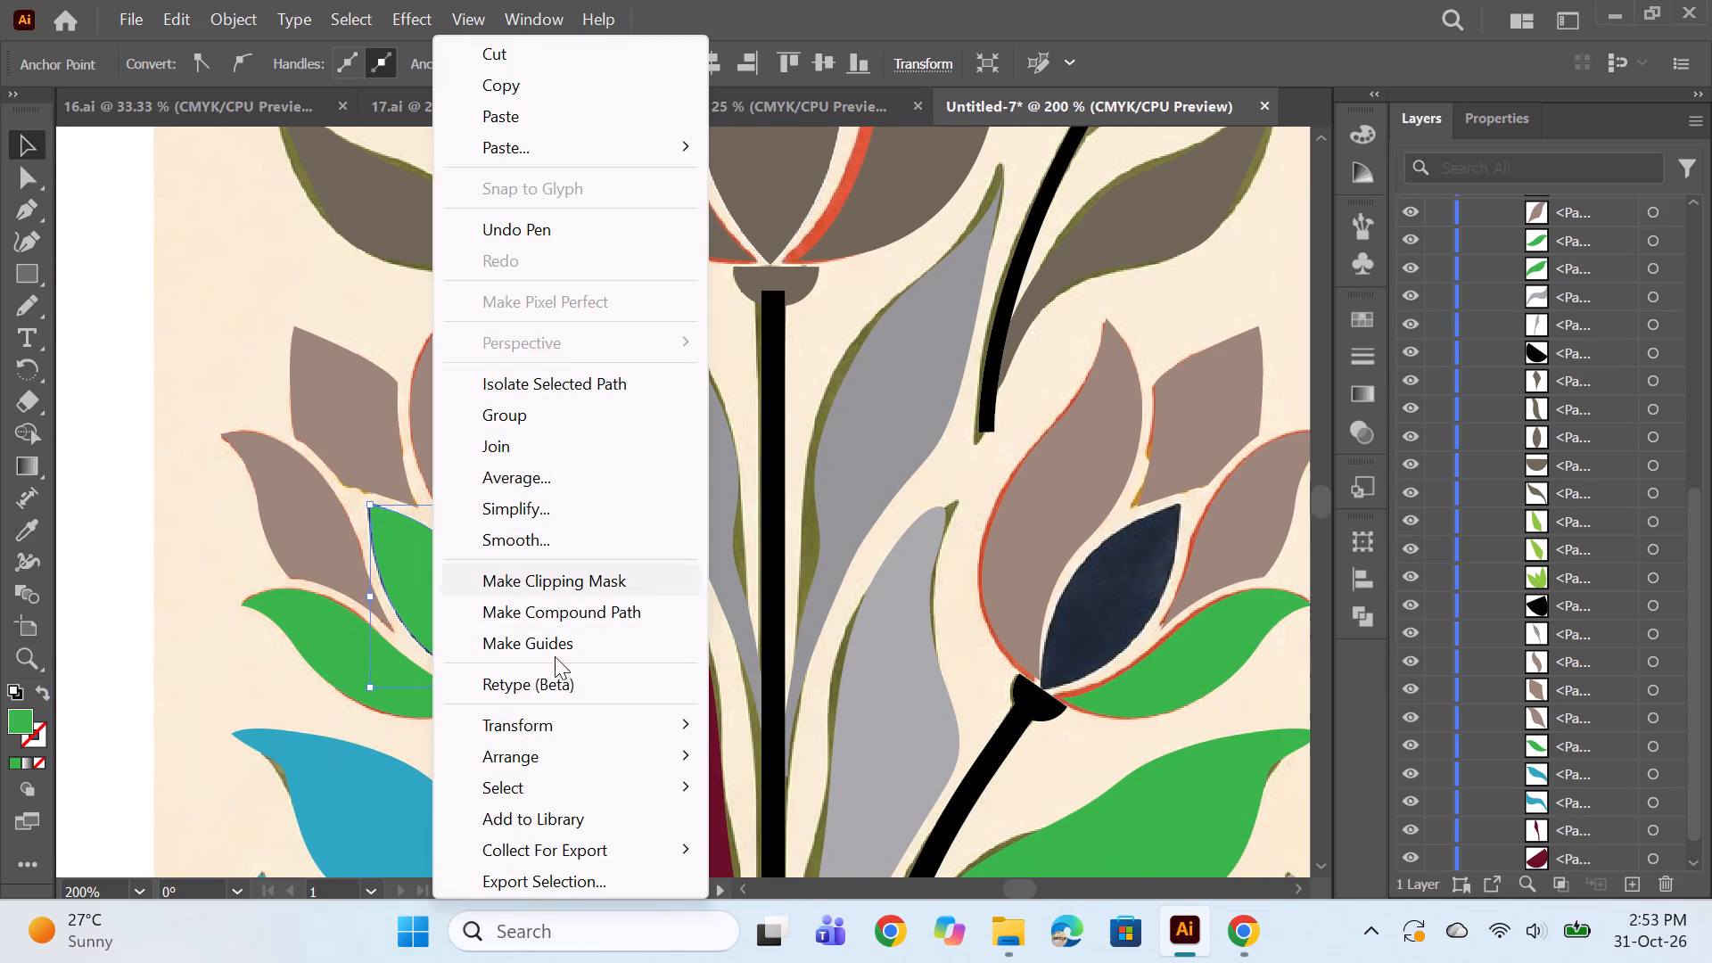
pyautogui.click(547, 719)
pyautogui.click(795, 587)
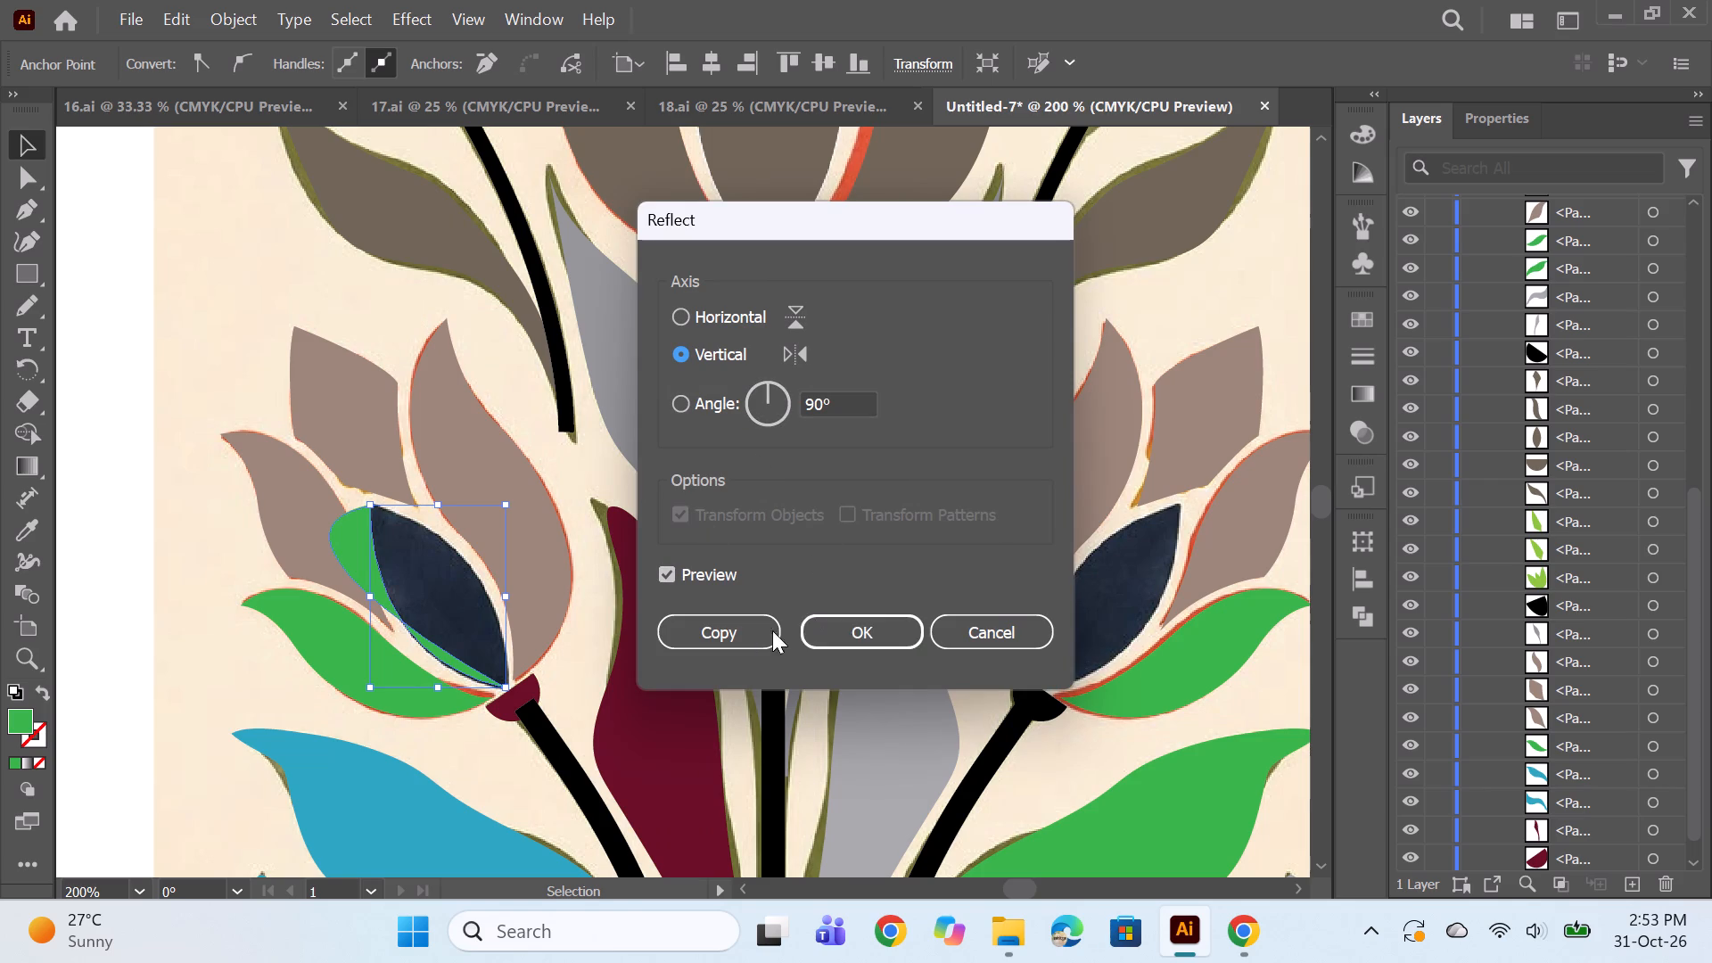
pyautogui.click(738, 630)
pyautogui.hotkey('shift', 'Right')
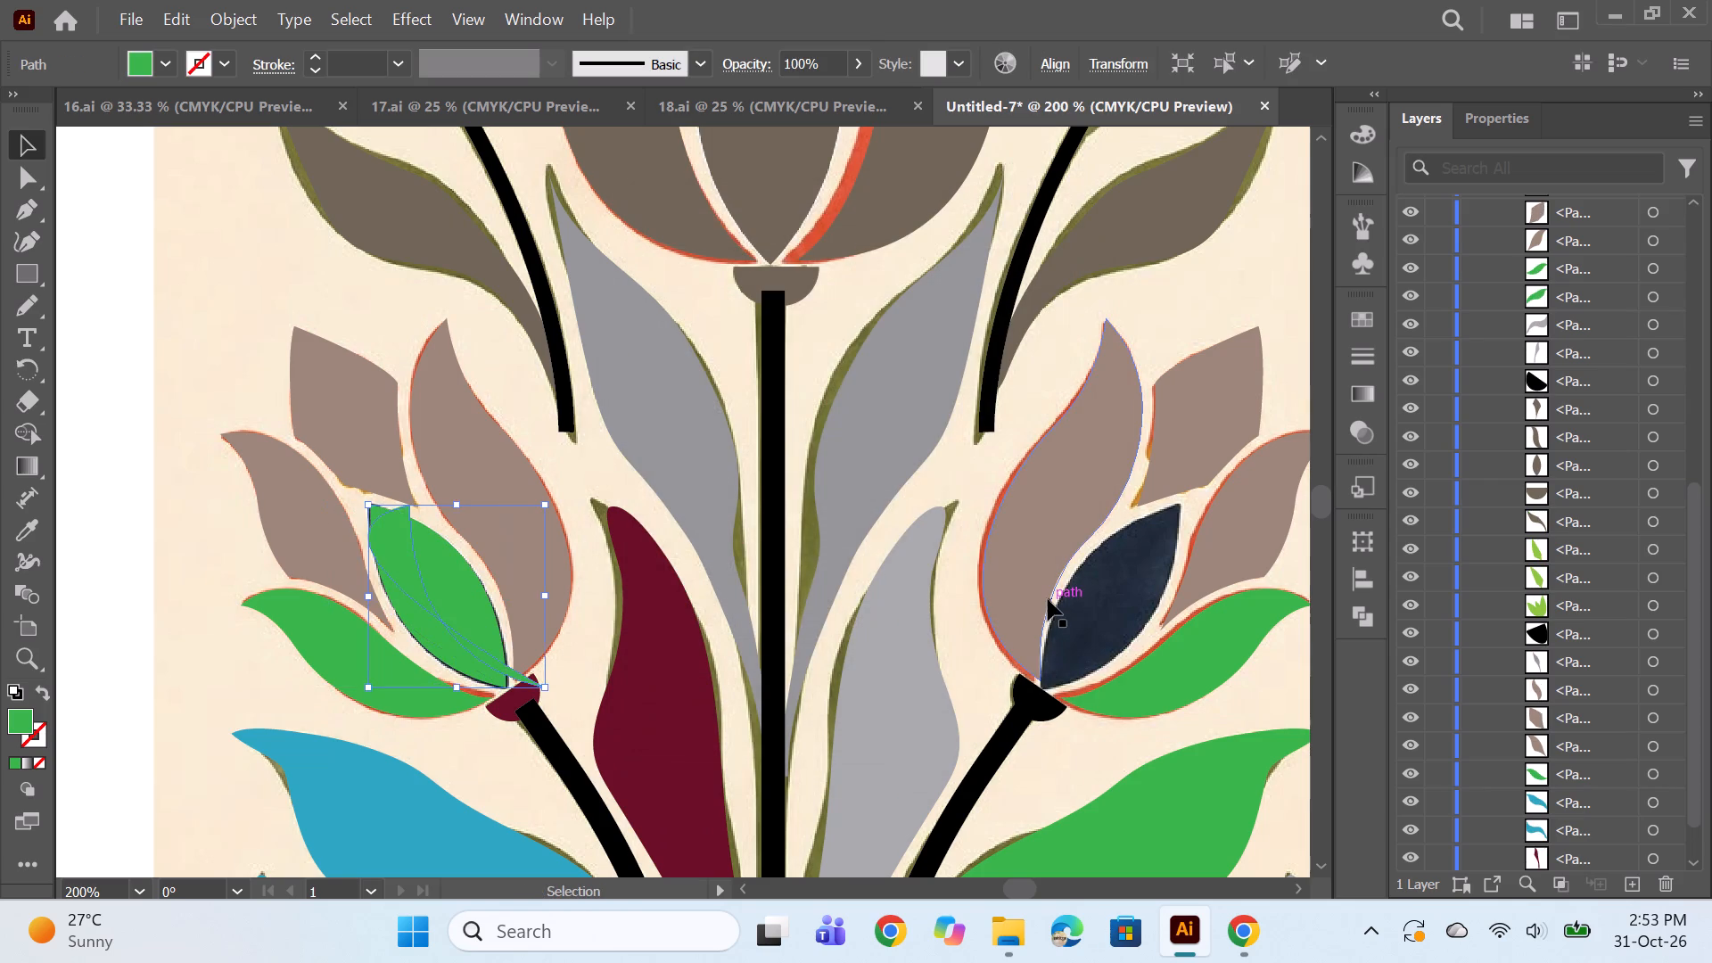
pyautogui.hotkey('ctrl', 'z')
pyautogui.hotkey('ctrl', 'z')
# Reflect a copy of the left tulip's inner petal across the vertical axis and position it over the right tulip's dark inner petal.
pyautogui.click(426, 601)
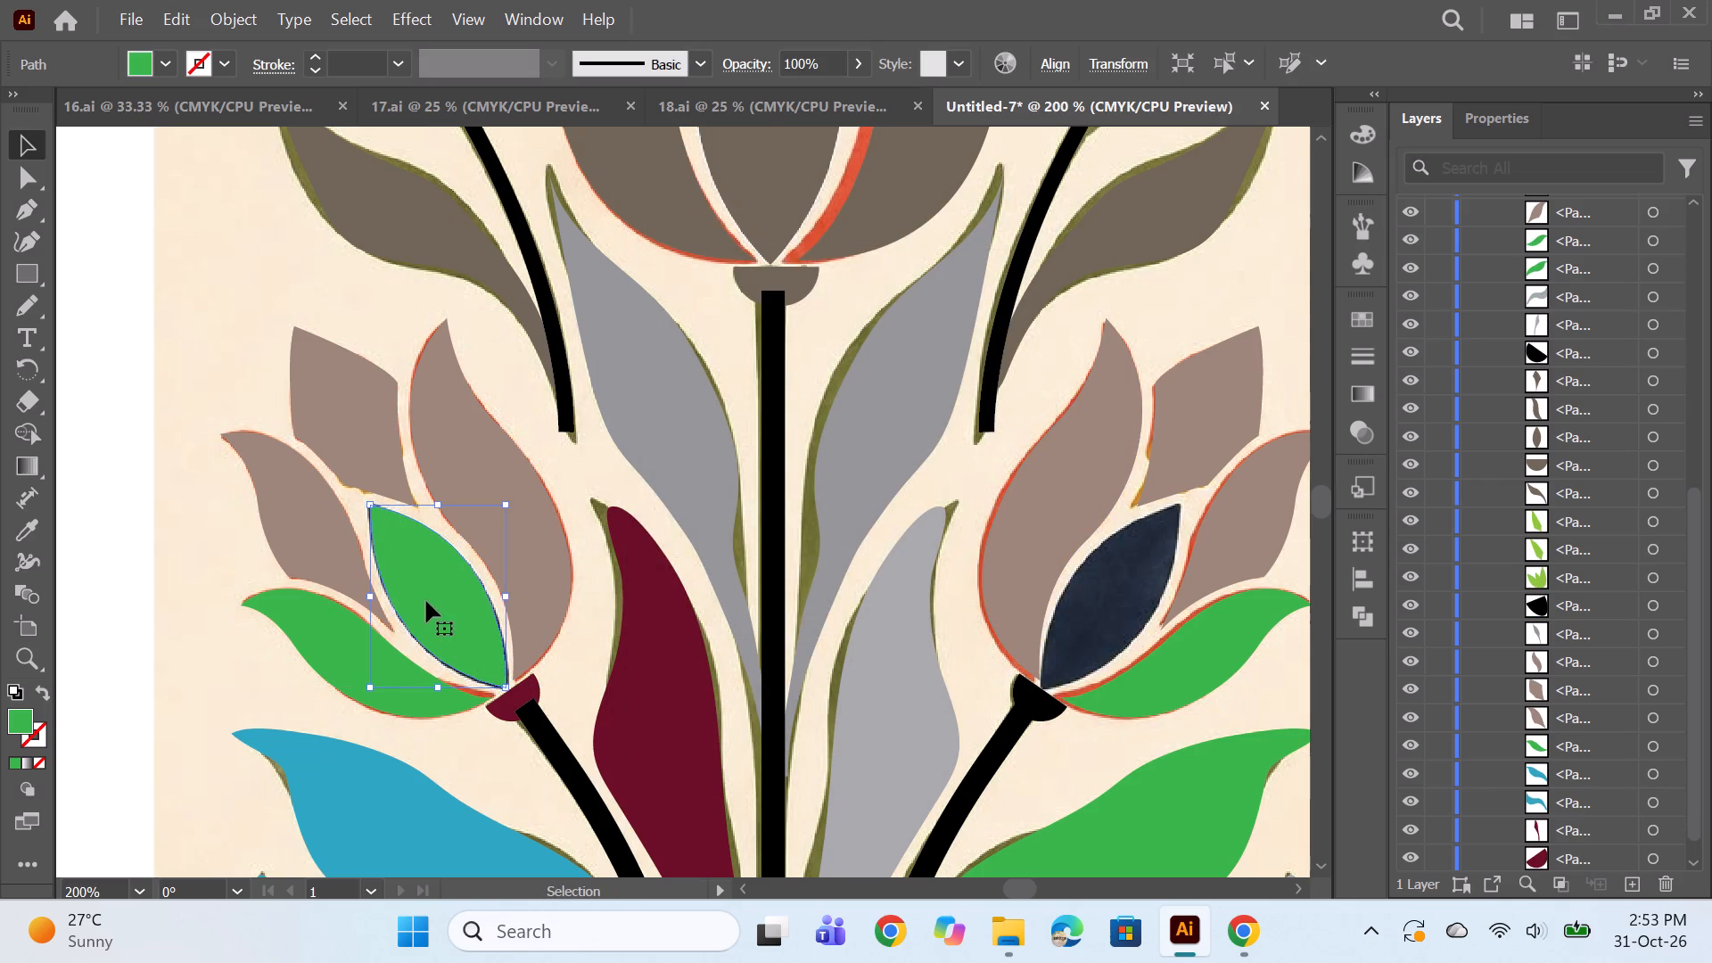
pyautogui.rightClick(426, 601)
pyautogui.click(531, 718)
pyautogui.click(782, 575)
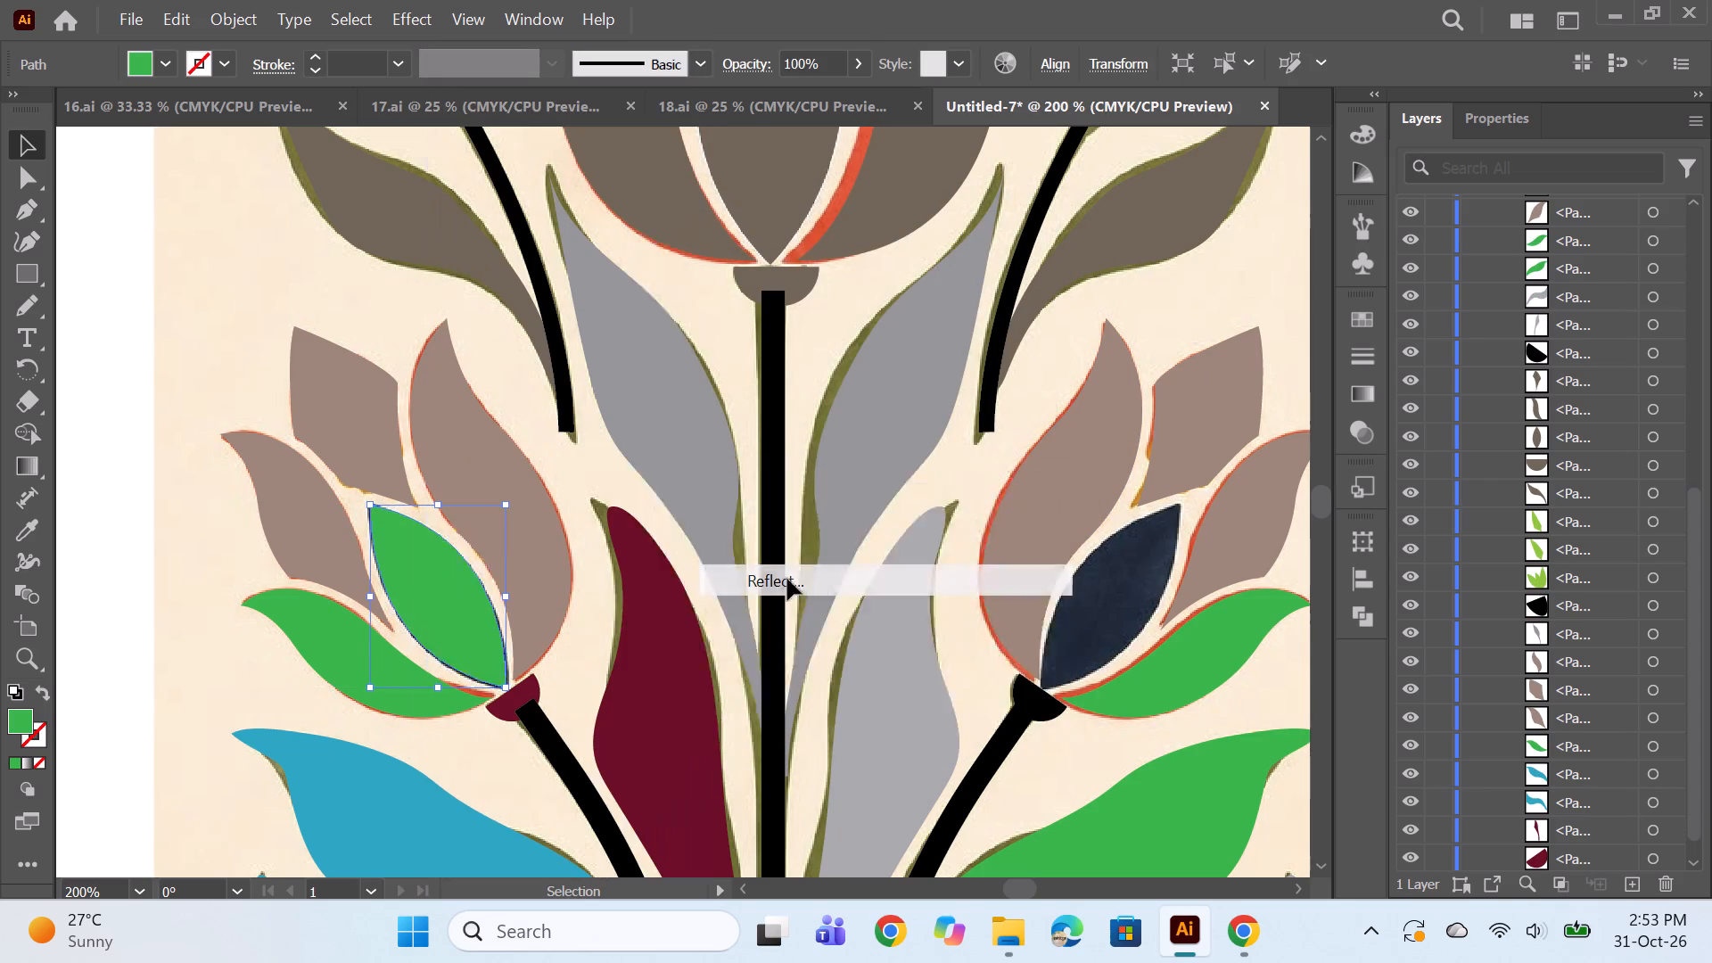
pyautogui.click(718, 639)
pyautogui.hotkey('shift', 'Right')
pyautogui.hotkey('shift', 'Right')
pyautogui.hotkey('shift', 'Right')
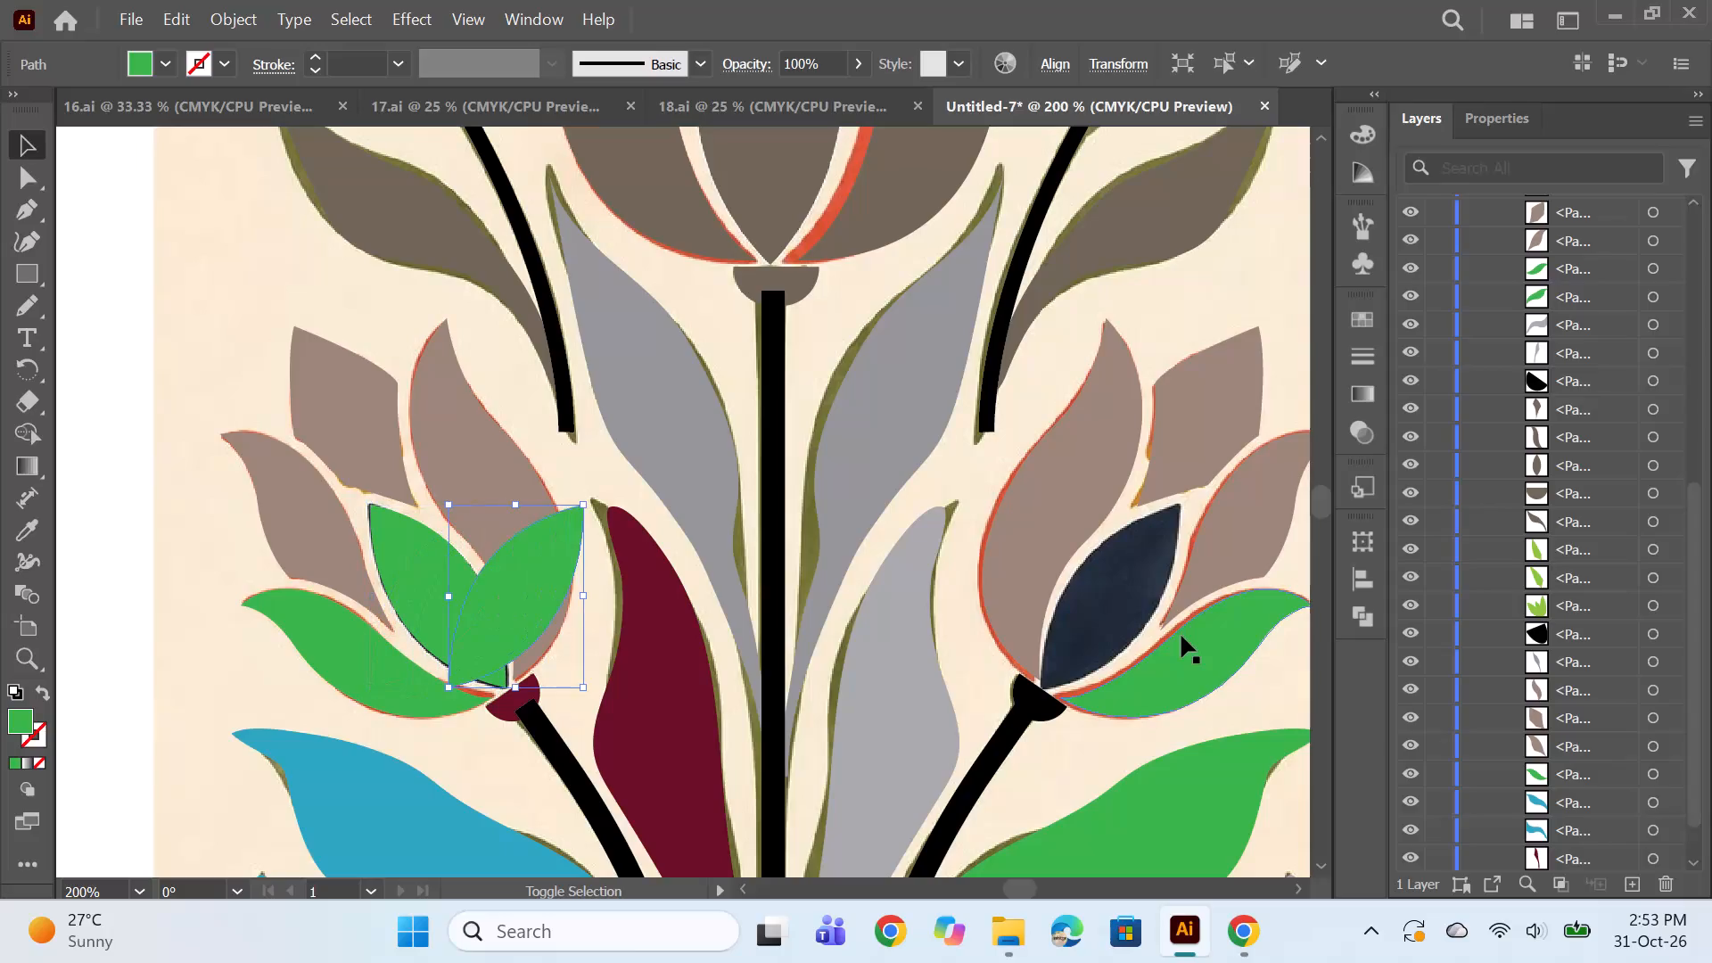
pyautogui.hotkey('shift', 'Right')
pyautogui.hotkey('shift', 'Right')
pyautogui.hotkey('shift', 'Right')
pyautogui.hotkey('shift', 'Right')
pyautogui.hotkey('shift', 'Right')
pyautogui.hotkey('shift', 'Right')
pyautogui.hotkey('shift', 'Right')
pyautogui.hotkey('shift', 'Right')
pyautogui.hotkey('shift', 'Right')
pyautogui.hotkey('shift', 'Right')
pyautogui.hotkey('shift', 'Right')
pyautogui.hotkey('shift', 'Right')
pyautogui.hotkey('shift', 'Right')
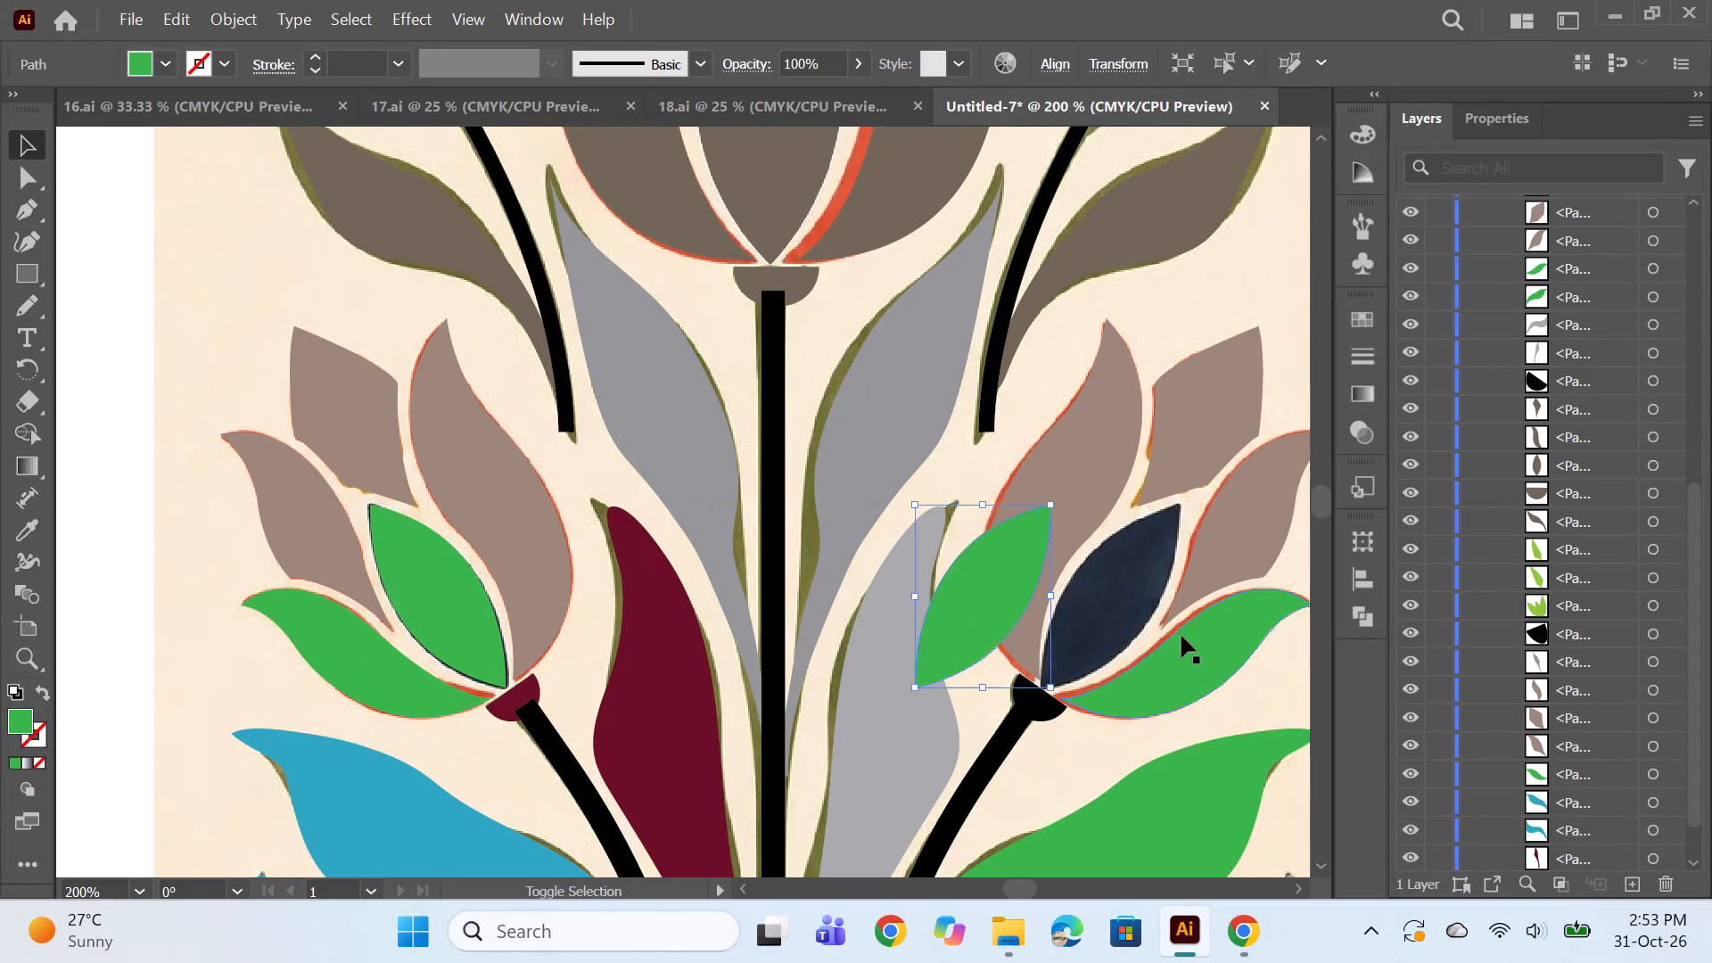
pyautogui.hotkey('shift', 'Right')
pyautogui.press('Right')
pyautogui.press('Right')
pyautogui.press('Right')
pyautogui.press('Right')
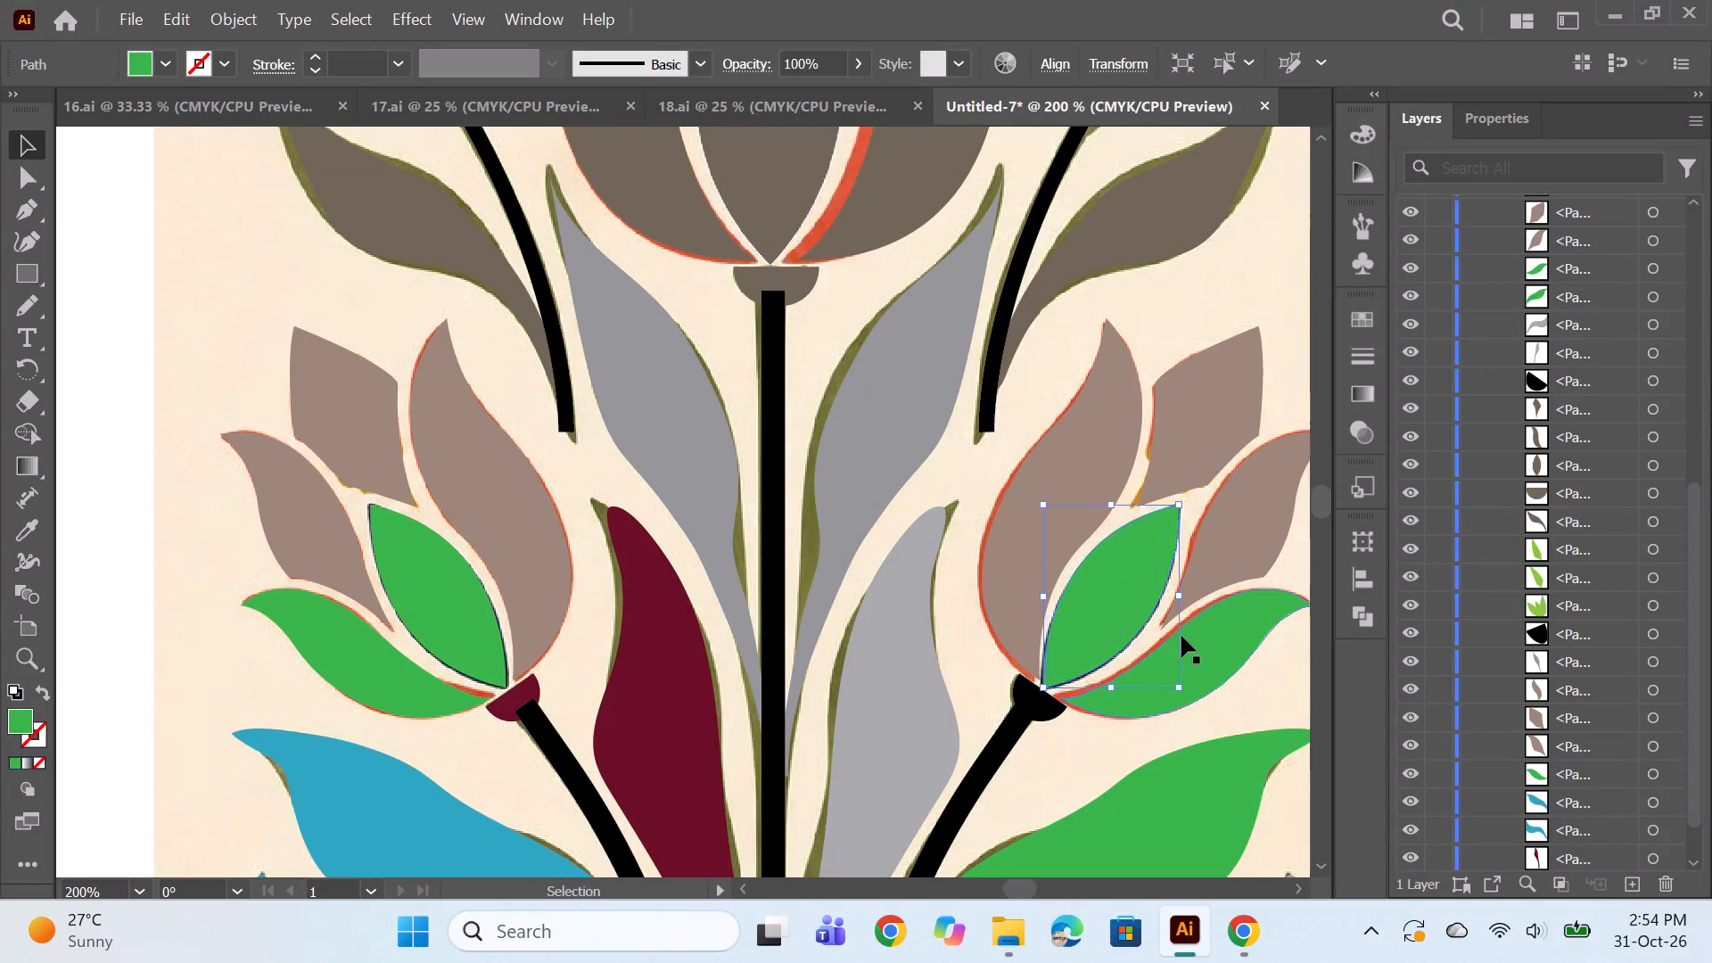
pyautogui.press('Left')
pyautogui.keyDown('ctrl'); pyautogui.click(1184, 233); pyautogui.keyUp('ctrl')
# Hide the reference image beneath the traced floral motif.
pyautogui.keyDown('alt'); pyautogui.scroll(-3, 1118, 318); pyautogui.keyUp('alt')
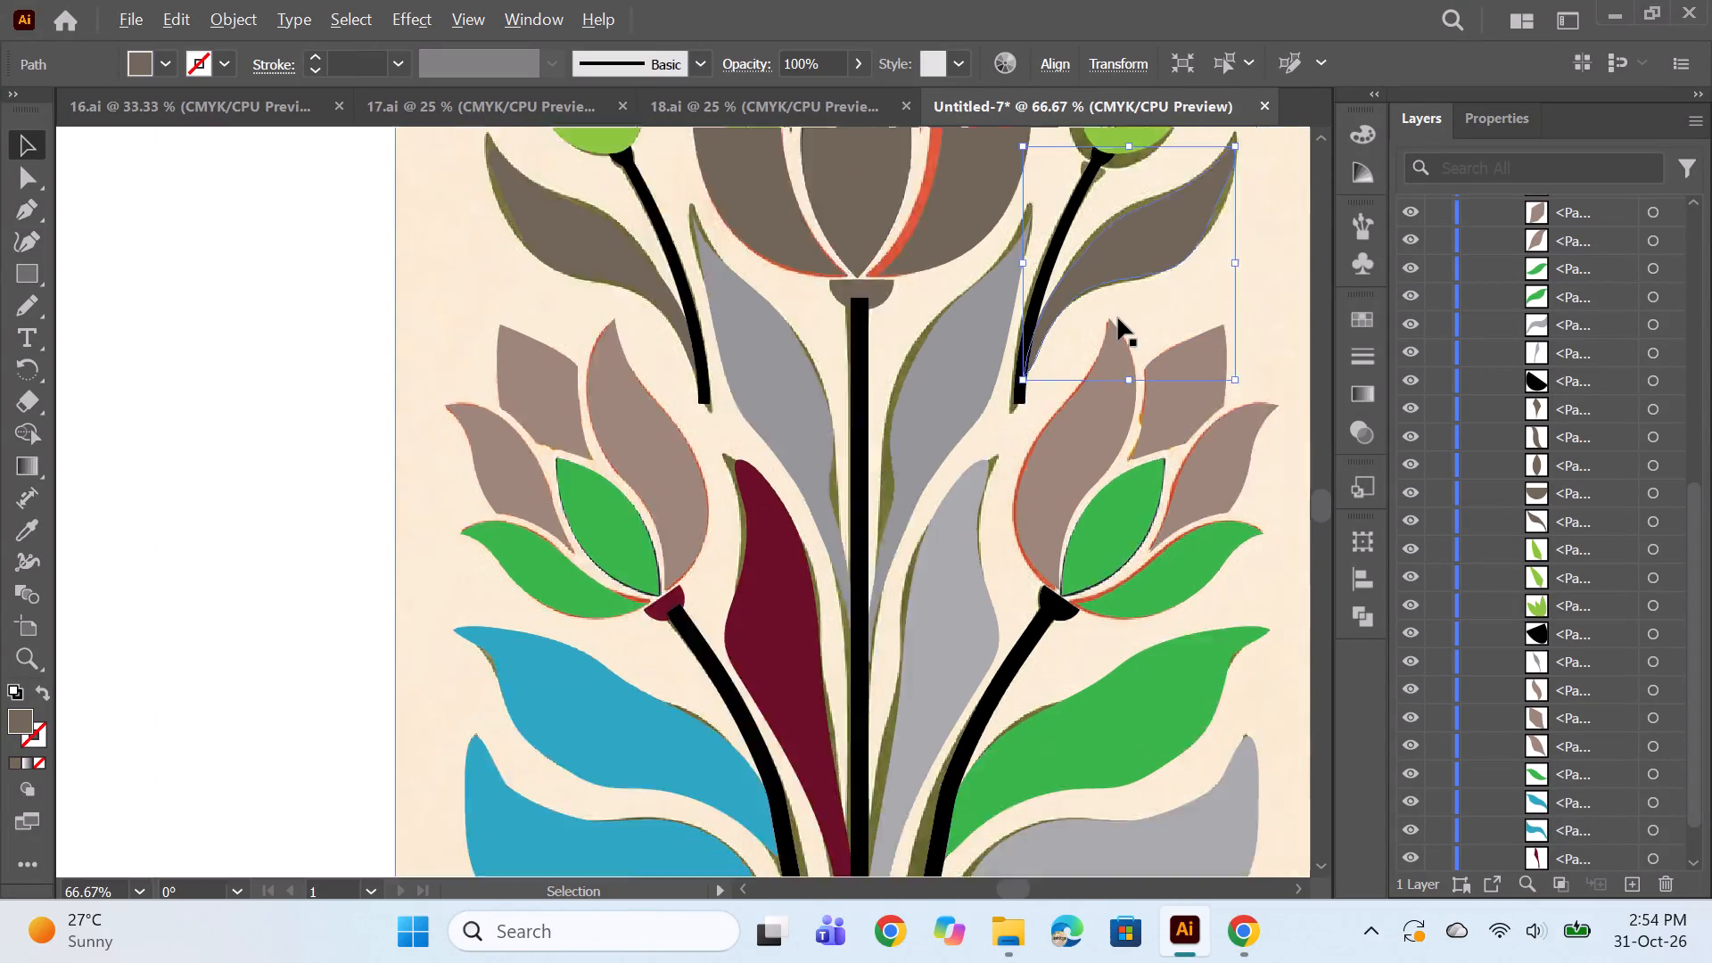
pyautogui.scroll(-8, 1502, 784)
pyautogui.click(1404, 852)
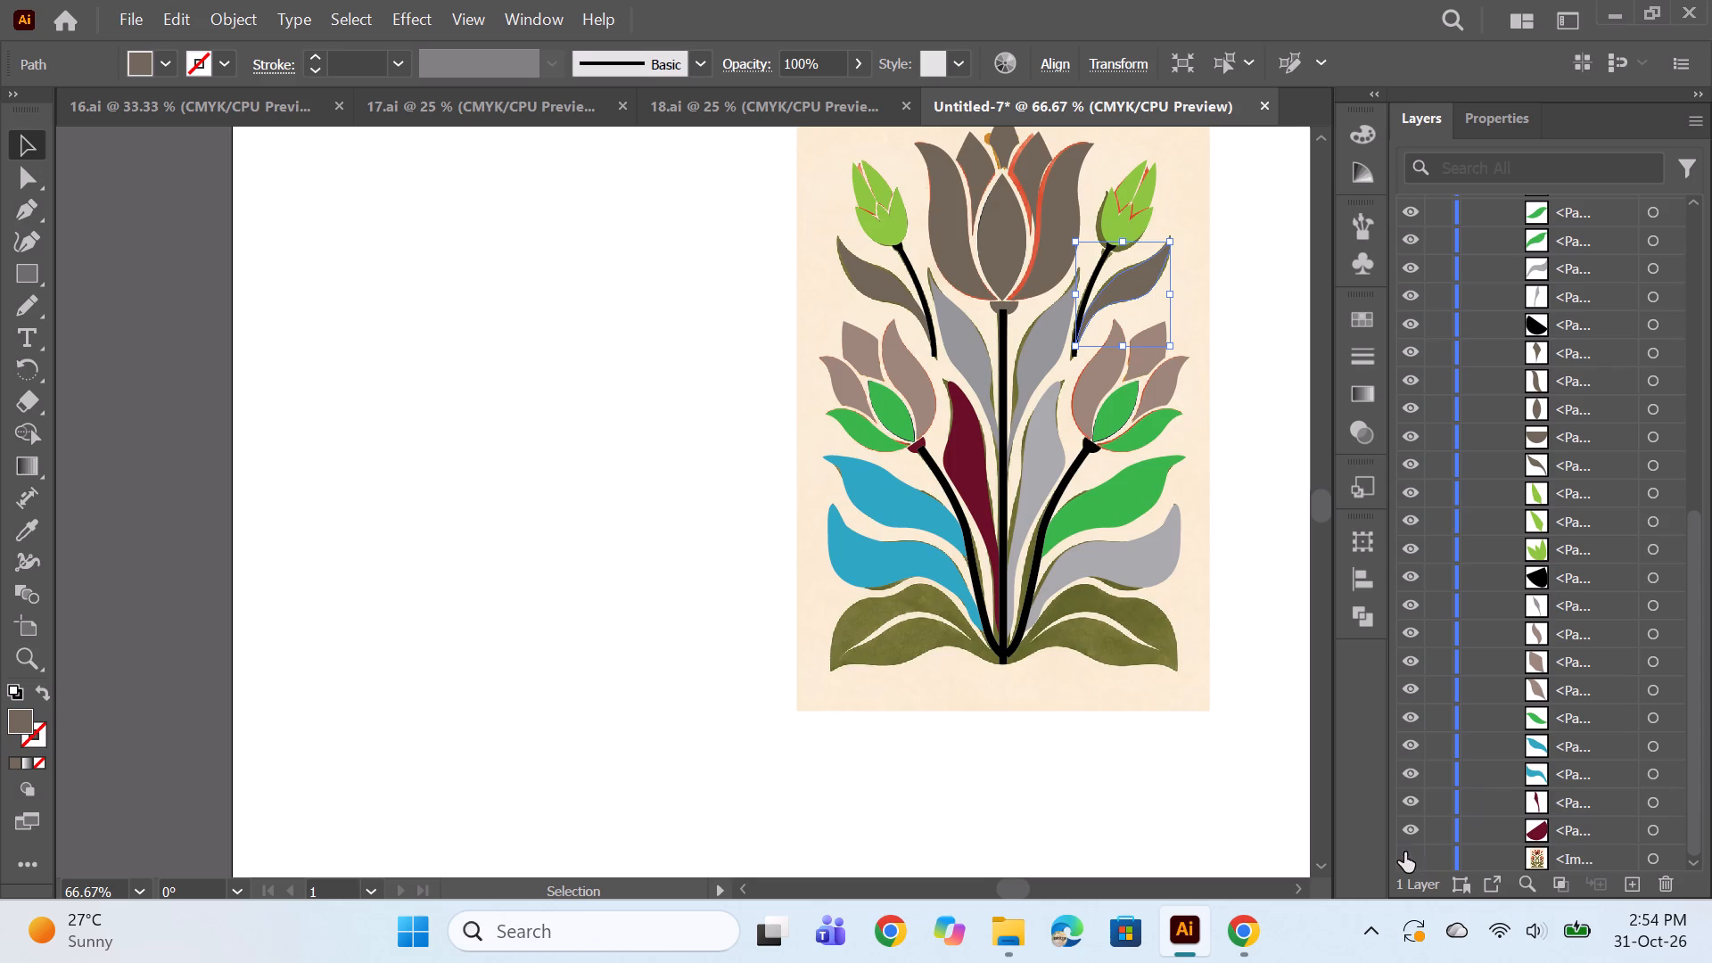
# Recolour the lowest green outer petal of the left tulip a light orange.
pyautogui.press('space')
pyautogui.moveTo(1145, 620); pyautogui.dragTo(1004, 693)
pyautogui.keyDown('alt'); pyautogui.scroll(1, 961, 561); pyautogui.keyUp('alt')
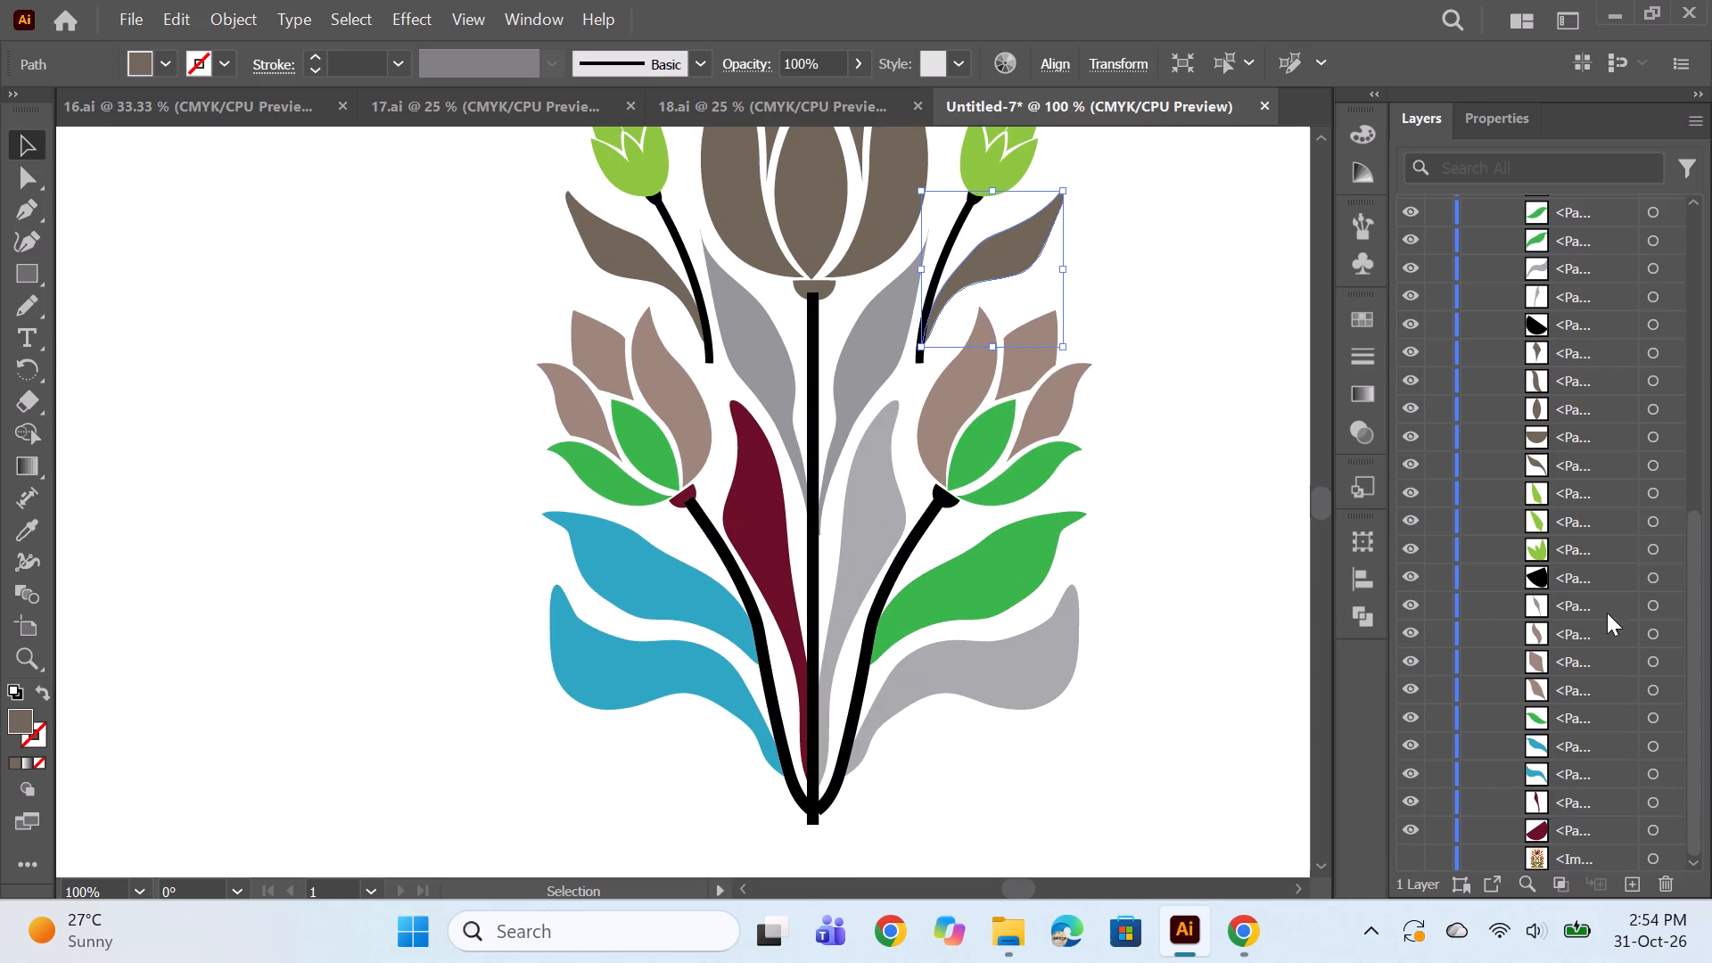
pyautogui.click(1654, 720)
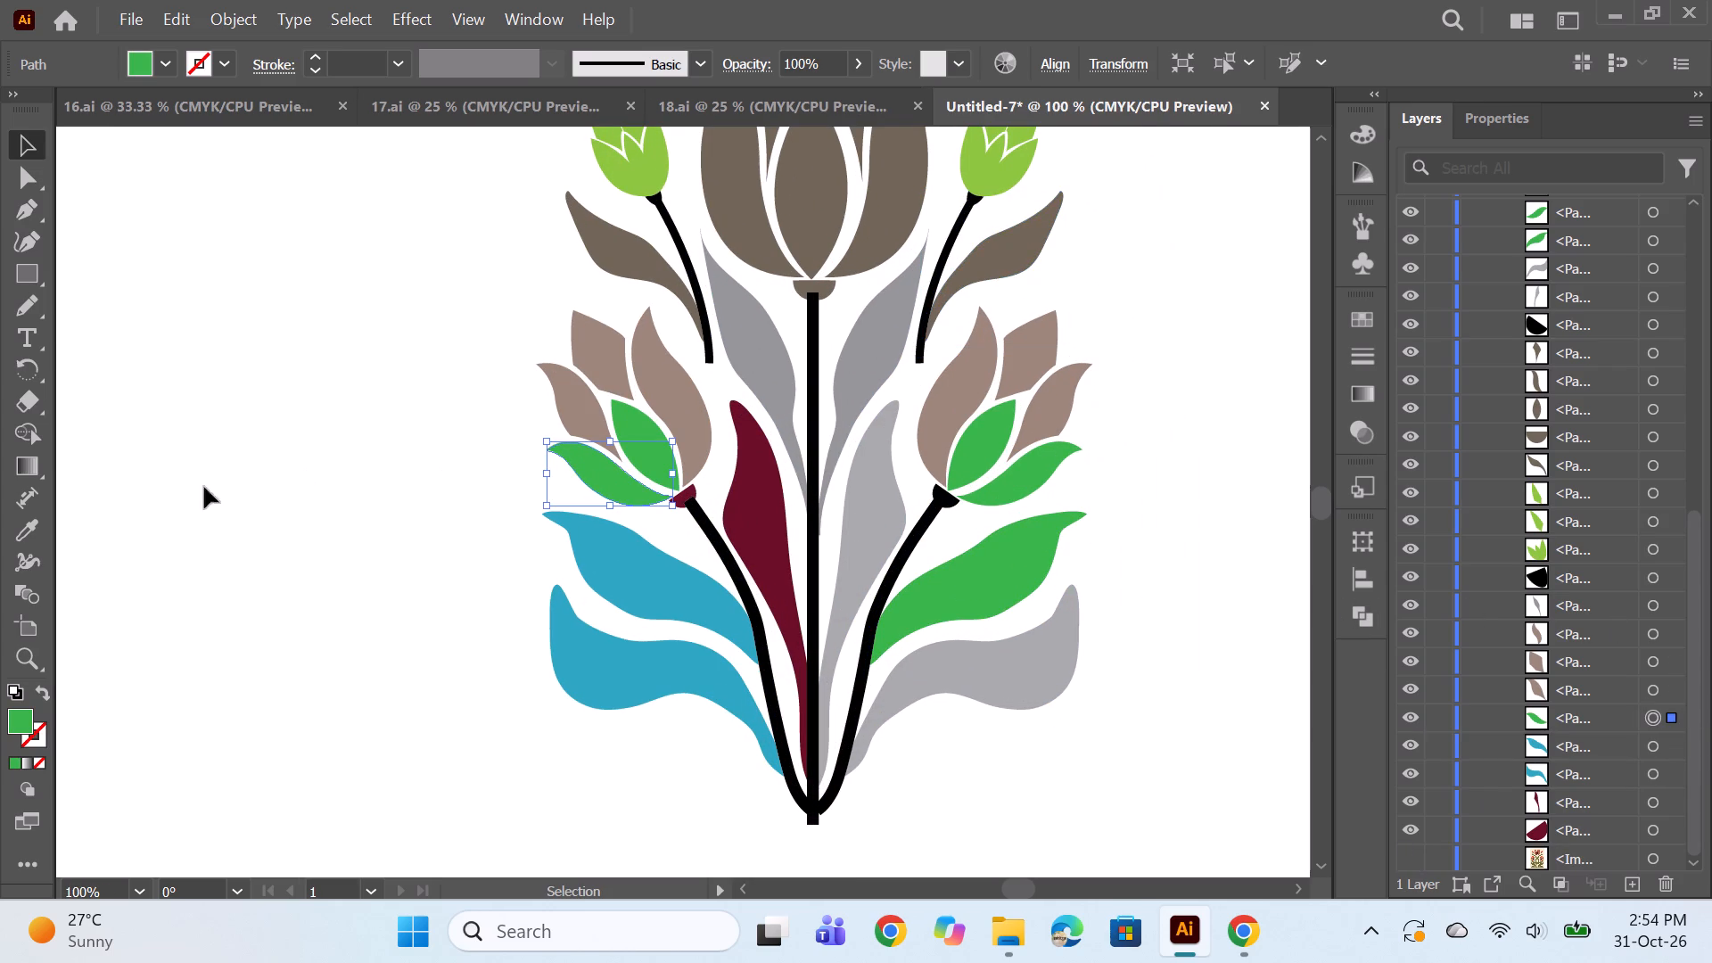
pyautogui.doubleClick(29, 723)
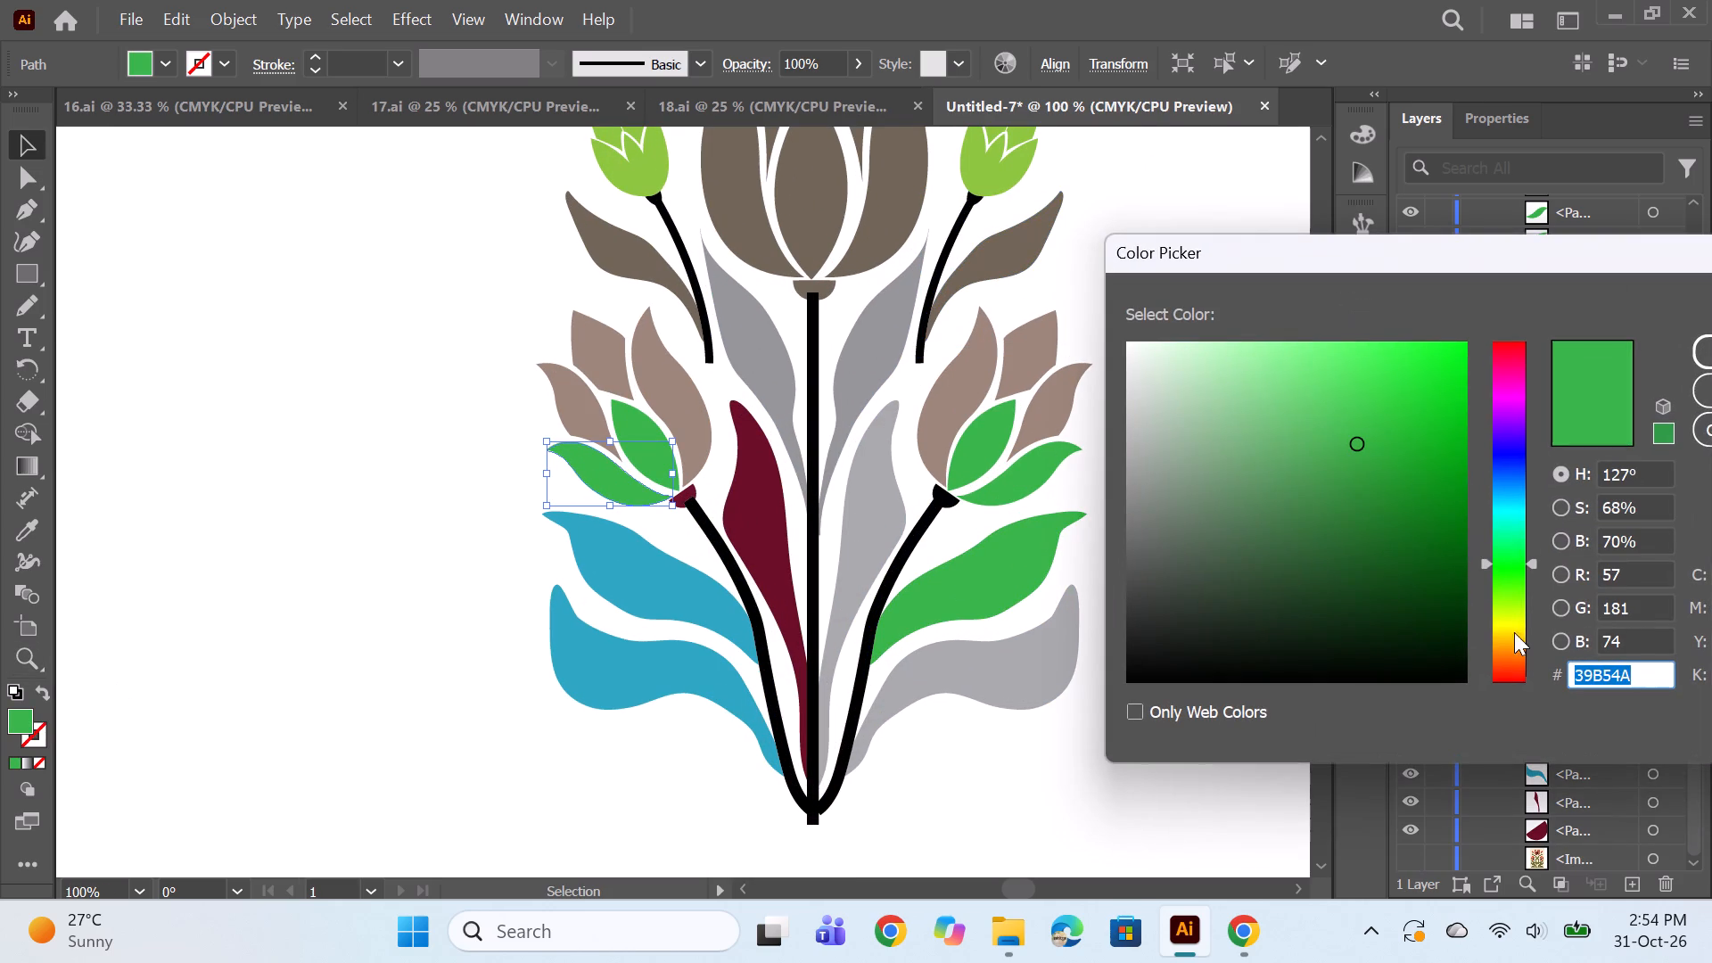
pyautogui.click(1505, 663)
pyautogui.click(1427, 453)
pyautogui.click(1428, 434)
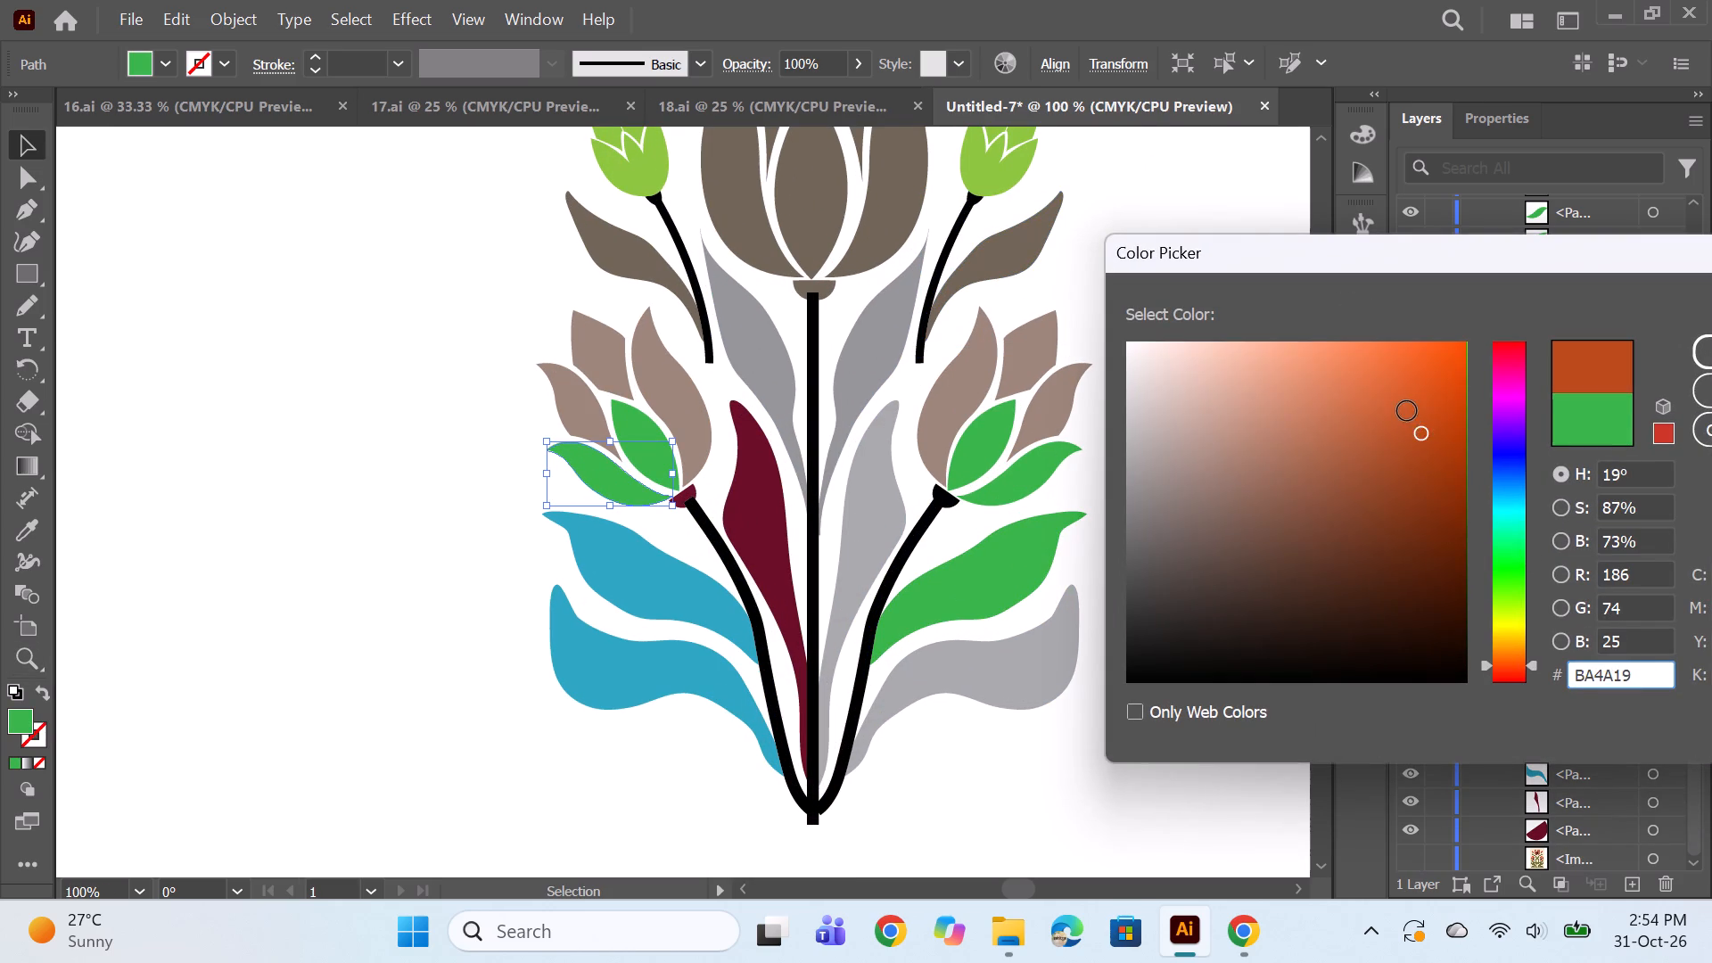
pyautogui.click(1407, 411)
pyautogui.click(1419, 396)
pyautogui.click(1436, 398)
pyautogui.click(1704, 334)
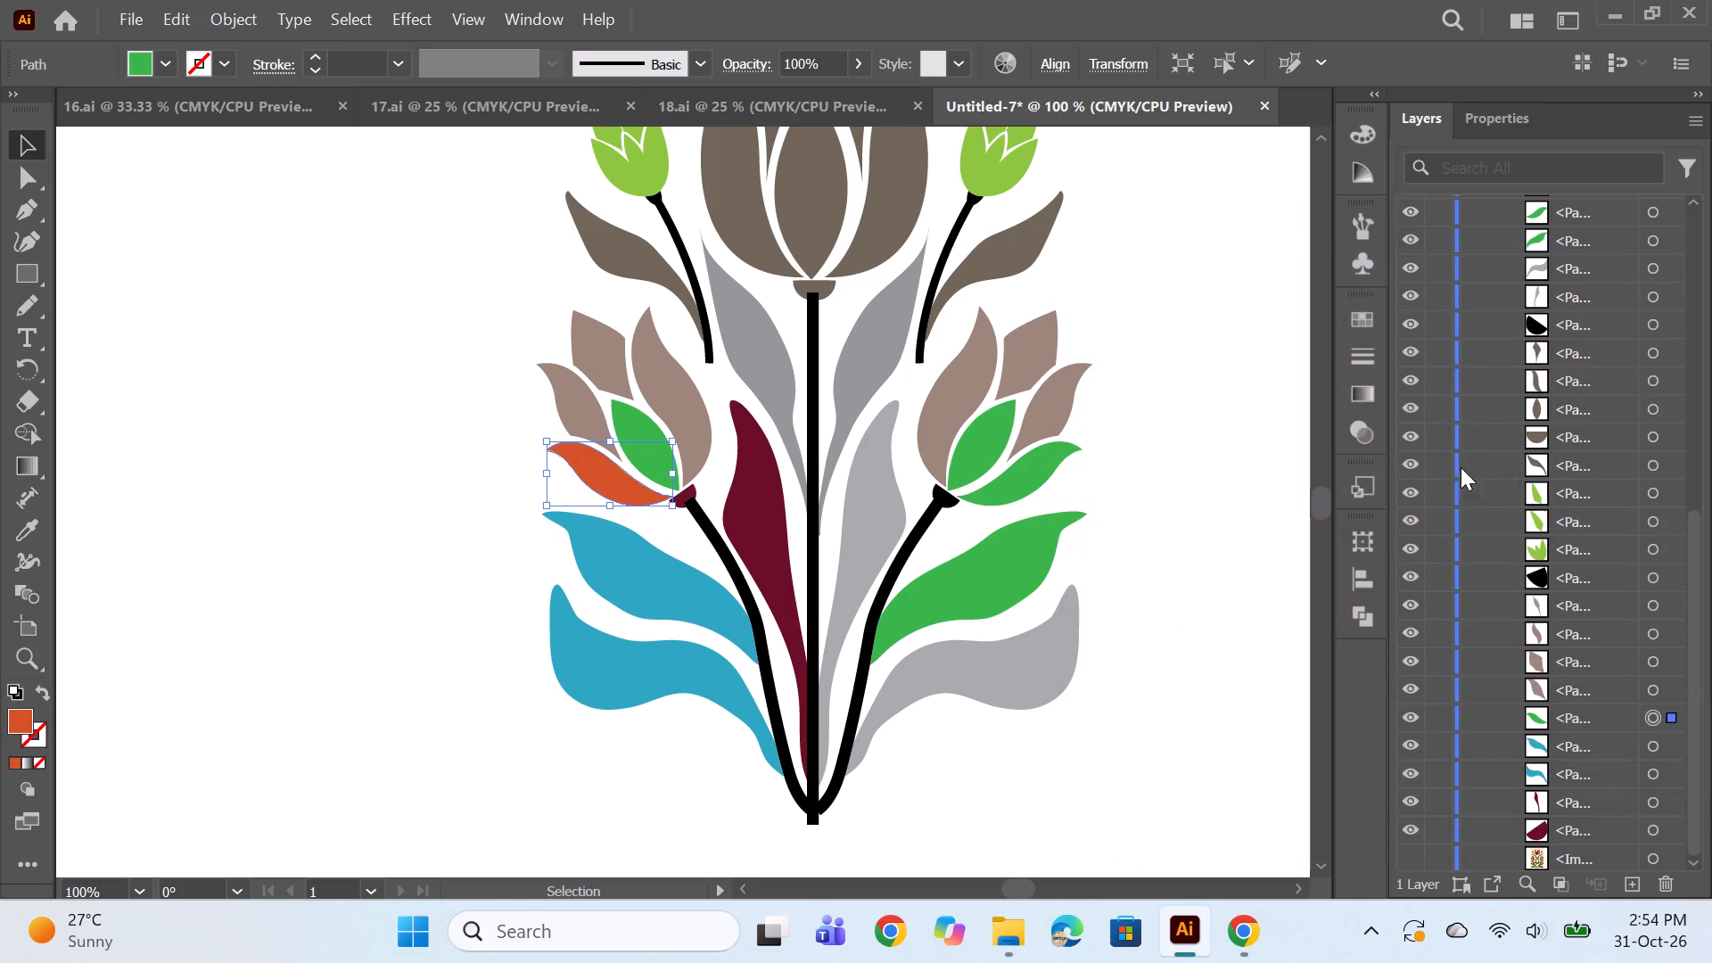
pyautogui.doubleClick(14, 716)
pyautogui.click(1388, 402)
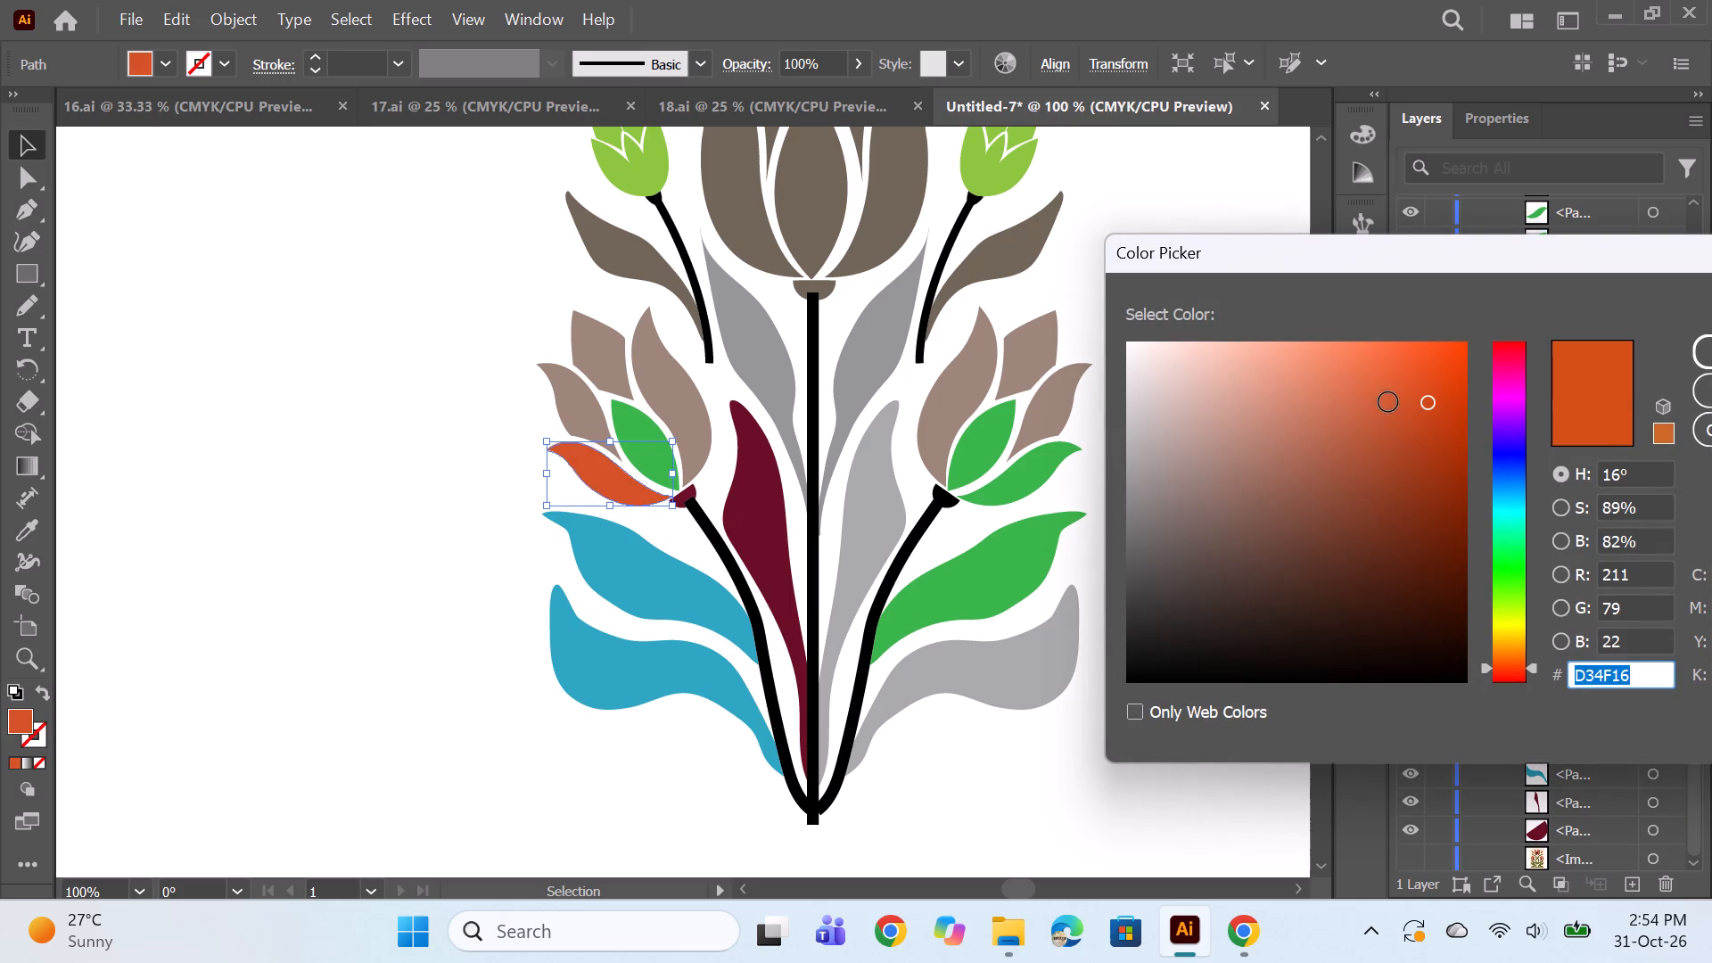
pyautogui.click(1382, 389)
pyautogui.click(1711, 346)
# Sample the orange onto the left tulip's three remaining brown outer petals with the Eyedropper.
pyautogui.press('space')
pyautogui.press('space')
pyautogui.press('space')
pyautogui.press('space')
pyautogui.press('space')
pyautogui.press('space')
pyautogui.press('space')
pyautogui.press('space')
pyautogui.press('space')
pyautogui.press('space')
pyautogui.moveTo(1213, 457); pyautogui.dragTo(1163, 477)
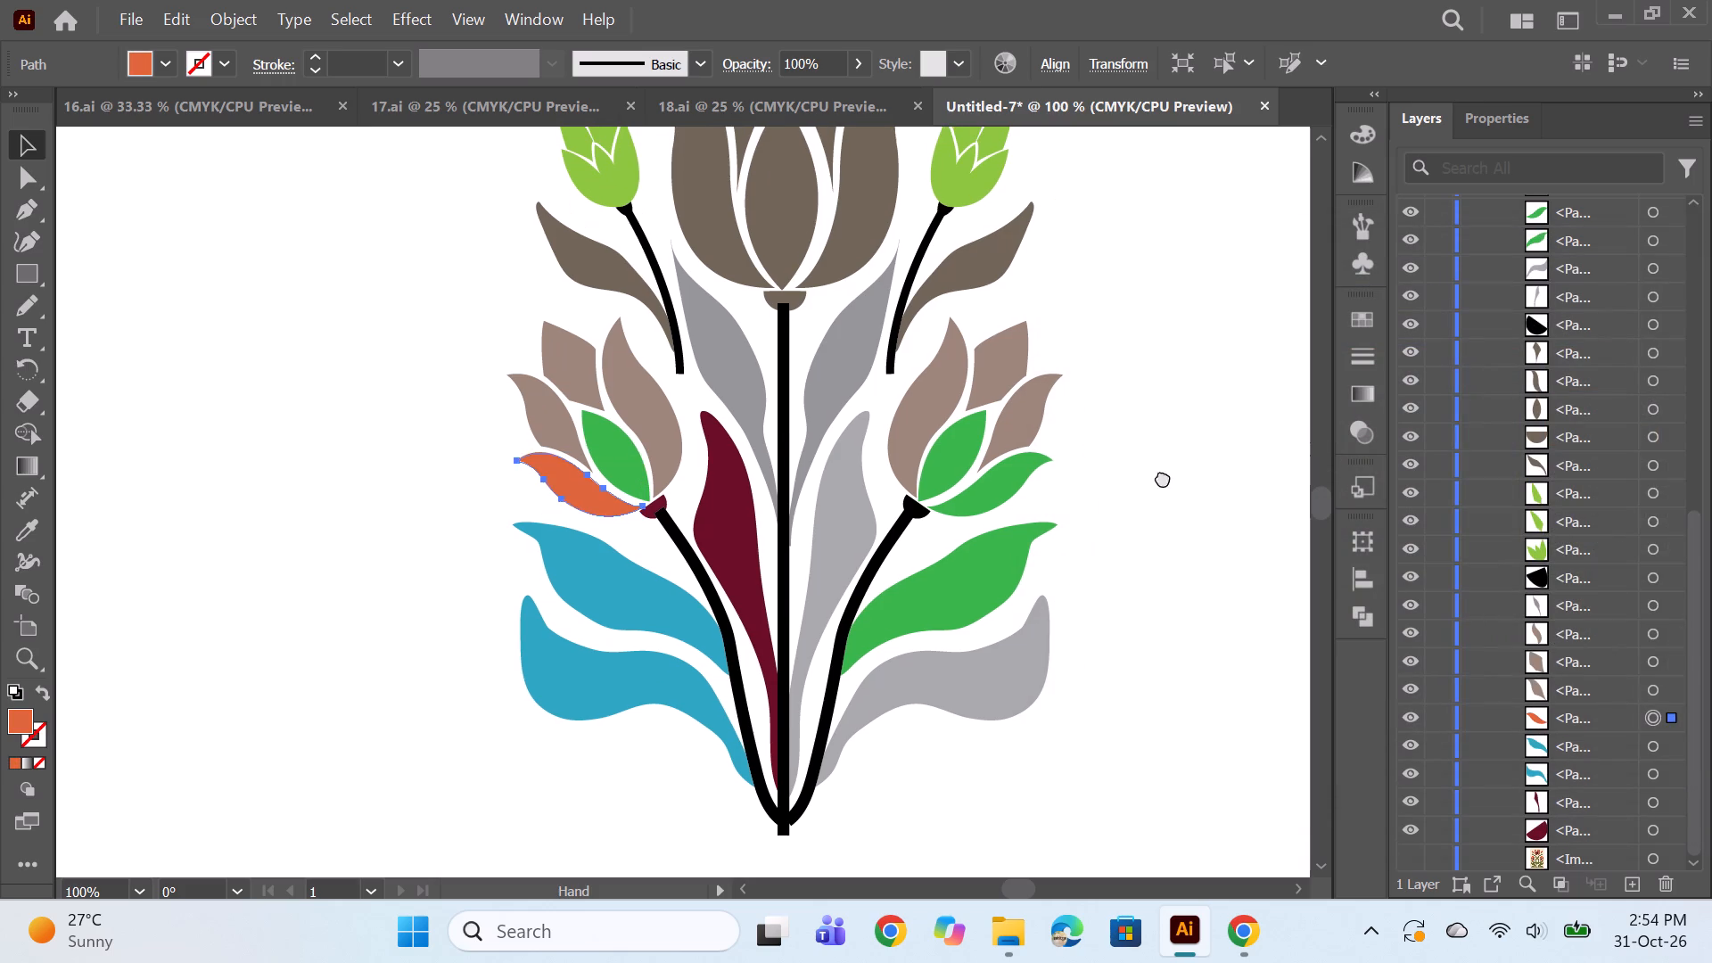
pyautogui.moveTo(1163, 477); pyautogui.dragTo(1112, 490)
pyautogui.click(1652, 693)
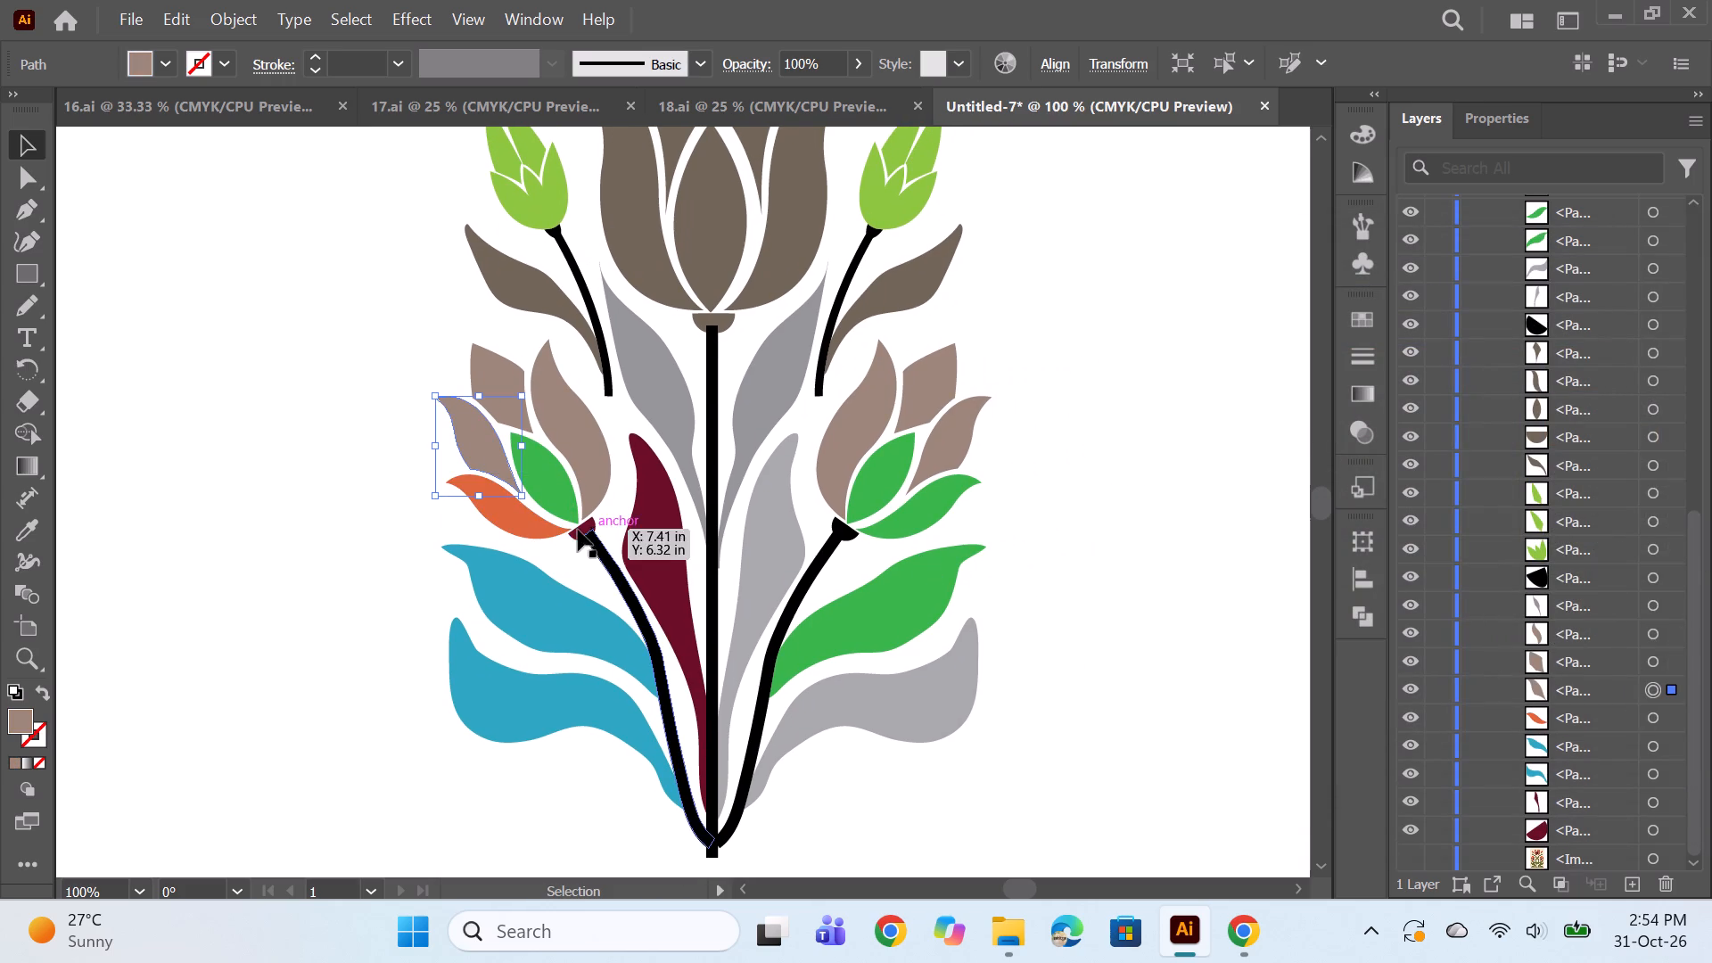
pyautogui.click(18, 524)
pyautogui.click(505, 512)
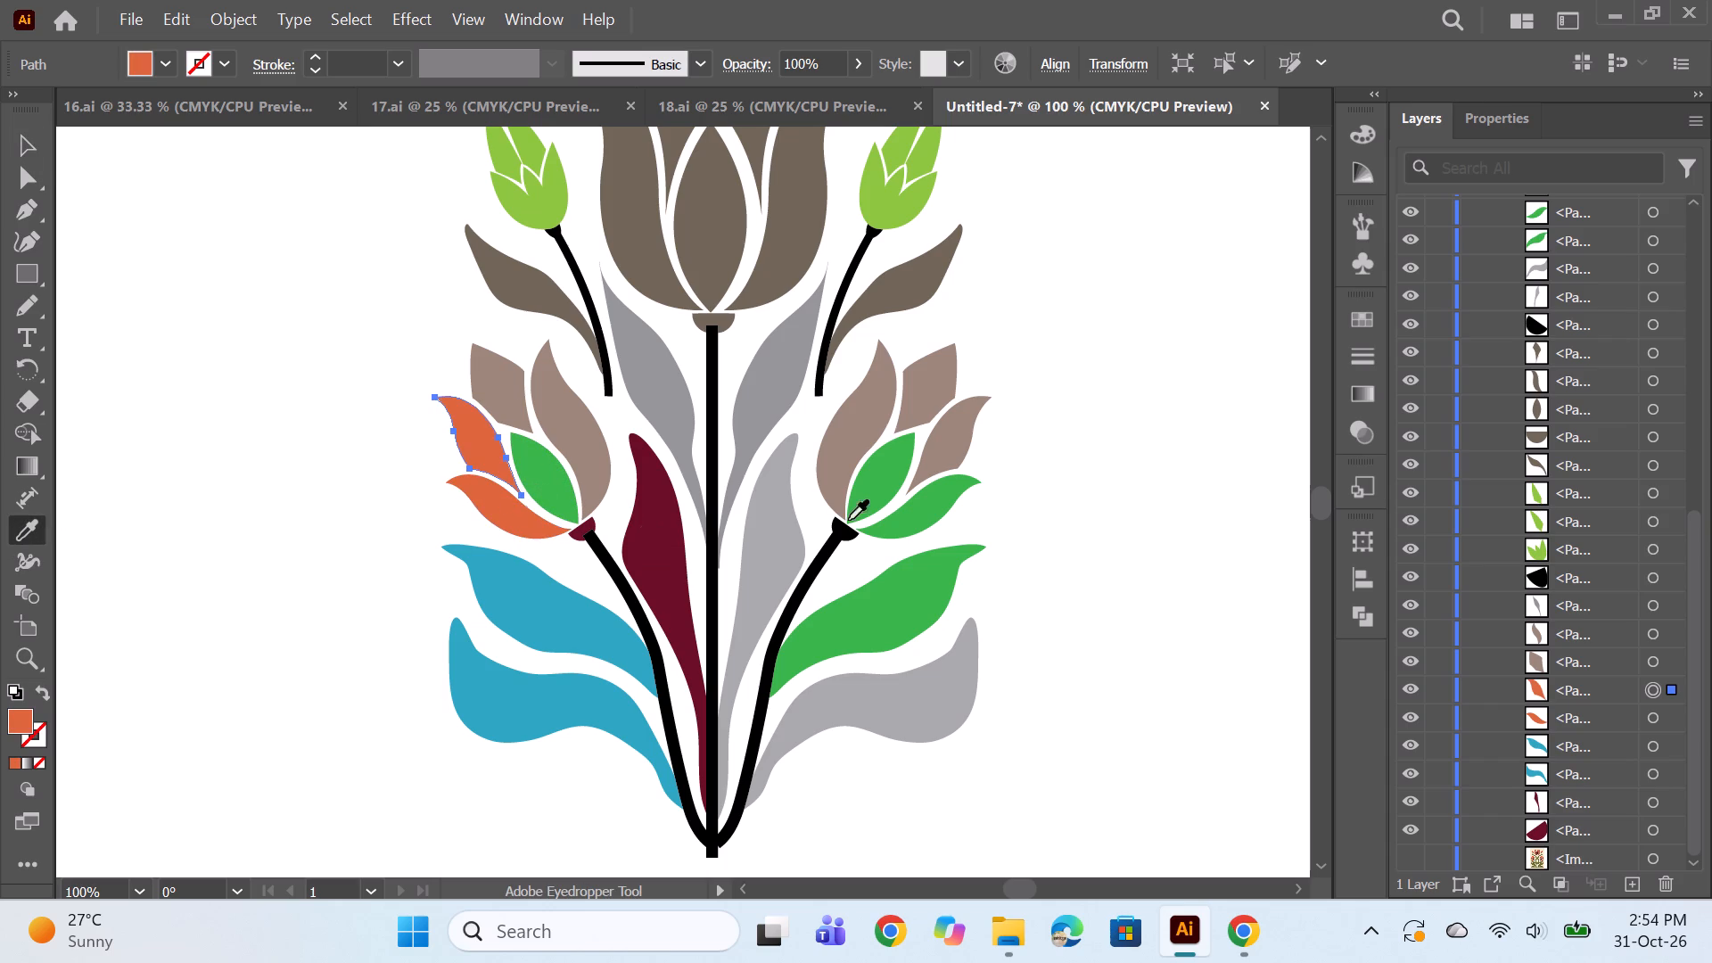
pyautogui.click(1659, 664)
pyautogui.click(479, 449)
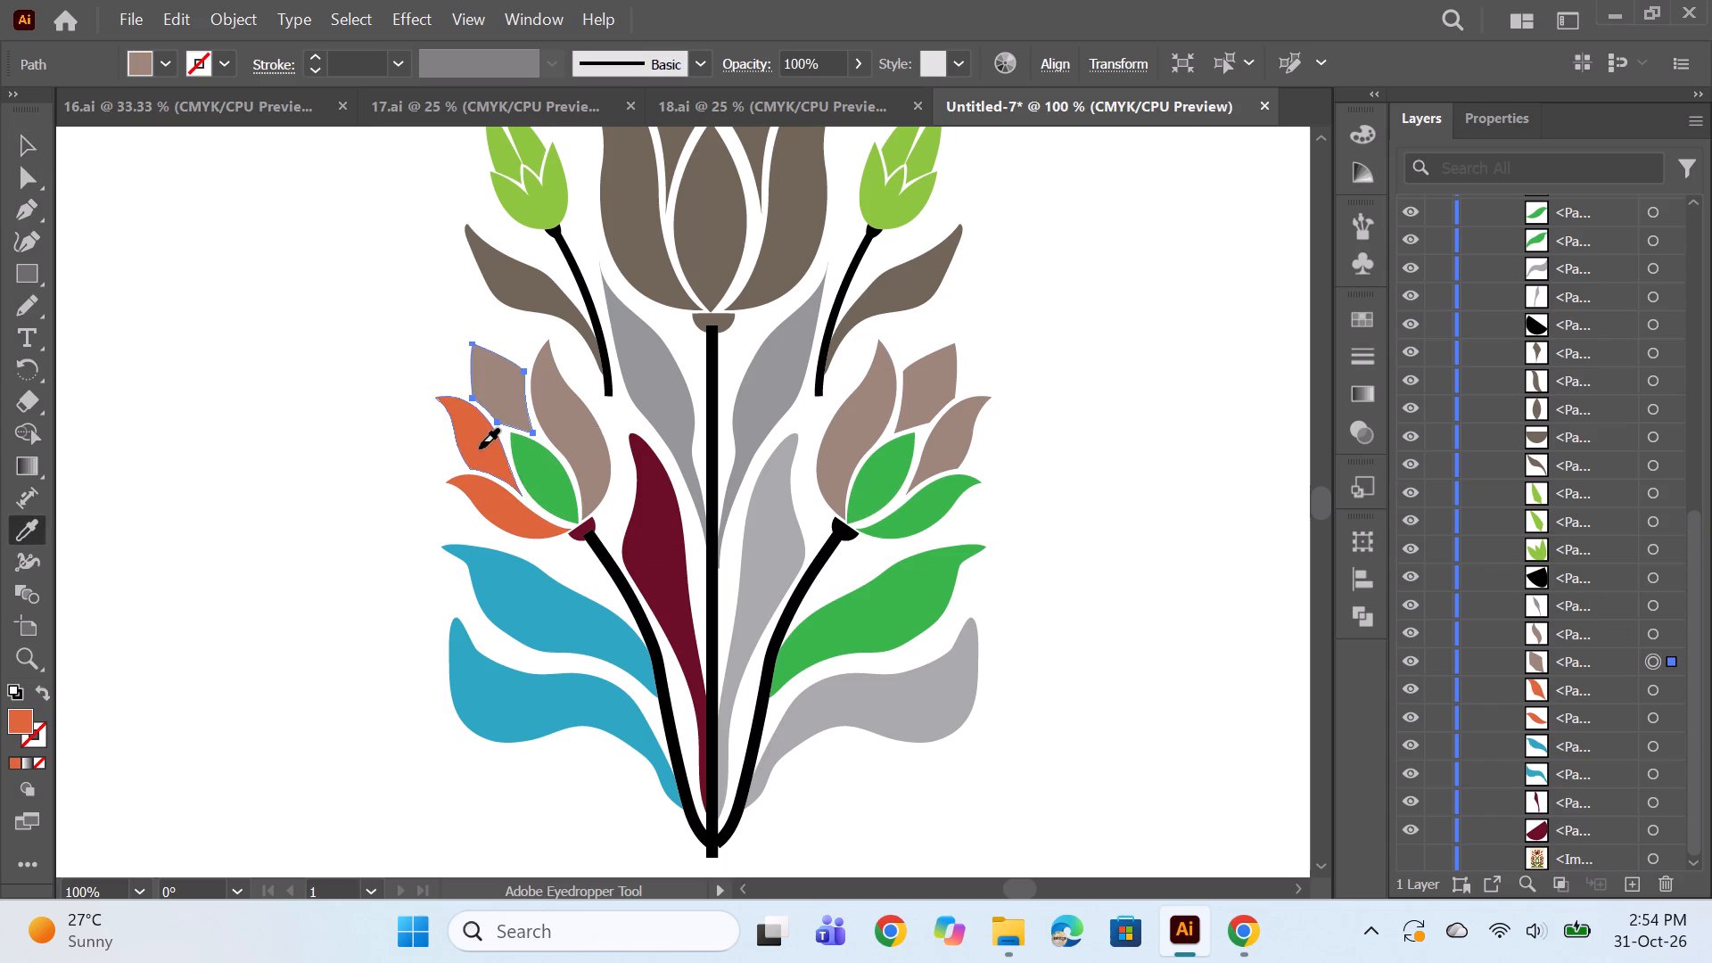
pyautogui.click(1651, 630)
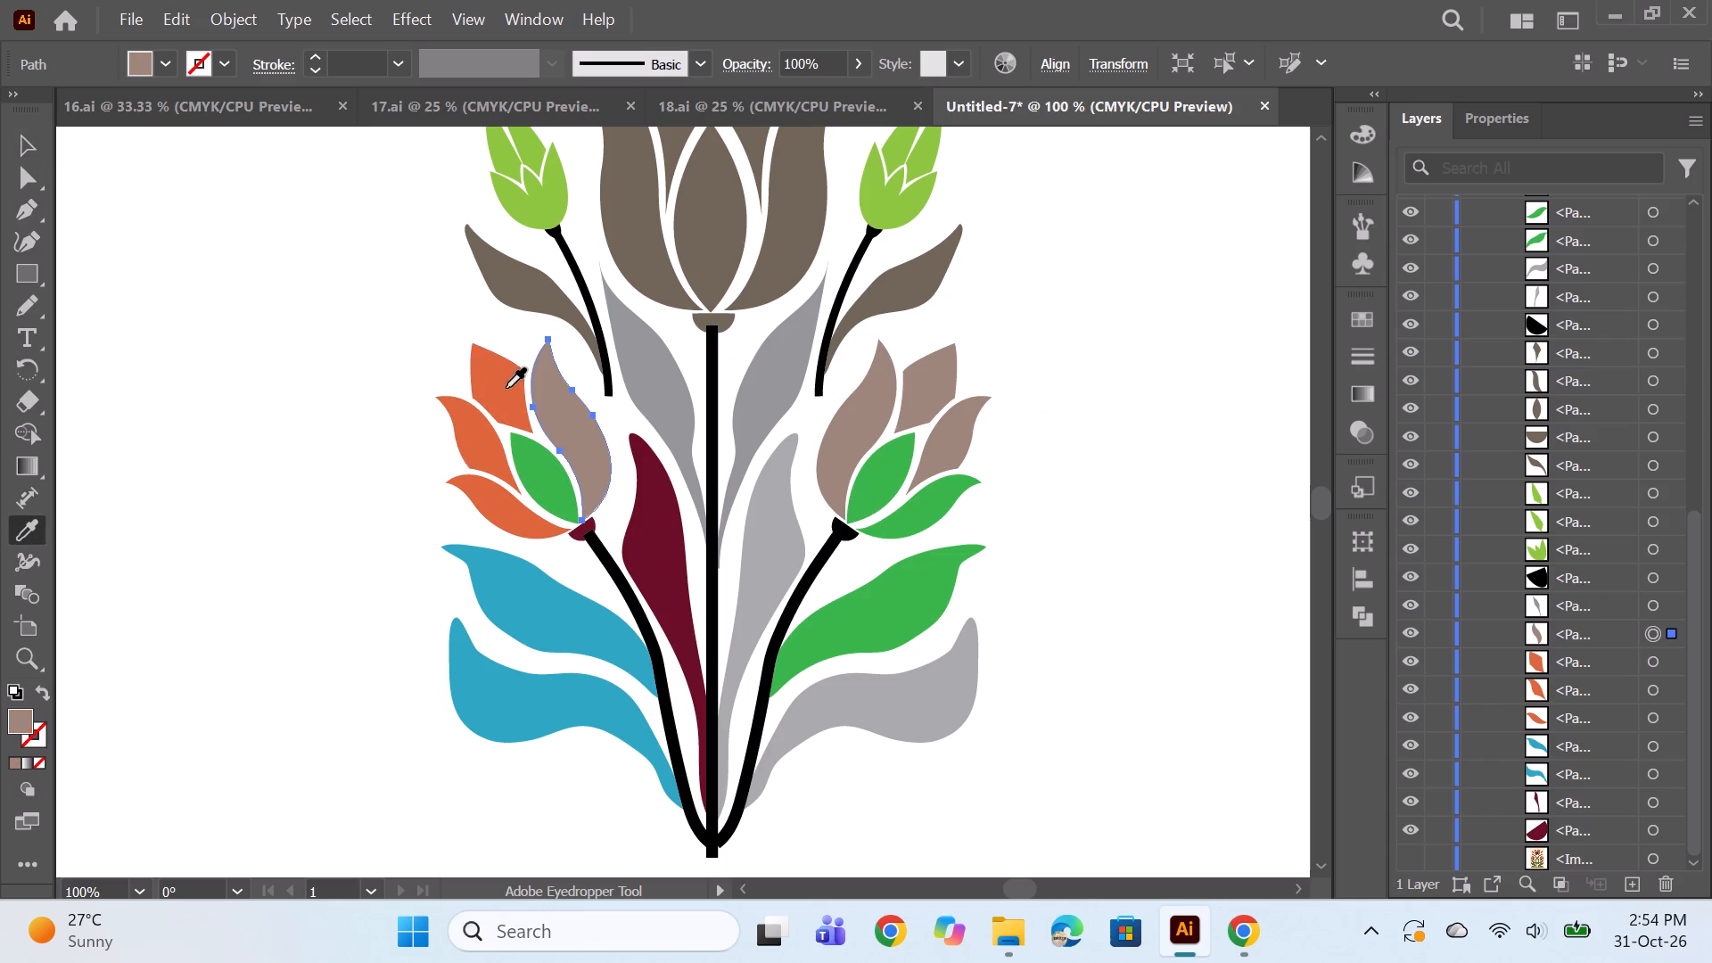
pyautogui.click(506, 388)
# Sample the teal blue from the large left leaf onto the upper grey leaf on the motif's left half.
pyautogui.click(1656, 600)
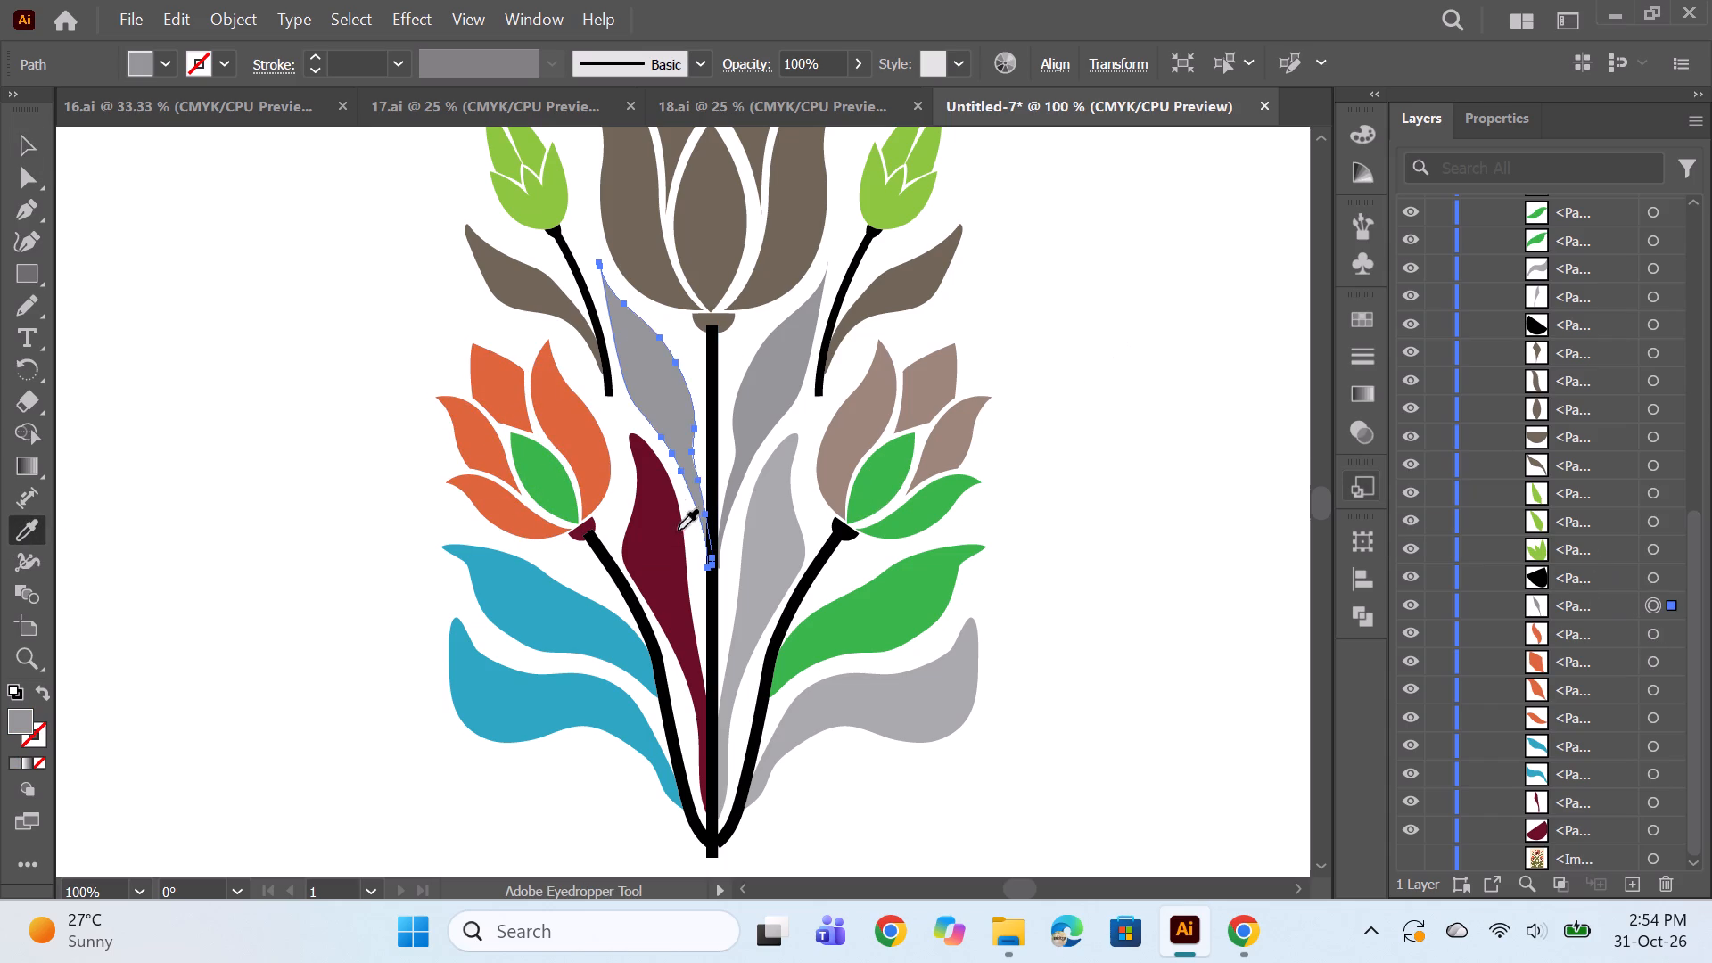
pyautogui.click(547, 636)
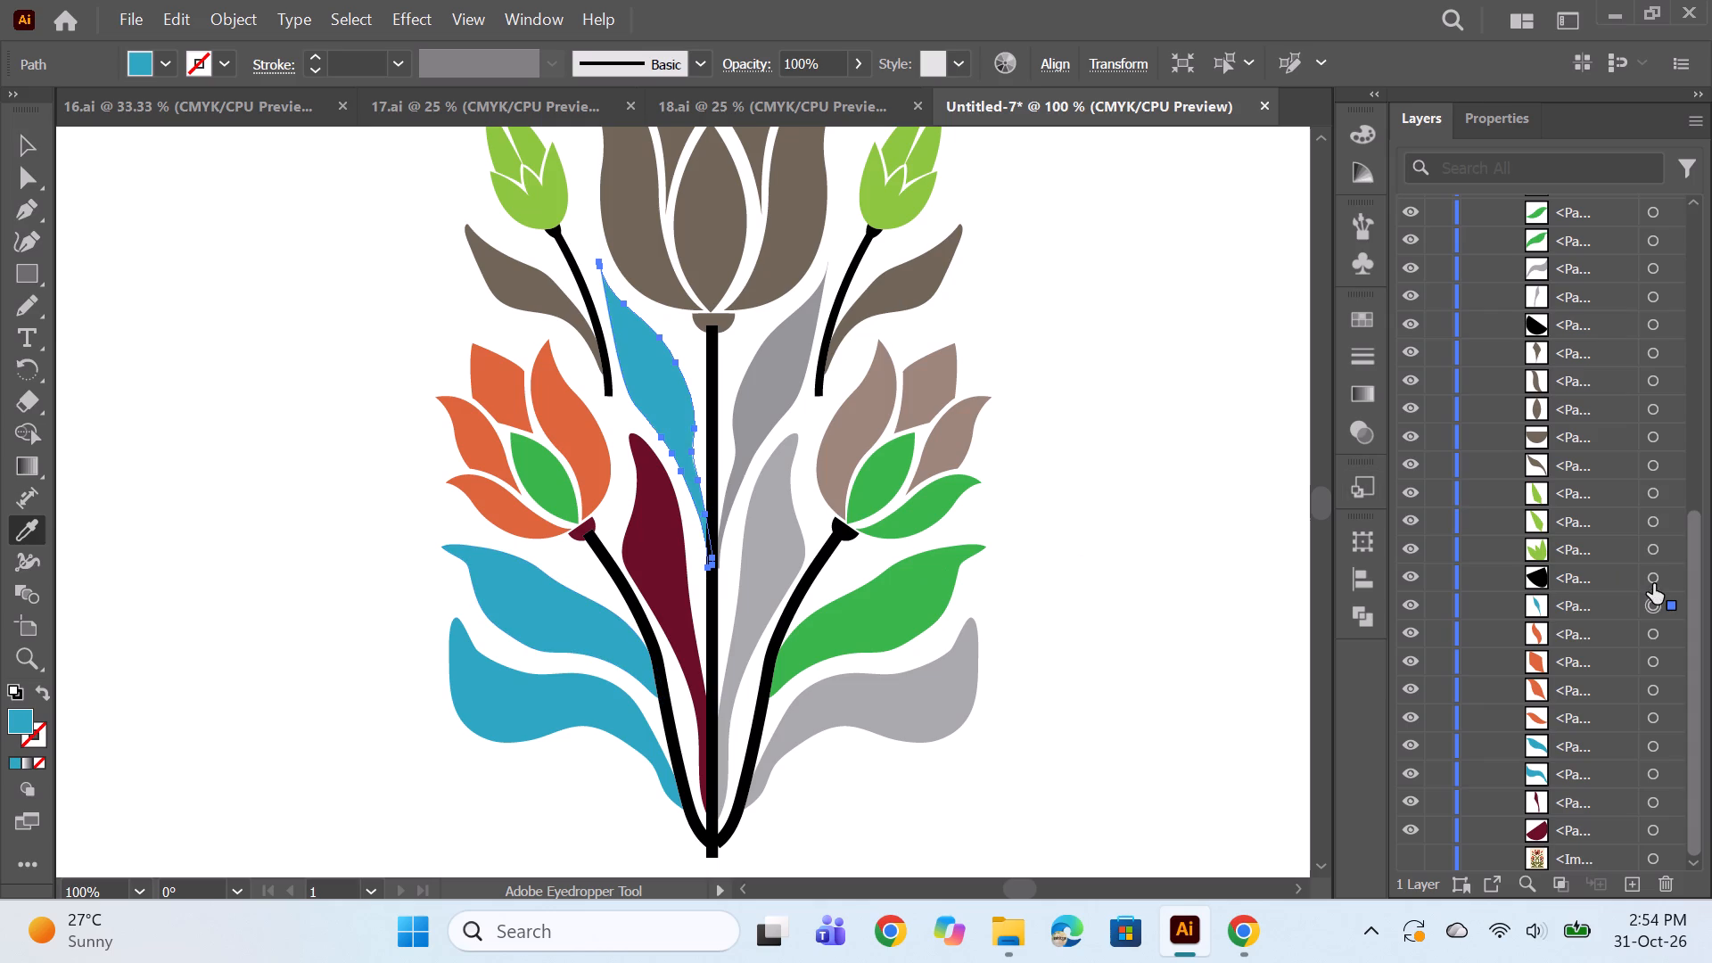
# Sample the maroon from the left half's inner leaf onto the black base of the left bud.
pyautogui.click(1653, 584)
pyautogui.click(661, 530)
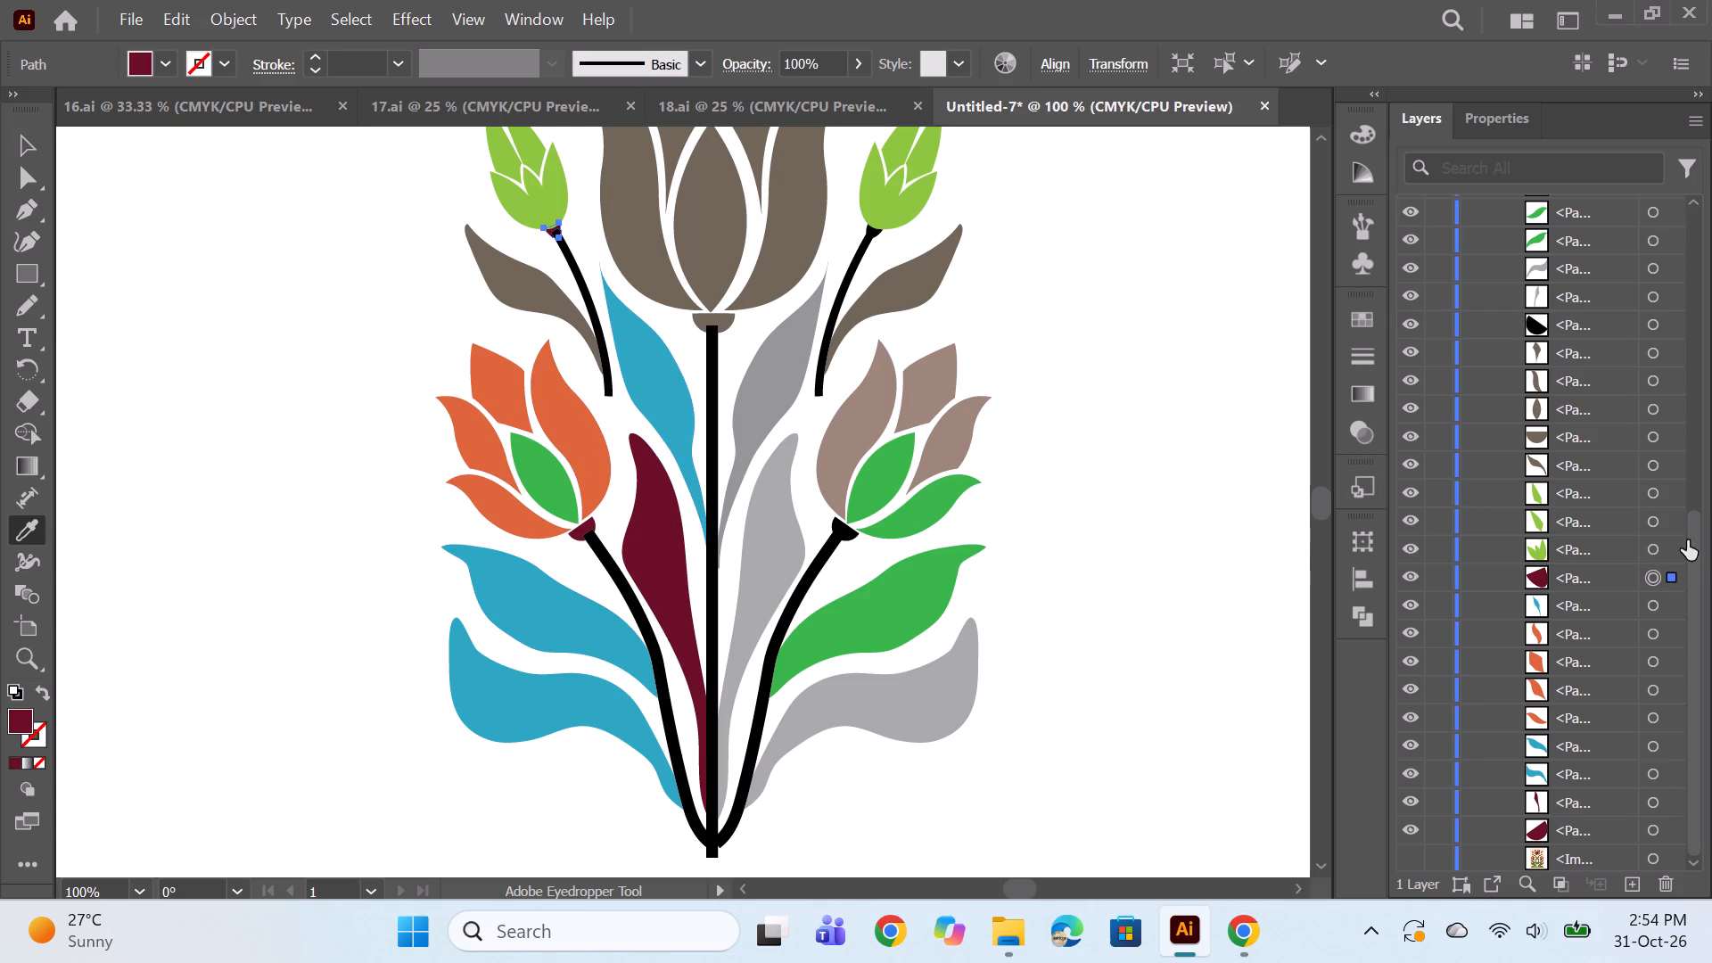
# Recolour the lower jagged part of the left green bud dark navy blue.
pyautogui.click(1651, 552)
pyautogui.scroll(5, 663, 546)
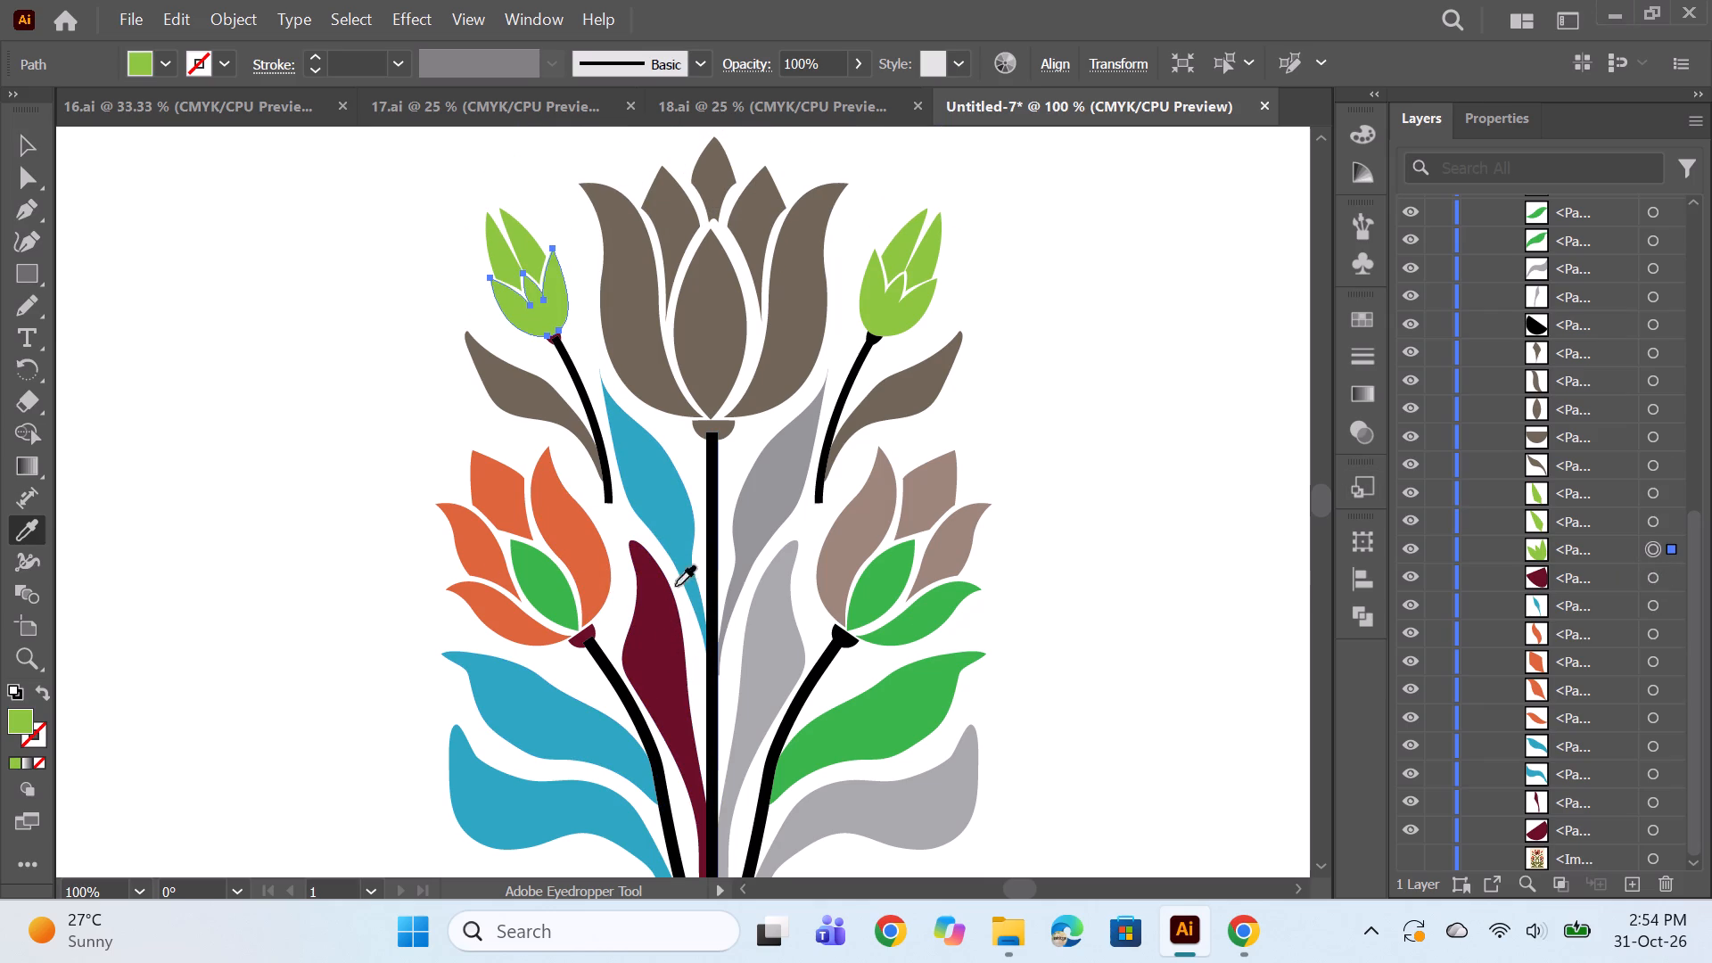
pyautogui.doubleClick(22, 720)
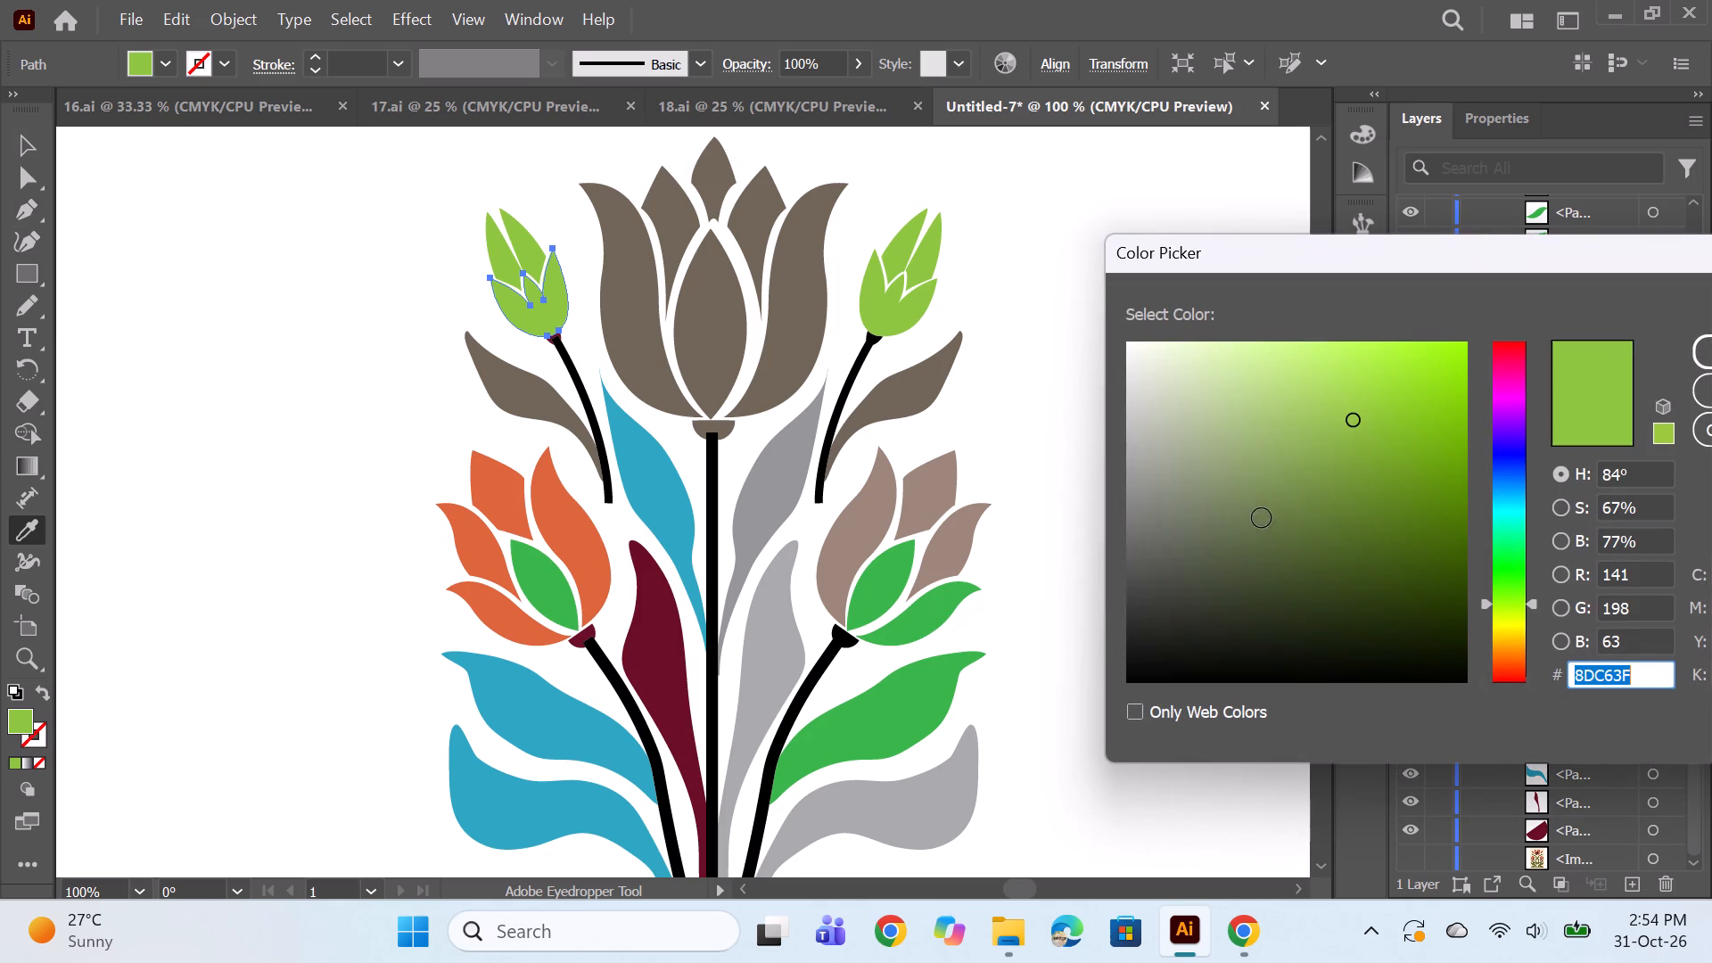
pyautogui.click(1512, 457)
pyautogui.click(1425, 538)
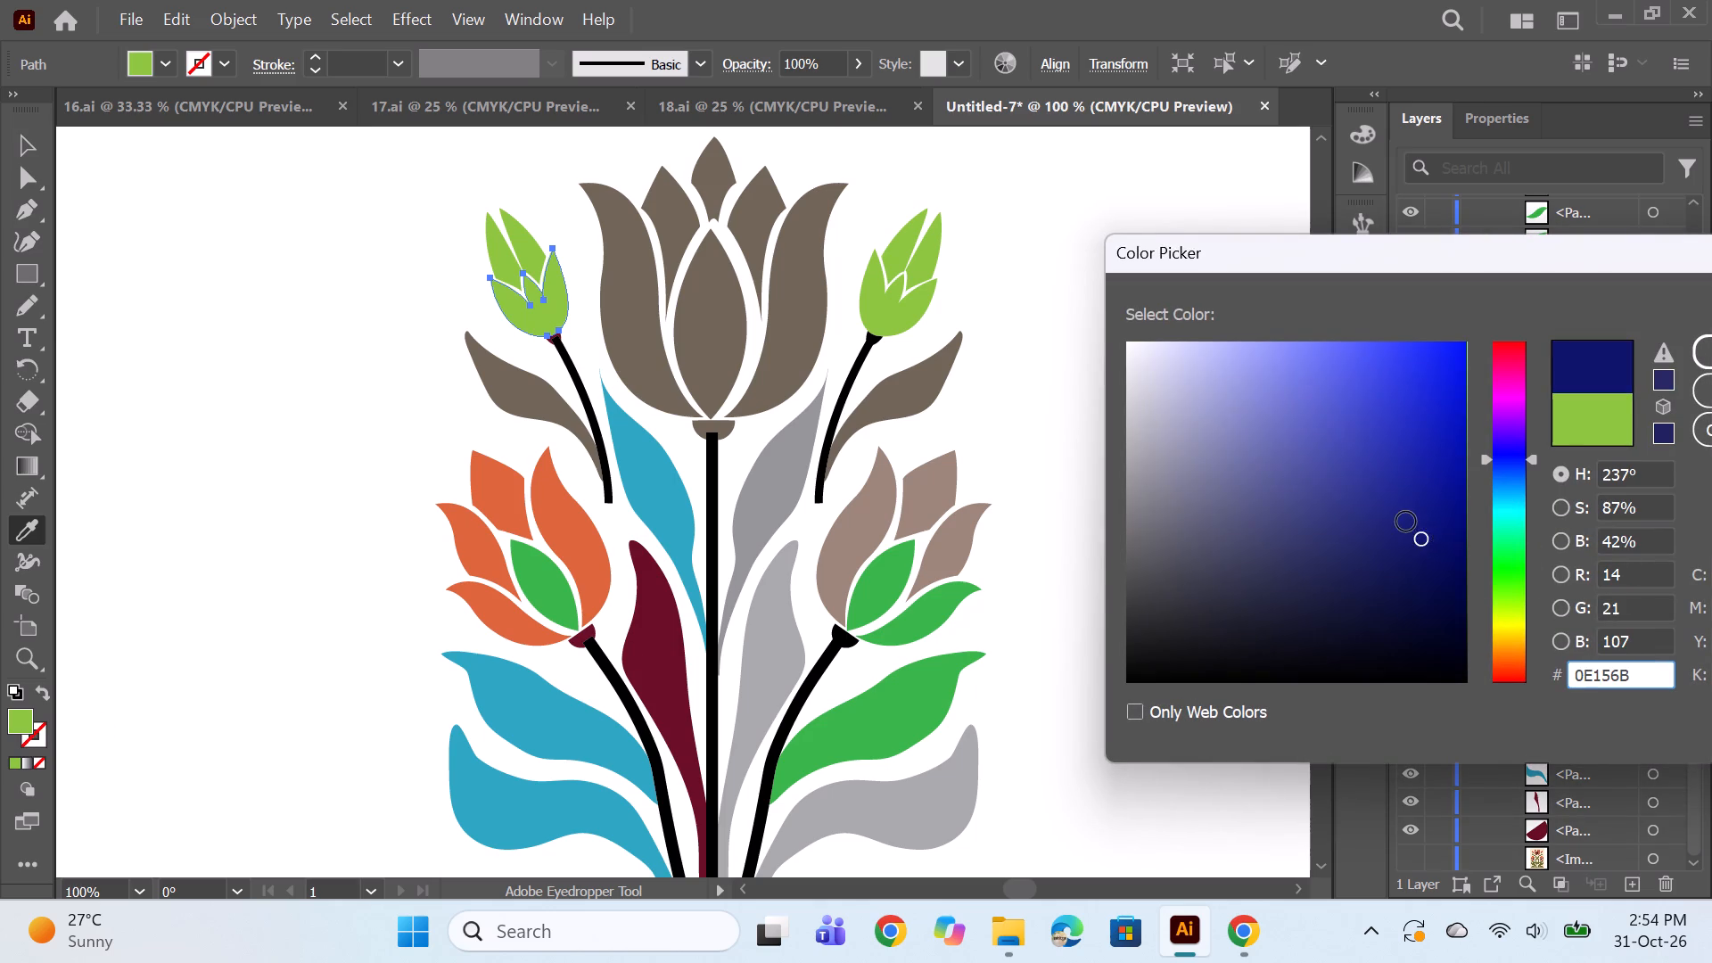
pyautogui.click(1405, 523)
pyautogui.click(1390, 557)
pyautogui.click(1708, 365)
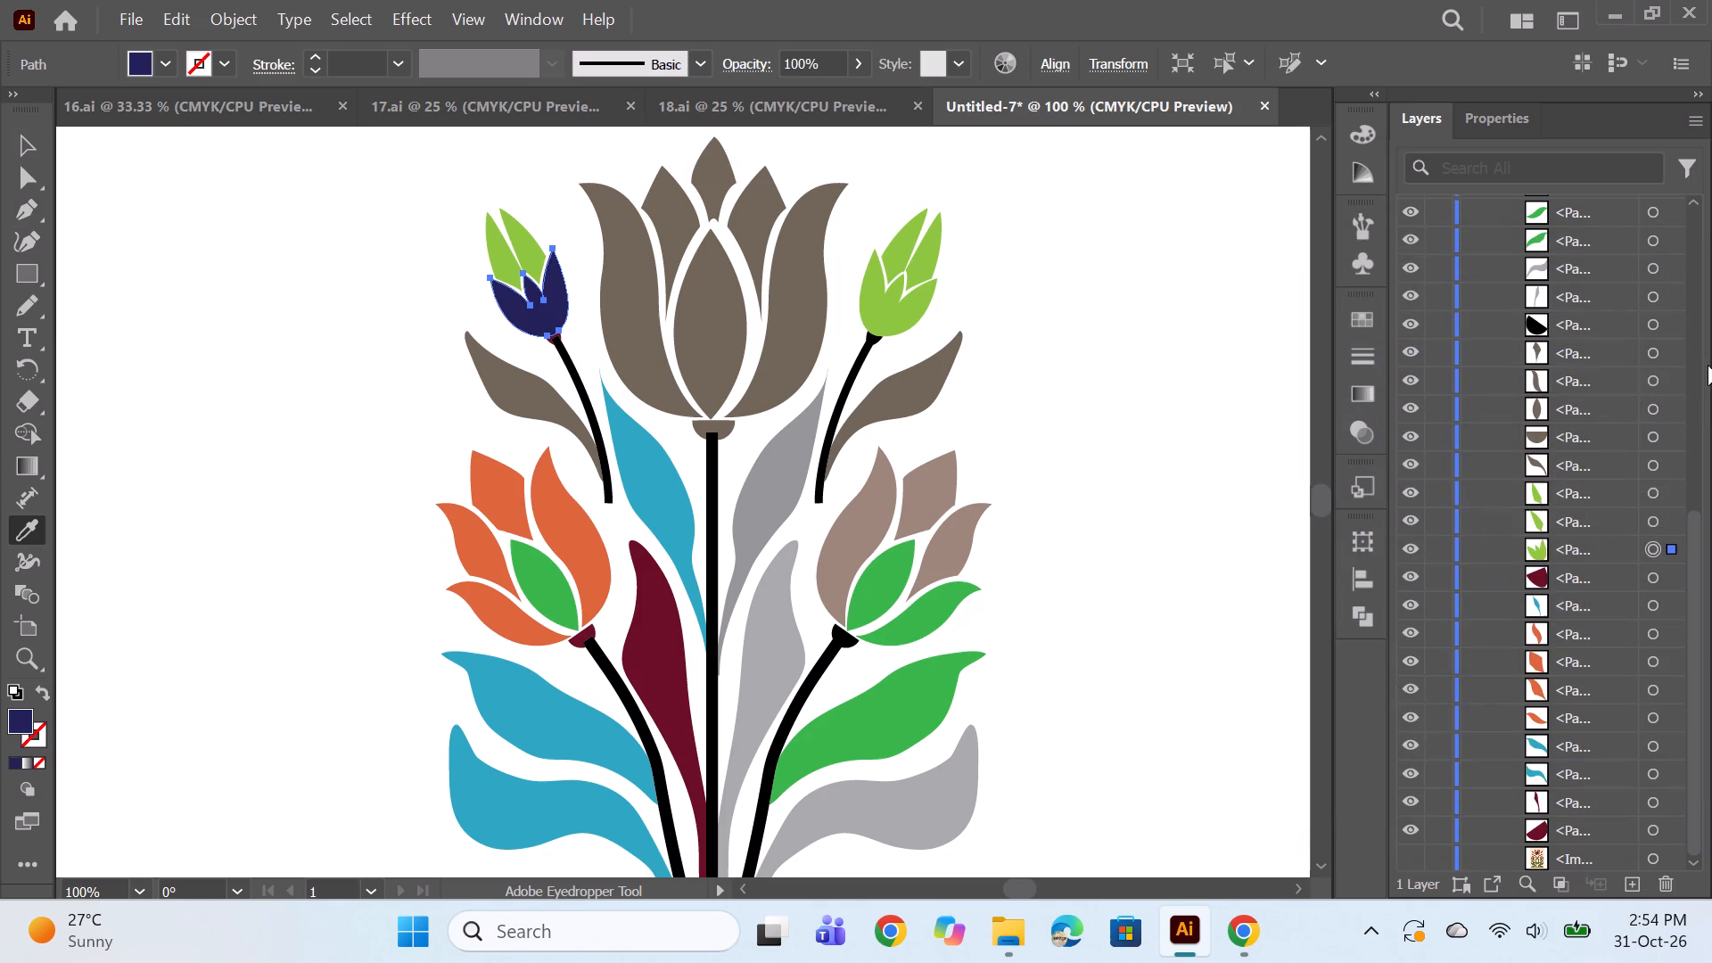
# Sample the orange from the left tulip onto the left bud's two green upper petals with the Eyedropper.
pyautogui.click(1657, 519)
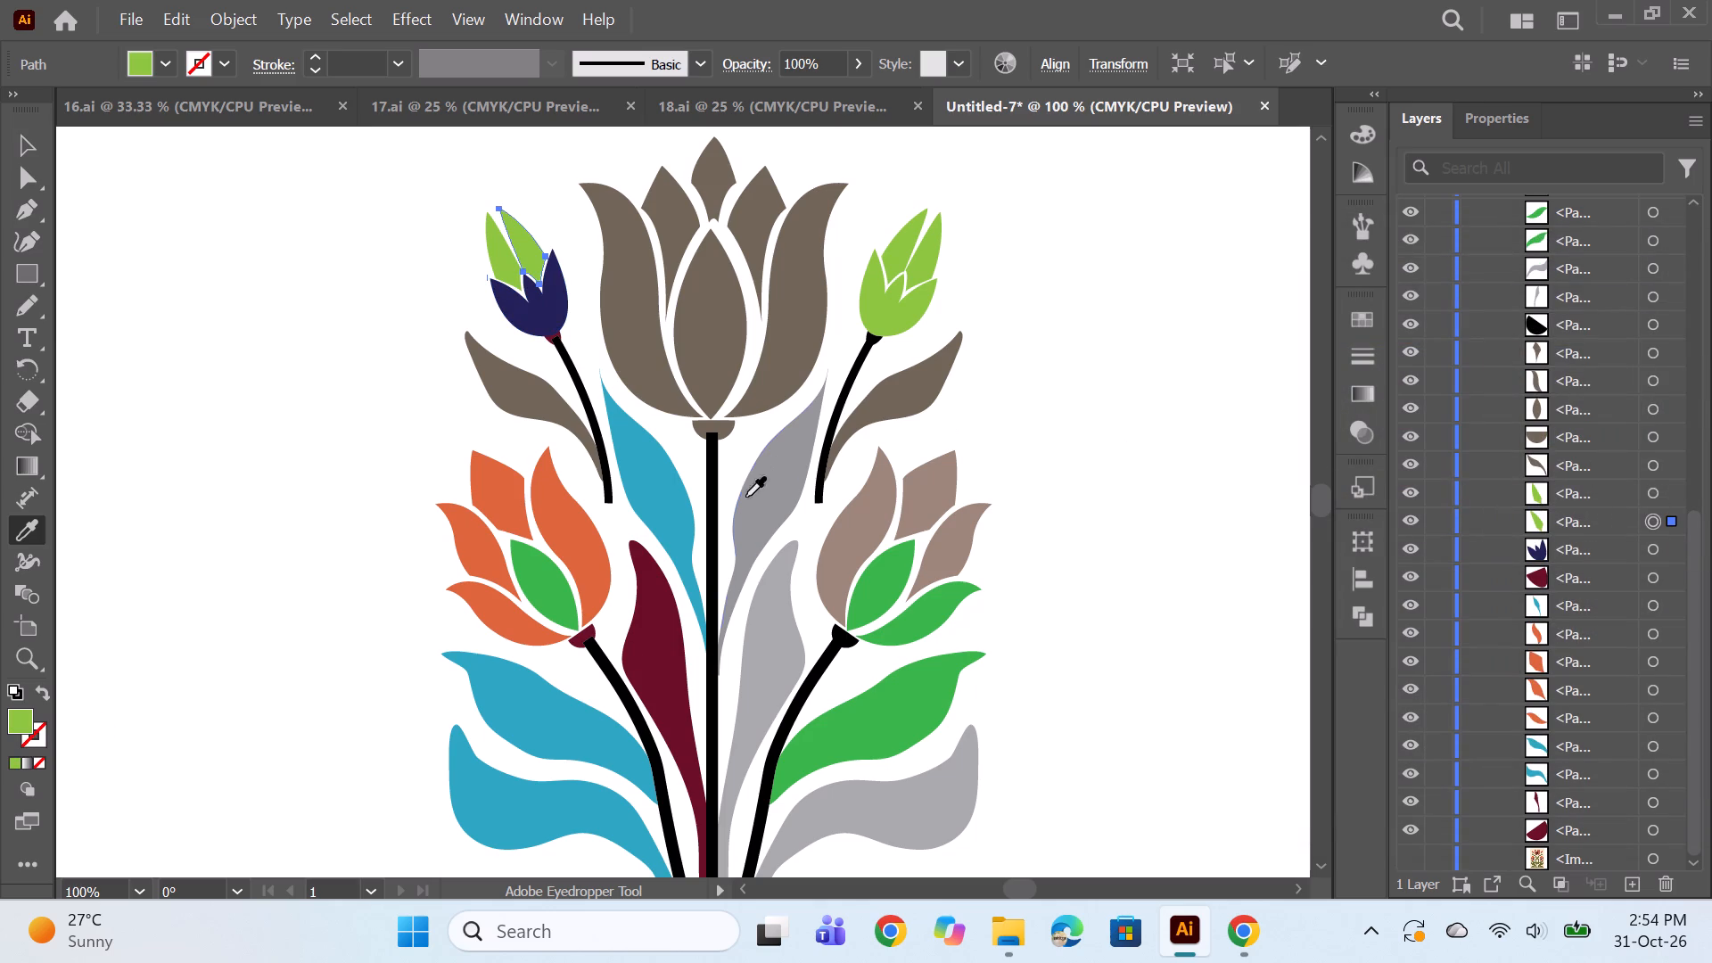
pyautogui.click(548, 519)
pyautogui.click(1653, 493)
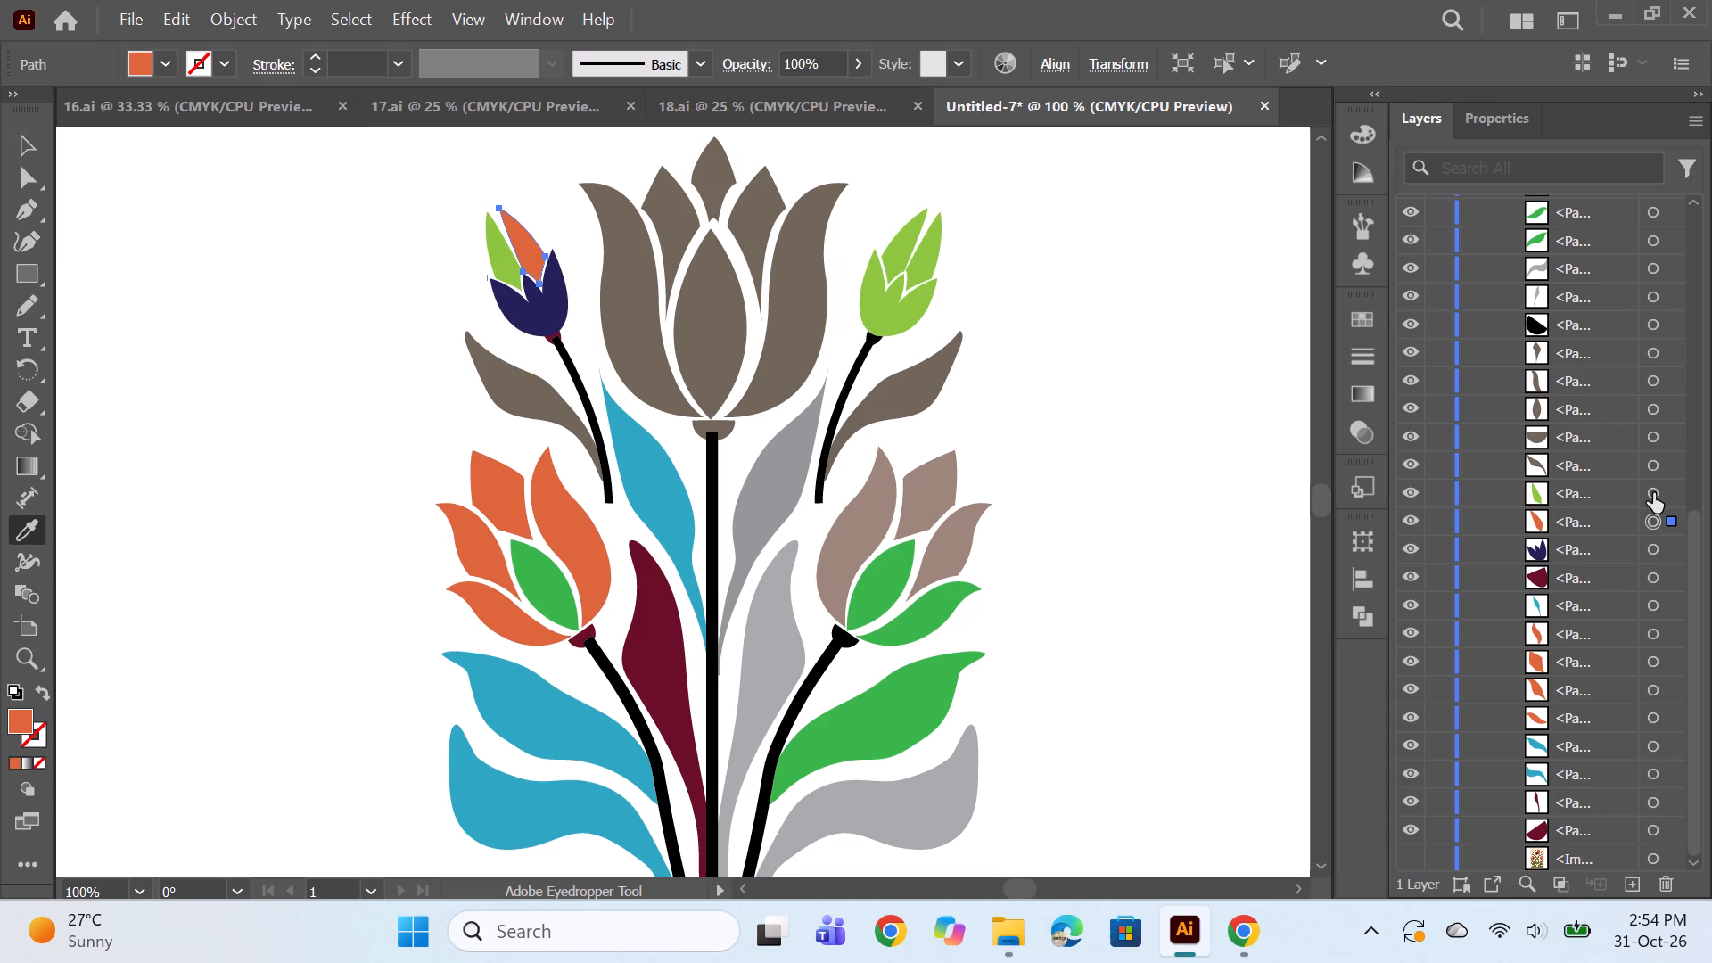
pyautogui.click(581, 540)
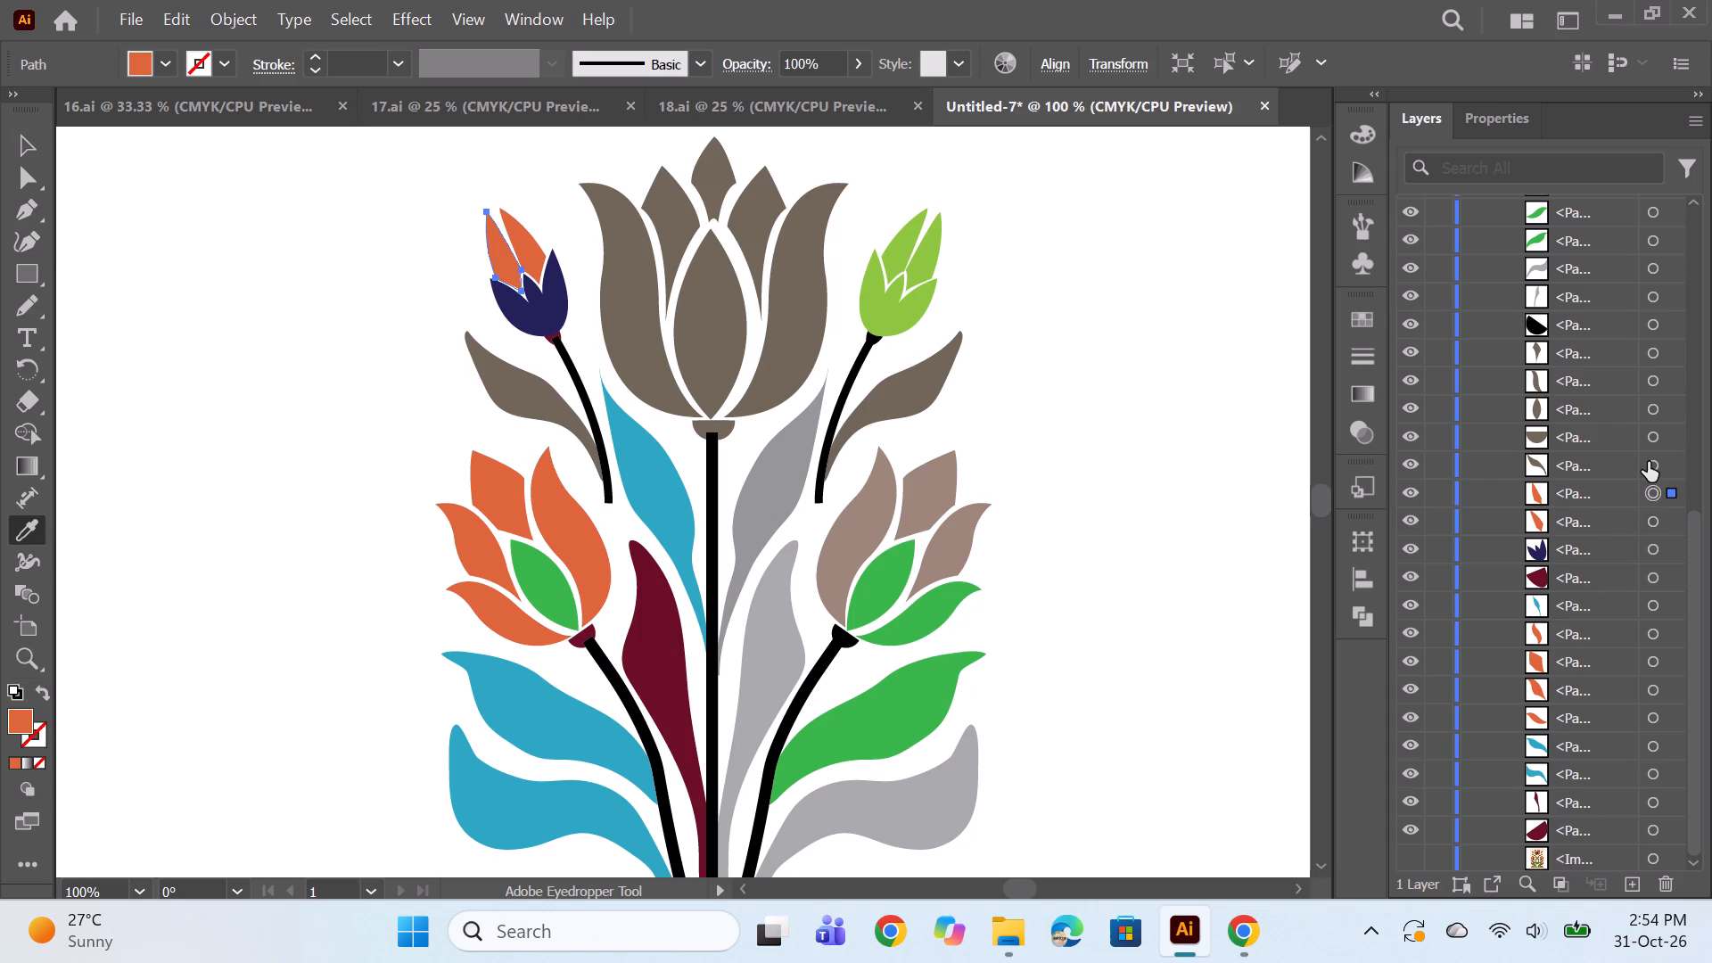
# Sample the maroon from the inner leaf onto the brown leaf below the left bud and the central tulip's left base half.
pyautogui.click(1648, 462)
pyautogui.click(657, 670)
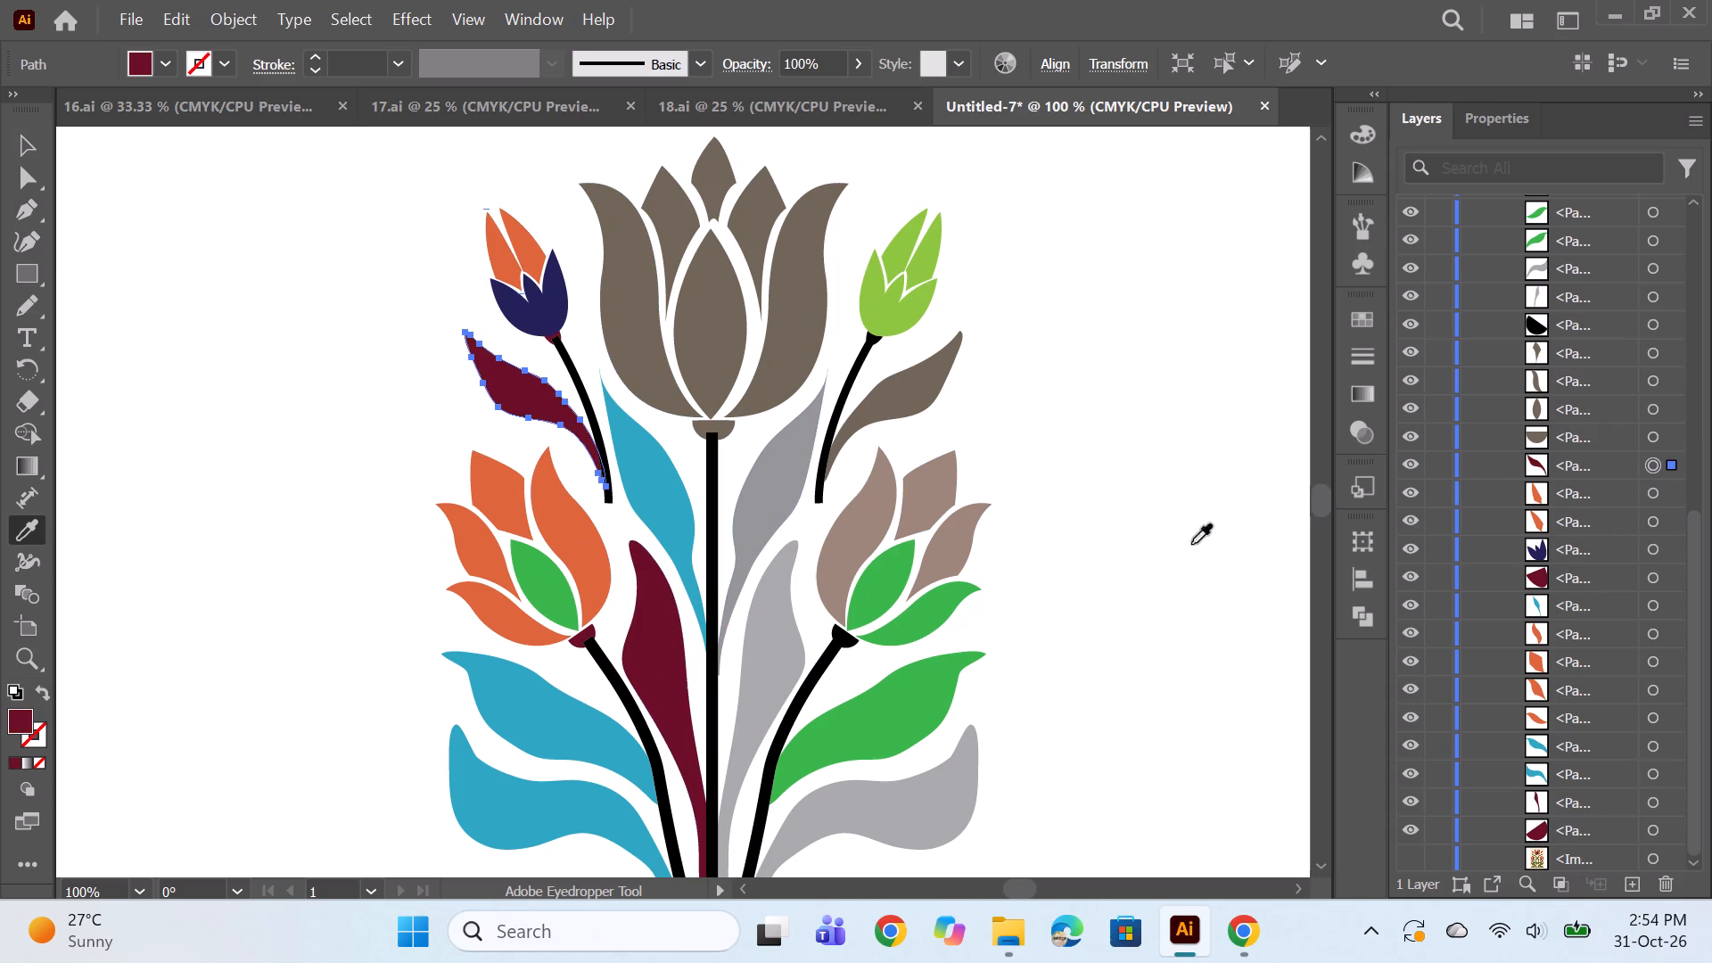
pyautogui.click(1654, 433)
pyautogui.click(666, 656)
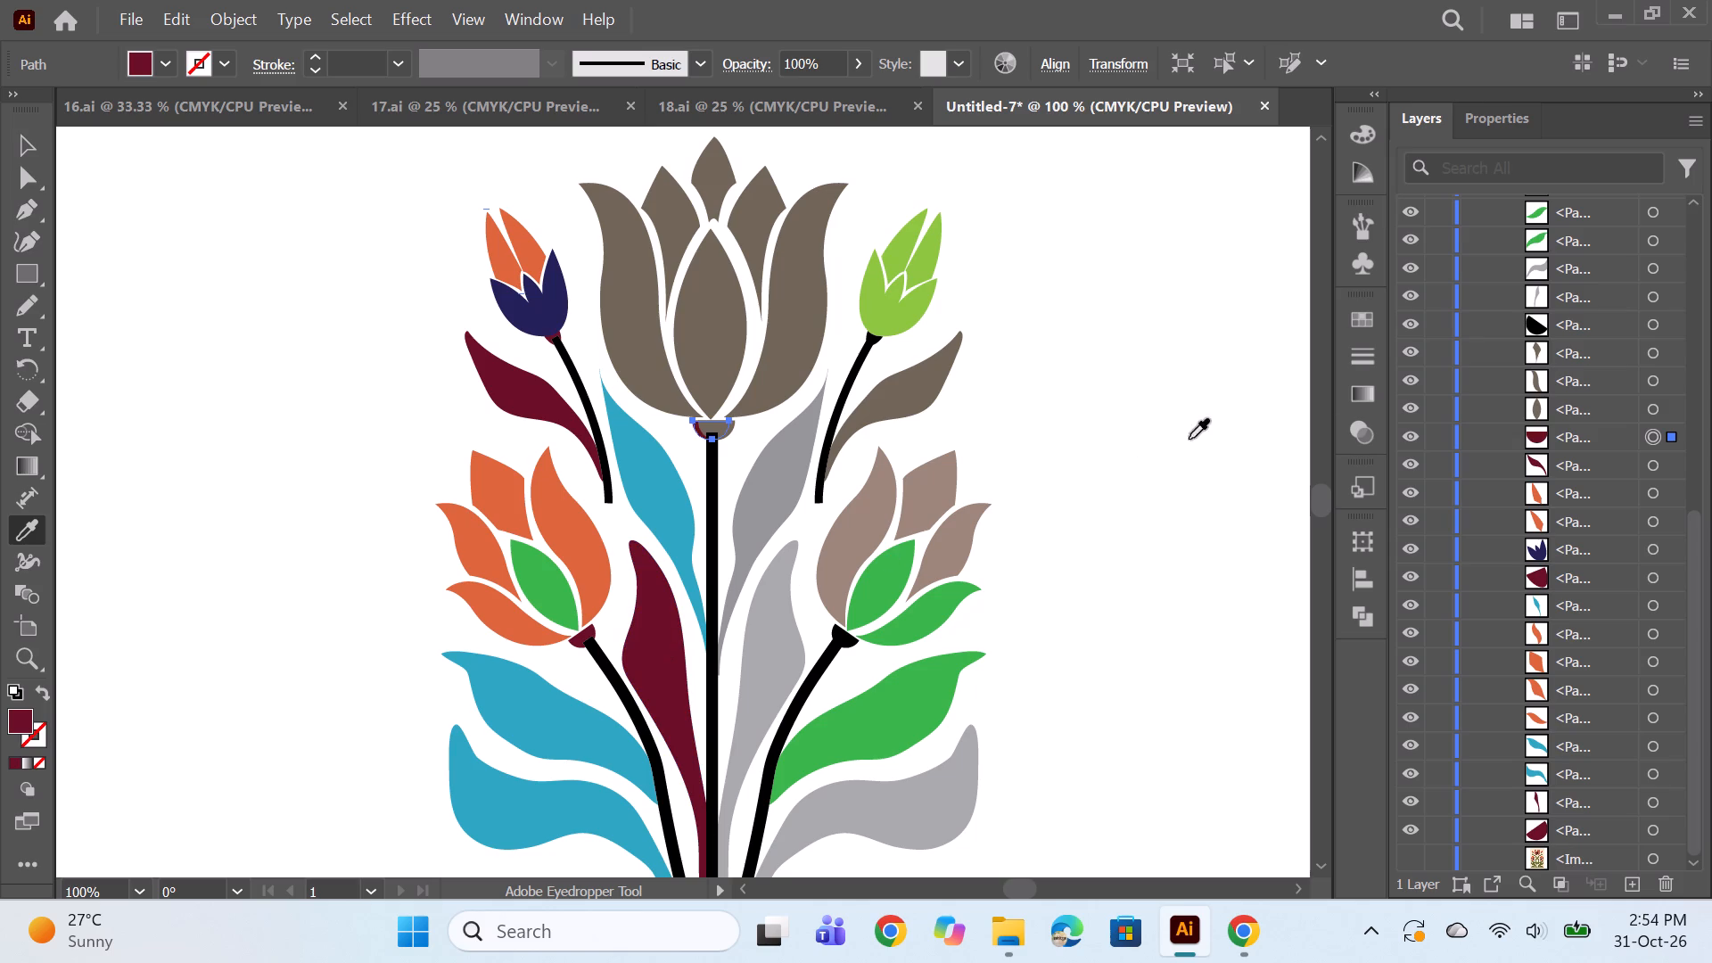
pyautogui.click(1649, 407)
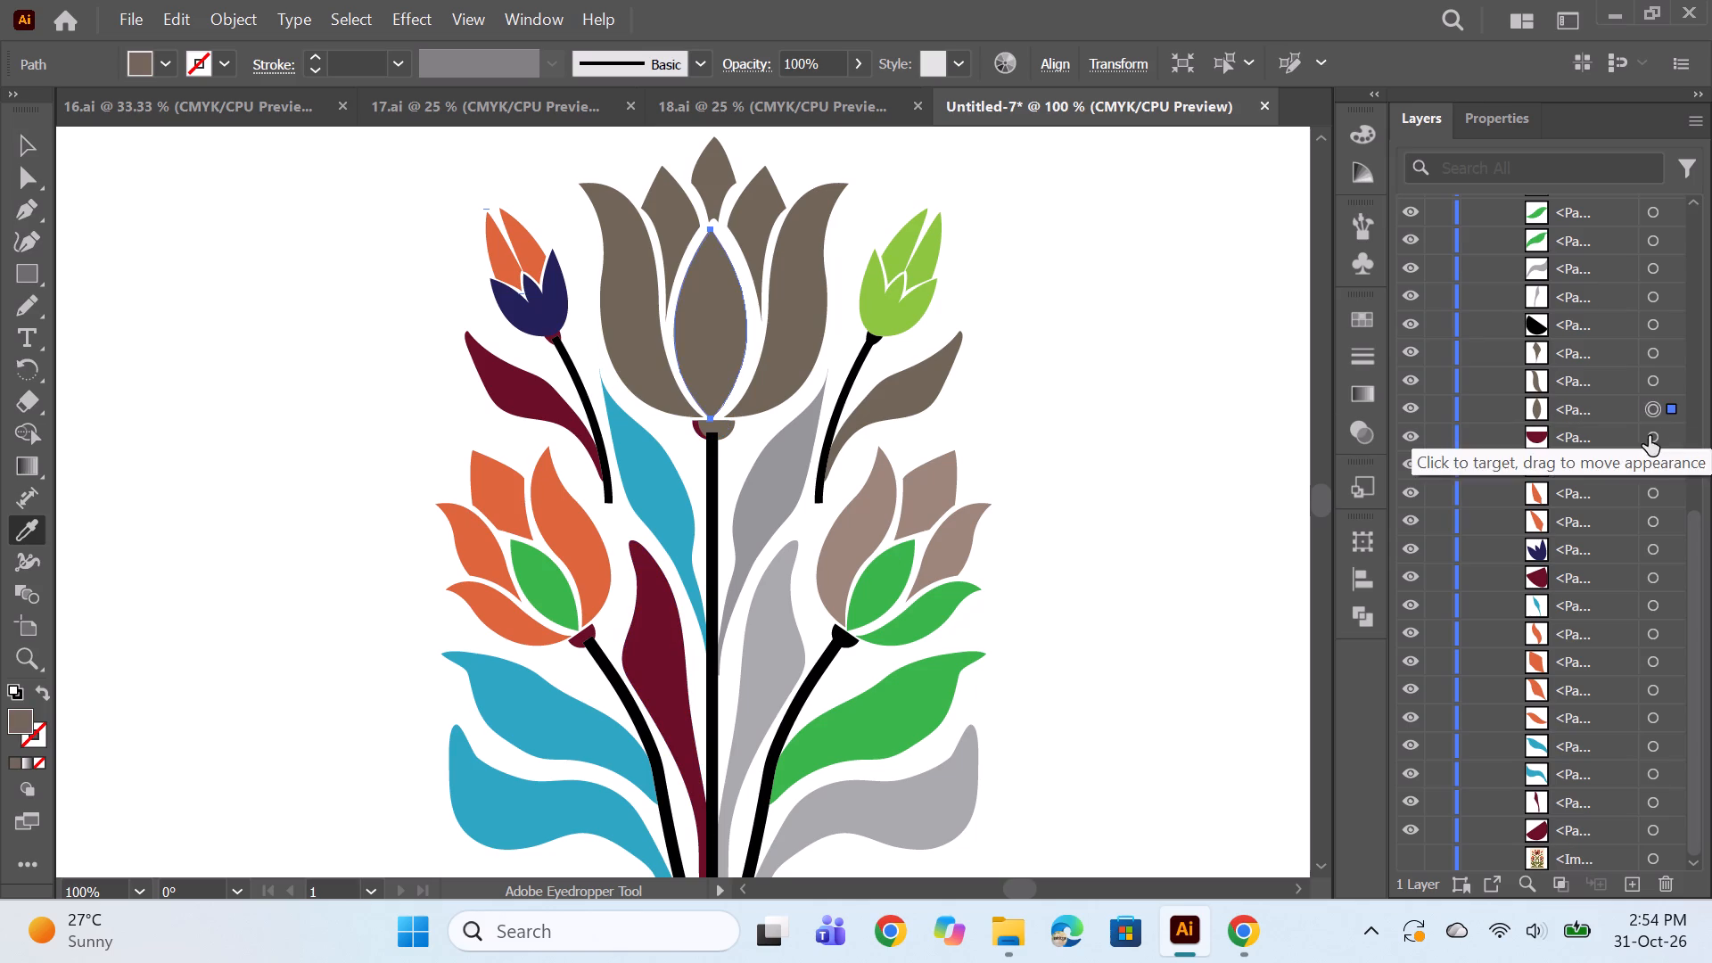
pyautogui.click(1649, 436)
pyautogui.click(657, 647)
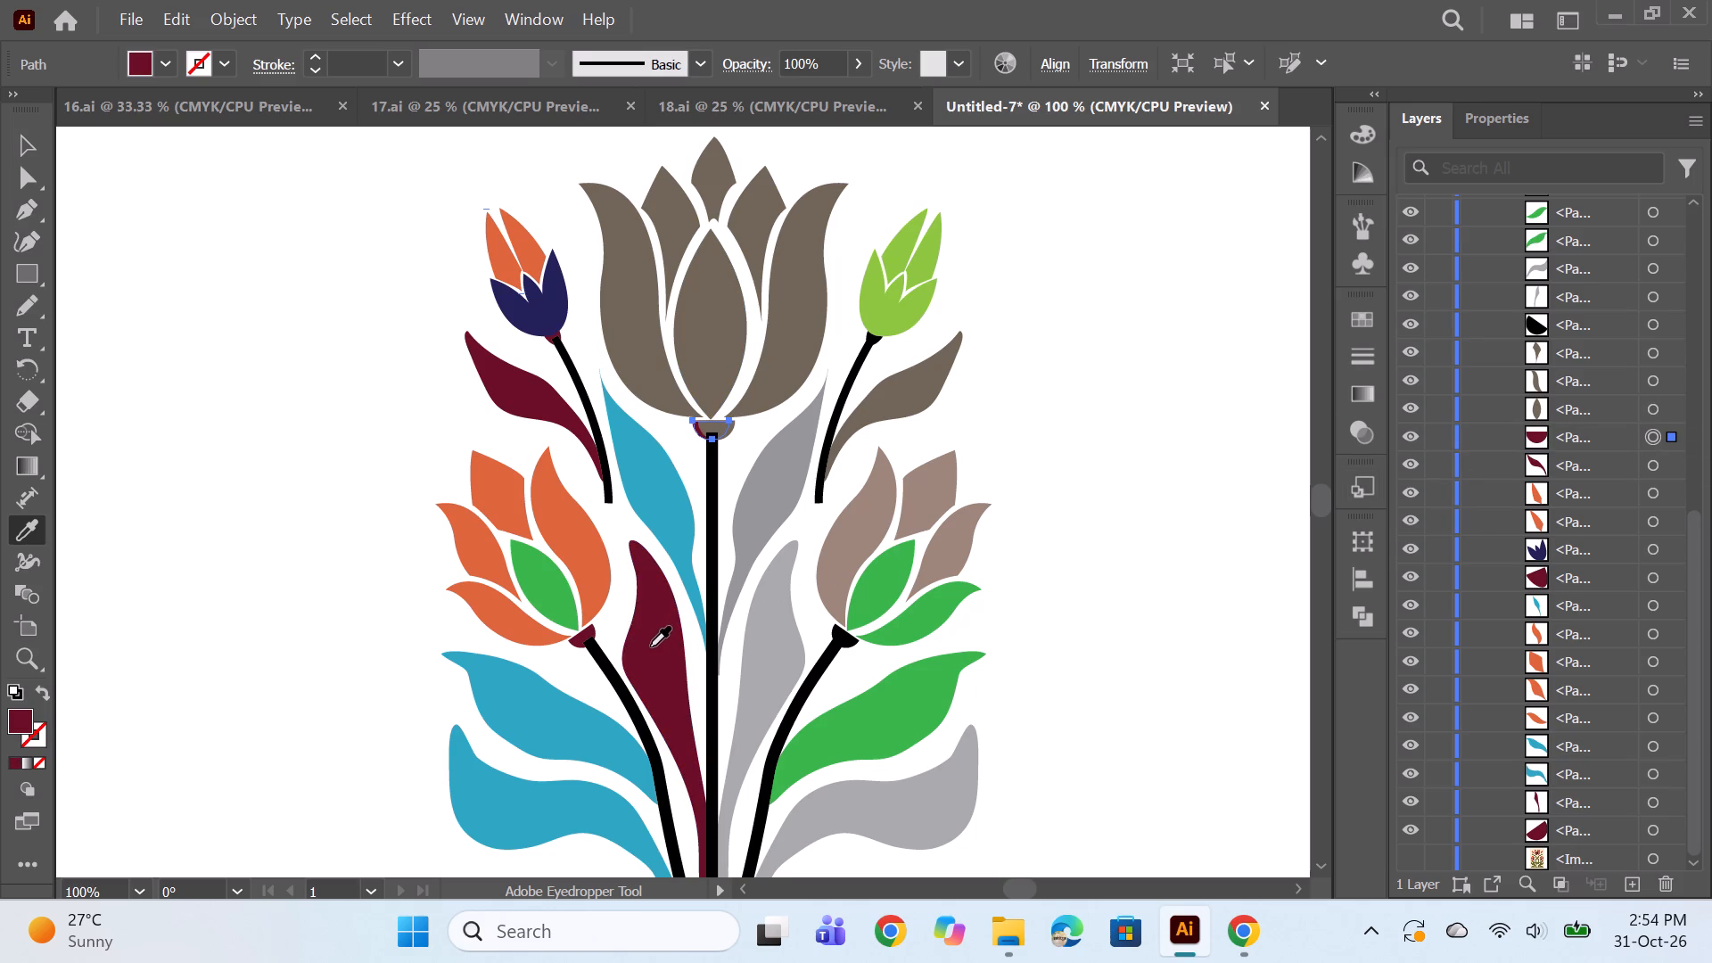
# Sample the navy from the left bud onto the central tulip's pointed oval middle petal.
pyautogui.click(1652, 409)
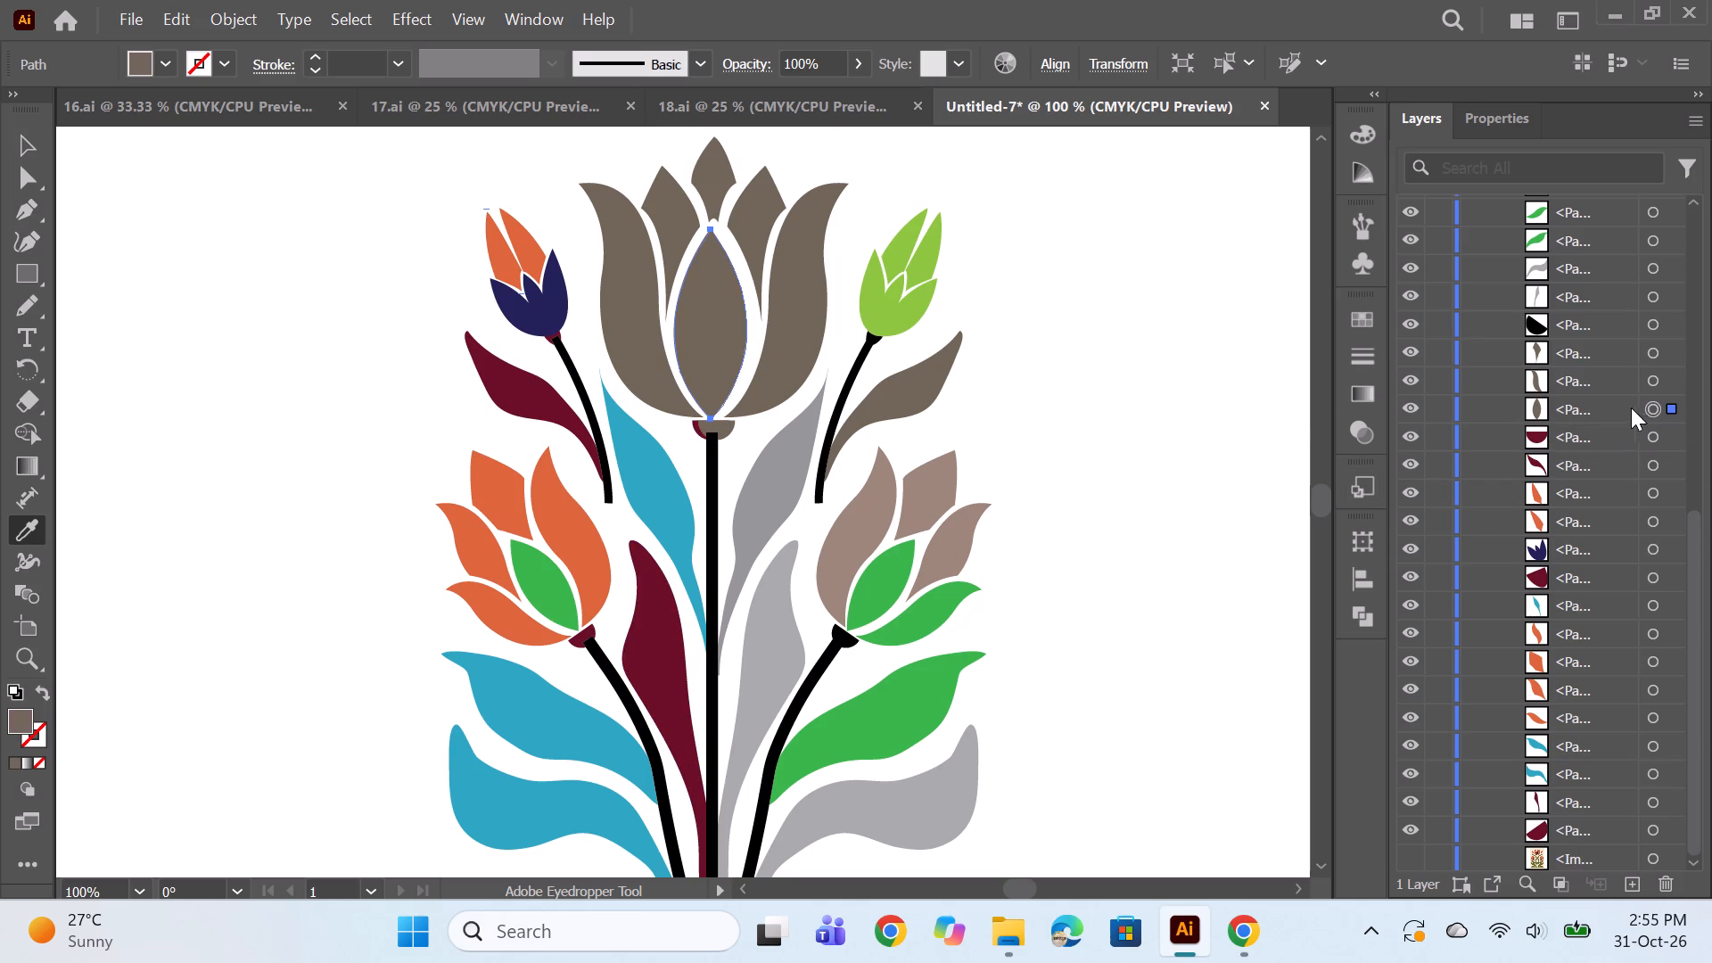
pyautogui.click(549, 309)
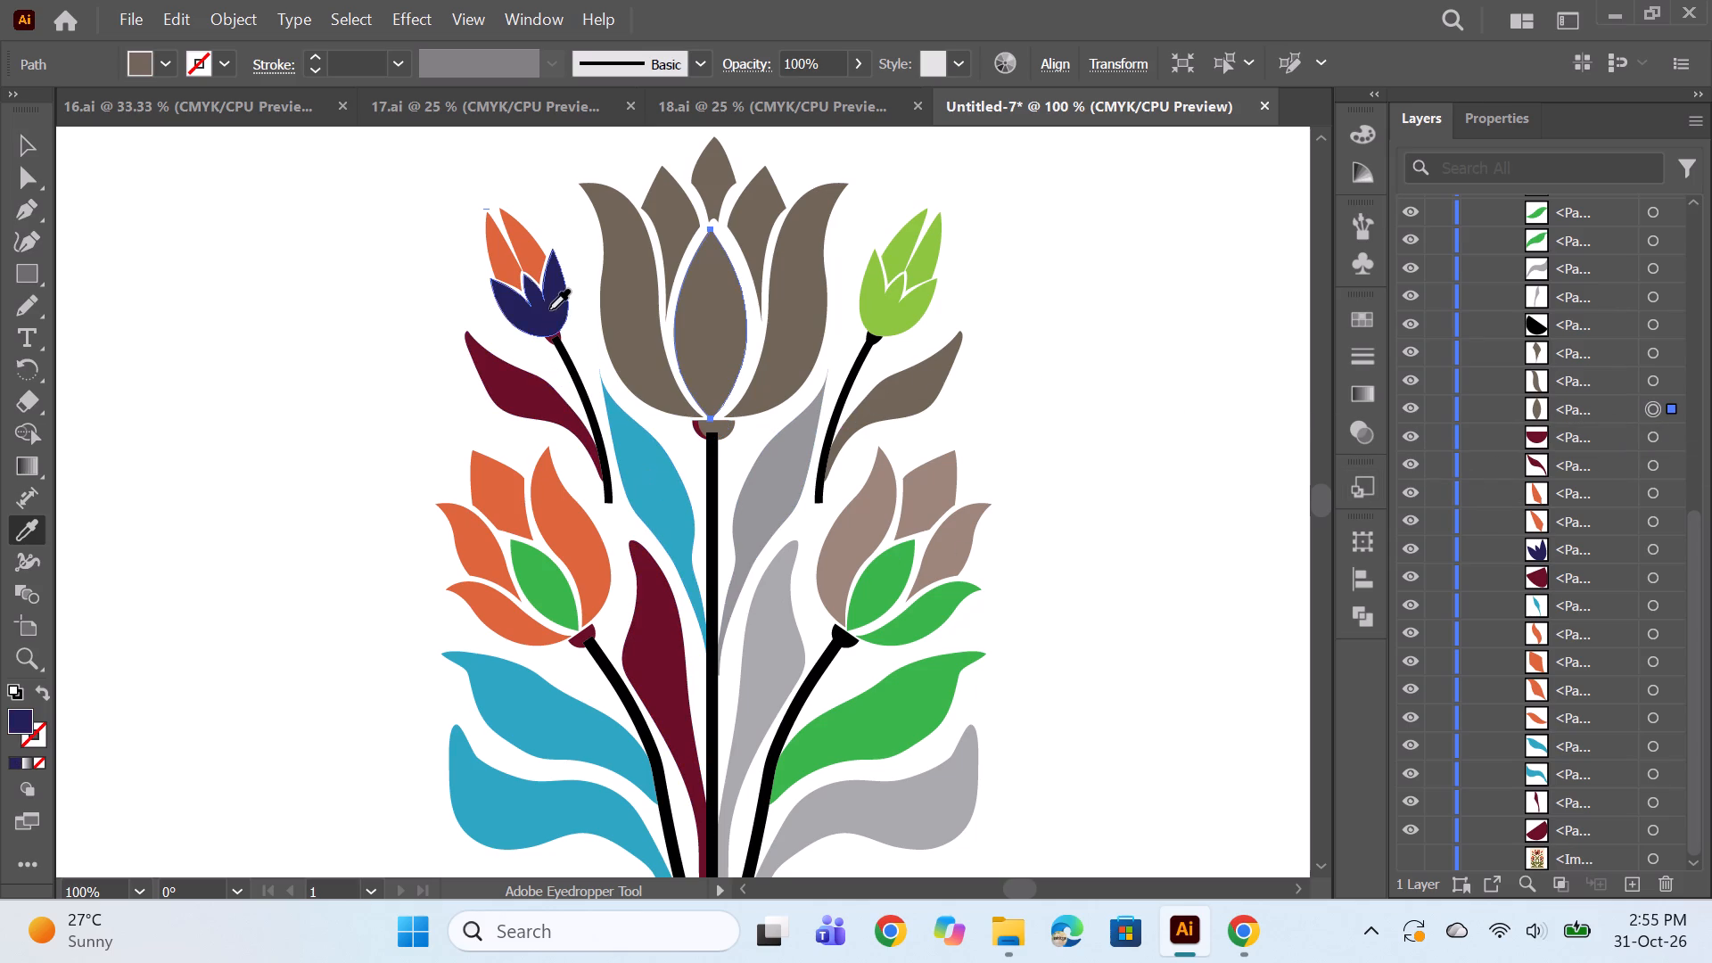
# Sample the left tulip's orange onto the central tulip's large left outer petal and the smaller left petal behind it.
pyautogui.click(1650, 380)
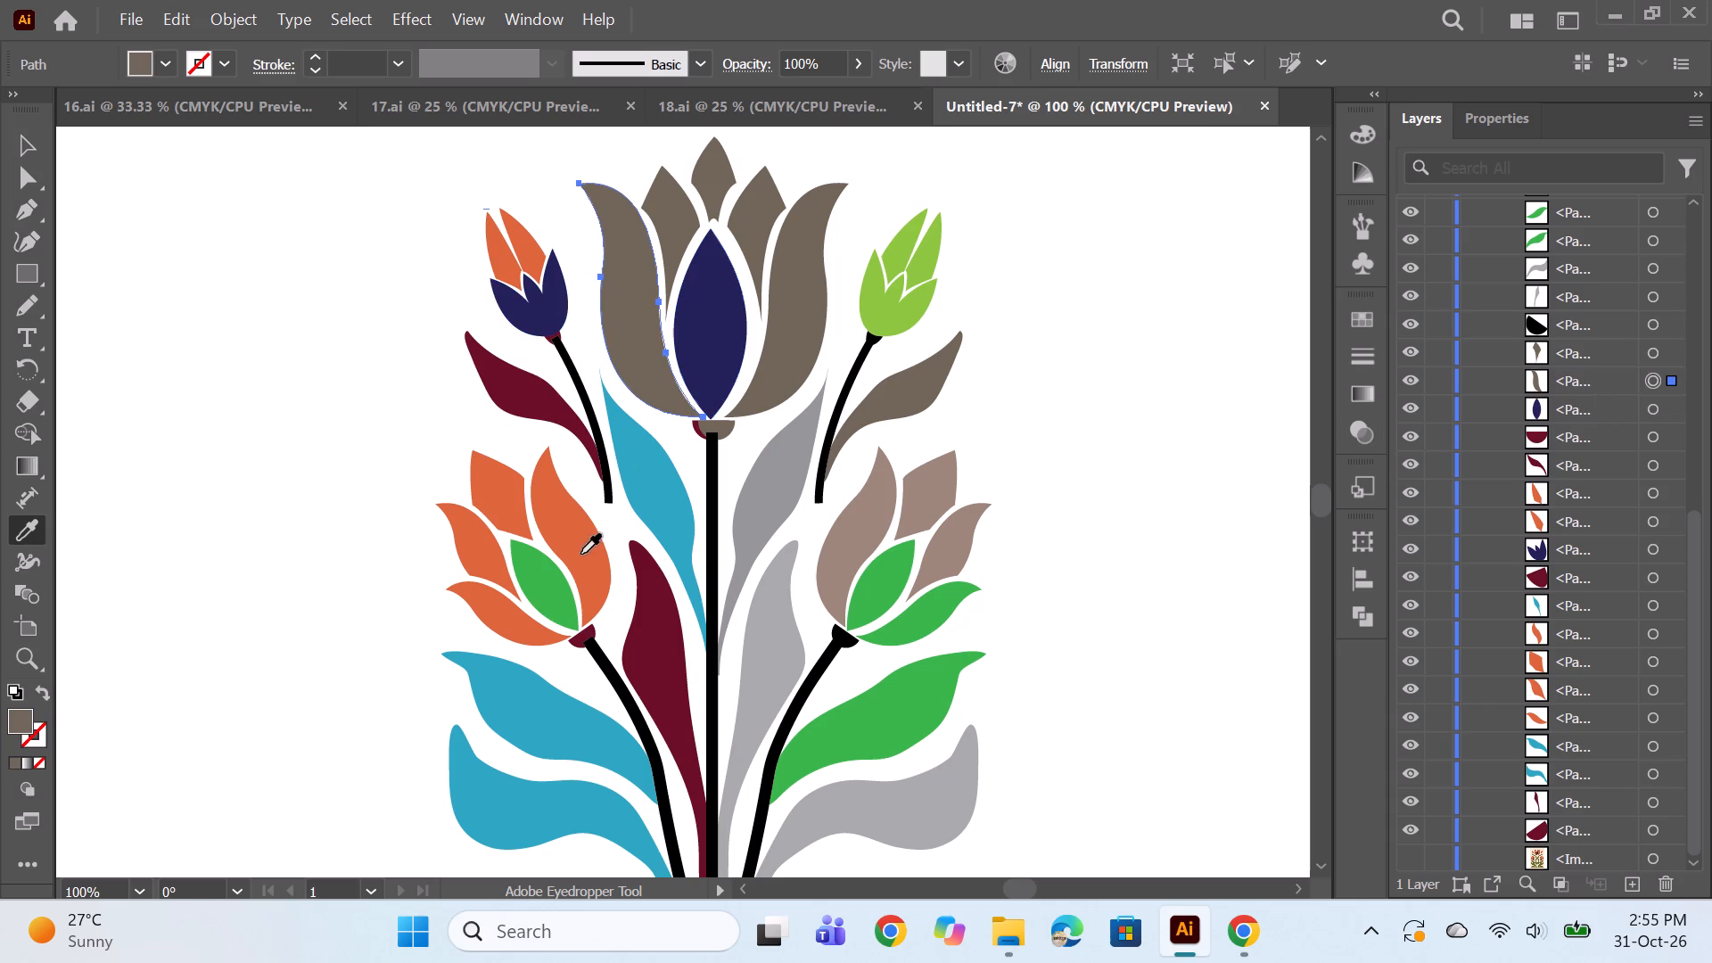
pyautogui.click(580, 554)
pyautogui.click(1648, 350)
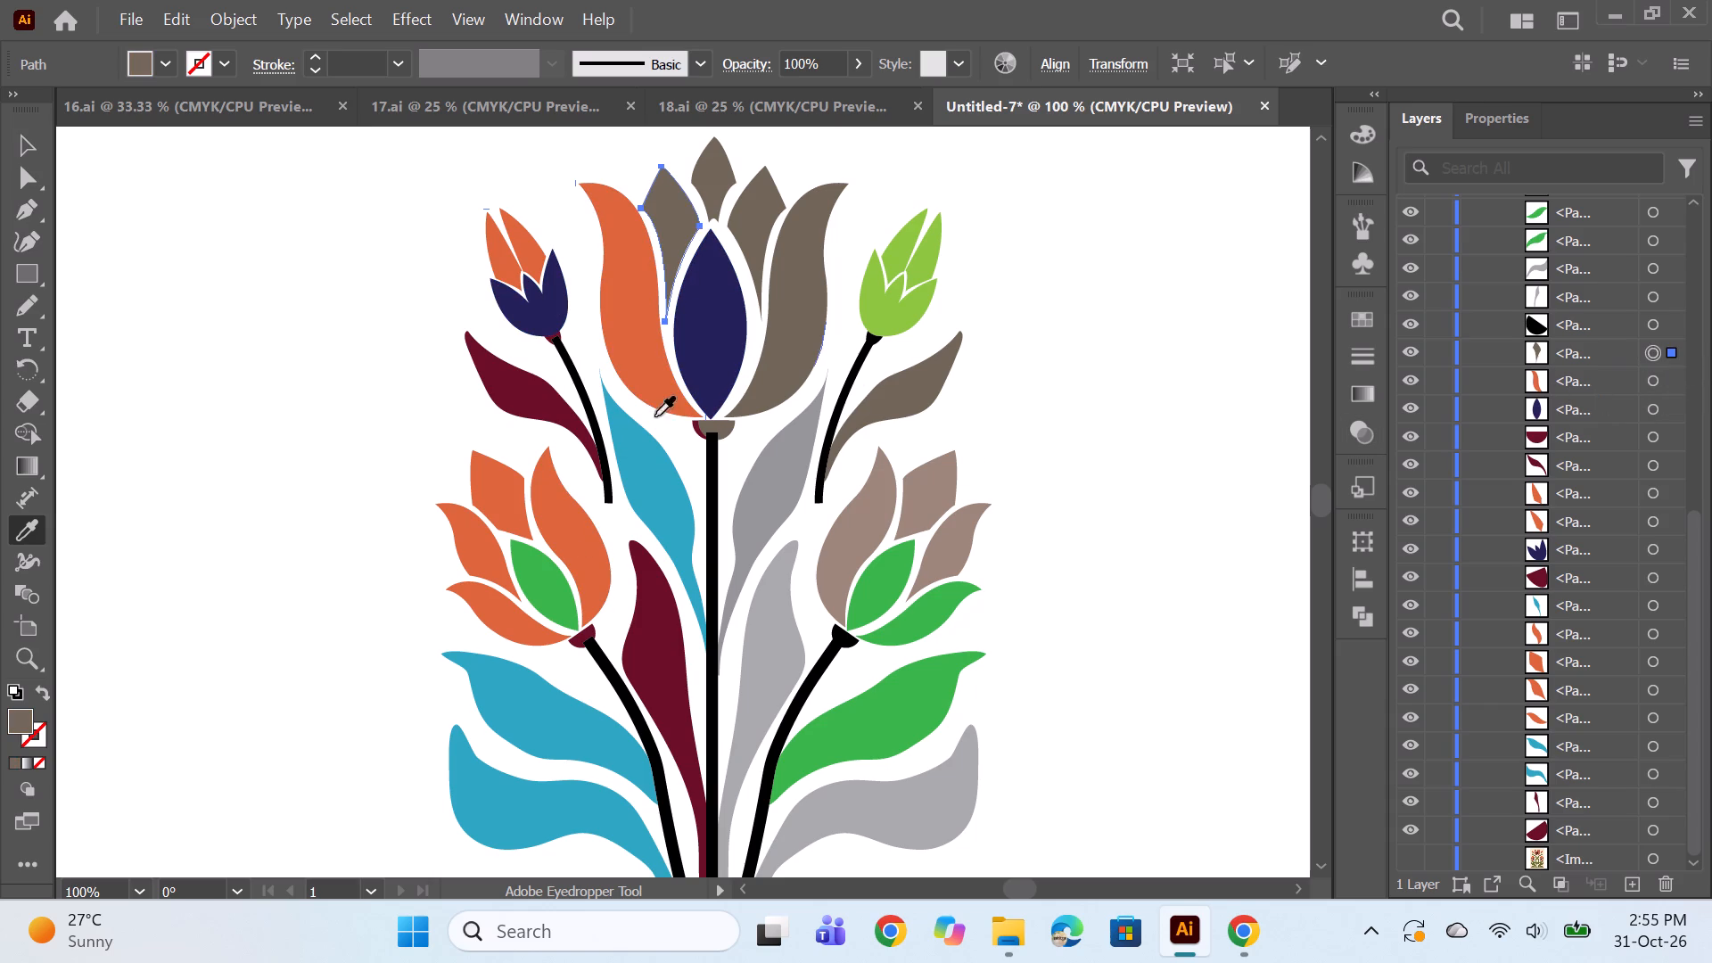
pyautogui.click(545, 531)
# Sample the maroon from the left inner leaf onto the right tulip's black base and the grey inner leaf on the right half.
pyautogui.click(1658, 317)
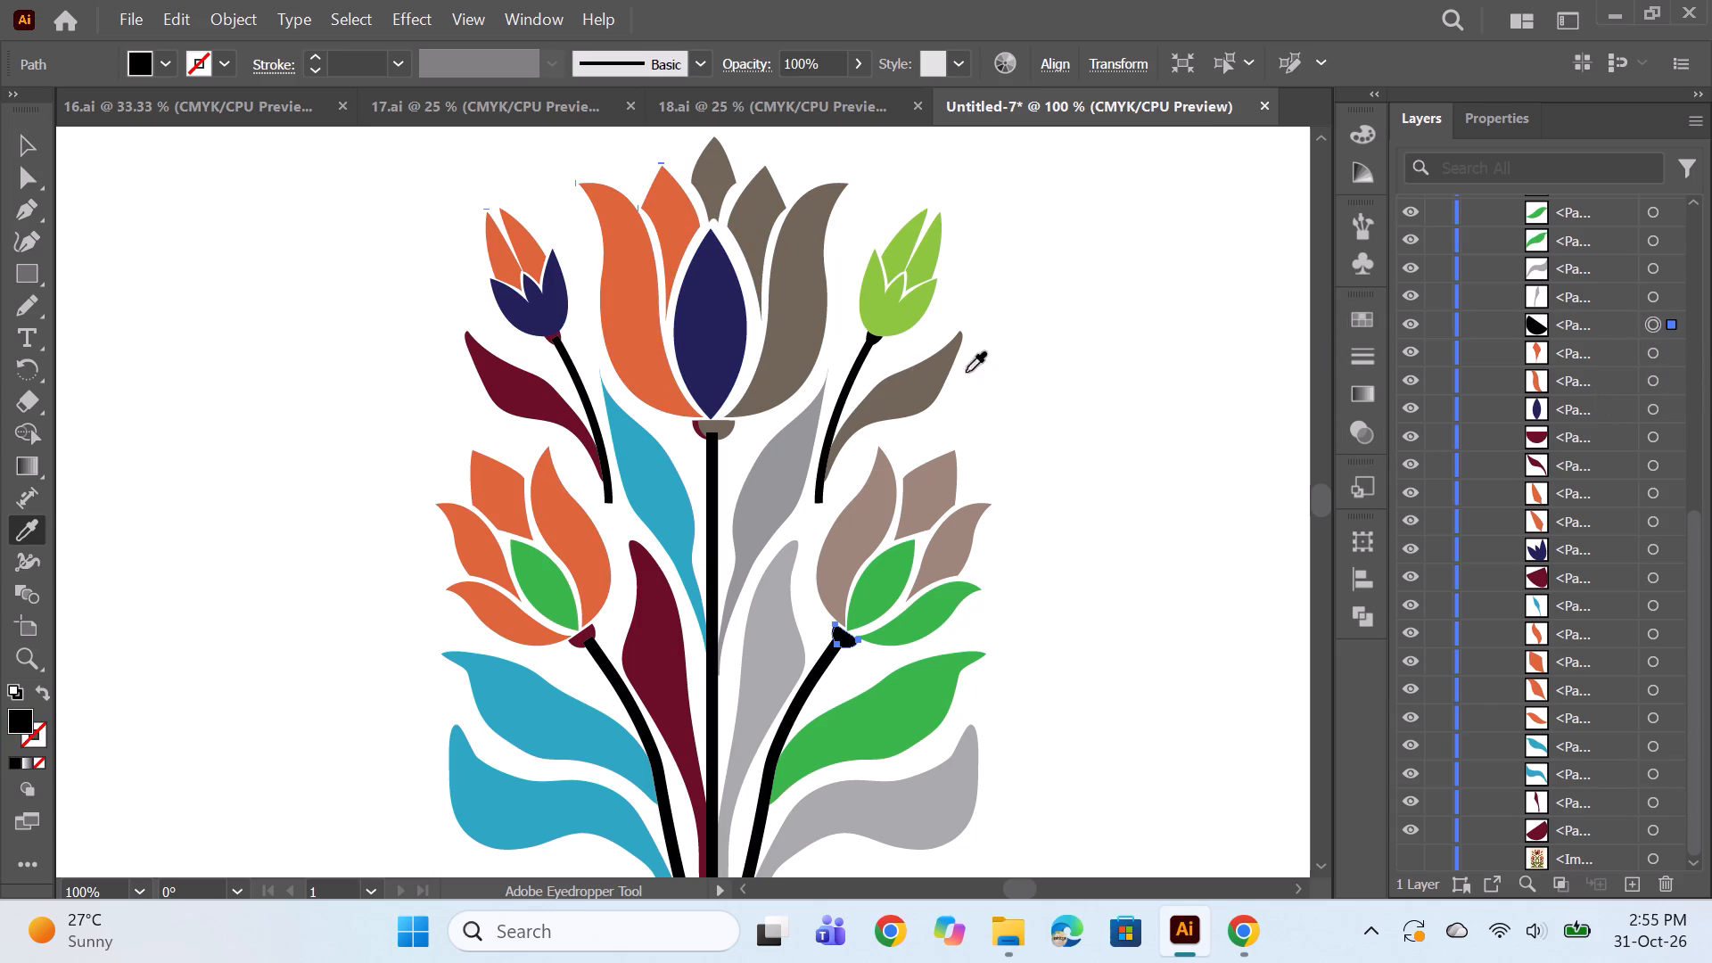
pyautogui.click(645, 614)
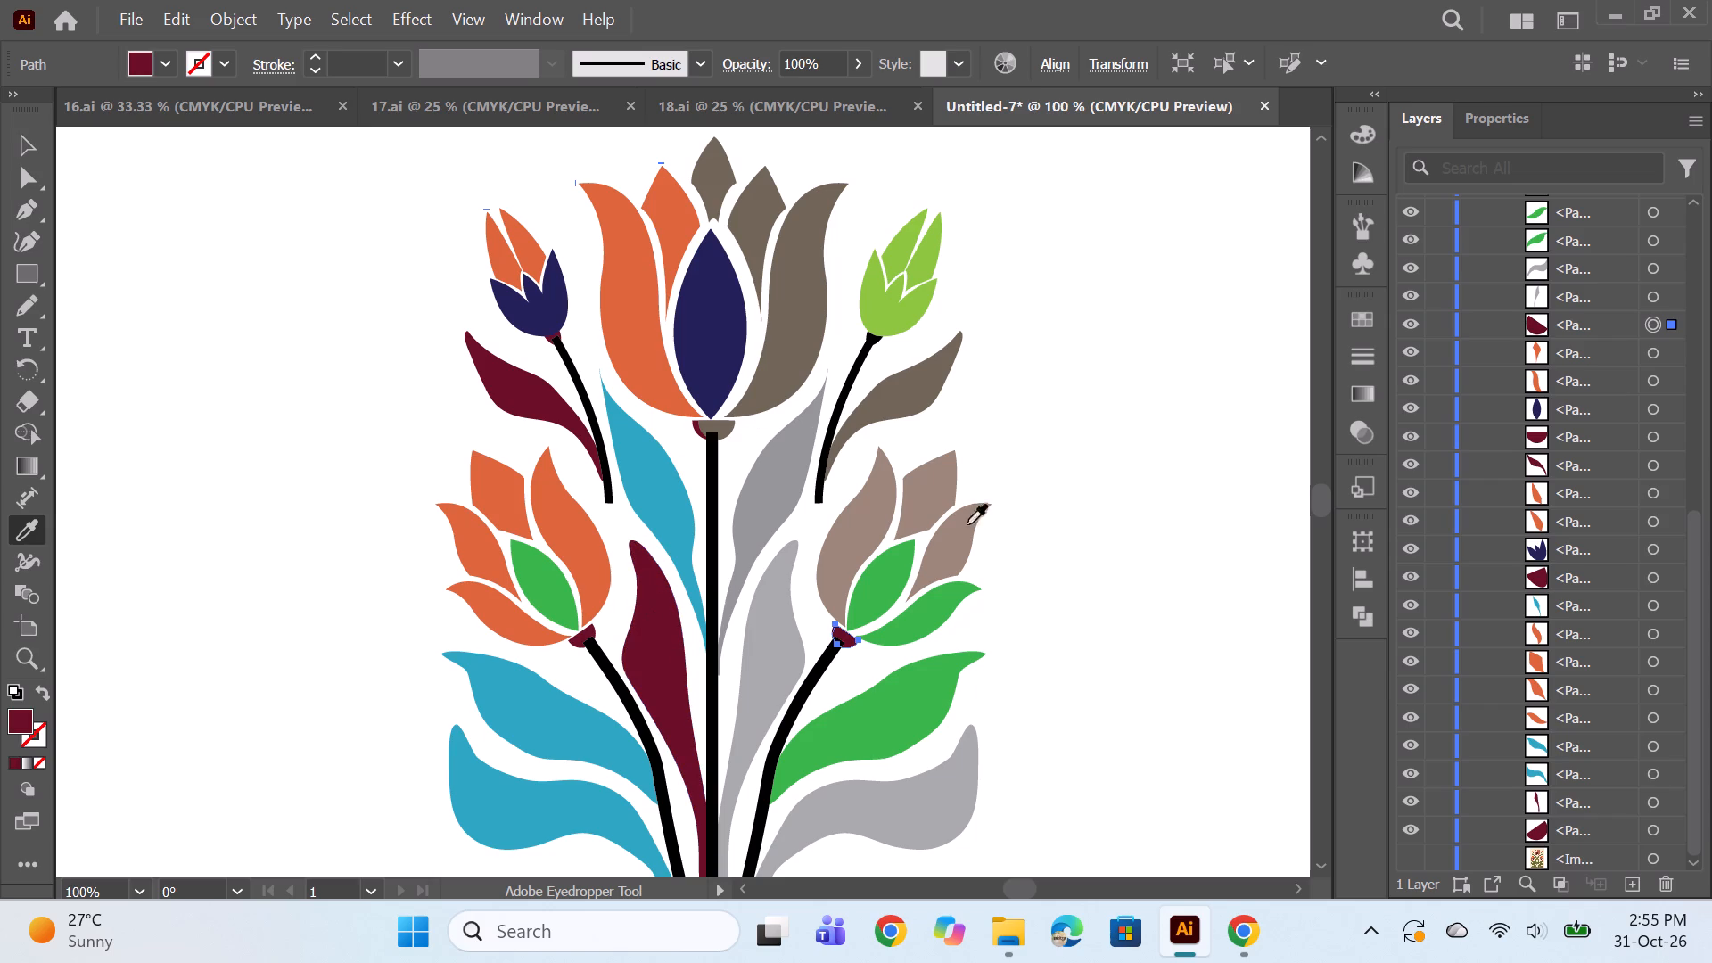
pyautogui.click(1410, 323)
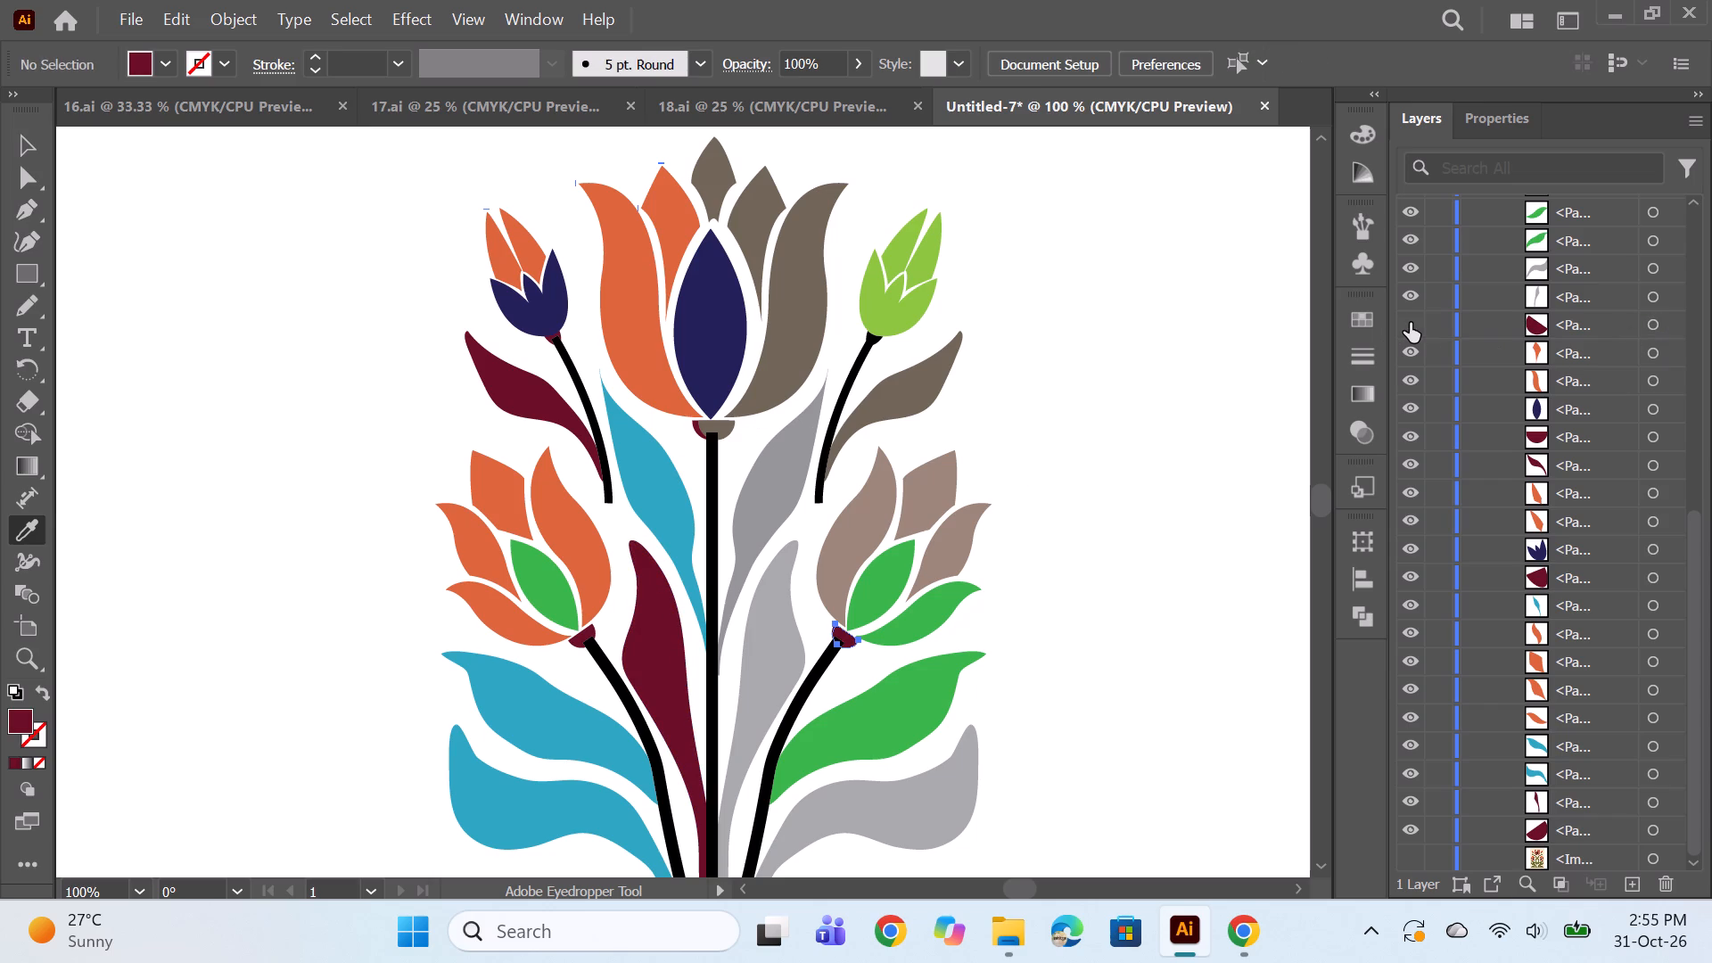
pyautogui.click(1410, 323)
pyautogui.click(1653, 292)
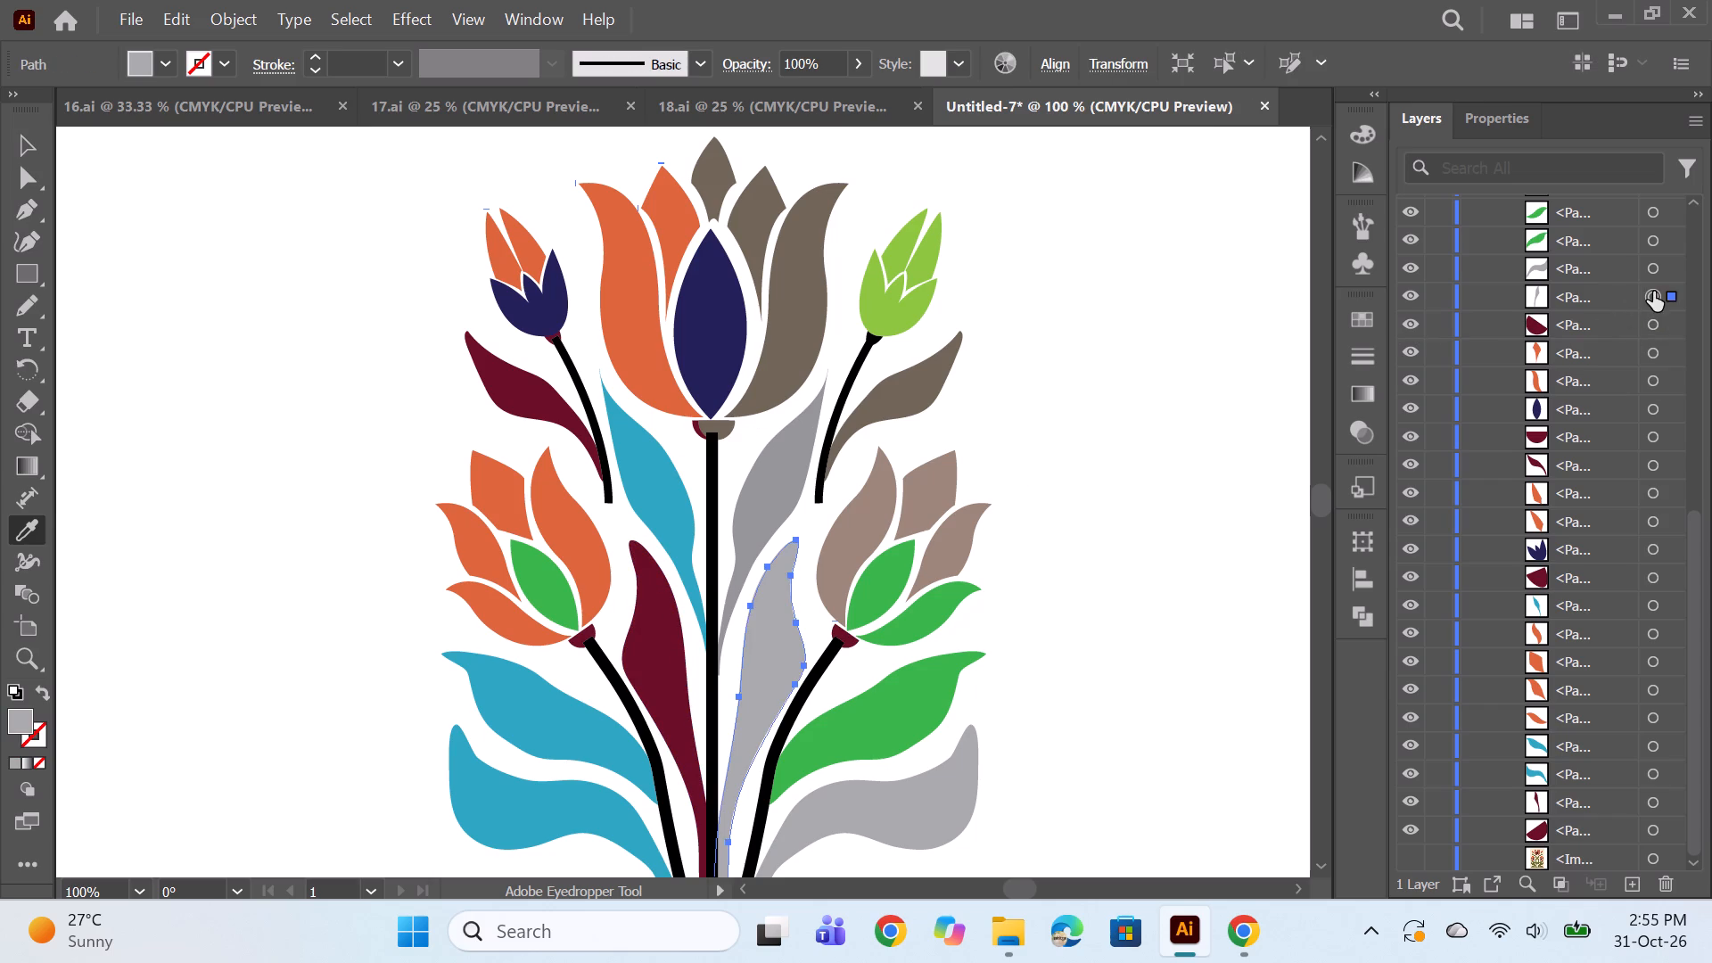
pyautogui.click(660, 650)
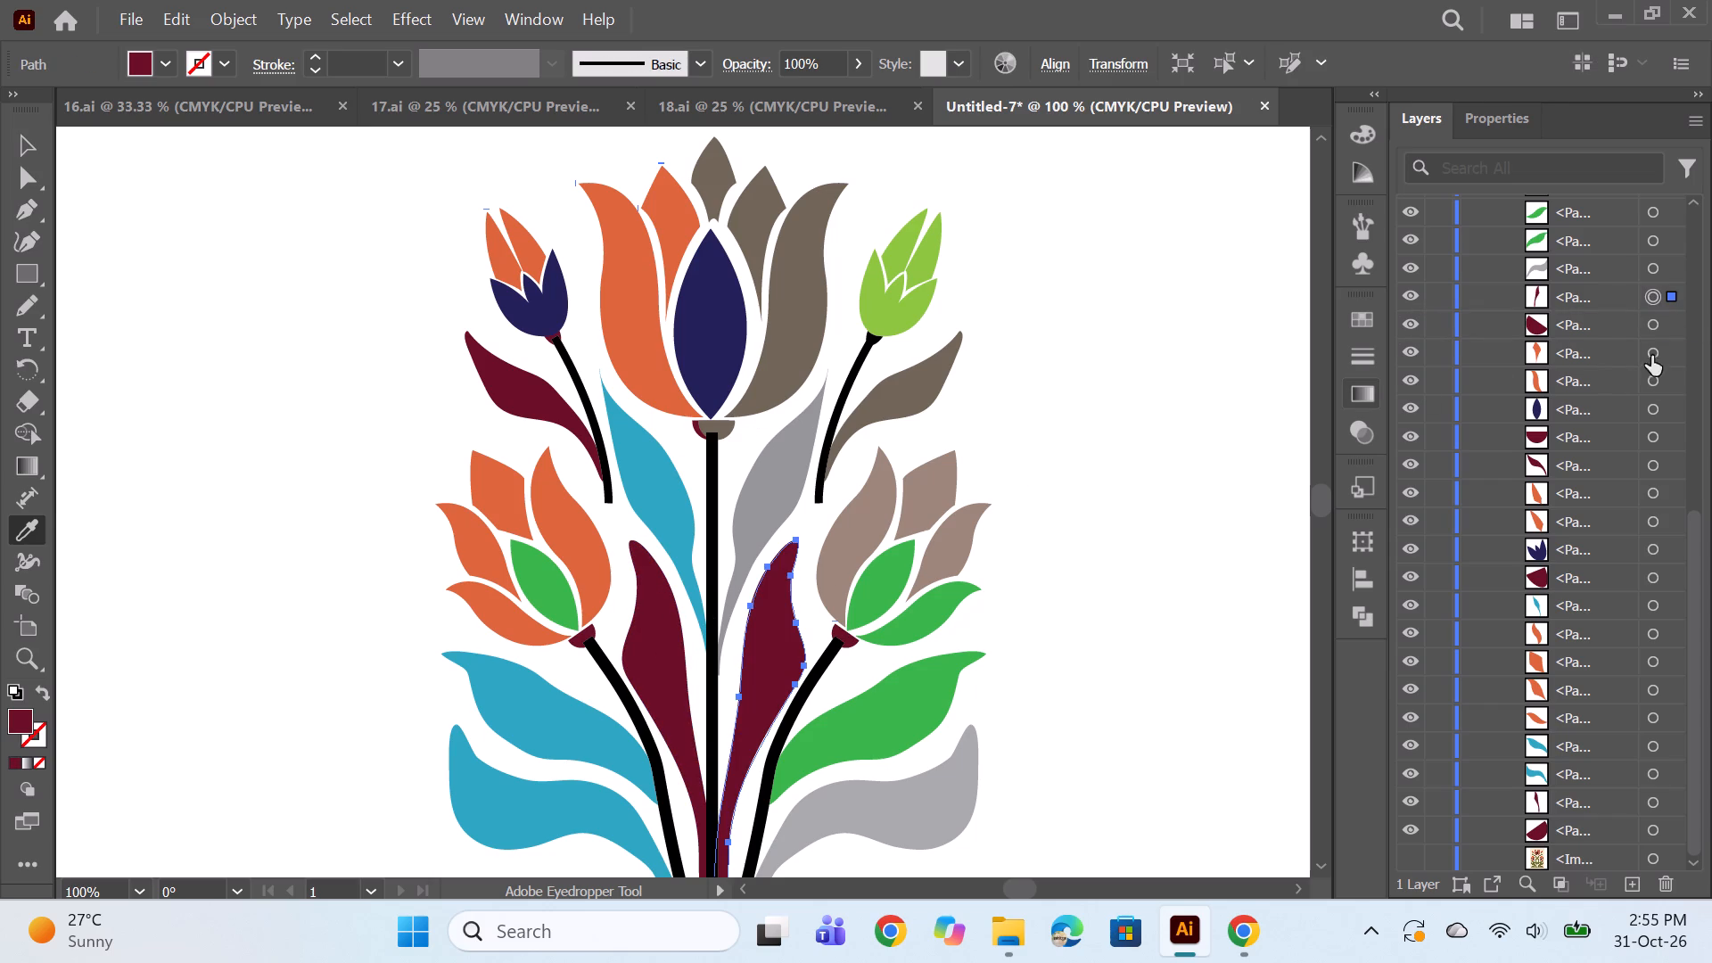
# Sample the teal blue onto the large lower grey leaf and the green leaf above it on the motif's right half.
pyautogui.click(1655, 276)
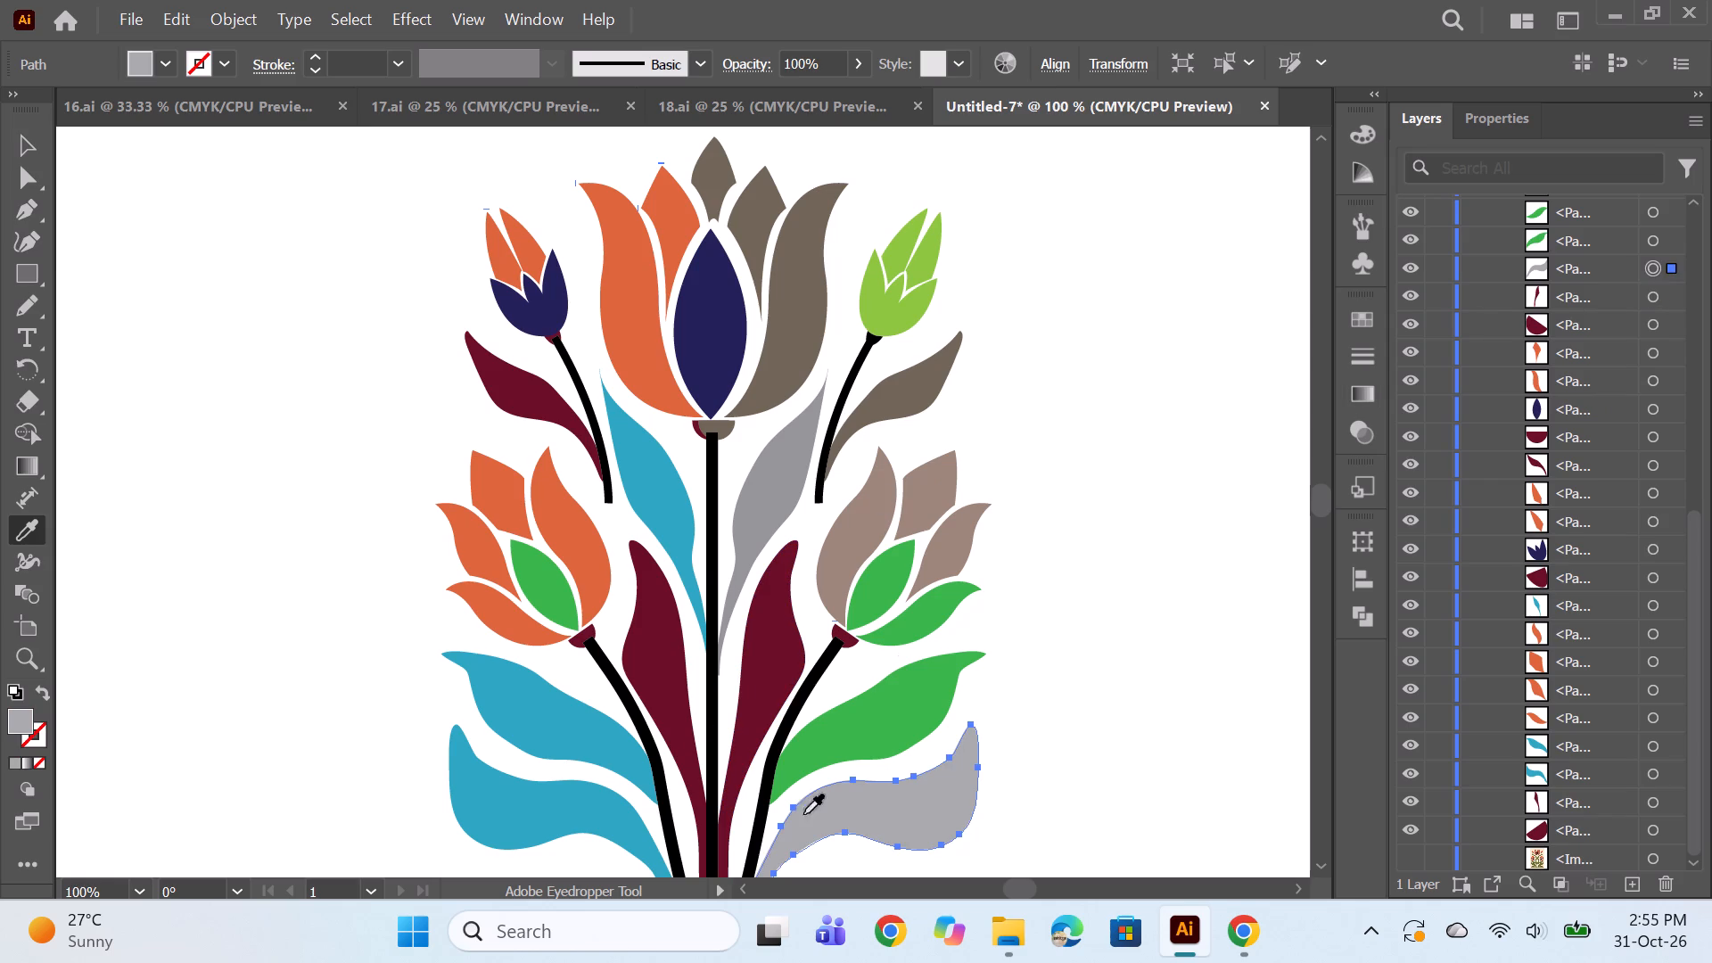
pyautogui.click(654, 481)
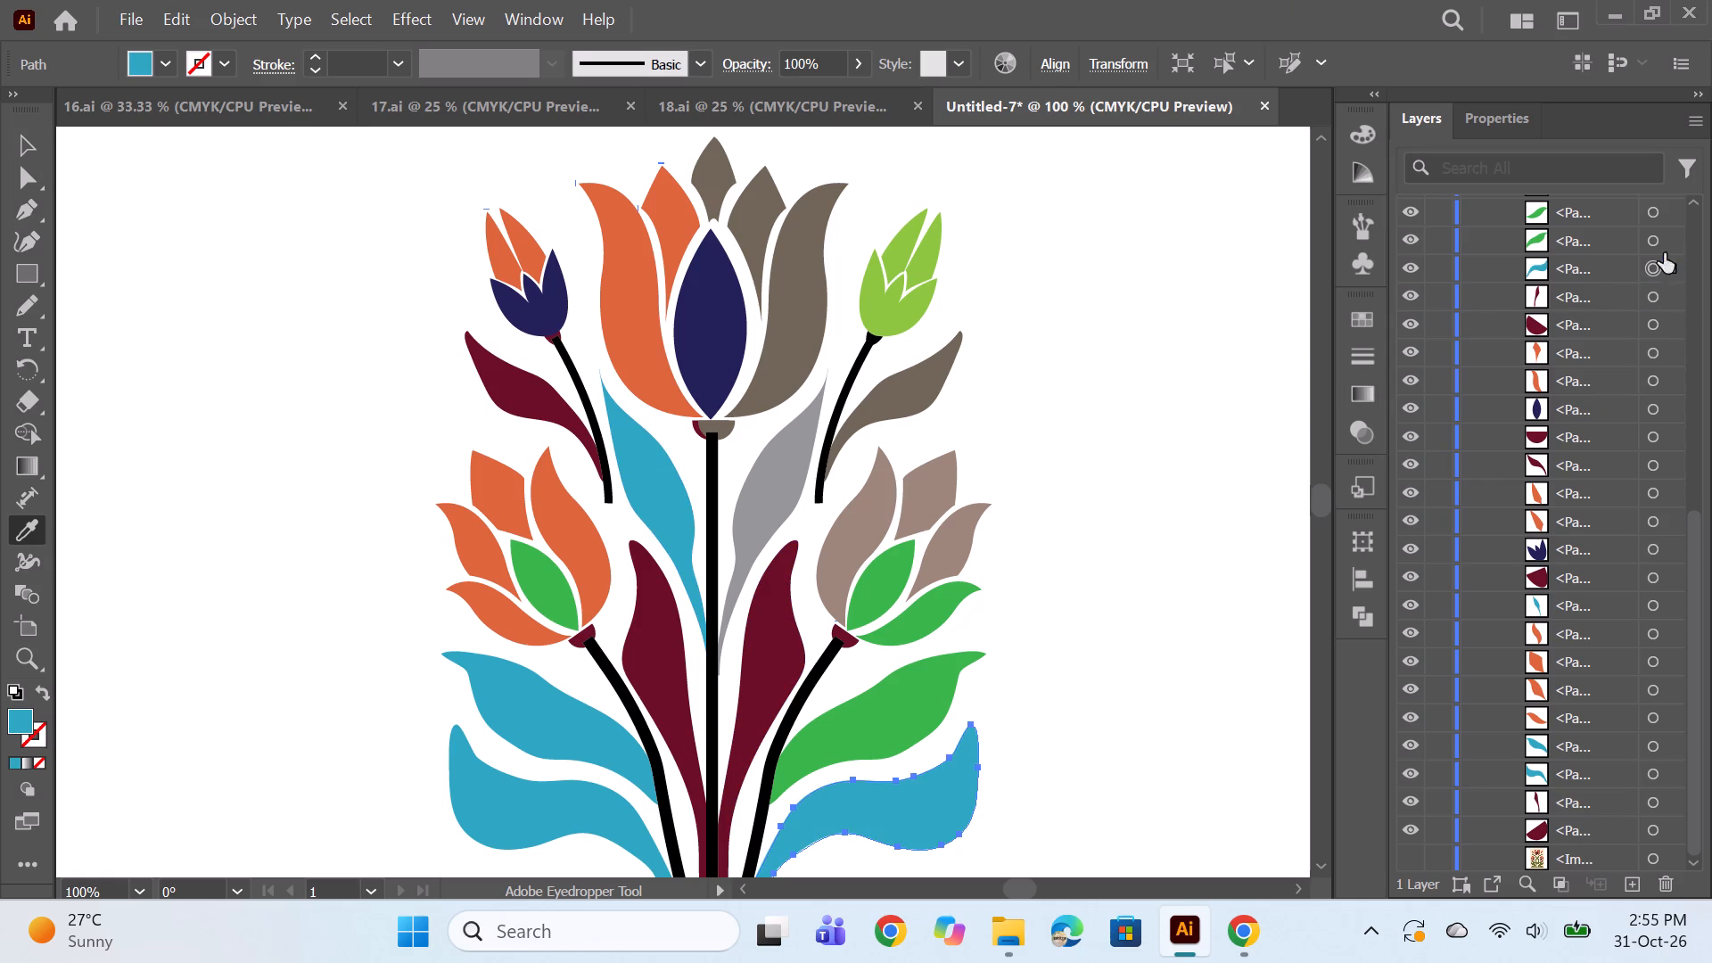
pyautogui.scroll(4, 1620, 297)
pyautogui.click(1655, 581)
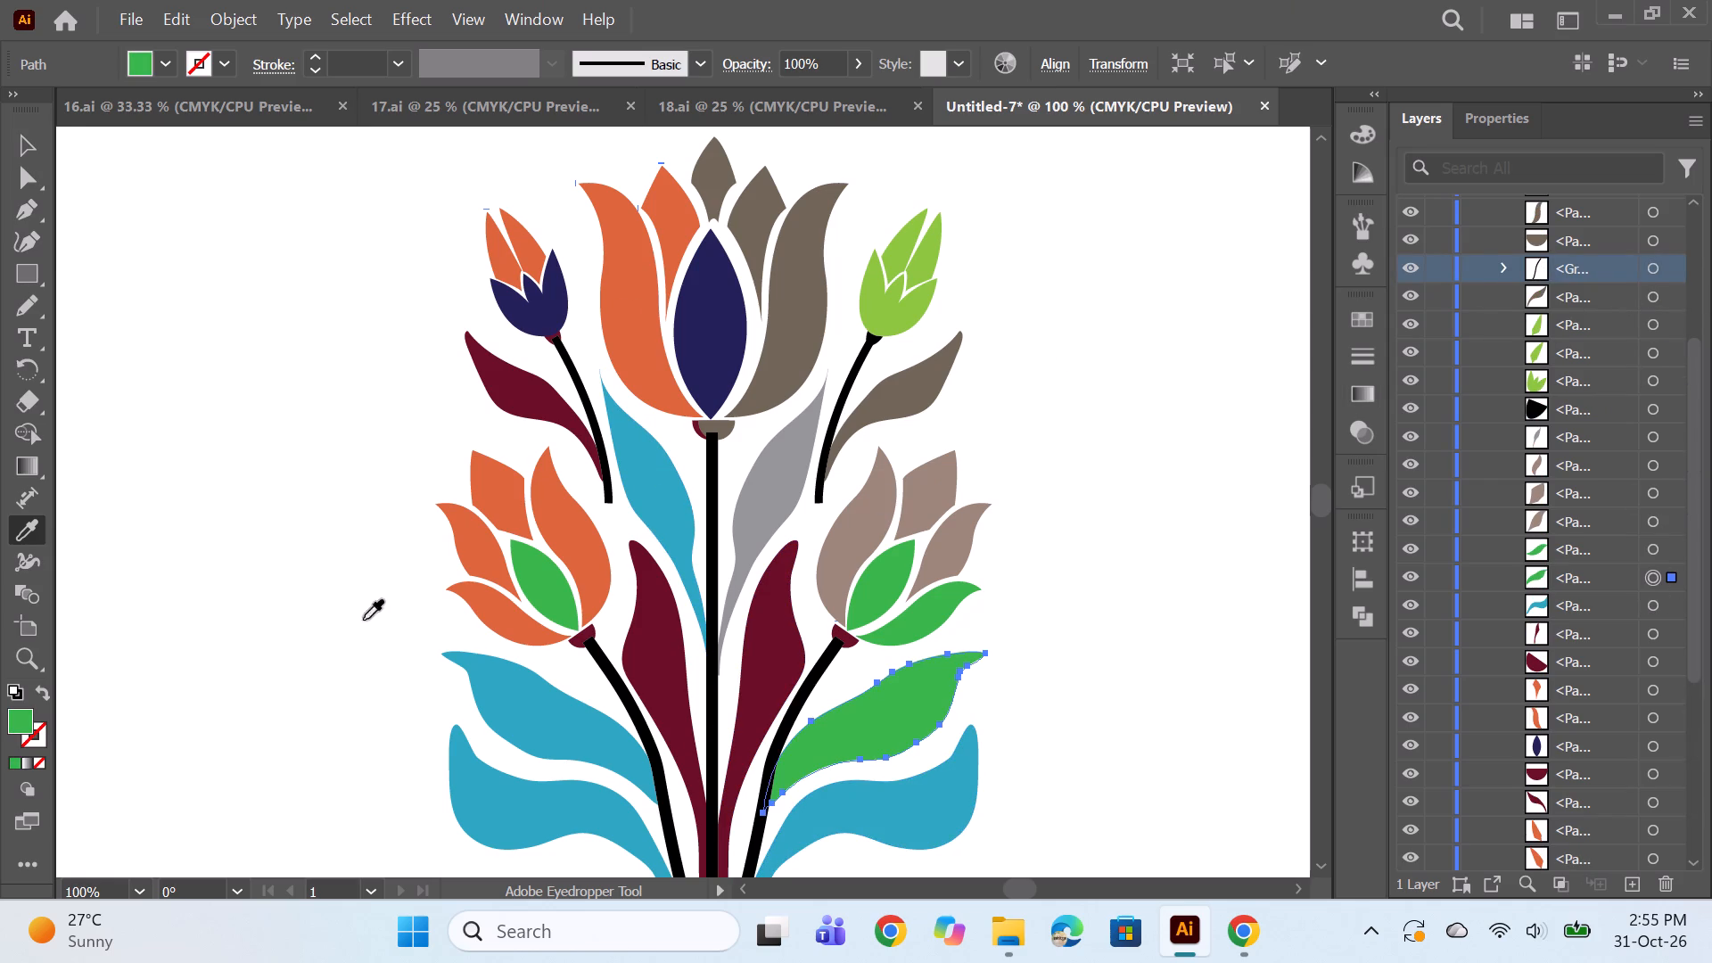
pyautogui.click(948, 826)
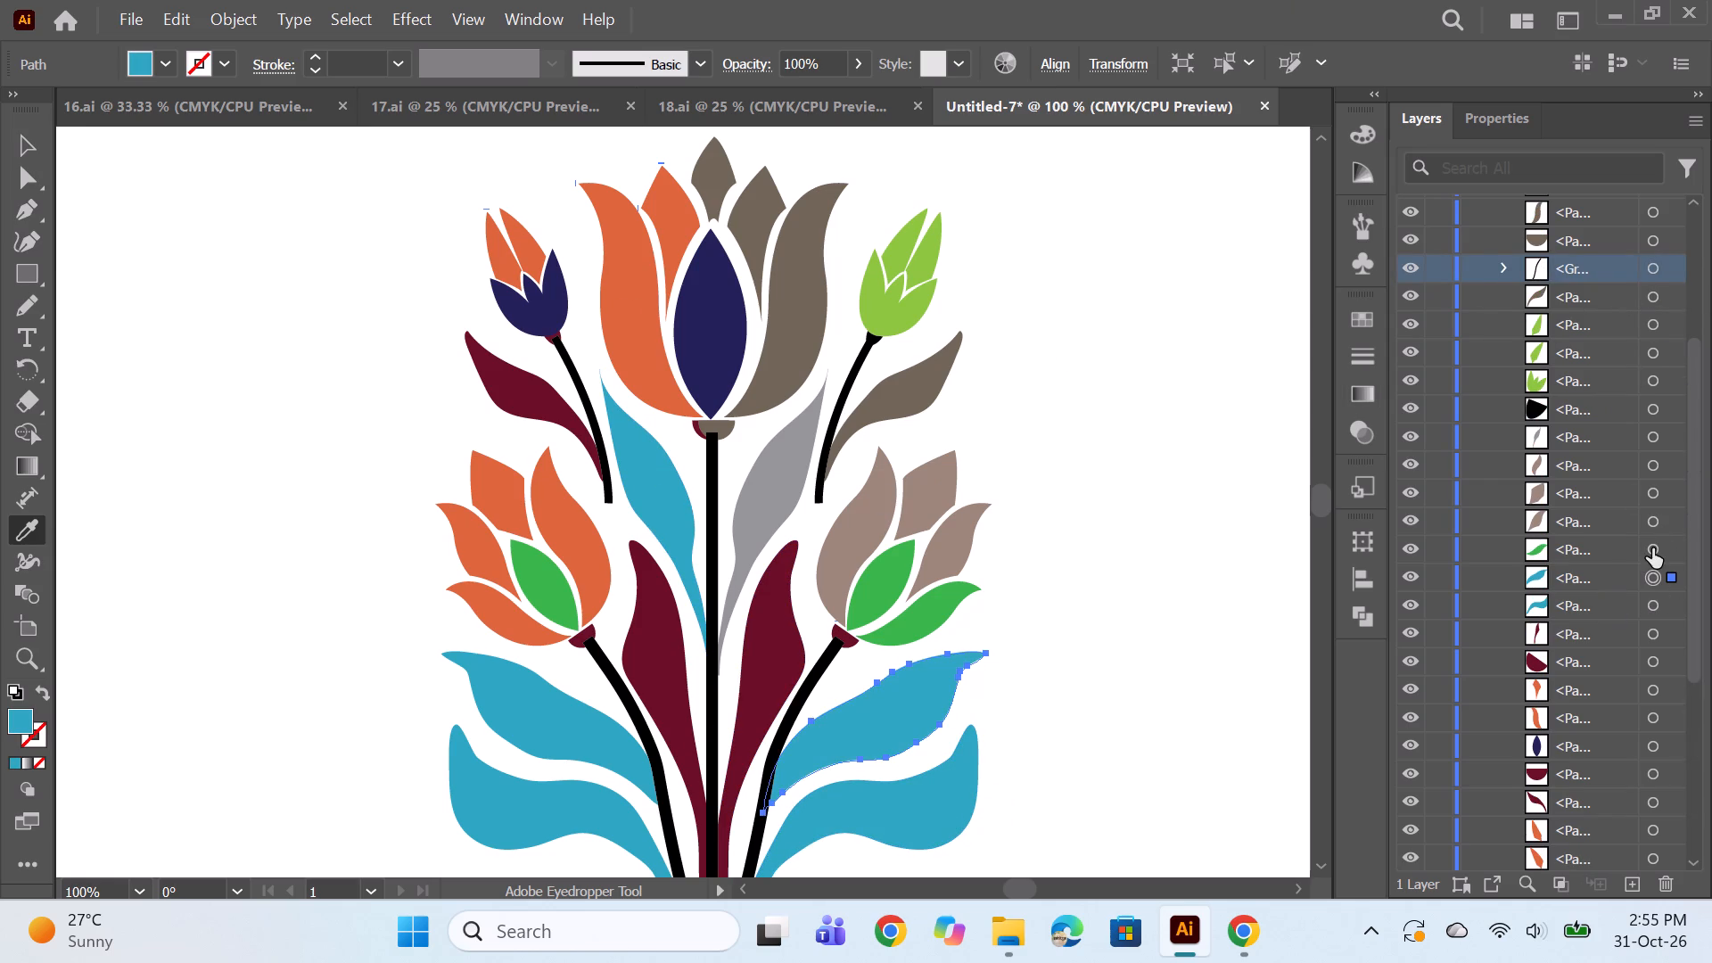
# Sample the orange onto the right tulip's green lower petal and its three brown outer petals.
pyautogui.click(1652, 548)
pyautogui.click(582, 556)
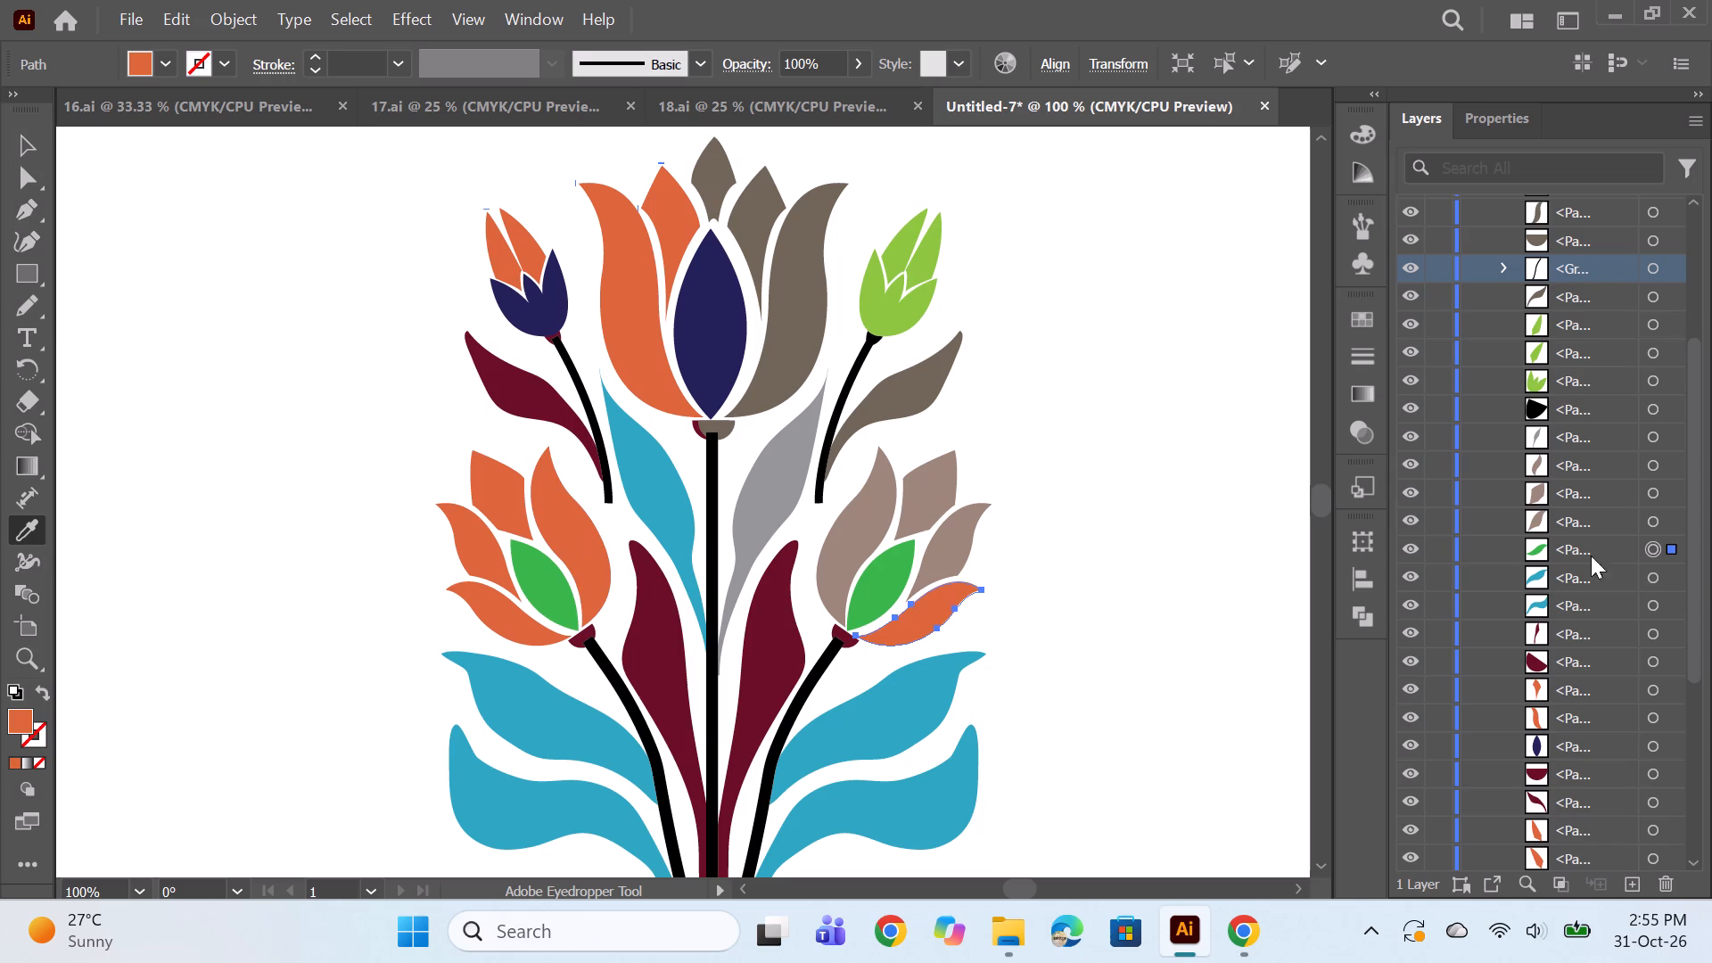
pyautogui.click(1650, 518)
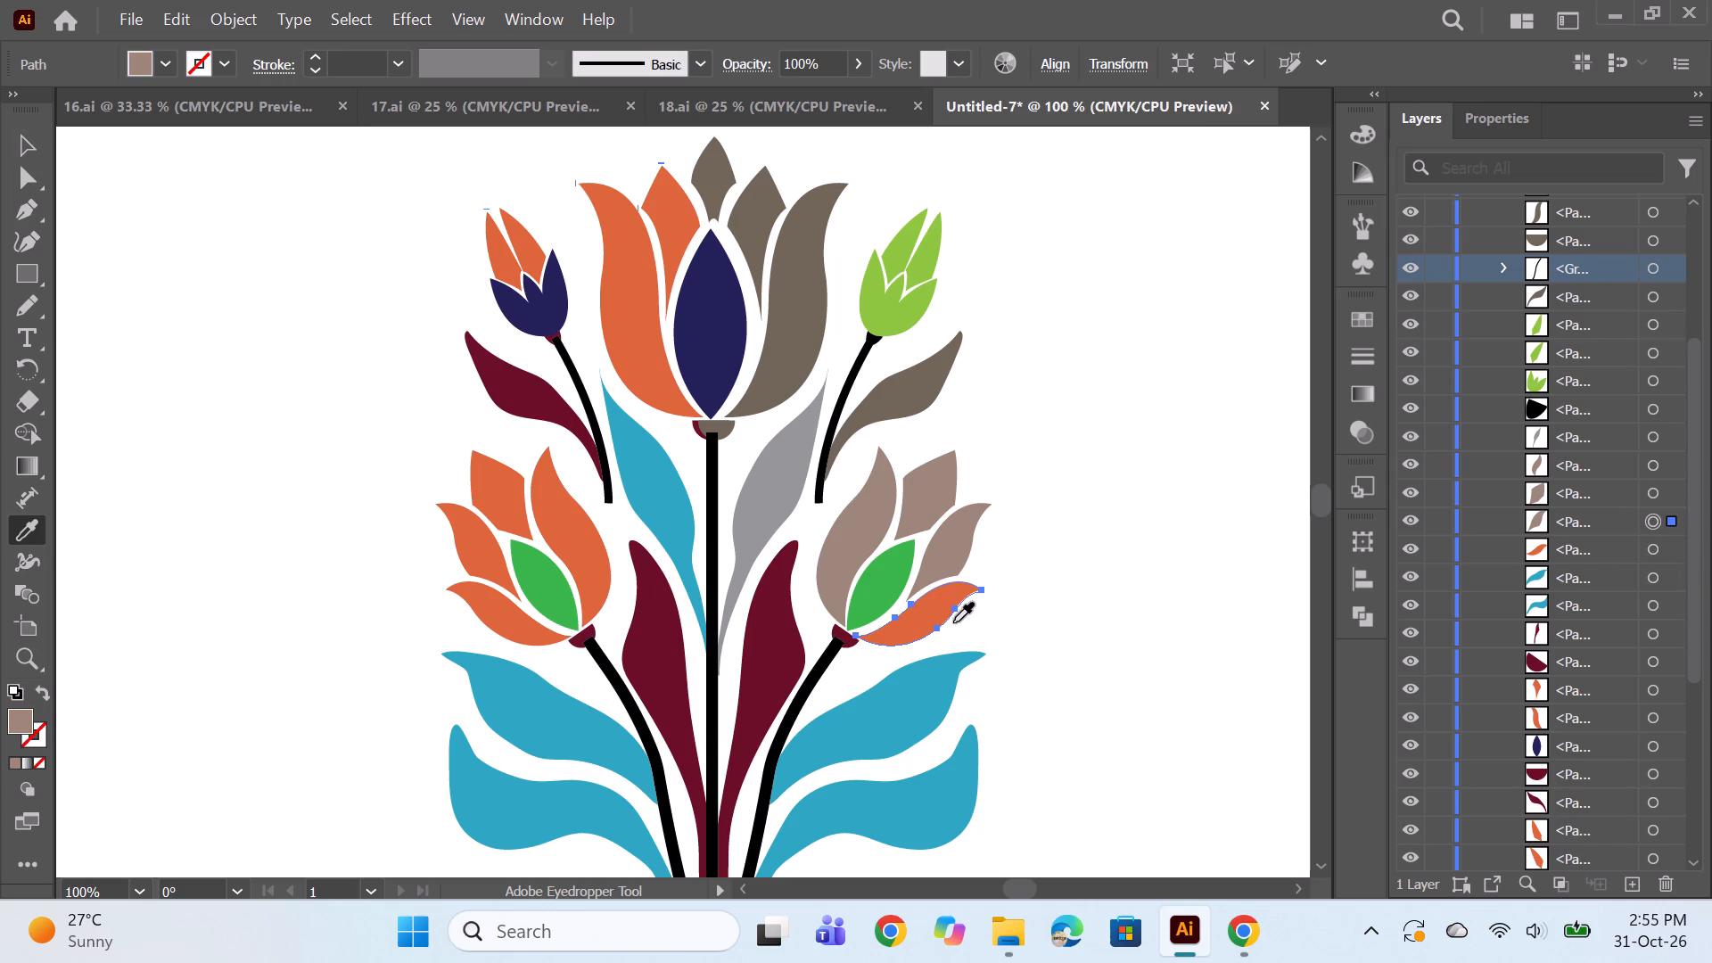
pyautogui.click(918, 618)
pyautogui.click(1650, 490)
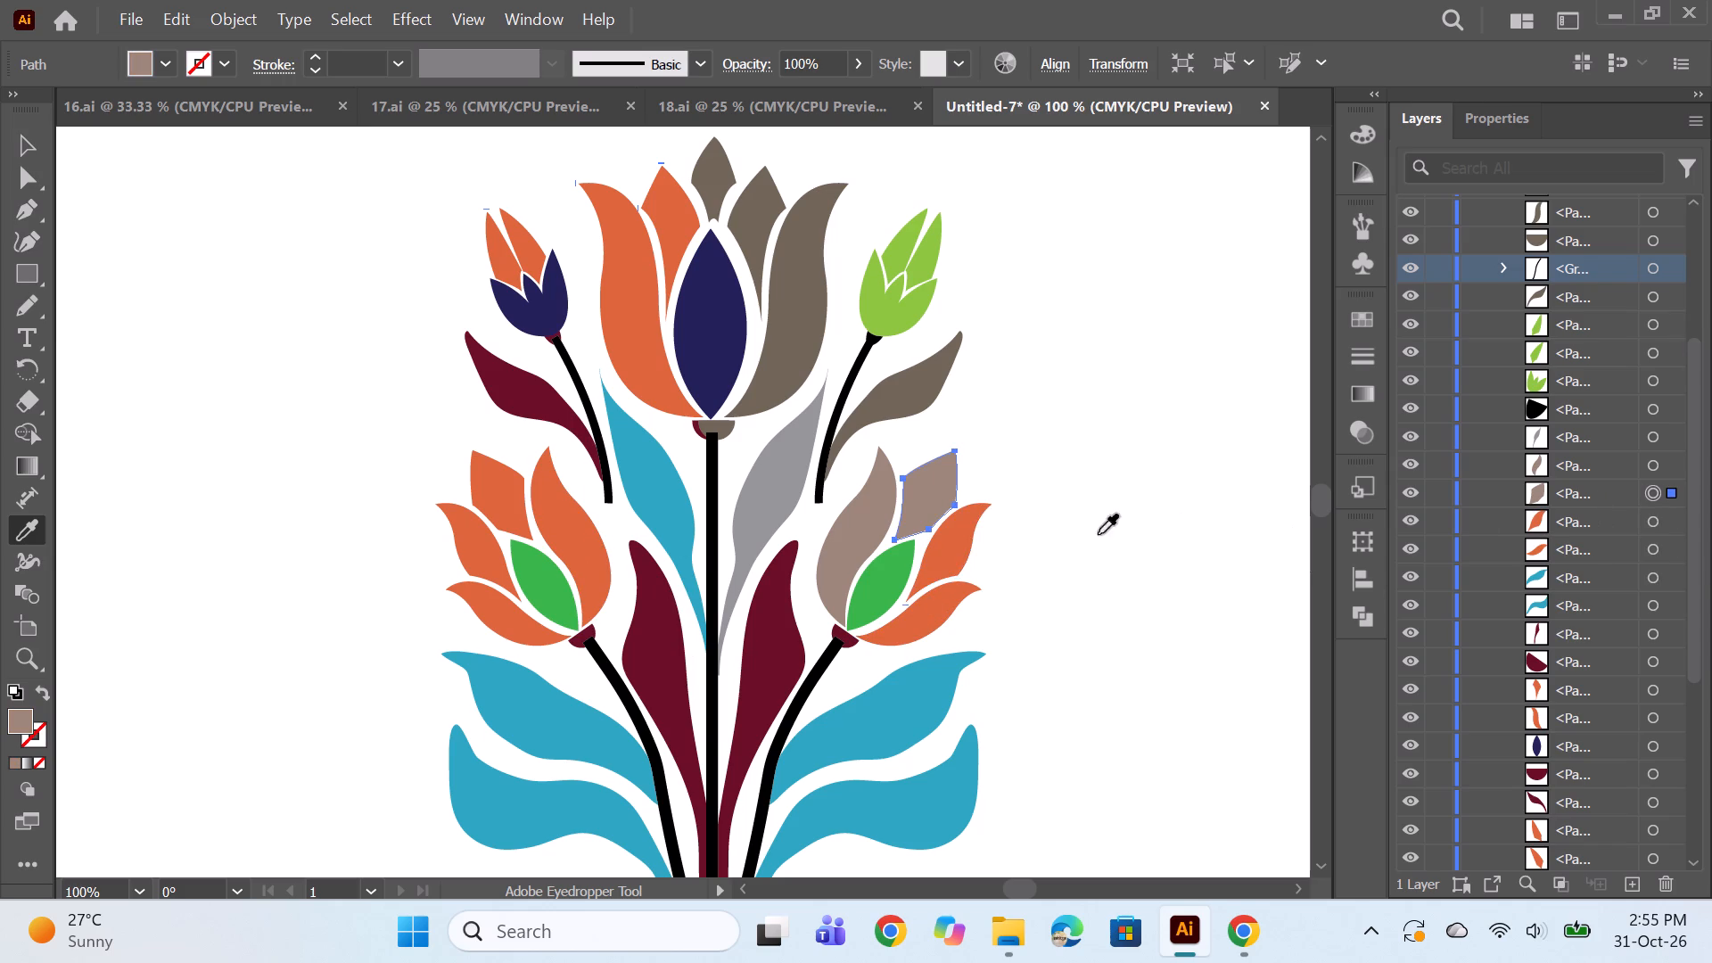
pyautogui.click(955, 564)
pyautogui.click(1656, 467)
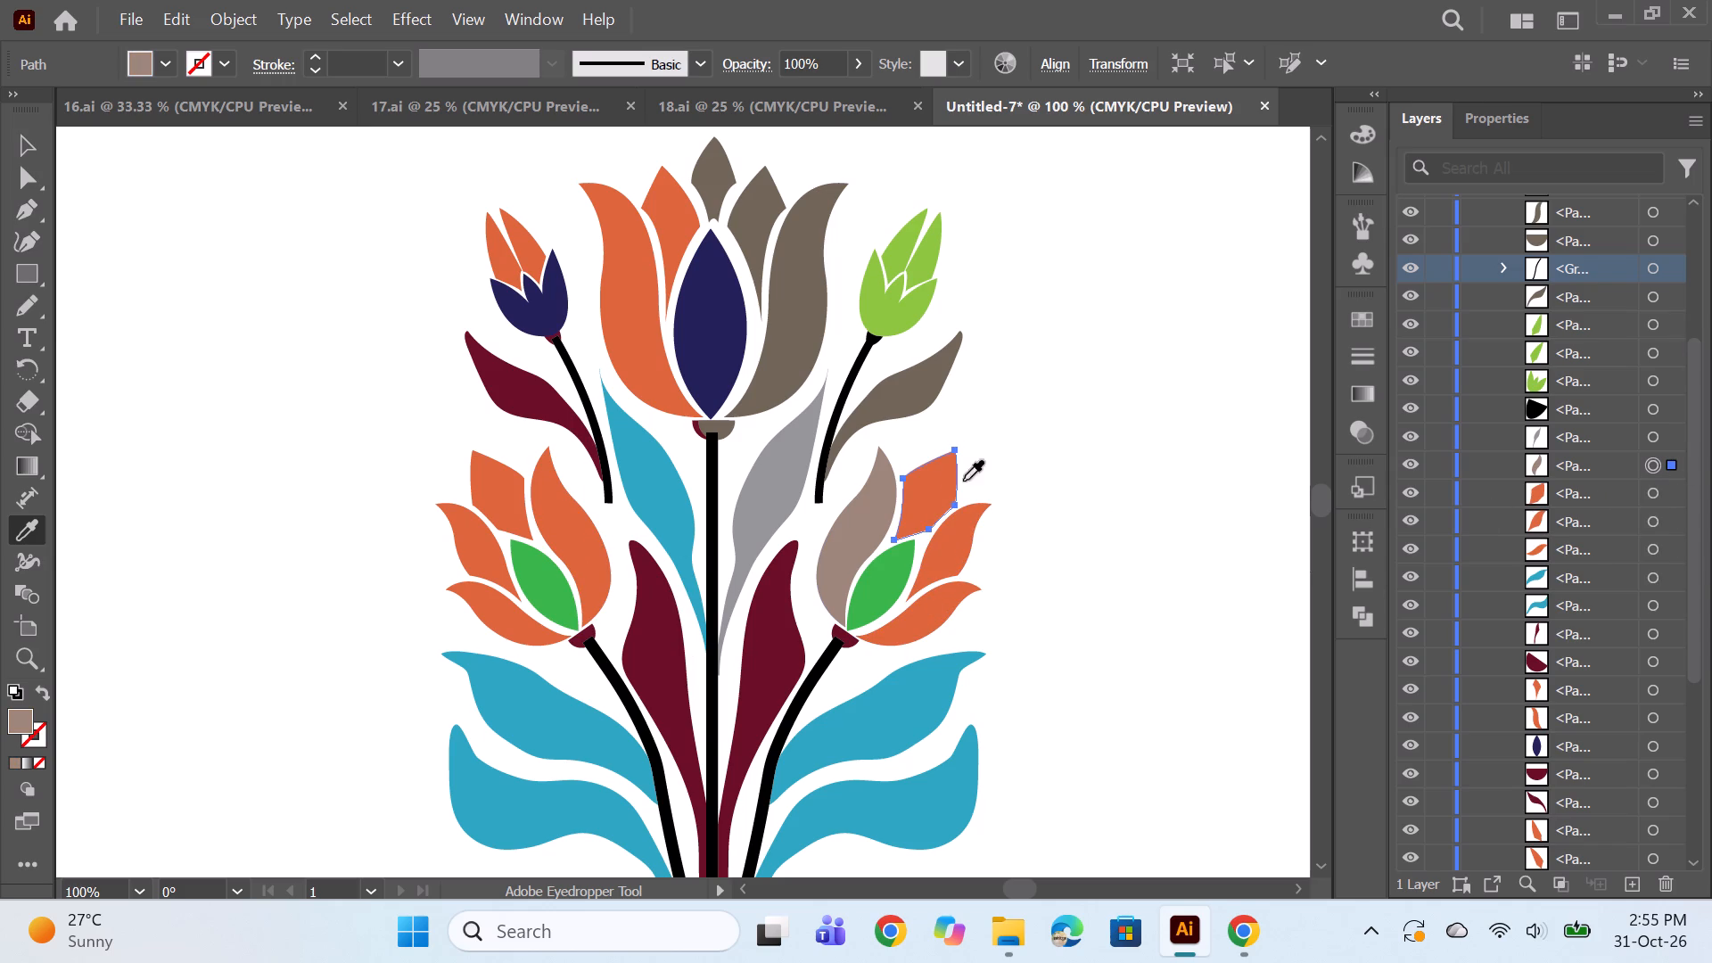
pyautogui.click(940, 485)
# Sample the teal blue from the upper left leaf onto its grey mirrored leaf beside the central stem.
pyautogui.click(1653, 432)
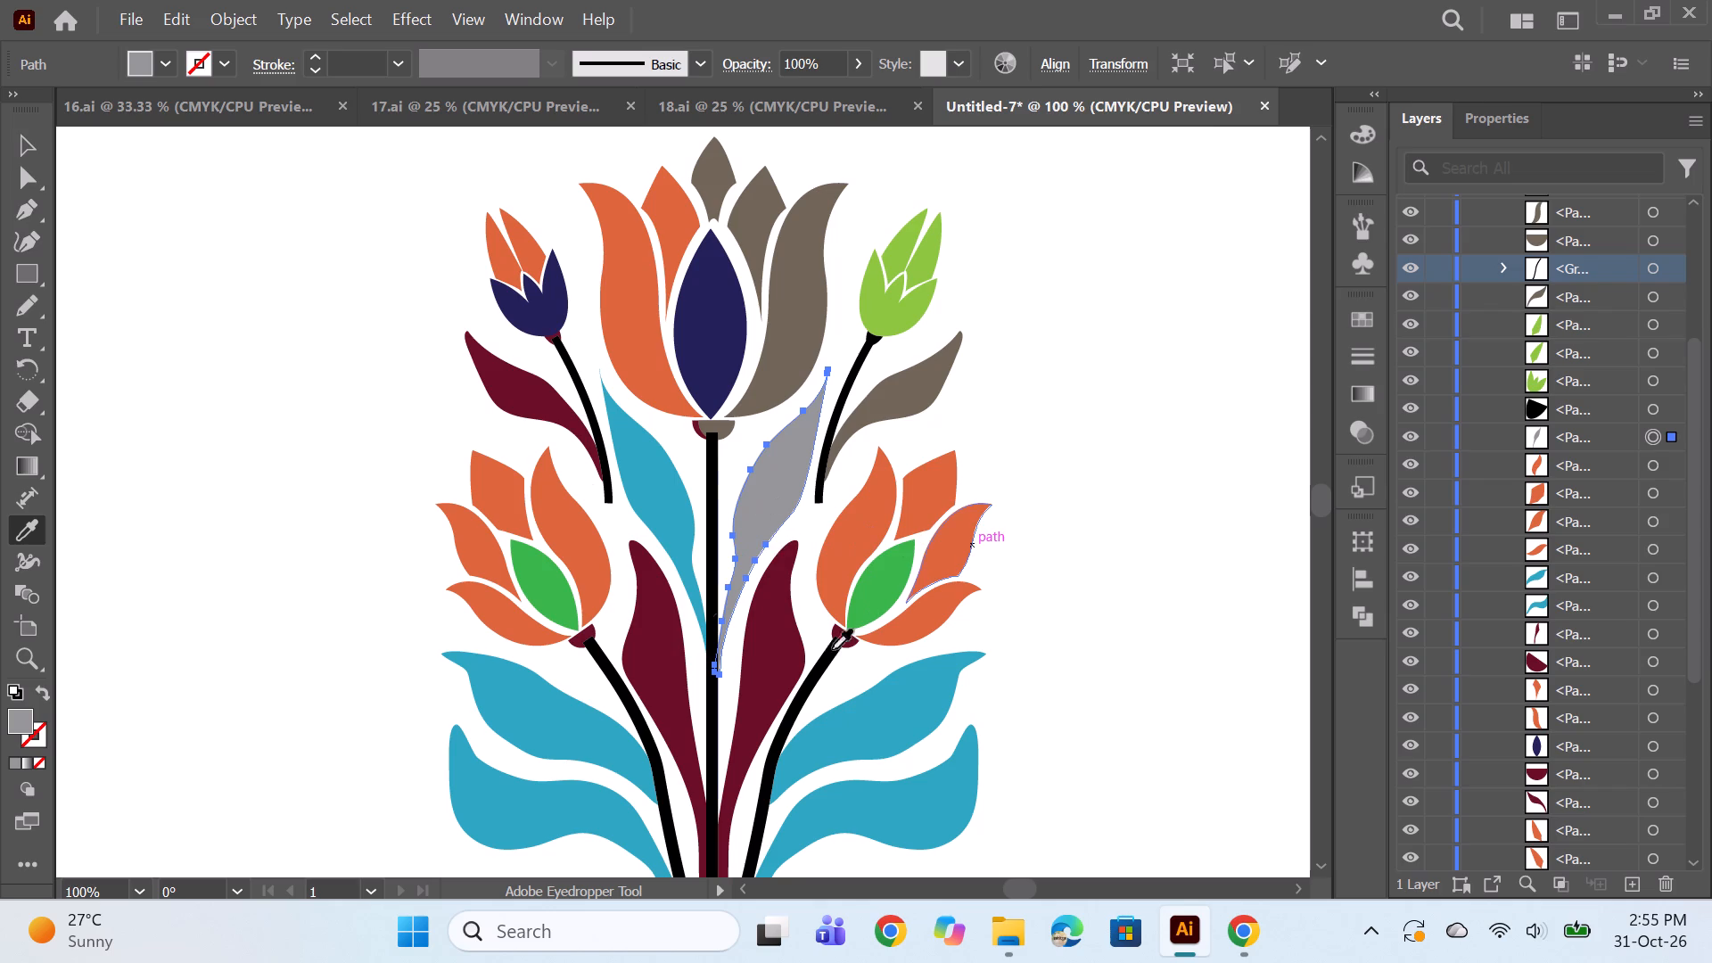
pyautogui.click(659, 471)
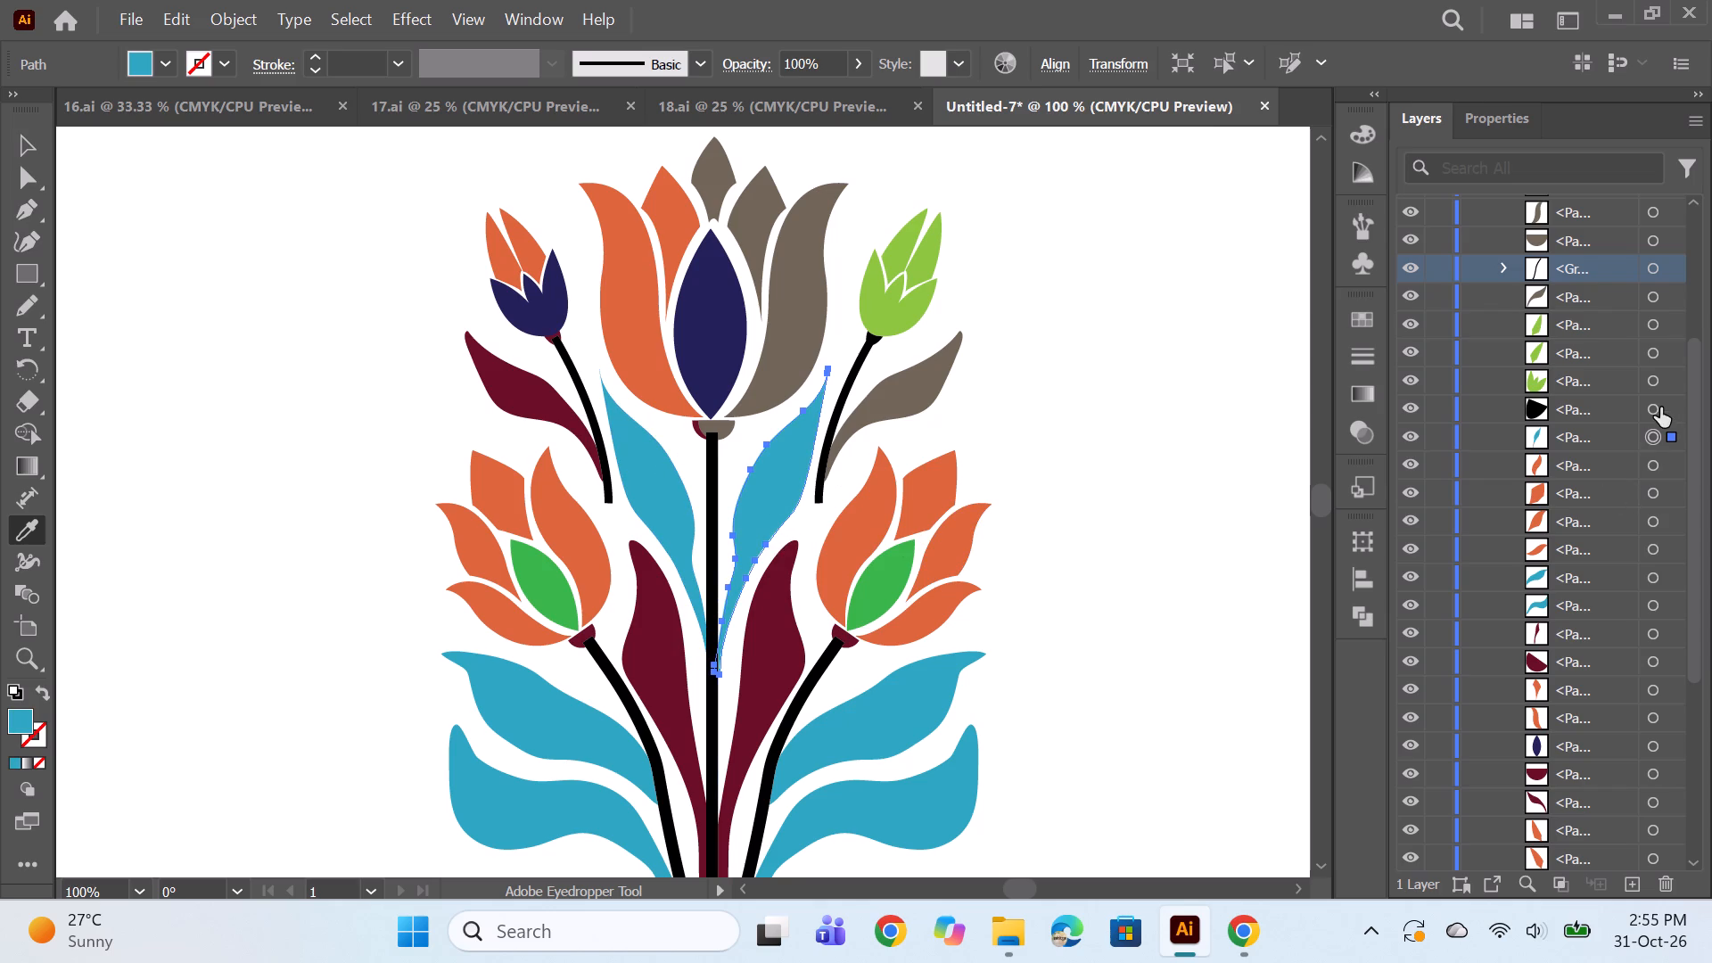
# Sample the maroon from the right inner leaf onto the black base of the right bud.
pyautogui.click(1656, 412)
pyautogui.click(754, 654)
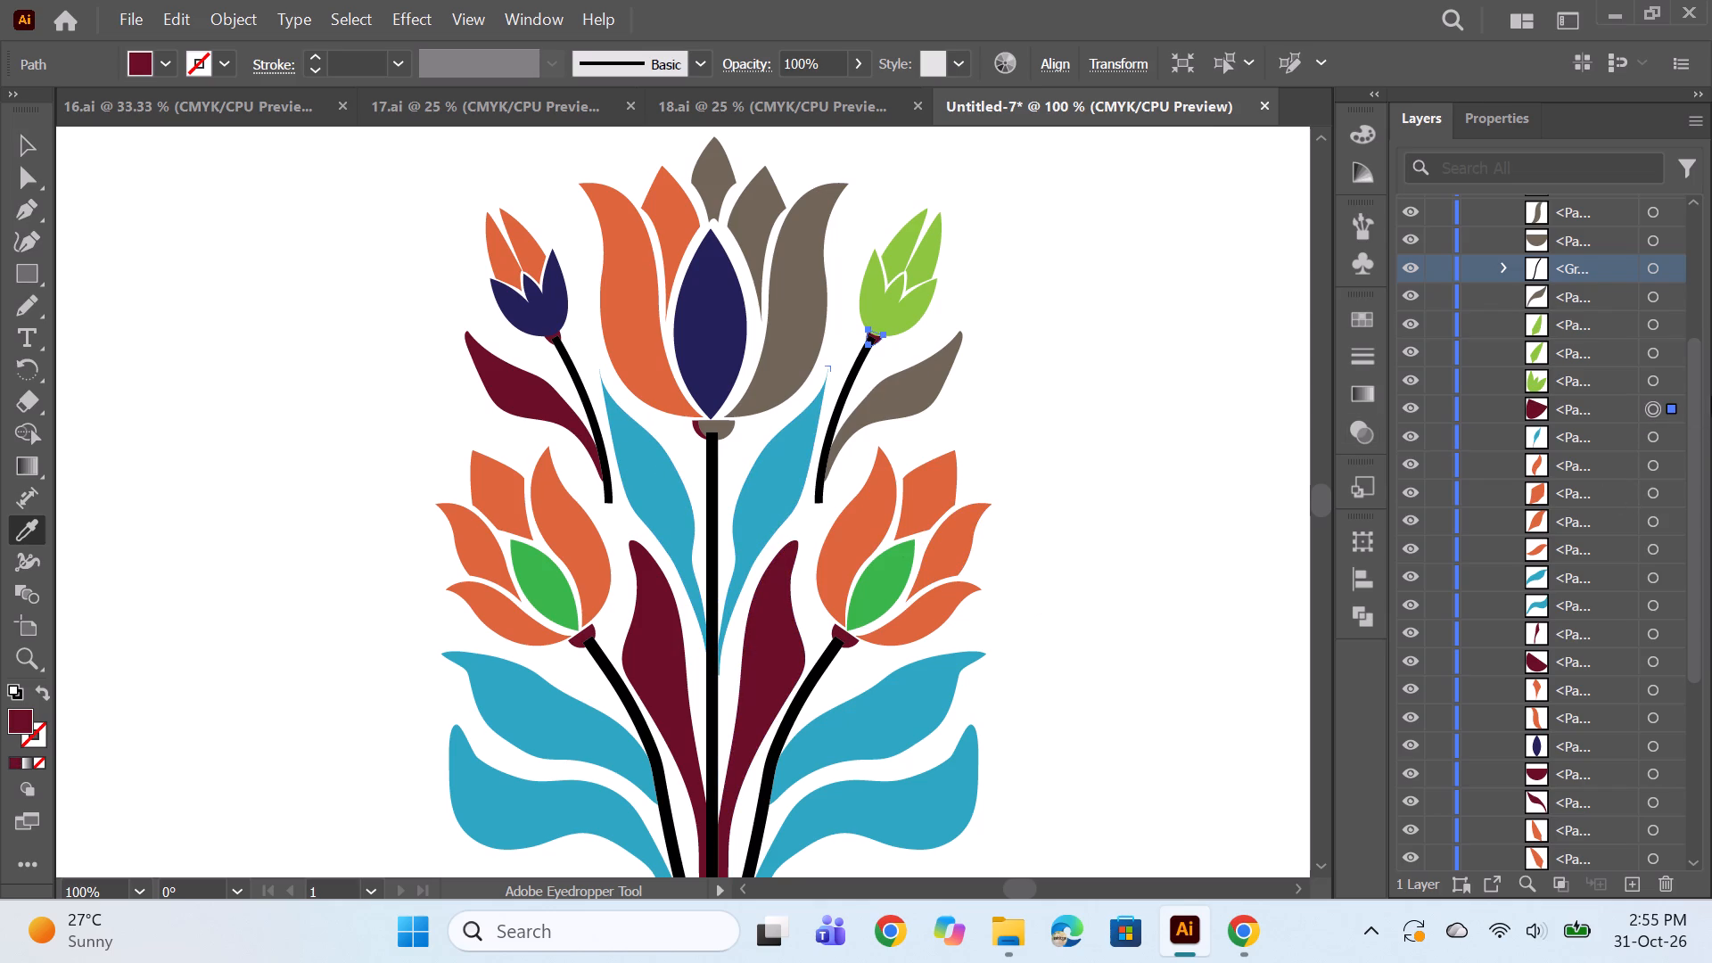
pyautogui.click(783, 670)
# Recolour the jagged lower parts of both buds maroon, sampled from the inner leaves, after trying navy on the right bud.
pyautogui.click(1650, 384)
pyautogui.click(541, 309)
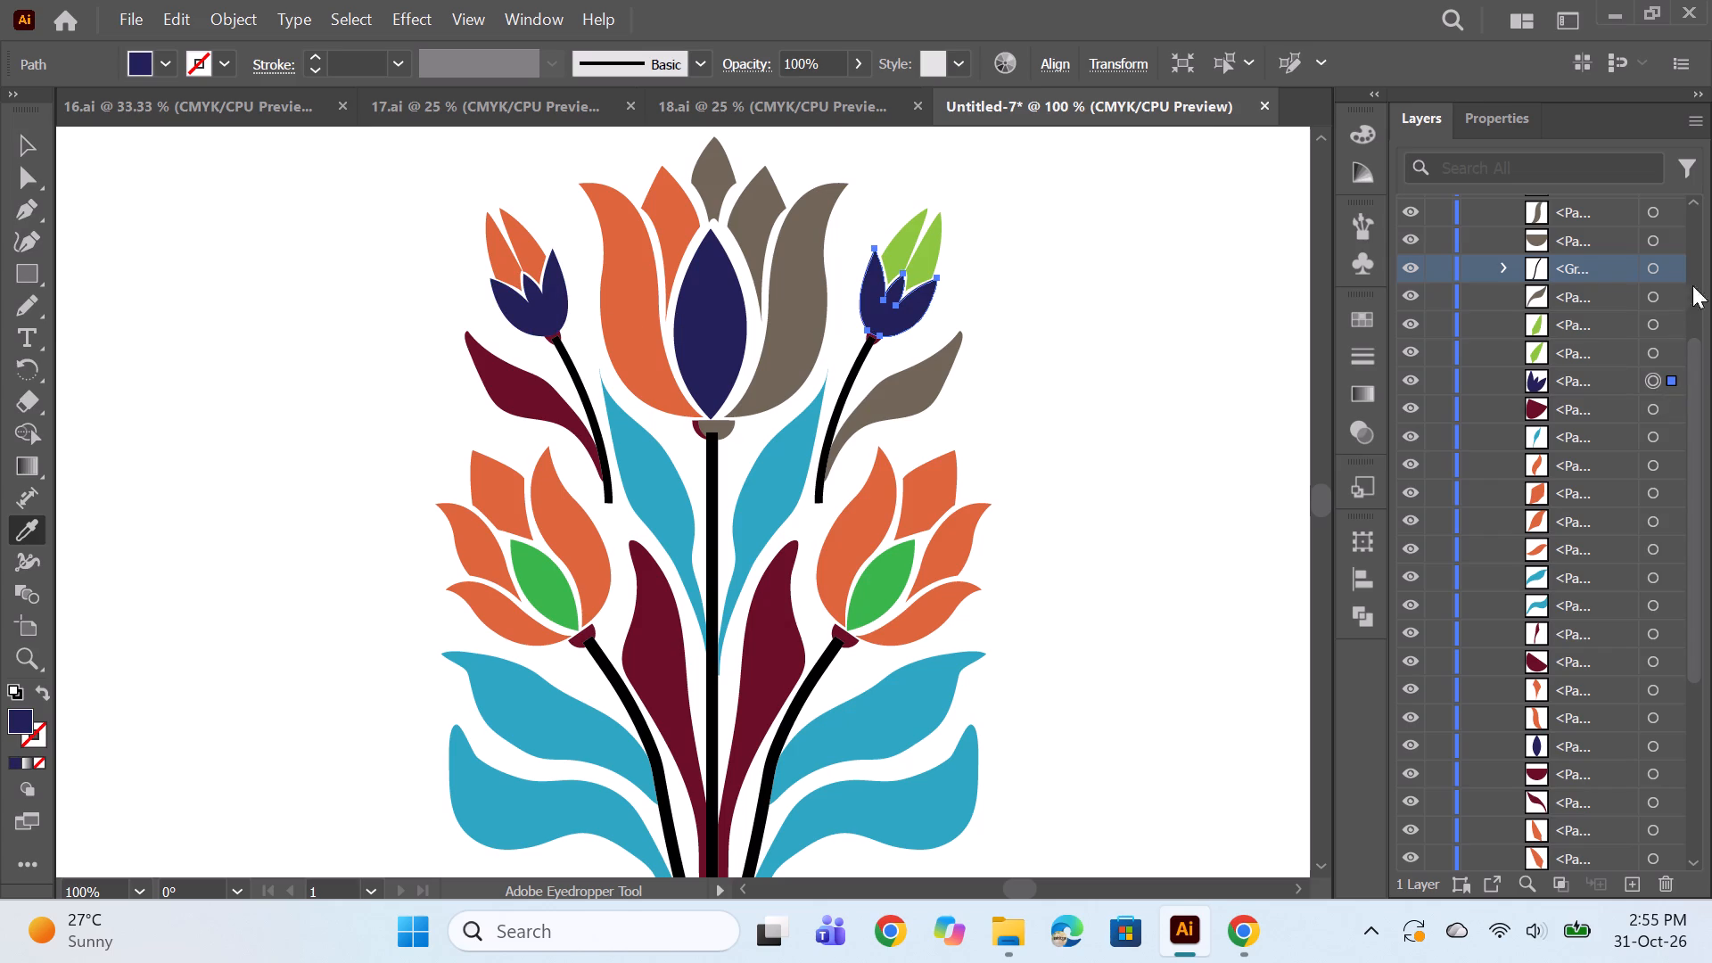
pyautogui.click(667, 648)
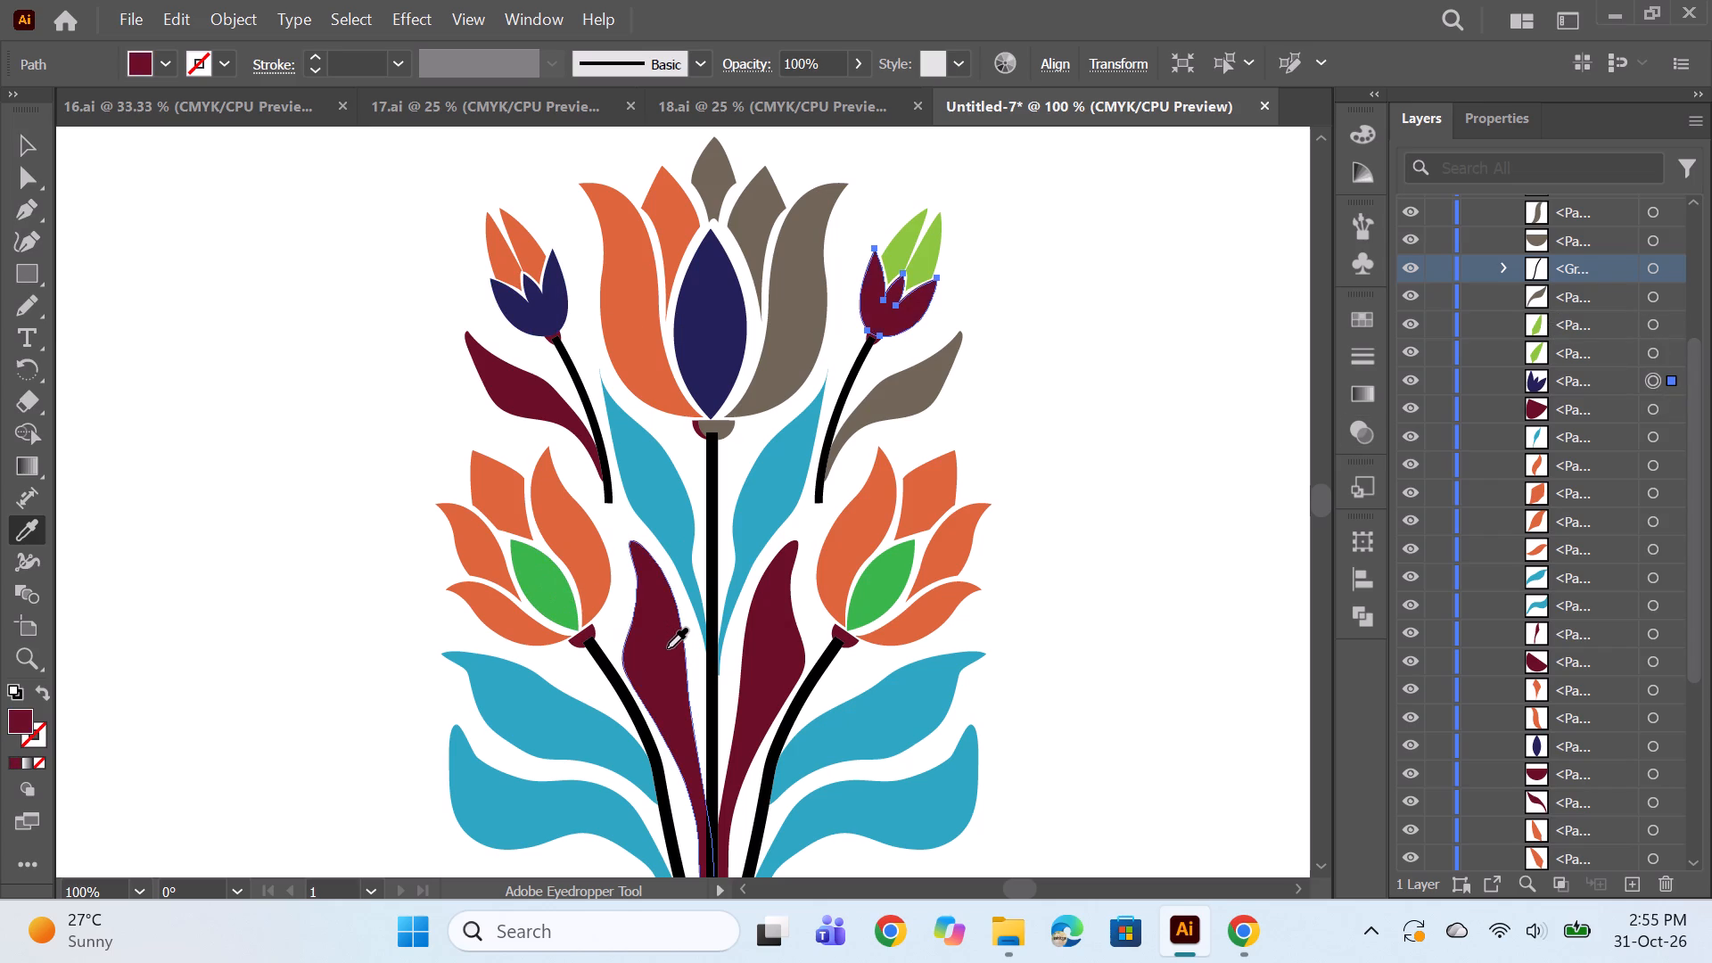
pyautogui.scroll(-2, 1648, 739)
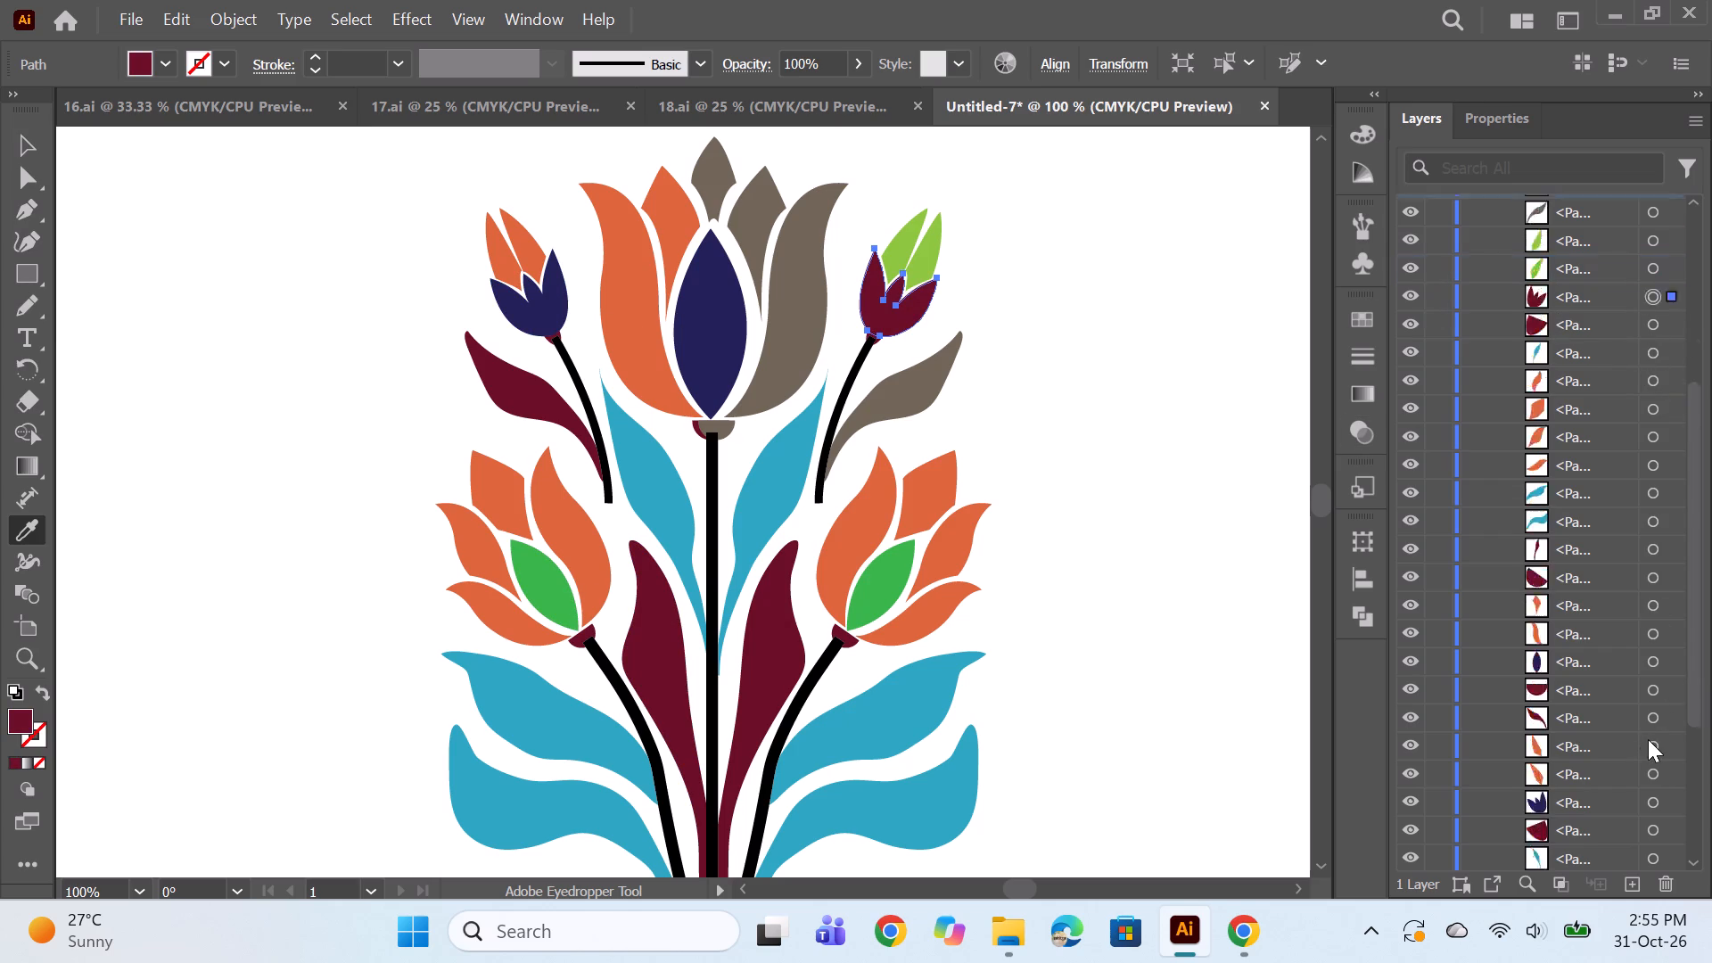
pyautogui.scroll(-2, 1648, 739)
pyautogui.click(1650, 552)
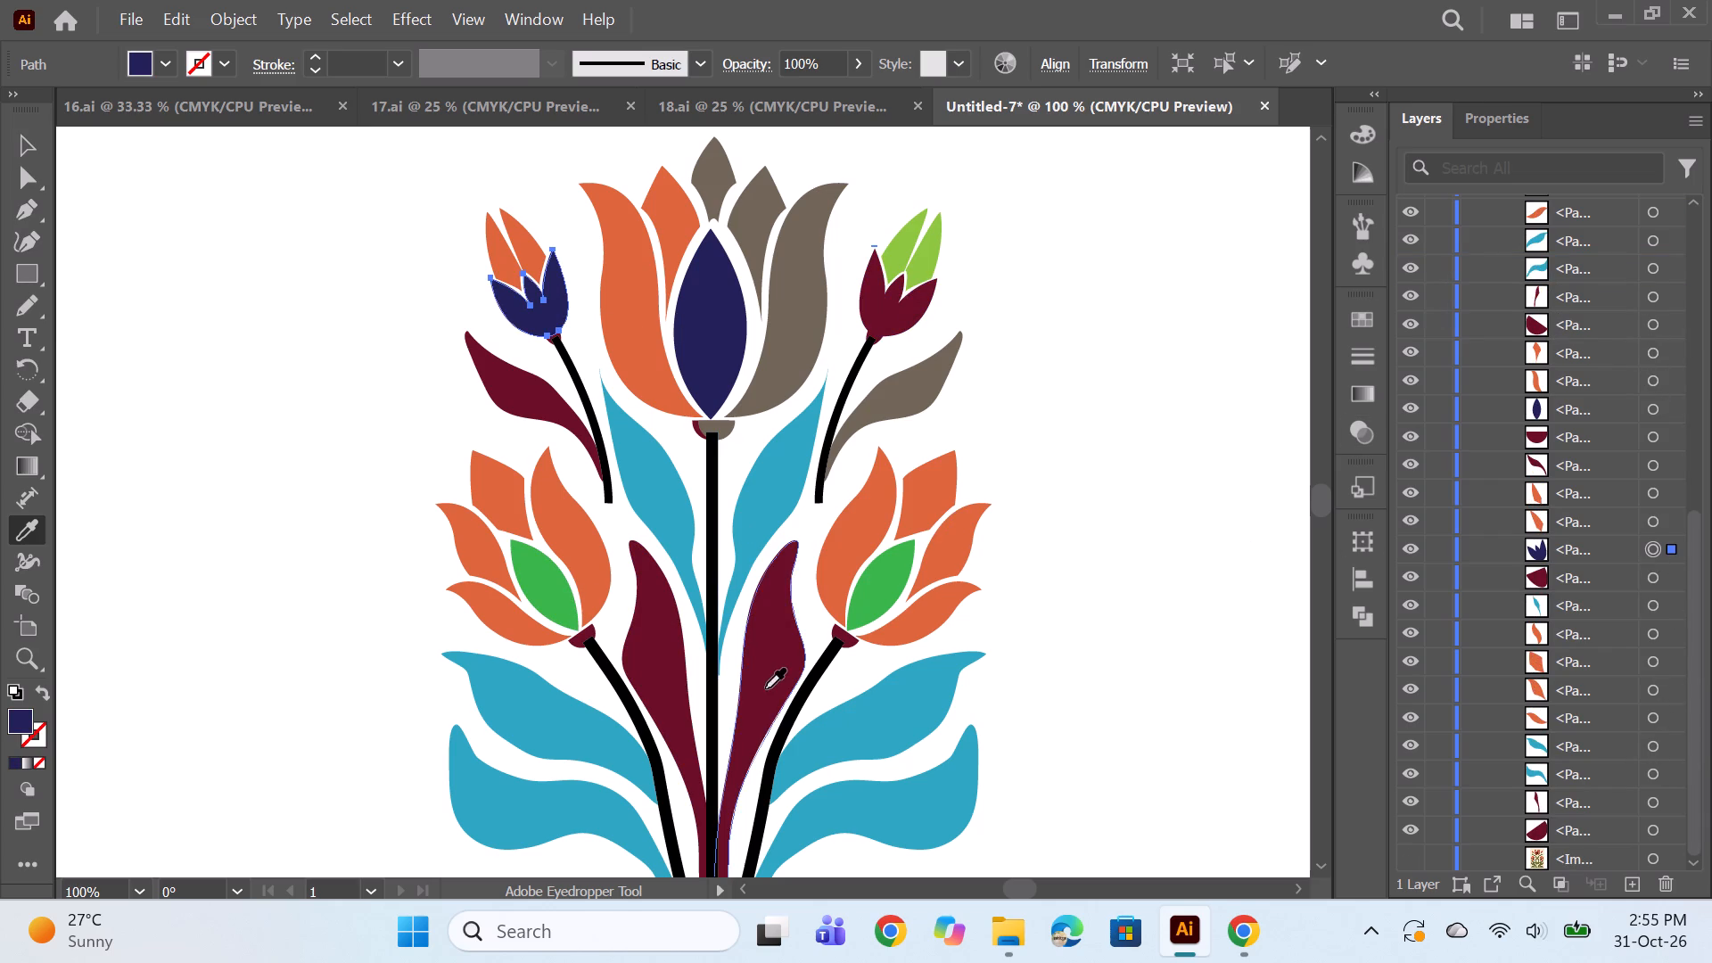
pyautogui.click(769, 681)
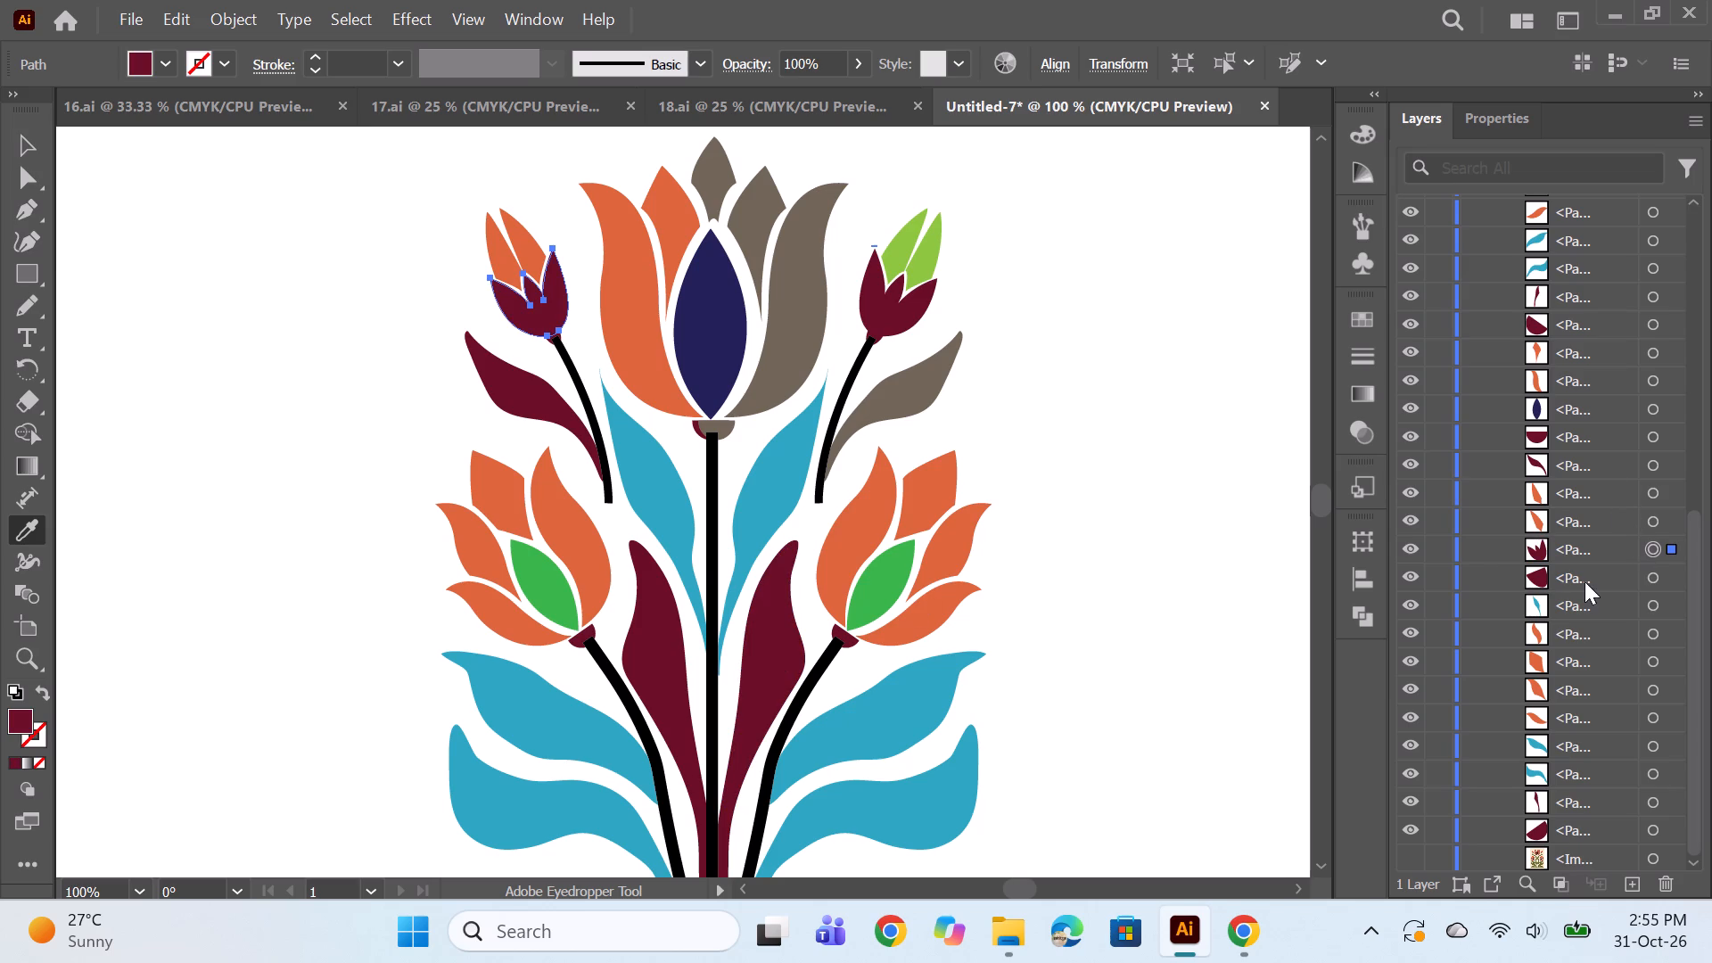
# Sample the orange onto the two green upper petals of the right bud.
pyautogui.scroll(4, 1529, 614)
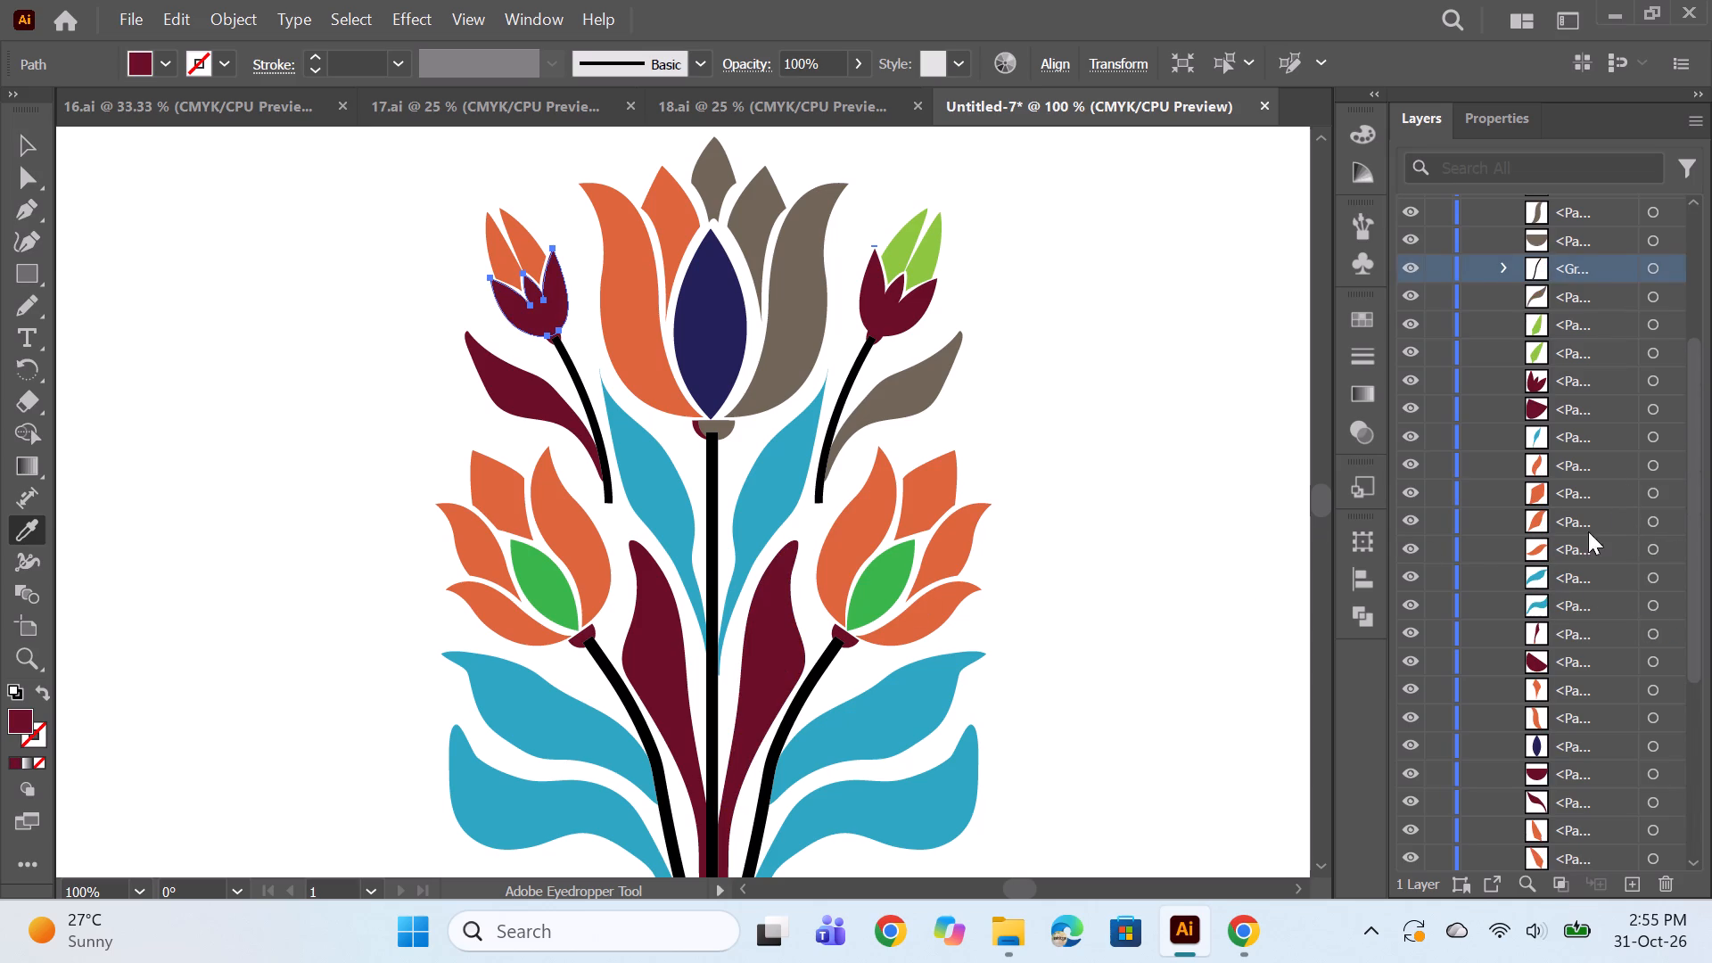
pyautogui.click(1651, 353)
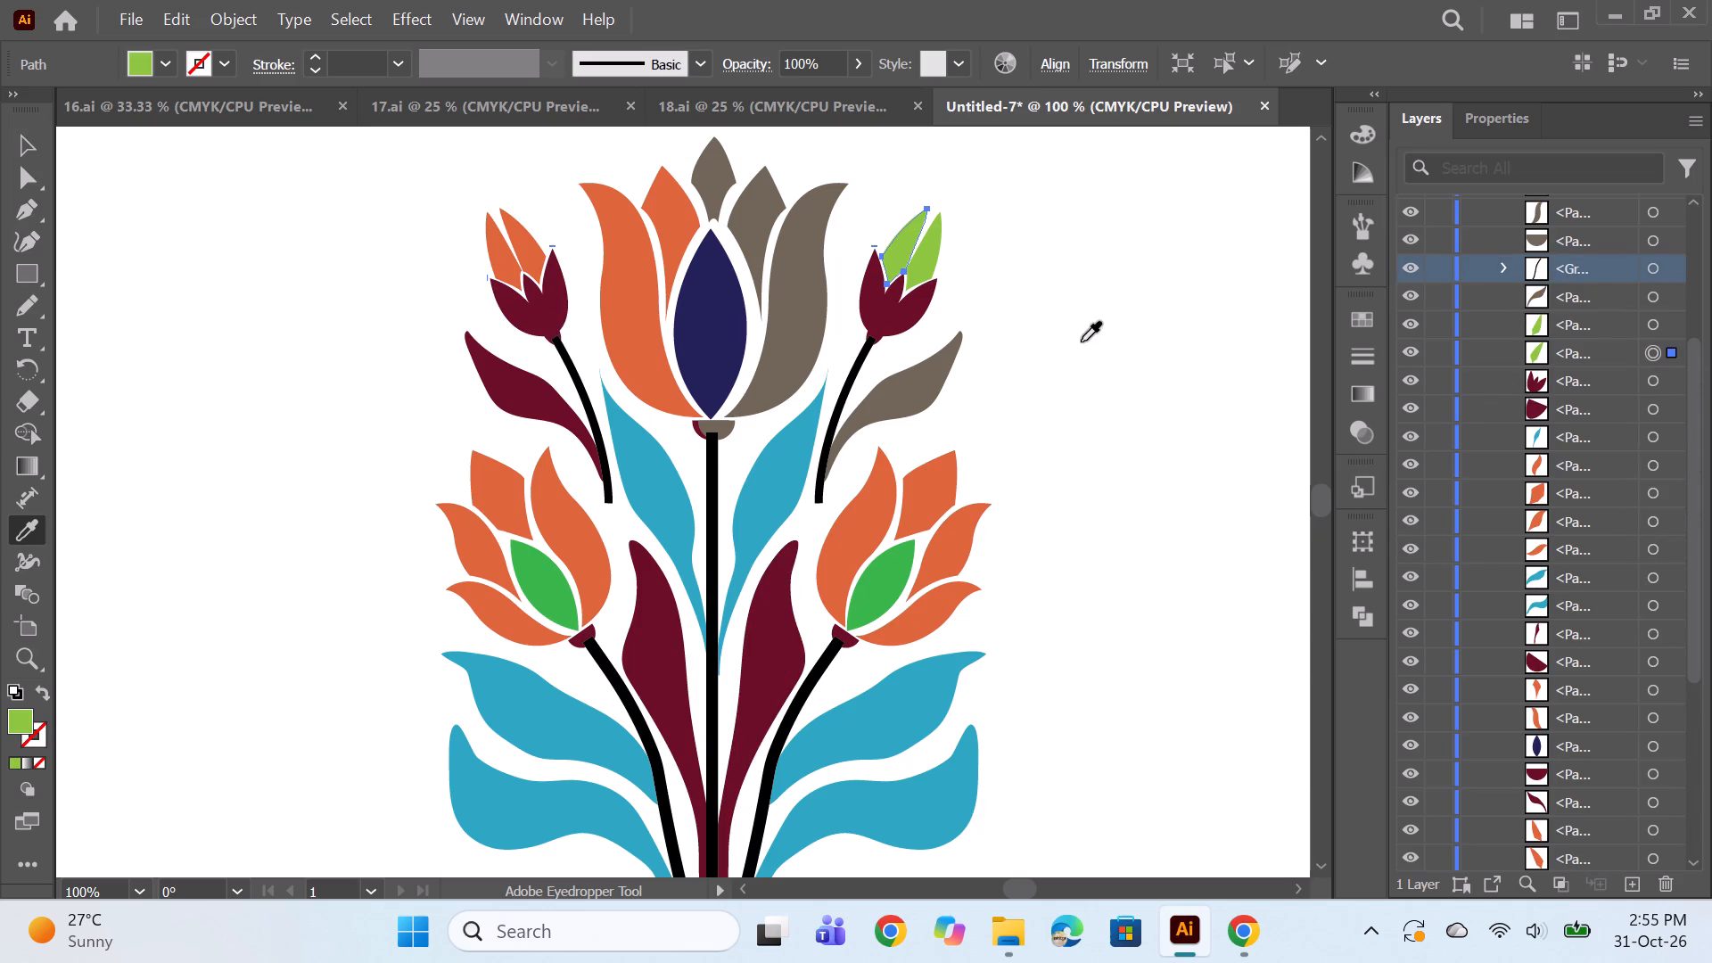
pyautogui.click(644, 316)
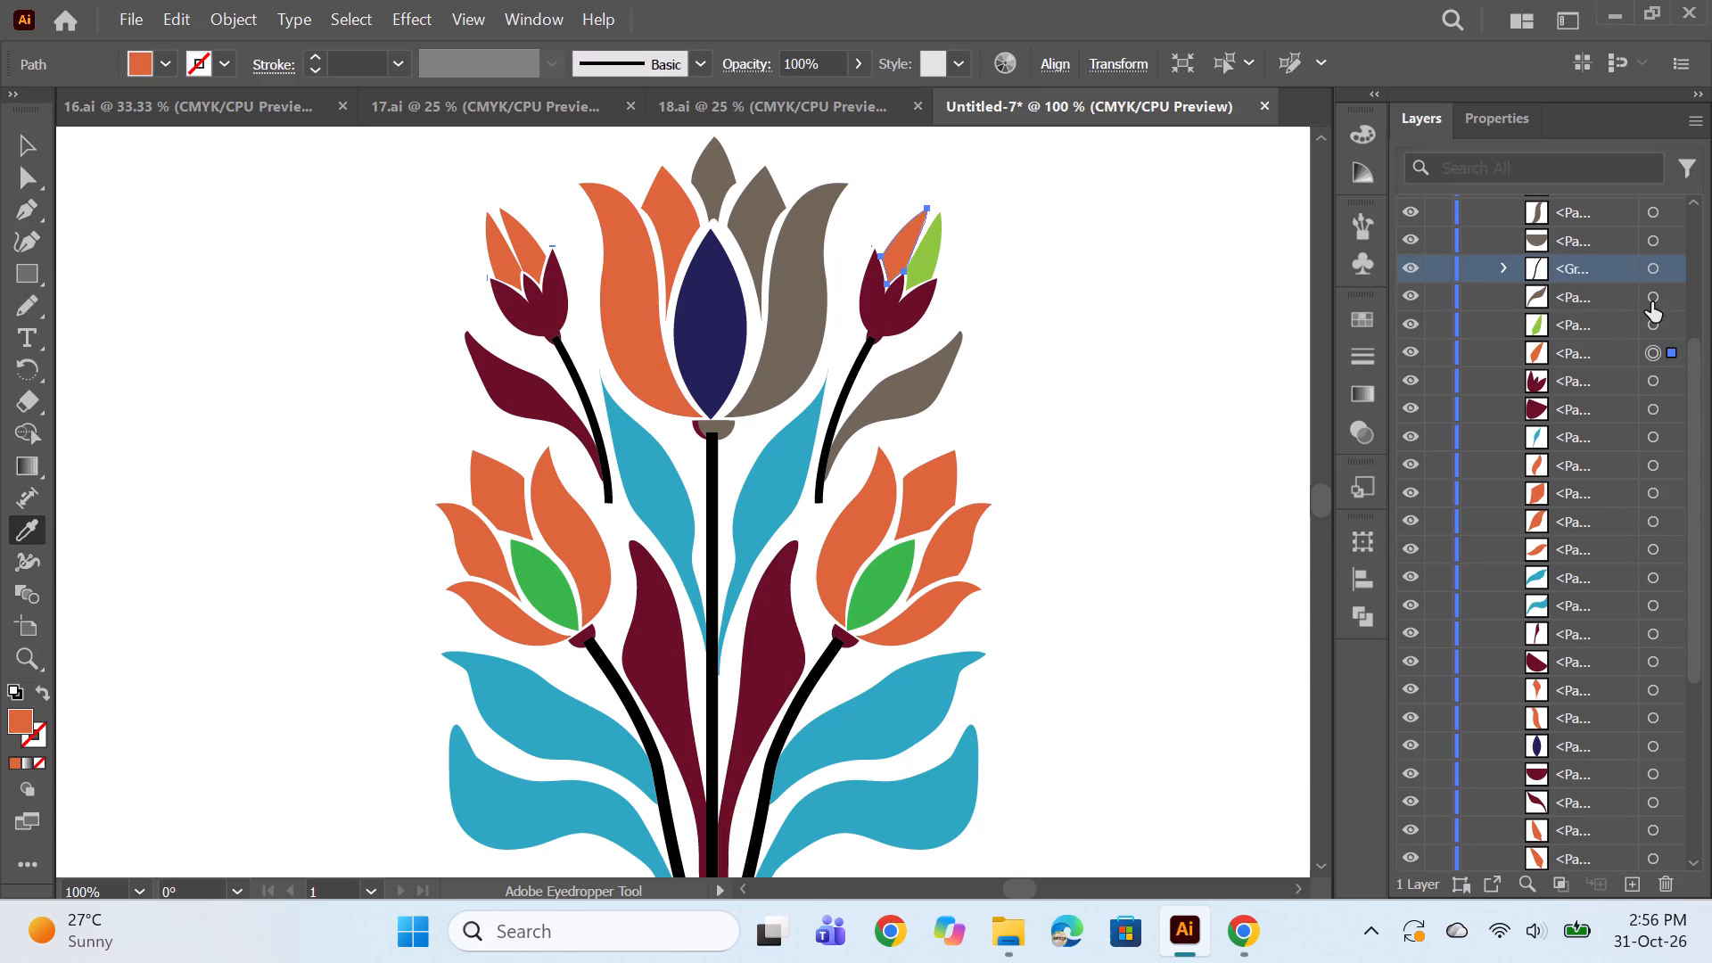
pyautogui.click(1651, 323)
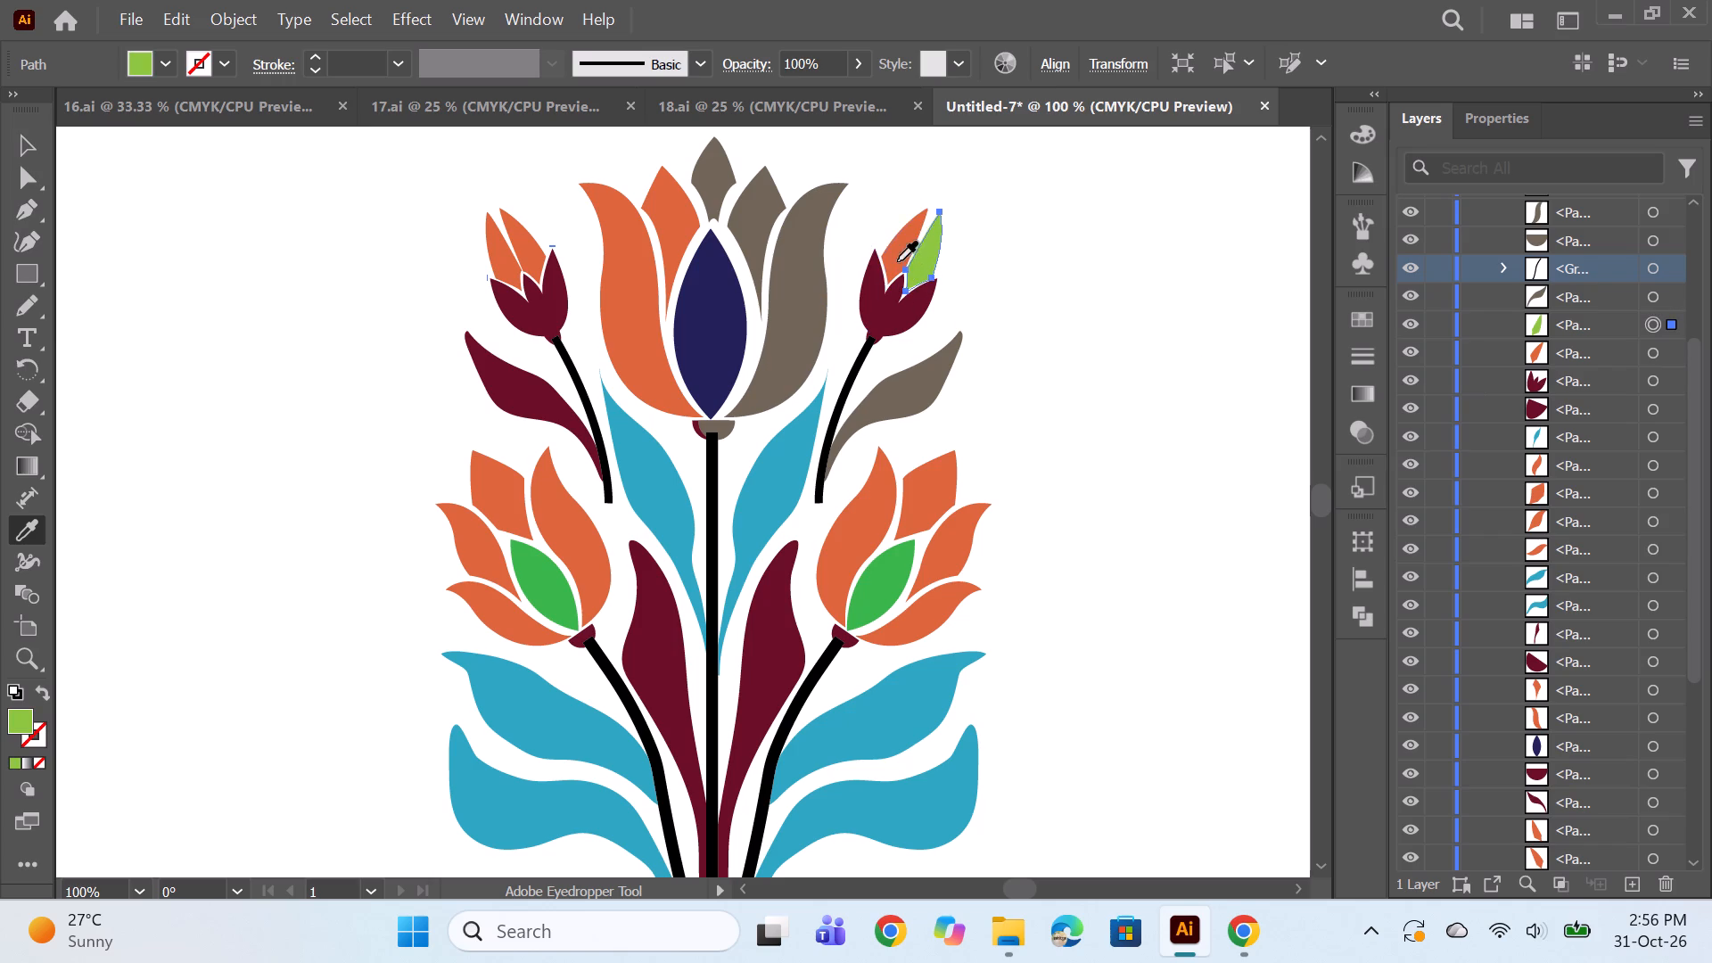
pyautogui.click(897, 261)
# Sample the navy from the central tulip's core onto the grey leaf below the right bud.
pyautogui.click(1650, 301)
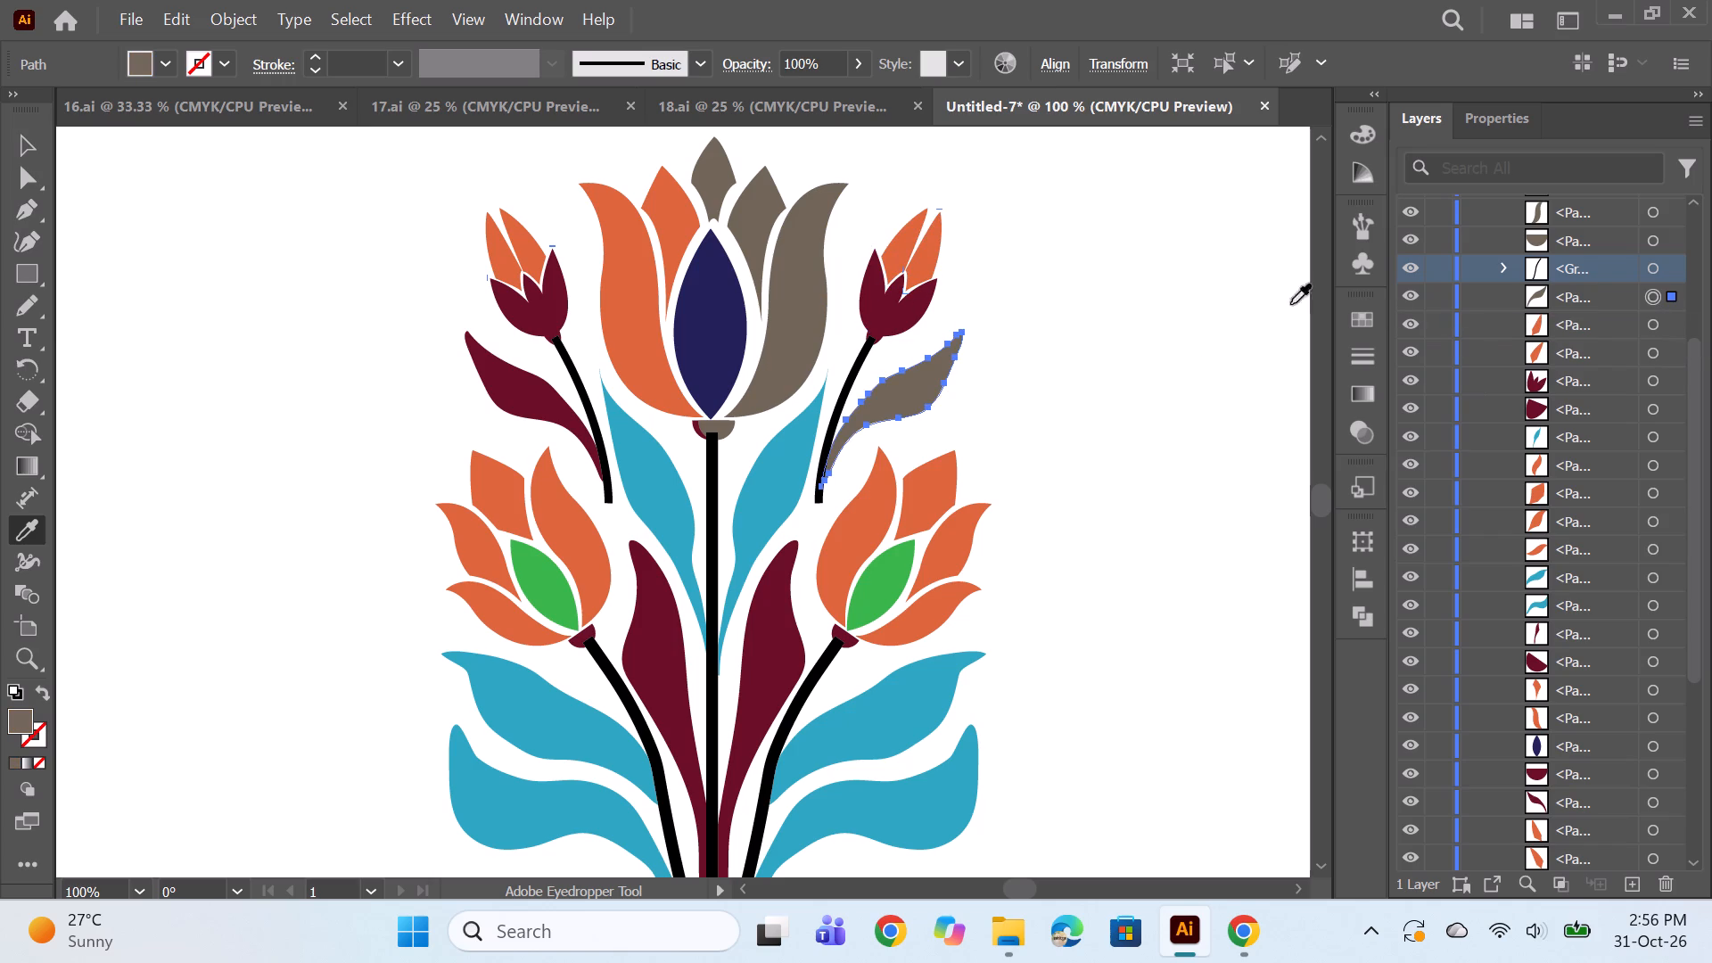
pyautogui.click(718, 341)
# Sample the maroon onto the right tulip's black stem and the grey half of the central tulip's base.
pyautogui.click(1649, 275)
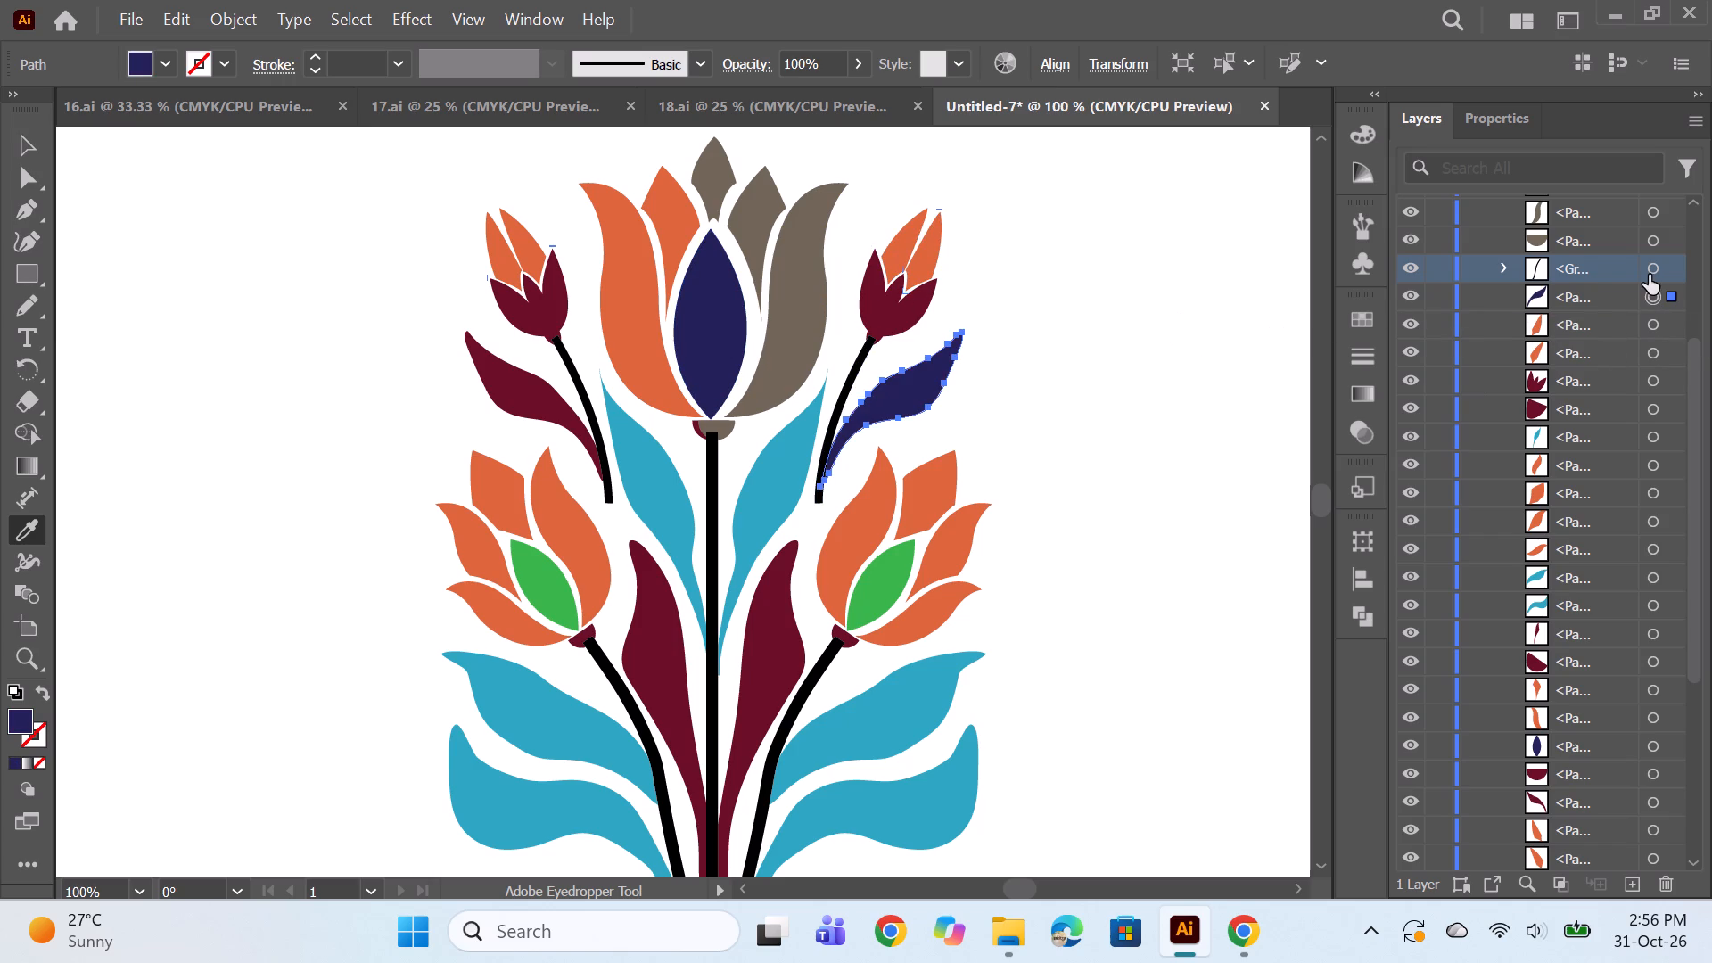
pyautogui.click(891, 317)
pyautogui.scroll(4, 1649, 381)
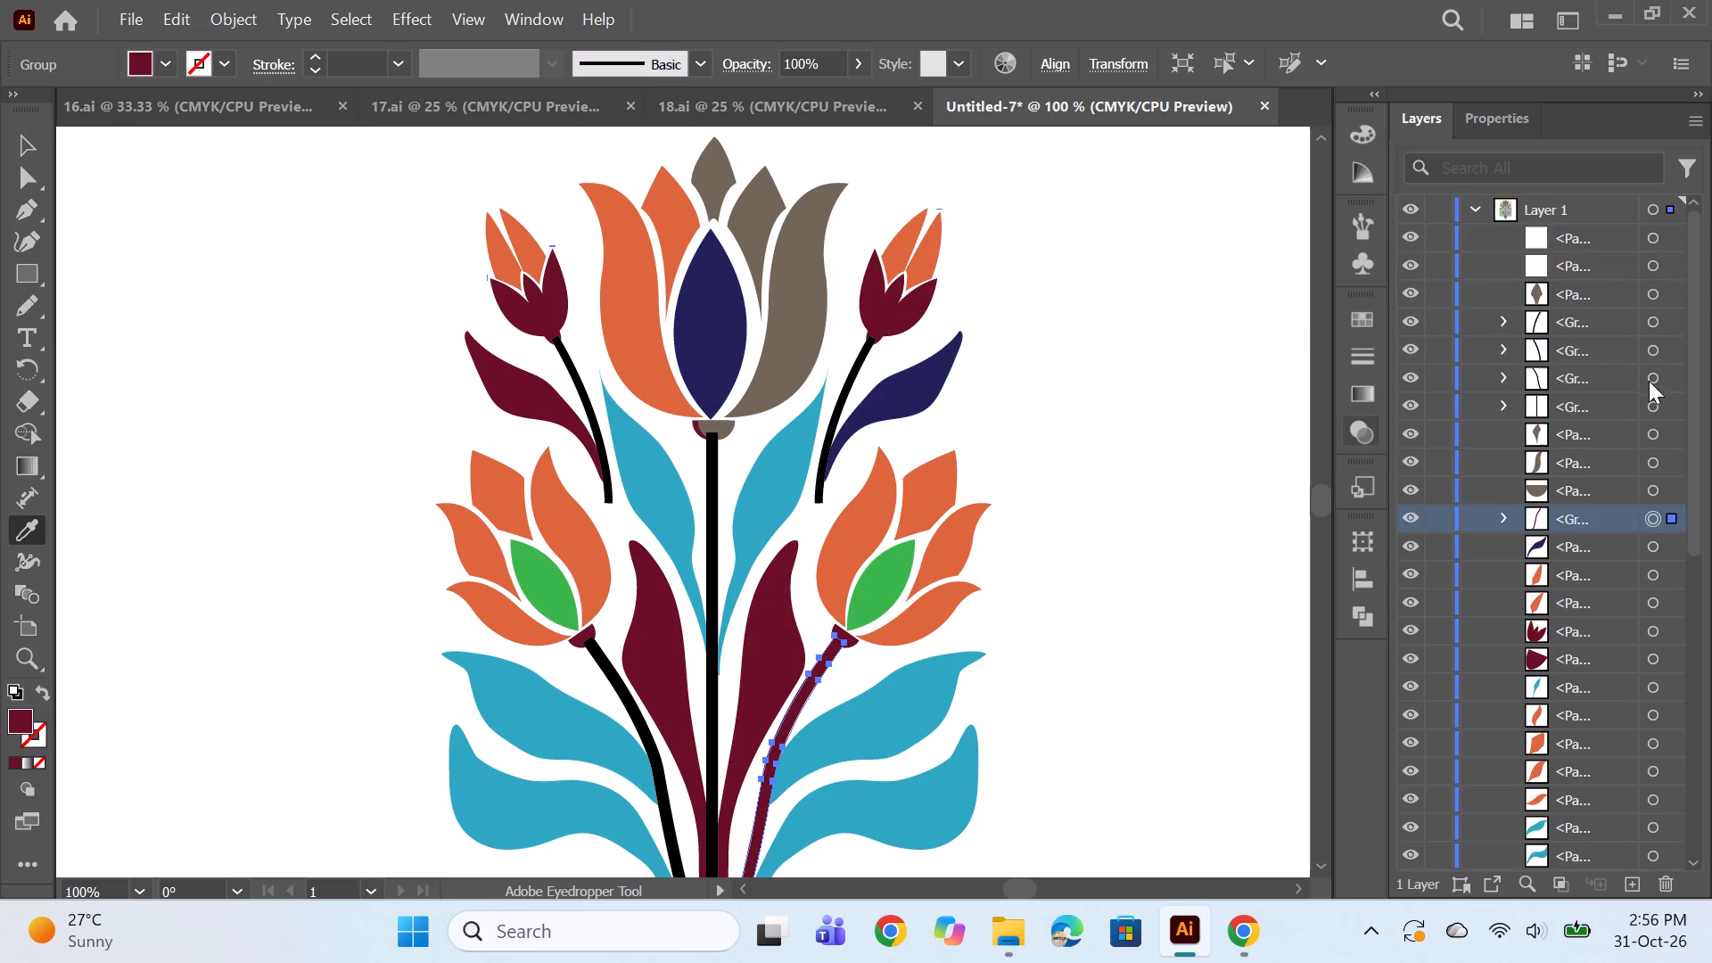
pyautogui.click(1651, 492)
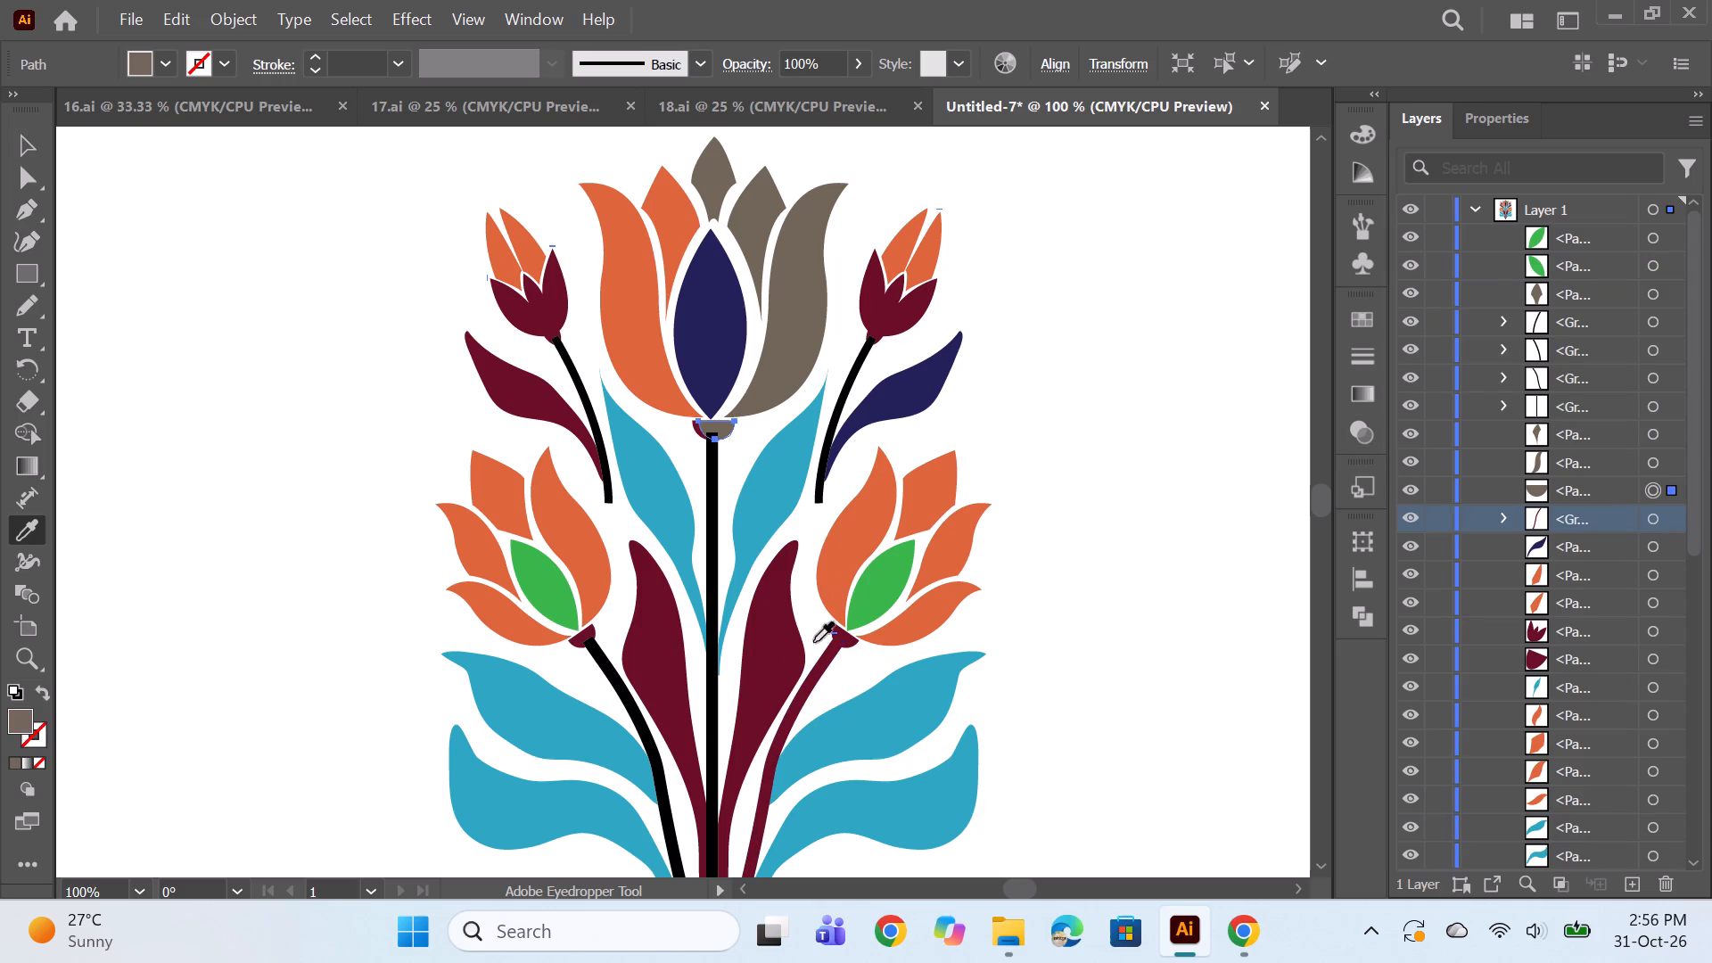
pyautogui.click(784, 680)
# Sample the orange onto the two grey right-hand petals of the central tulip.
pyautogui.click(1656, 457)
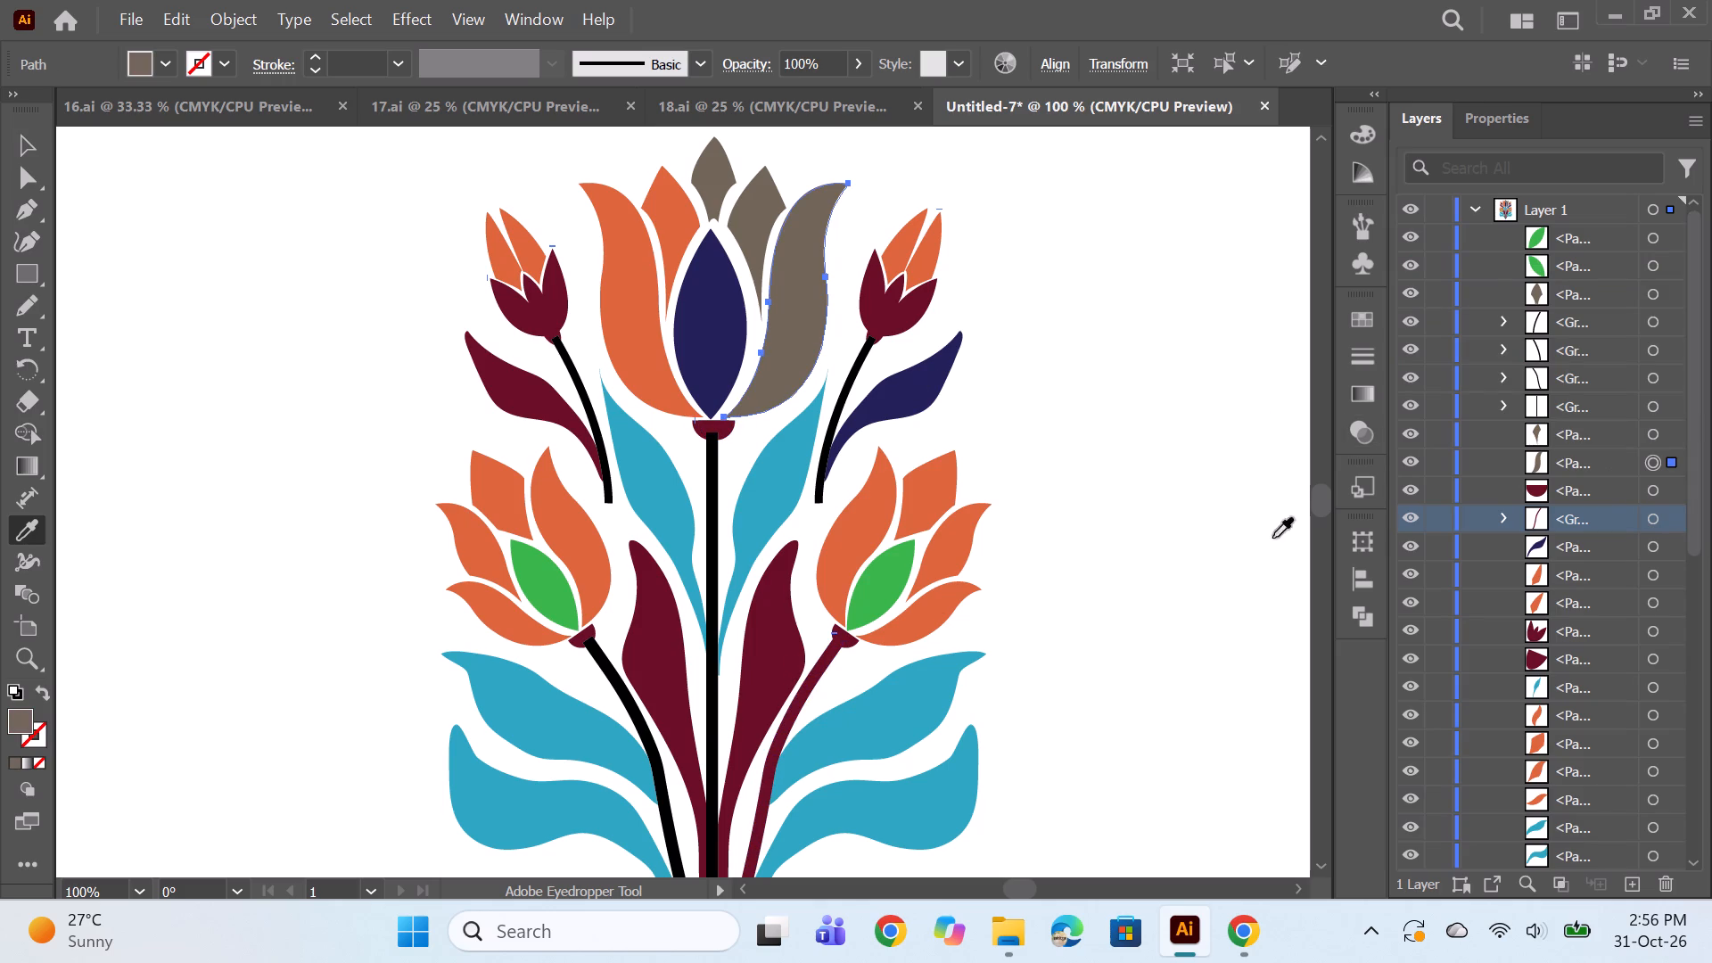
pyautogui.click(635, 355)
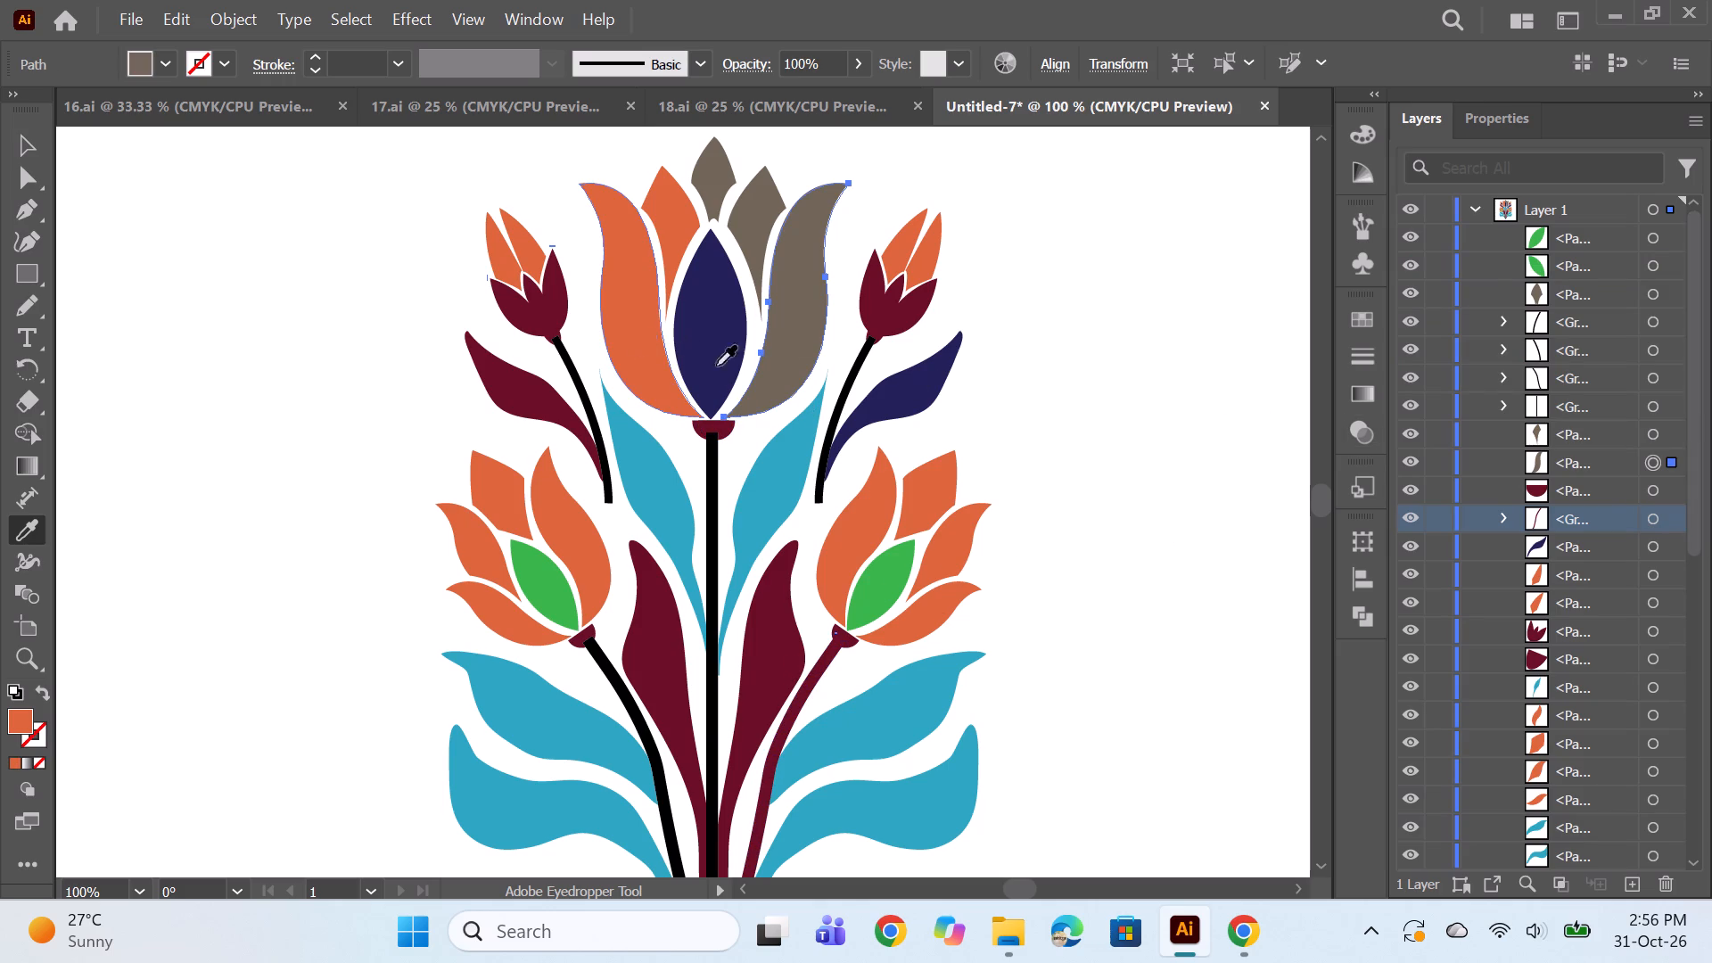
pyautogui.click(1658, 432)
pyautogui.click(802, 320)
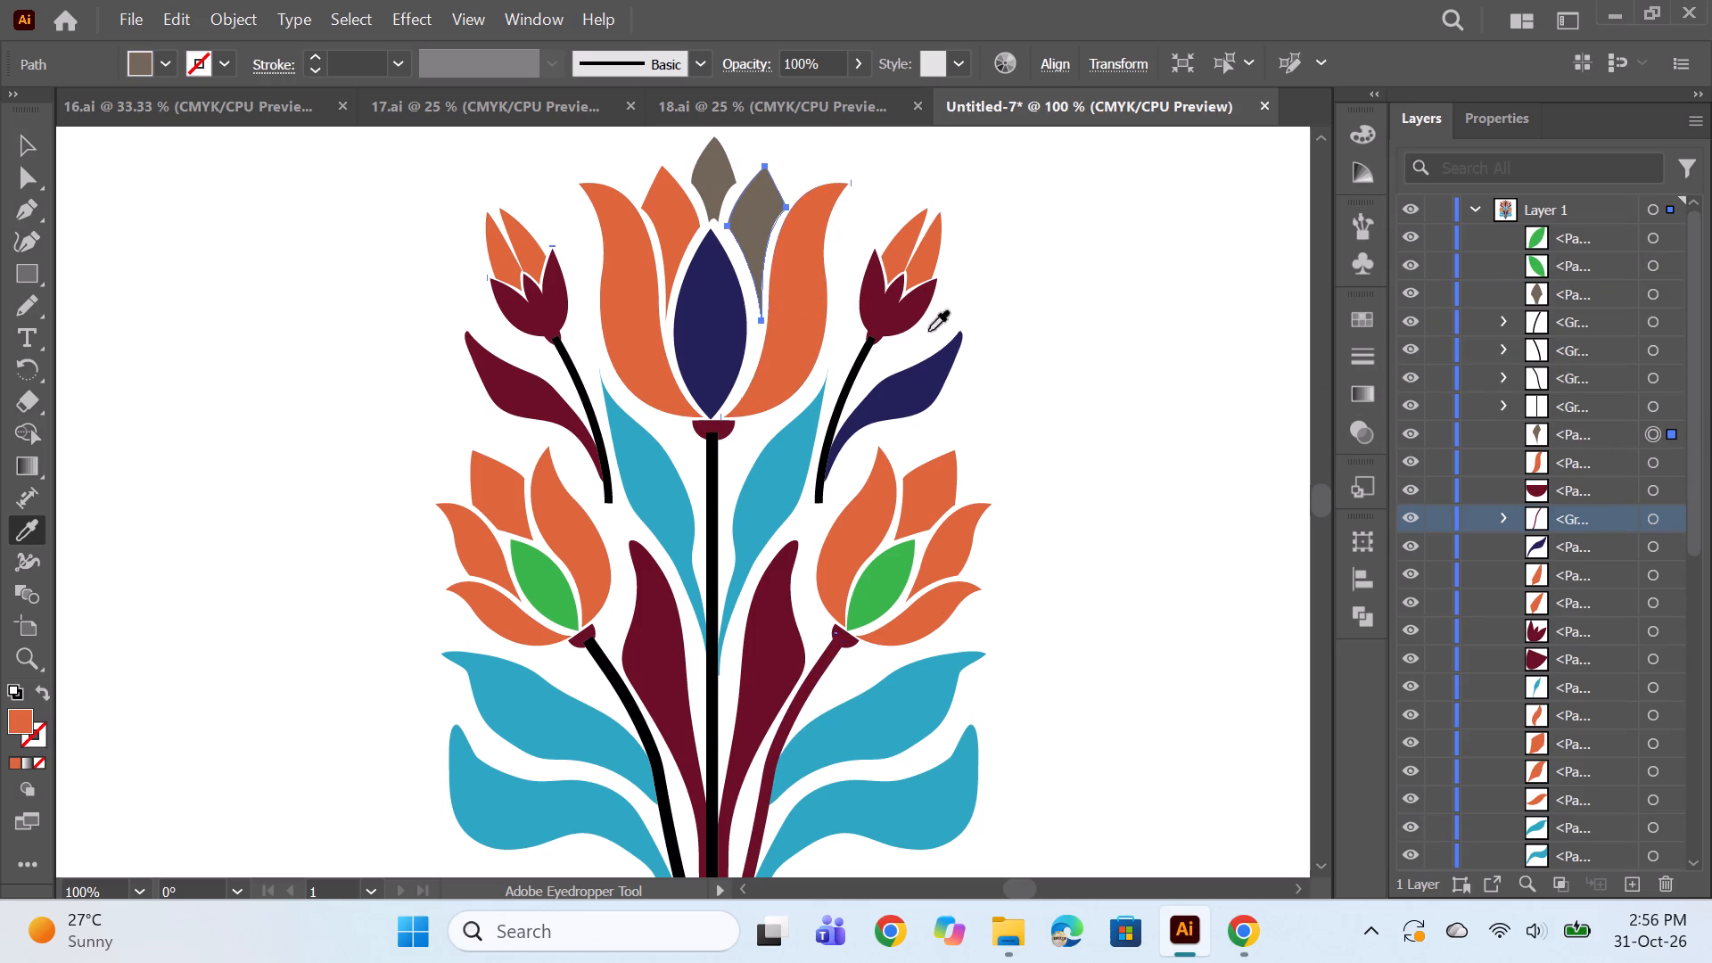
# Sample the maroon onto the black central stem, the left tulip's stem and both bud stems.
pyautogui.click(1654, 403)
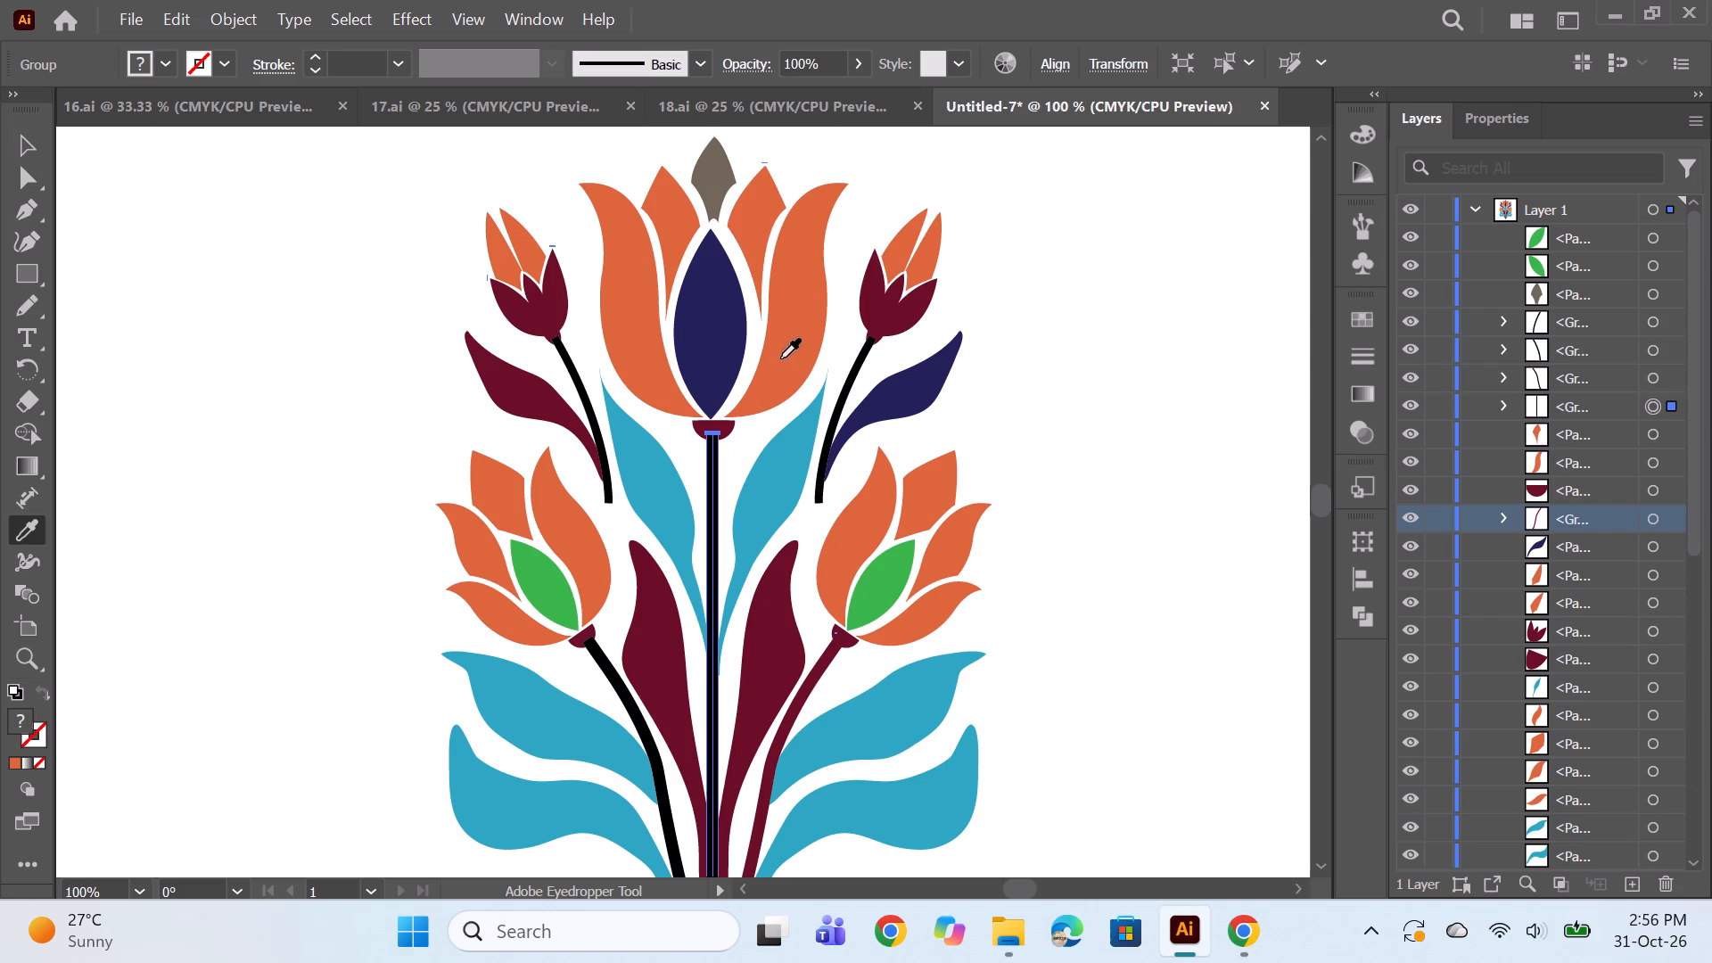
pyautogui.click(764, 650)
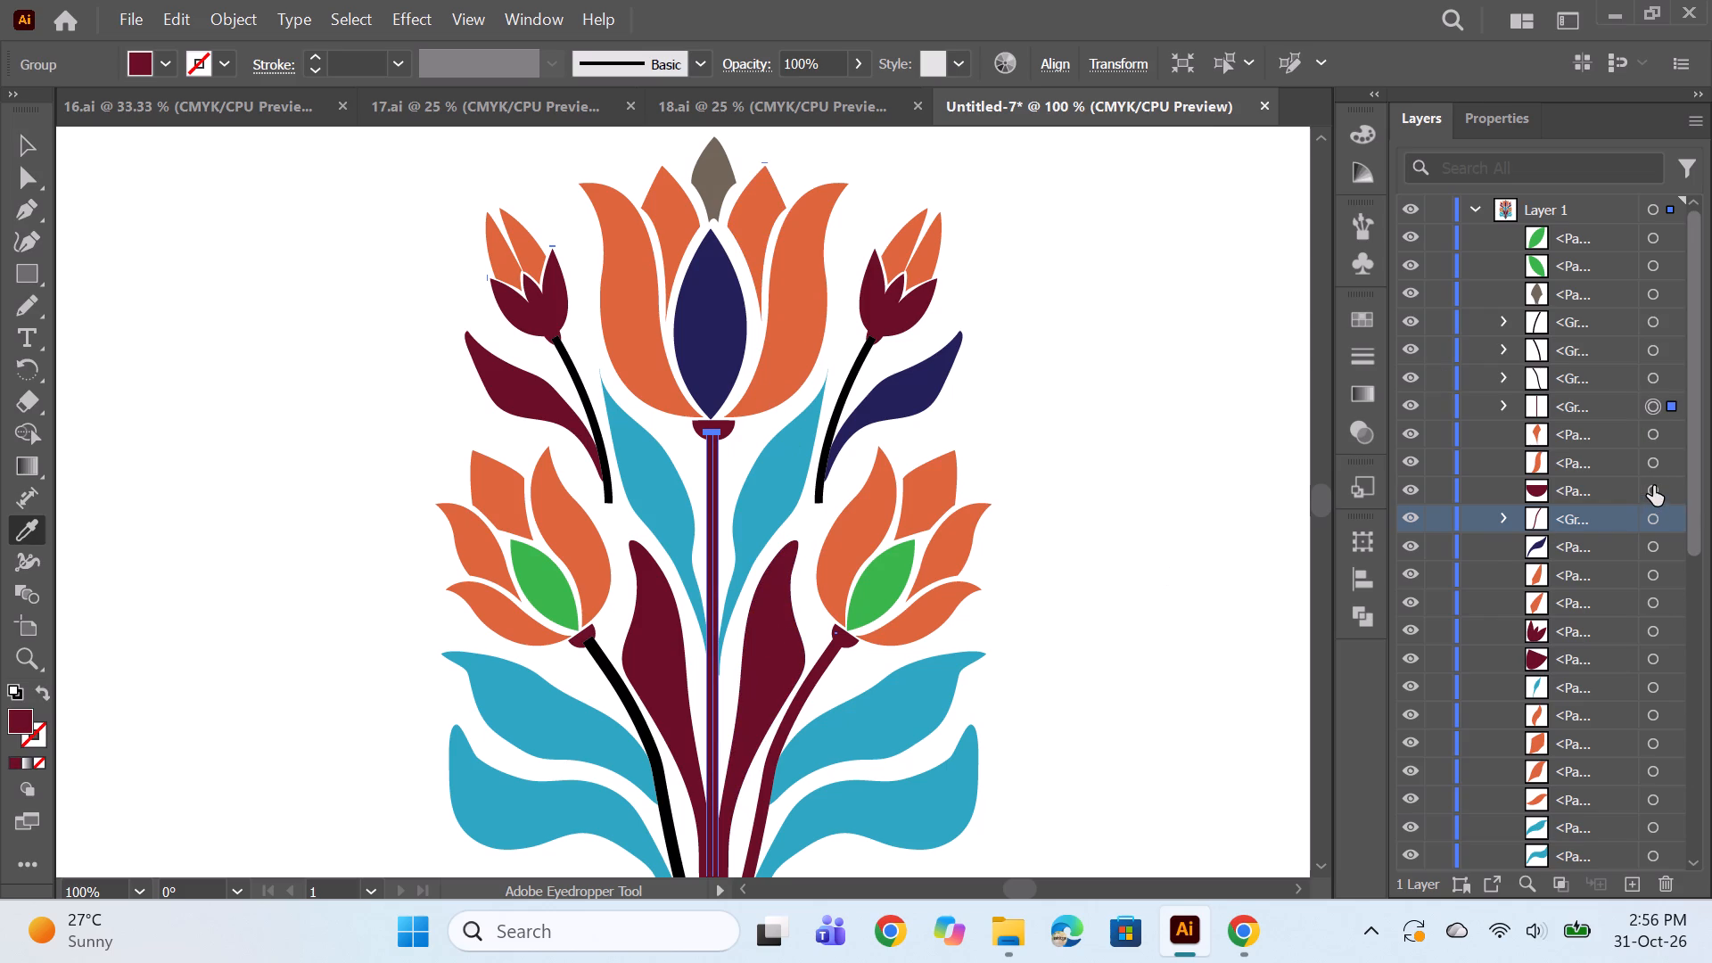
pyautogui.click(1651, 469)
pyautogui.click(1651, 389)
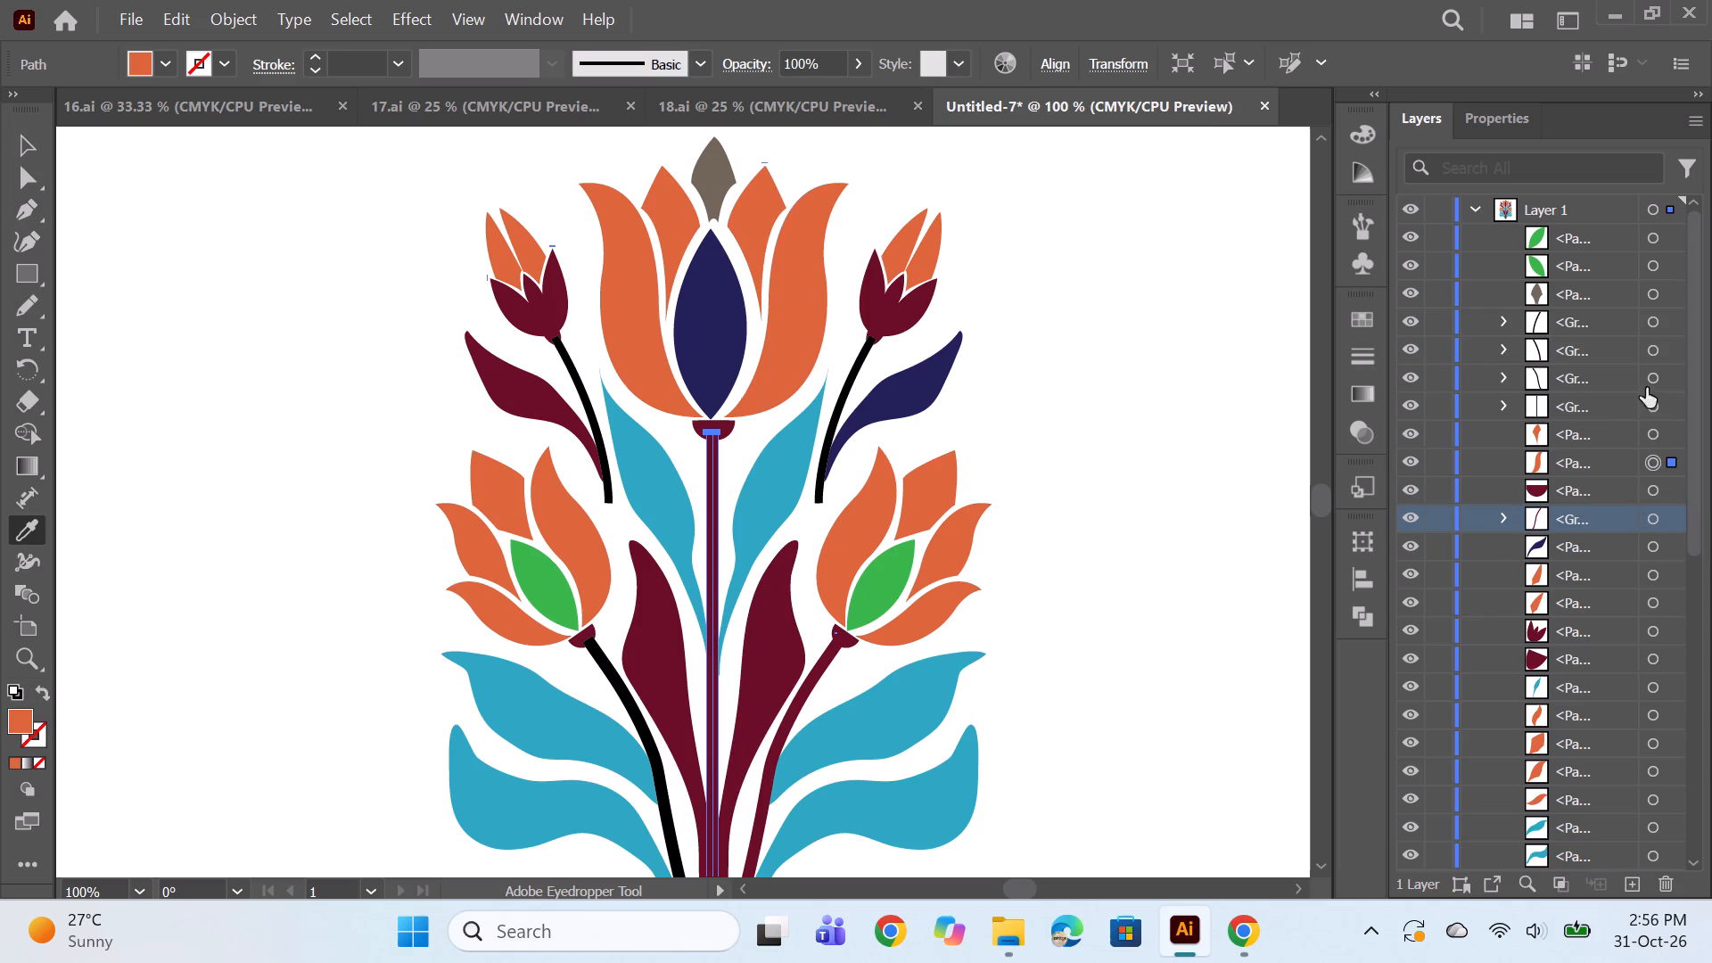
pyautogui.click(1653, 377)
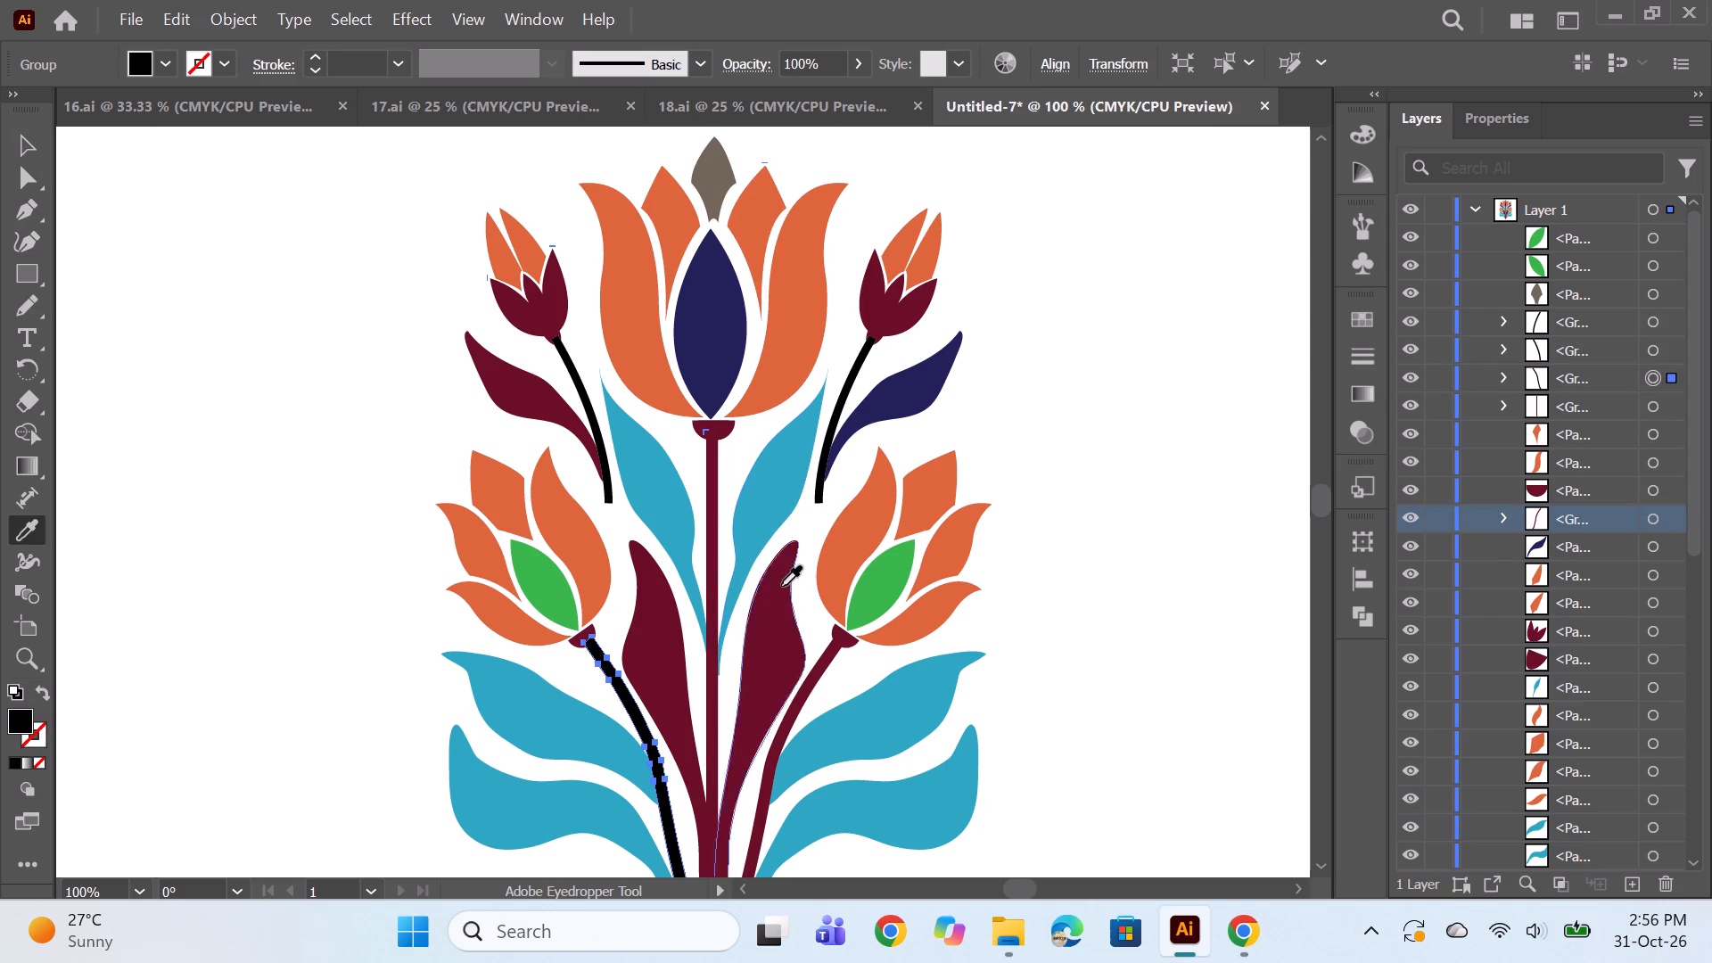
pyautogui.click(781, 597)
pyautogui.click(1655, 349)
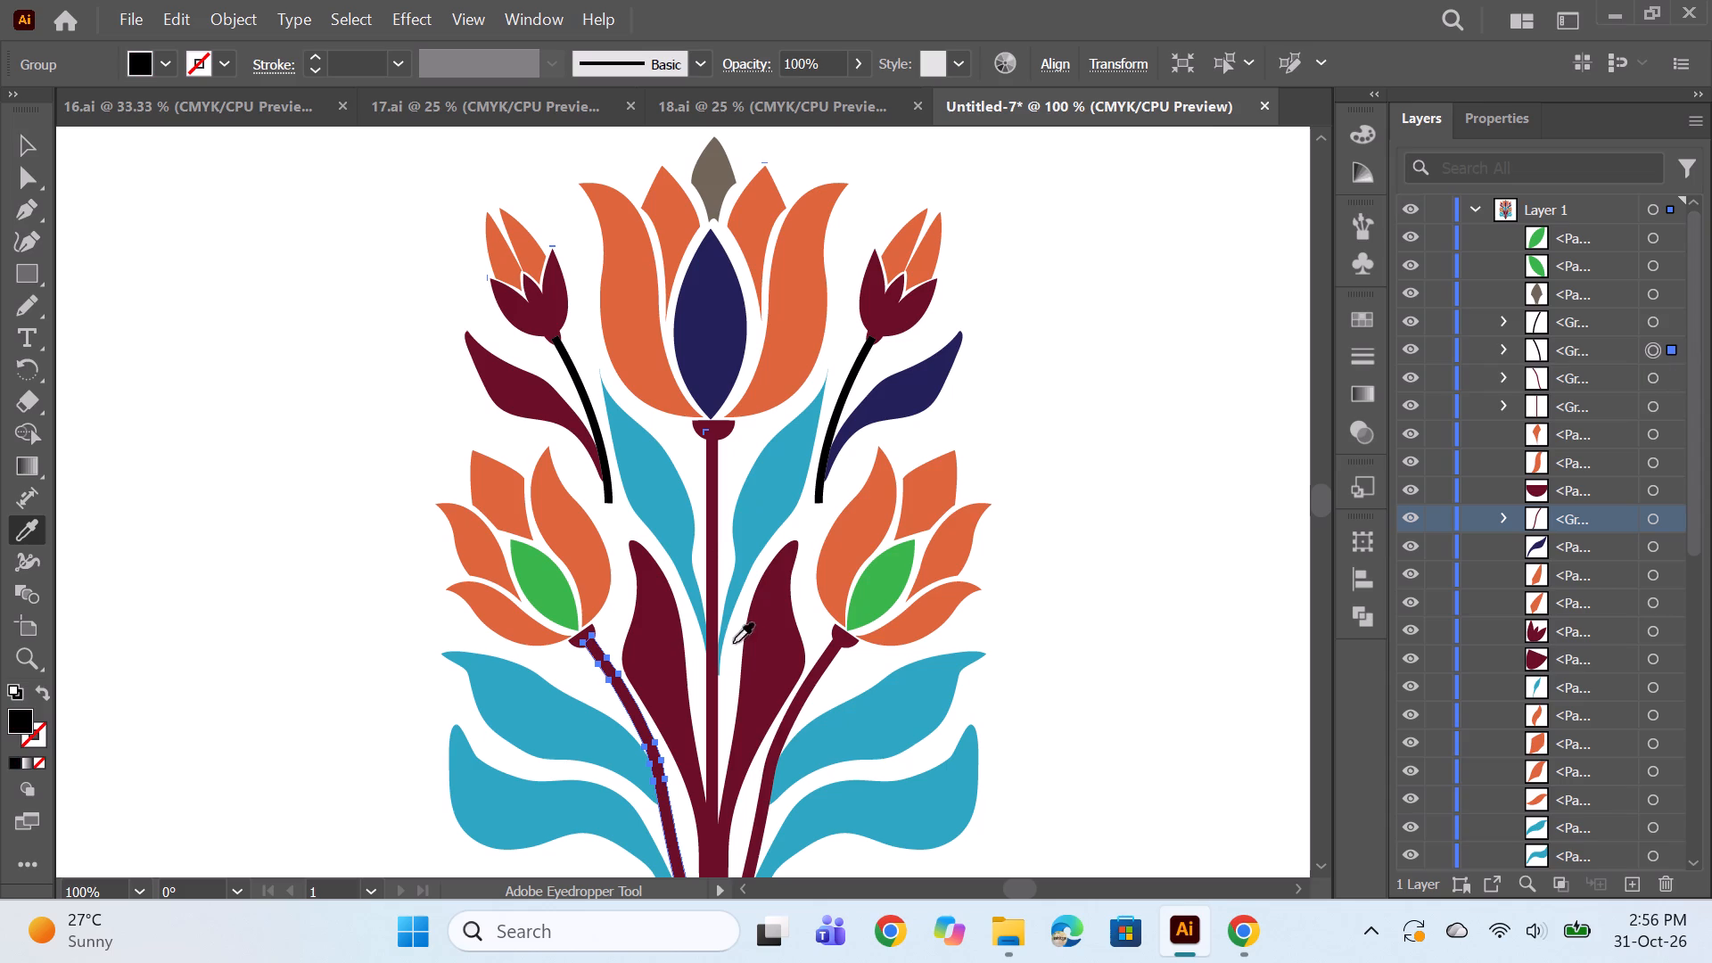
pyautogui.click(755, 672)
pyautogui.click(1655, 319)
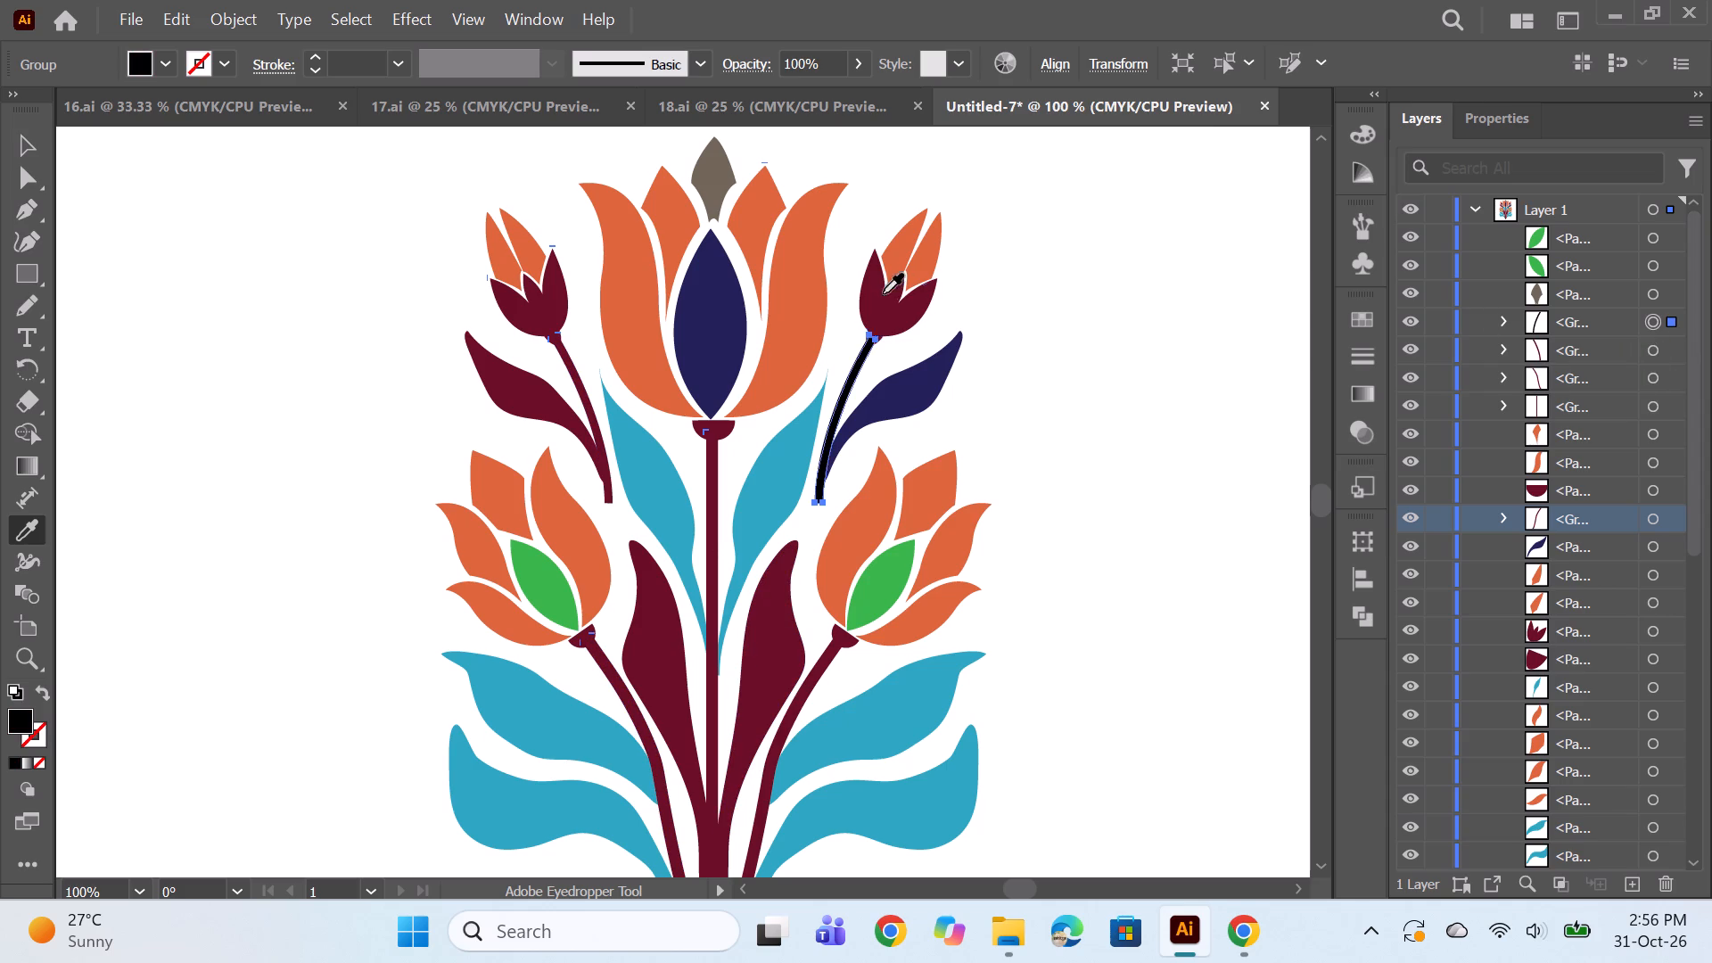
pyautogui.click(886, 291)
# Sample the orange onto the grey top petal of the central tulip.
pyautogui.click(1650, 294)
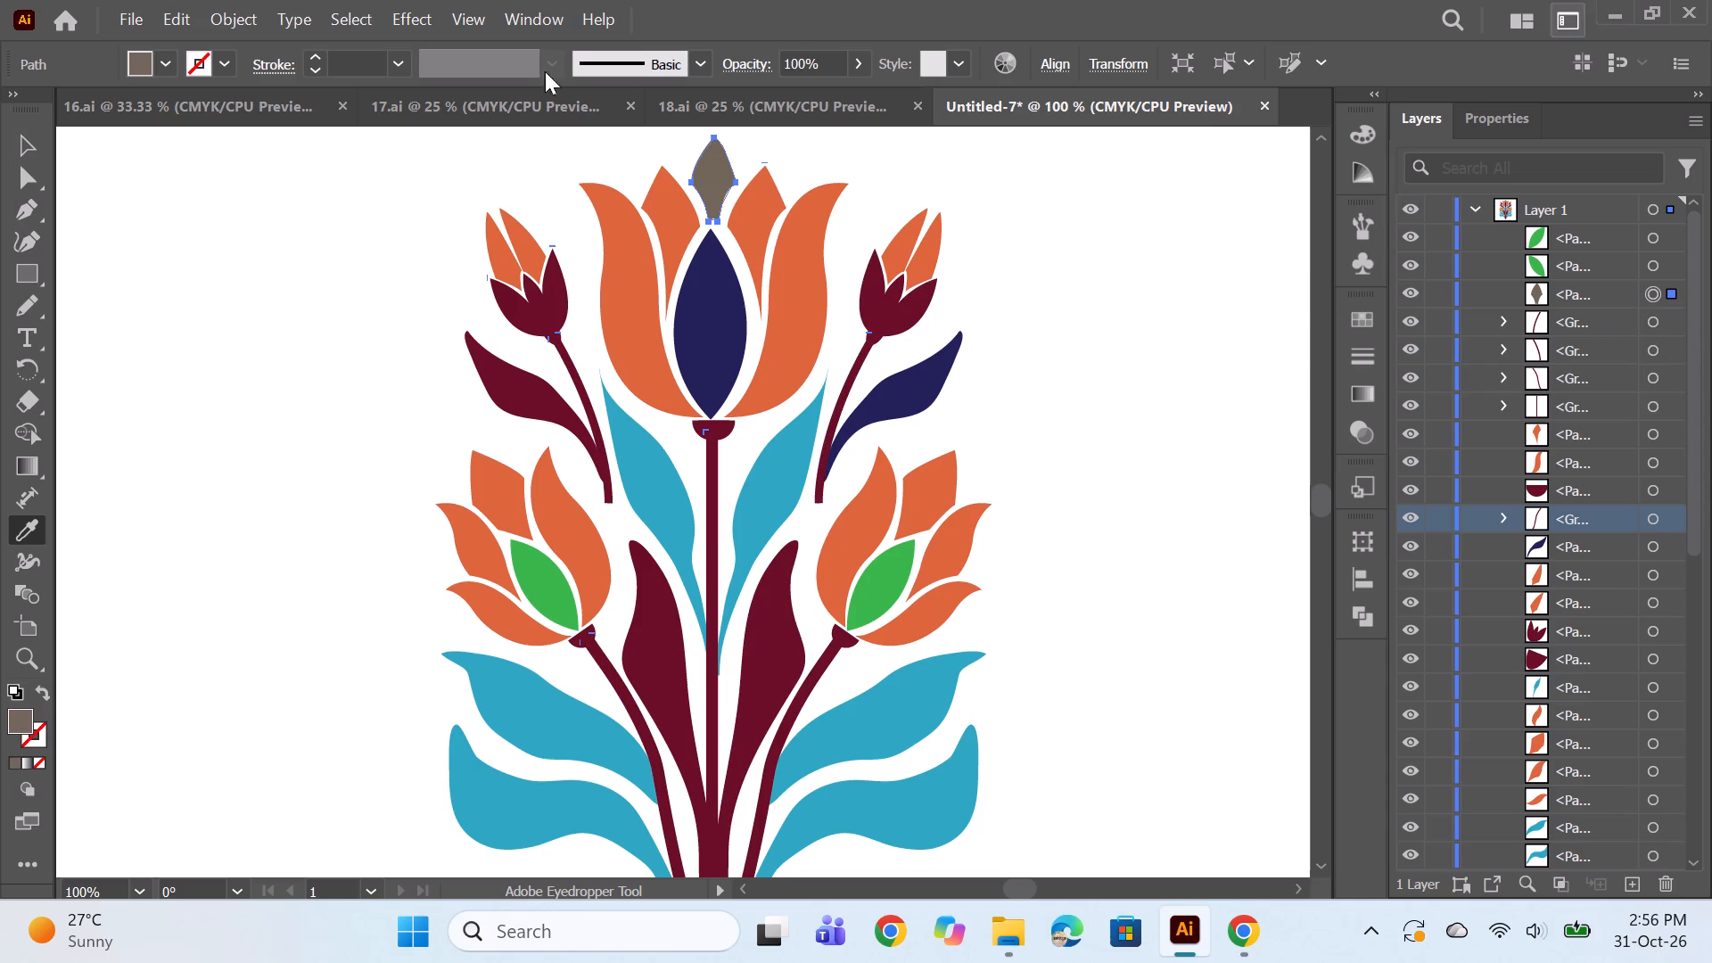
pyautogui.click(778, 274)
# Sample the navy from the upper right leaf onto the green cores of the left and right tulips.
pyautogui.scroll(2, 1529, 368)
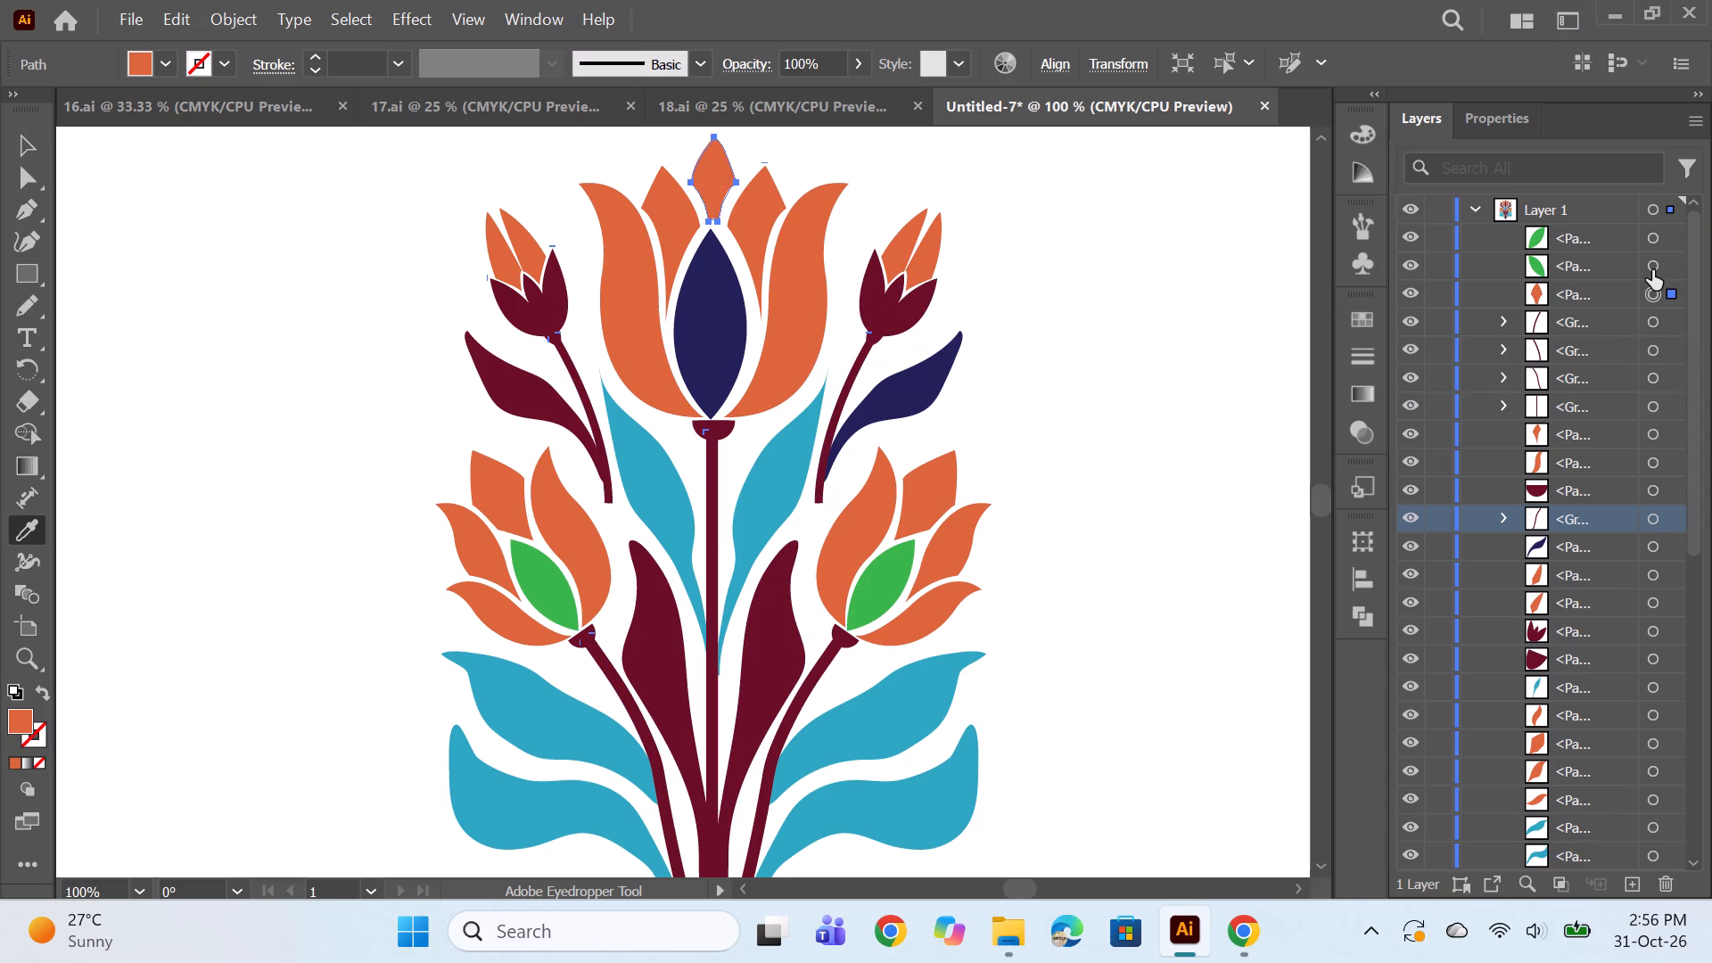
pyautogui.click(1654, 256)
pyautogui.click(893, 384)
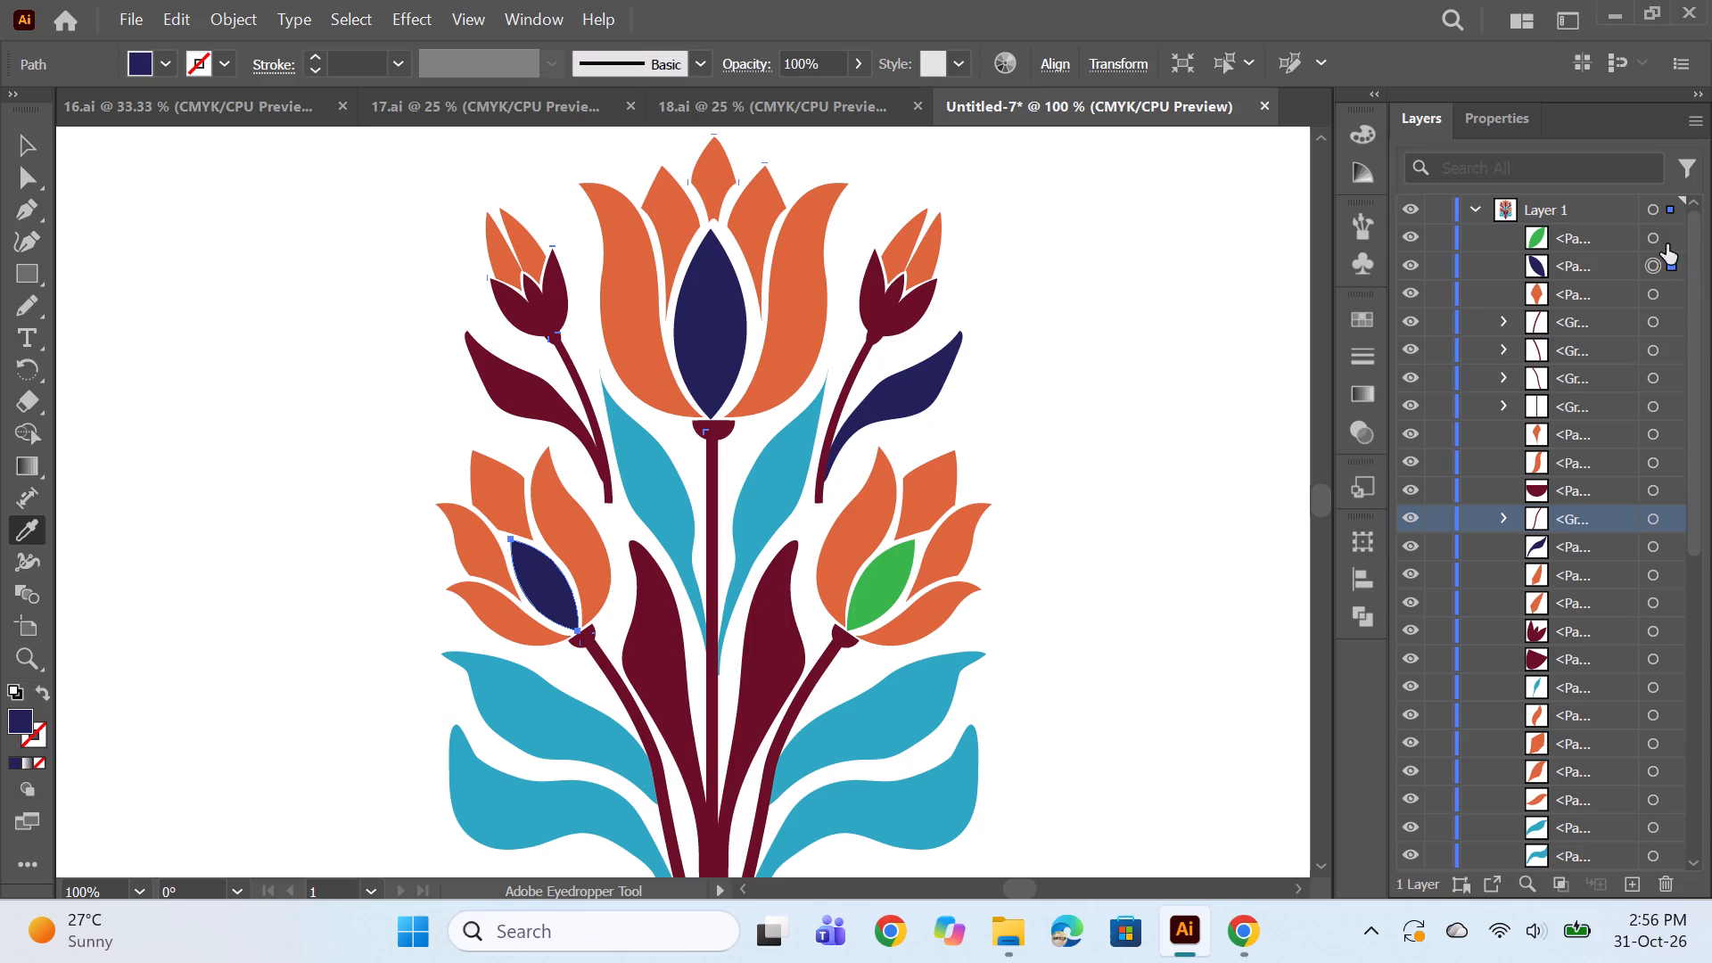
pyautogui.moveTo(1658, 240); pyautogui.dragTo(1648, 232)
pyautogui.click(918, 400)
# Sample the navy from the upper right leaf onto the matching maroon leaf below the left bud.
pyautogui.scroll(-3, 1465, 451)
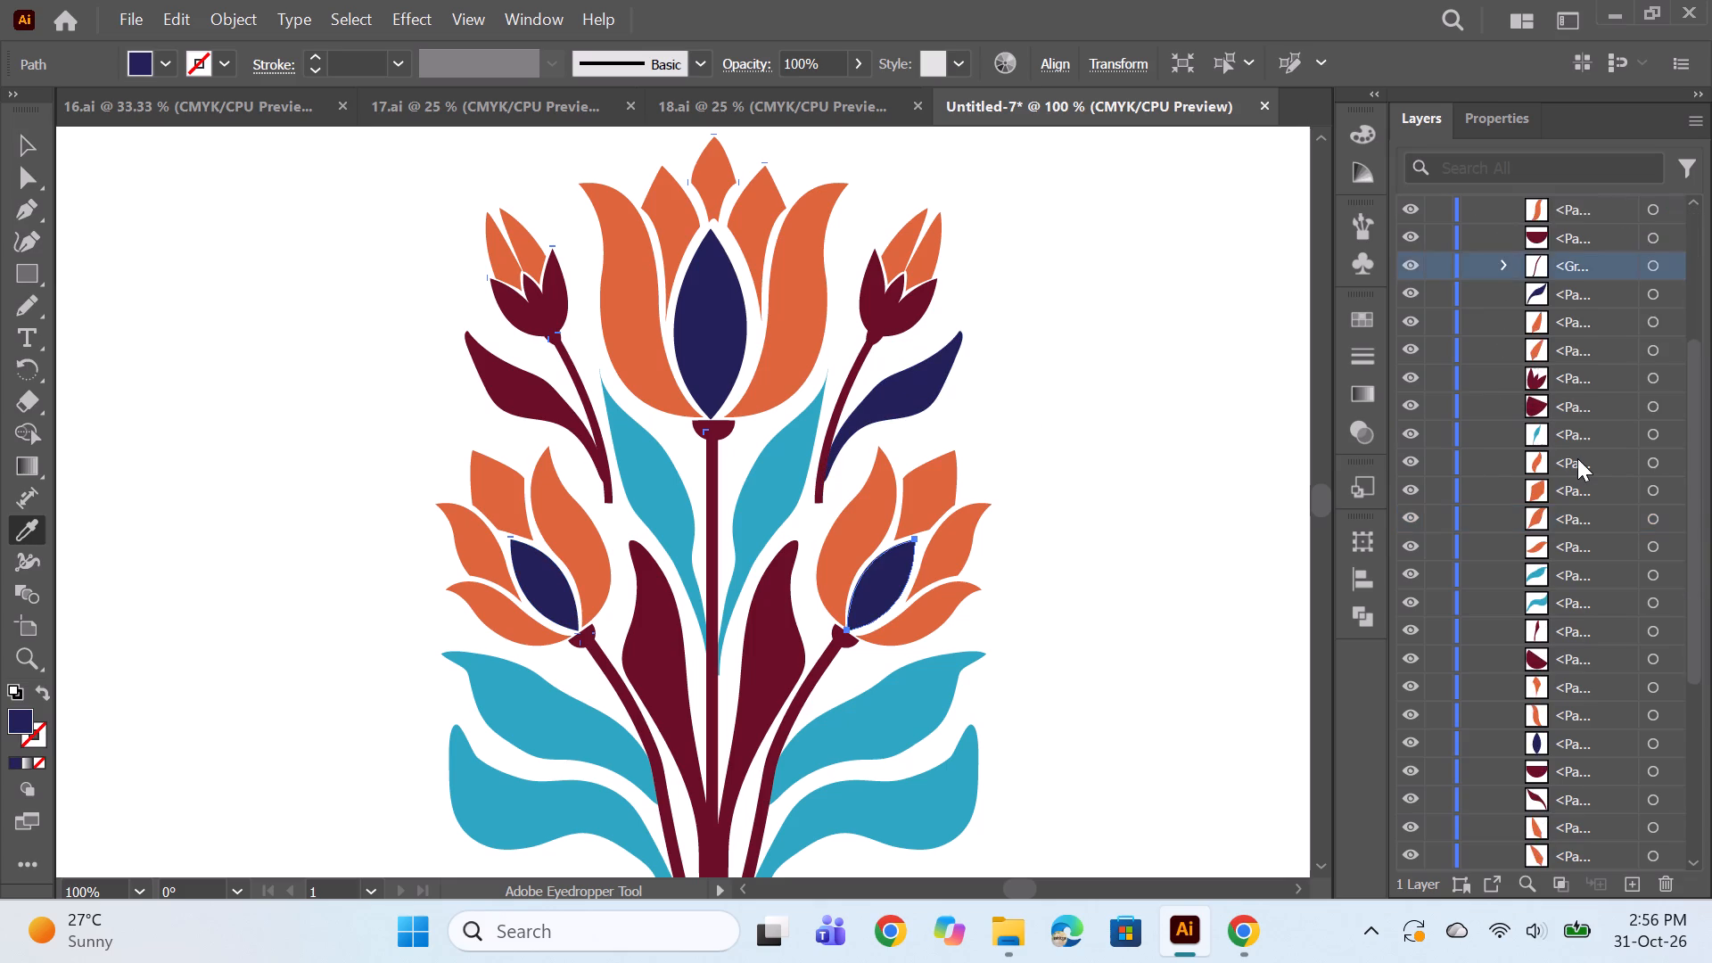
pyautogui.scroll(-7, 1577, 458)
pyautogui.scroll(-5, 1593, 573)
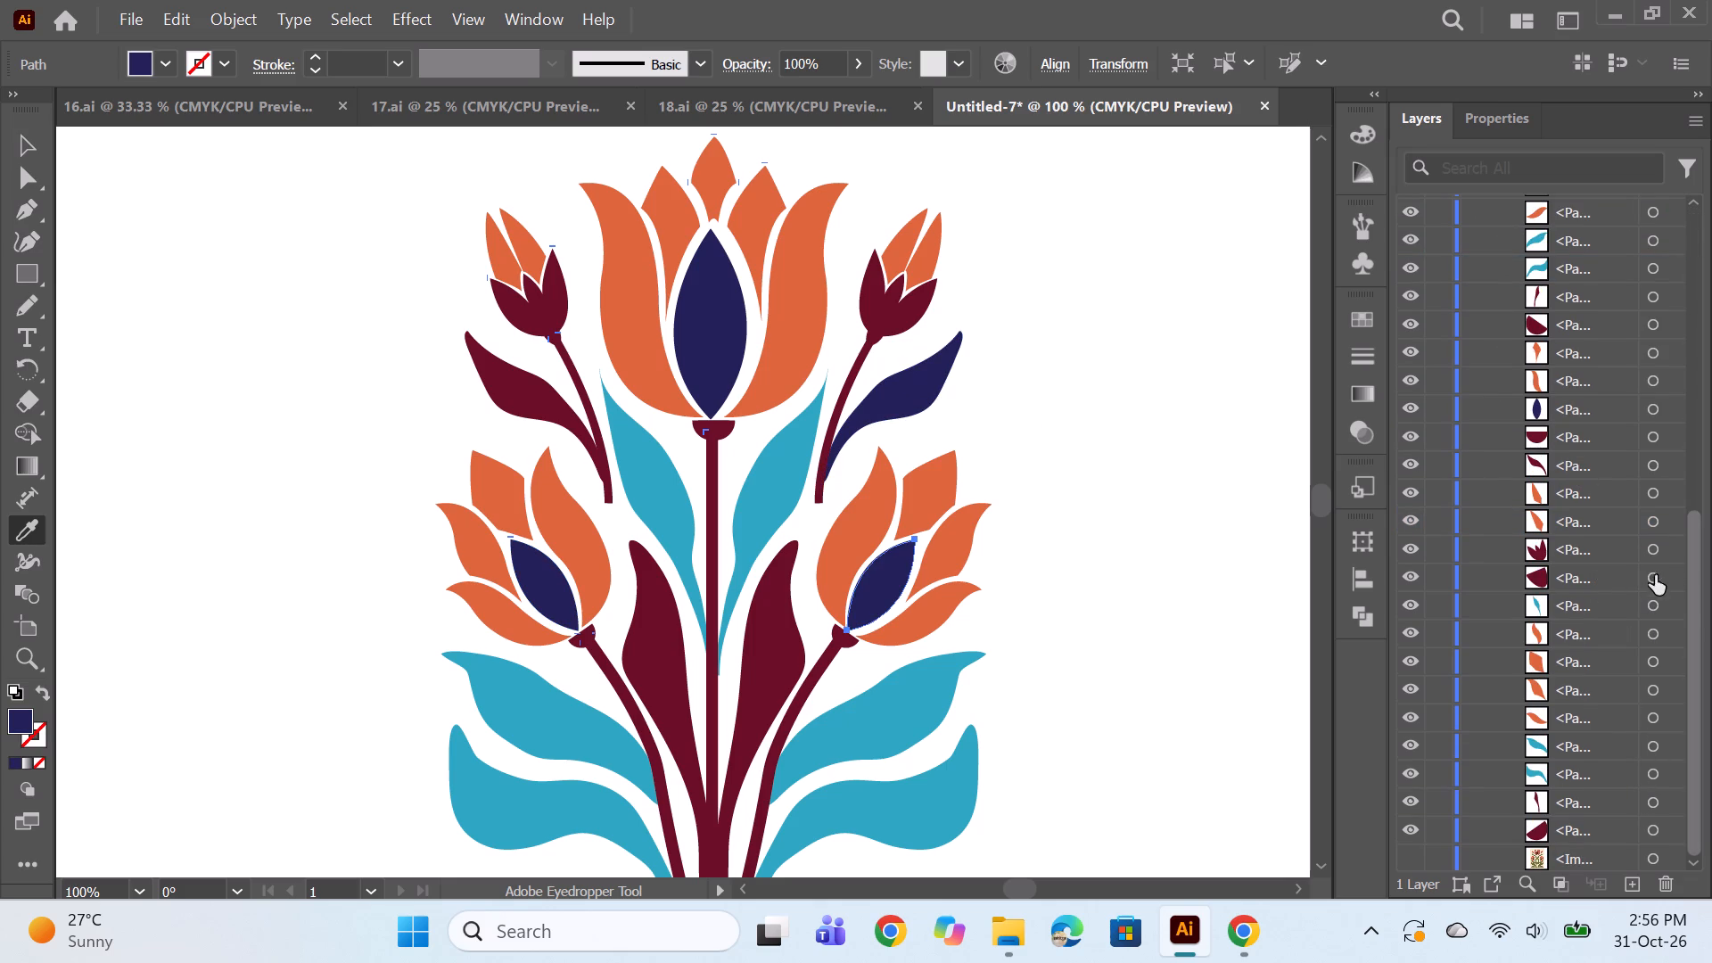
pyautogui.click(1650, 467)
pyautogui.click(911, 398)
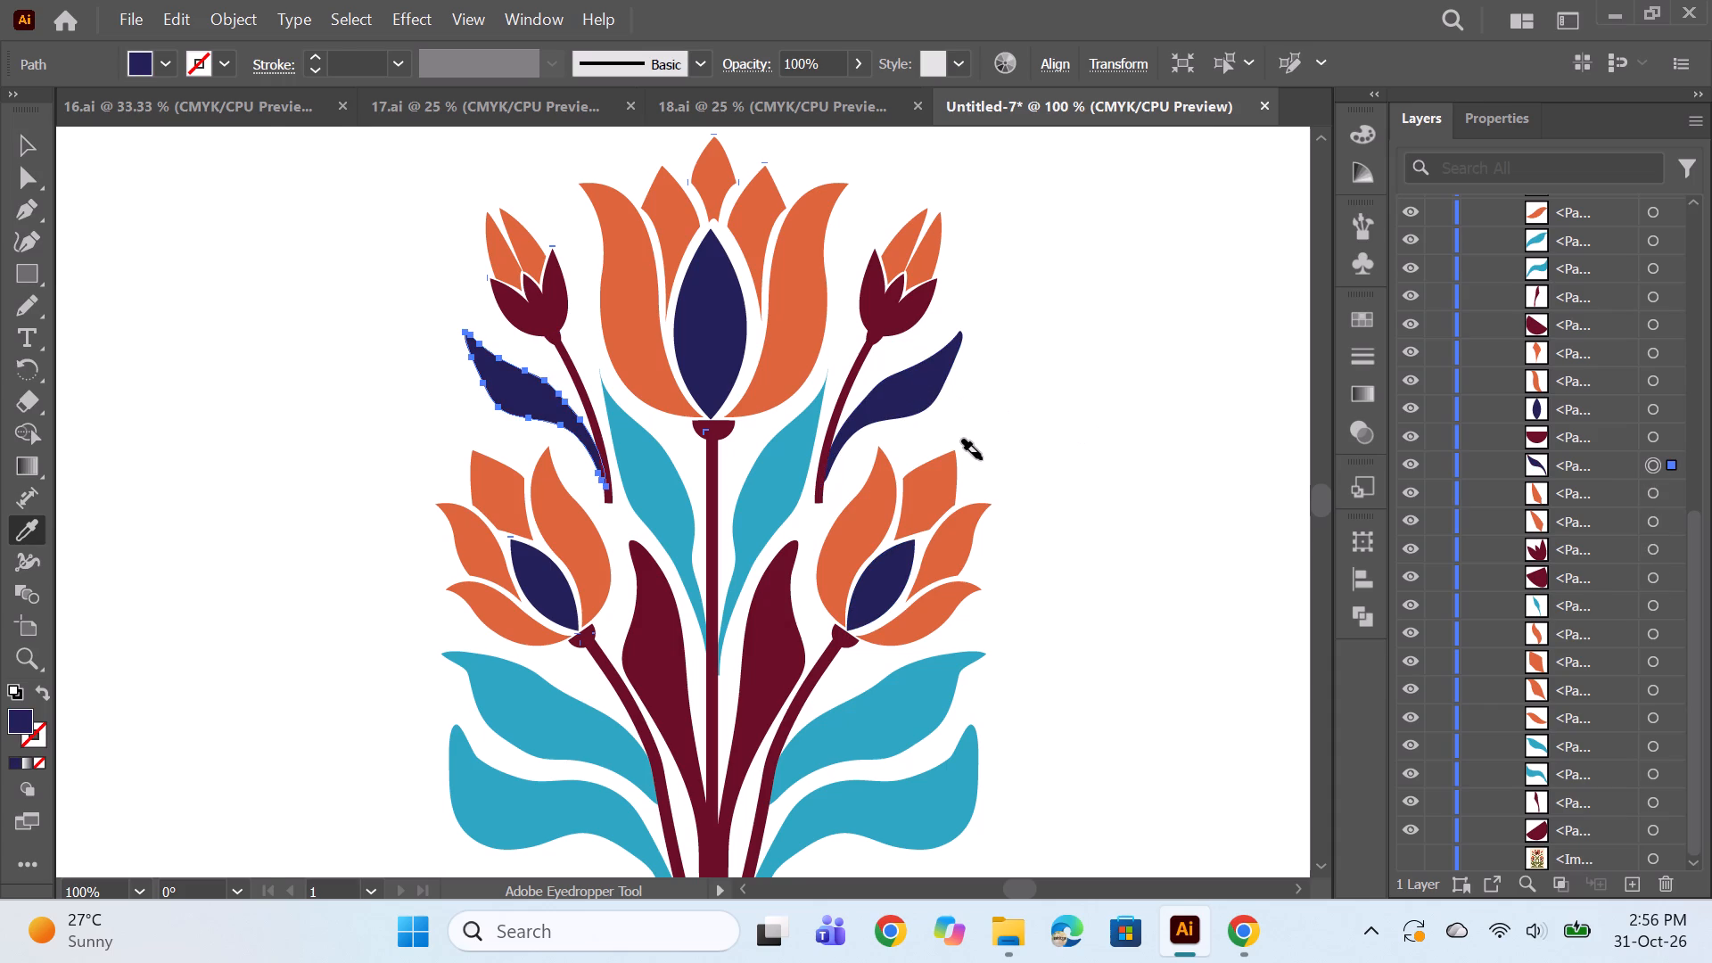
# Recolour the lowest pair of teal leaves navy together, sampling from the upper right leaf.
pyautogui.keyDown('alt'); pyautogui.scroll(-2, 982, 459); pyautogui.keyUp('alt')
pyautogui.keyDown('ctrl'); pyautogui.click(1120, 605); pyautogui.keyUp('ctrl')
pyautogui.scroll(-2, 1504, 622)
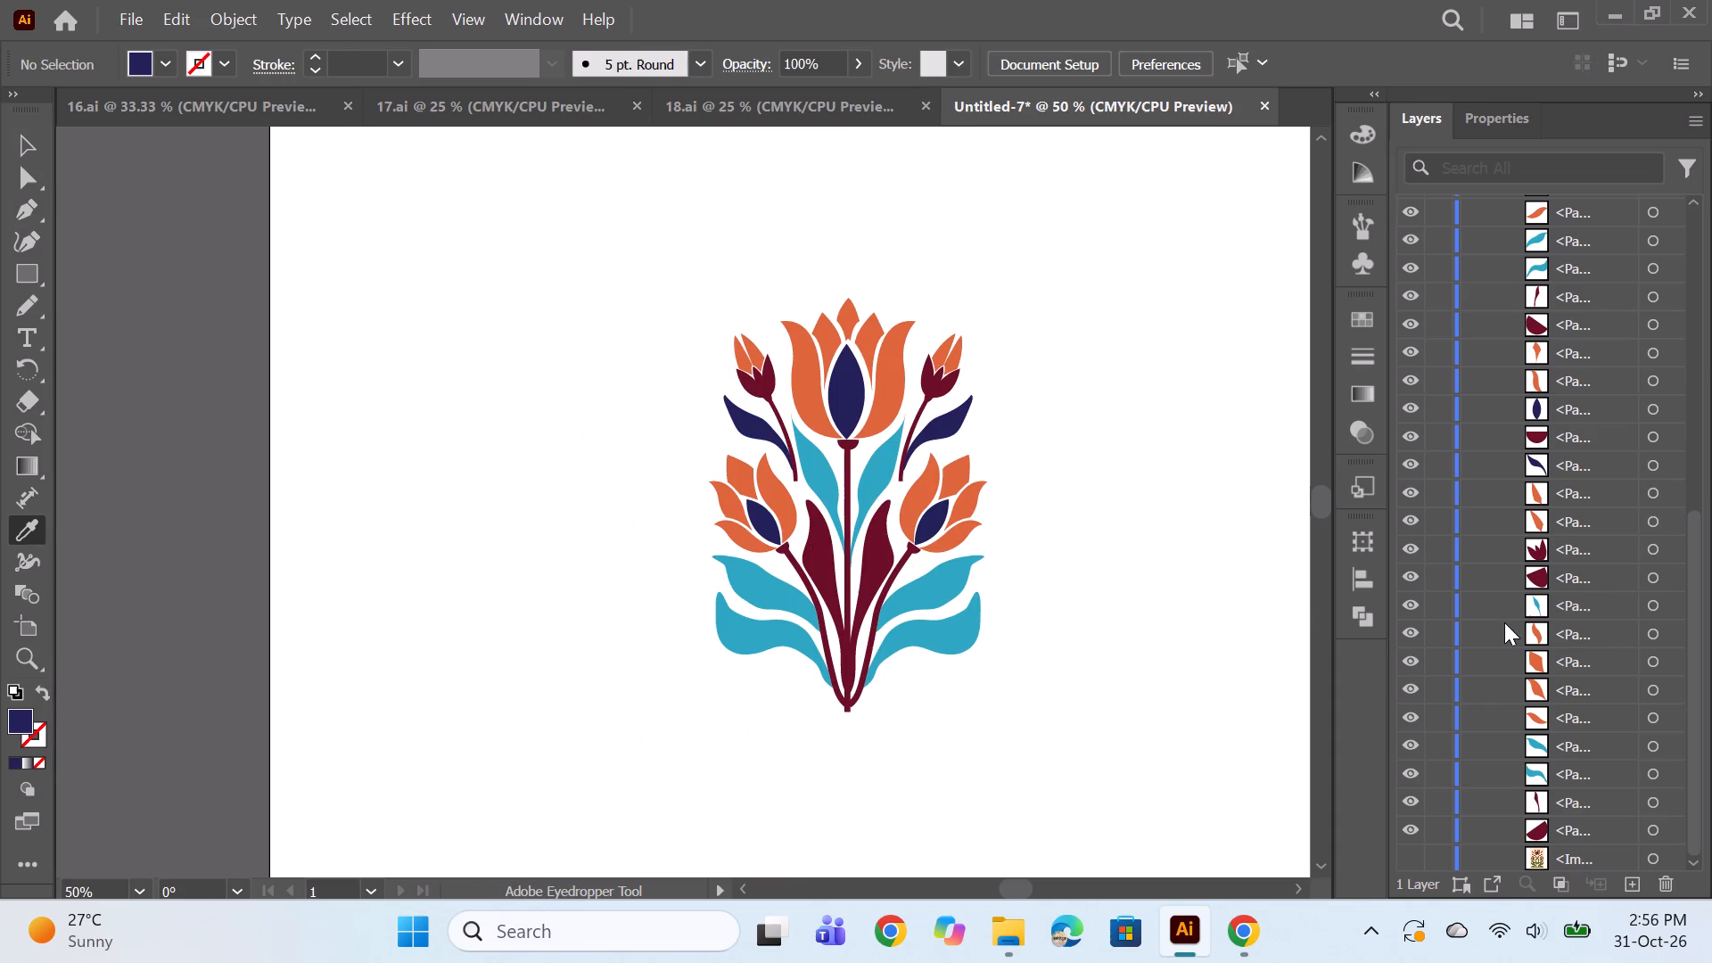
pyautogui.scroll(-6, 1504, 622)
pyautogui.click(1653, 782)
pyautogui.keyDown('ctrl'); pyautogui.click(1655, 268); pyautogui.keyUp('ctrl')
pyautogui.click(948, 424)
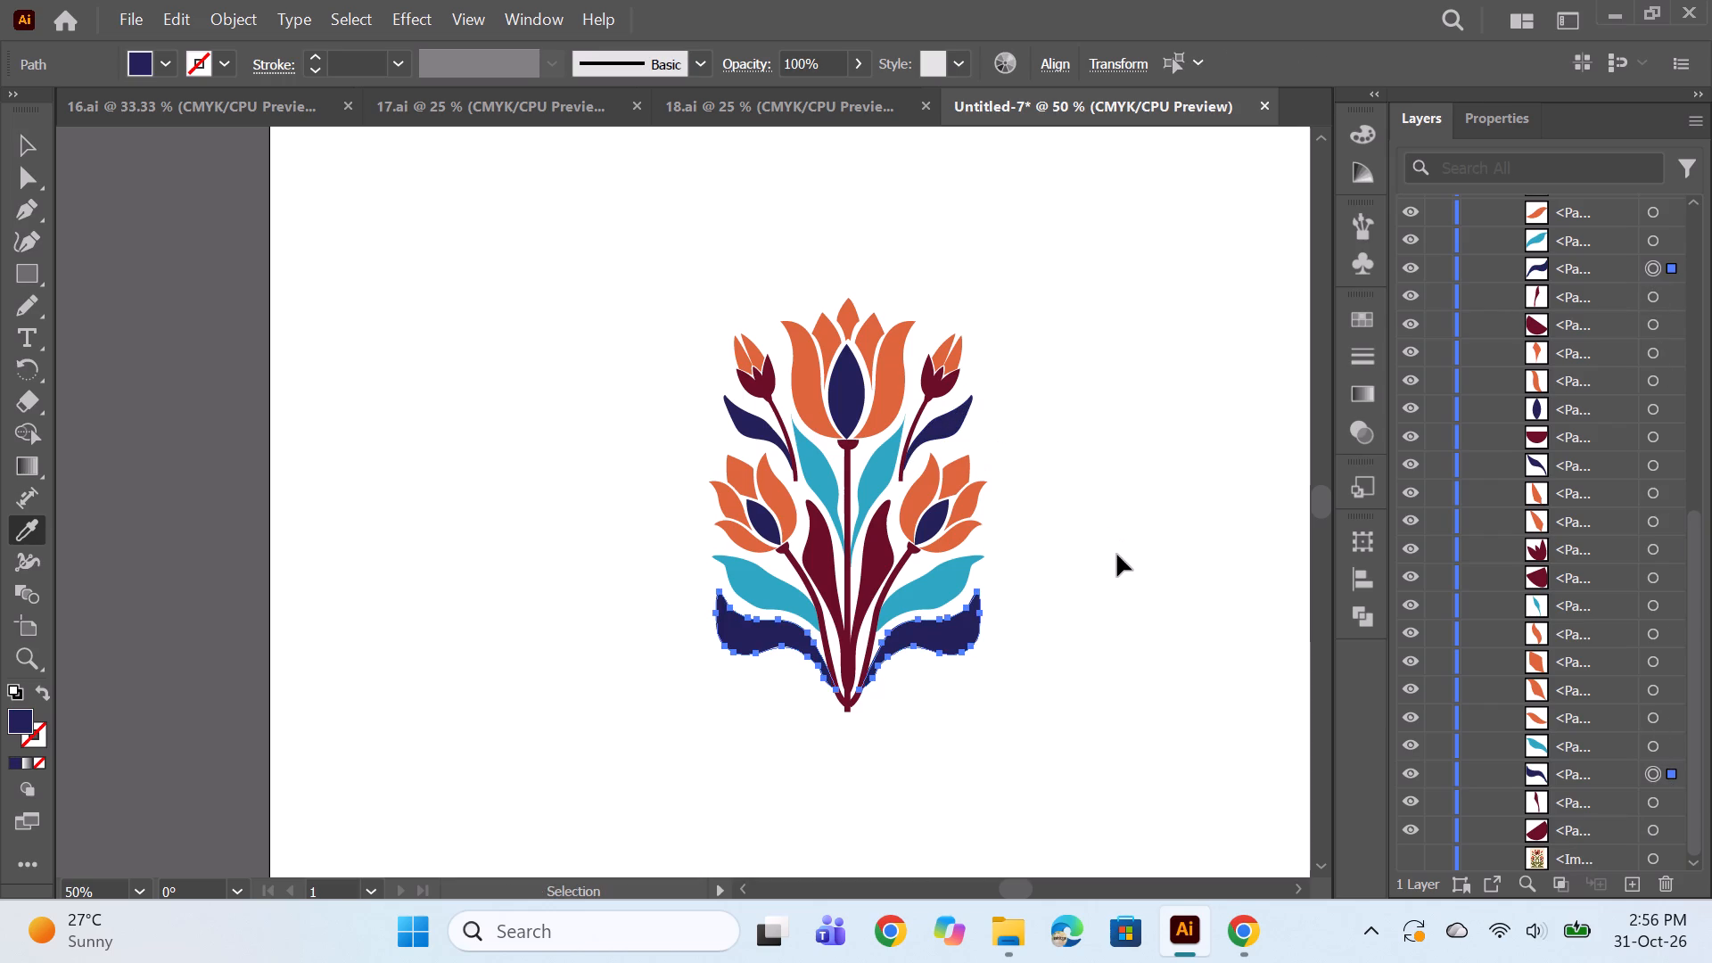
pyautogui.keyDown('ctrl'); pyautogui.click(1117, 555); pyautogui.keyUp('ctrl')
# Select all the floral shapes and group them.
pyautogui.keyDown('alt'); pyautogui.scroll(-1, 1031, 549); pyautogui.keyUp('alt')
pyautogui.press('space')
pyautogui.press('space')
pyautogui.press('space')
pyautogui.moveTo(1088, 704); pyautogui.dragTo(875, 695)
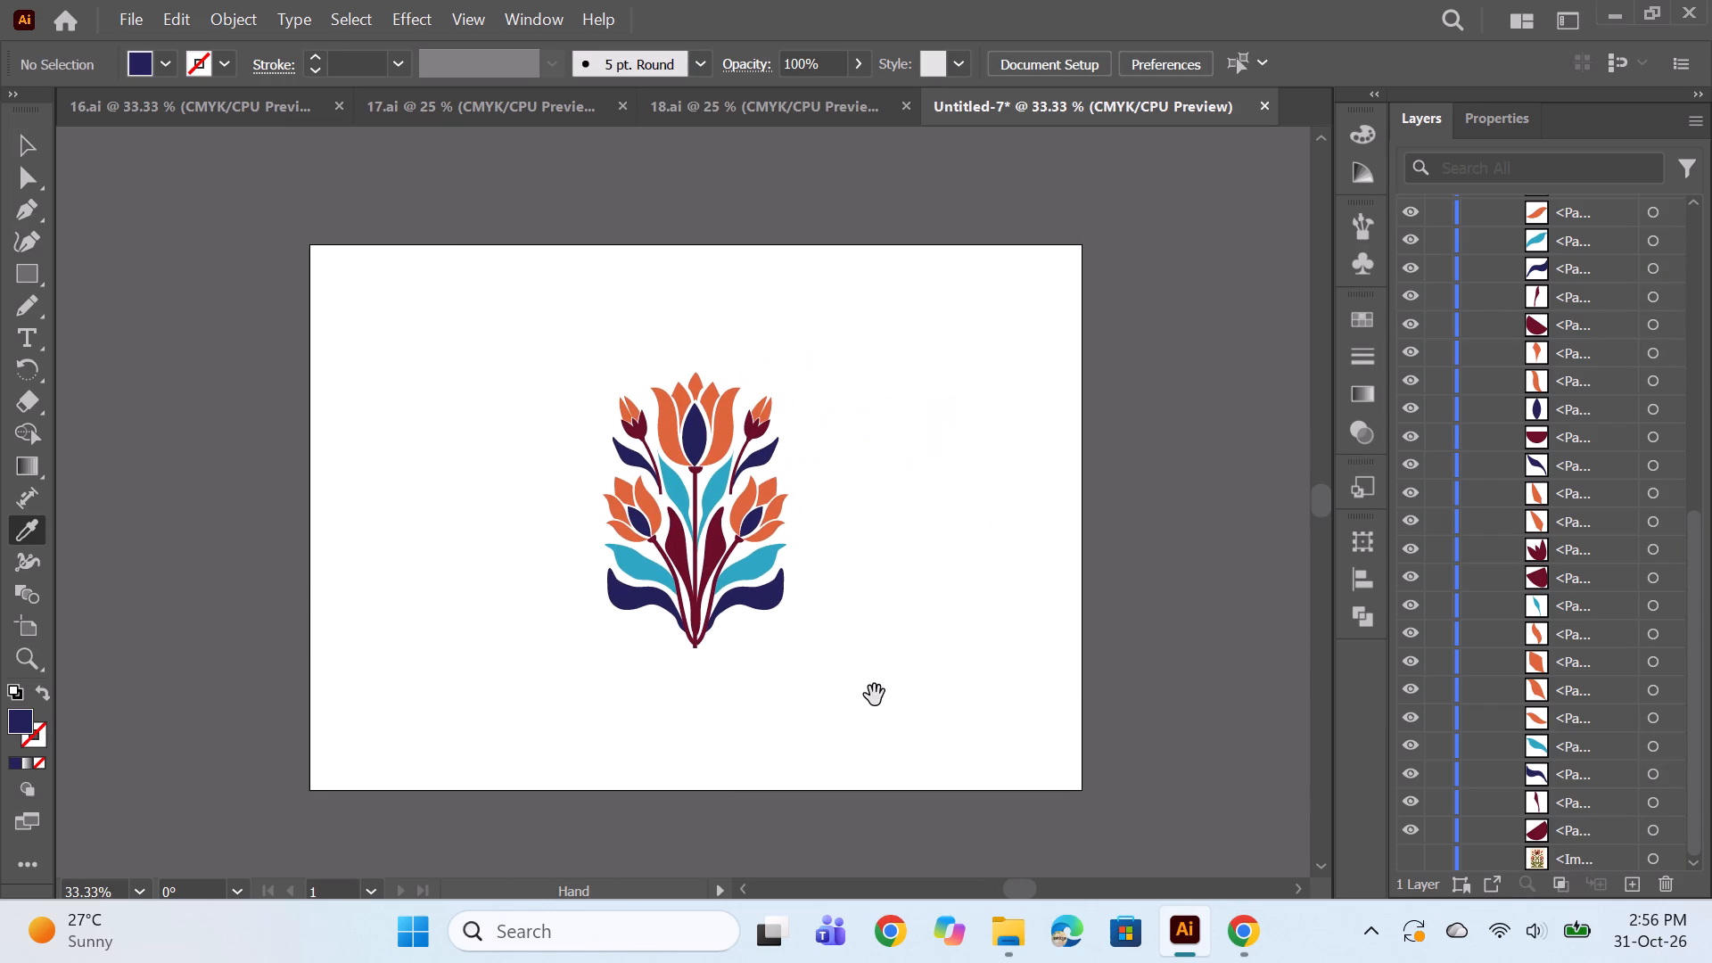
pyautogui.click(18, 154)
pyautogui.moveTo(519, 346); pyautogui.dragTo(984, 821)
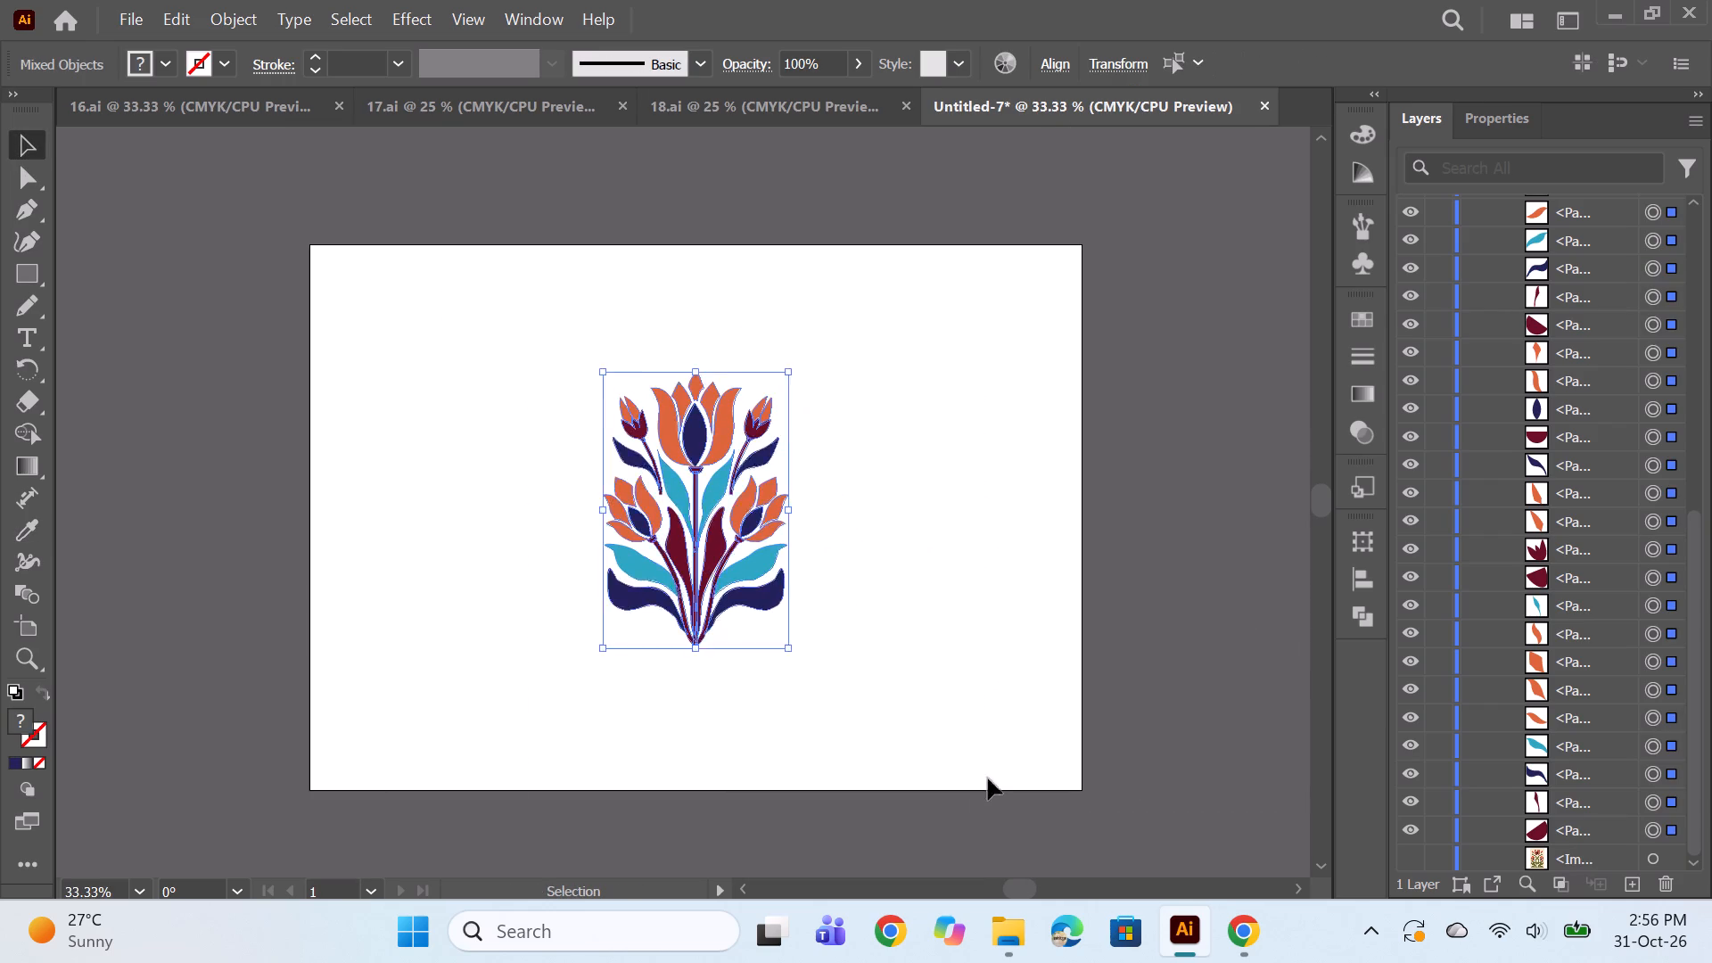
pyautogui.hotkey('ctrl', 'g')
# Scale the floral group down proportionally to a small motif and place it near the artboard's upper left corner.
pyautogui.keyDown('alt'); pyautogui.keyDown('shift'); pyautogui.moveTo(783, 645); pyautogui.dragTo(771, 632); pyautogui.keyUp('shift'); pyautogui.keyUp('alt')
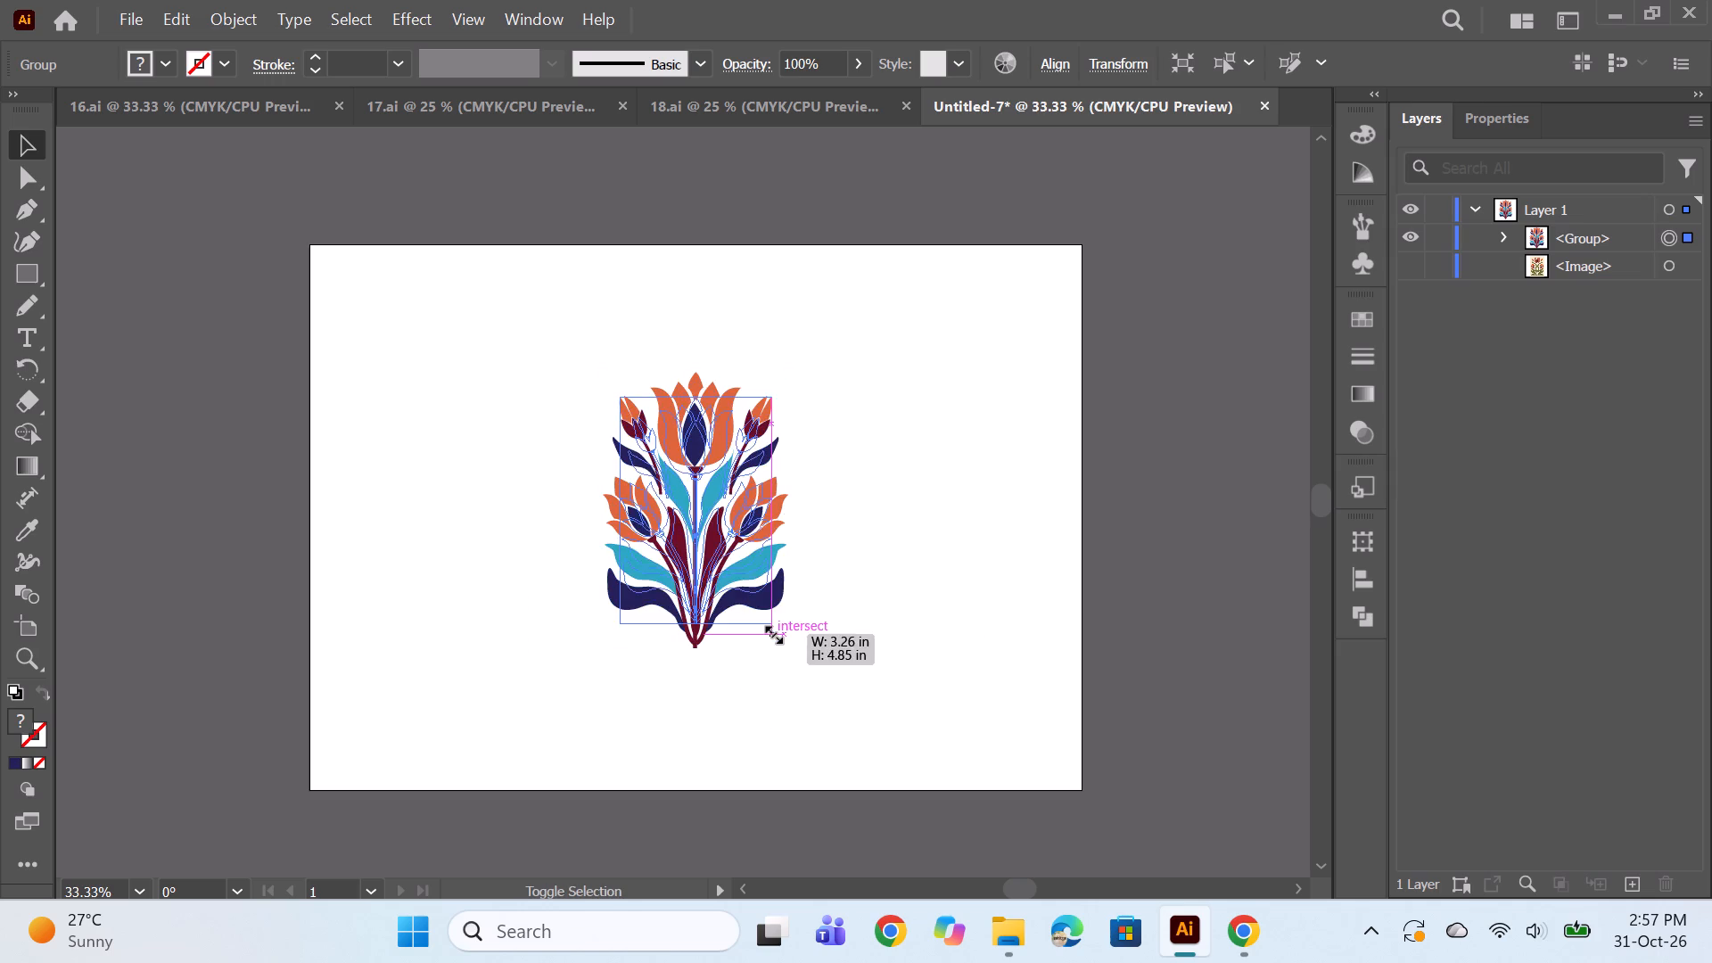
pyautogui.keyDown('alt'); pyautogui.keyDown('shift'); pyautogui.moveTo(771, 632); pyautogui.dragTo(752, 599); pyautogui.keyUp('shift'); pyautogui.keyUp('alt')
pyautogui.click(803, 597)
pyautogui.moveTo(695, 526); pyautogui.dragTo(407, 372)
pyautogui.keyDown('alt'); pyautogui.keyDown('shift'); pyautogui.moveTo(465, 439); pyautogui.dragTo(452, 429); pyautogui.keyUp('shift'); pyautogui.keyUp('alt')
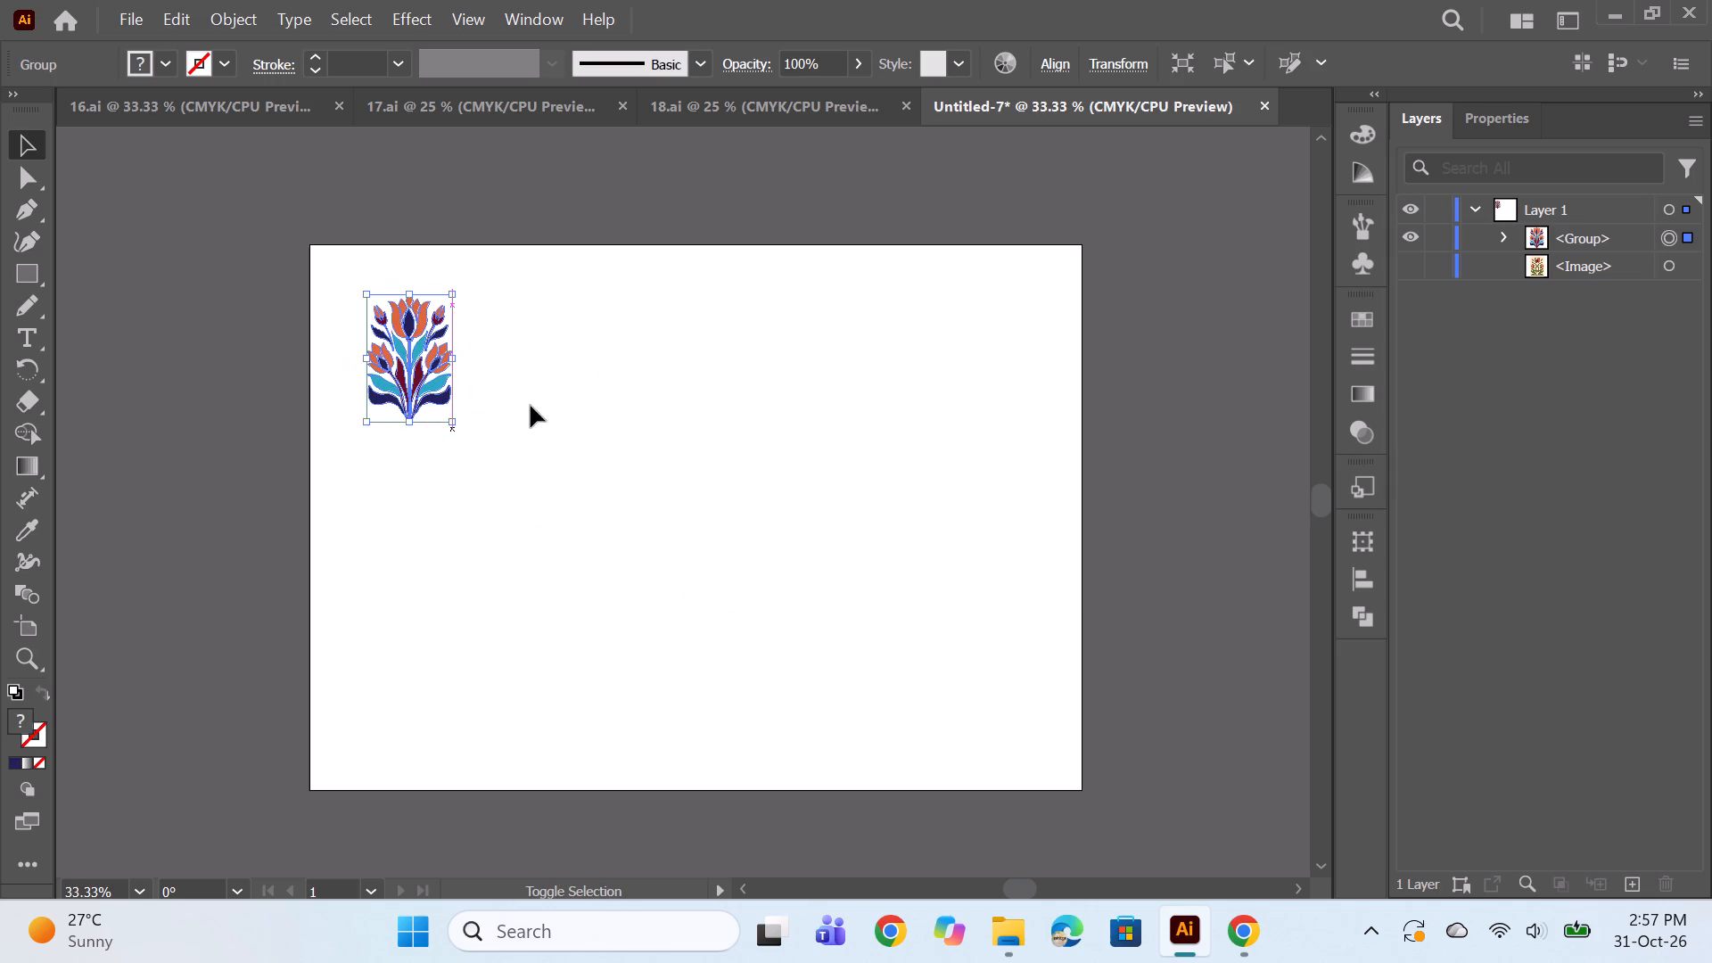
pyautogui.click(533, 406)
# Draw a navy rectangle with no stroke covering the whole artboard.
pyautogui.press('space')
pyautogui.moveTo(617, 397); pyautogui.dragTo(725, 449)
pyautogui.press('space')
pyautogui.moveTo(860, 524); pyautogui.dragTo(801, 482)
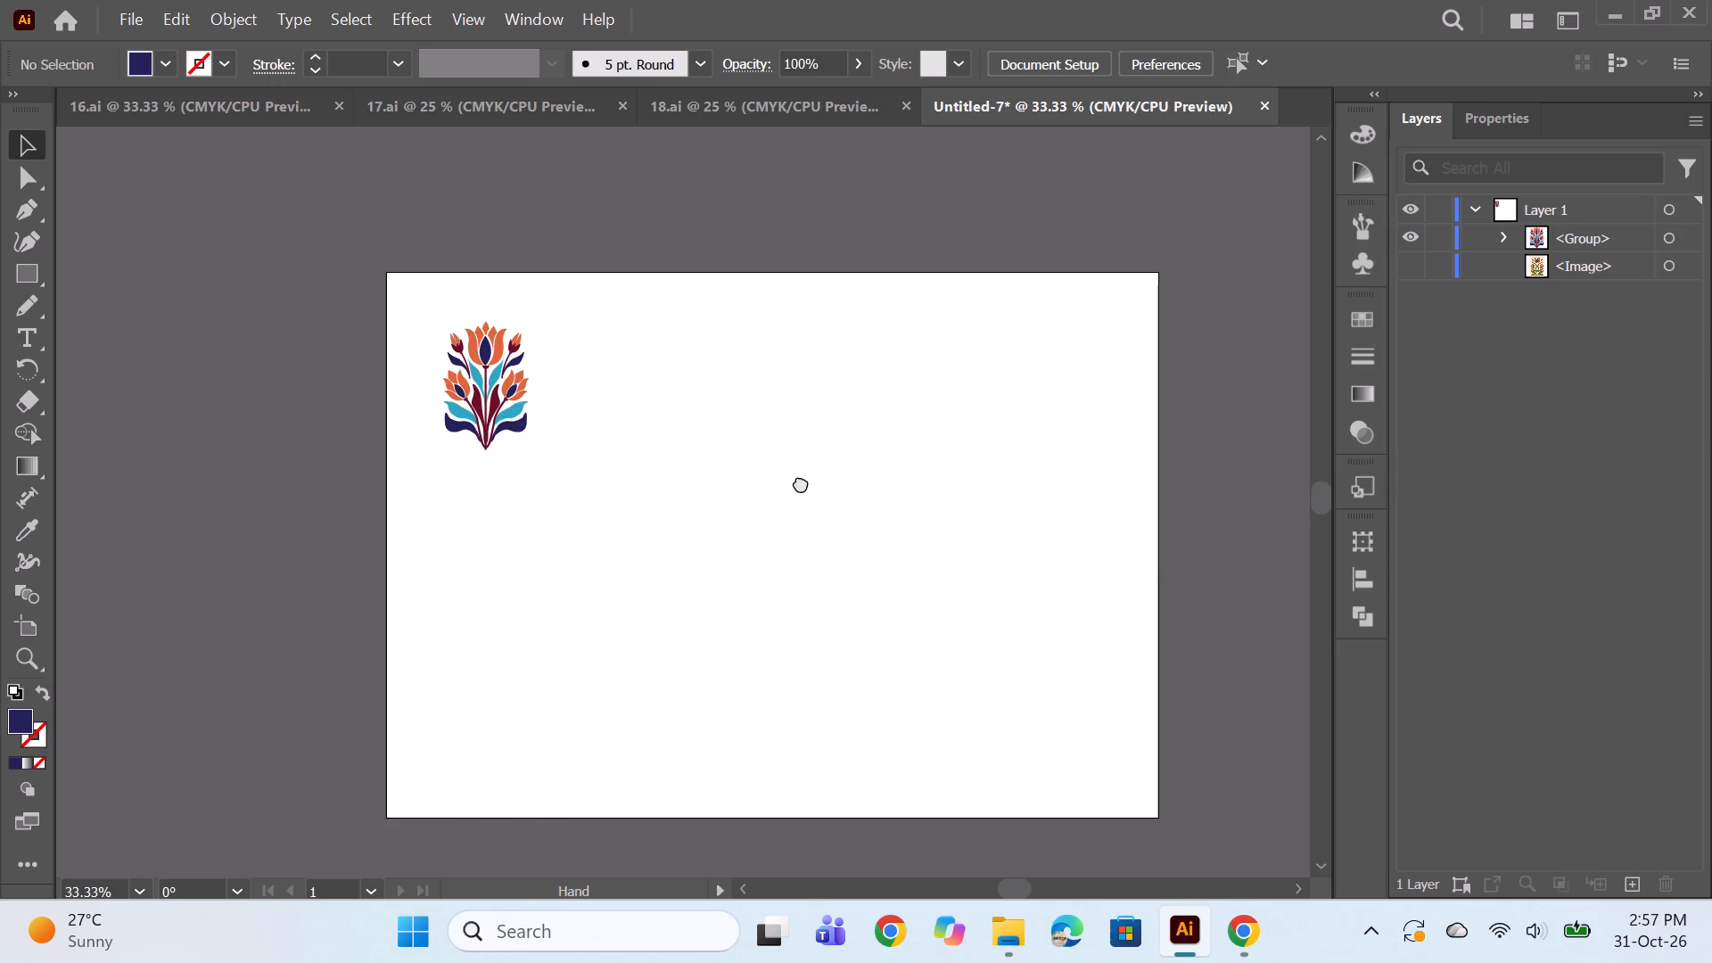
pyautogui.moveTo(801, 482); pyautogui.dragTo(800, 482)
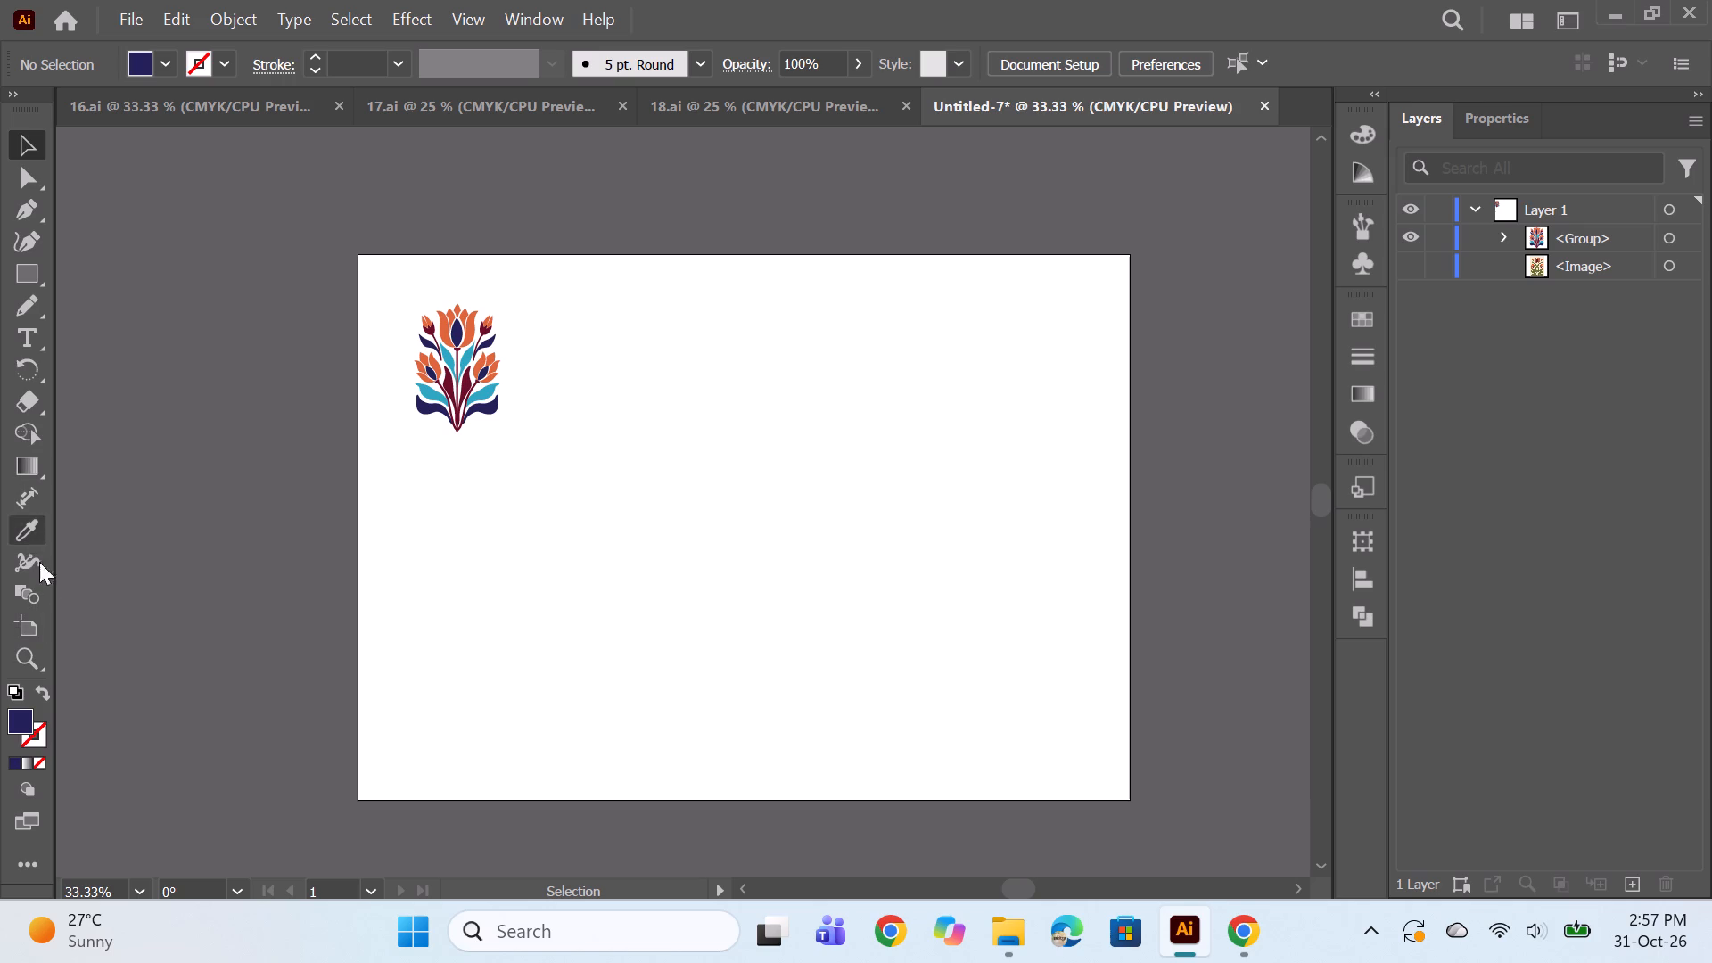
pyautogui.click(33, 267)
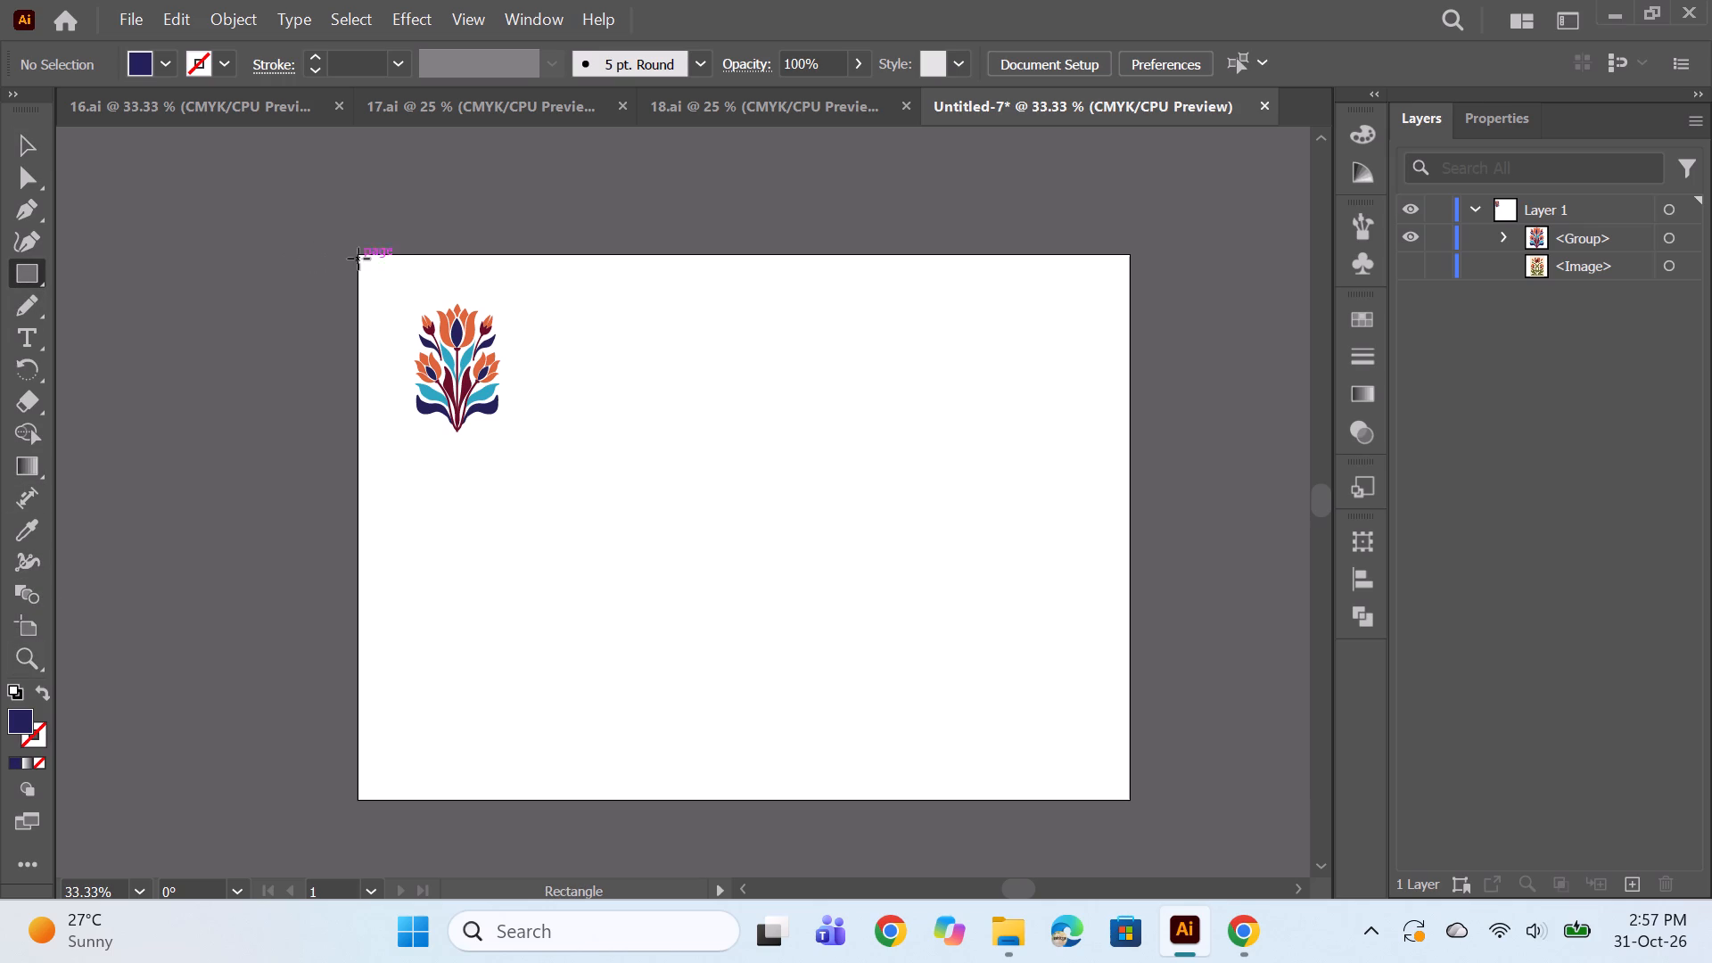
pyautogui.moveTo(356, 257); pyautogui.dragTo(1050, 776)
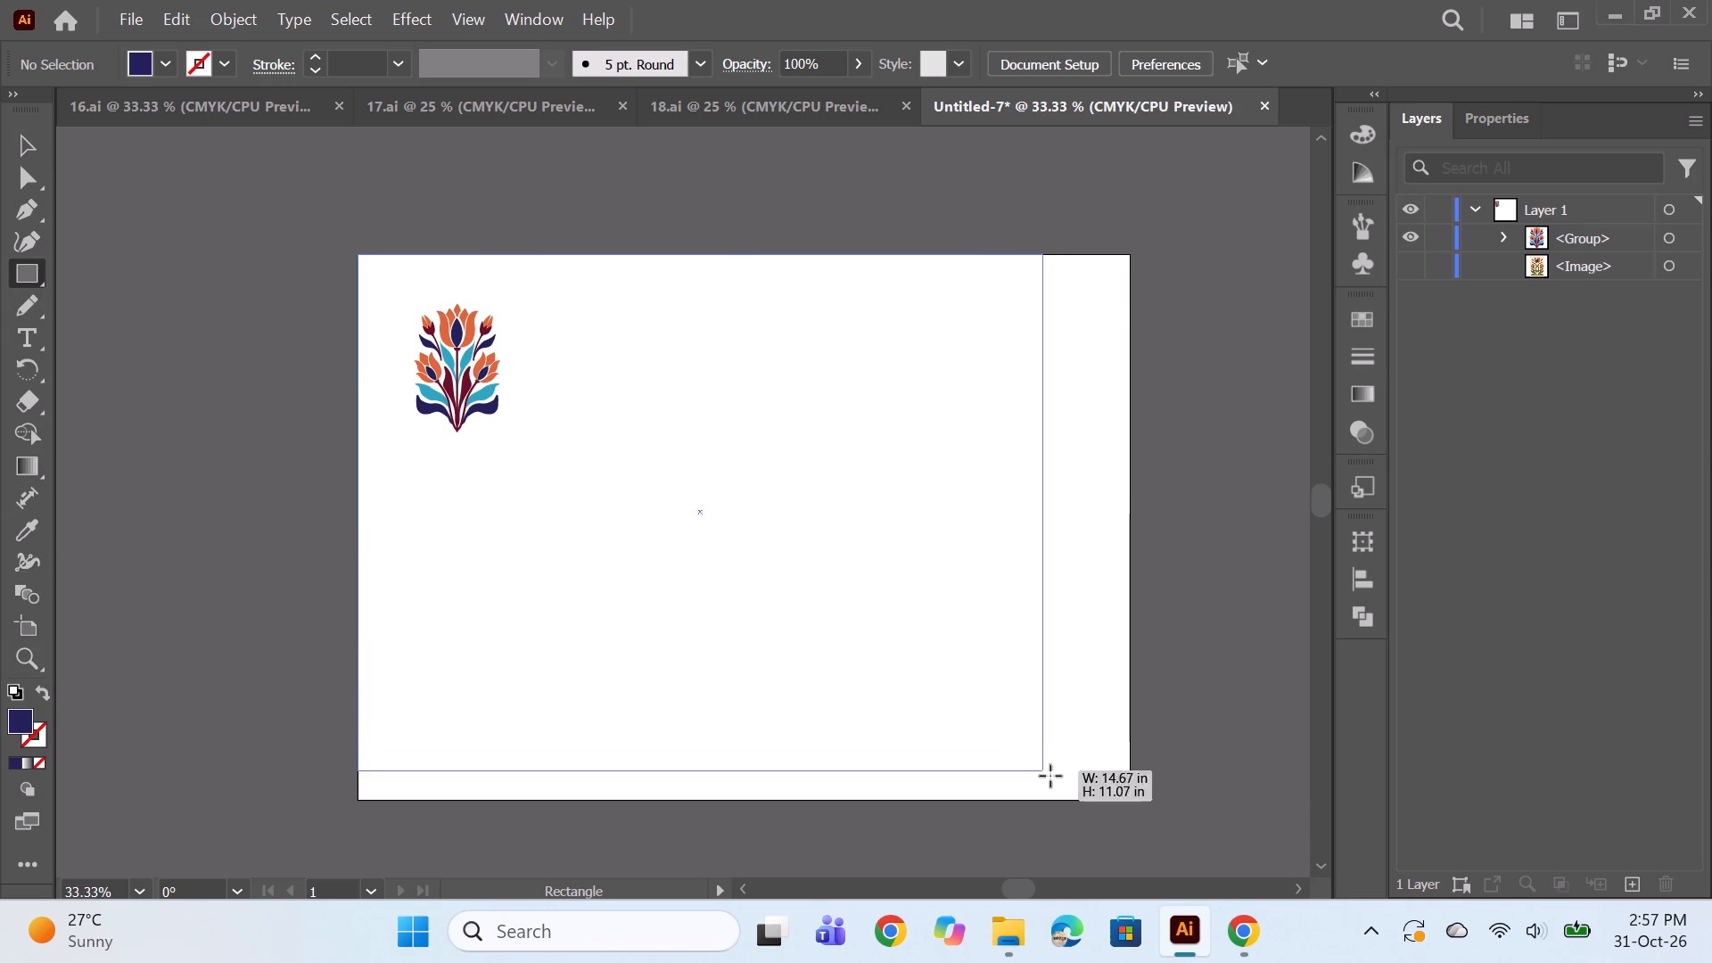
pyautogui.moveTo(1050, 776); pyautogui.dragTo(1127, 799)
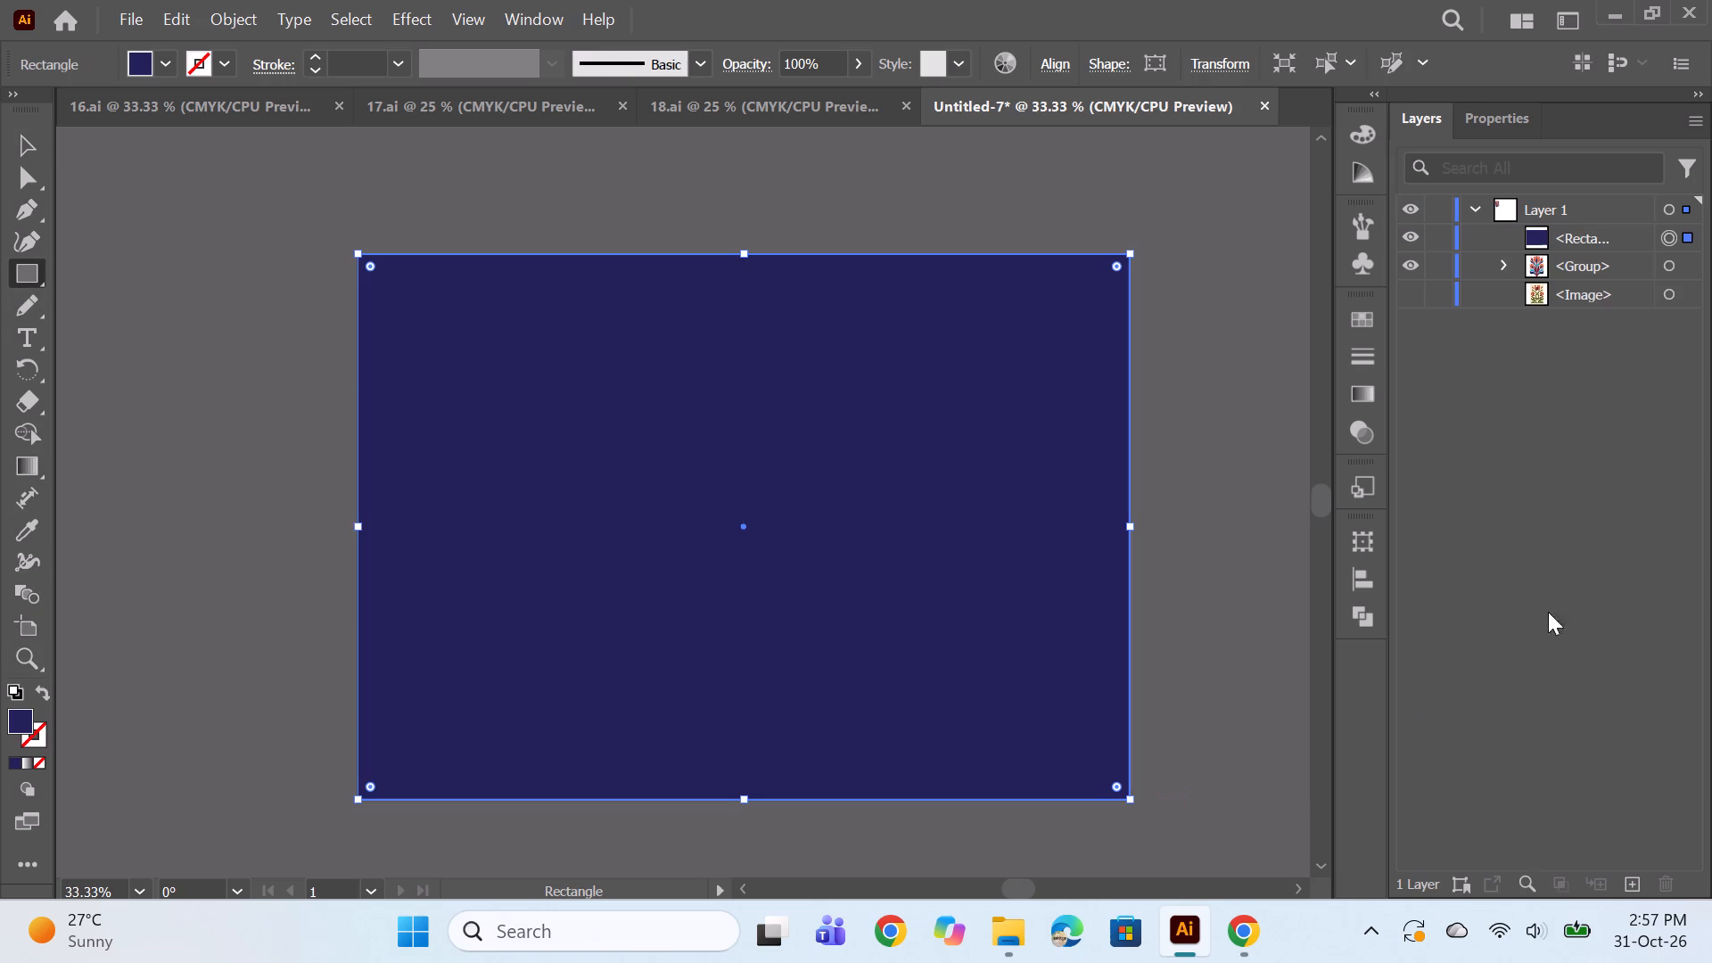
# Move the background rectangle below the floral group in the layer stacking order.
pyautogui.moveTo(1553, 227); pyautogui.dragTo(1556, 280)
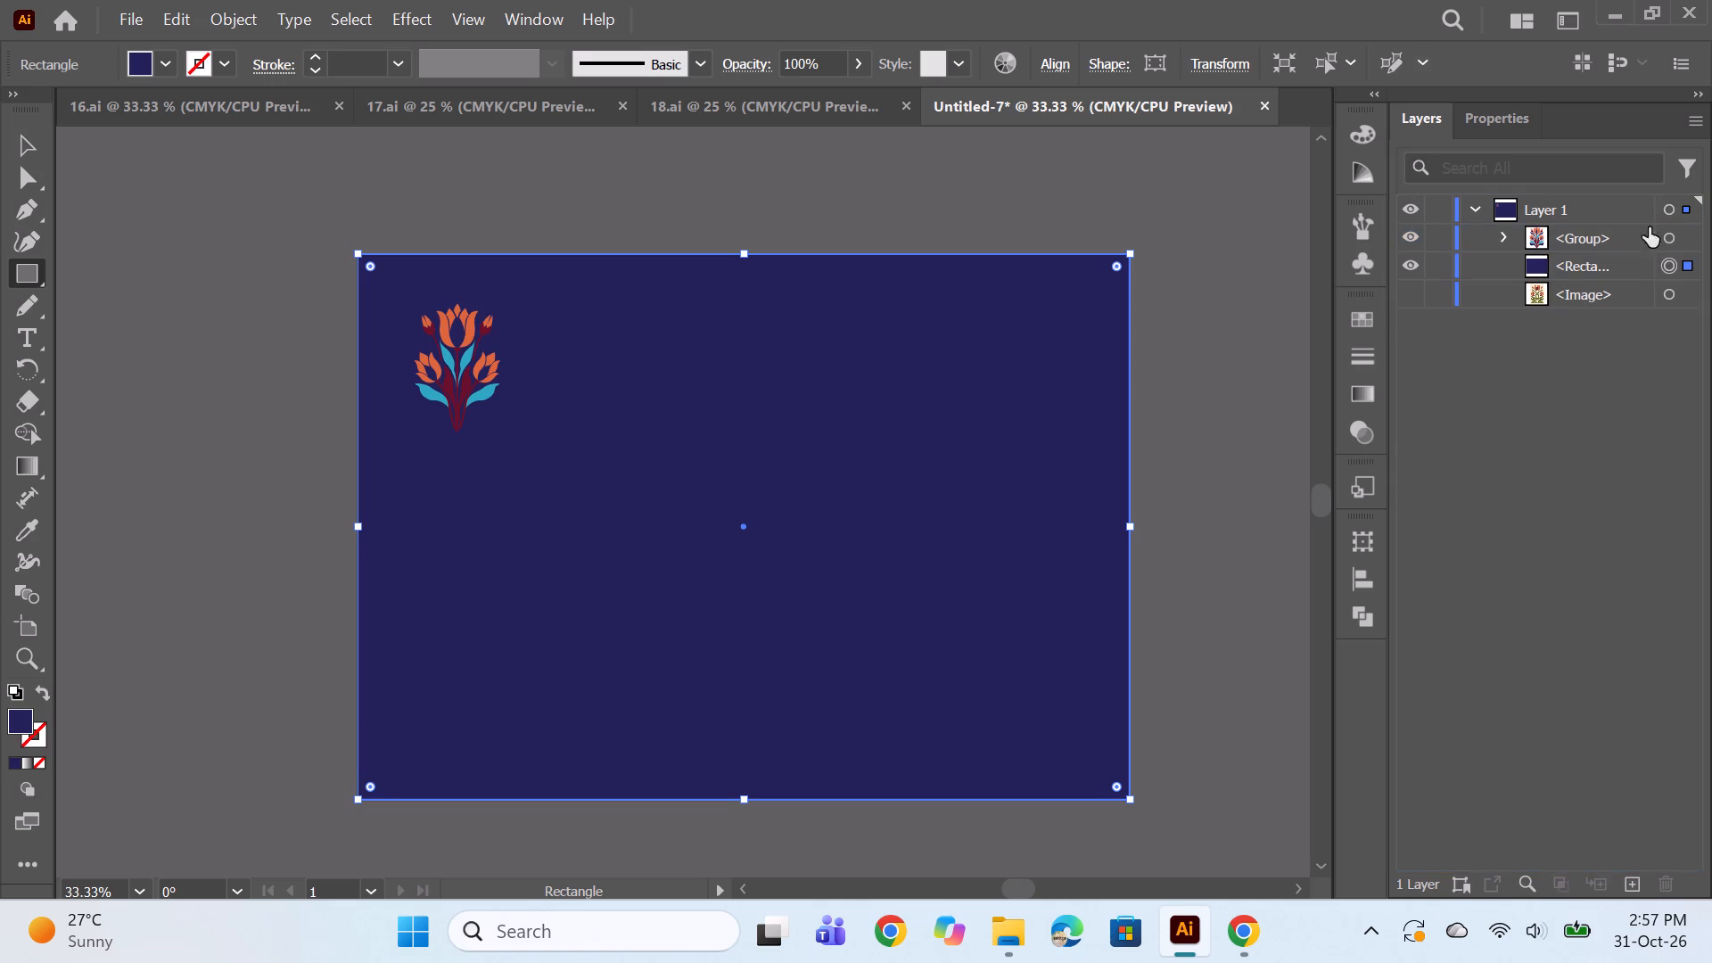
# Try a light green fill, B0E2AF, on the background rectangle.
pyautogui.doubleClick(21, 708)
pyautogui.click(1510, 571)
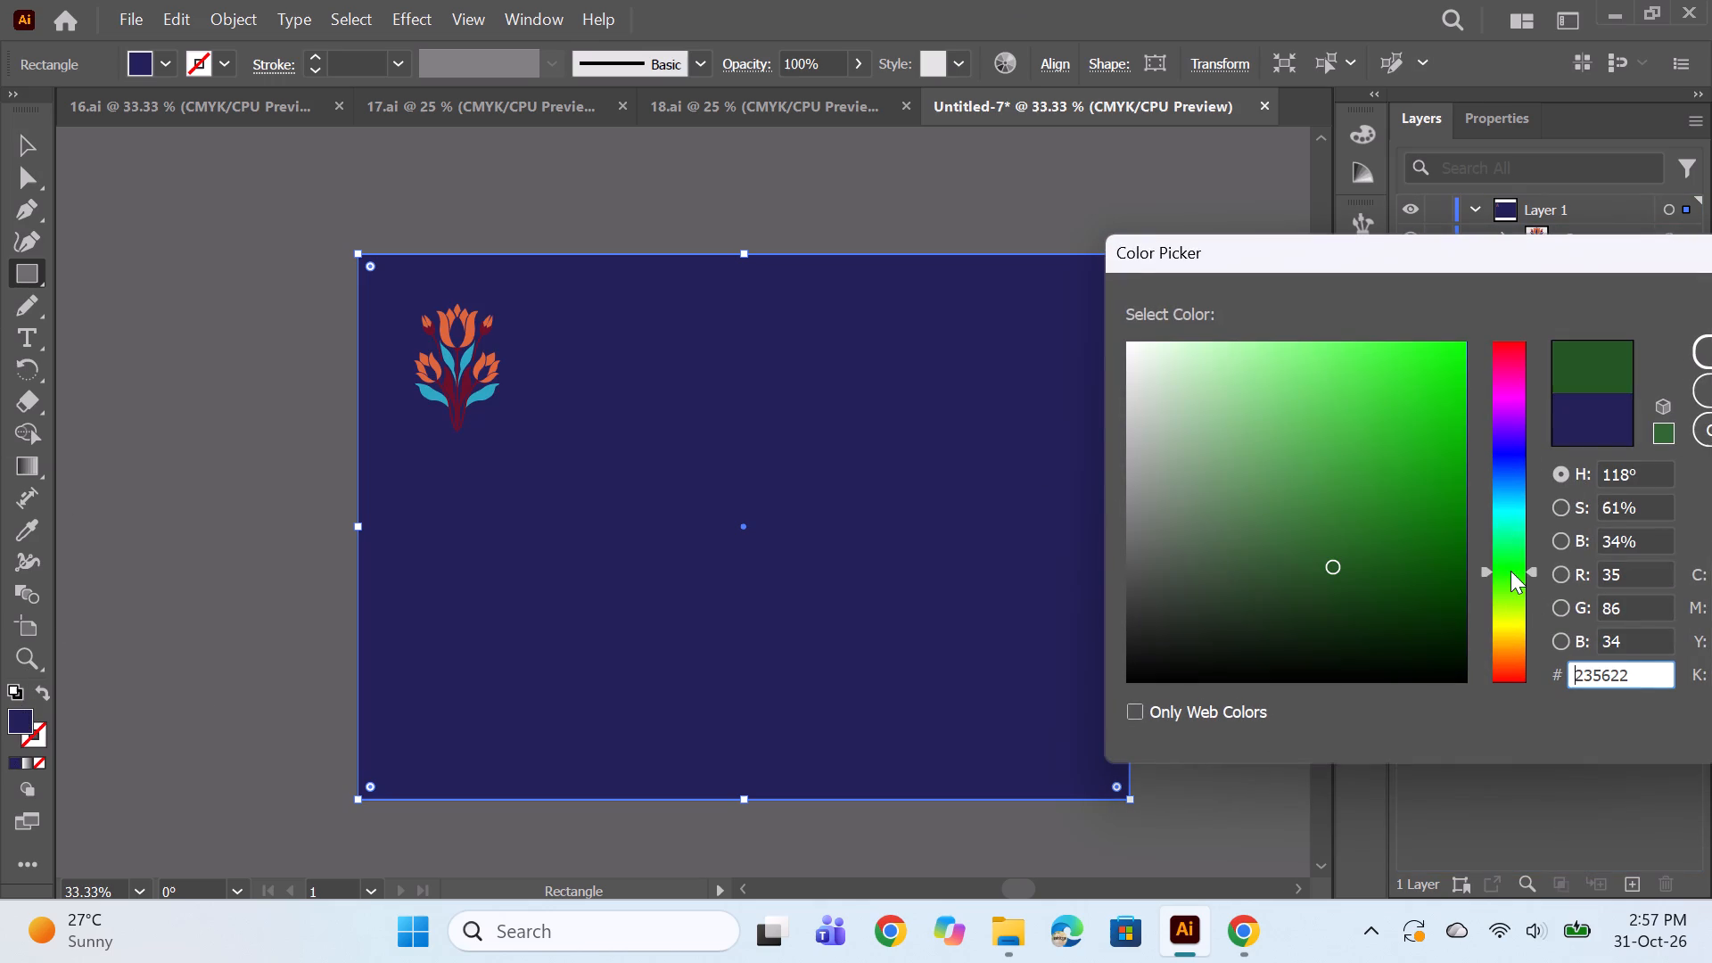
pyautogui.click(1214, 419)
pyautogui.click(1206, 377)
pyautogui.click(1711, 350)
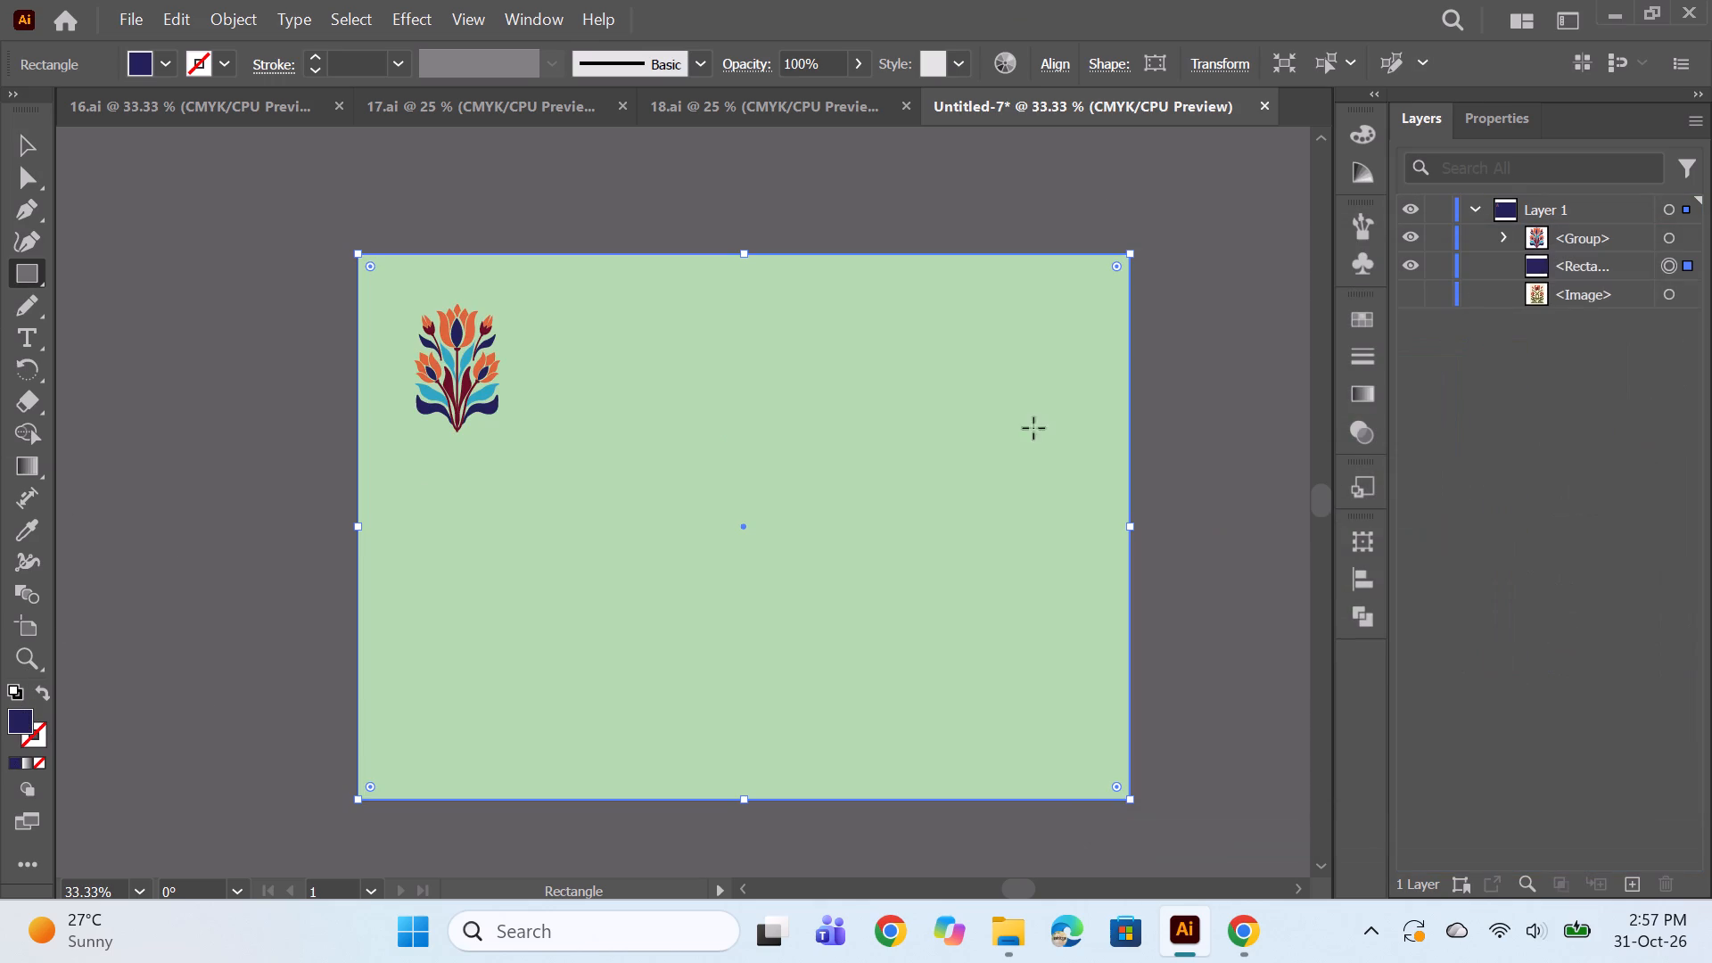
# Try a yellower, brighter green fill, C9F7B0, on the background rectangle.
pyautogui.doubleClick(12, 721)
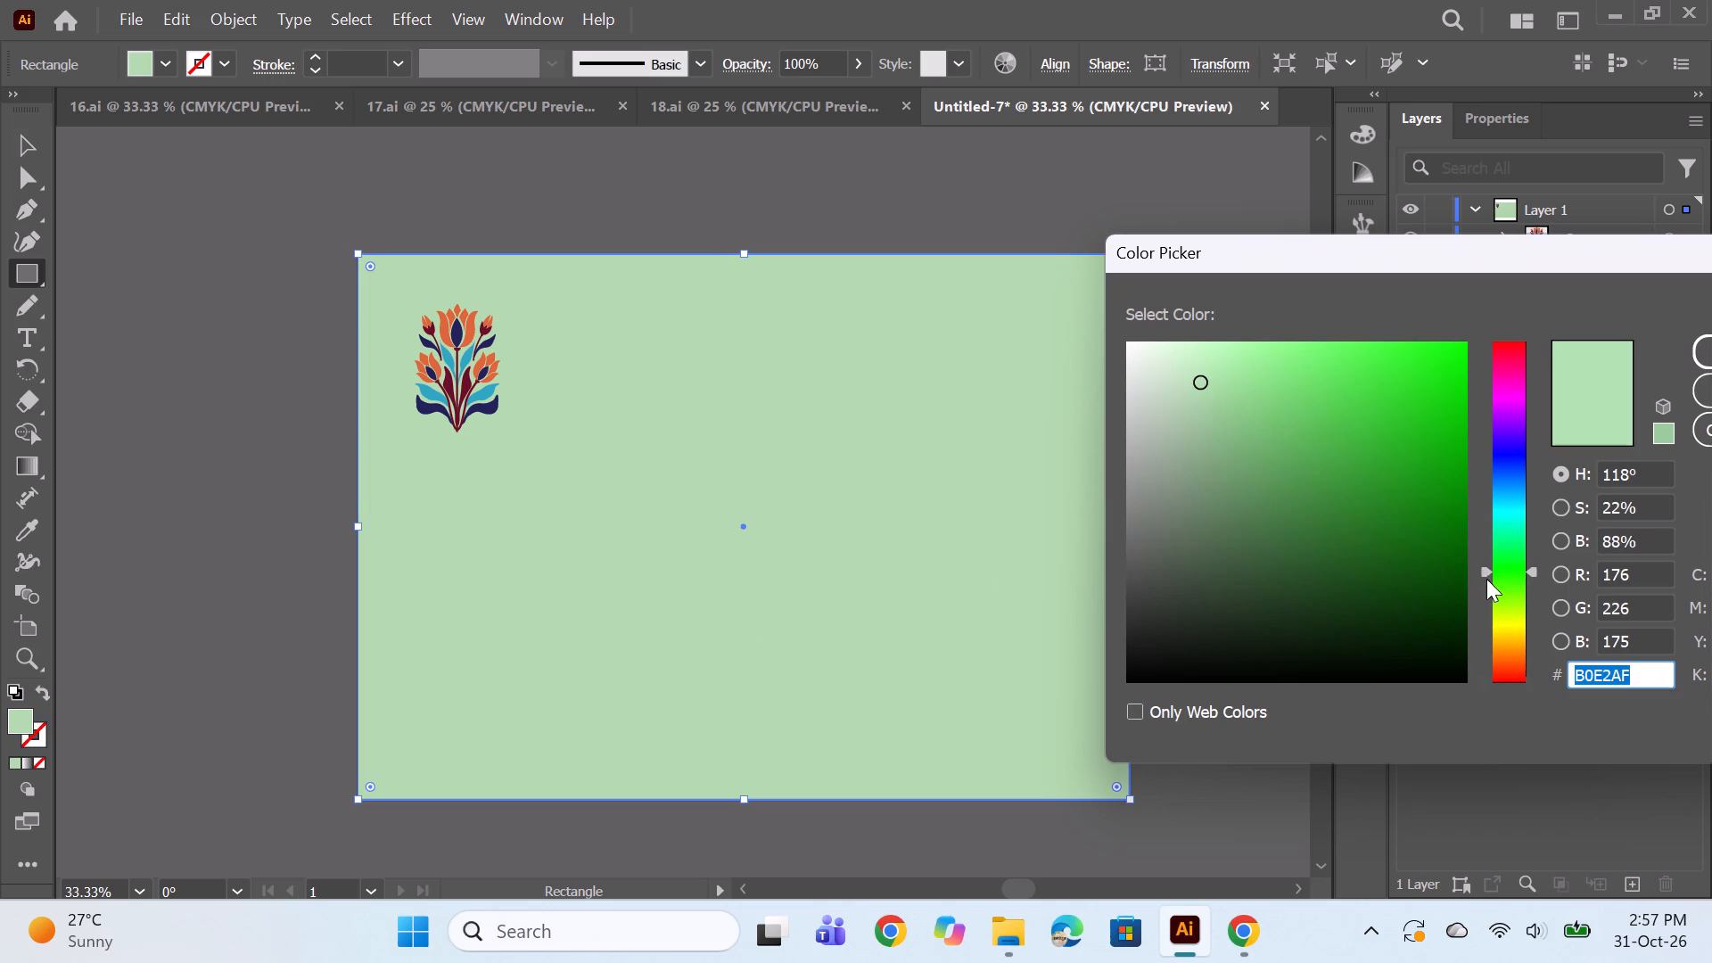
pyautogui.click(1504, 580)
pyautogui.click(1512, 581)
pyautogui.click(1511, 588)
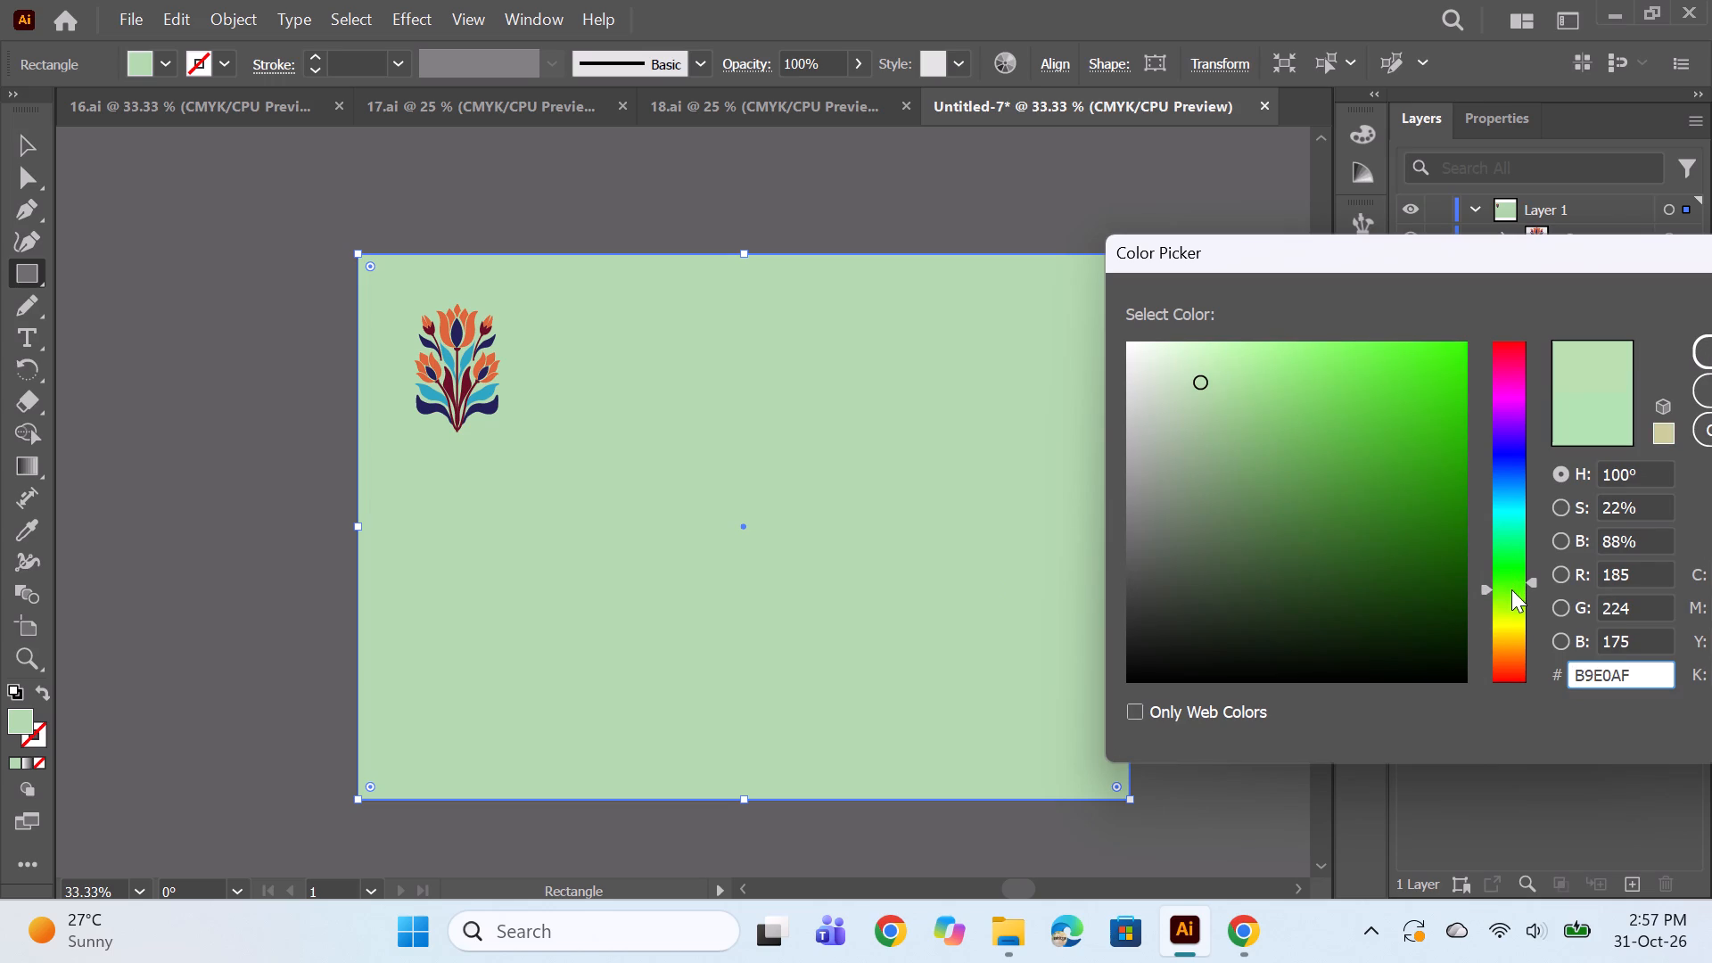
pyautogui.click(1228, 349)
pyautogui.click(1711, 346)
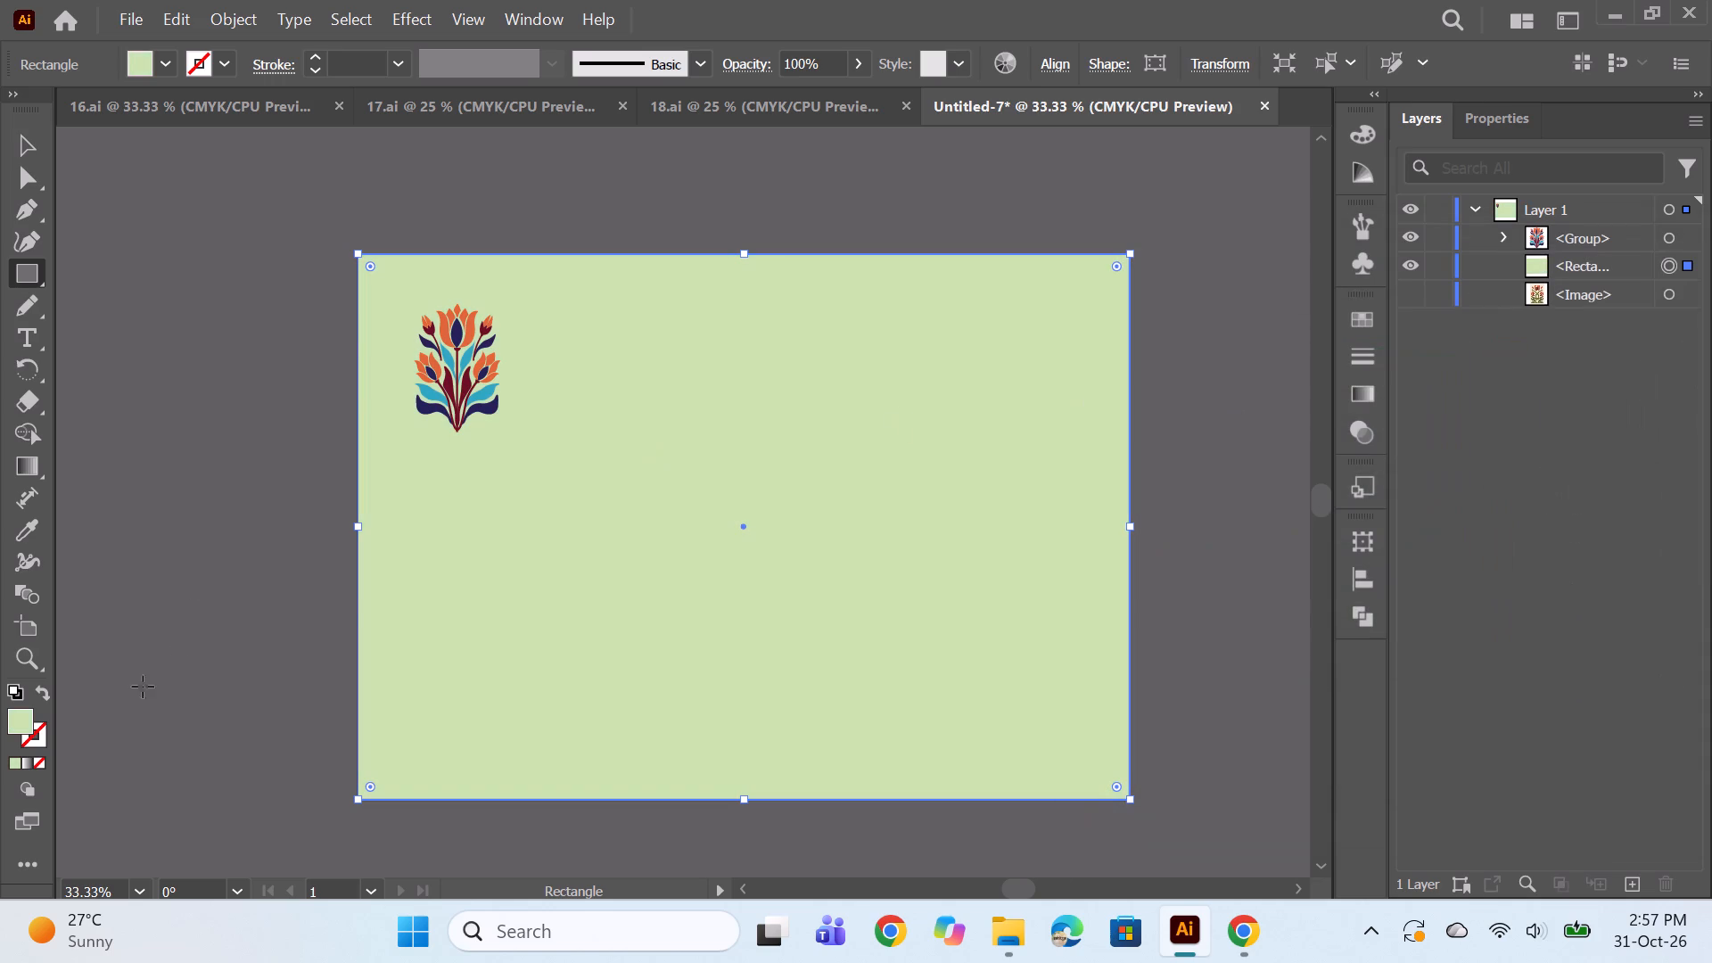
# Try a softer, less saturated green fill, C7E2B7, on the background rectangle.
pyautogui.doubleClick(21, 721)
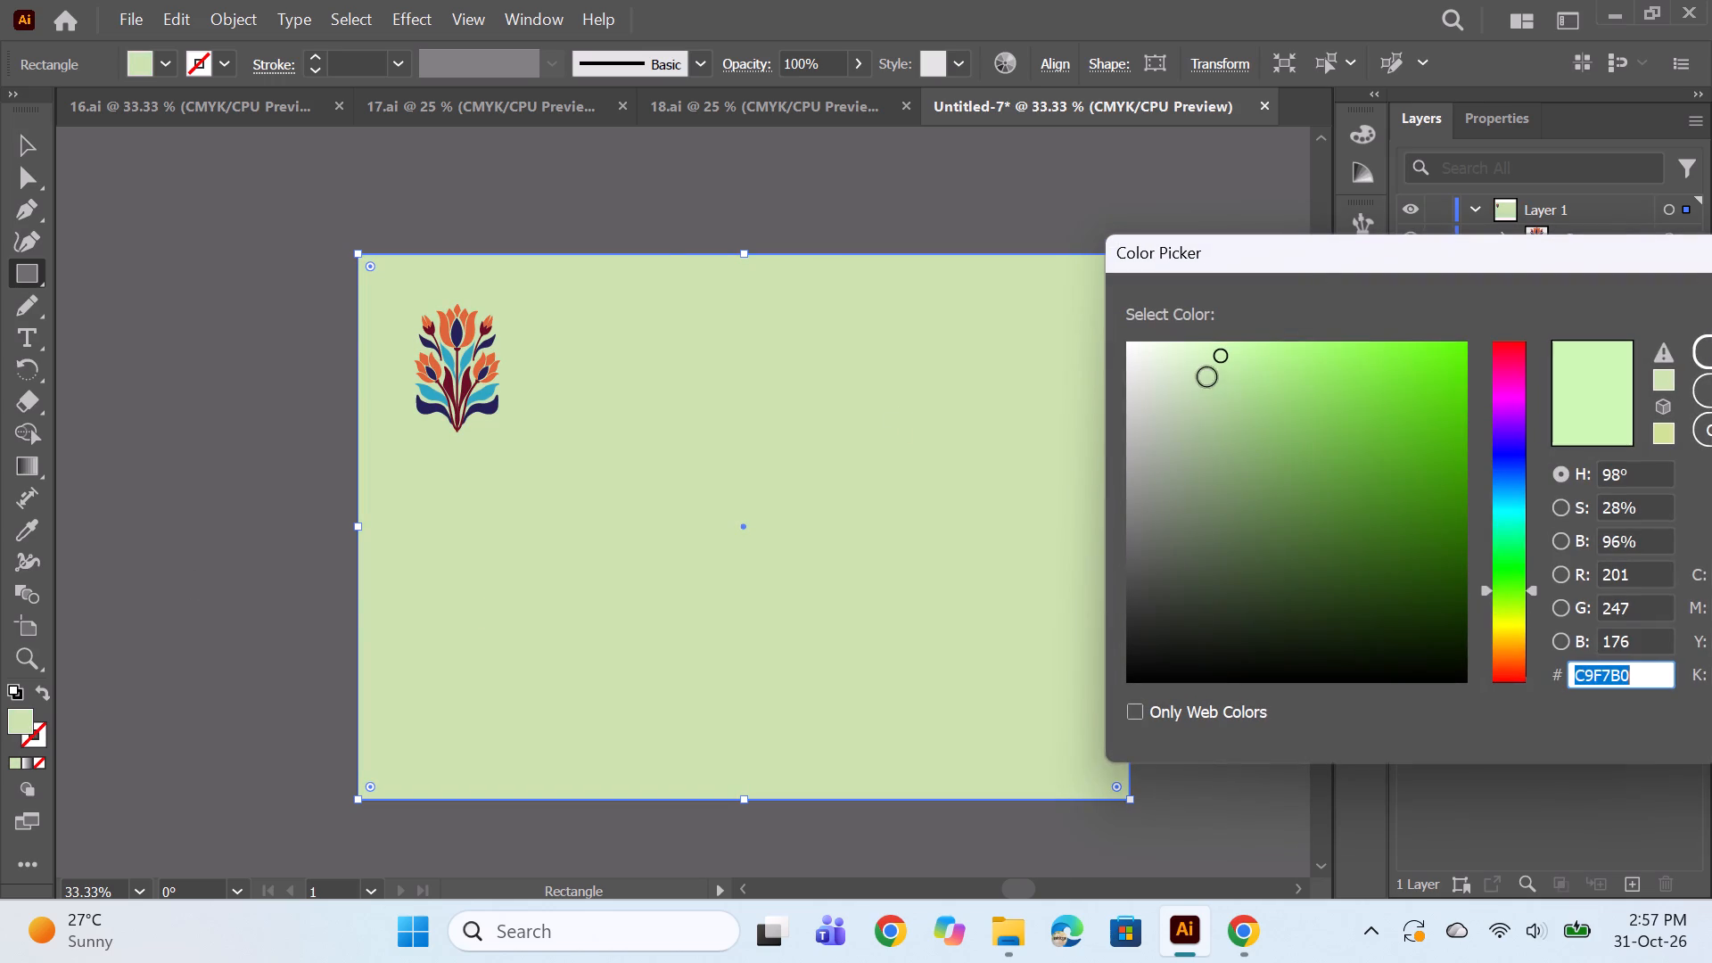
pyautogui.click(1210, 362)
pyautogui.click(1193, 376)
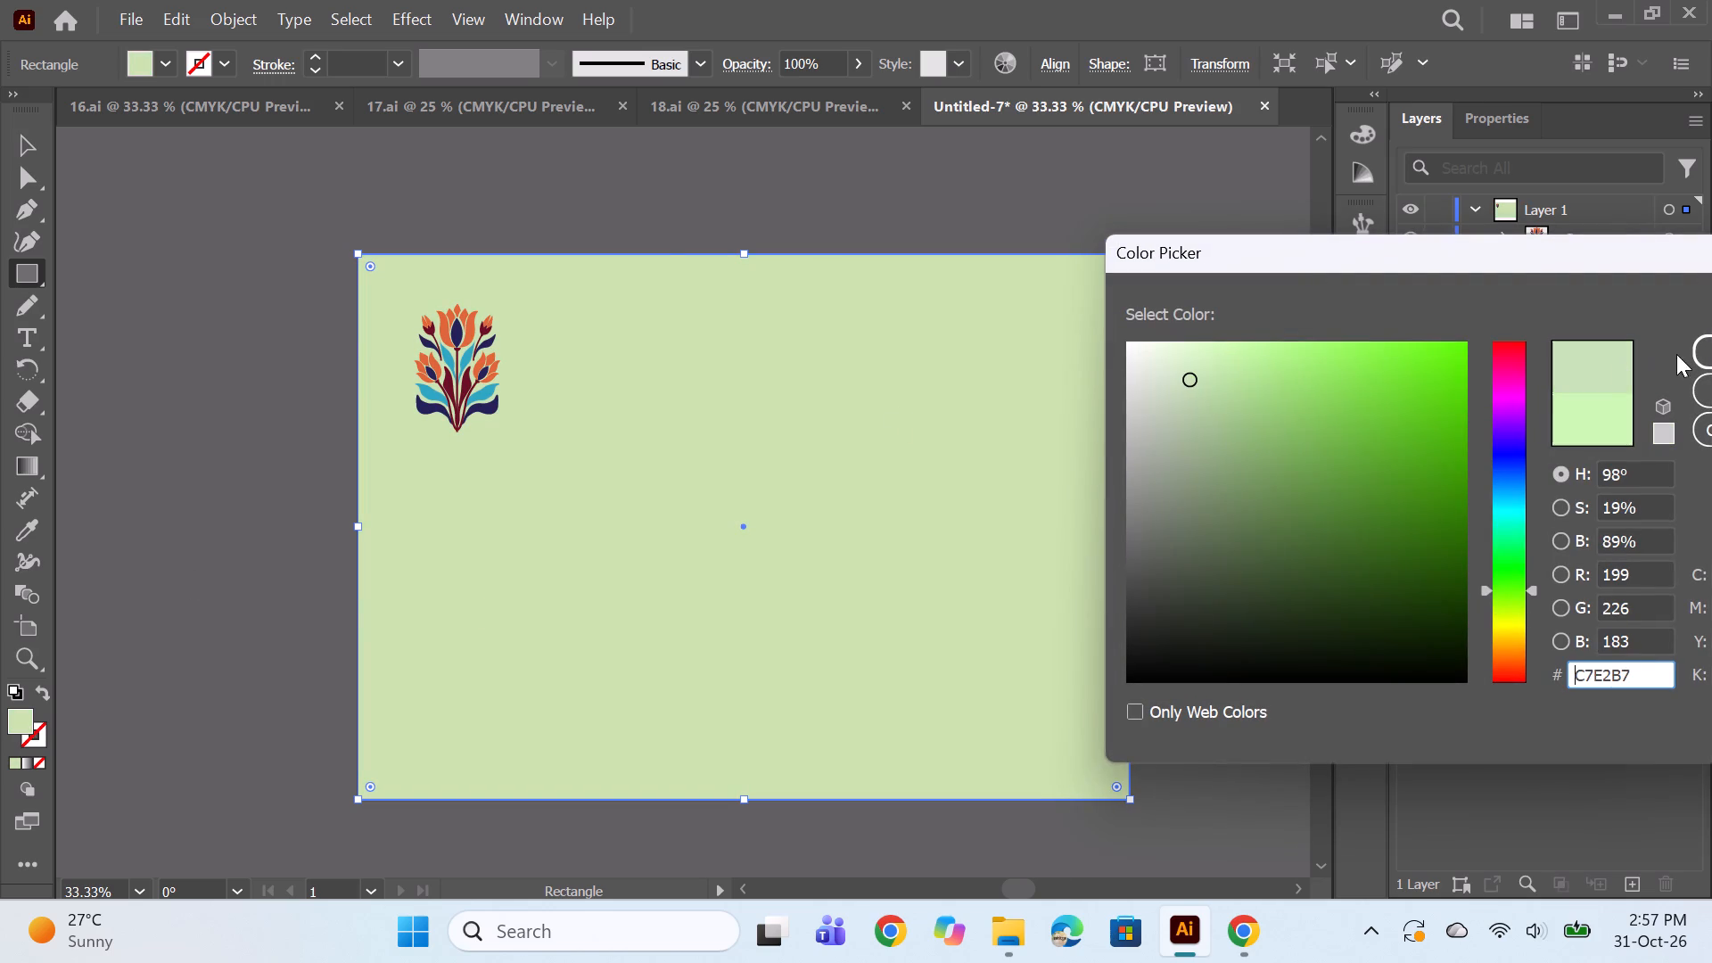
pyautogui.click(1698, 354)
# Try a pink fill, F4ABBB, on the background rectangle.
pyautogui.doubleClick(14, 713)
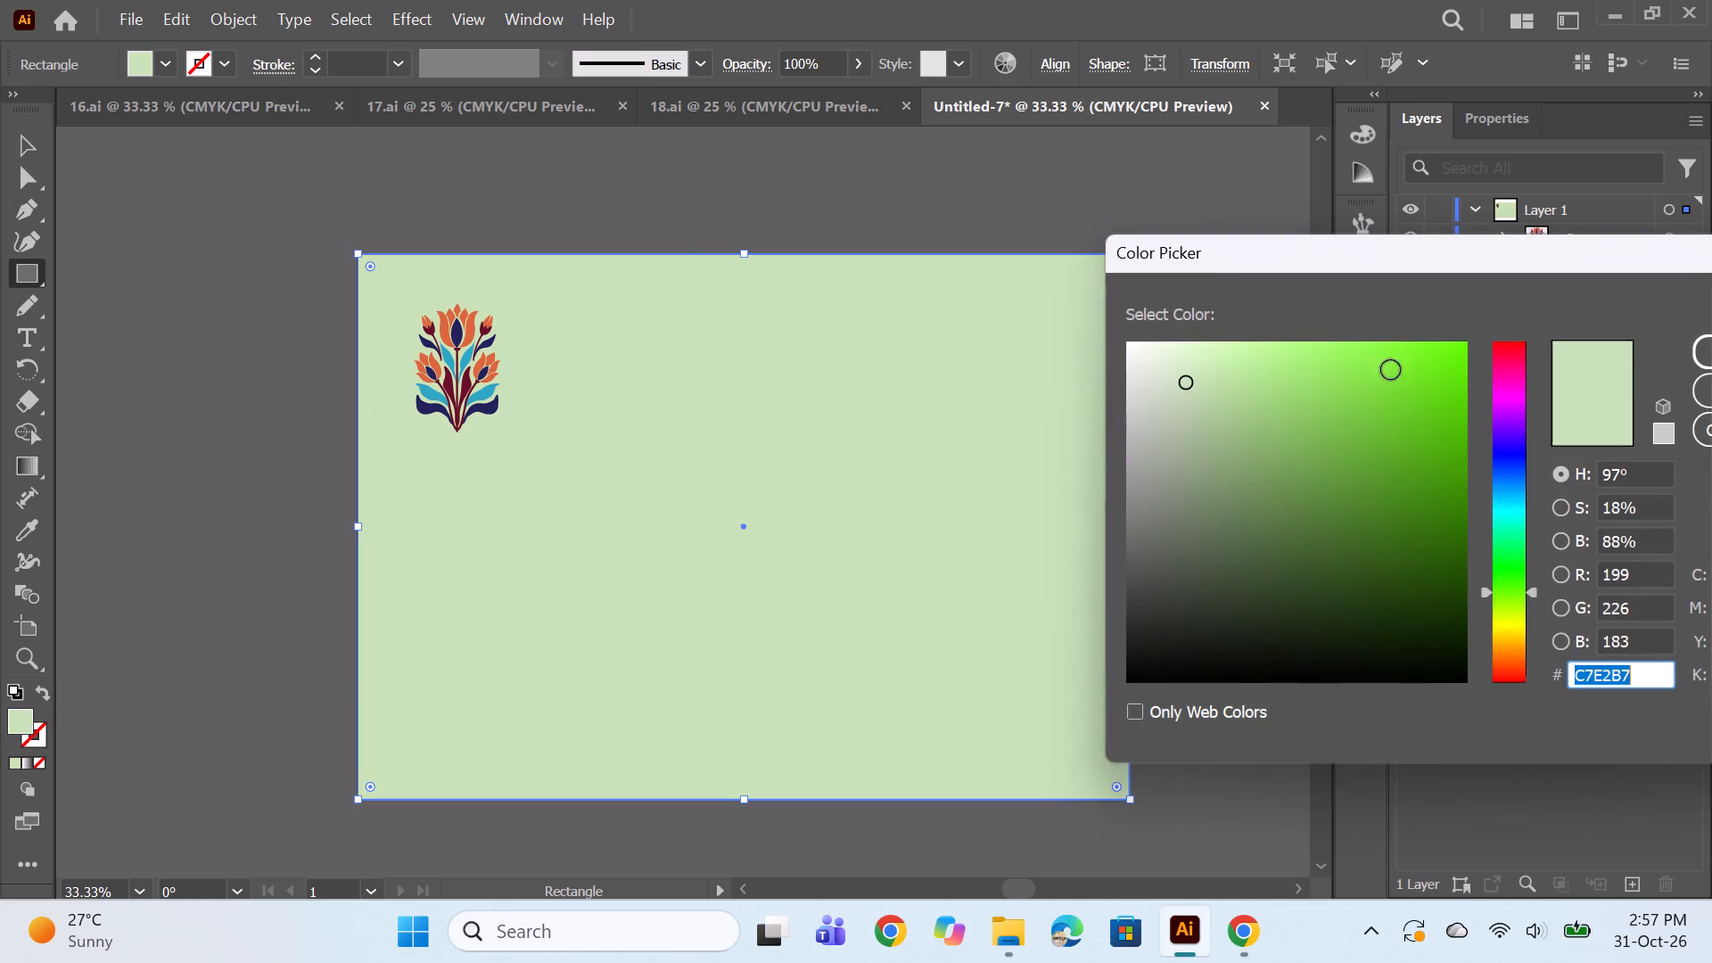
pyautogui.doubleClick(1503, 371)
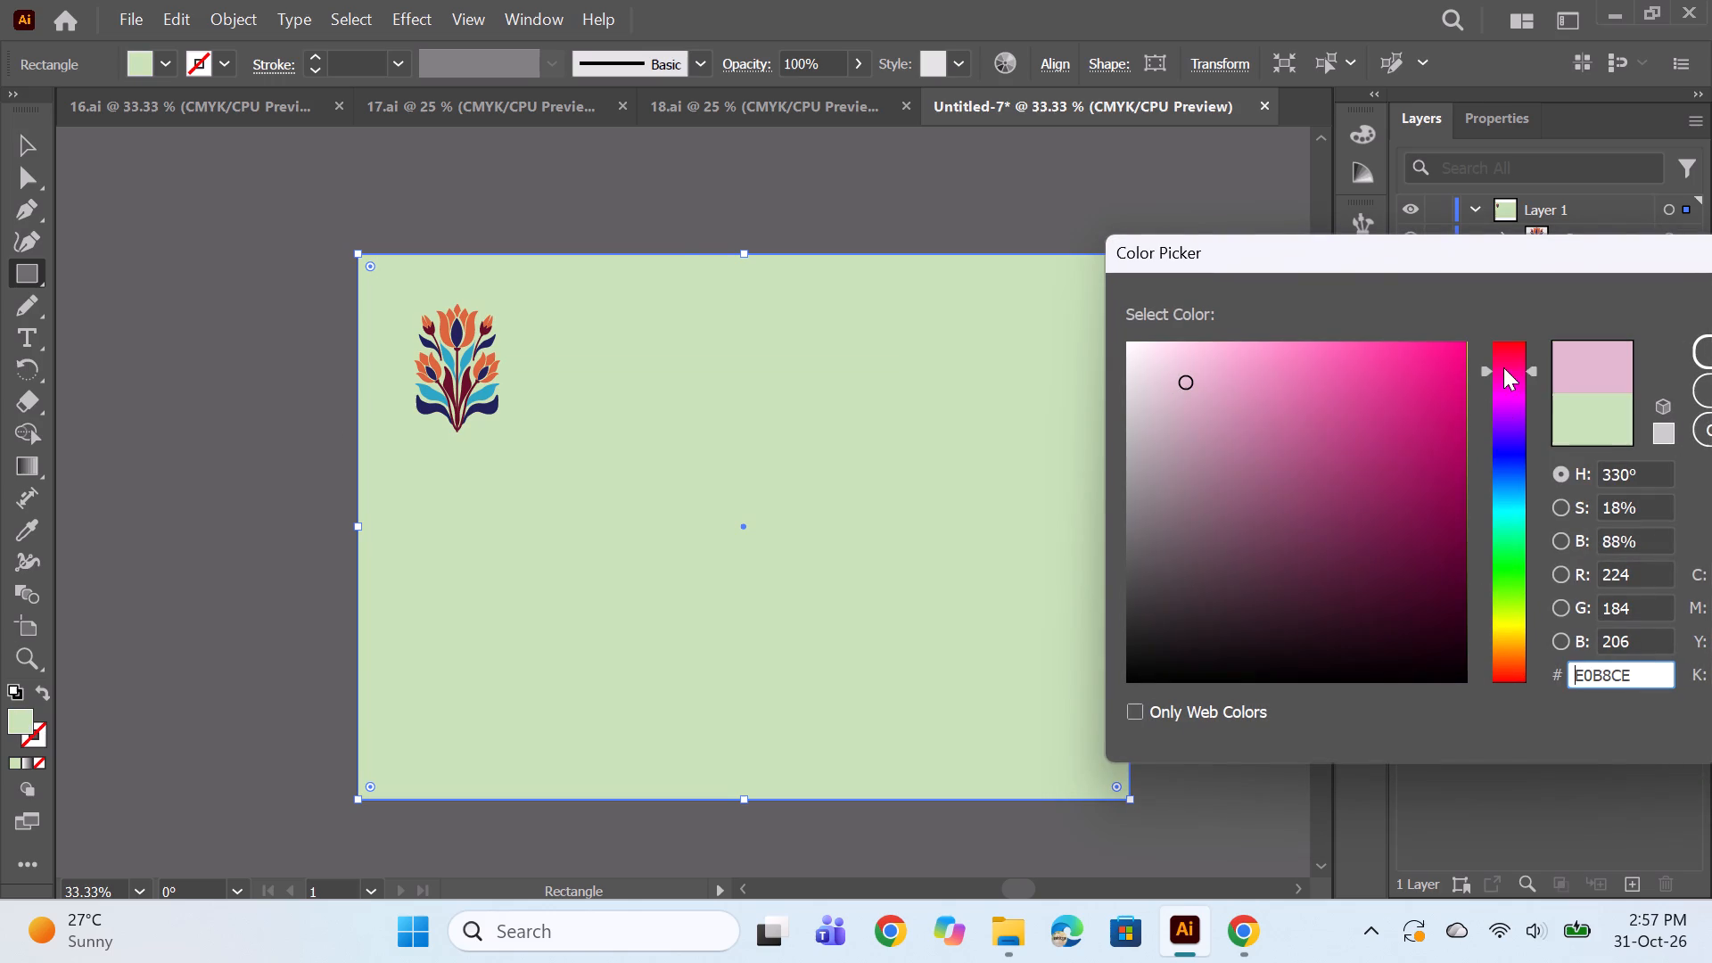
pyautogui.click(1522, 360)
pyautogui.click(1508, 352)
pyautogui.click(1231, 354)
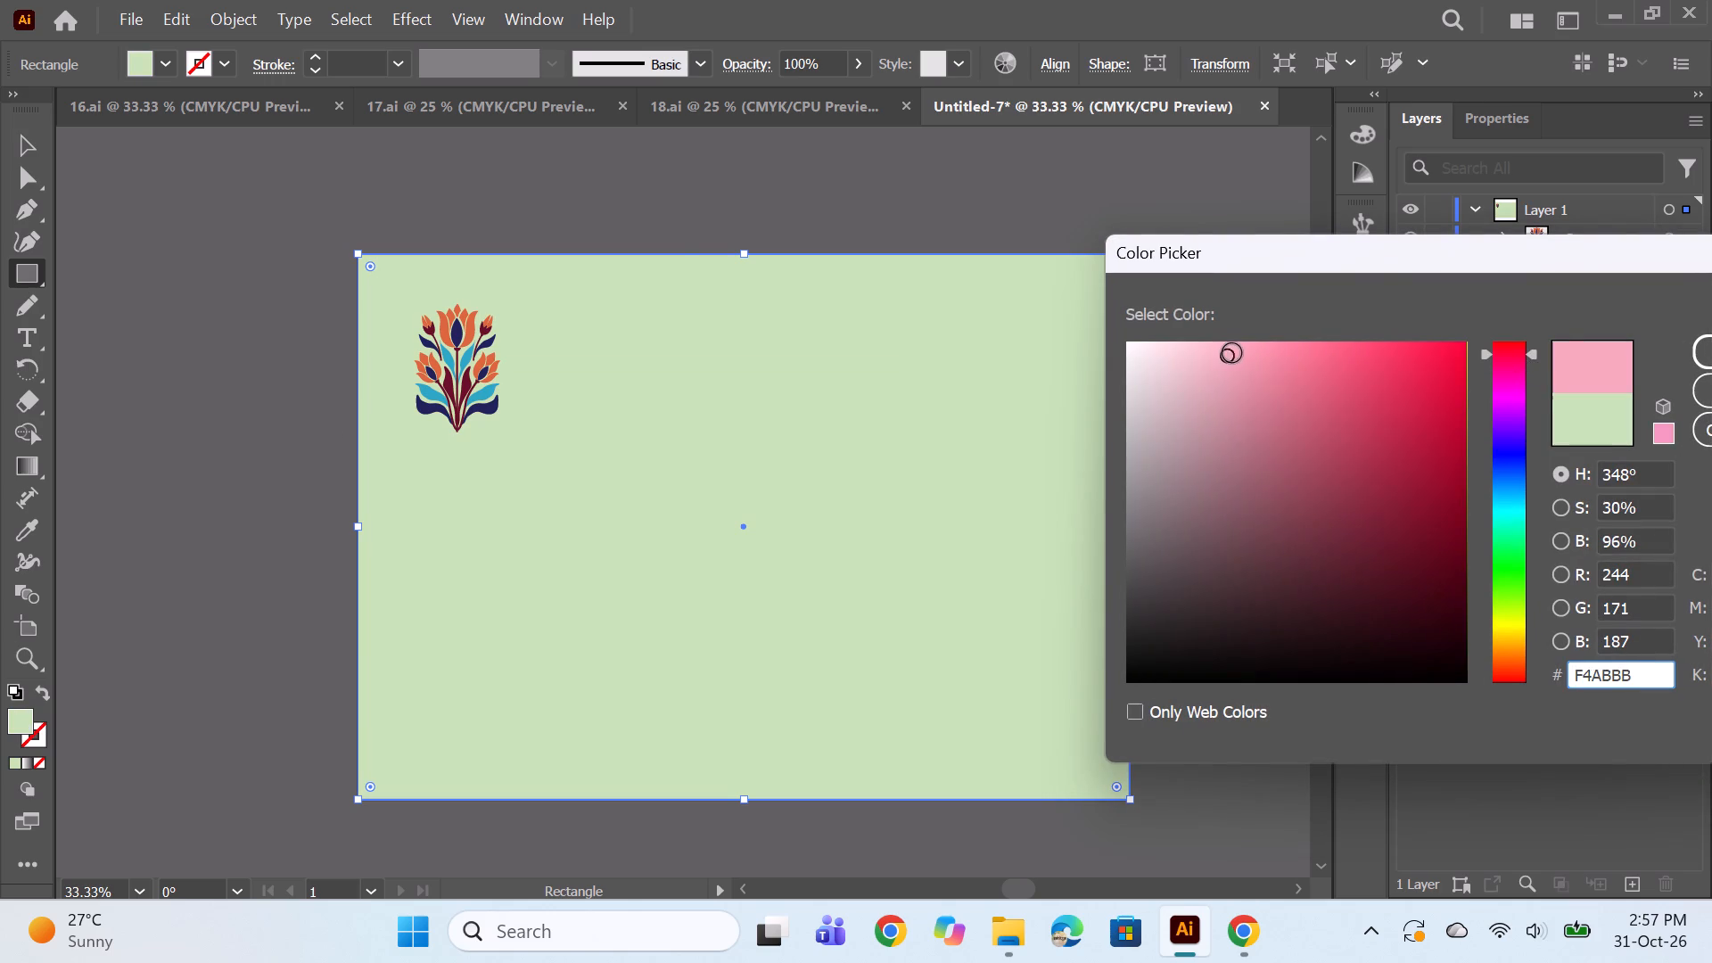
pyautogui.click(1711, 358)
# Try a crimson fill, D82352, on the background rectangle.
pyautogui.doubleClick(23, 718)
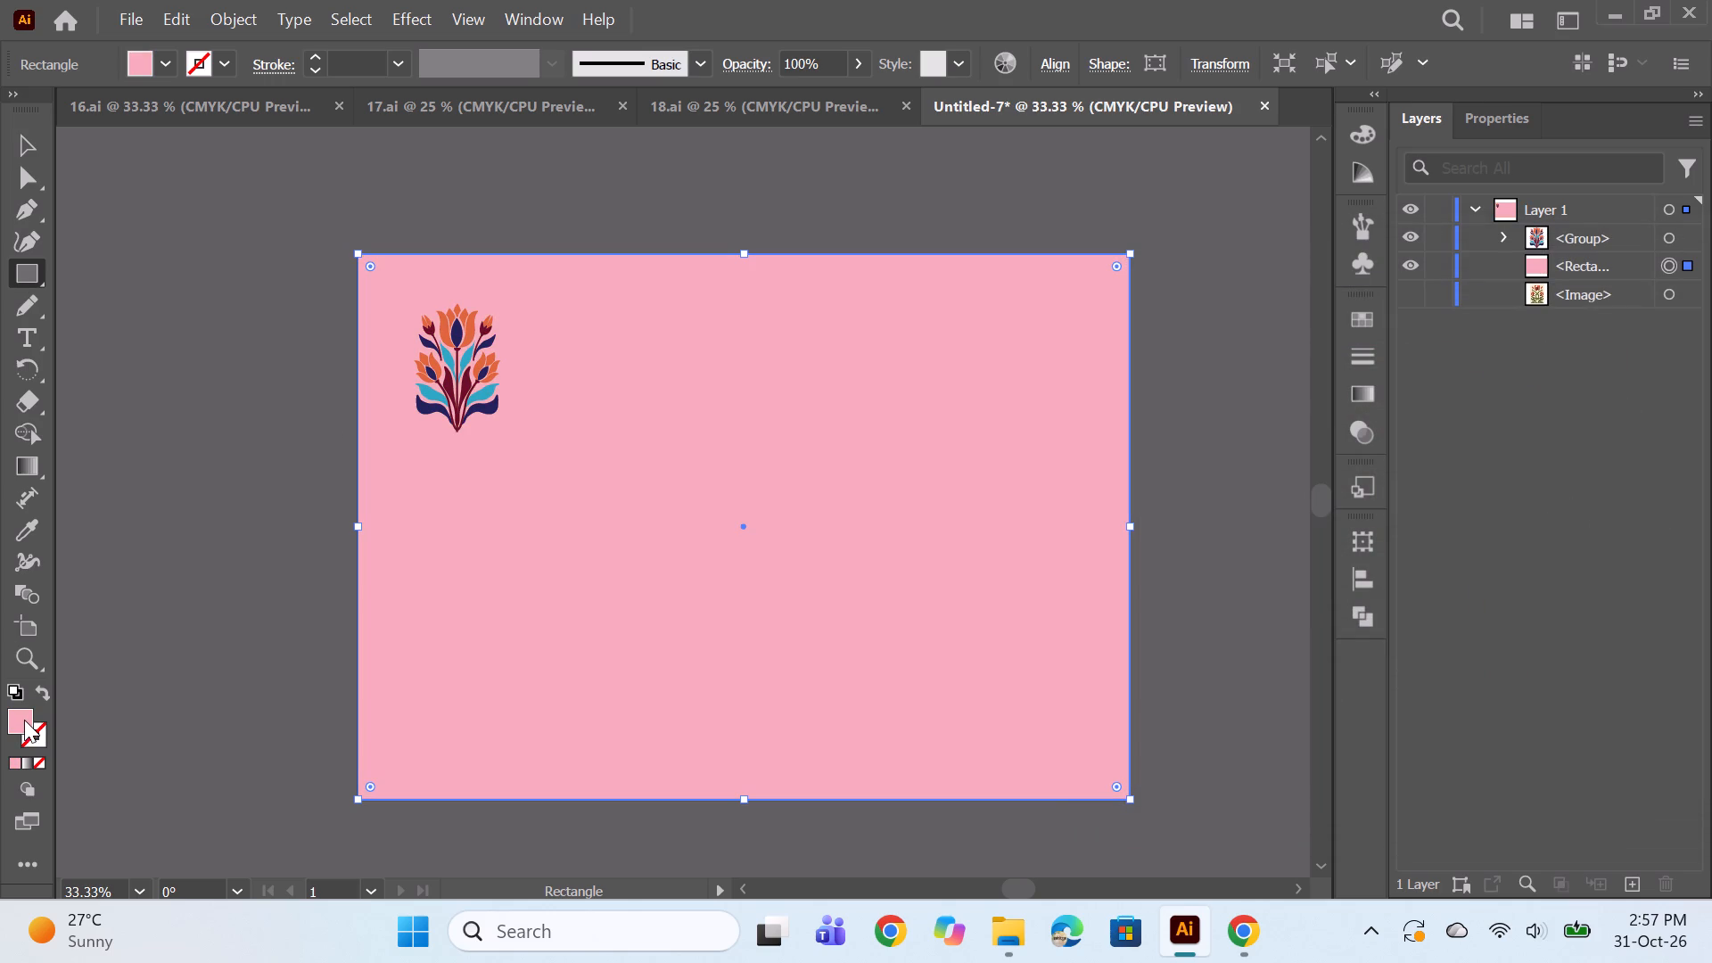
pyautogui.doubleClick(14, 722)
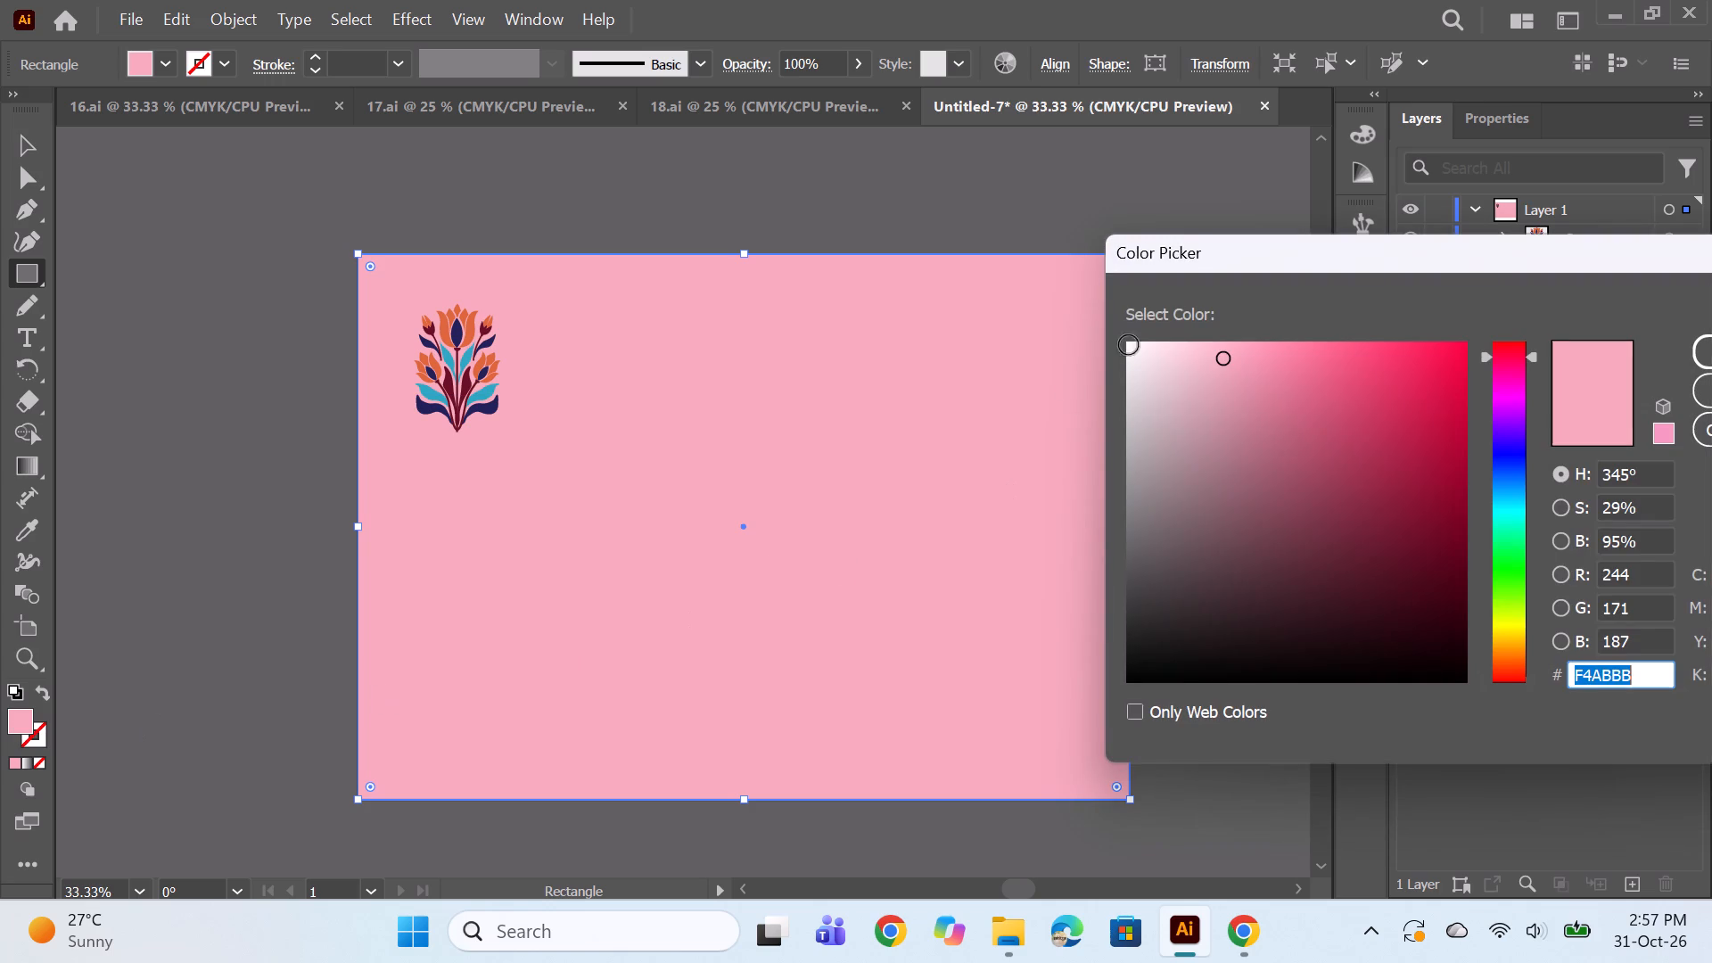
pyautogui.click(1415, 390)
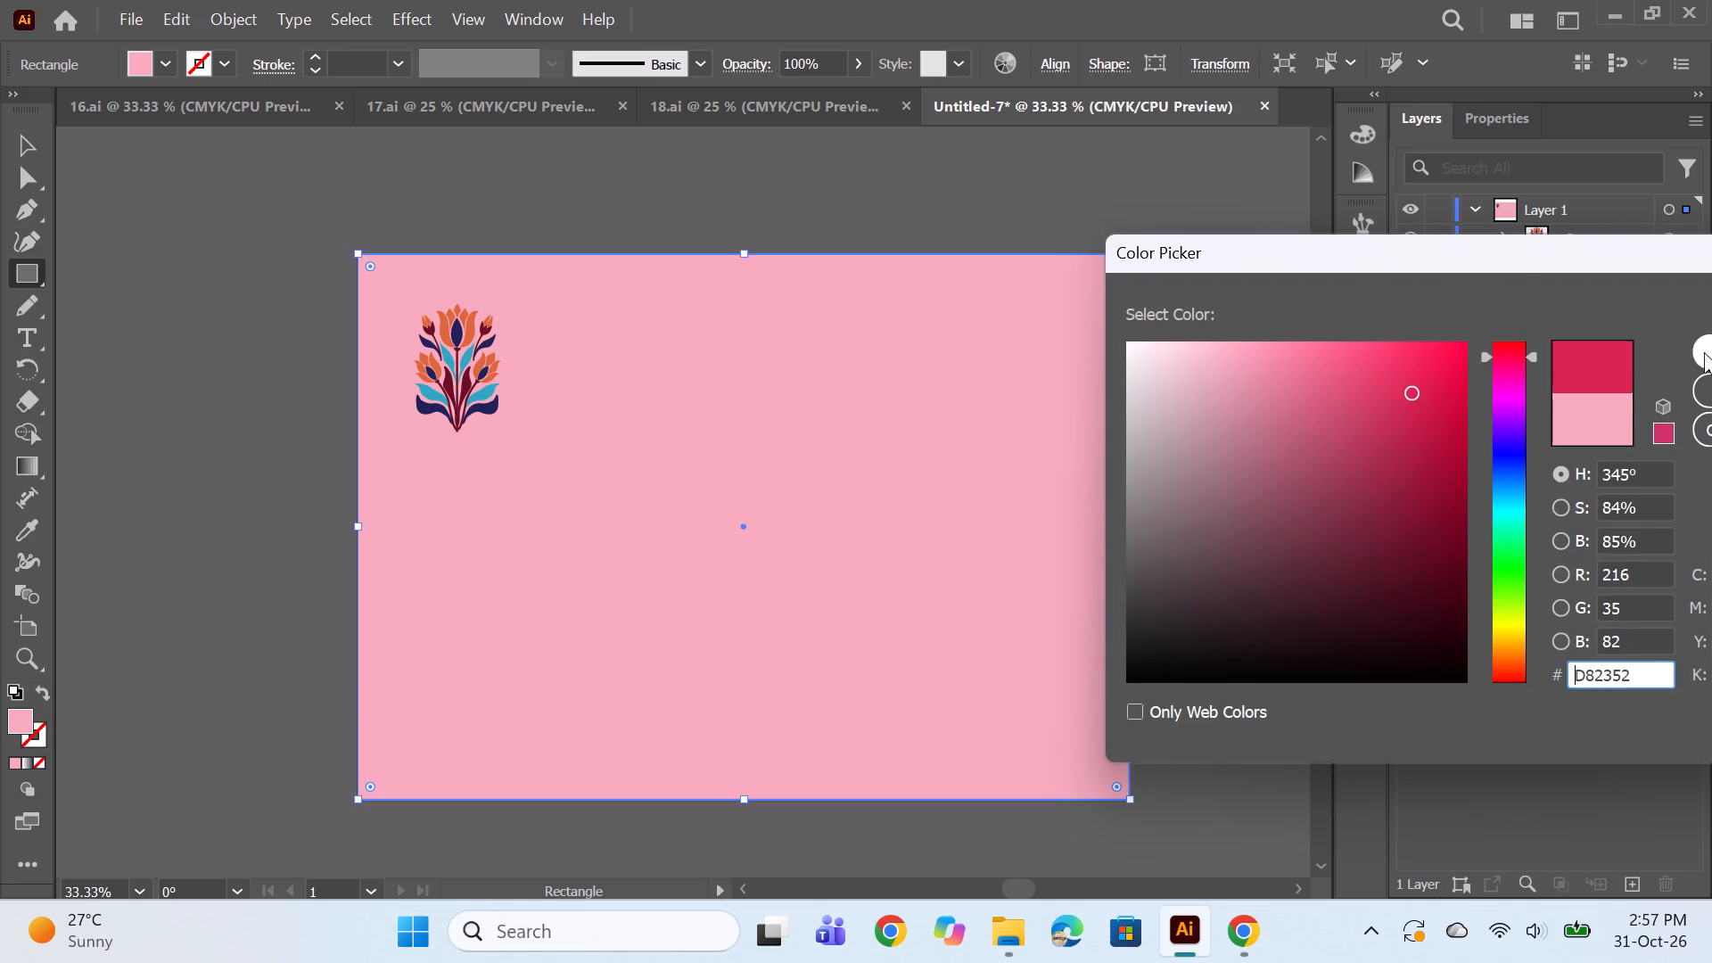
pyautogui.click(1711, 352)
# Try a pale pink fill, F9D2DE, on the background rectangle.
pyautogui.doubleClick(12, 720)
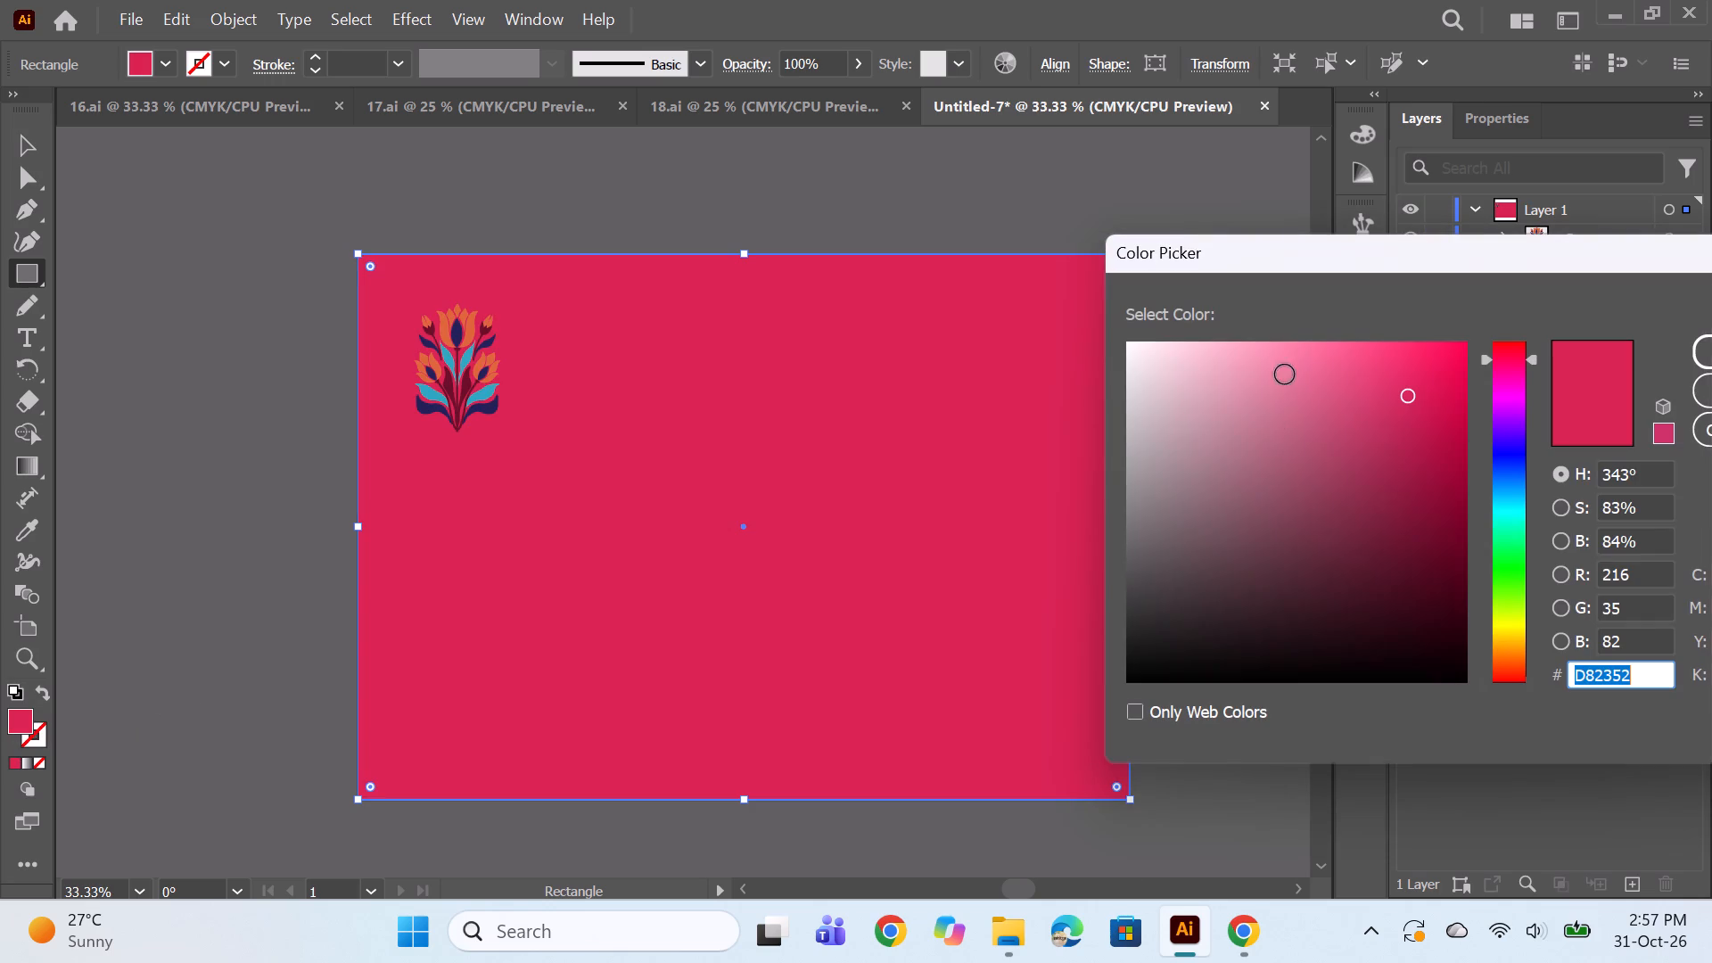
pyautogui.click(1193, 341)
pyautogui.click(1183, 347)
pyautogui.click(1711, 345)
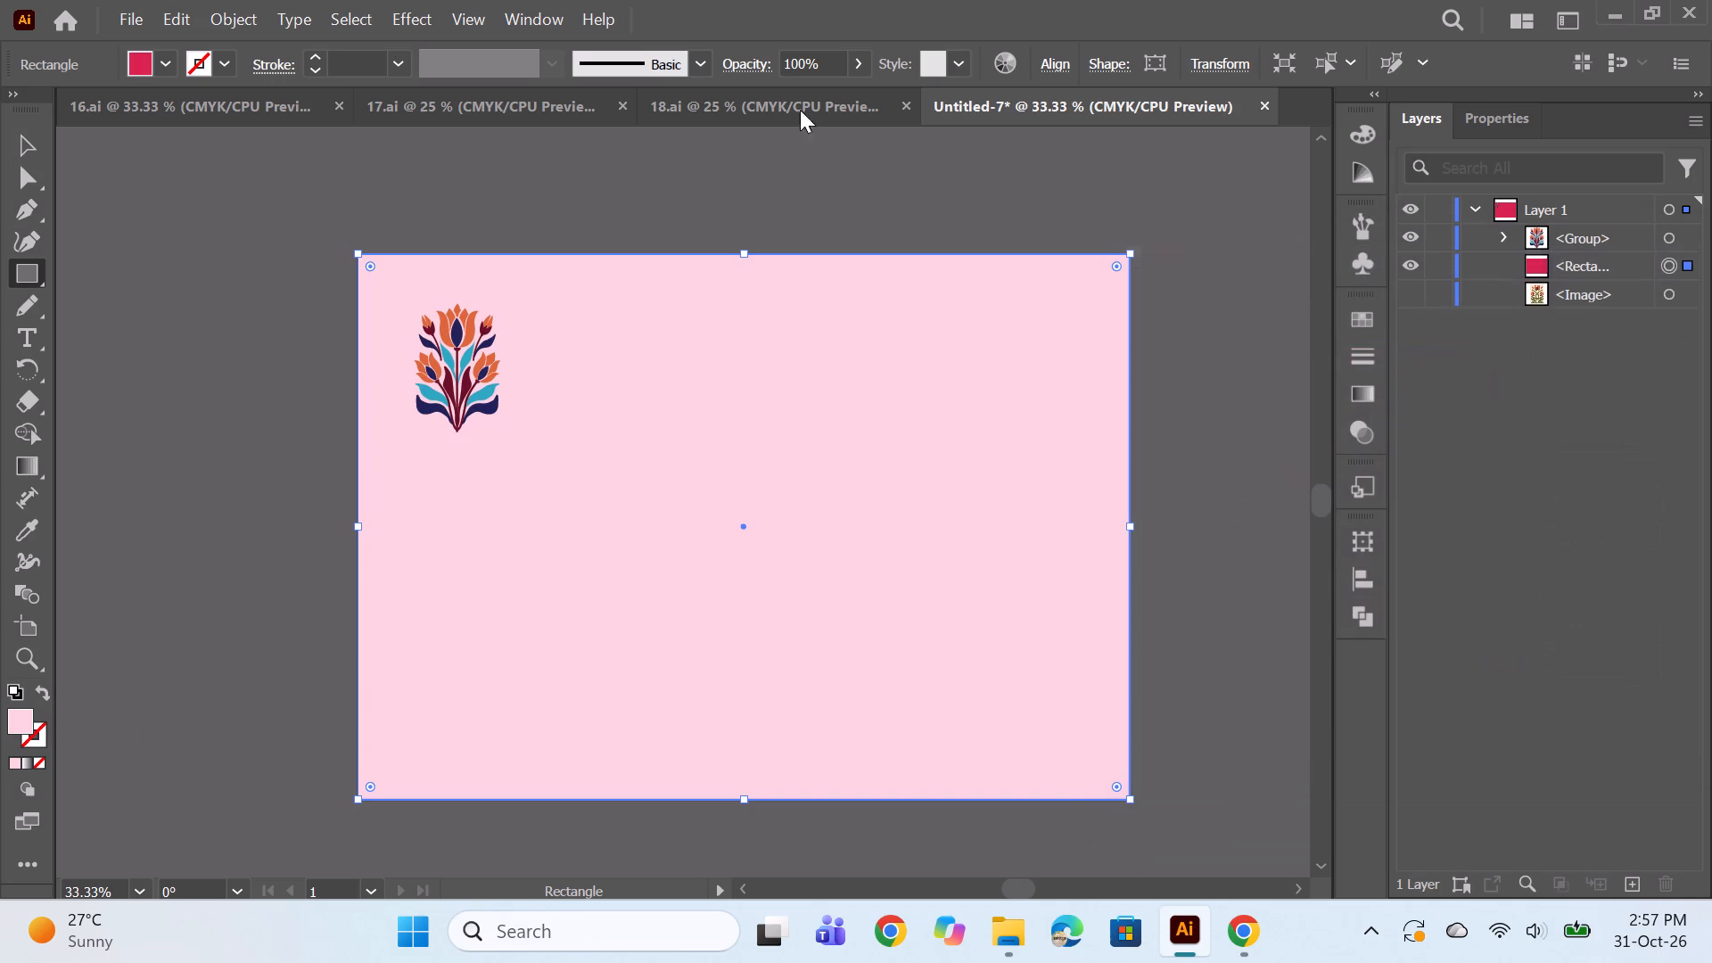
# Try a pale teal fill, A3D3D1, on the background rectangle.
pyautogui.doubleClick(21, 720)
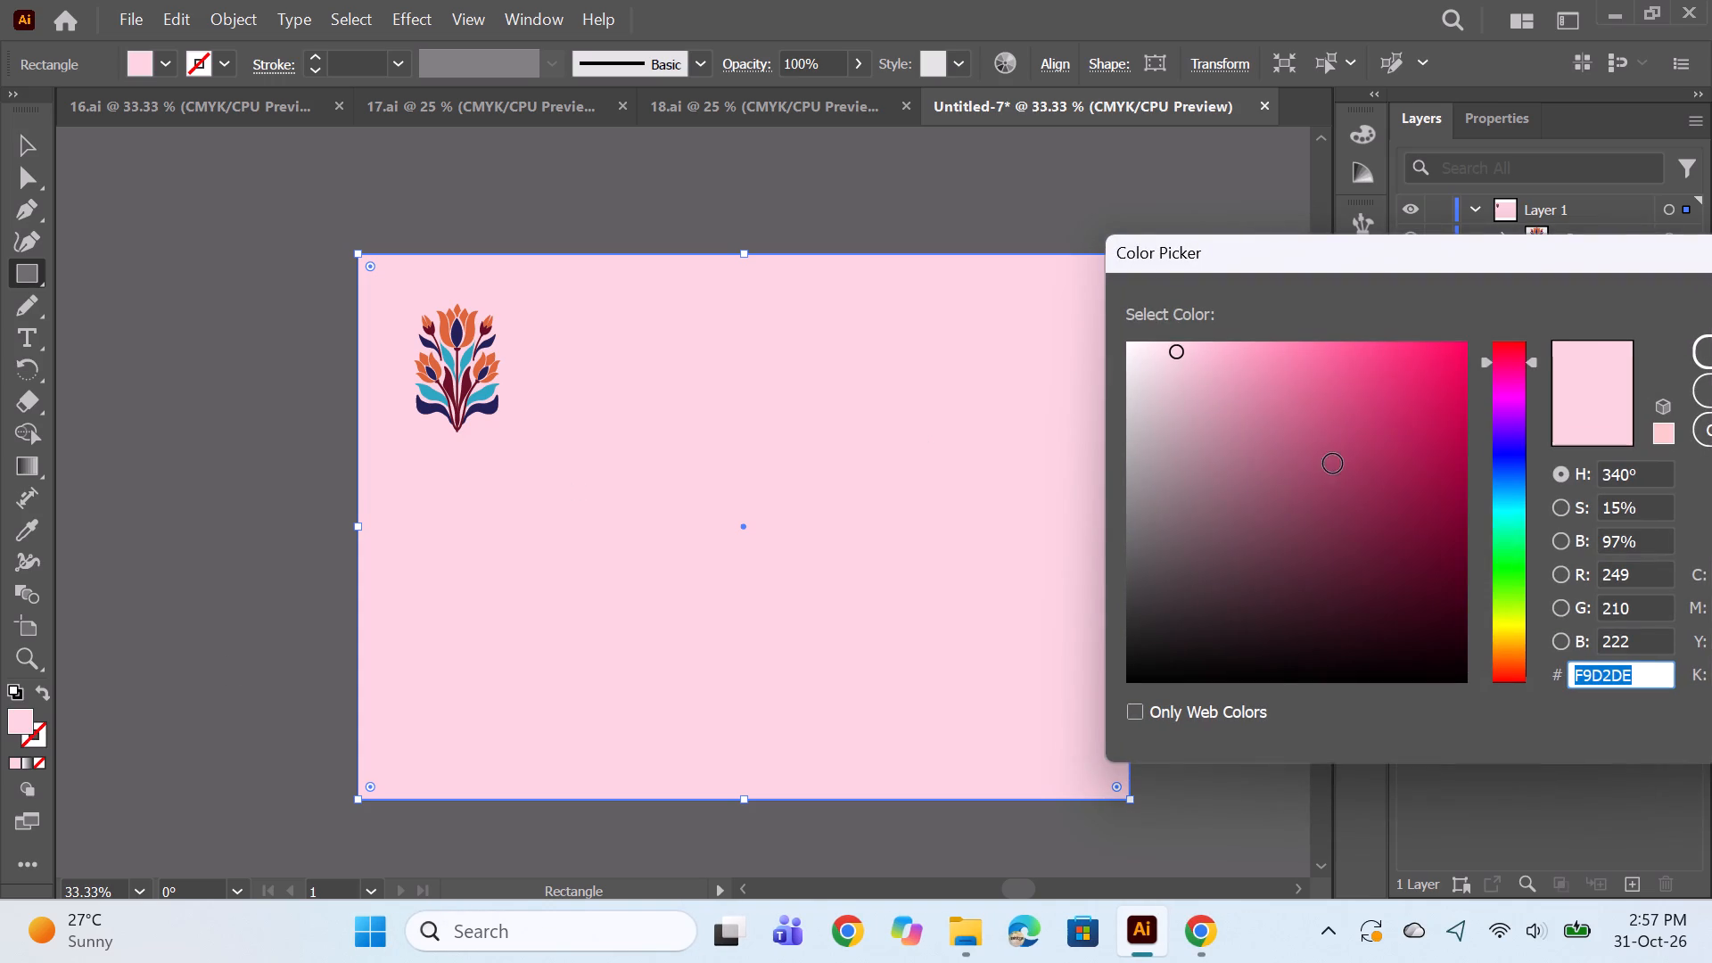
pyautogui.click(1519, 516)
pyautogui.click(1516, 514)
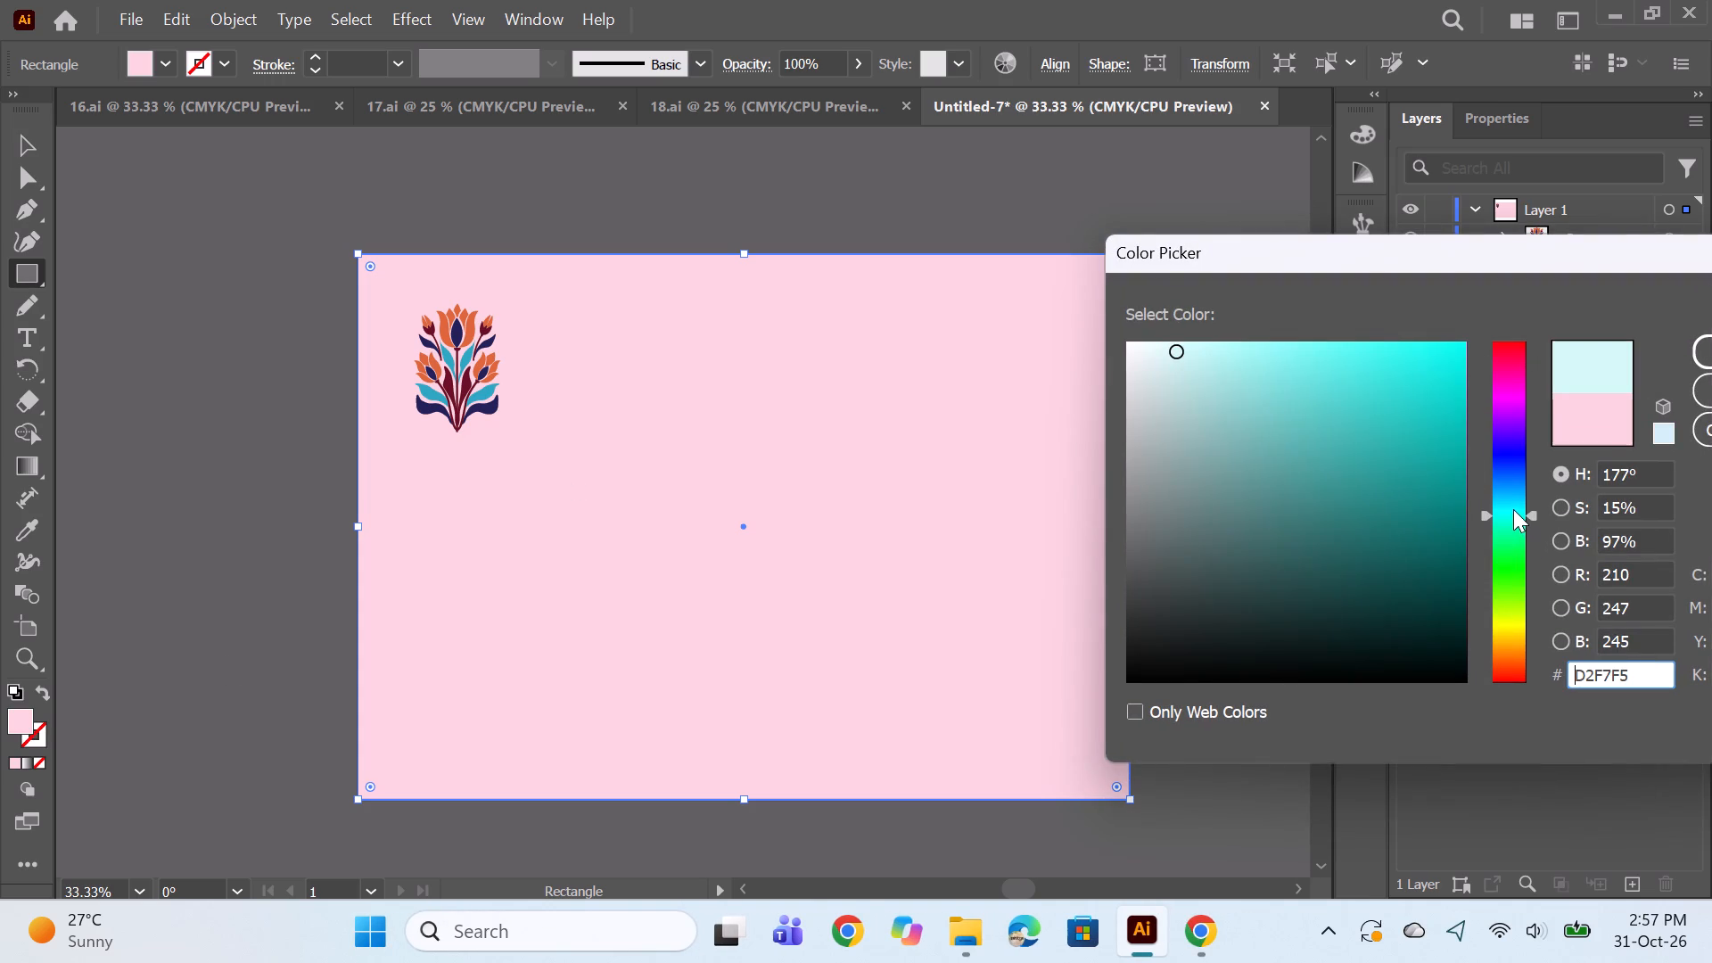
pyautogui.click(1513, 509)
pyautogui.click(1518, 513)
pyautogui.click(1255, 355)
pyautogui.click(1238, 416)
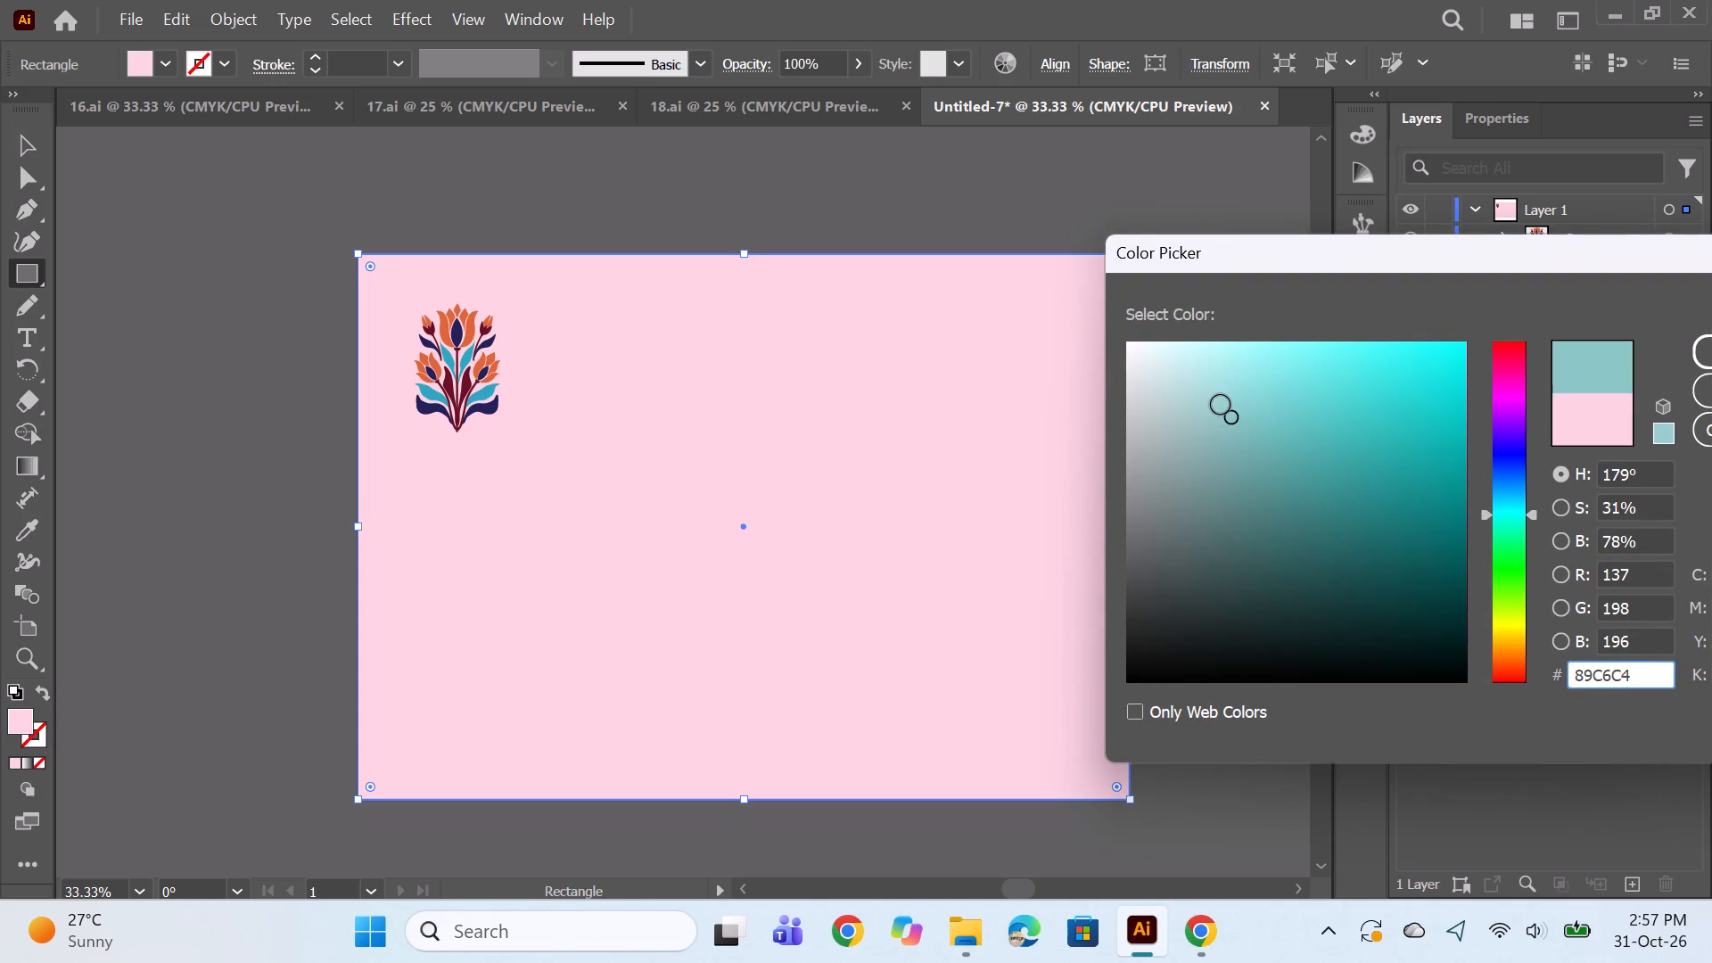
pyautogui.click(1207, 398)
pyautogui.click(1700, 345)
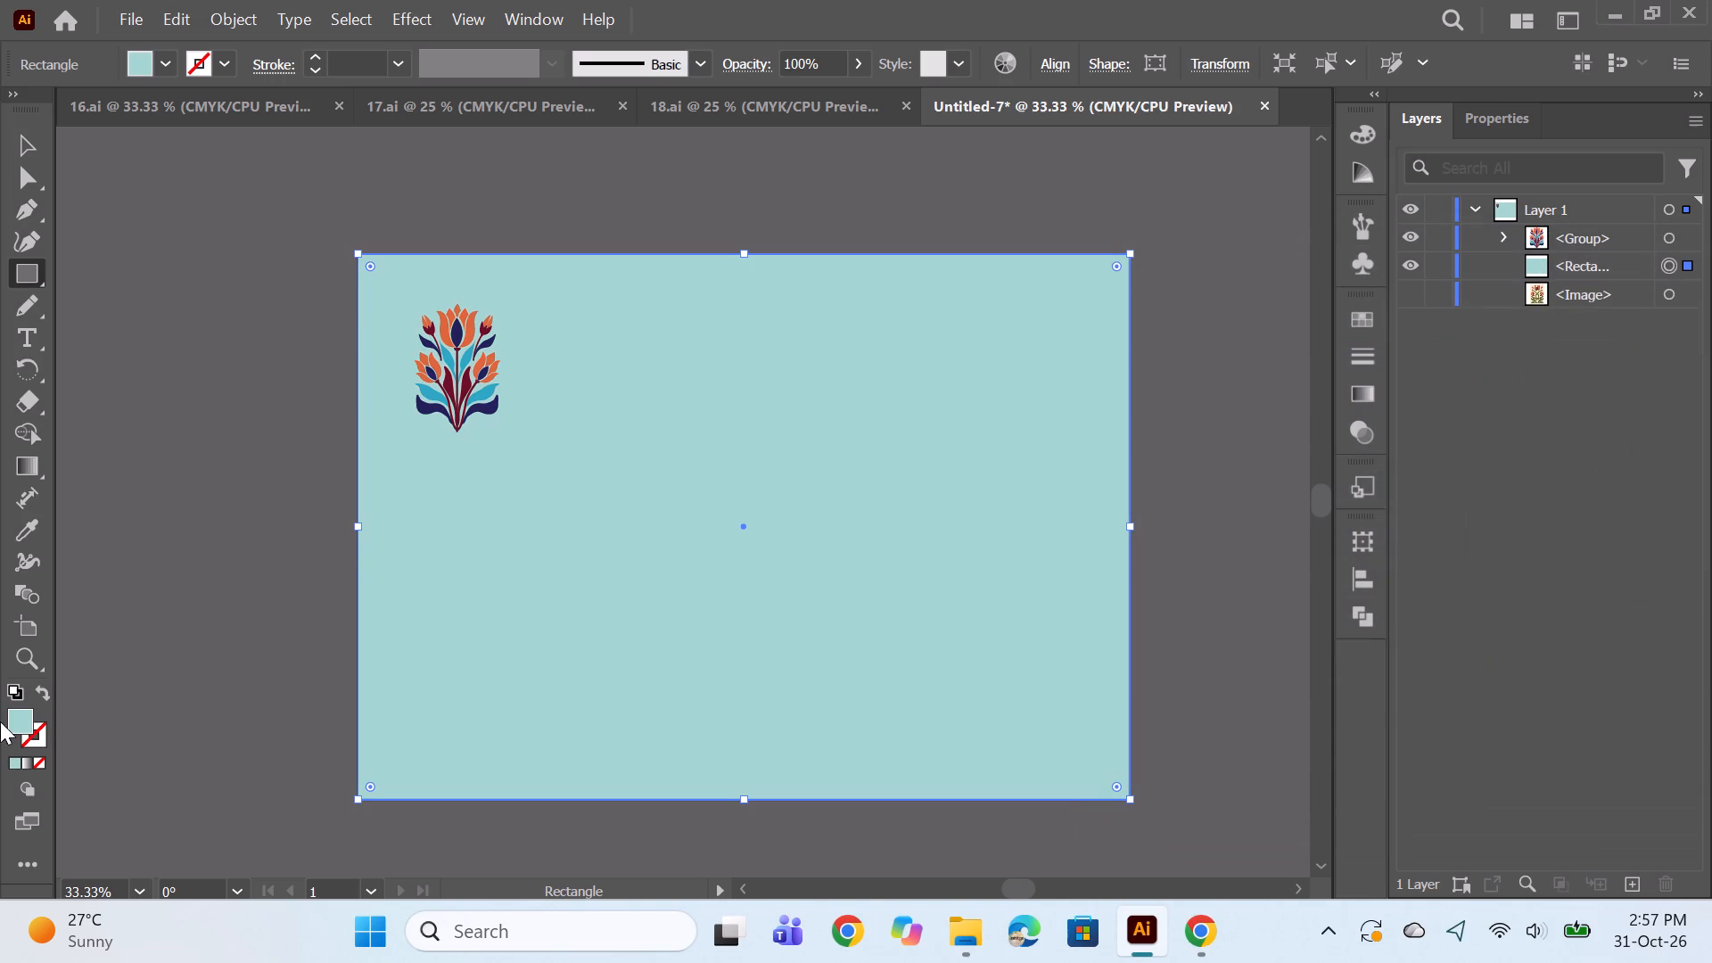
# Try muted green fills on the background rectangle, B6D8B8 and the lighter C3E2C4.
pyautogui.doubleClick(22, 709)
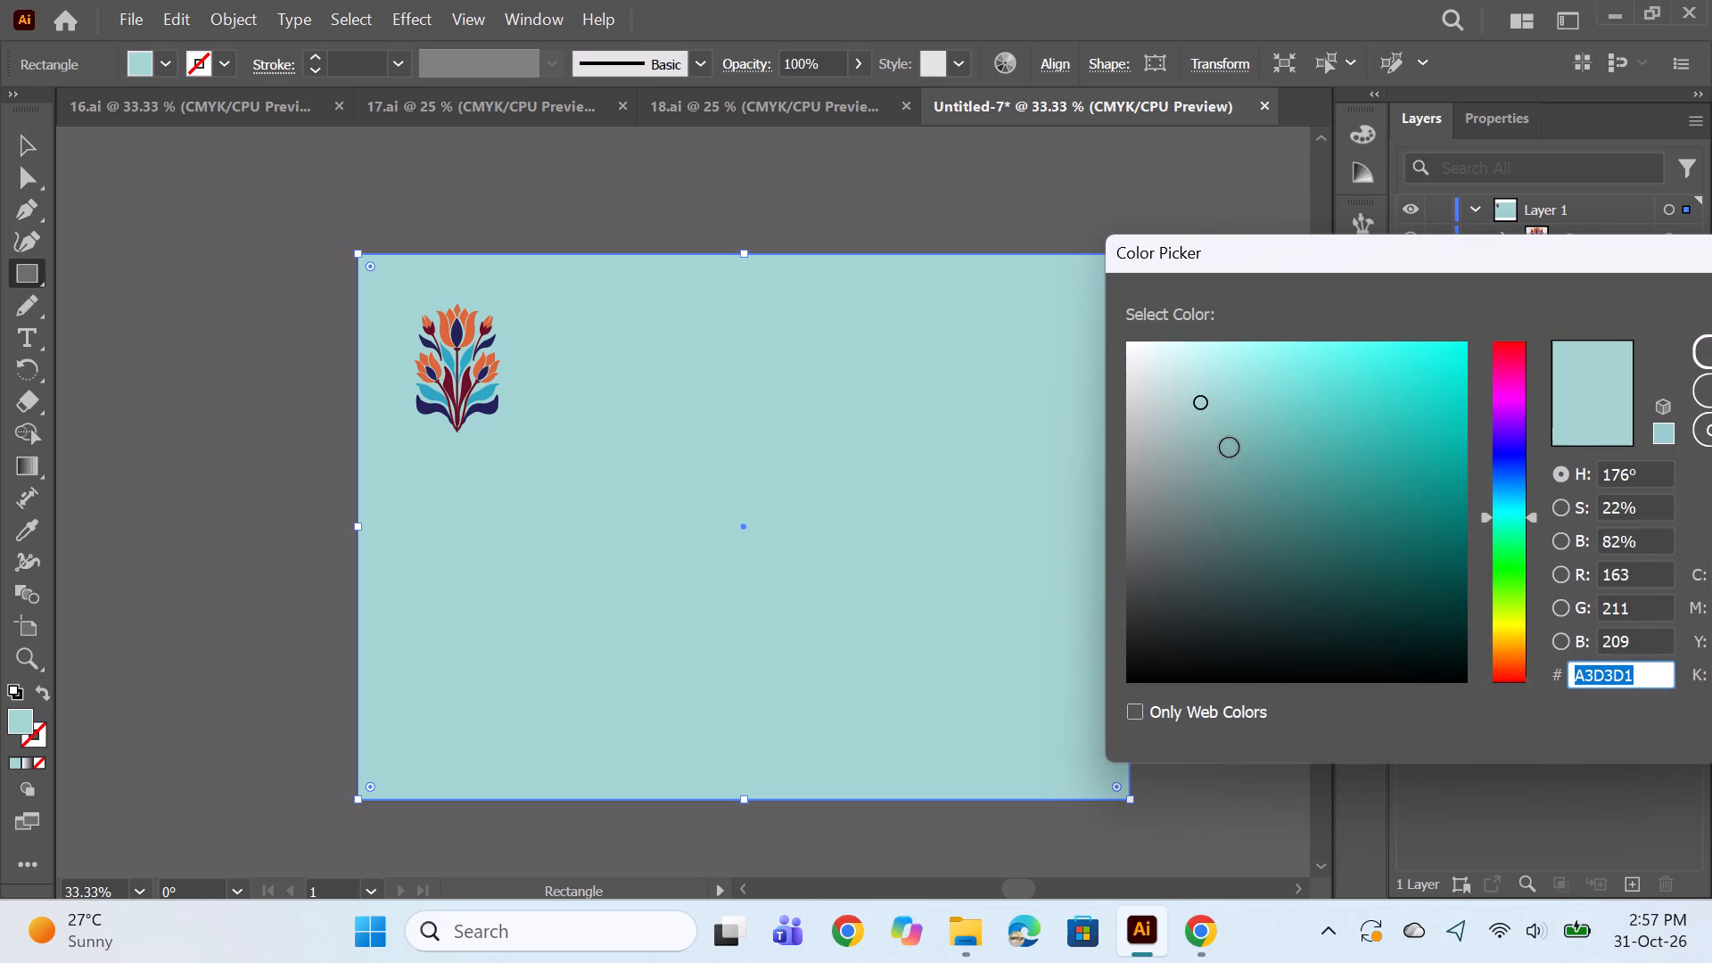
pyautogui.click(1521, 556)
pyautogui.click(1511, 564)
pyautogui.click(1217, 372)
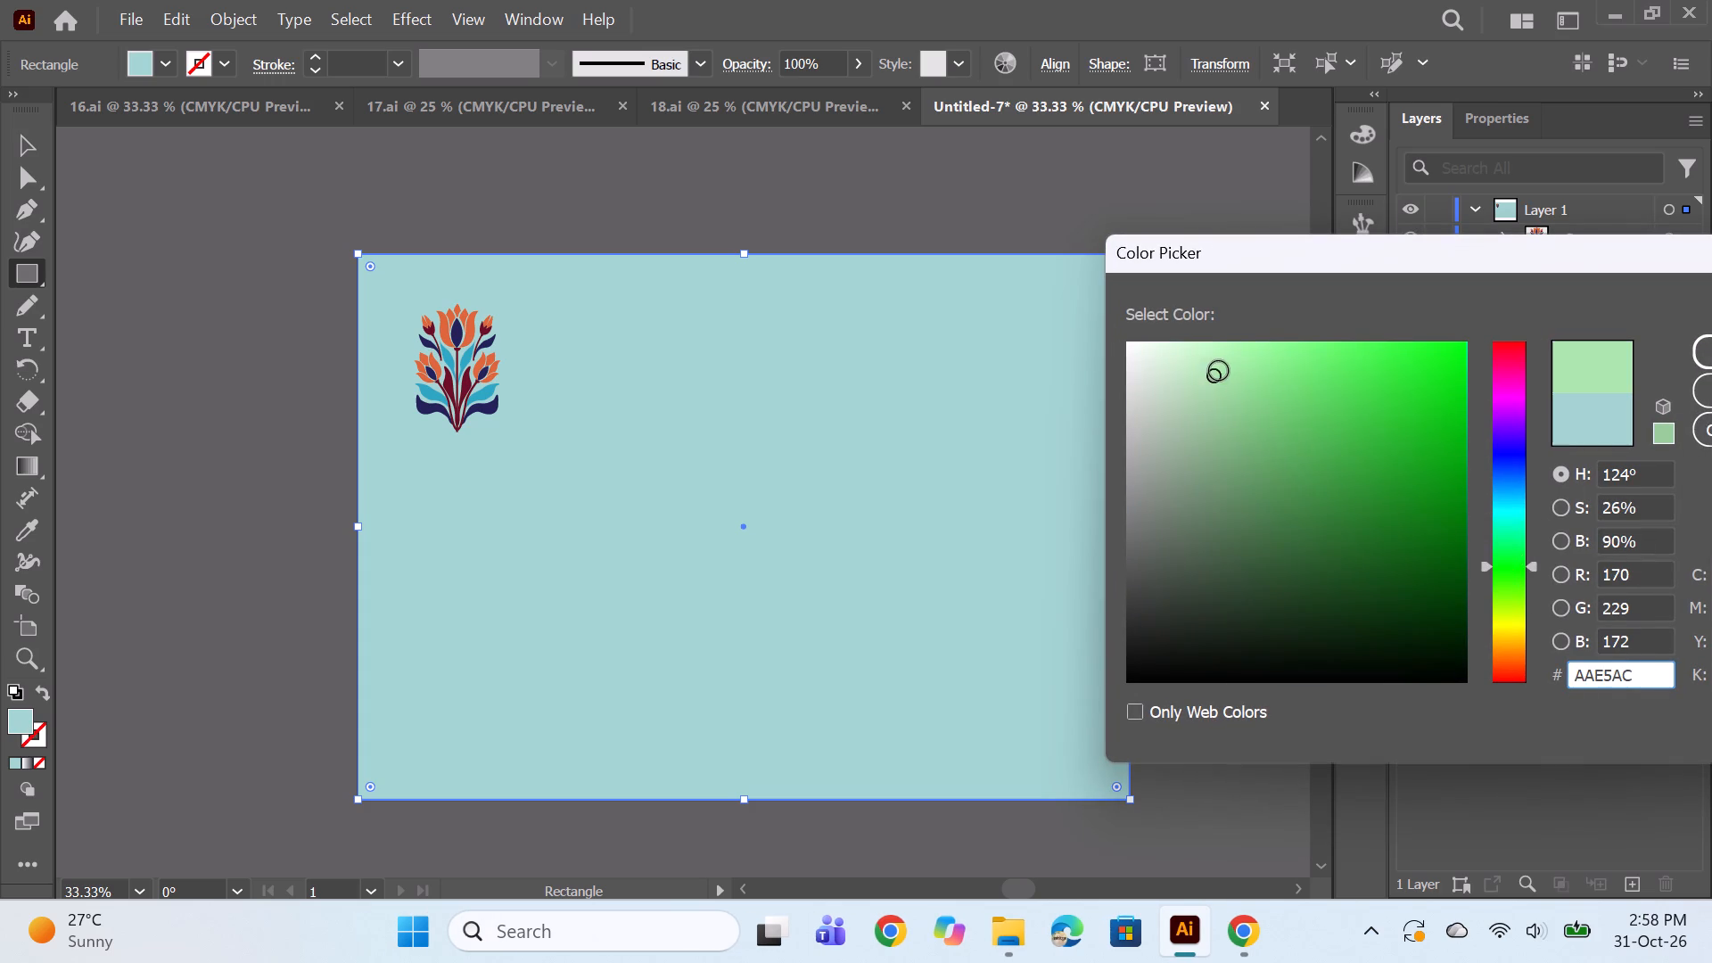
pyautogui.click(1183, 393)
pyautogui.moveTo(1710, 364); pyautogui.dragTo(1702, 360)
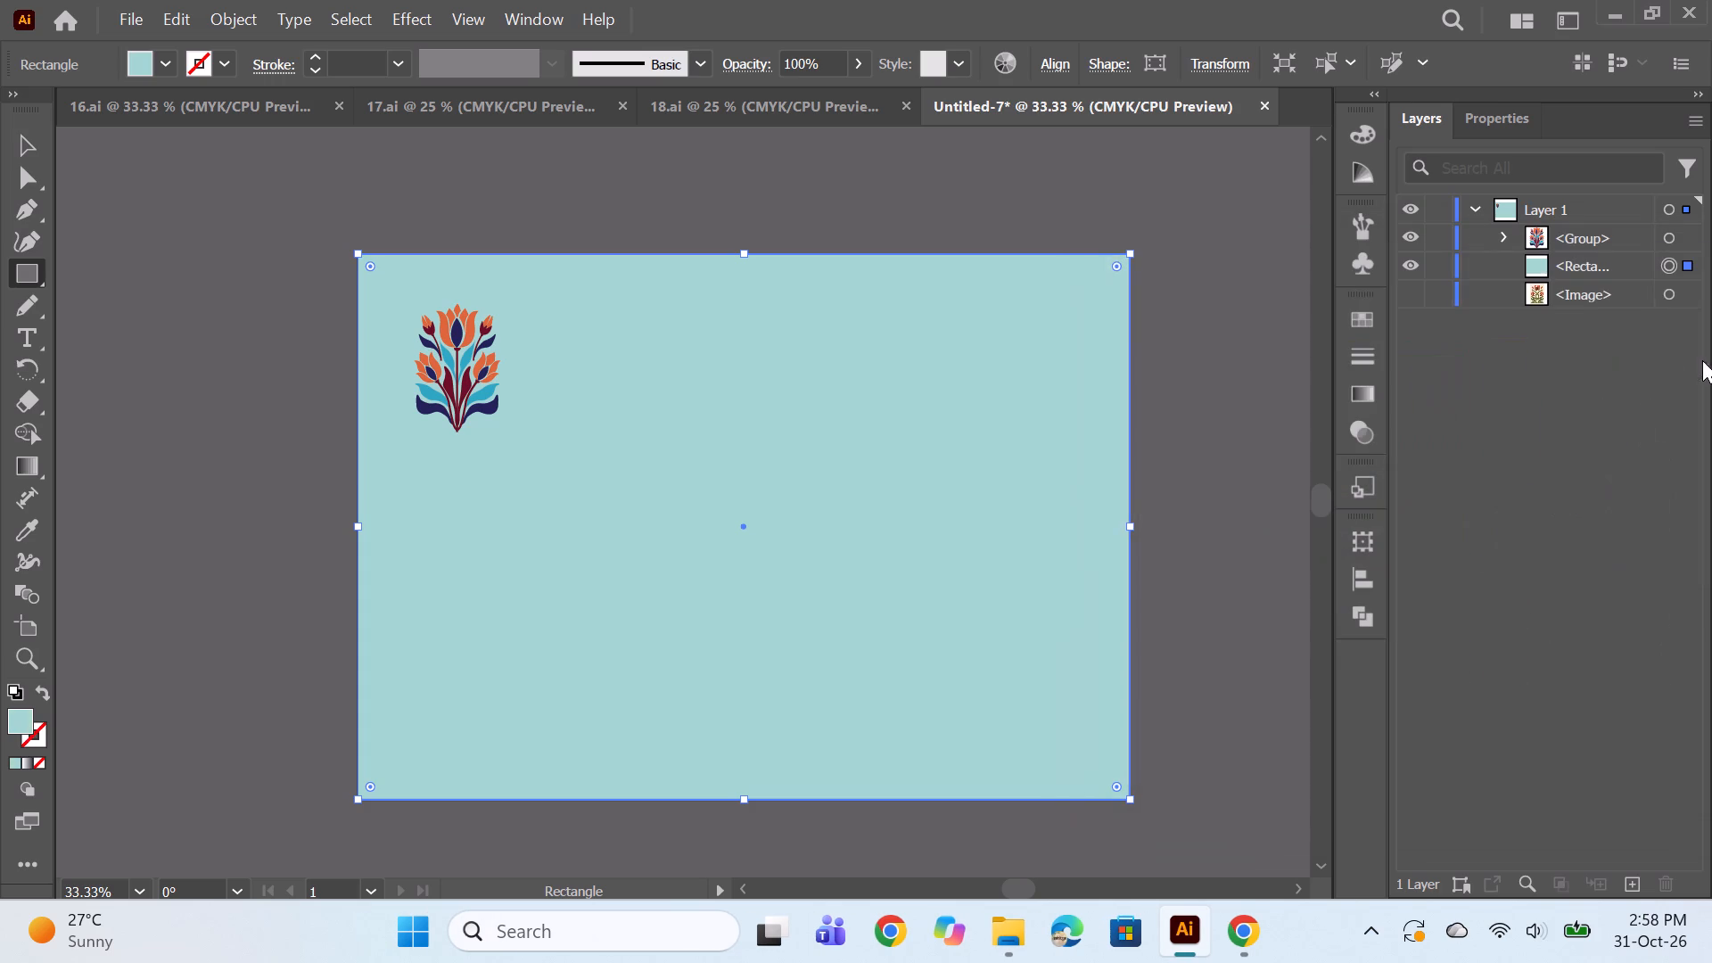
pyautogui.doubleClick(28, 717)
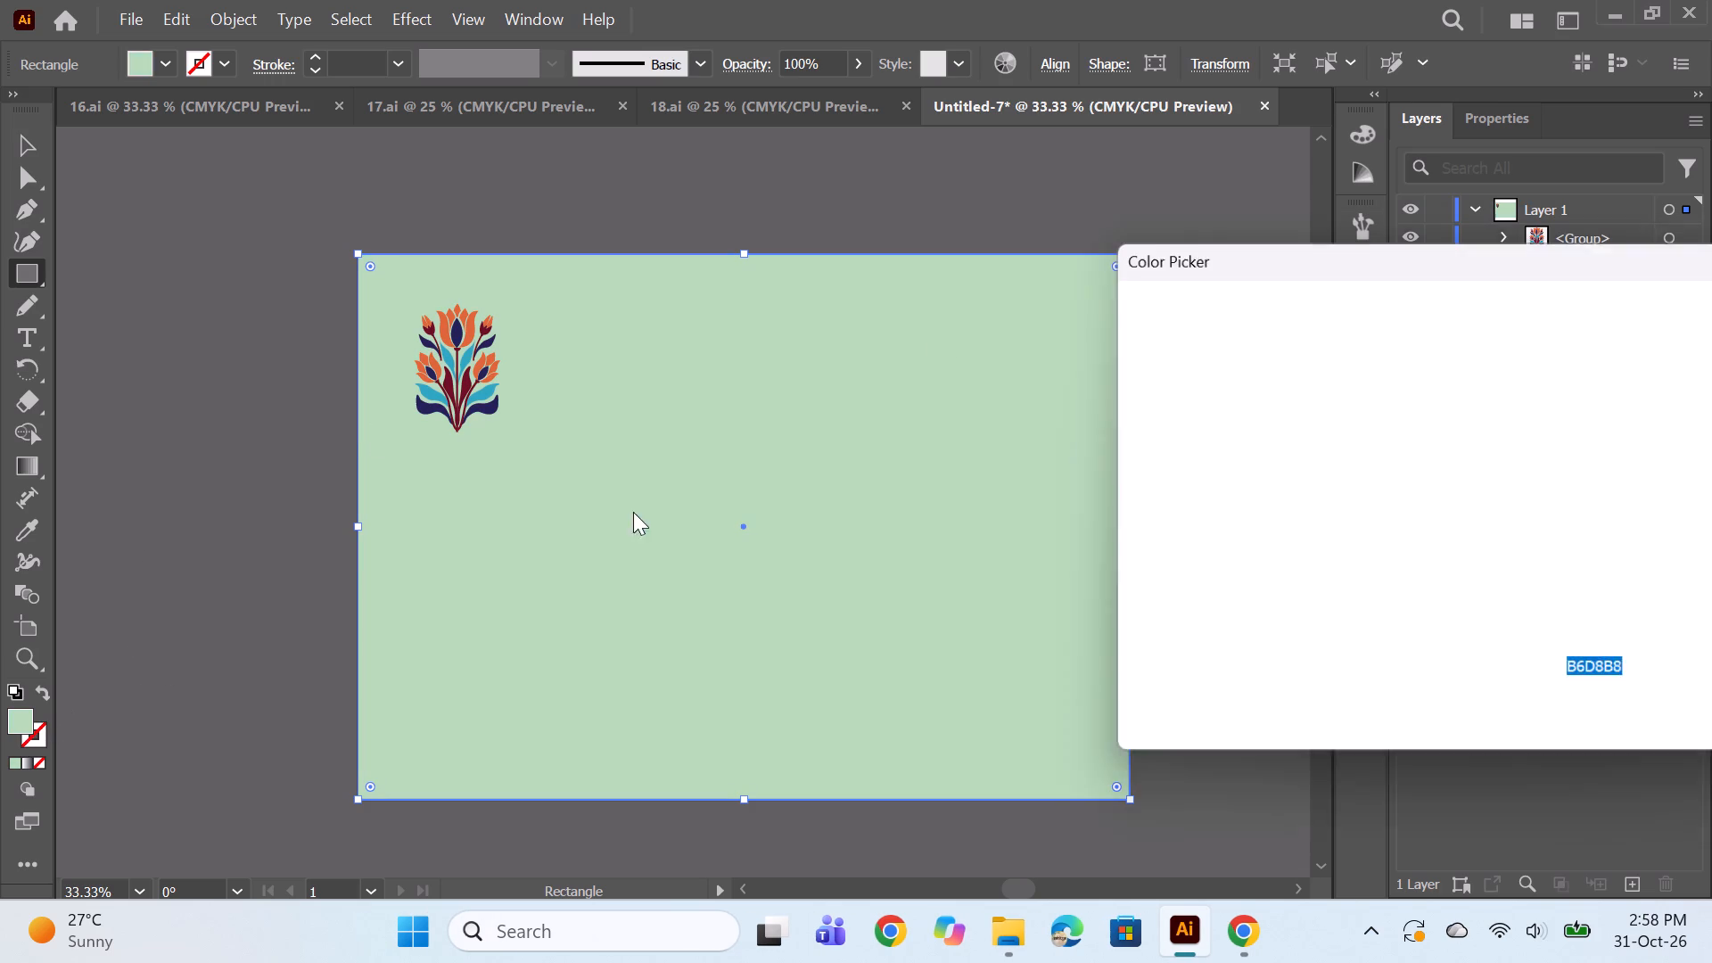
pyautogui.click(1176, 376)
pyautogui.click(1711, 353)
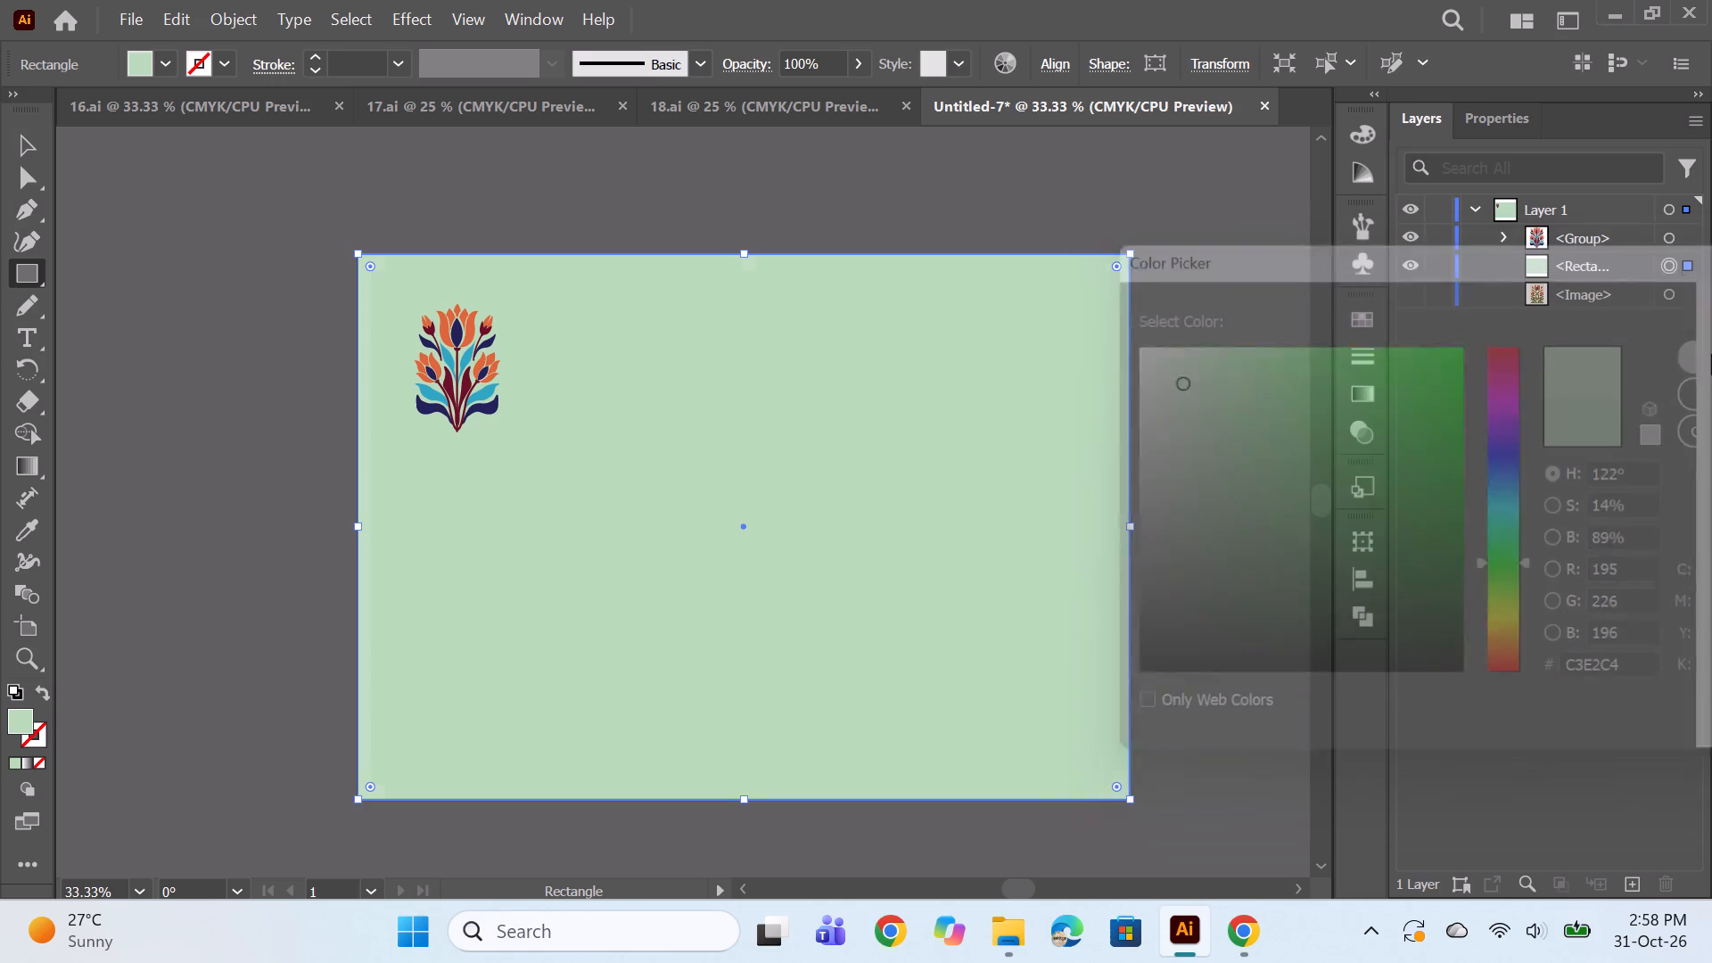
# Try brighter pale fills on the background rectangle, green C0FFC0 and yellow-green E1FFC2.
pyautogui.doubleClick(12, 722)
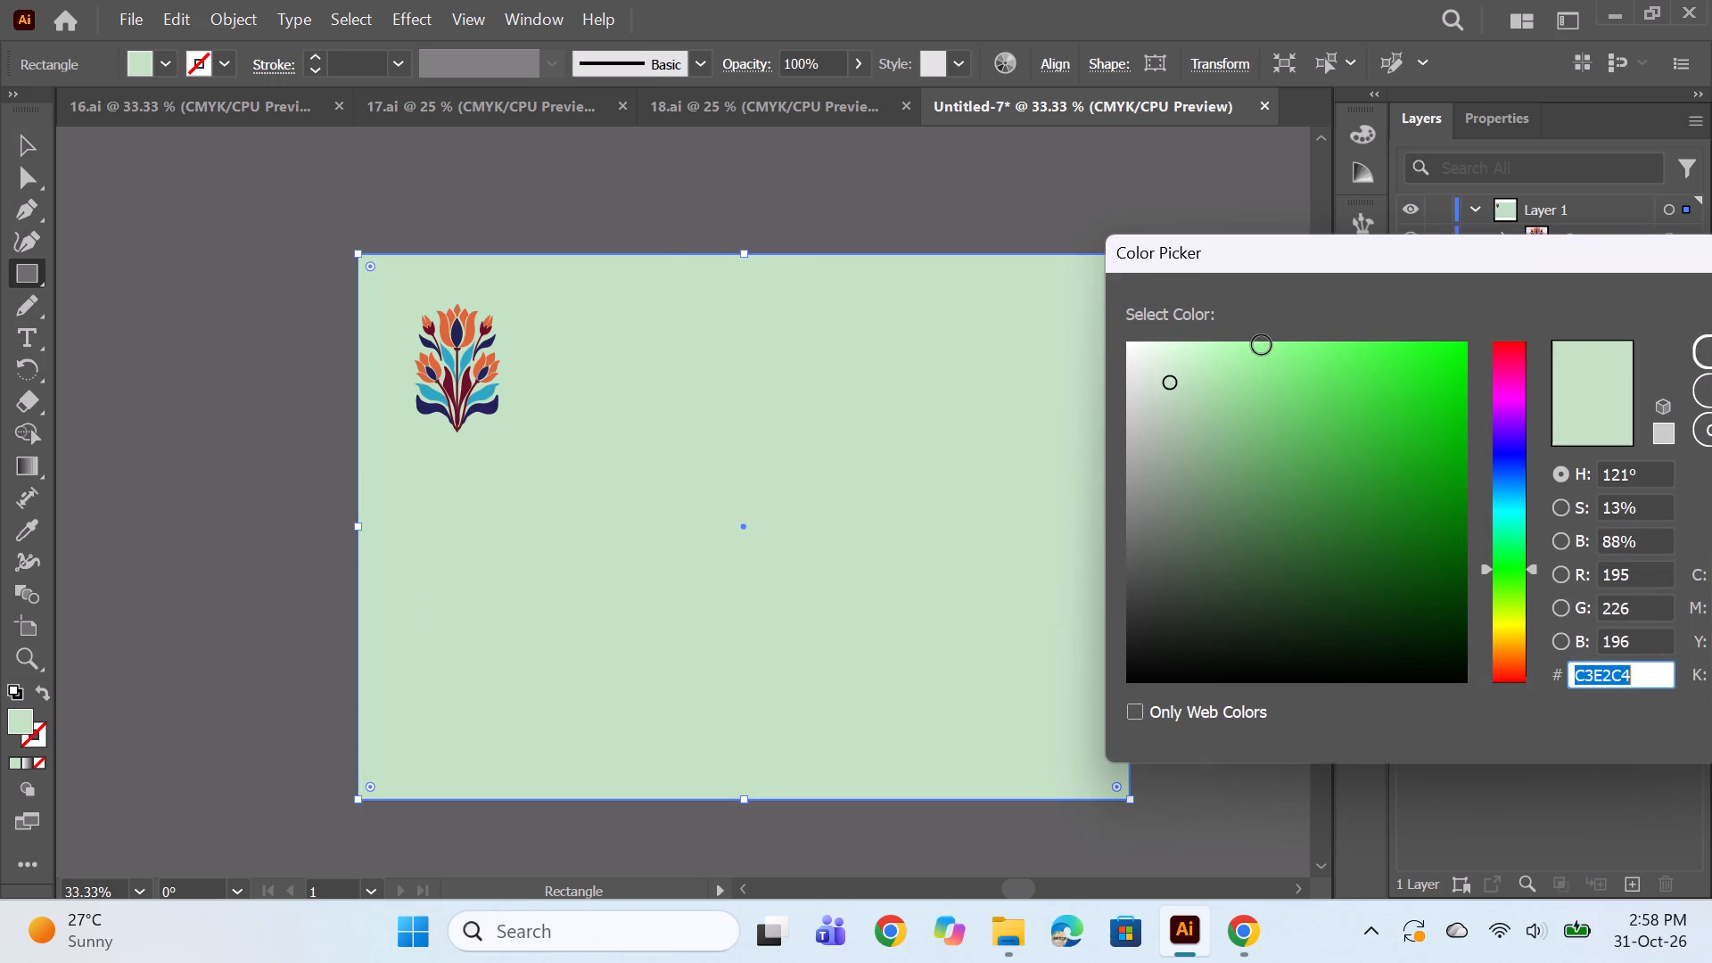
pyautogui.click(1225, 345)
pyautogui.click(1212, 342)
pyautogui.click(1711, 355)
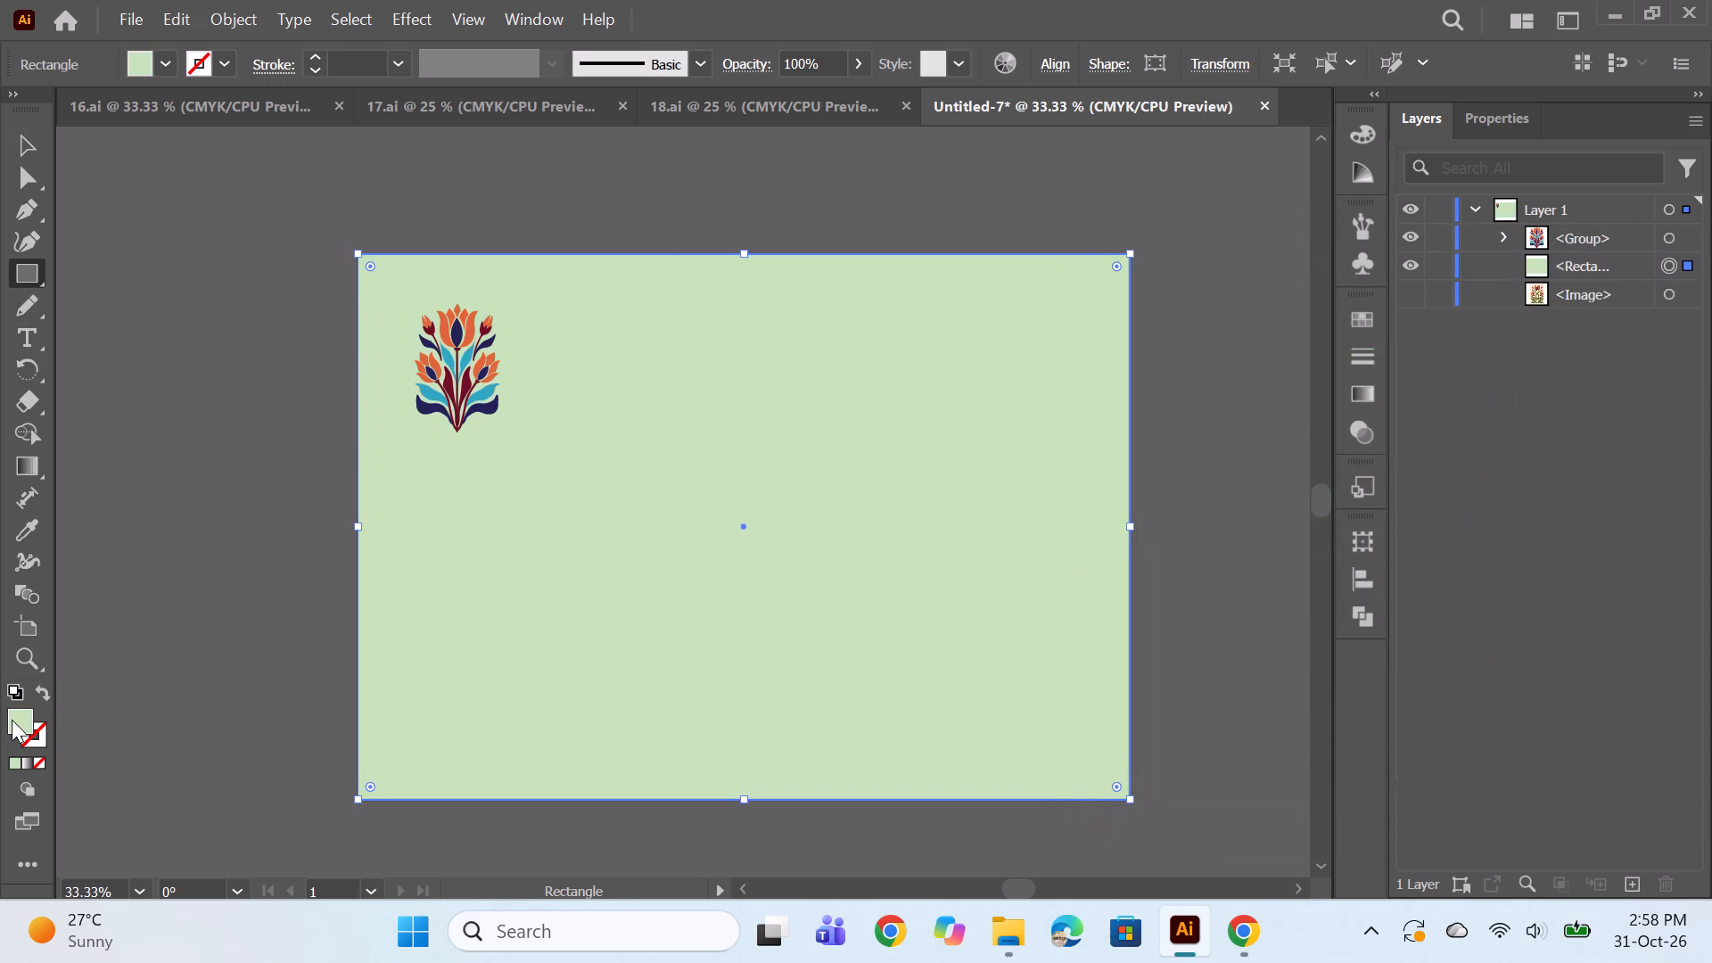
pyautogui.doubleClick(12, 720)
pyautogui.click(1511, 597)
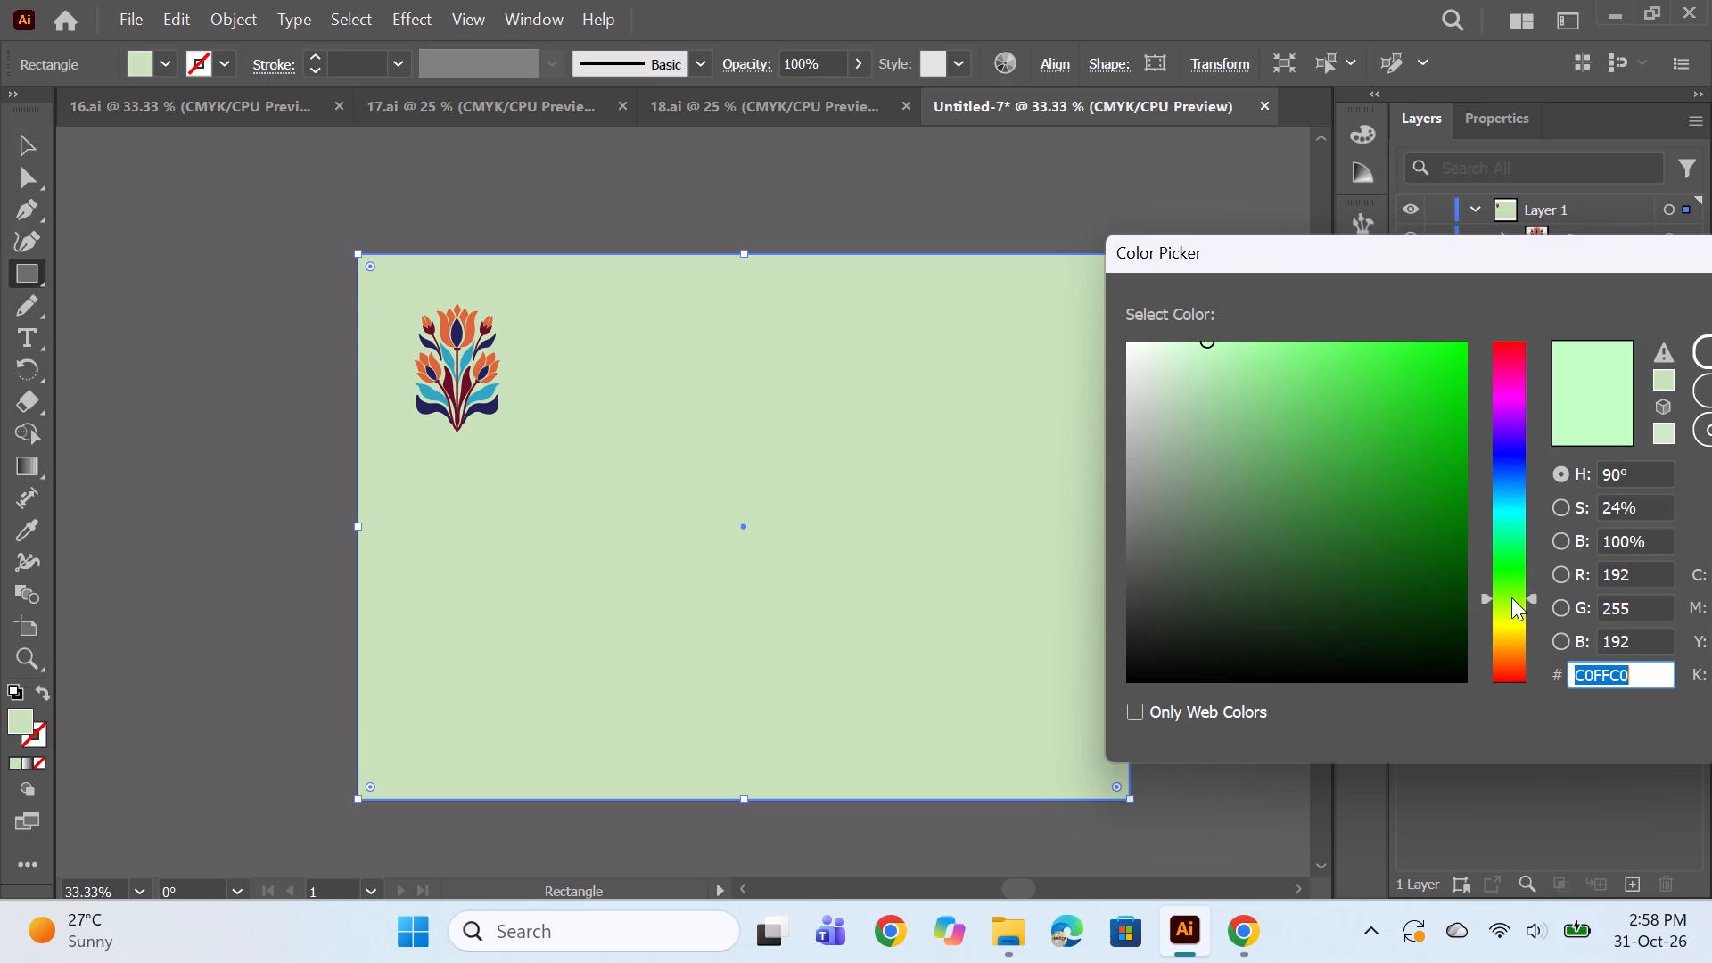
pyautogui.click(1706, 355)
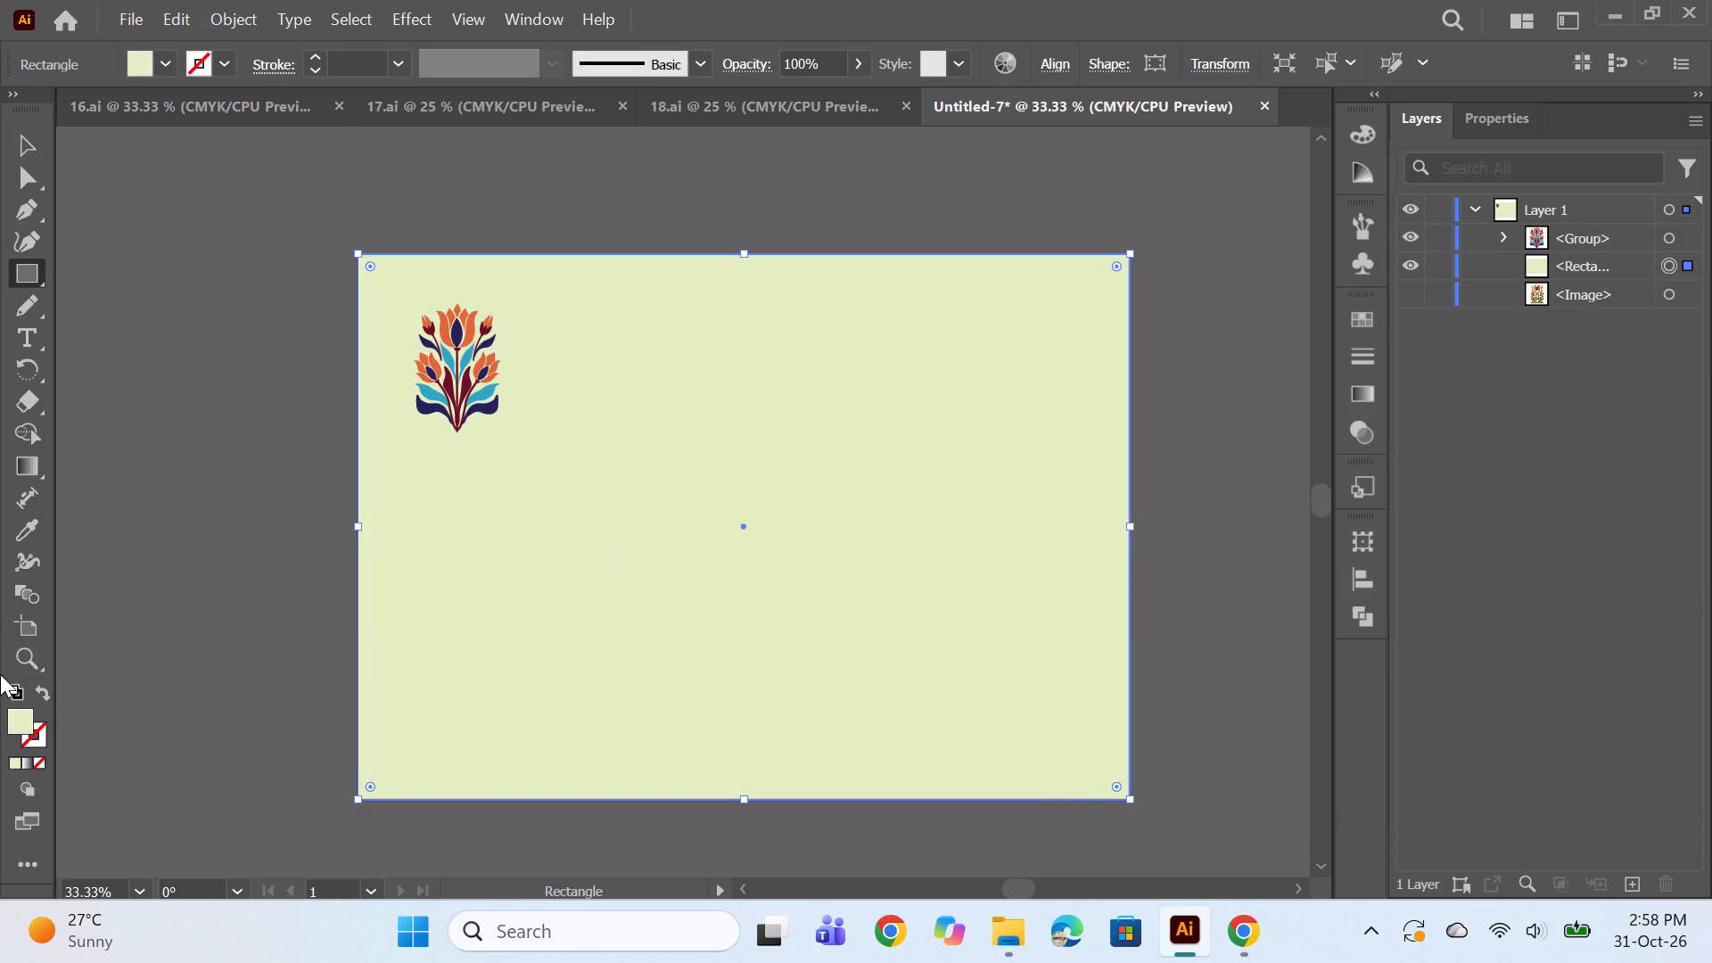
# Adjust the background rectangle's fill to a pale yellow-green, D6FCBE.
pyautogui.doubleClick(21, 719)
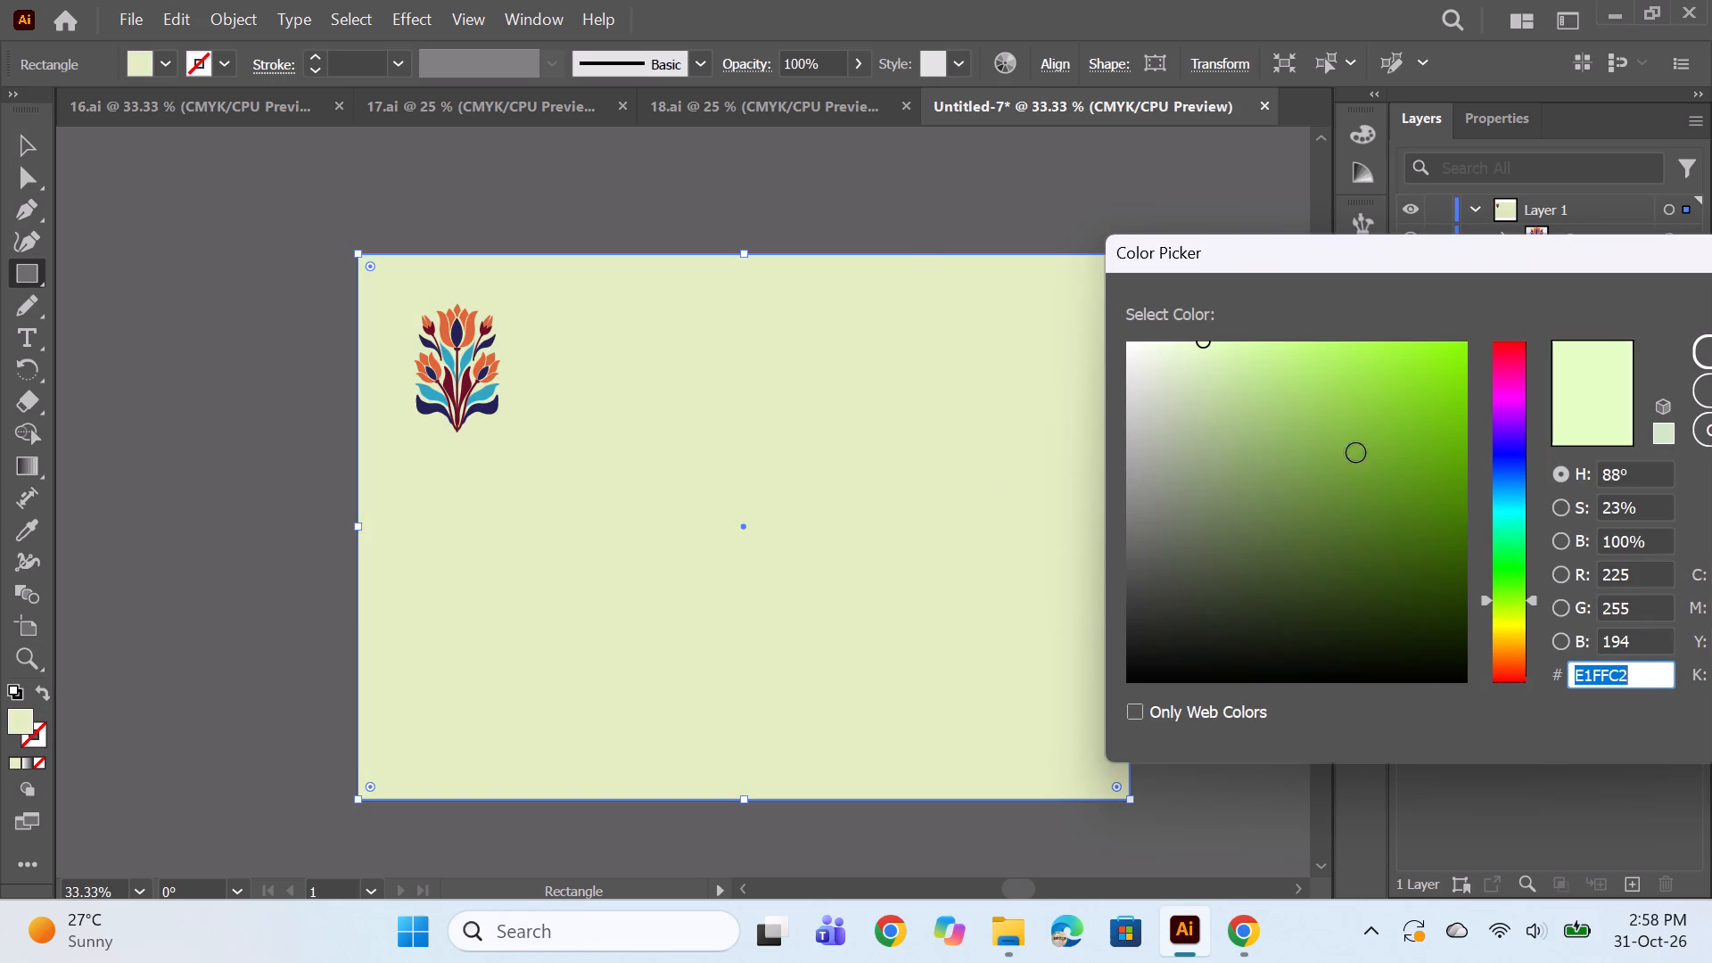
pyautogui.click(1507, 591)
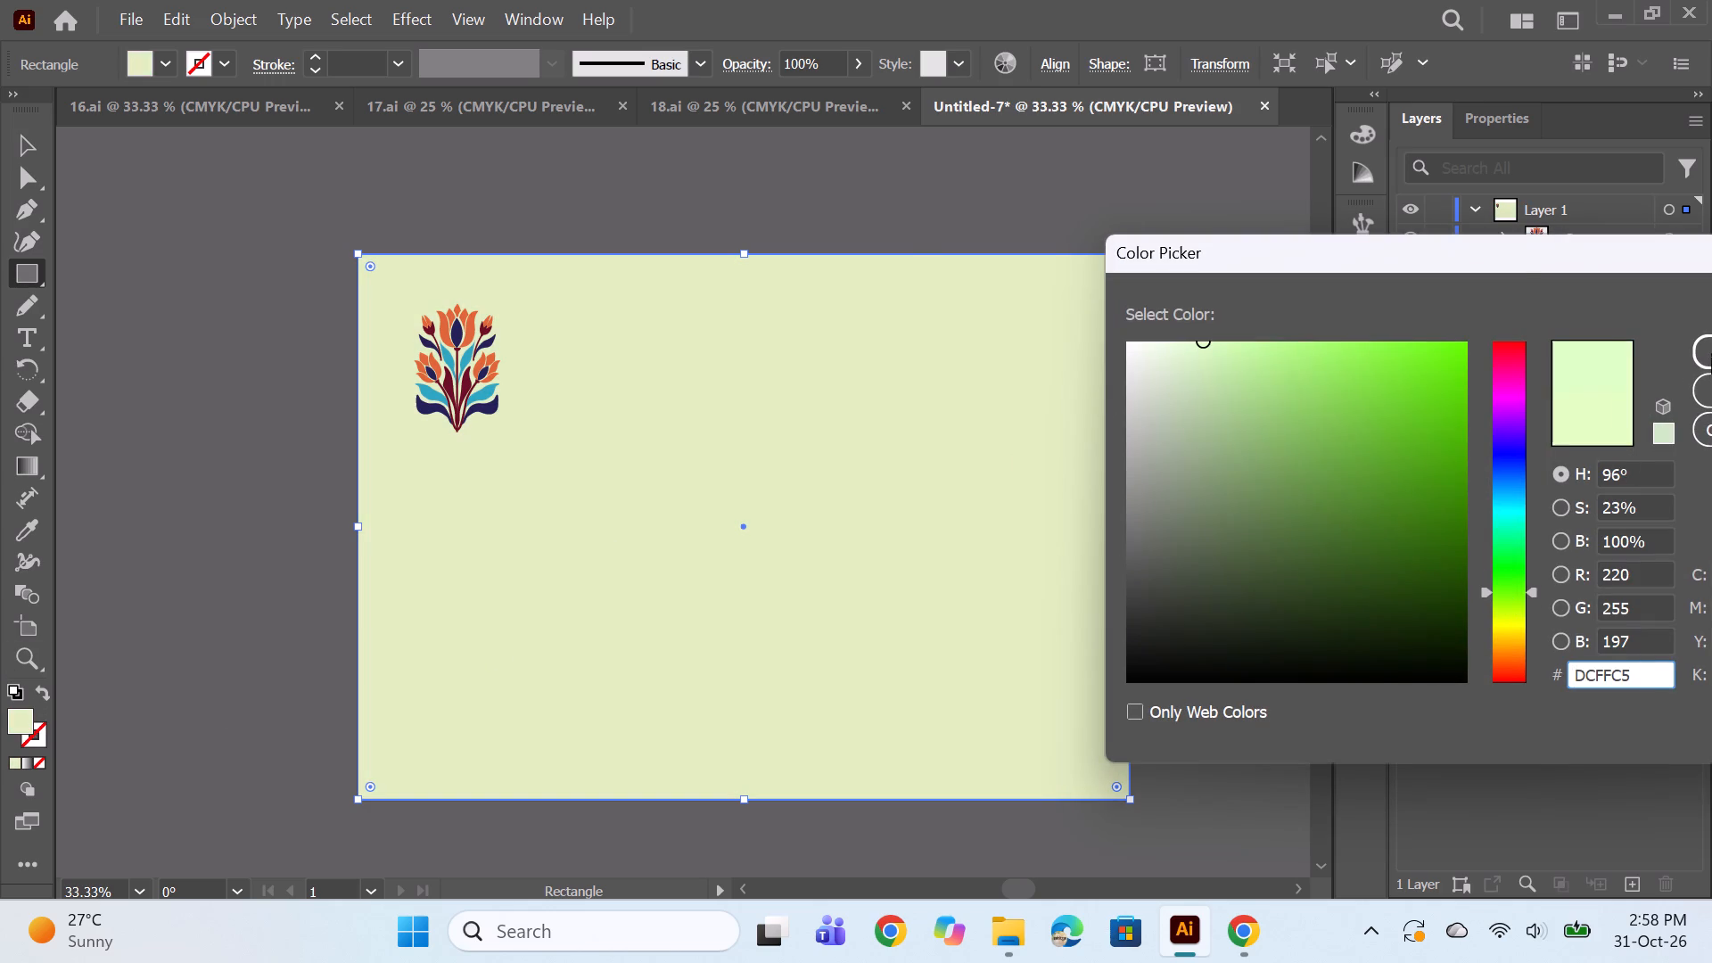
pyautogui.click(1711, 353)
pyautogui.doubleClick(21, 720)
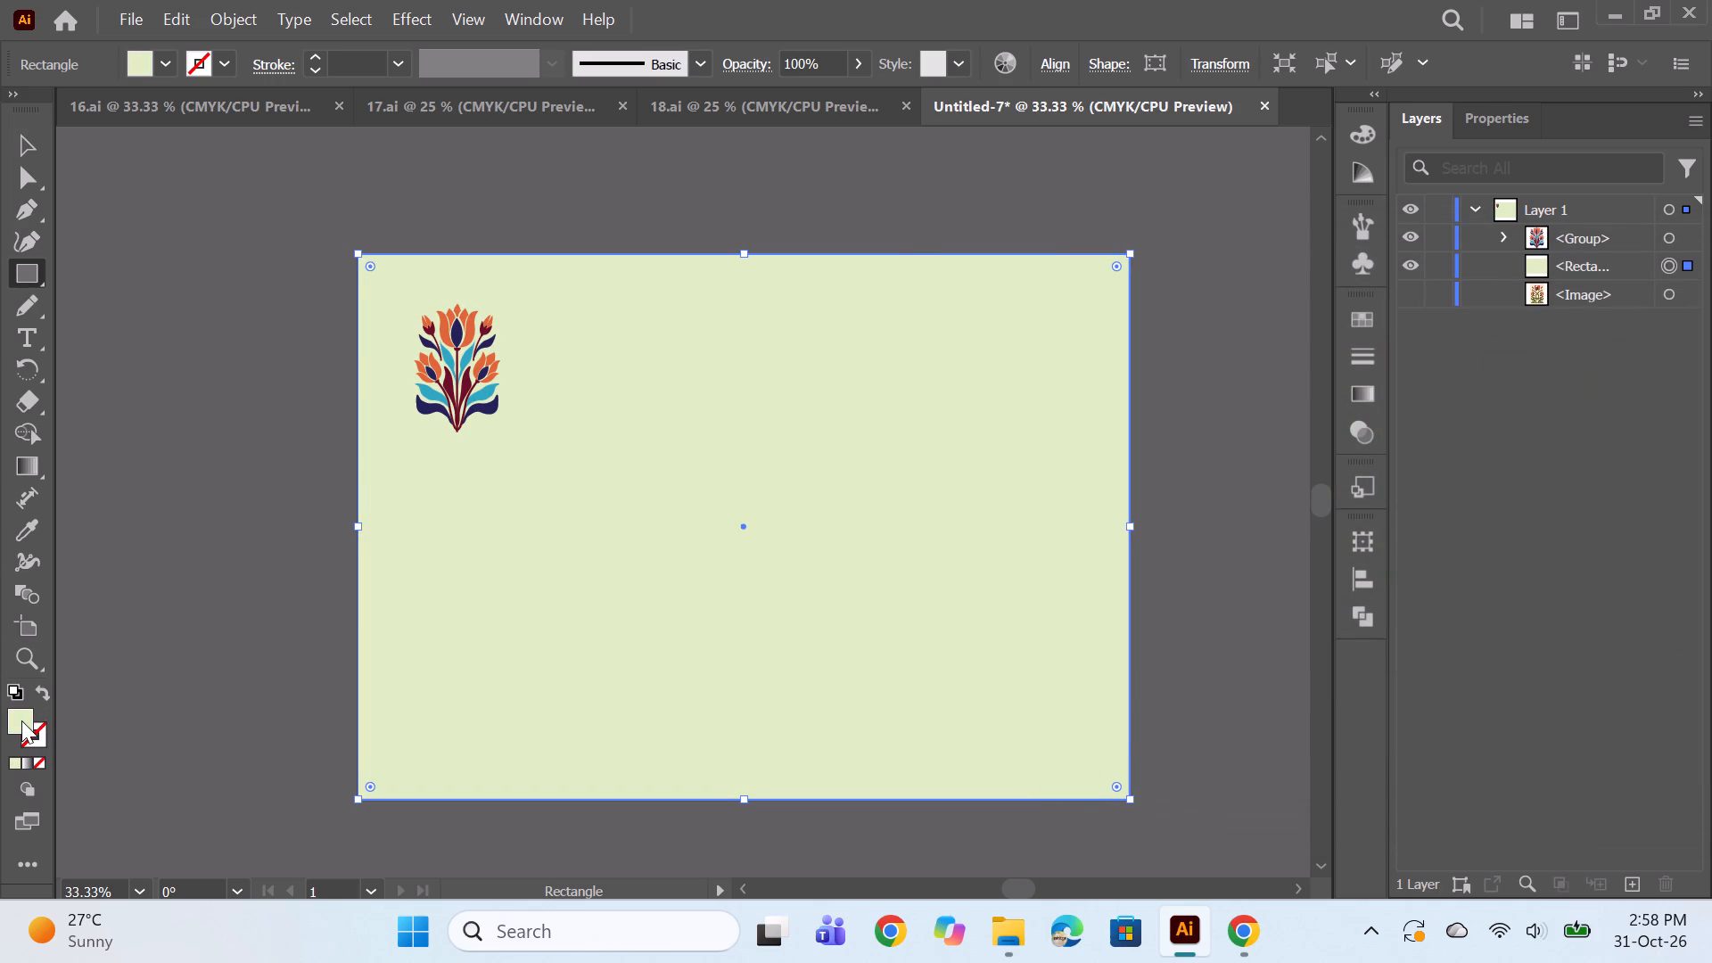
pyautogui.click(1214, 343)
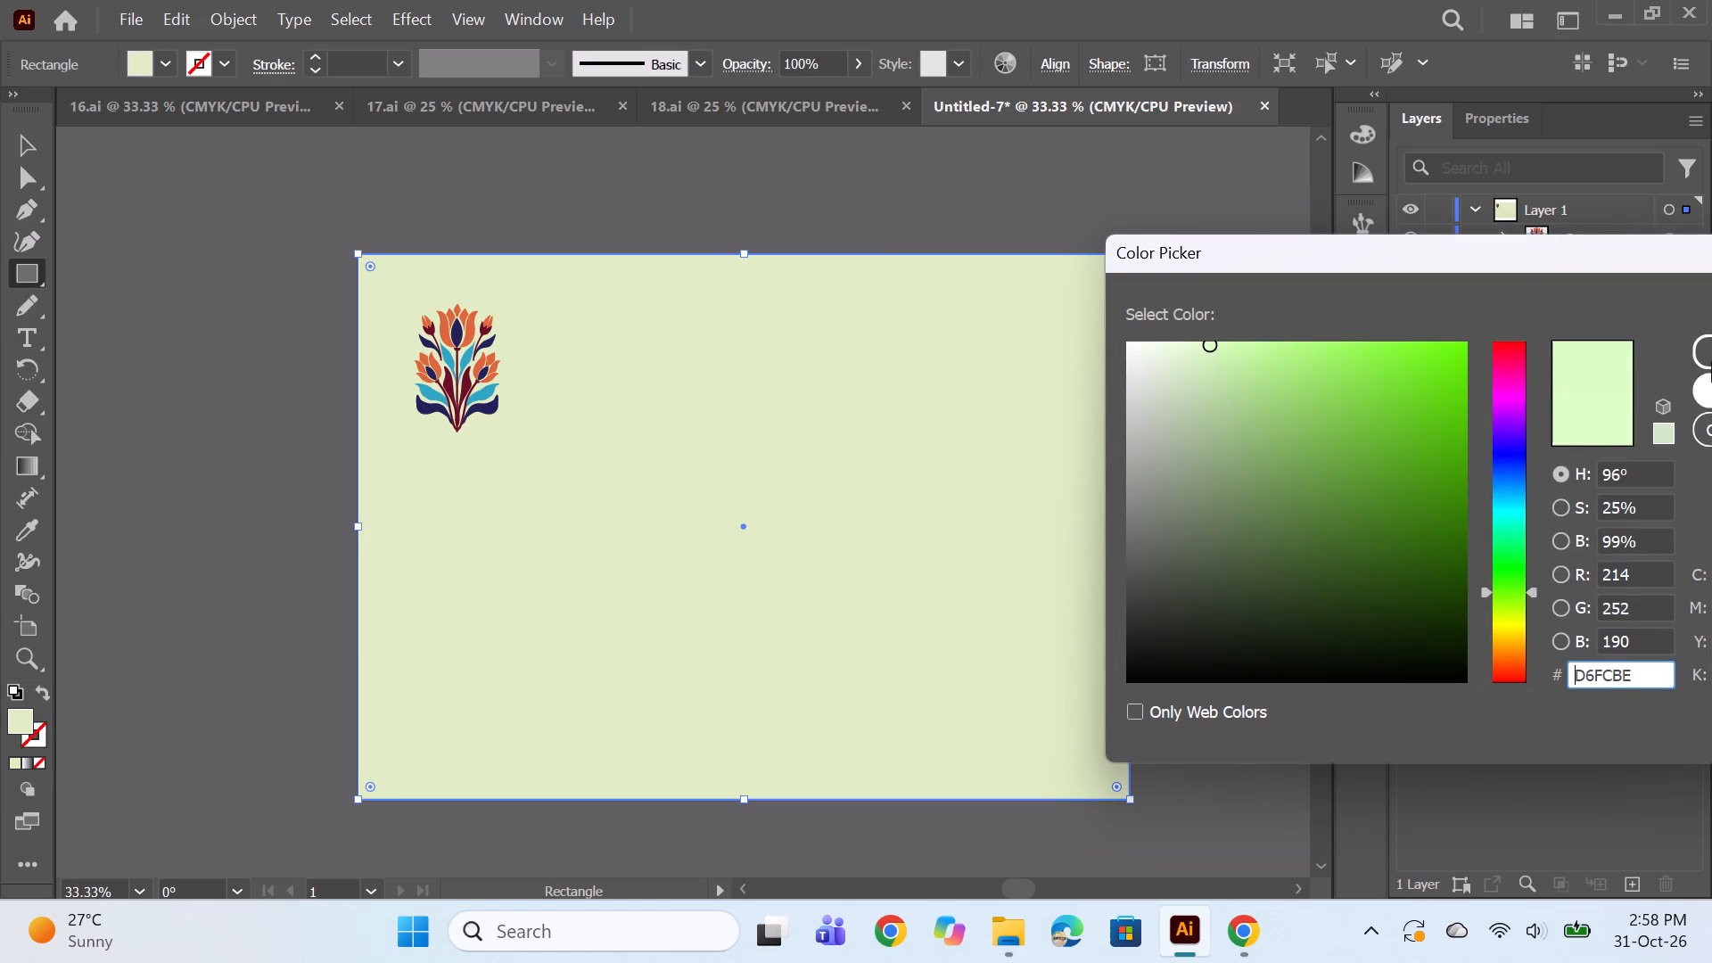
pyautogui.click(1711, 358)
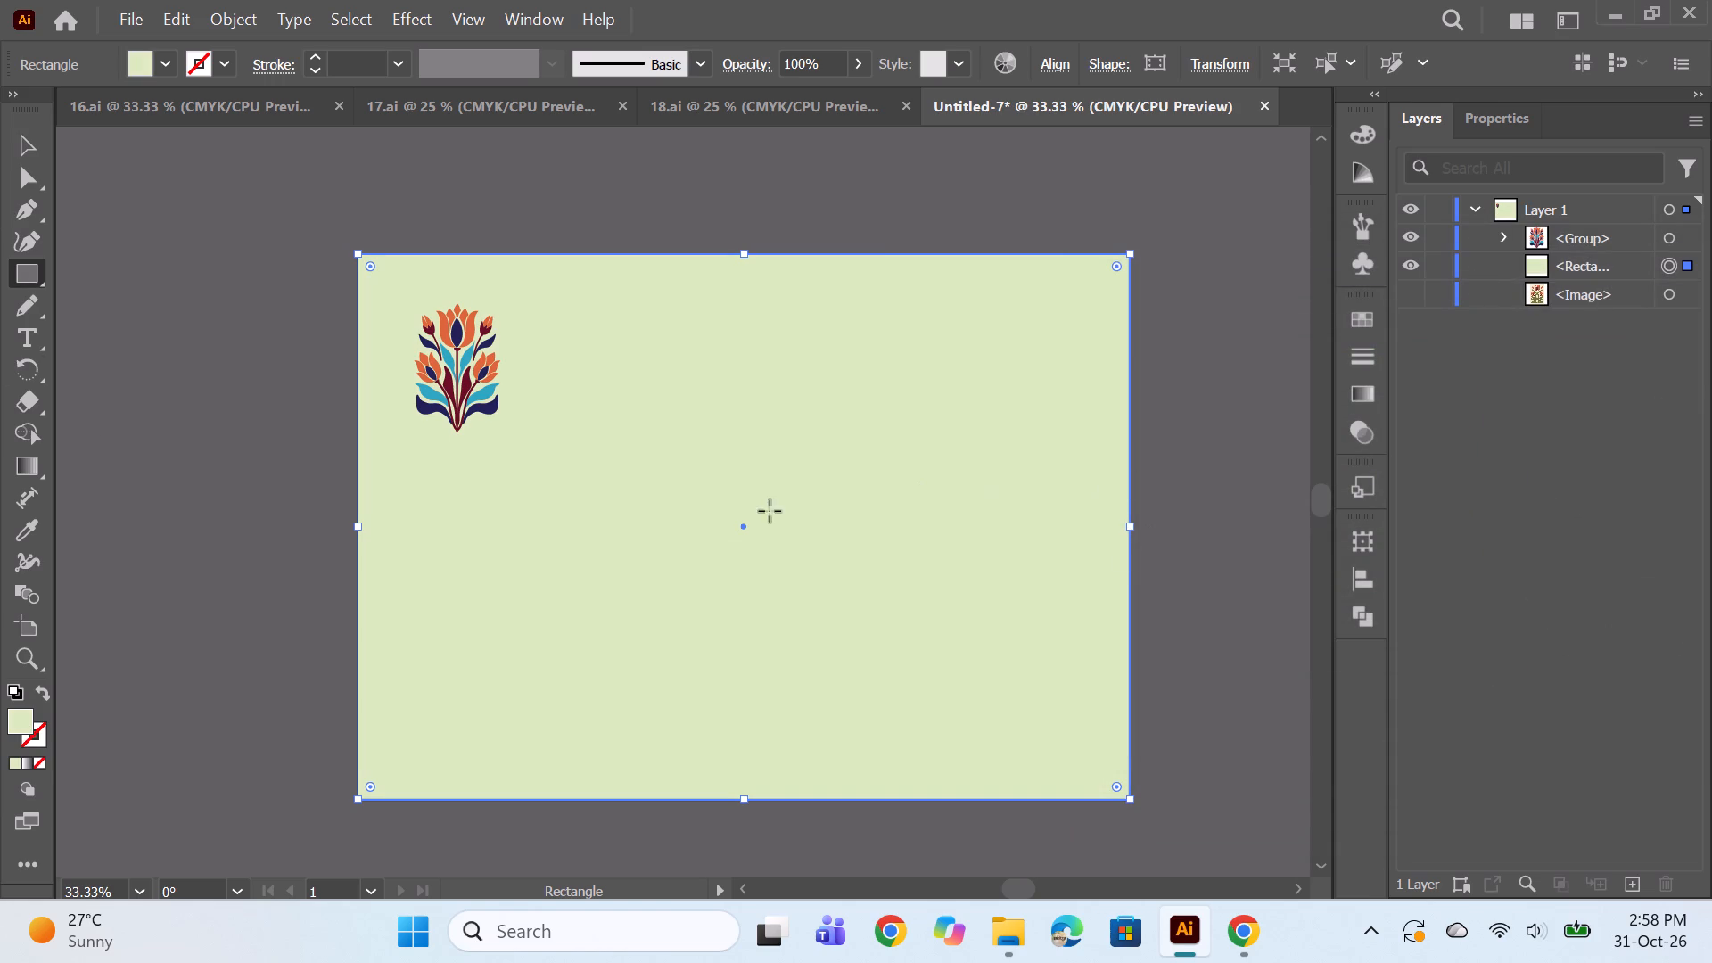
# Make a new pattern from the grouped tulip motif.
pyautogui.scroll(-1, 766, 510)
pyautogui.click(20, 154)
pyautogui.click(457, 380)
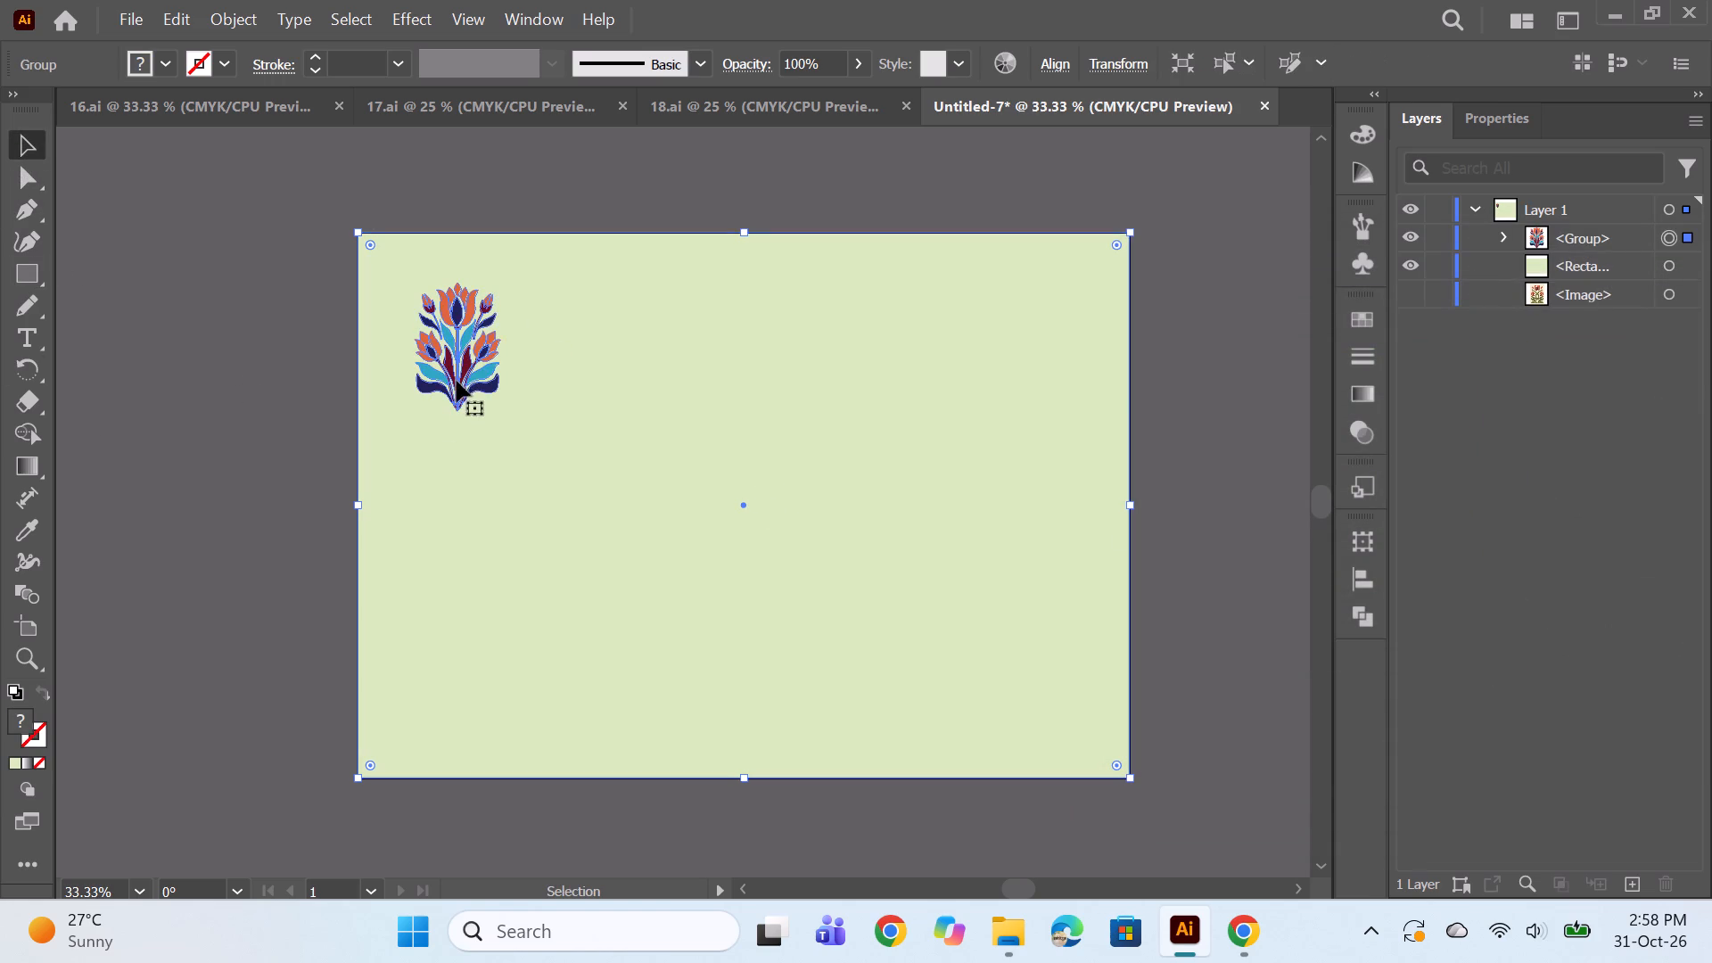
pyautogui.click(246, 10)
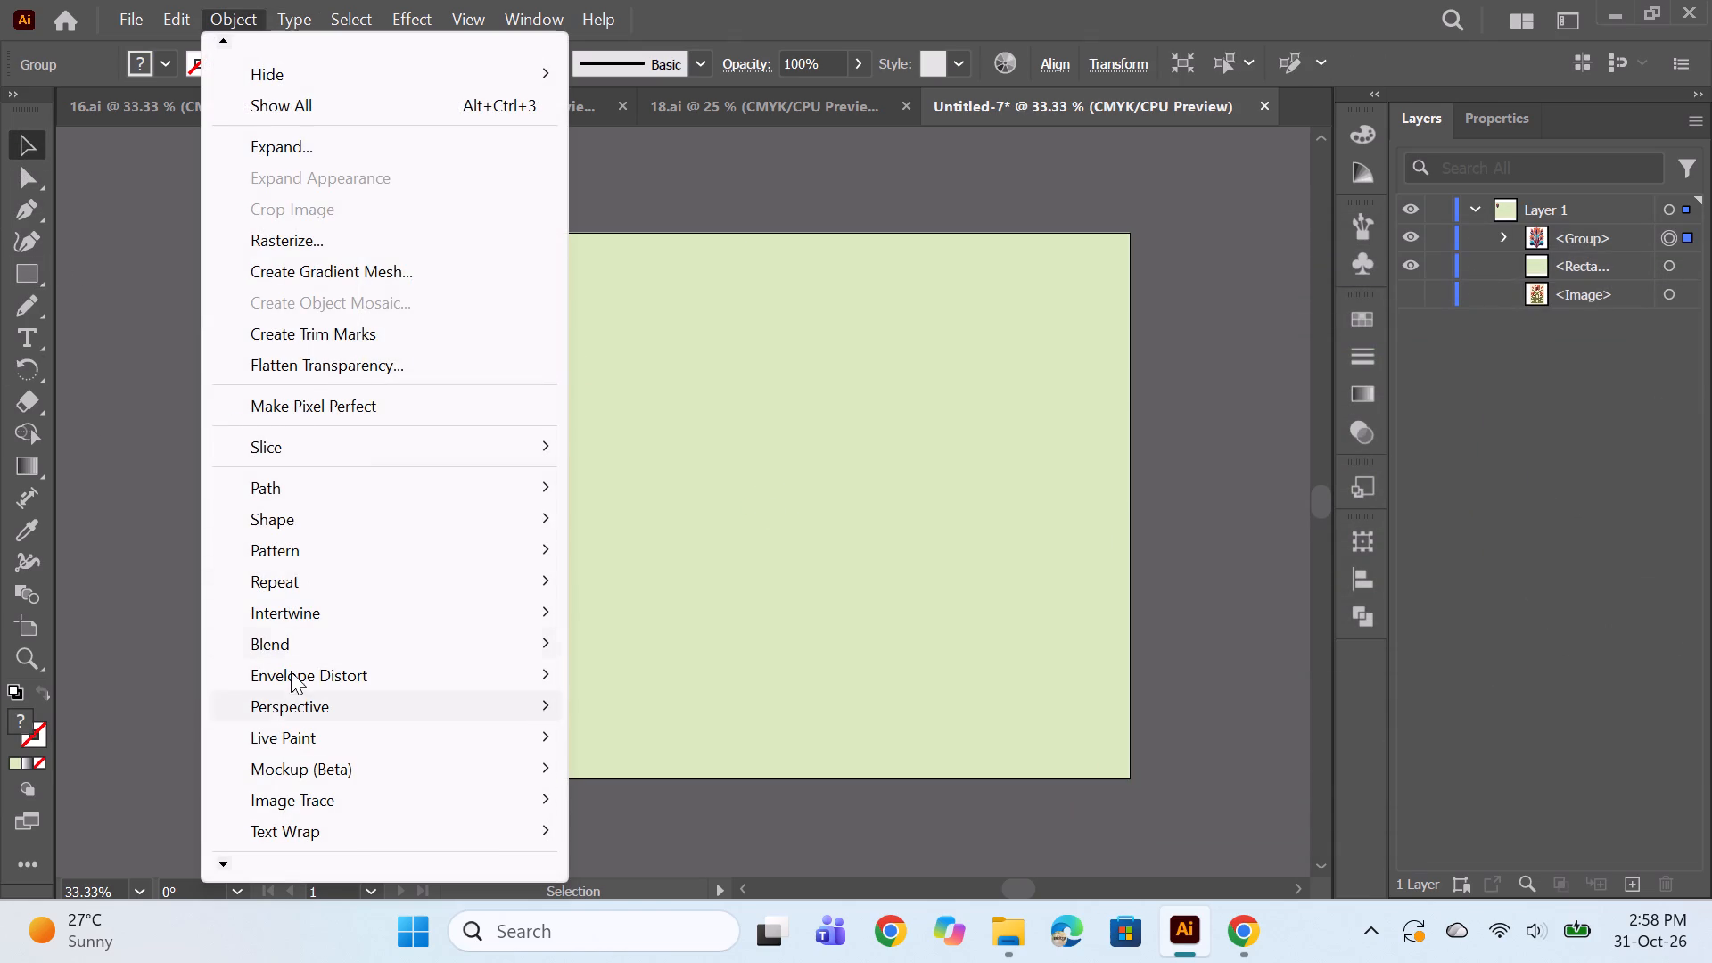
pyautogui.click(289, 542)
pyautogui.click(664, 558)
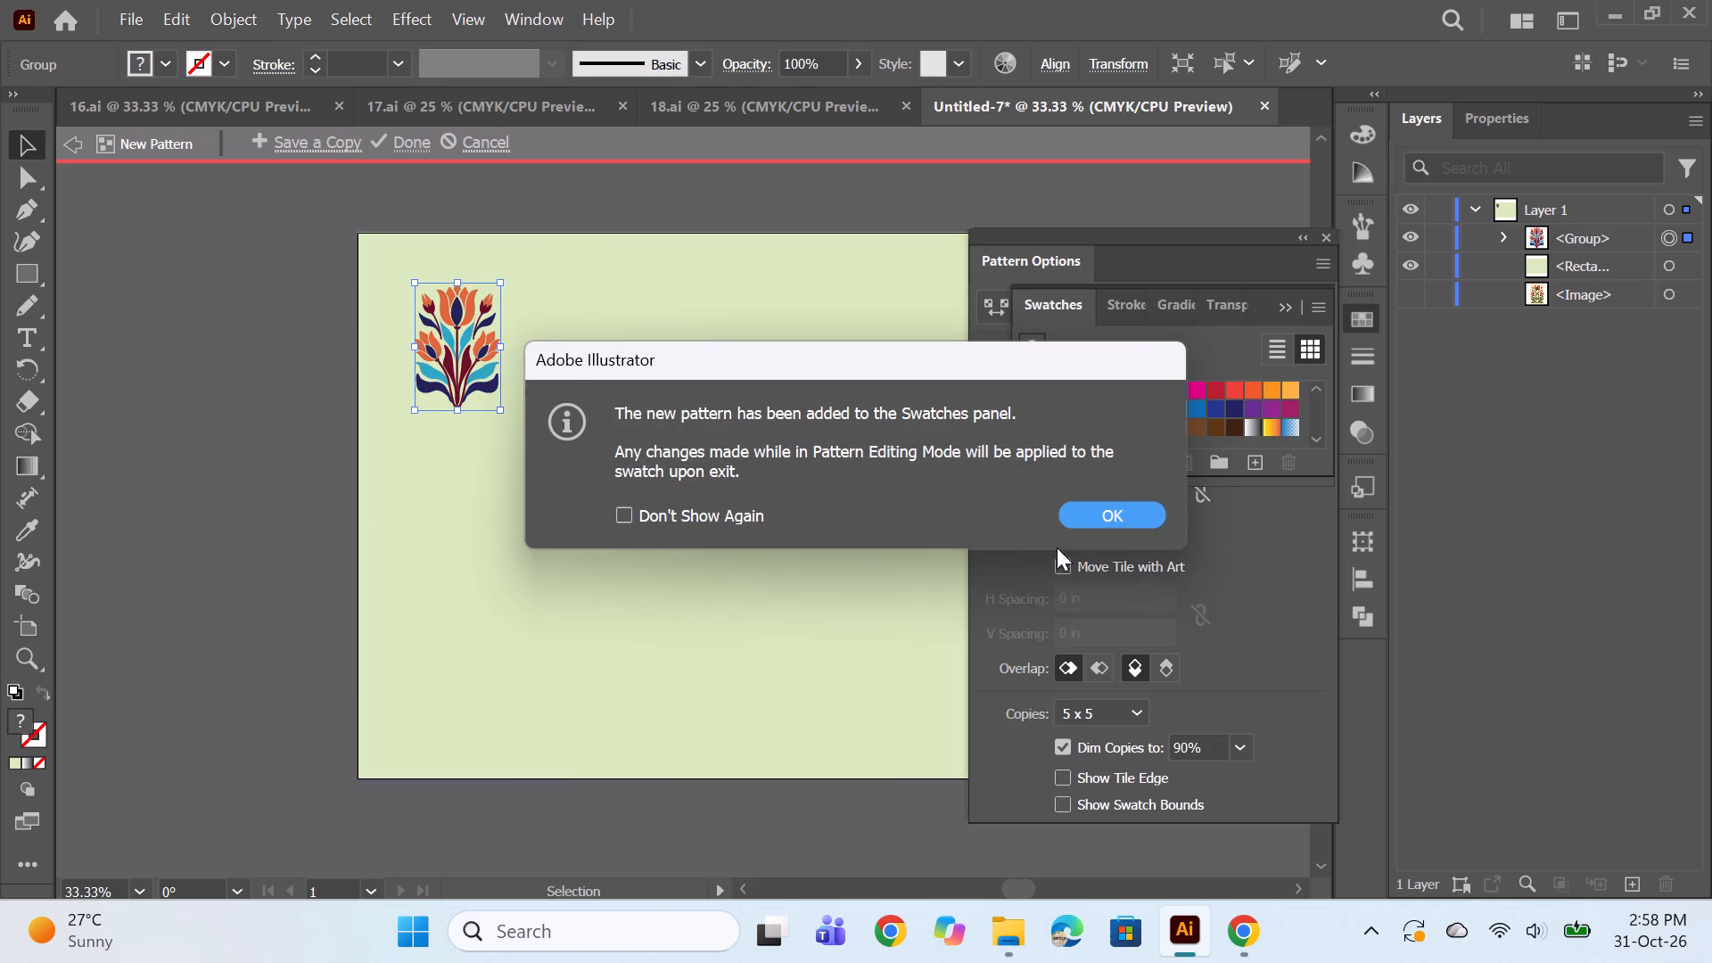
pyautogui.click(1126, 513)
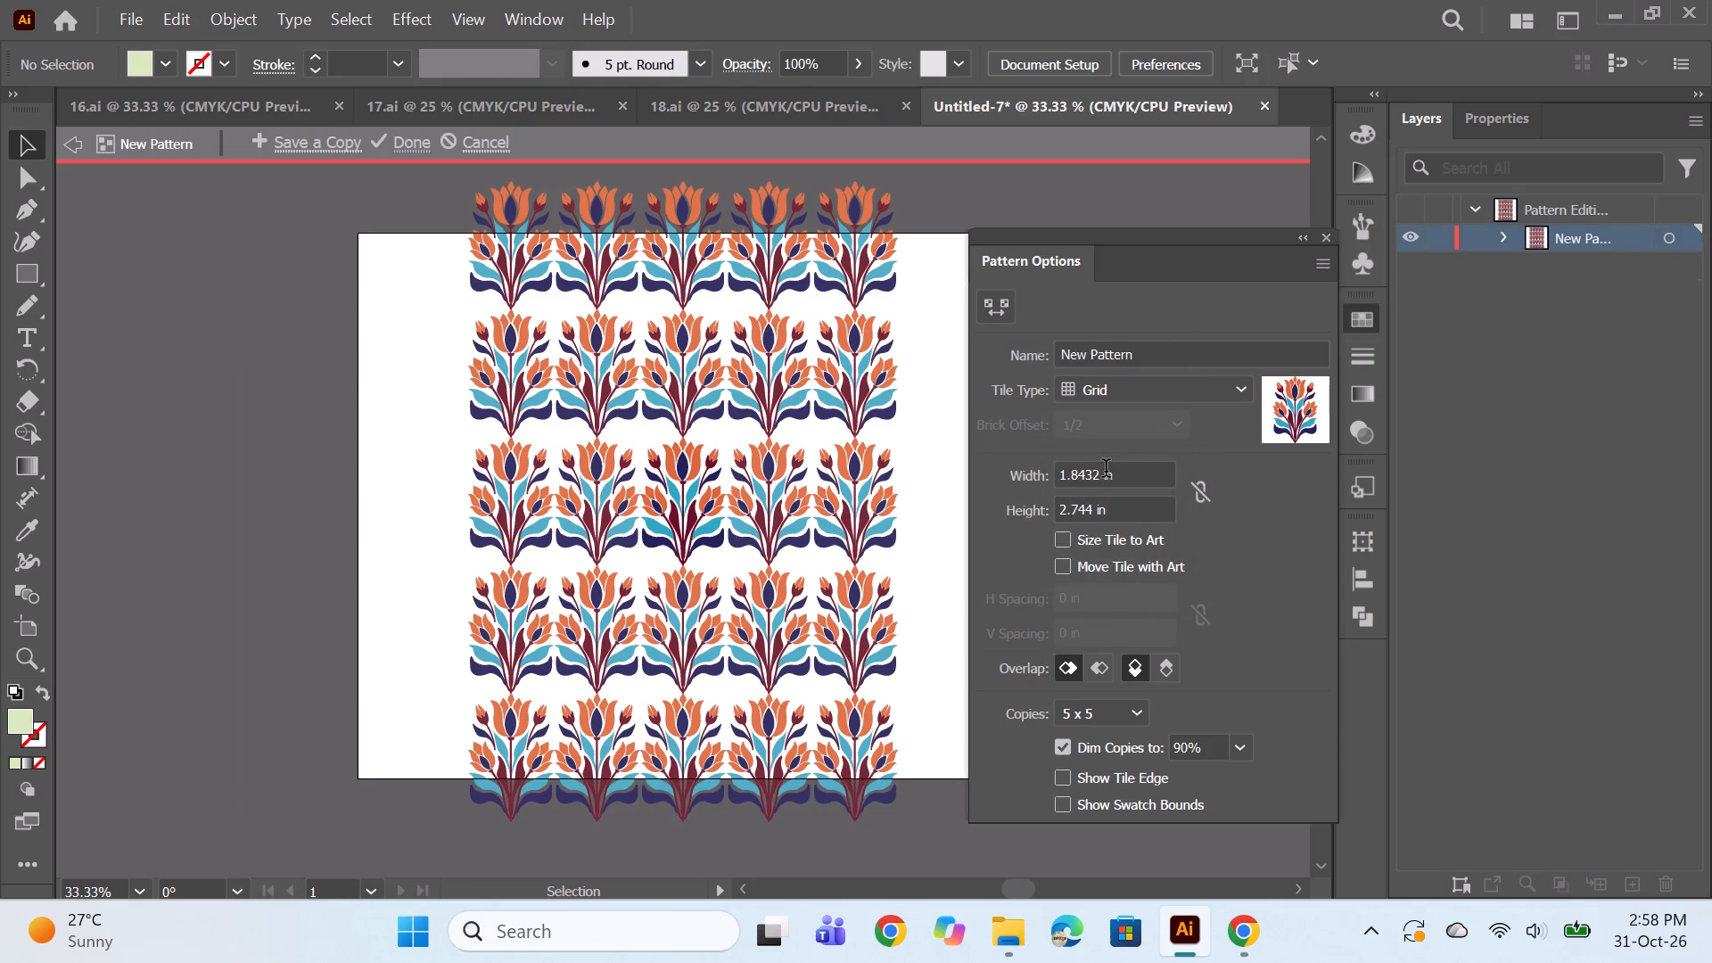
# Set the pattern's grid tile to 2.625 in wide and 3.125 in high, and finish editing the pattern.
pyautogui.scroll(4, 1113, 468)
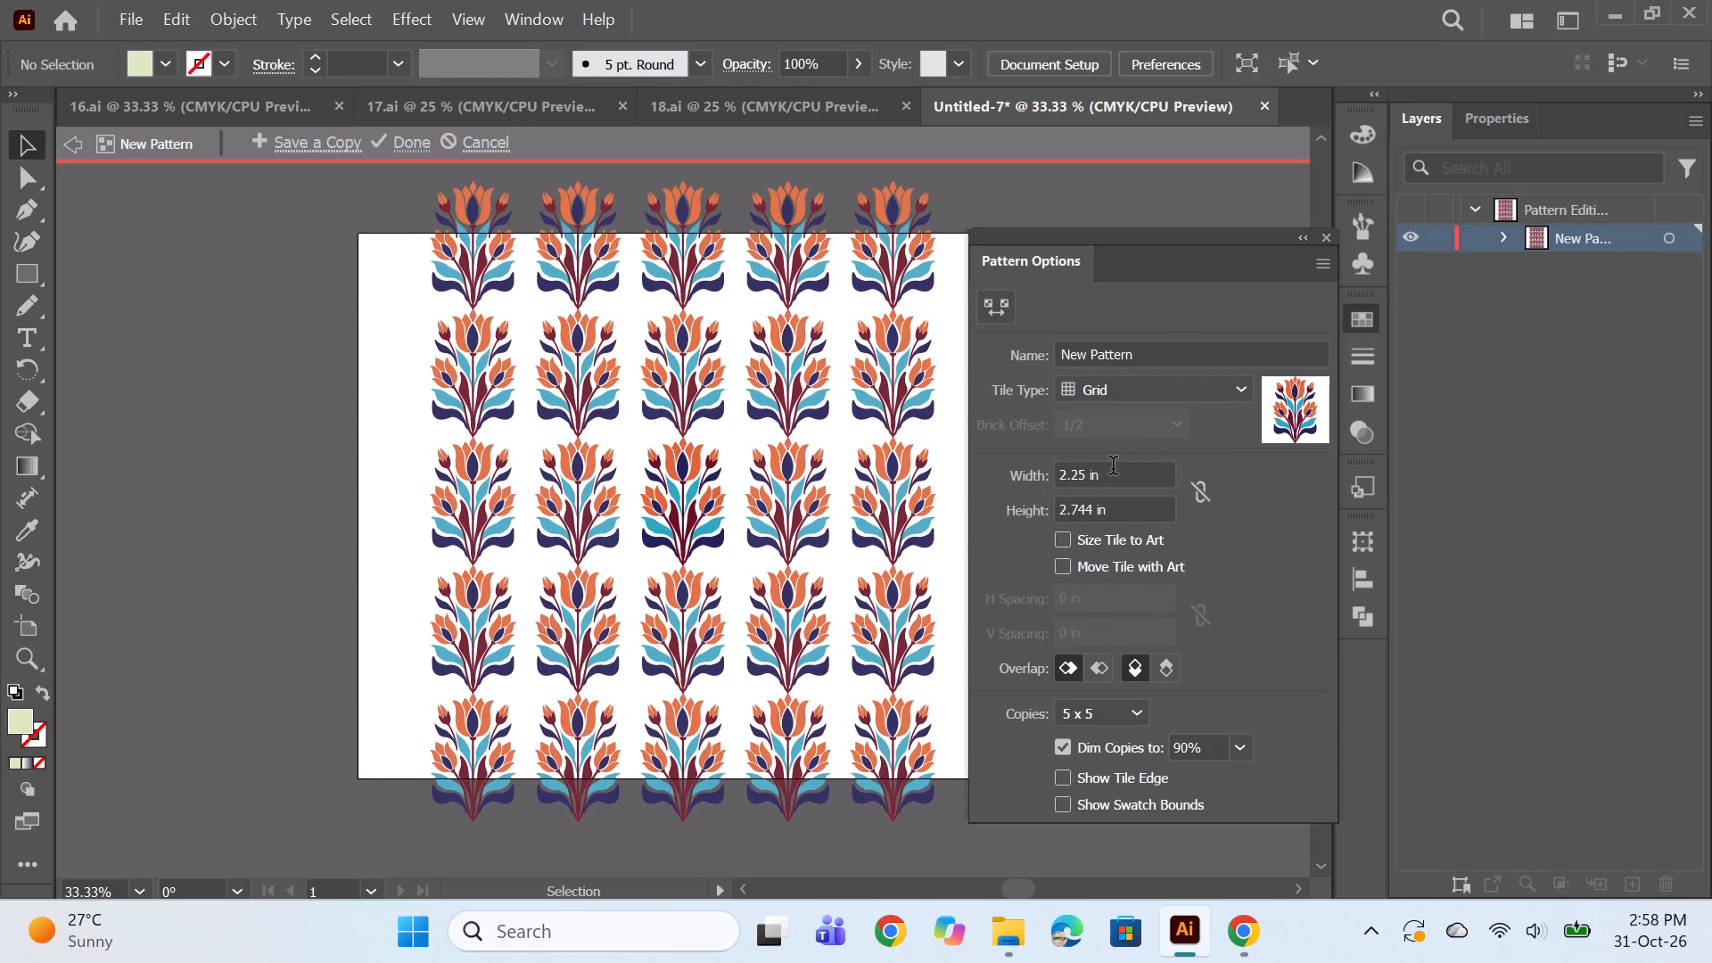
pyautogui.scroll(5, 1113, 468)
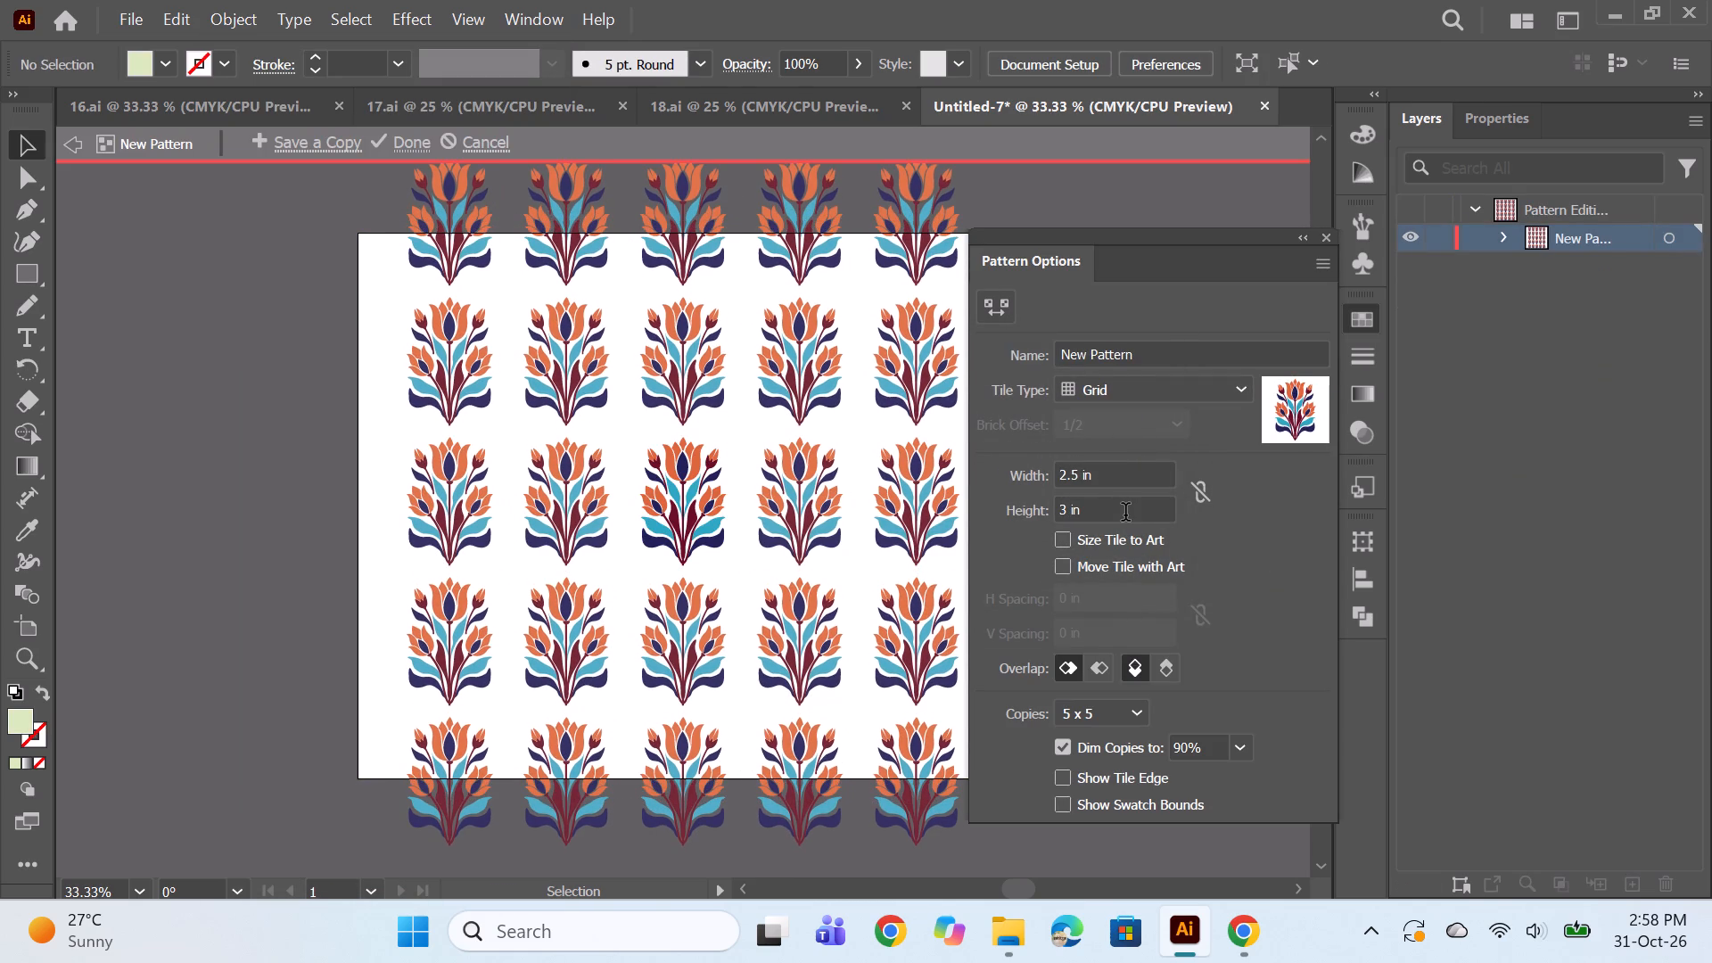
pyautogui.scroll(1, 1115, 515)
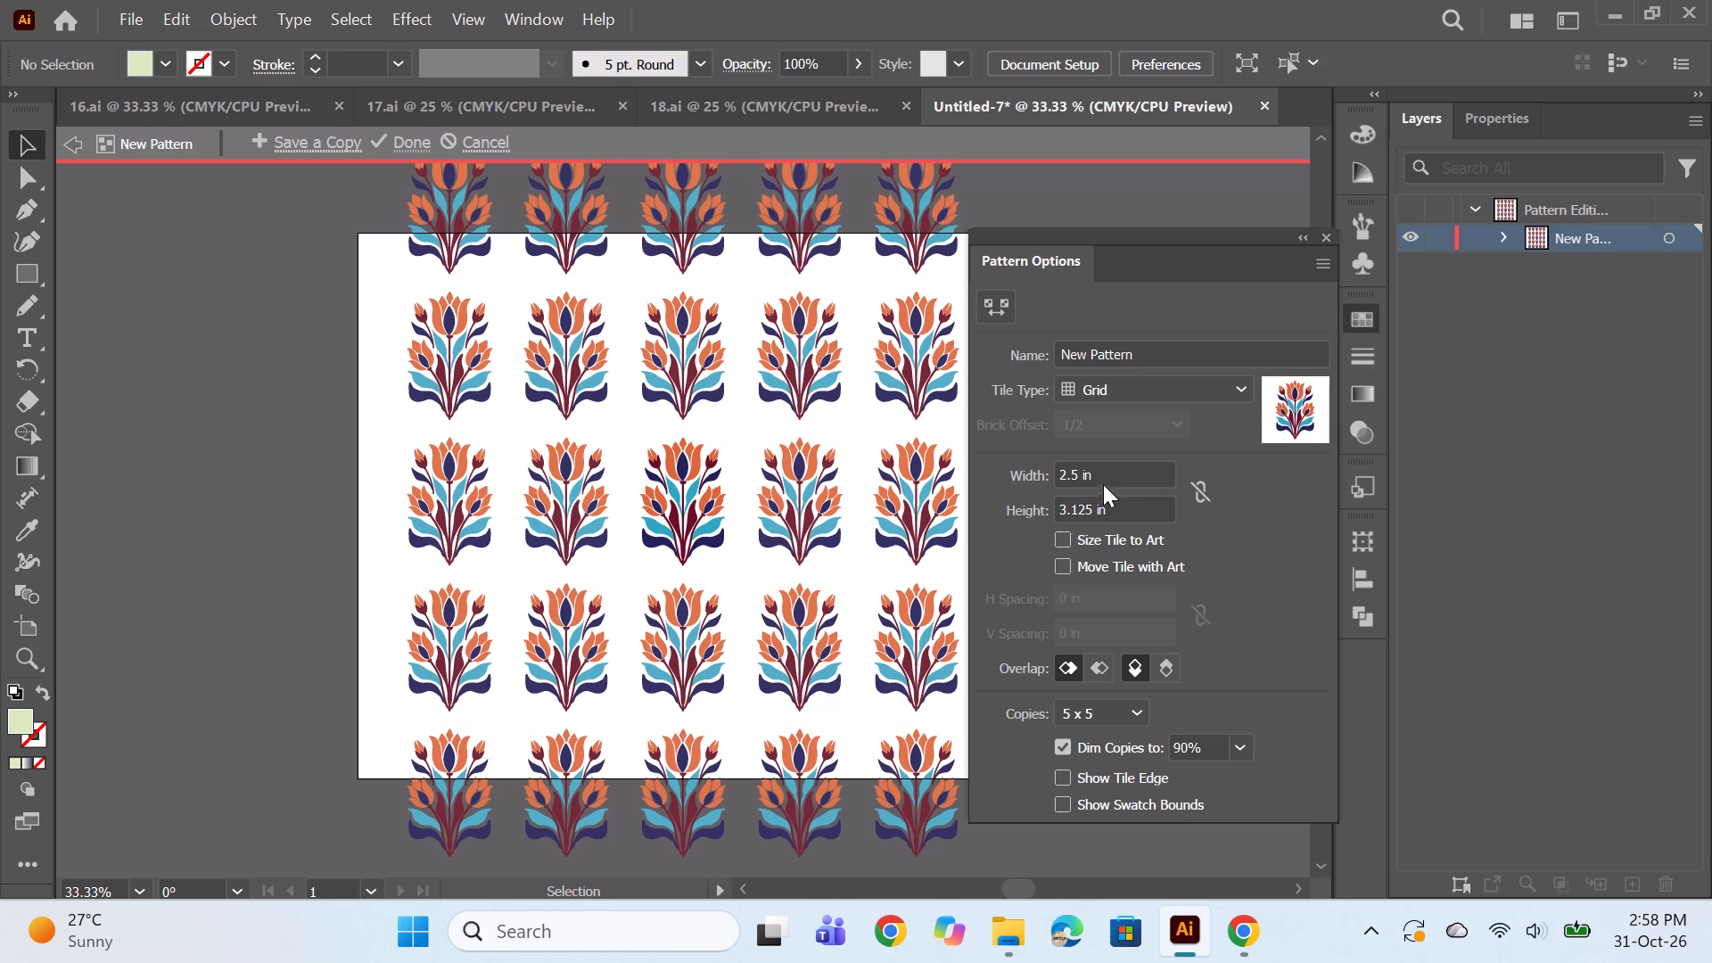
pyautogui.scroll(1, 1103, 480)
pyautogui.click(395, 132)
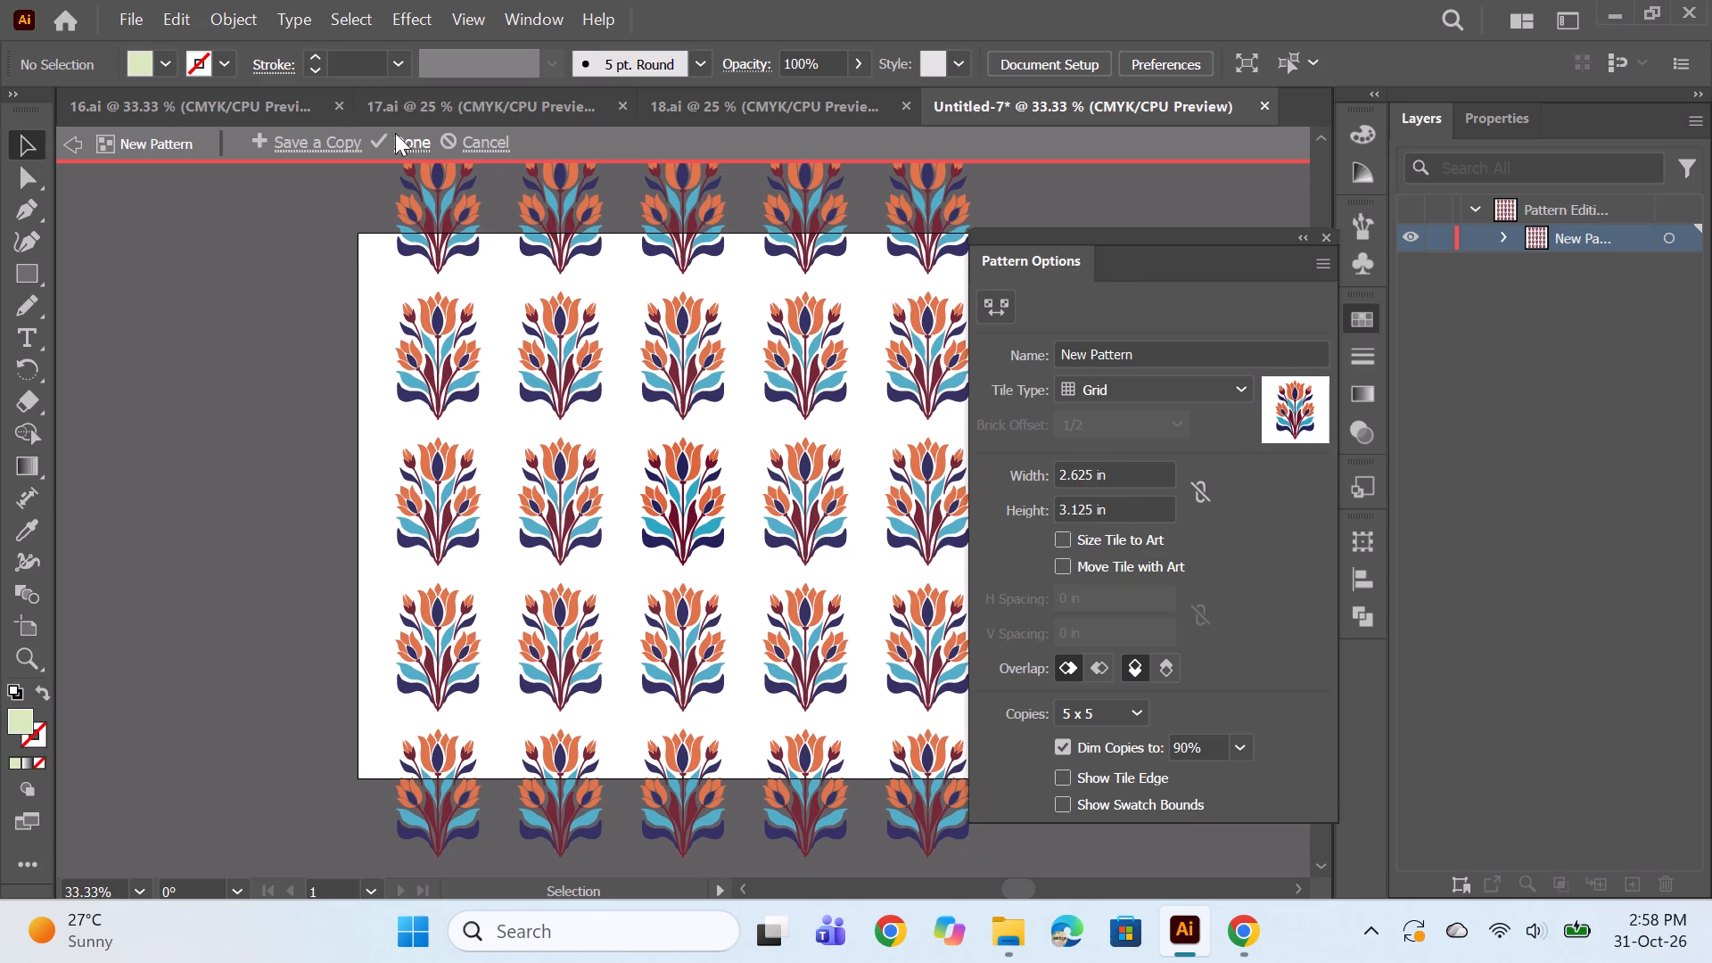
# Draw a rectangle covering the whole artboard and fill it with the new tulip pattern swatch.
pyautogui.click(12, 280)
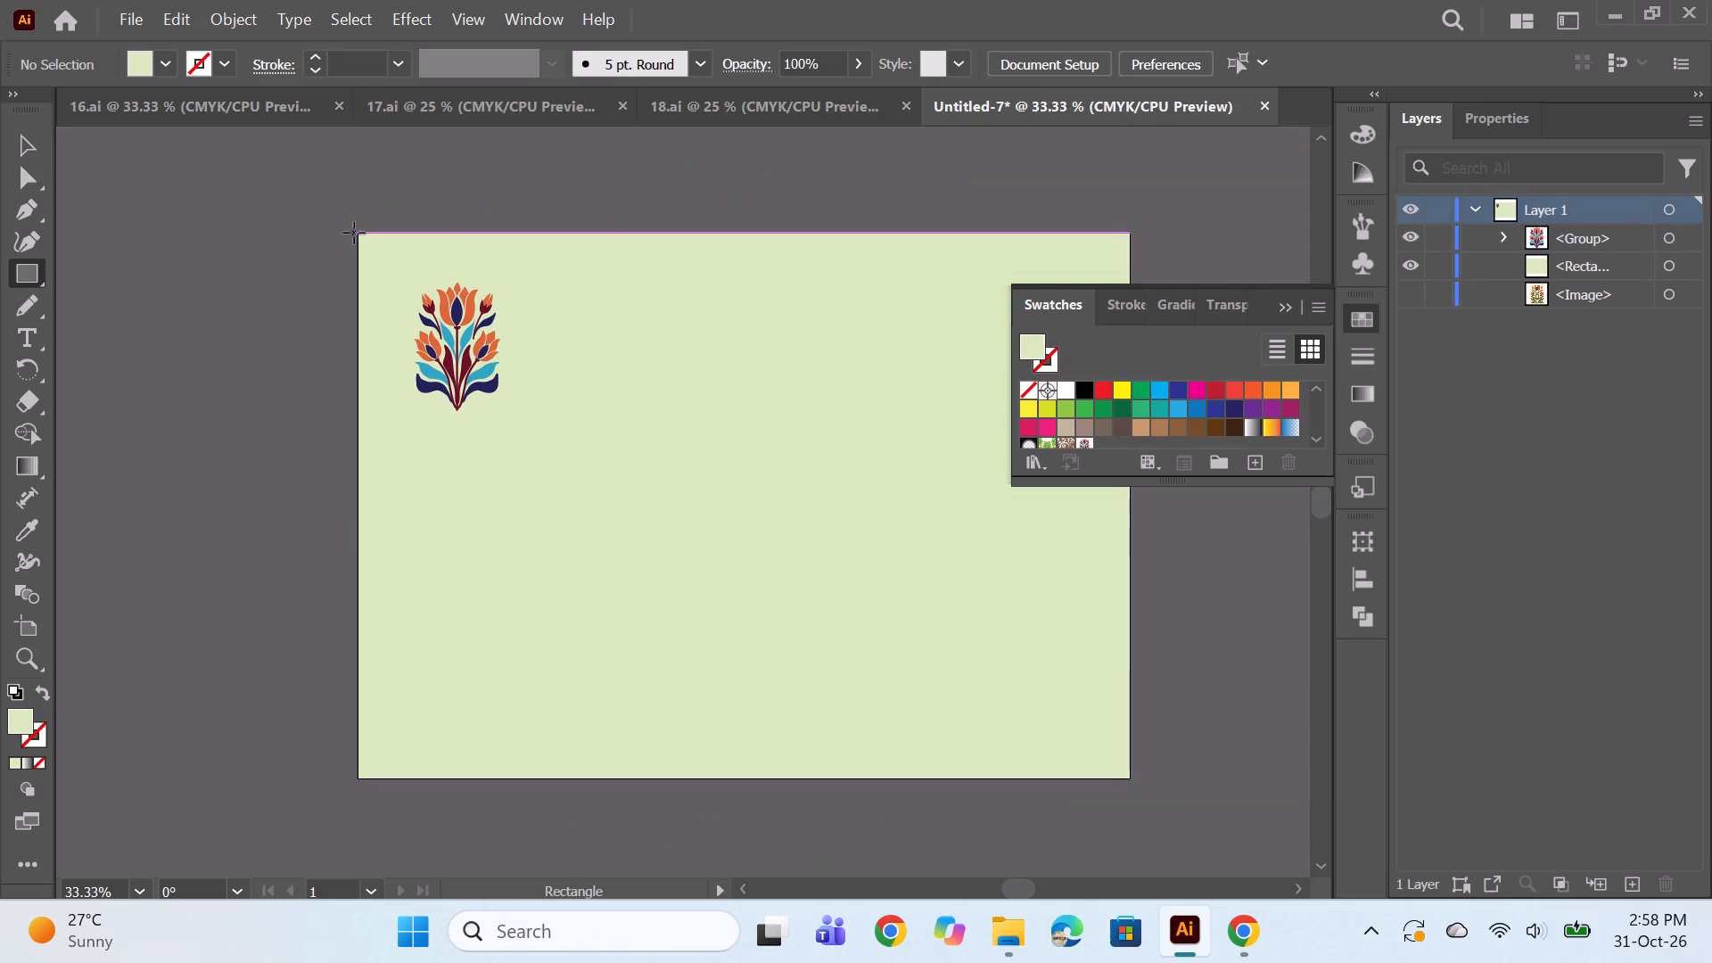
pyautogui.moveTo(356, 233); pyautogui.dragTo(1129, 777)
pyautogui.click(1082, 443)
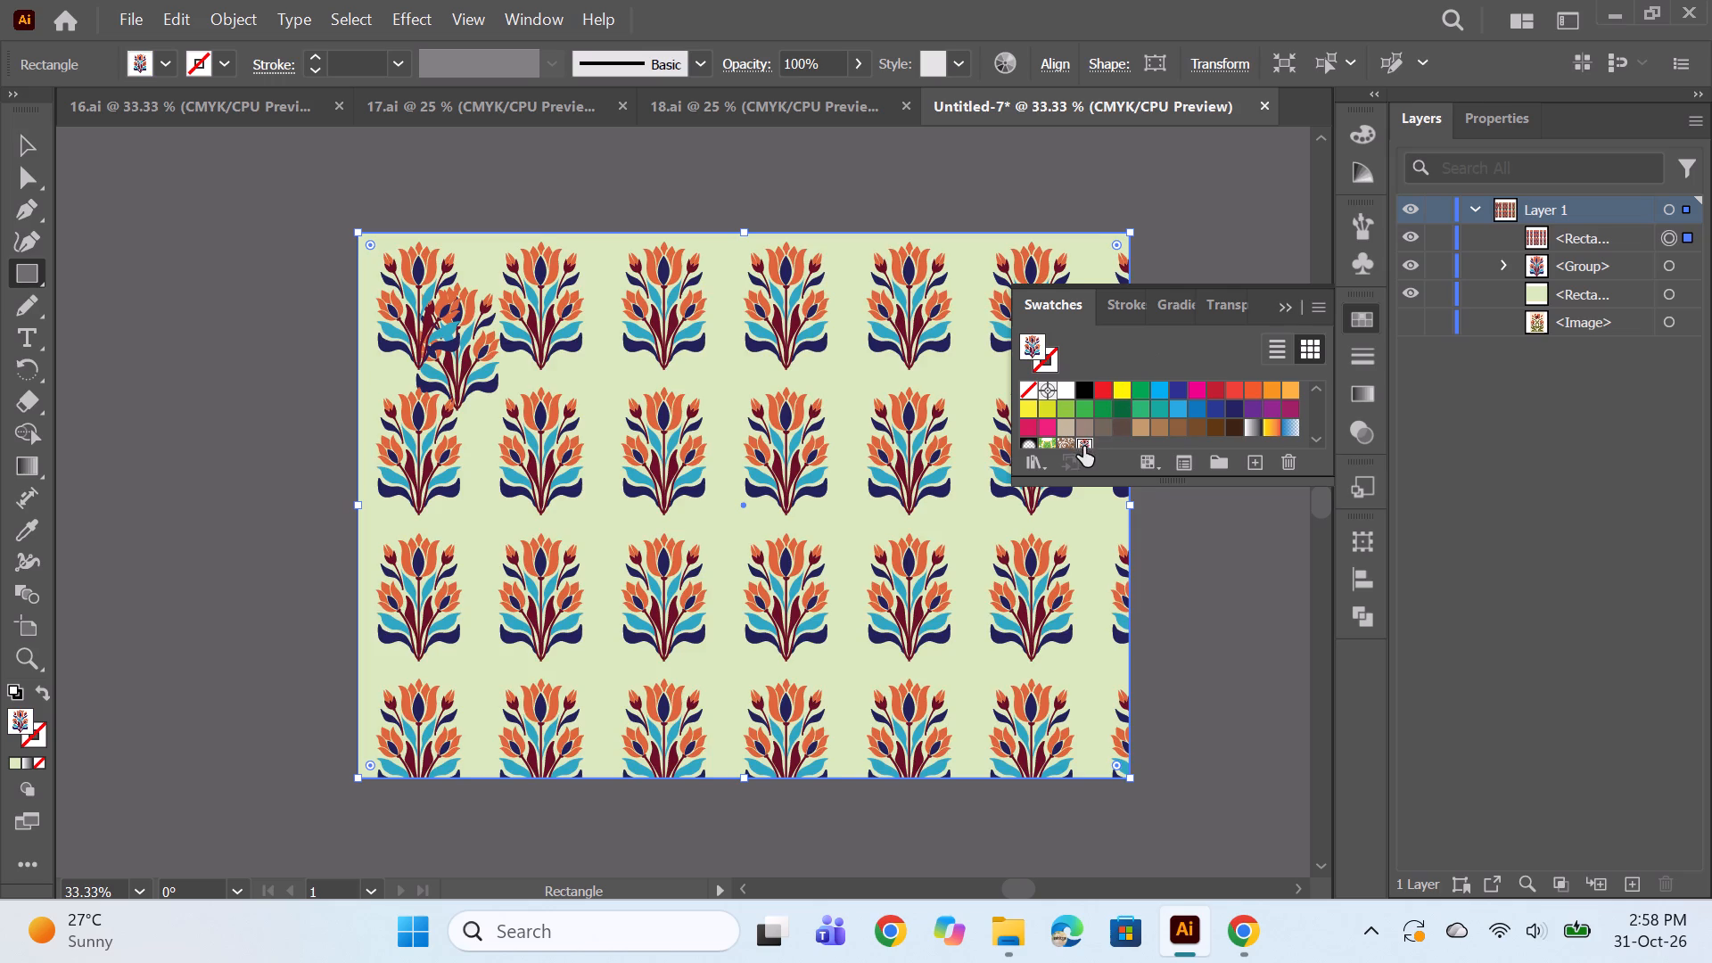
# Hide the original motif group, close the swatches and deselect the pattern rectangle.
pyautogui.click(1413, 270)
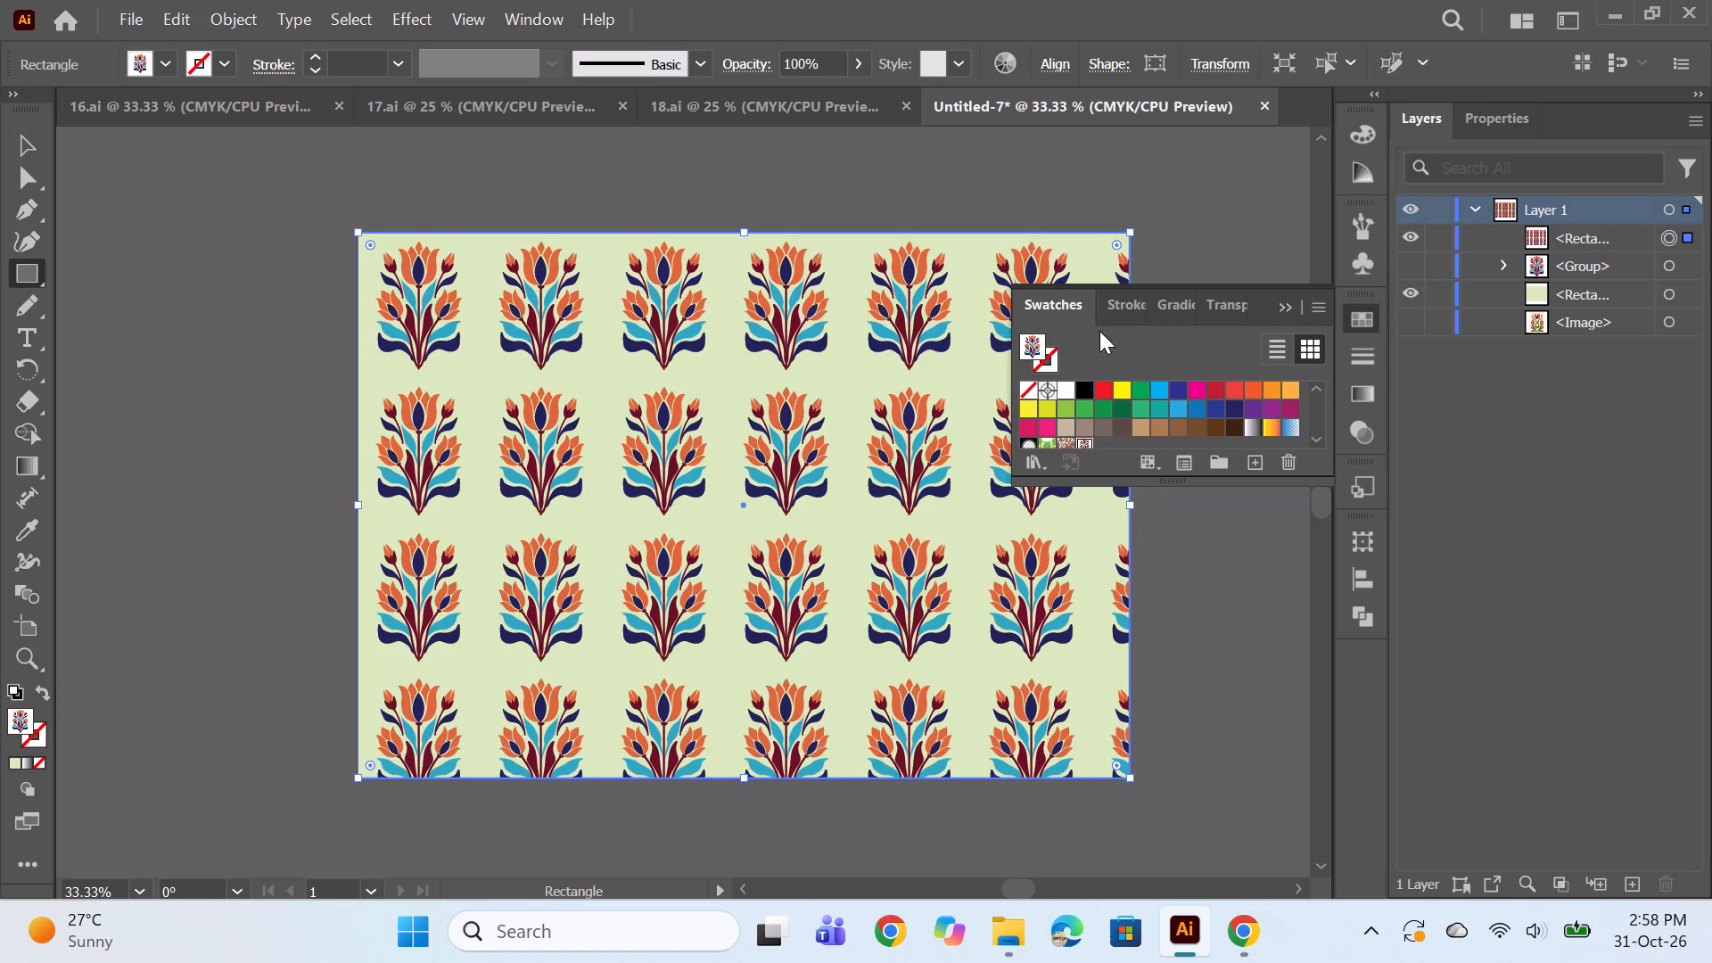
pyautogui.click(1287, 310)
pyautogui.keyDown('ctrl'); pyautogui.click(1222, 380); pyautogui.keyUp('ctrl')
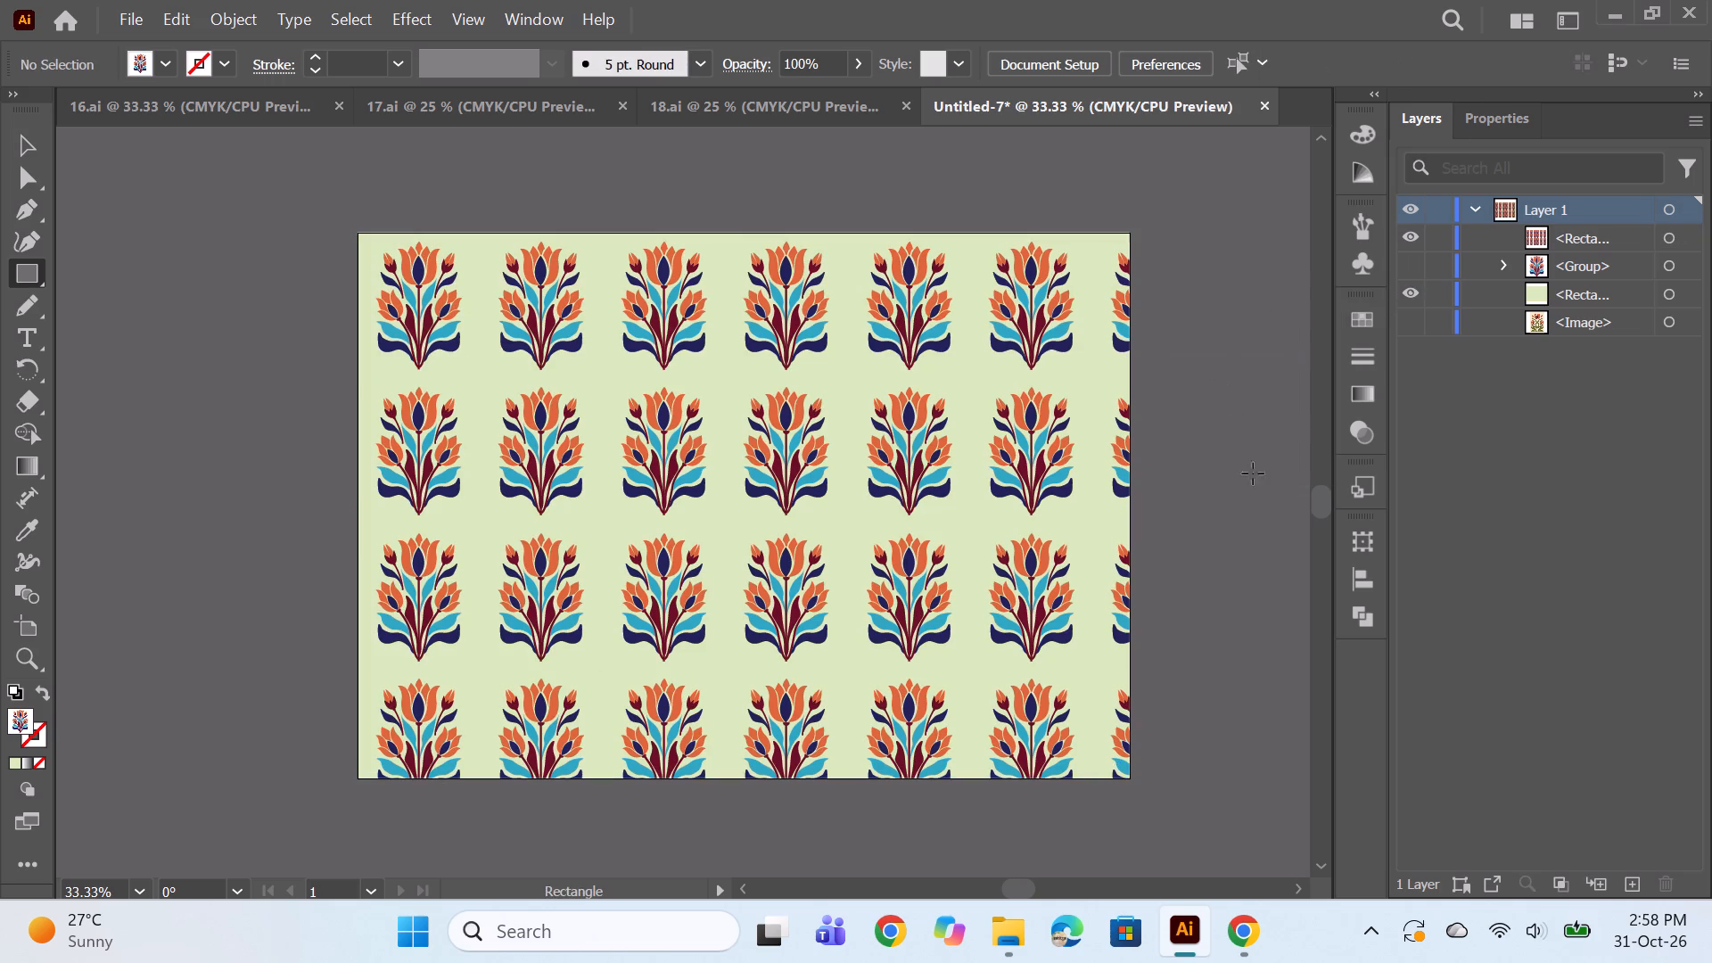
# Save the document as an Illustrator file named 19, accepting the default save options.
pyautogui.press('space')
pyautogui.moveTo(1279, 597); pyautogui.dragTo(1239, 598)
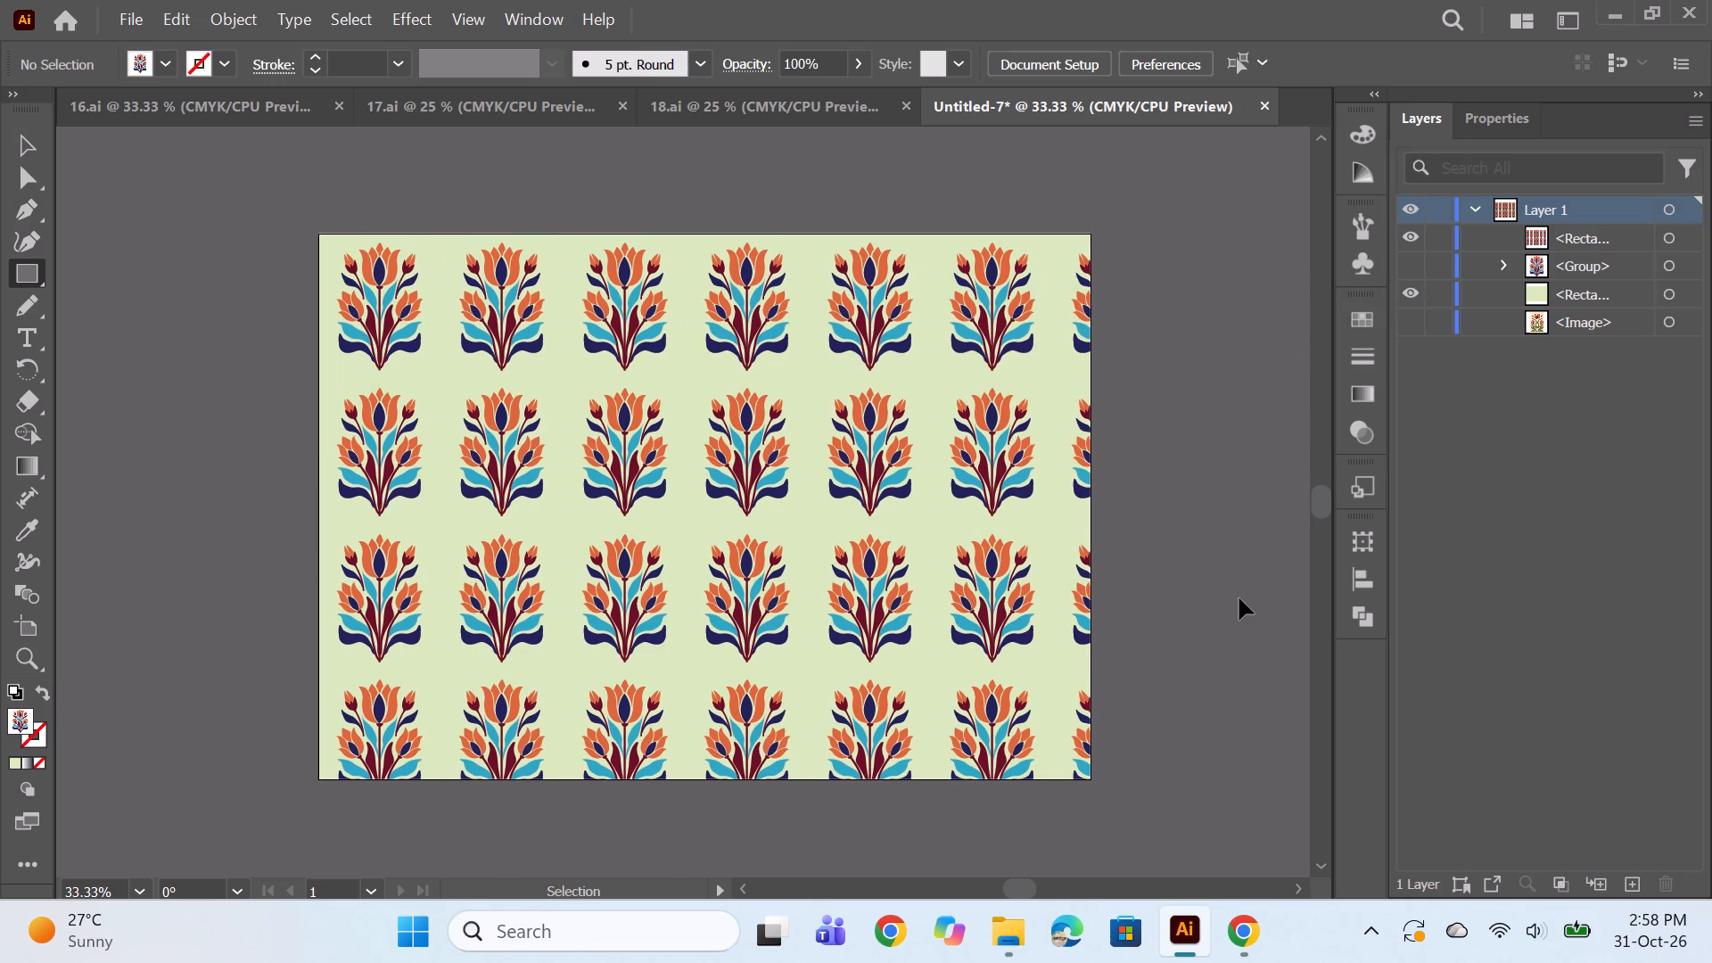
pyautogui.hotkey('ctrl', 's')
pyautogui.write('19')
pyautogui.press('Return')
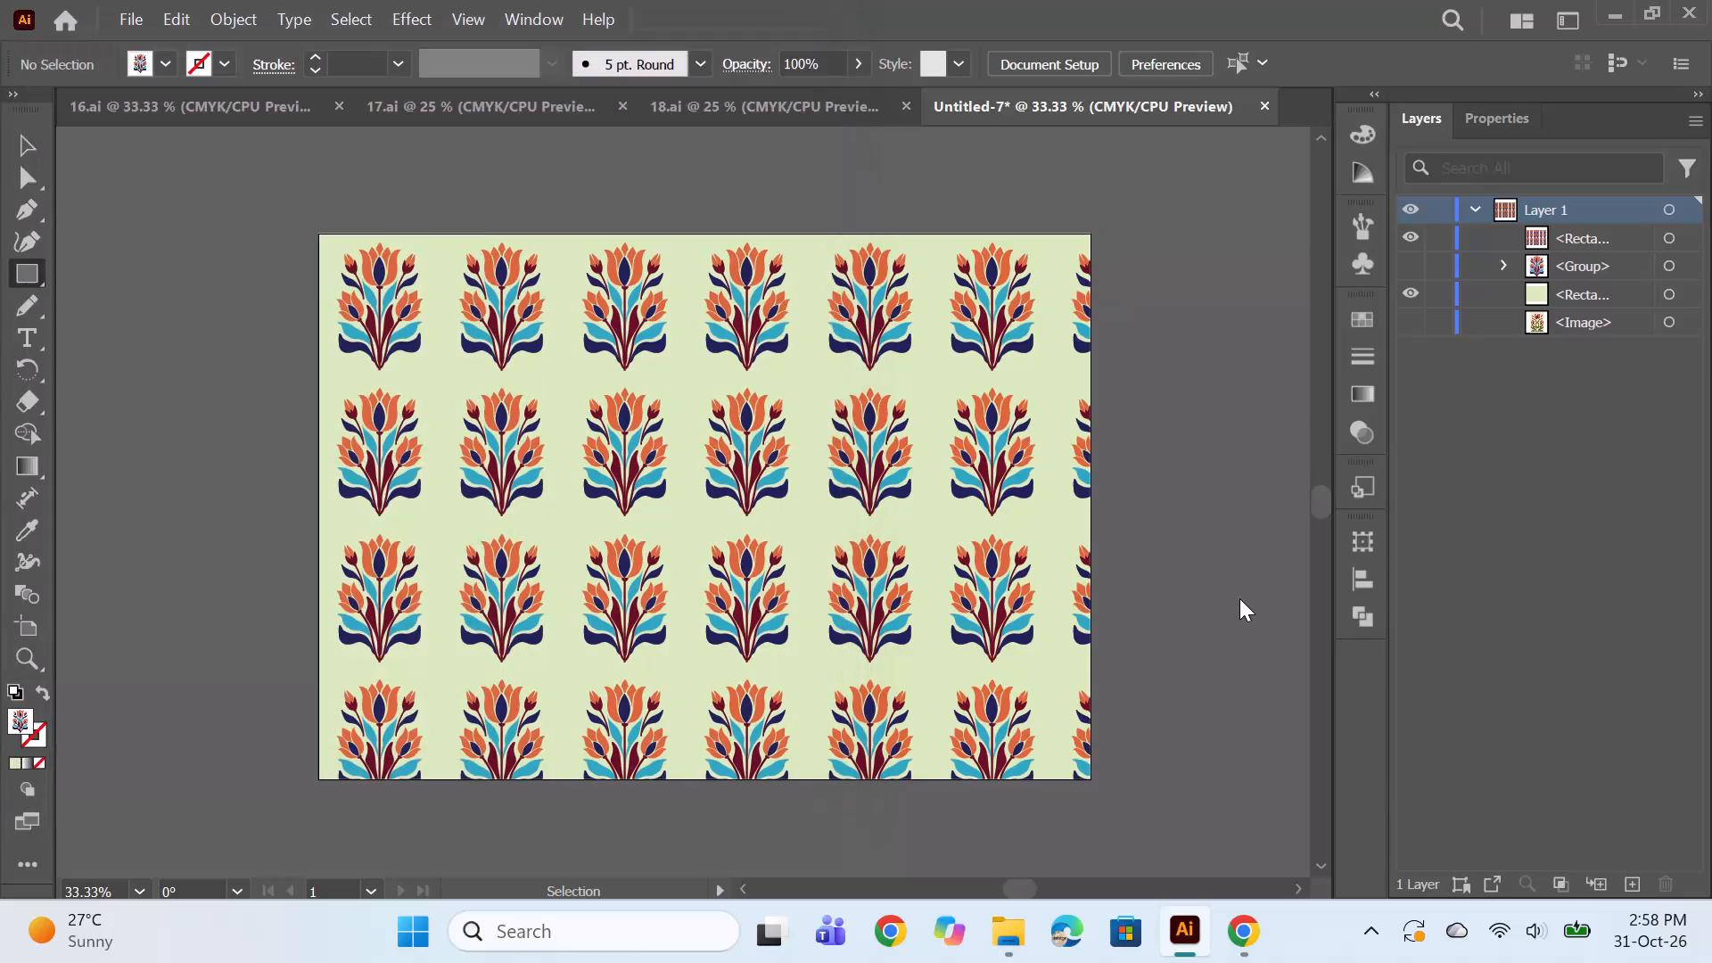
pyautogui.press('Return')
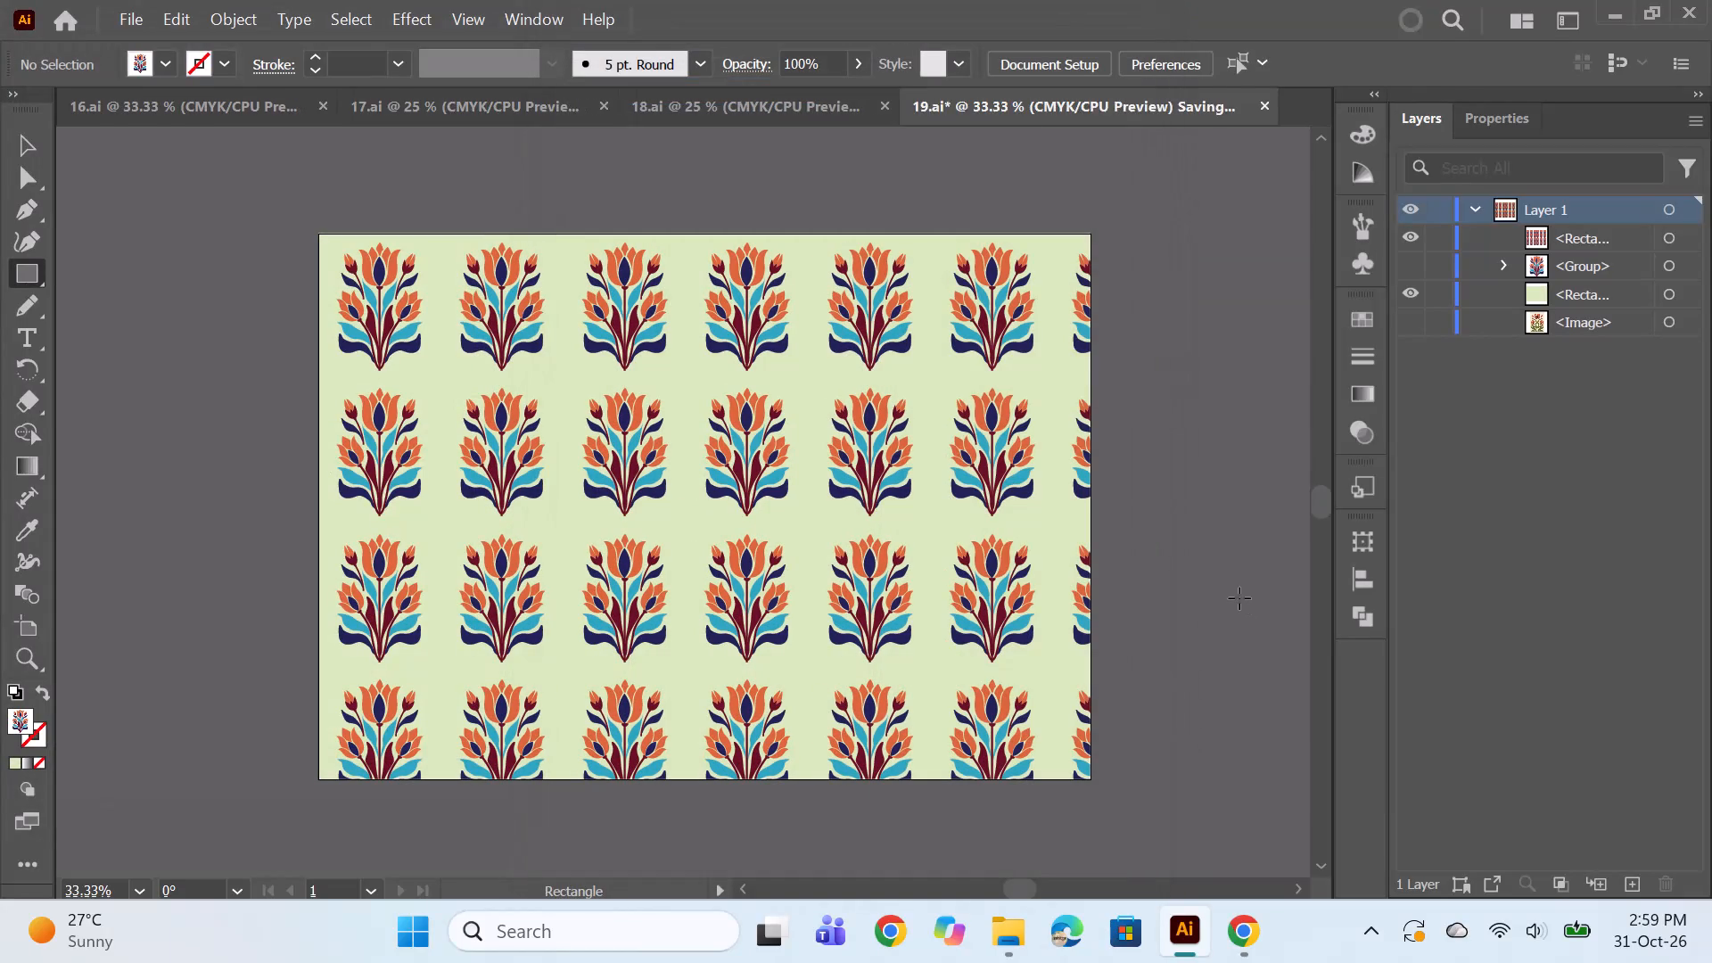
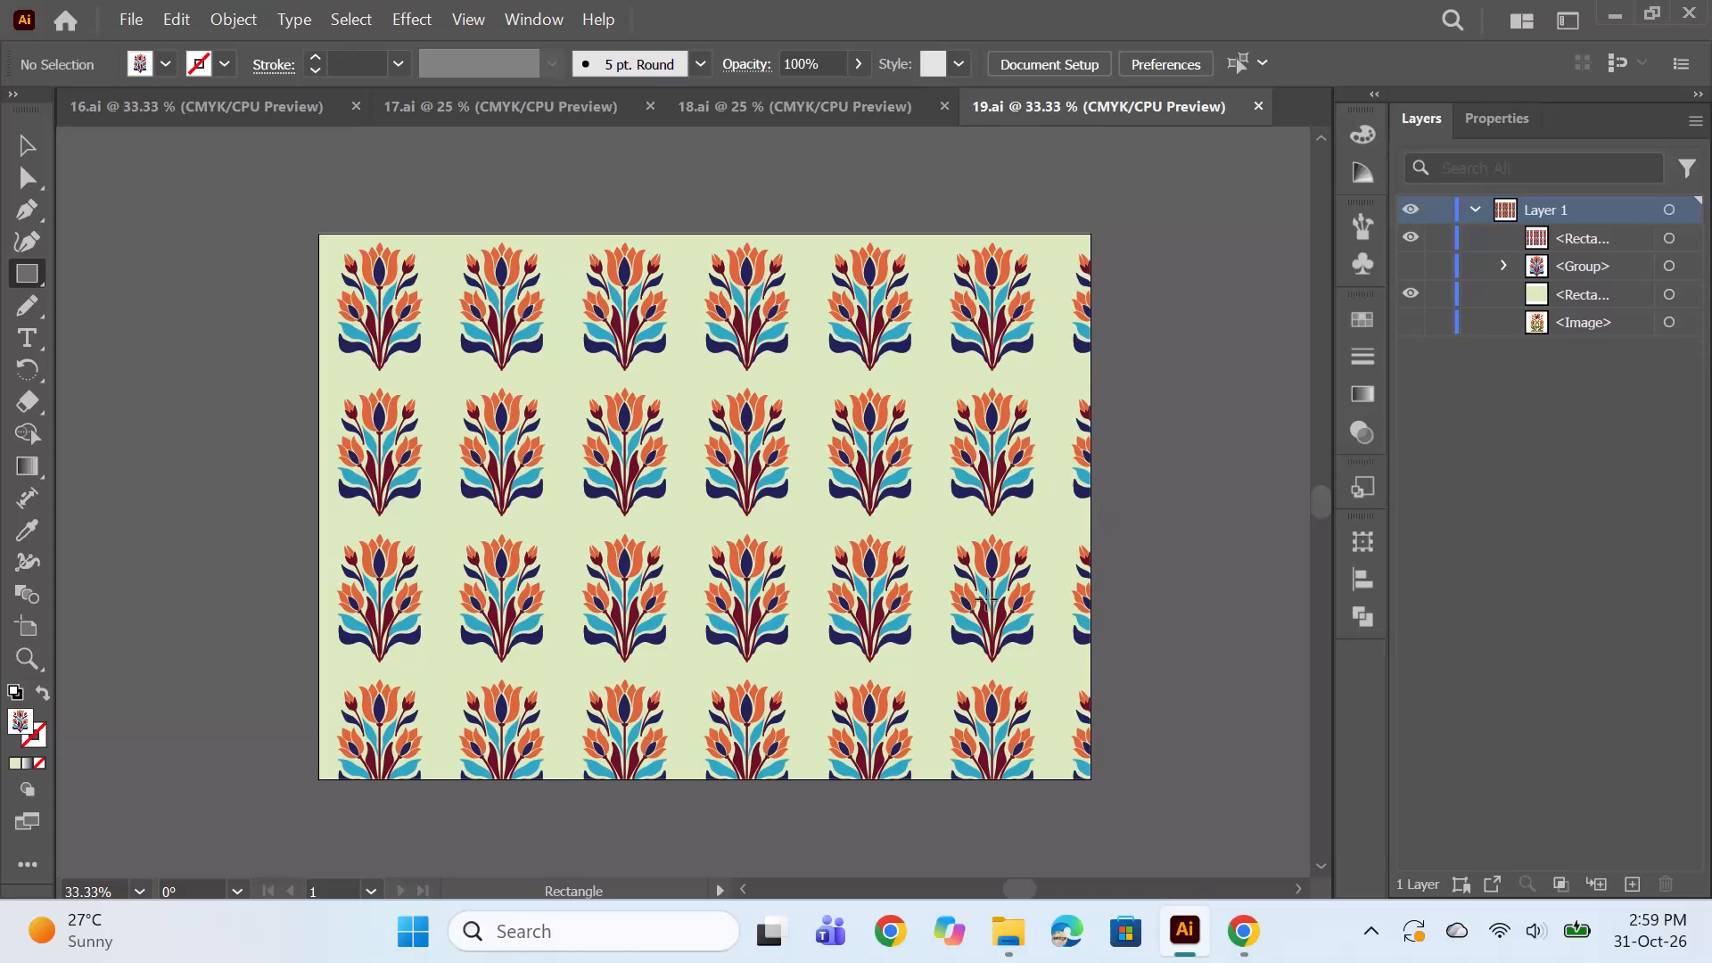
# Save the floral pattern document 19.ai.
pyautogui.scroll(-1, 986, 599)
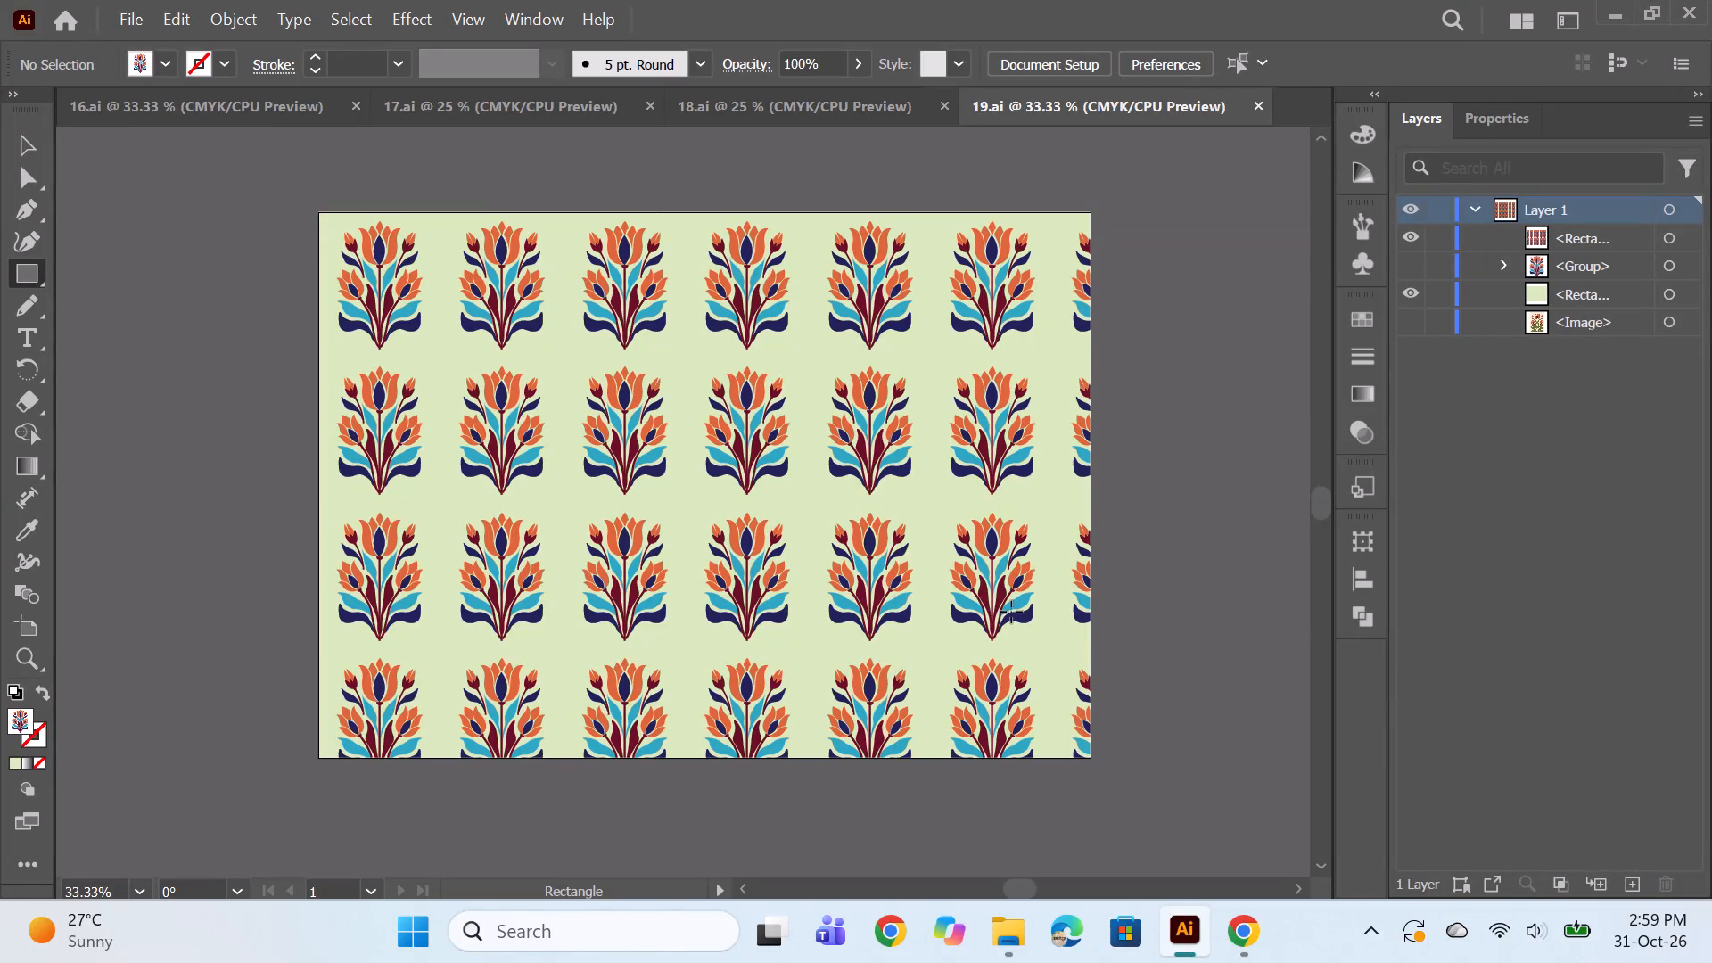
pyautogui.hotkey('ctrl', 's')
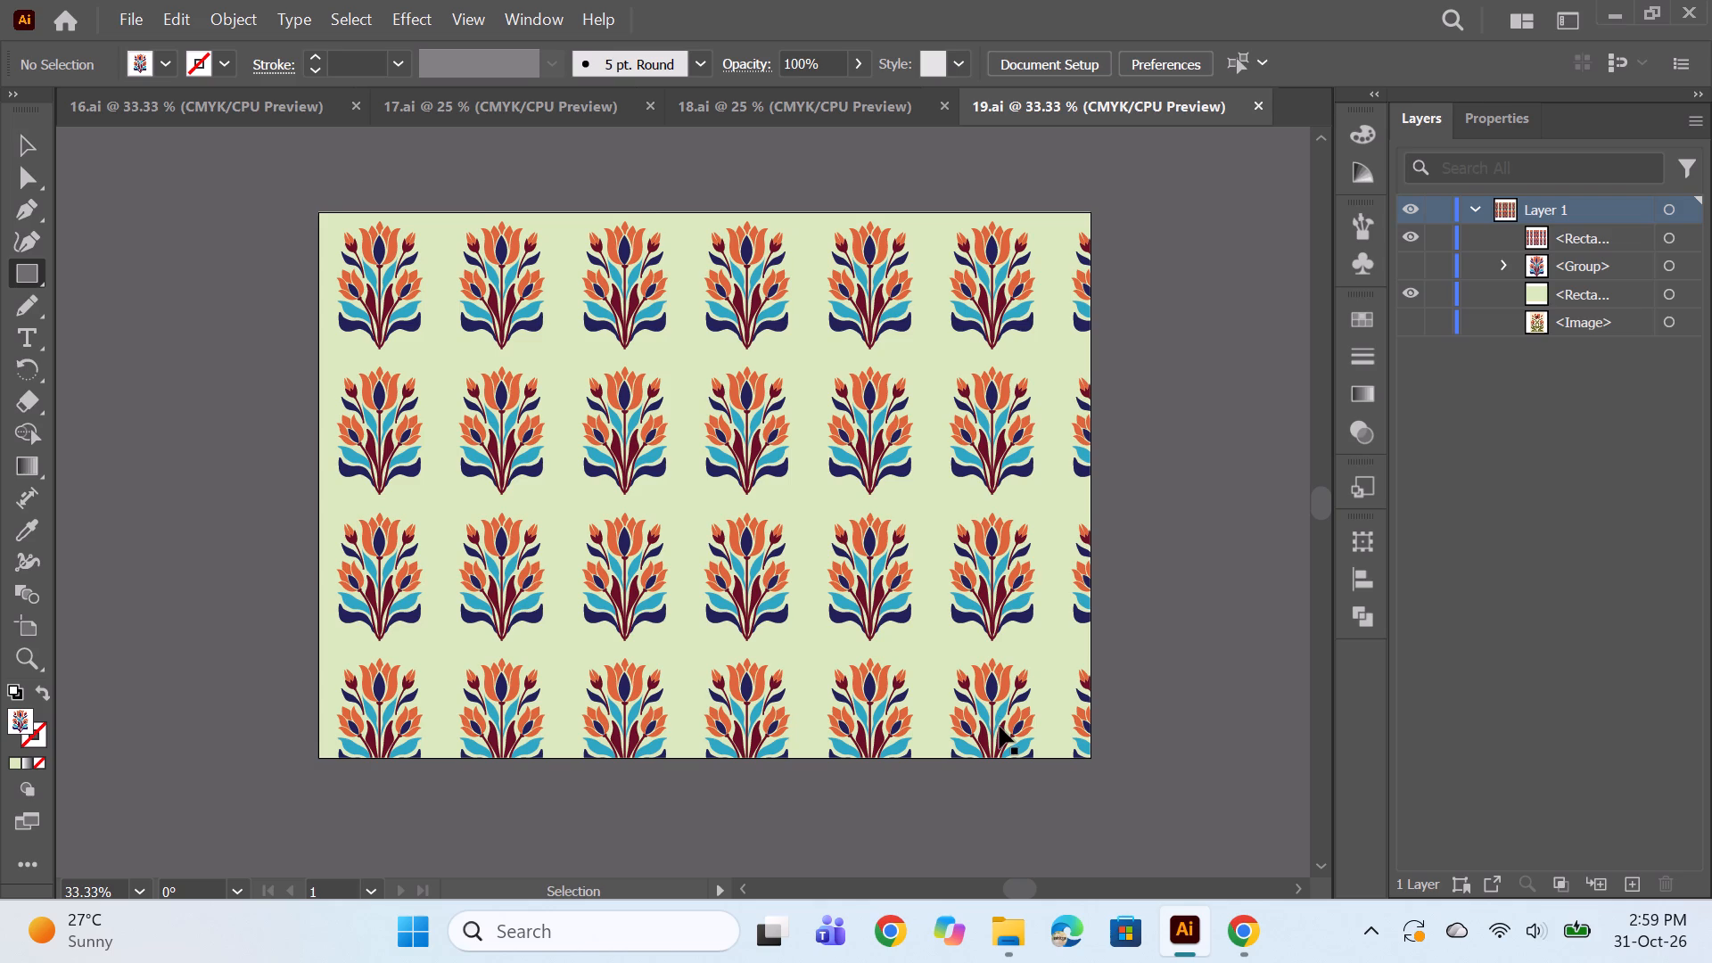
pyautogui.hotkey('ctrl', 's')
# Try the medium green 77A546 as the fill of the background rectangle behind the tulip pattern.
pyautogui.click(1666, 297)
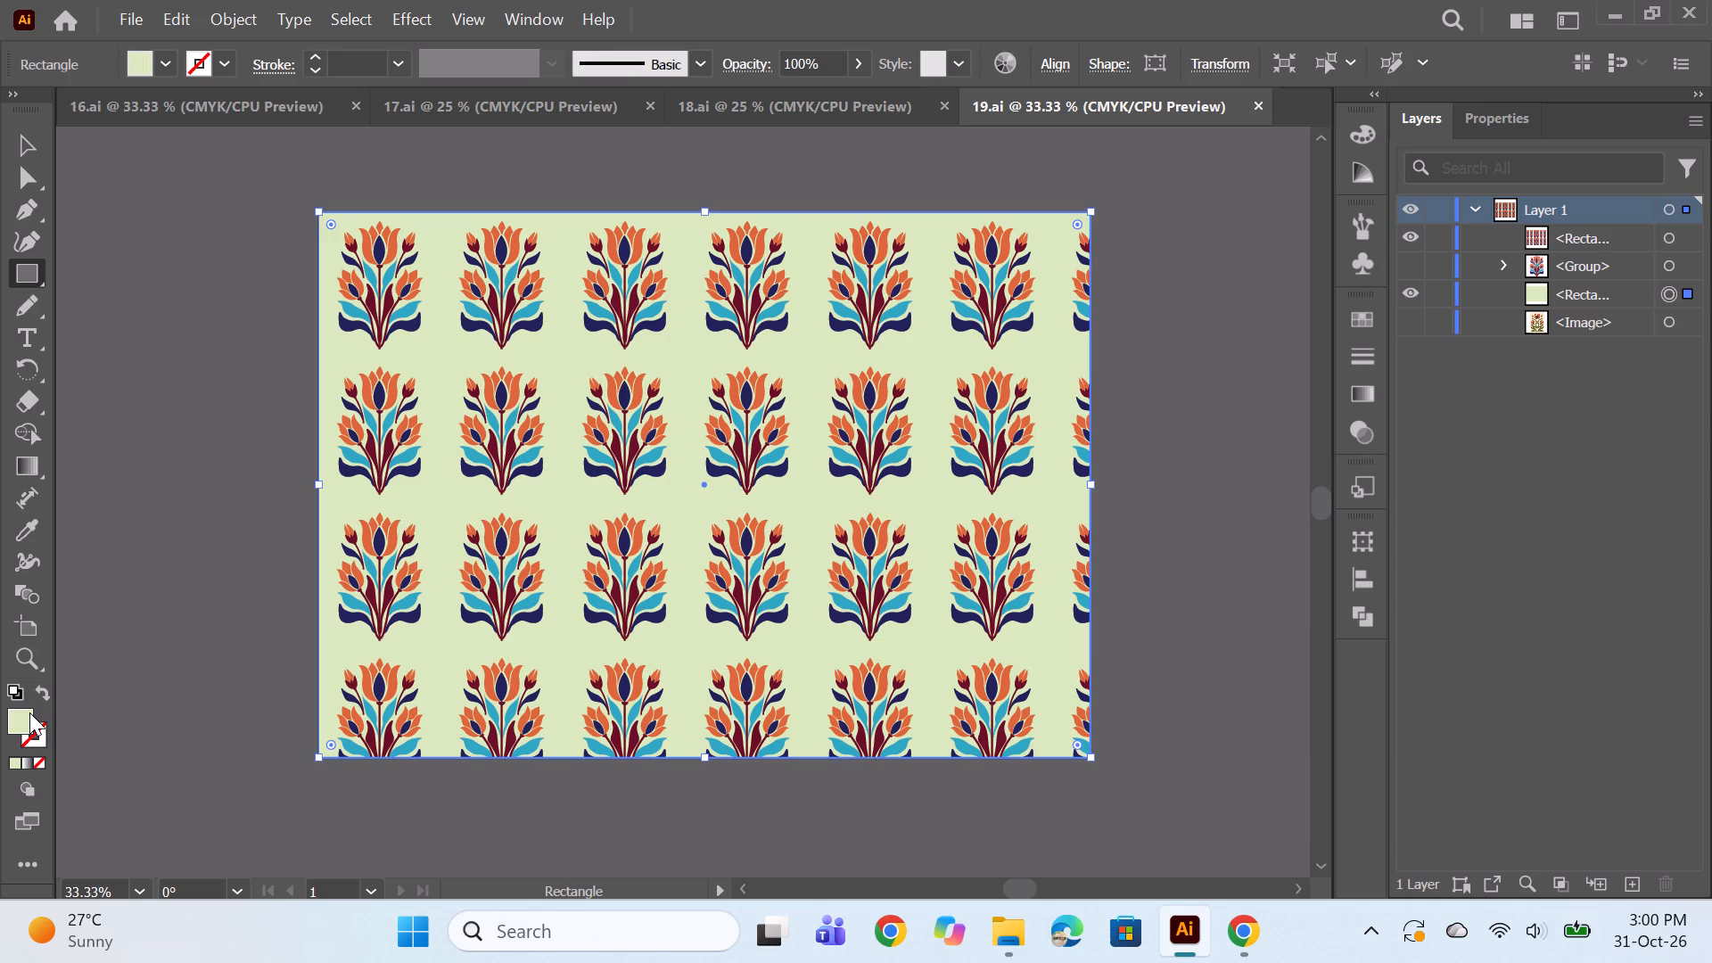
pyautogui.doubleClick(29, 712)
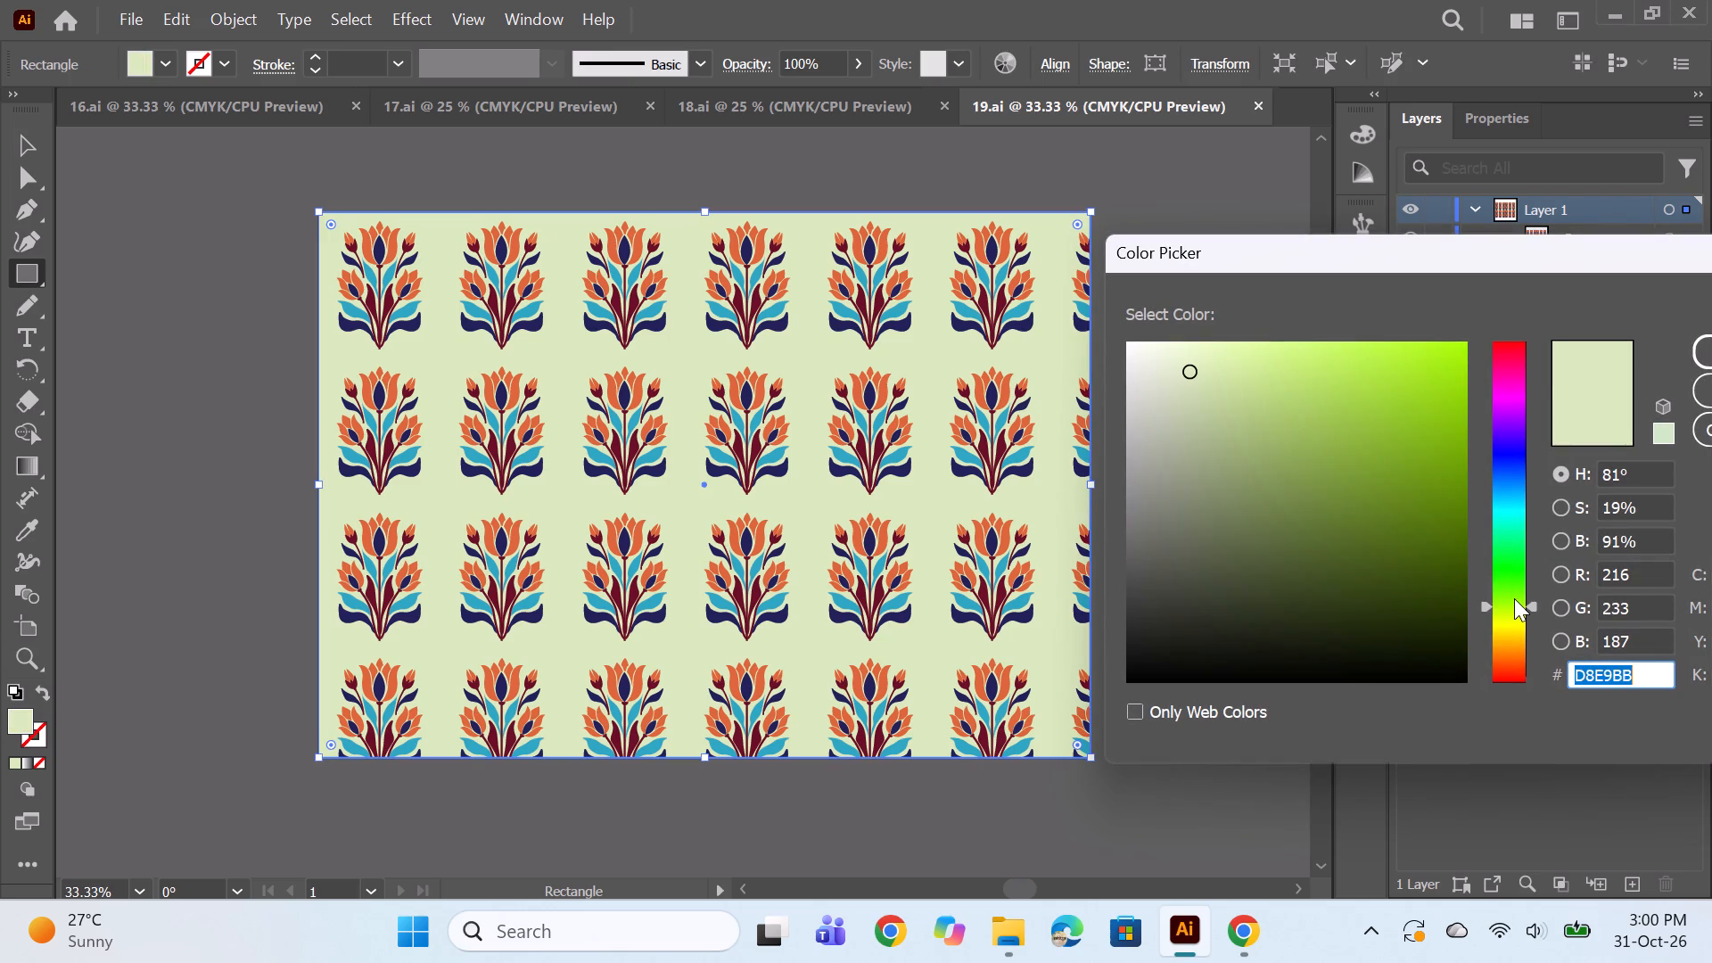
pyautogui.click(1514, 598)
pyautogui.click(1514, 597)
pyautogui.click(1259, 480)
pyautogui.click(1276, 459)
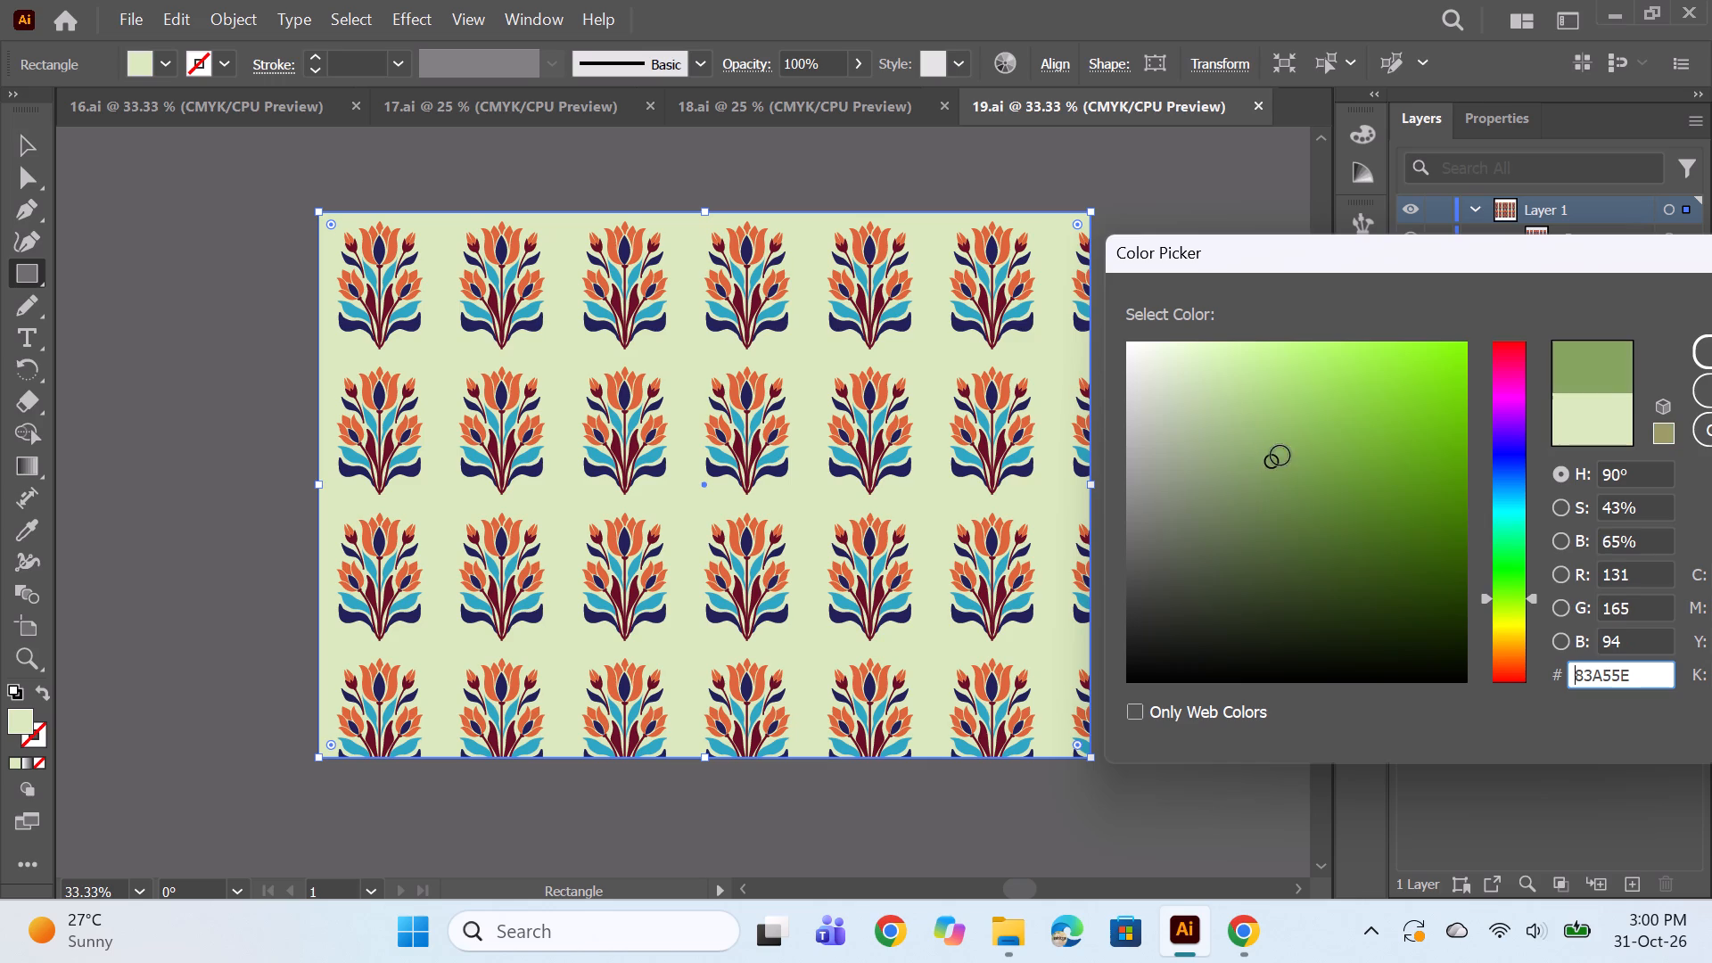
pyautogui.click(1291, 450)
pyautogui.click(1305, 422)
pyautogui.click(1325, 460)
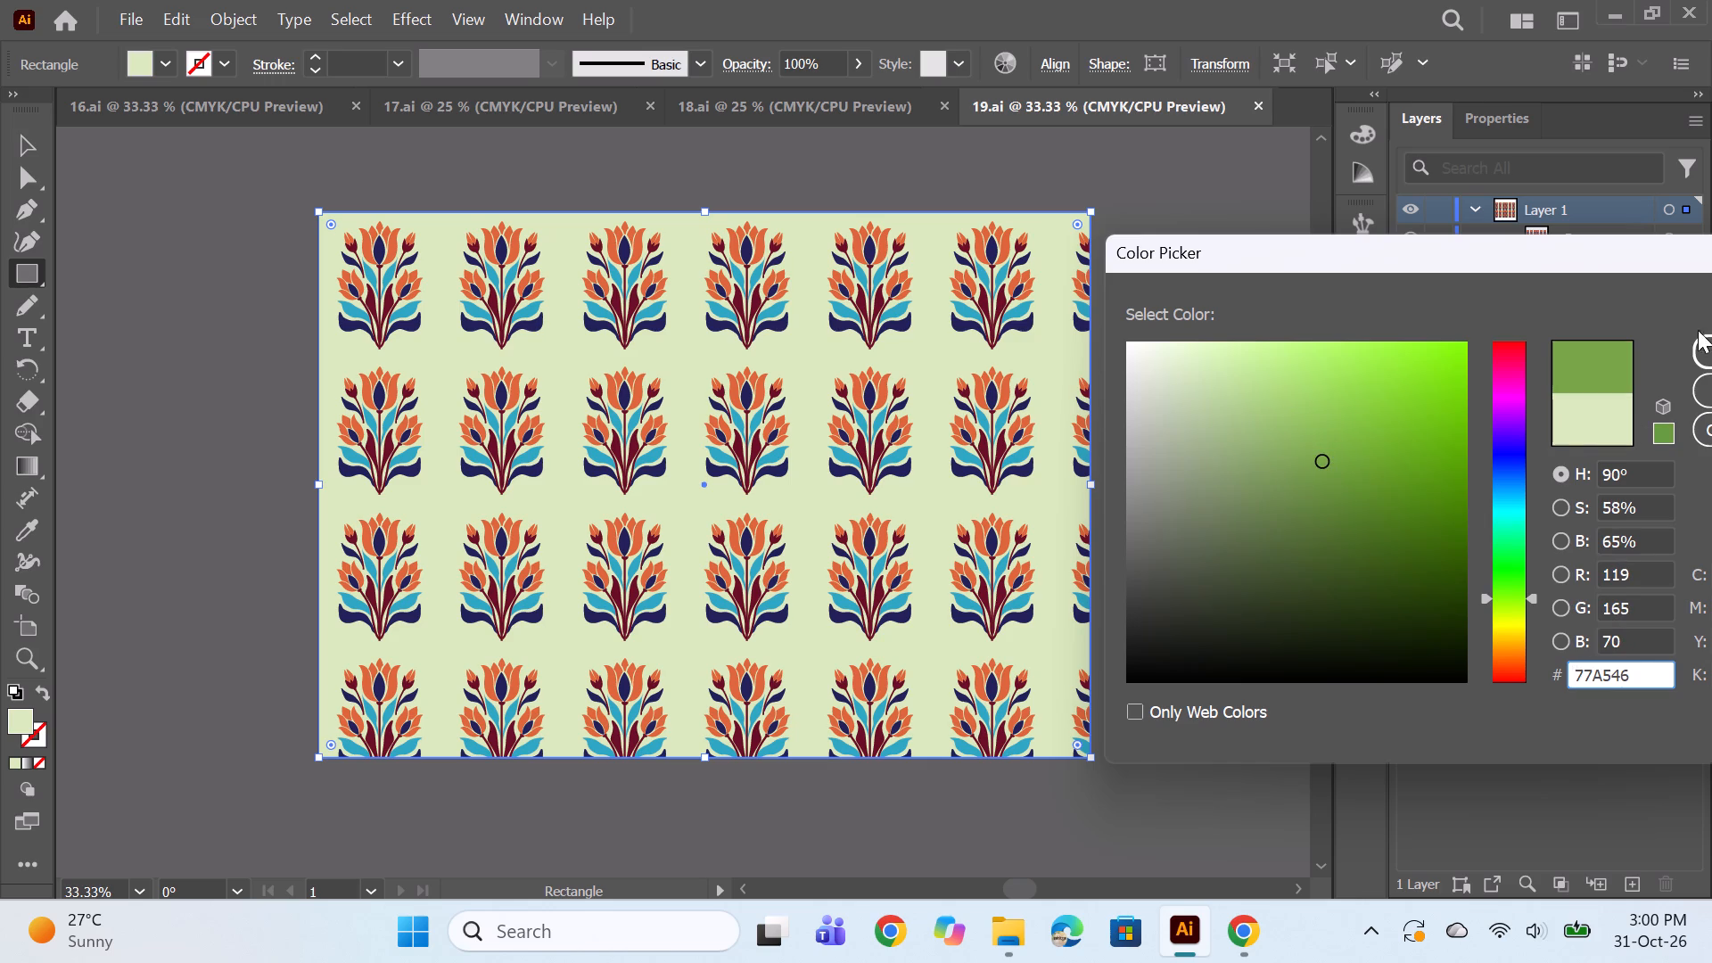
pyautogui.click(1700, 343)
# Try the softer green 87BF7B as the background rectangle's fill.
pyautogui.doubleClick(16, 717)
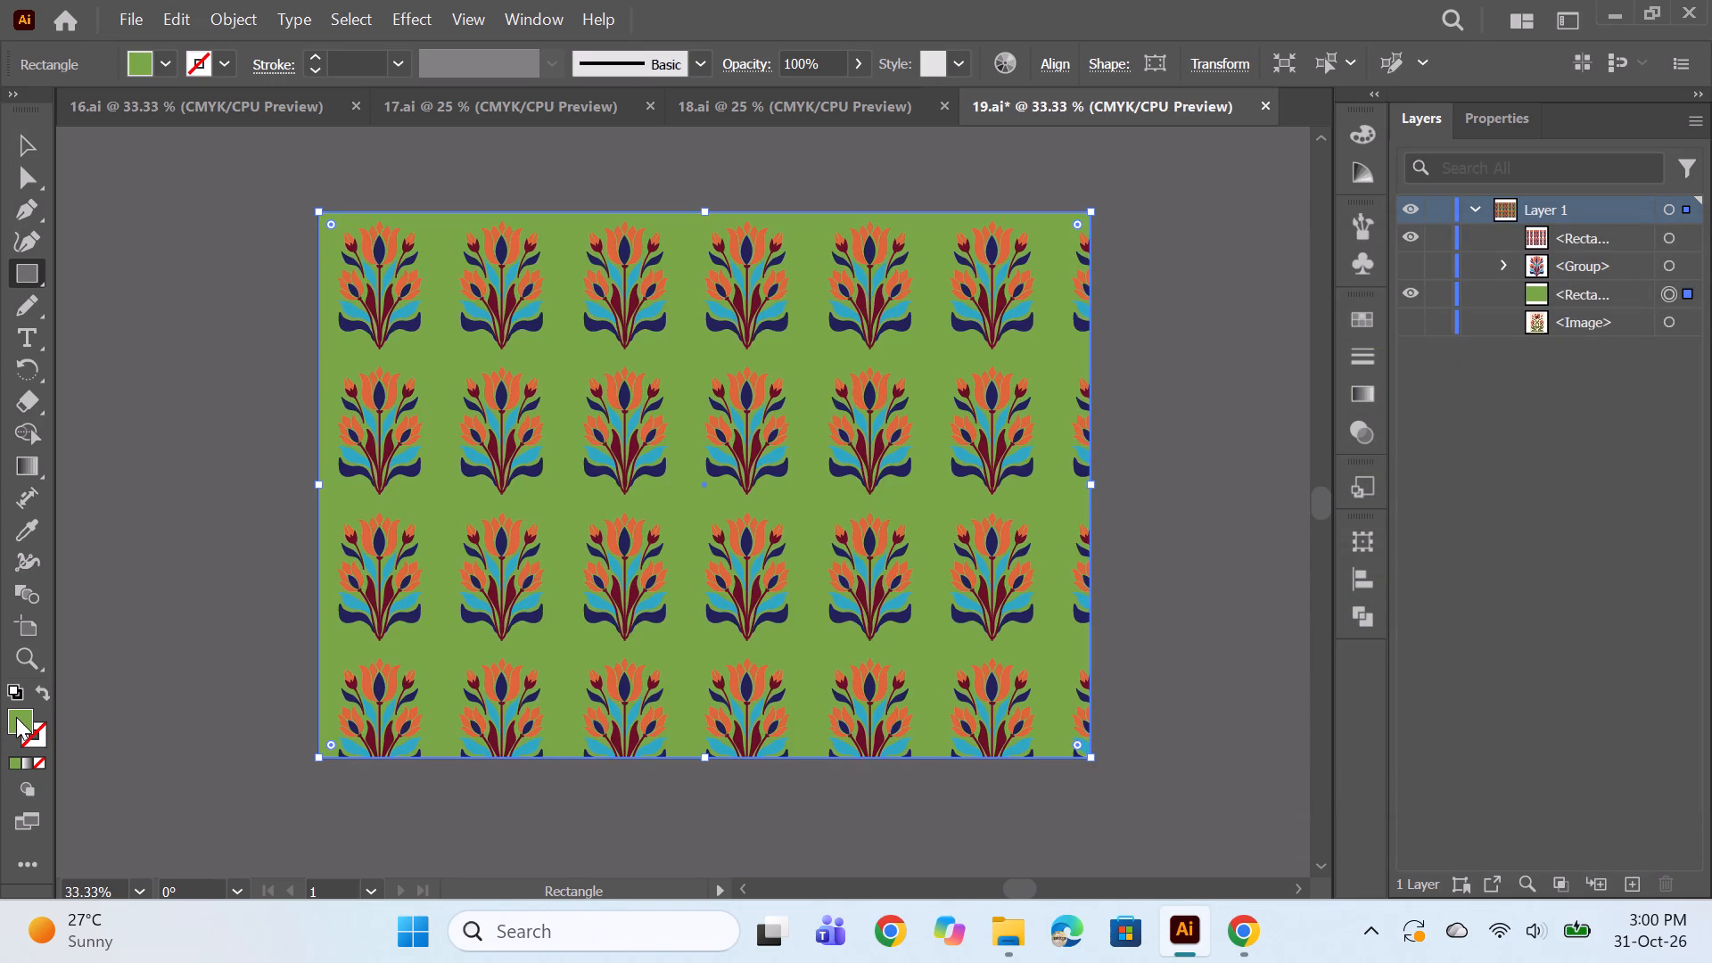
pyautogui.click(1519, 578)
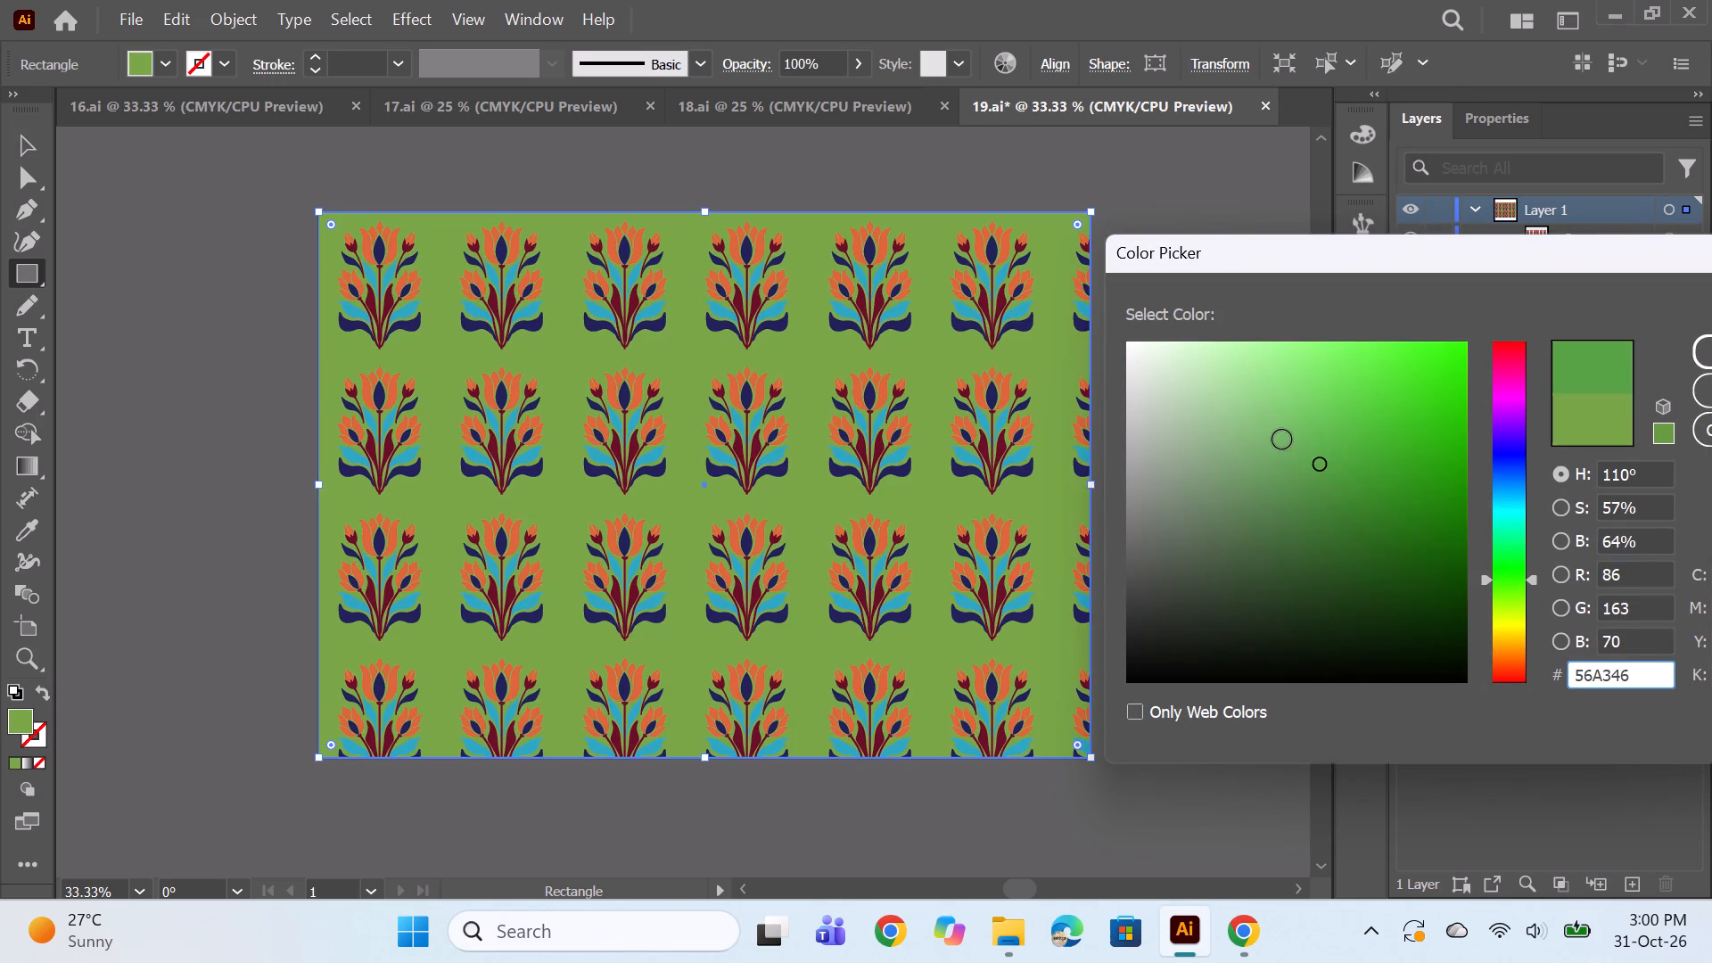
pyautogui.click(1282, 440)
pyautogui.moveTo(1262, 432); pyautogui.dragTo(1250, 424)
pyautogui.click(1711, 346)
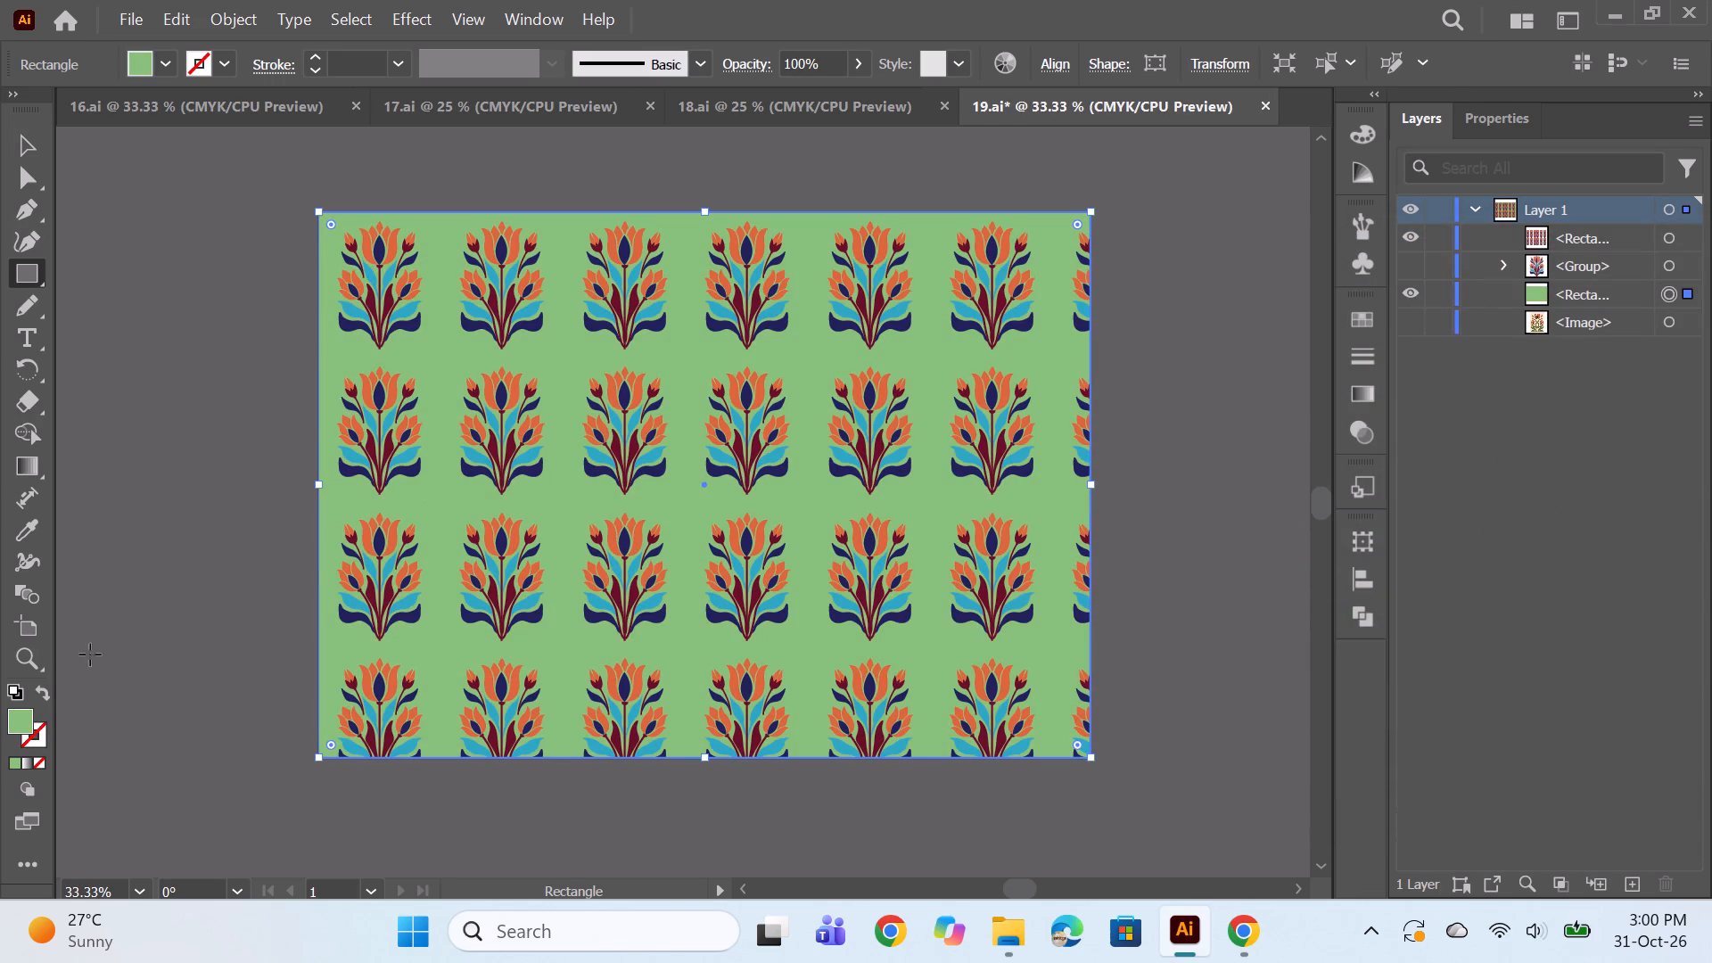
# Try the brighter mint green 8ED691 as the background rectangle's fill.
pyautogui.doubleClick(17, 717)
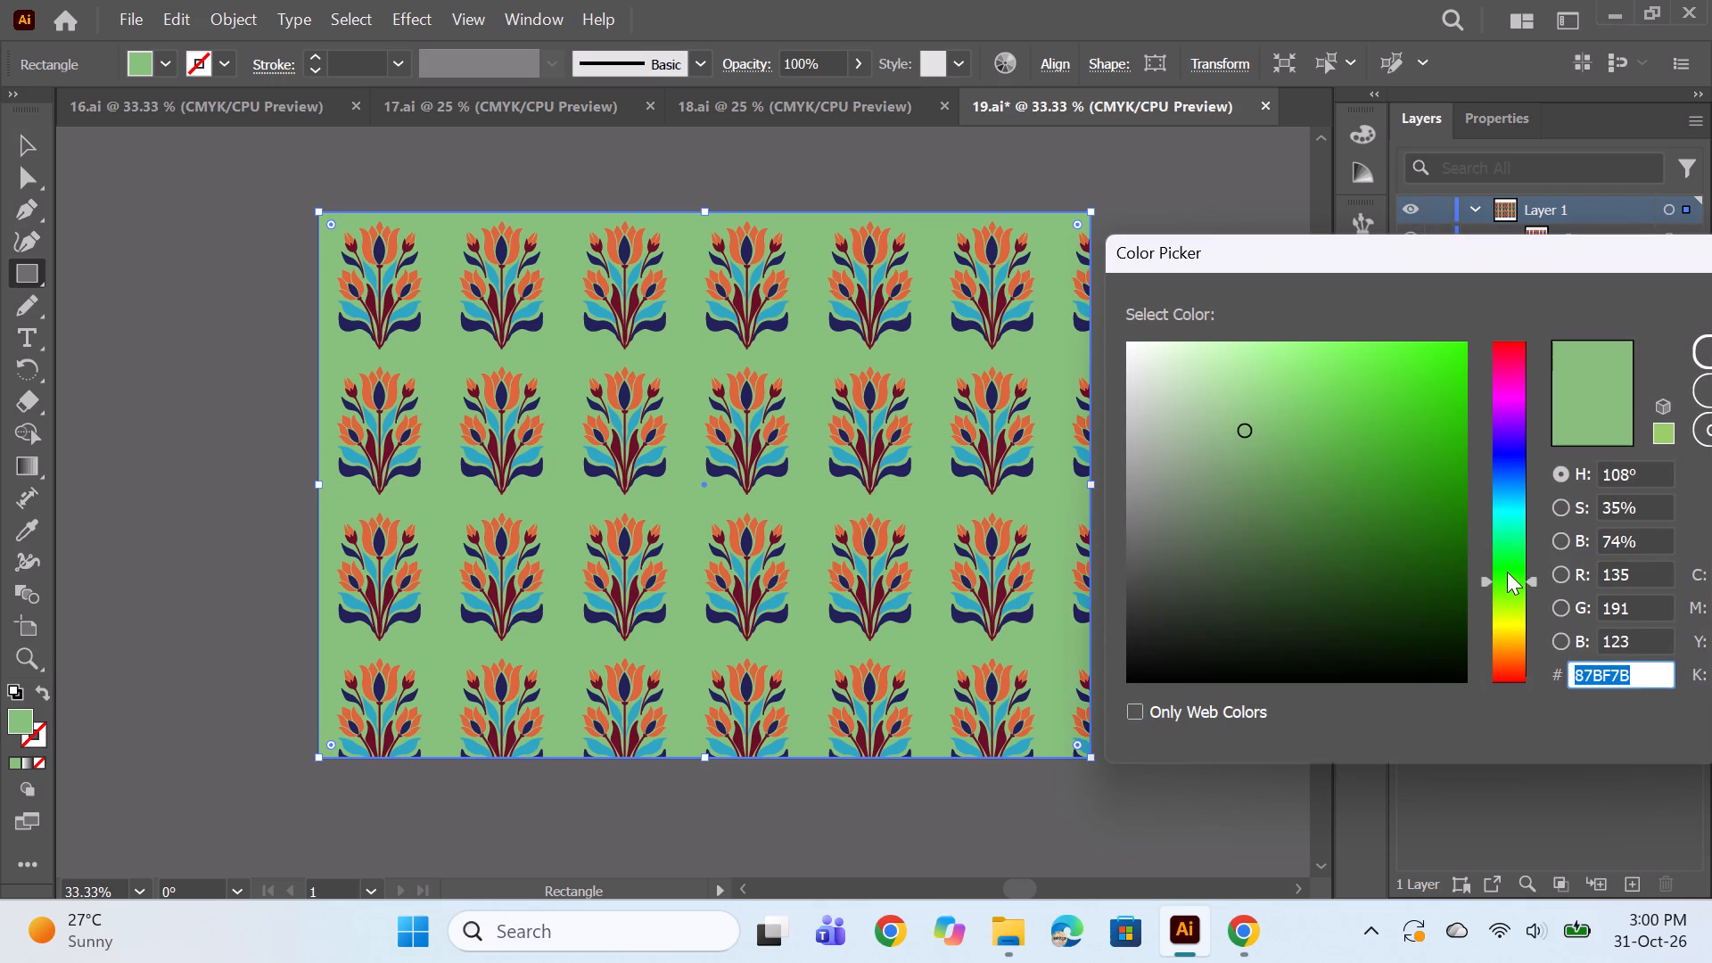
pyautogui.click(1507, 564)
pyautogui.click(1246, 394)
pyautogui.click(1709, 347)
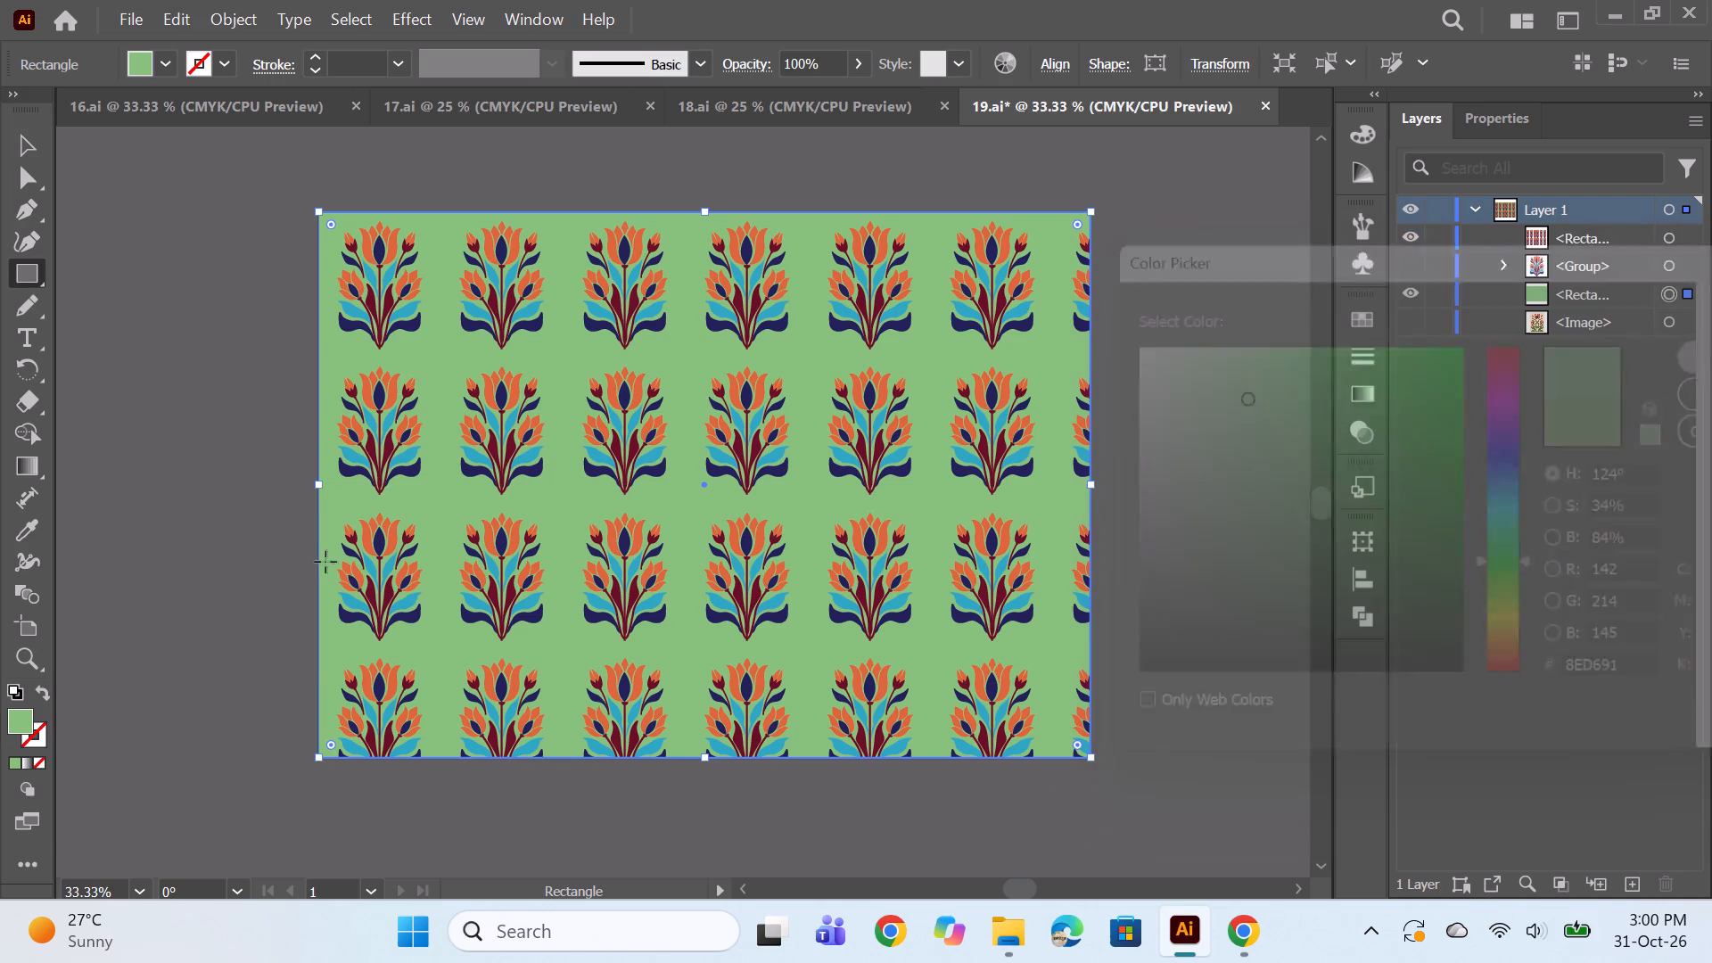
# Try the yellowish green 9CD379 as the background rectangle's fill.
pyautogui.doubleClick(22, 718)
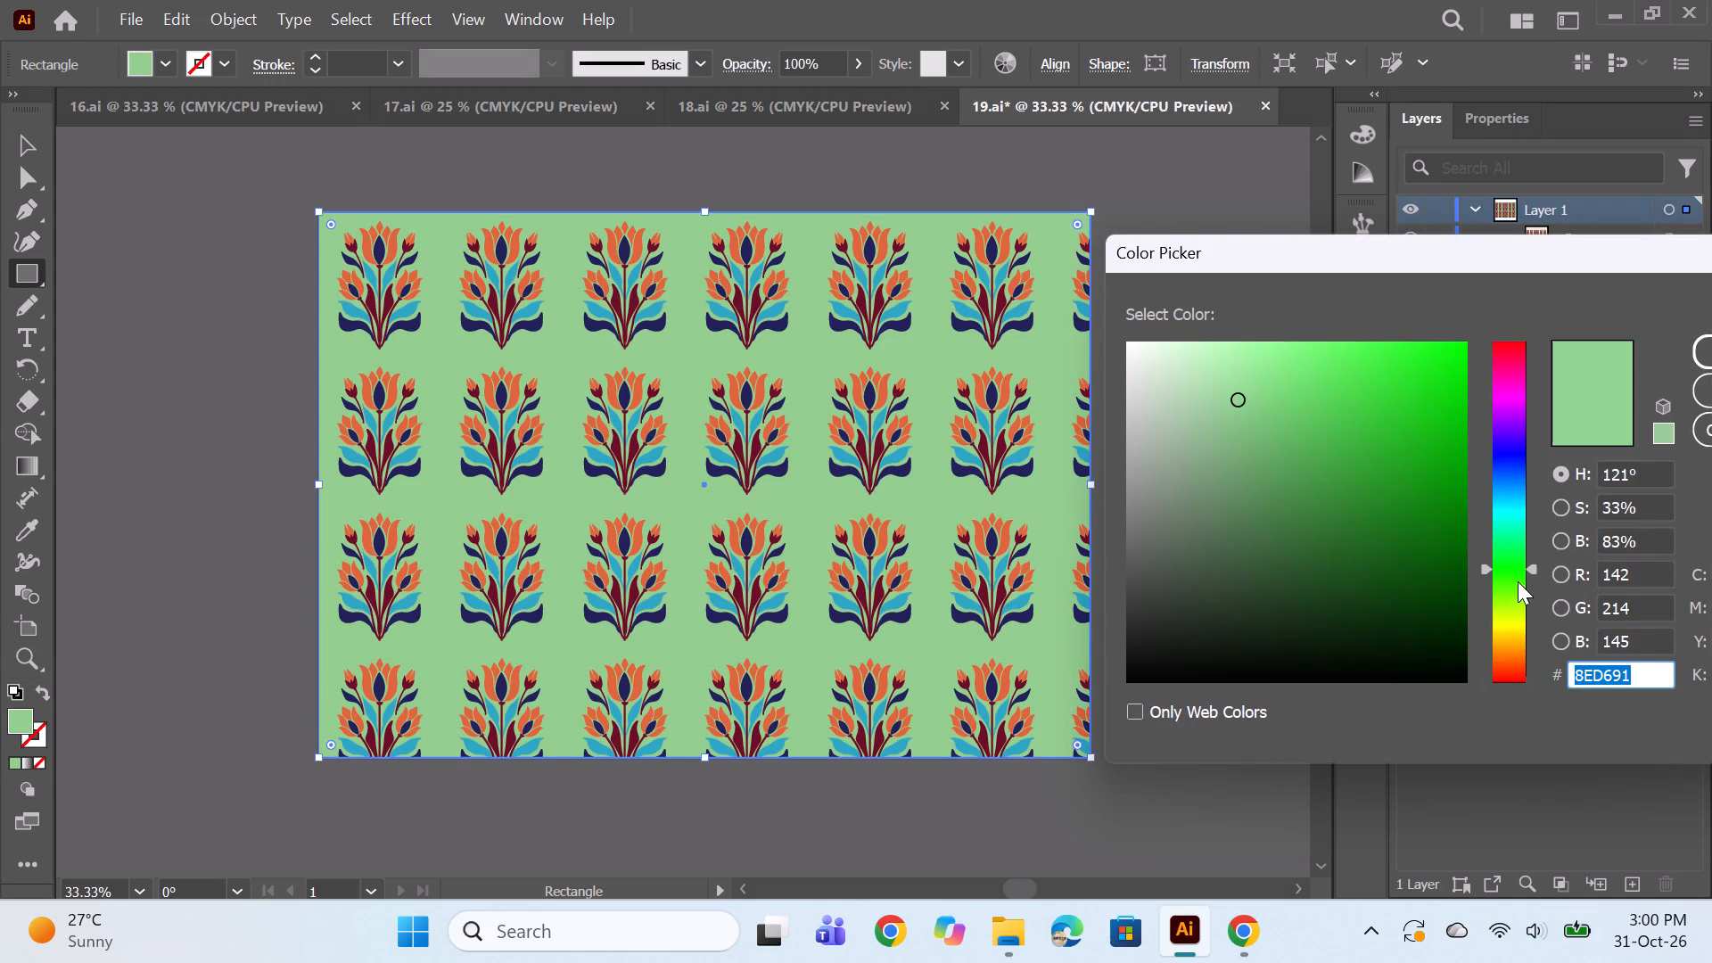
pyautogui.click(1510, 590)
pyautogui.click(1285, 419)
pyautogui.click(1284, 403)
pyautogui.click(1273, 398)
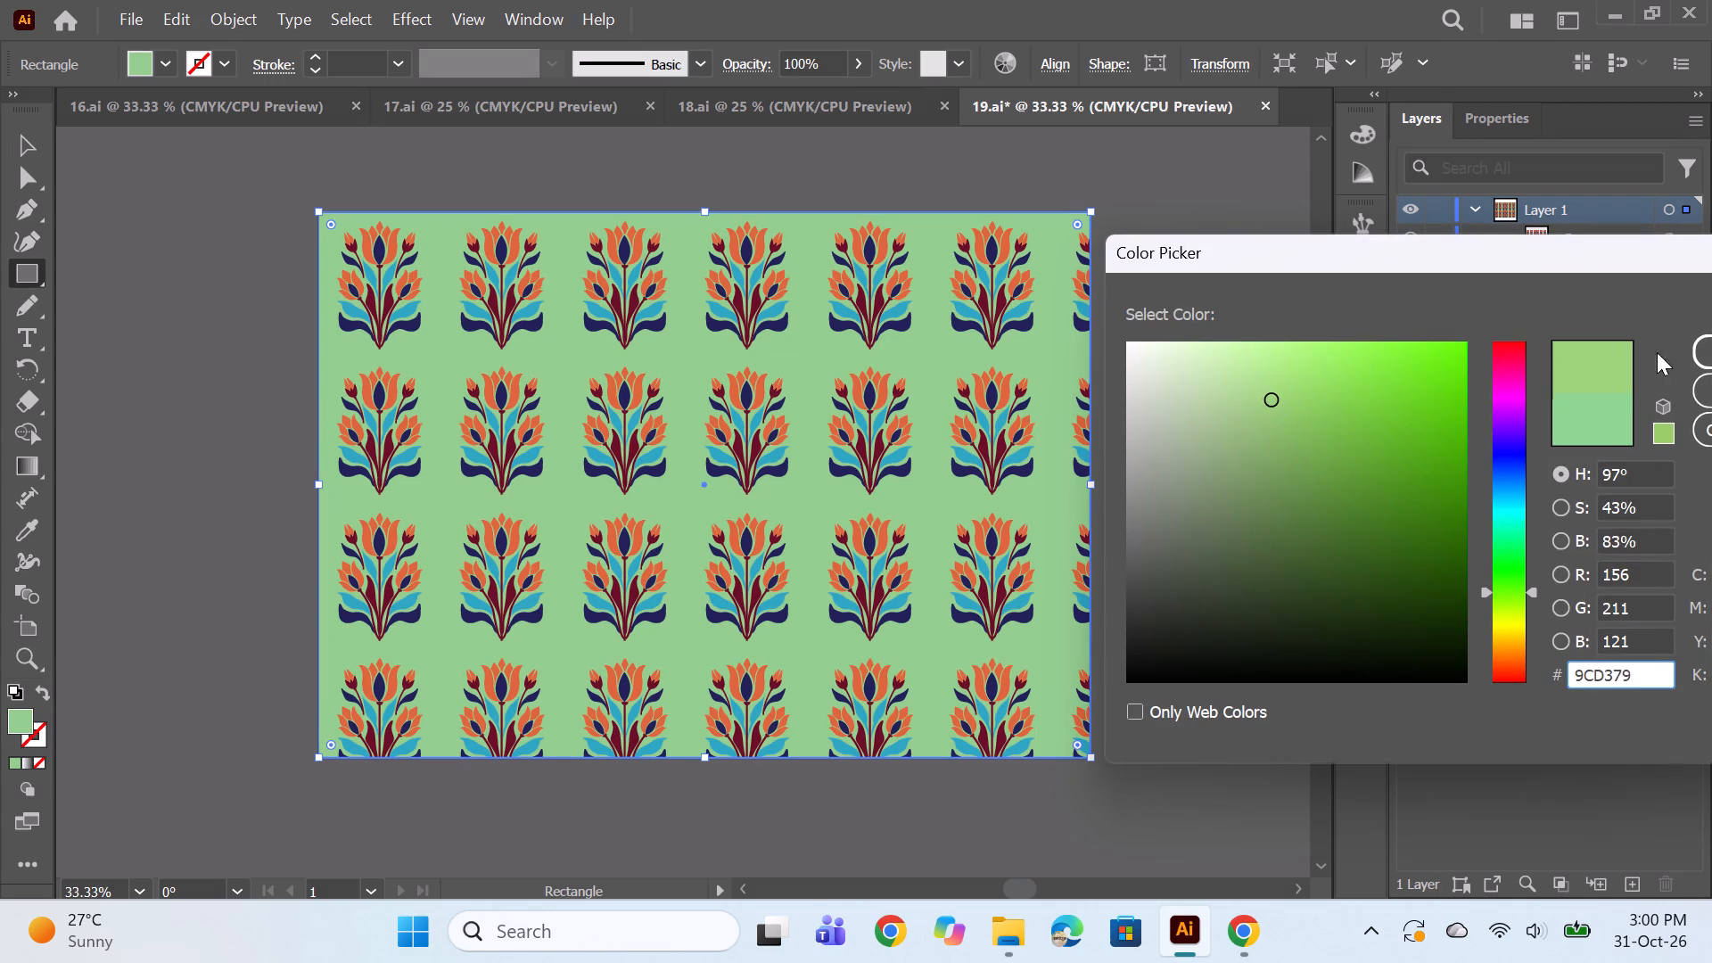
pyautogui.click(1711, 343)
# Change the background rectangle's fill to a lighter, paler shade of the yellowish green.
pyautogui.doubleClick(21, 712)
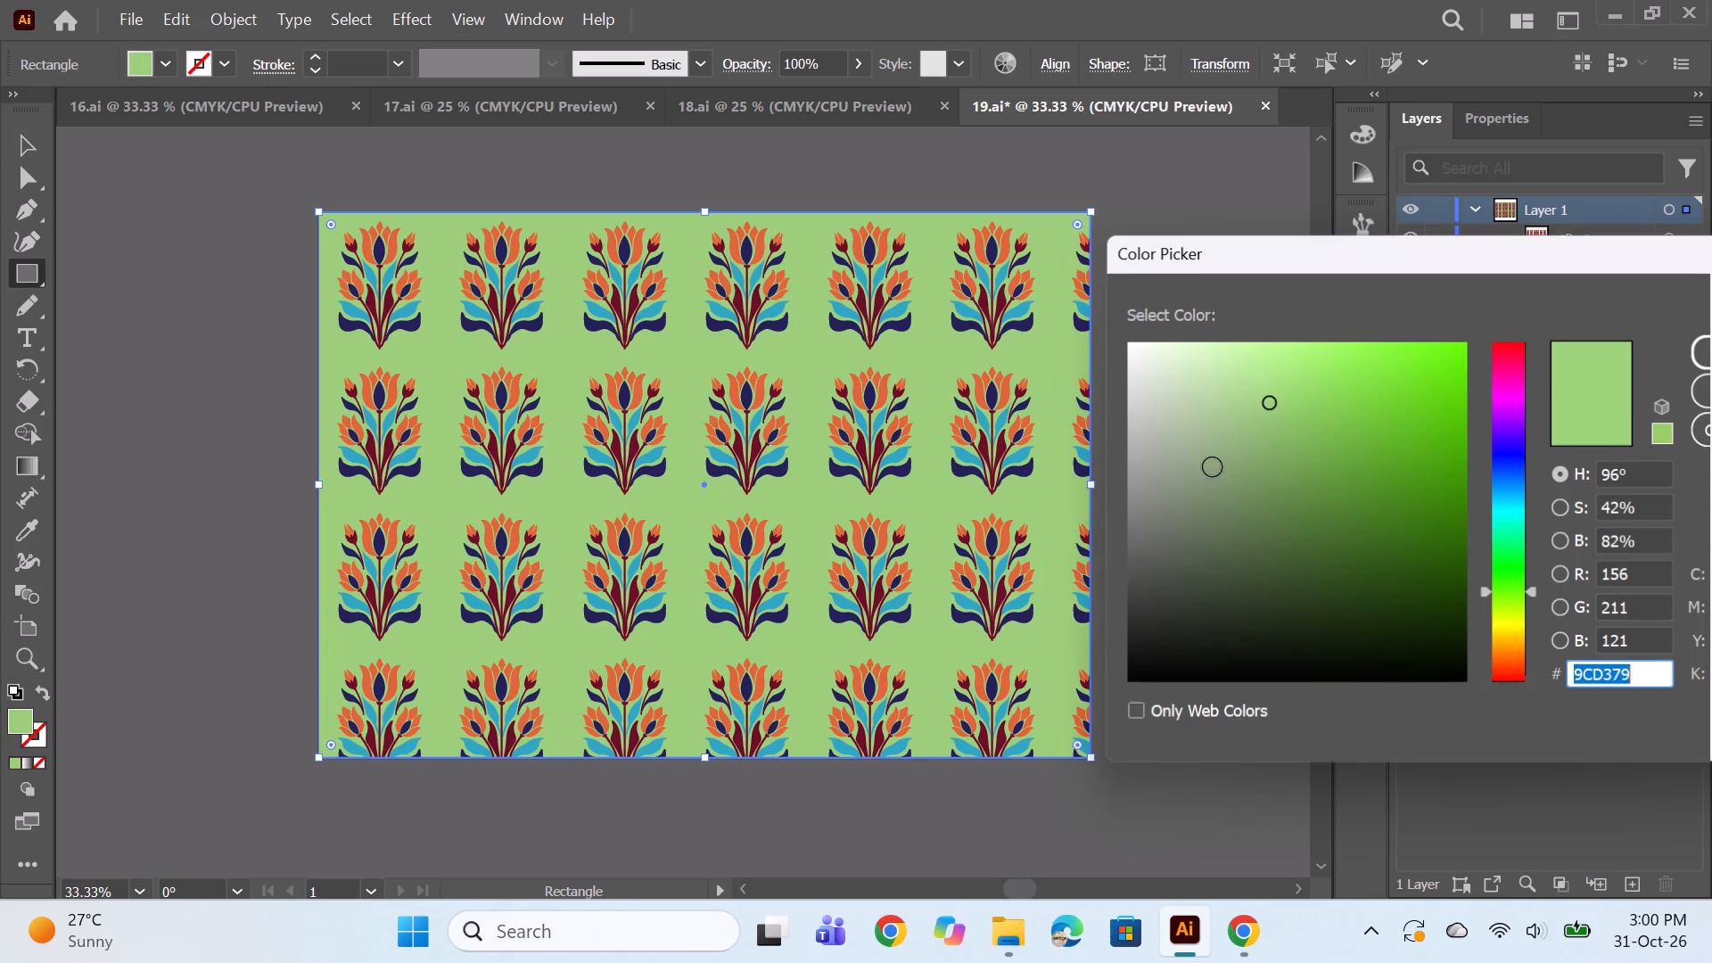
pyautogui.click(1261, 380)
pyautogui.click(1706, 350)
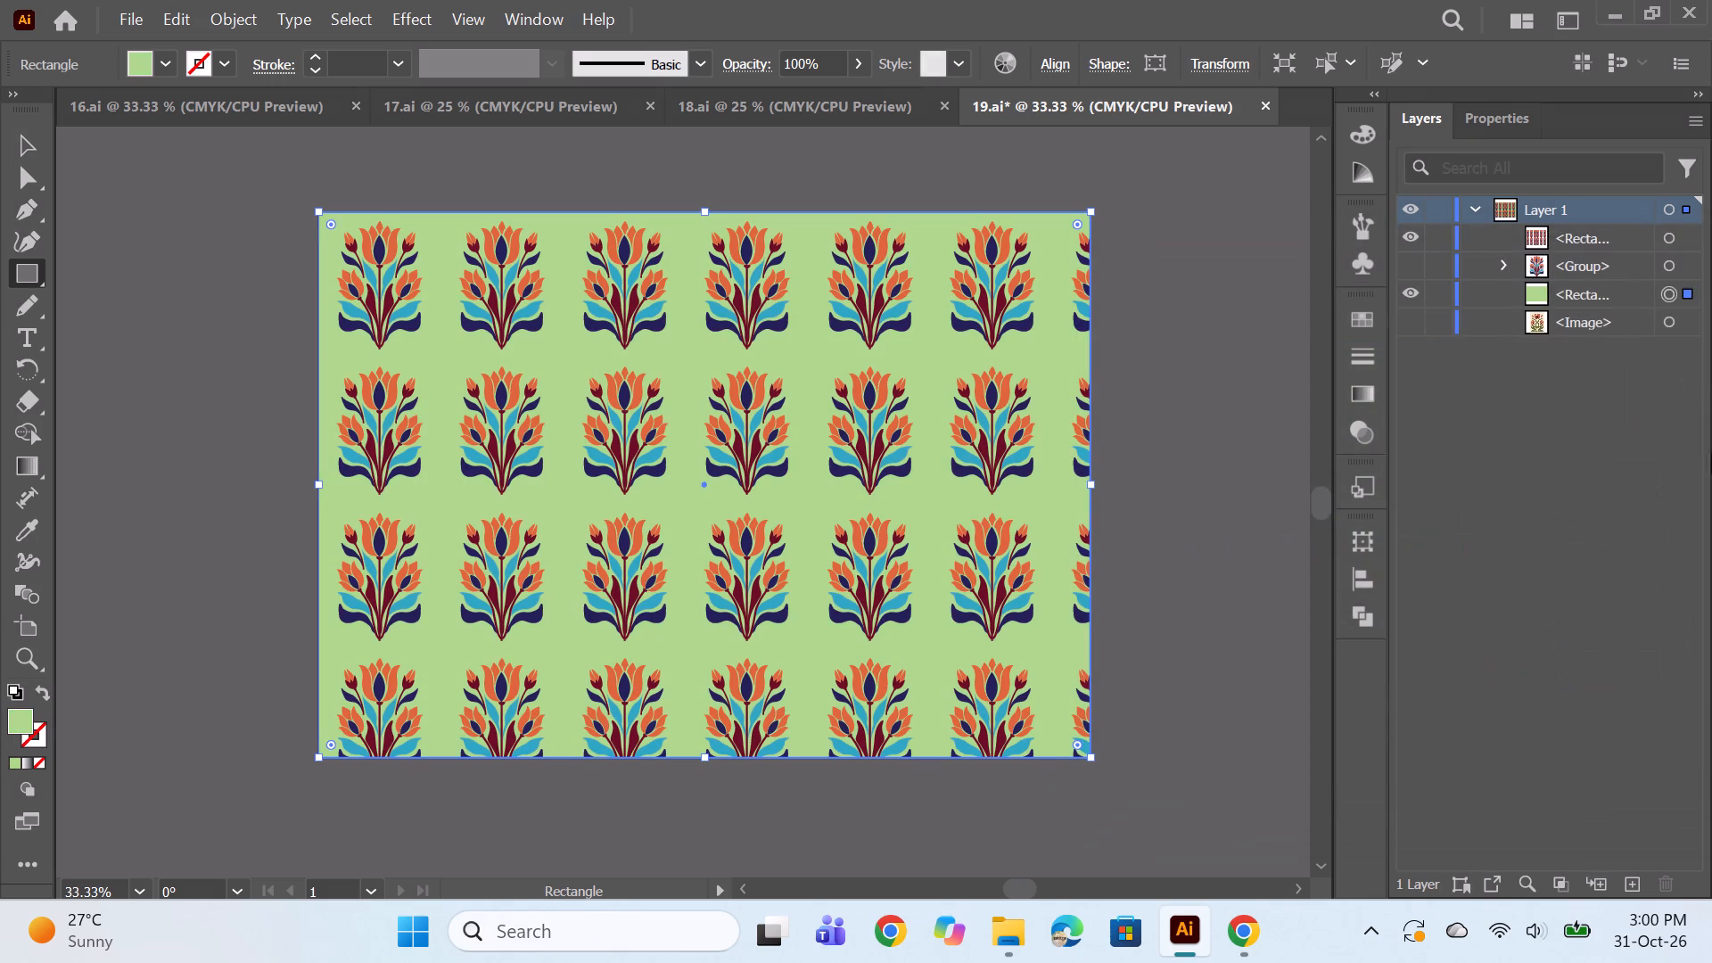
# Save 19.ai with the recoloured background and deselect the rectangle.
pyautogui.hotkey('ctrl', 's')
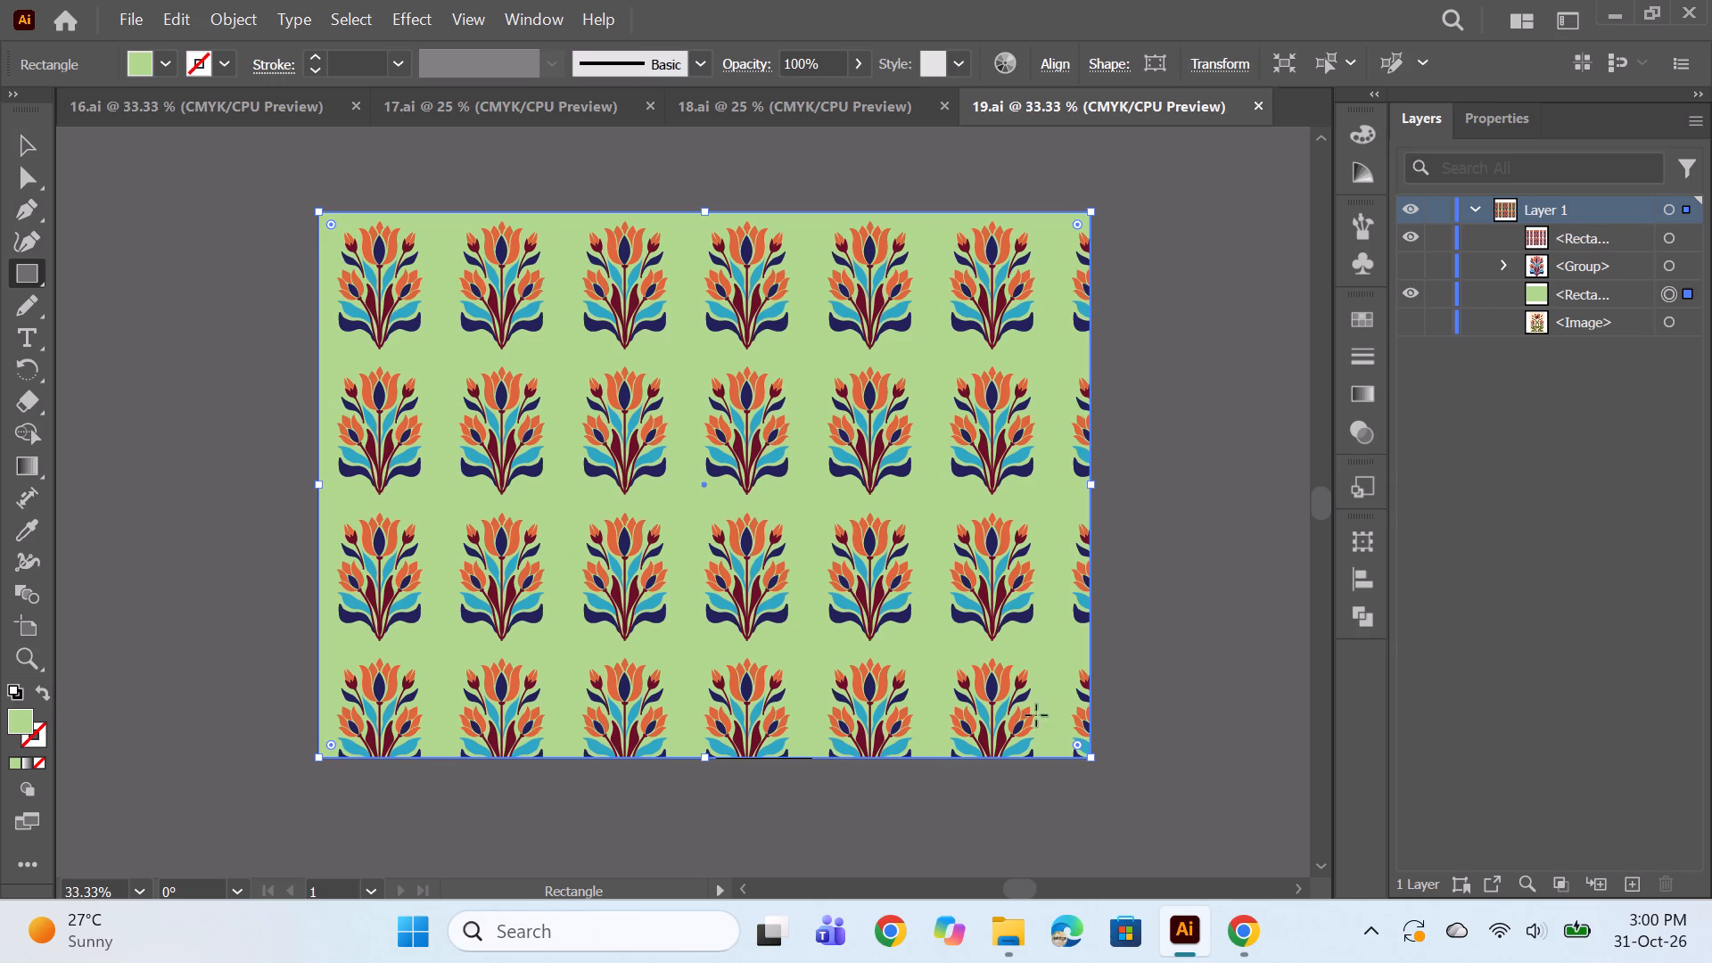
pyautogui.click(19, 131)
pyautogui.click(185, 235)
# Review the finished patterns in 18.ai, 17.ai and 16.ai, and return to 19.ai.
pyautogui.click(798, 111)
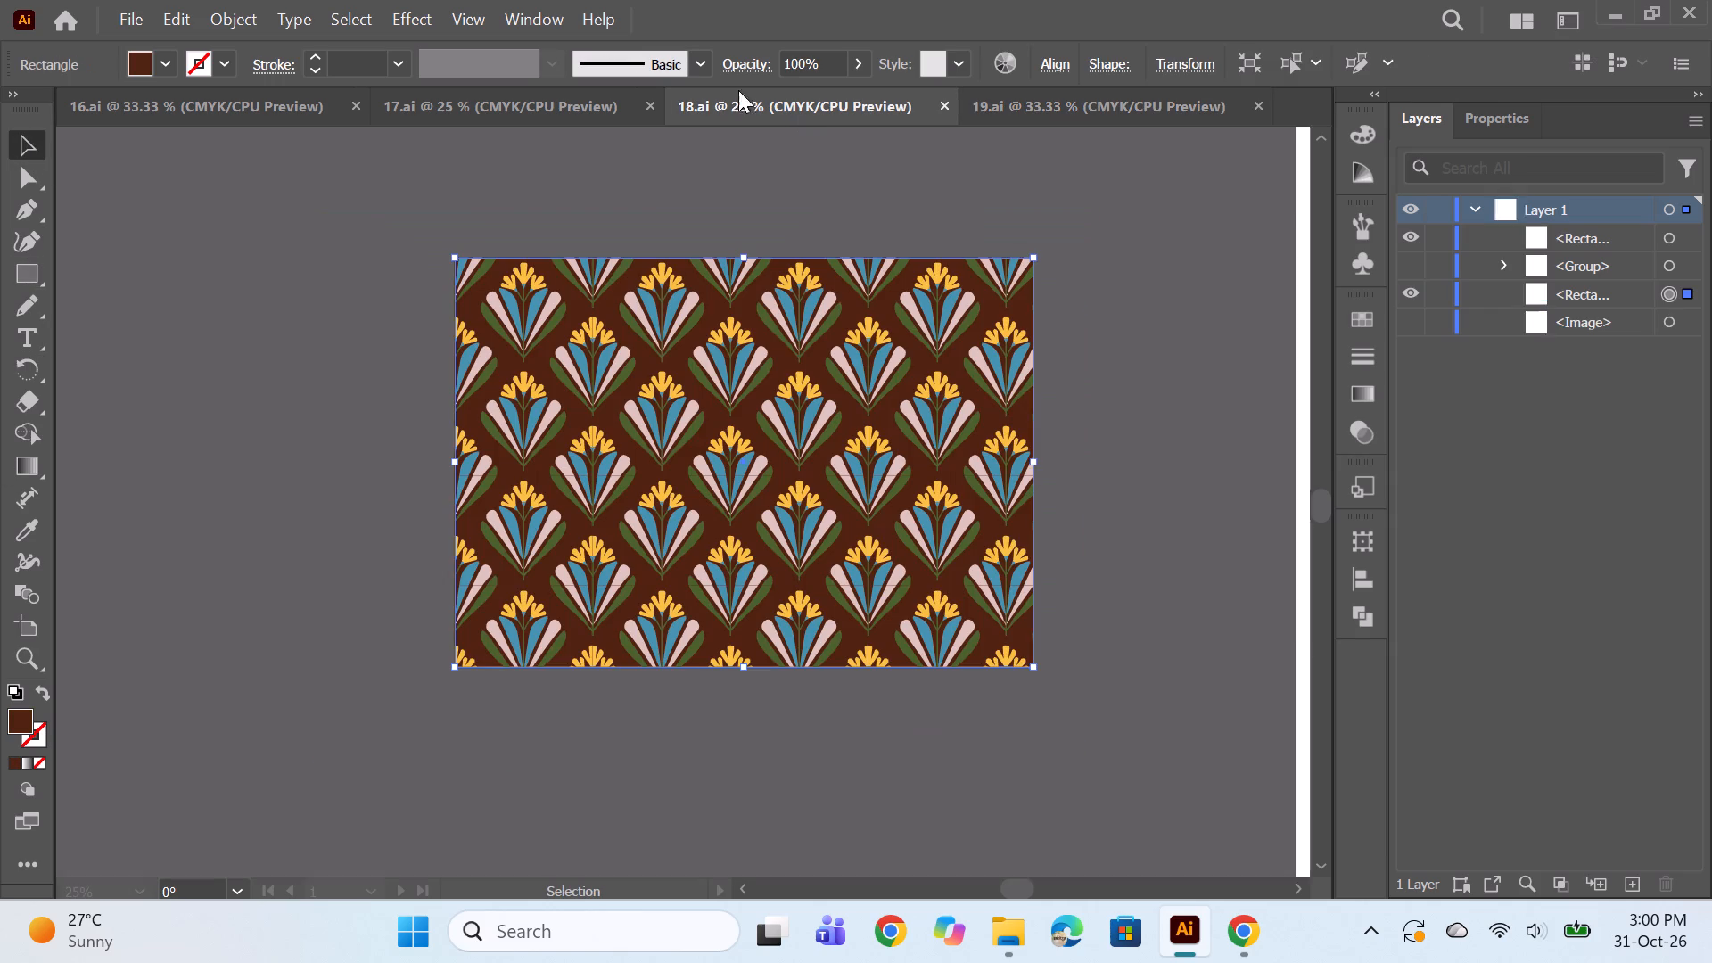
pyautogui.click(456, 99)
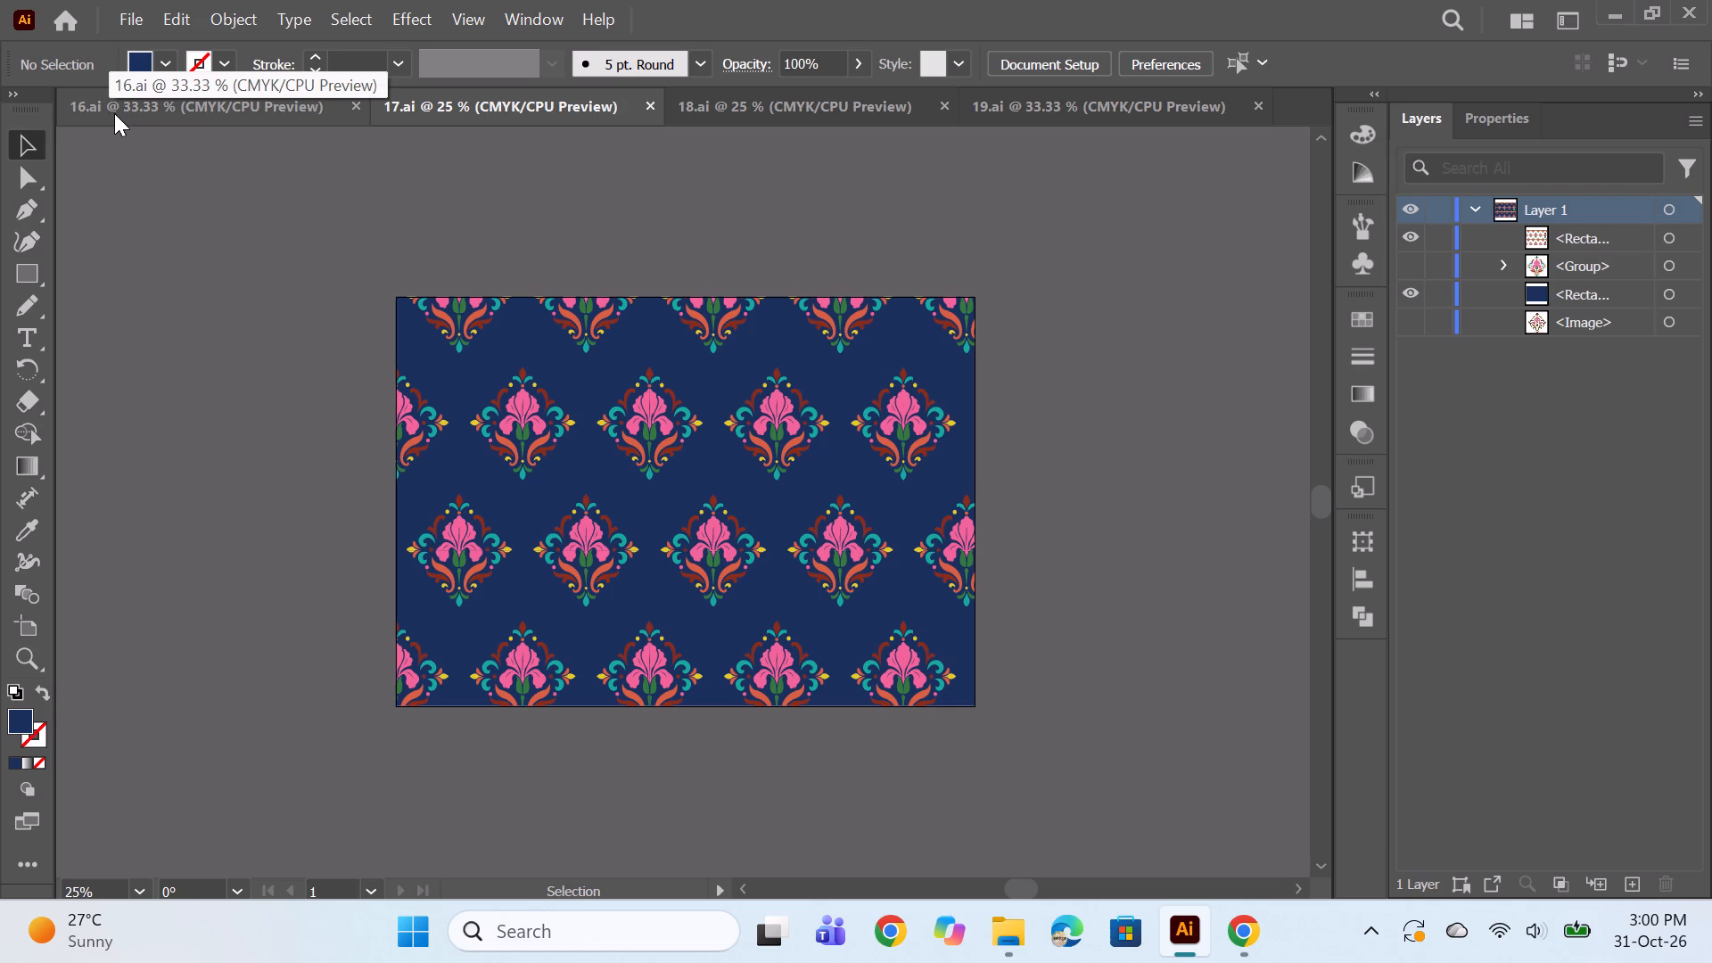
pyautogui.keyDown('alt'); pyautogui.scroll(1, 859, 405); pyautogui.keyUp('alt')
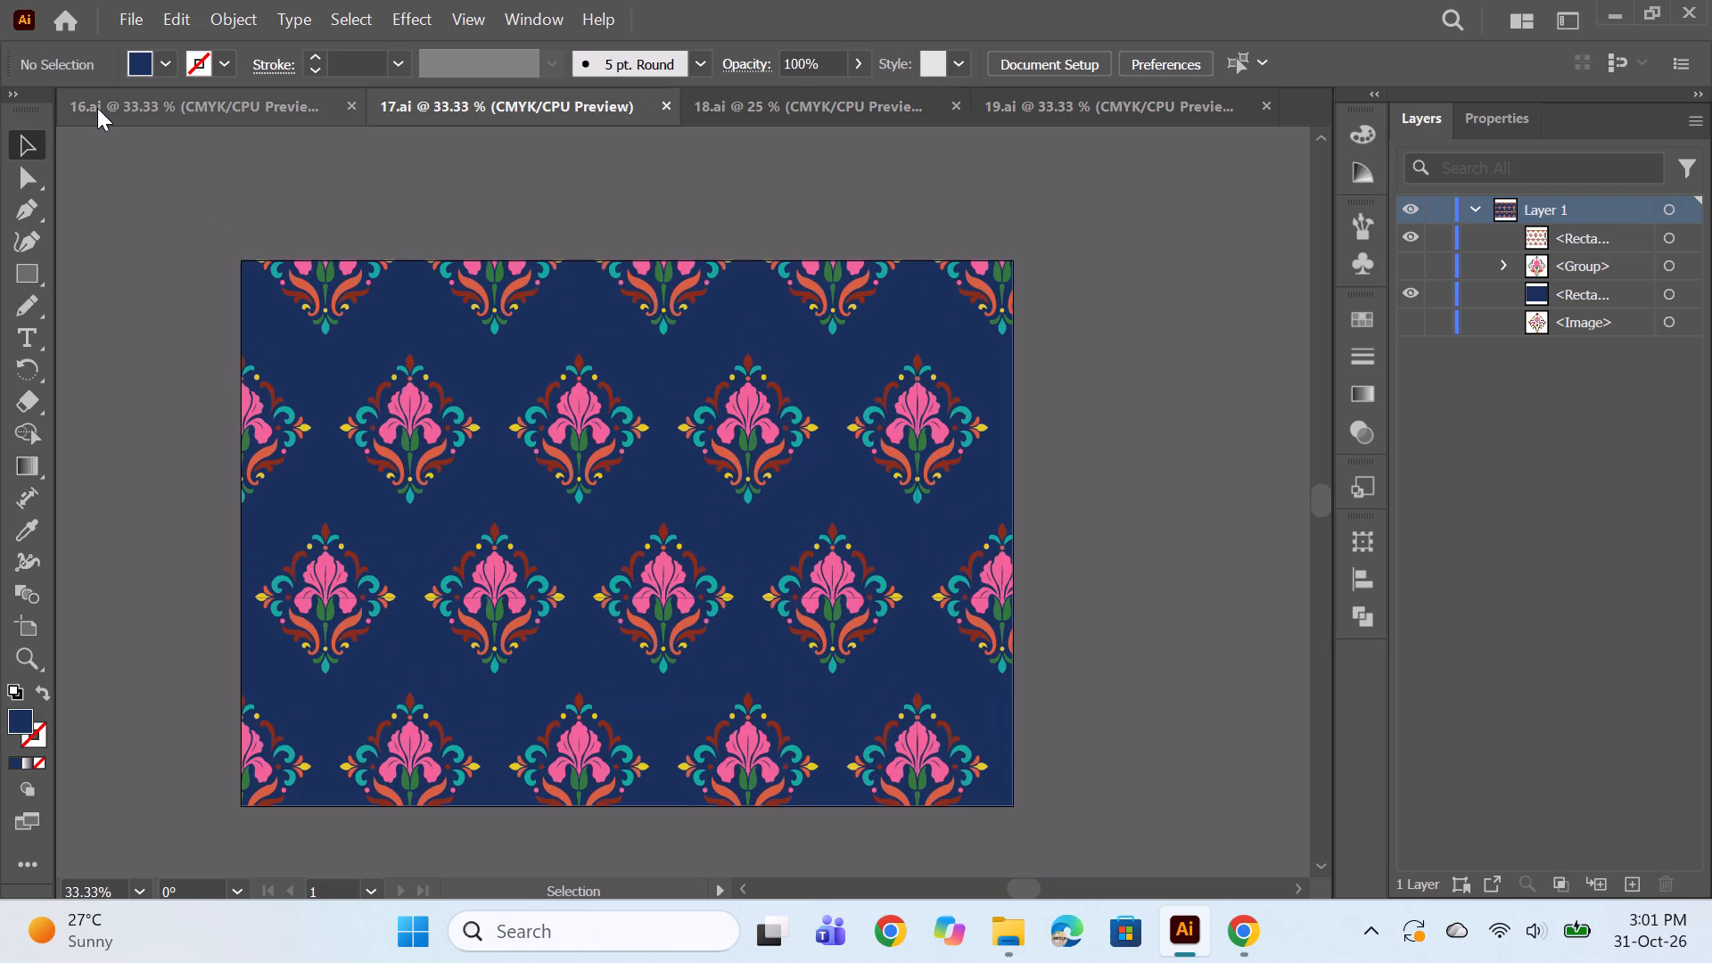
pyautogui.click(97, 108)
pyautogui.press('space')
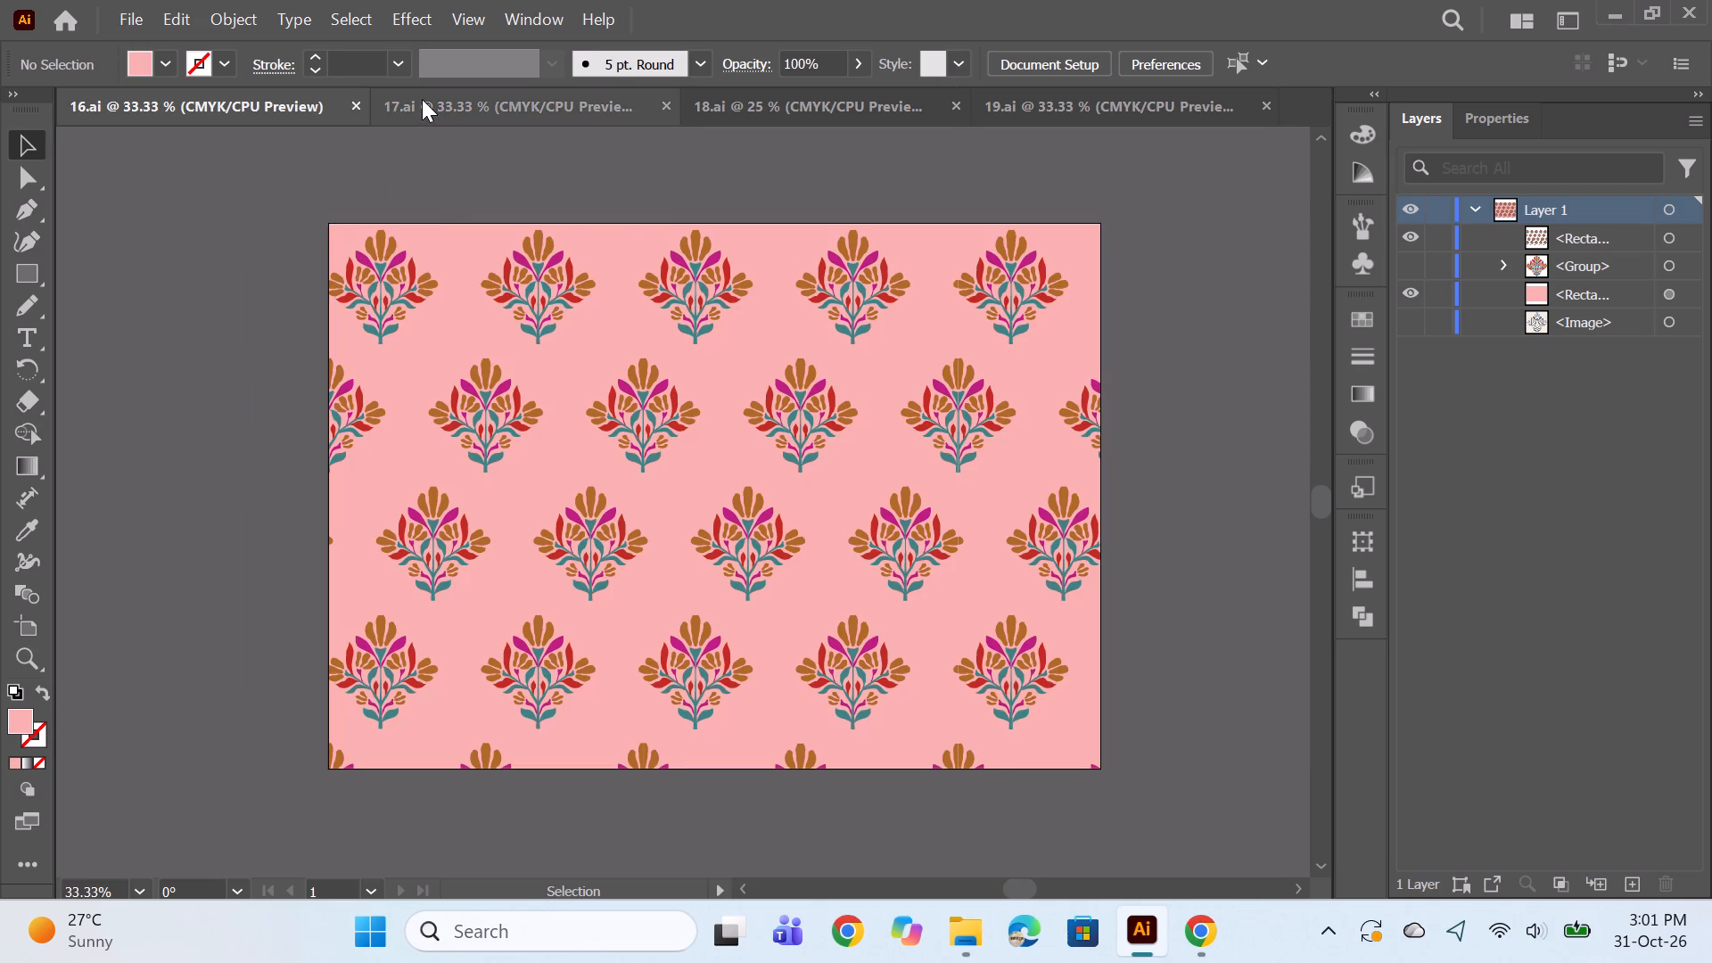
pyautogui.click(424, 102)
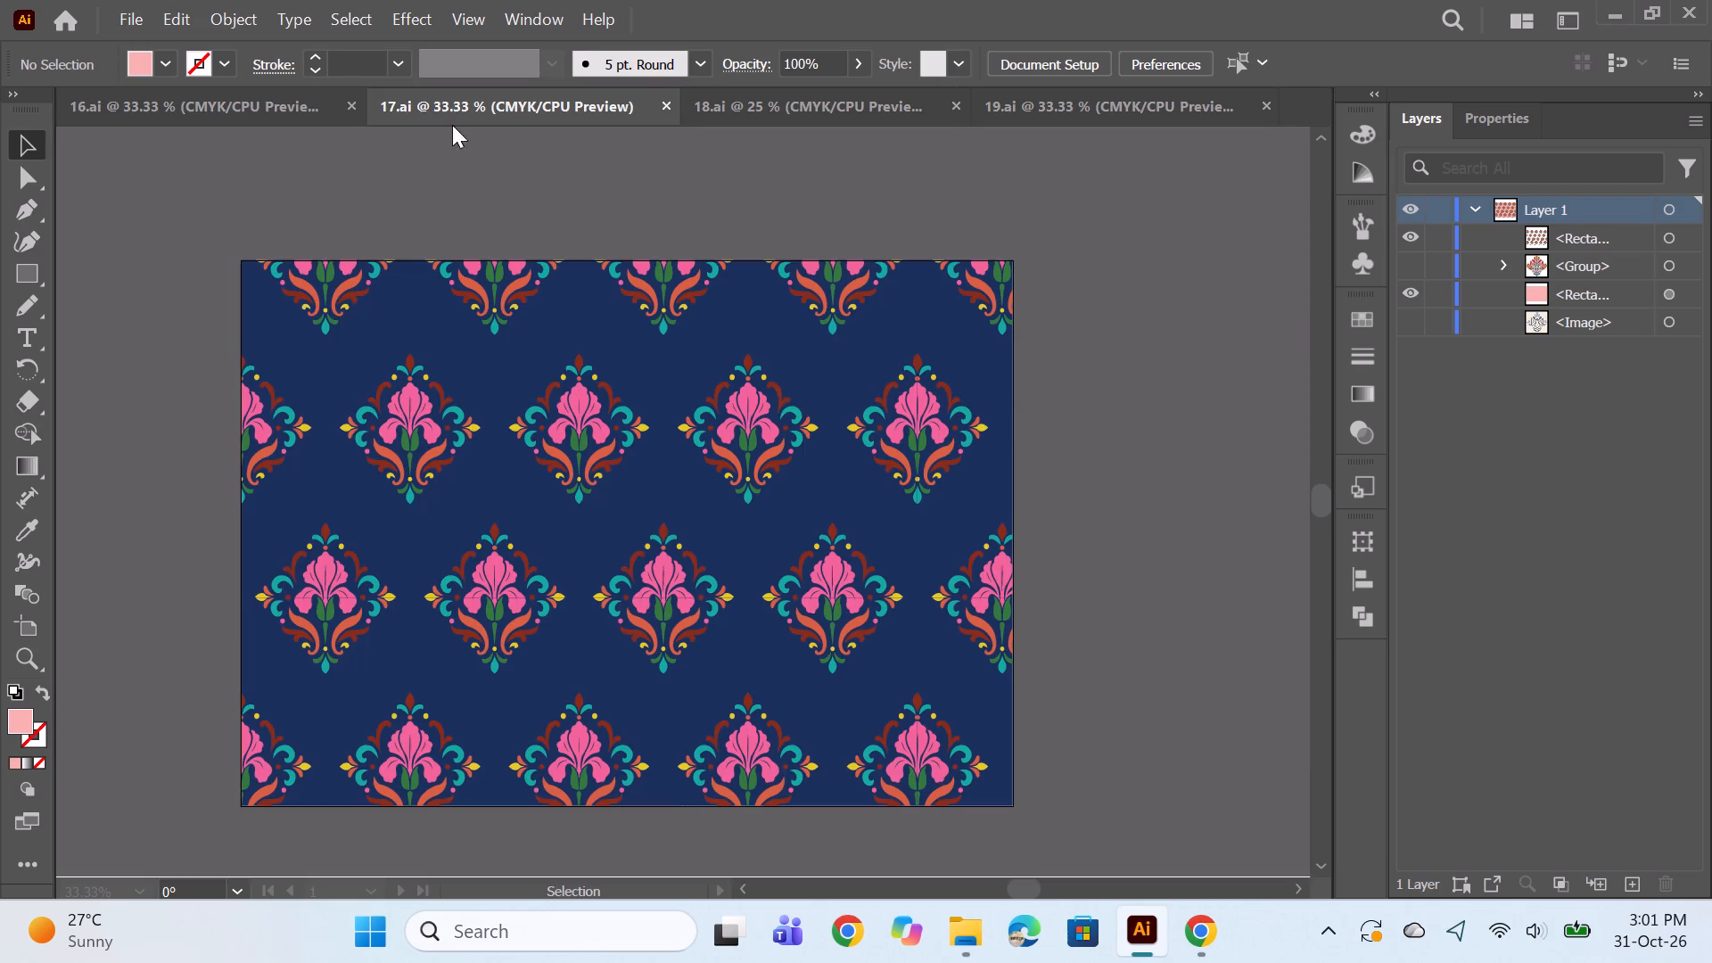
pyautogui.click(819, 119)
pyautogui.click(1103, 100)
pyautogui.click(1173, 352)
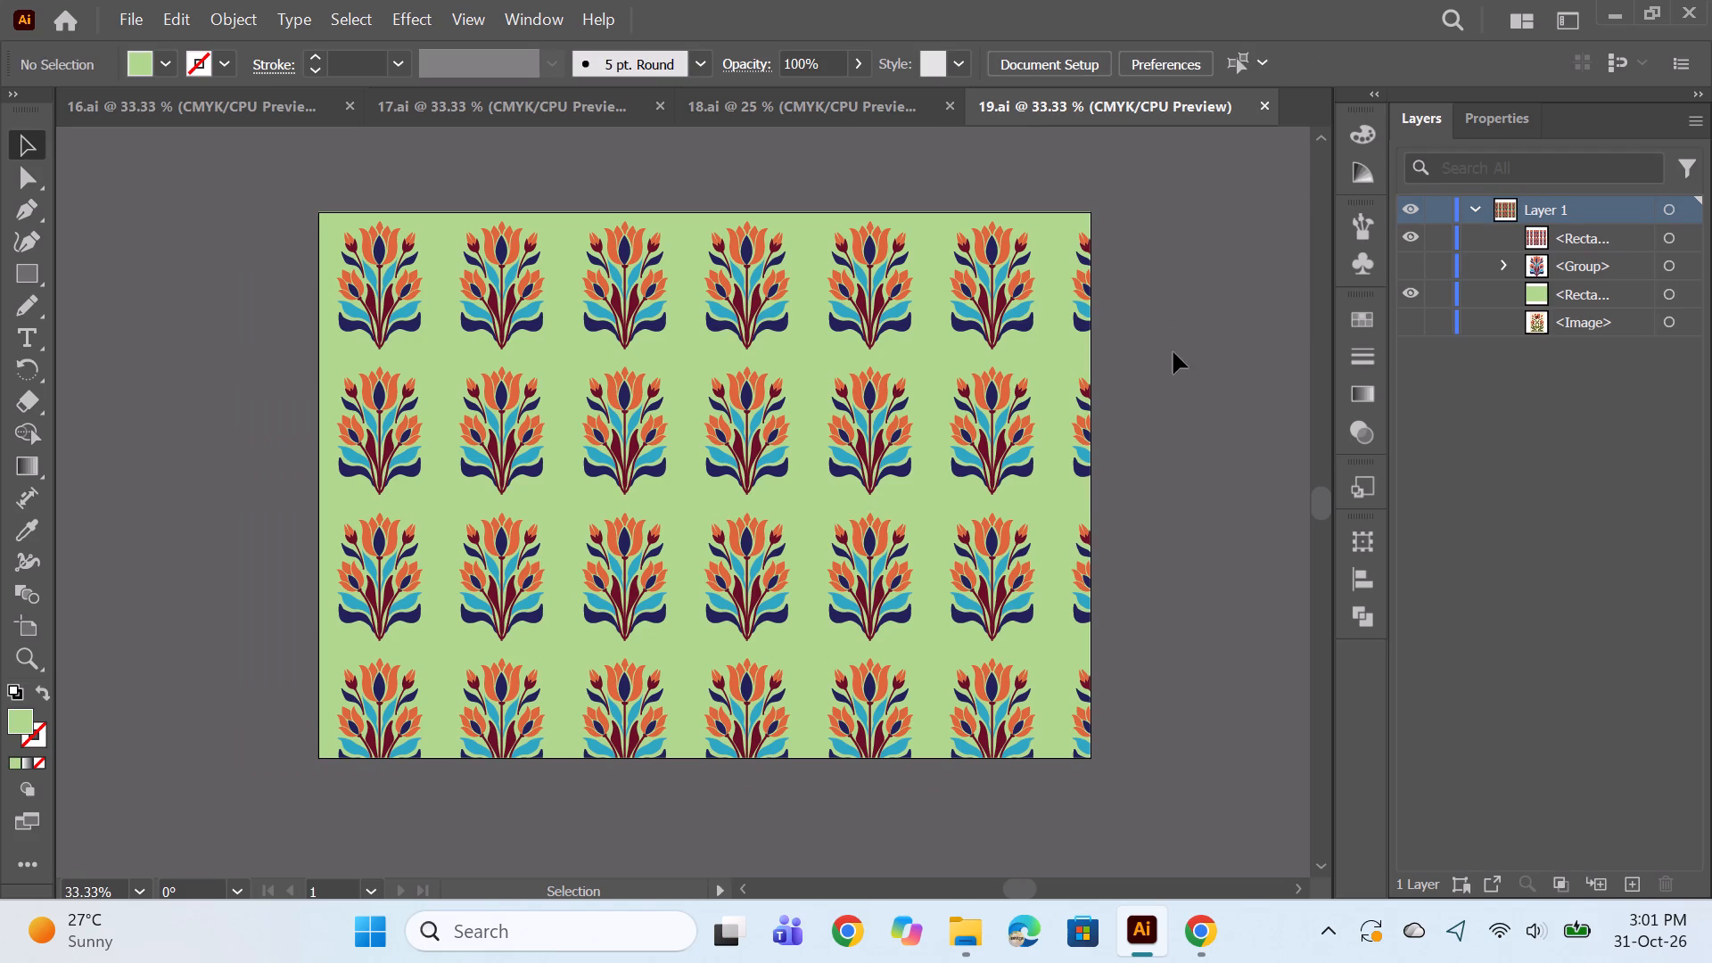
# Save 19.ai again and save the pink floral pattern document 16.ai.
pyautogui.hotkey('ctrl', 's')
pyautogui.hotkey('ctrl', 's')
pyautogui.click(88, 95)
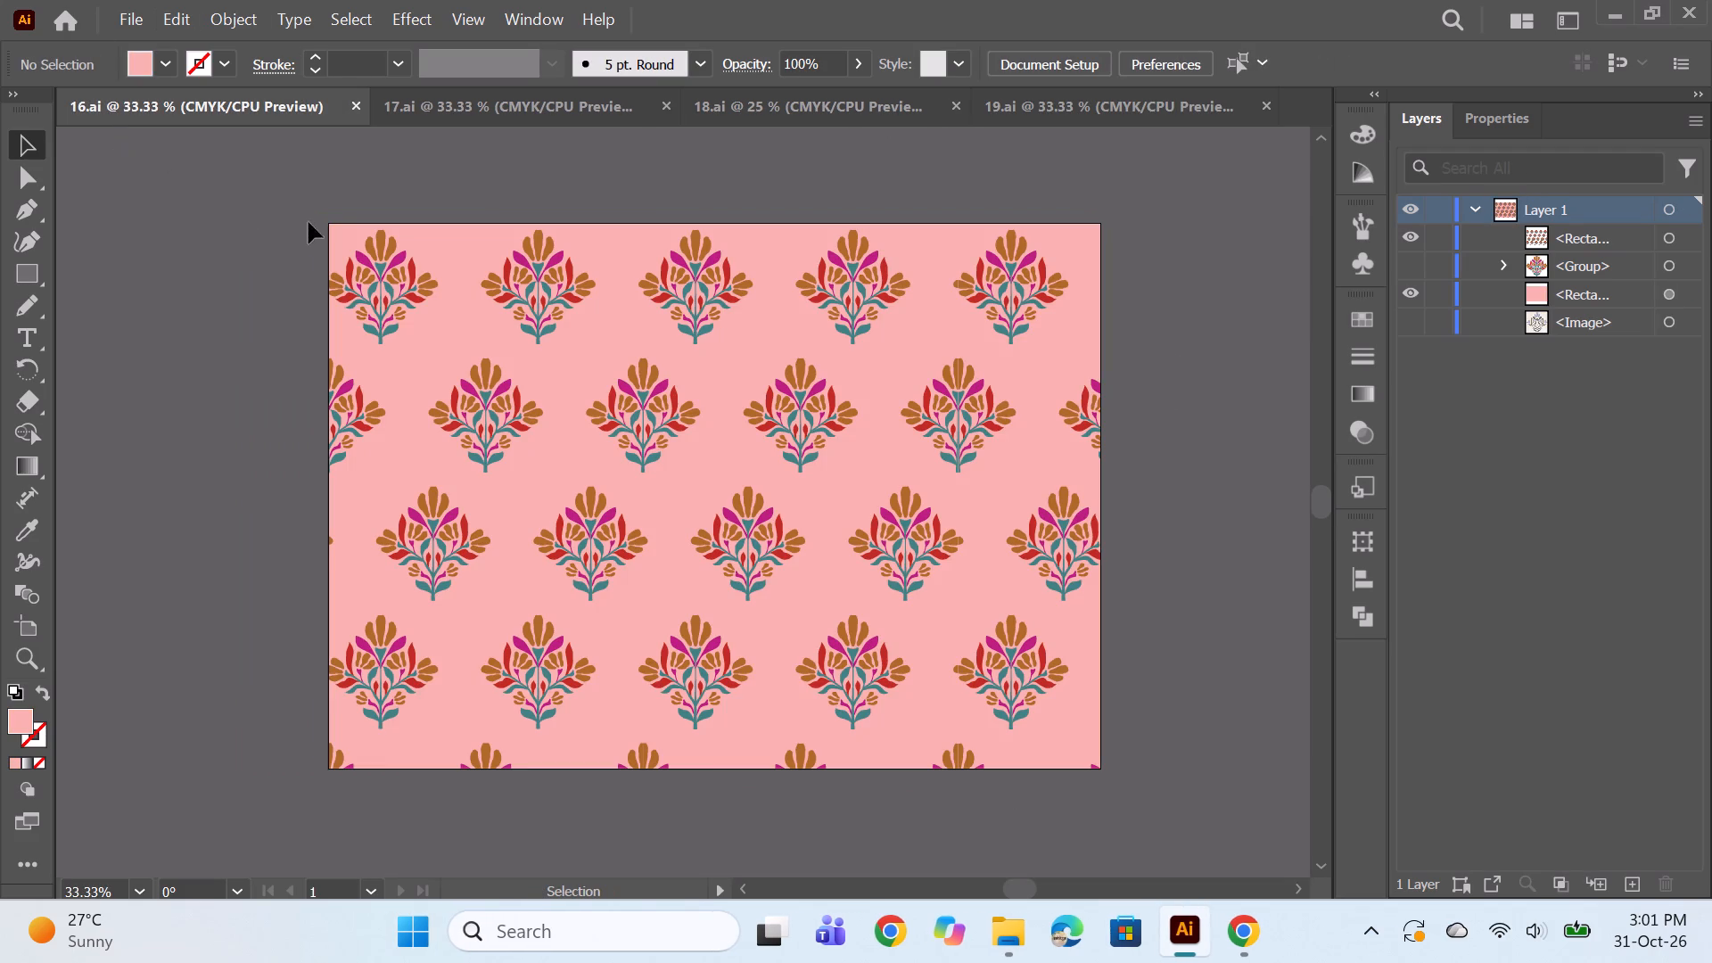
pyautogui.hotkey('ctrl', 's')
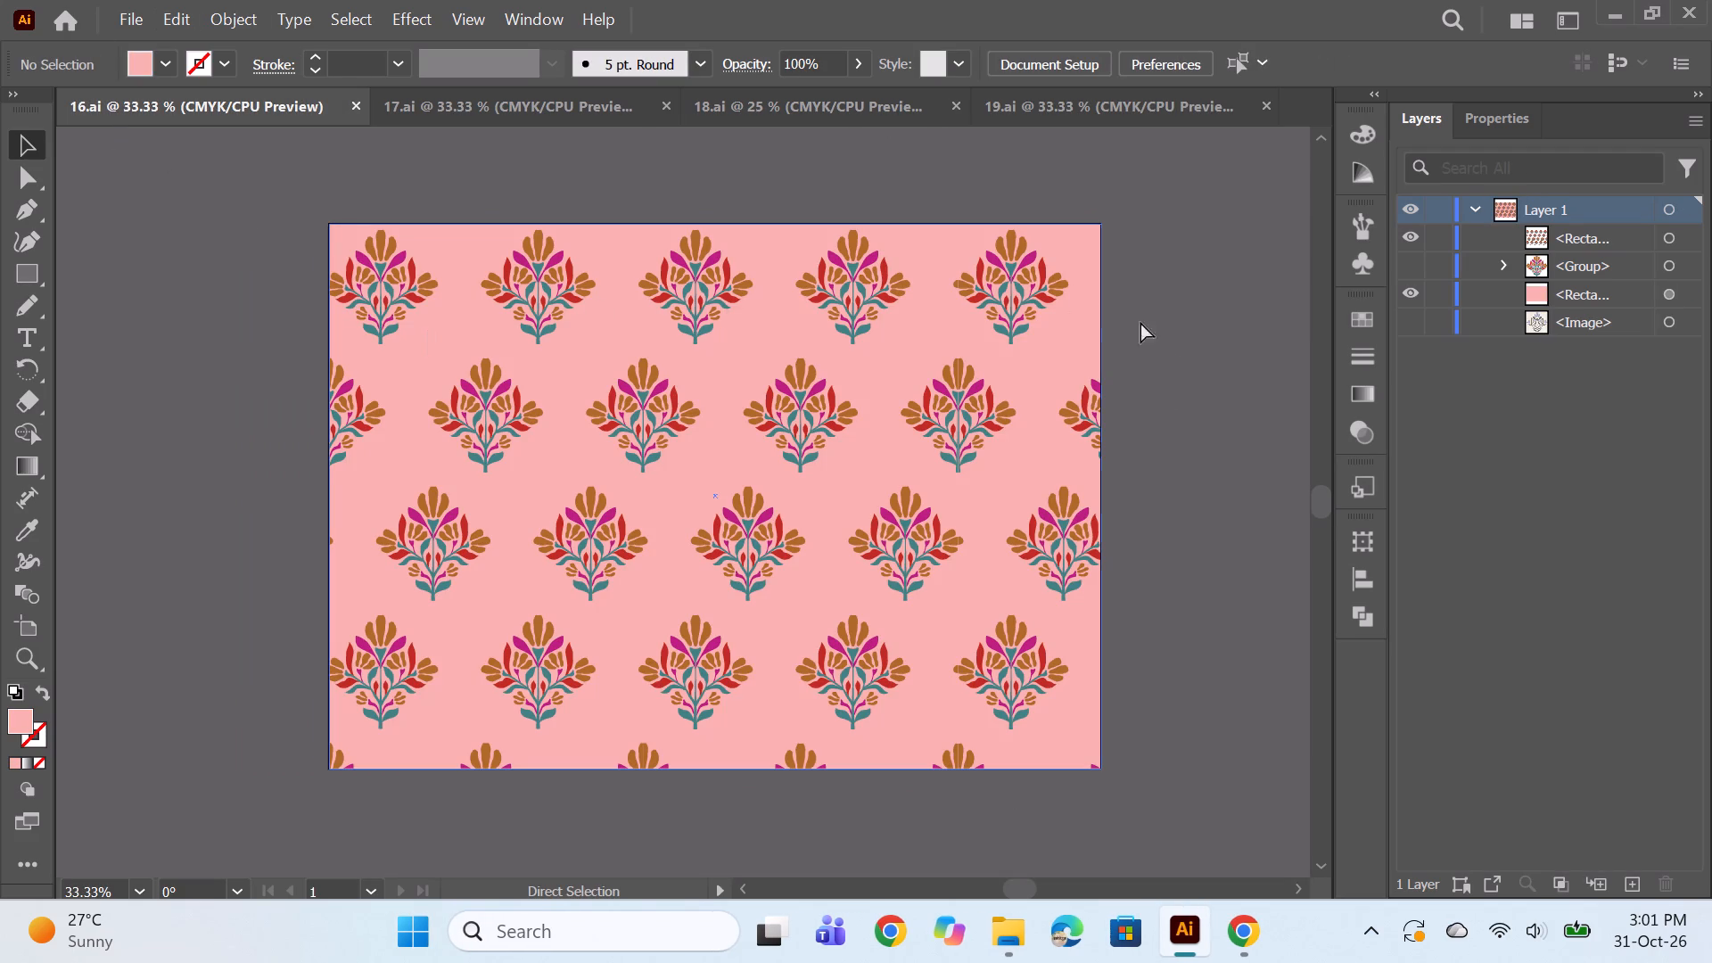
# Switch back to 19.ai to review its tulip pattern on the green background.
pyautogui.click(1053, 113)
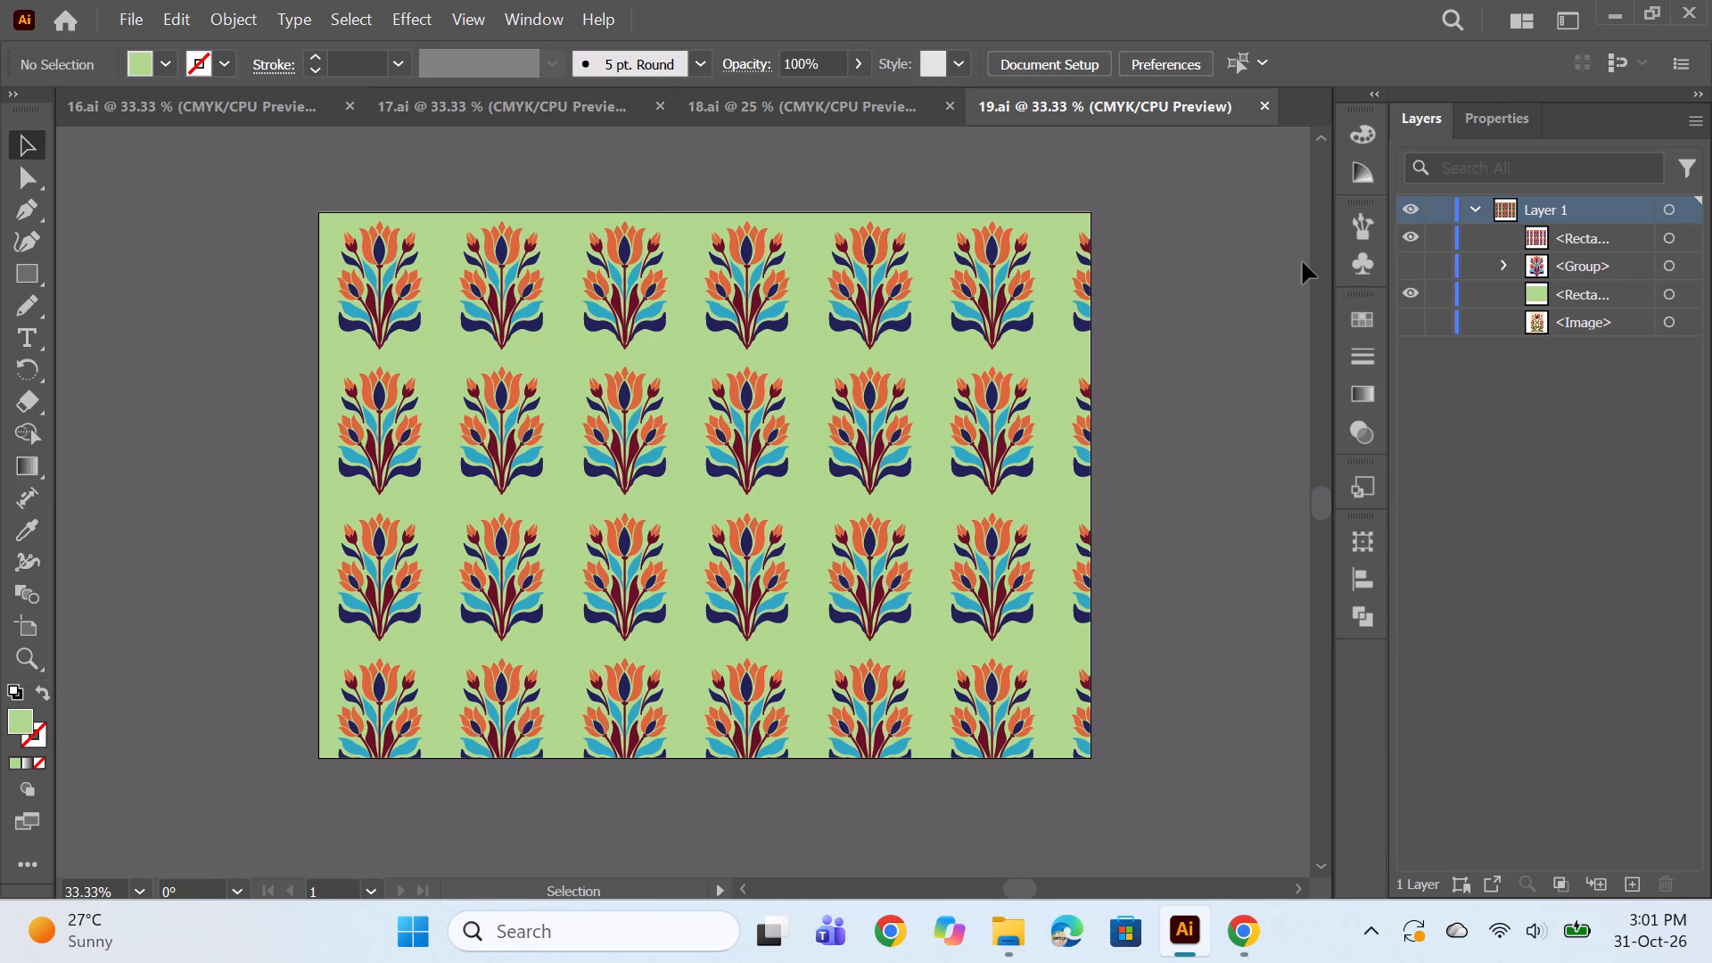
pyautogui.scroll(1, 1313, 262)
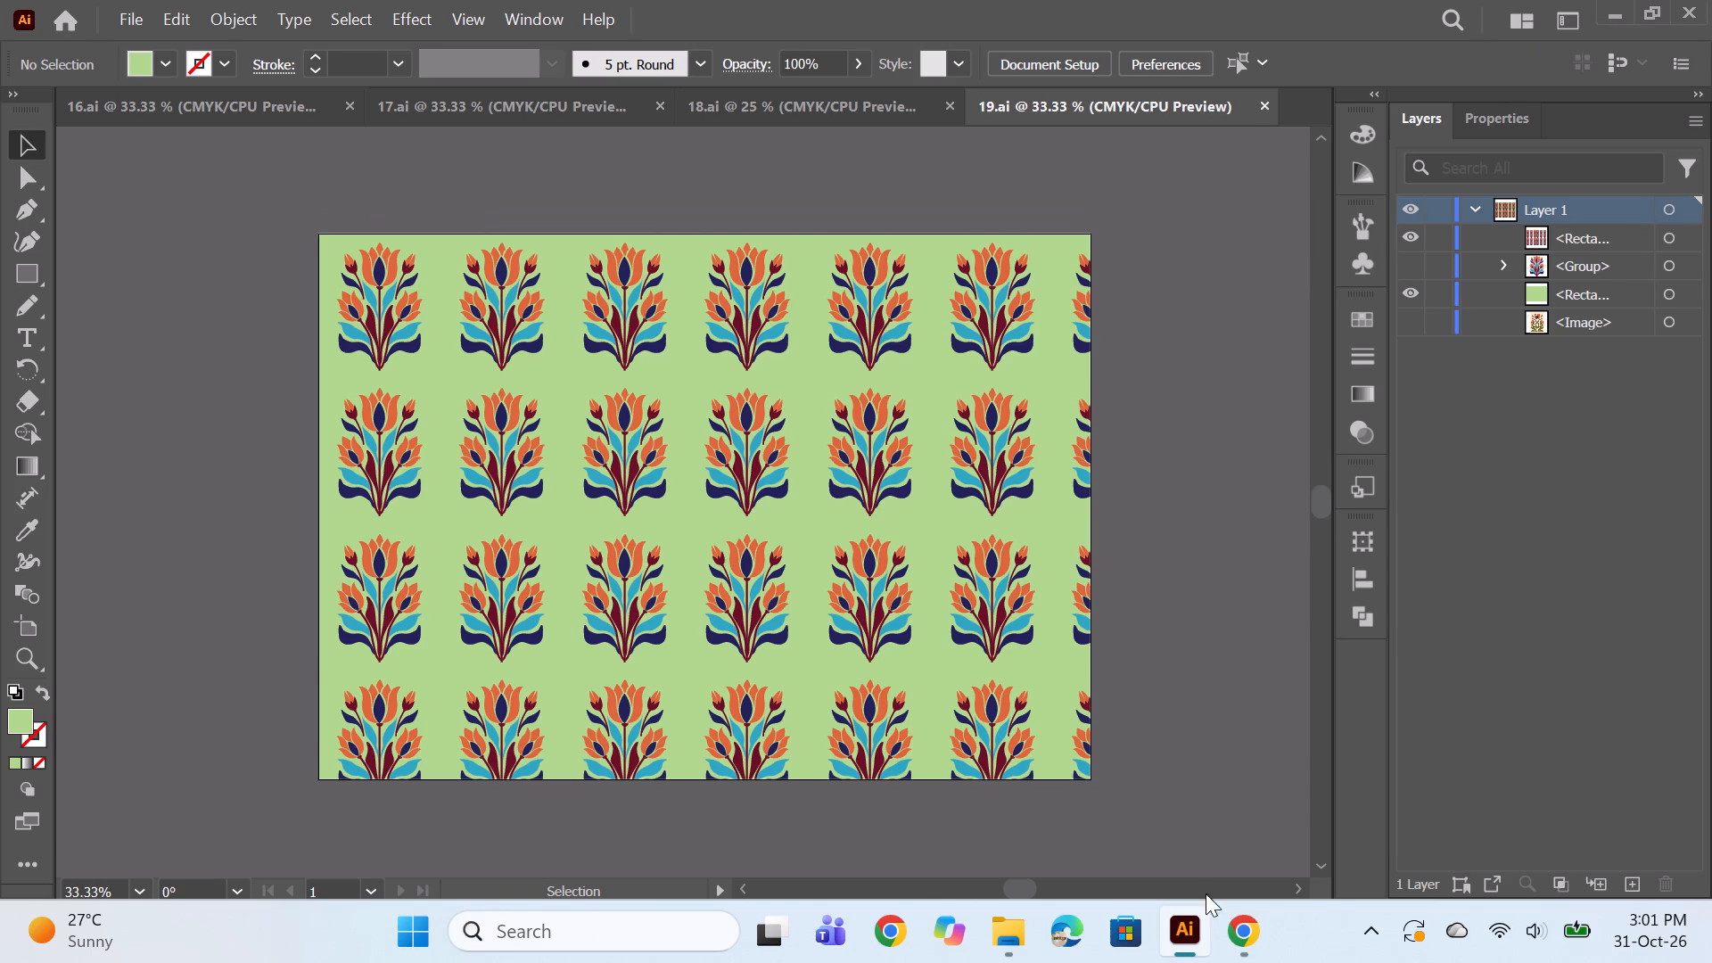
# Switch to Pinterest in Chrome, go back to the earlier motif pin, and examine its related pins for reference motifs.
pyautogui.click(1230, 947)
pyautogui.click(174, 20)
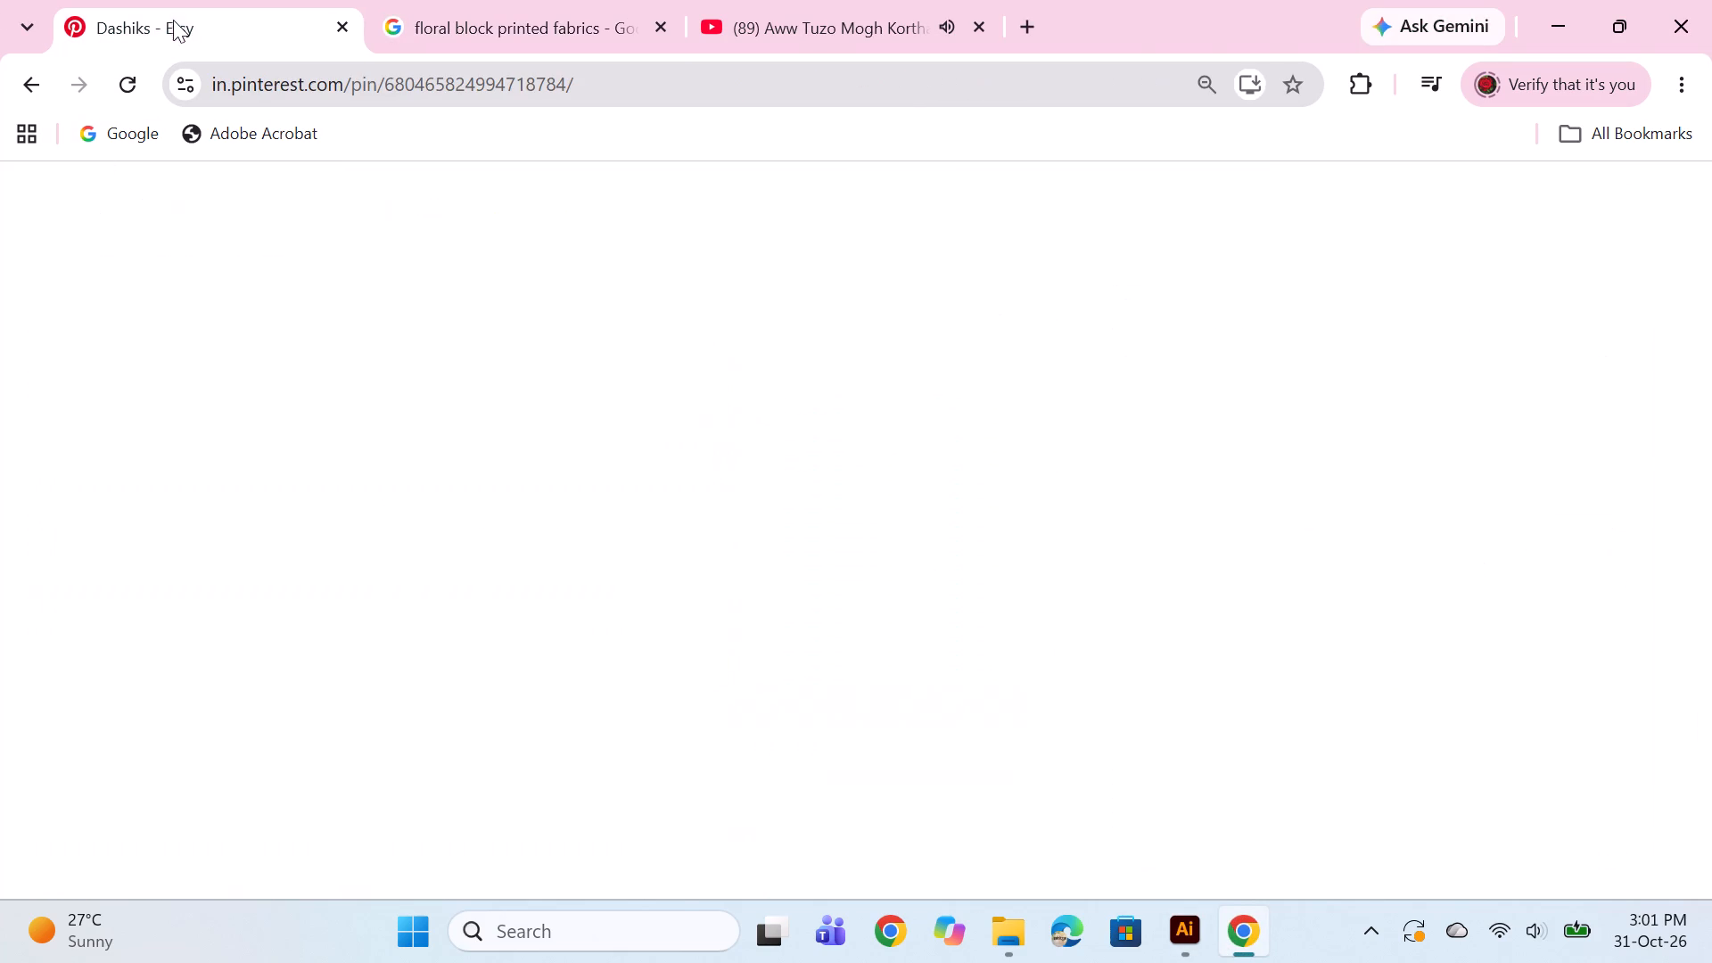
pyautogui.scroll(-9, 765, 747)
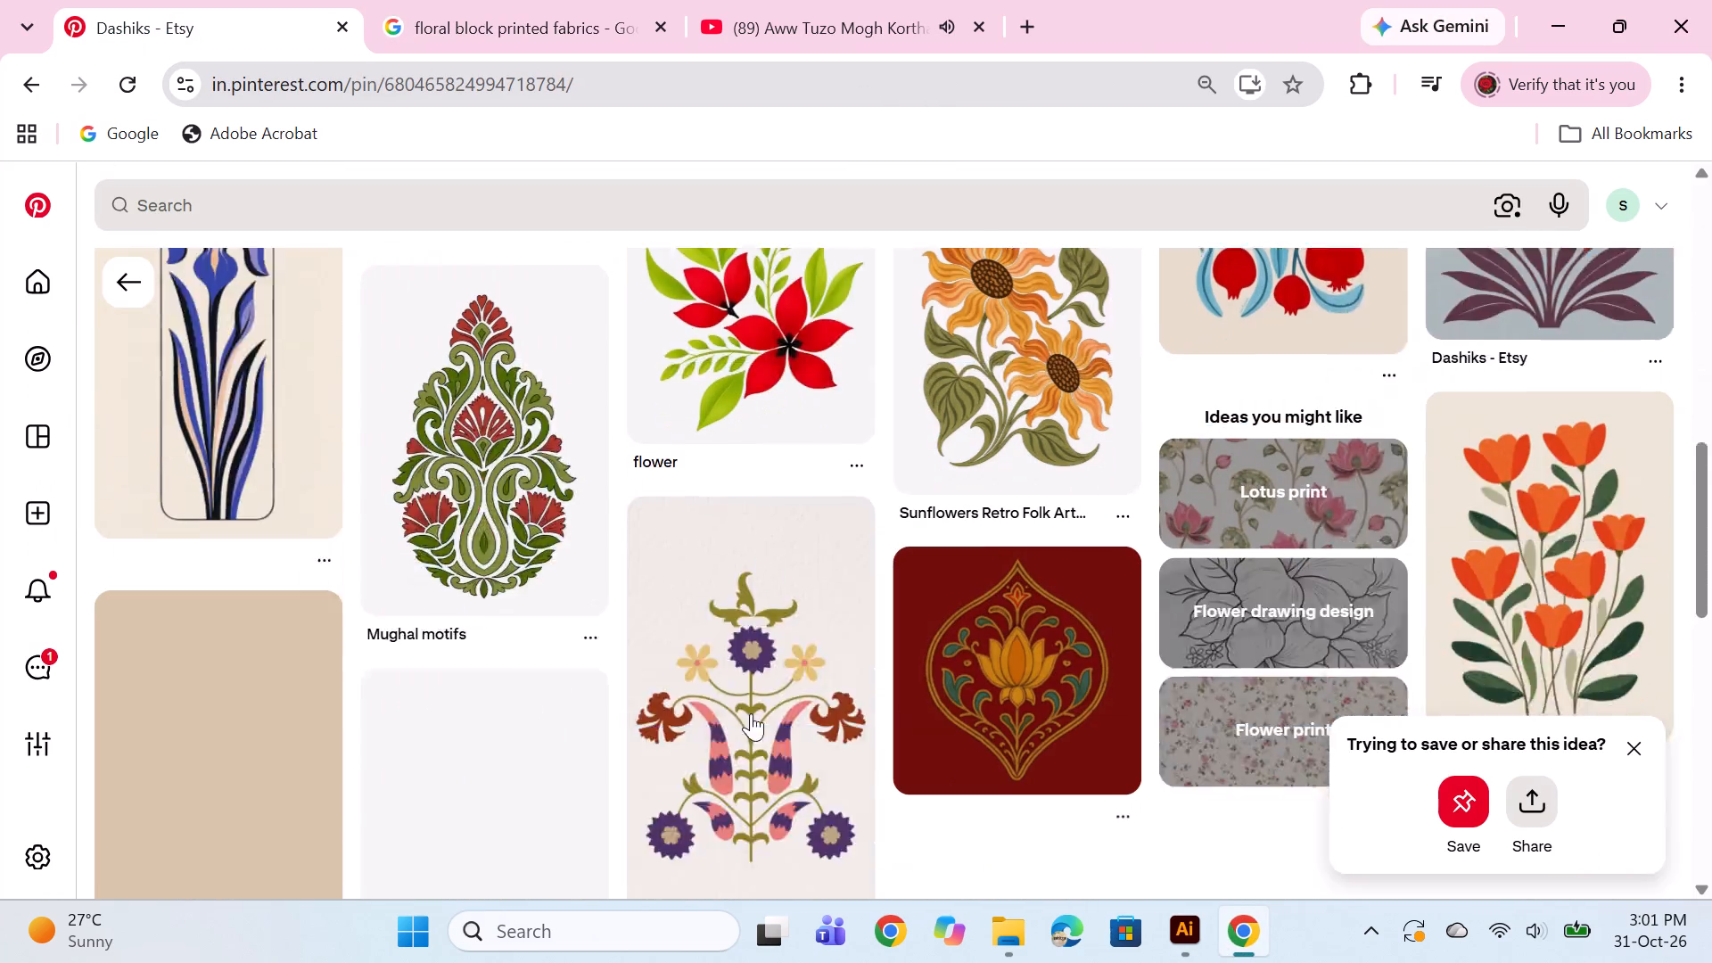
pyautogui.click(128, 270)
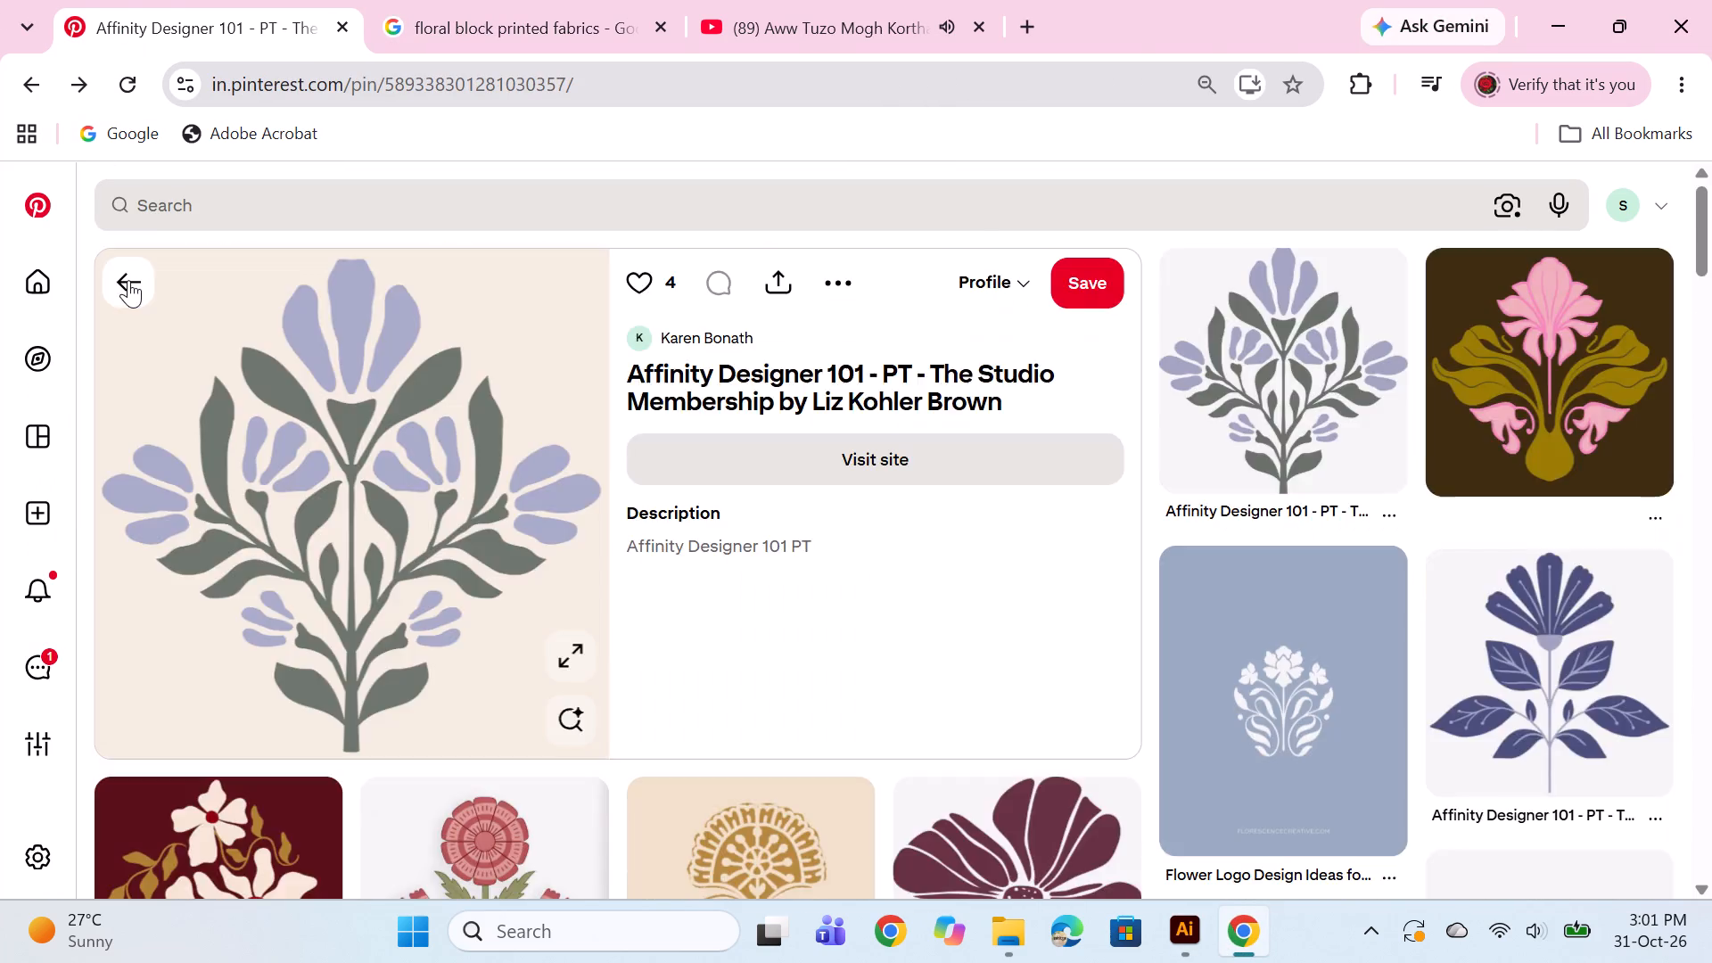
pyautogui.click(128, 280)
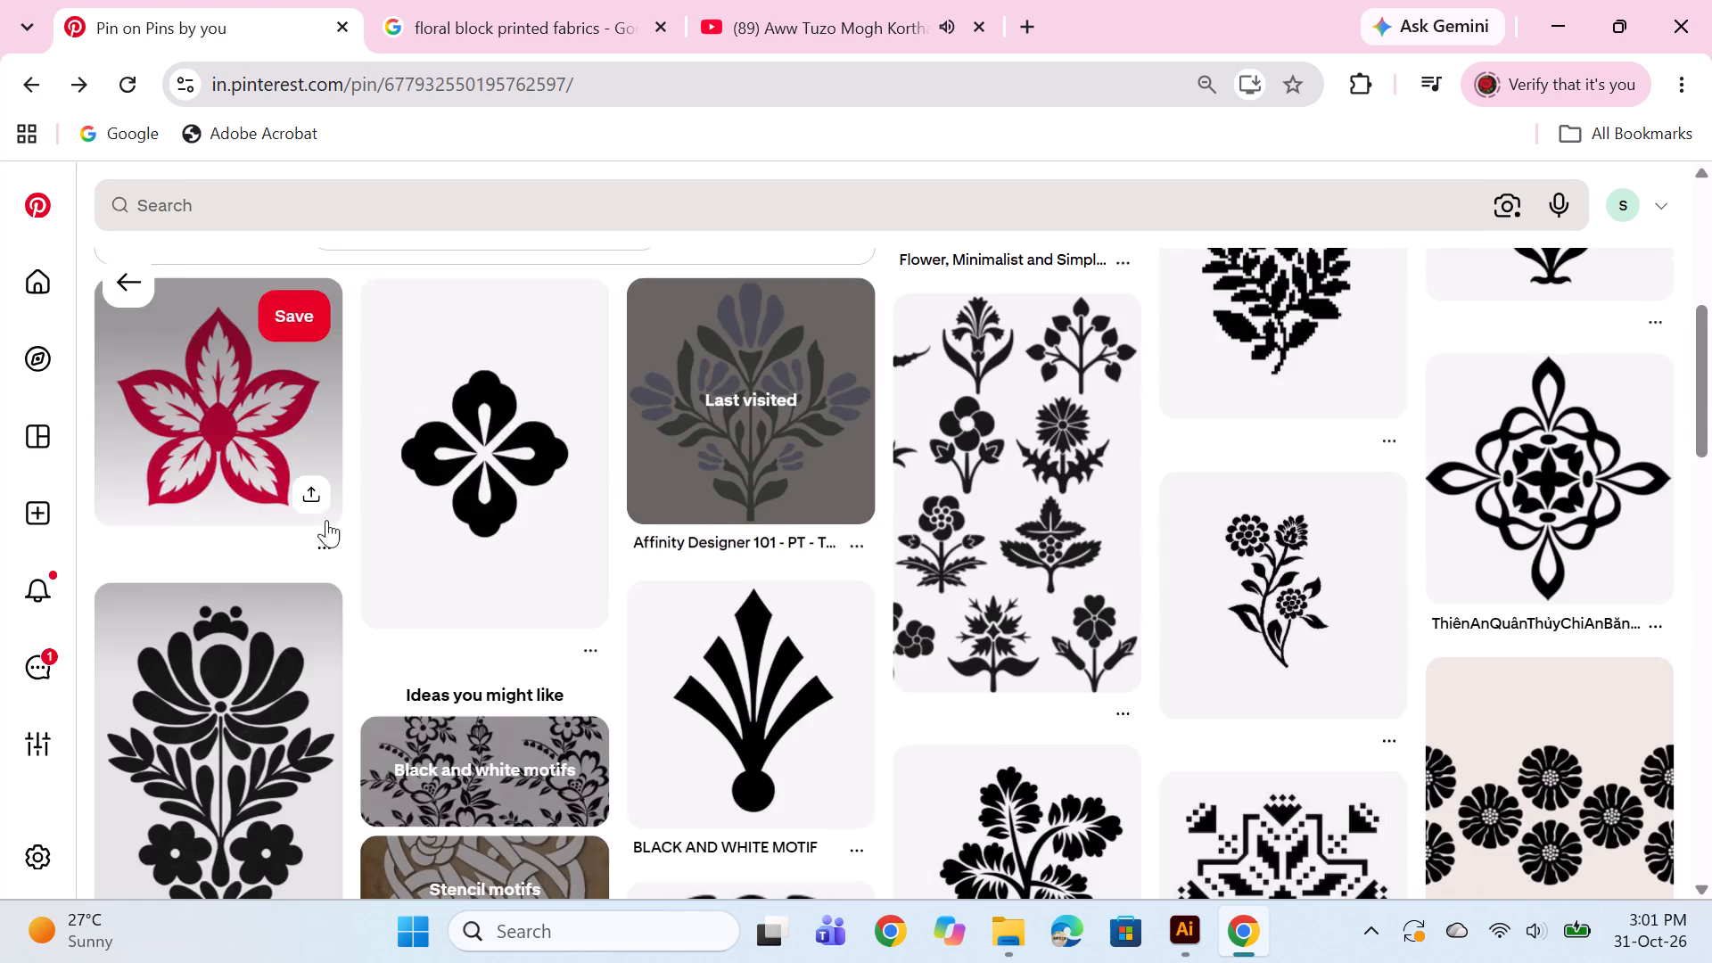
pyautogui.scroll(-3, 1147, 552)
pyautogui.scroll(3, 1135, 575)
pyautogui.scroll(-3, 1109, 564)
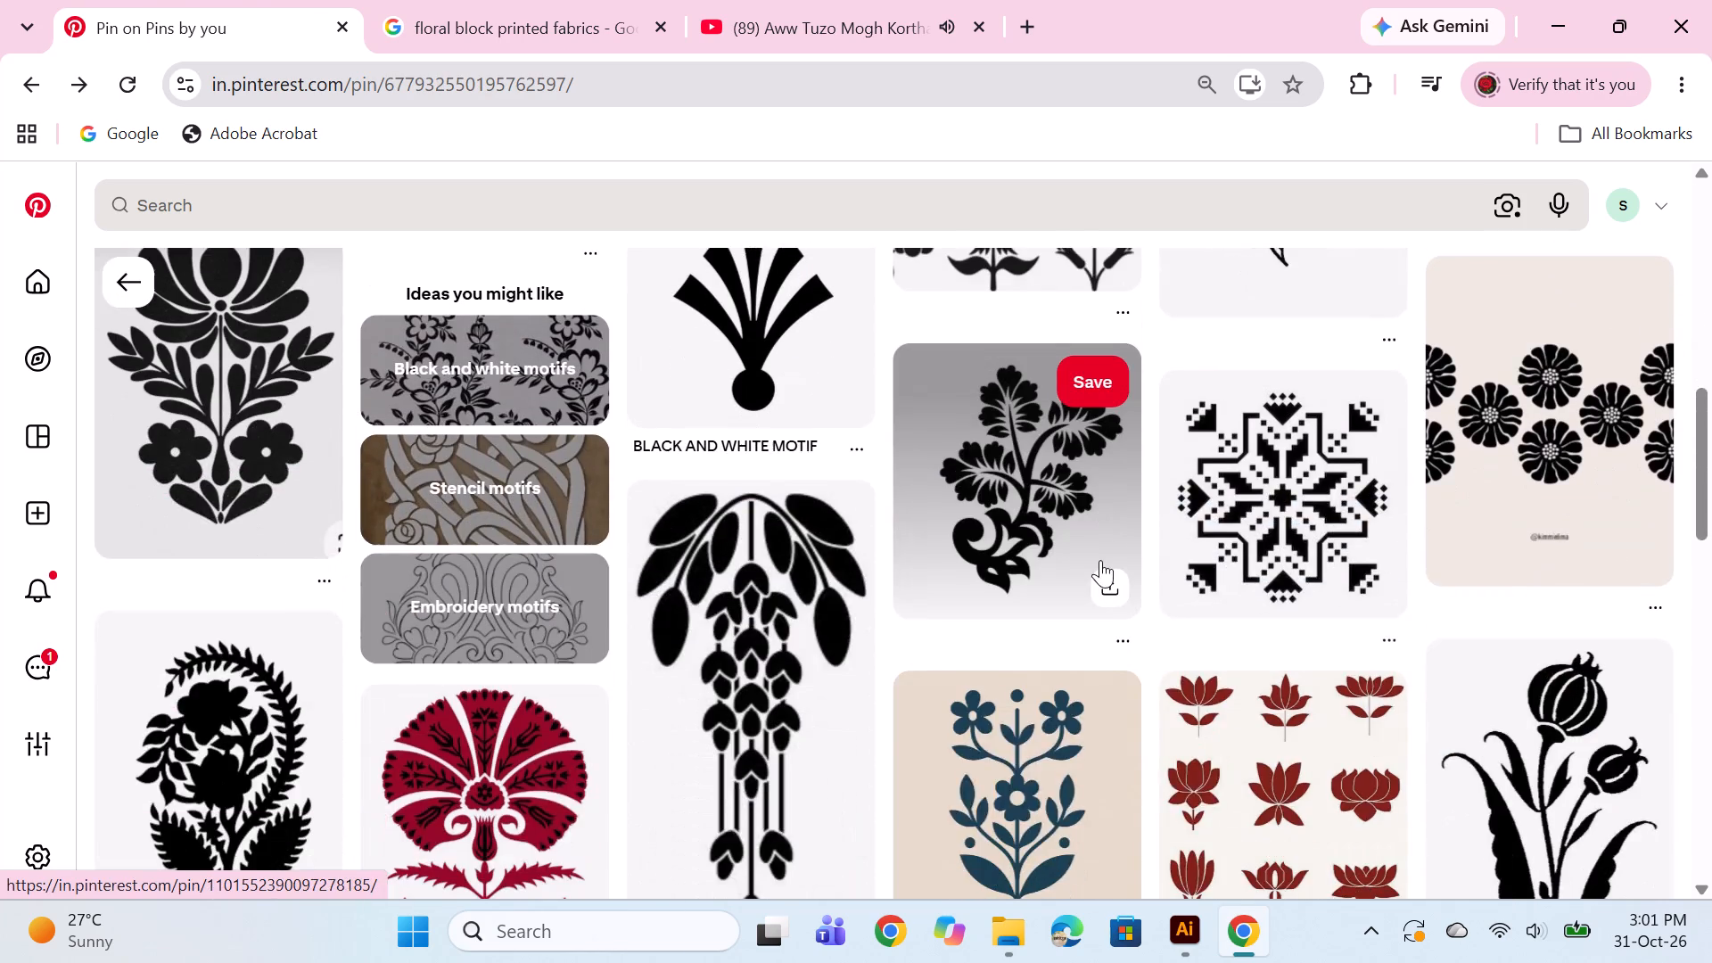
pyautogui.scroll(-9, 1099, 559)
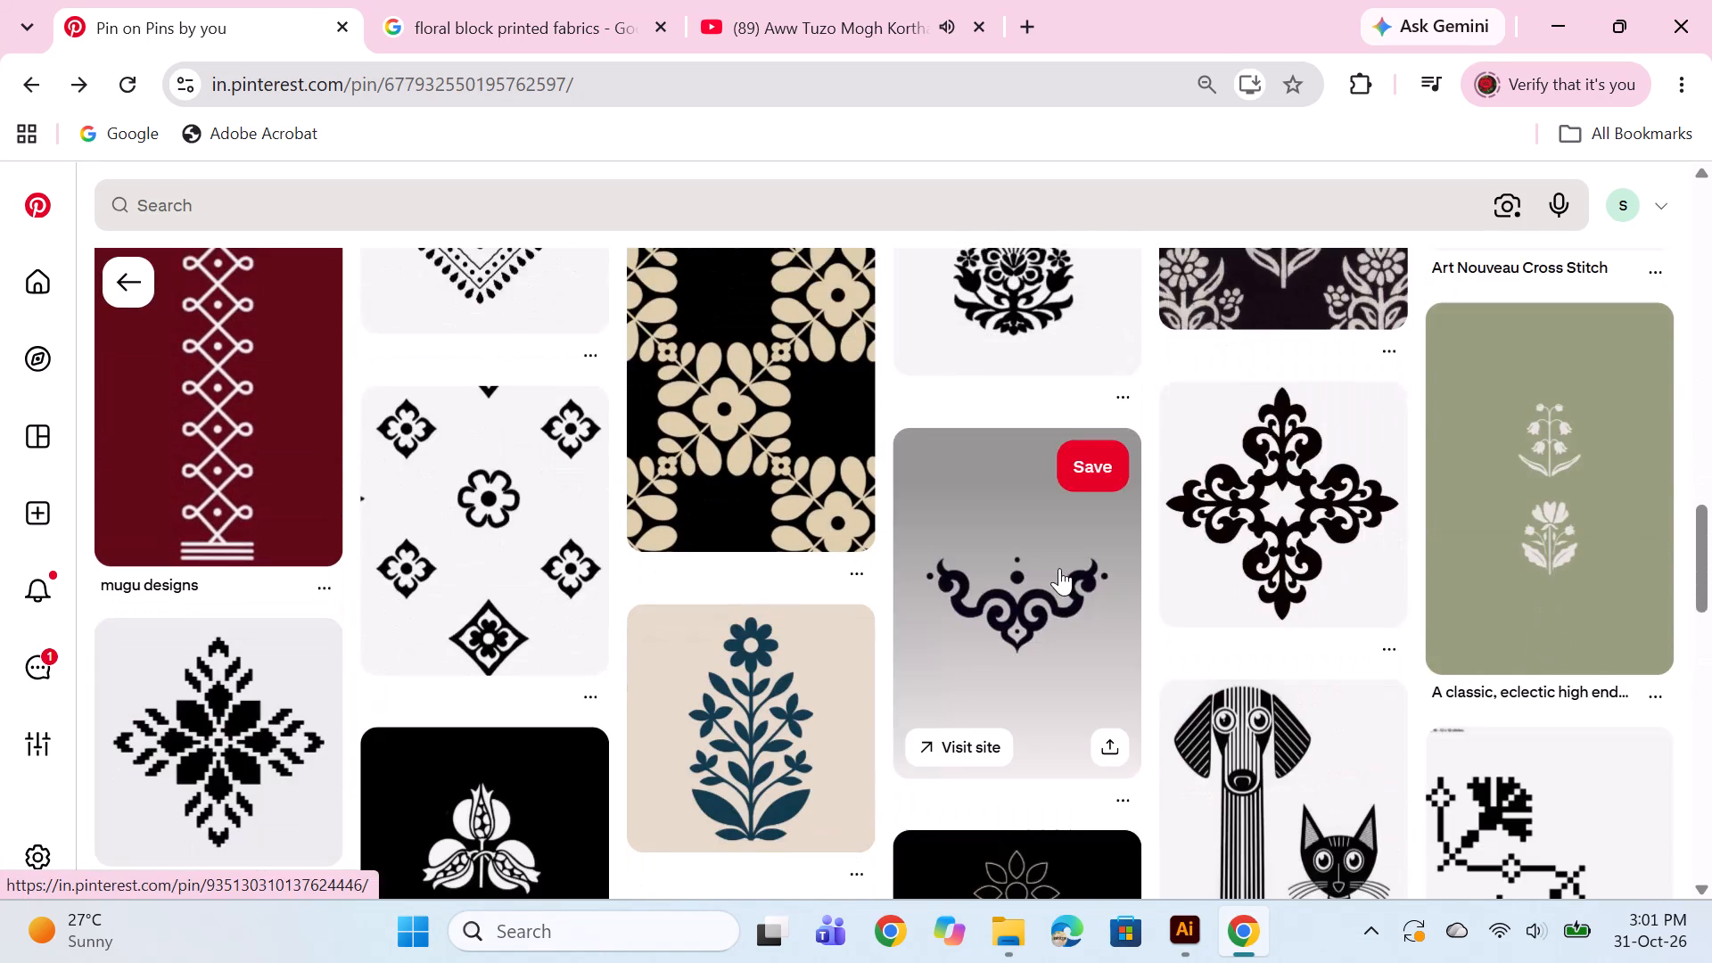
pyautogui.scroll(-6, 1059, 568)
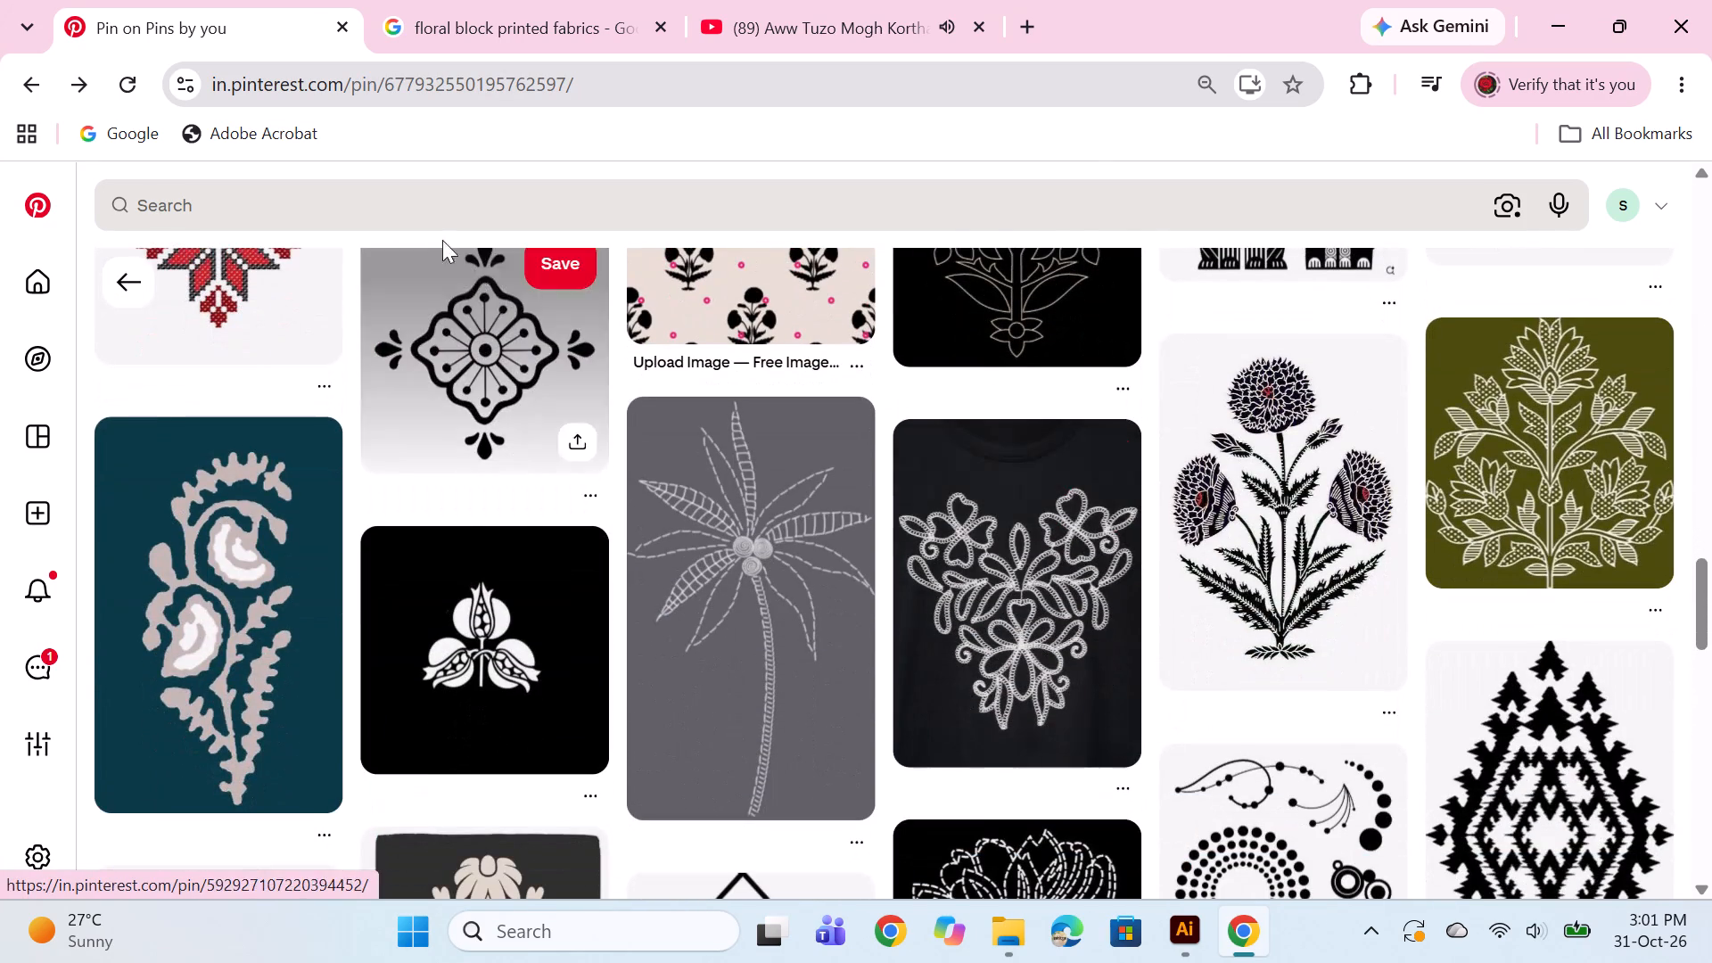
# Search Pinterest for "geometric motifs".
pyautogui.click(448, 218)
pyautogui.write('geometric motifs')
pyautogui.press('Return')
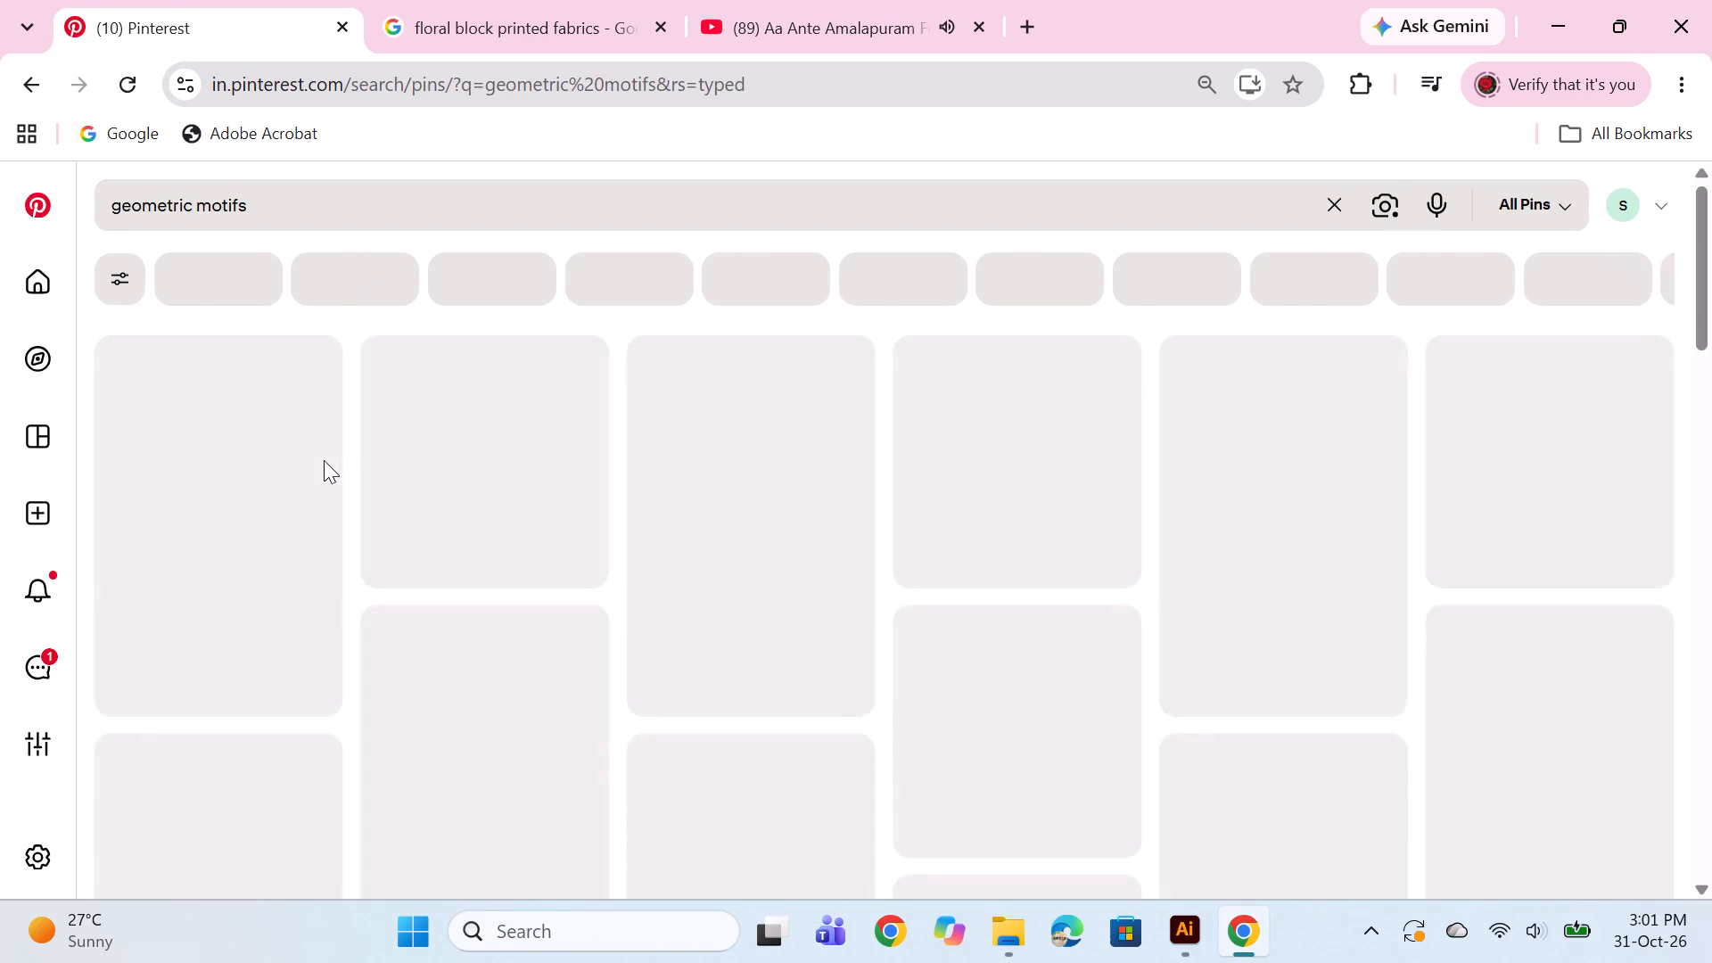
# Examine the Pinterest results for geometric motifs to find suitable reference designs.
pyautogui.scroll(-2, 629, 506)
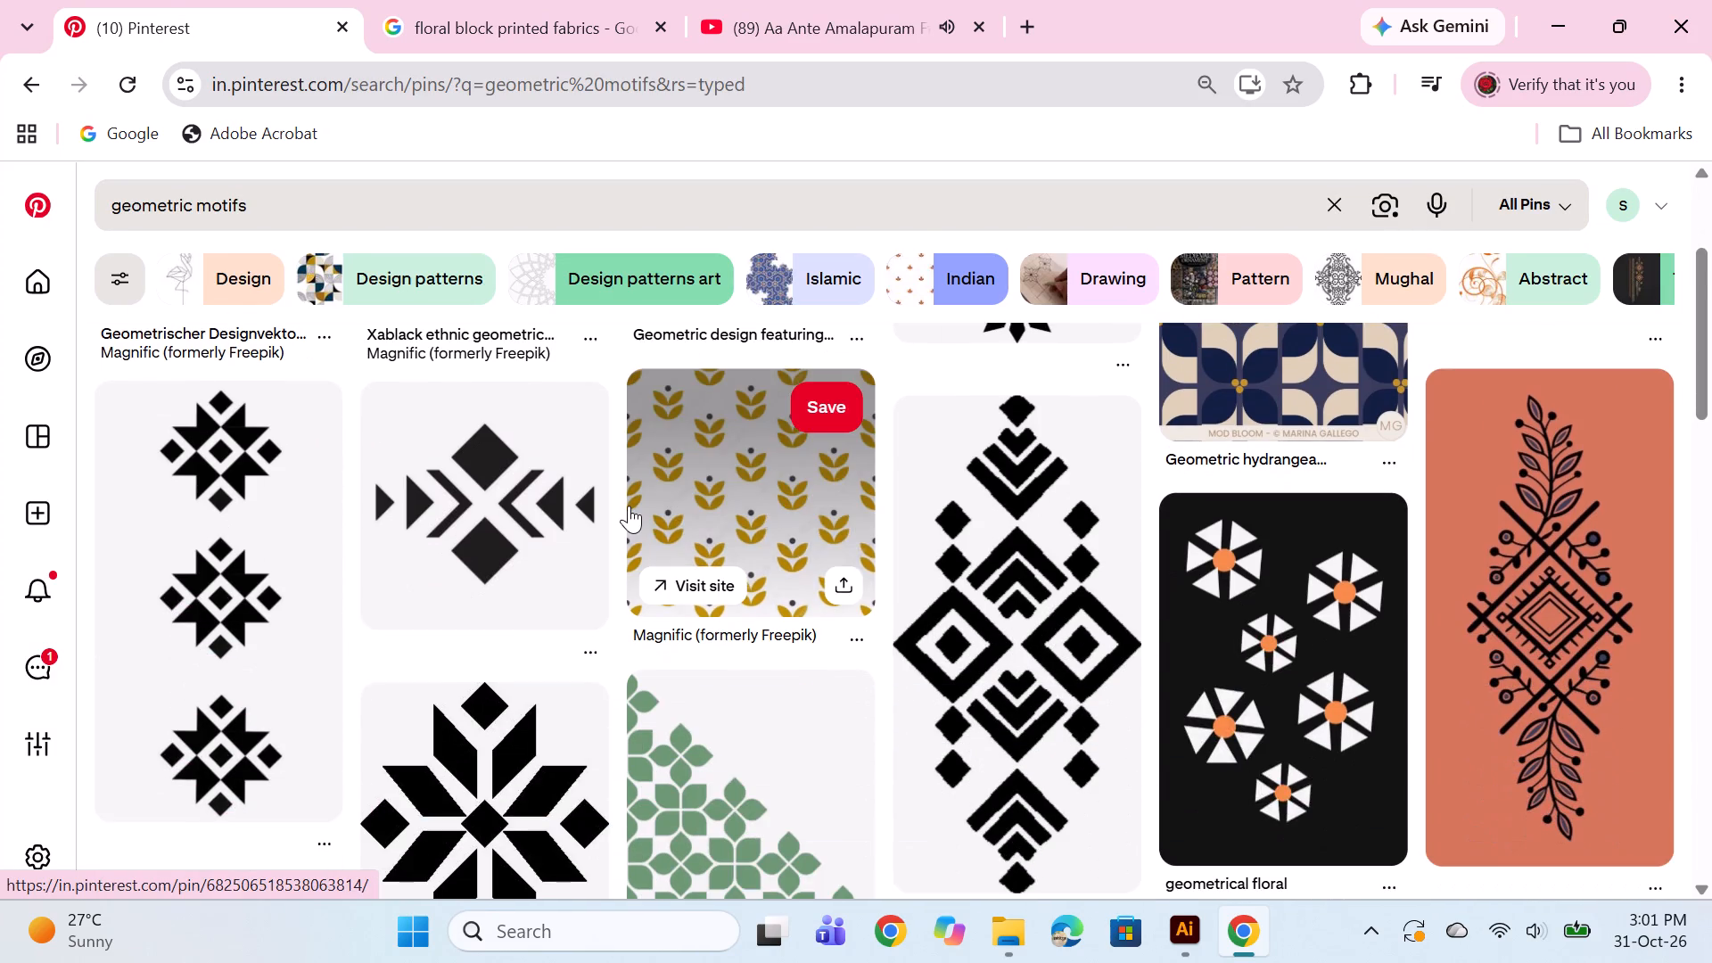
pyautogui.scroll(-6, 629, 506)
pyautogui.scroll(2, 744, 600)
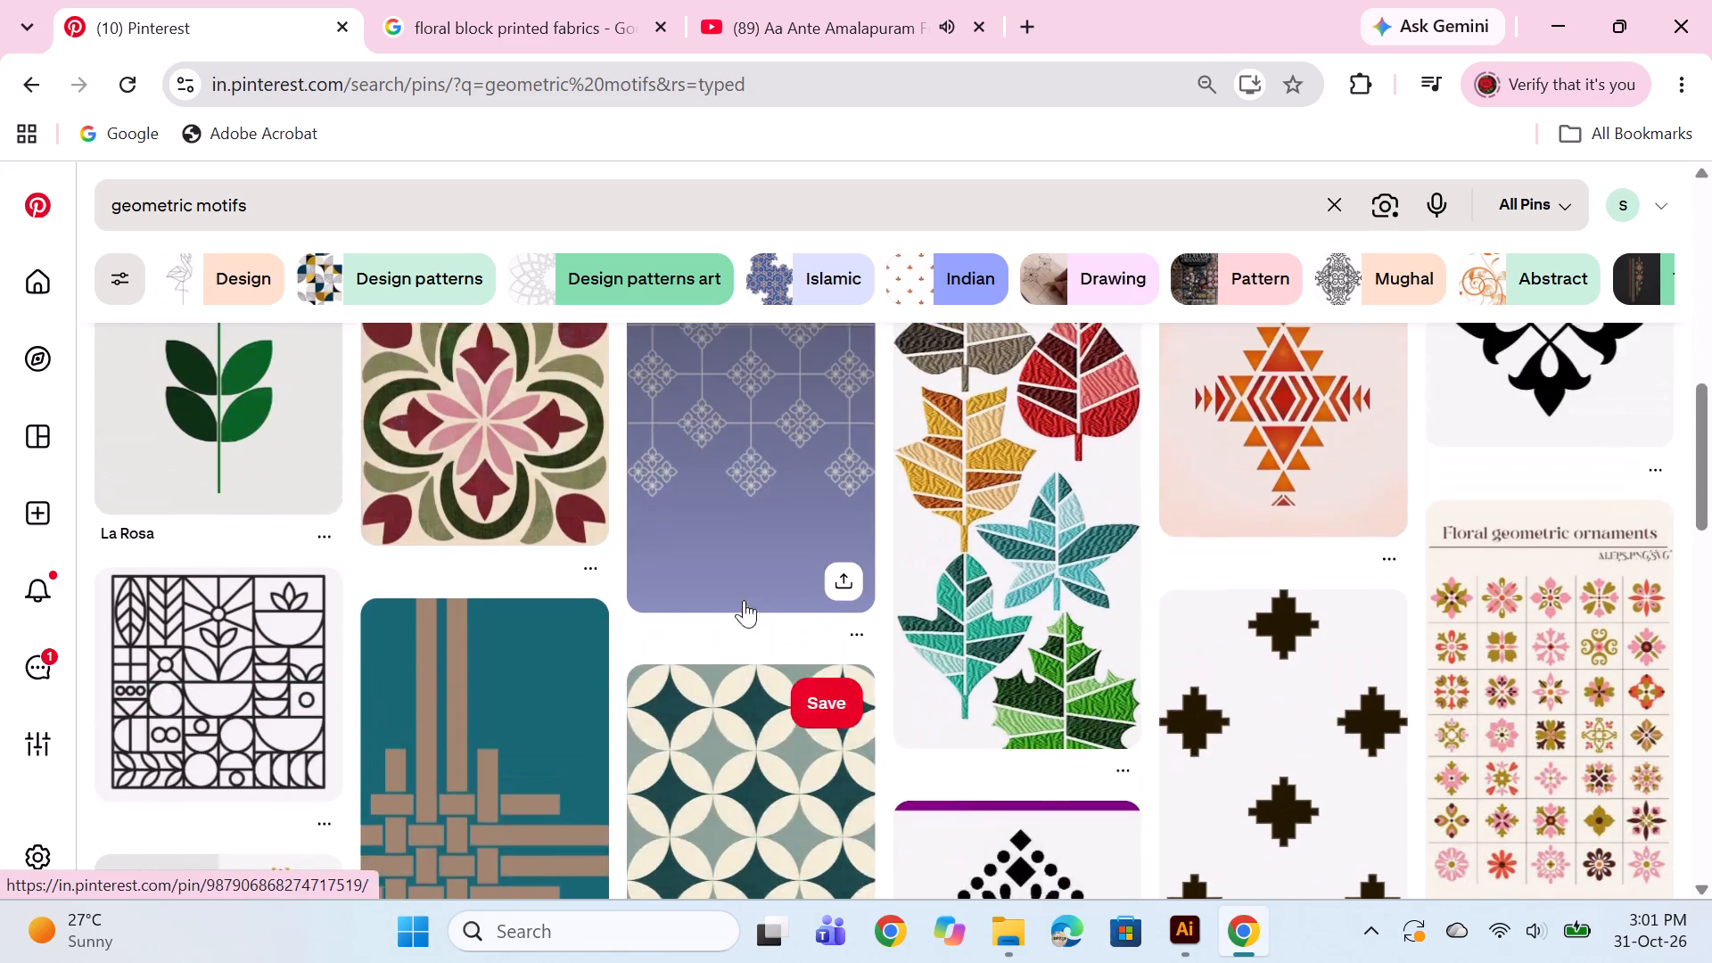
pyautogui.scroll(-6, 661, 600)
pyautogui.scroll(5, 739, 660)
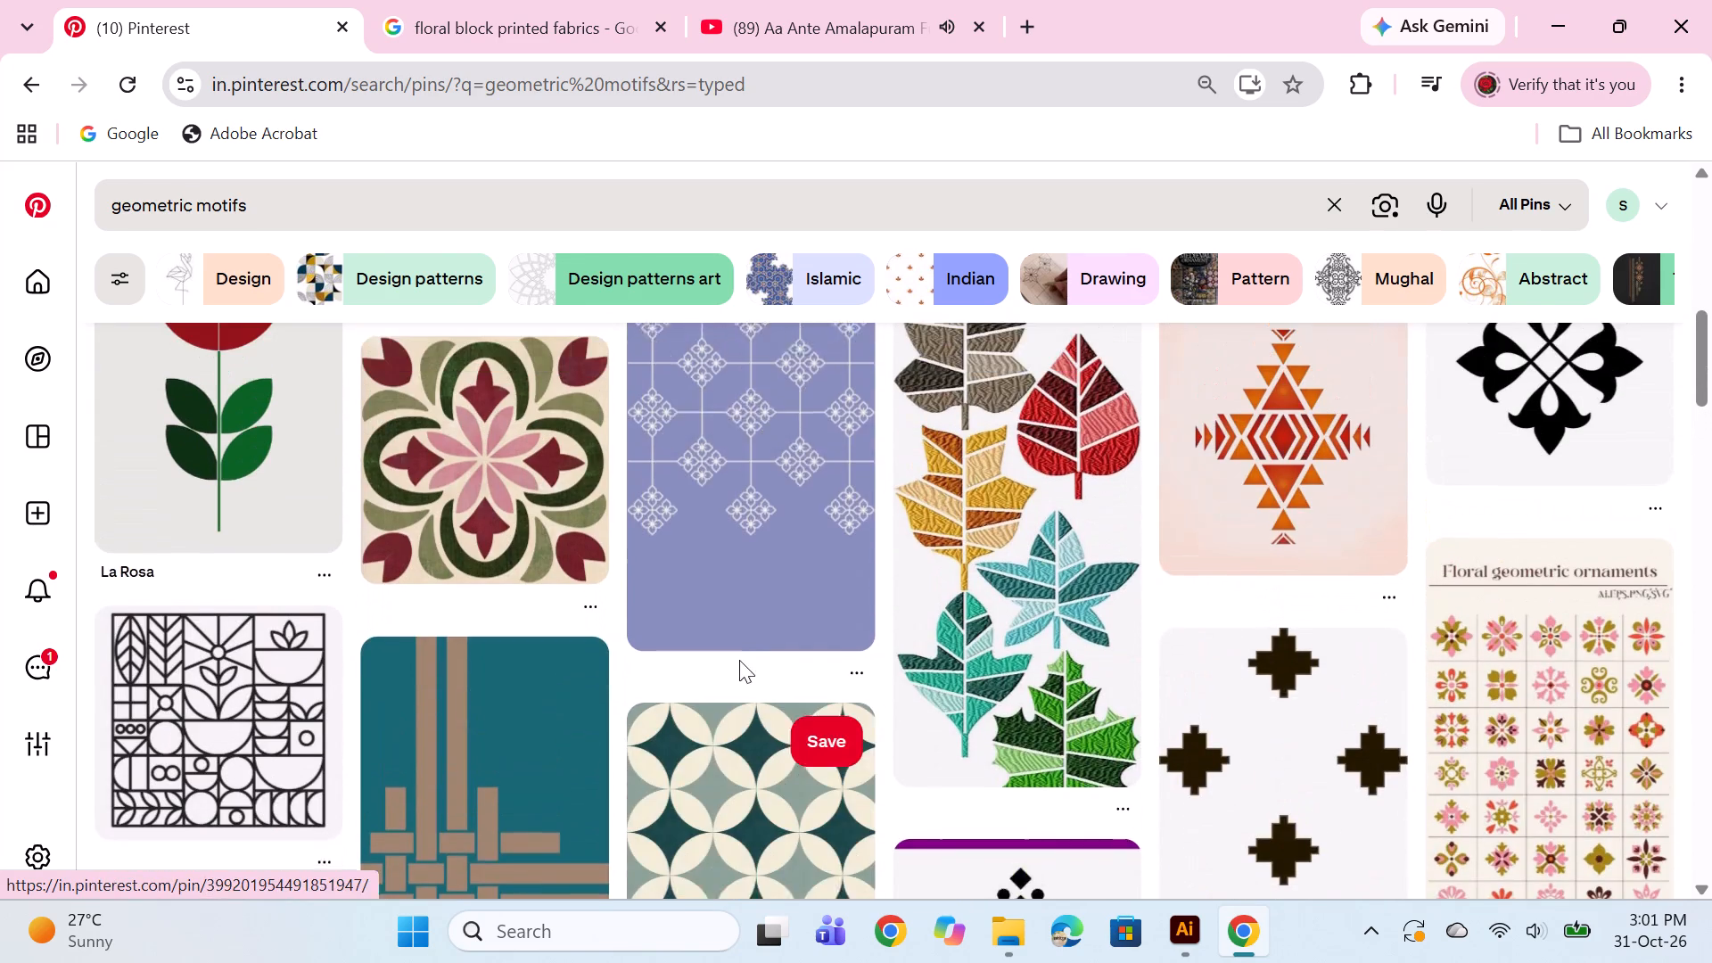
pyautogui.scroll(-4, 739, 660)
pyautogui.scroll(-3, 1058, 631)
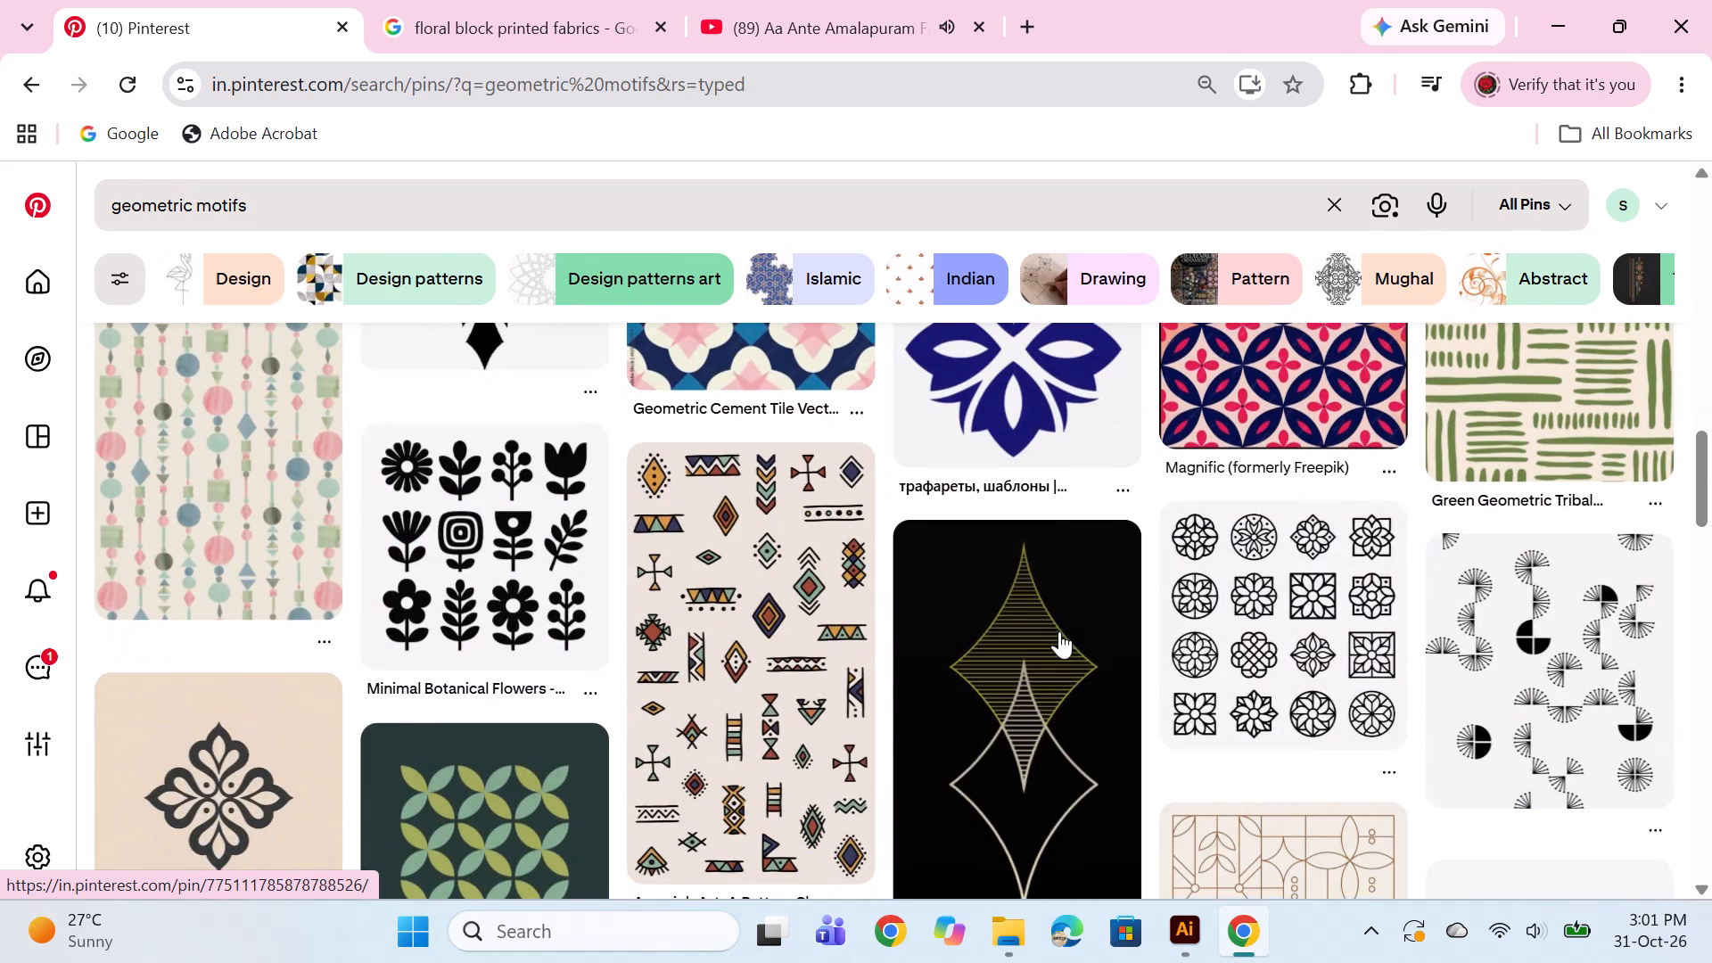
pyautogui.scroll(-2, 1382, 734)
pyautogui.scroll(-3, 1269, 734)
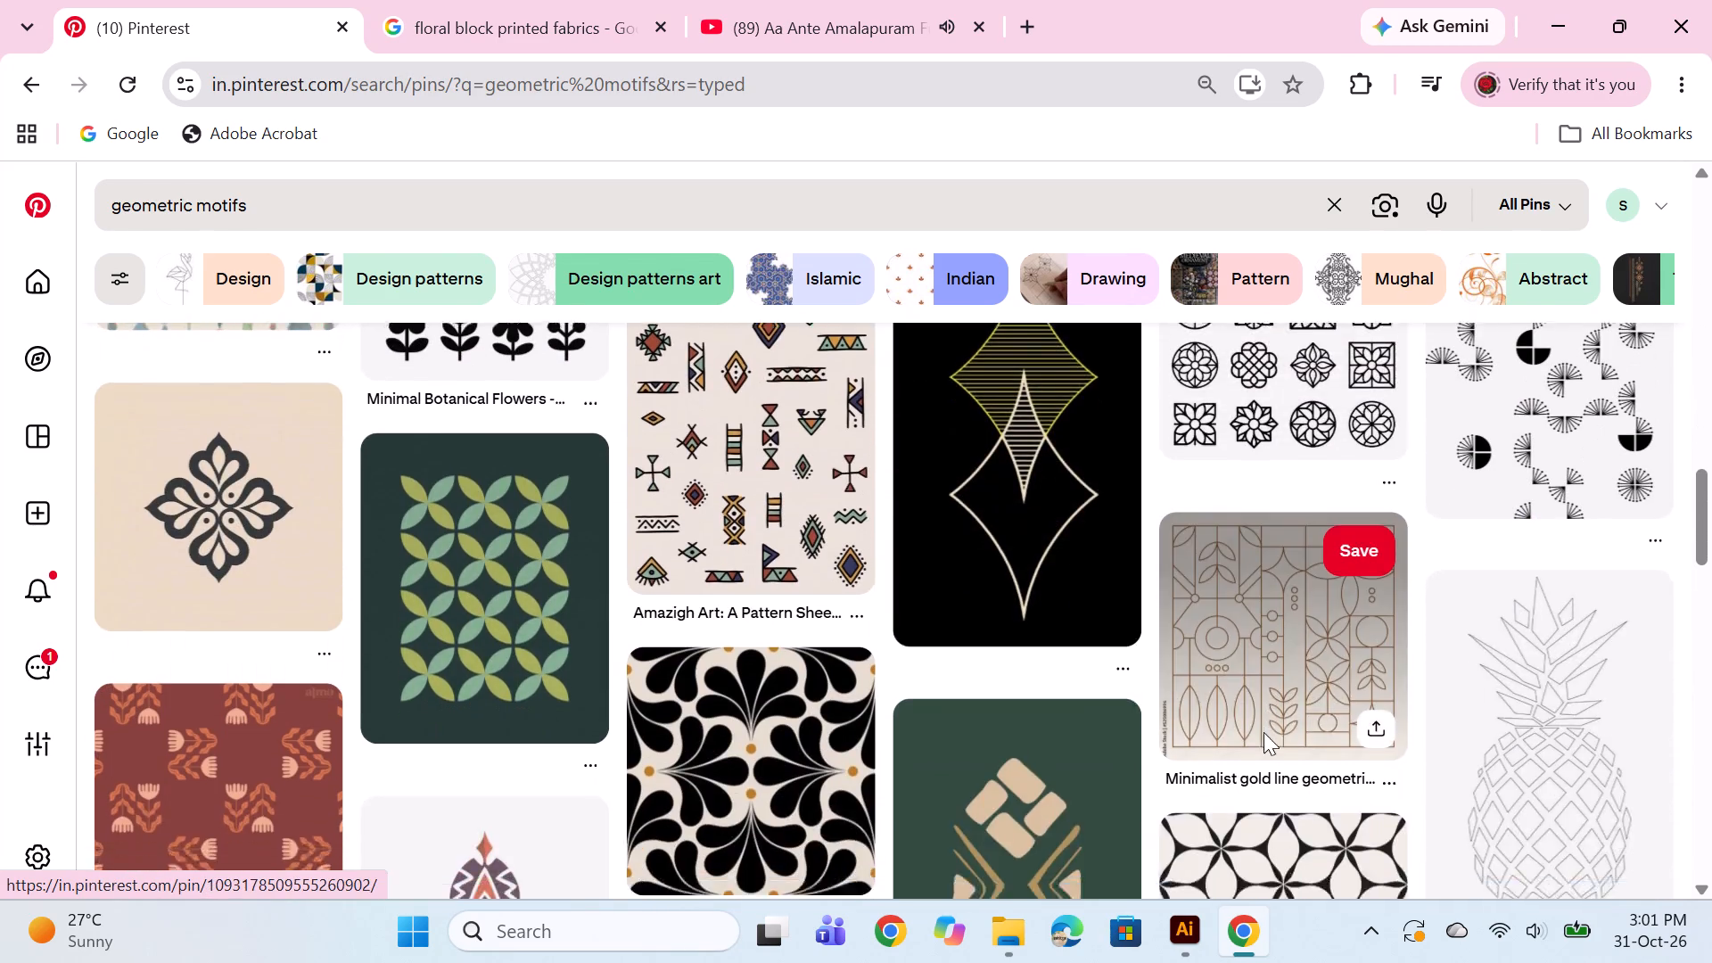
pyautogui.scroll(-3, 1243, 717)
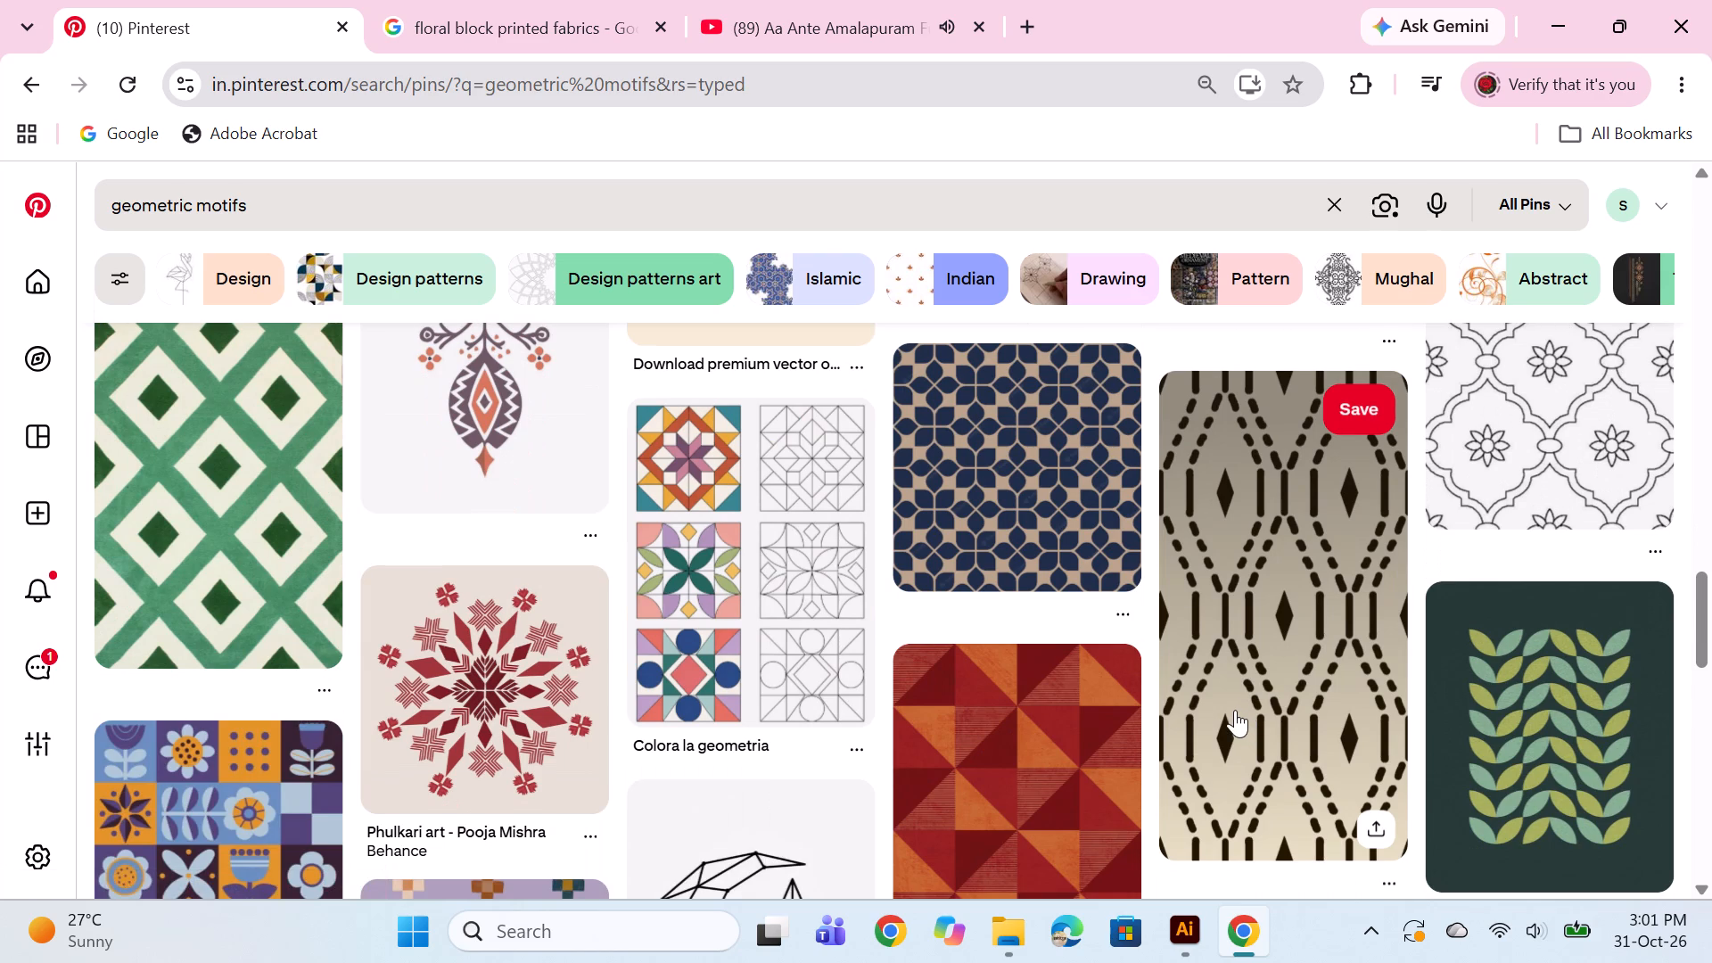
pyautogui.scroll(-6, 1230, 705)
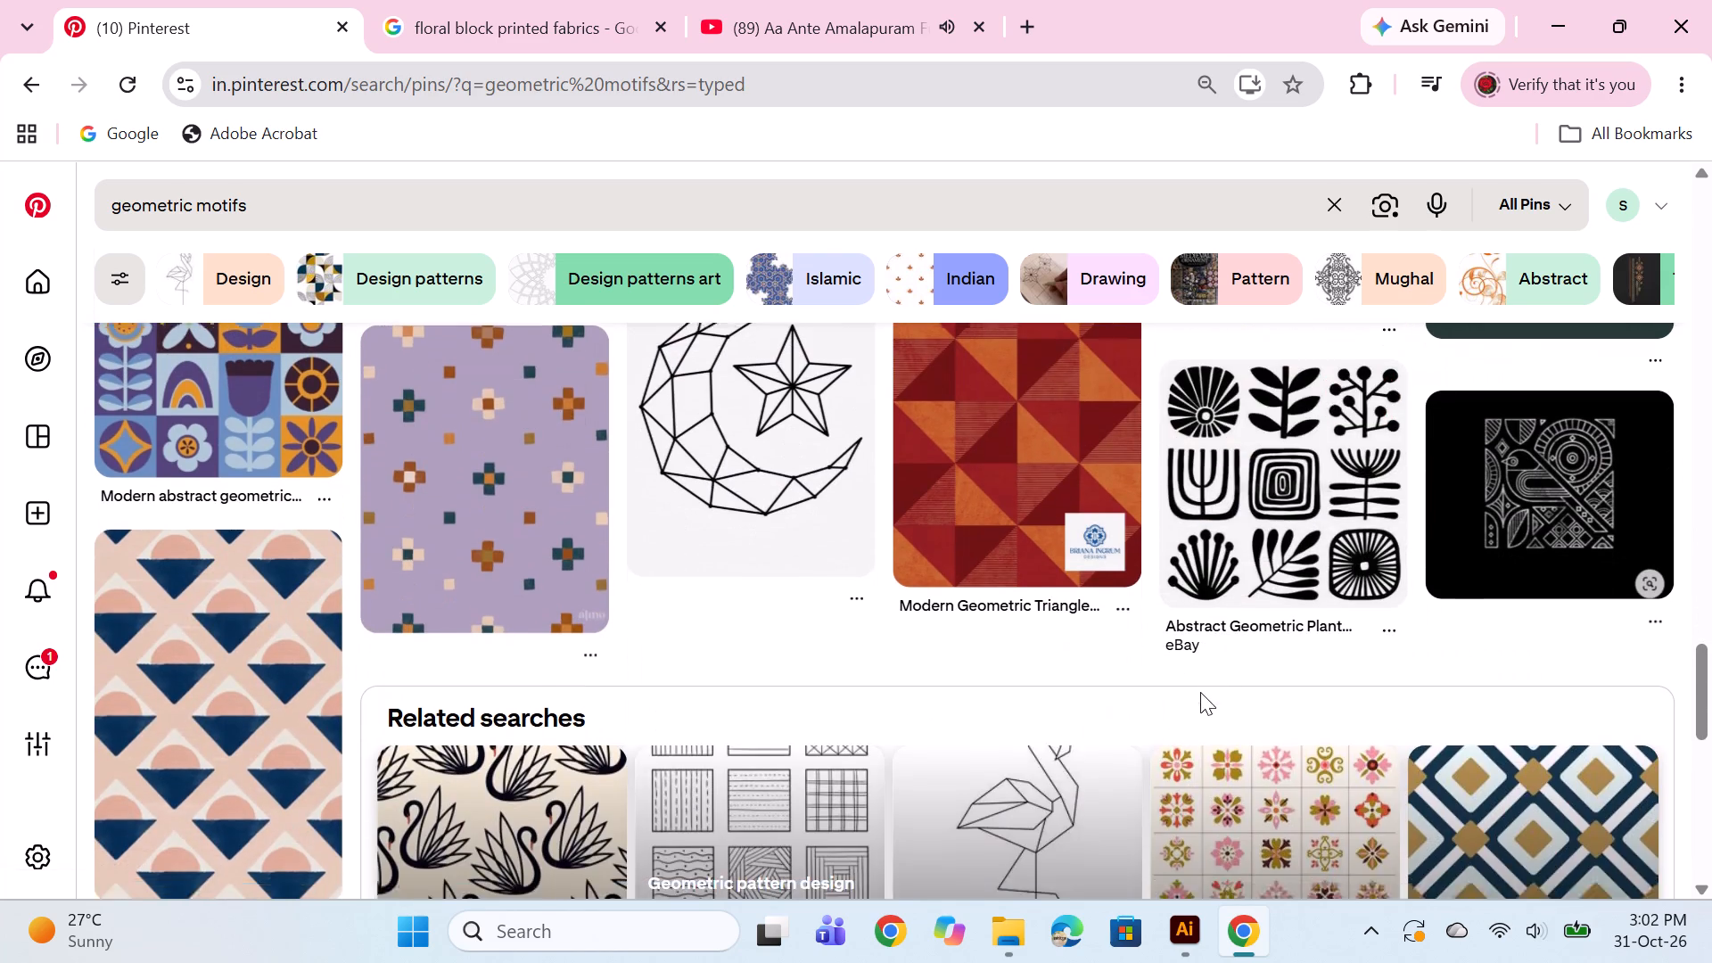
pyautogui.scroll(-3, 1180, 673)
pyautogui.scroll(-3, 1044, 713)
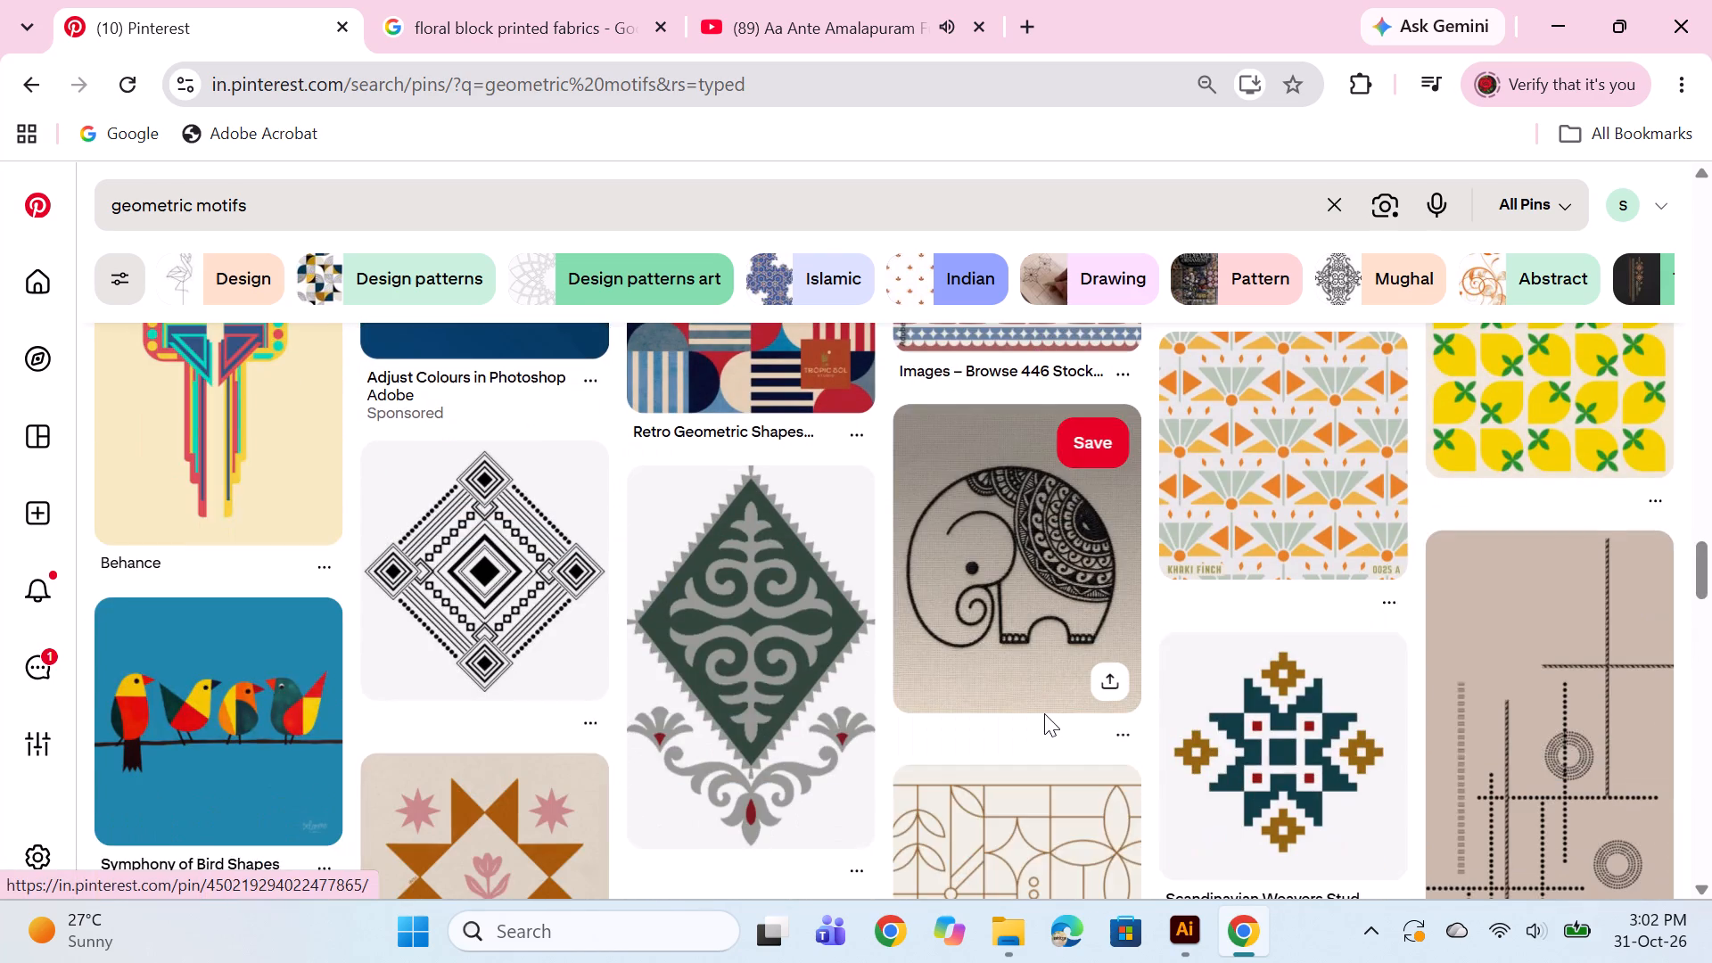
pyautogui.scroll(-8, 1044, 713)
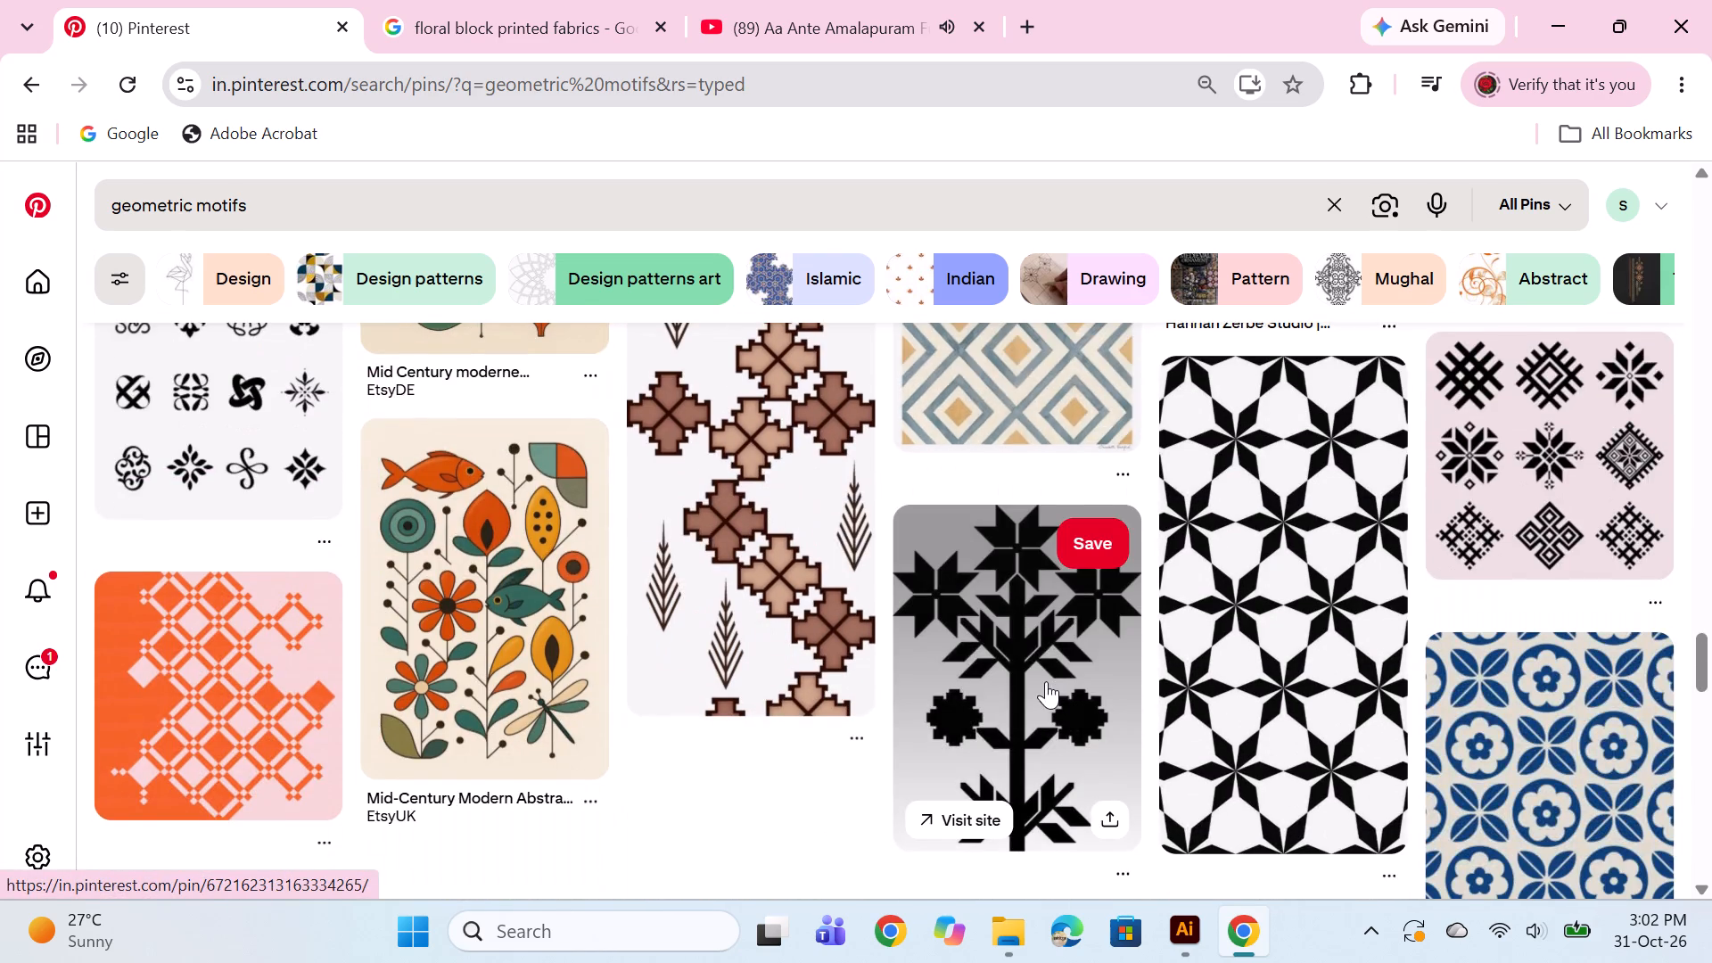
pyautogui.scroll(-3, 1046, 681)
pyautogui.scroll(3, 1049, 681)
pyautogui.scroll(-2, 1049, 681)
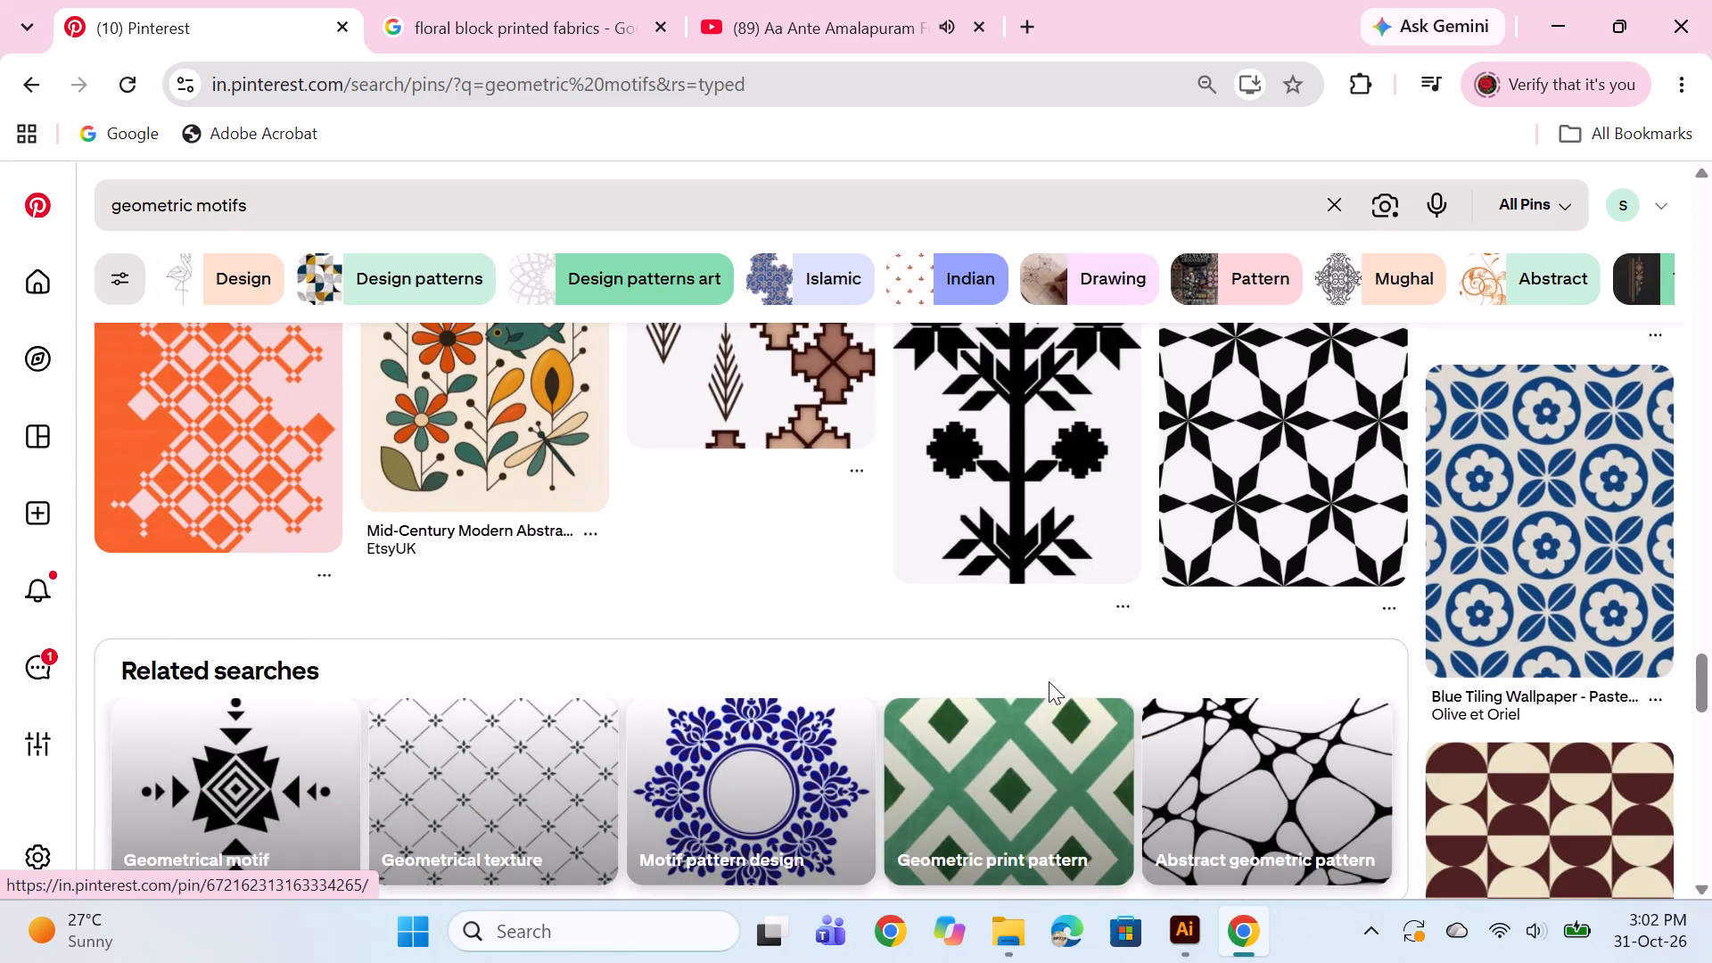
pyautogui.scroll(1, 1004, 708)
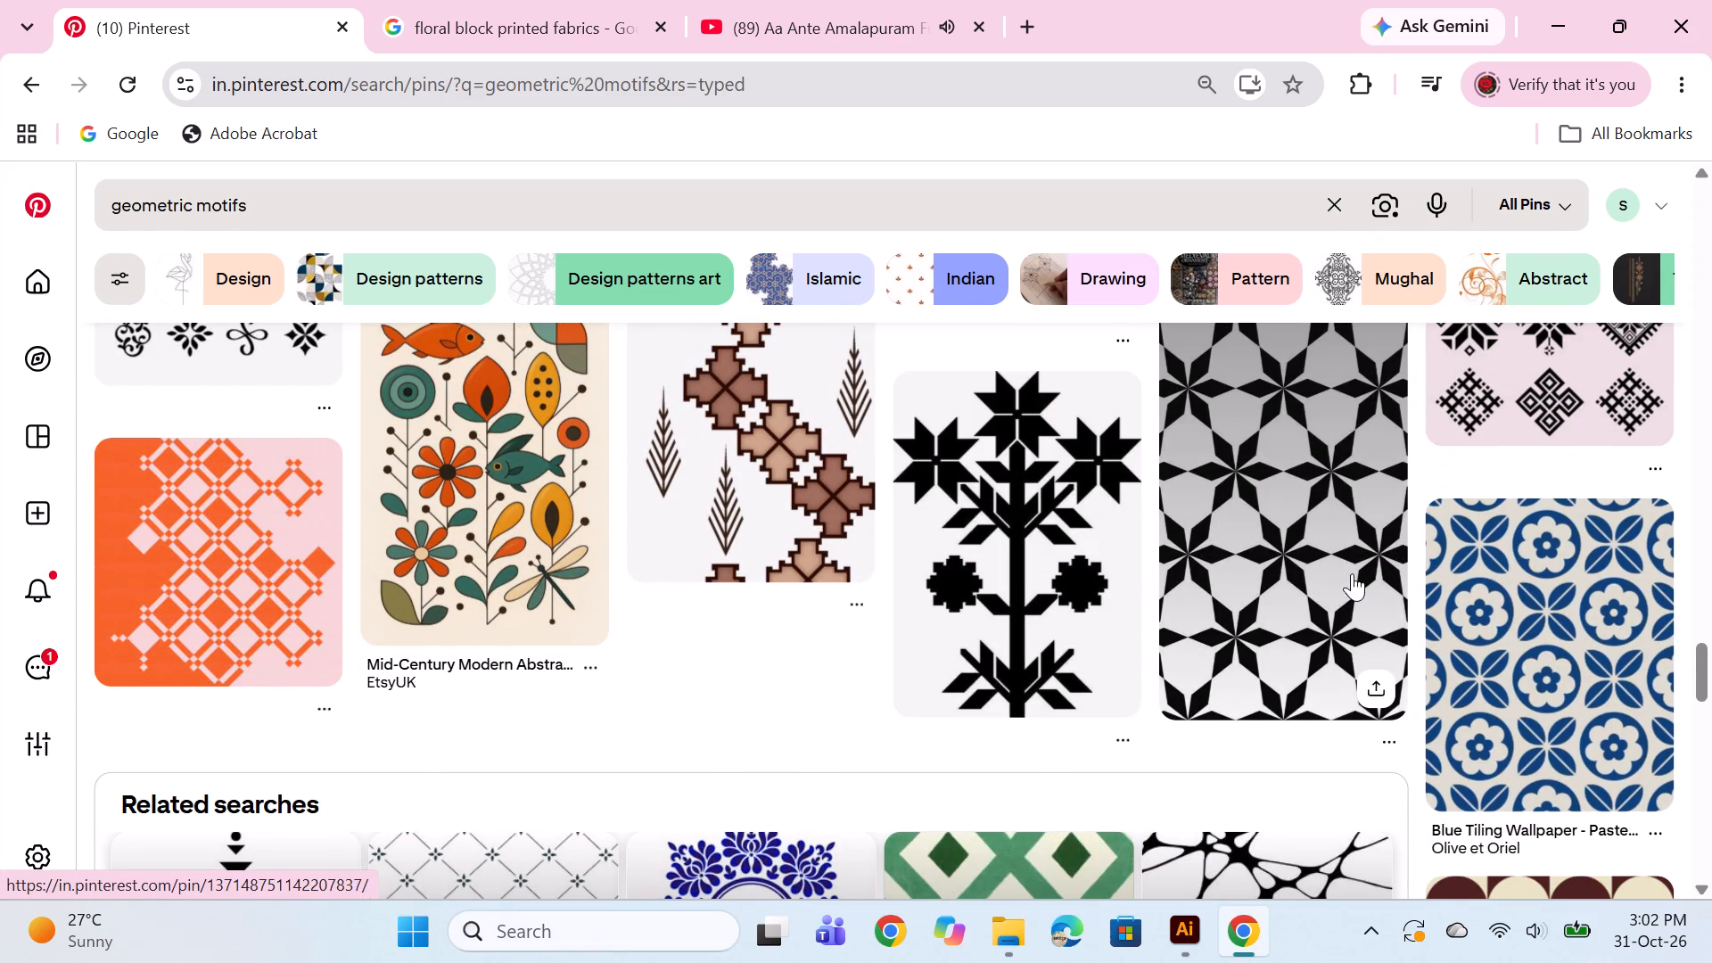
pyautogui.scroll(-7, 1352, 586)
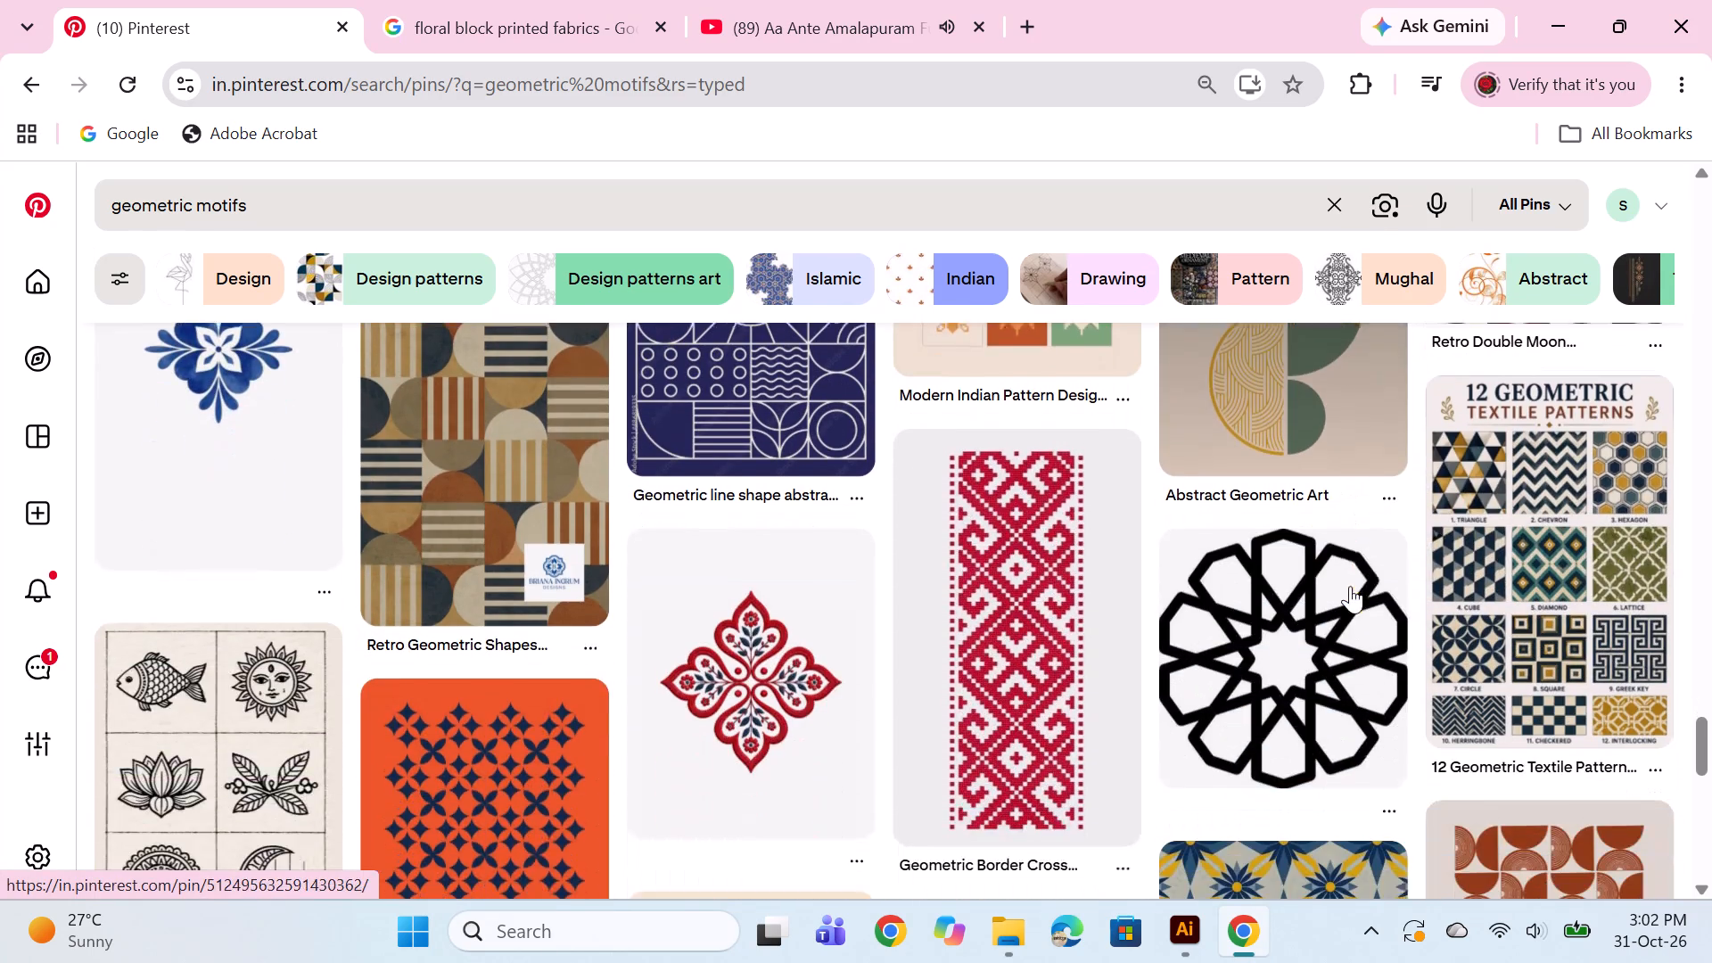
pyautogui.scroll(-3, 1350, 586)
pyautogui.scroll(3, 1350, 586)
pyautogui.scroll(-5, 1350, 586)
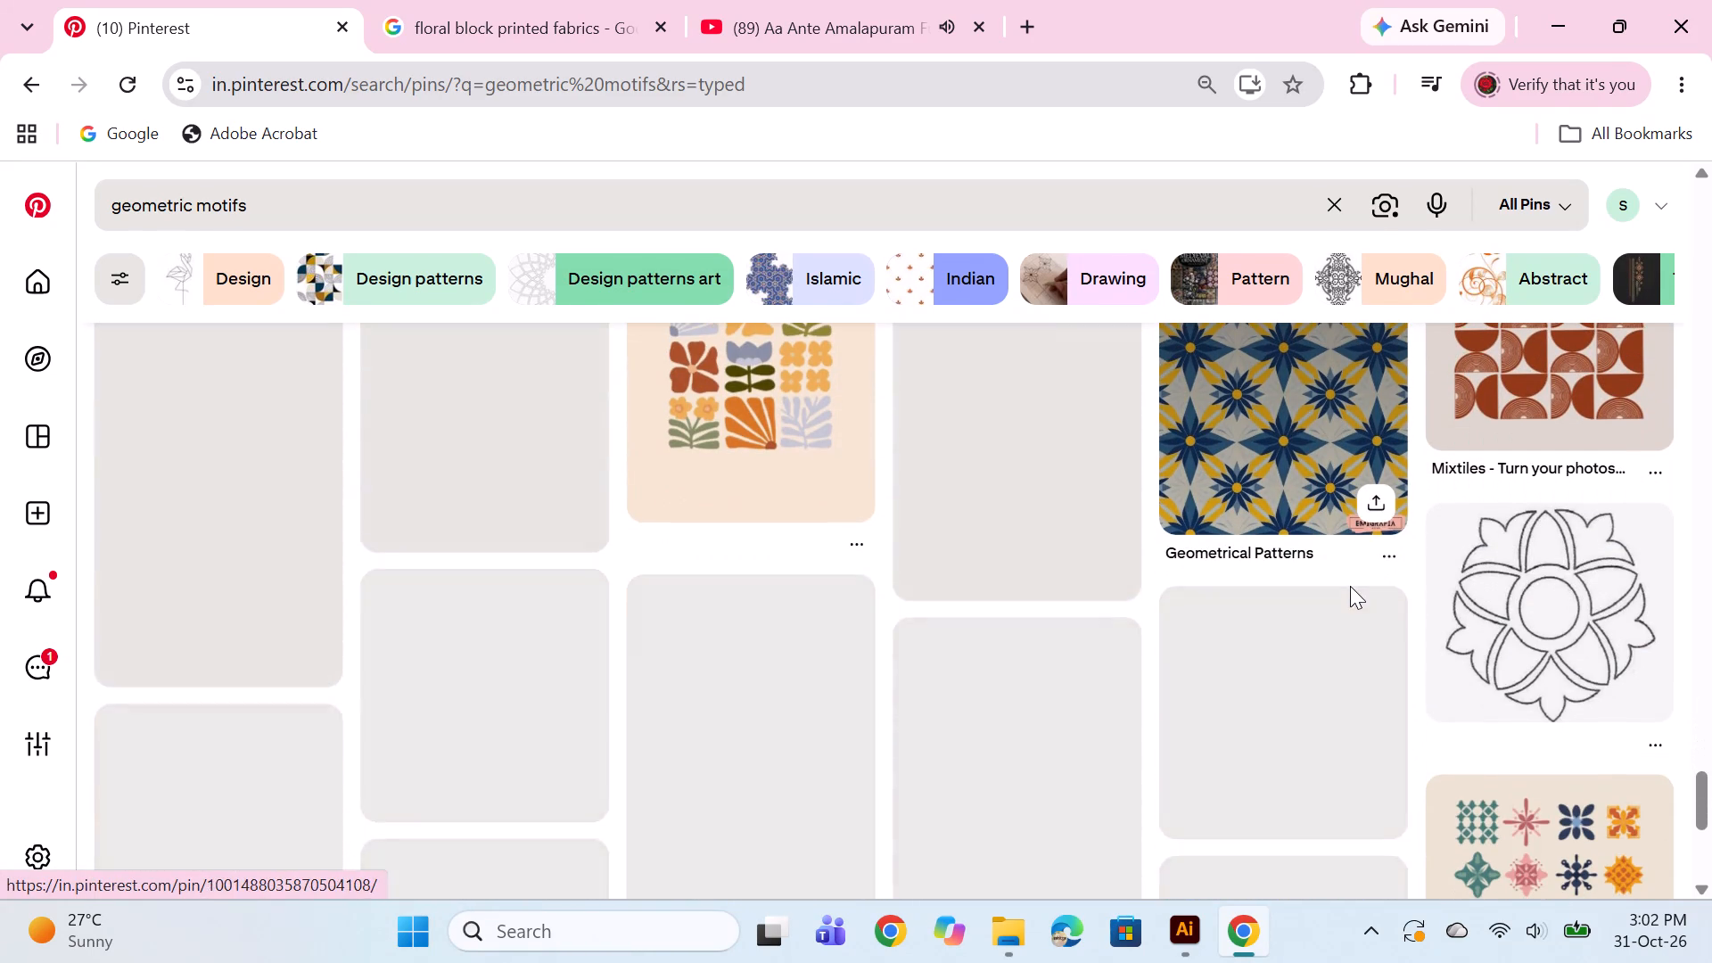
pyautogui.scroll(2, 1347, 585)
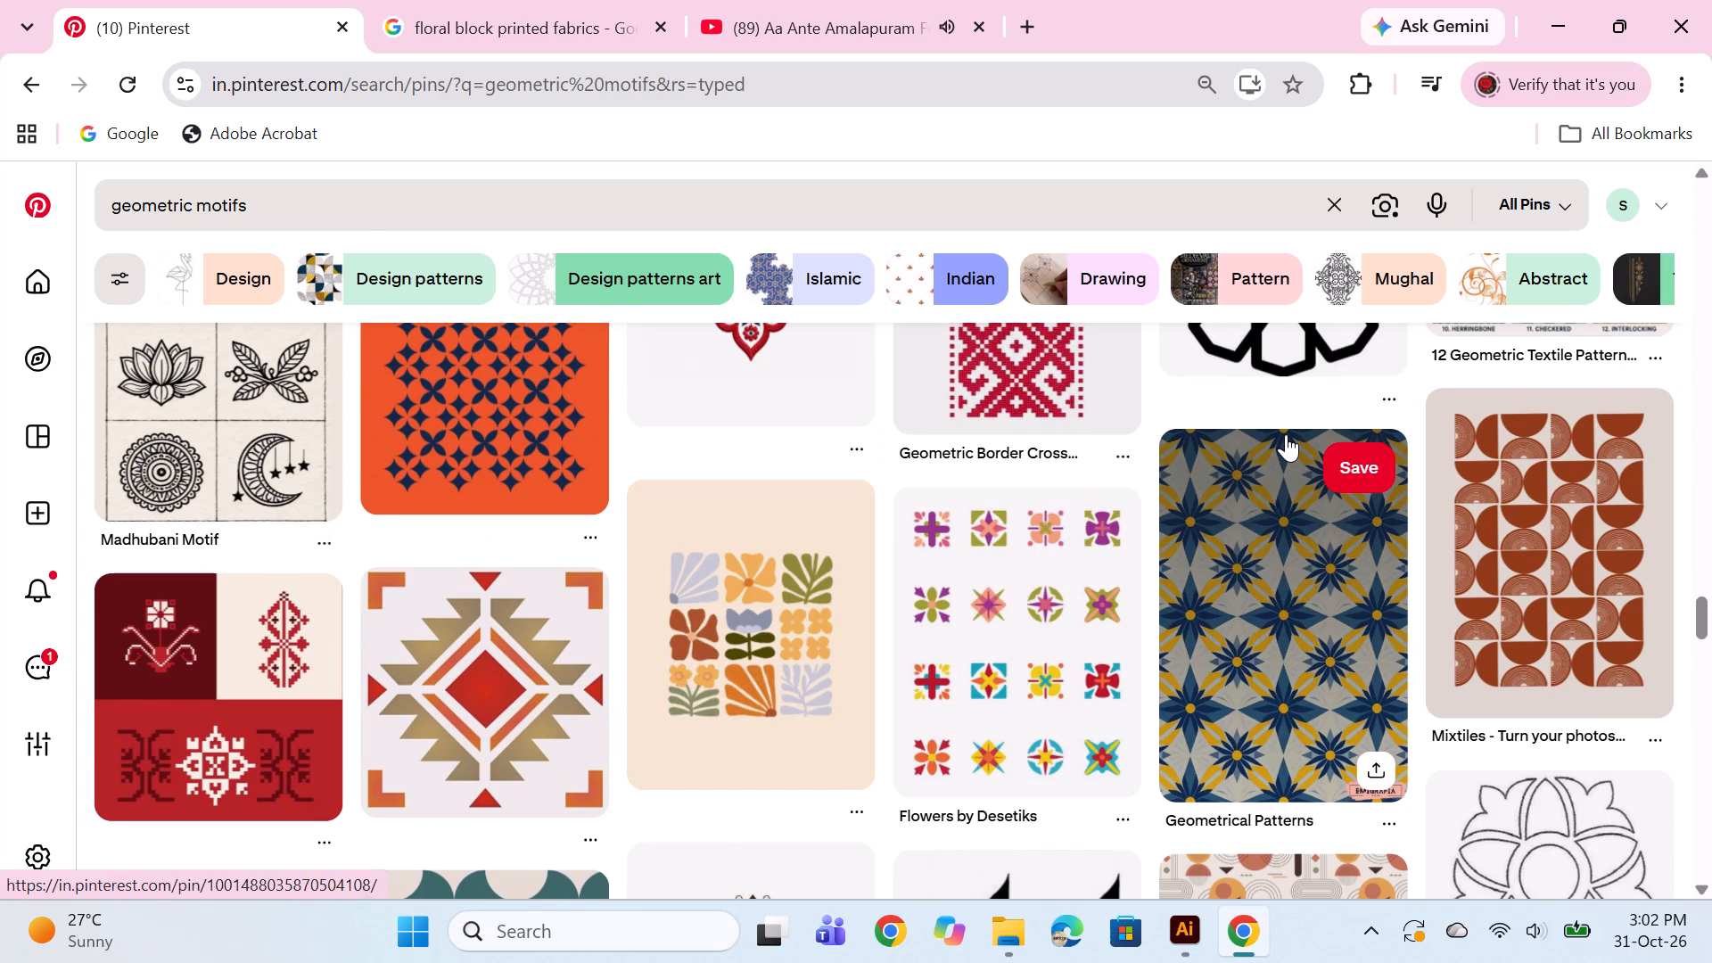
pyautogui.scroll(-2, 1157, 446)
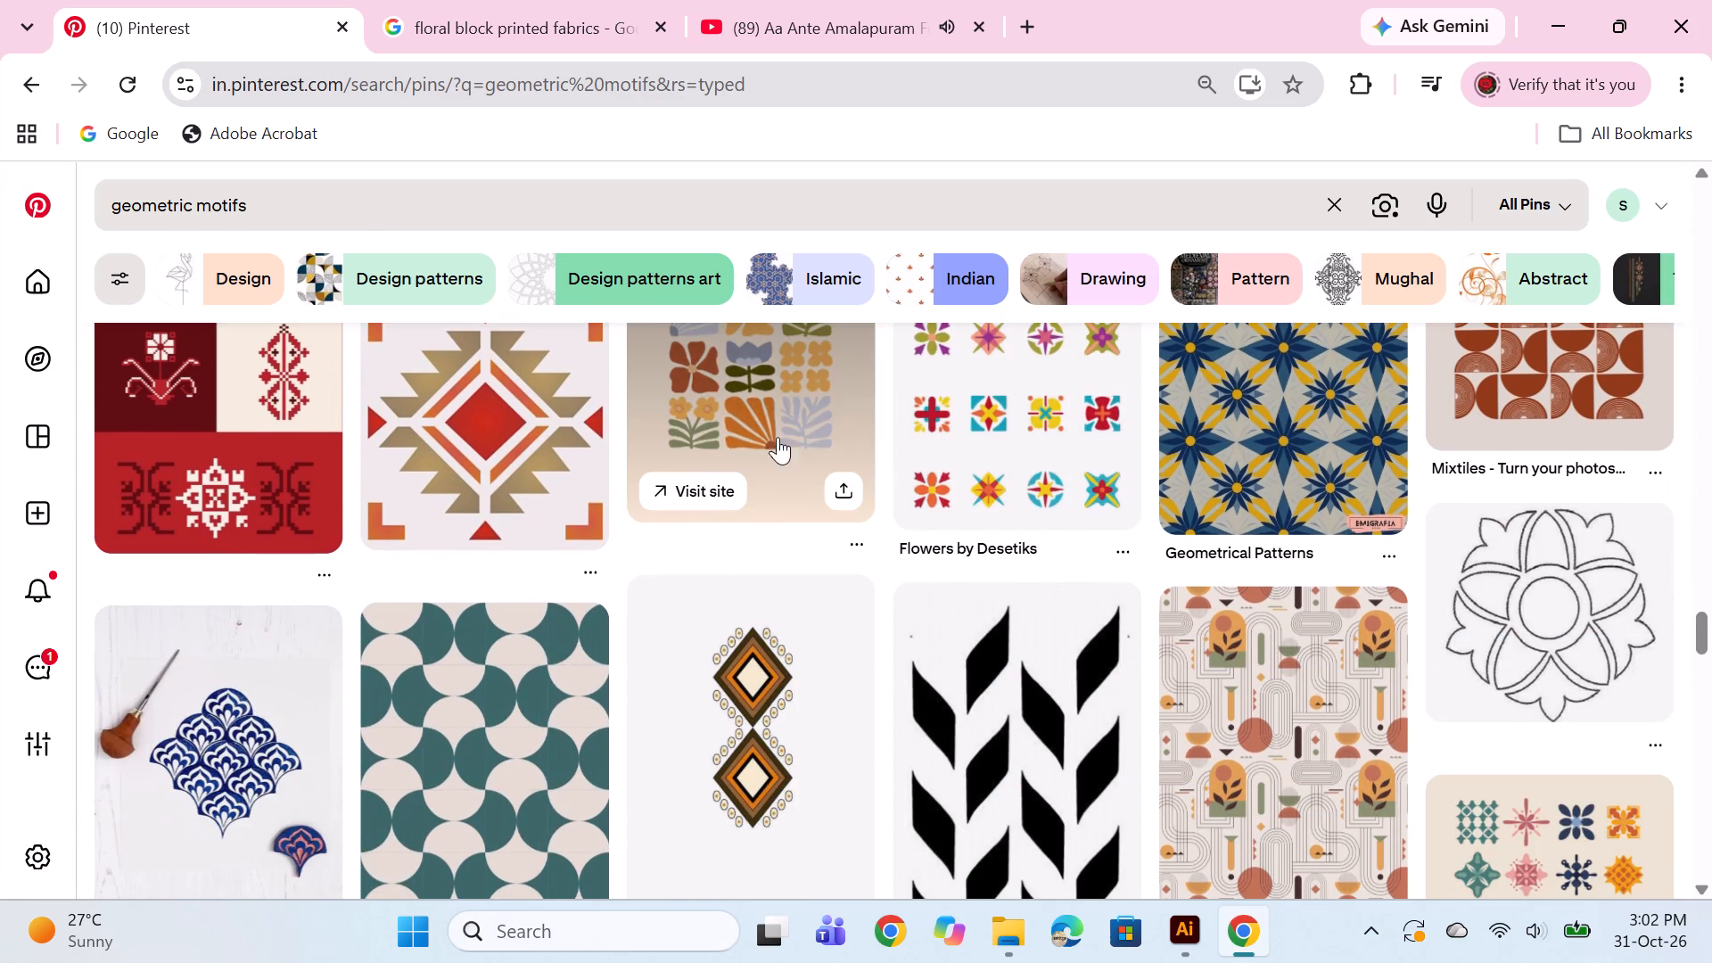
# Save the pin with the three-by-three grid of block florals on a peach background to the profile and return to the results.
pyautogui.click(793, 417)
pyautogui.click(1097, 288)
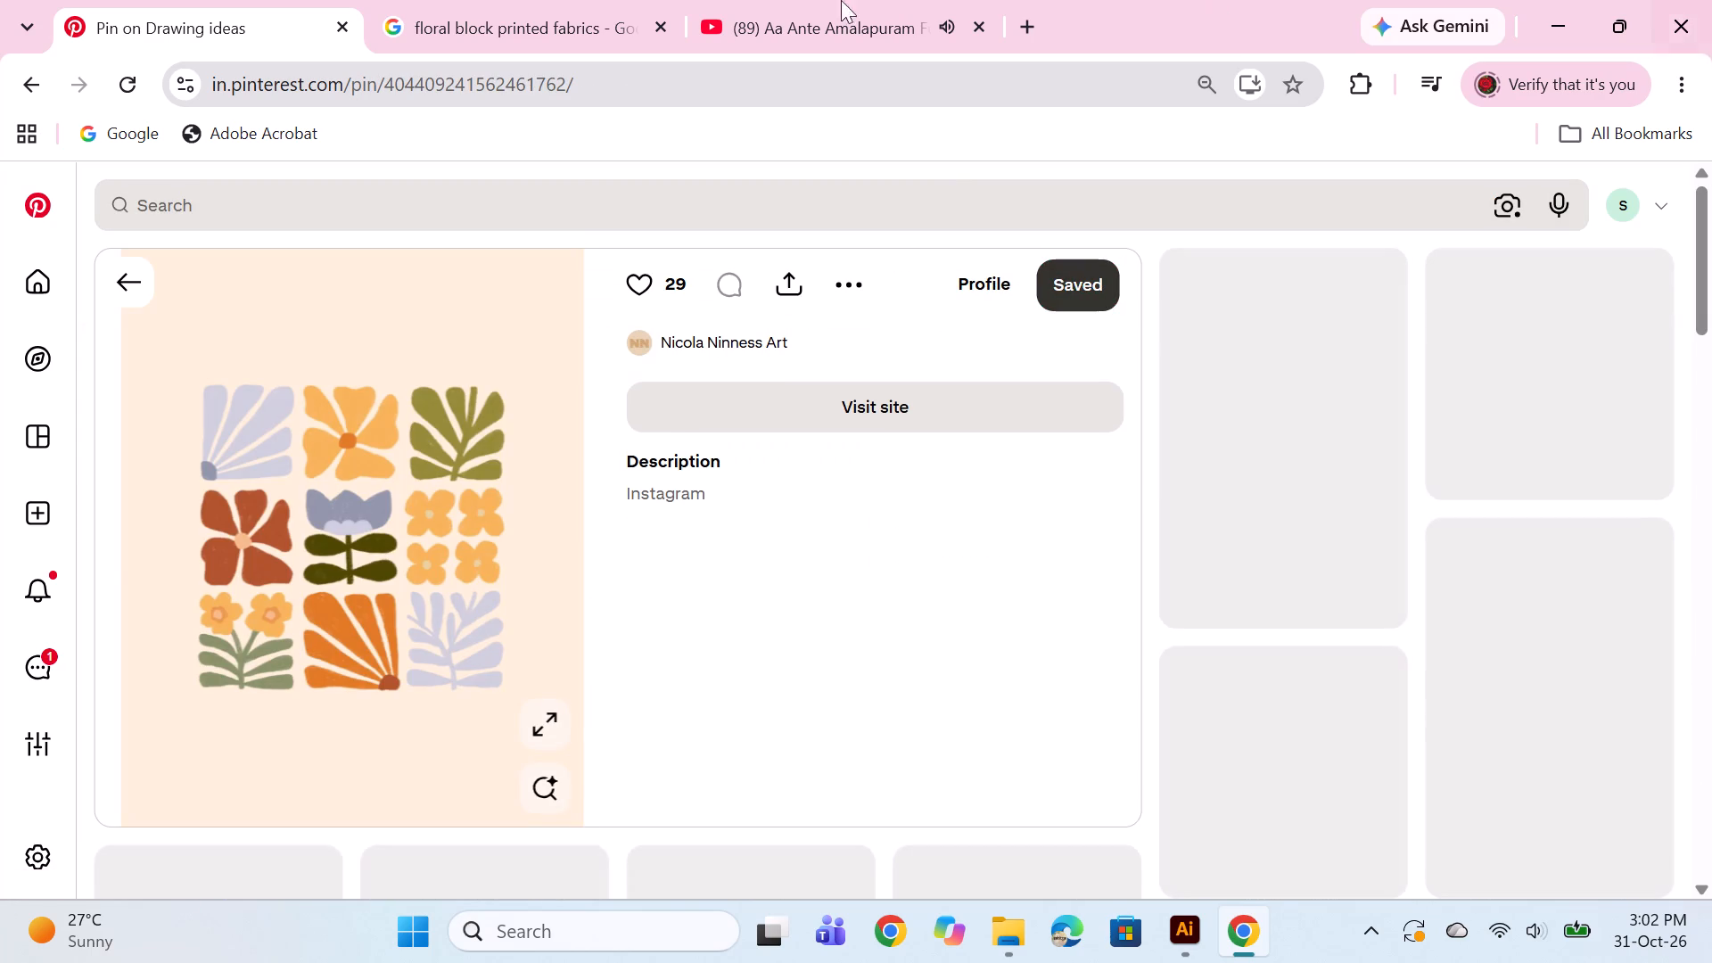
pyautogui.click(124, 279)
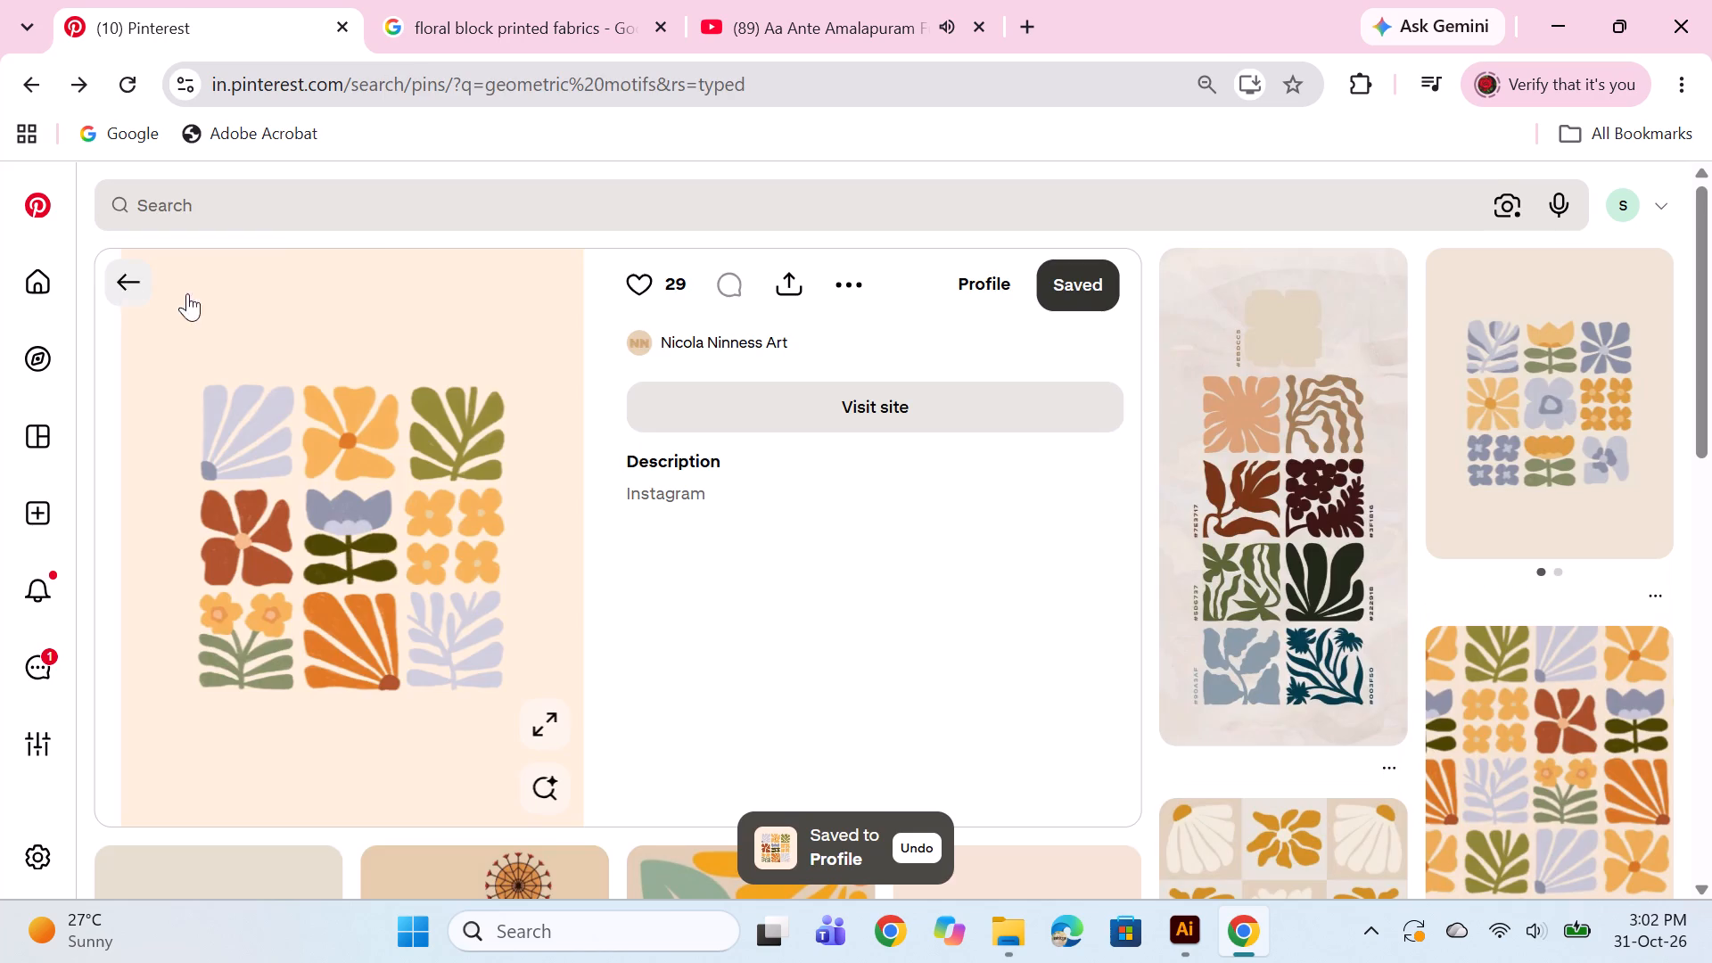
# Examine further geometric motif results for a reference with simple, repeatable shapes.
pyautogui.scroll(-6, 750, 514)
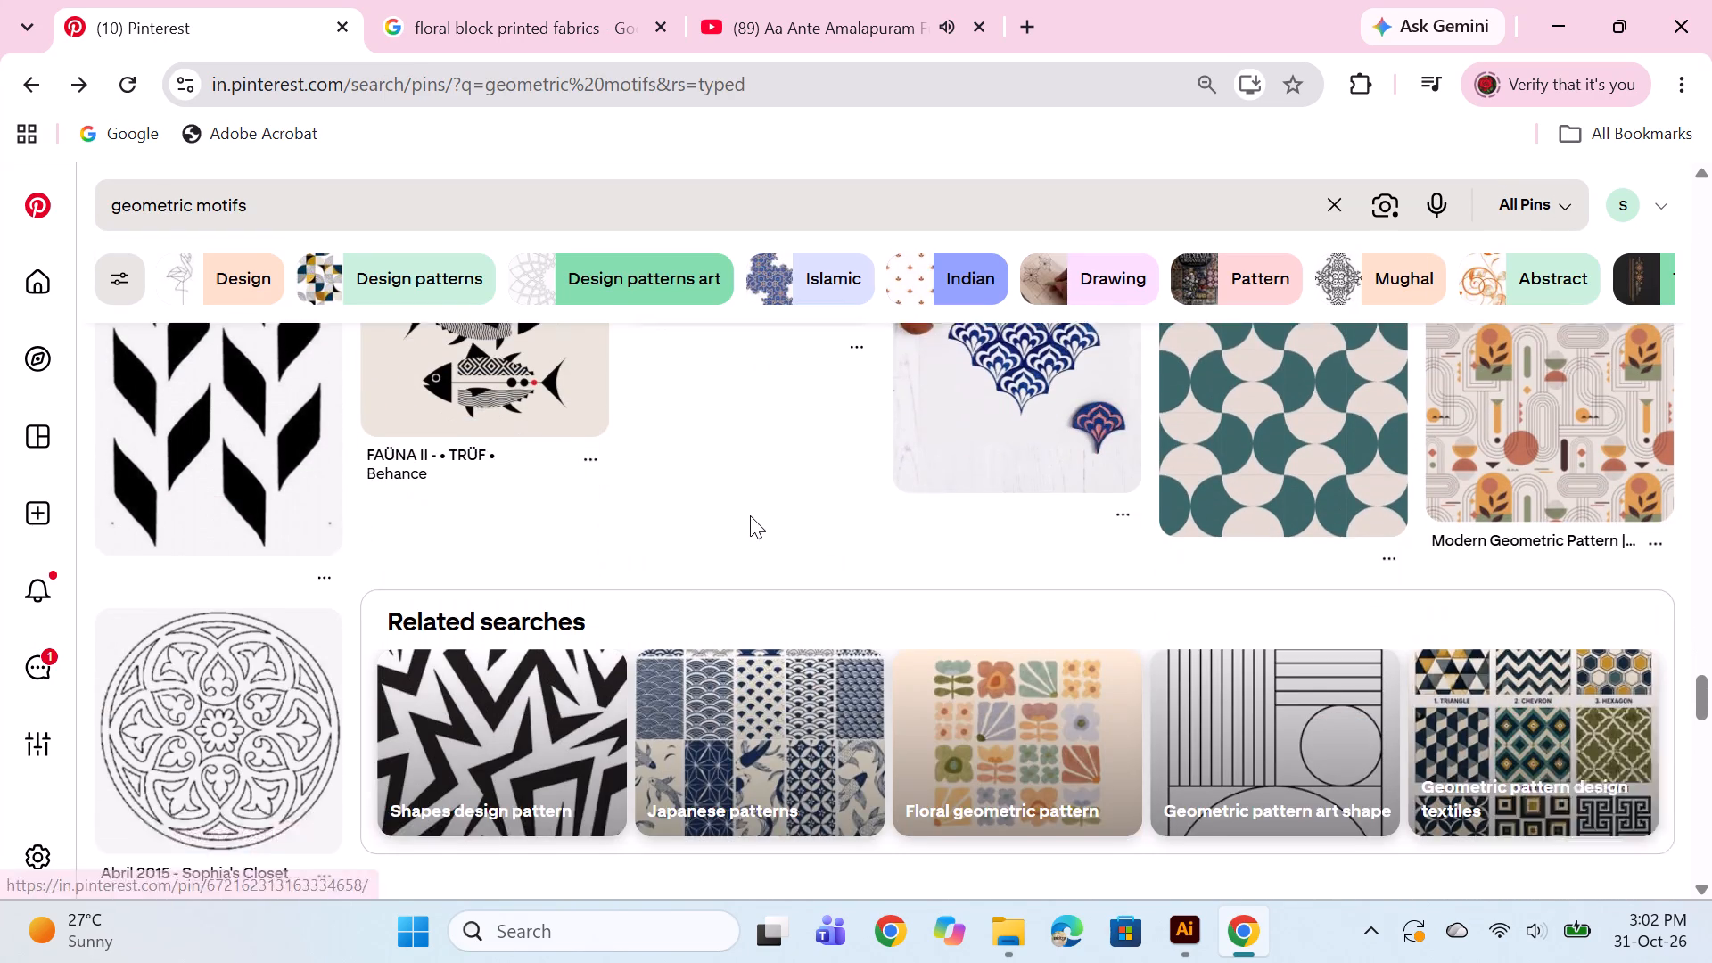
pyautogui.scroll(3, 738, 545)
pyautogui.scroll(-6, 738, 545)
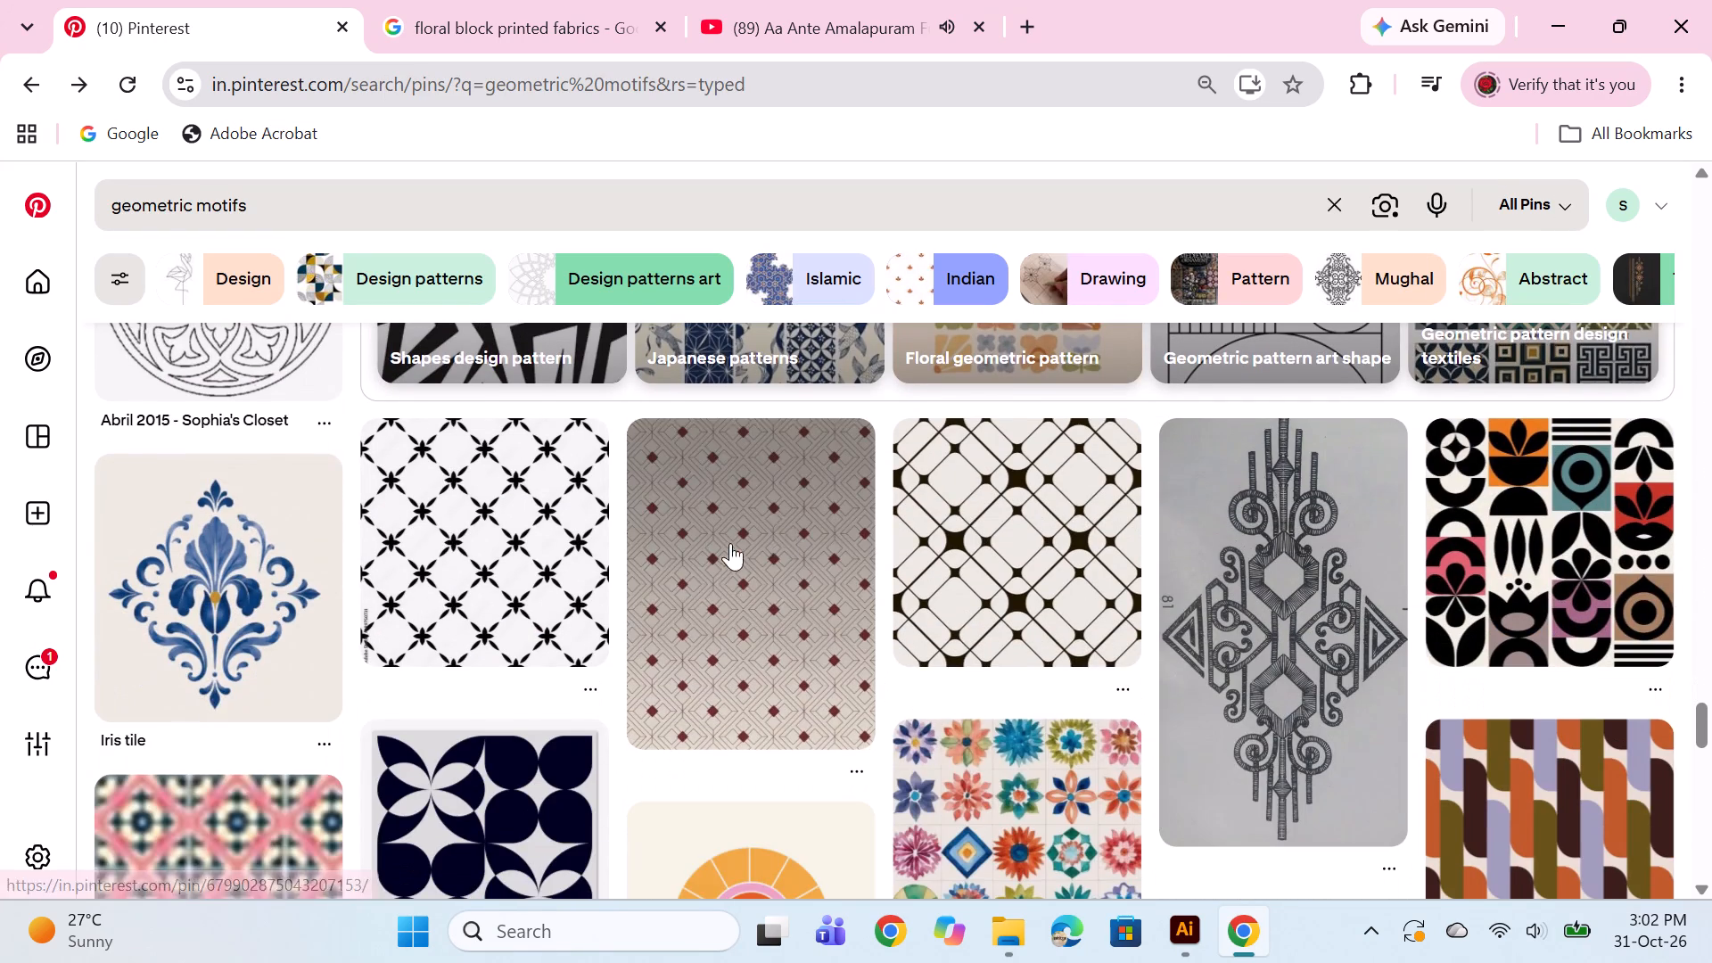
pyautogui.scroll(-2, 917, 524)
pyautogui.scroll(-4, 1199, 506)
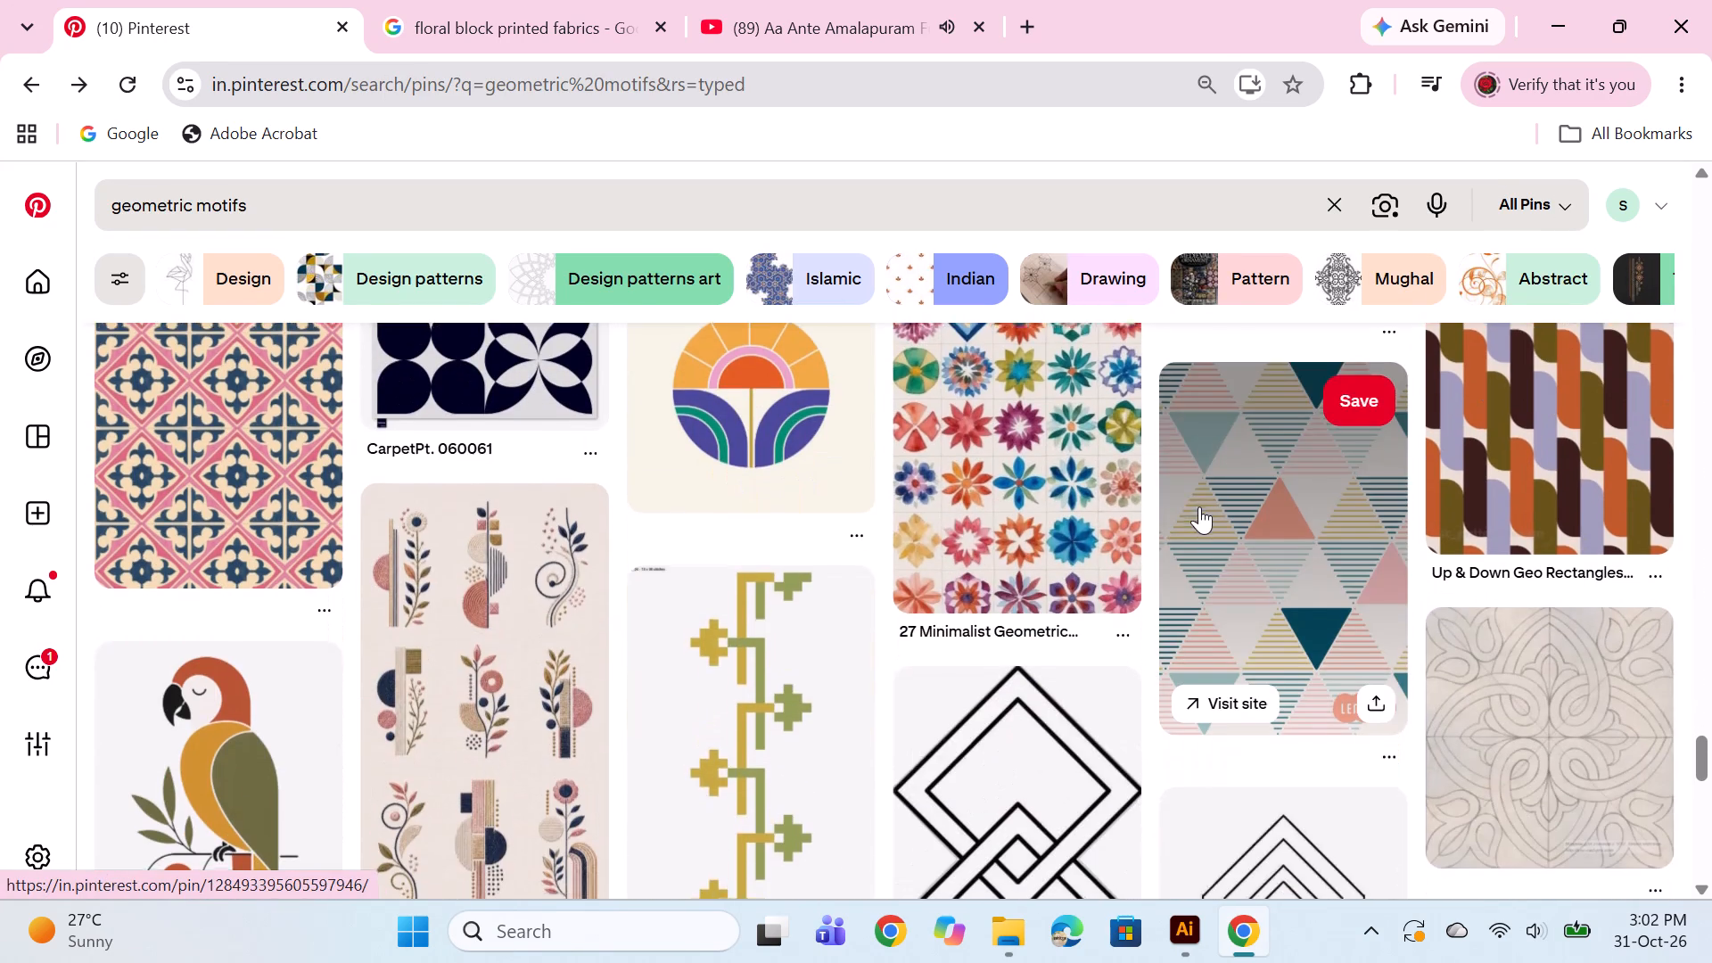
pyautogui.scroll(-2, 933, 524)
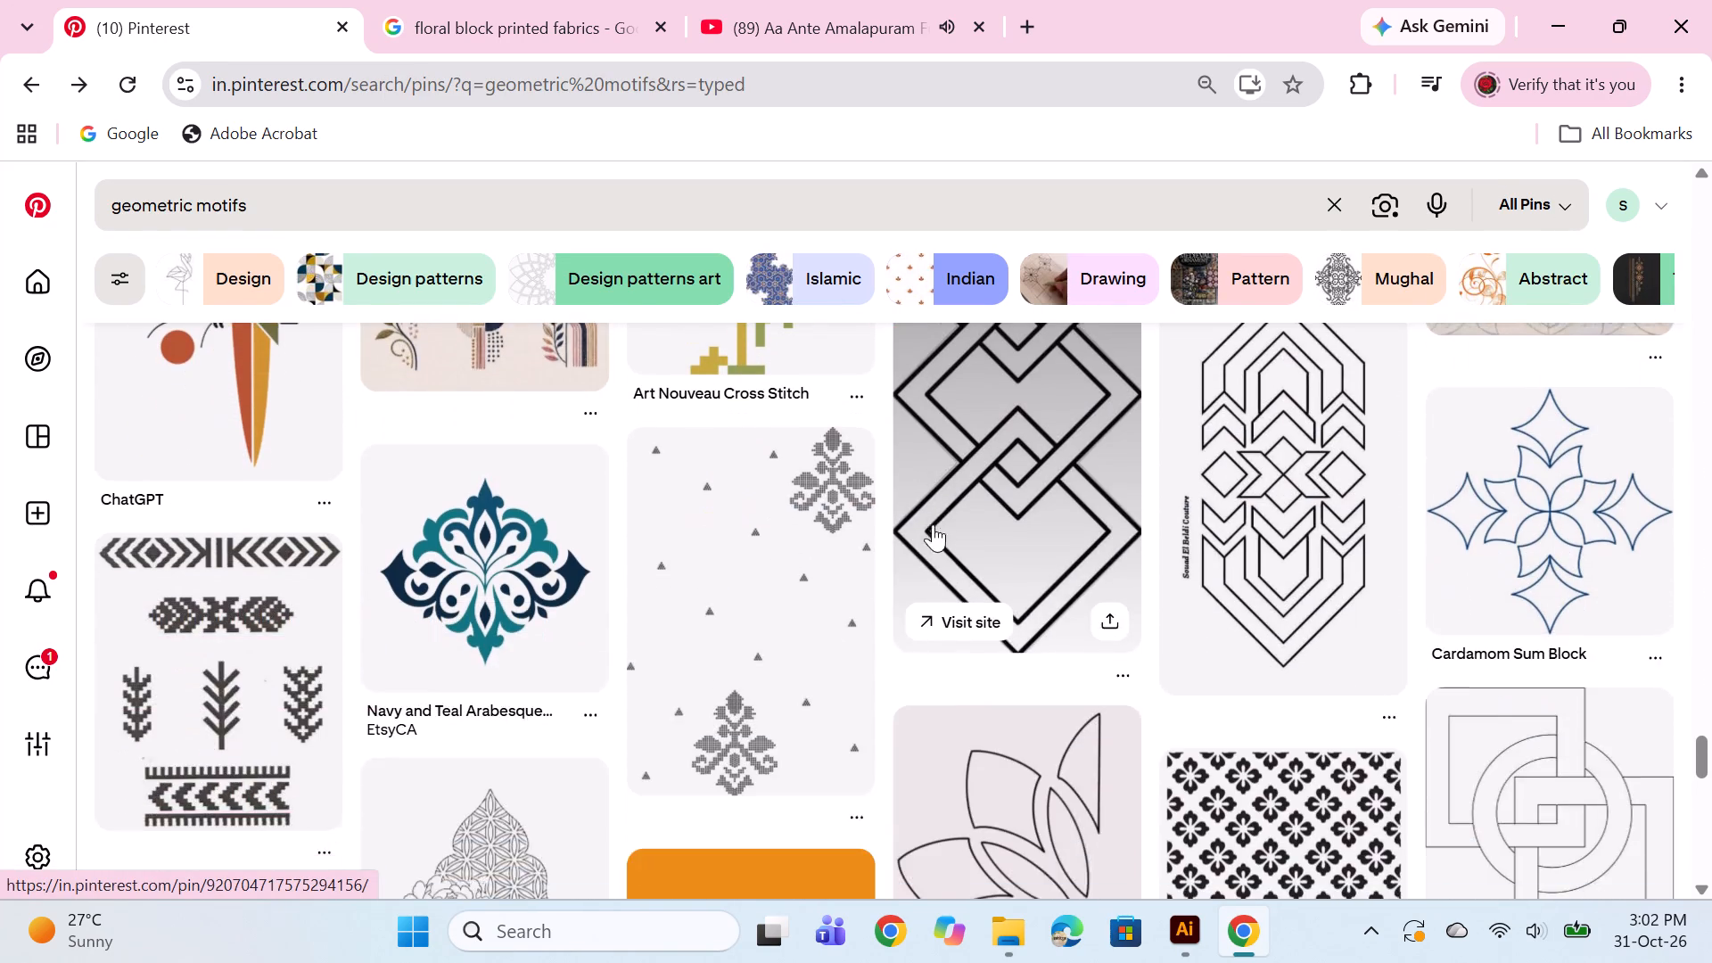
pyautogui.scroll(2, 926, 542)
pyautogui.scroll(-5, 922, 540)
pyautogui.scroll(-4, 1000, 511)
pyautogui.scroll(-1, 1153, 498)
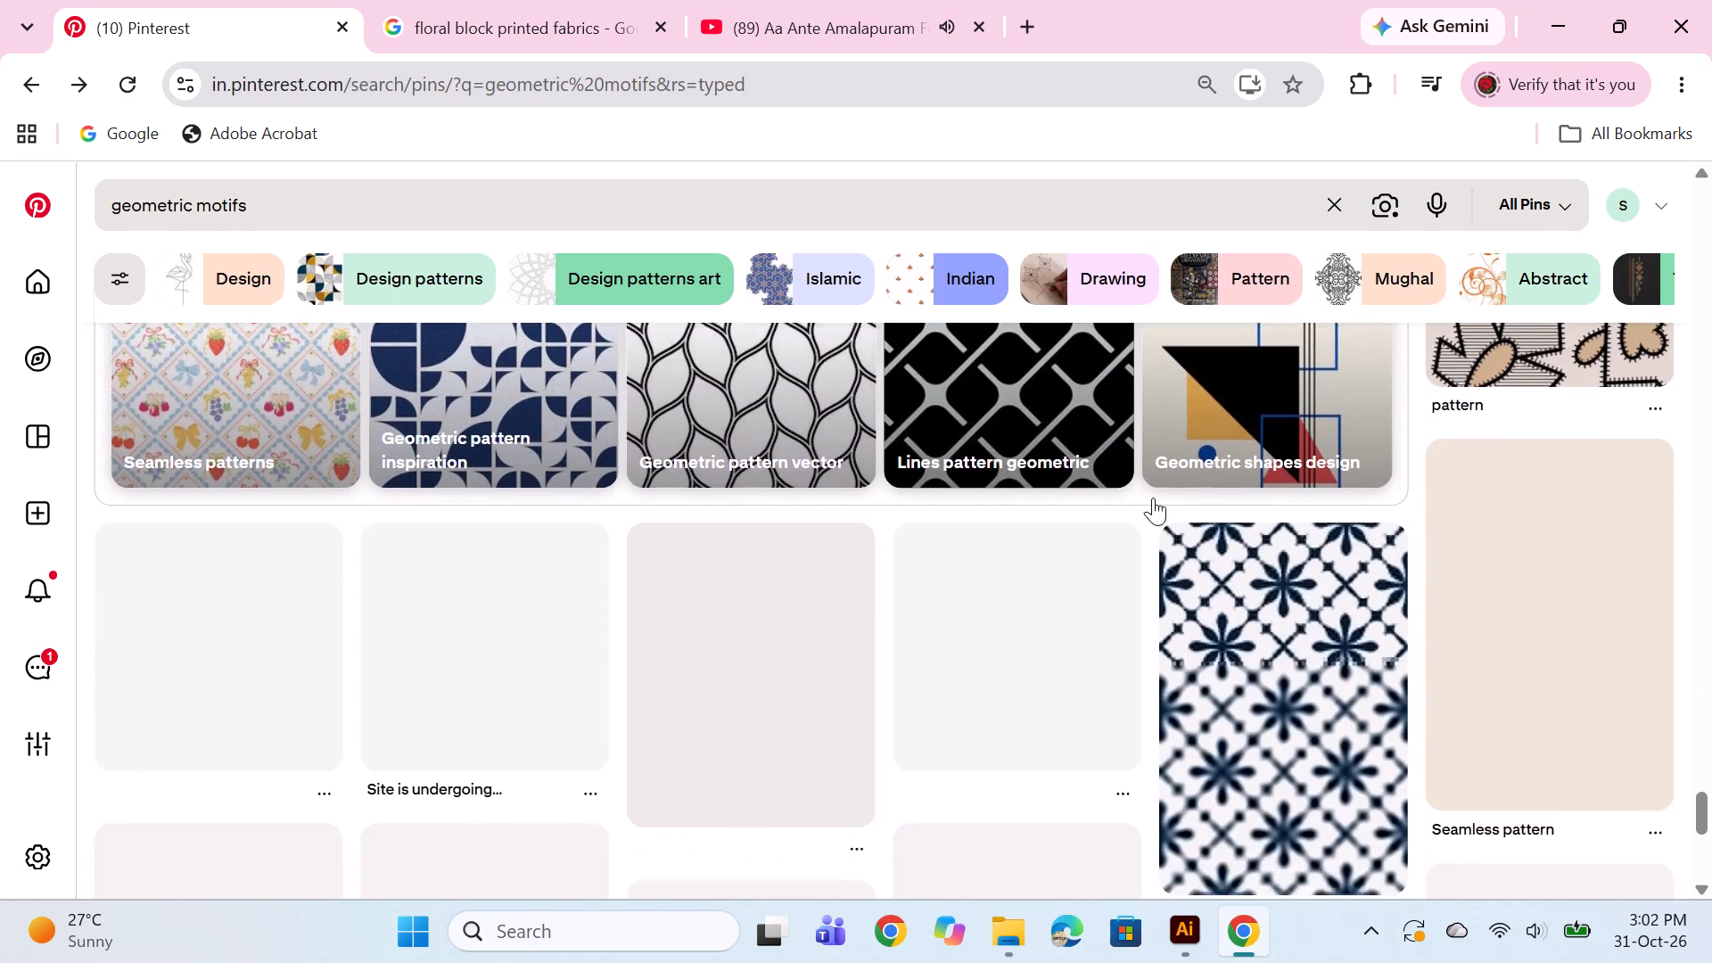
pyautogui.scroll(-2, 1153, 498)
pyautogui.scroll(3, 1153, 498)
pyautogui.scroll(-4, 1016, 514)
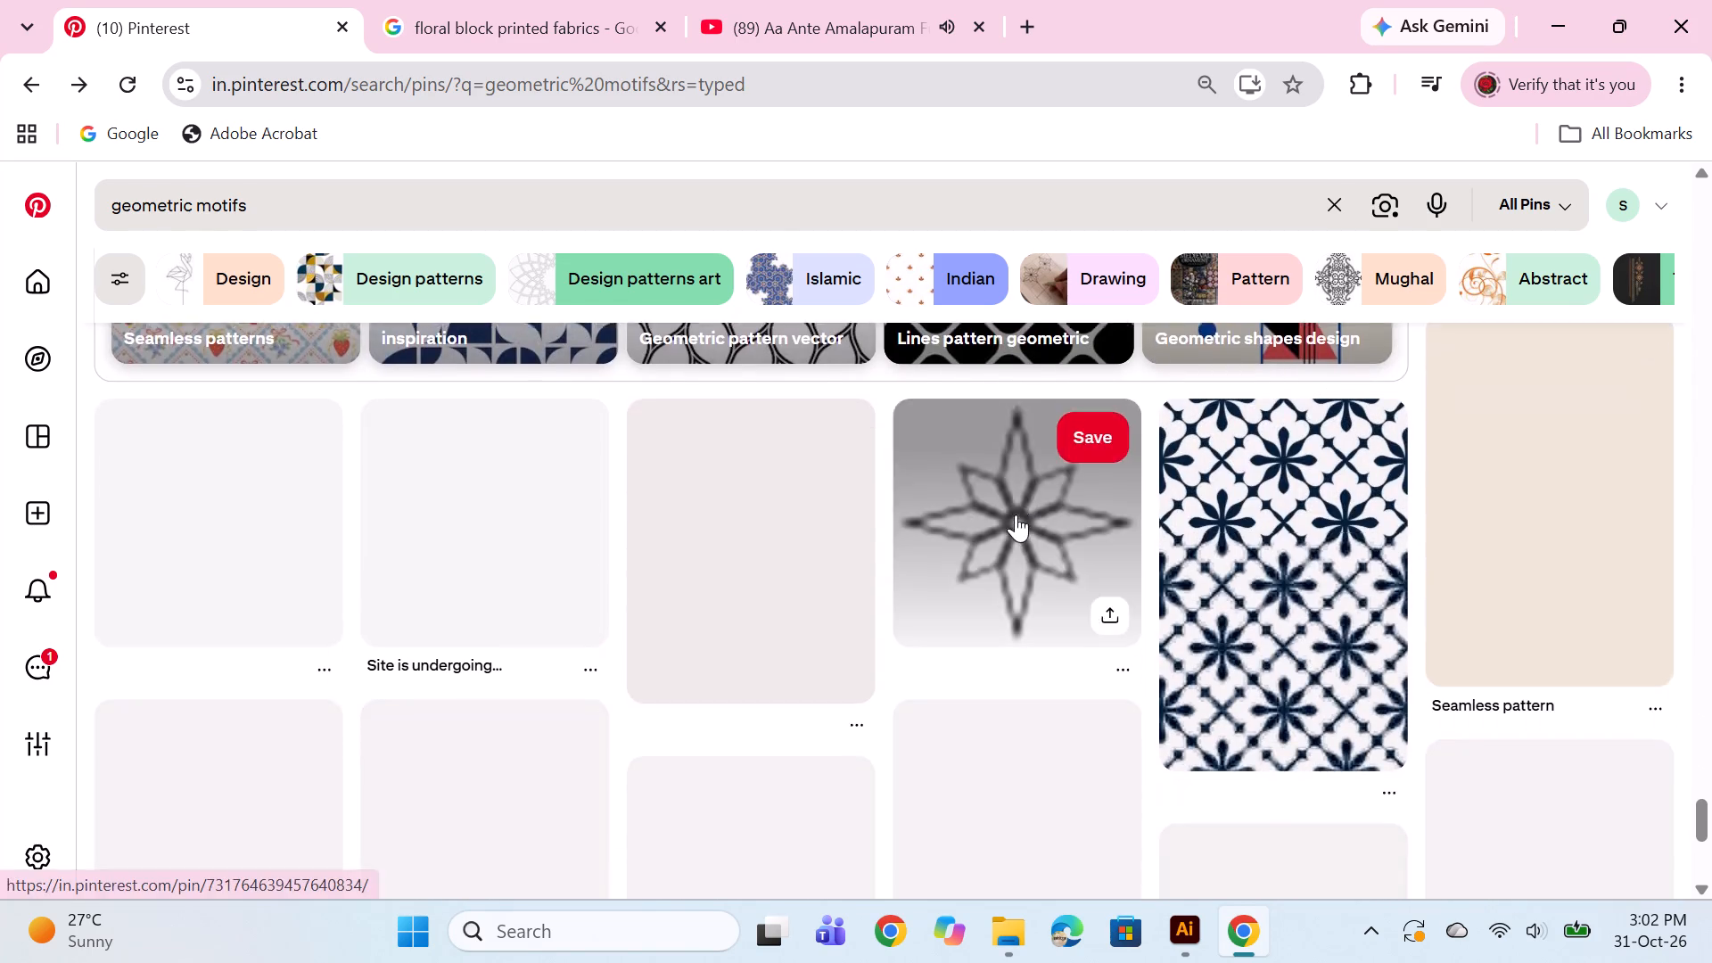
pyautogui.scroll(-1, 1016, 514)
pyautogui.scroll(12, 1016, 514)
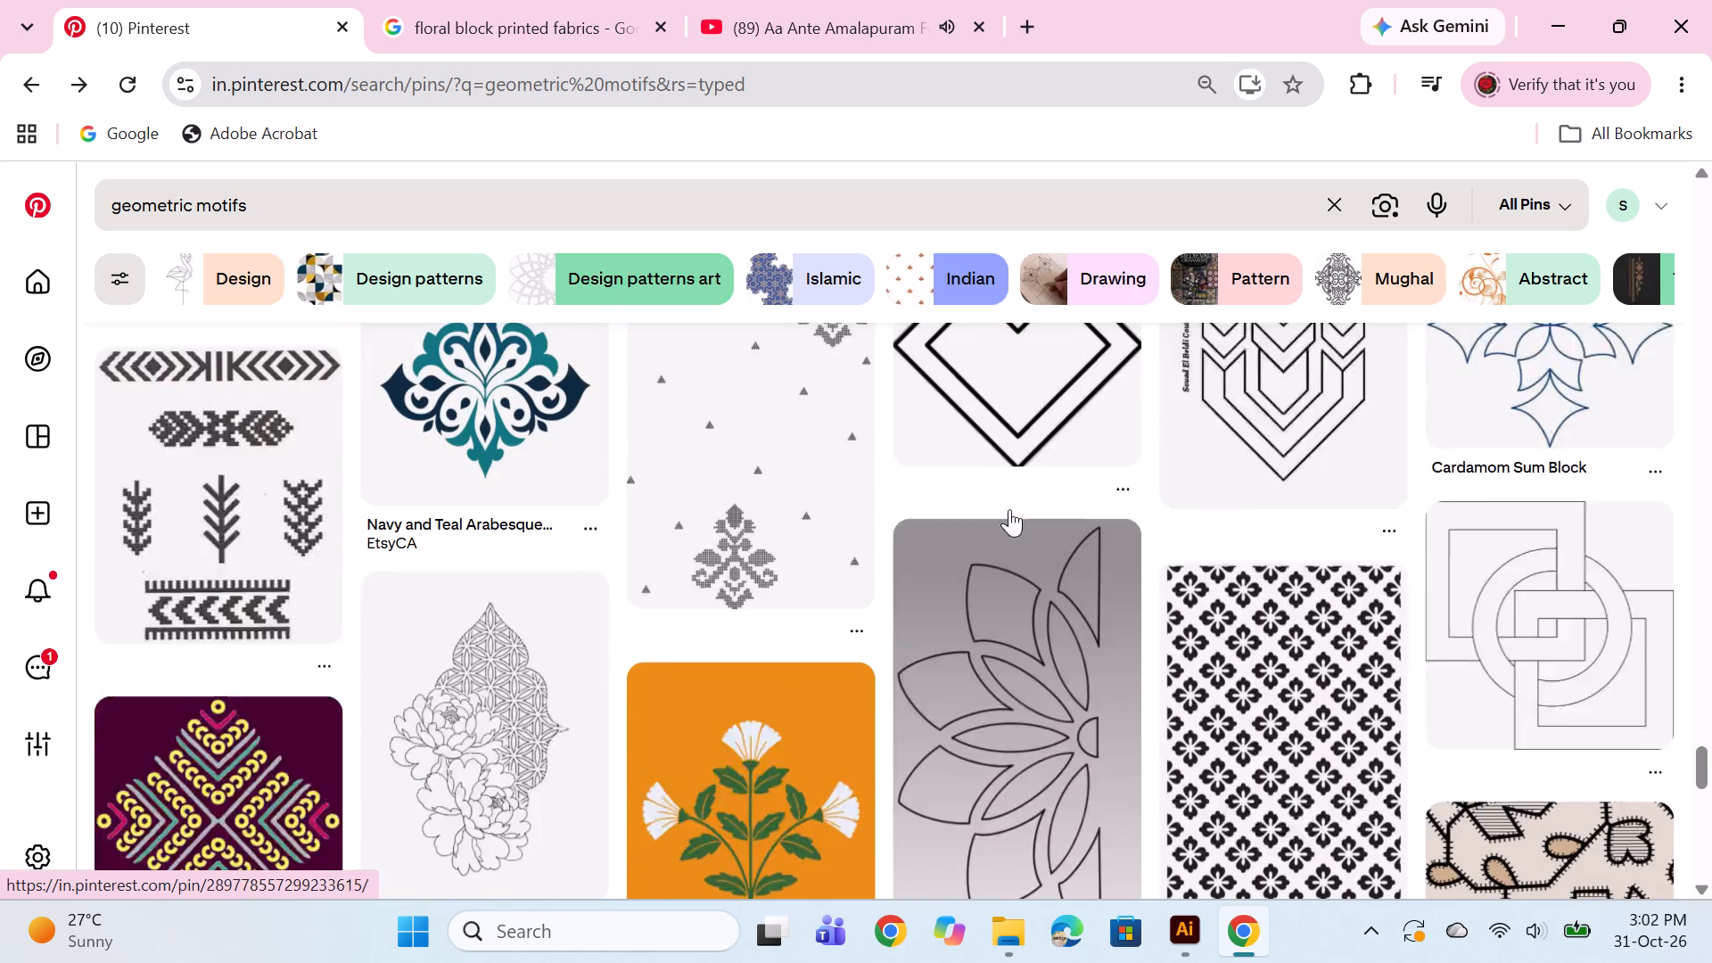
pyautogui.scroll(-3, 1009, 509)
pyautogui.scroll(-2, 1076, 477)
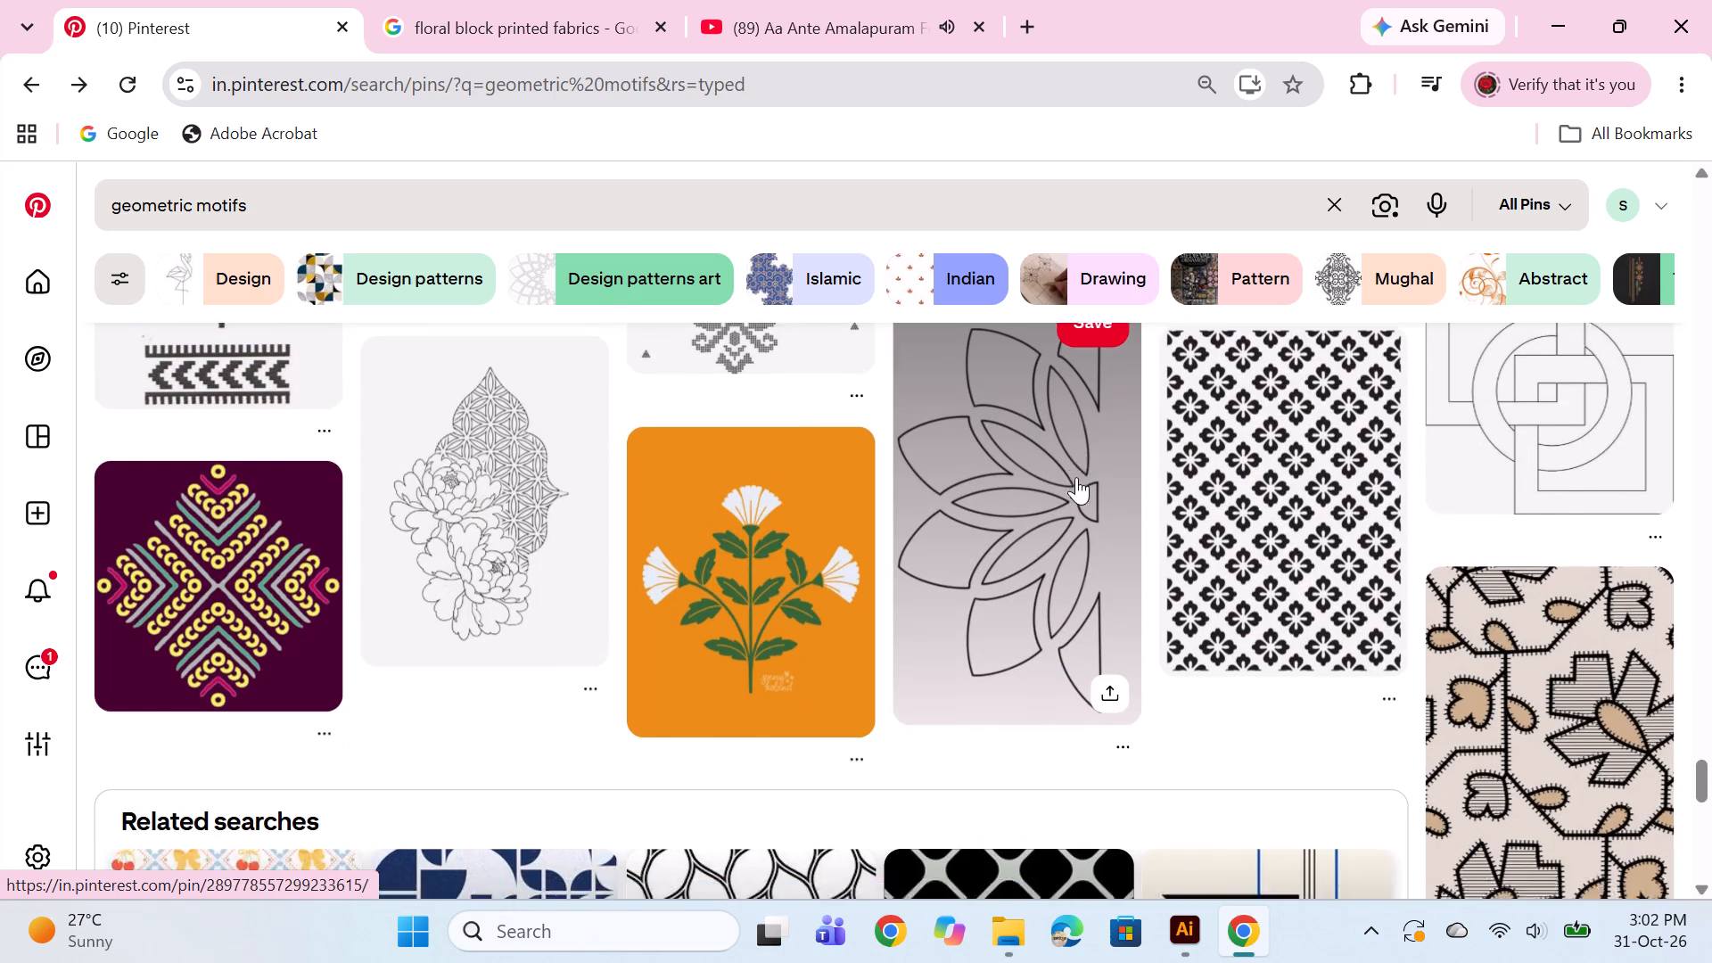
pyautogui.scroll(-3, 1076, 477)
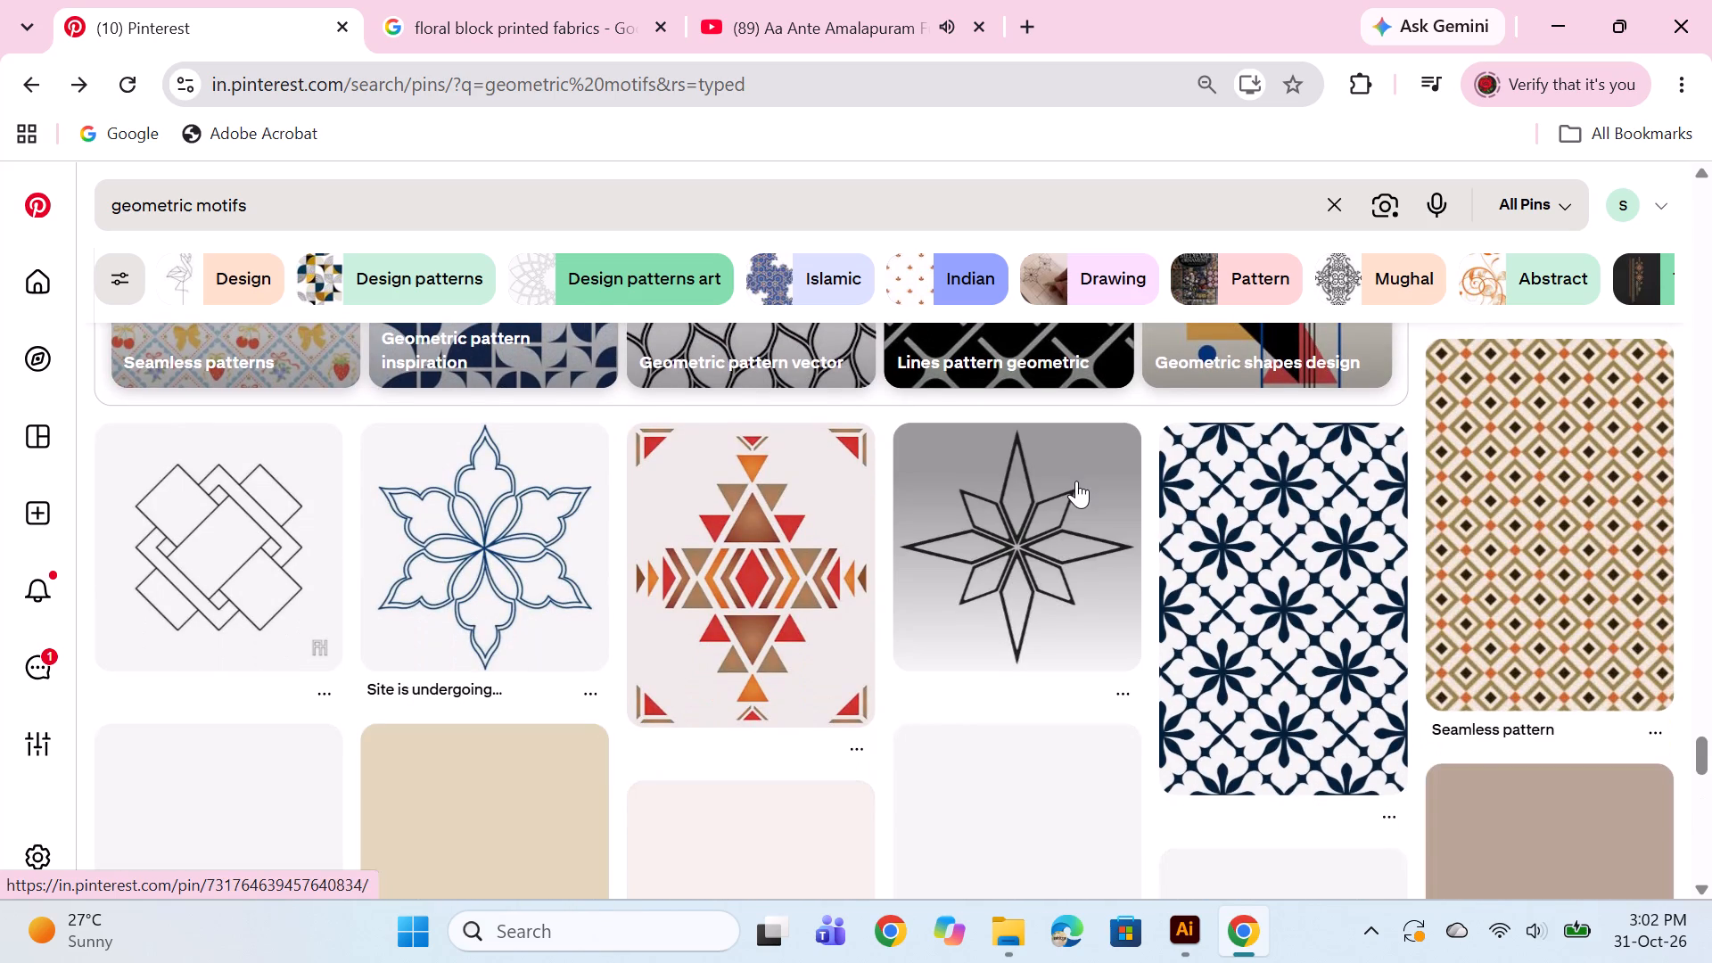
# Open the red, orange and brown triangle-and-diamond motif pin and examine its related pins for similar geometric motifs.
pyautogui.click(801, 552)
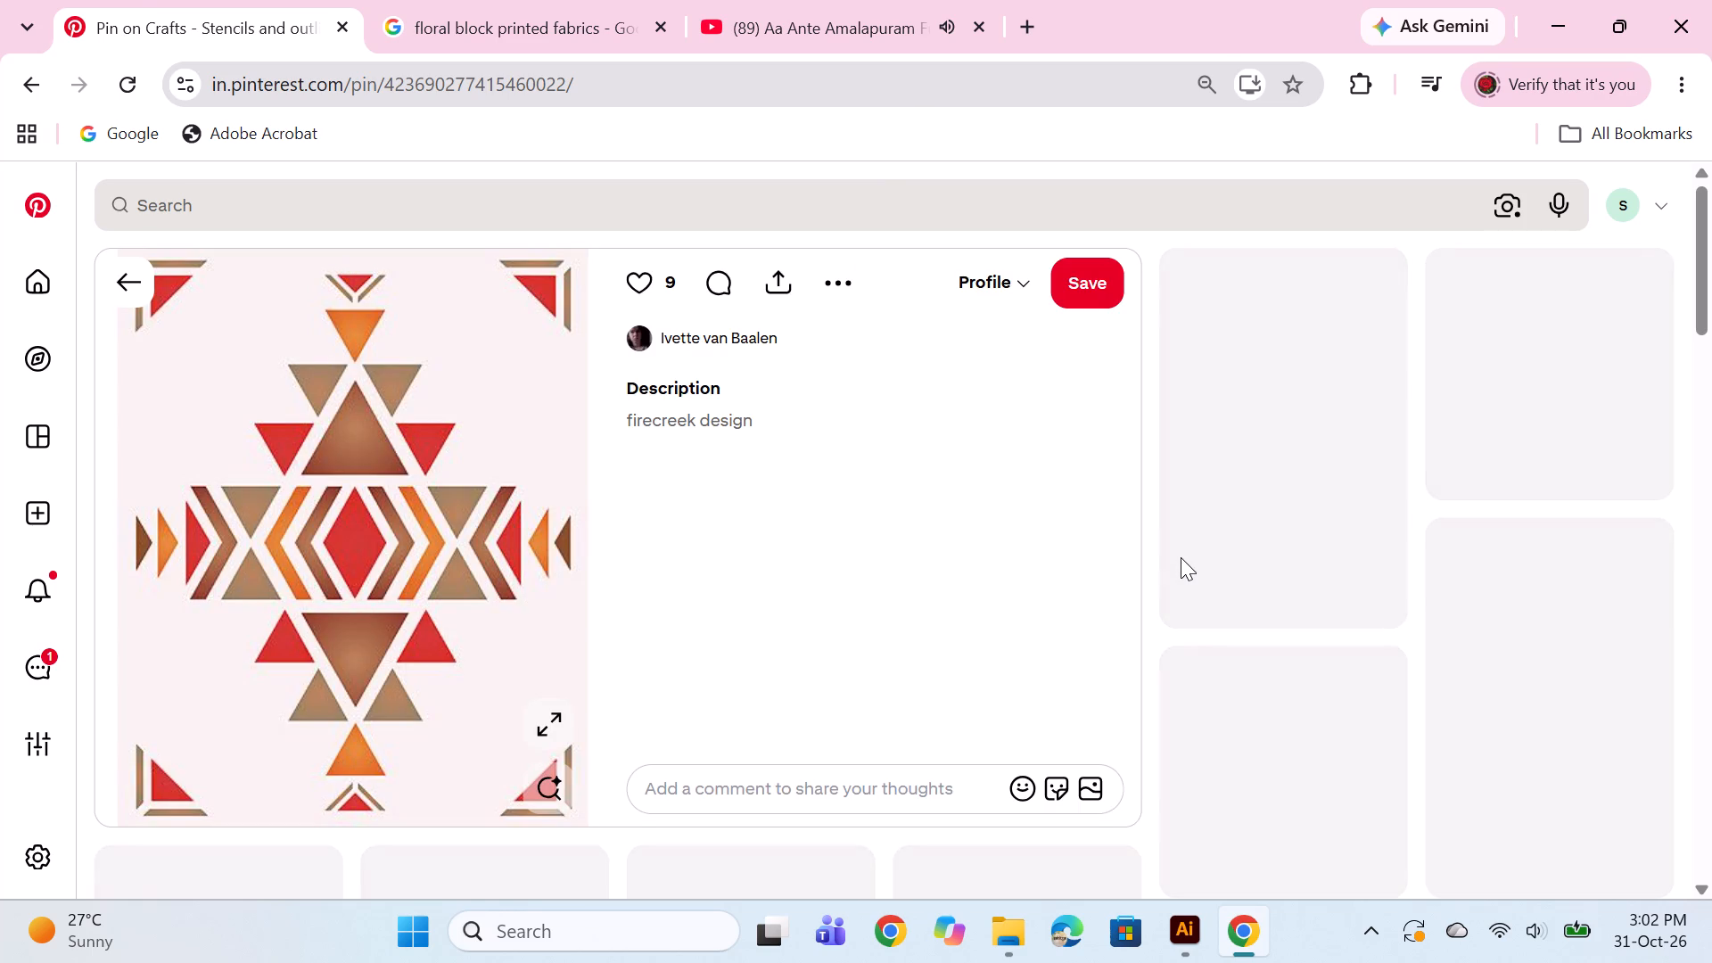
pyautogui.scroll(-3, 1181, 557)
pyautogui.scroll(2, 1181, 557)
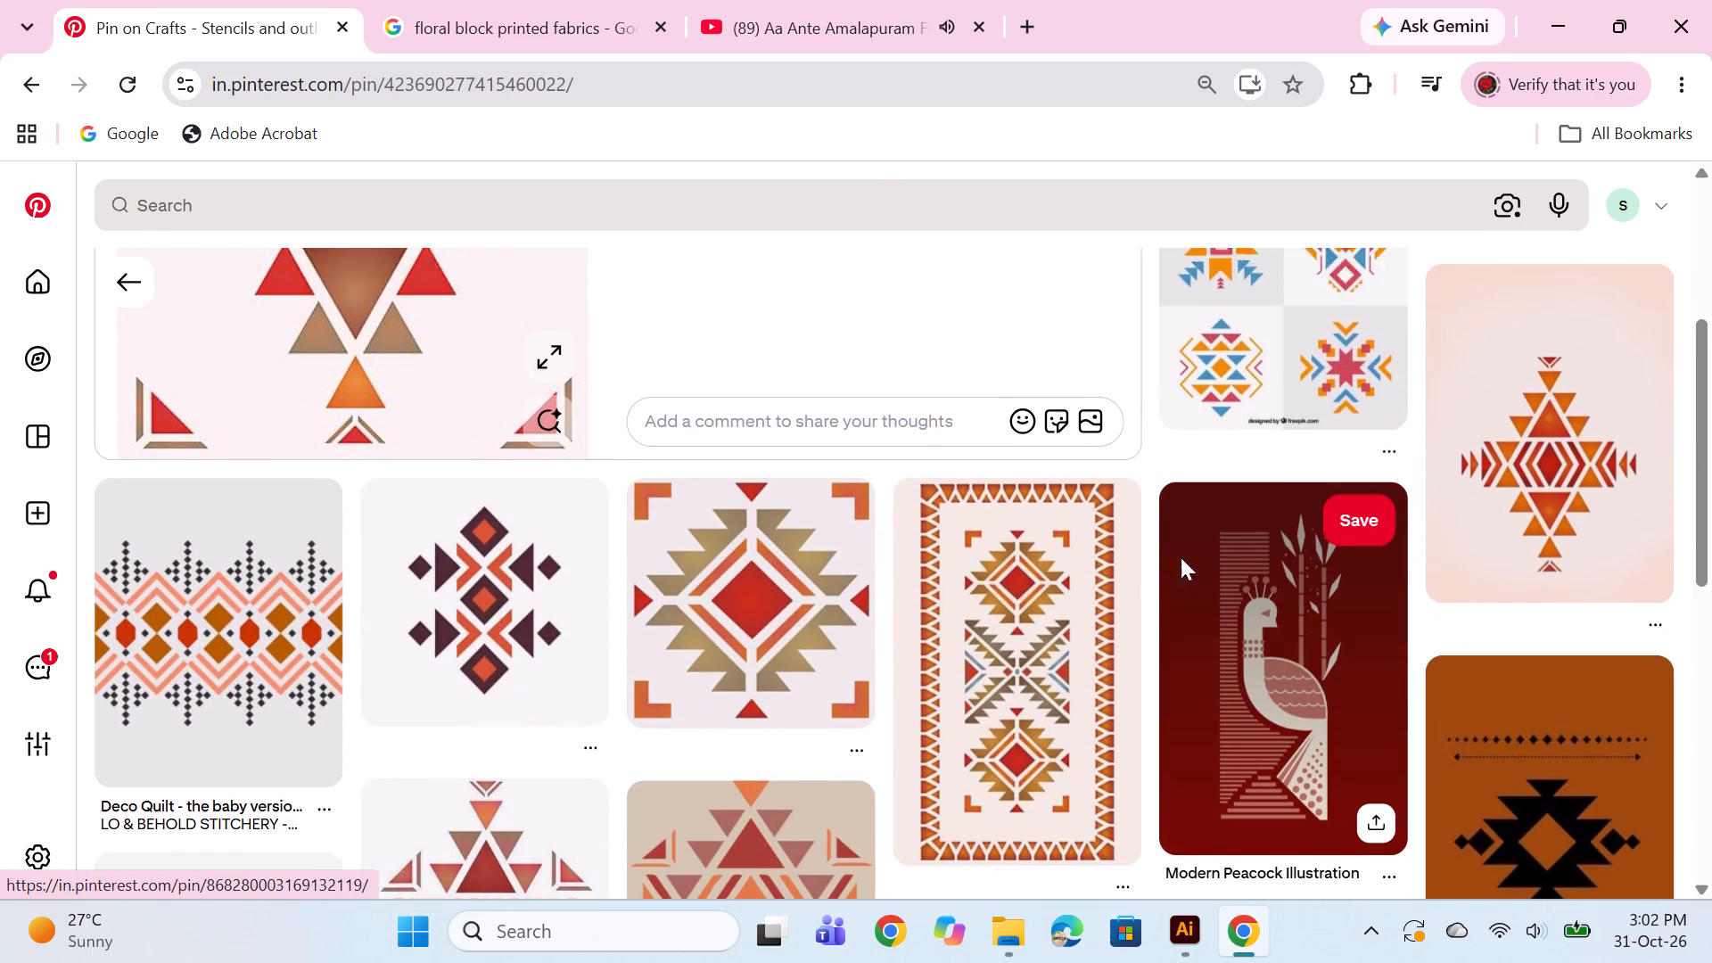
pyautogui.scroll(2, 1173, 553)
pyautogui.scroll(-3, 1172, 552)
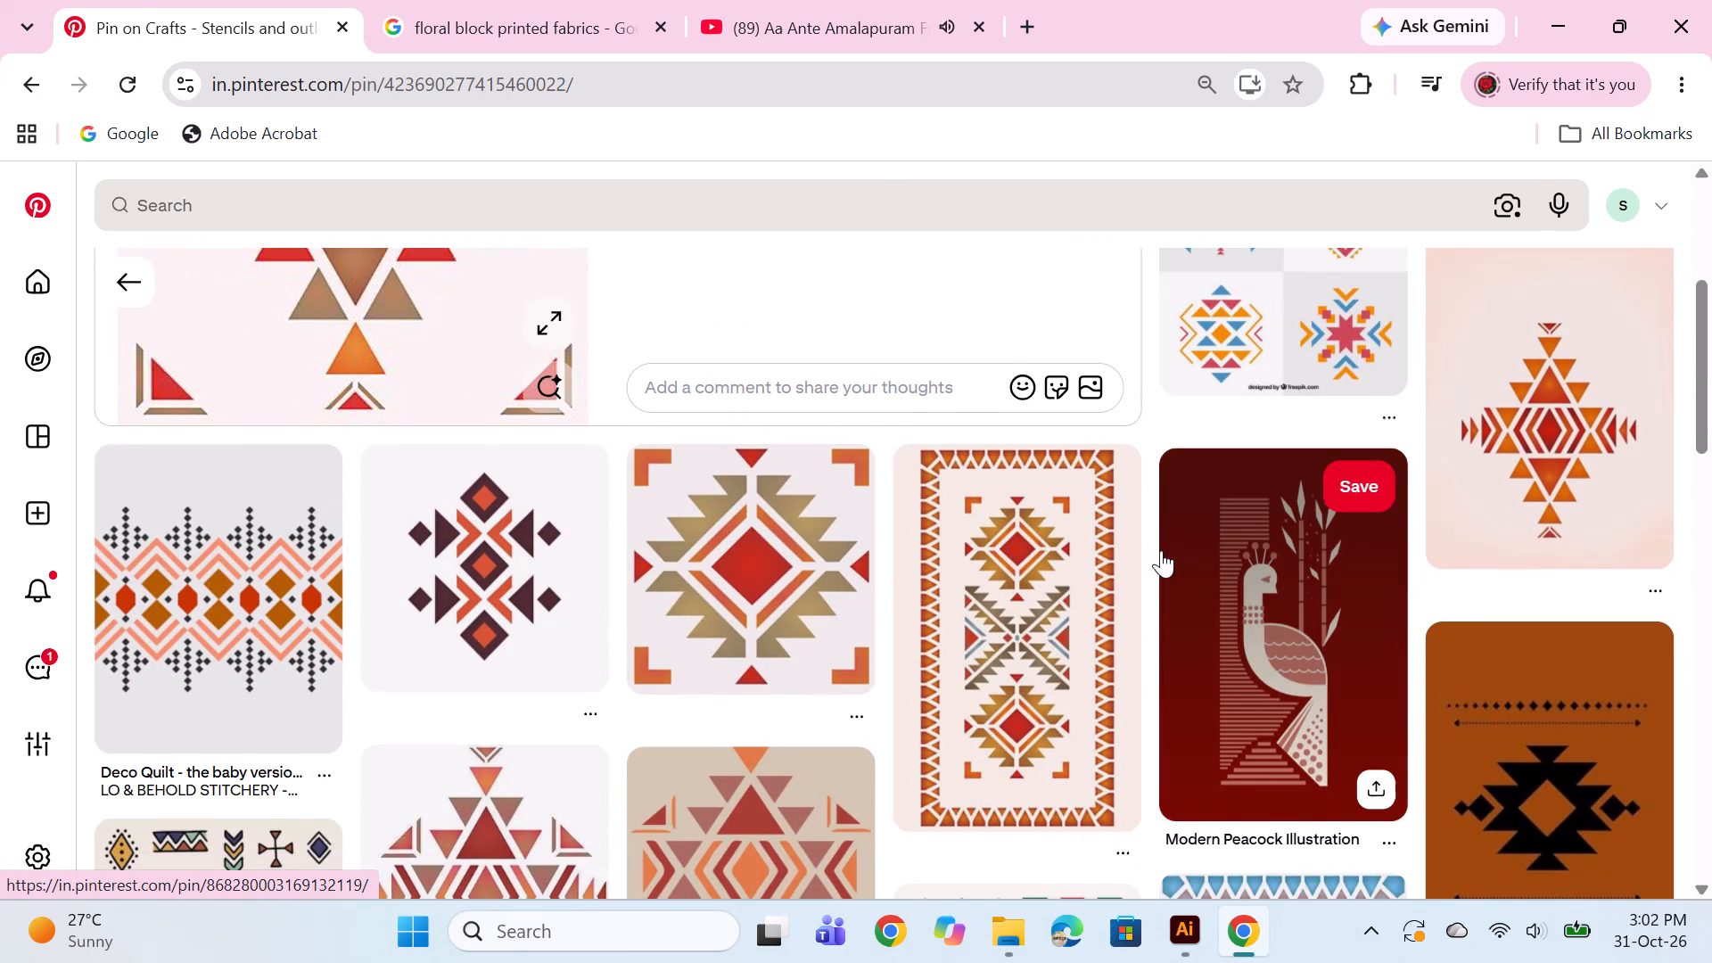
pyautogui.scroll(-2, 1158, 549)
pyautogui.scroll(-4, 1049, 498)
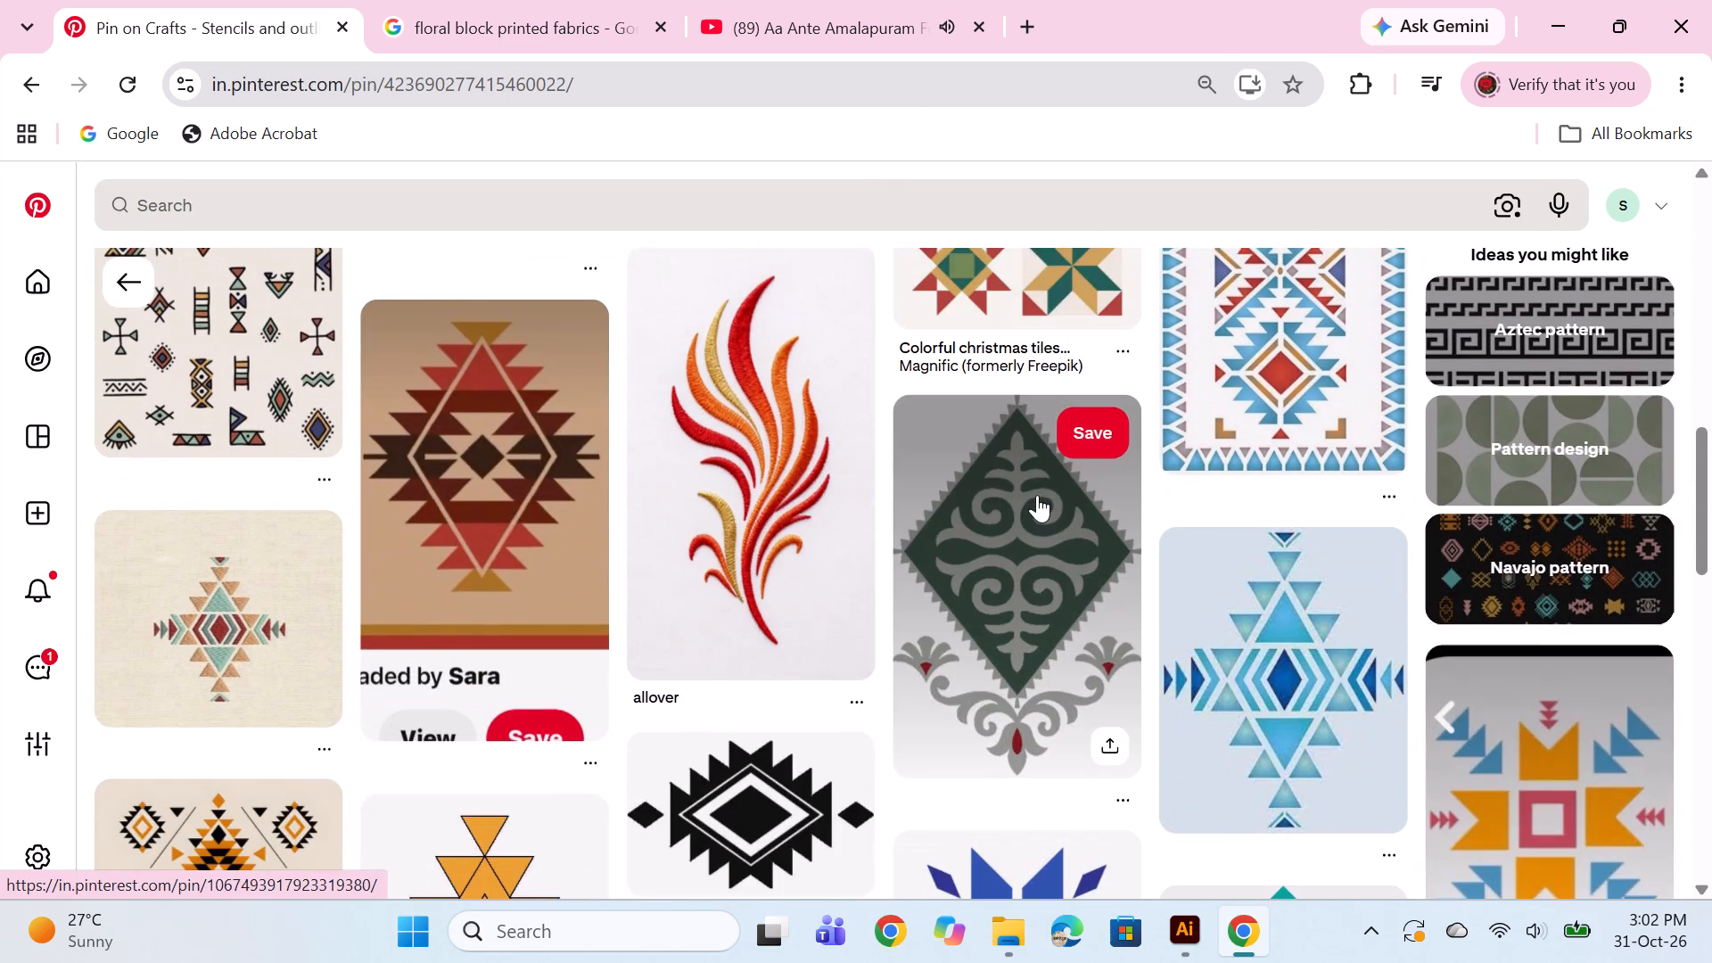
pyautogui.scroll(-4, 1037, 495)
pyautogui.scroll(2, 1679, 433)
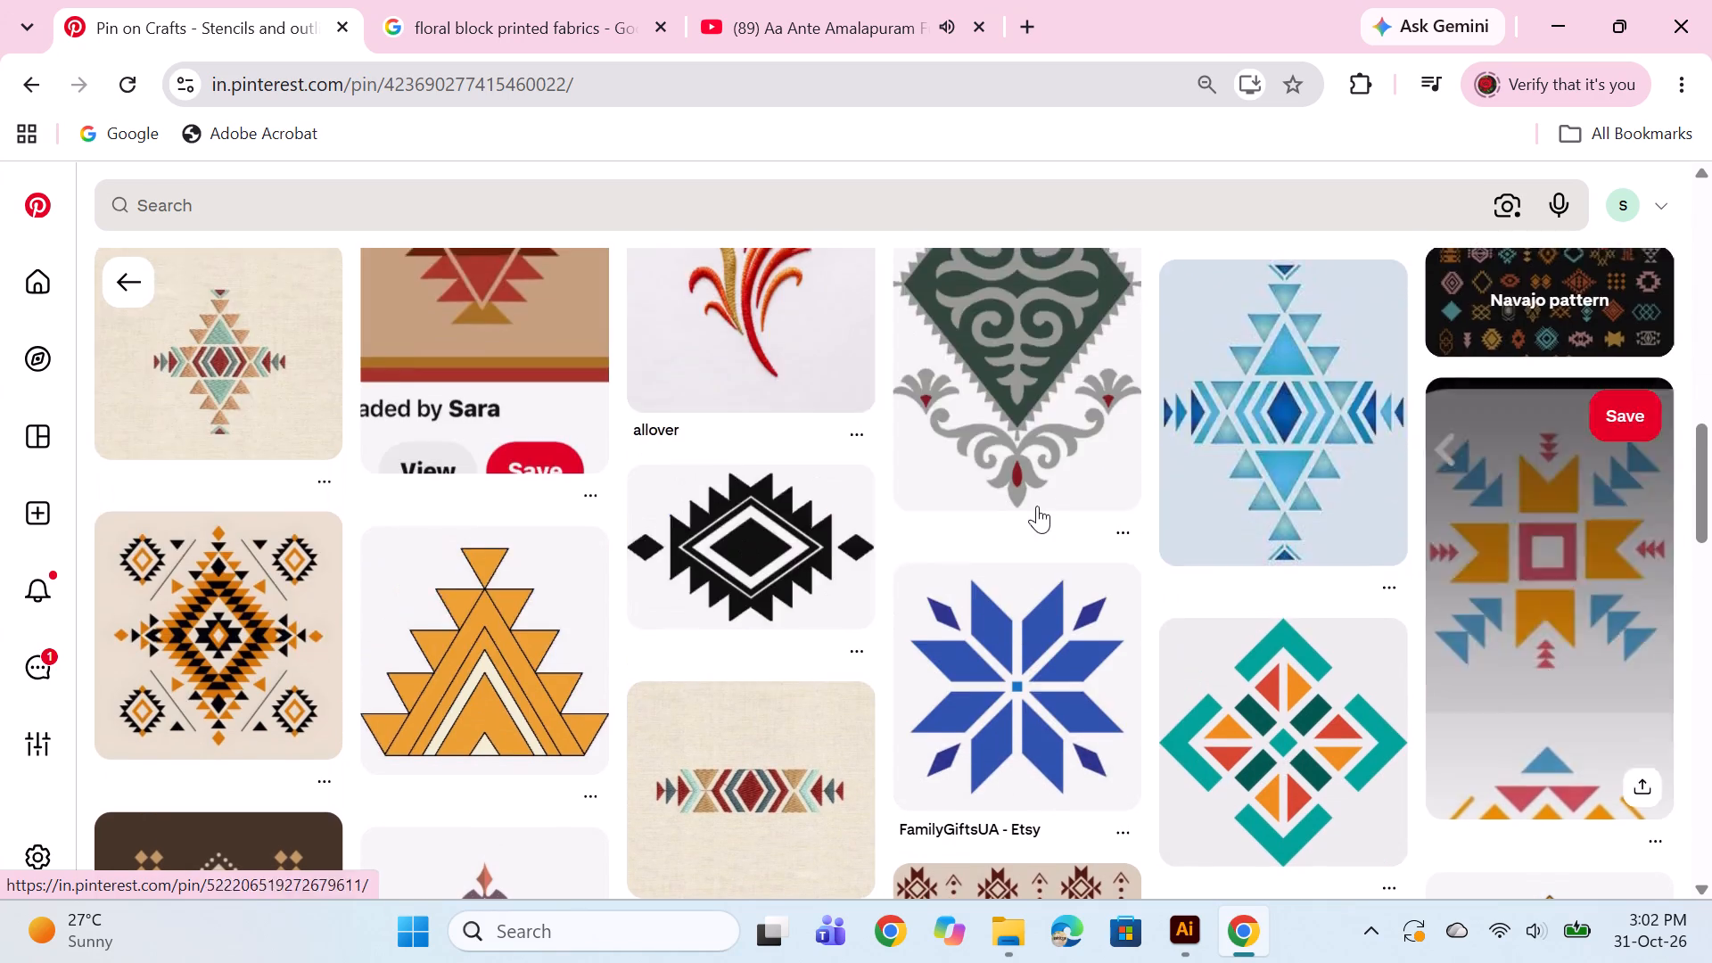
pyautogui.scroll(-3, 1037, 506)
pyautogui.scroll(-4, 1112, 556)
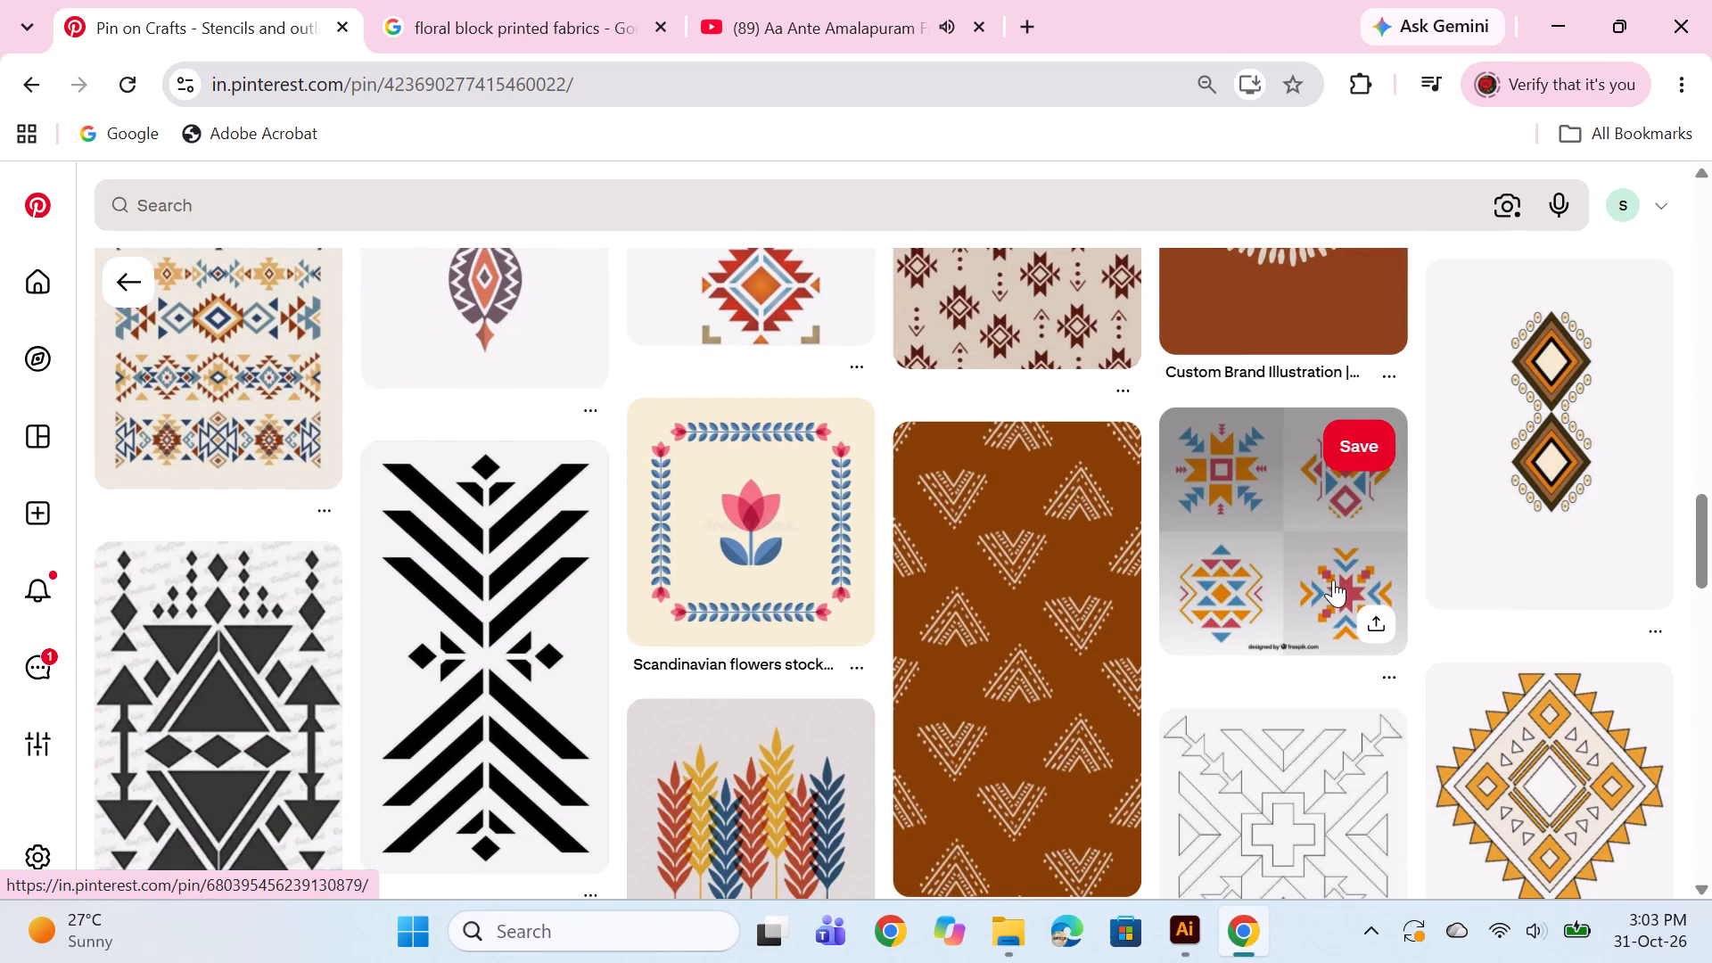
# Open the related pin with four blue, orange and pink geometric motifs, copy its image and switch to Illustrator.
pyautogui.click(1288, 532)
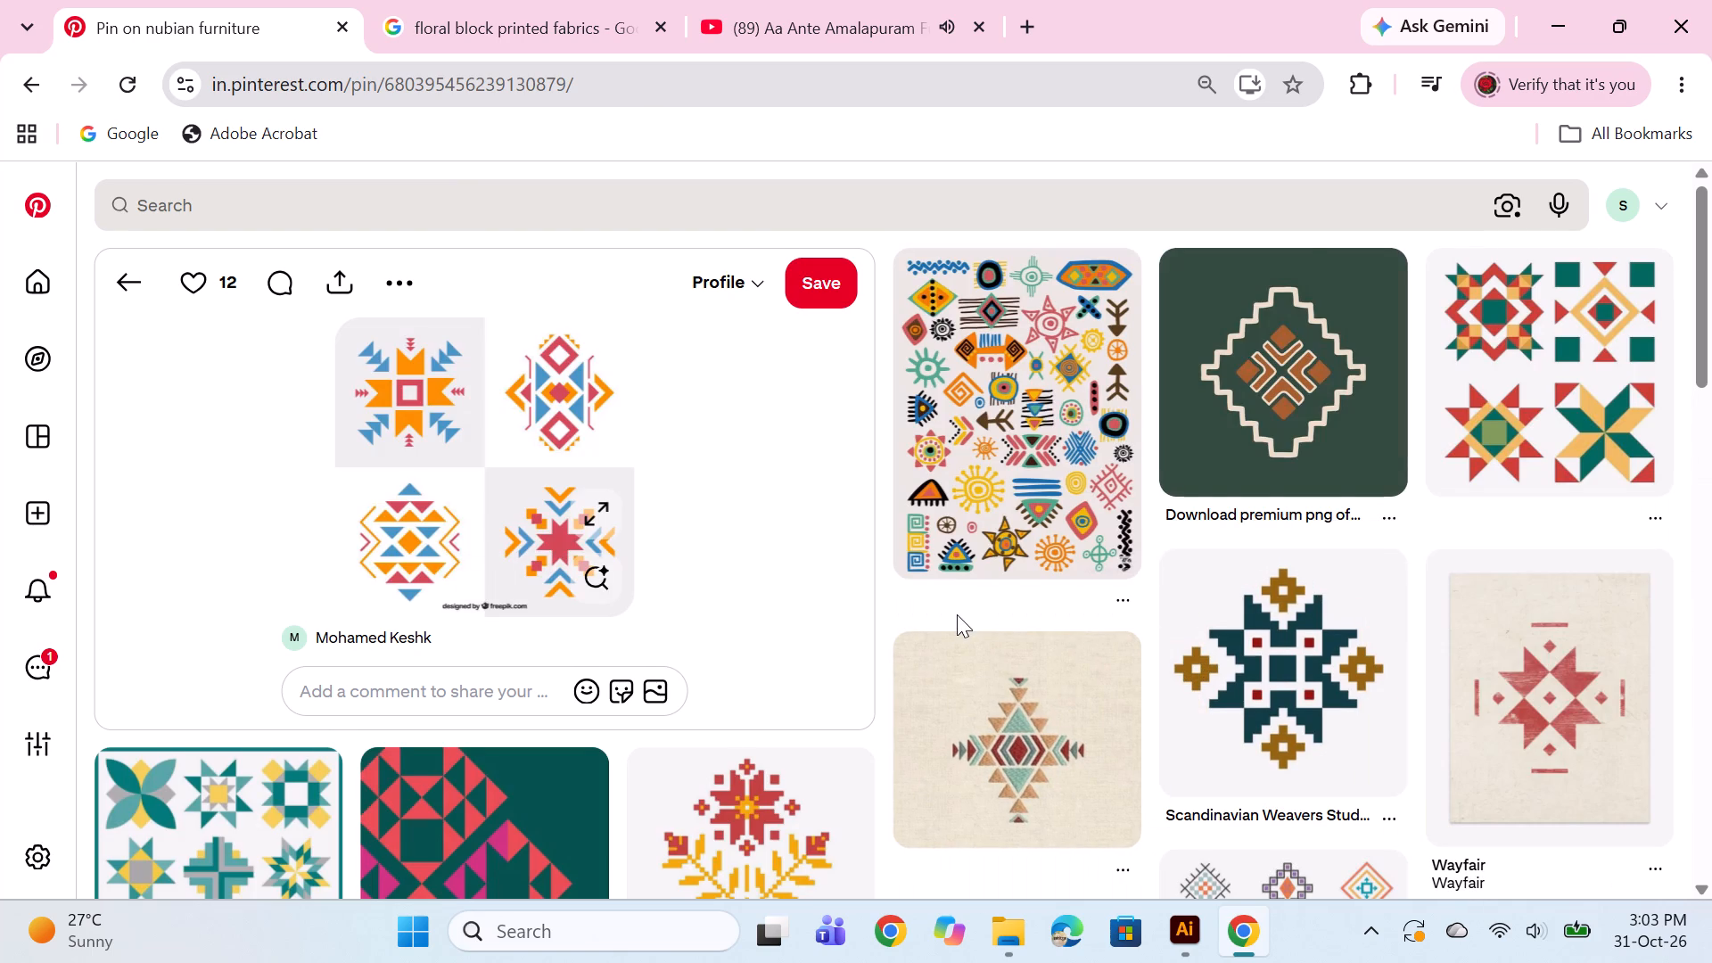
pyautogui.scroll(-2, 957, 614)
pyautogui.scroll(3, 689, 642)
pyautogui.click(536, 455)
pyautogui.rightClick(536, 455)
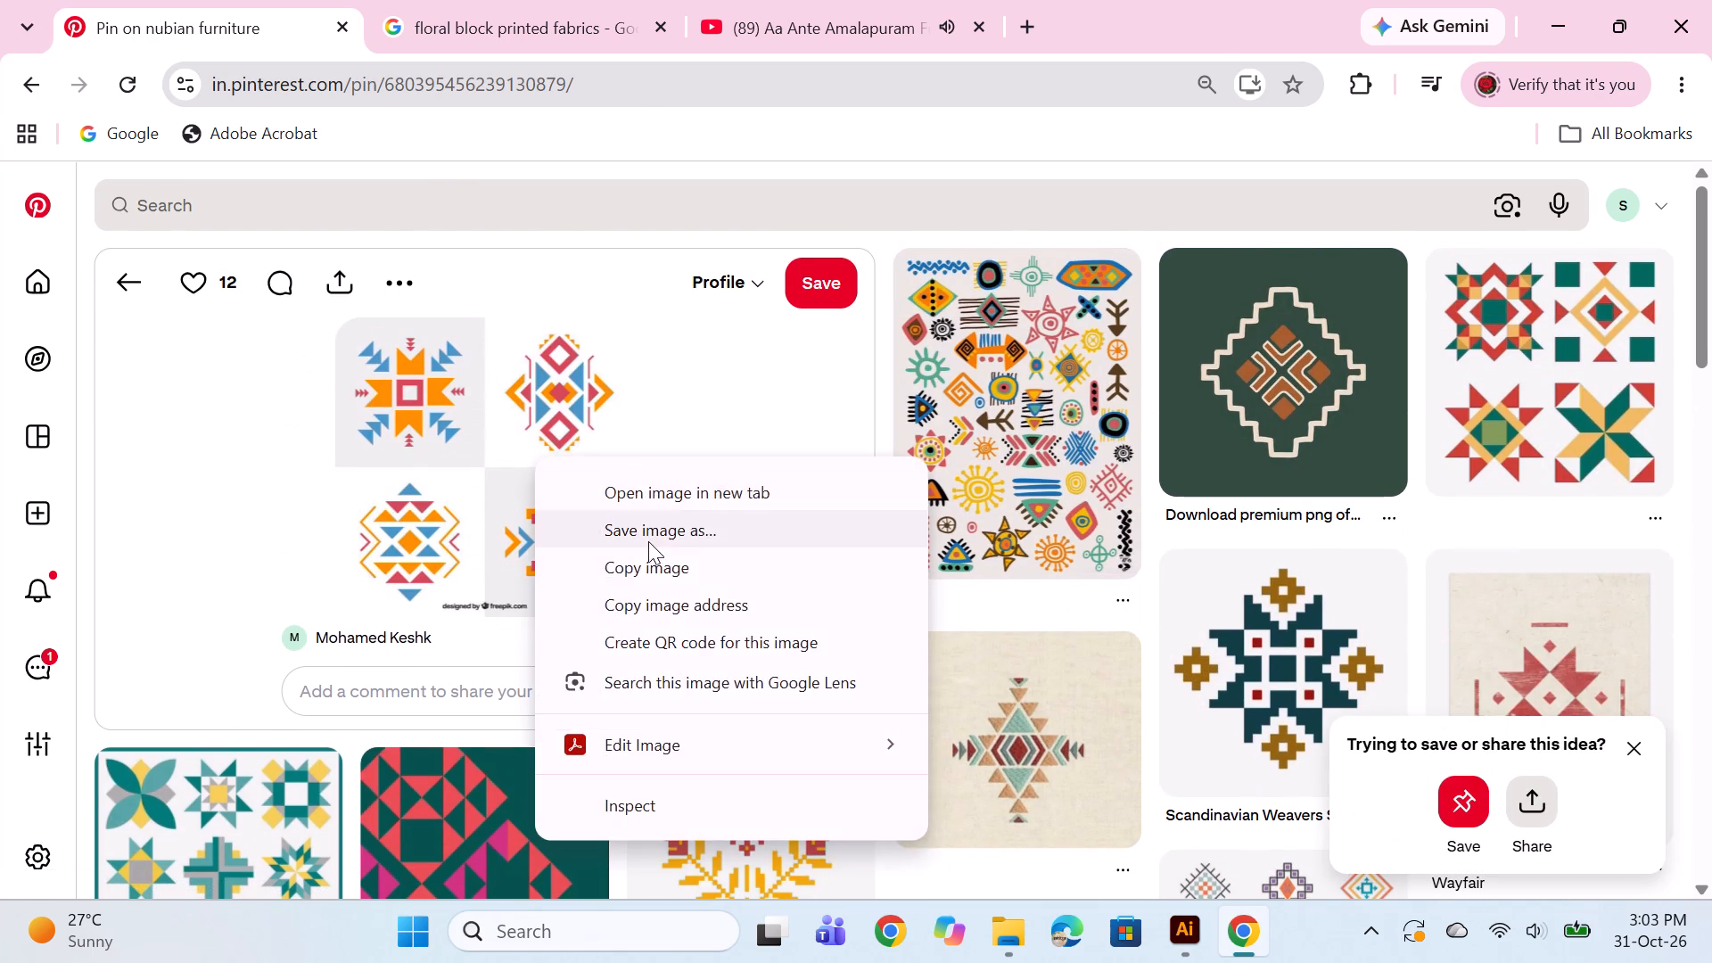
pyautogui.click(639, 562)
pyautogui.click(1181, 918)
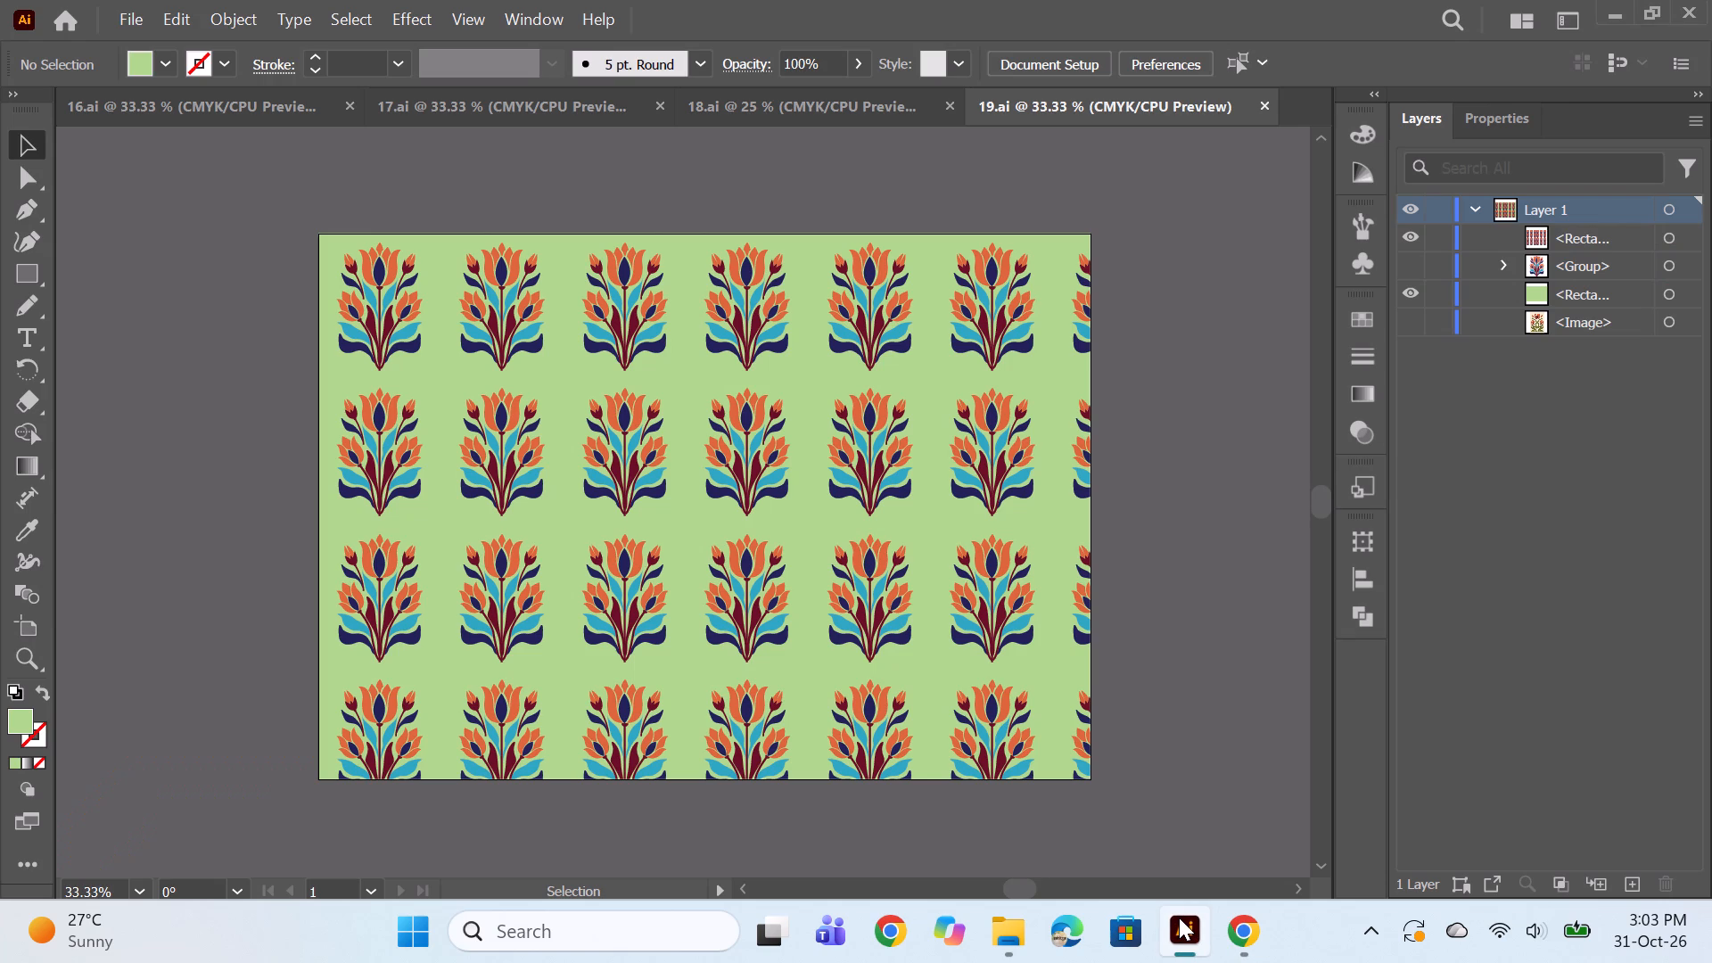
# Create a new A3 landscape document, 16.54 x 11.69 in in CMYK, and paste the copied image of four geometric motifs into it.
pyautogui.hotkey('ctrl', 'n')
pyautogui.press('Return')
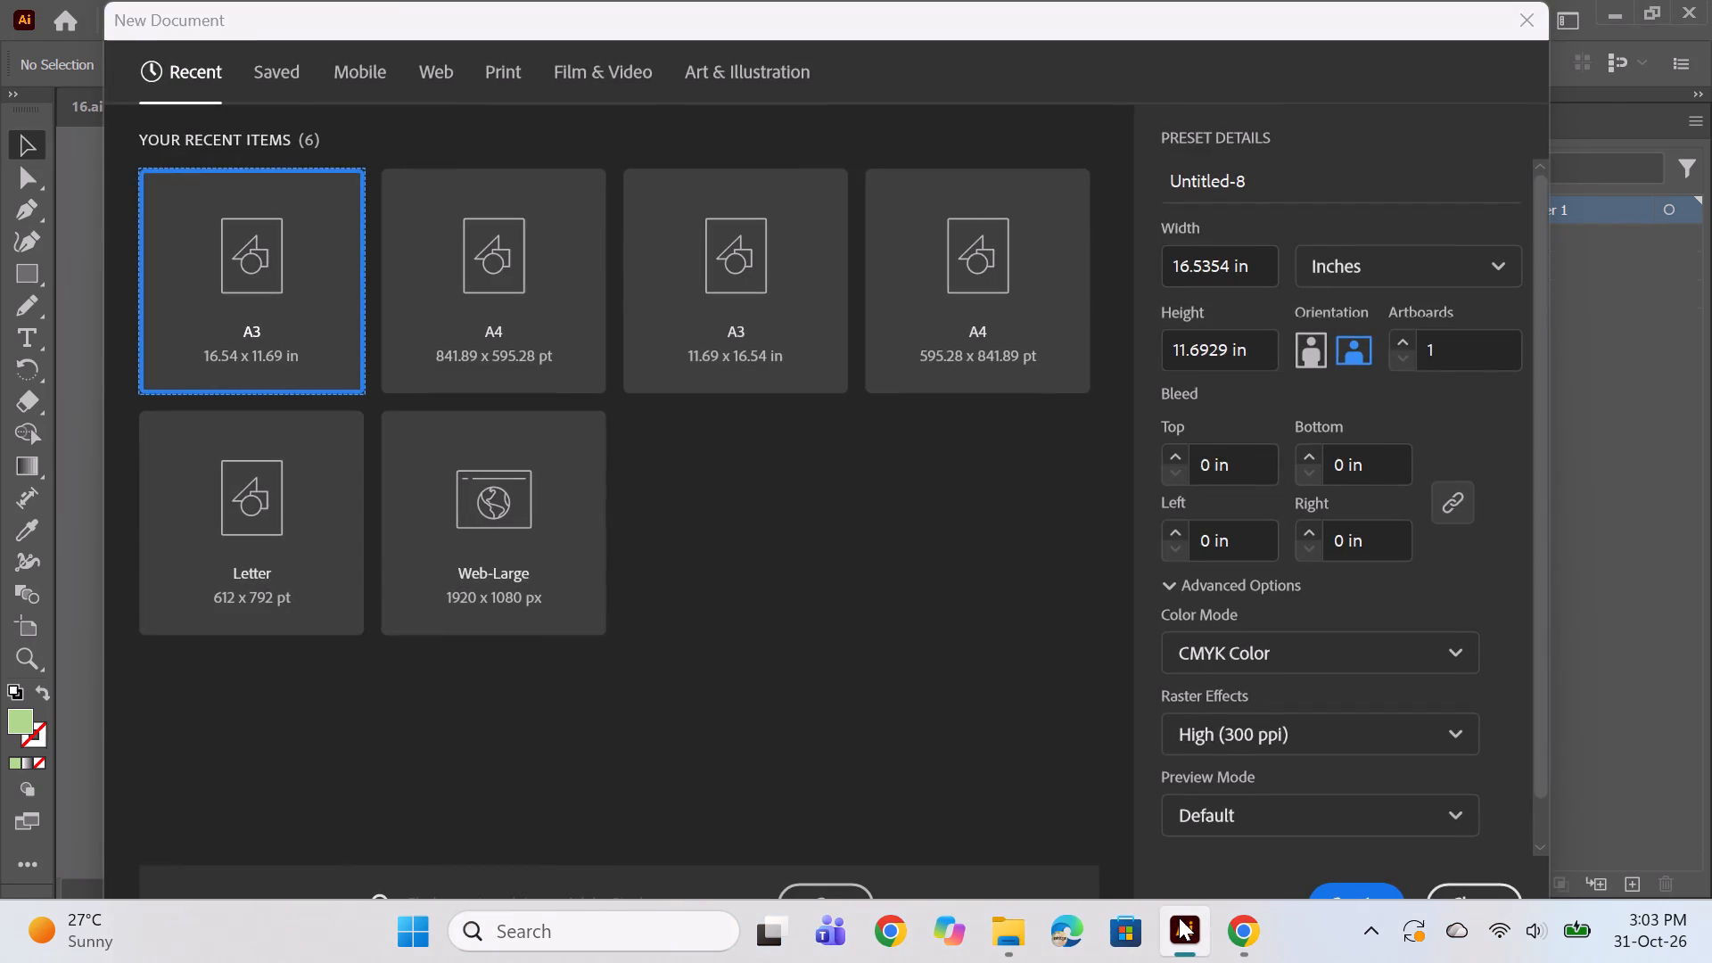
pyautogui.hotkey('ctrl', 'v')
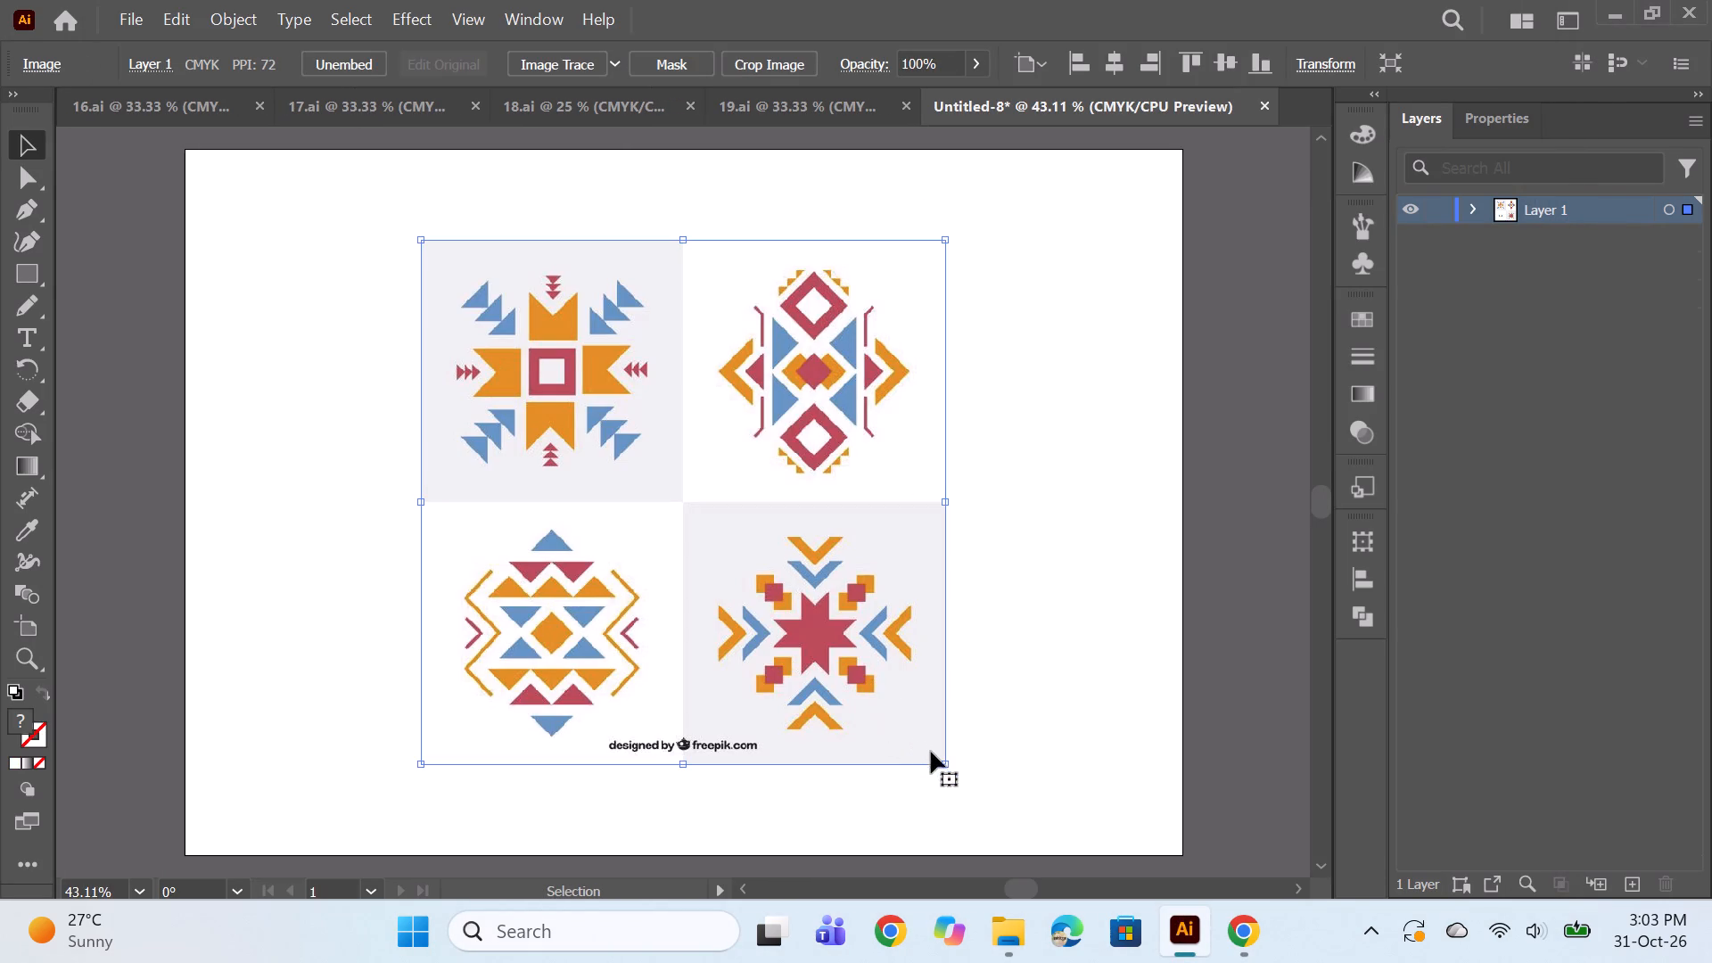
pyautogui.click(1025, 503)
# Choose the Pen tool and examine the diamond-and-triangle motif in the upper-right quarter of the pasted image for tracing.
pyautogui.keyDown('alt'); pyautogui.scroll(3, 923, 362); pyautogui.keyUp('alt')
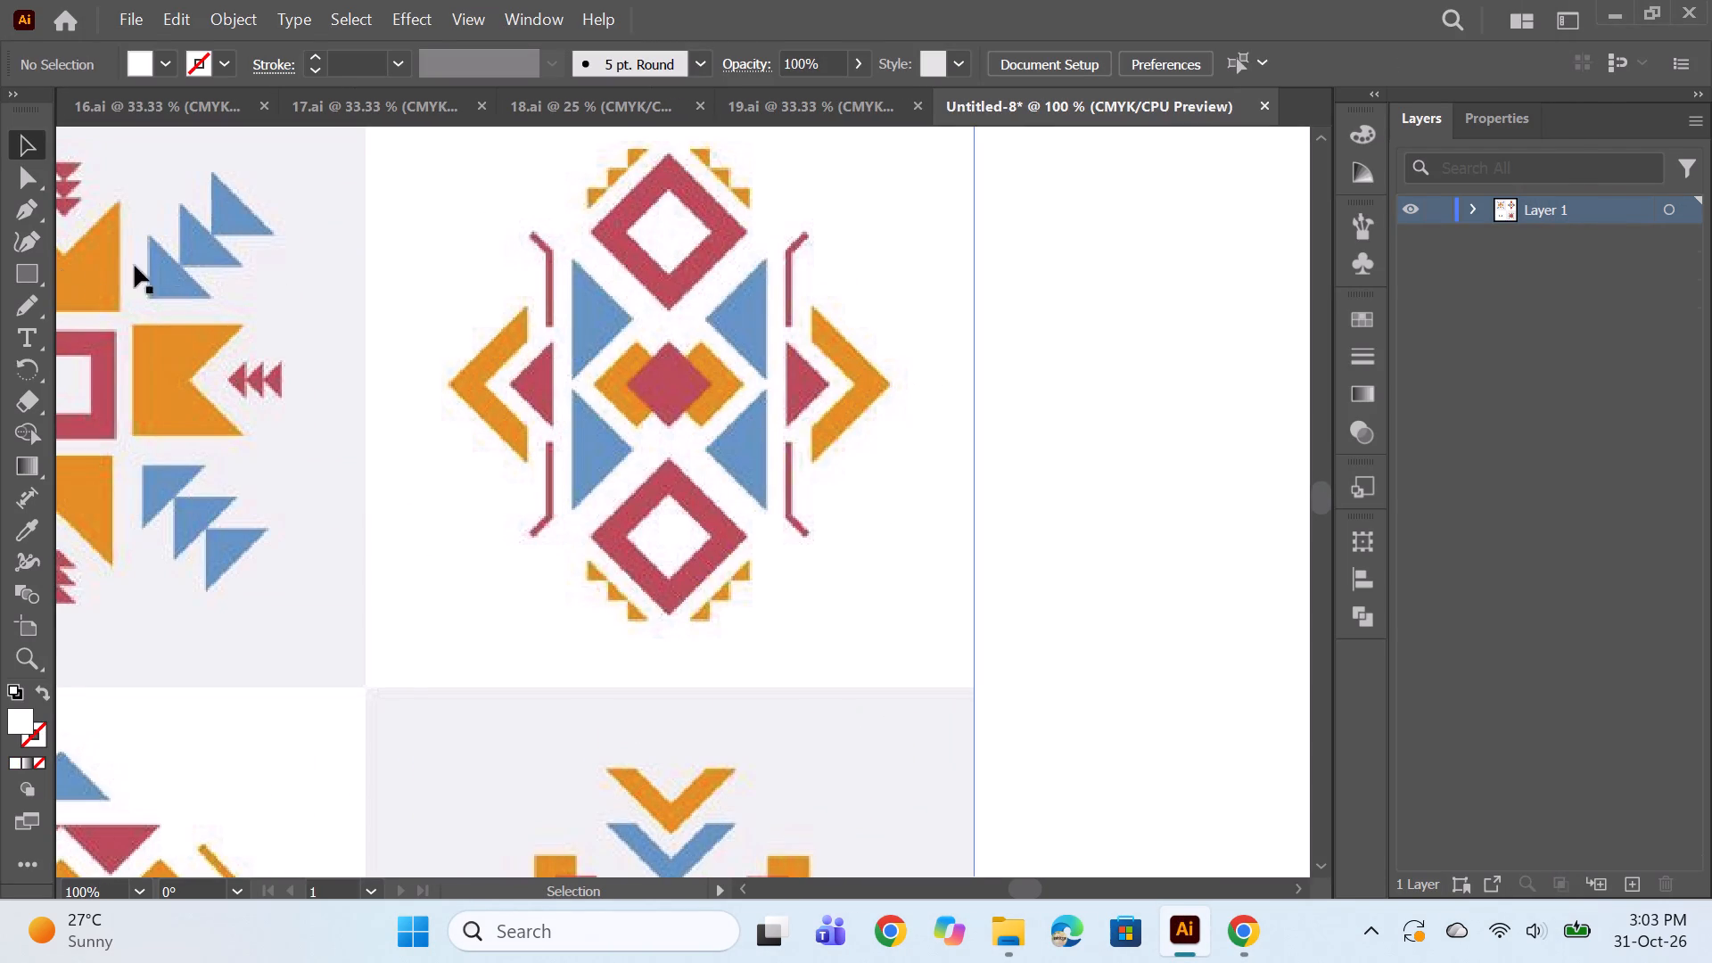
pyautogui.click(29, 201)
pyautogui.keyDown('alt'); pyautogui.scroll(3, 702, 343); pyautogui.keyUp('alt')
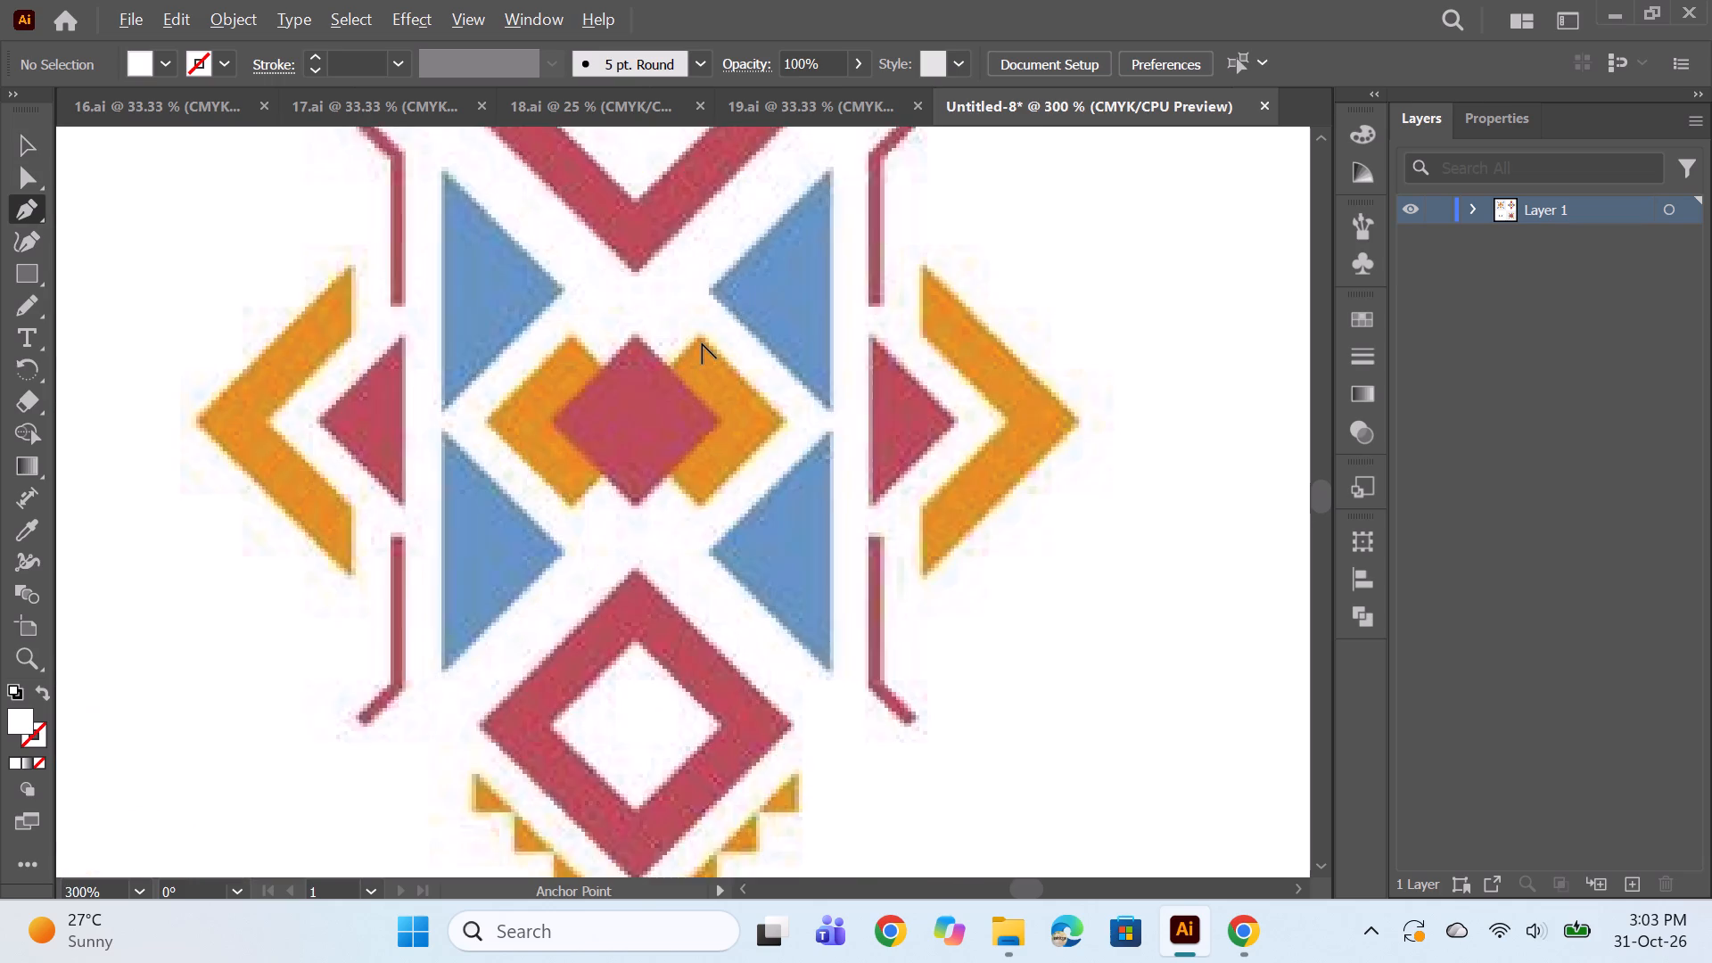
pyautogui.keyDown('alt'); pyautogui.scroll(-3, 702, 343); pyautogui.keyUp('alt')
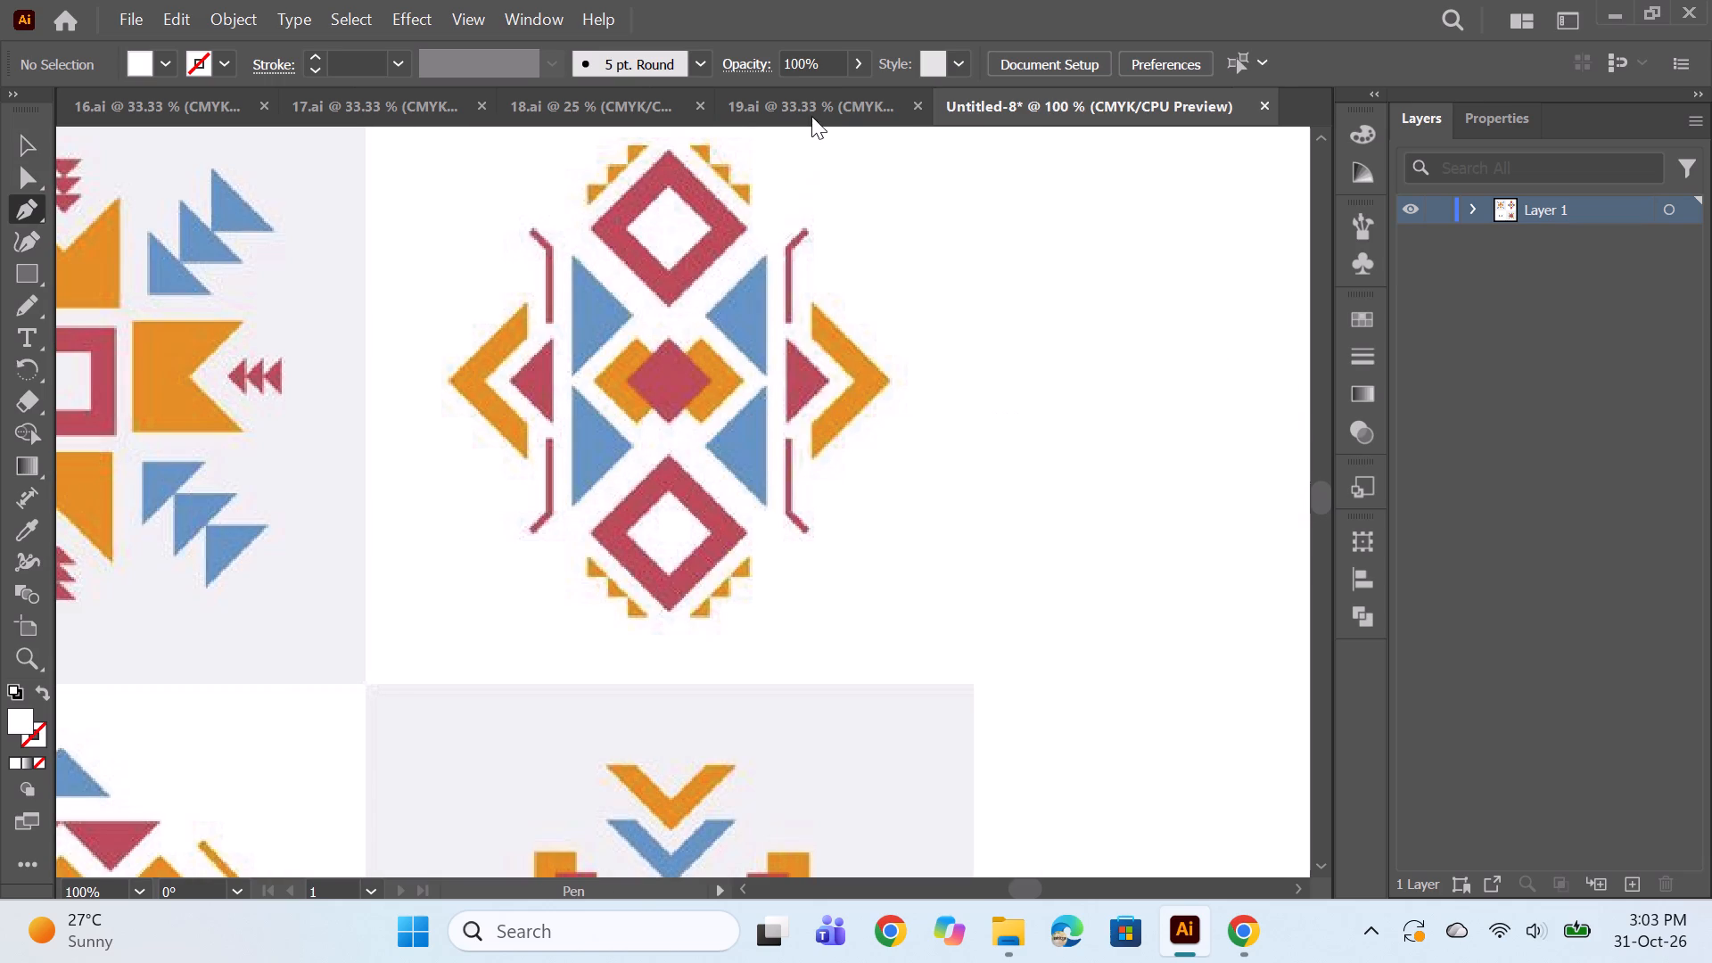
# Review the finished patterns in 19.ai, 18.ai, 17.ai and 16.ai, and return to the upper-right motif in the new document.
pyautogui.click(811, 116)
pyautogui.click(638, 107)
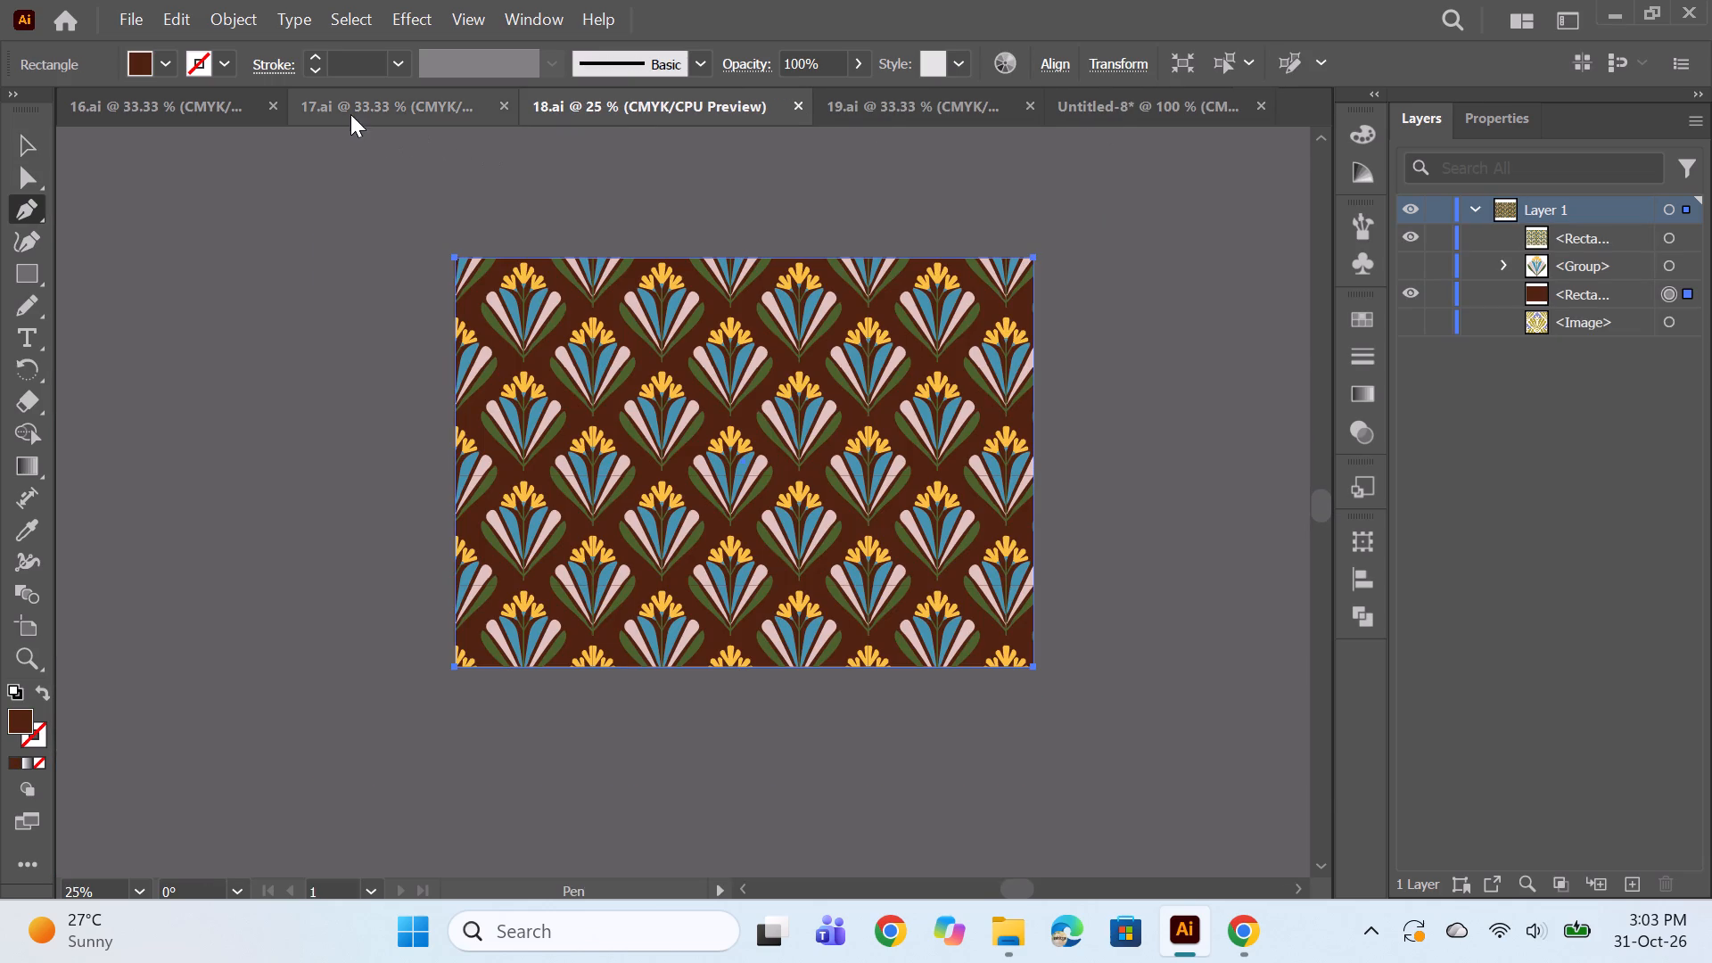
pyautogui.click(344, 103)
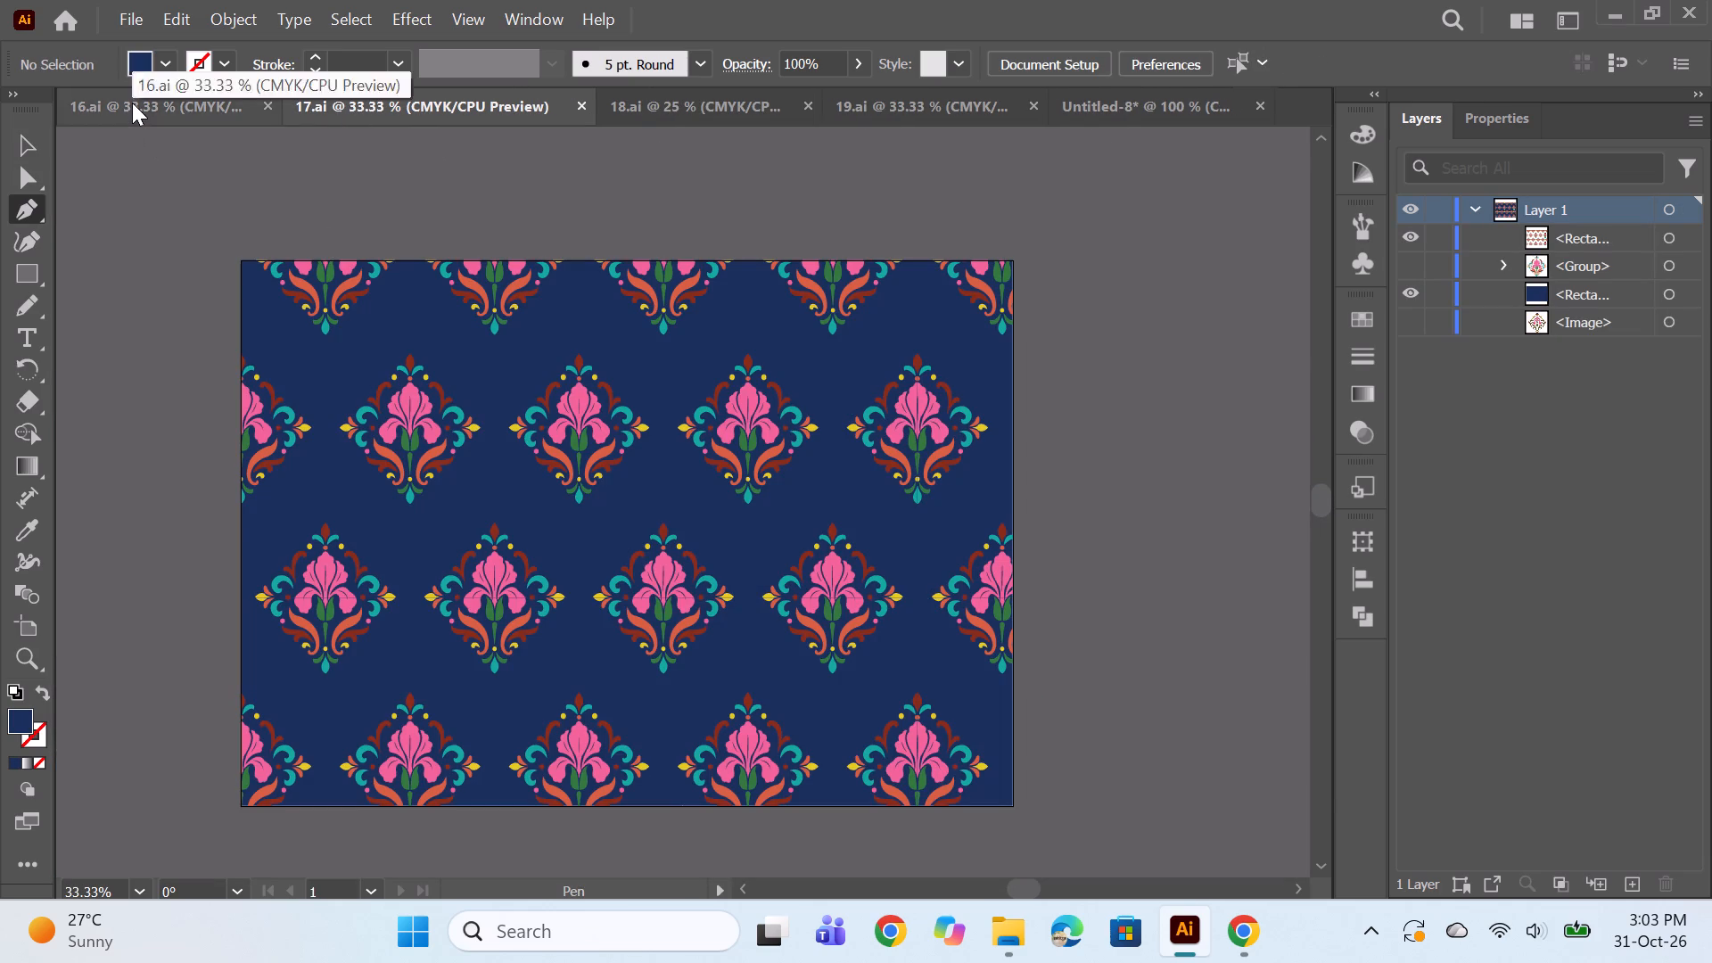
pyautogui.click(132, 103)
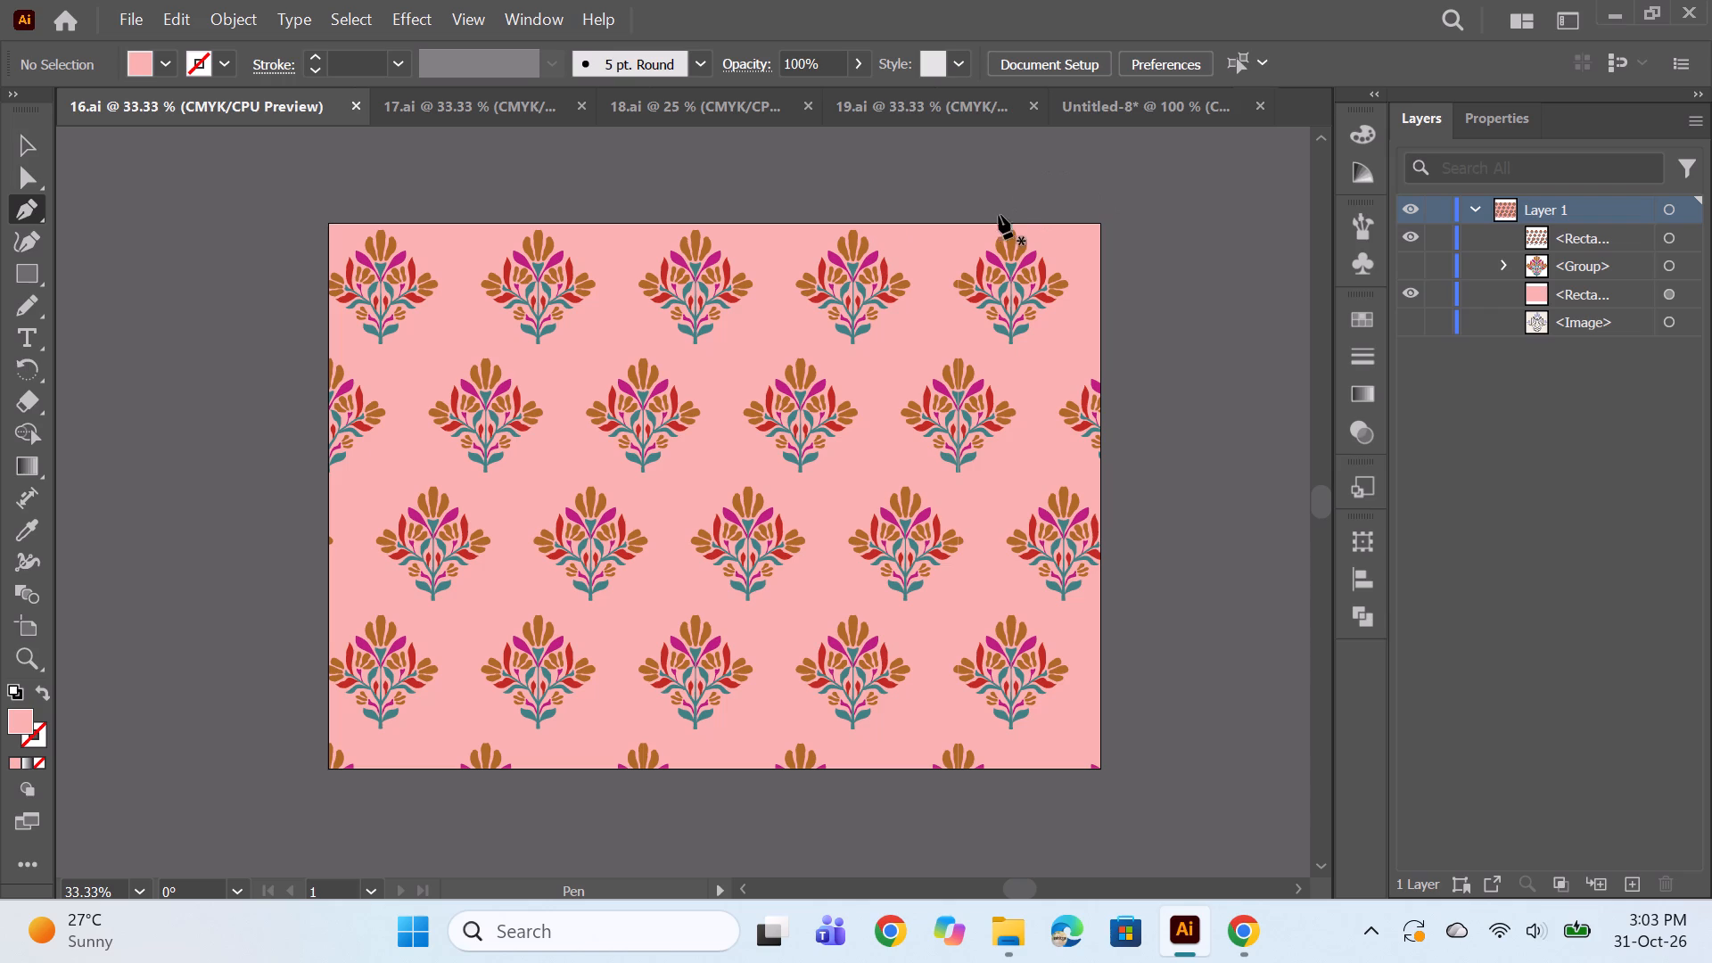
pyautogui.click(1075, 95)
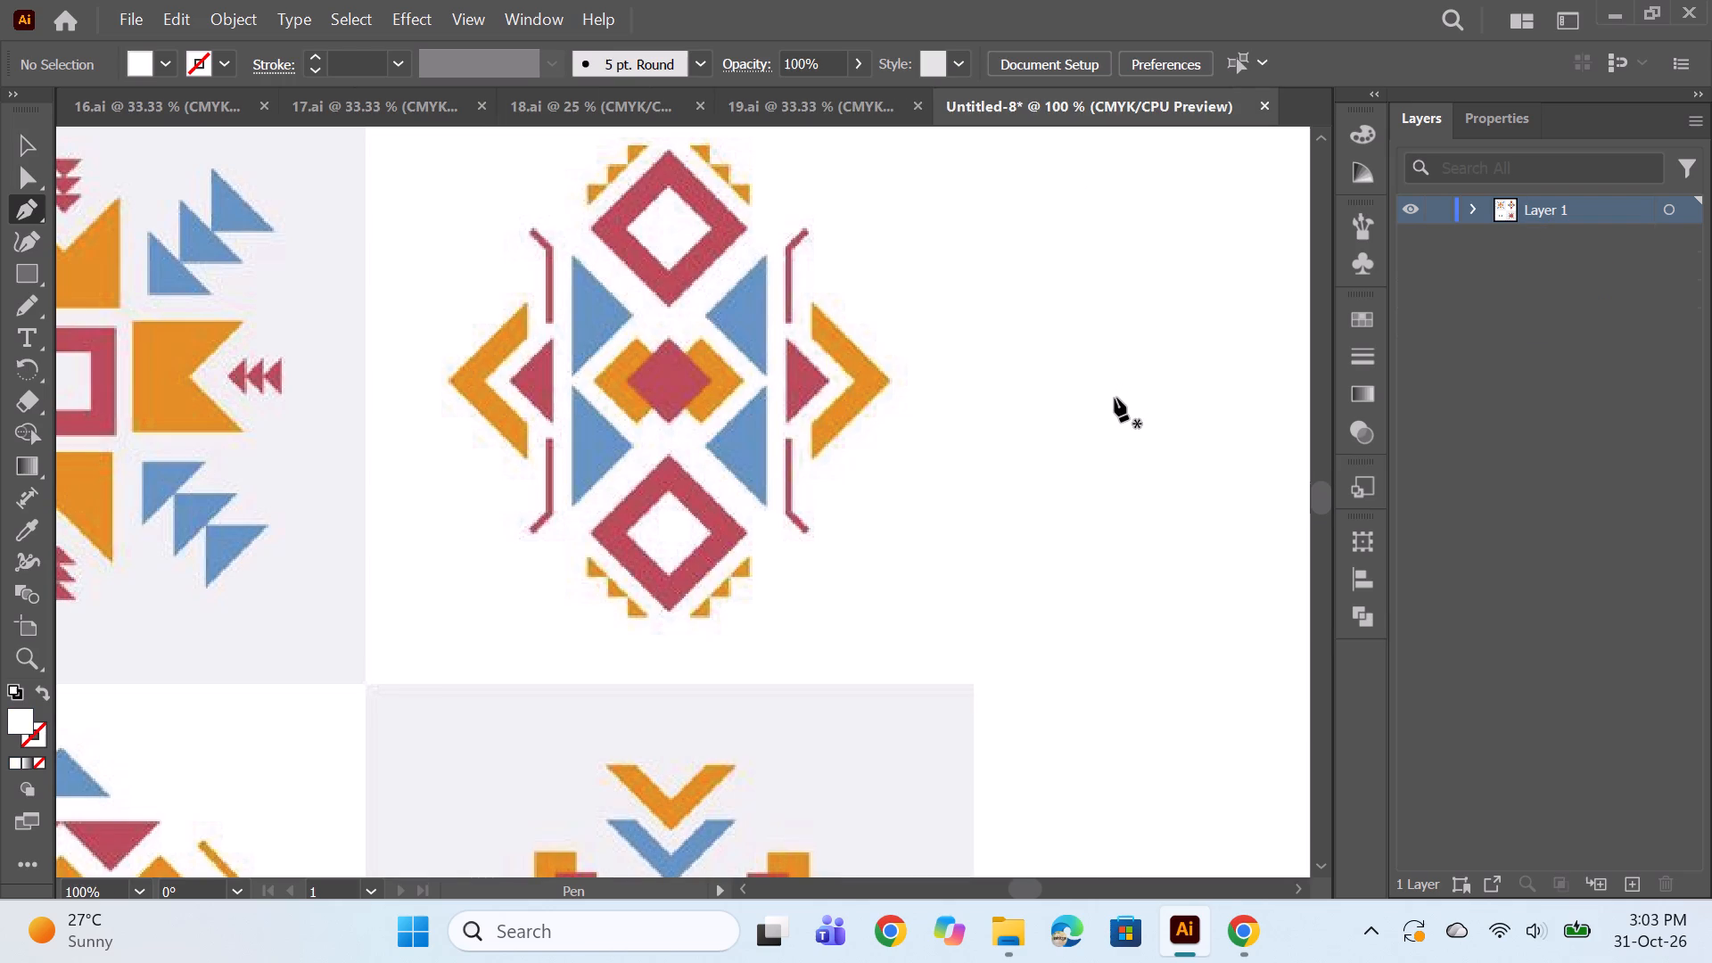
pyautogui.keyDown('alt'); pyautogui.scroll(1, 996, 439); pyautogui.keyUp('alt')
pyautogui.press('space')
pyautogui.moveTo(934, 417); pyautogui.dragTo(998, 566)
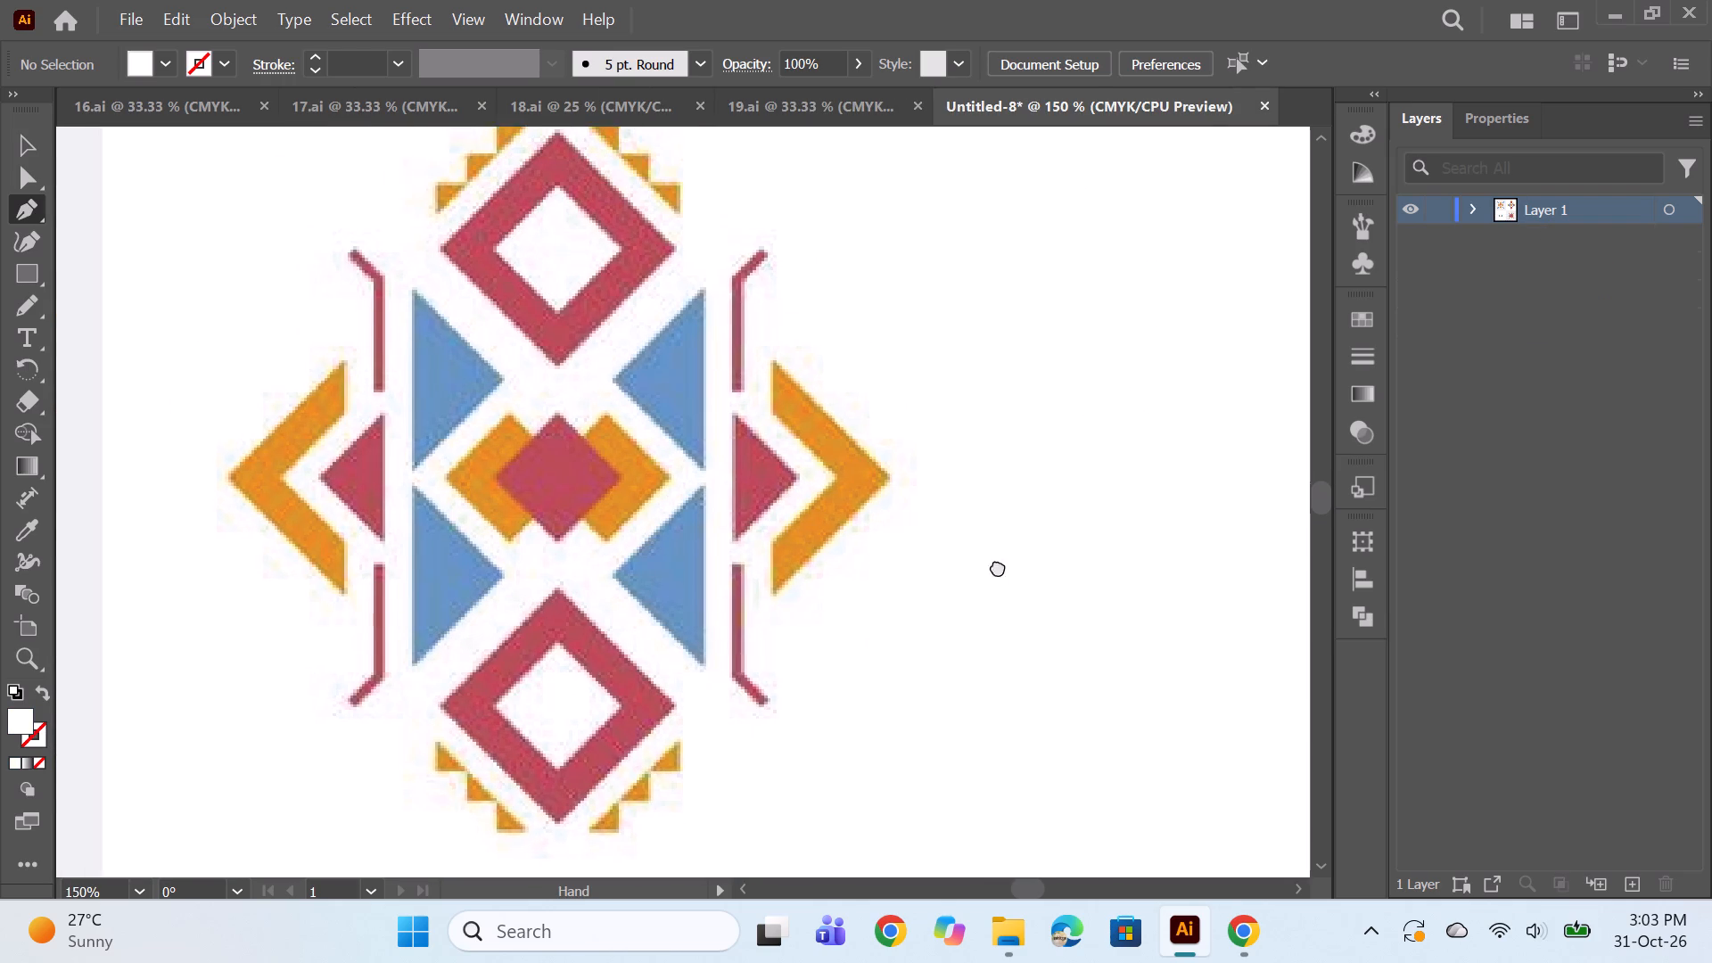
pyautogui.moveTo(998, 566); pyautogui.dragTo(1008, 588)
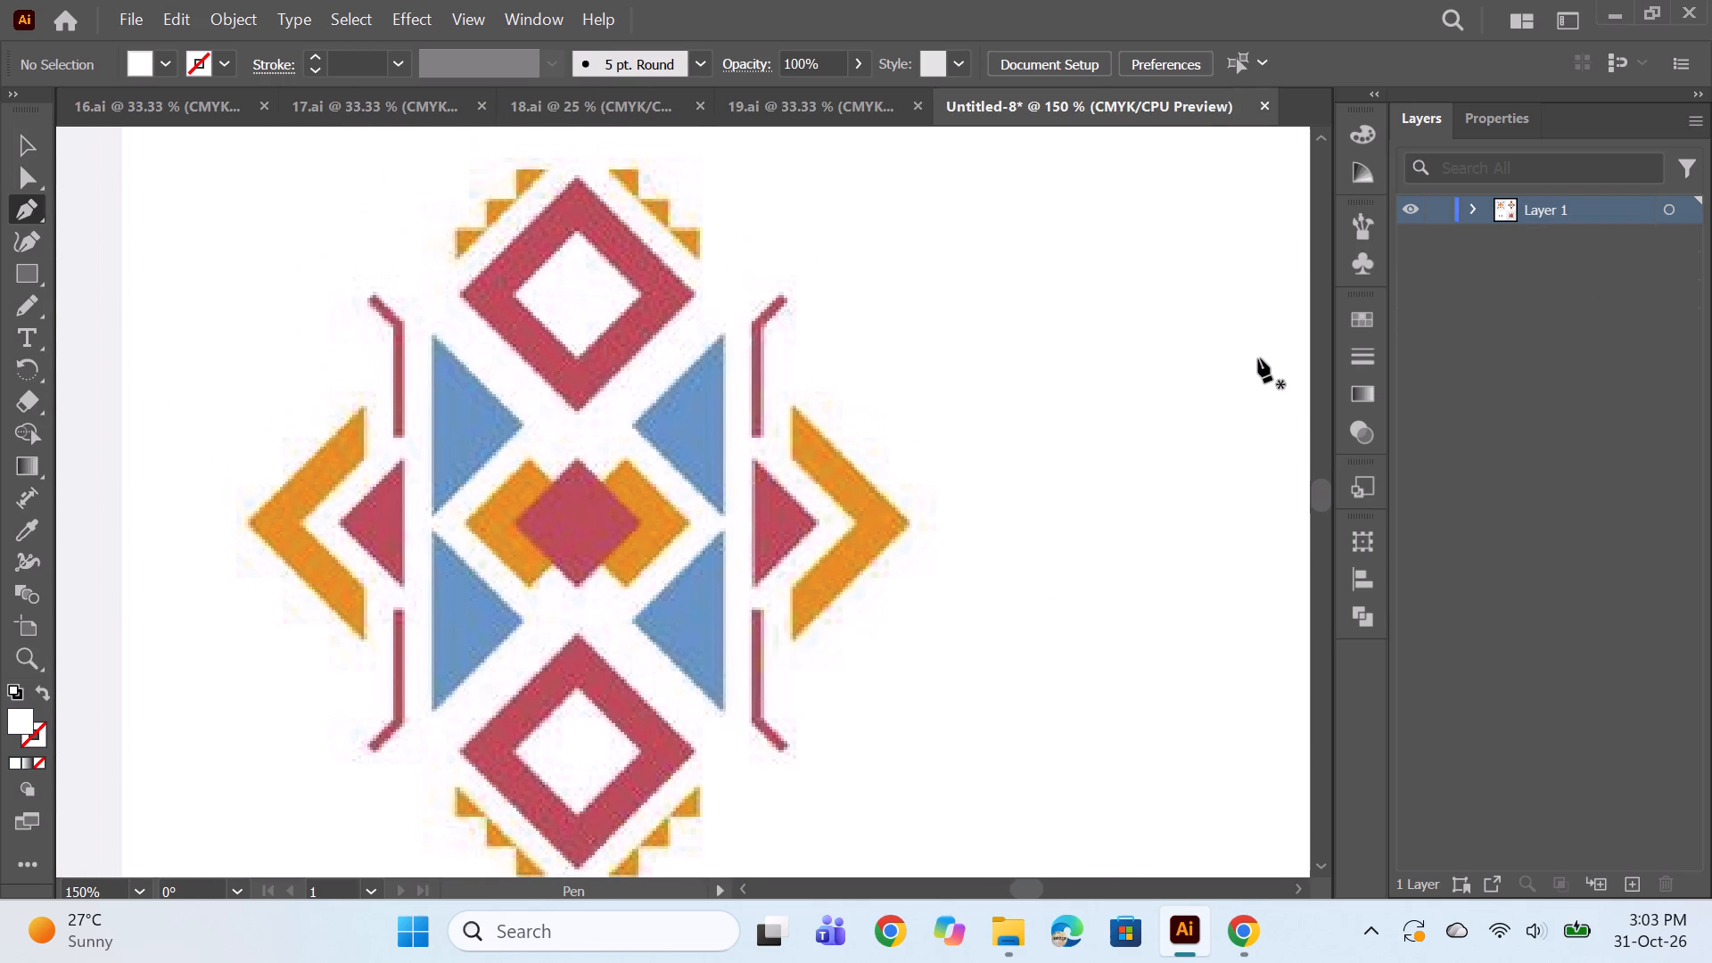
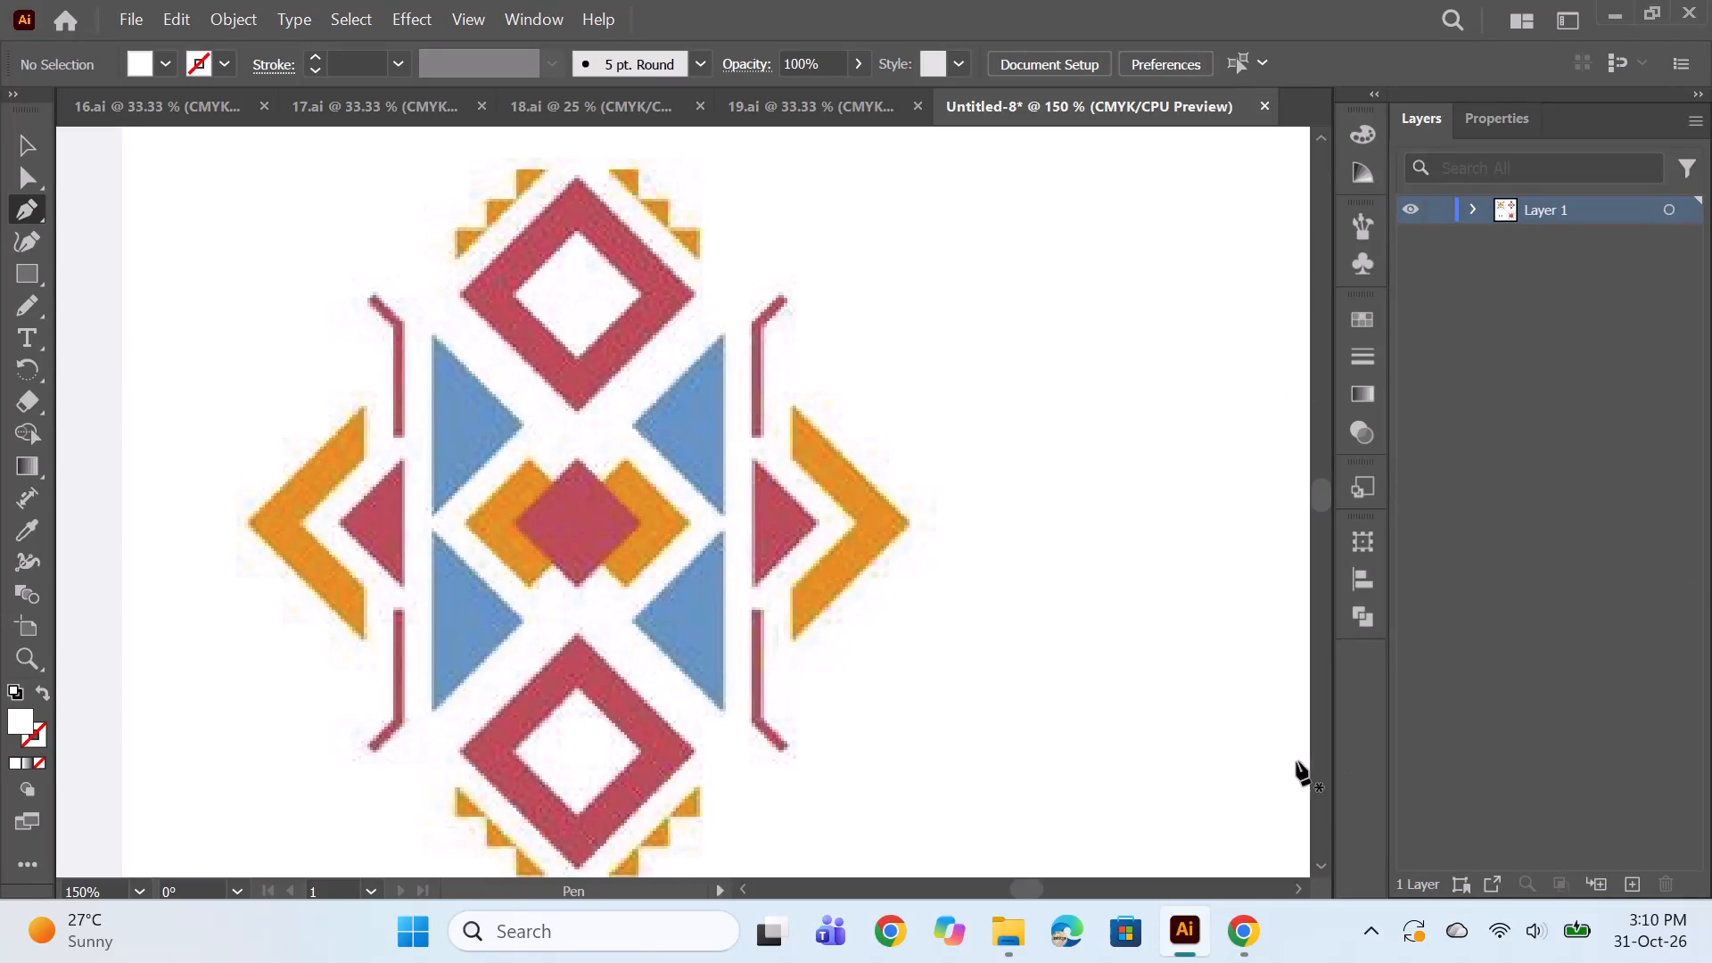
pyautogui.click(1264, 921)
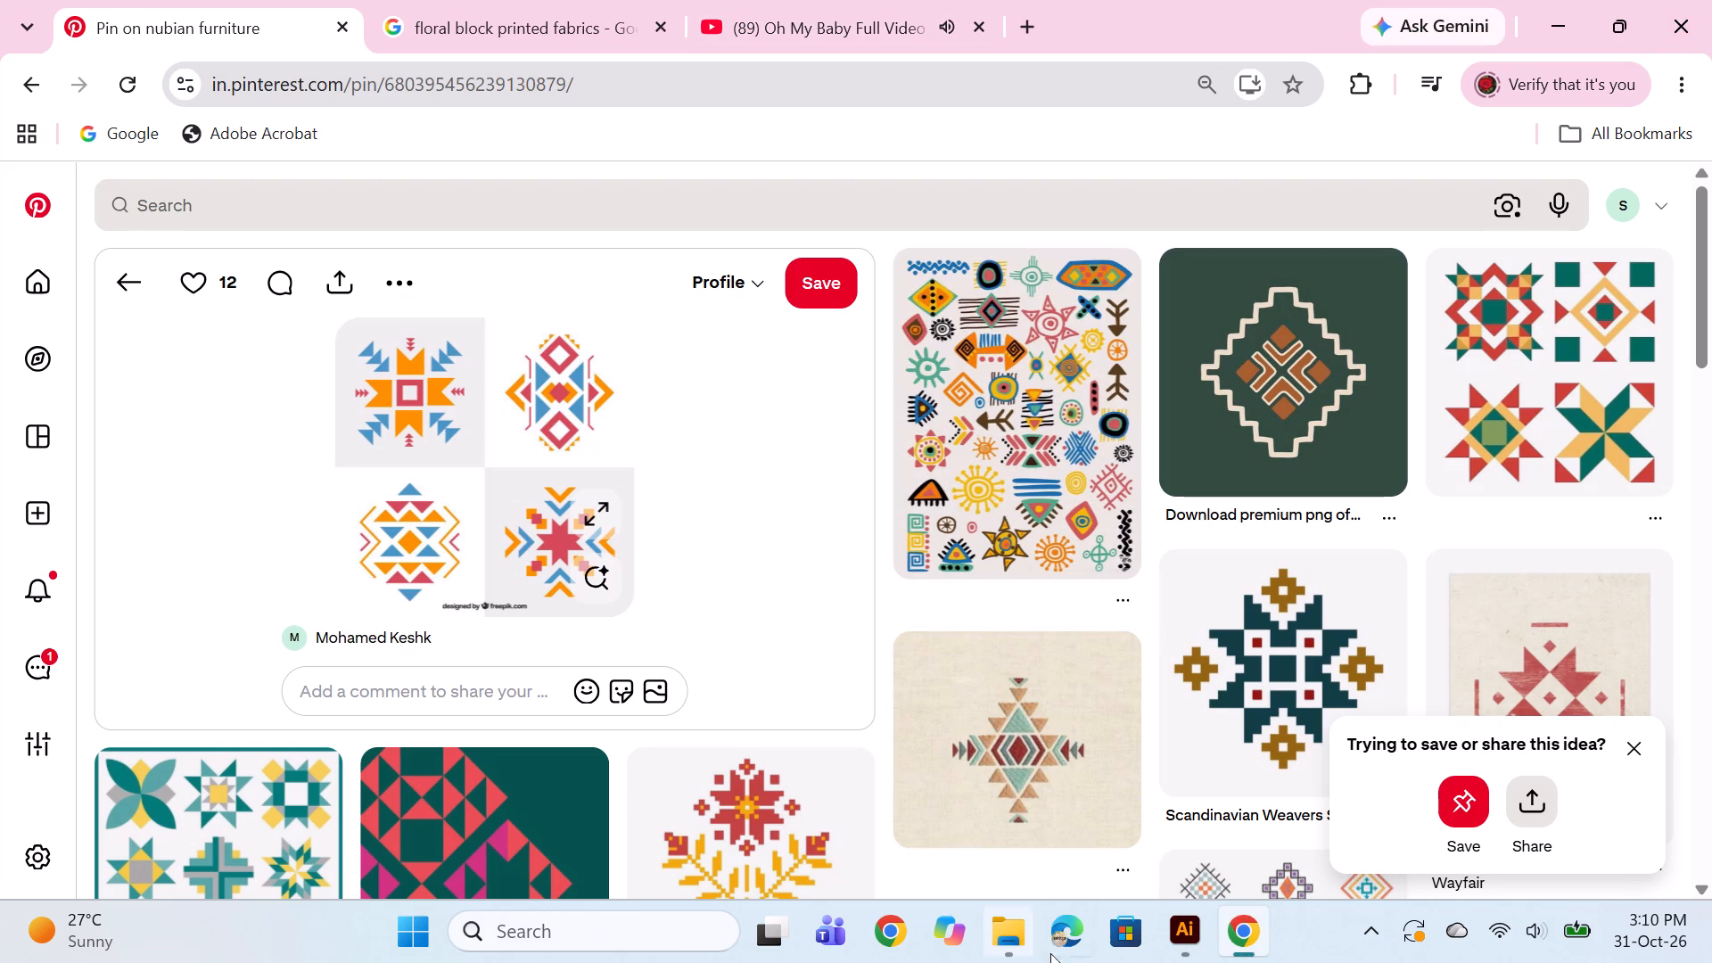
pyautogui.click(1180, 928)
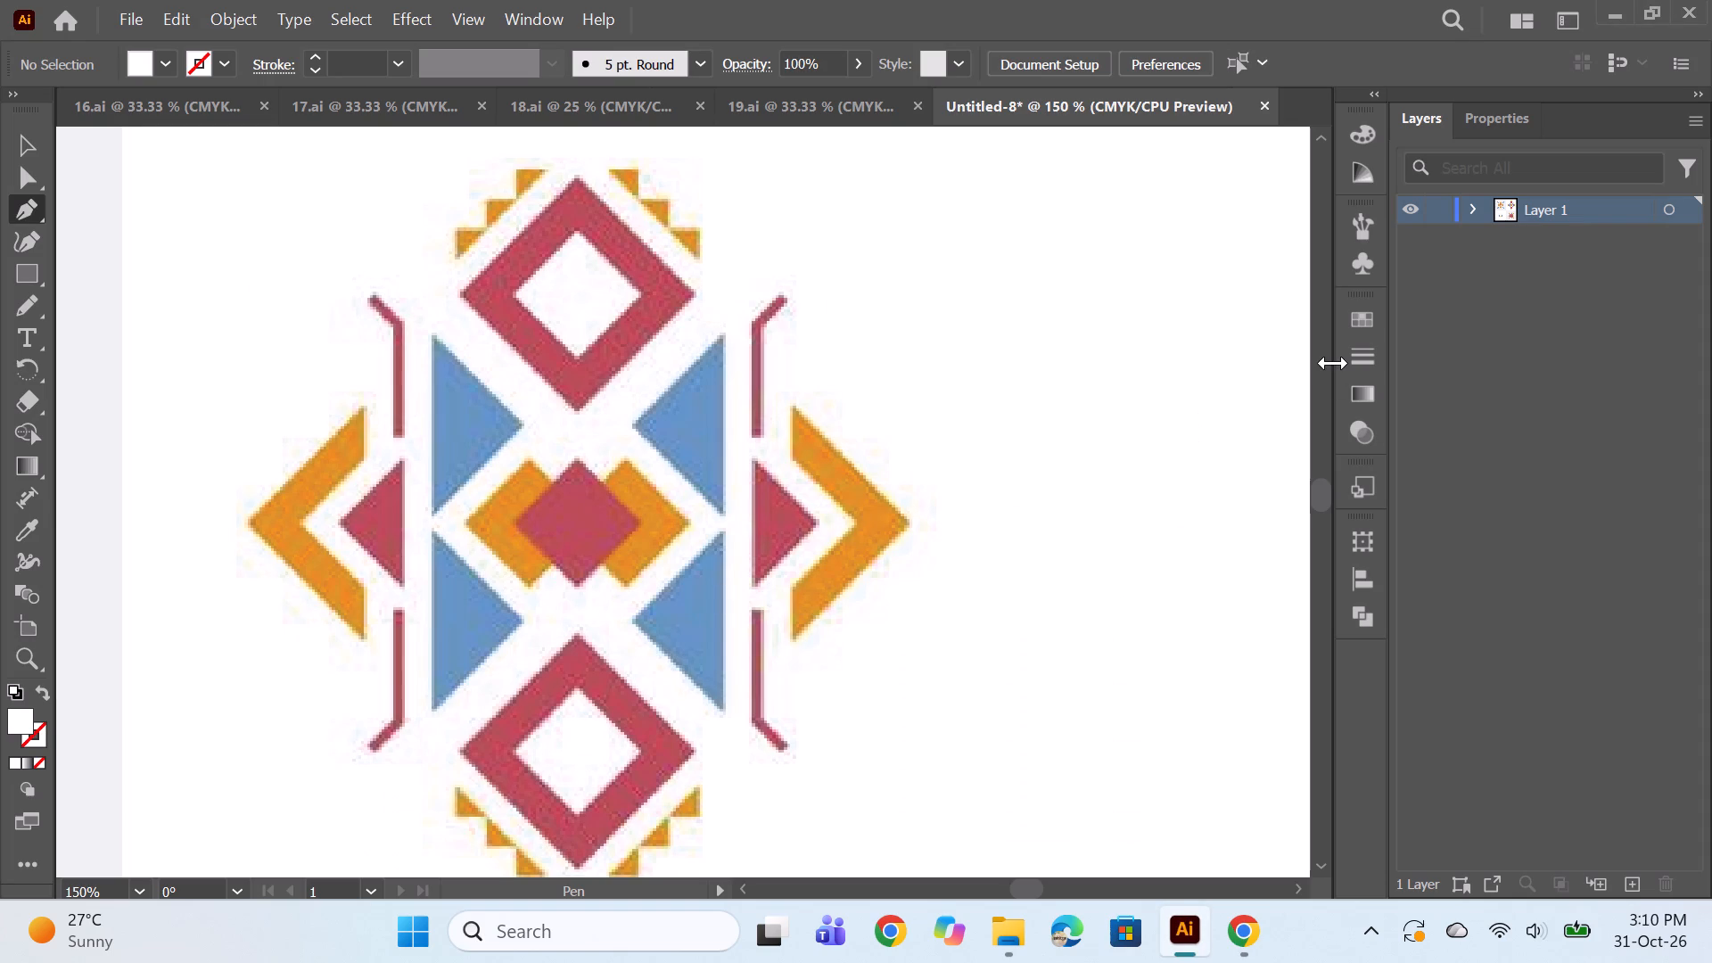
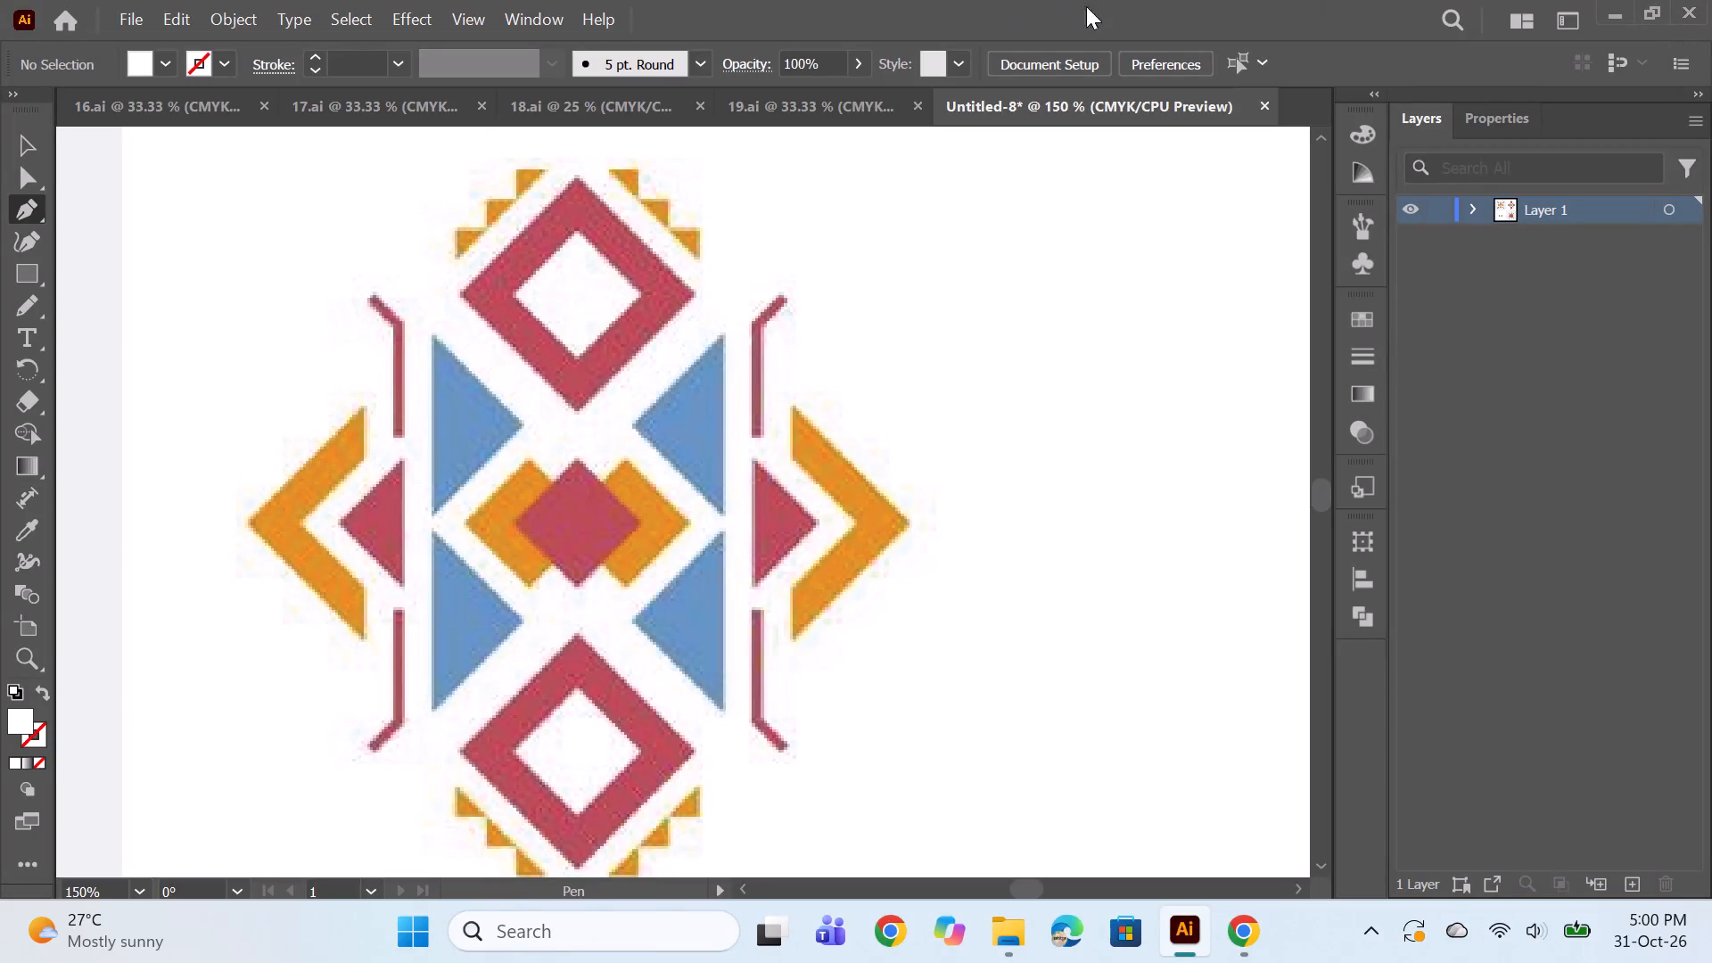
# Review the finished patterns in the open documents 16, 17, 18 and 19.
pyautogui.click(135, 90)
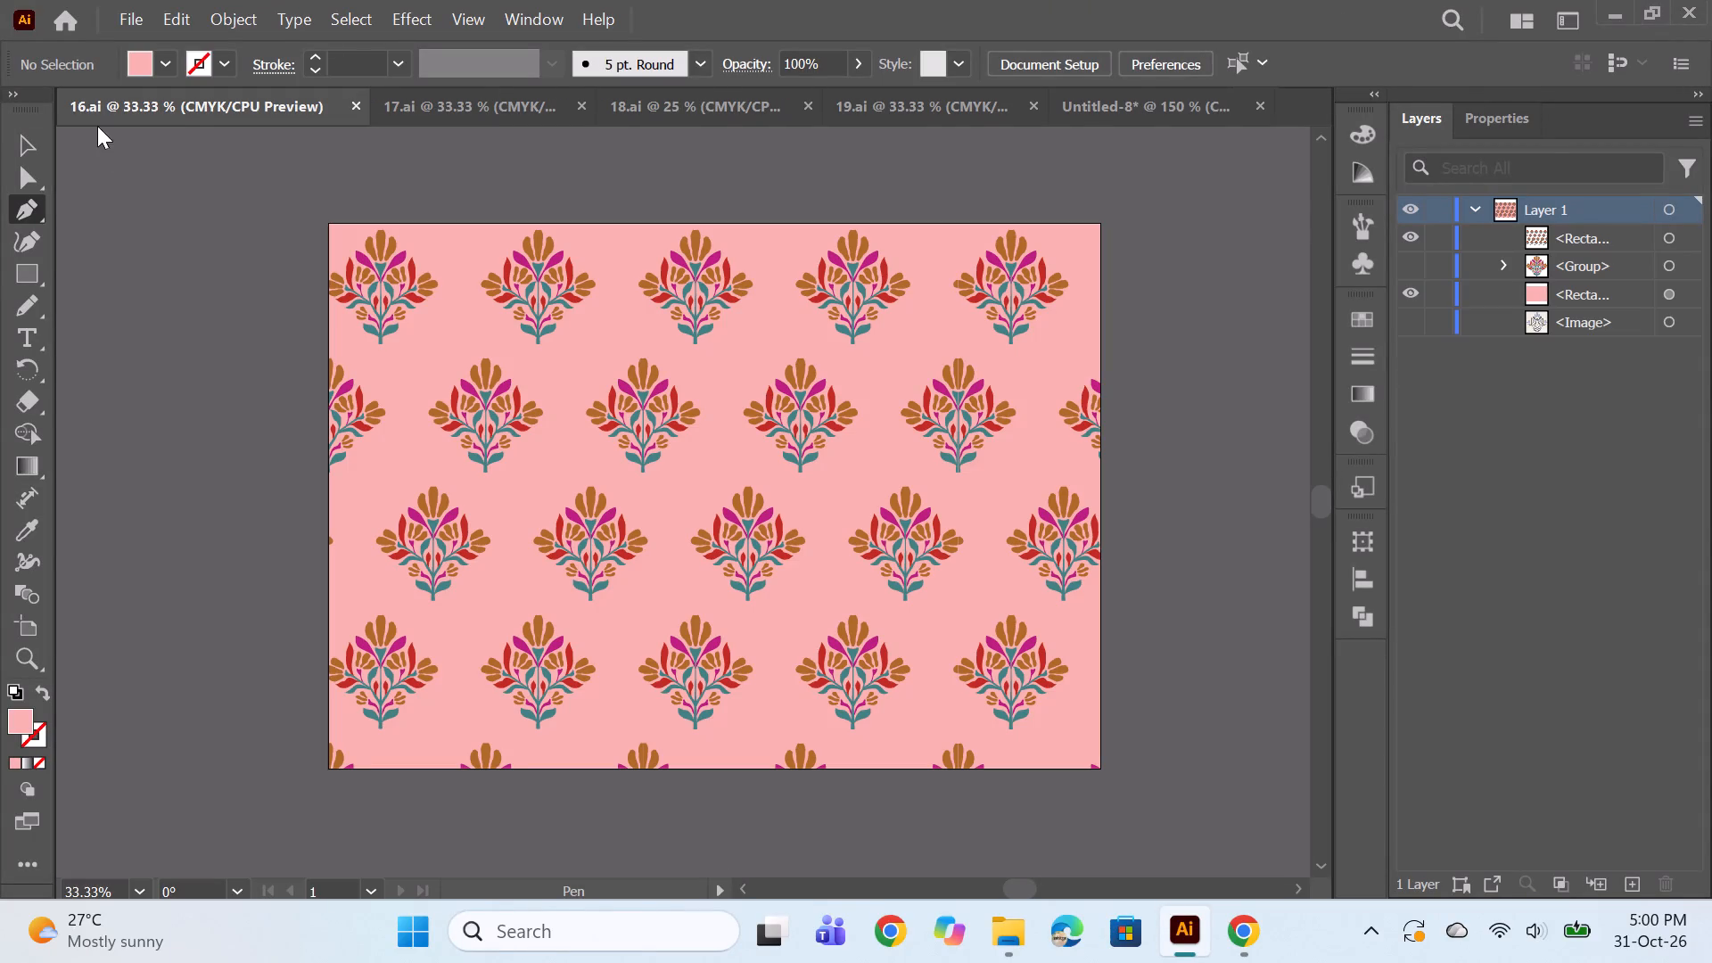
pyautogui.click(417, 98)
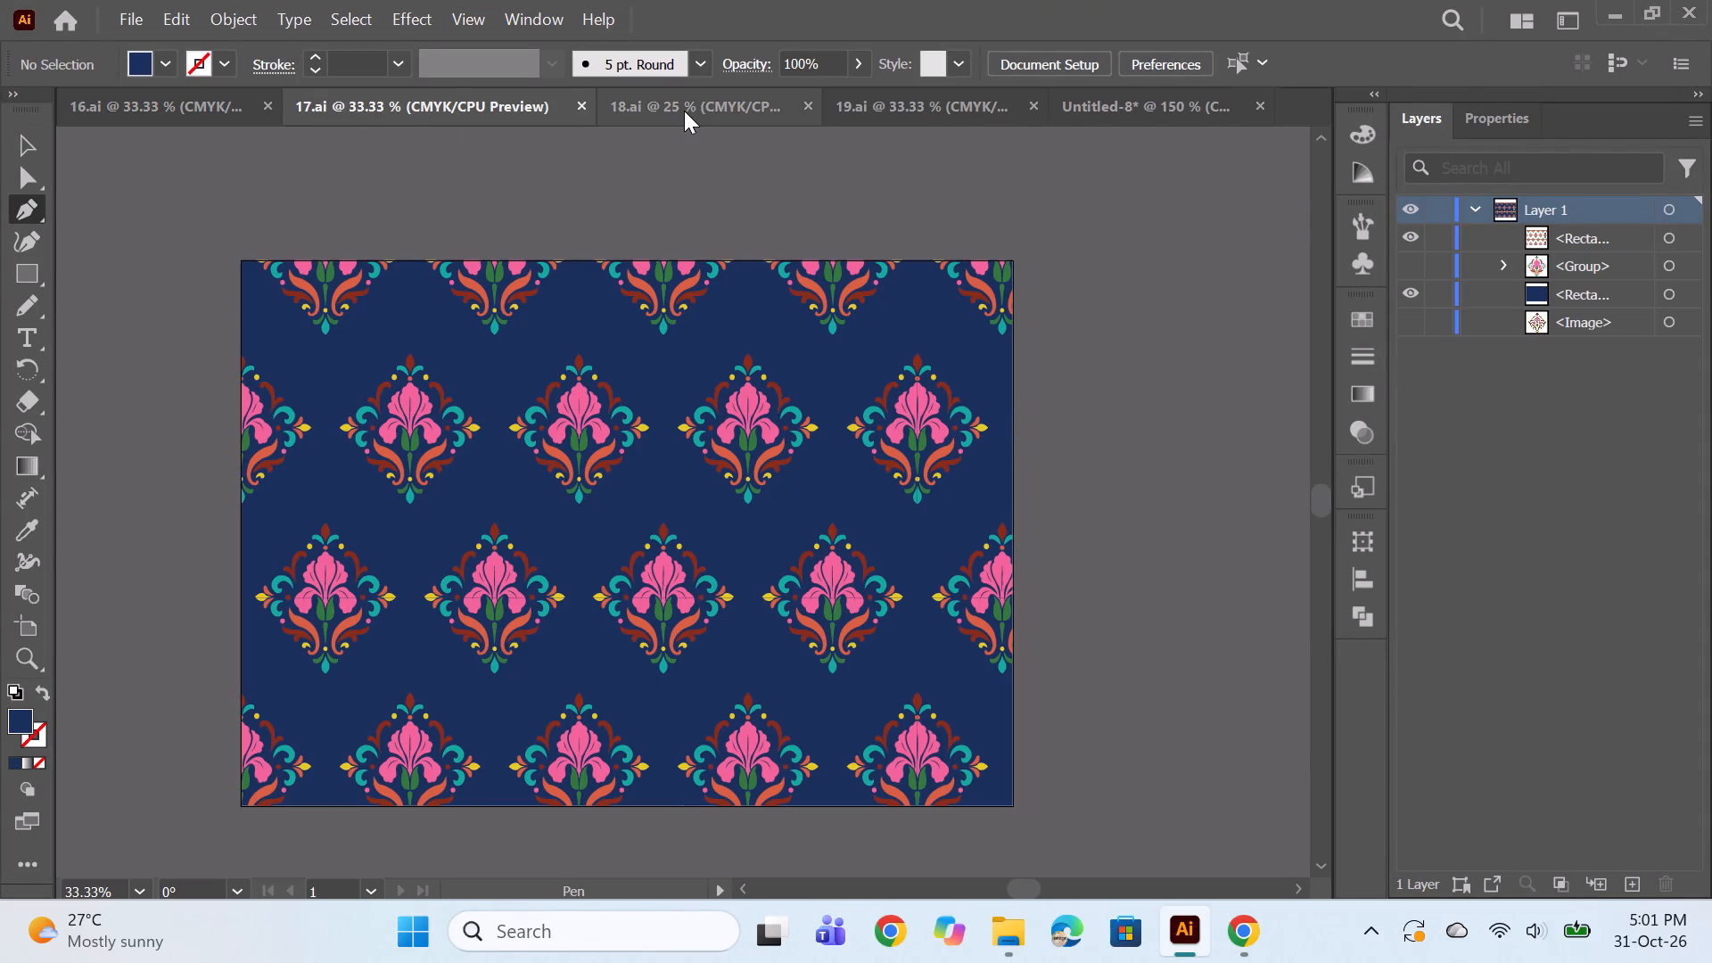
pyautogui.click(684, 108)
pyautogui.click(862, 116)
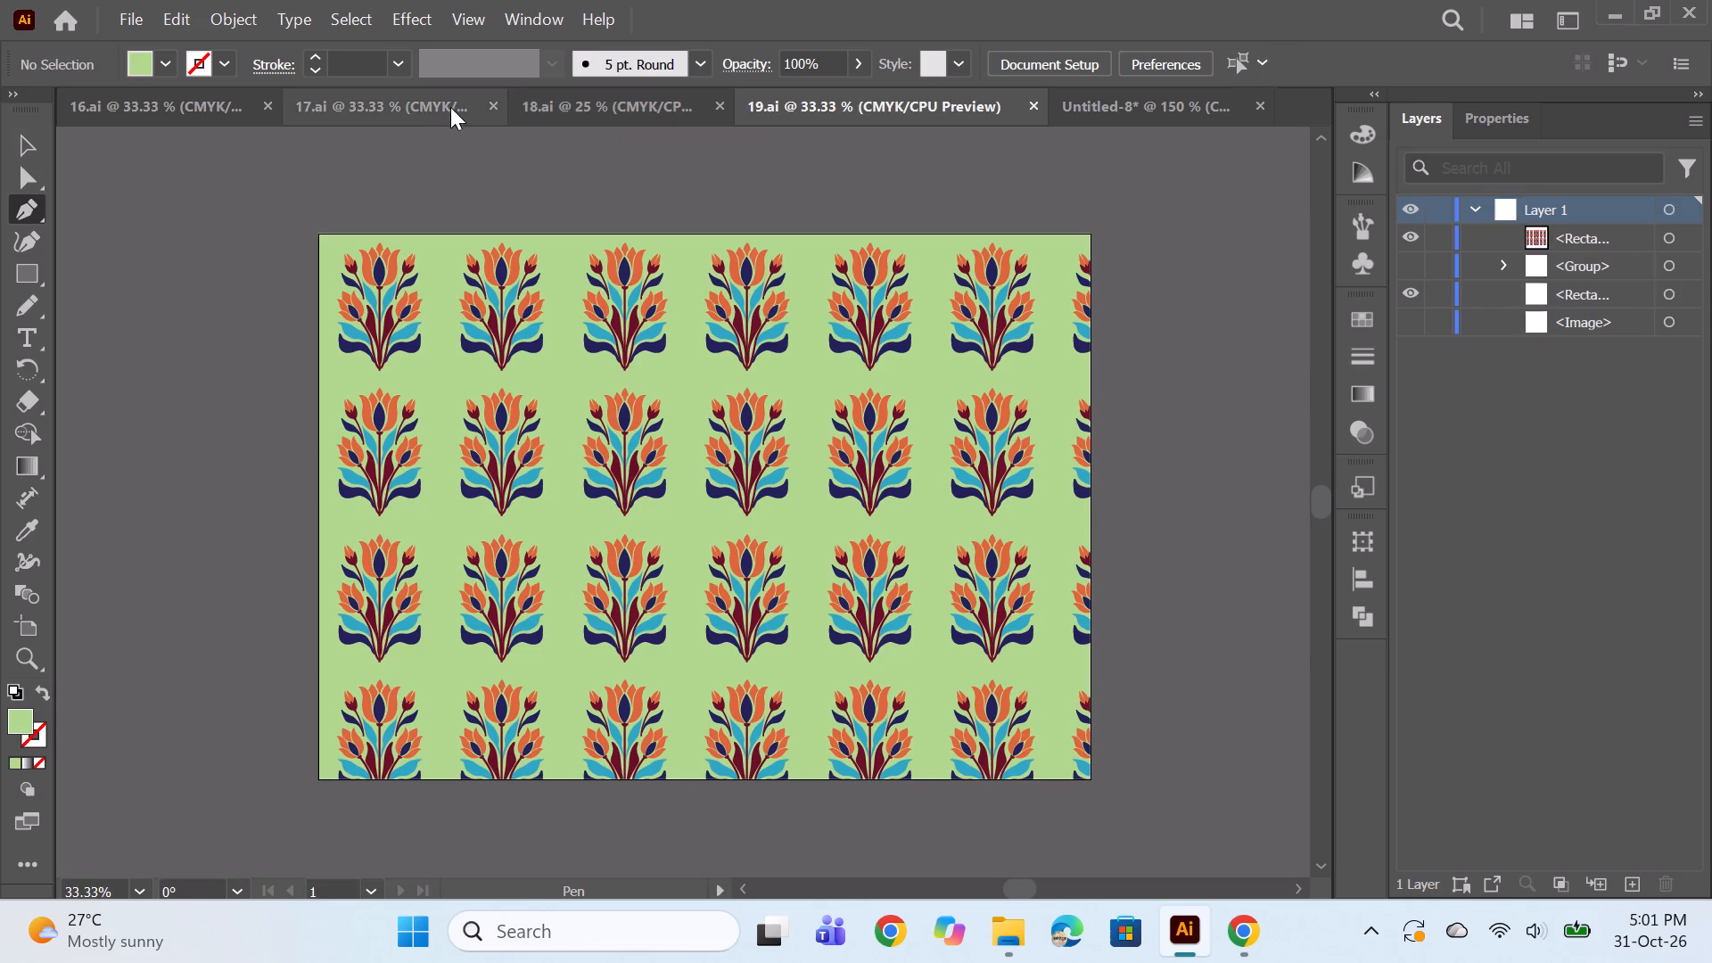
pyautogui.click(417, 103)
pyautogui.click(131, 92)
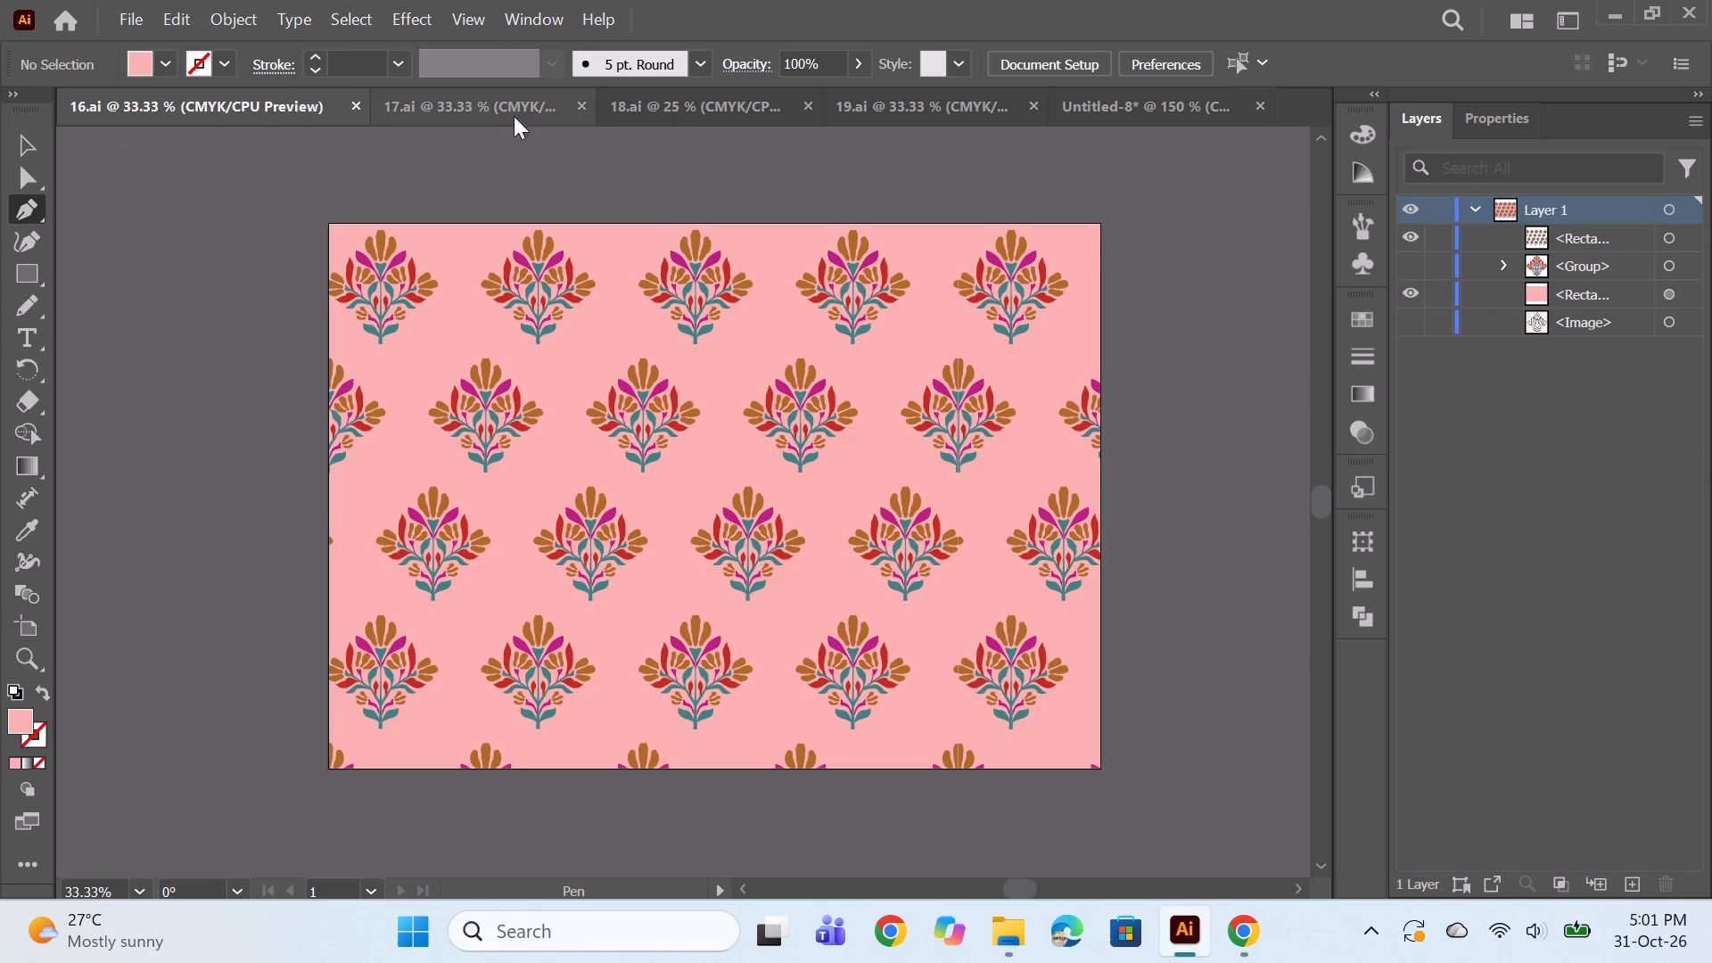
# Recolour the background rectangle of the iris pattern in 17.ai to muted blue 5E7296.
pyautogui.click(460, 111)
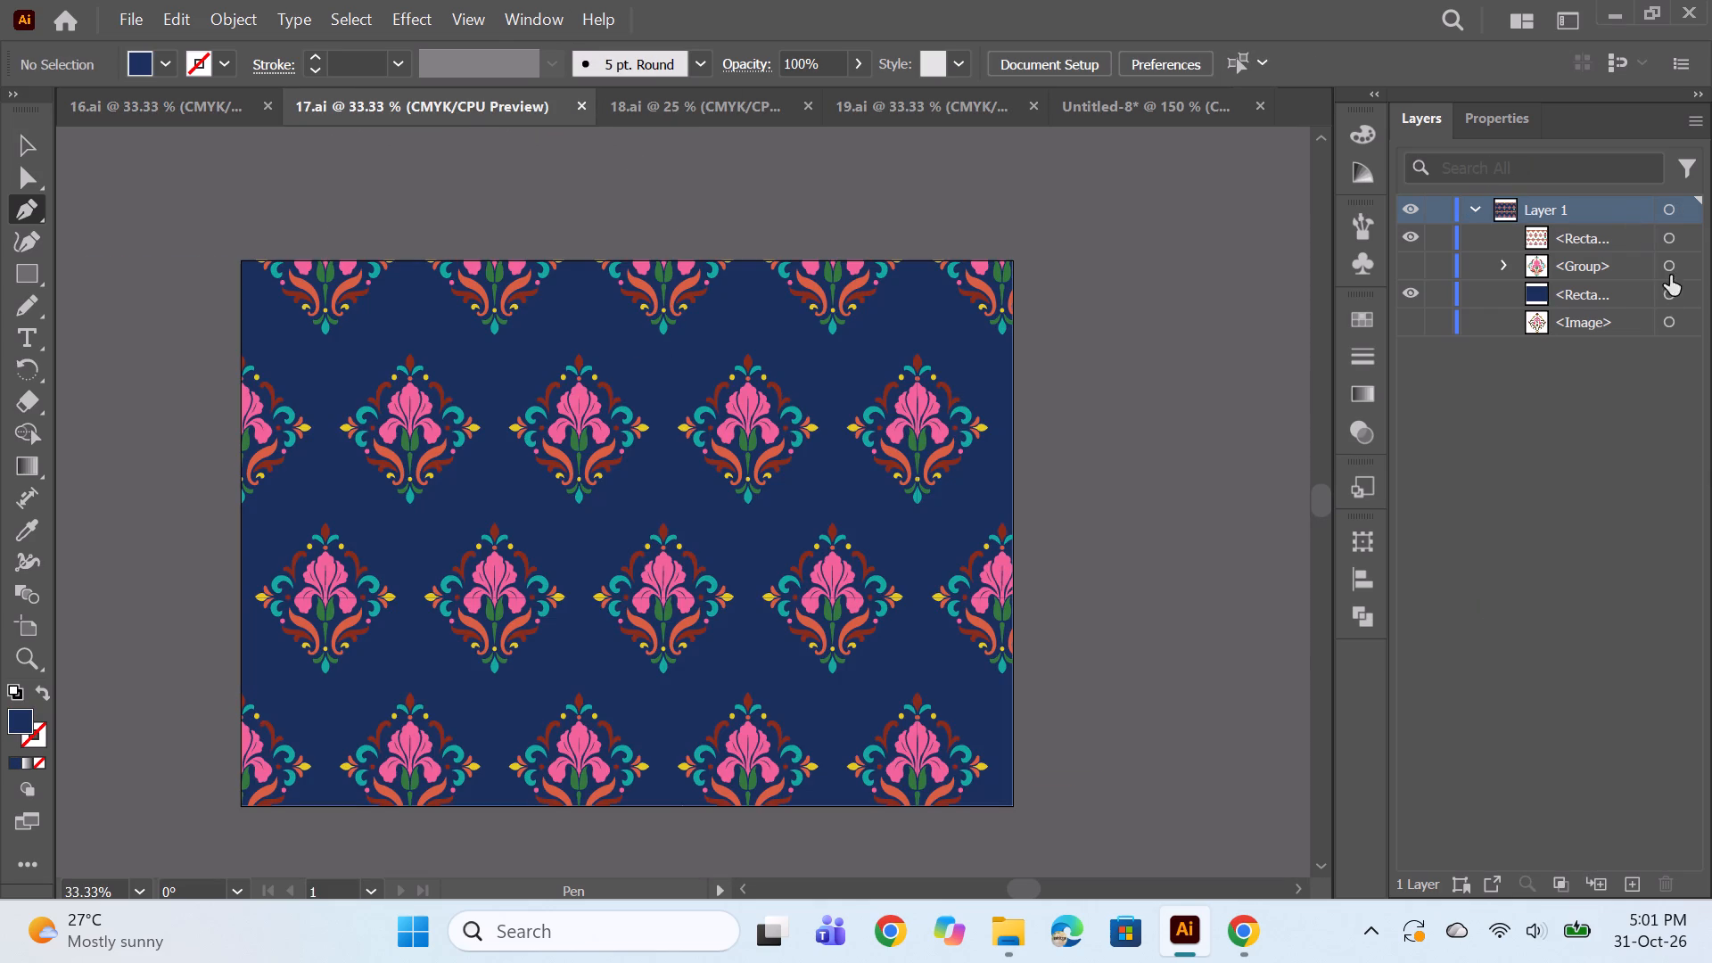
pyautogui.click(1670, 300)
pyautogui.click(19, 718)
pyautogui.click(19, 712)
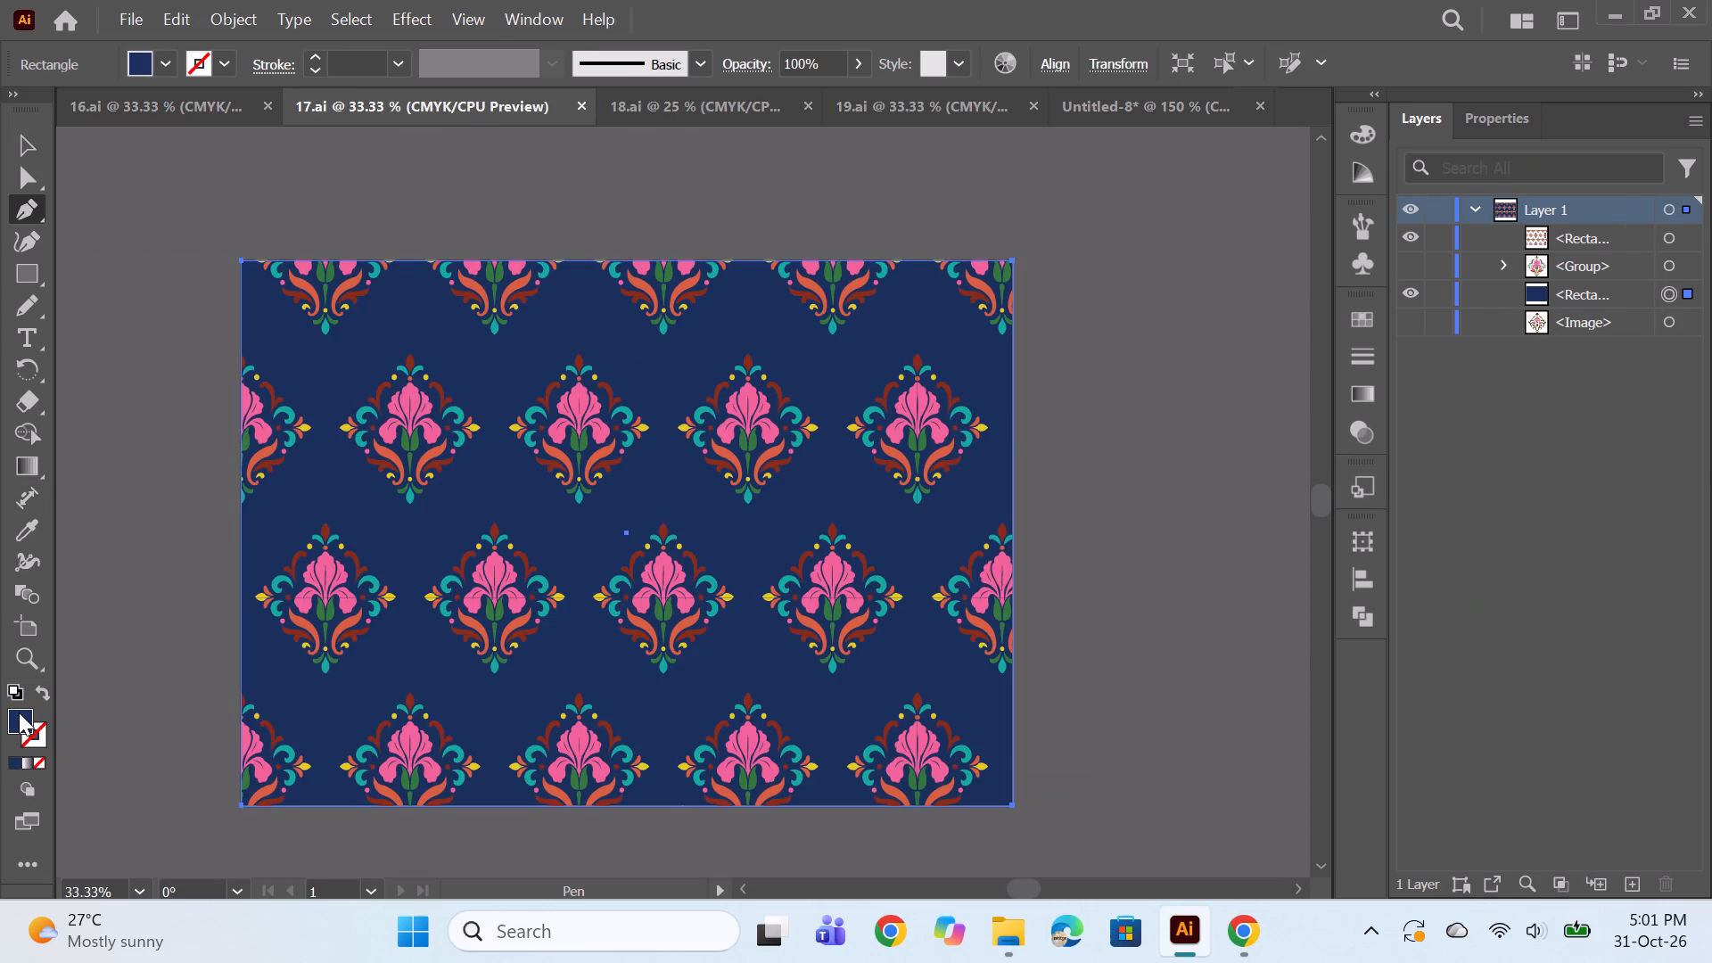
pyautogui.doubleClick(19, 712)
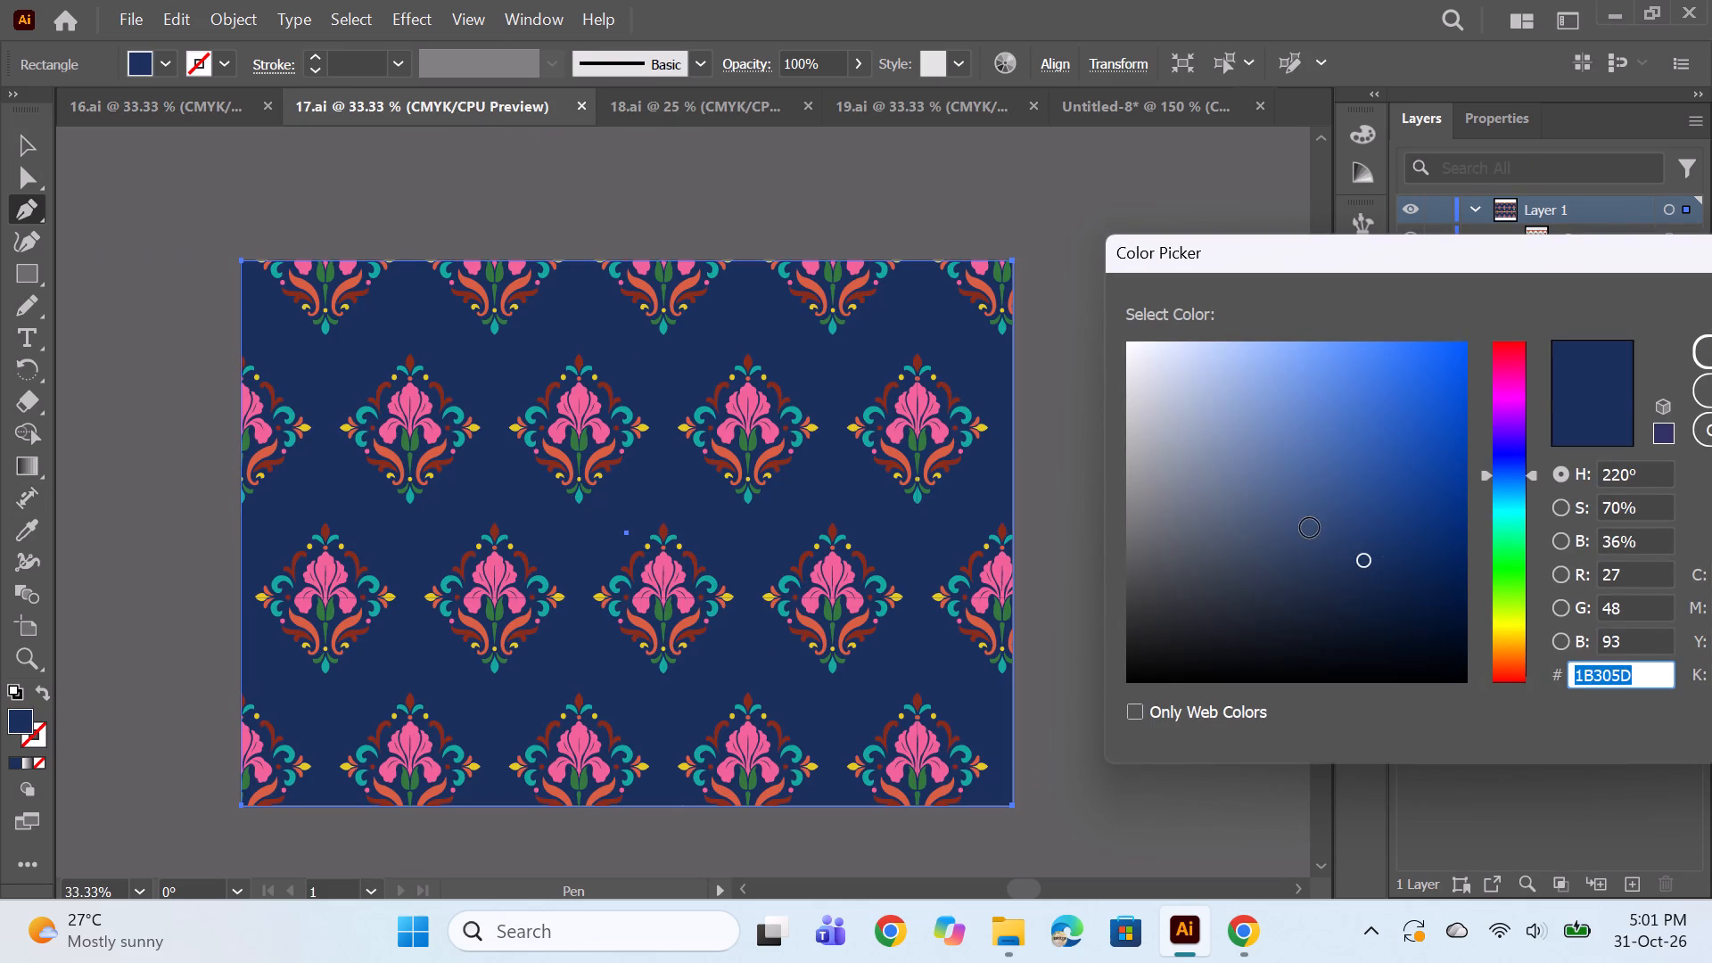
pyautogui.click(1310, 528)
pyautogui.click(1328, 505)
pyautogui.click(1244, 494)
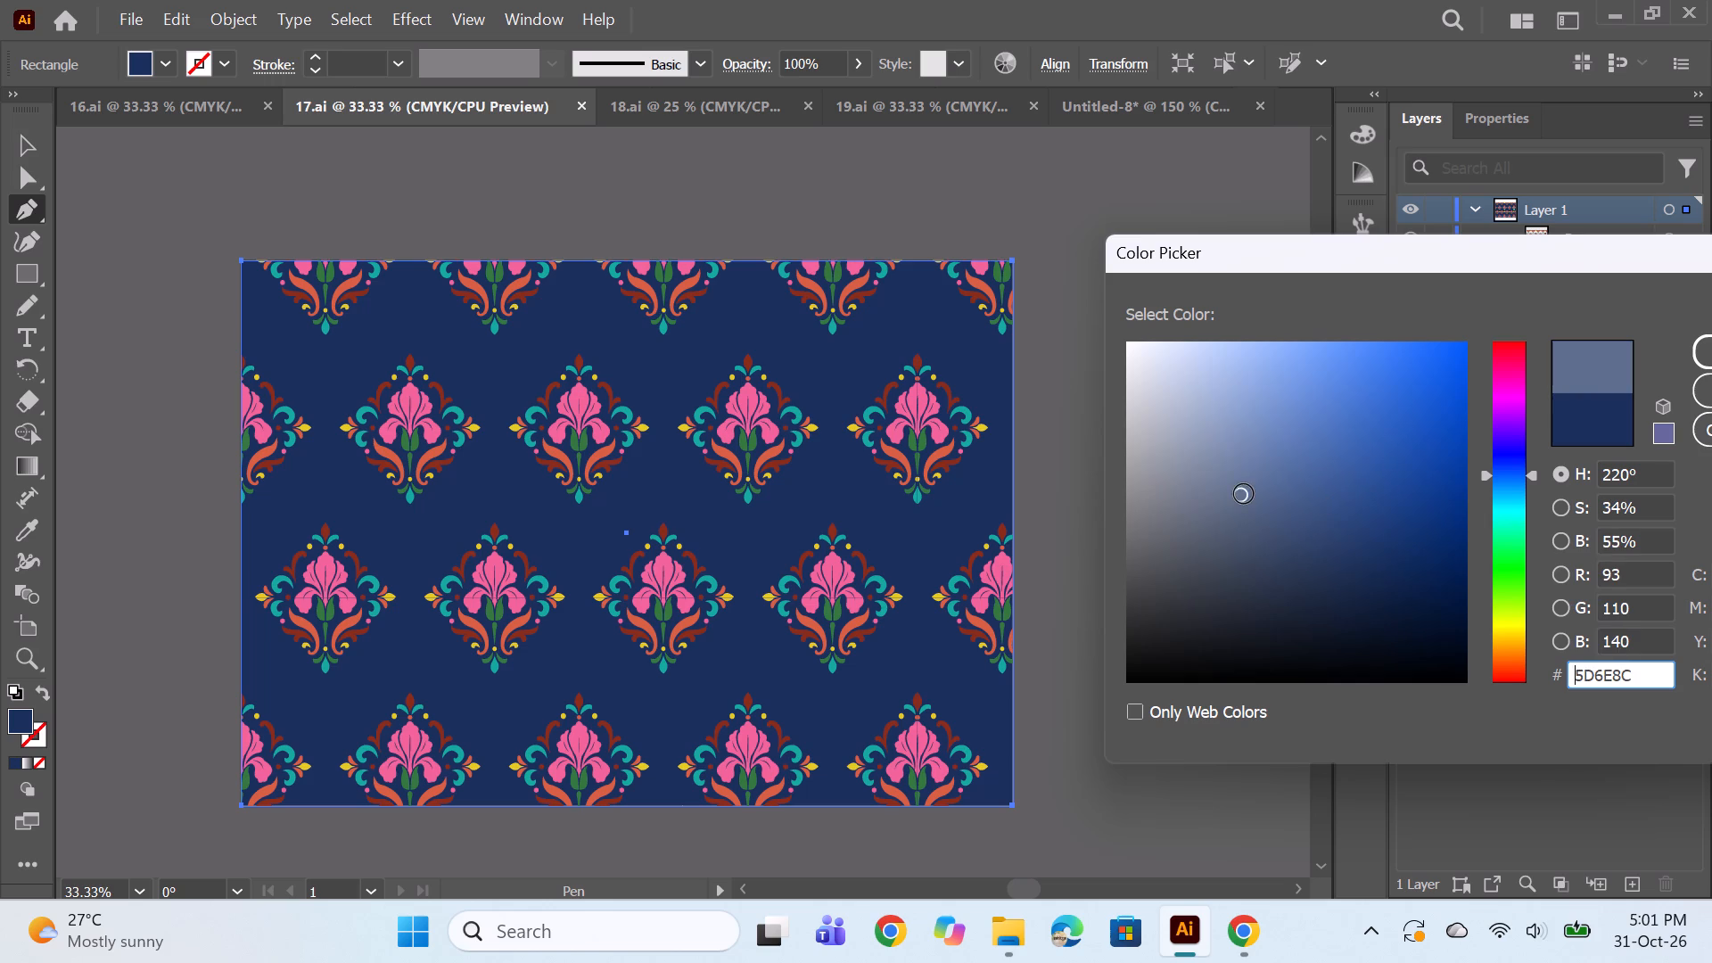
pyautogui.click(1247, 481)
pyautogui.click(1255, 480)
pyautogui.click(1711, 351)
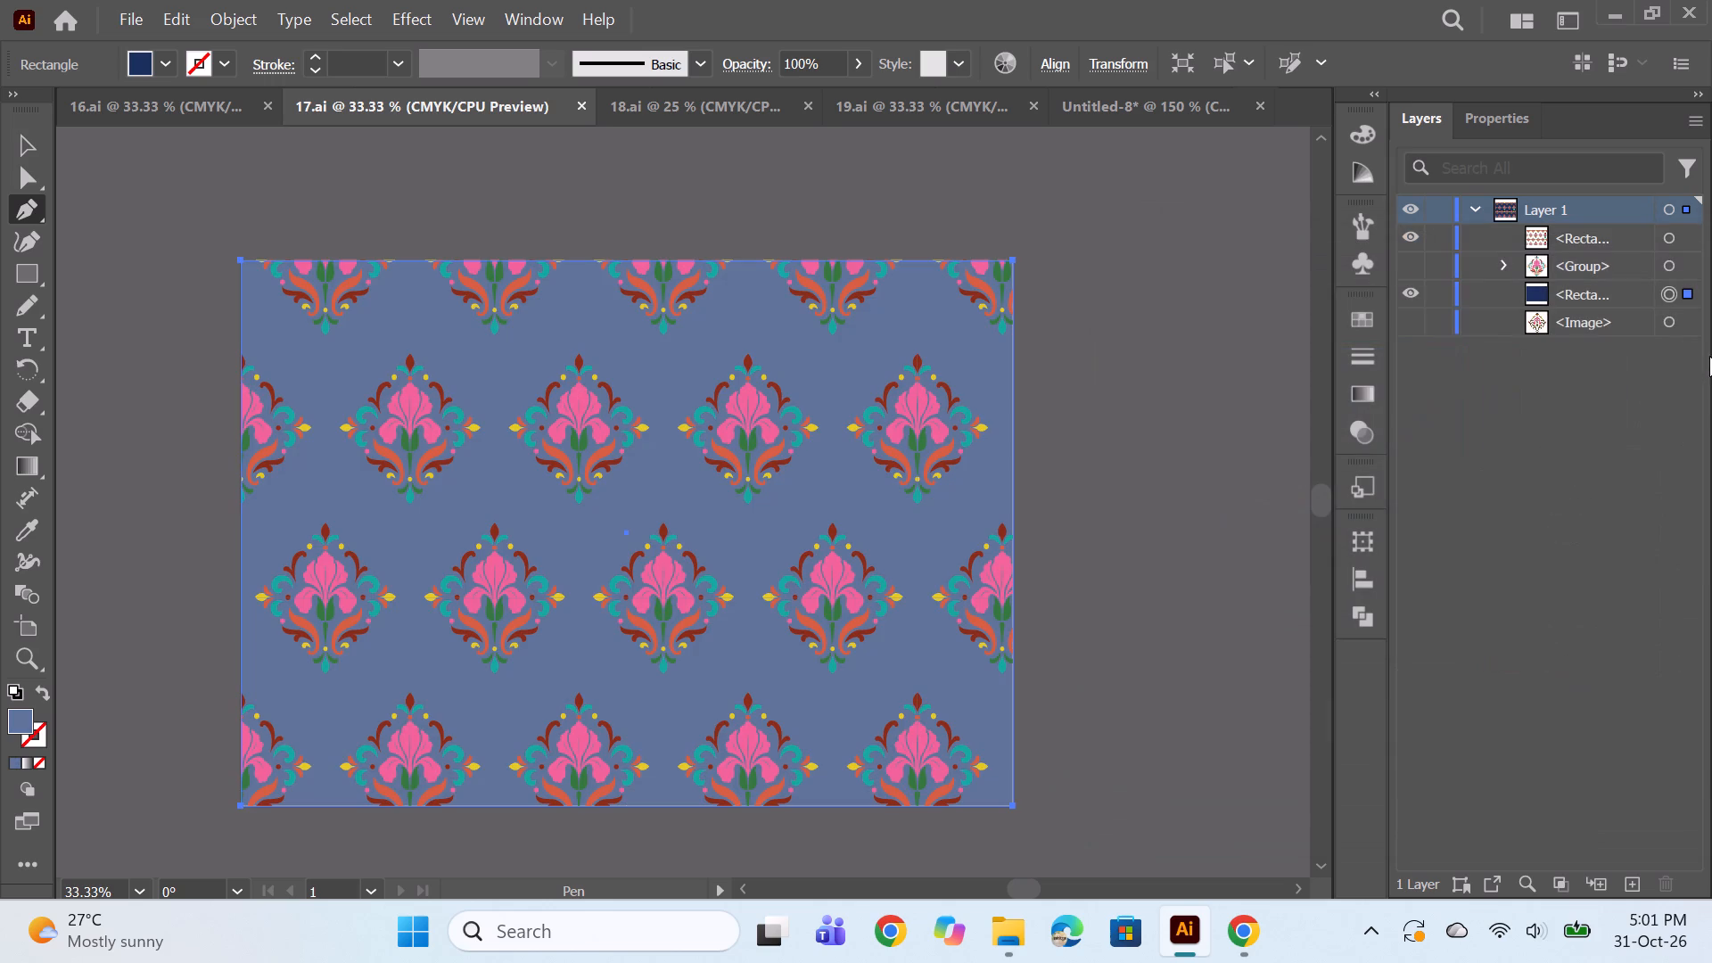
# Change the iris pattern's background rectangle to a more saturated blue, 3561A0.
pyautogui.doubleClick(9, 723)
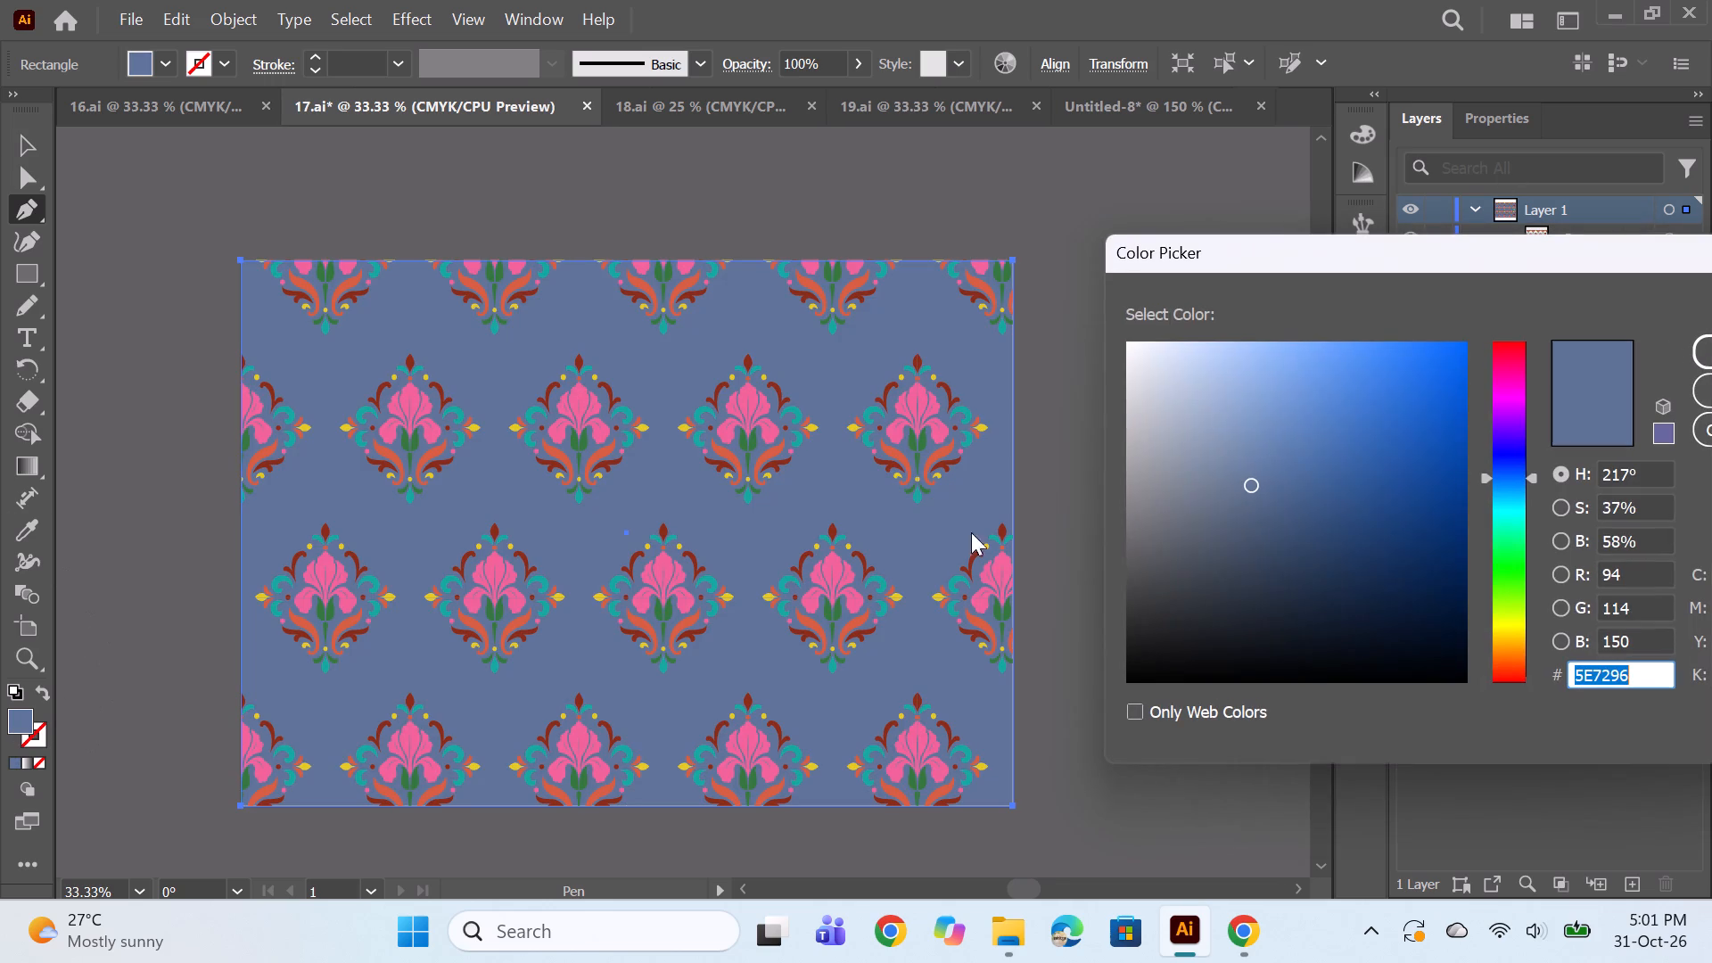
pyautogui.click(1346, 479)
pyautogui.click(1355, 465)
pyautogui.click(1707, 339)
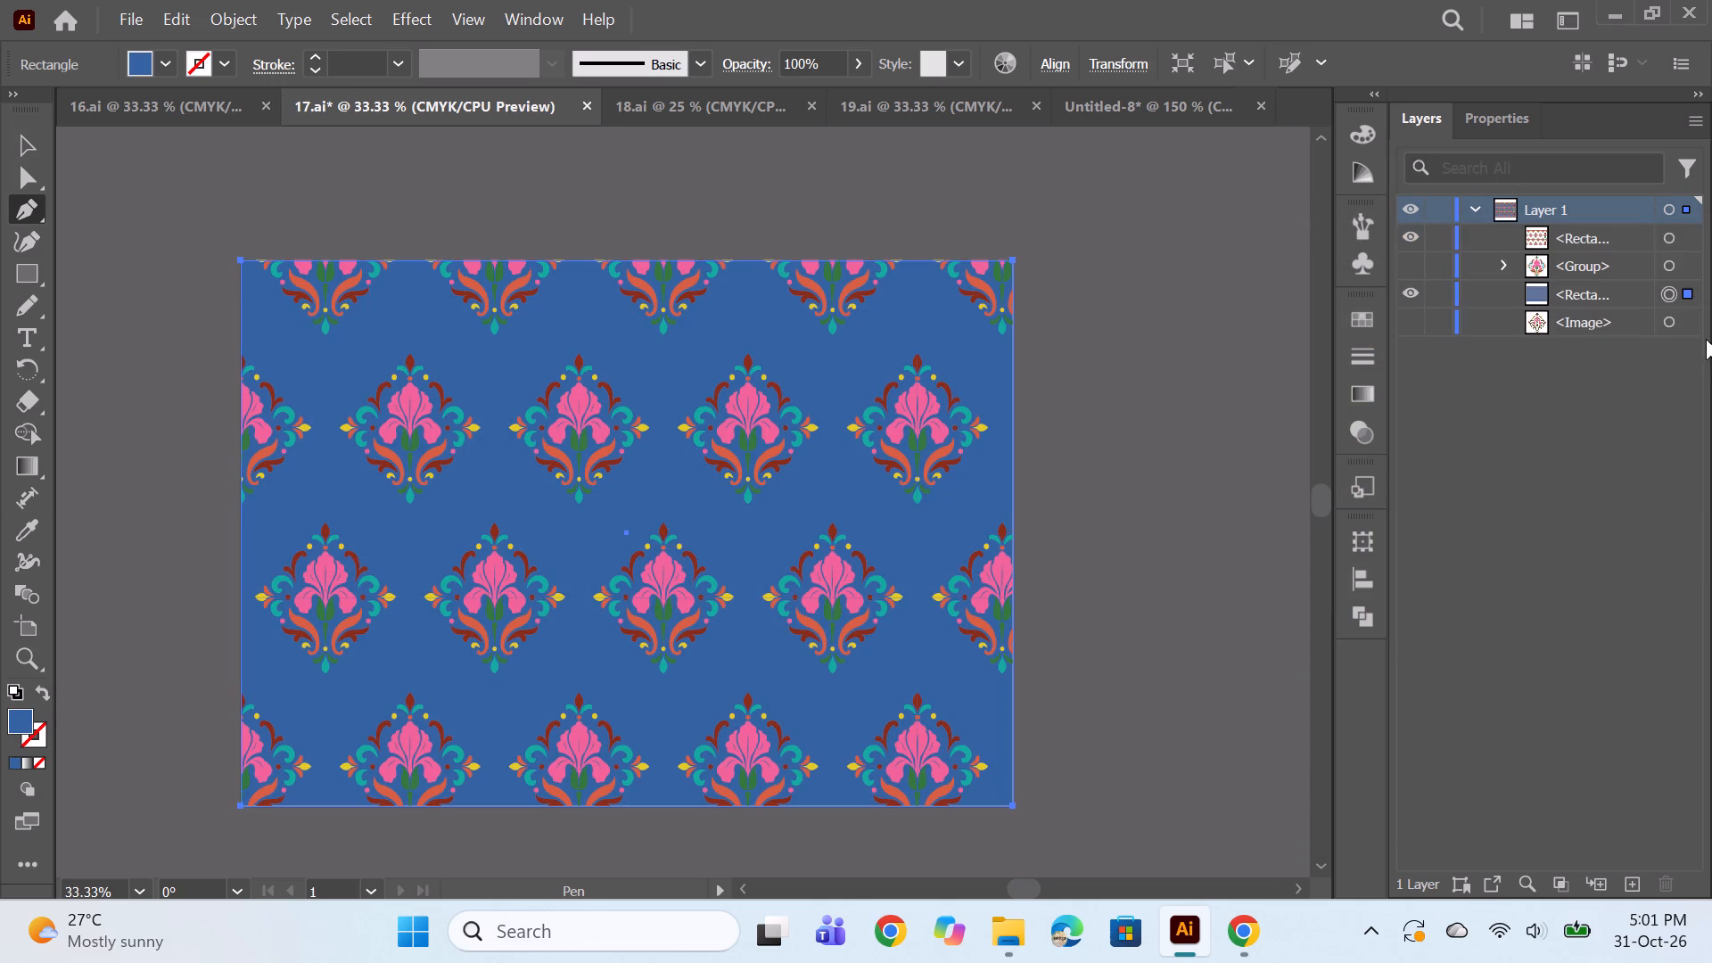
# Set the iris pattern's background rectangle to a very dark navy blue.
pyautogui.doubleClick(12, 724)
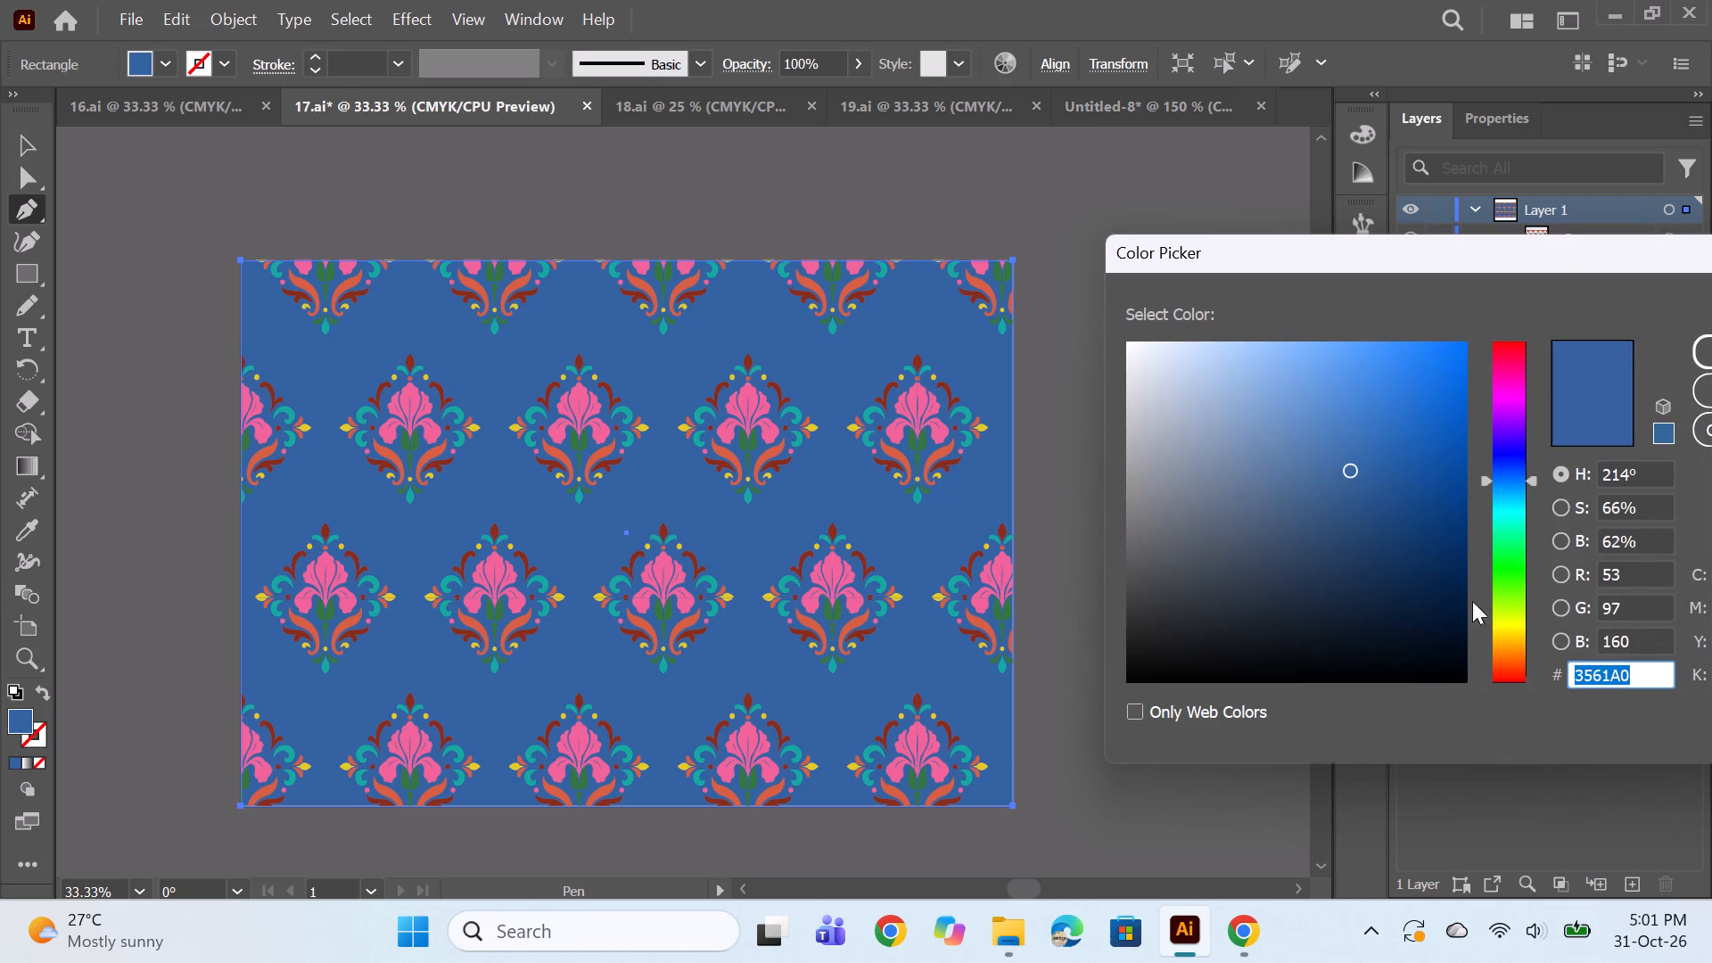
pyautogui.click(1411, 618)
pyautogui.click(1425, 599)
pyautogui.click(1711, 352)
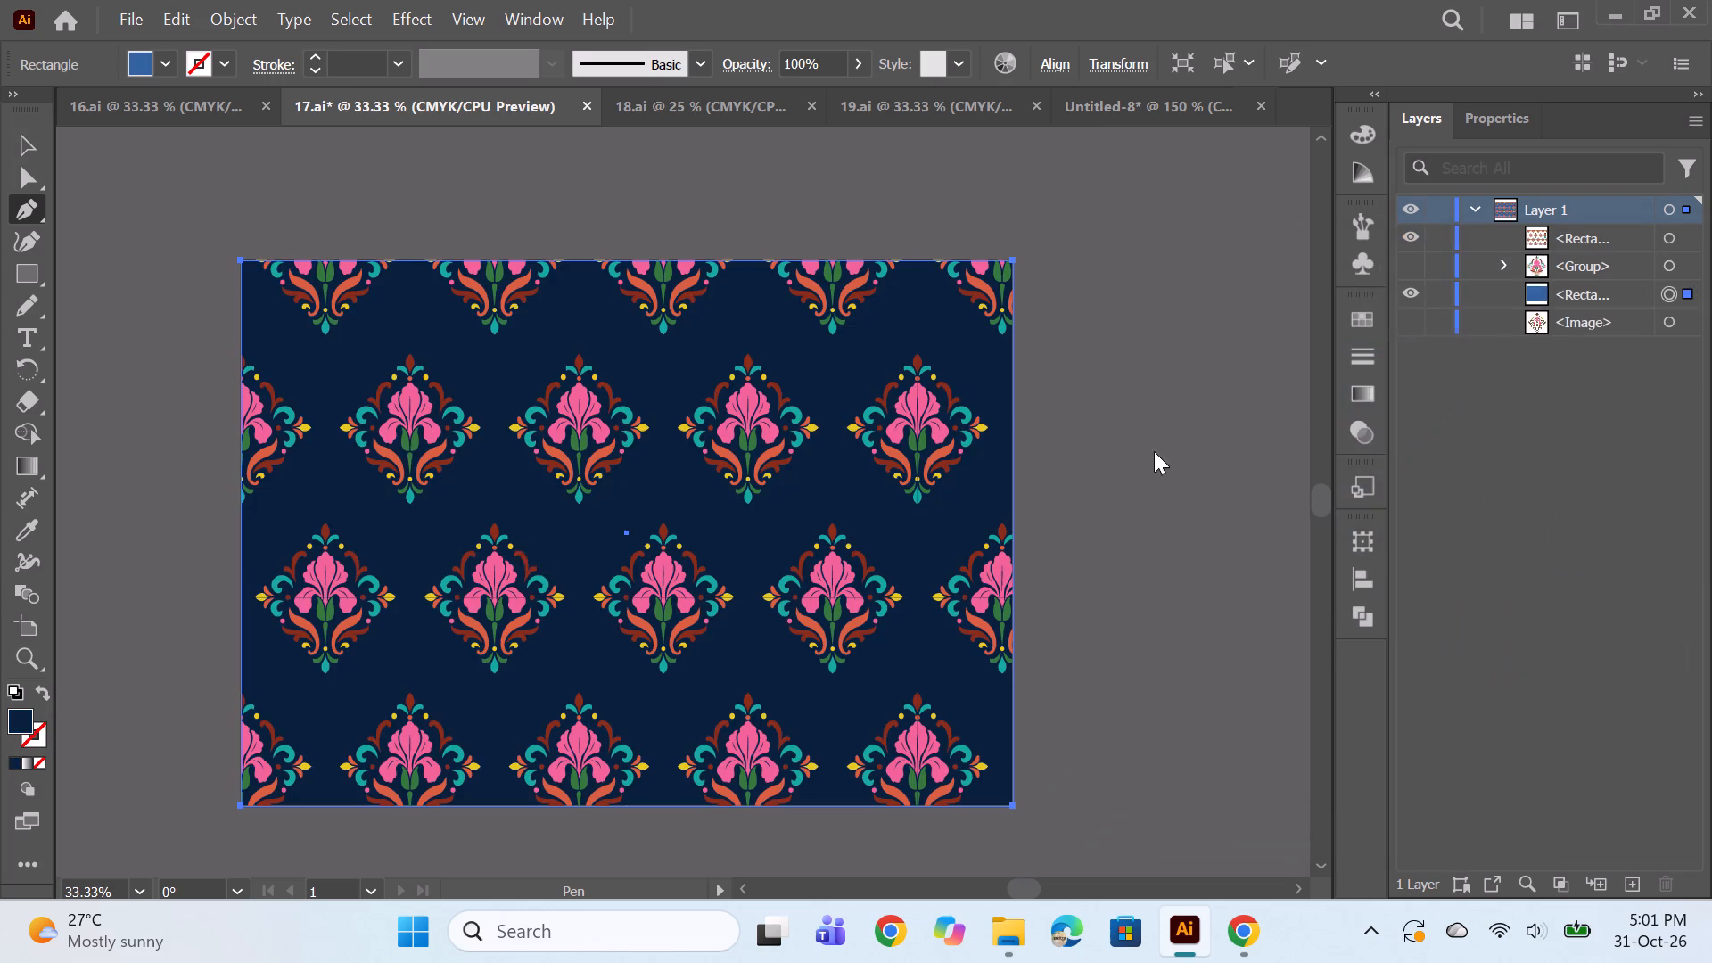
# Examine the patterns in 18.ai, 16.ai, 17.ai and 19.ai, centring each artboard for comparison.
pyautogui.click(668, 99)
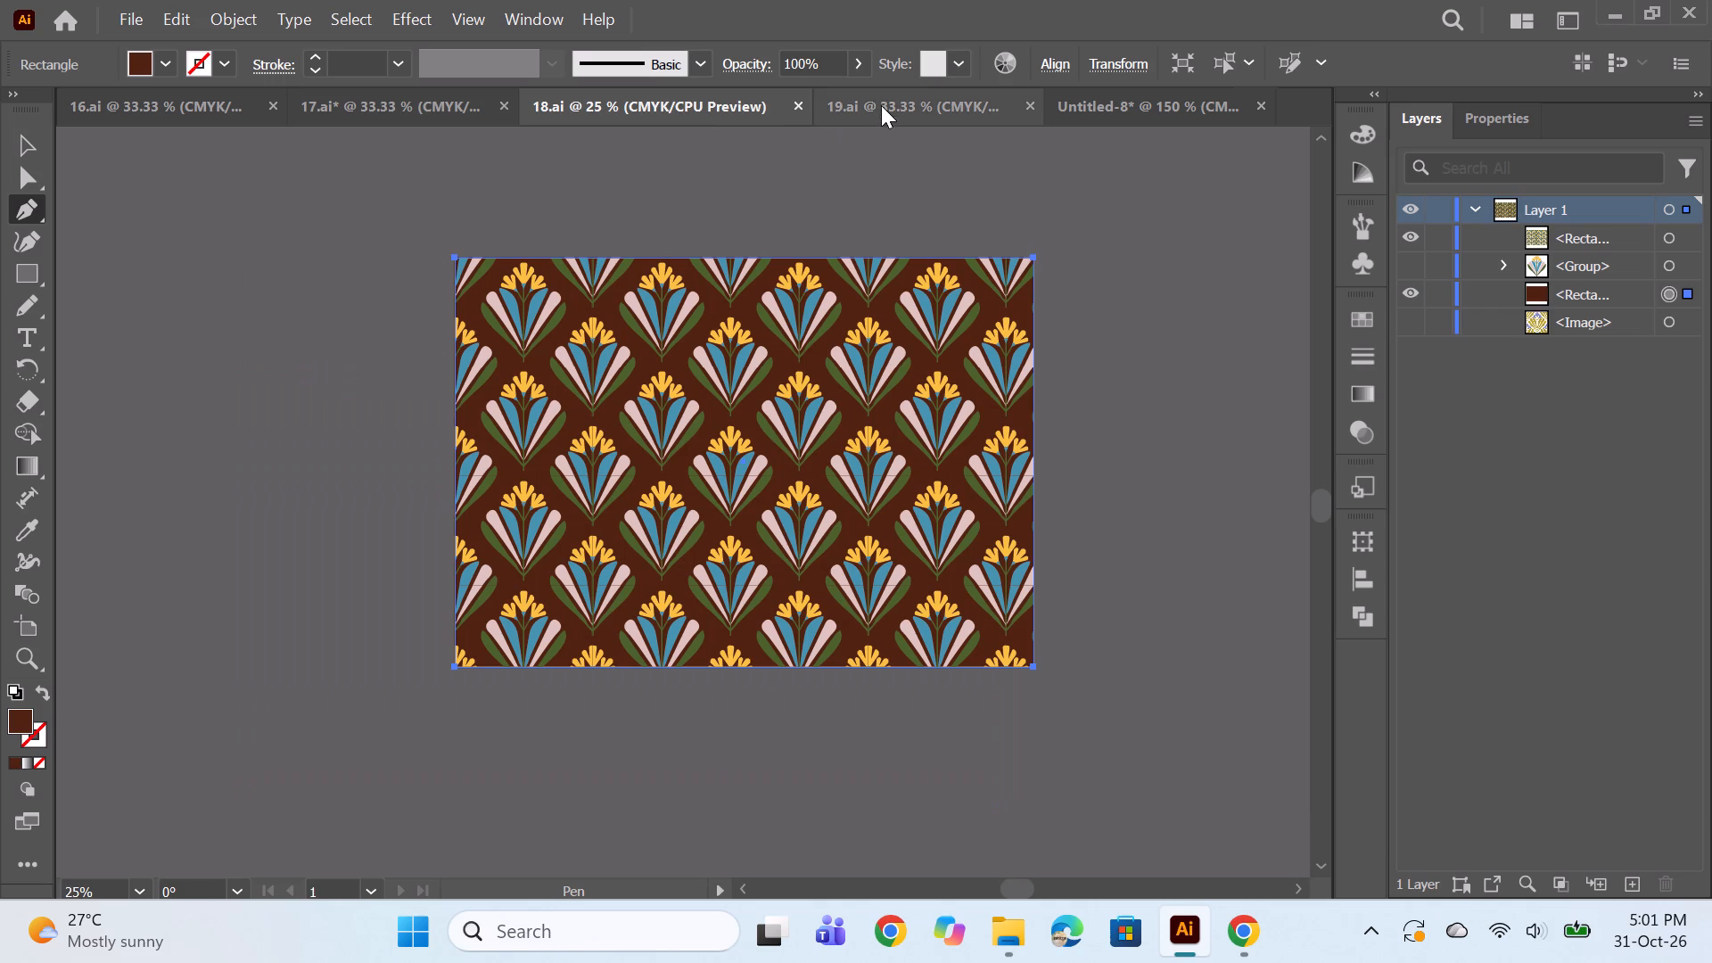
pyautogui.scroll(1, 915, 252)
pyautogui.keyDown('alt'); pyautogui.scroll(1, 934, 295); pyautogui.keyUp('alt')
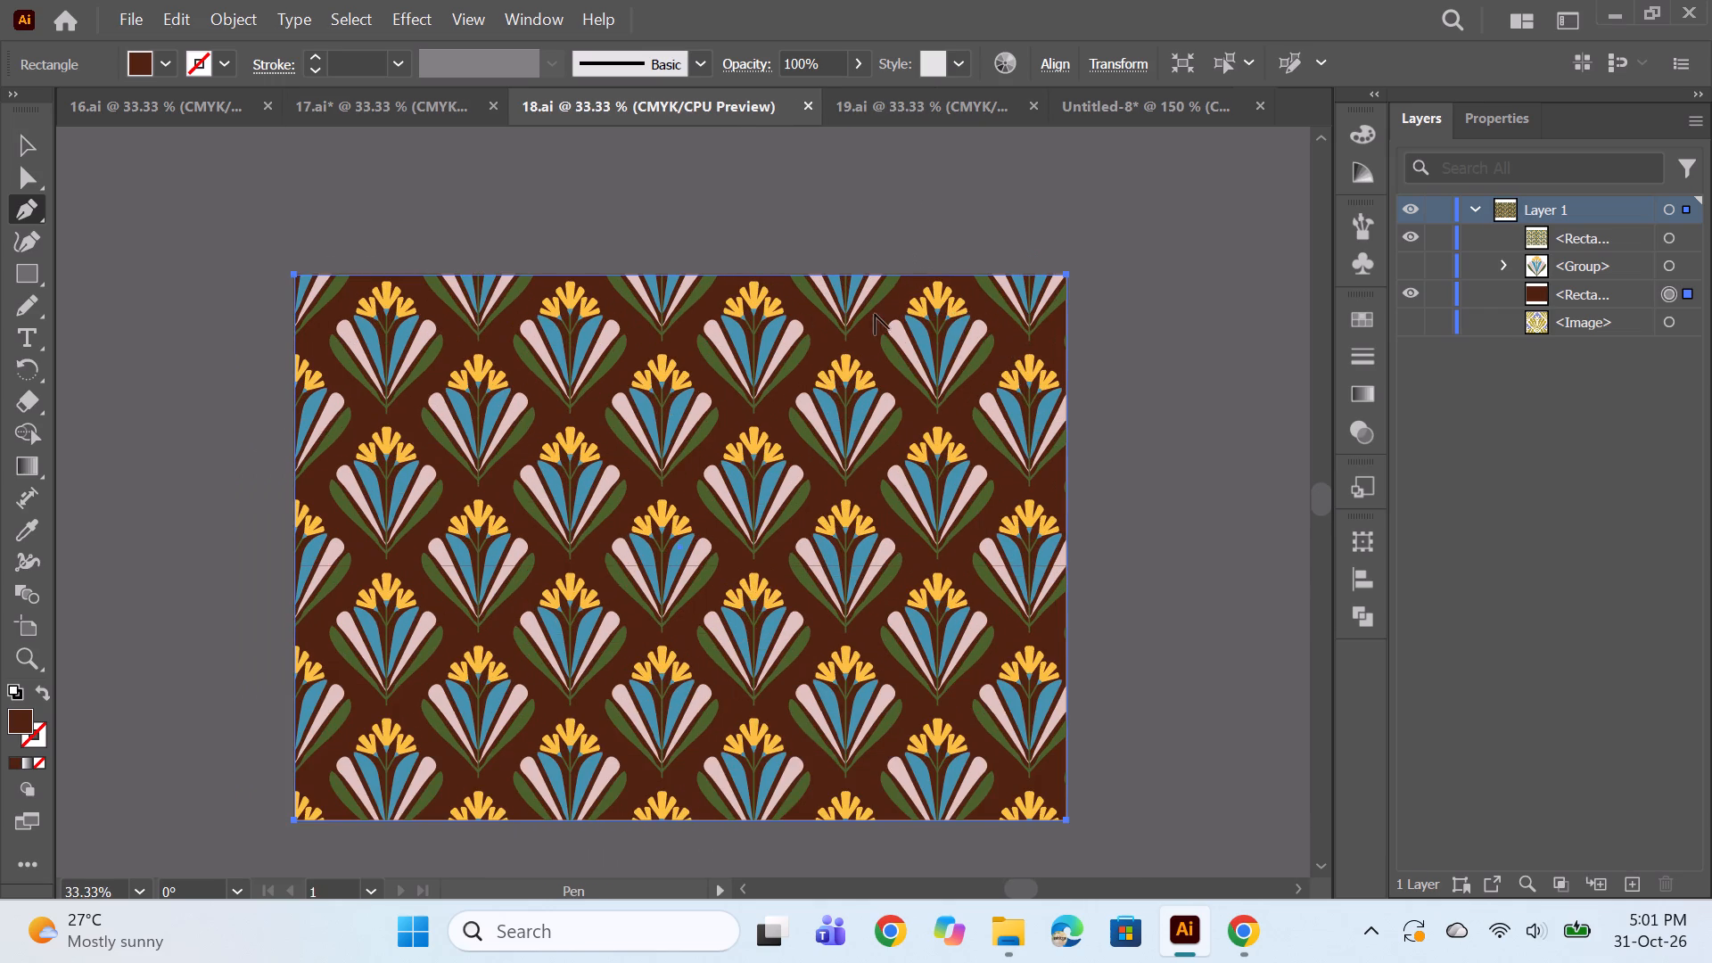
pyautogui.keyDown('alt'); pyautogui.scroll(1, 875, 314); pyautogui.keyUp('alt')
pyautogui.scroll(-5, 874, 306)
pyautogui.keyDown('alt'); pyautogui.scroll(-1, 868, 297); pyautogui.keyUp('alt')
pyautogui.press('space')
pyautogui.moveTo(1156, 367); pyautogui.dragTo(1189, 409)
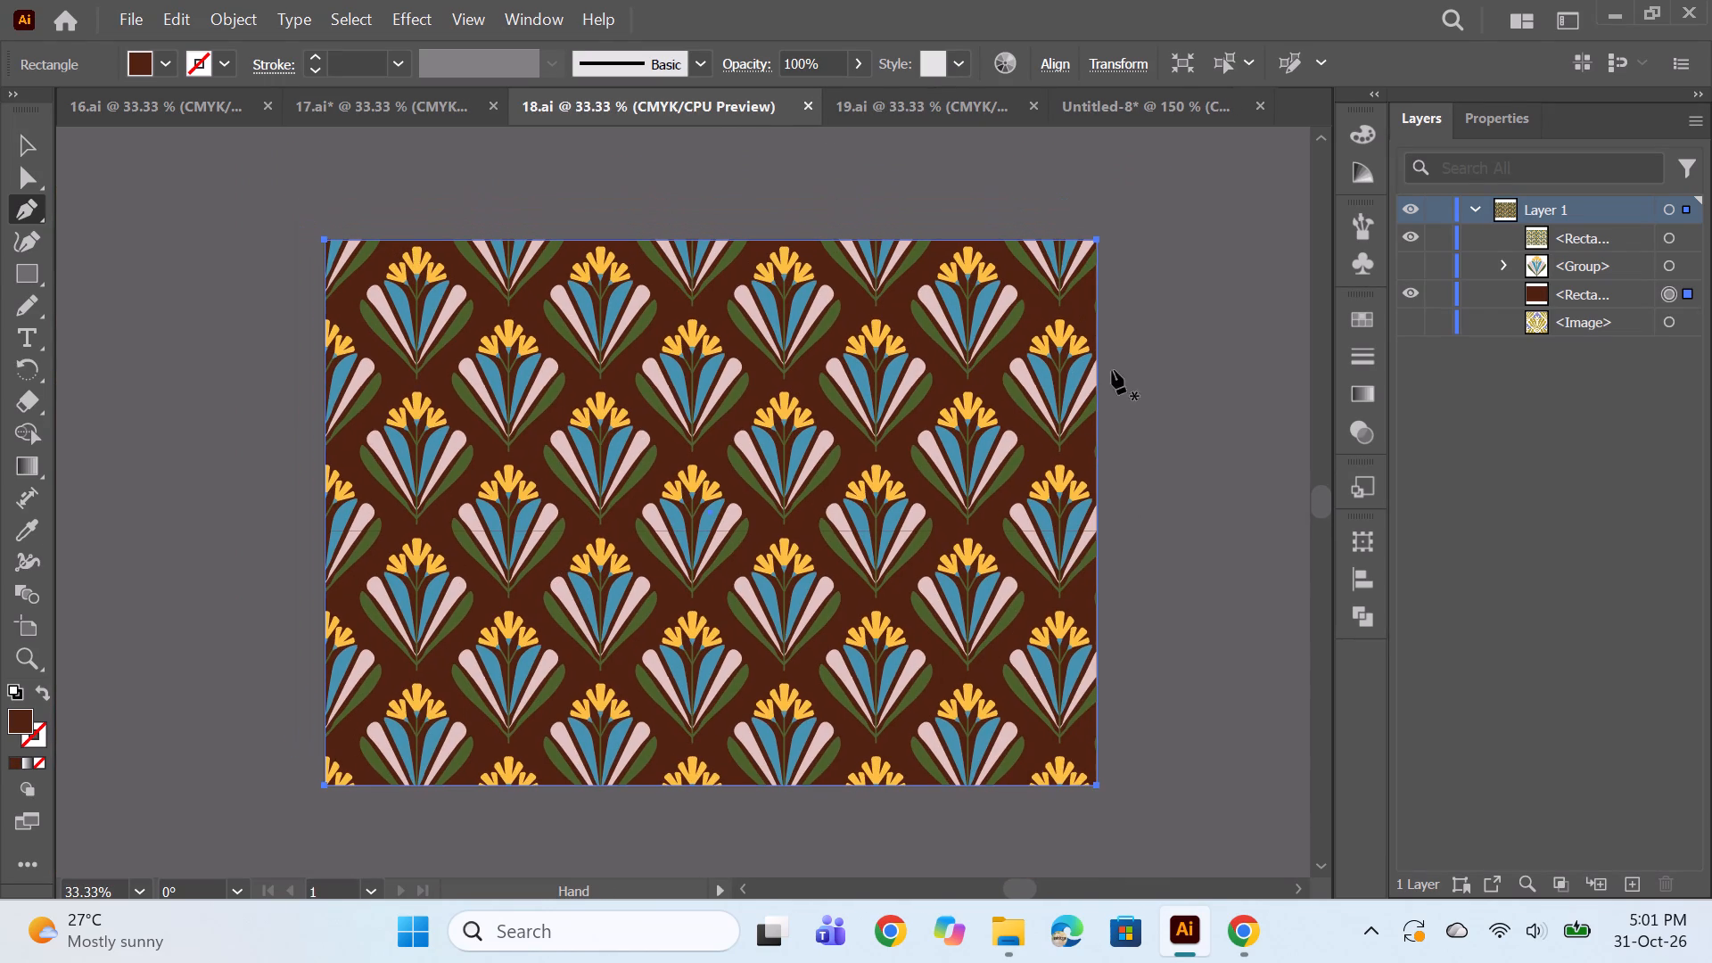
pyautogui.click(164, 101)
pyautogui.keyDown('alt'); pyautogui.scroll(1, 834, 442); pyautogui.keyUp('alt')
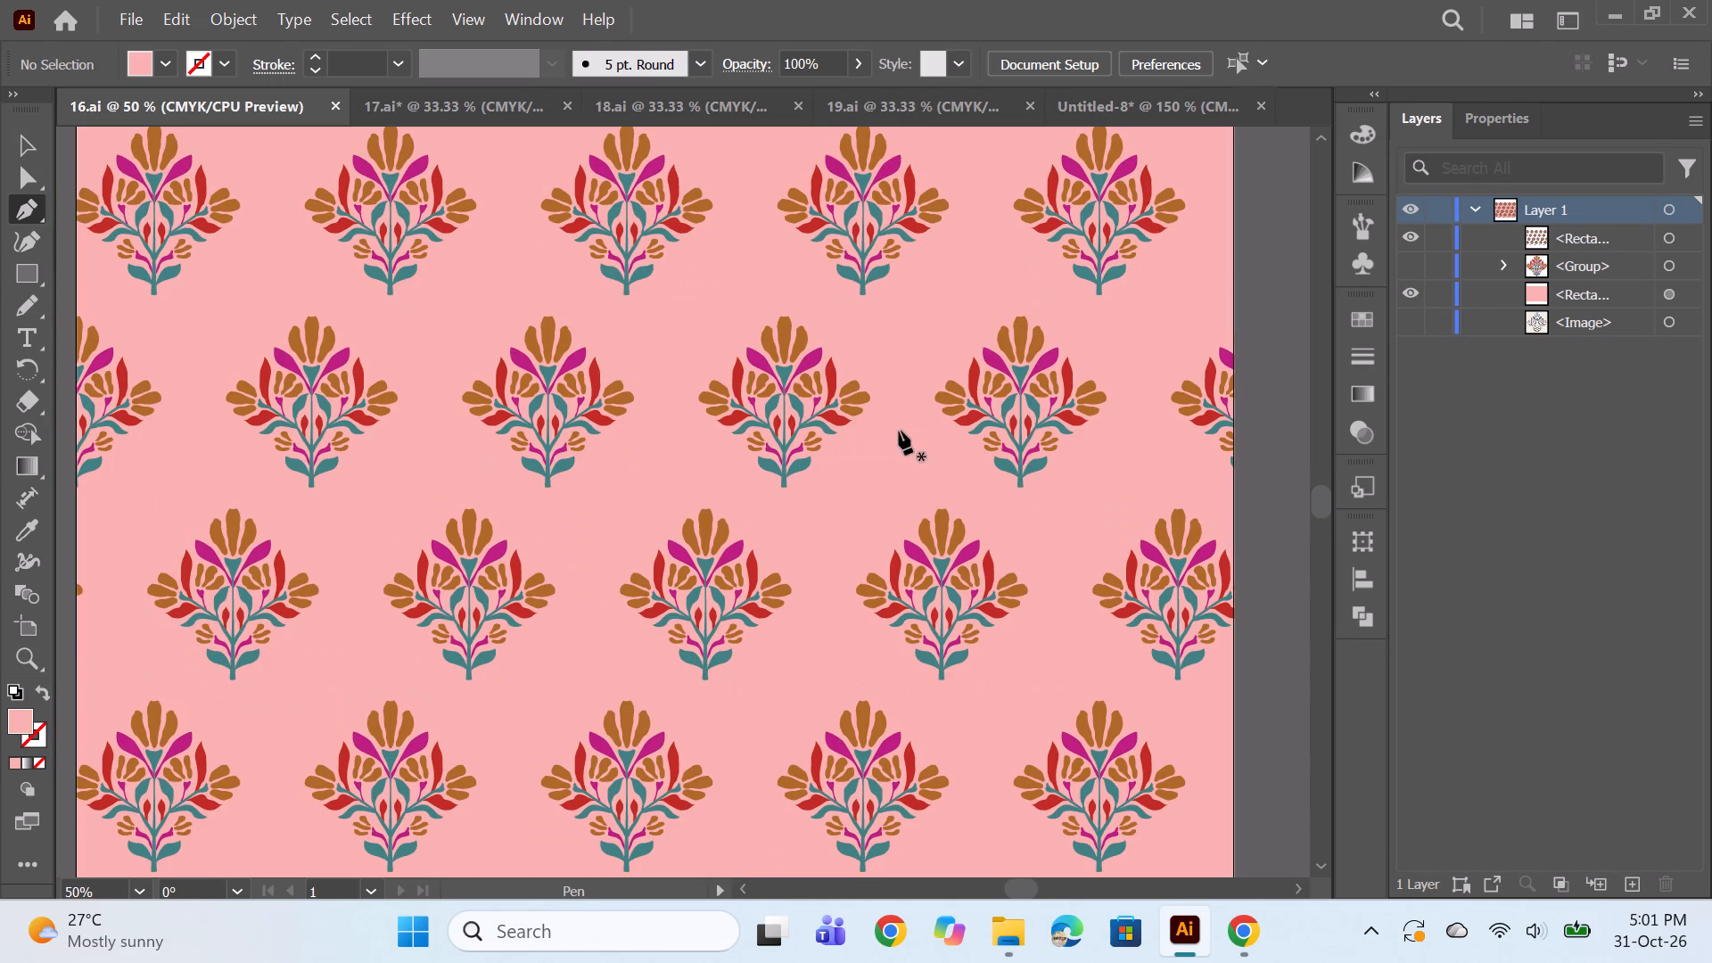
pyautogui.press('space')
pyautogui.press('space')
pyautogui.press('space')
pyautogui.press('space')
pyautogui.press('space')
pyautogui.scroll(-1, 886, 422)
pyautogui.keyDown('alt'); pyautogui.scroll(-1, 871, 406); pyautogui.keyUp('alt')
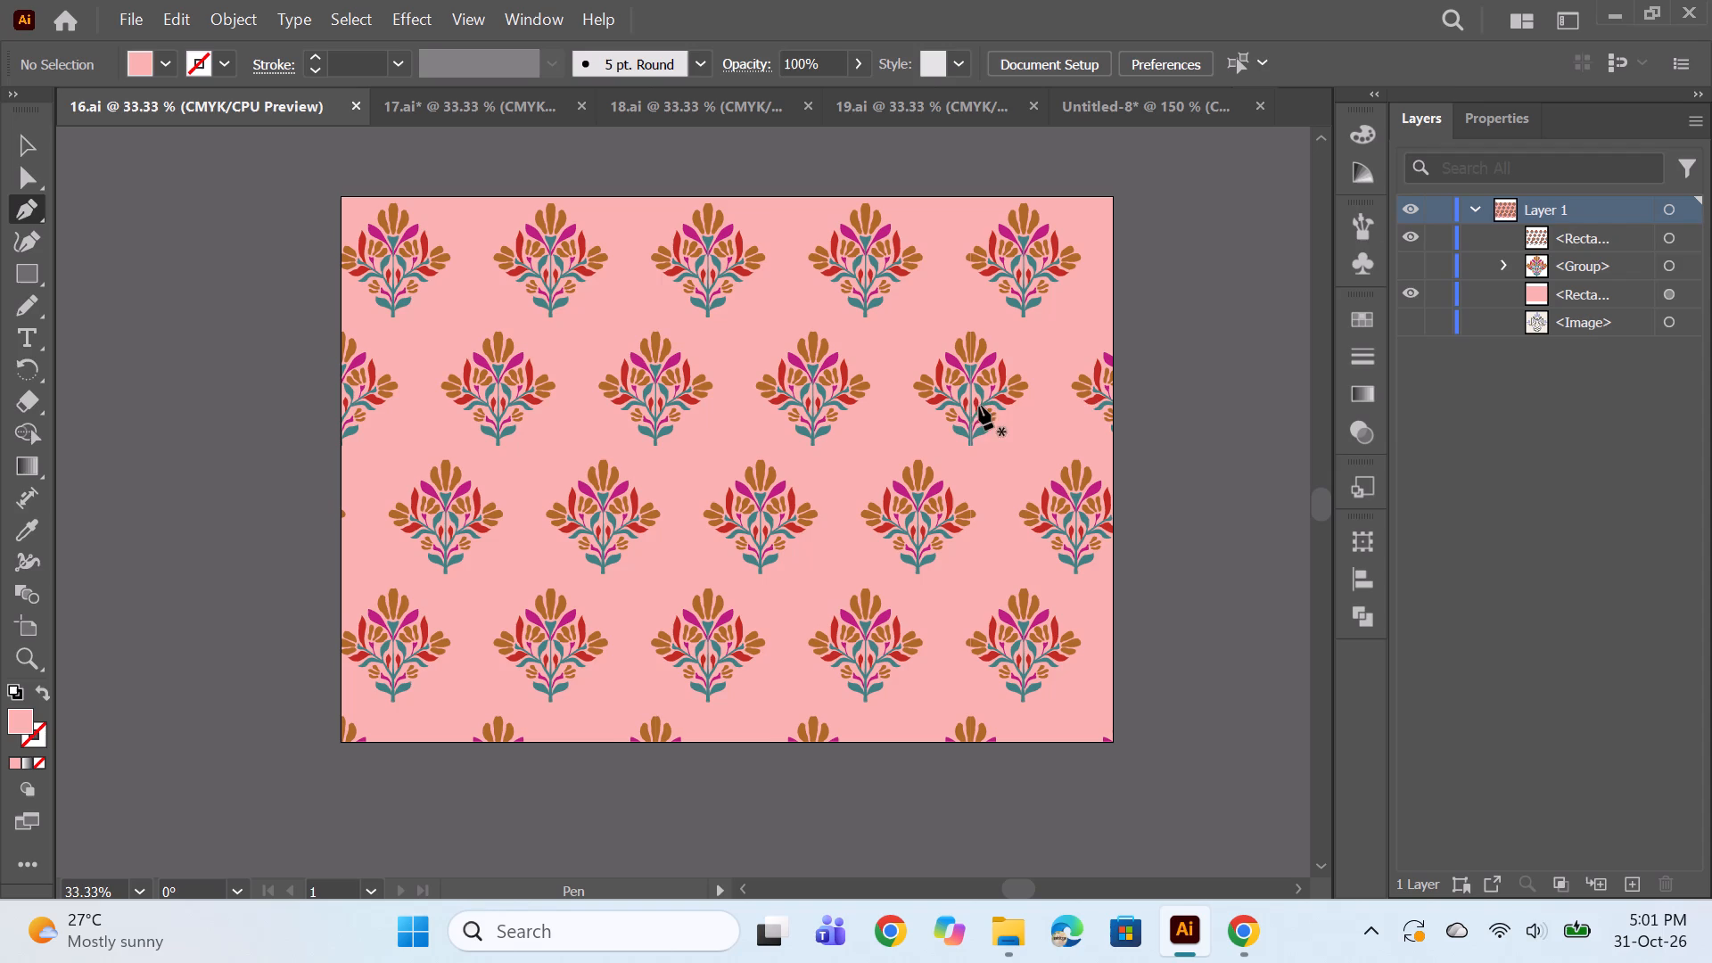
pyautogui.click(669, 97)
pyautogui.click(424, 96)
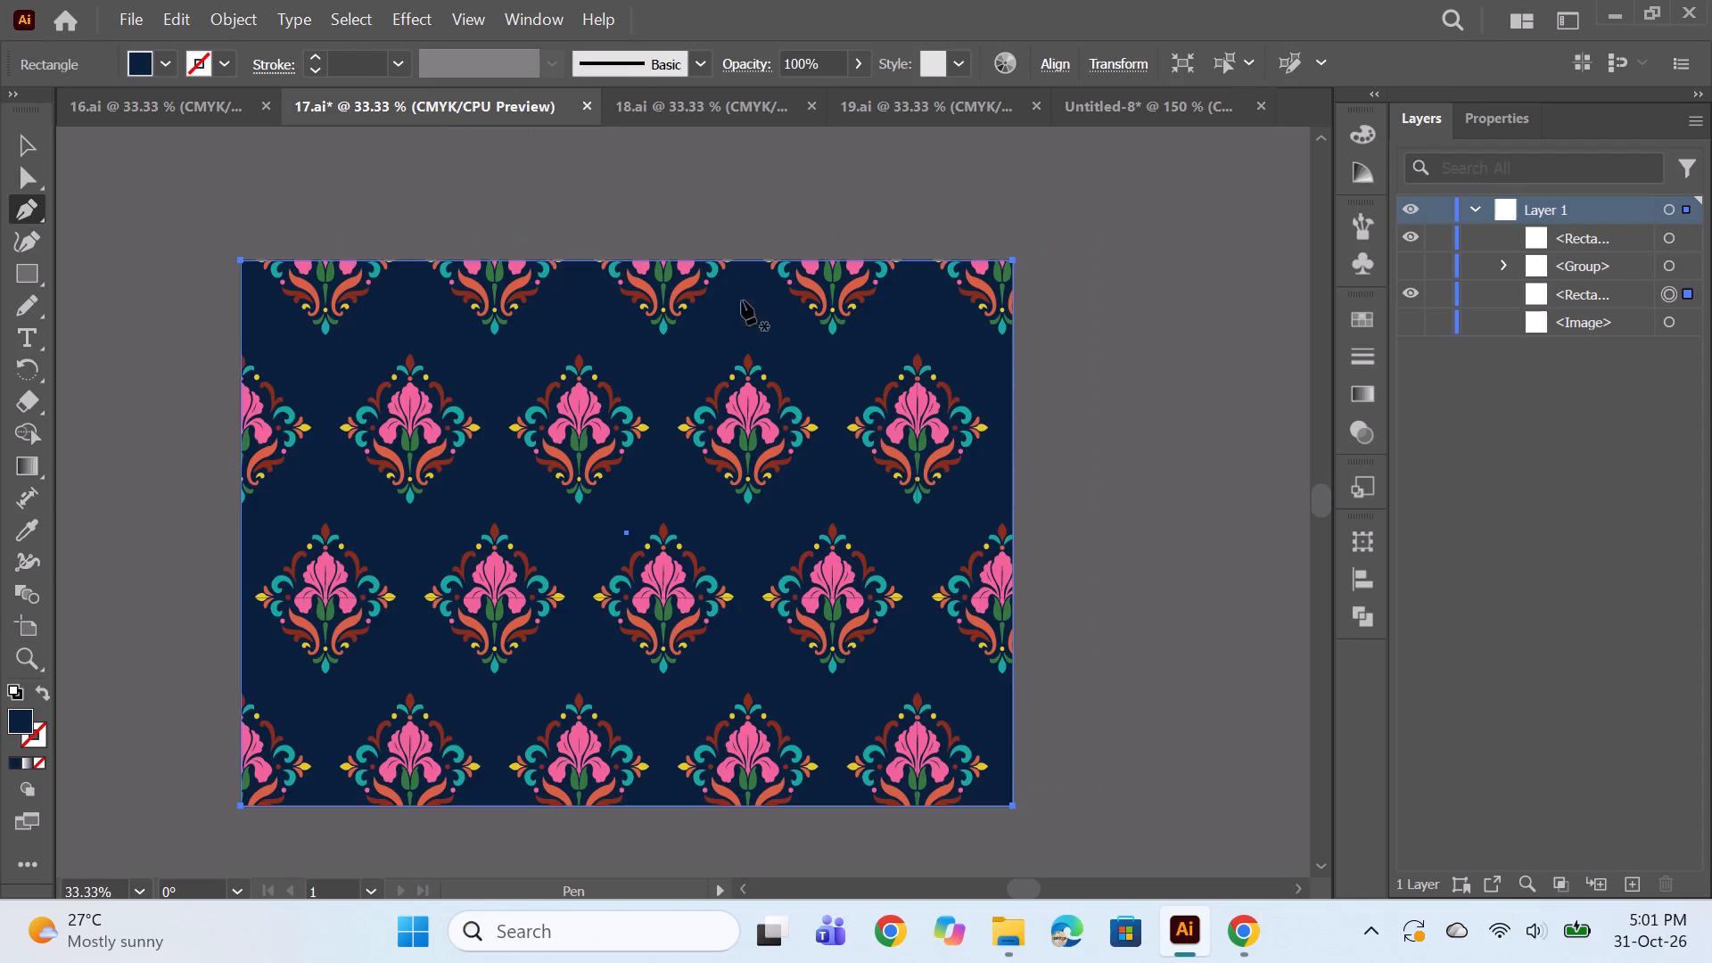
pyautogui.press('space')
pyautogui.press('space')
pyautogui.press('space')
pyautogui.press('space')
pyautogui.press('space')
pyautogui.press('space')
pyautogui.press('space')
pyautogui.moveTo(1052, 450); pyautogui.dragTo(1146, 401)
pyautogui.click(883, 108)
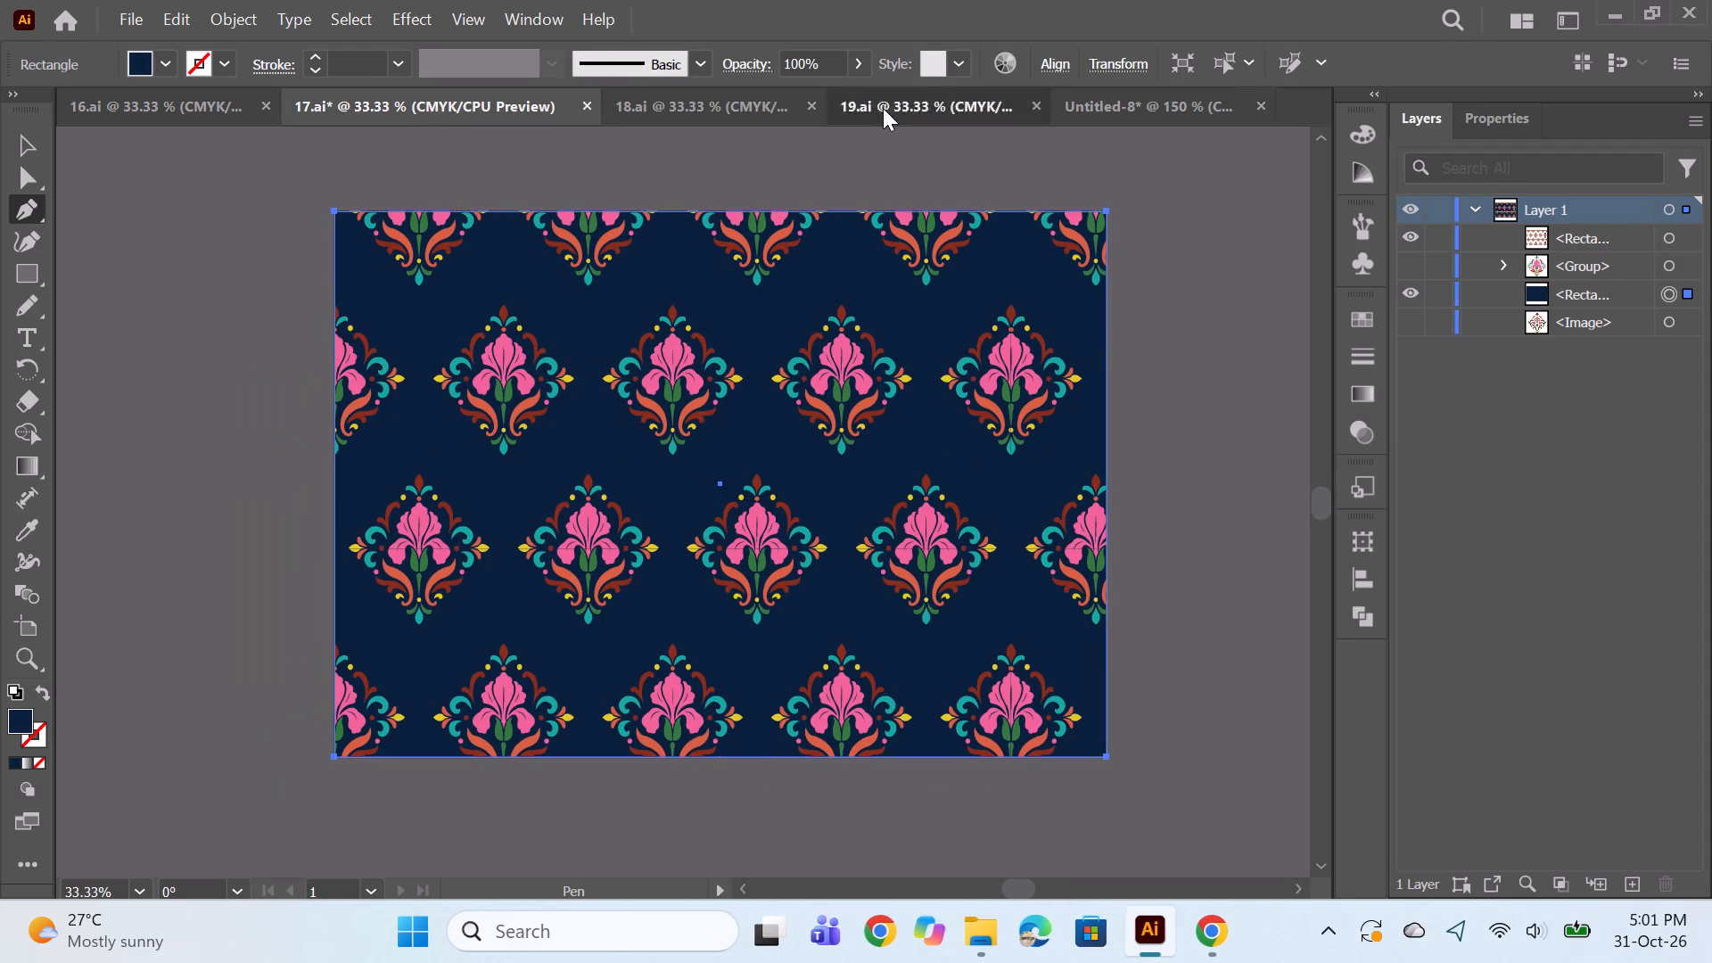
pyautogui.keyDown('alt'); pyautogui.scroll(1, 858, 447); pyautogui.keyUp('alt')
pyautogui.keyDown('alt'); pyautogui.scroll(-1, 857, 447); pyautogui.keyUp('alt')
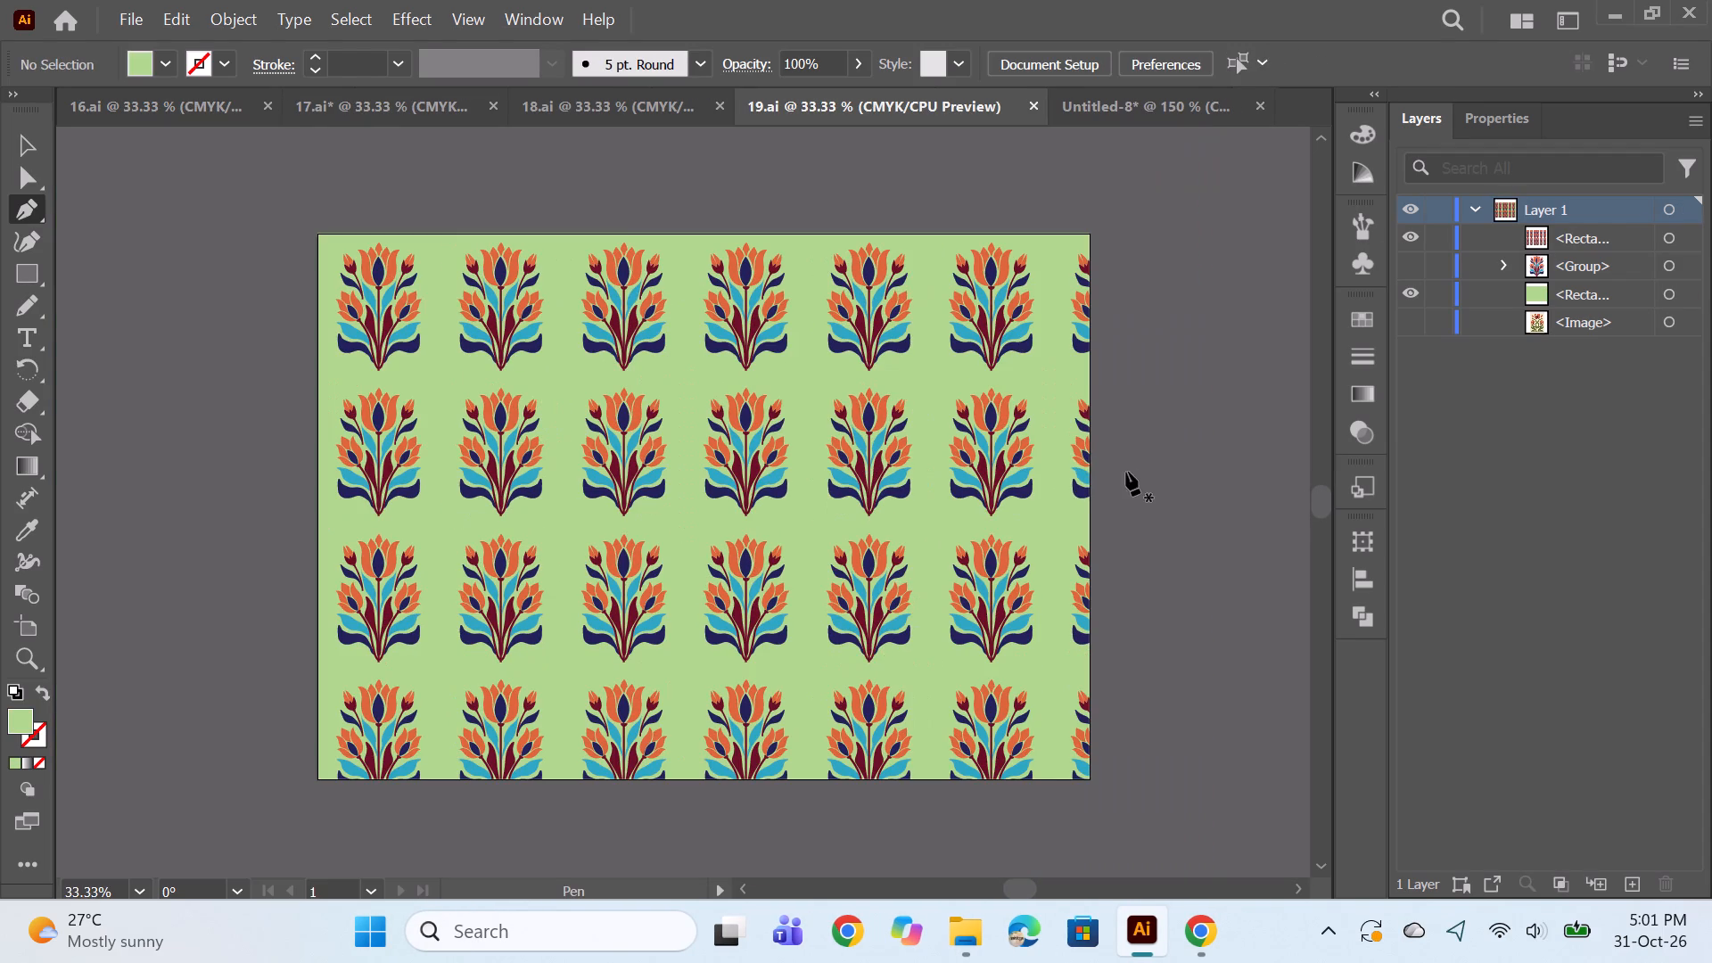
pyautogui.press('space')
# Close the Untitled-8 geometric motif document, saving it as 19 in the Plain prints folder over the existing file with the default Illustrator options.
pyautogui.click(1109, 105)
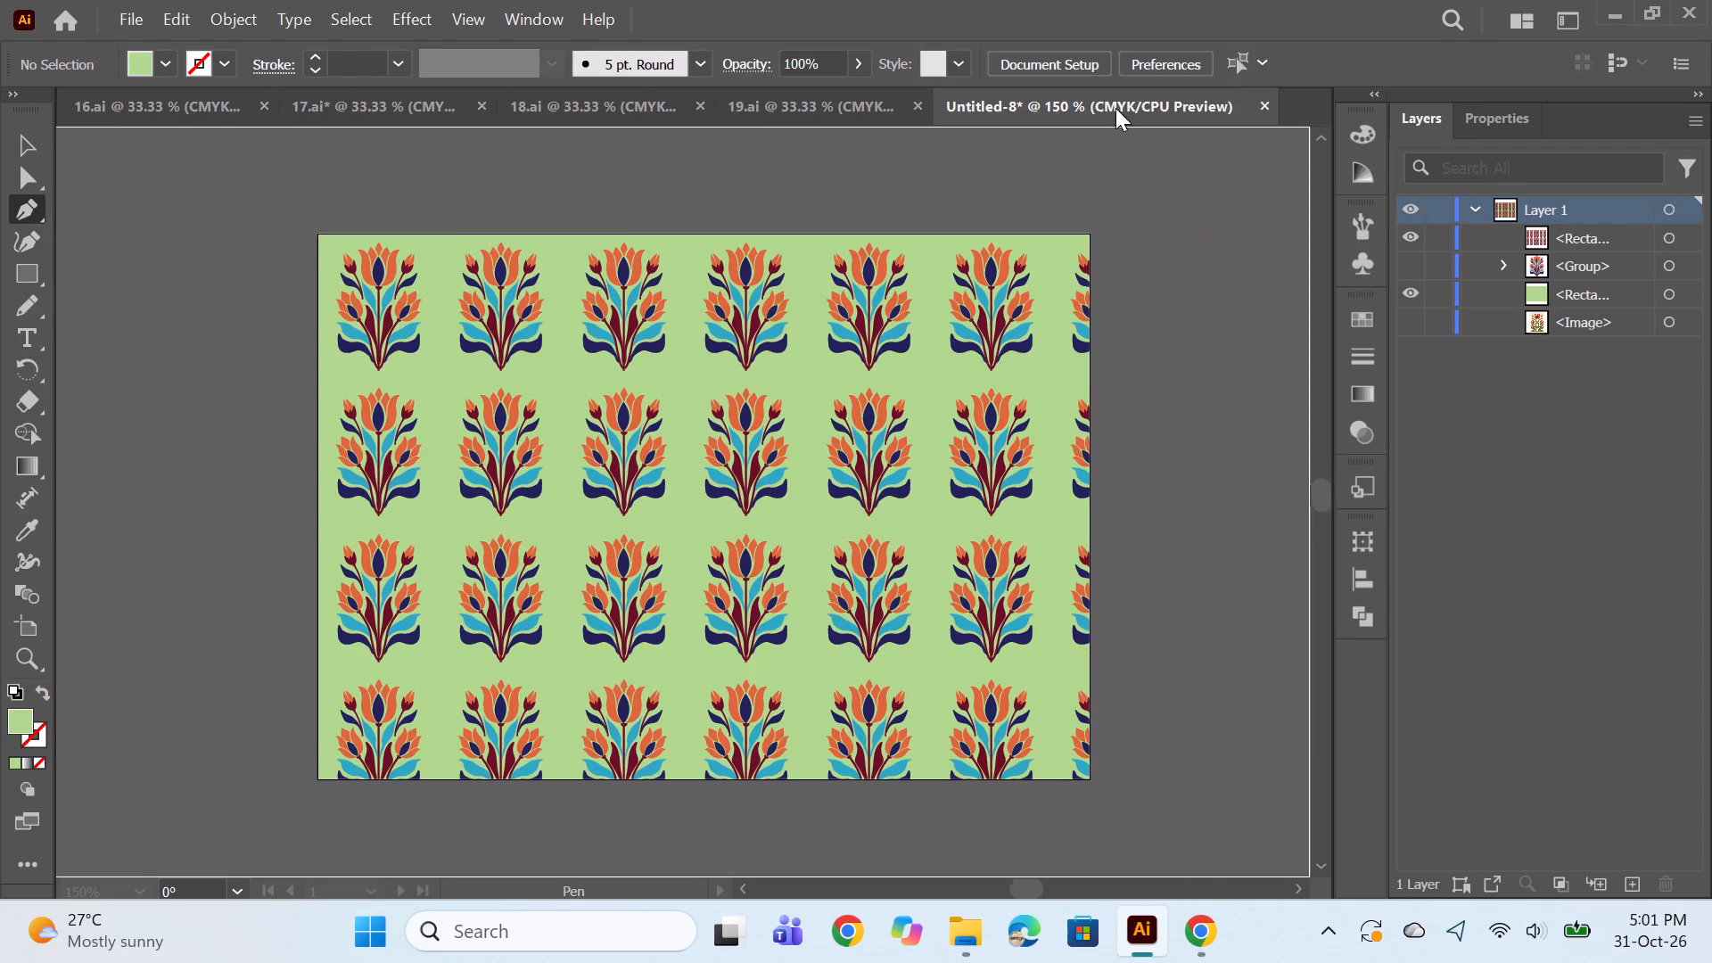
pyautogui.scroll(-1, 798, 436)
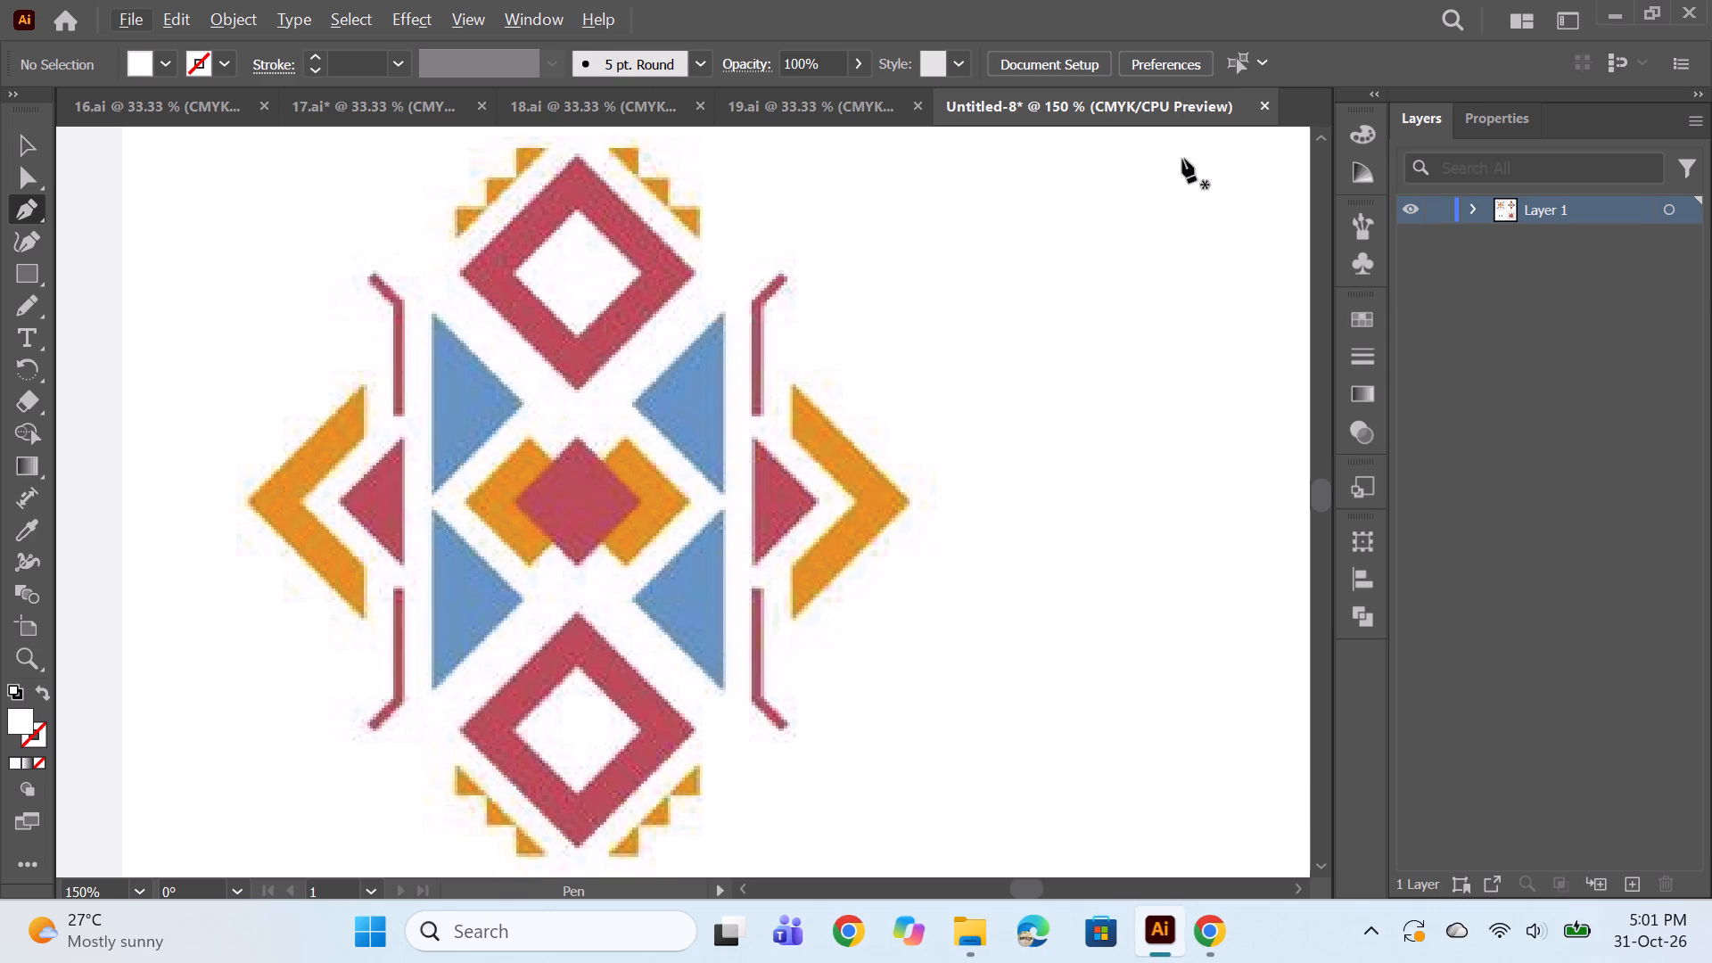
pyautogui.click(1263, 103)
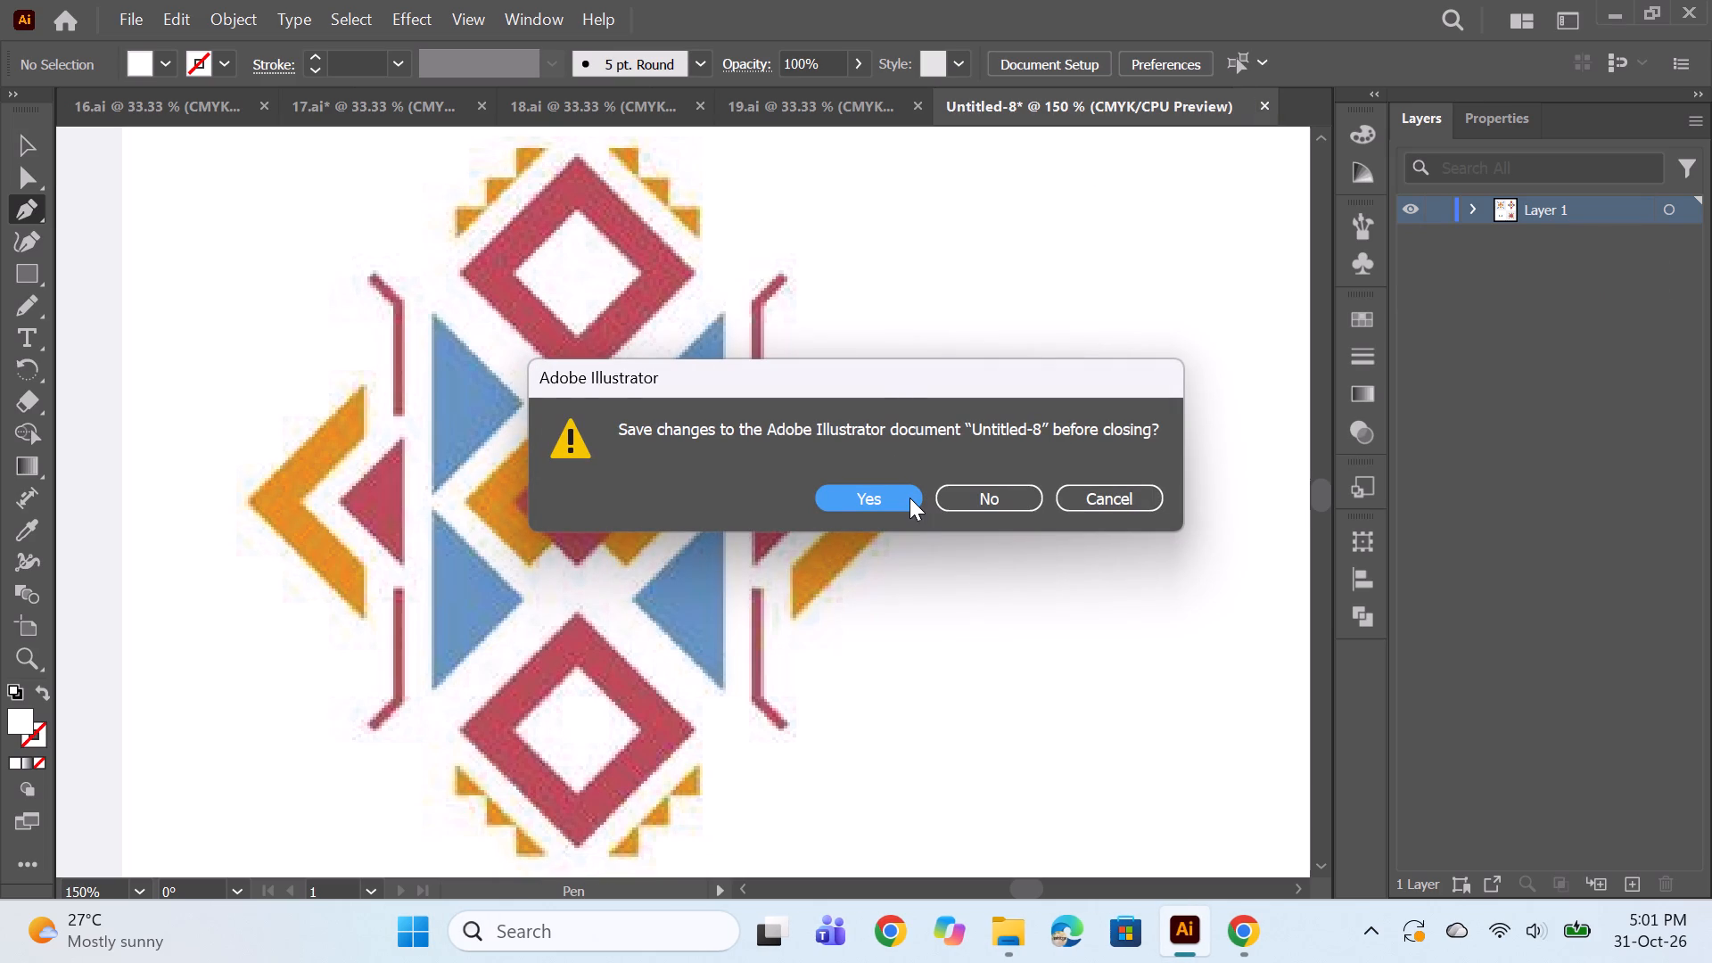
pyautogui.click(909, 498)
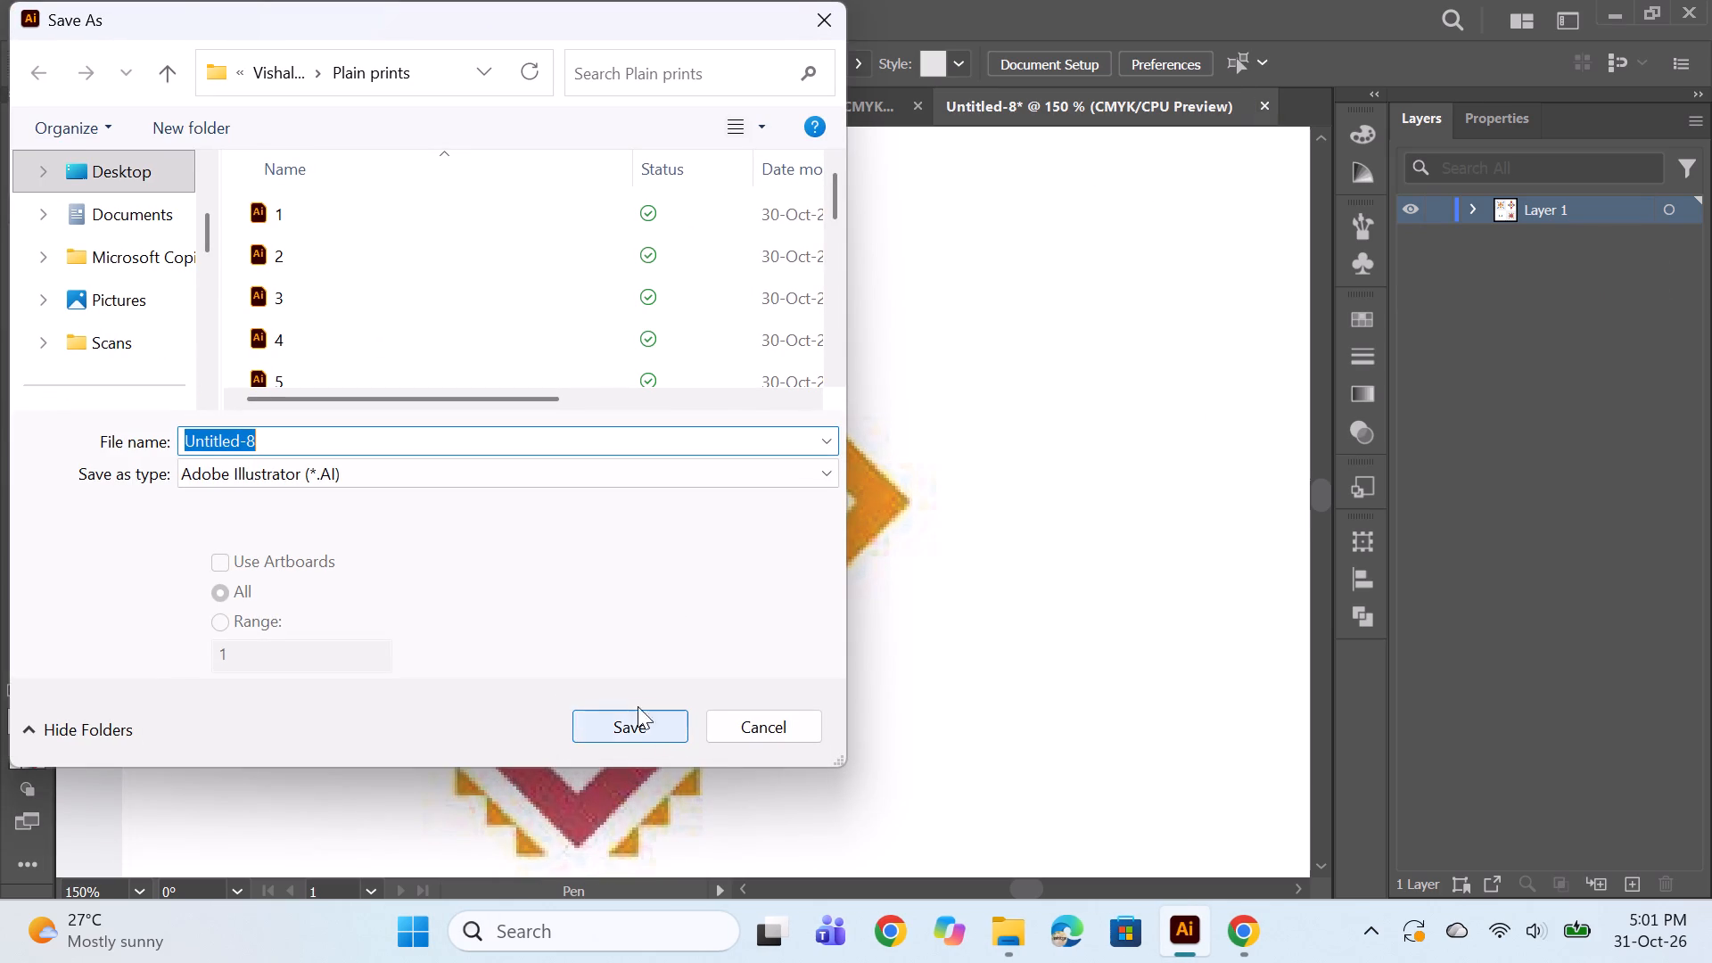
pyautogui.press('1')
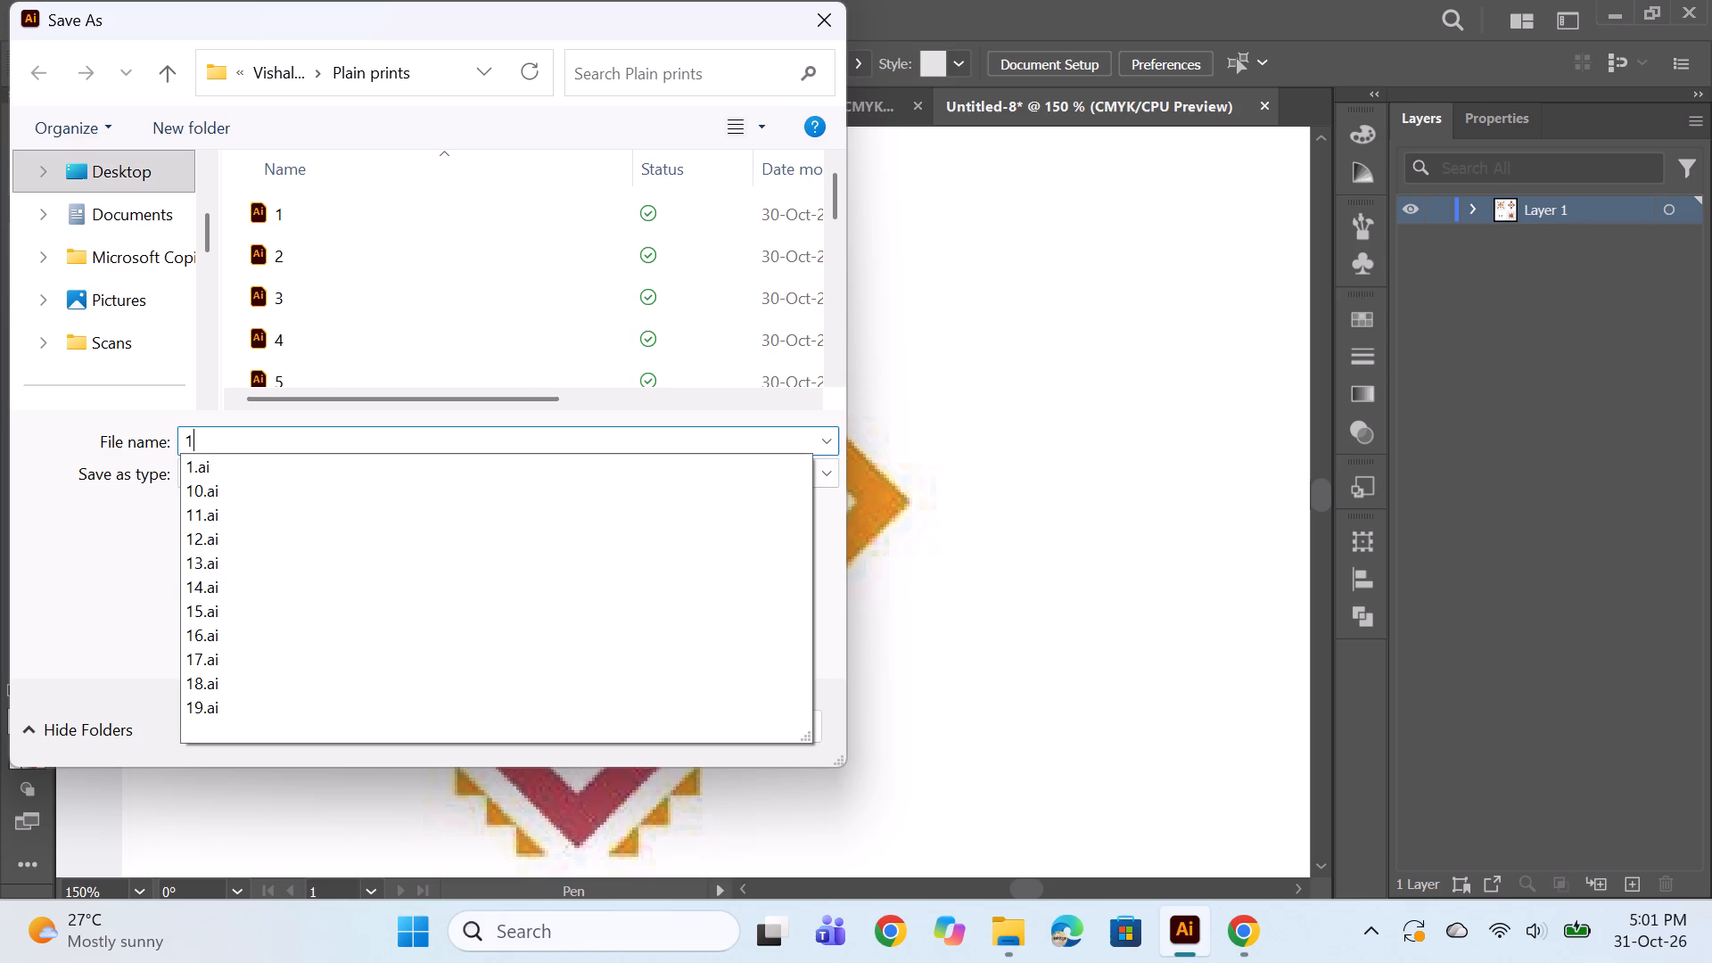
pyautogui.press('9')
pyautogui.press('BackSpace')
pyautogui.press('BackSpace')
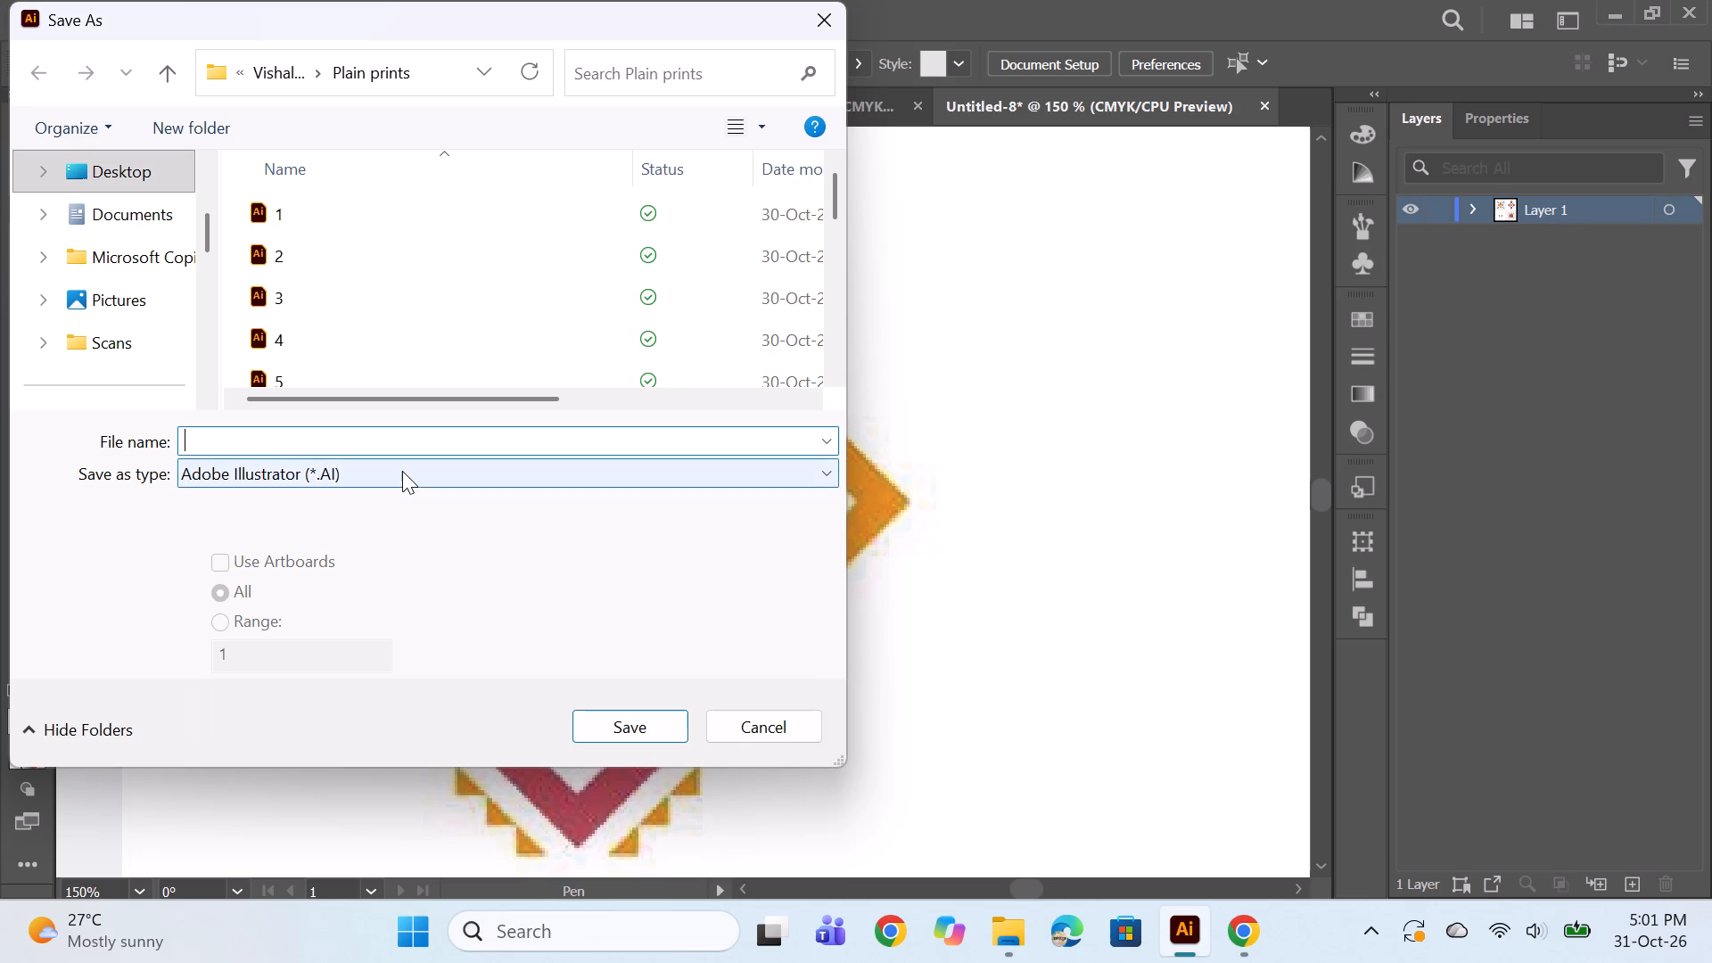
pyautogui.write('19')
pyautogui.press('Return')
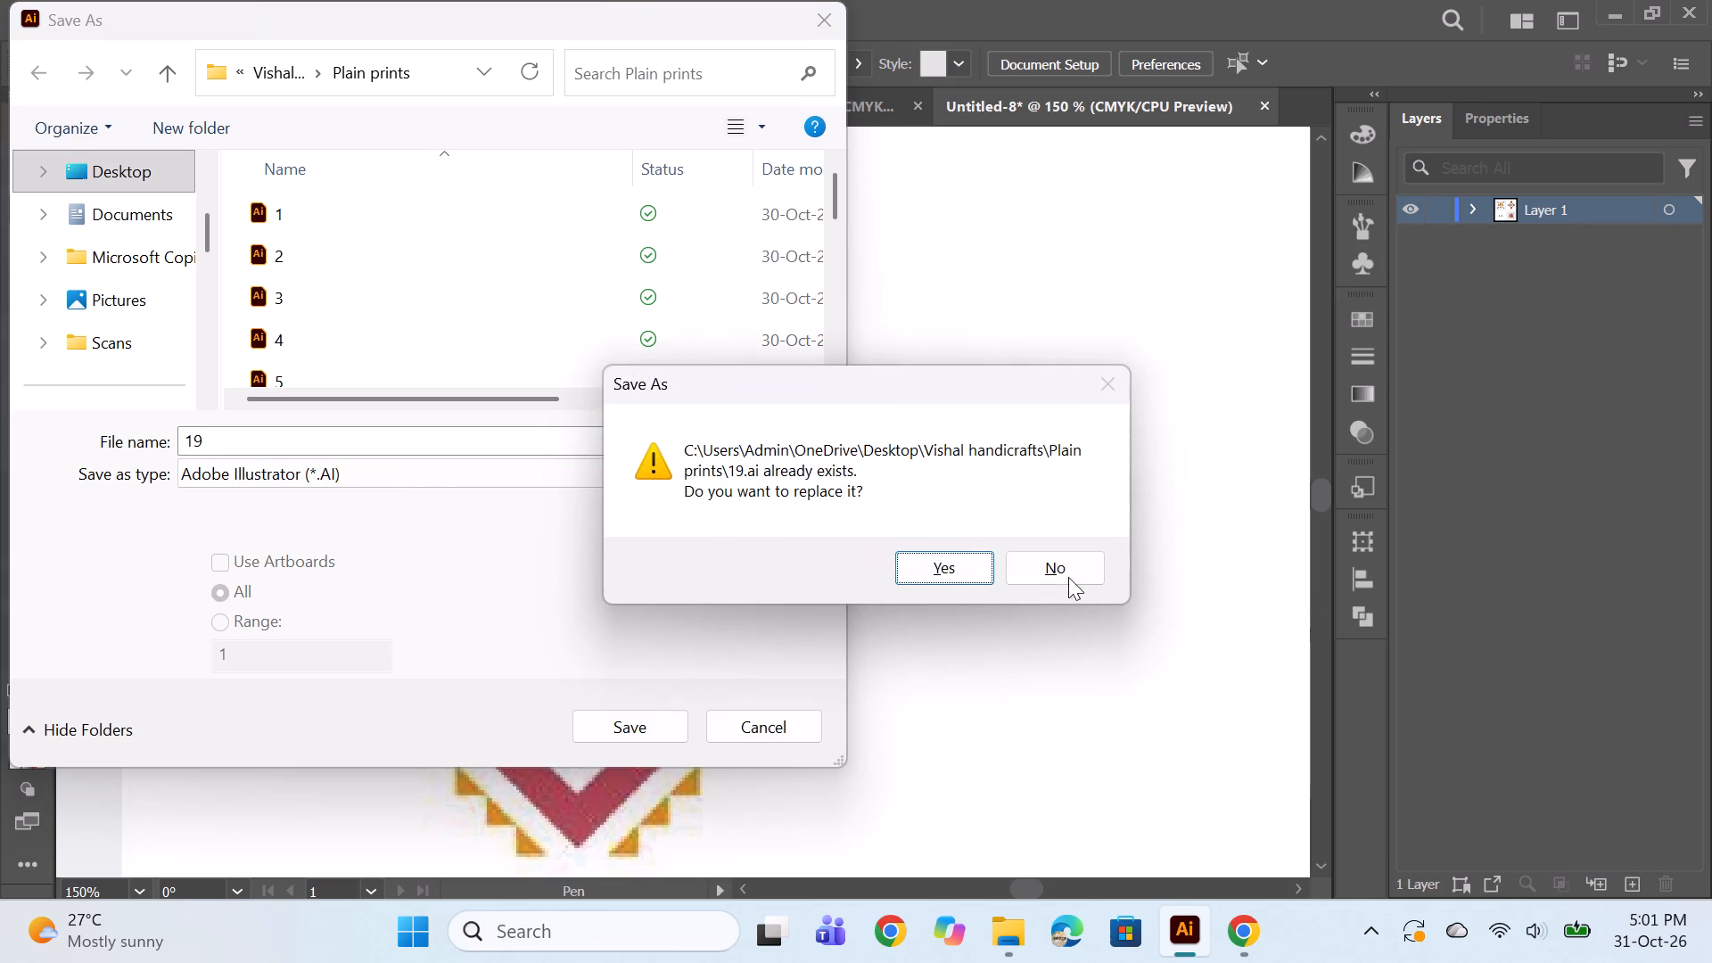
pyautogui.click(955, 562)
pyautogui.click(972, 830)
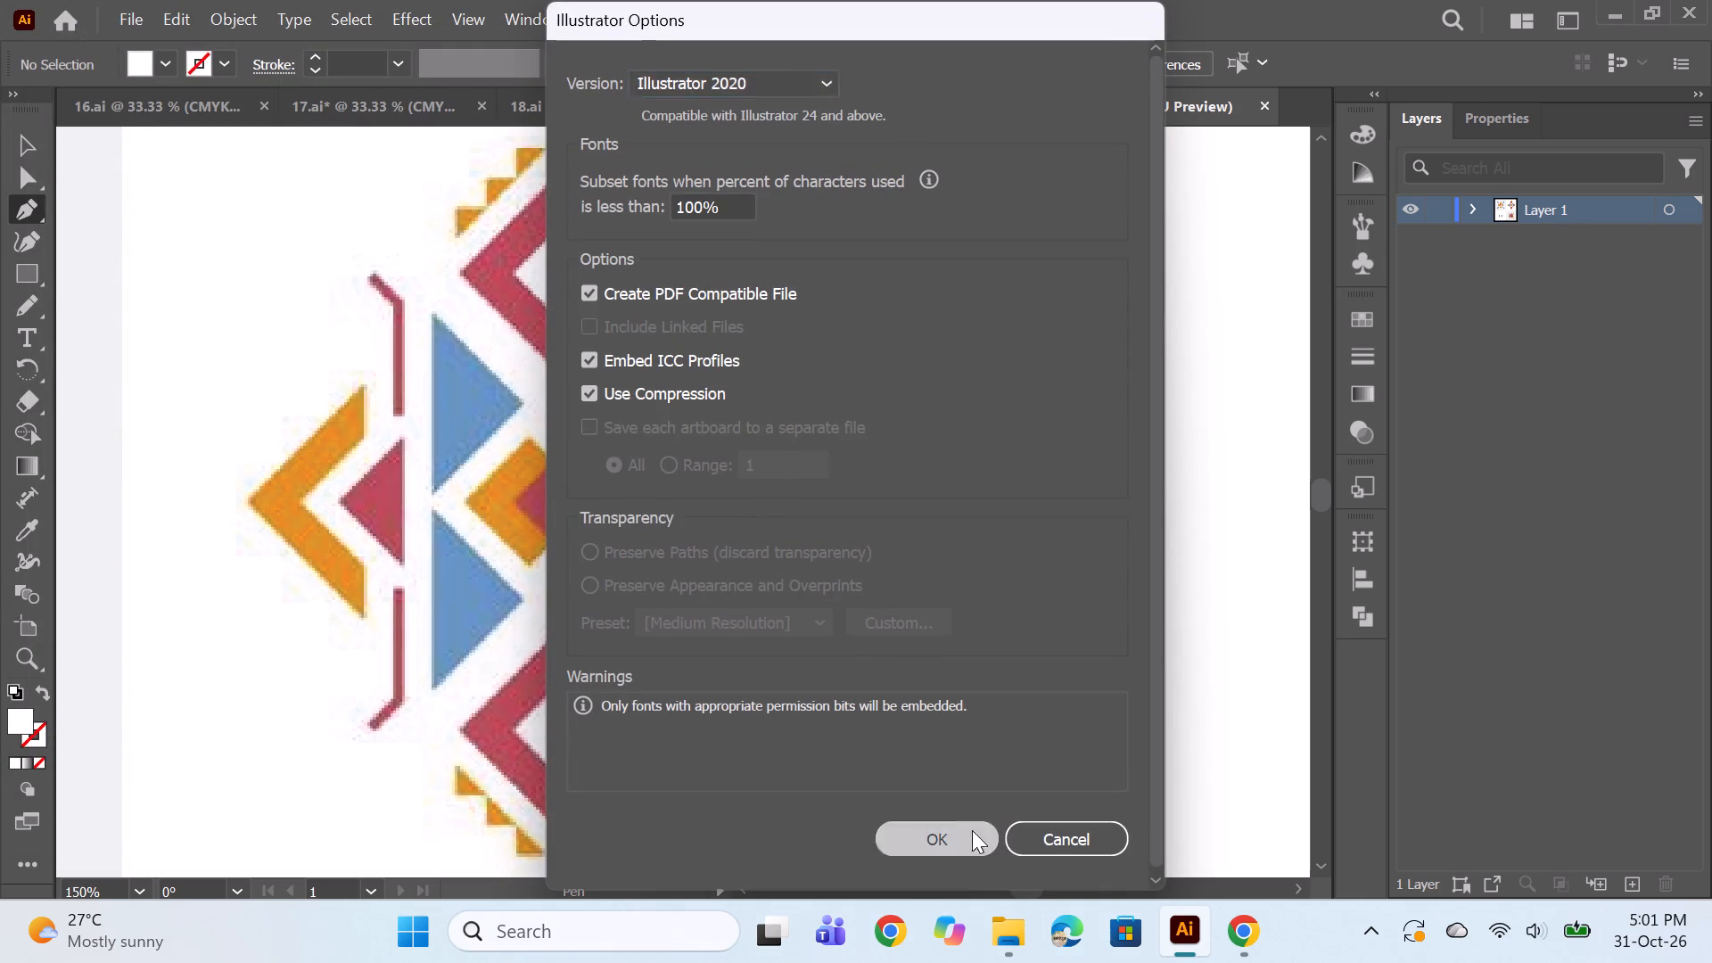
# Switch to File Explorer and check the numbered Illustrator files in the Plain prints folder.
pyautogui.click(1007, 926)
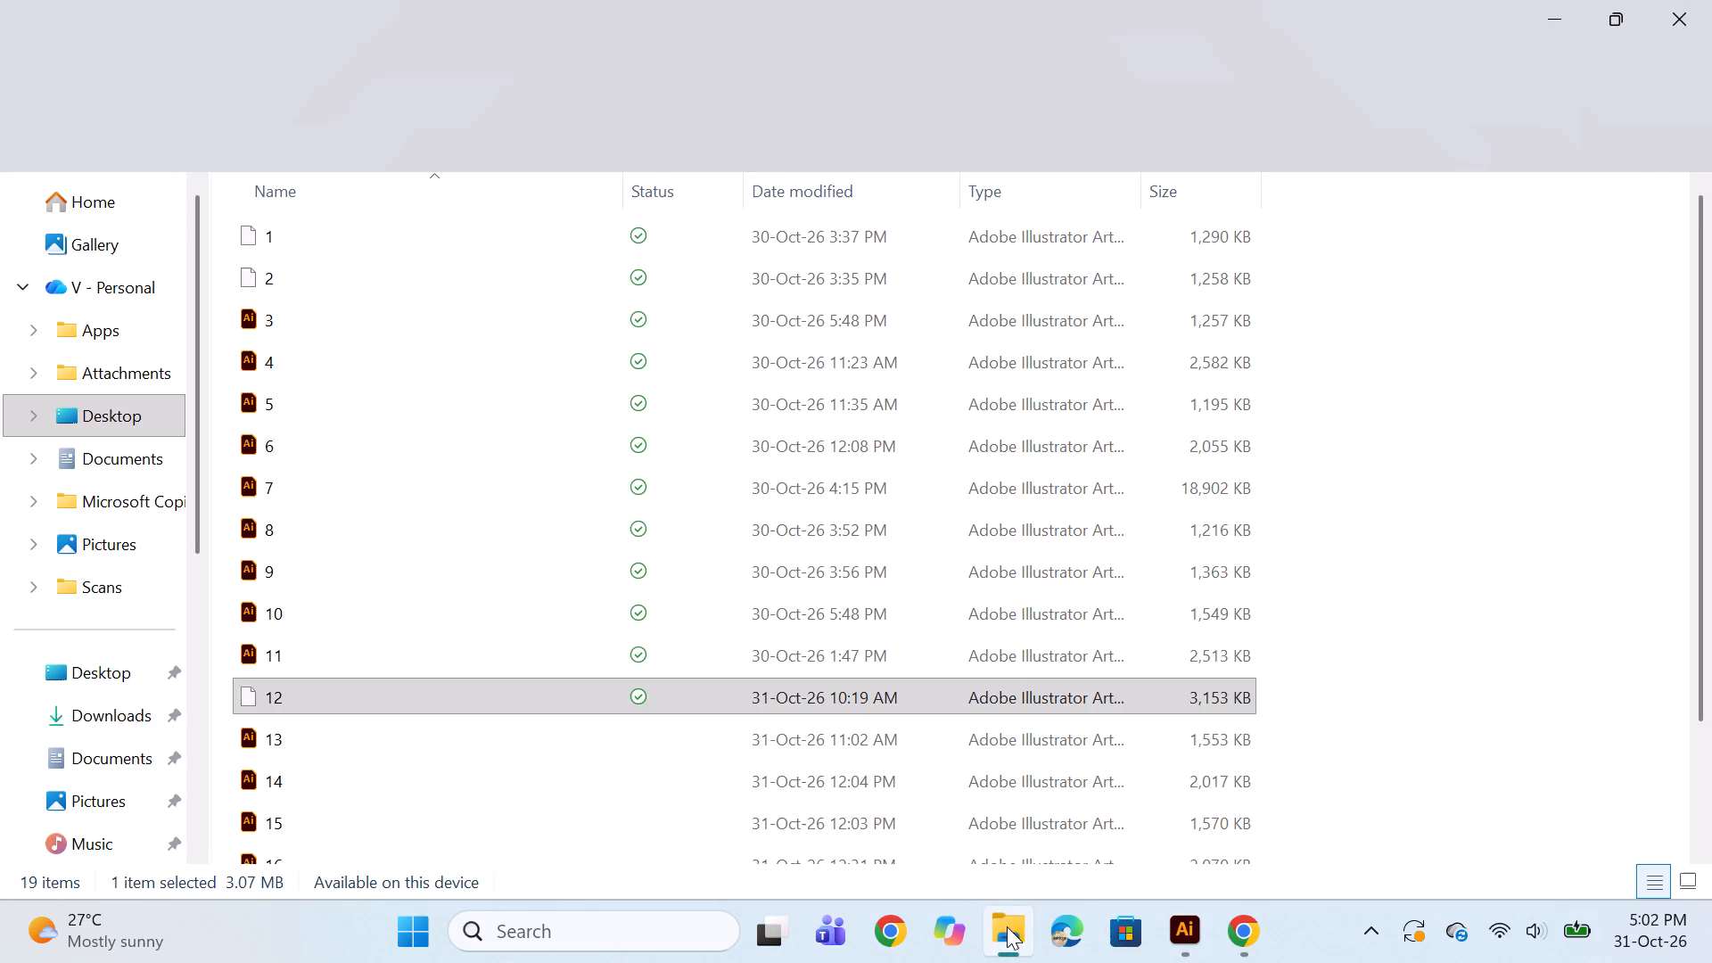
pyautogui.scroll(-11, 360, 694)
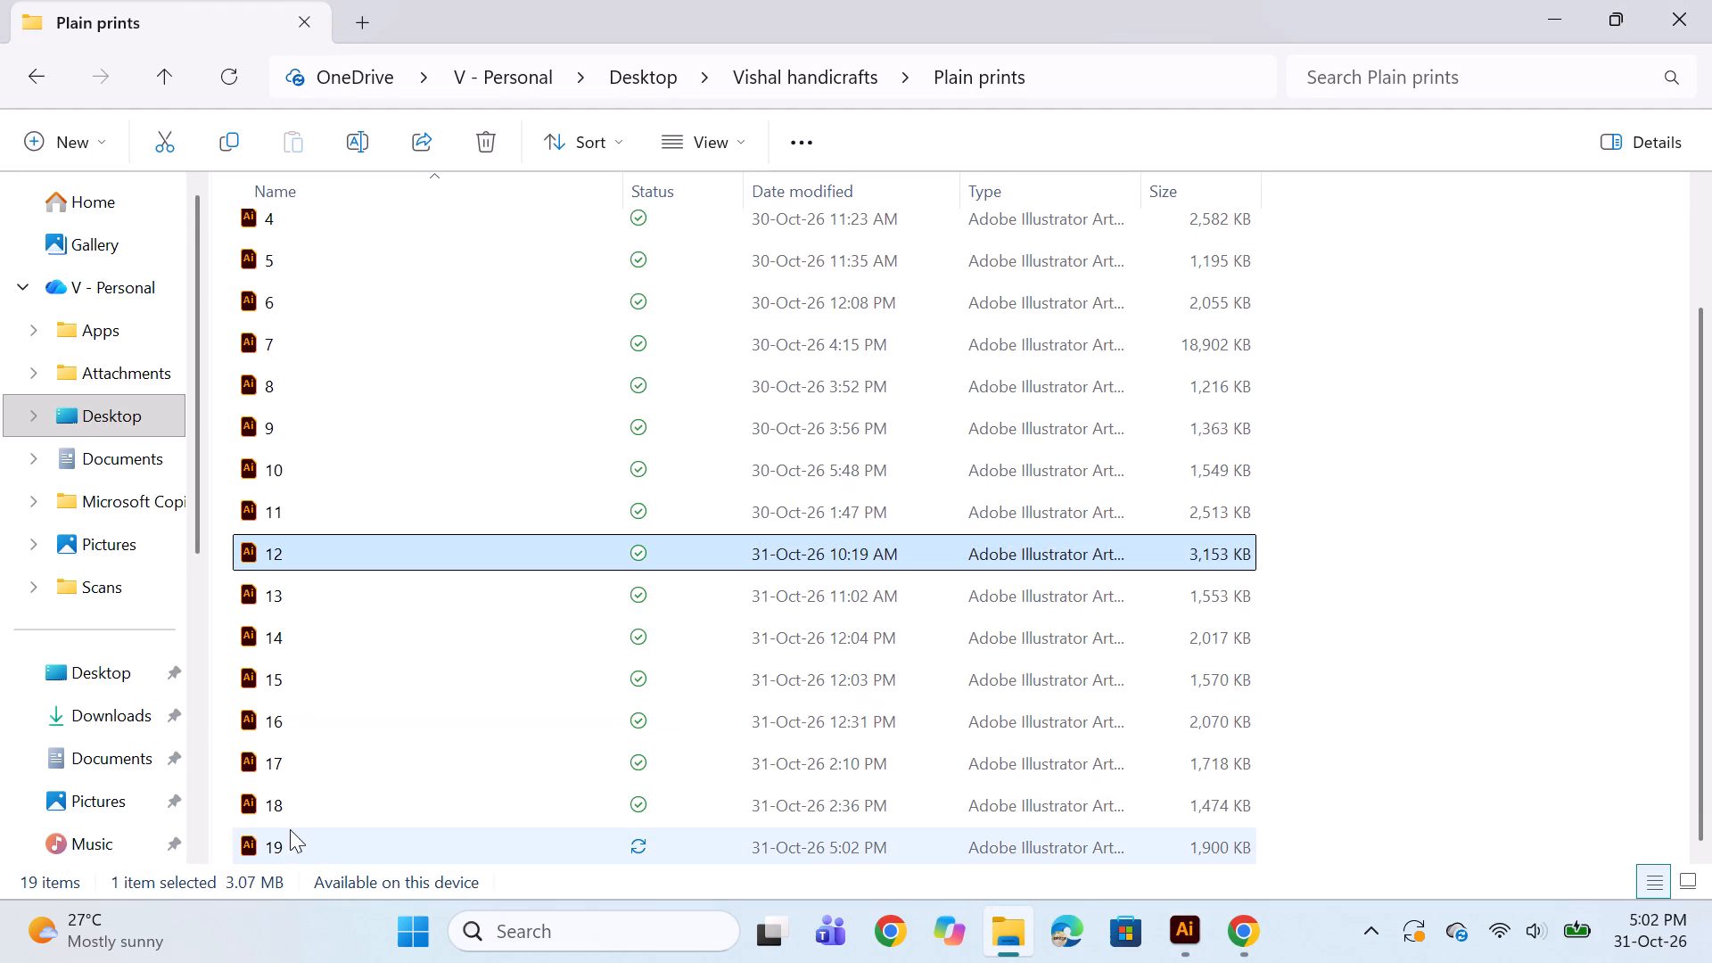
pyautogui.scroll(5, 316, 791)
pyautogui.scroll(-6, 324, 764)
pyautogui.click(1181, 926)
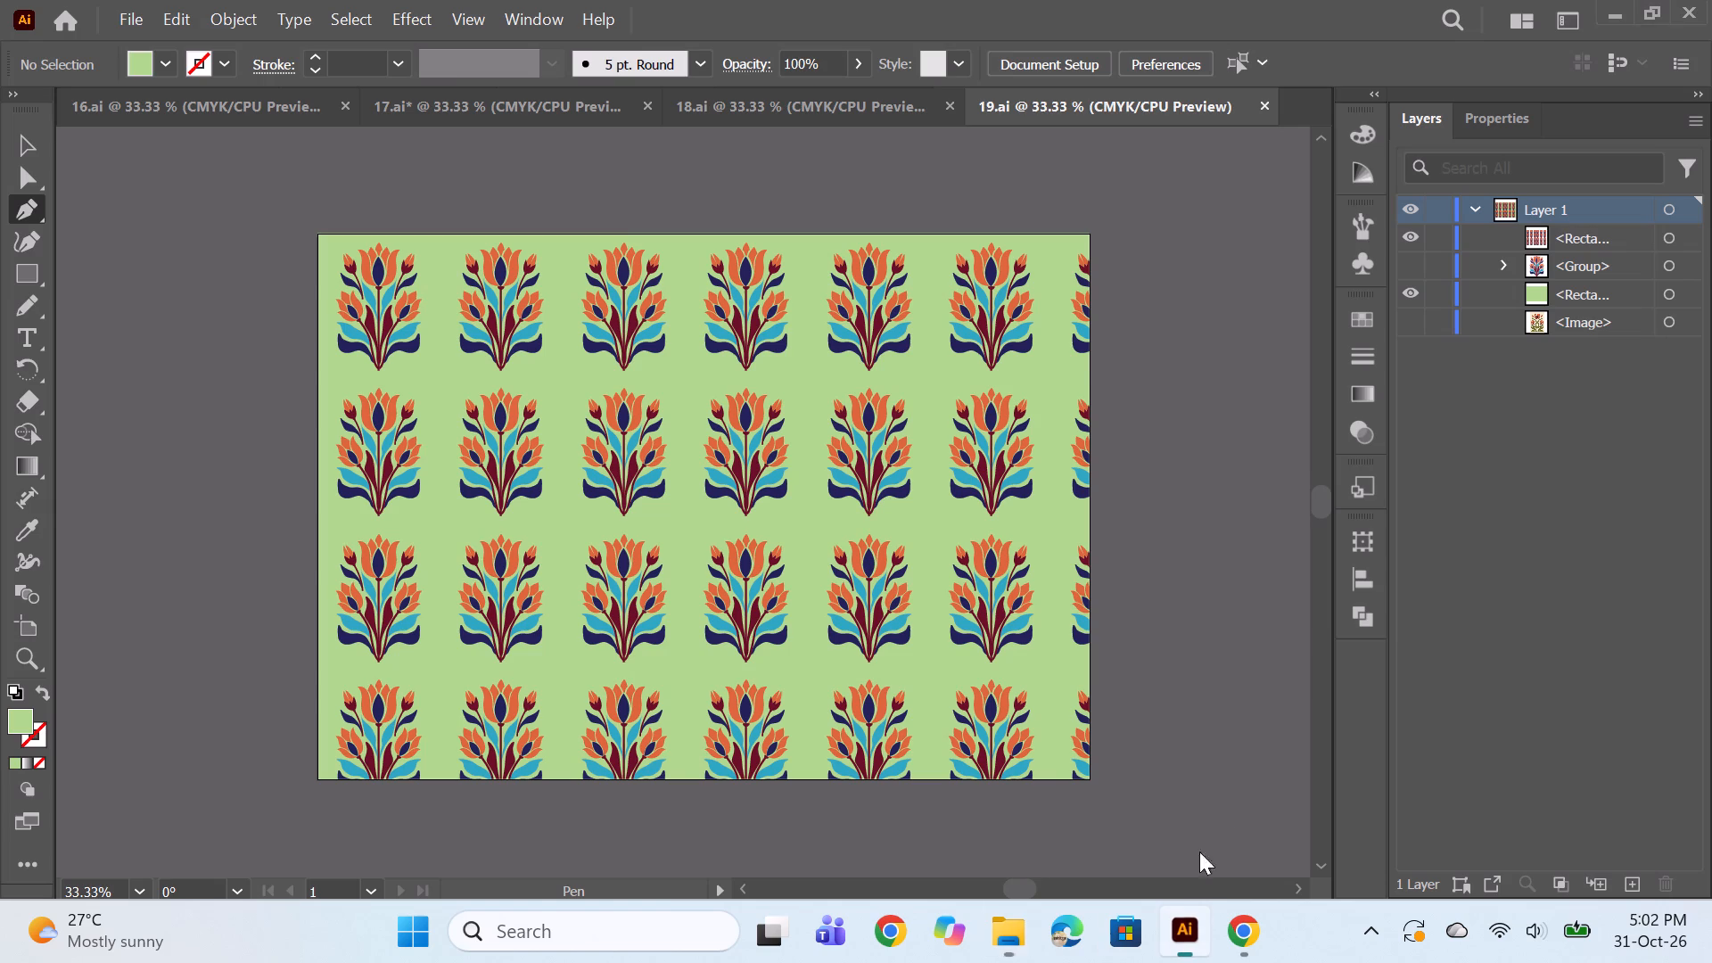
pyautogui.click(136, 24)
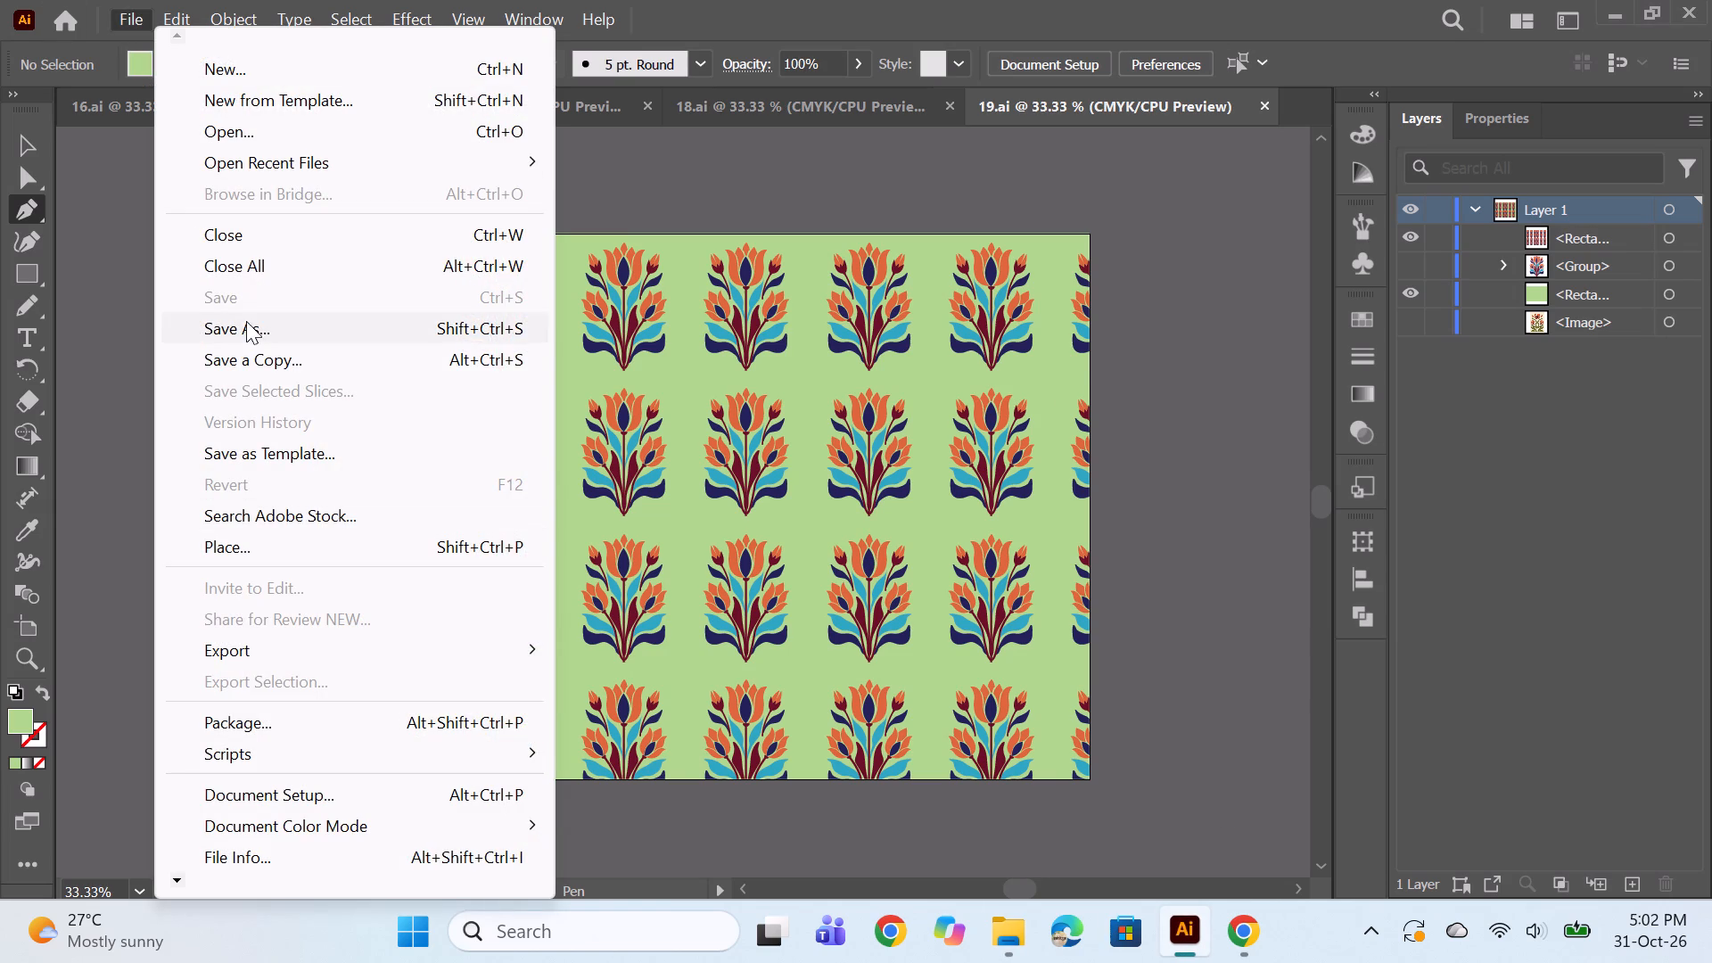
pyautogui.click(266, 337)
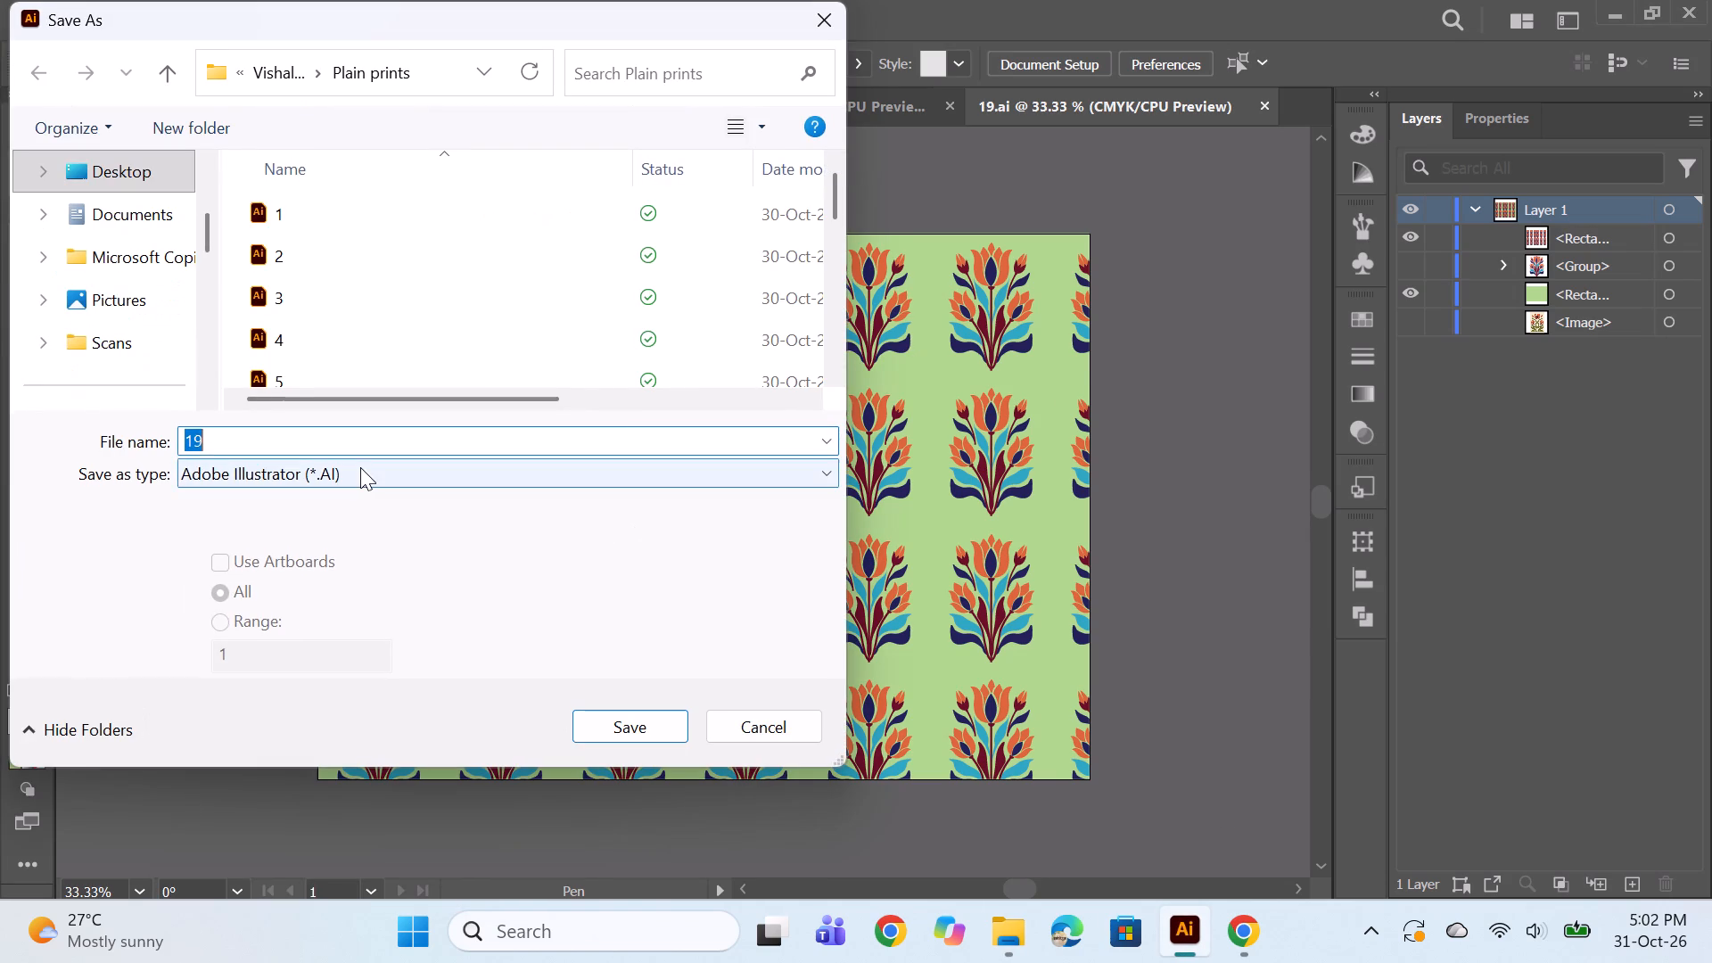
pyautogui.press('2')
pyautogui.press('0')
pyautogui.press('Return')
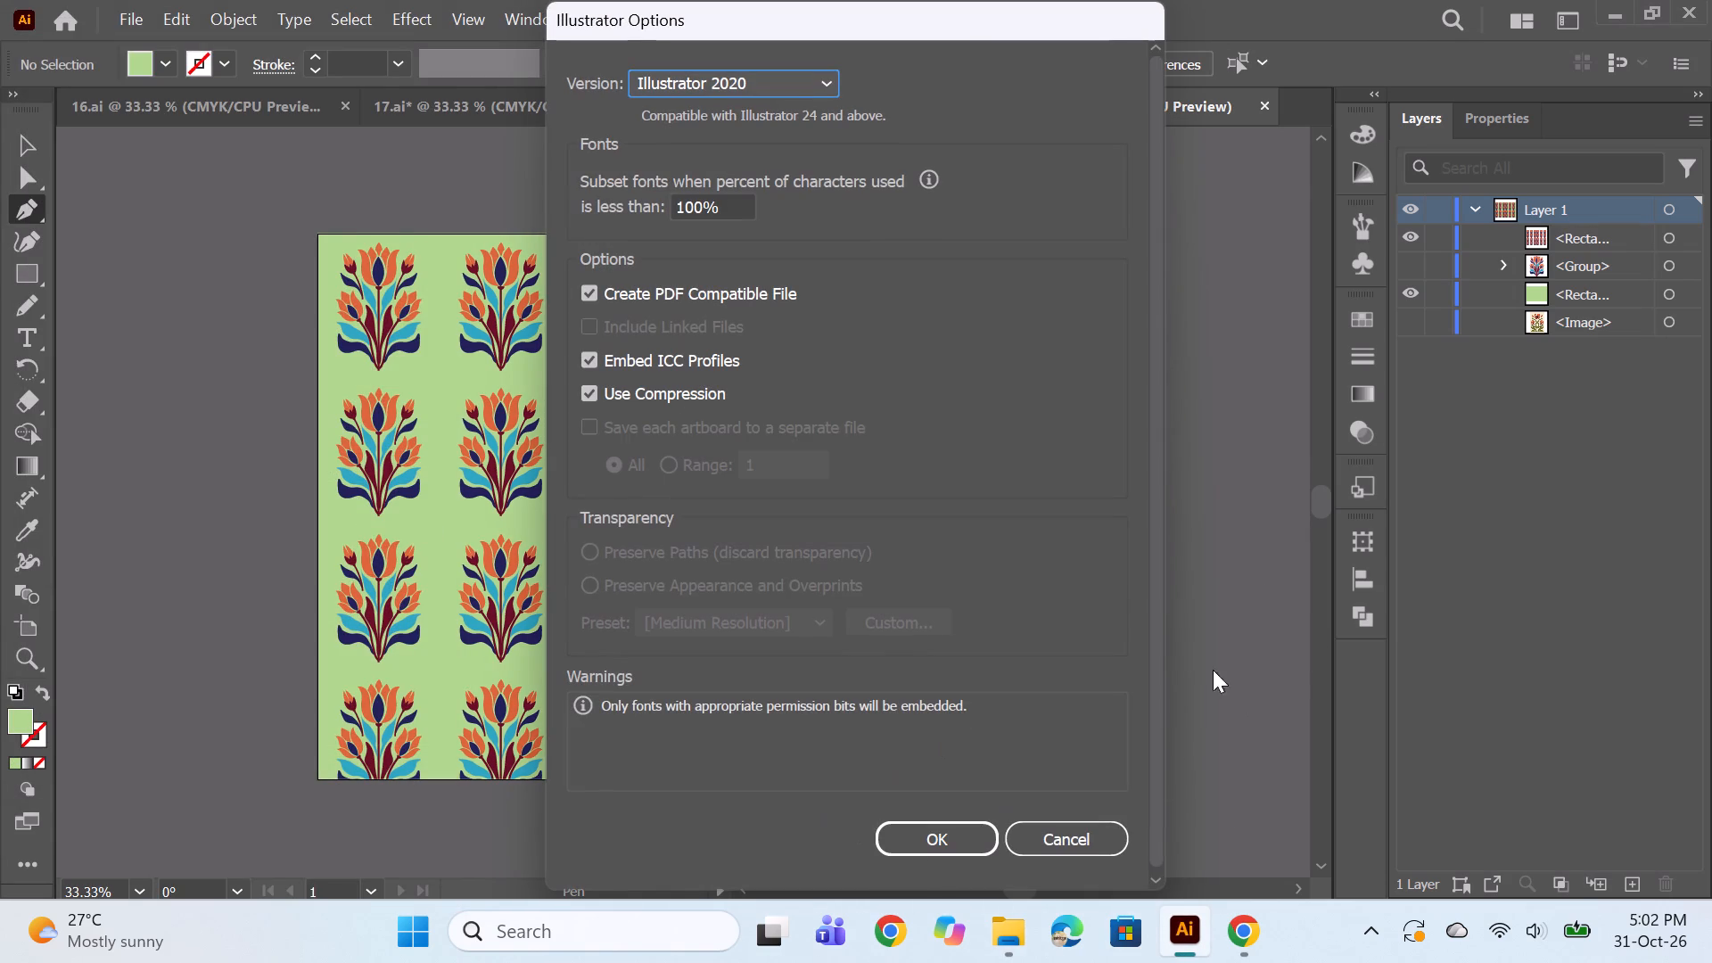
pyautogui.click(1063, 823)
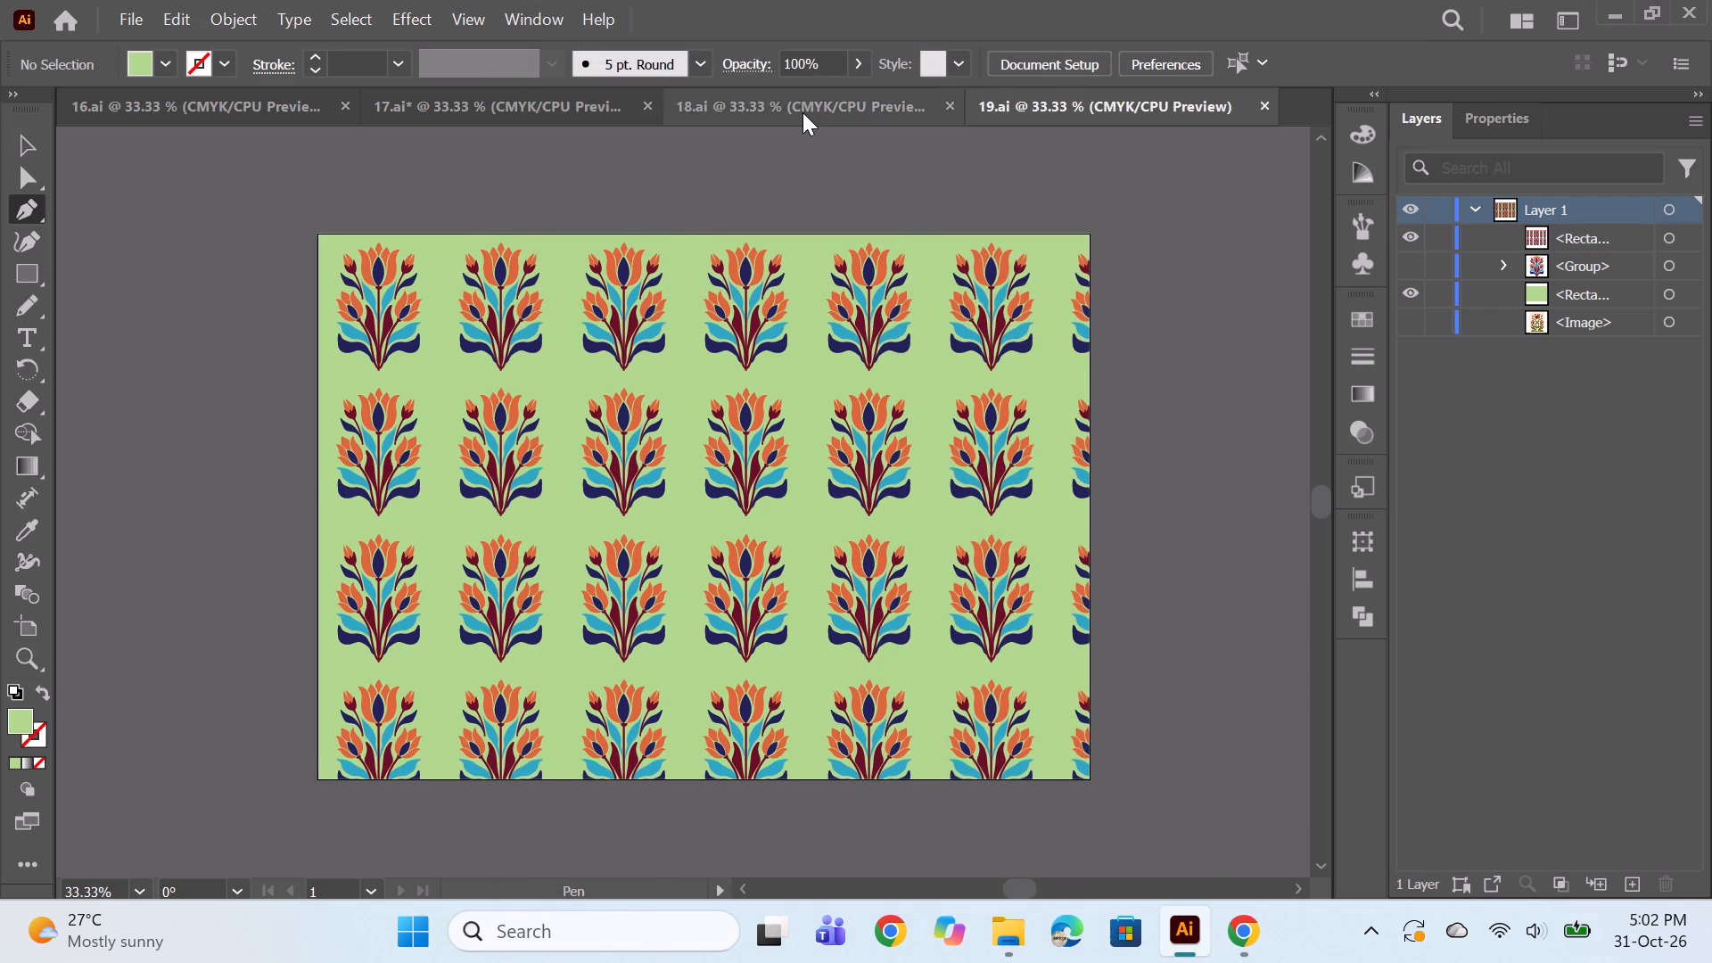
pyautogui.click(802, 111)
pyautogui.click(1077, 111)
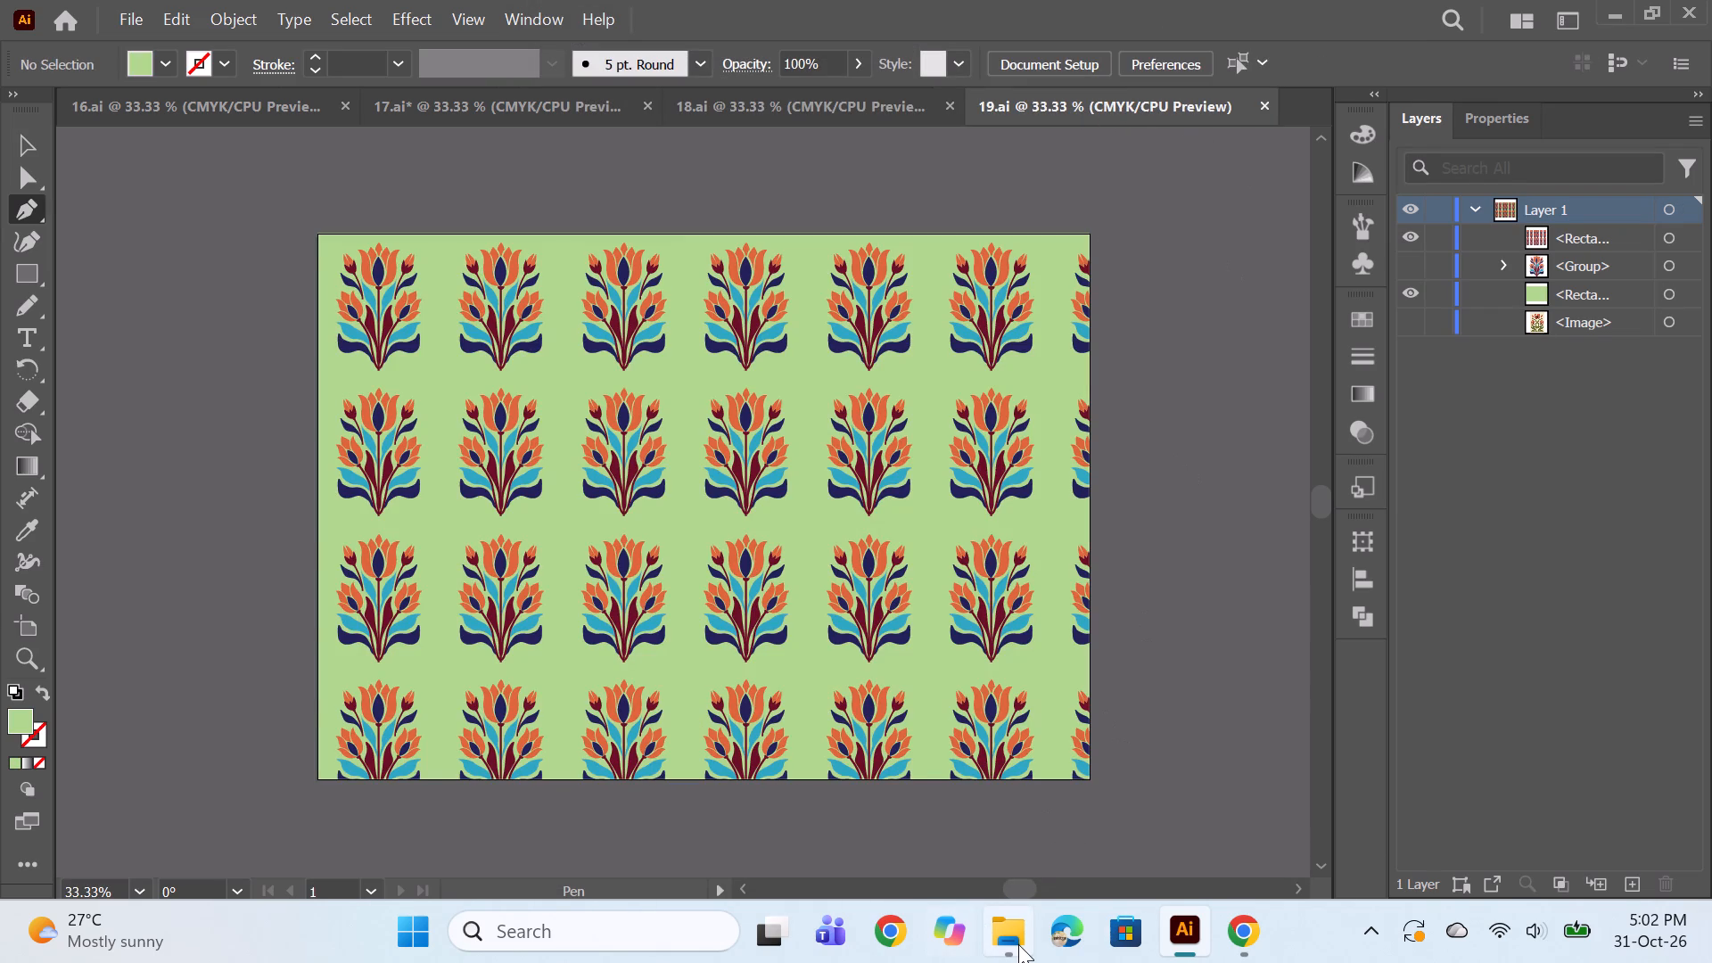
# Open pattern file 14 from the Plain prints folder in Illustrator and look over its artboard.
pyautogui.click(1018, 944)
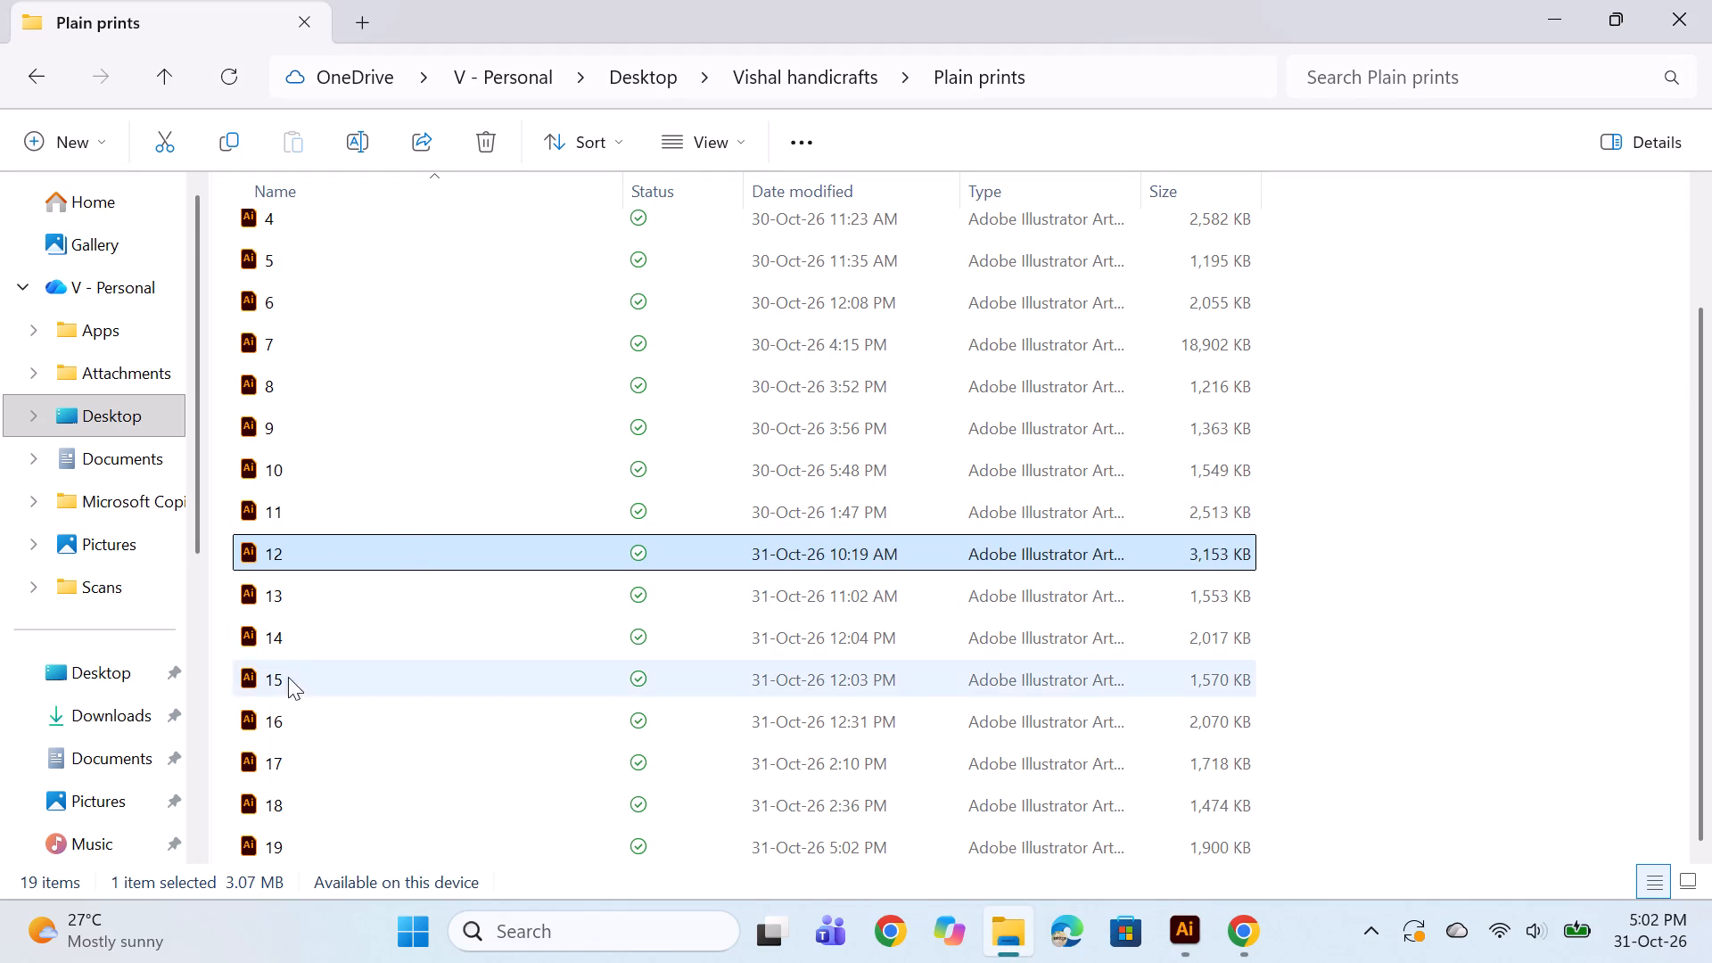
pyautogui.doubleClick(292, 645)
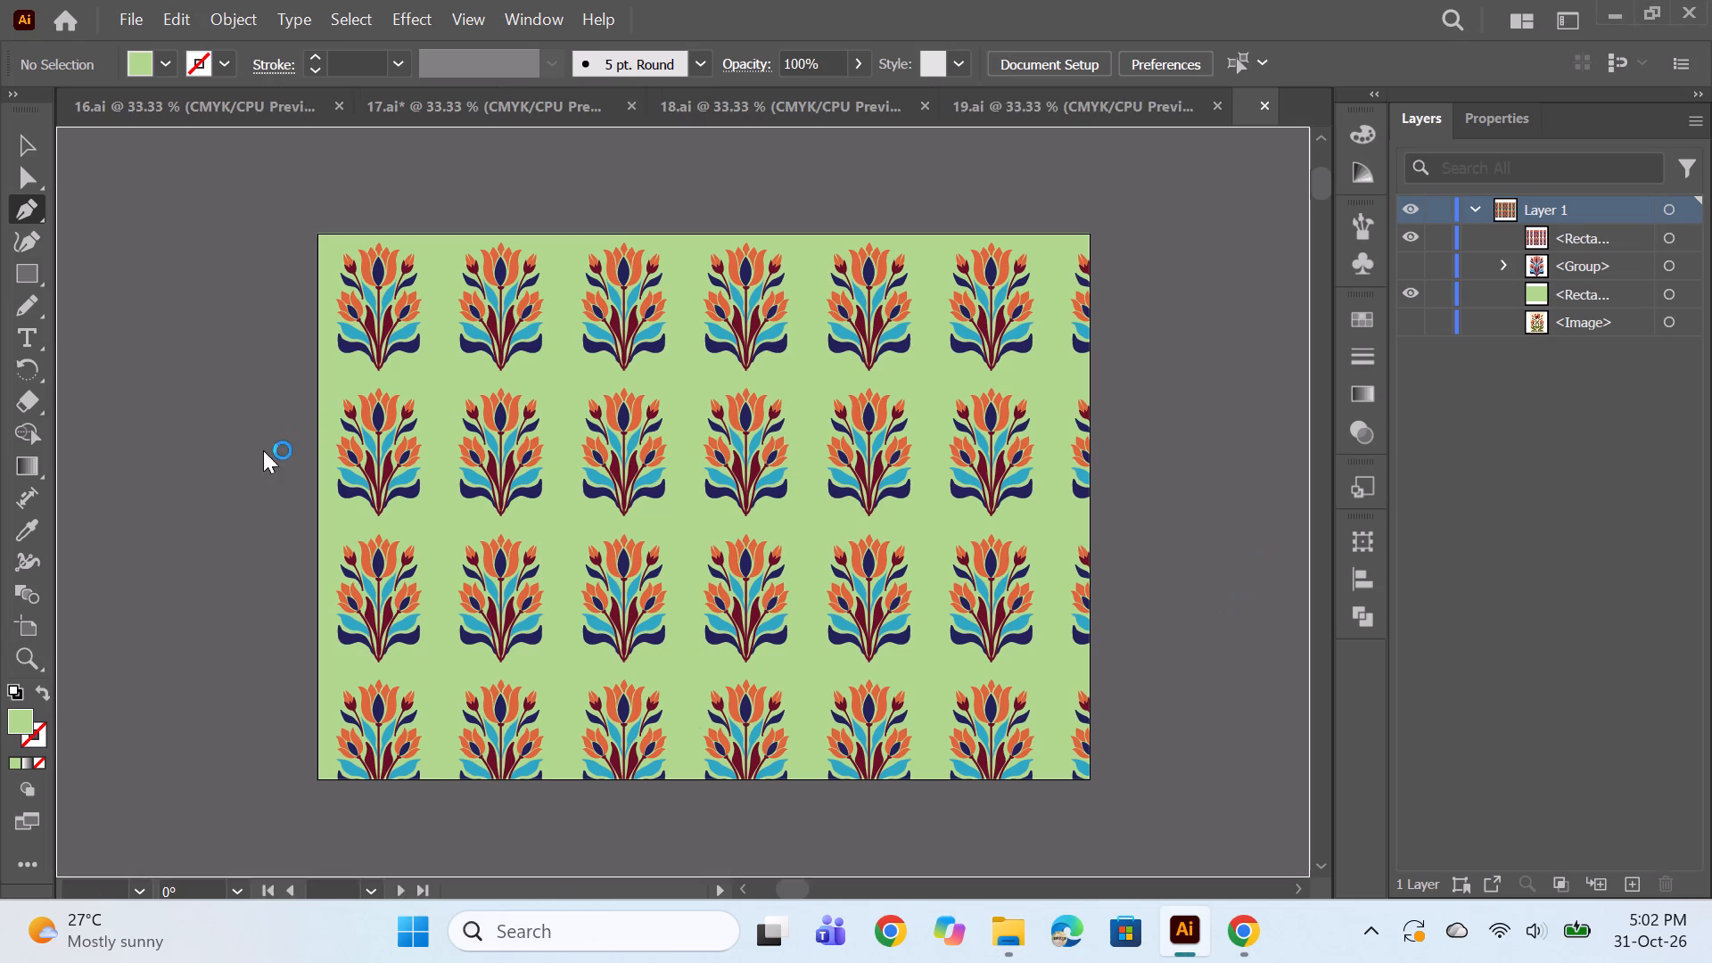
pyautogui.keyDown('ctrl'); pyautogui.scroll(1, 761, 470); pyautogui.keyUp('ctrl')
pyautogui.scroll(-3, 881, 438)
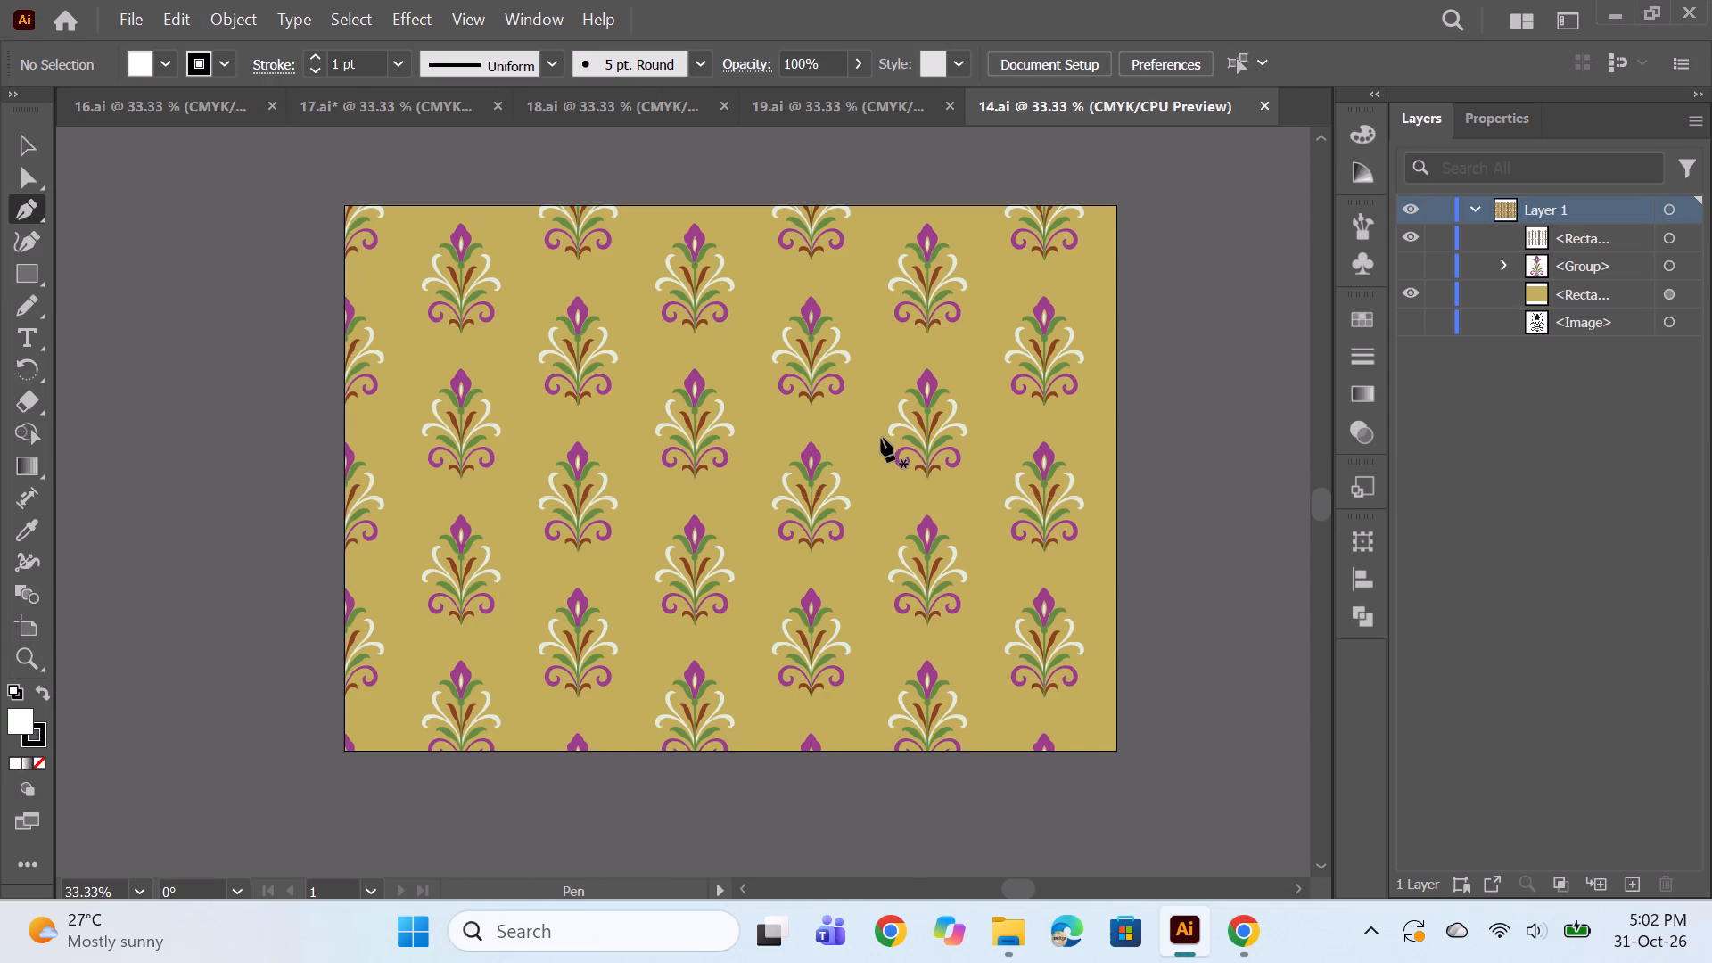
pyautogui.keyDown('alt'); pyautogui.scroll(1, 810, 490); pyautogui.keyUp('alt')
pyautogui.keyDown('alt'); pyautogui.scroll(-1, 810, 490); pyautogui.keyUp('alt')
pyautogui.scroll(1, 951, 491)
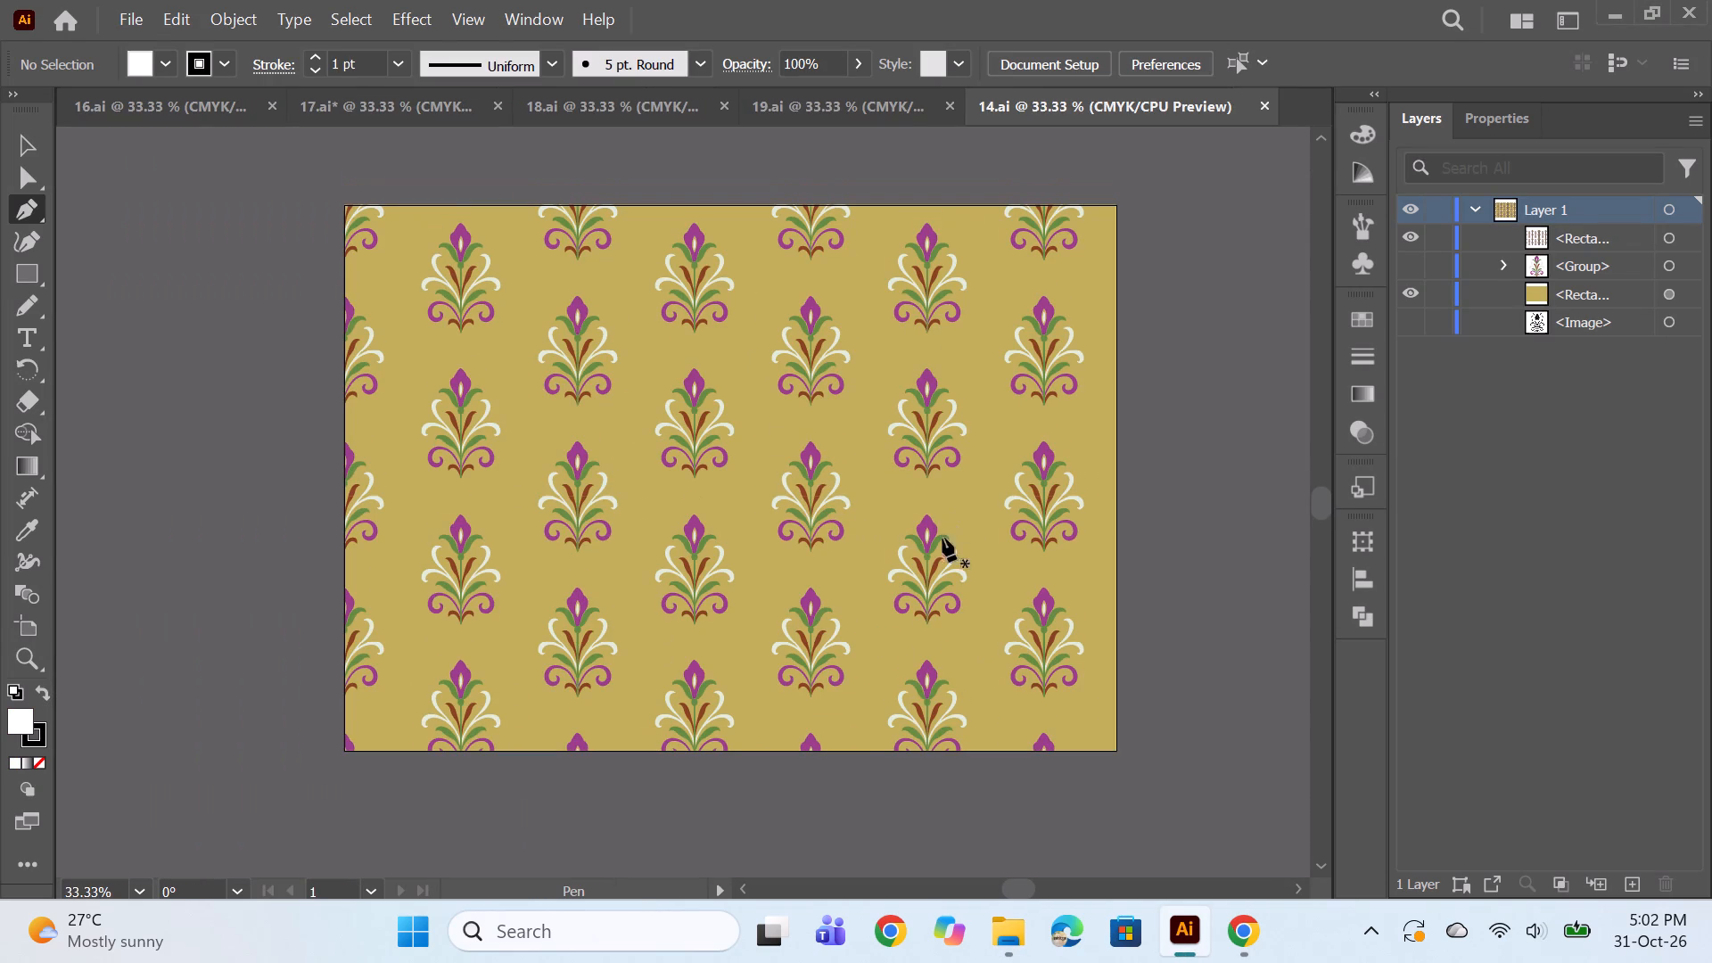
# Open pattern file 13 from the Plain prints folder in Illustrator and look over its artboard.
pyautogui.click(1005, 931)
pyautogui.doubleClick(309, 597)
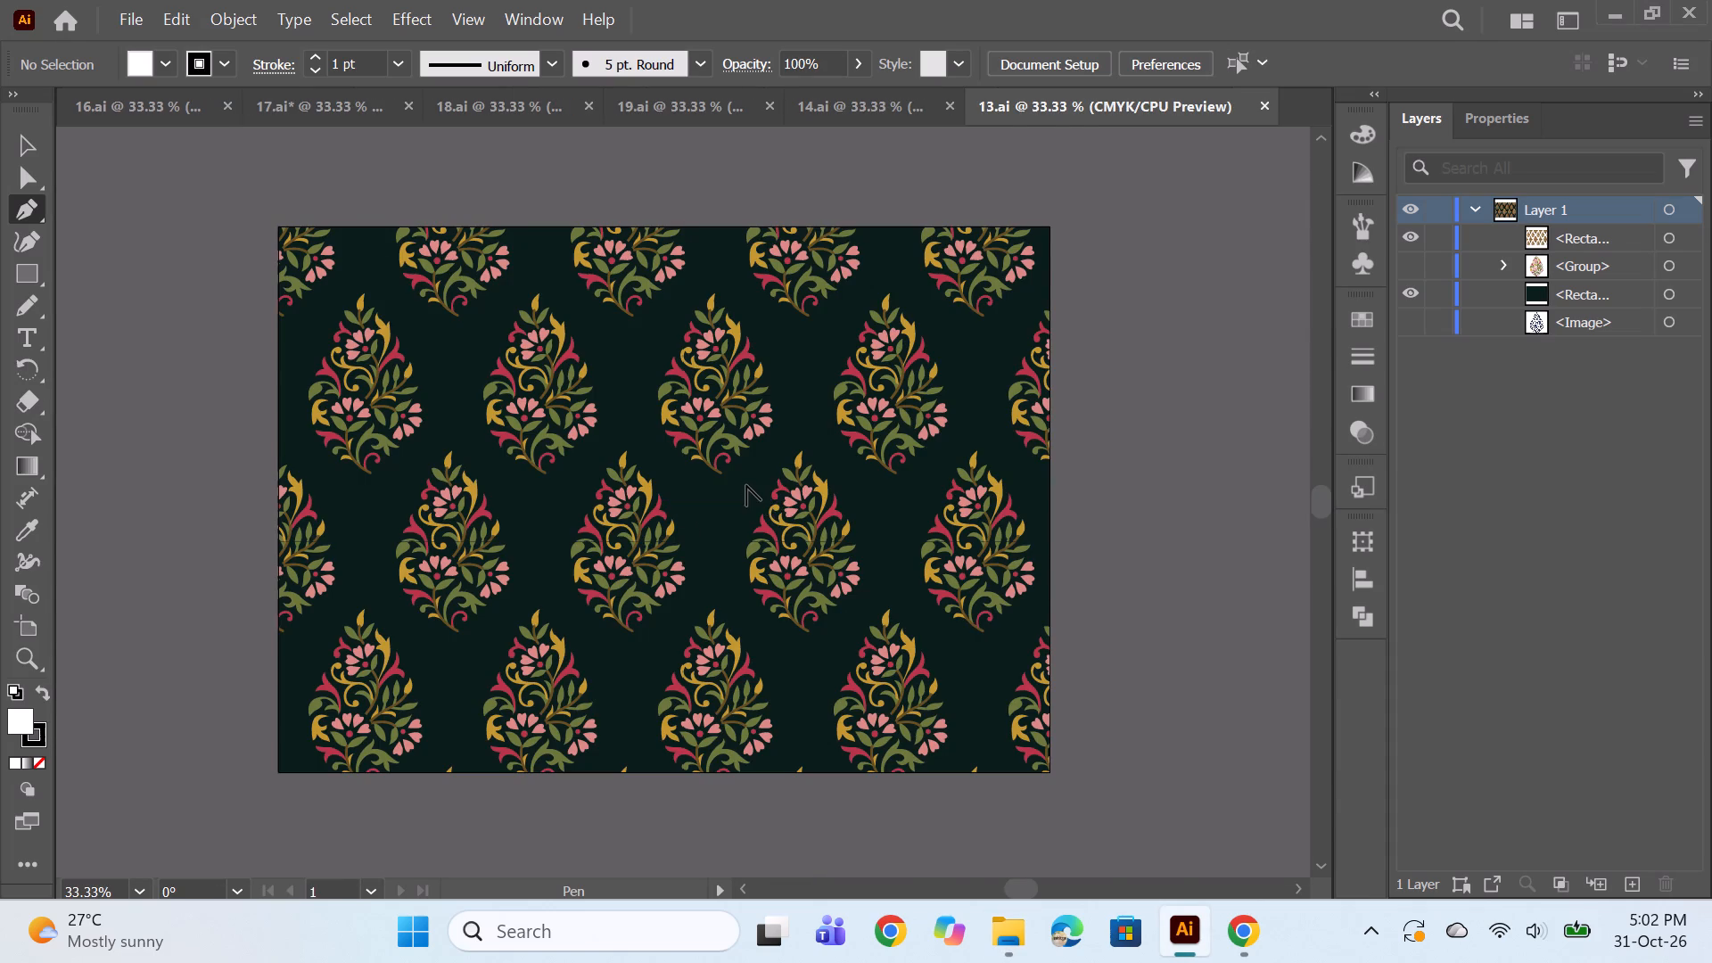
pyautogui.keyDown('alt'); pyautogui.scroll(1, 746, 485); pyautogui.keyUp('alt')
pyautogui.keyDown('alt'); pyautogui.scroll(-1, 746, 484); pyautogui.keyUp('alt')
pyautogui.scroll(1, 1104, 408)
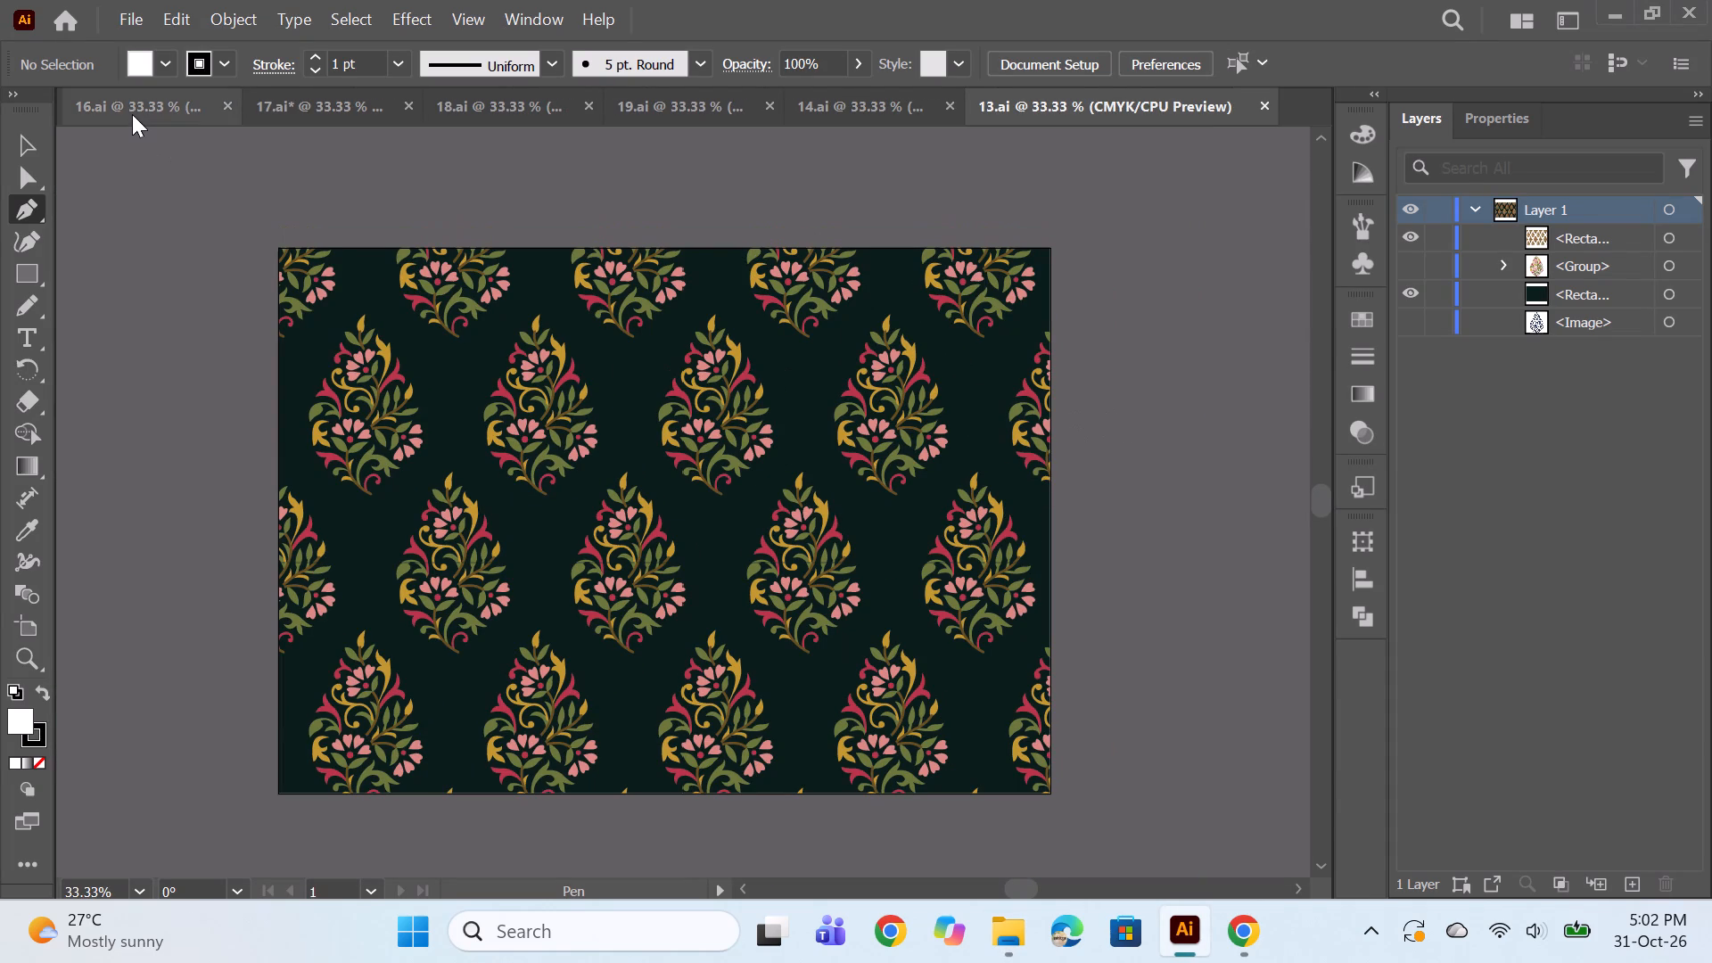
# Bring the pink floral pattern document 16.ai to the front and activate the Selection tool.
pyautogui.click(132, 114)
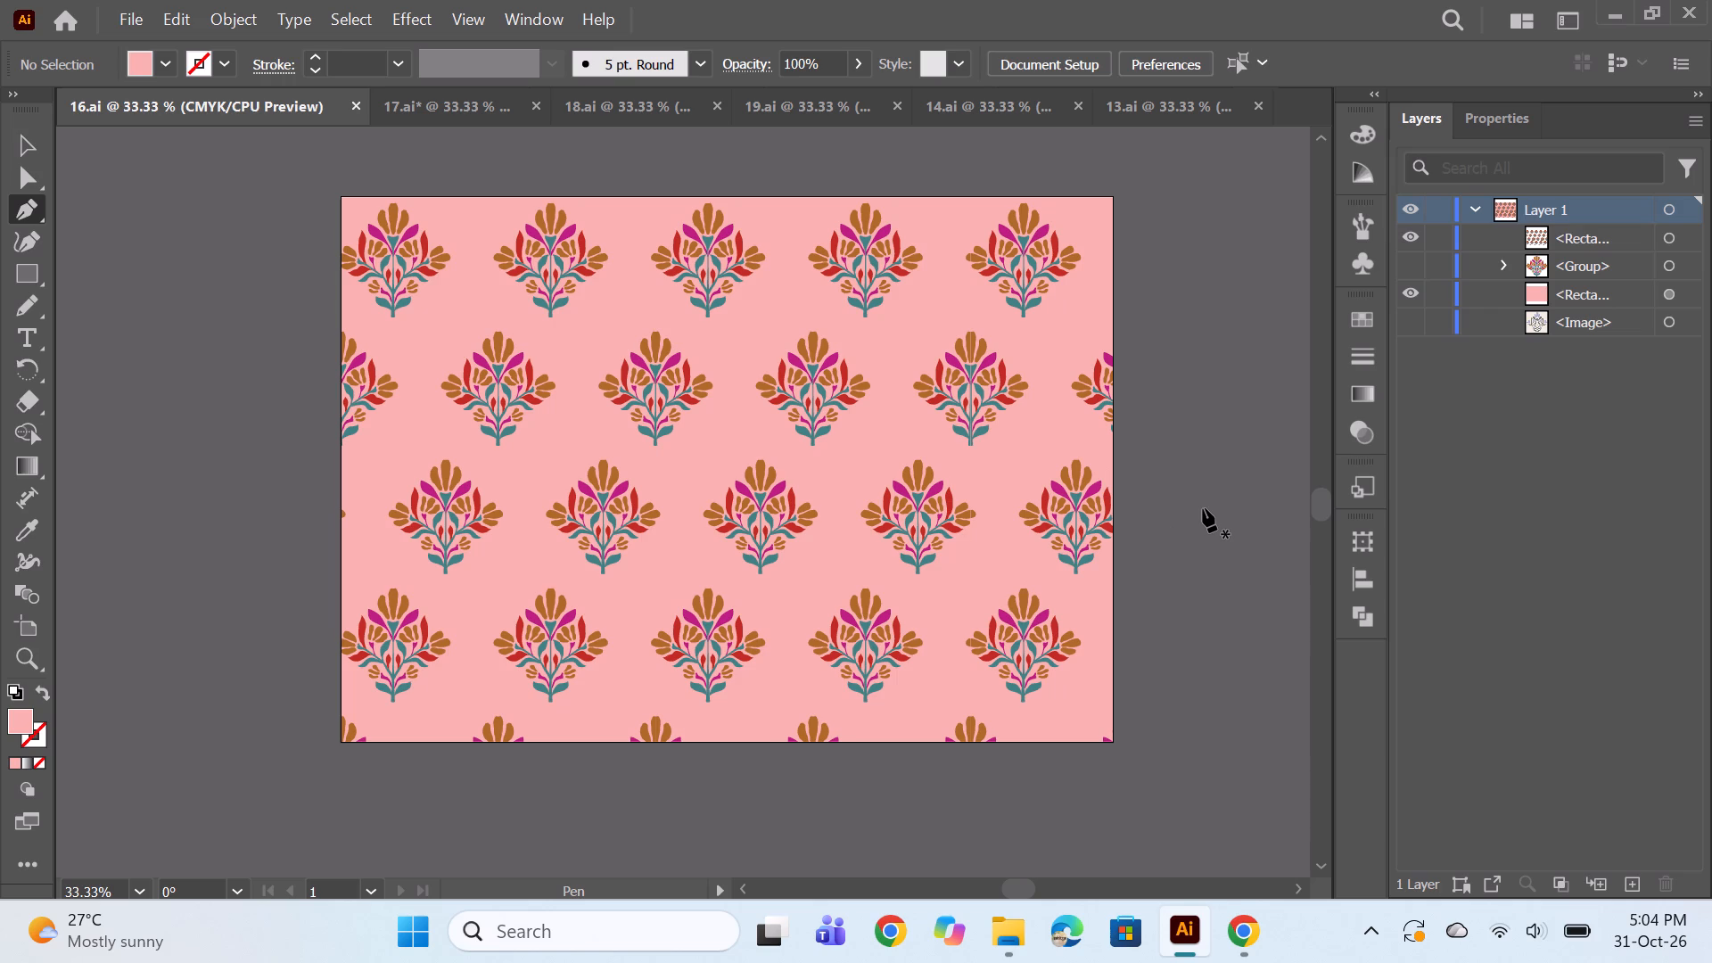
pyautogui.click(21, 140)
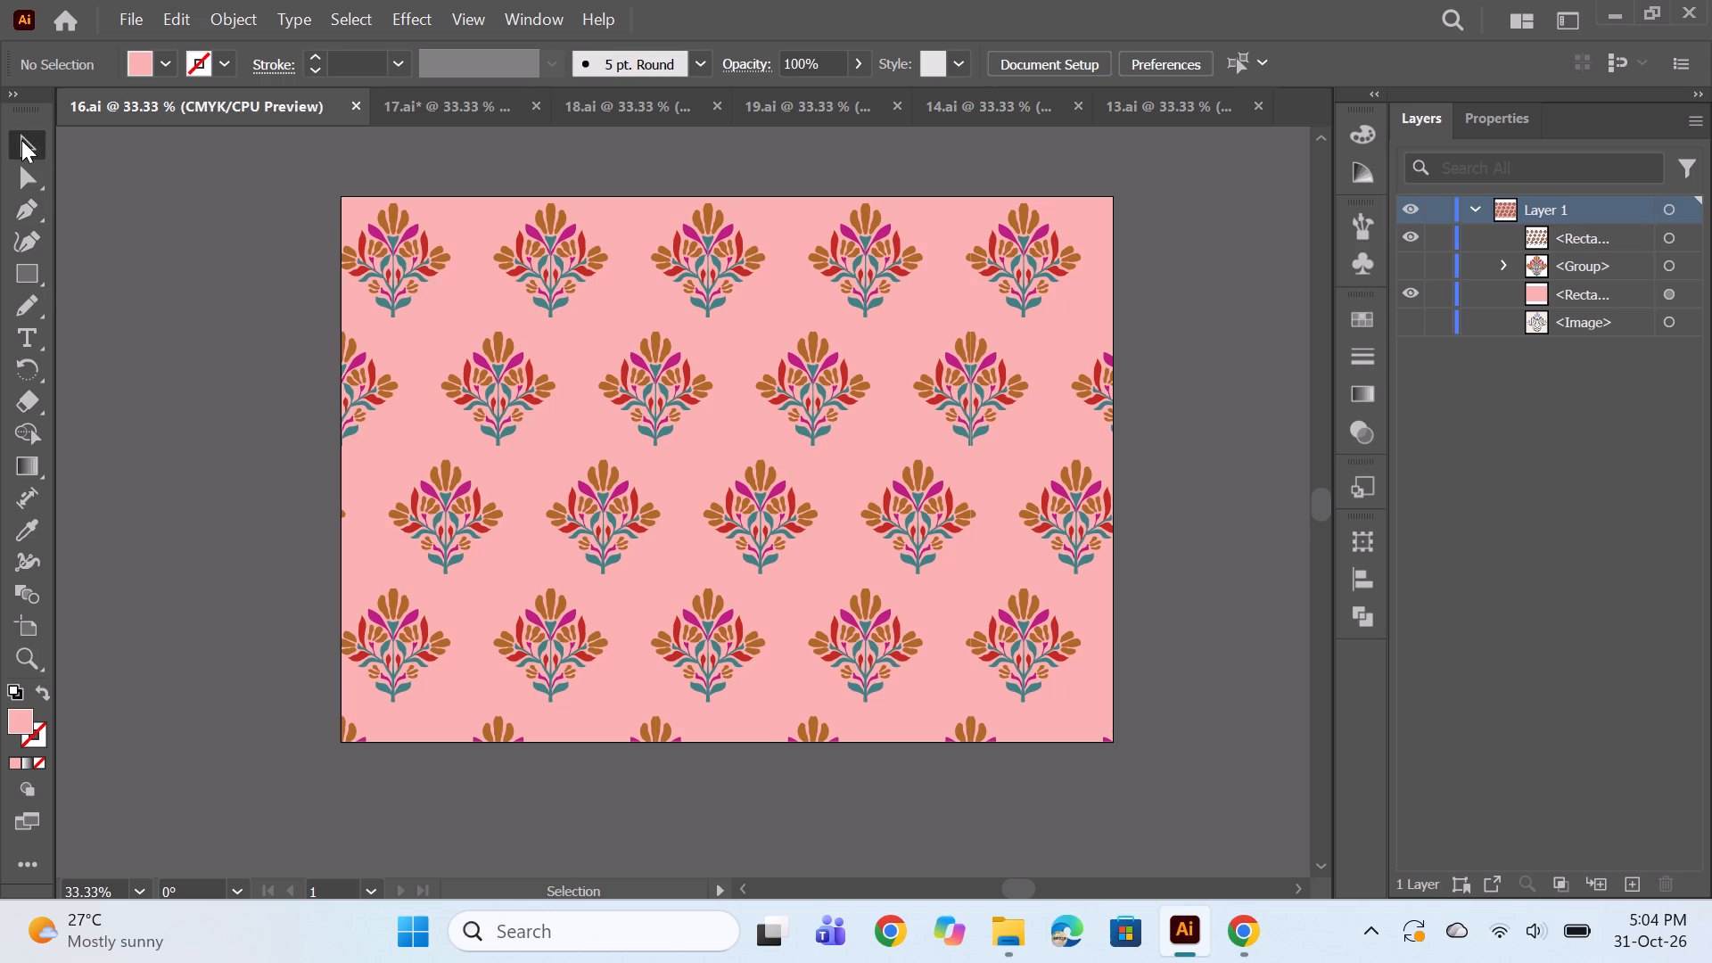